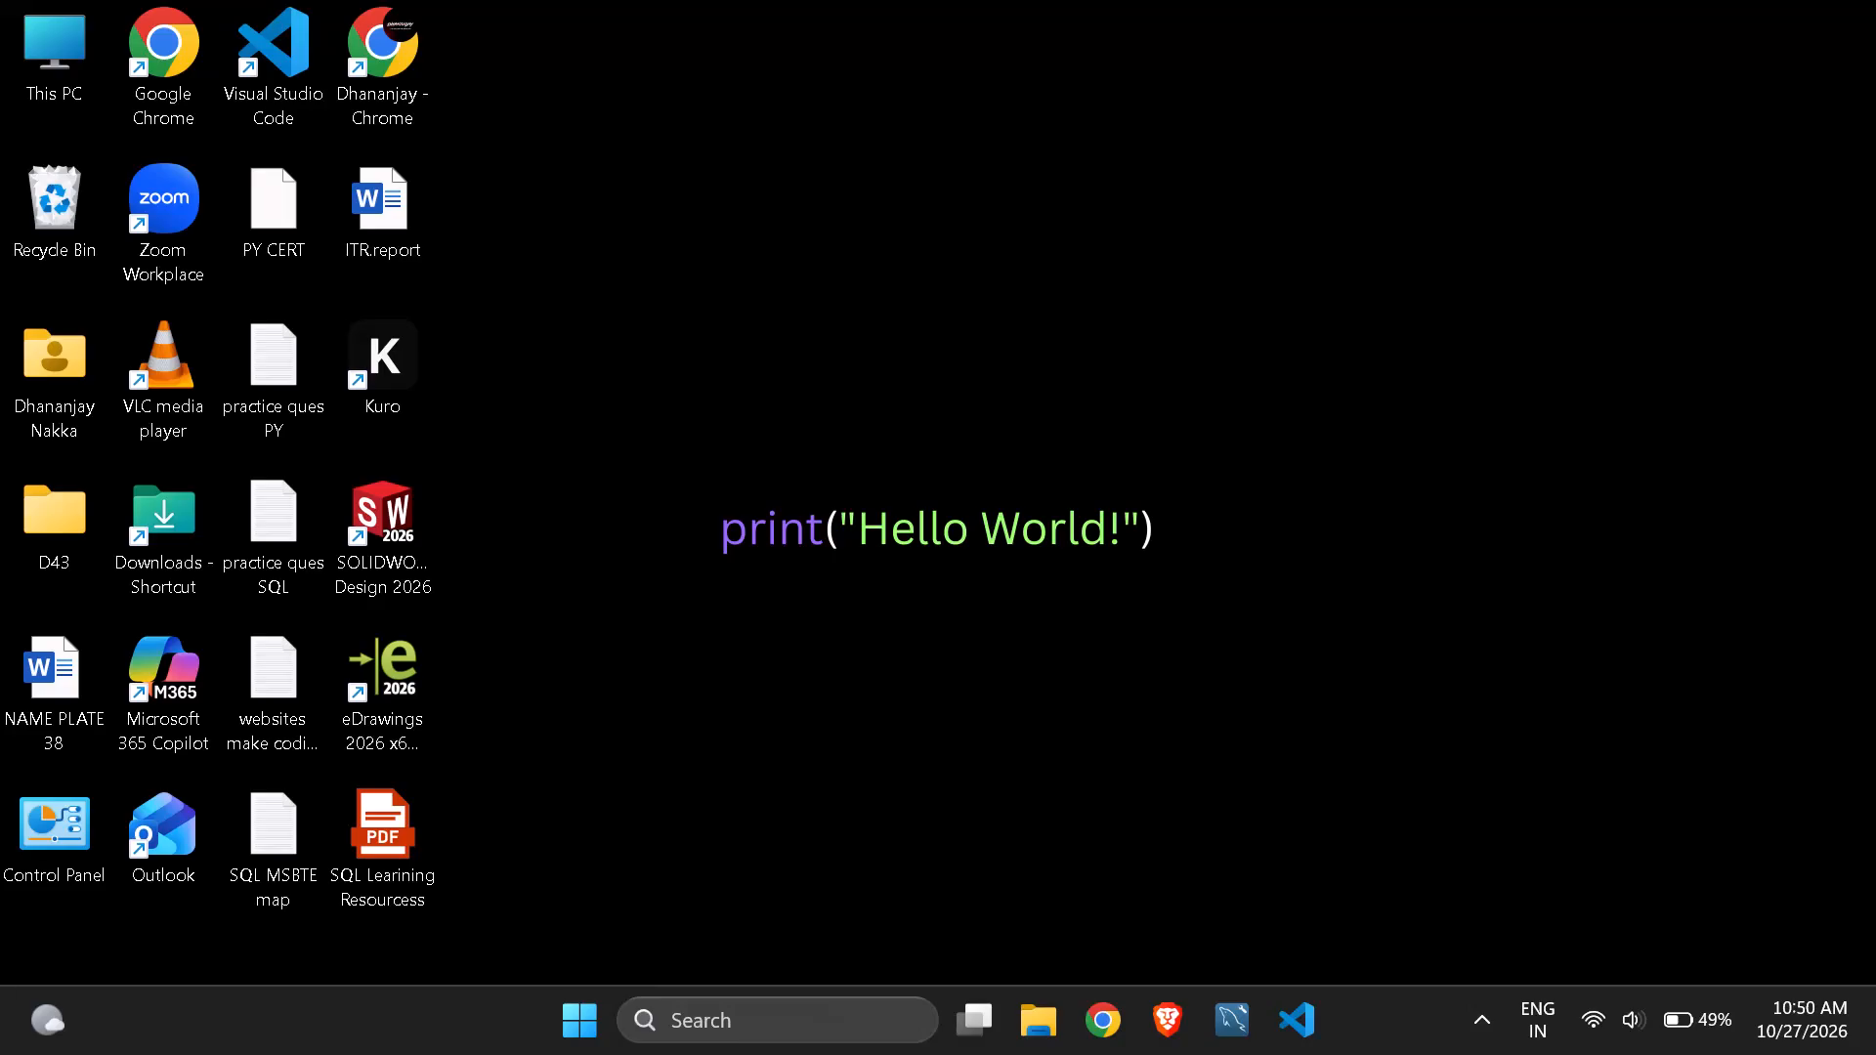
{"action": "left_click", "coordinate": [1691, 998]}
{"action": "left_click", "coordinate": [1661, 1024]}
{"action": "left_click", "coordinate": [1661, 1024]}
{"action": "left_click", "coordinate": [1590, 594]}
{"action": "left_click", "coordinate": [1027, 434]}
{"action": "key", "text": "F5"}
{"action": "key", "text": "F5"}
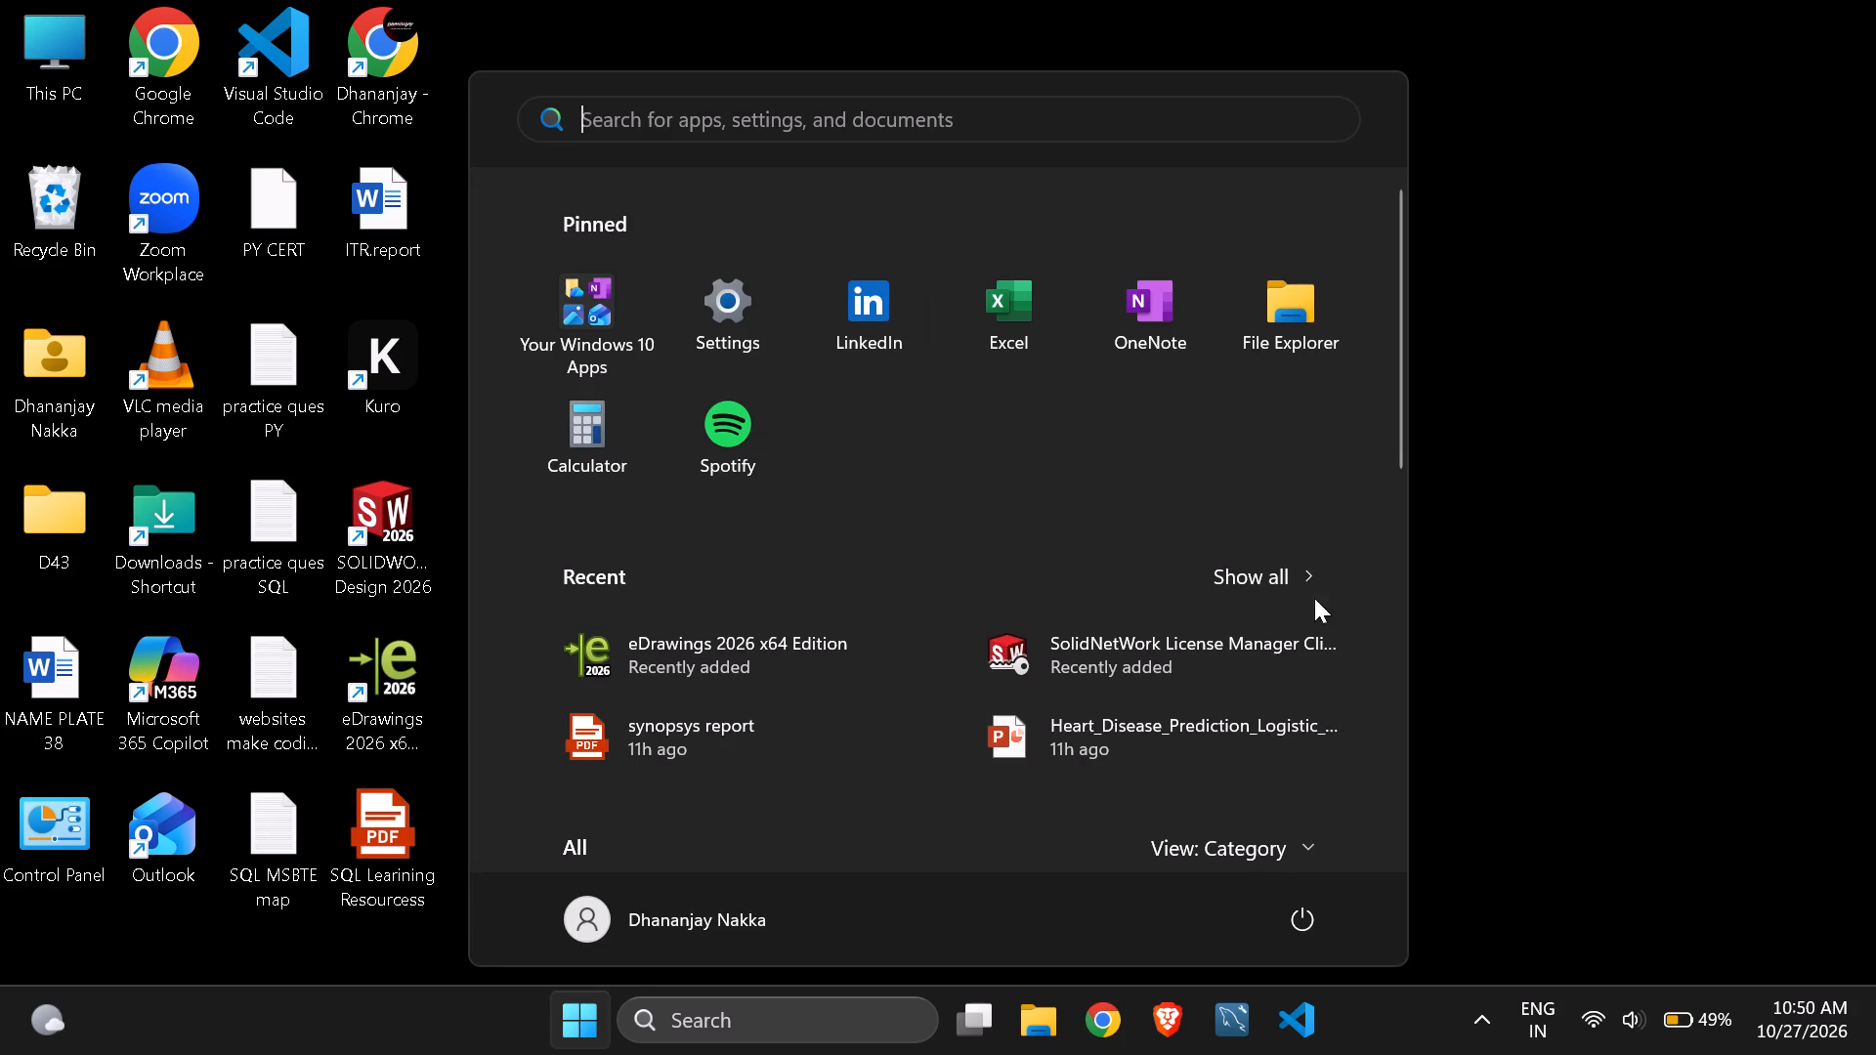
Open the recent presentation SPI_Report_15_Slide_Presentation from File Explorer and dismiss the licence notice.
{"action": "left_click", "coordinate": [1278, 315]}
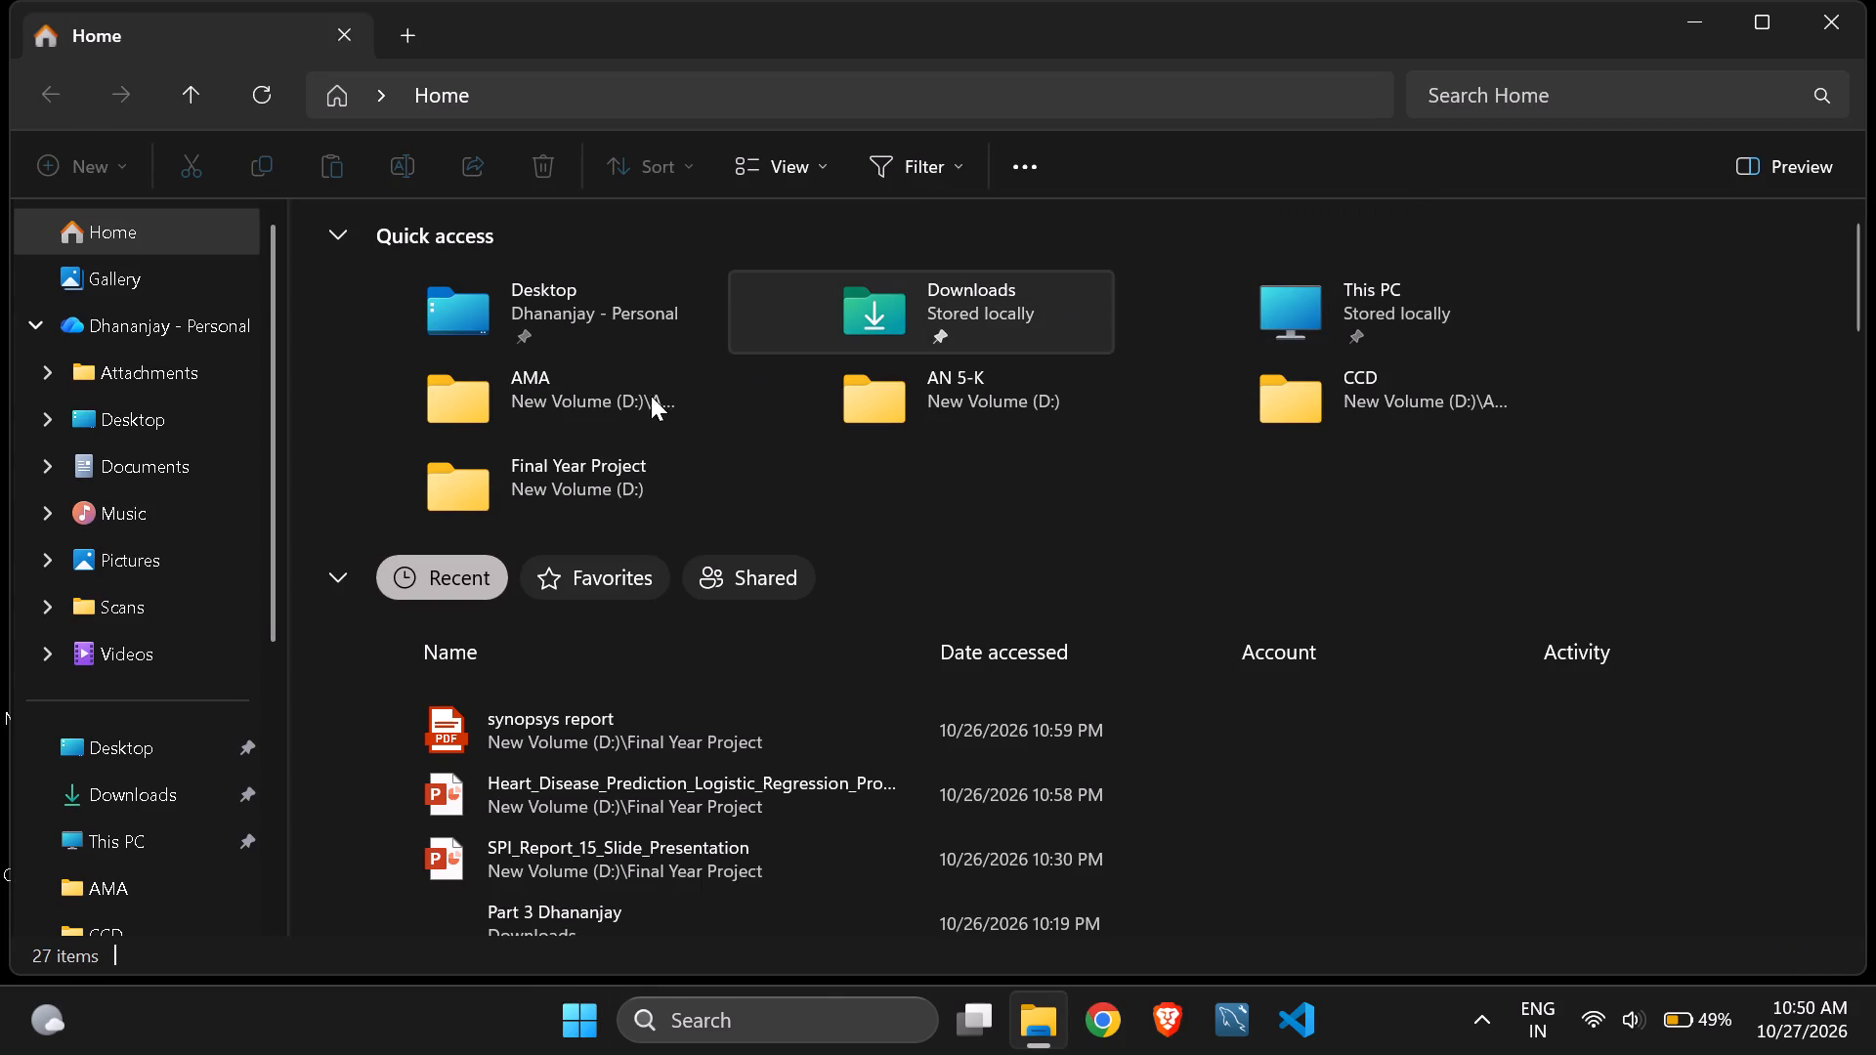
{"action": "double_click", "coordinate": [555, 861]}
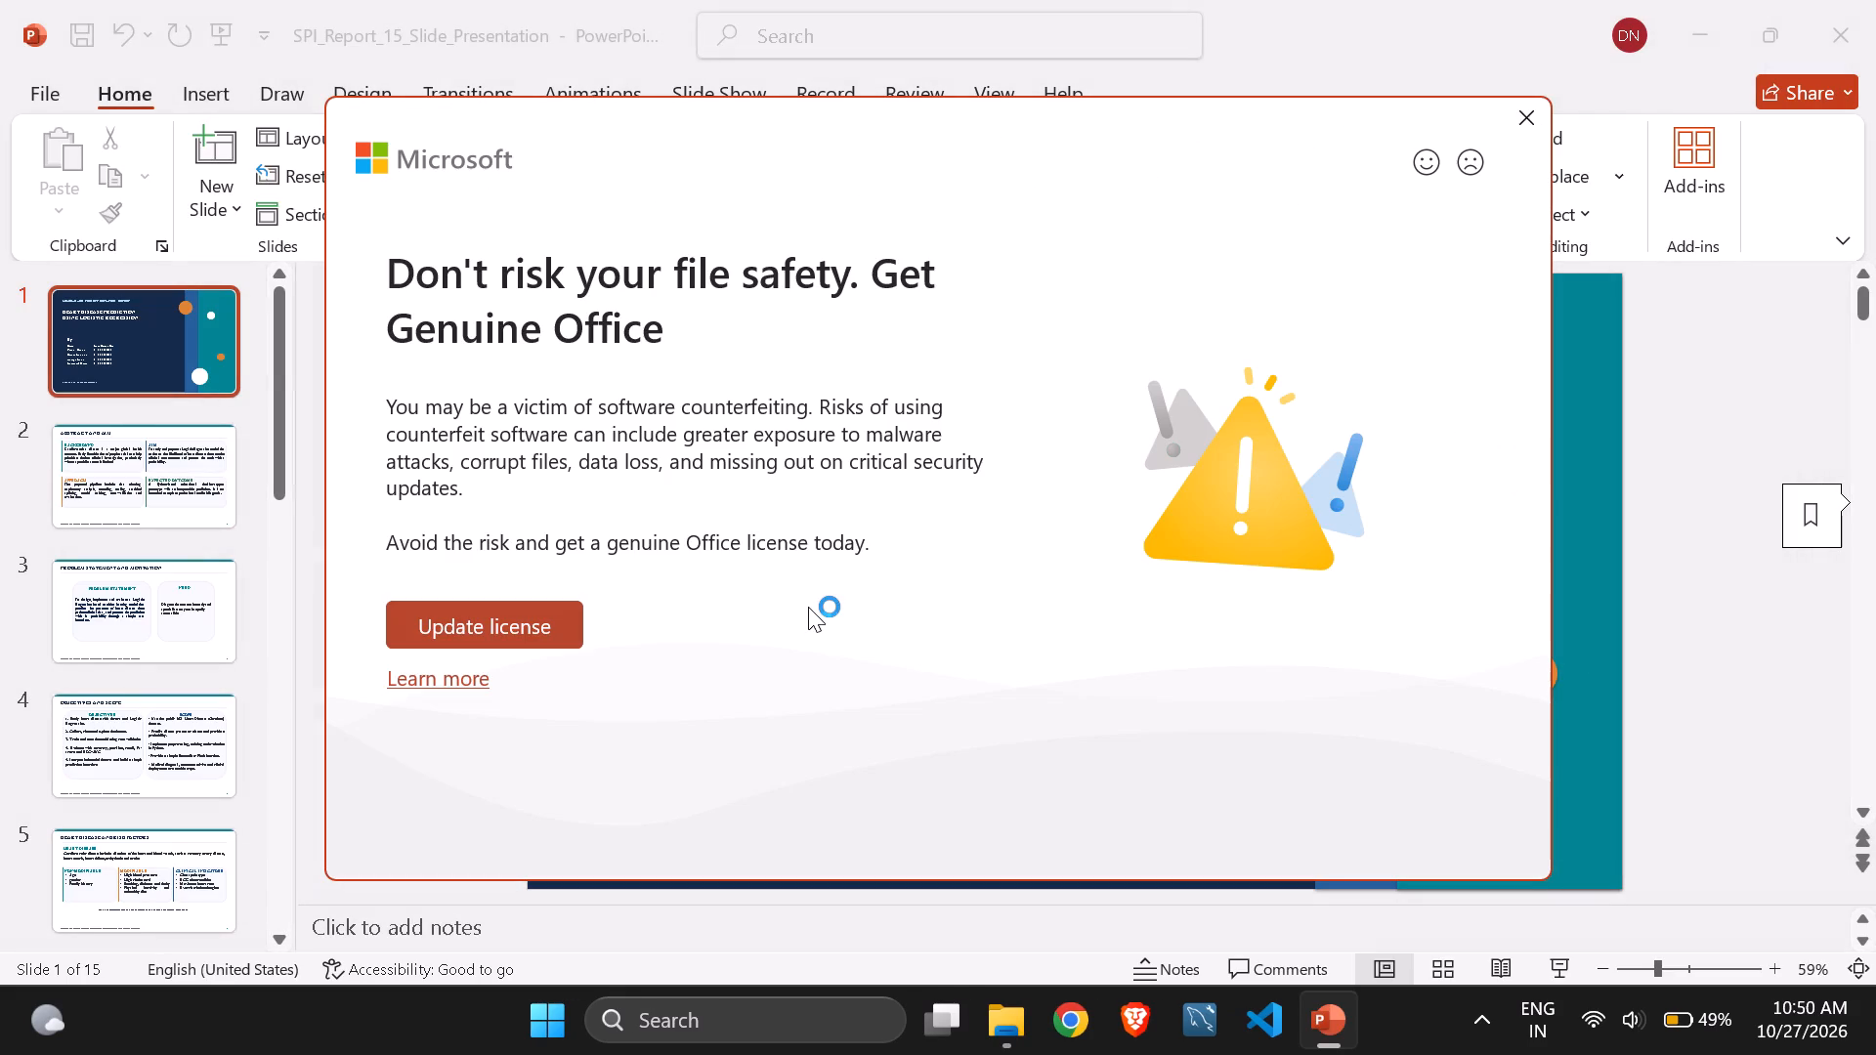
{"action": "left_click", "coordinate": [1528, 124]}
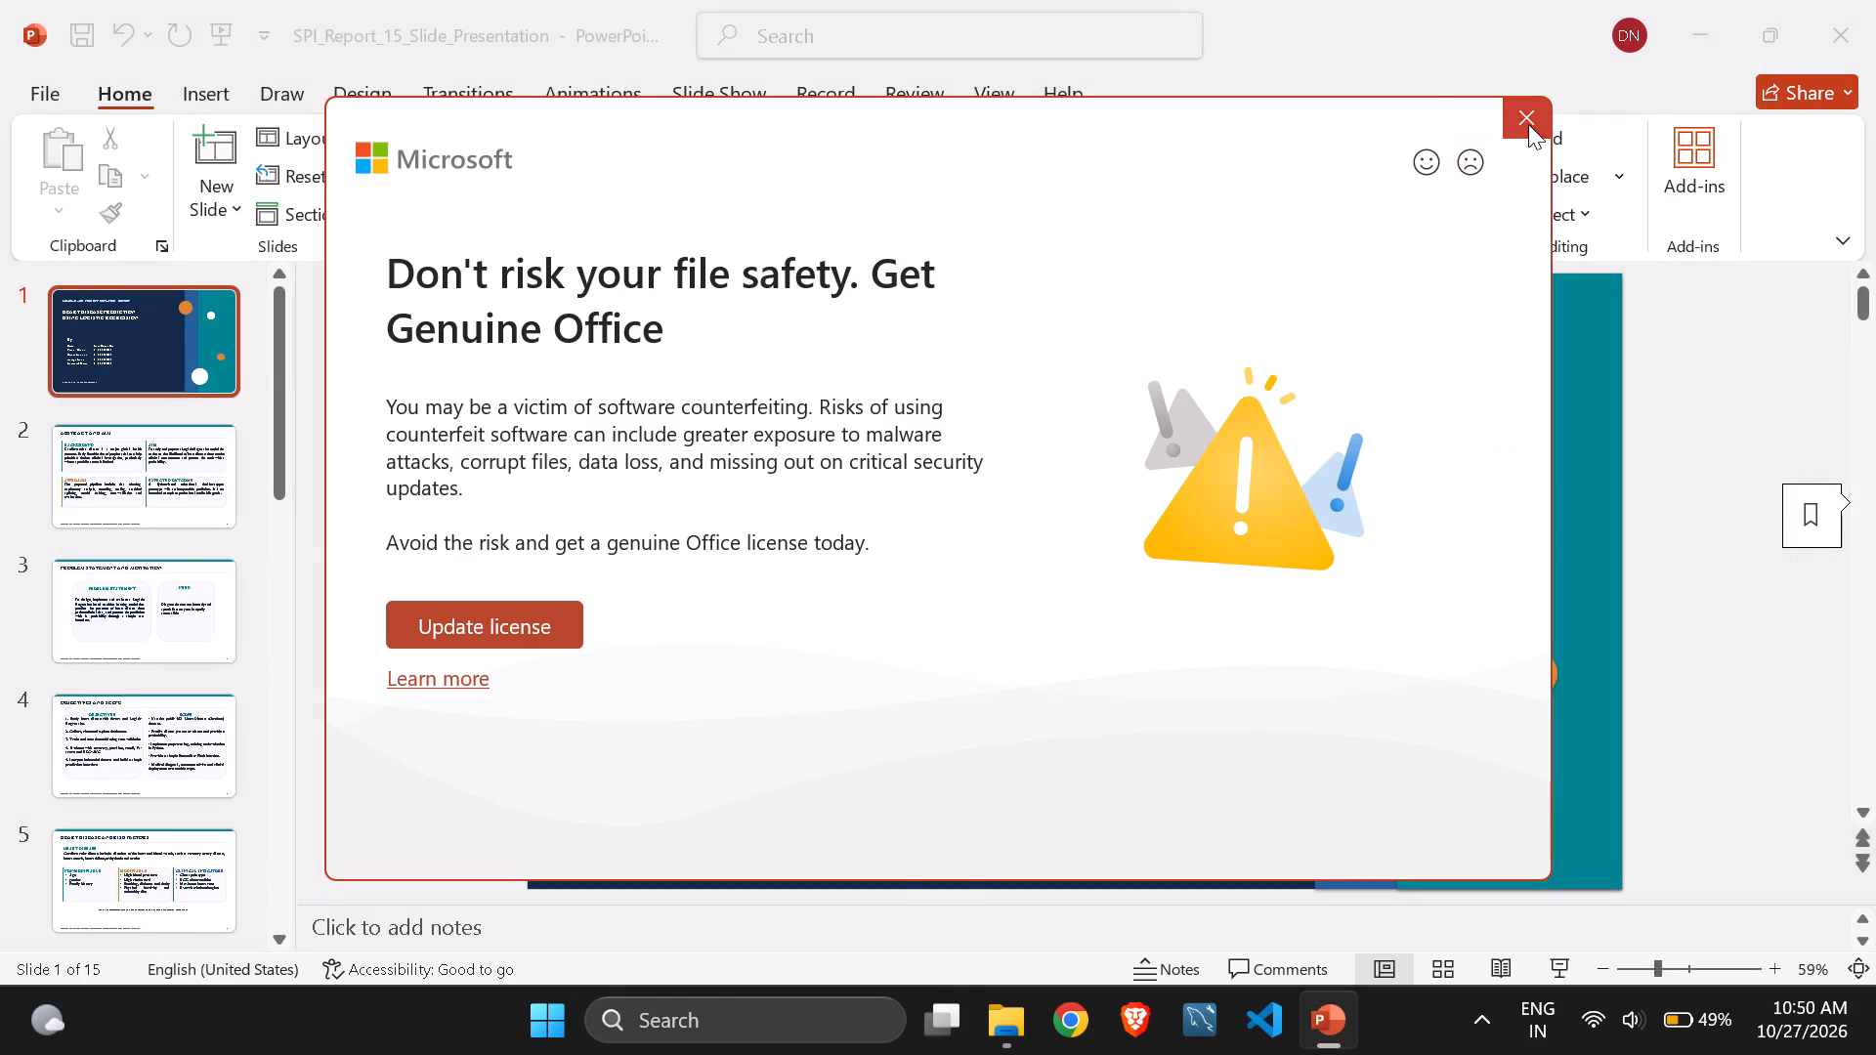
Set the BACKGROUND heading on slide 2 to font size 18.
{"action": "left_click", "coordinate": [184, 507]}
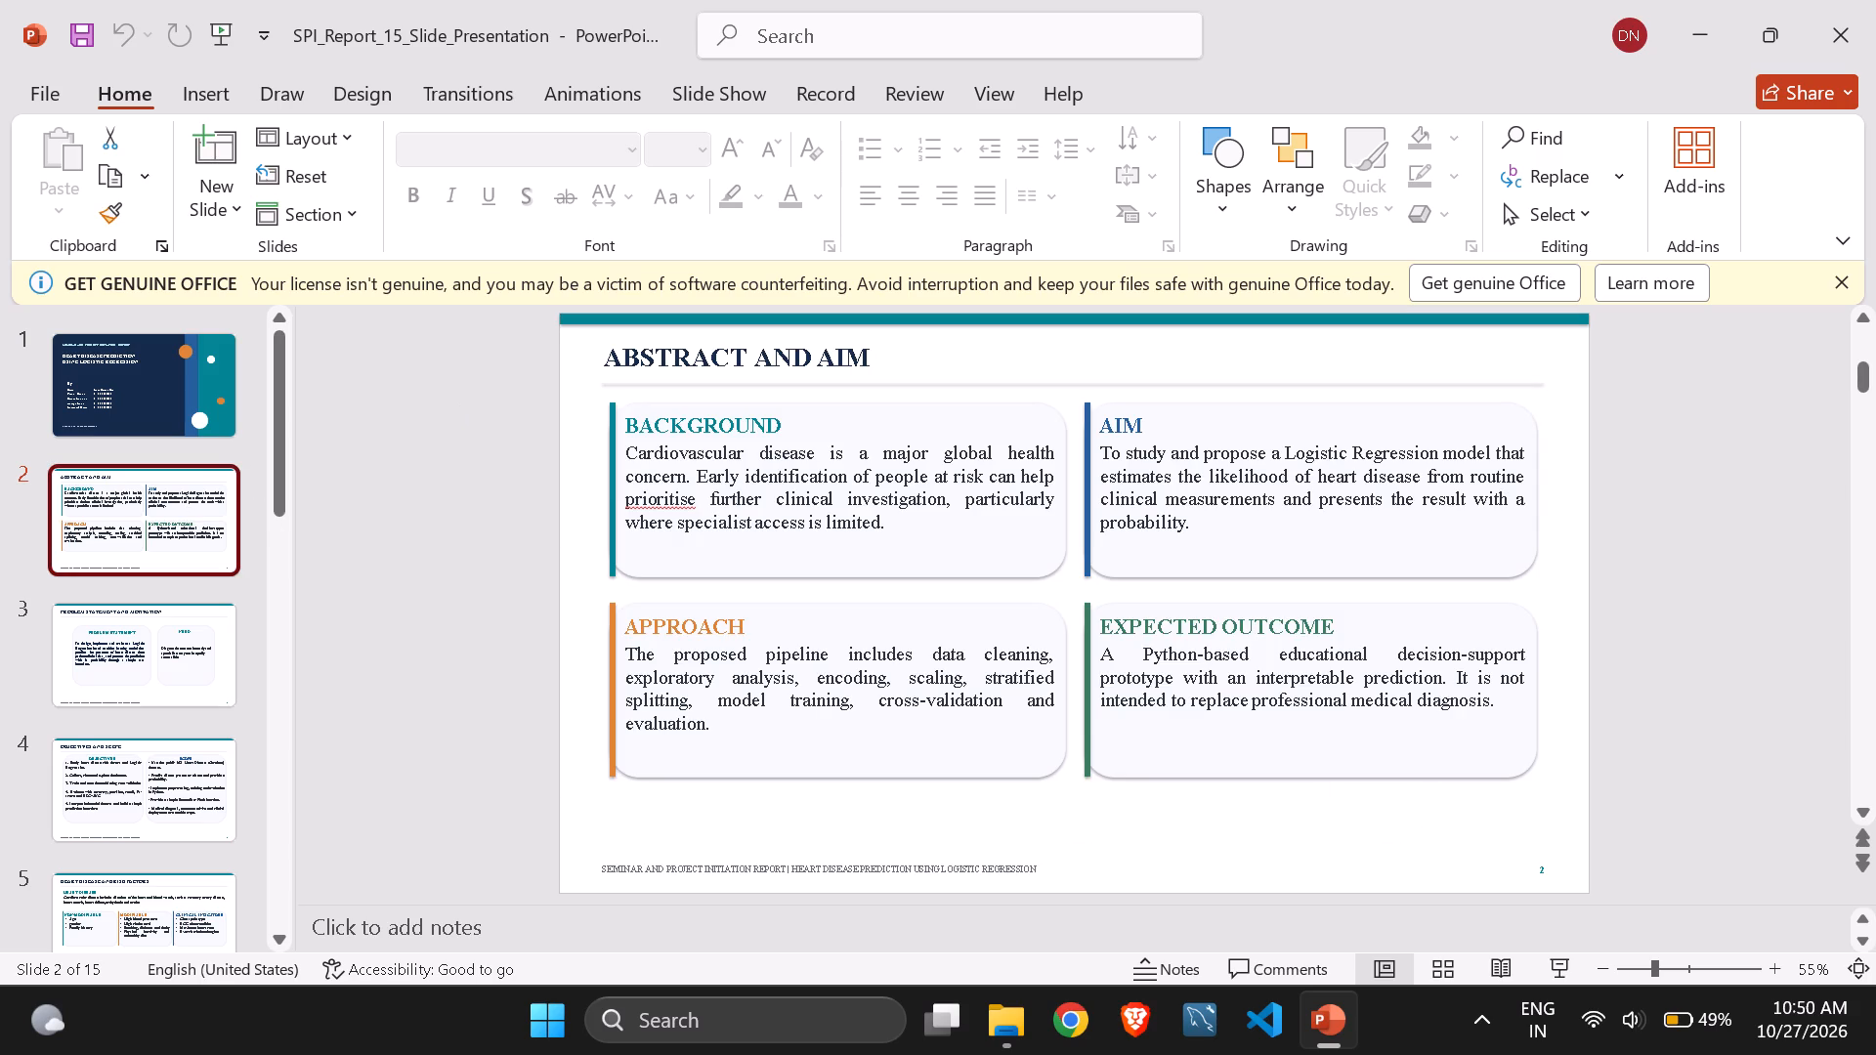
{"action": "left_click", "coordinate": [694, 359]}
{"action": "left_click", "coordinate": [727, 429]}
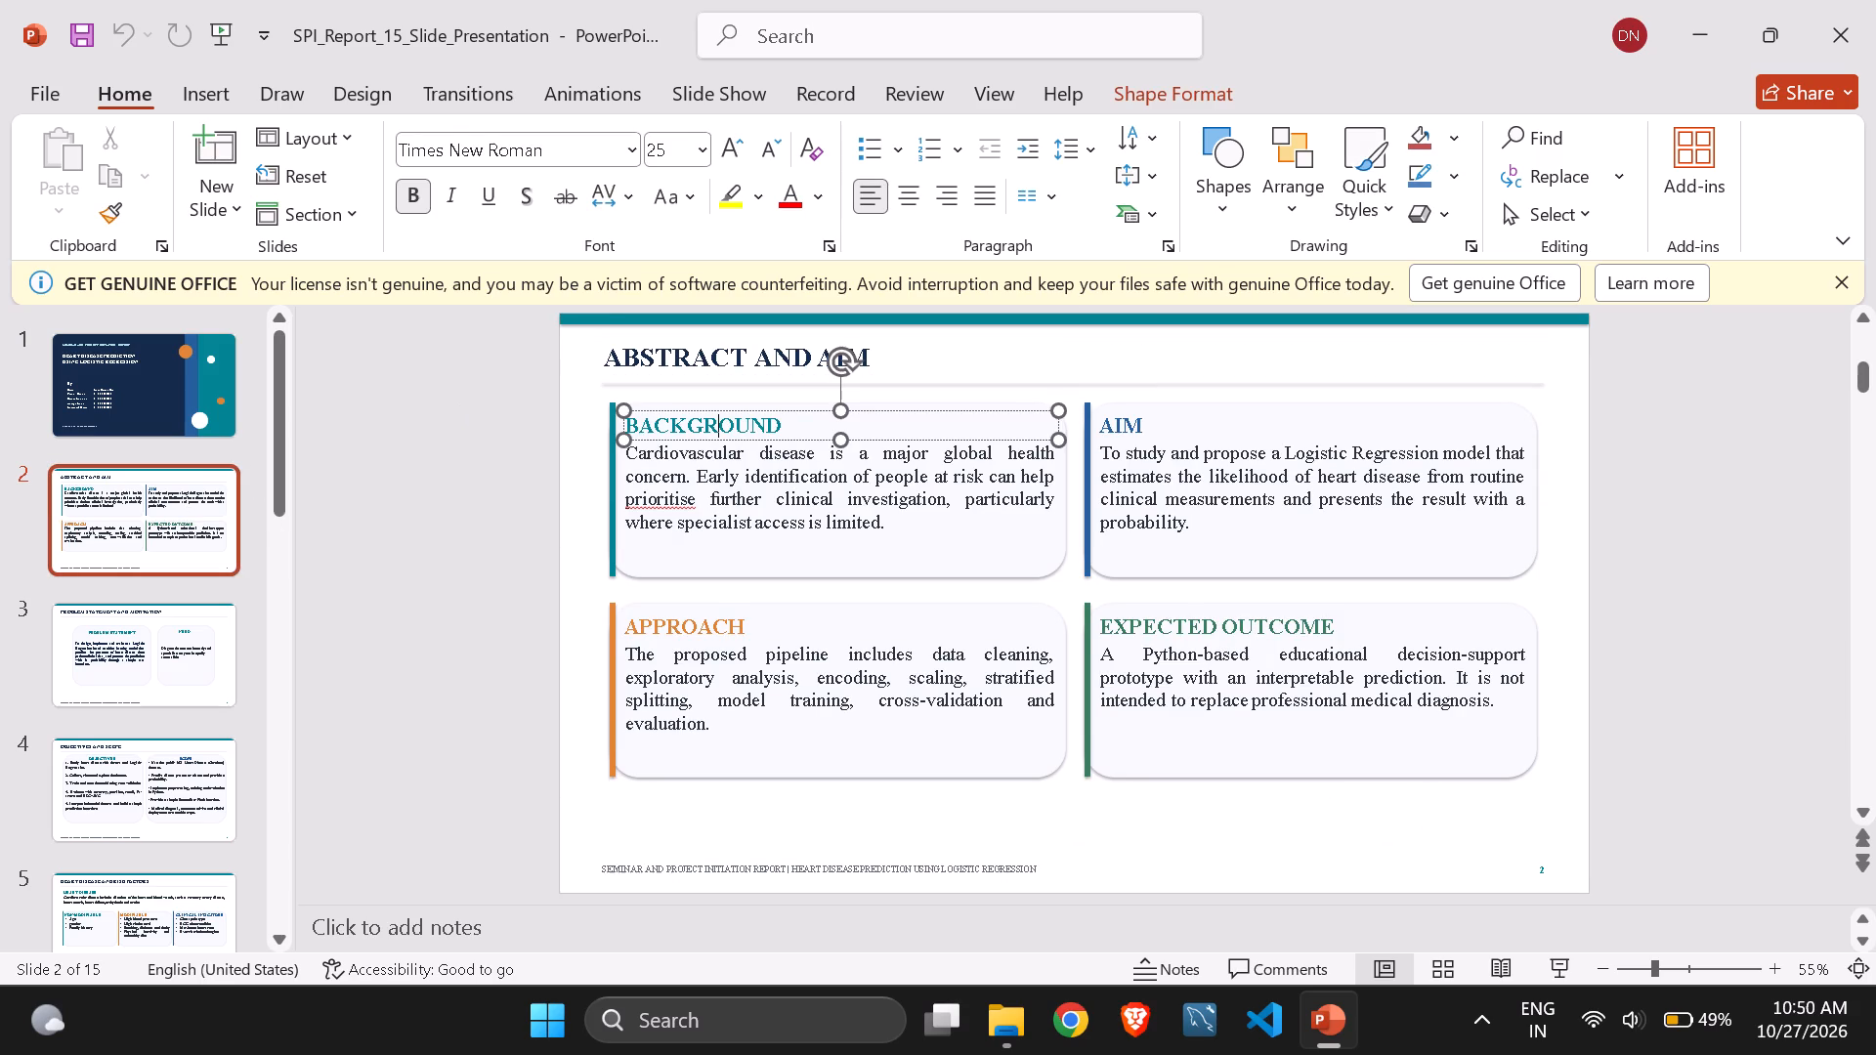
{"action": "double_click", "coordinate": [727, 429]}
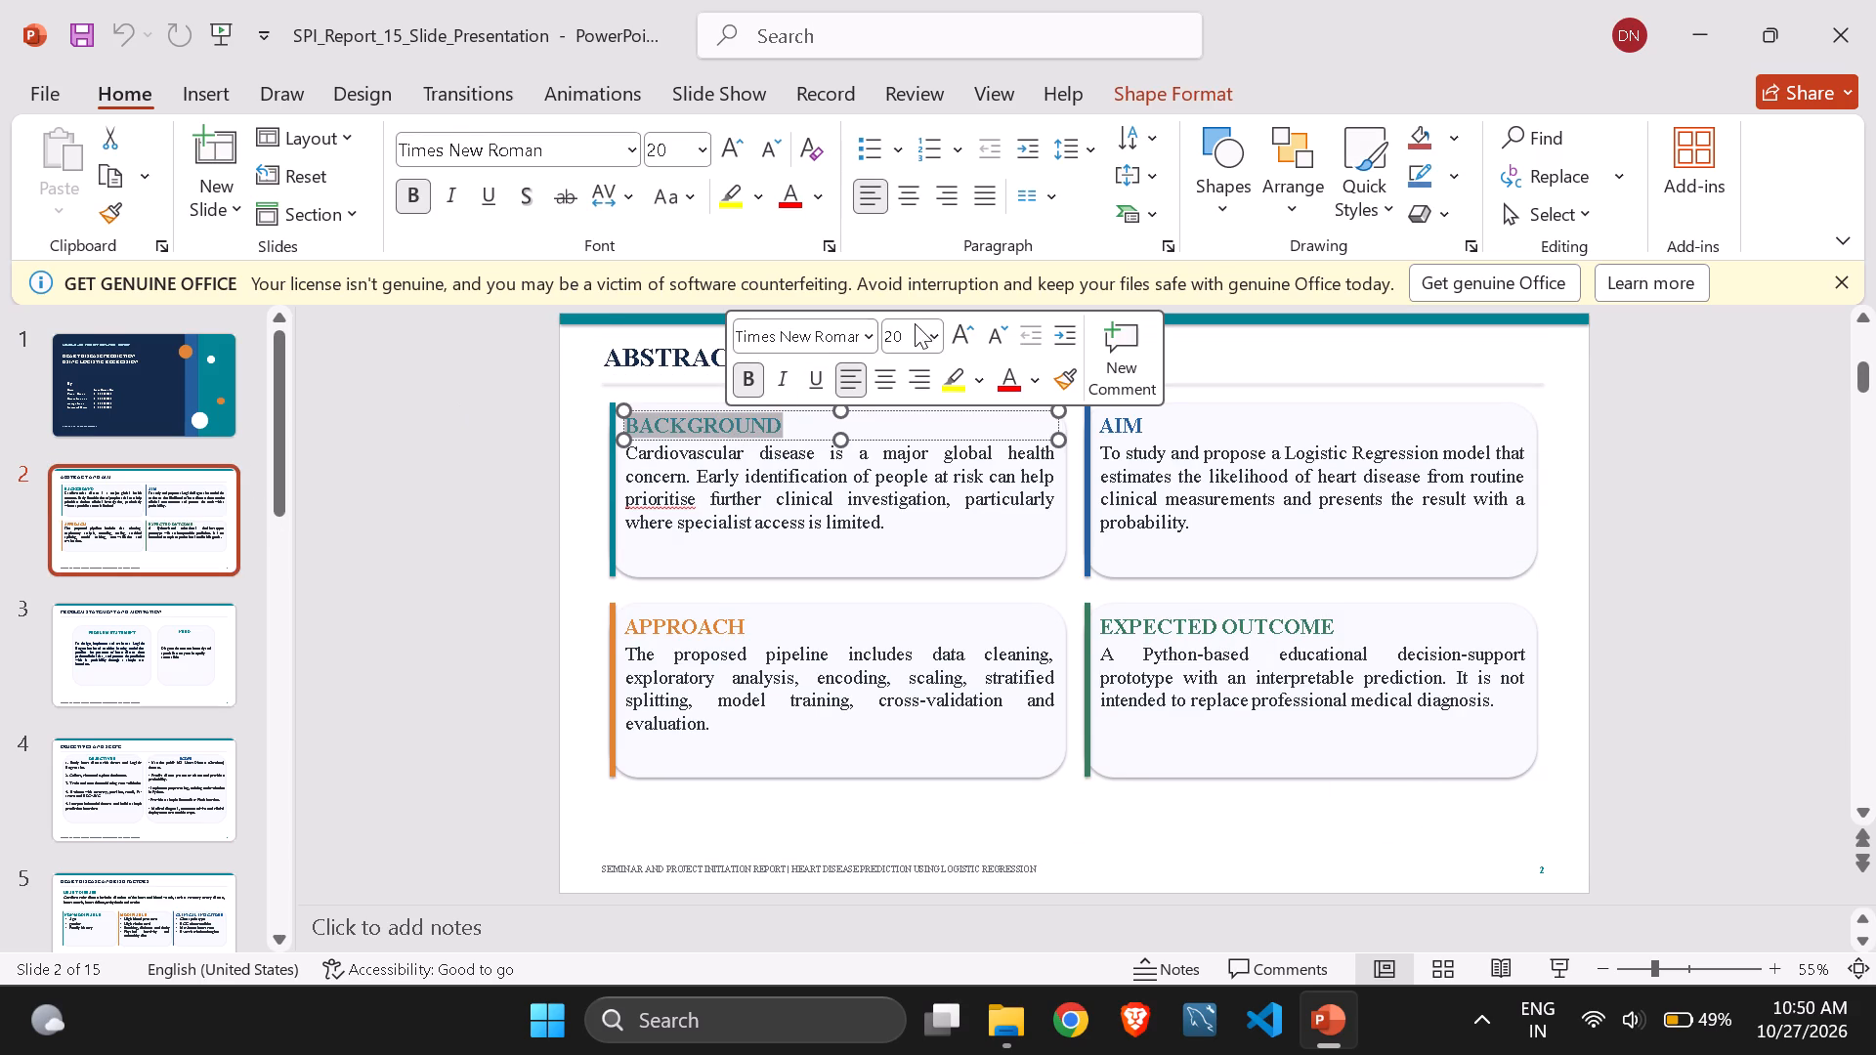
{"action": "left_click", "coordinate": [904, 333]}
{"action": "key", "text": "BackSpace"}
{"action": "type", "text": "18"}
{"action": "key", "text": "Return"}
{"action": "left_click", "coordinate": [829, 519]}
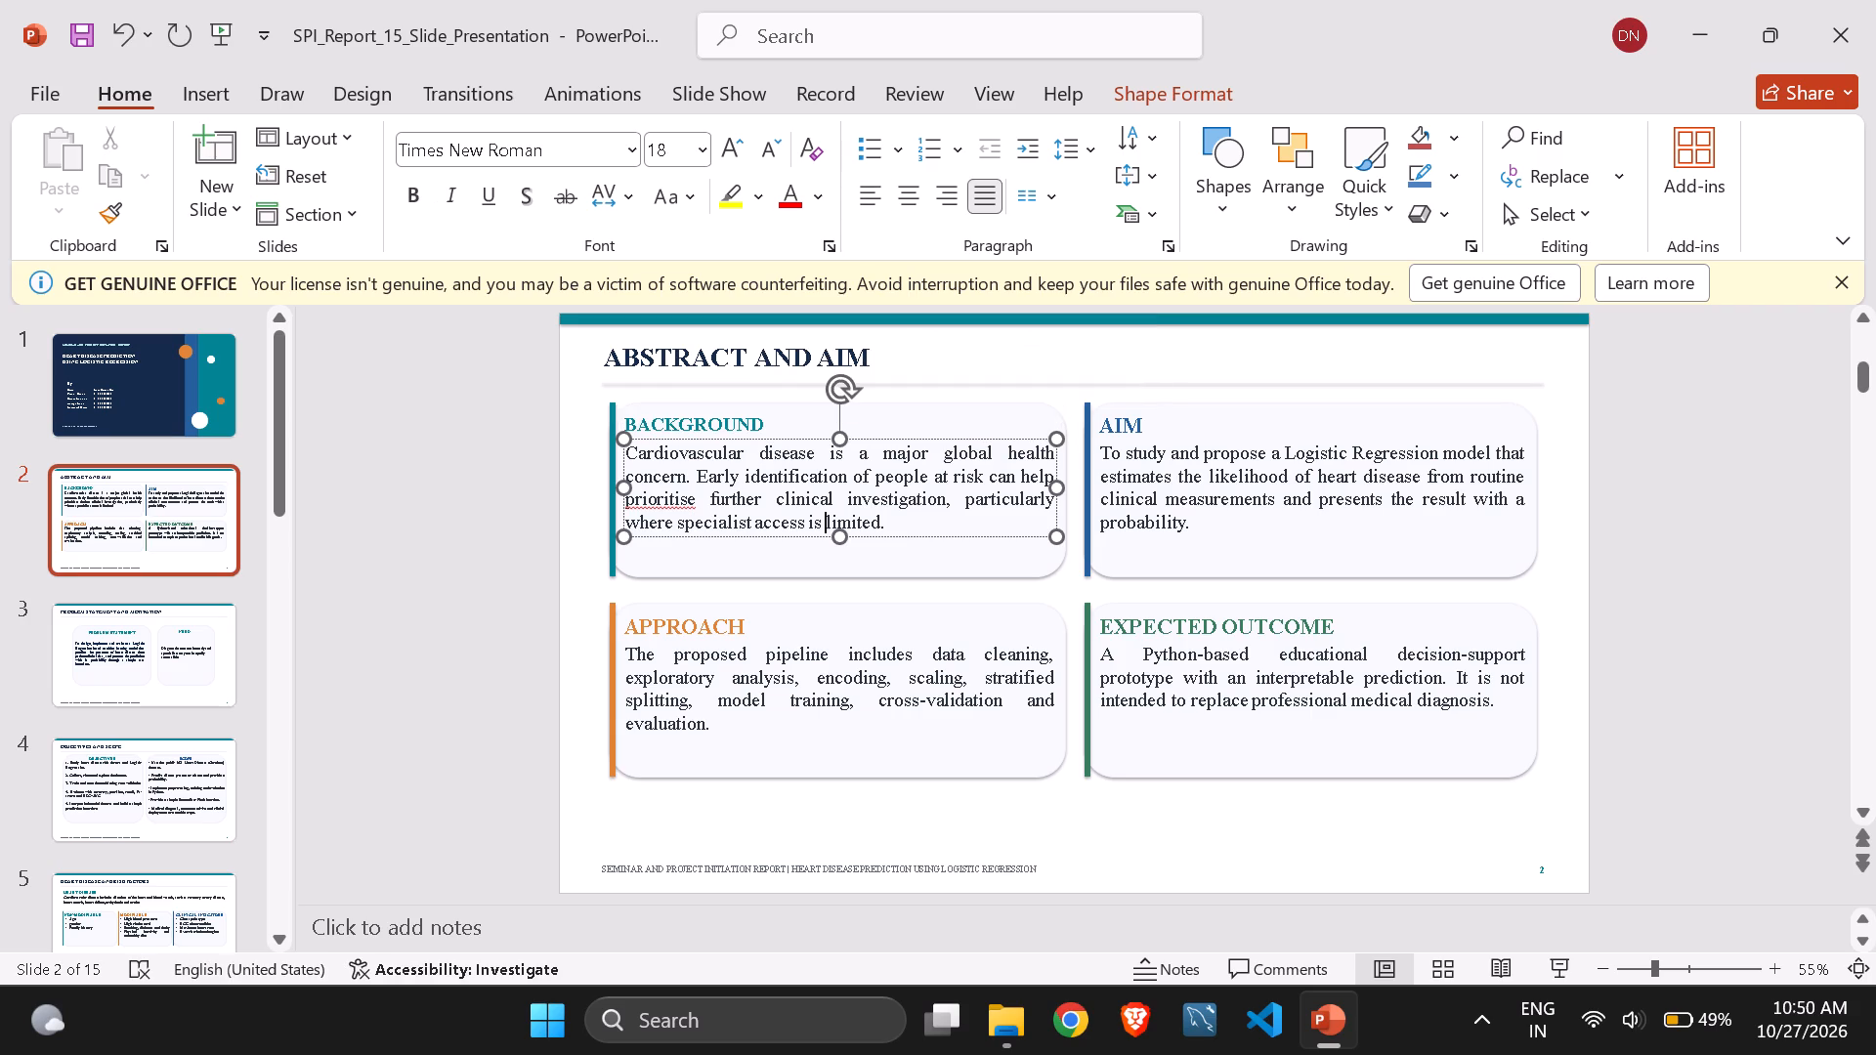
{"action": "left_click", "coordinate": [1213, 627]}
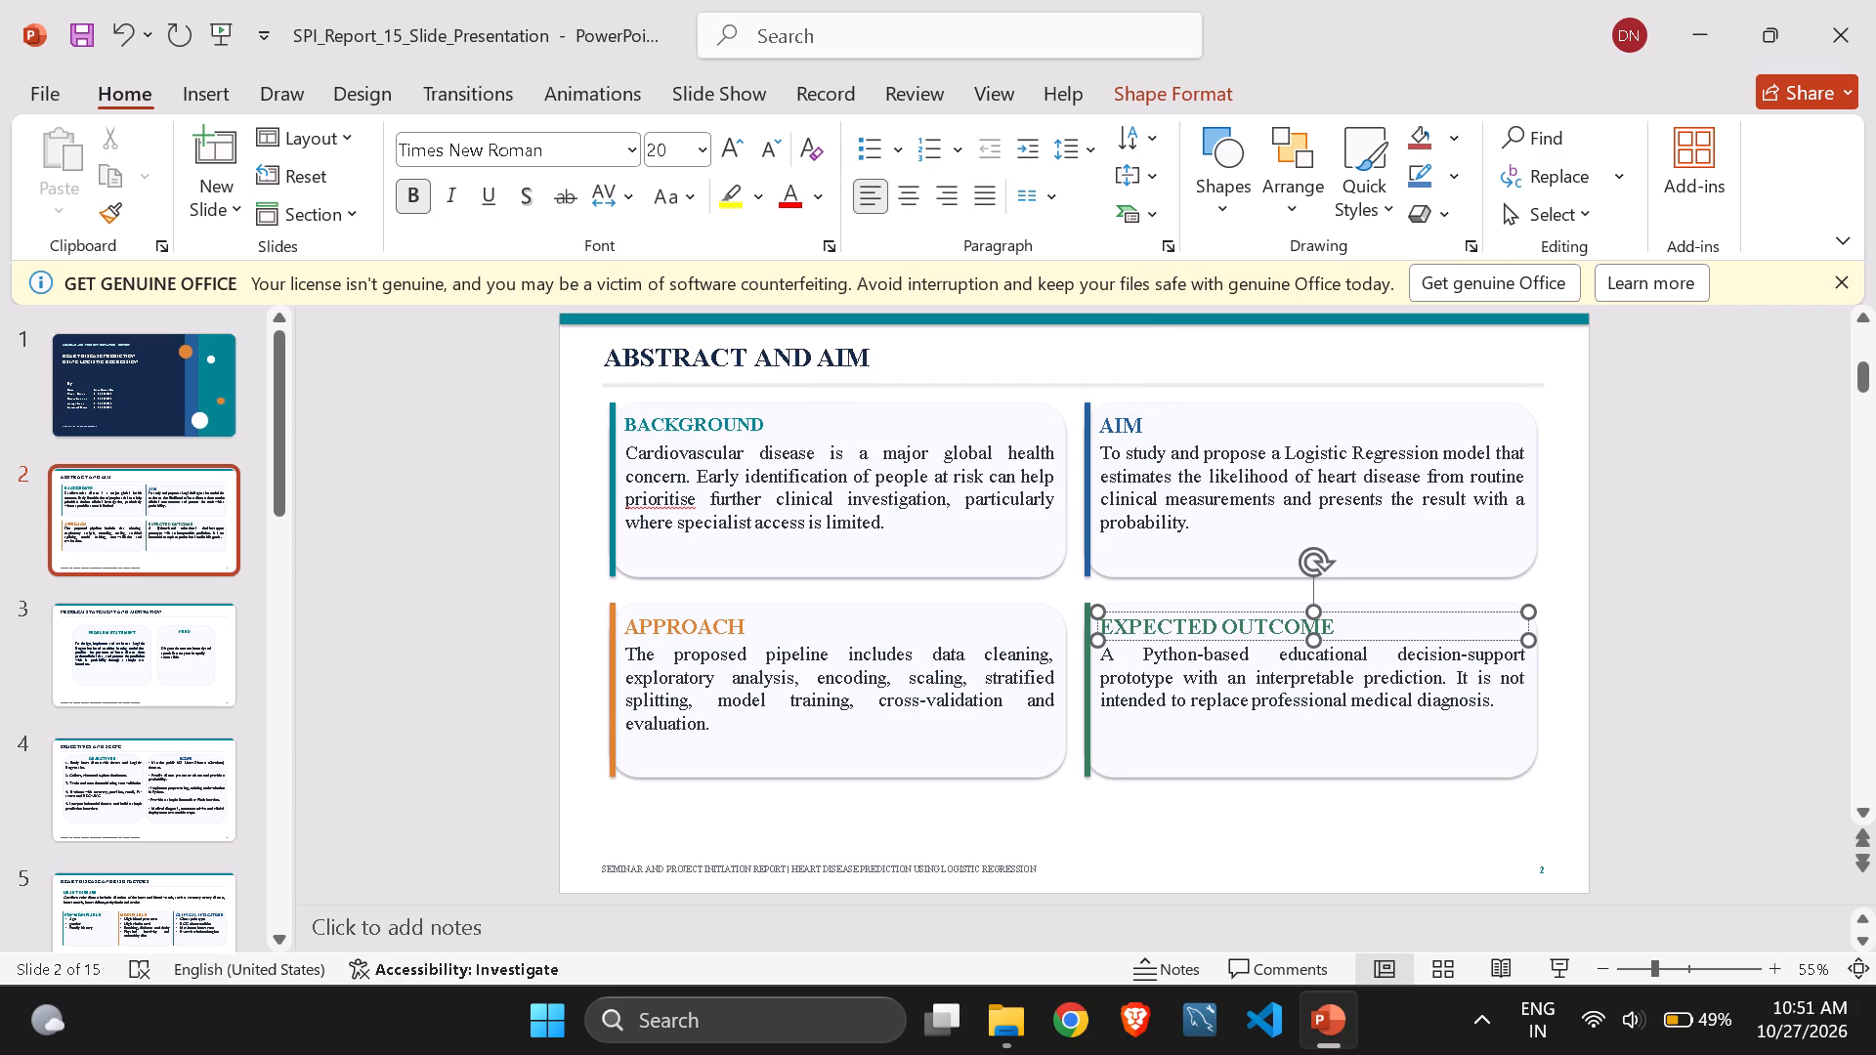
Set the AIM heading on slide 2 to font size 18.
{"action": "triple_click", "coordinate": [1114, 428]}
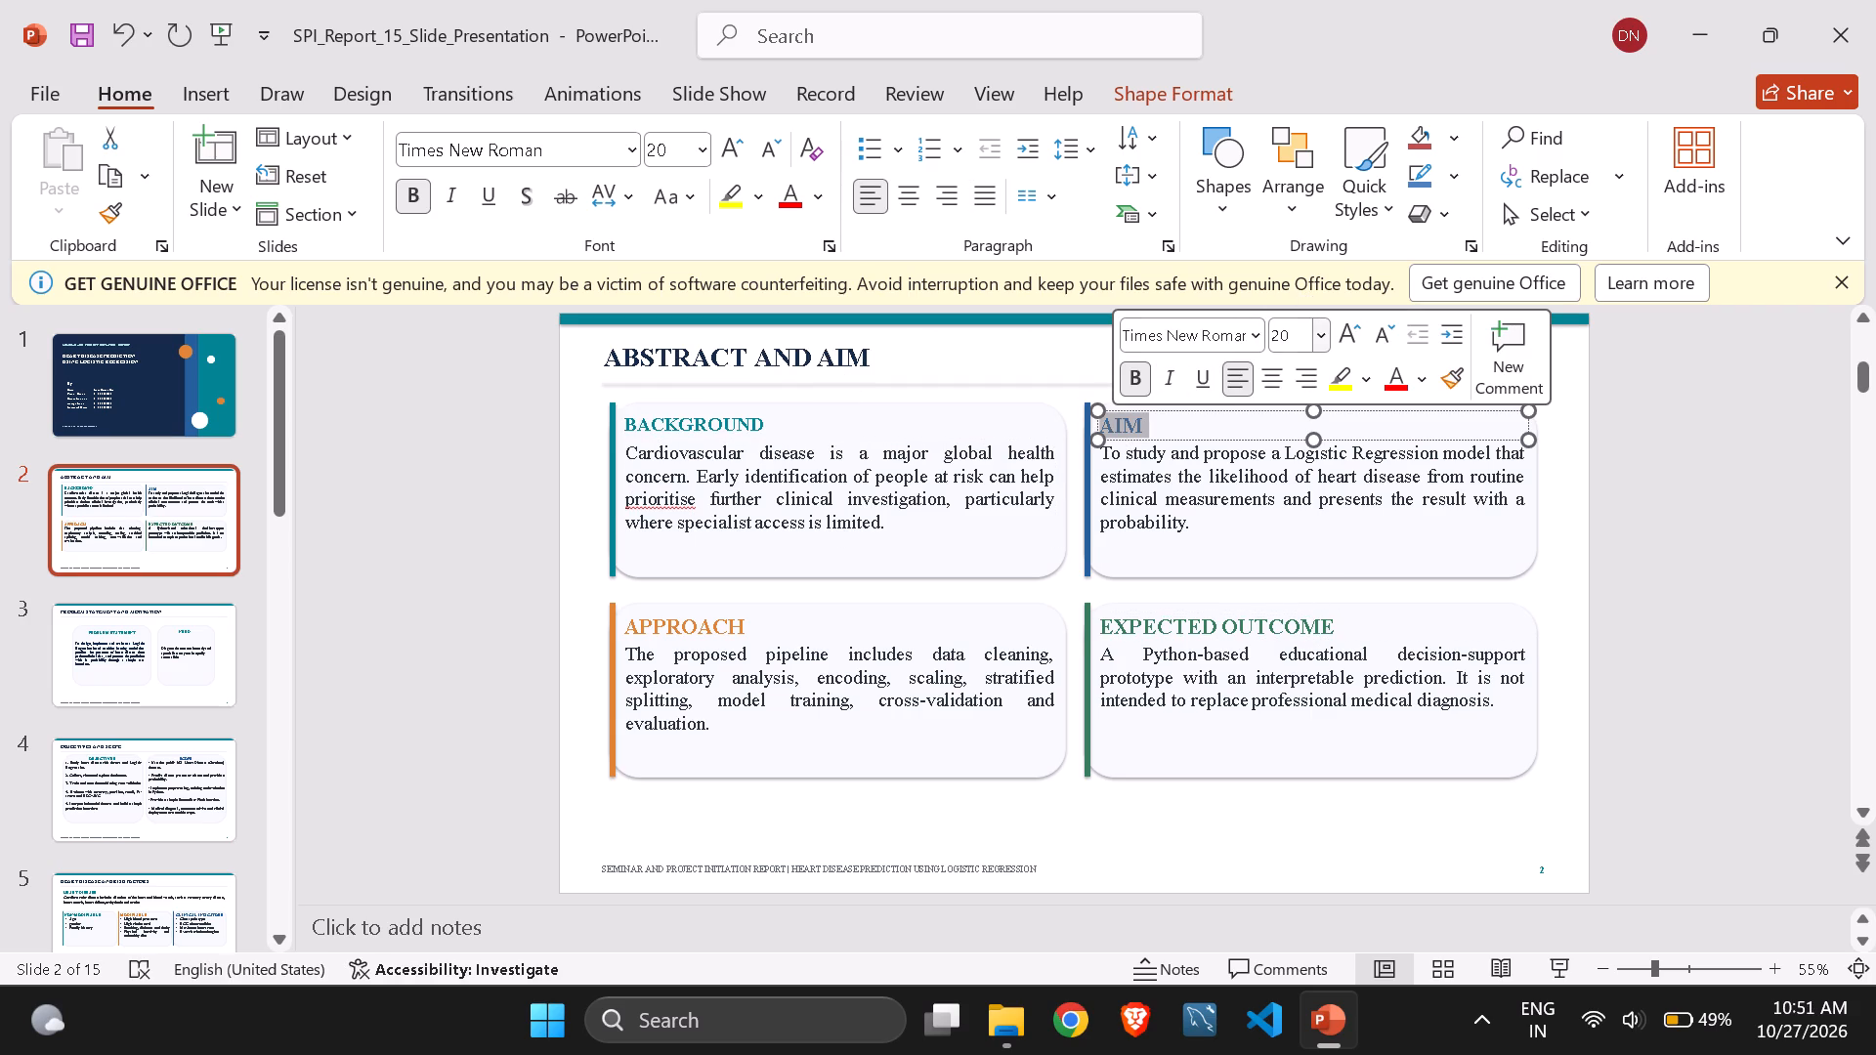
{"action": "left_click", "coordinate": [1288, 330]}
{"action": "key", "text": "BackSpace"}
{"action": "type", "text": "18"}
{"action": "key", "text": "Return"}
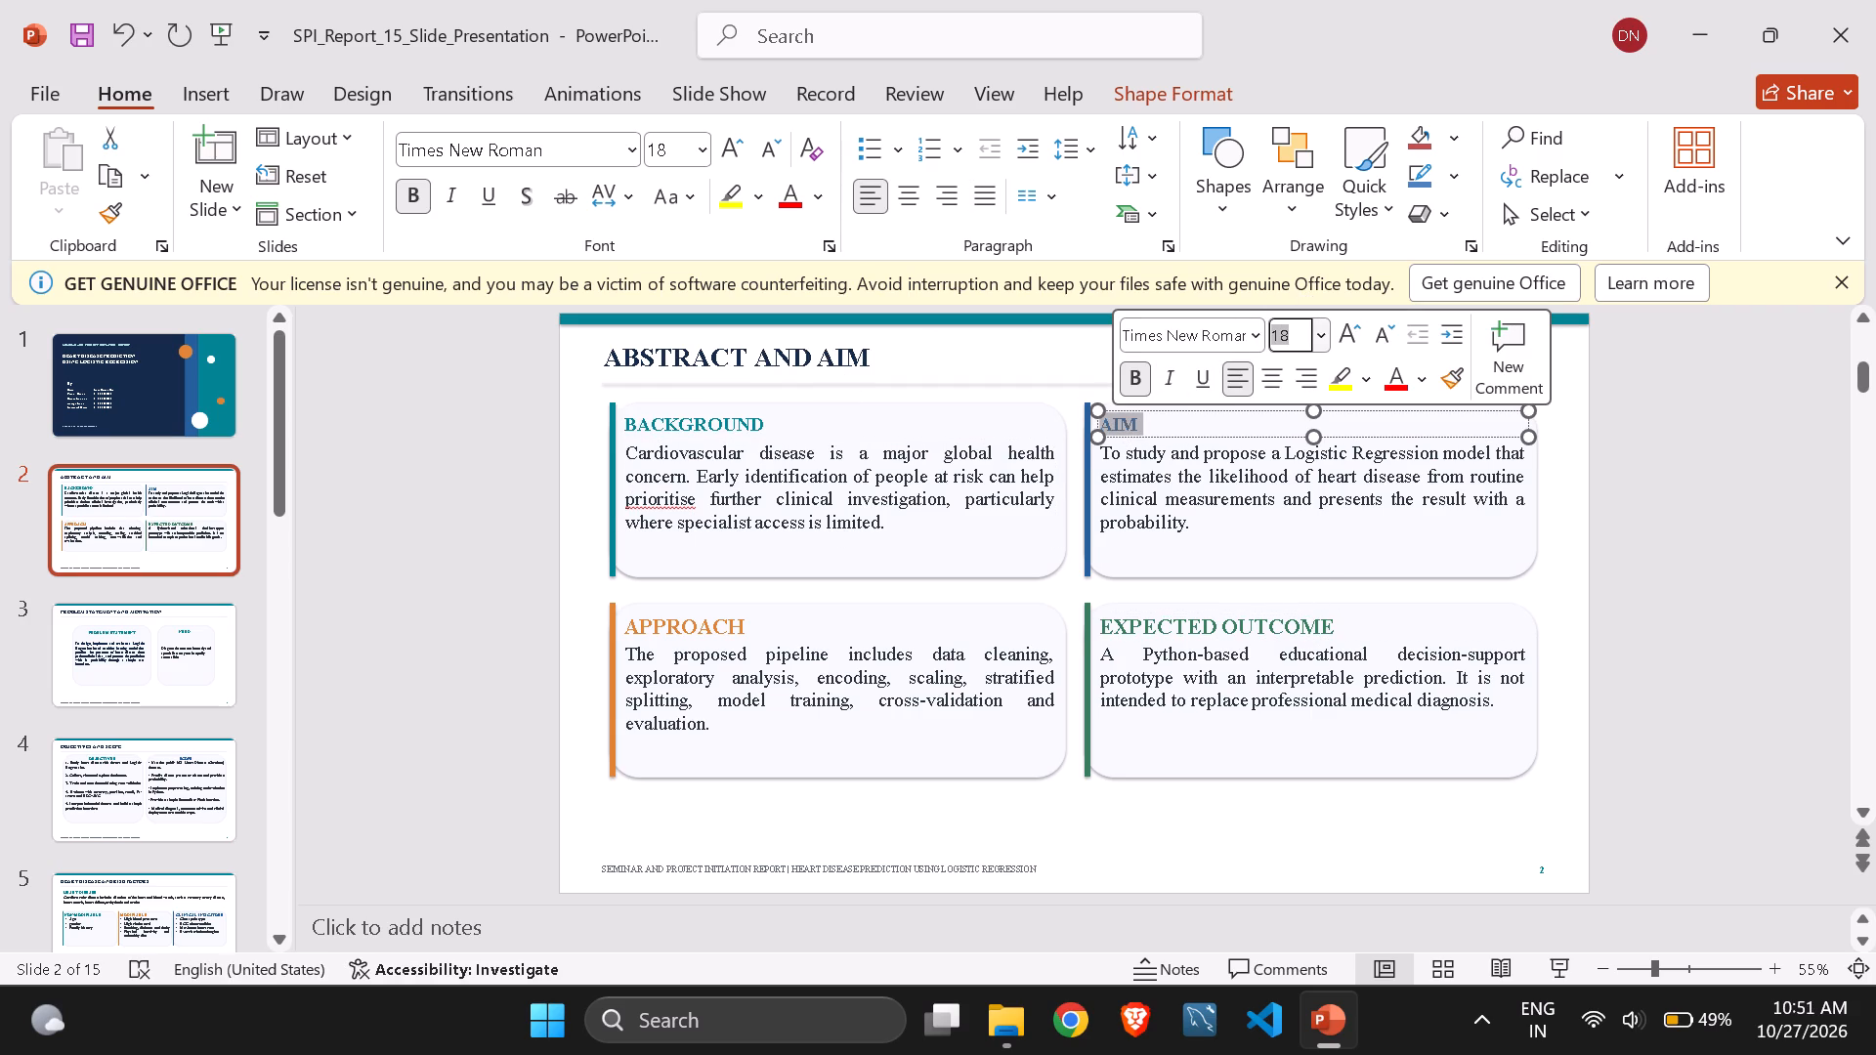
Set the APPROACH heading on slide 2 to font size 18.
{"action": "triple_click", "coordinate": [698, 627]}
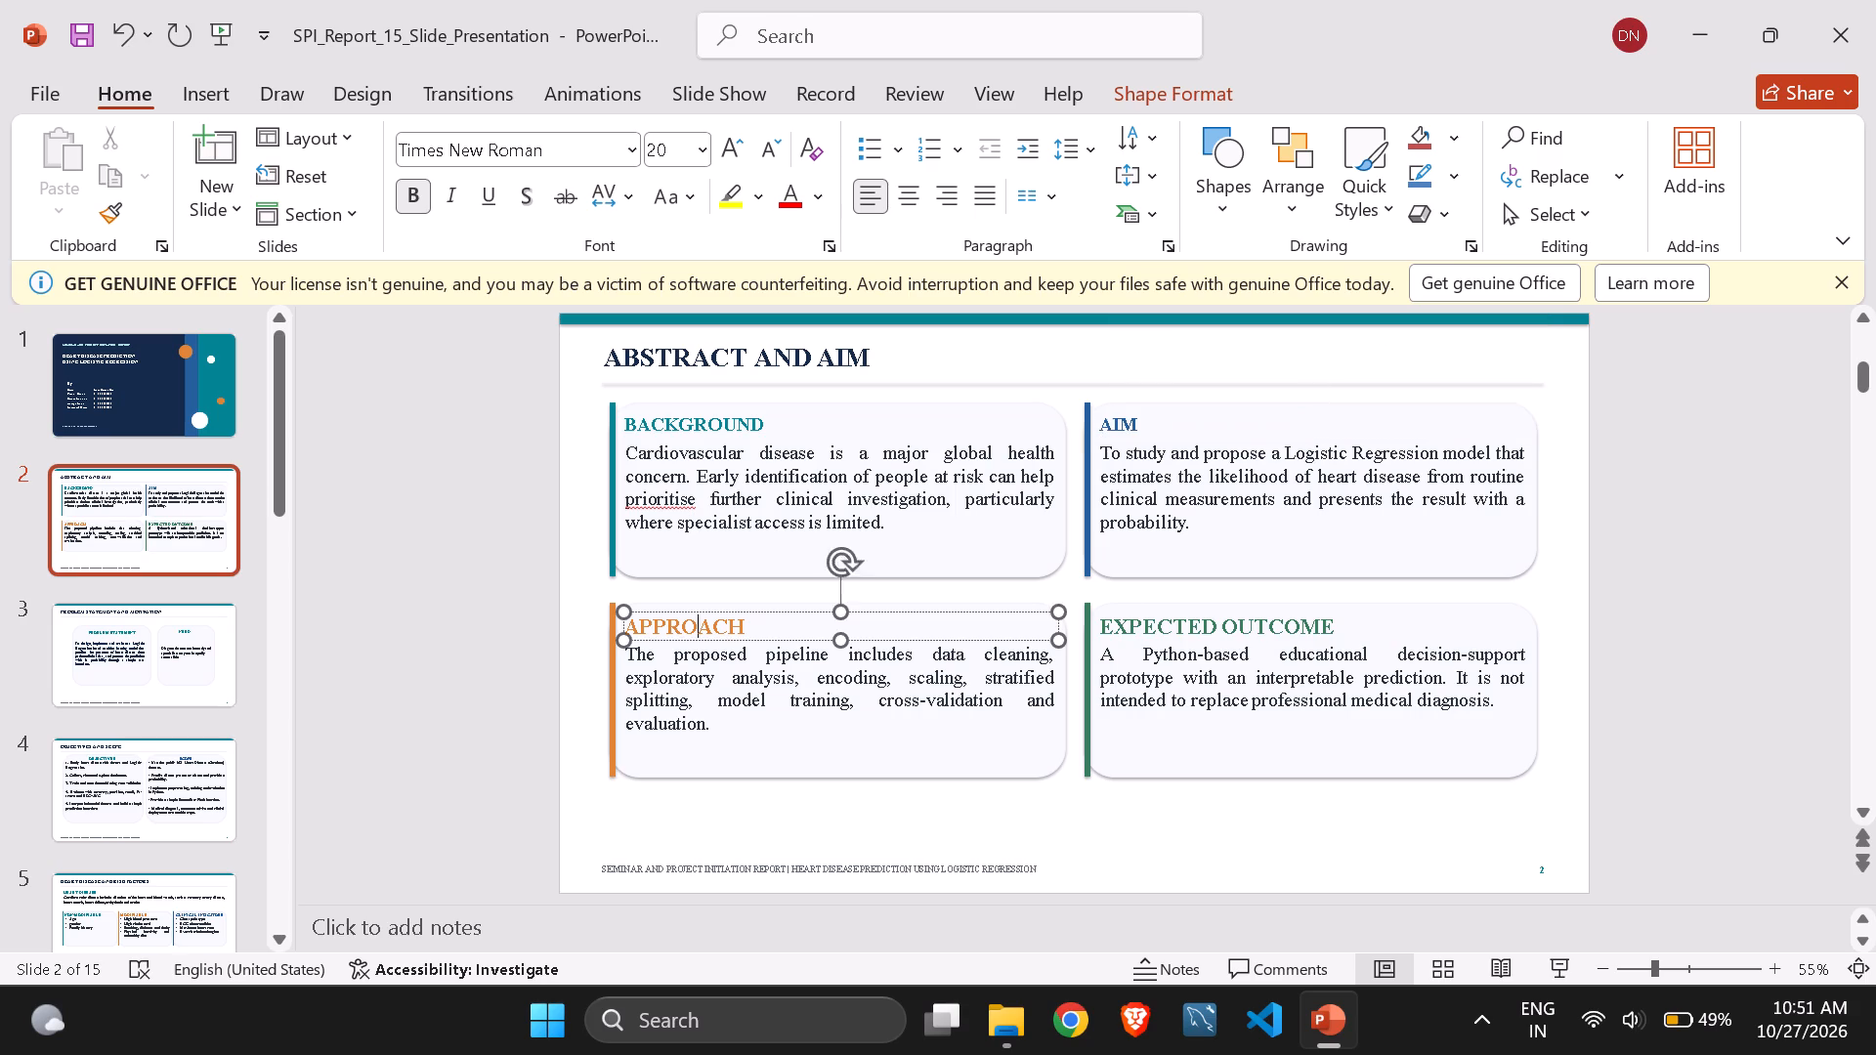
{"action": "left_click", "coordinate": [880, 540]}
{"action": "key", "text": "BackSpace"}
{"action": "type", "text": "18"}
{"action": "key", "text": "Return"}
Set the EXPECTED OUTCOME heading on slide 2 to font size 18 and deselect it.
{"action": "left_click", "coordinate": [1293, 622]}
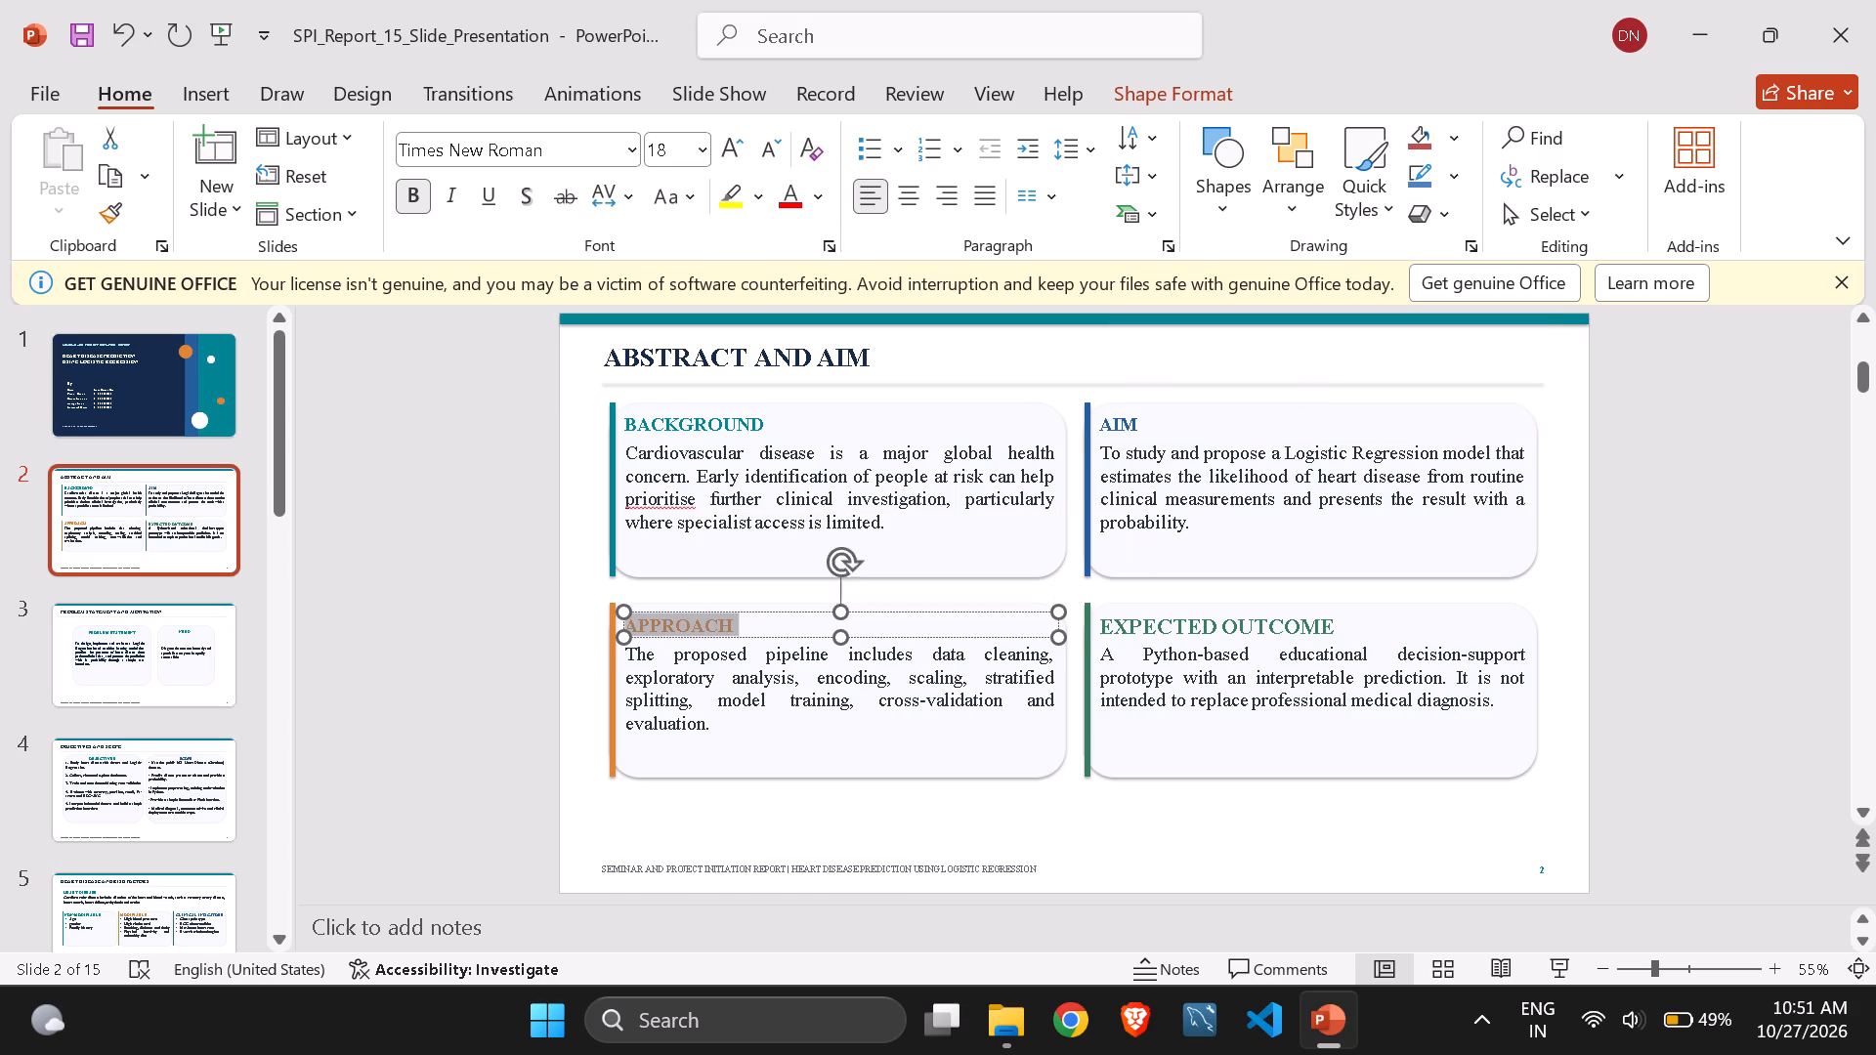
{"action": "key", "text": "ctrl+a"}
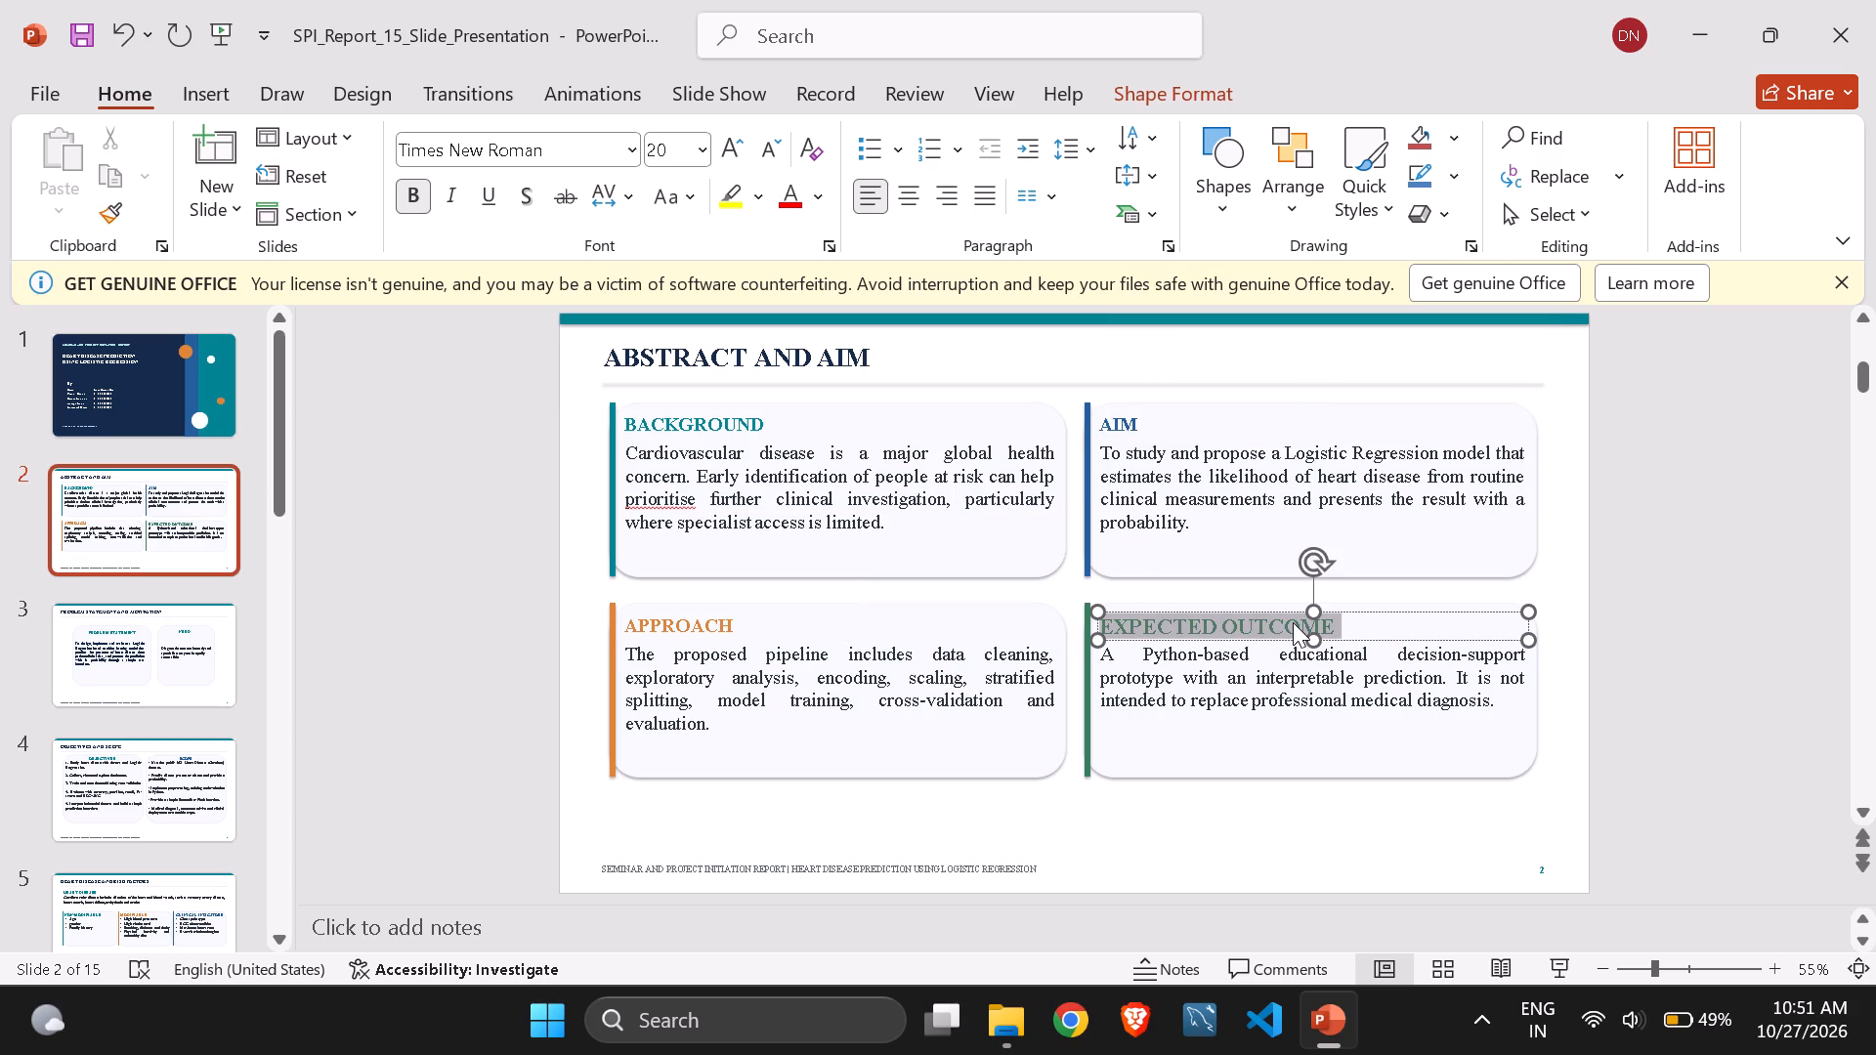
{"action": "right_click", "coordinate": [1293, 622]}
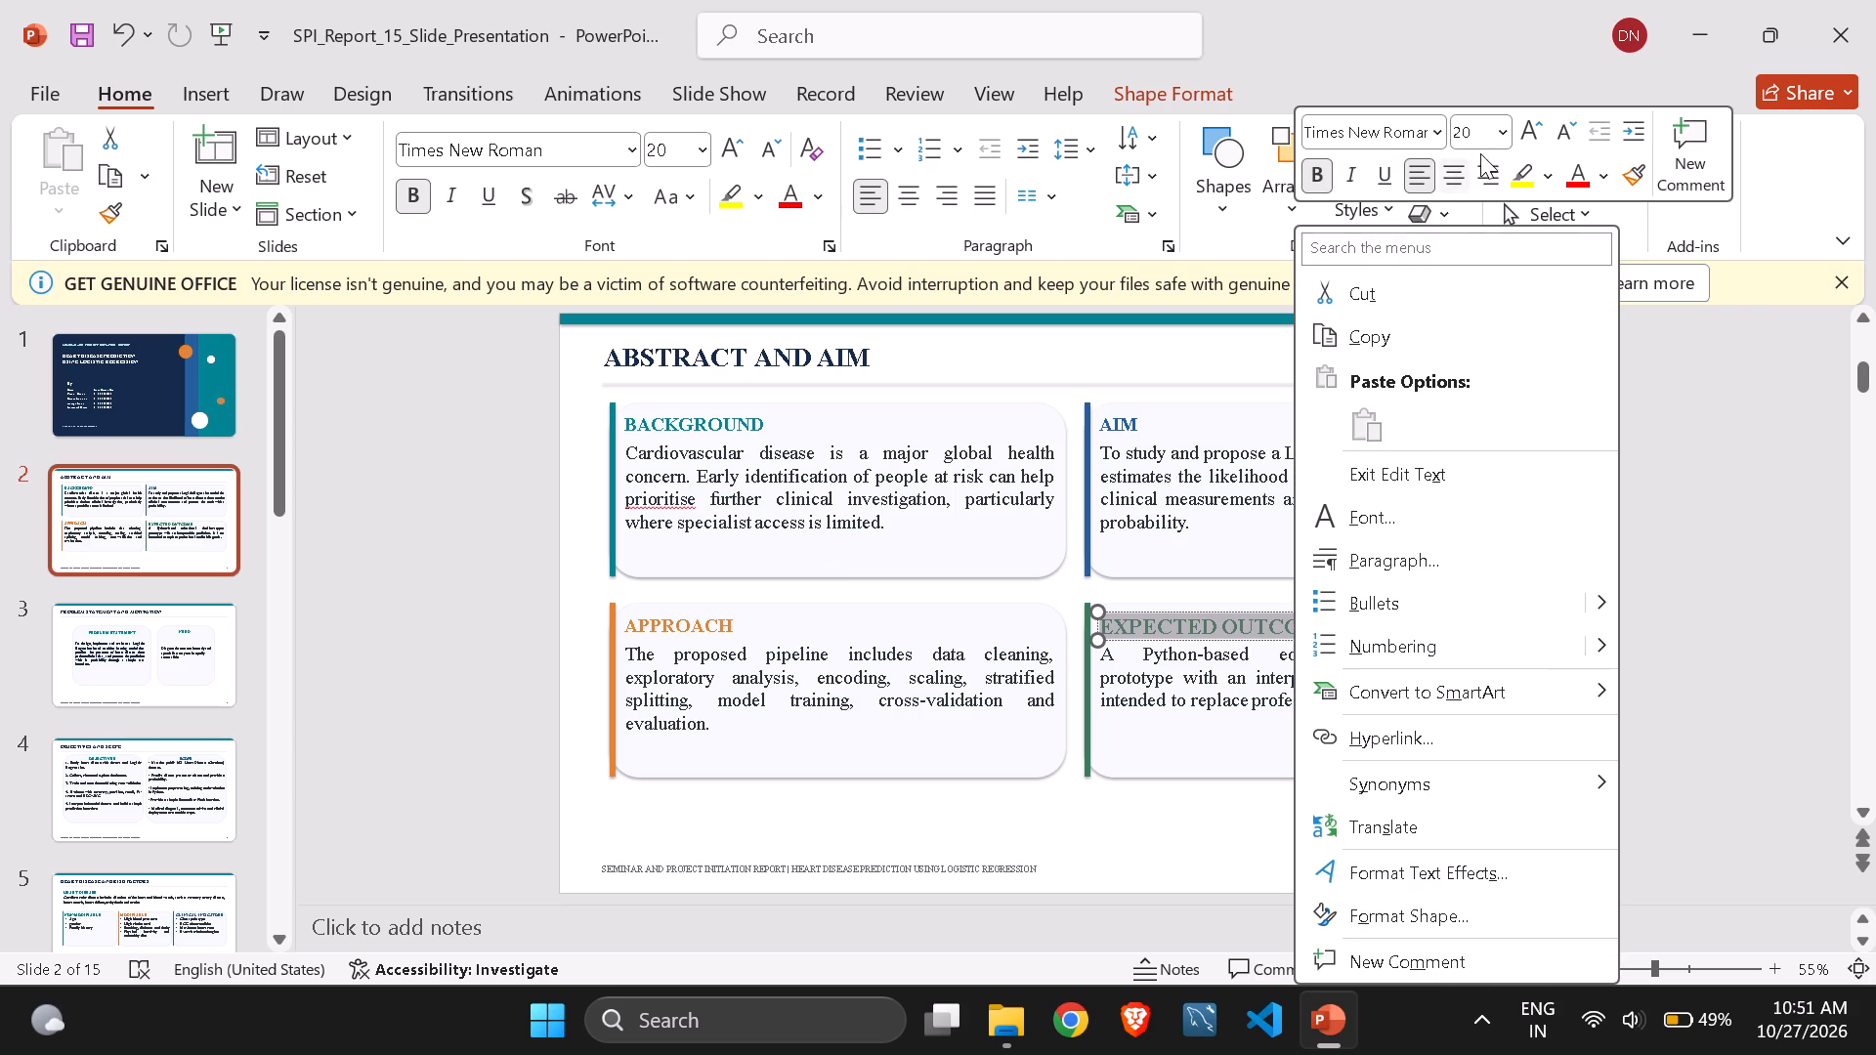
{"action": "left_click", "coordinate": [1479, 133]}
{"action": "key", "text": "BackSpace"}
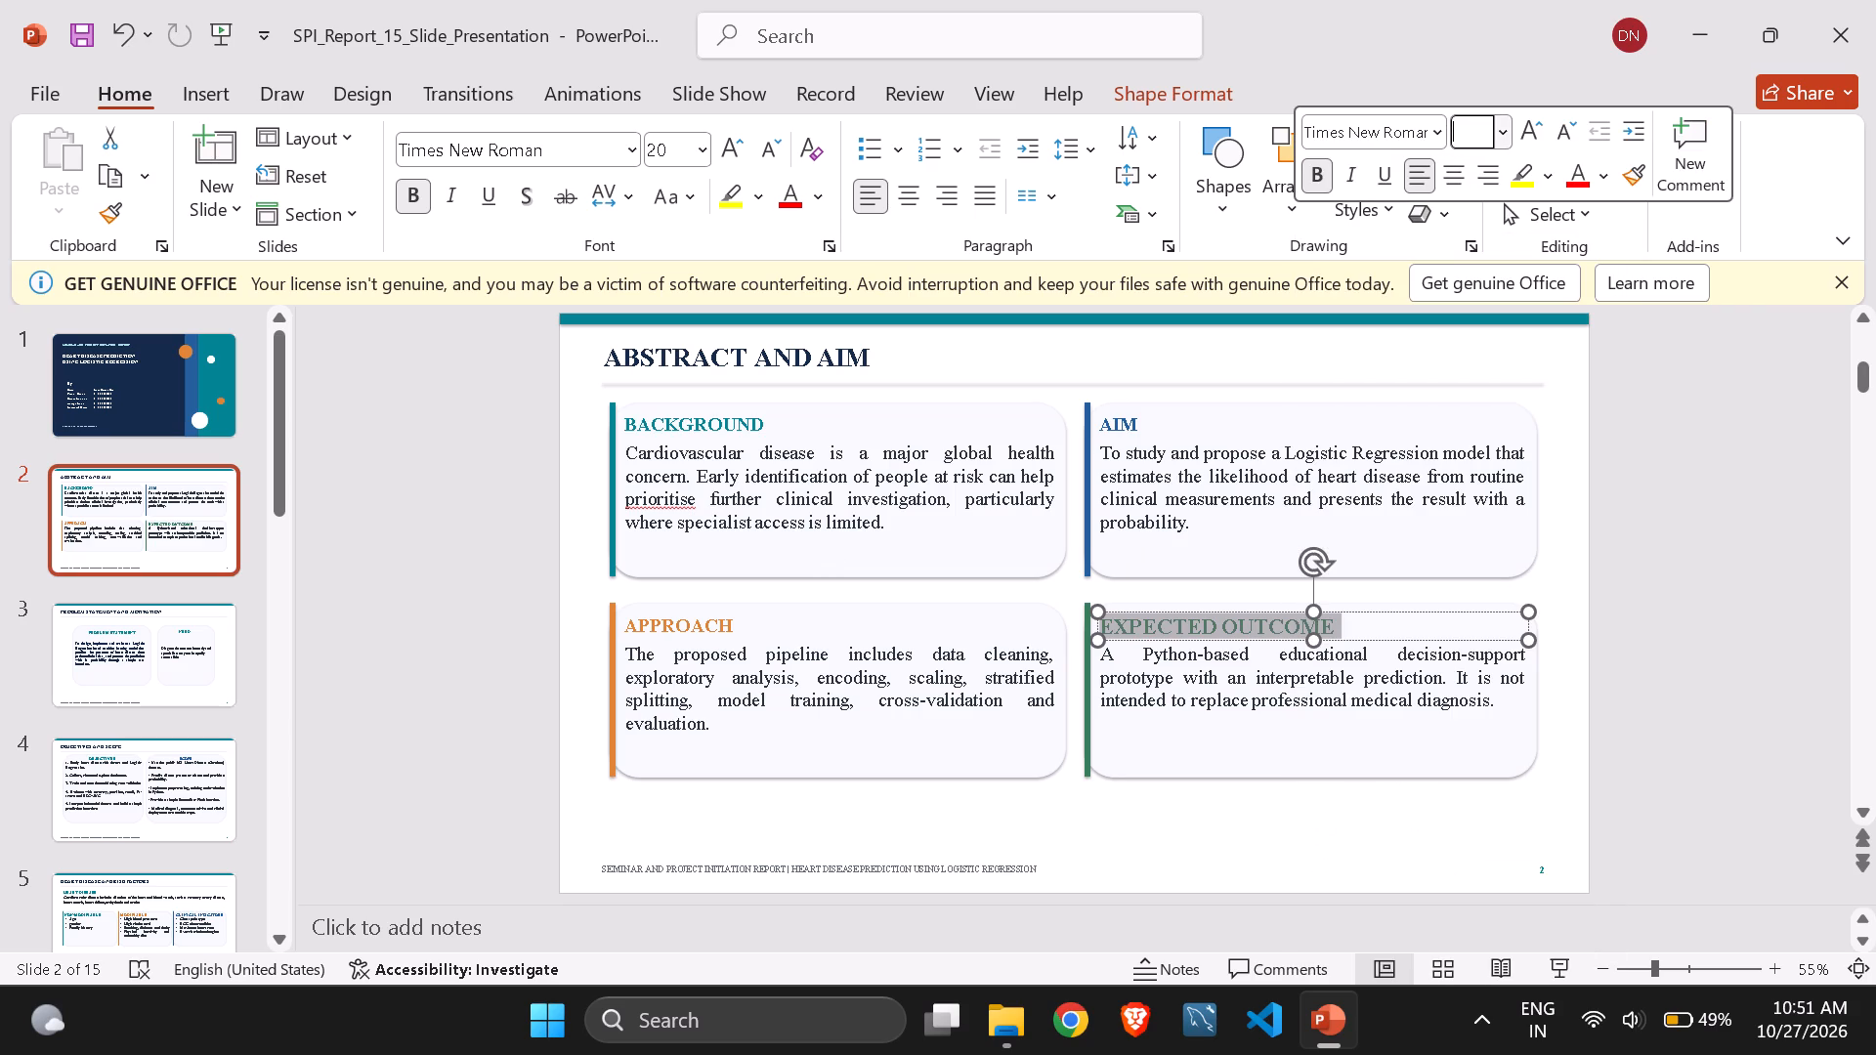
{"action": "type", "text": "18"}
{"action": "key", "text": "Return"}
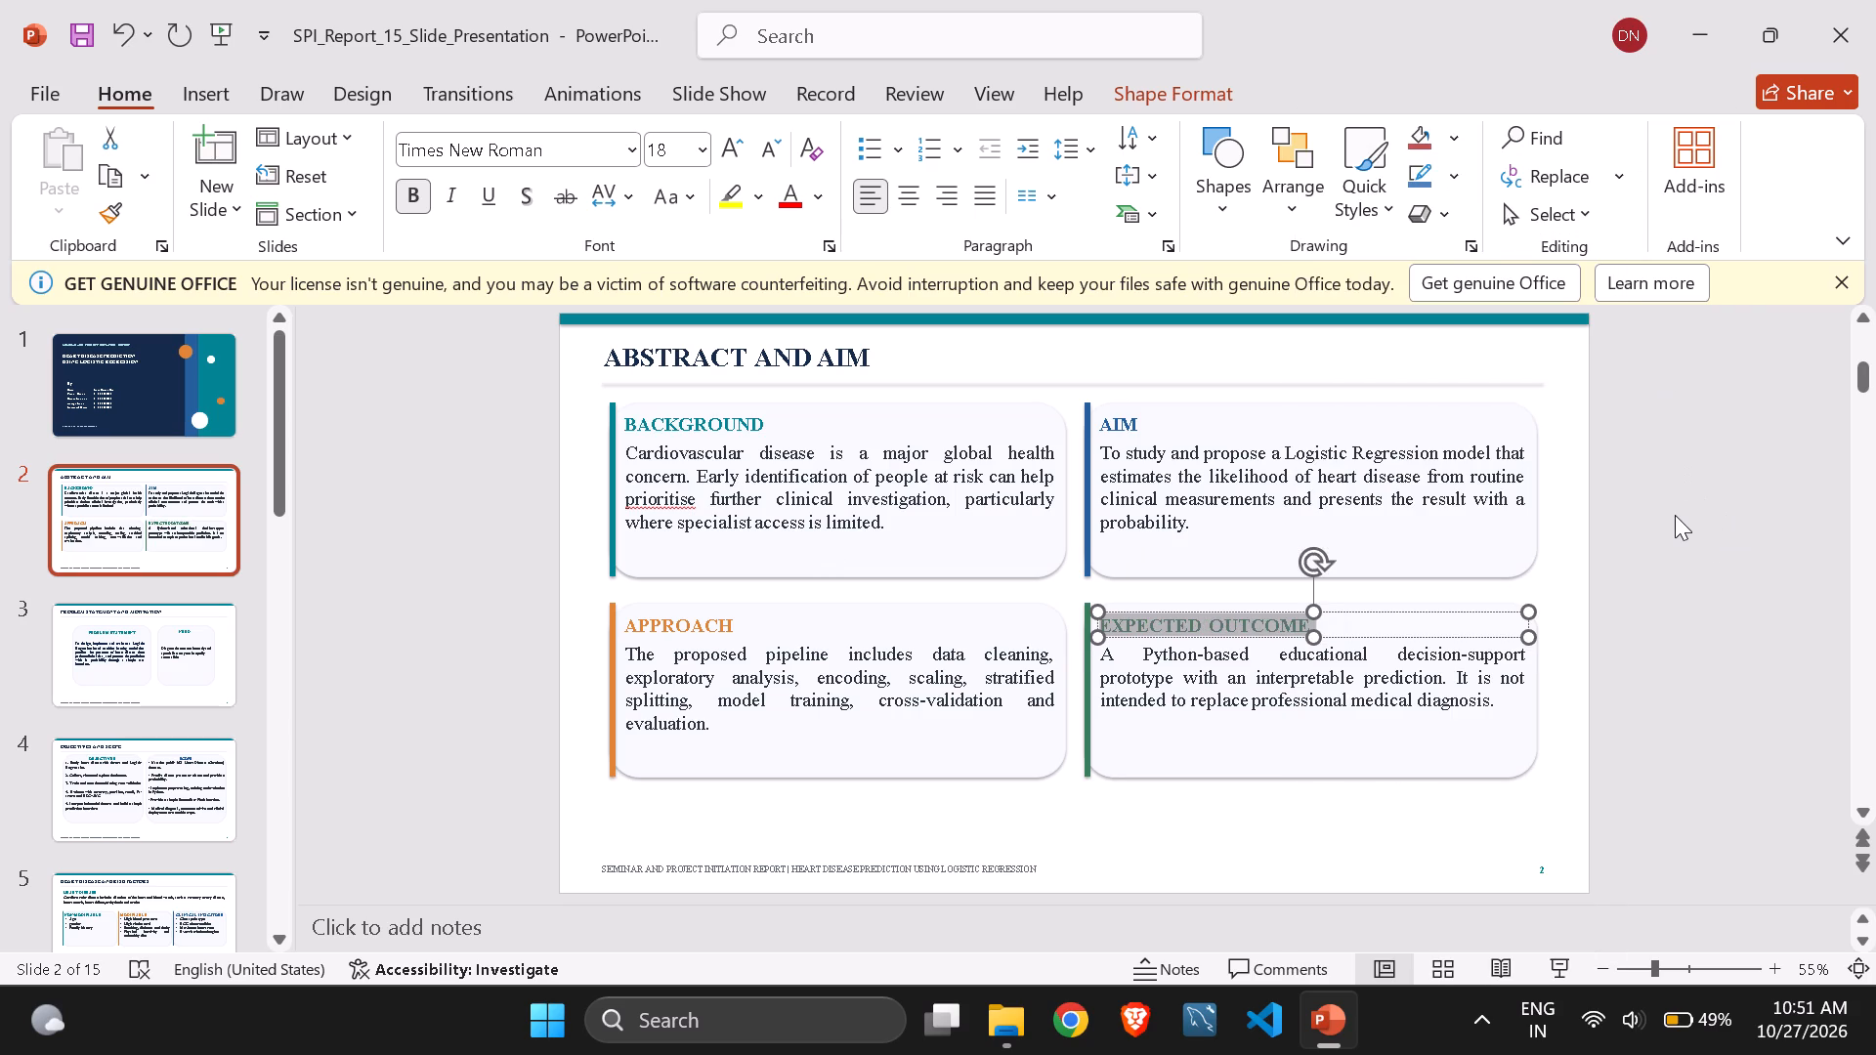
{"action": "left_click", "coordinate": [1675, 515]}
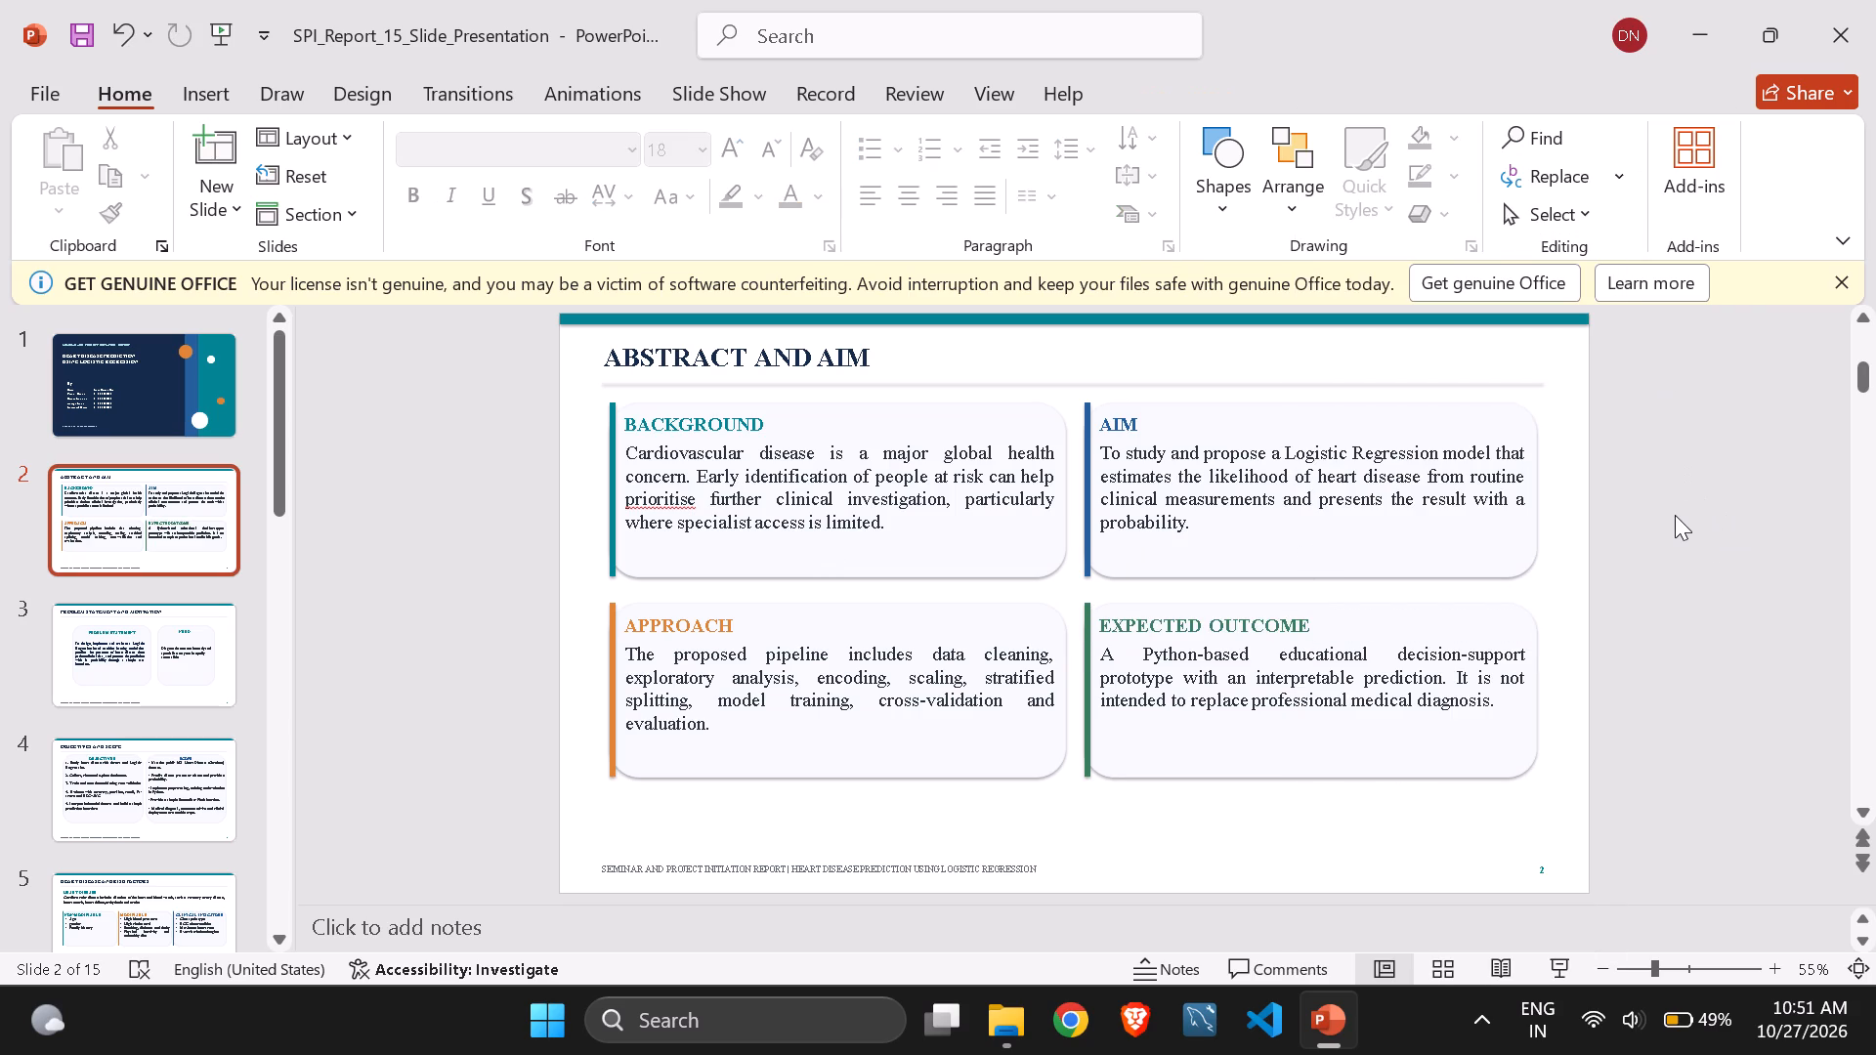
Set the NEED heading on slide 3 to font size 20, matching the PROBLEM STATEMENT heading.
{"action": "left_click", "coordinate": [148, 608]}
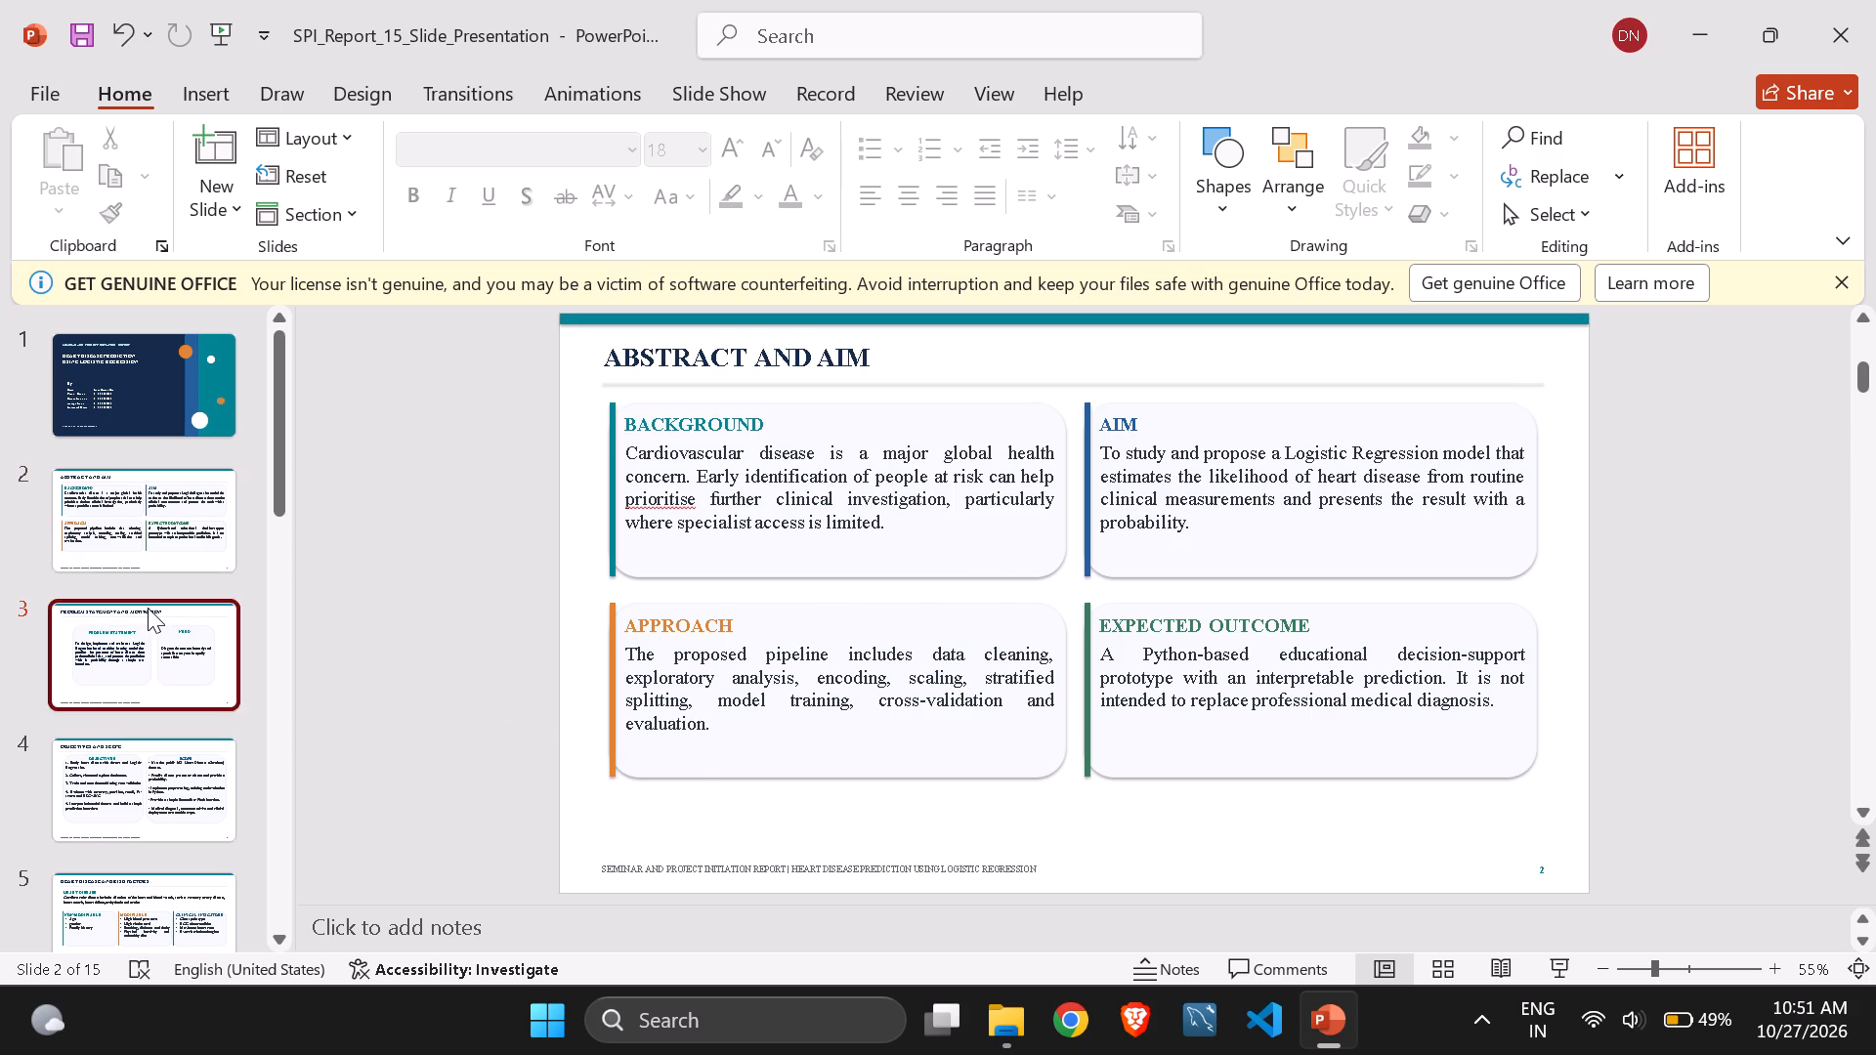
{"action": "double_click", "coordinate": [921, 482]}
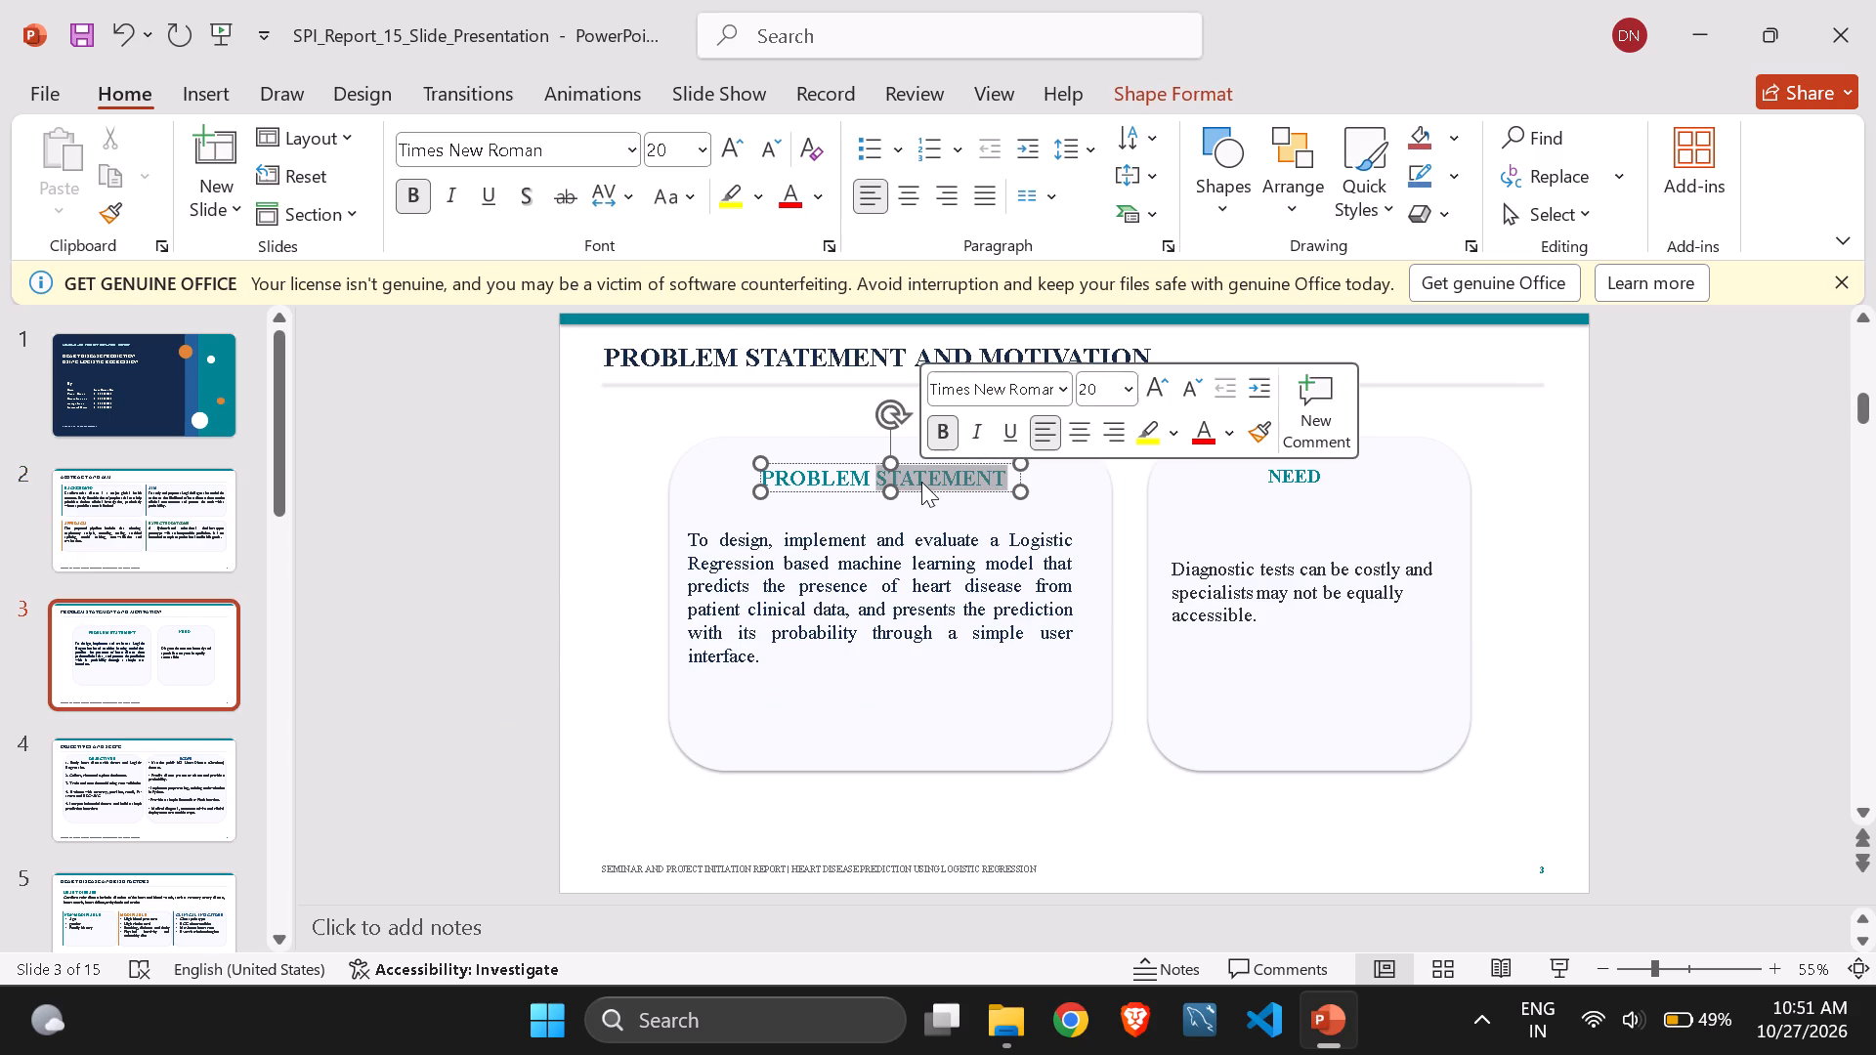
{"action": "left_click", "coordinate": [1303, 484]}
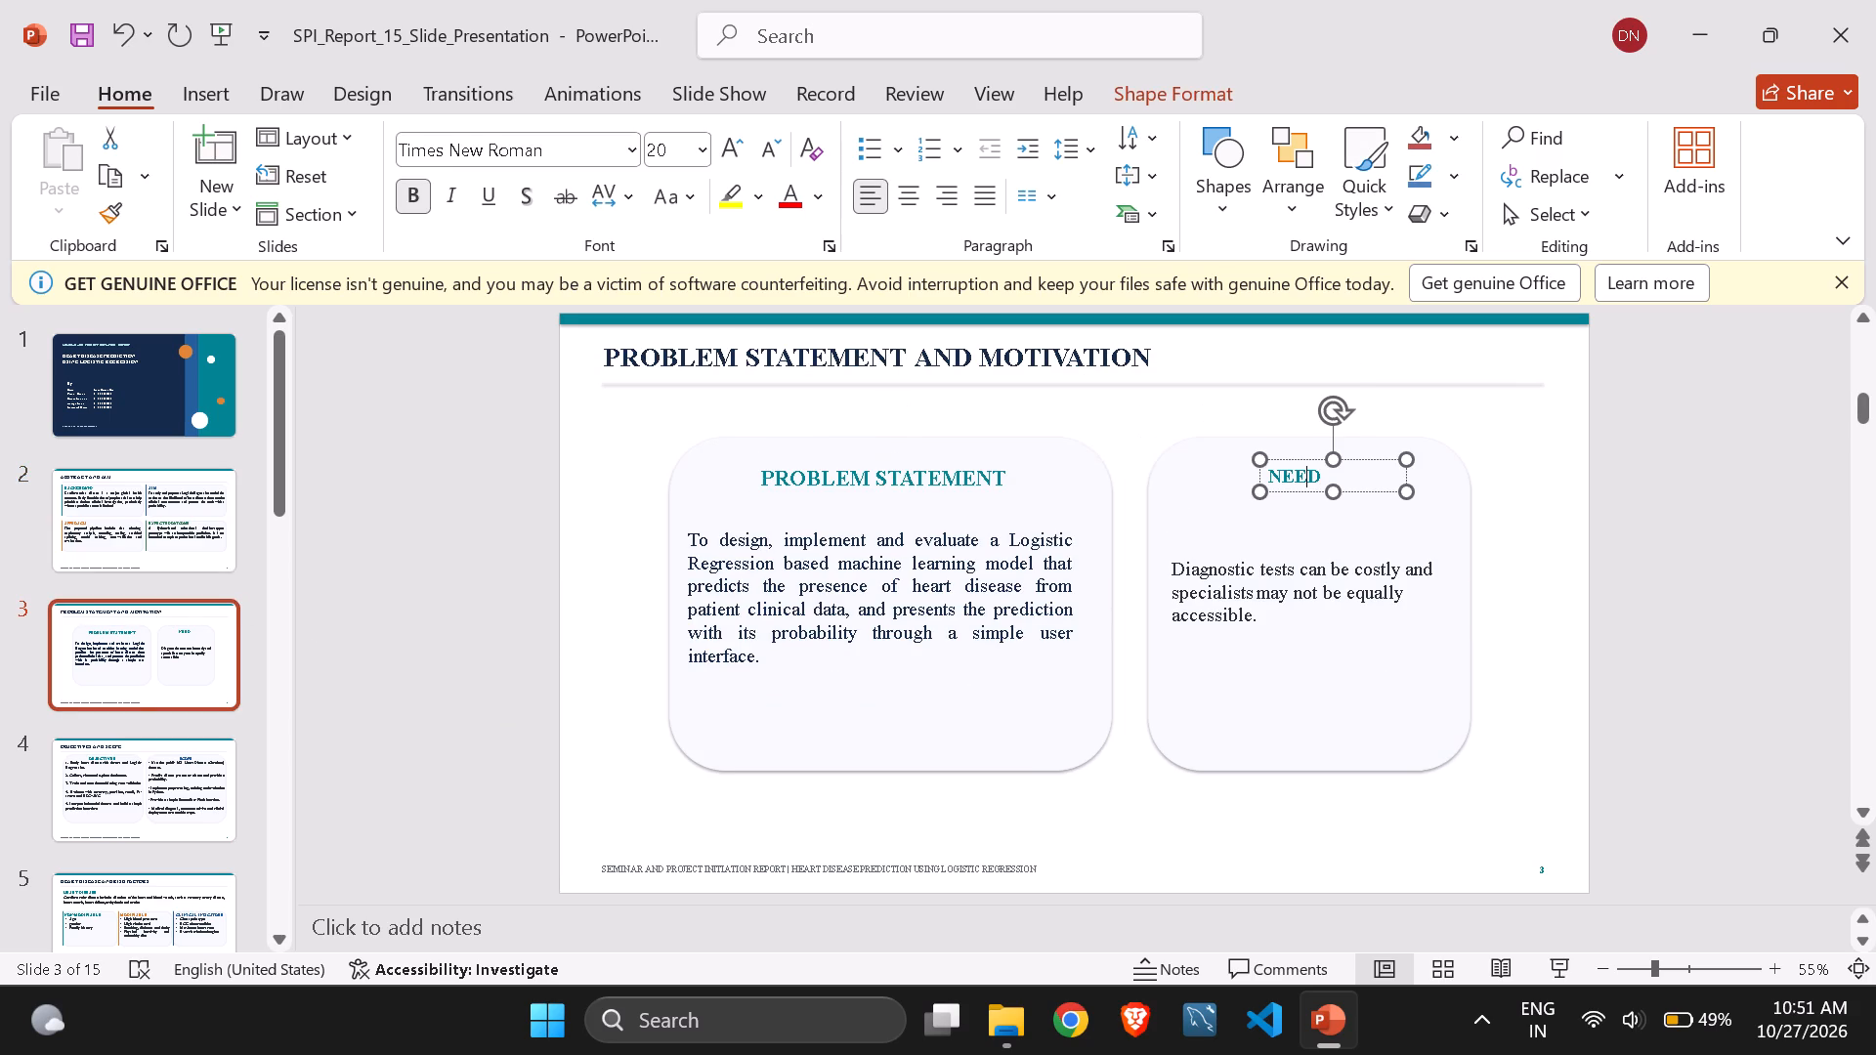
{"action": "double_click", "coordinate": [1303, 484]}
{"action": "left_click", "coordinate": [1488, 397]}
{"action": "key", "text": "BackSpace"}
{"action": "type", "text": "20"}
{"action": "key", "text": "Return"}
Make all the body text in the NEED card on slide 3 bold.
{"action": "left_click", "coordinate": [1283, 616]}
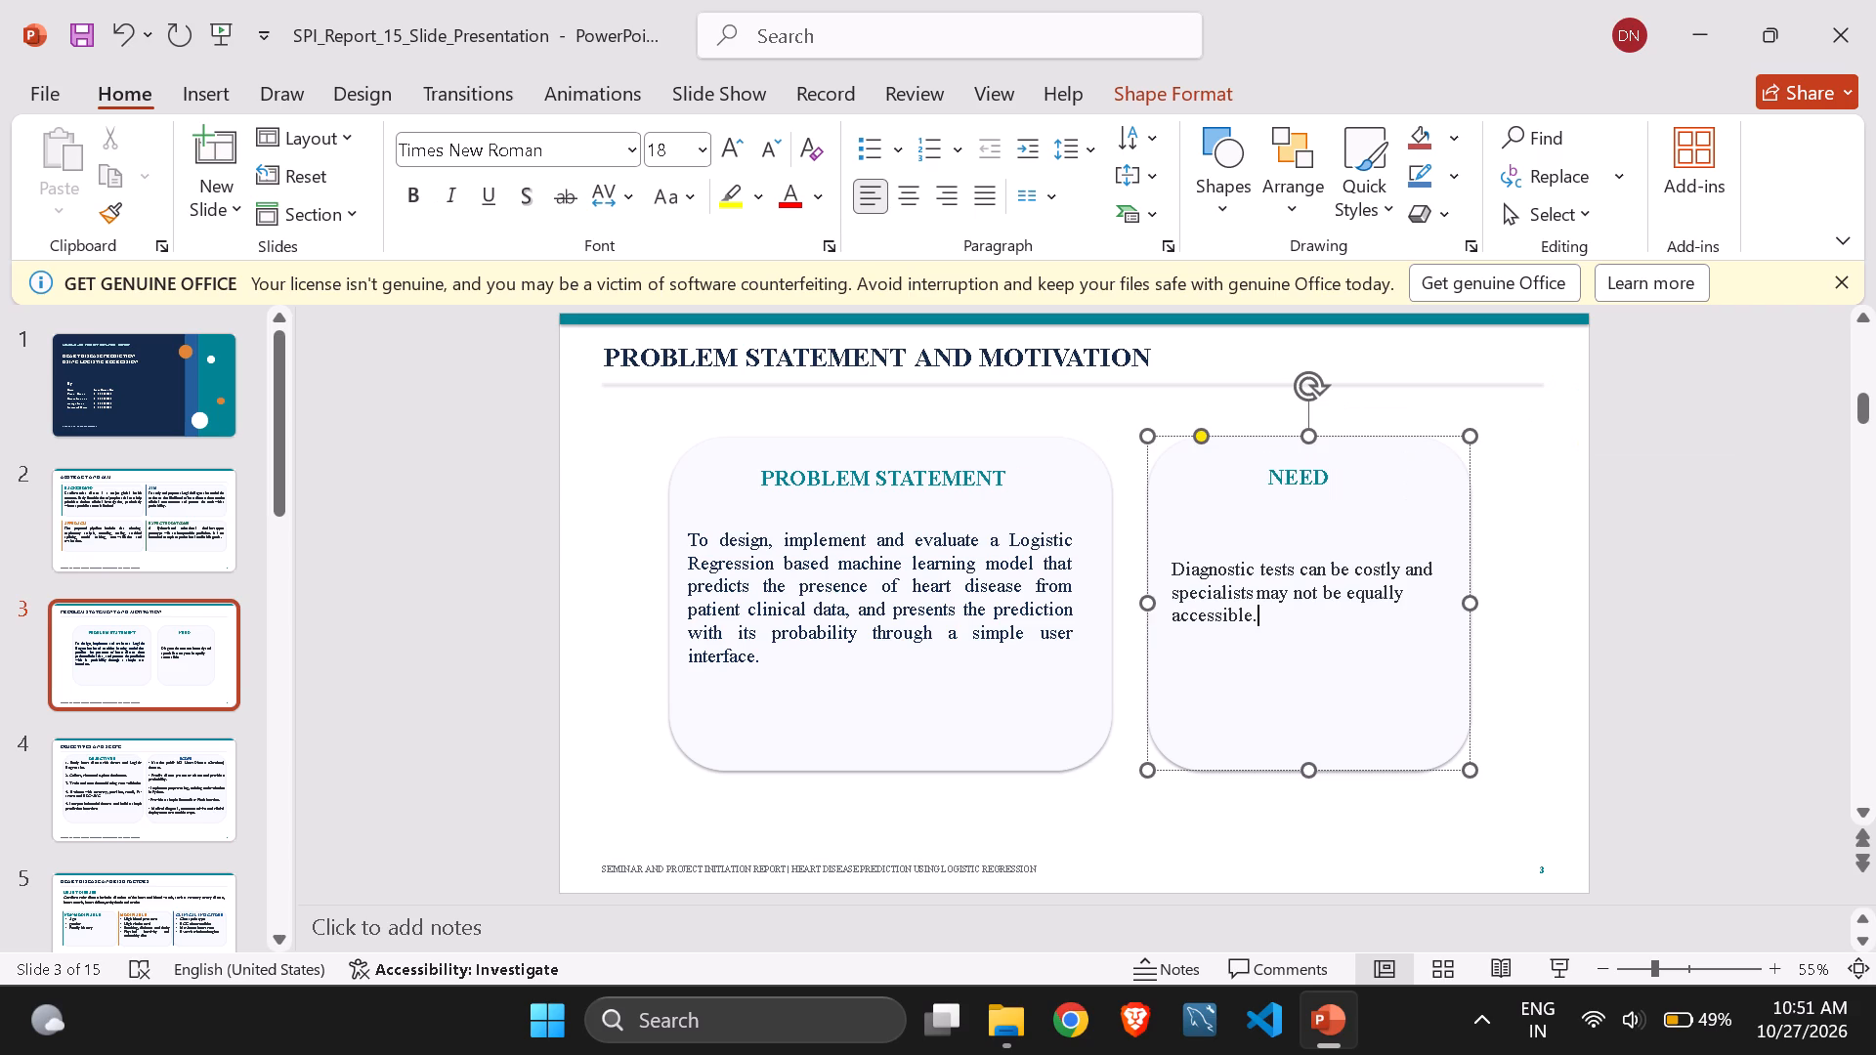
{"action": "key", "text": "ctrl+a"}
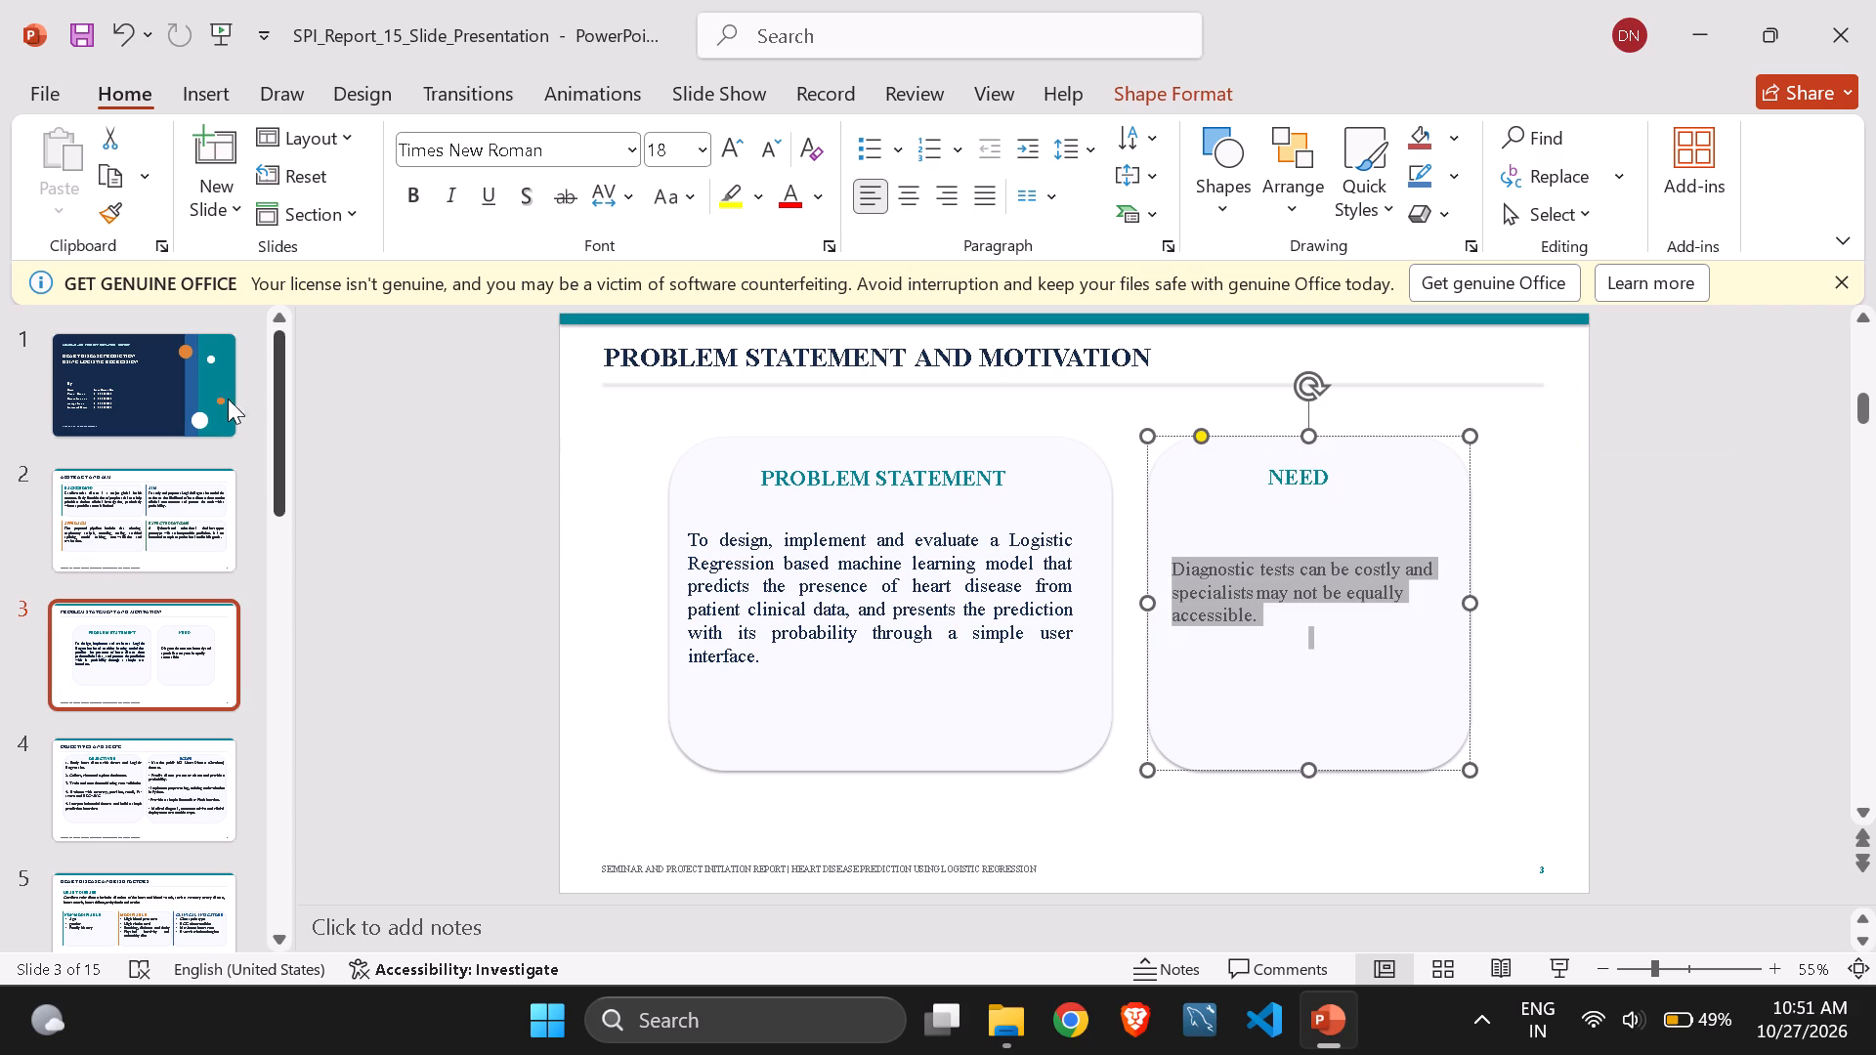
{"action": "left_click", "coordinate": [424, 206]}
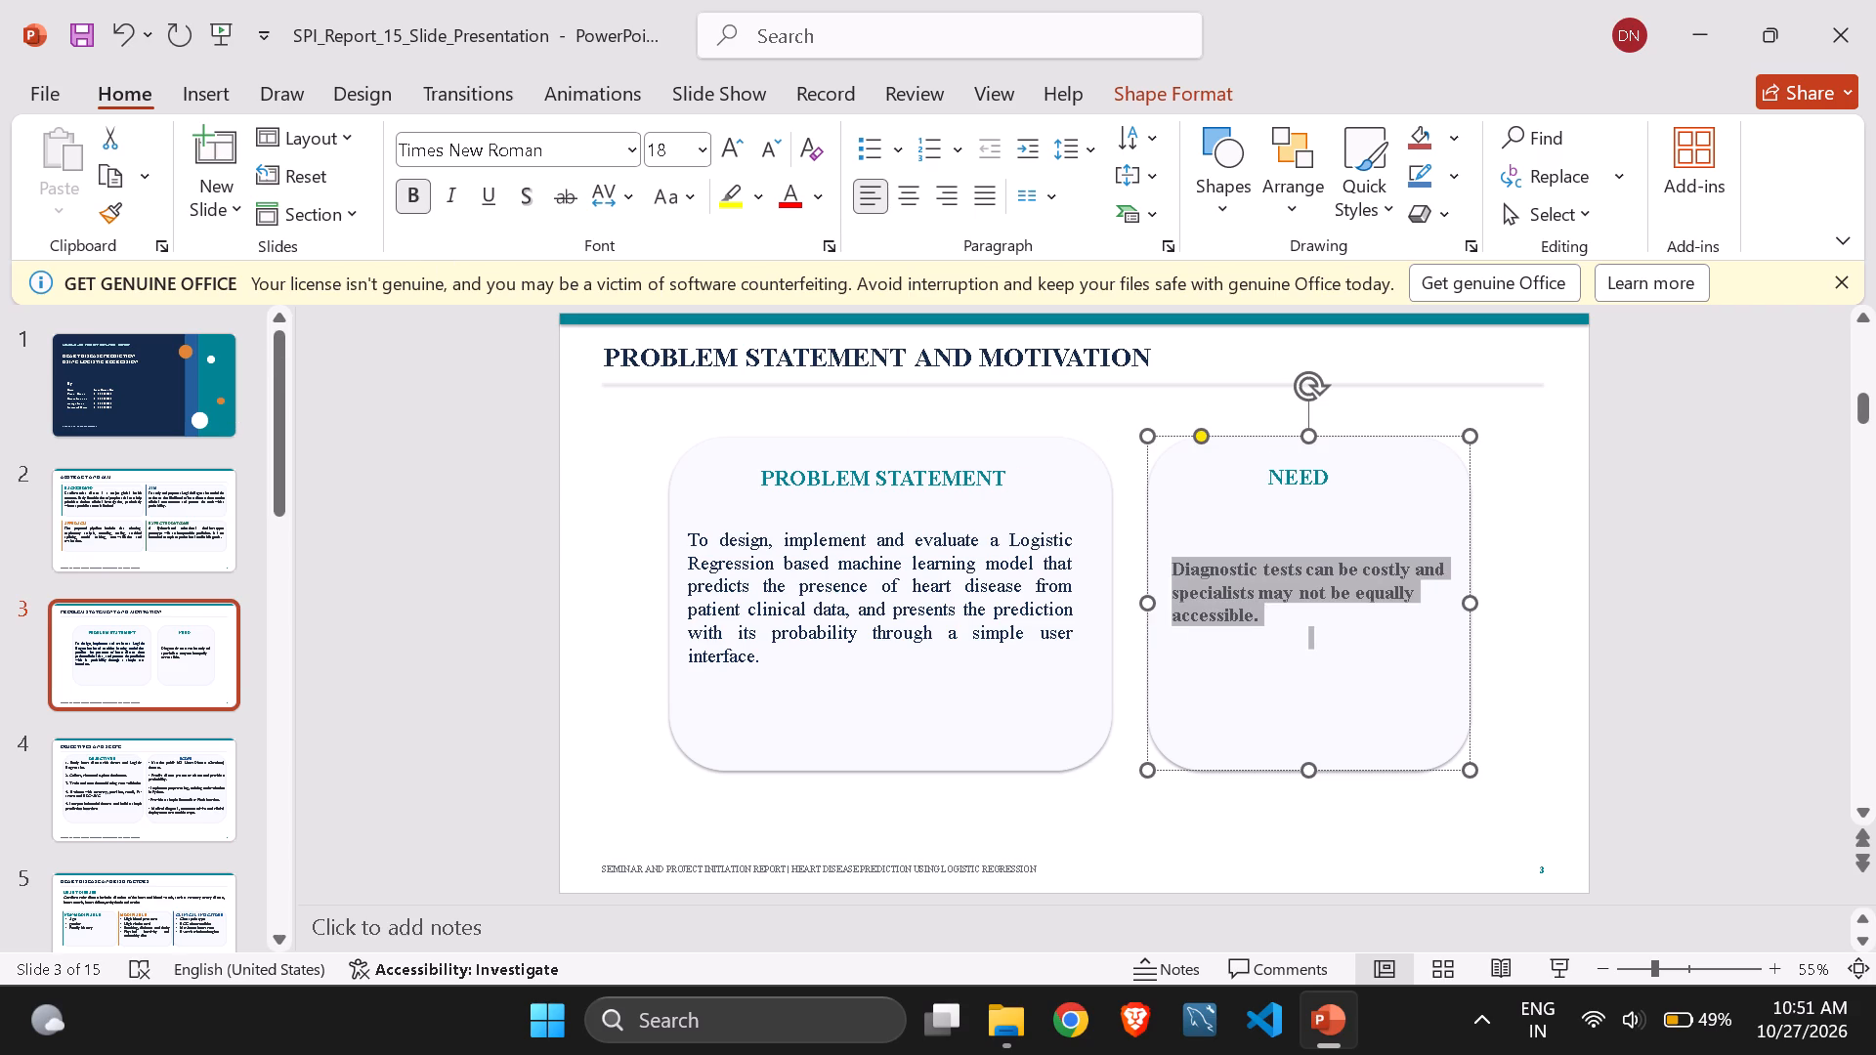
Make the whole paragraph under PROBLEM STATEMENT on slide 3 bold.
{"action": "left_click", "coordinate": [916, 619]}
{"action": "key", "text": "ctrl+a"}
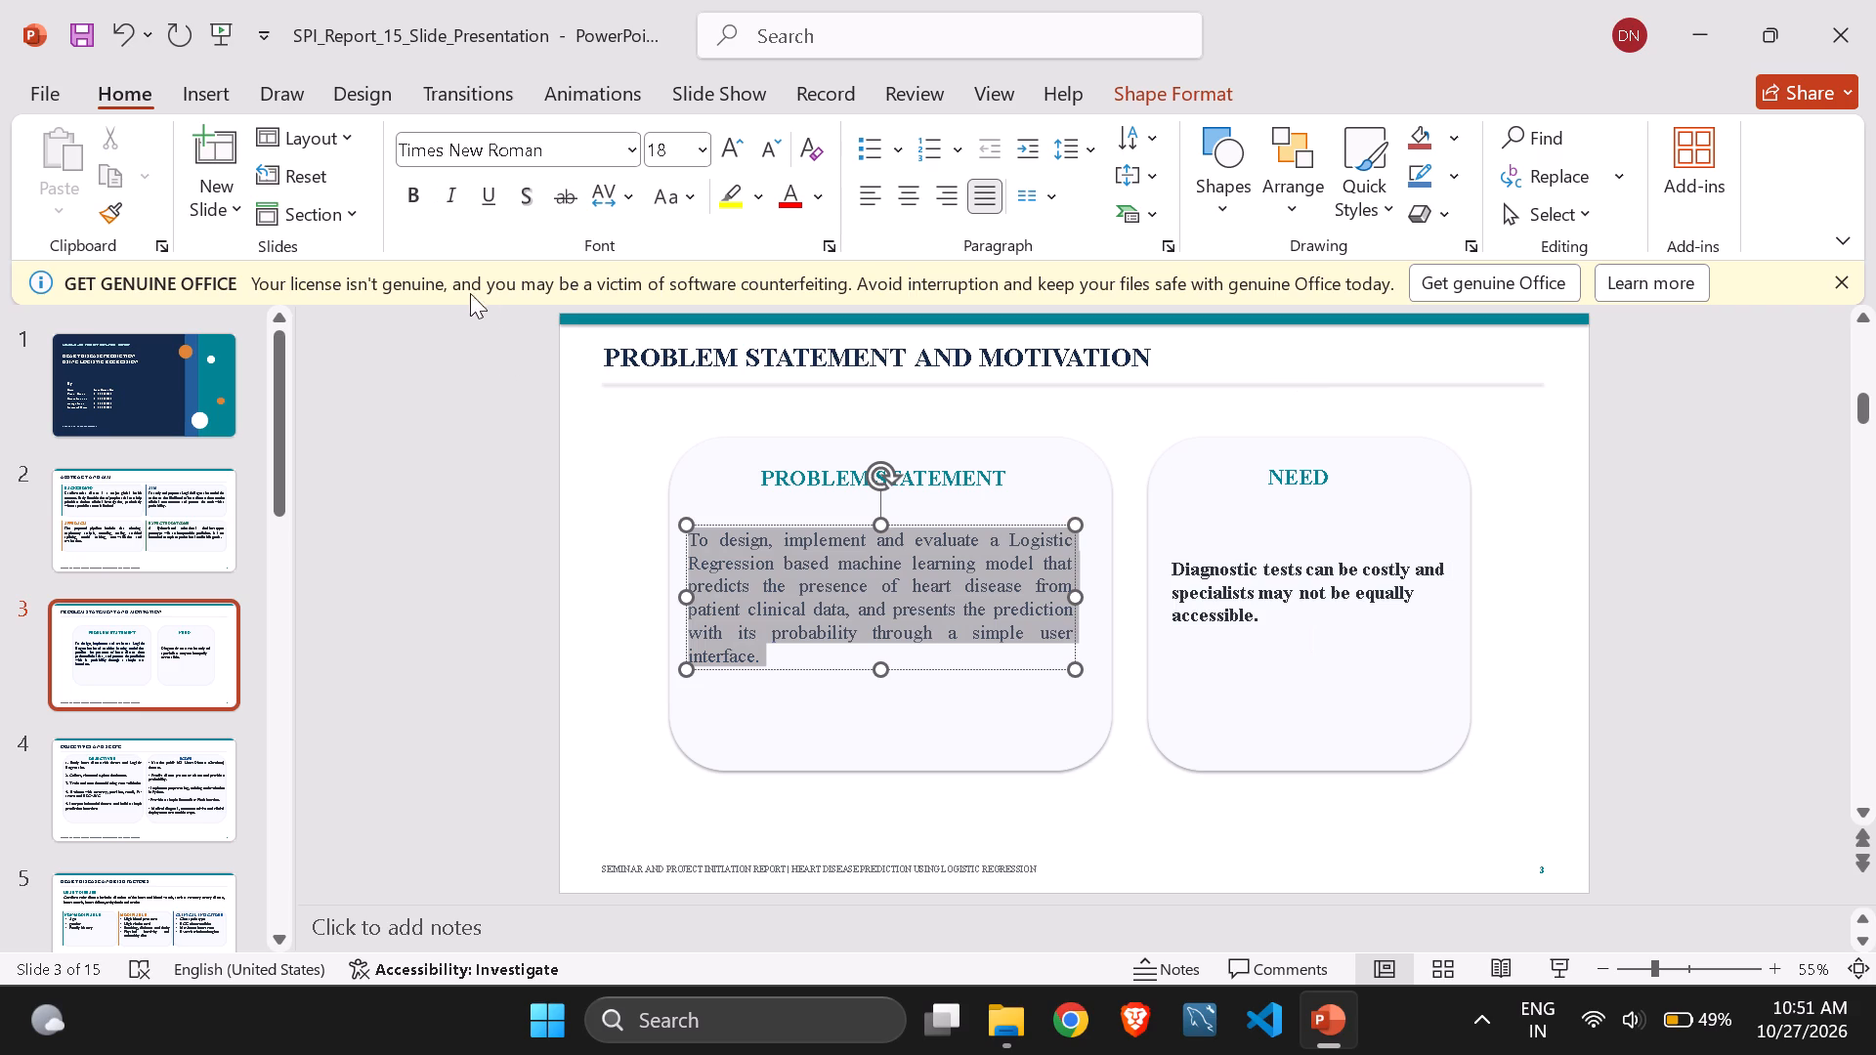
{"action": "left_click", "coordinate": [394, 199]}
{"action": "left_click", "coordinate": [418, 200]}
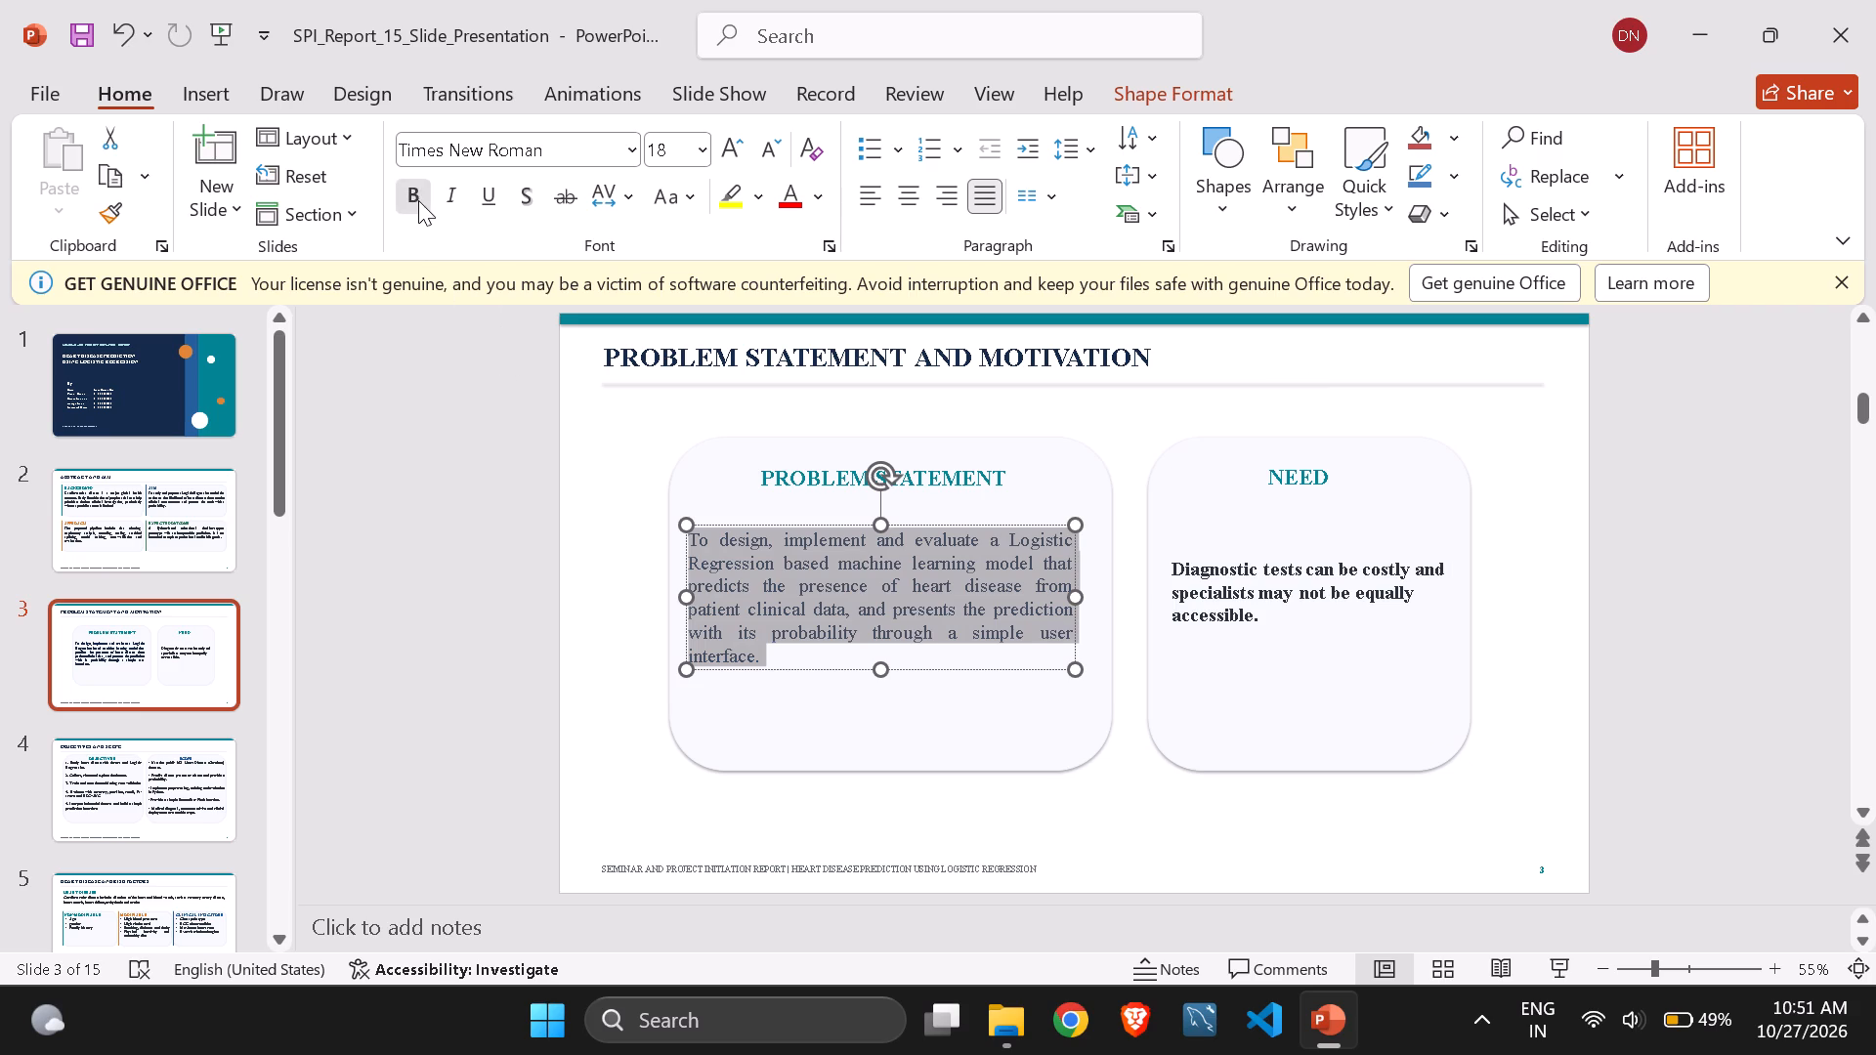
Try centred and justified alignment on the PROBLEM STATEMENT paragraph, then left-align it.
{"action": "left_click", "coordinate": [872, 207]}
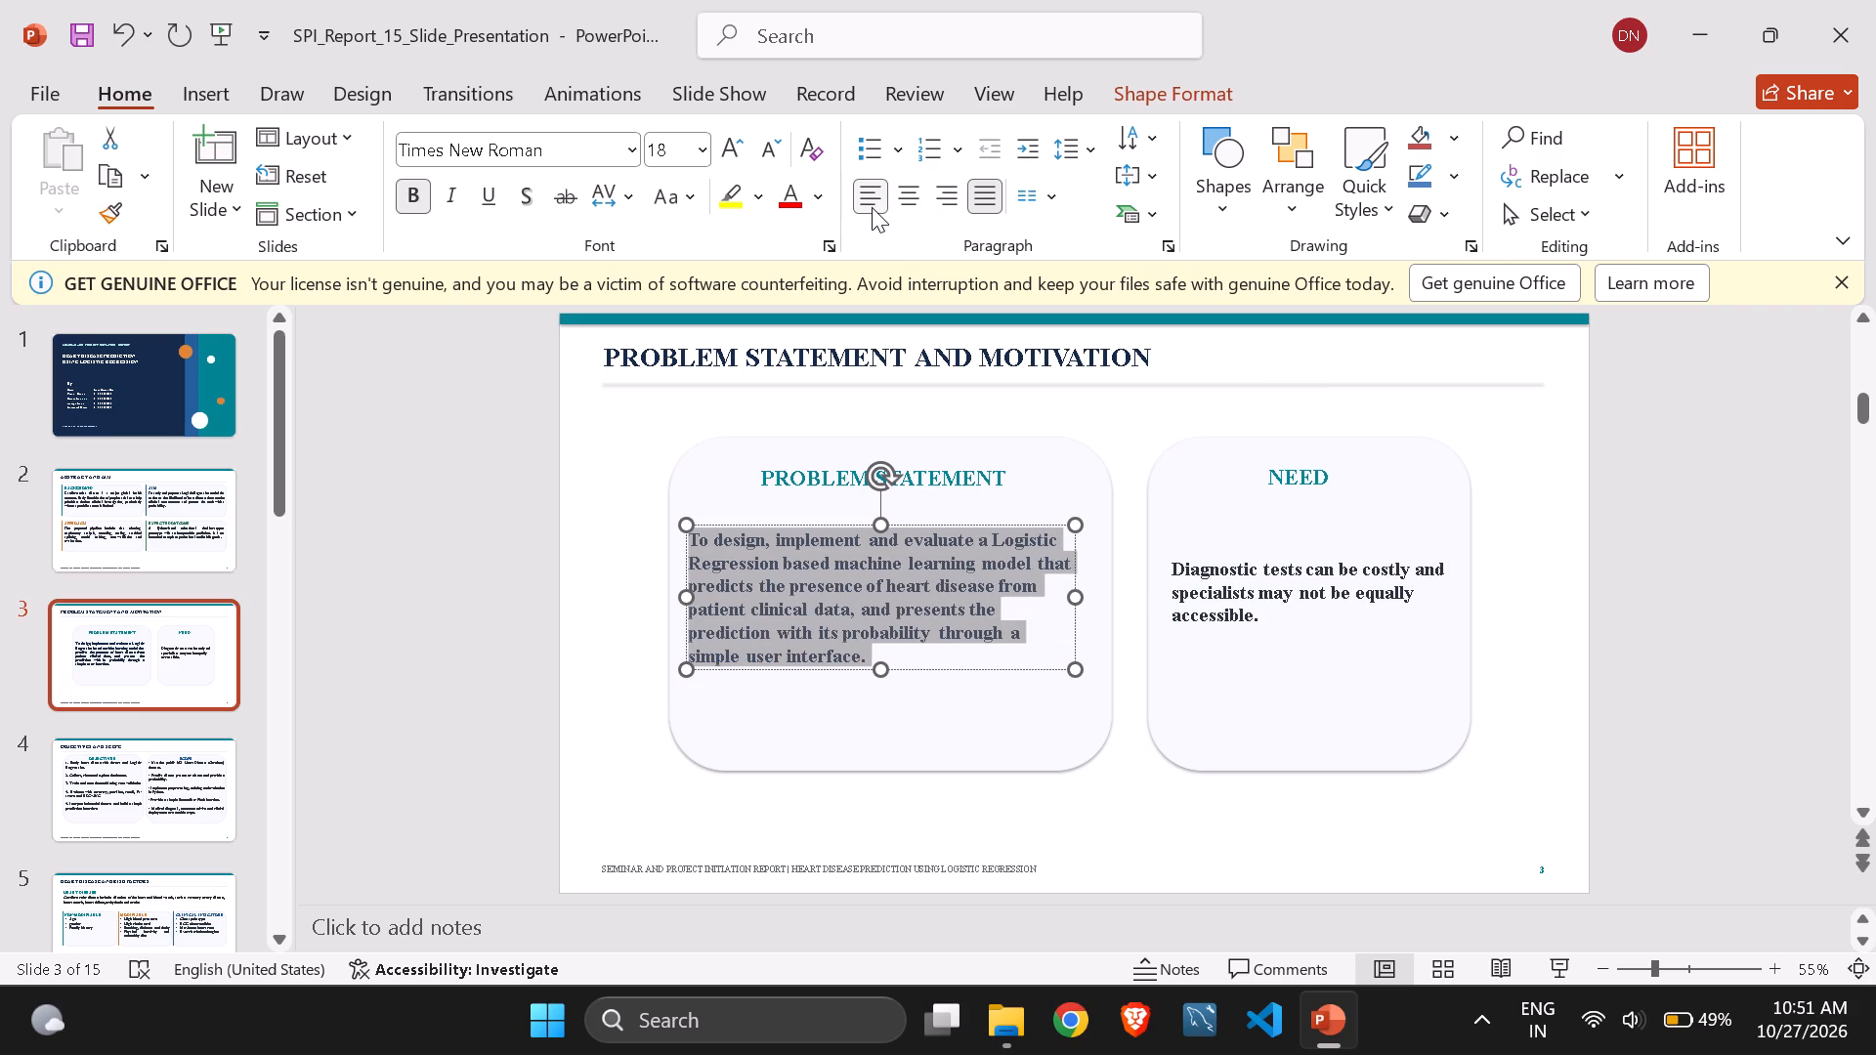
{"action": "left_click", "coordinate": [915, 201]}
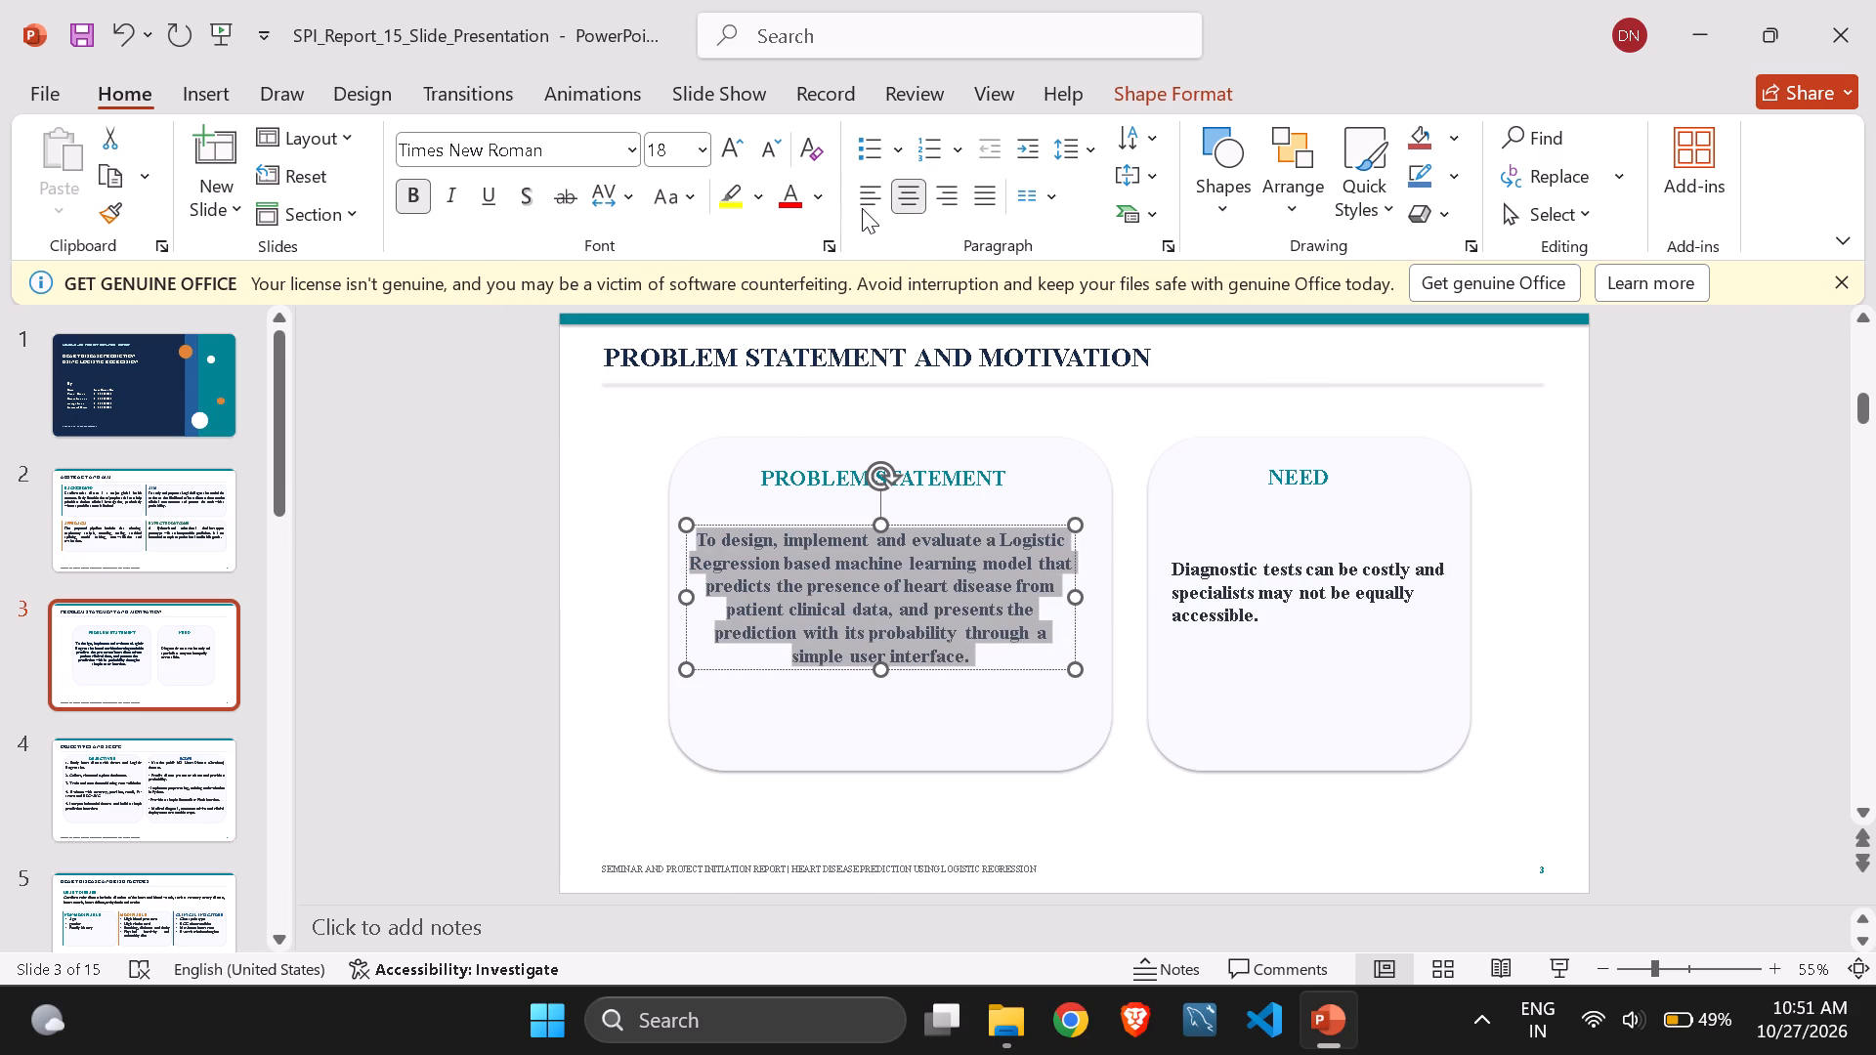
{"action": "left_click", "coordinate": [860, 202]}
{"action": "left_click", "coordinate": [988, 184]}
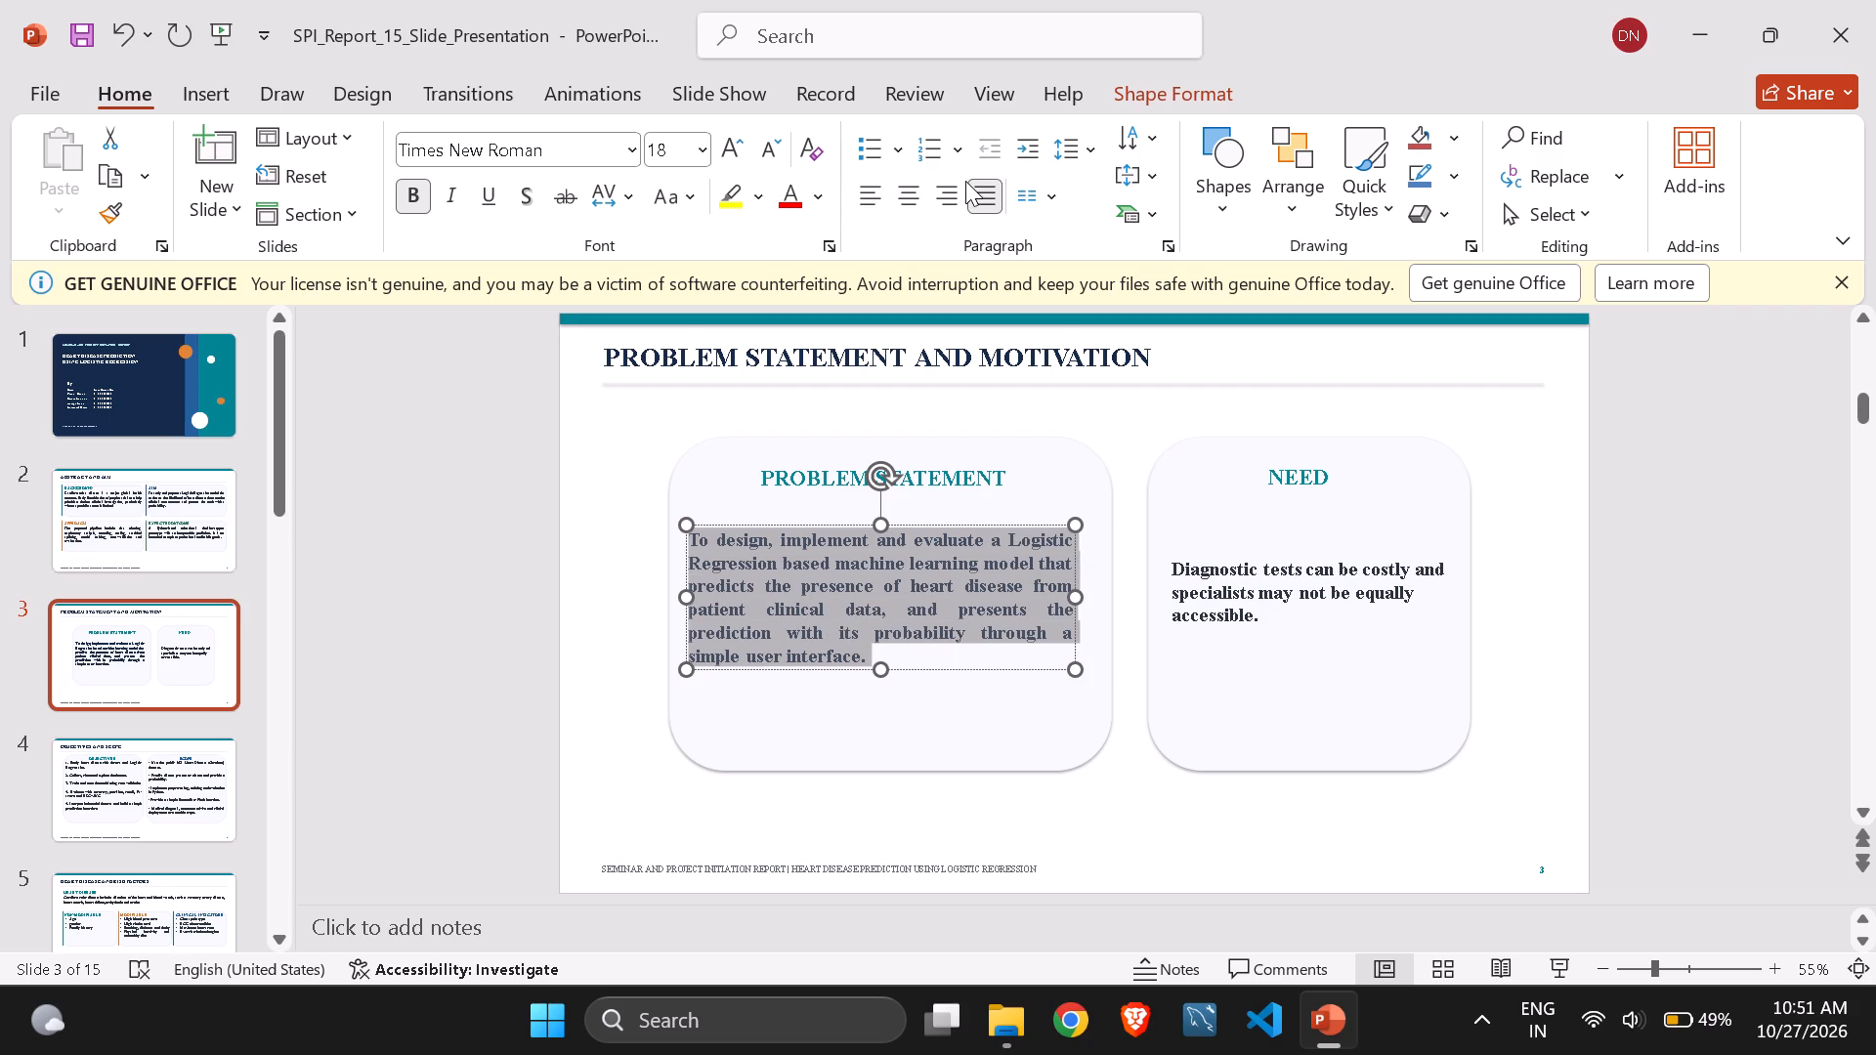
{"action": "left_click", "coordinate": [874, 190]}
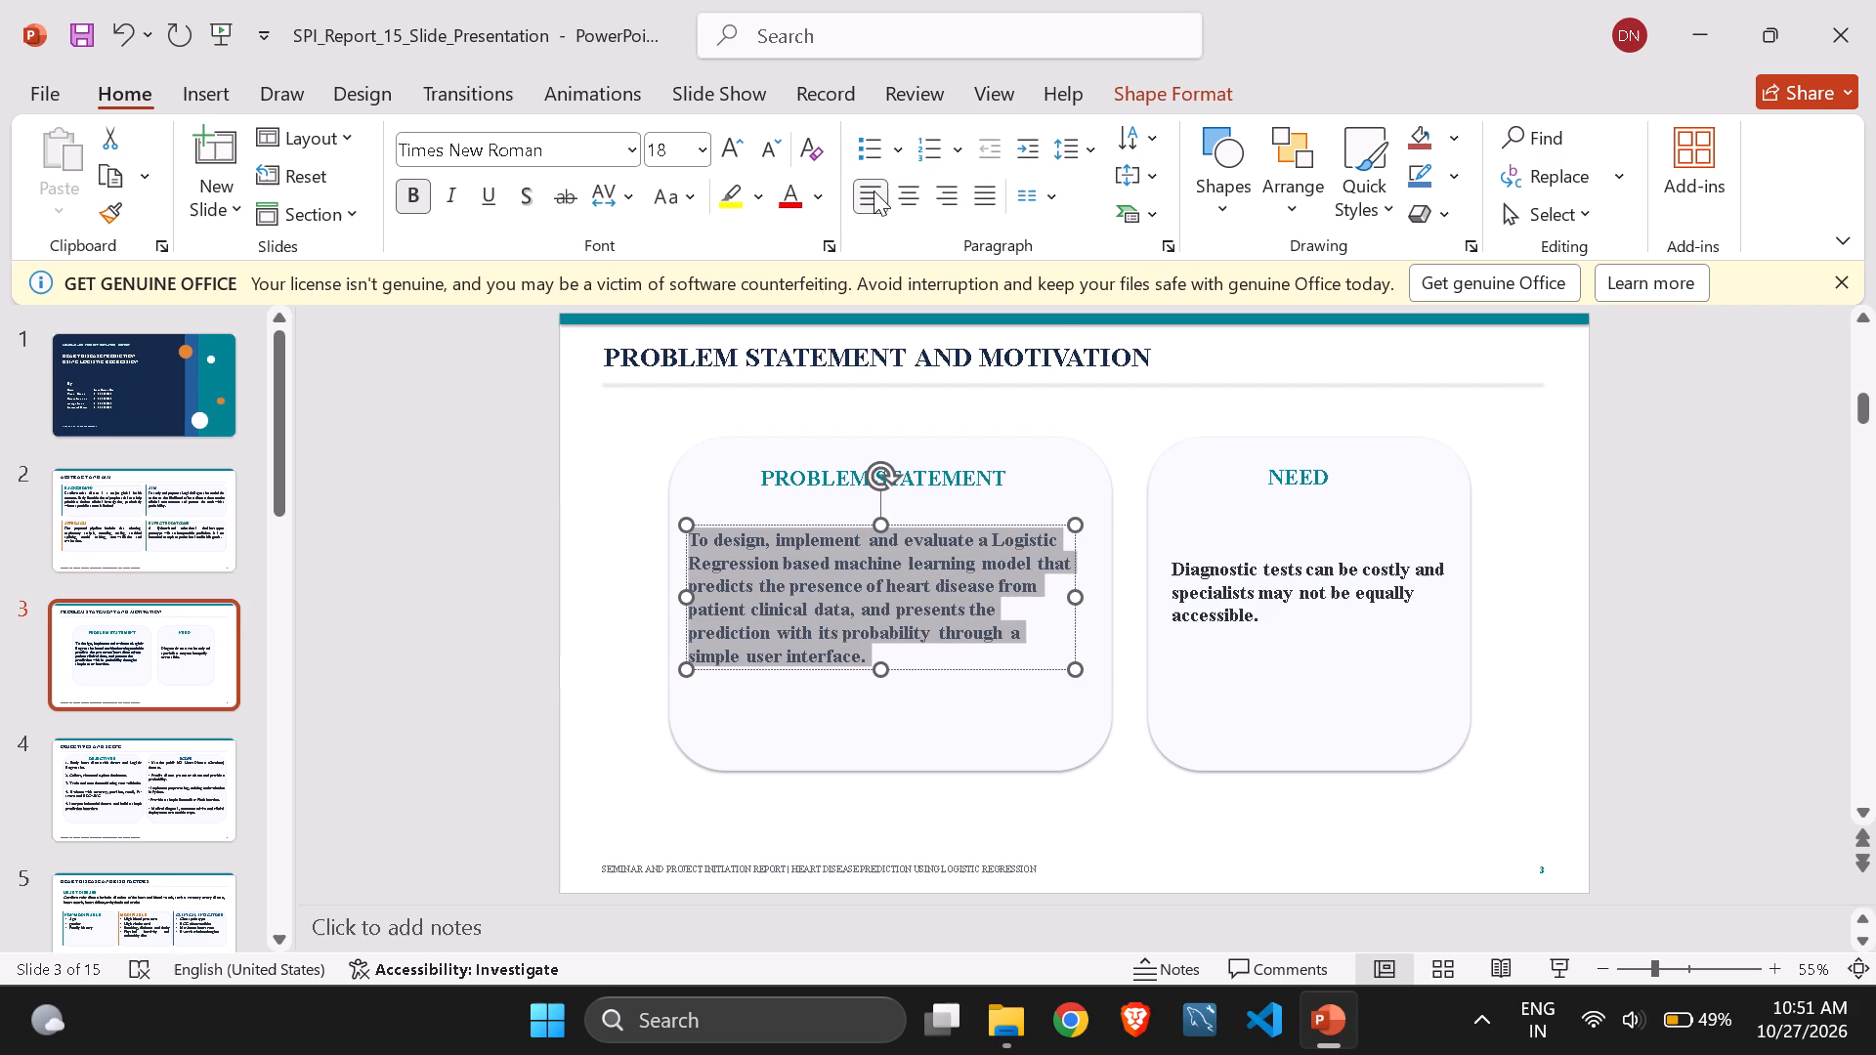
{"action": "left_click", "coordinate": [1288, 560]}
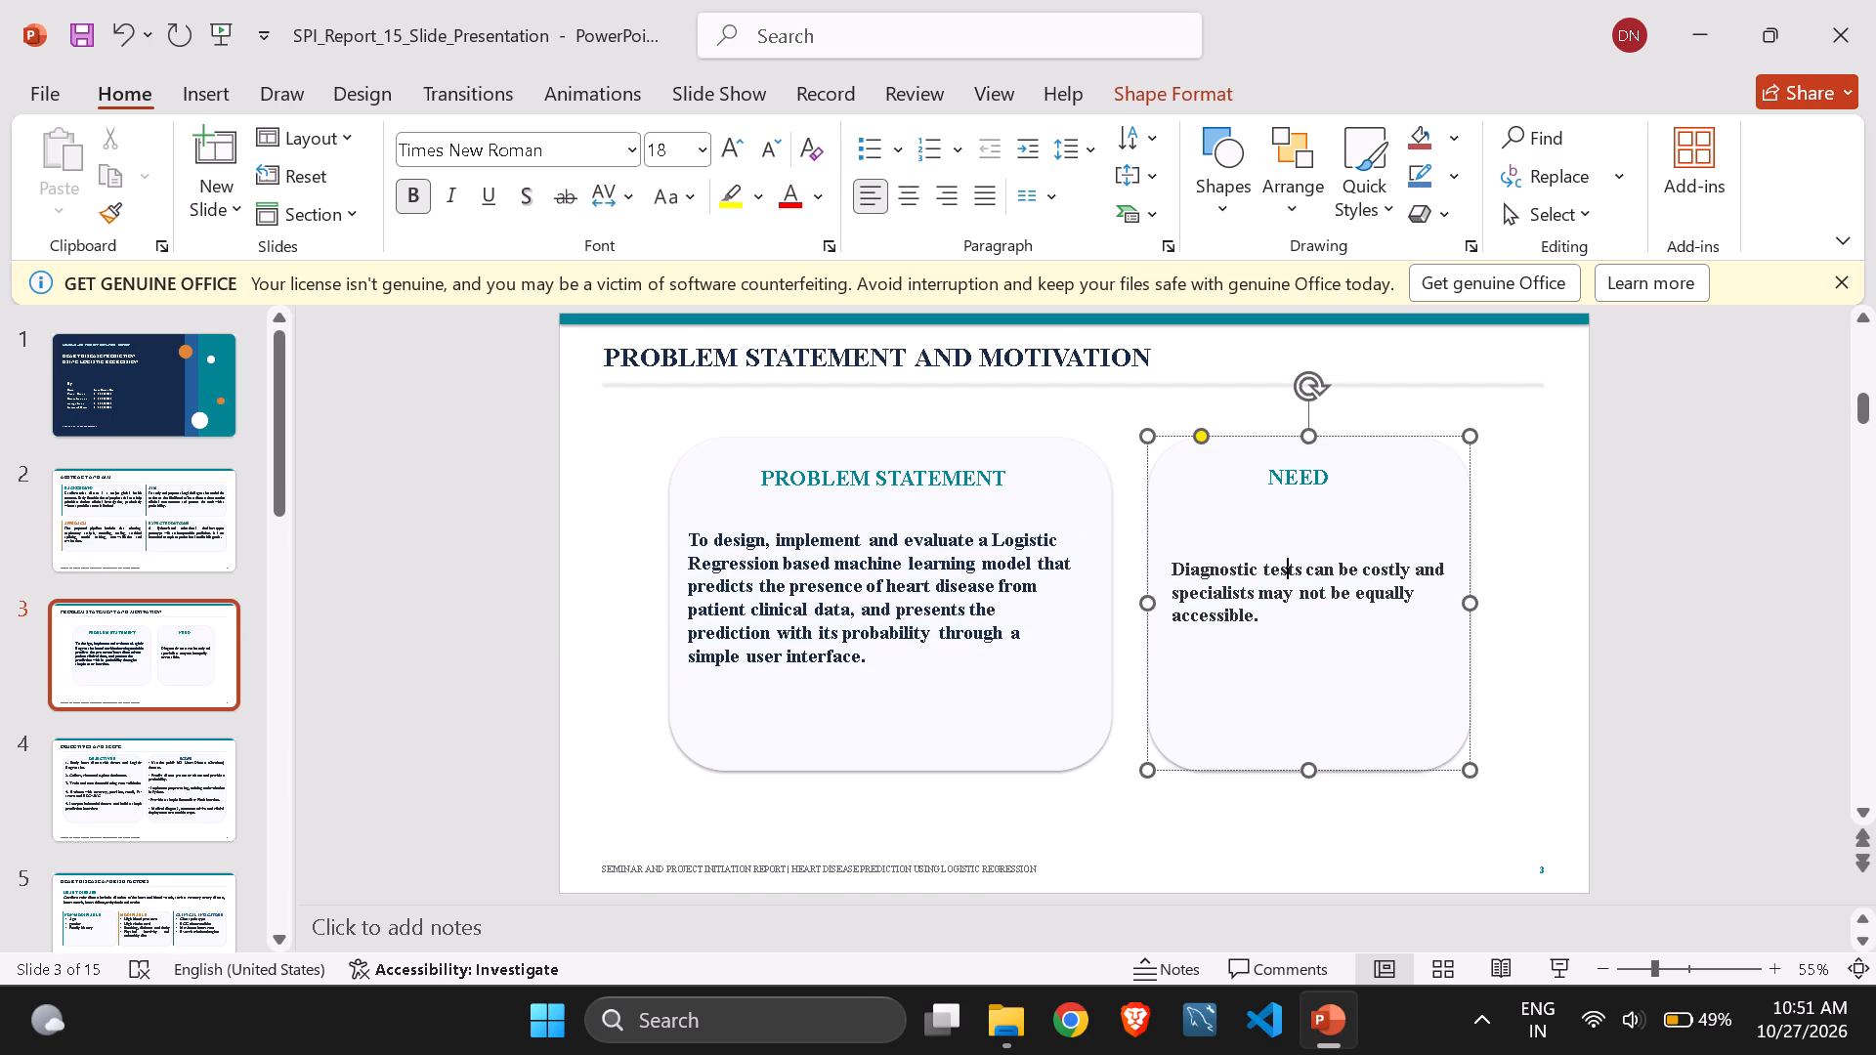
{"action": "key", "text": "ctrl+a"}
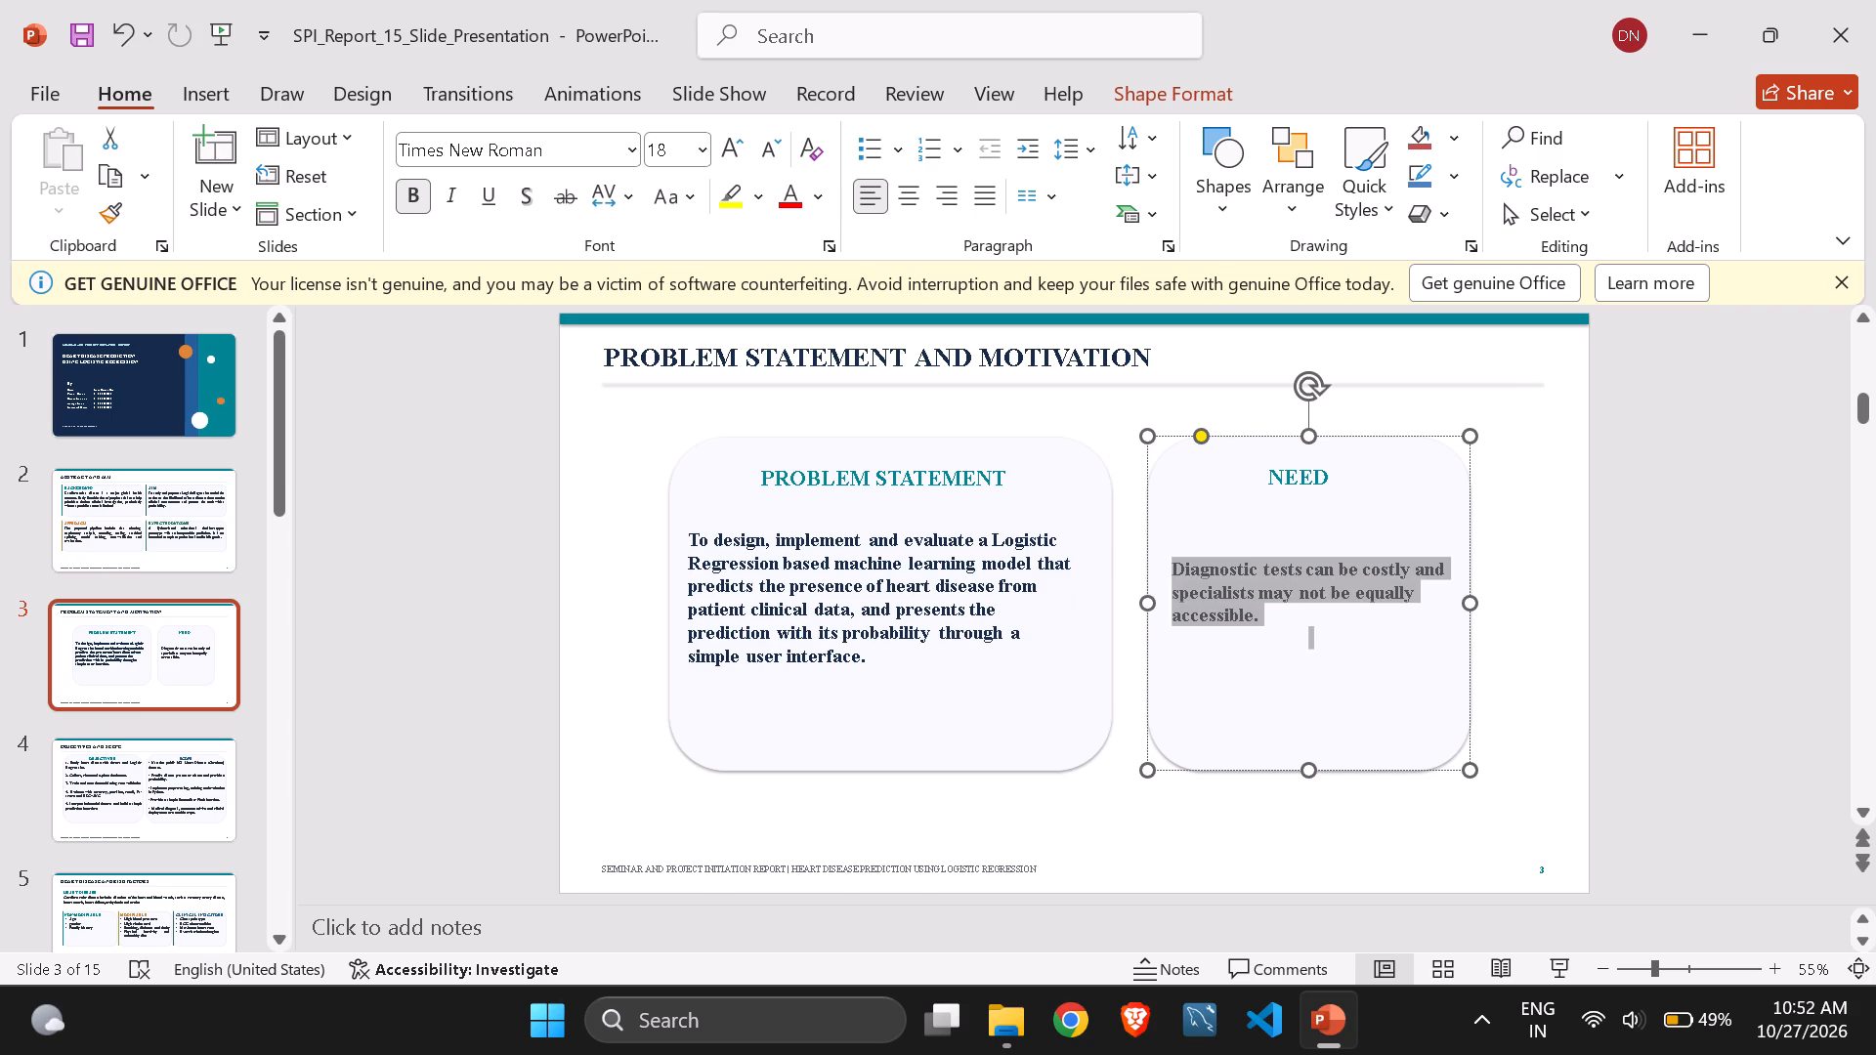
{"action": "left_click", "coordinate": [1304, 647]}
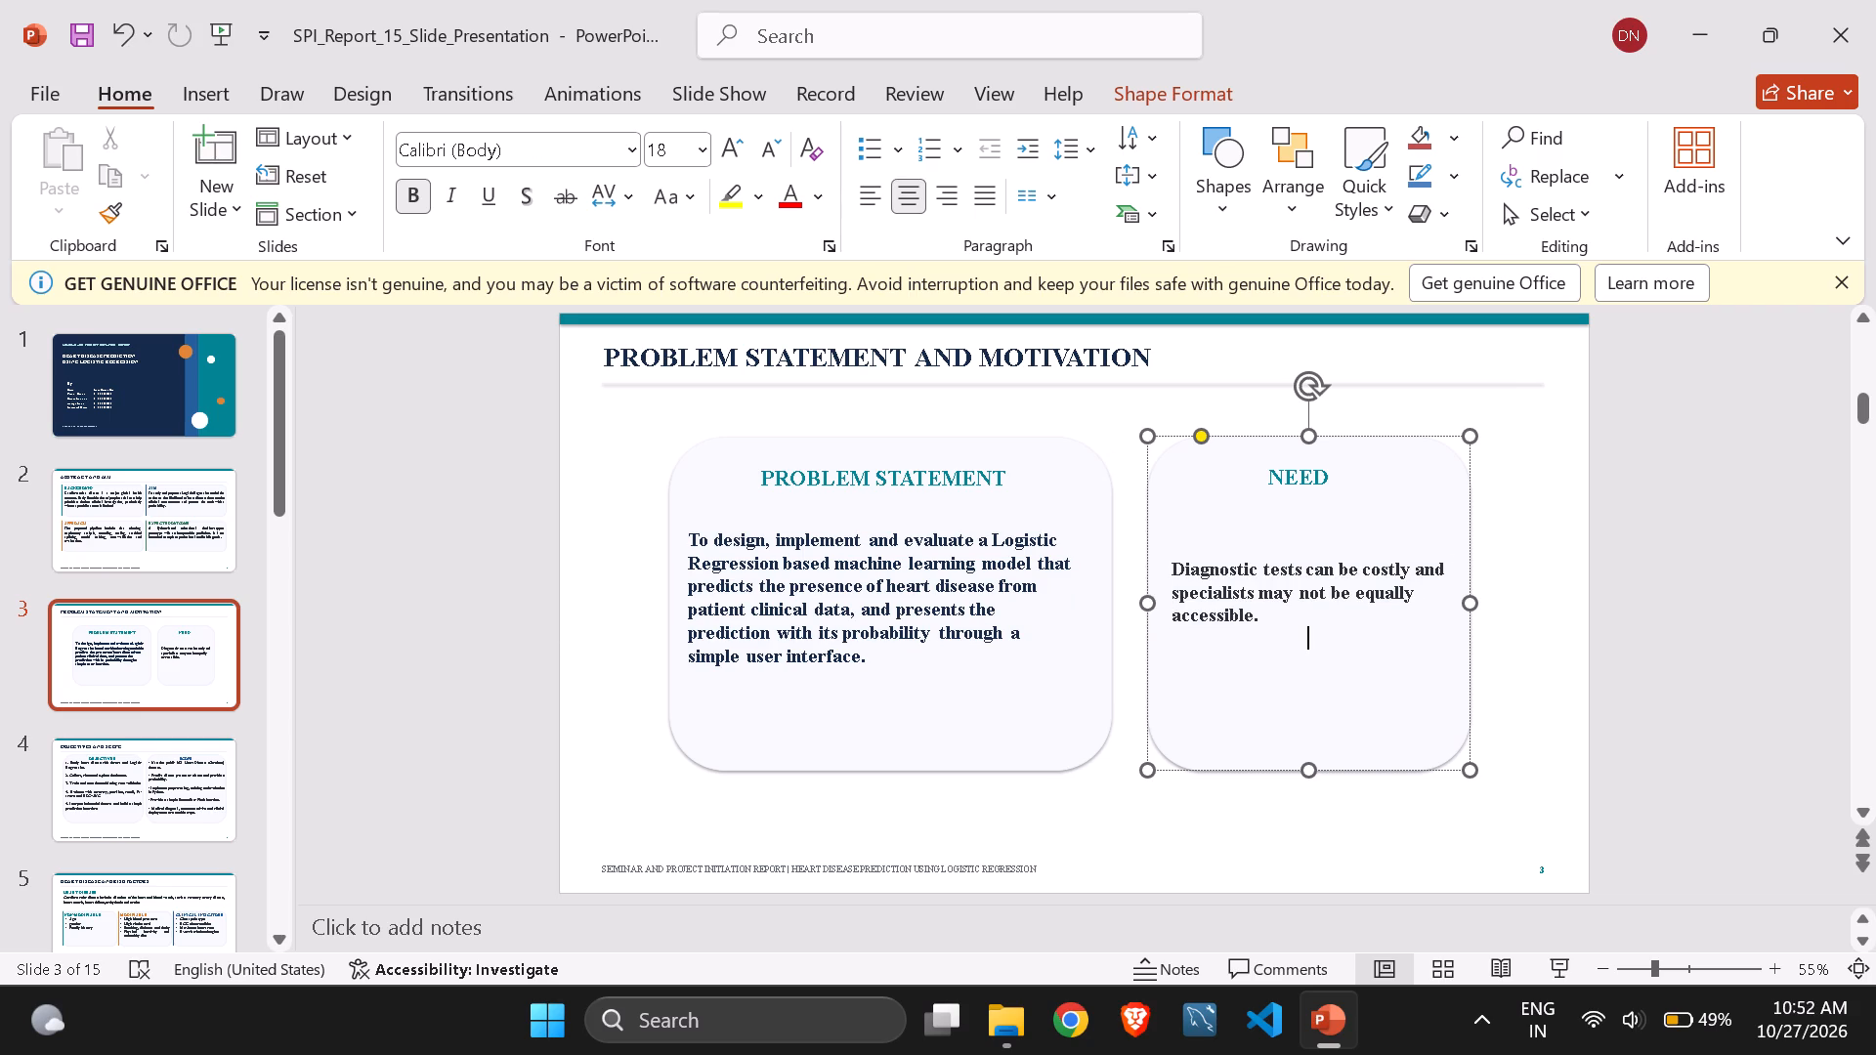
Left-align all the body text under OBJECTIVES and under SCOPE on slide 4.
{"action": "left_click", "coordinate": [191, 802]}
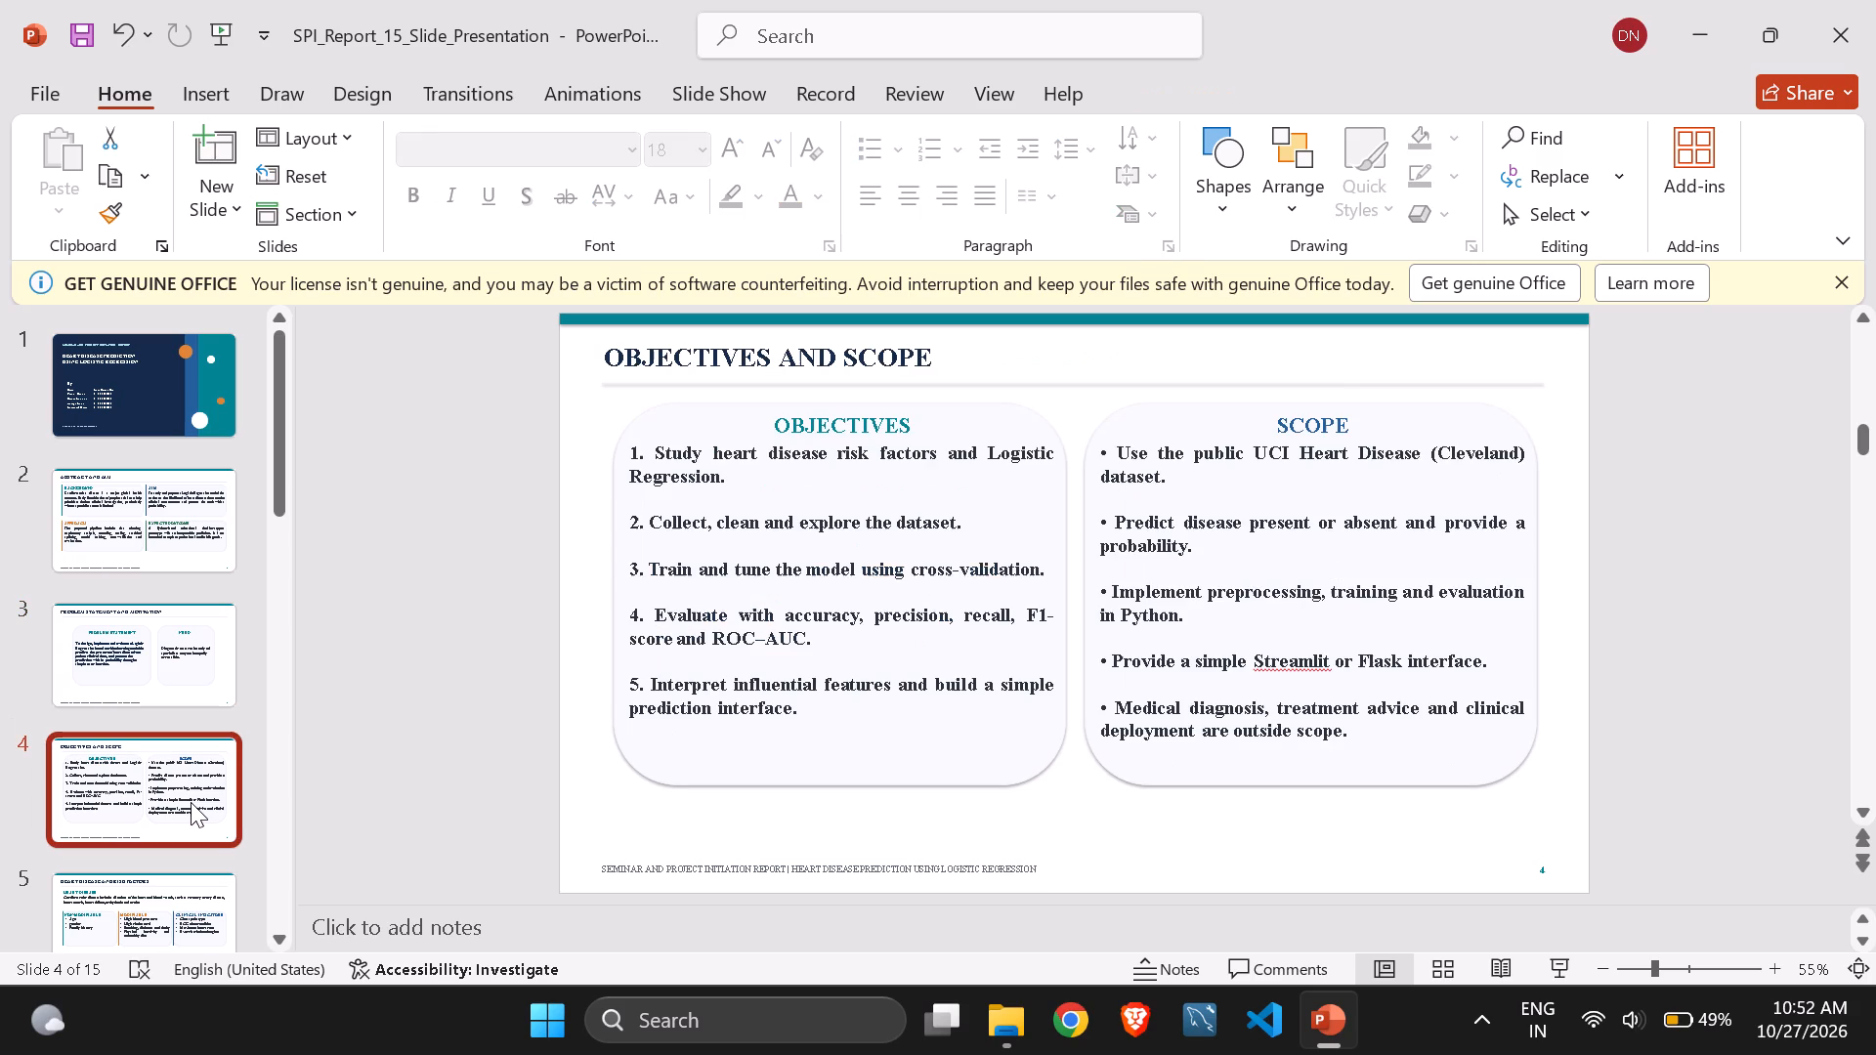
{"action": "left_click", "coordinate": [720, 693]}
{"action": "key", "text": "ctrl+a"}
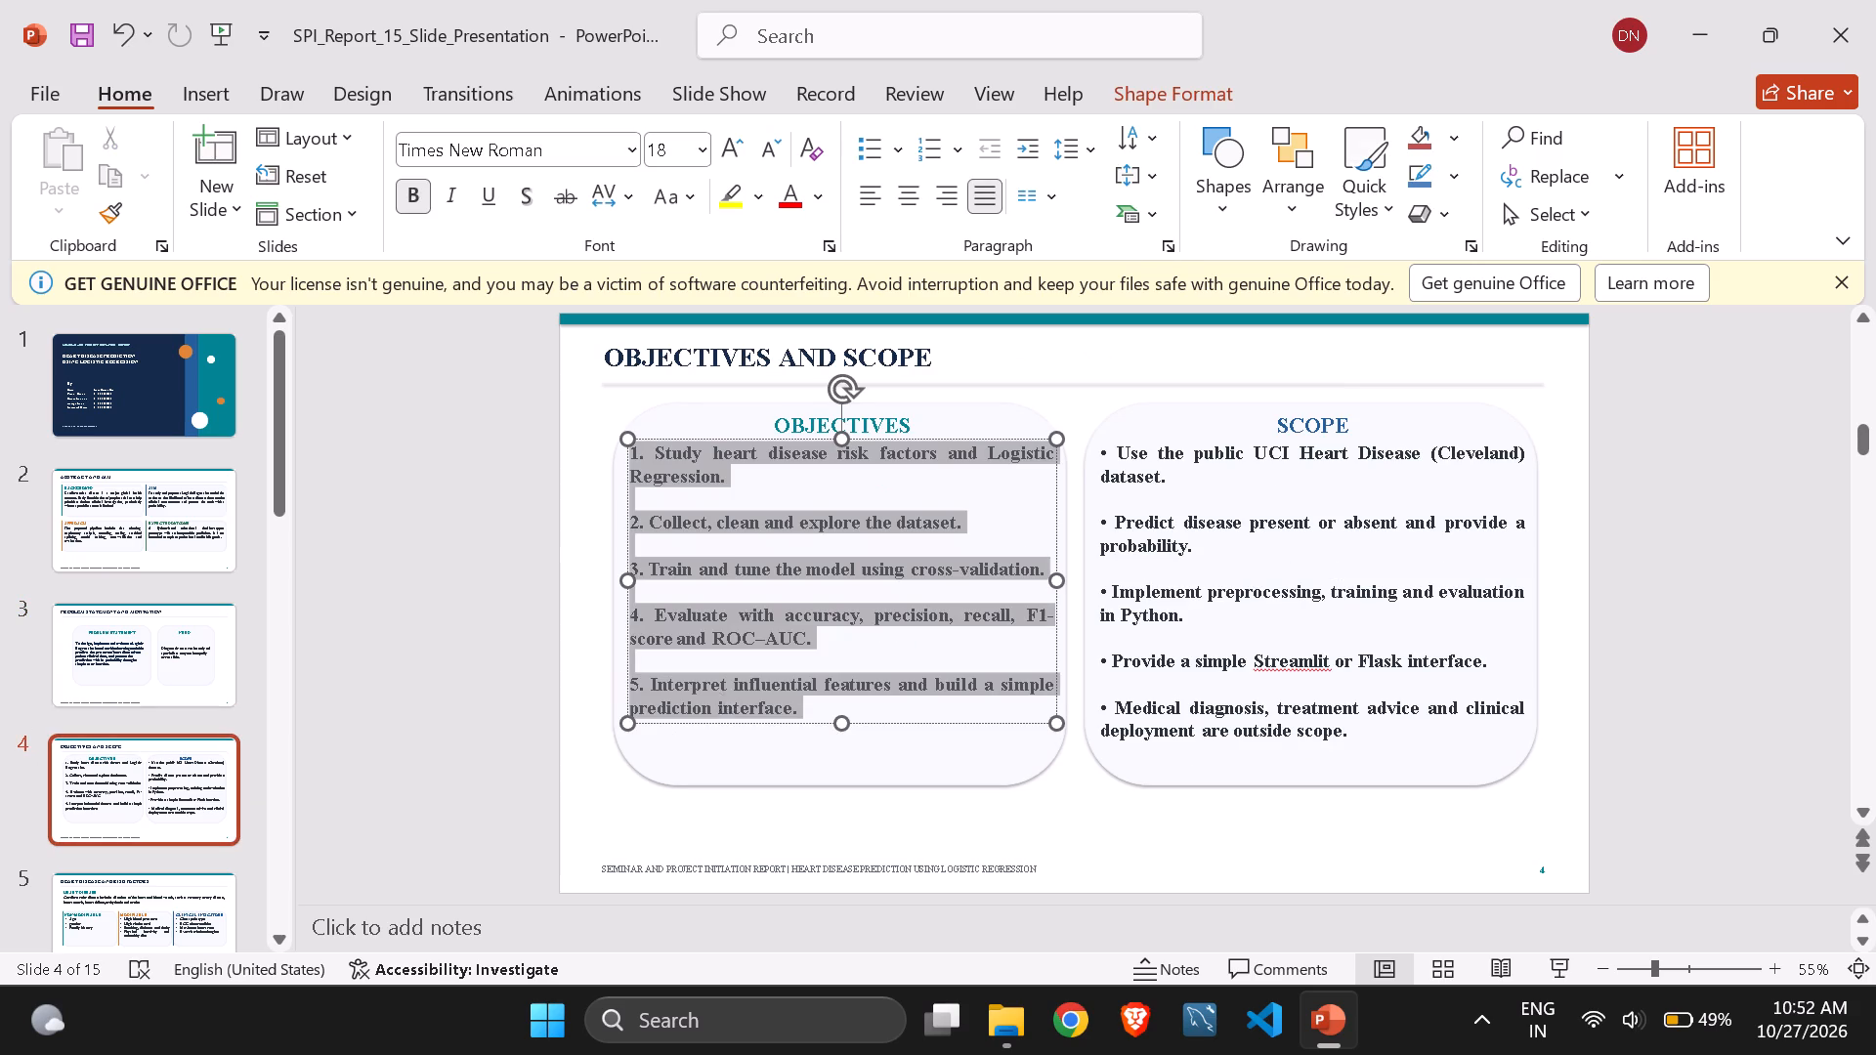
{"action": "left_click", "coordinate": [858, 190]}
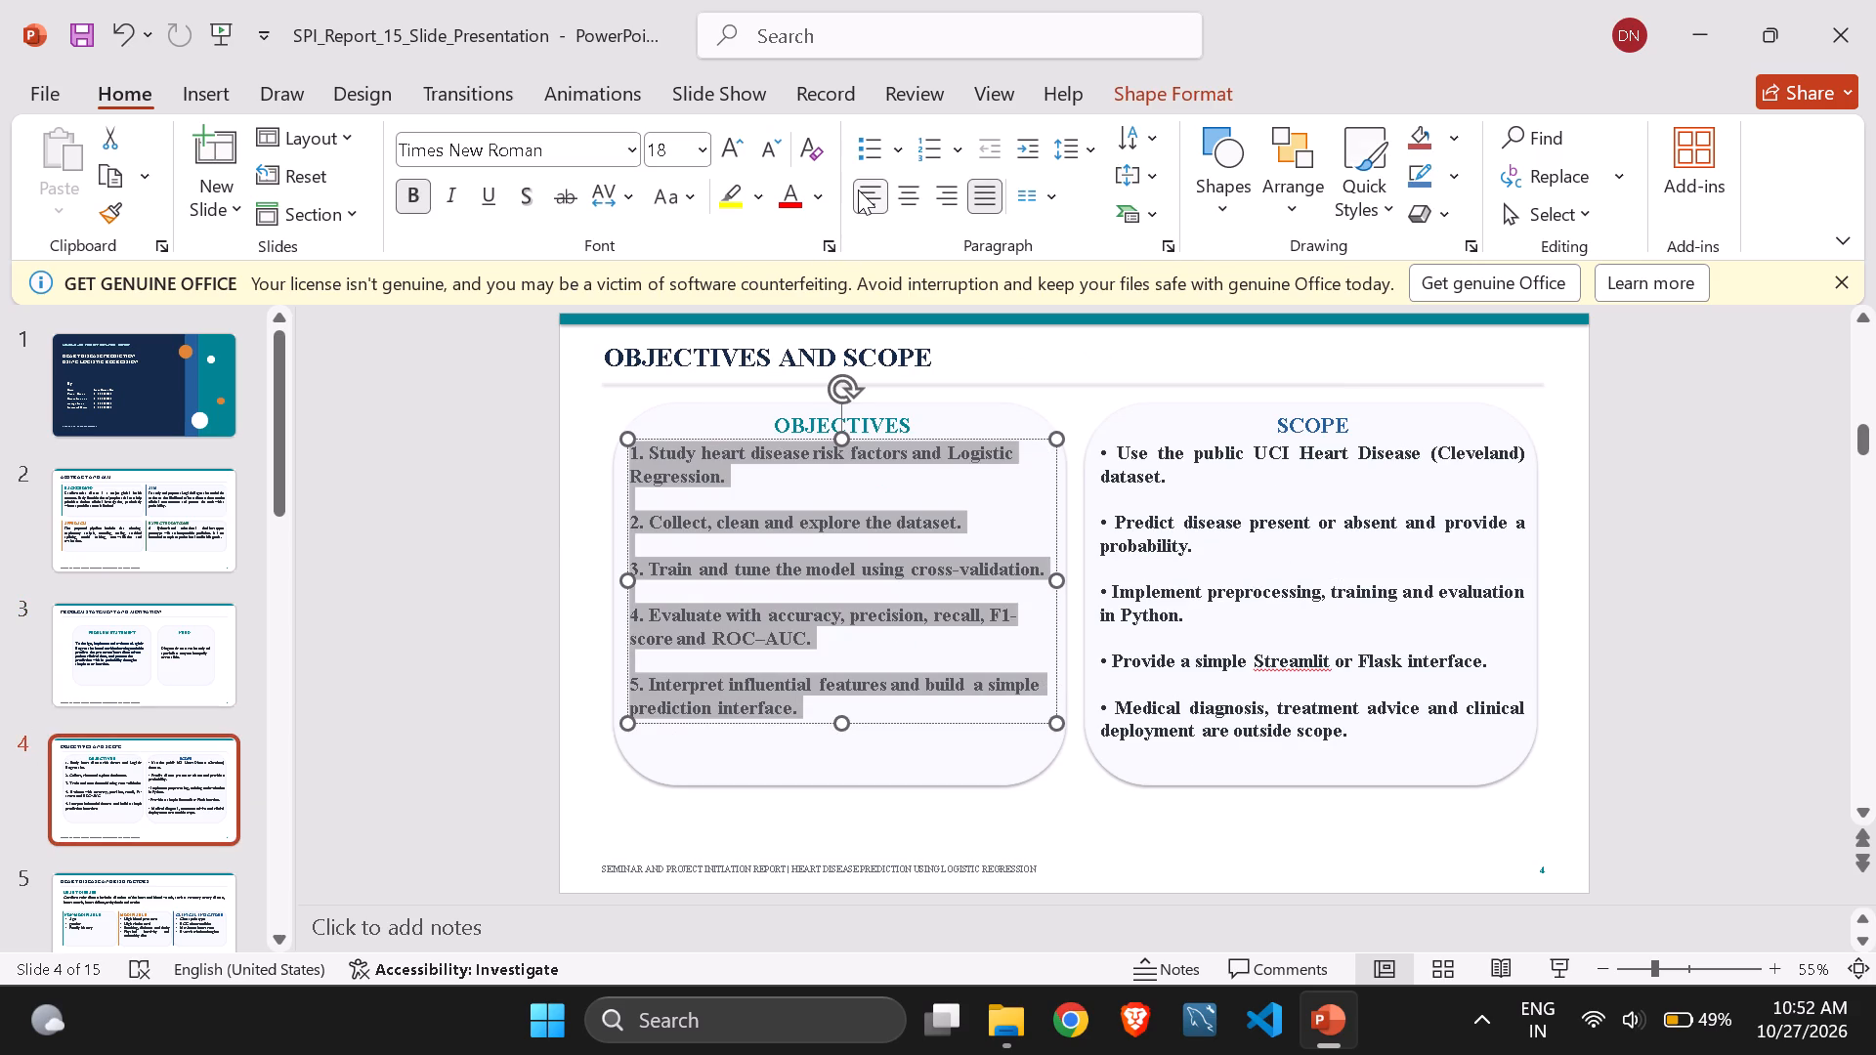
{"action": "left_click", "coordinate": [1373, 612]}
{"action": "key", "text": "ctrl+a"}
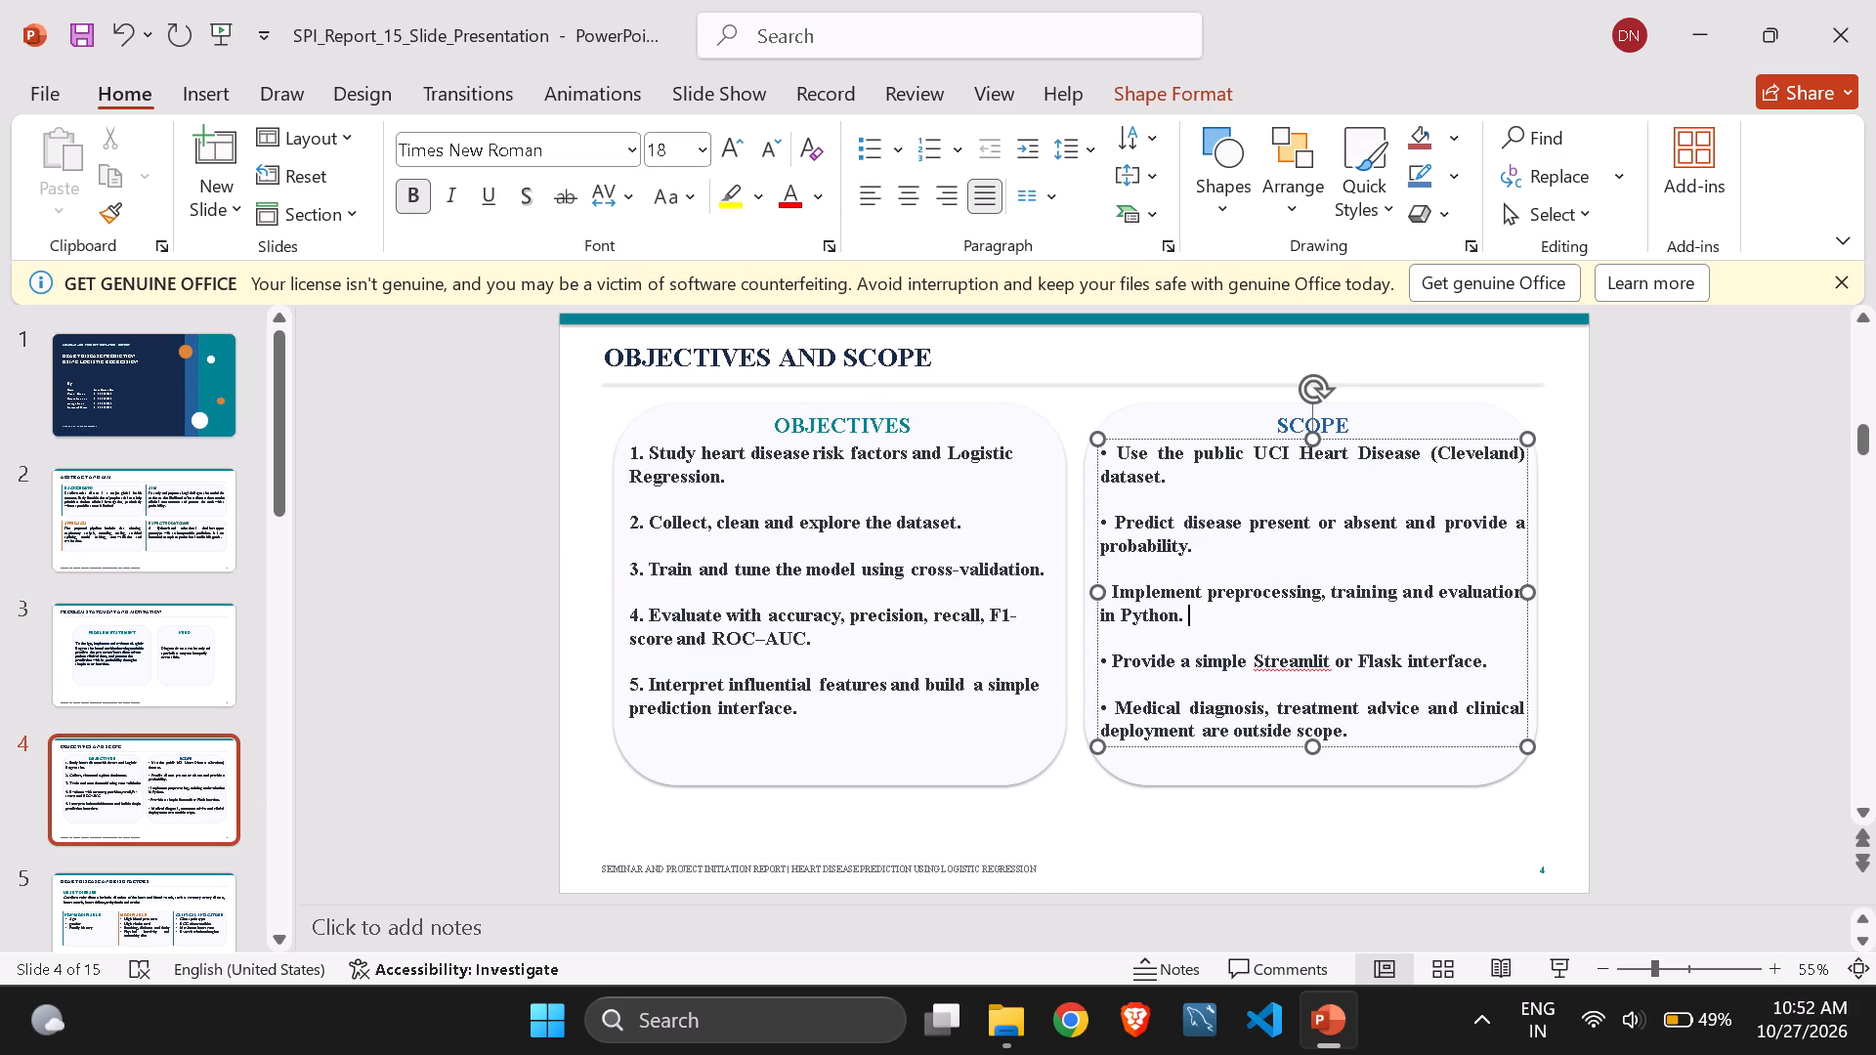
{"action": "left_click", "coordinate": [885, 199]}
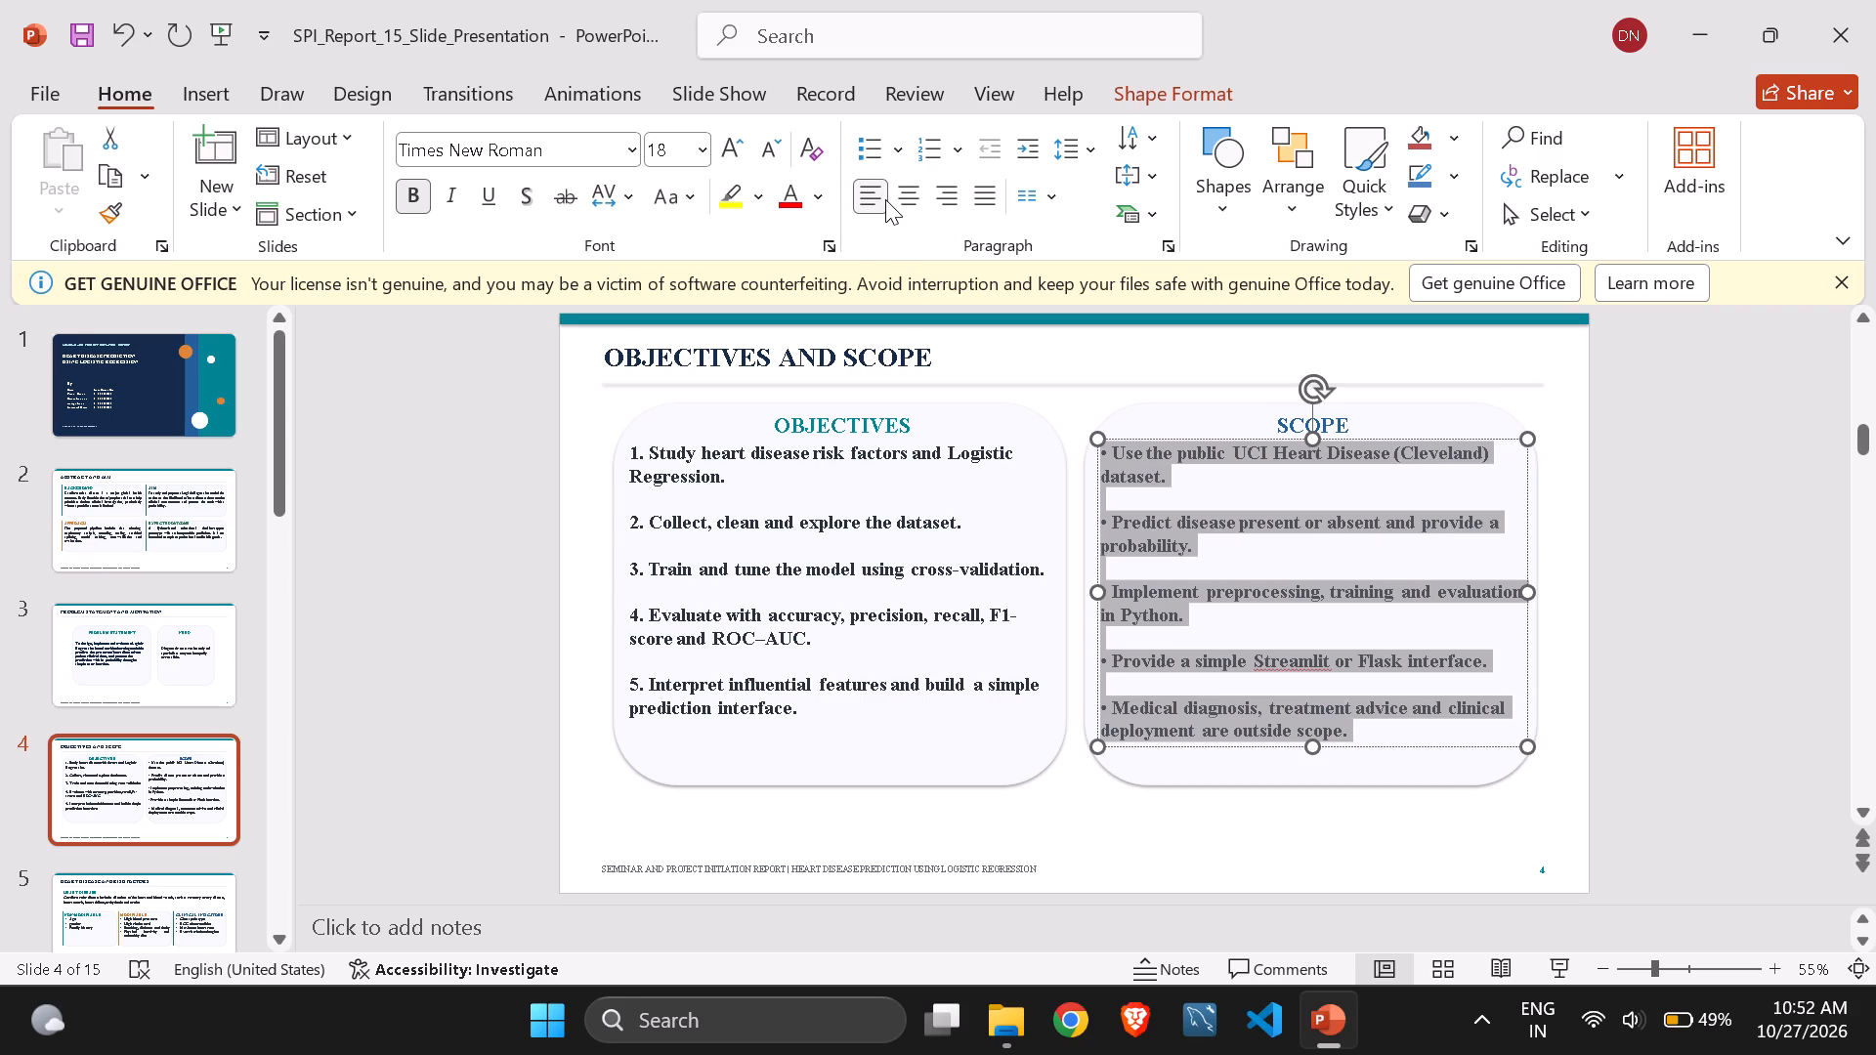
Left-align the bullet lists under MODIFIABLE and CLINICAL INDICATORS on slide 5.
{"action": "left_click", "coordinate": [156, 885]}
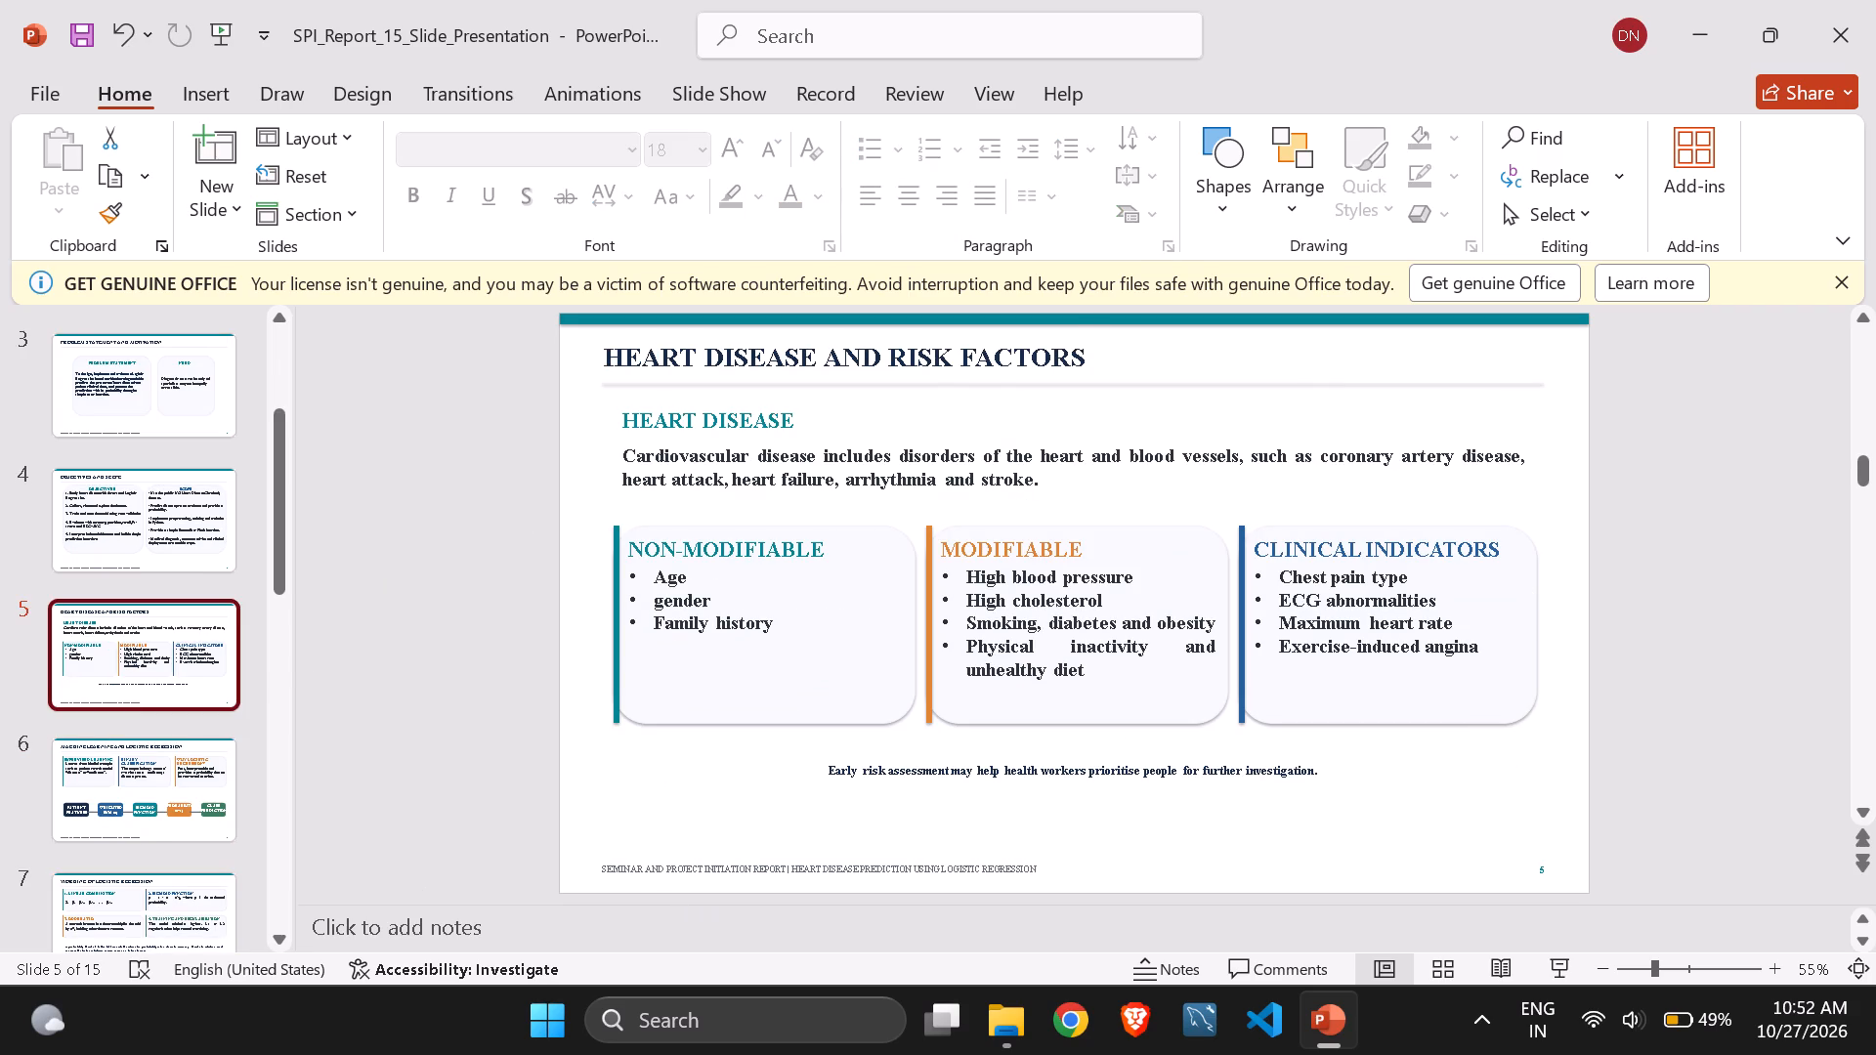
{"action": "left_click", "coordinate": [1119, 609]}
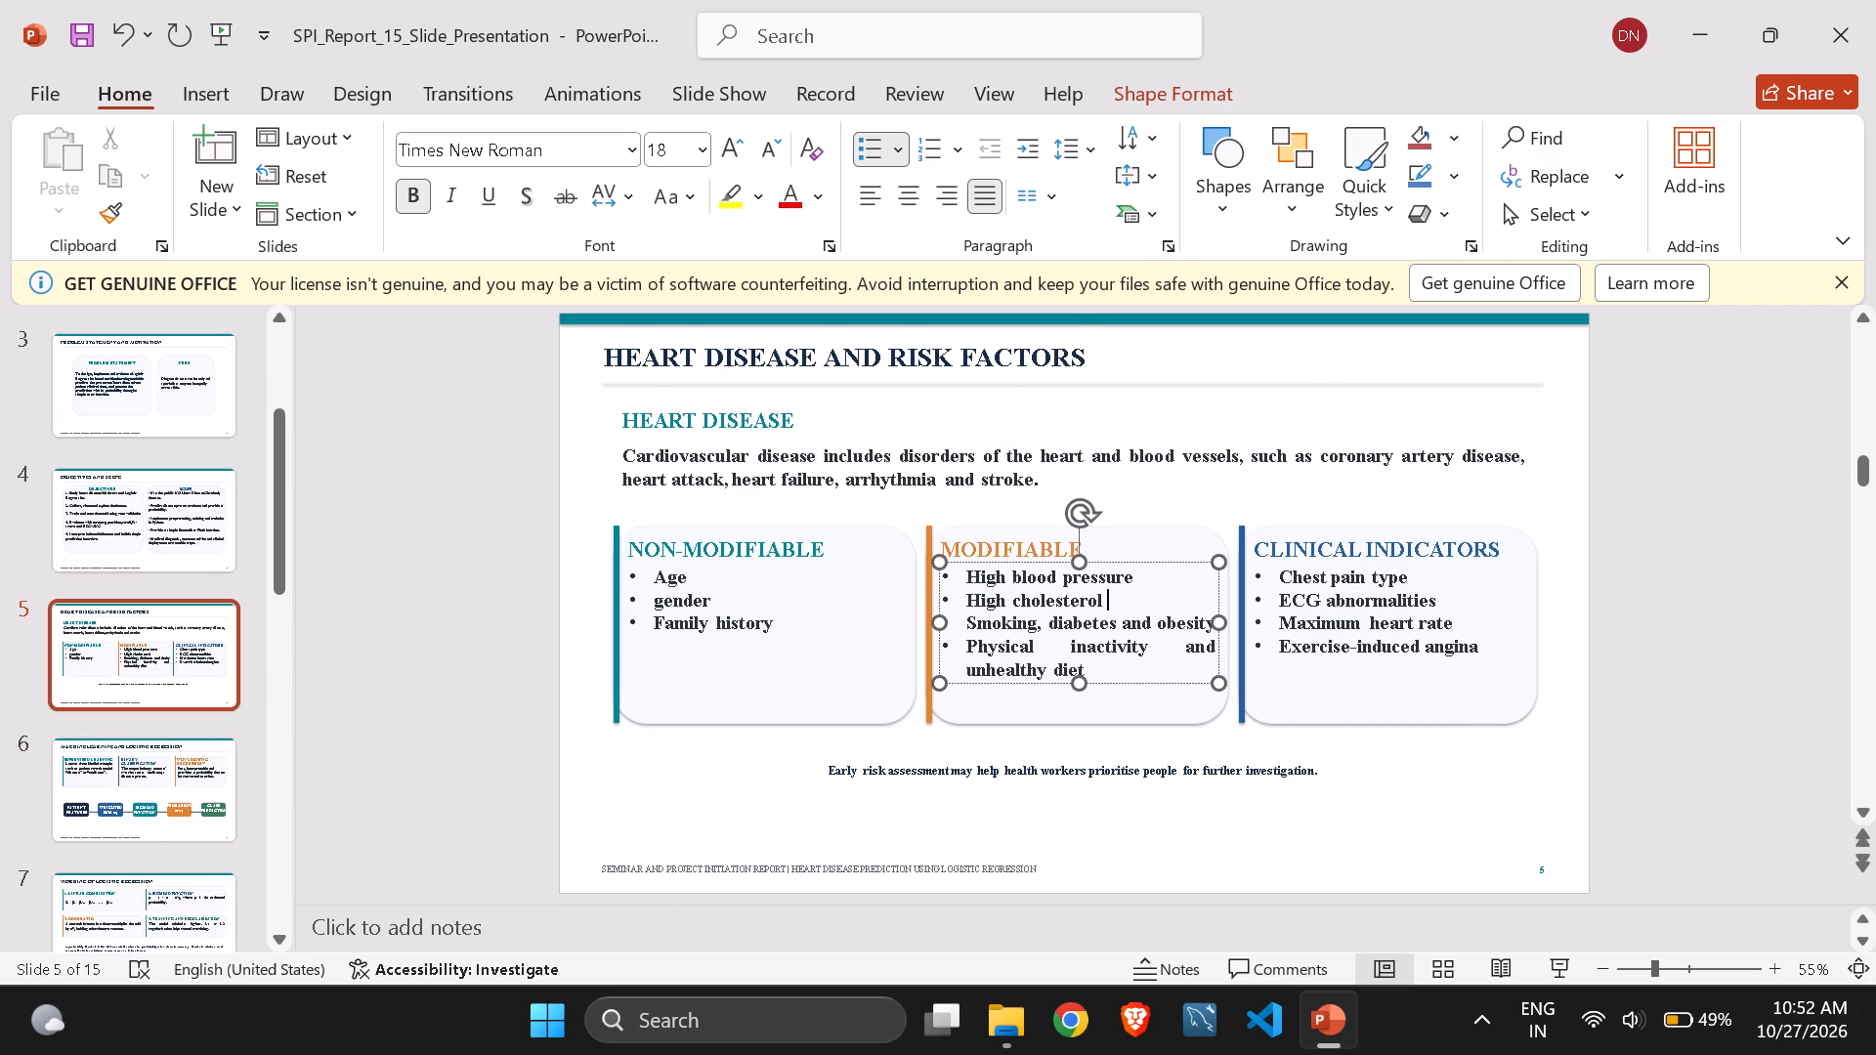
{"action": "key", "text": "ctrl+a"}
{"action": "left_click", "coordinate": [867, 193]}
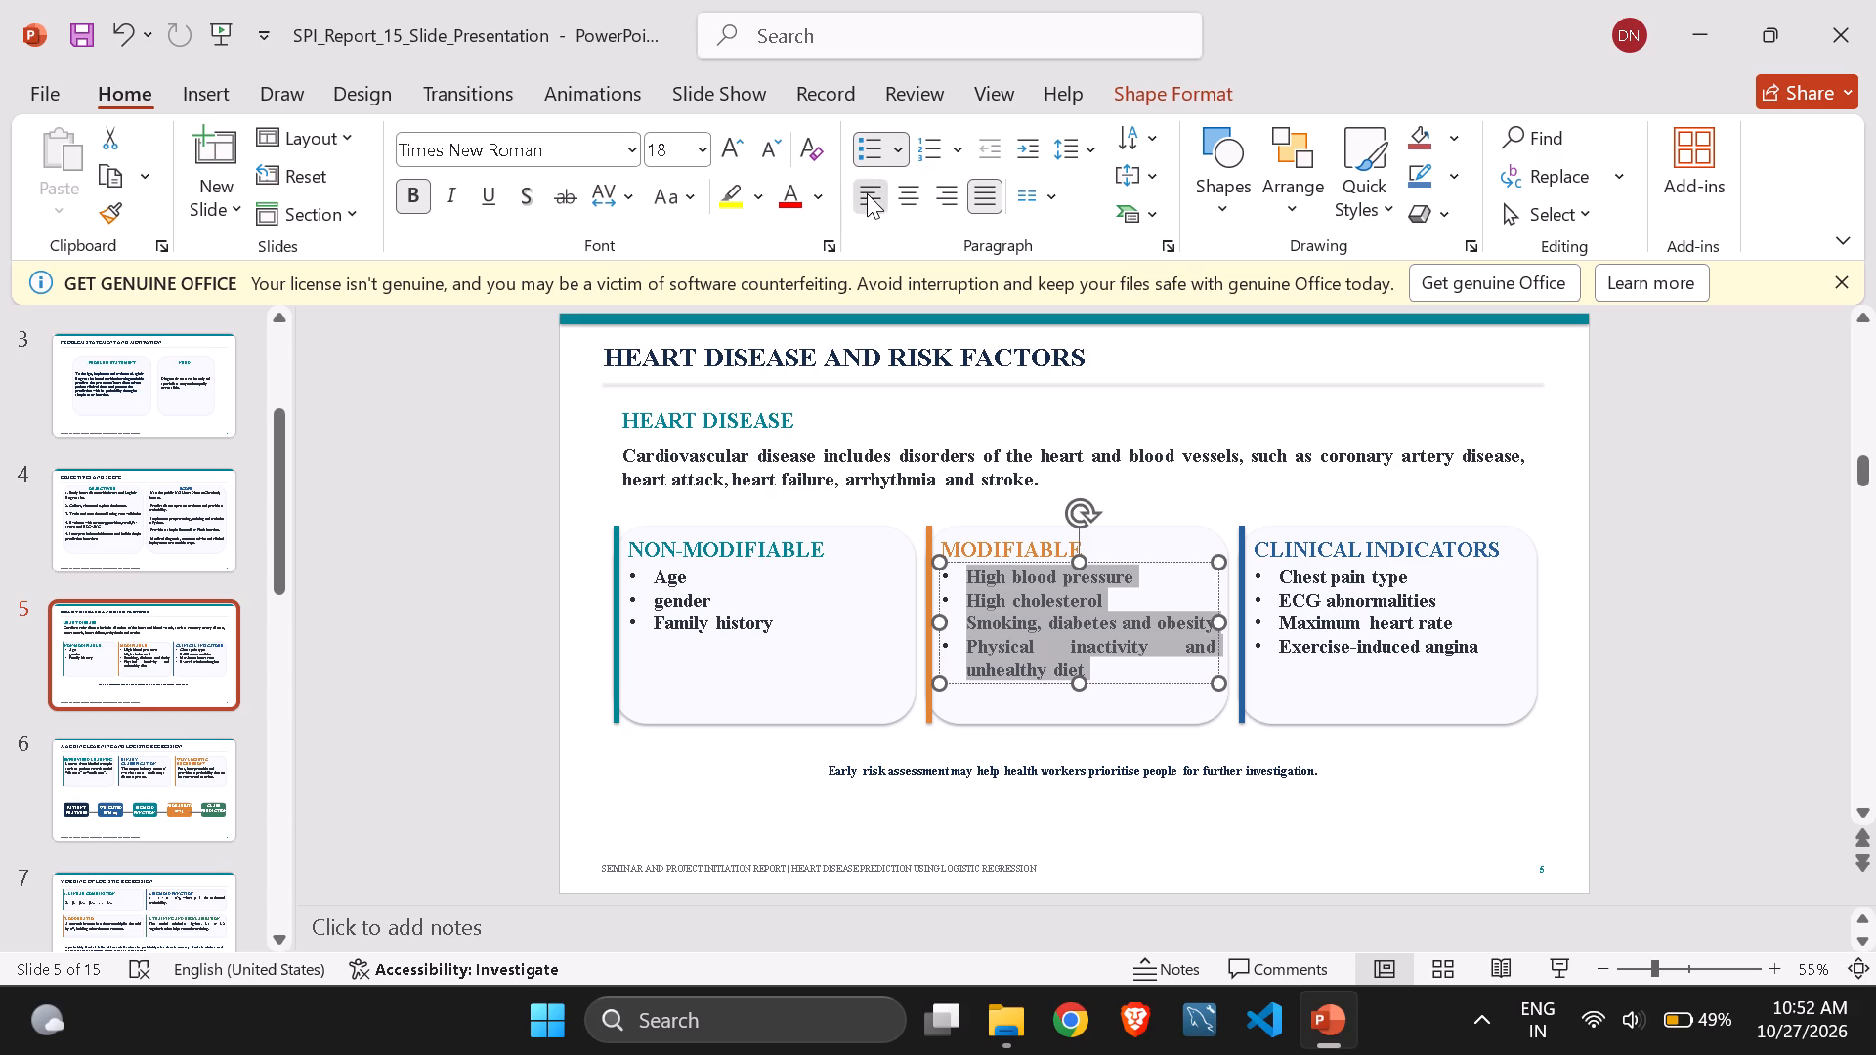
{"action": "left_click", "coordinate": [1444, 609]}
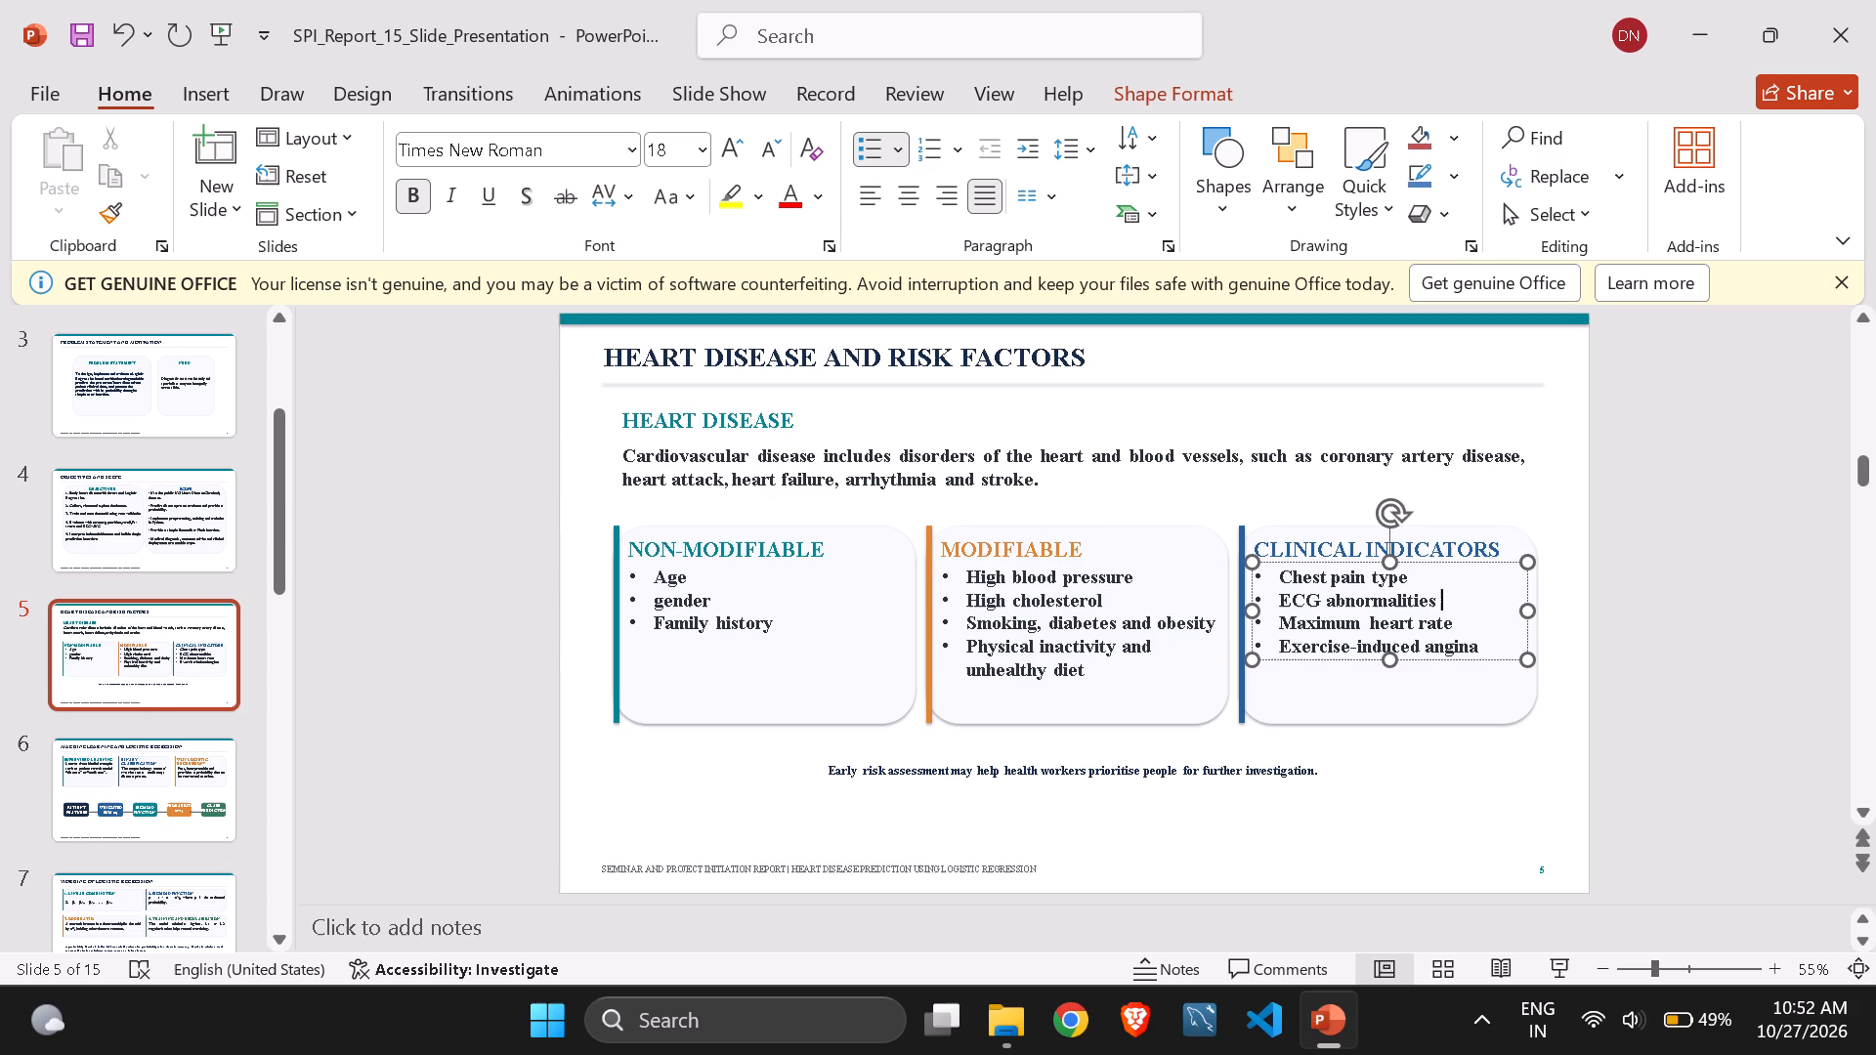
{"action": "key", "text": "ctrl+a"}
{"action": "left_click", "coordinate": [877, 193]}
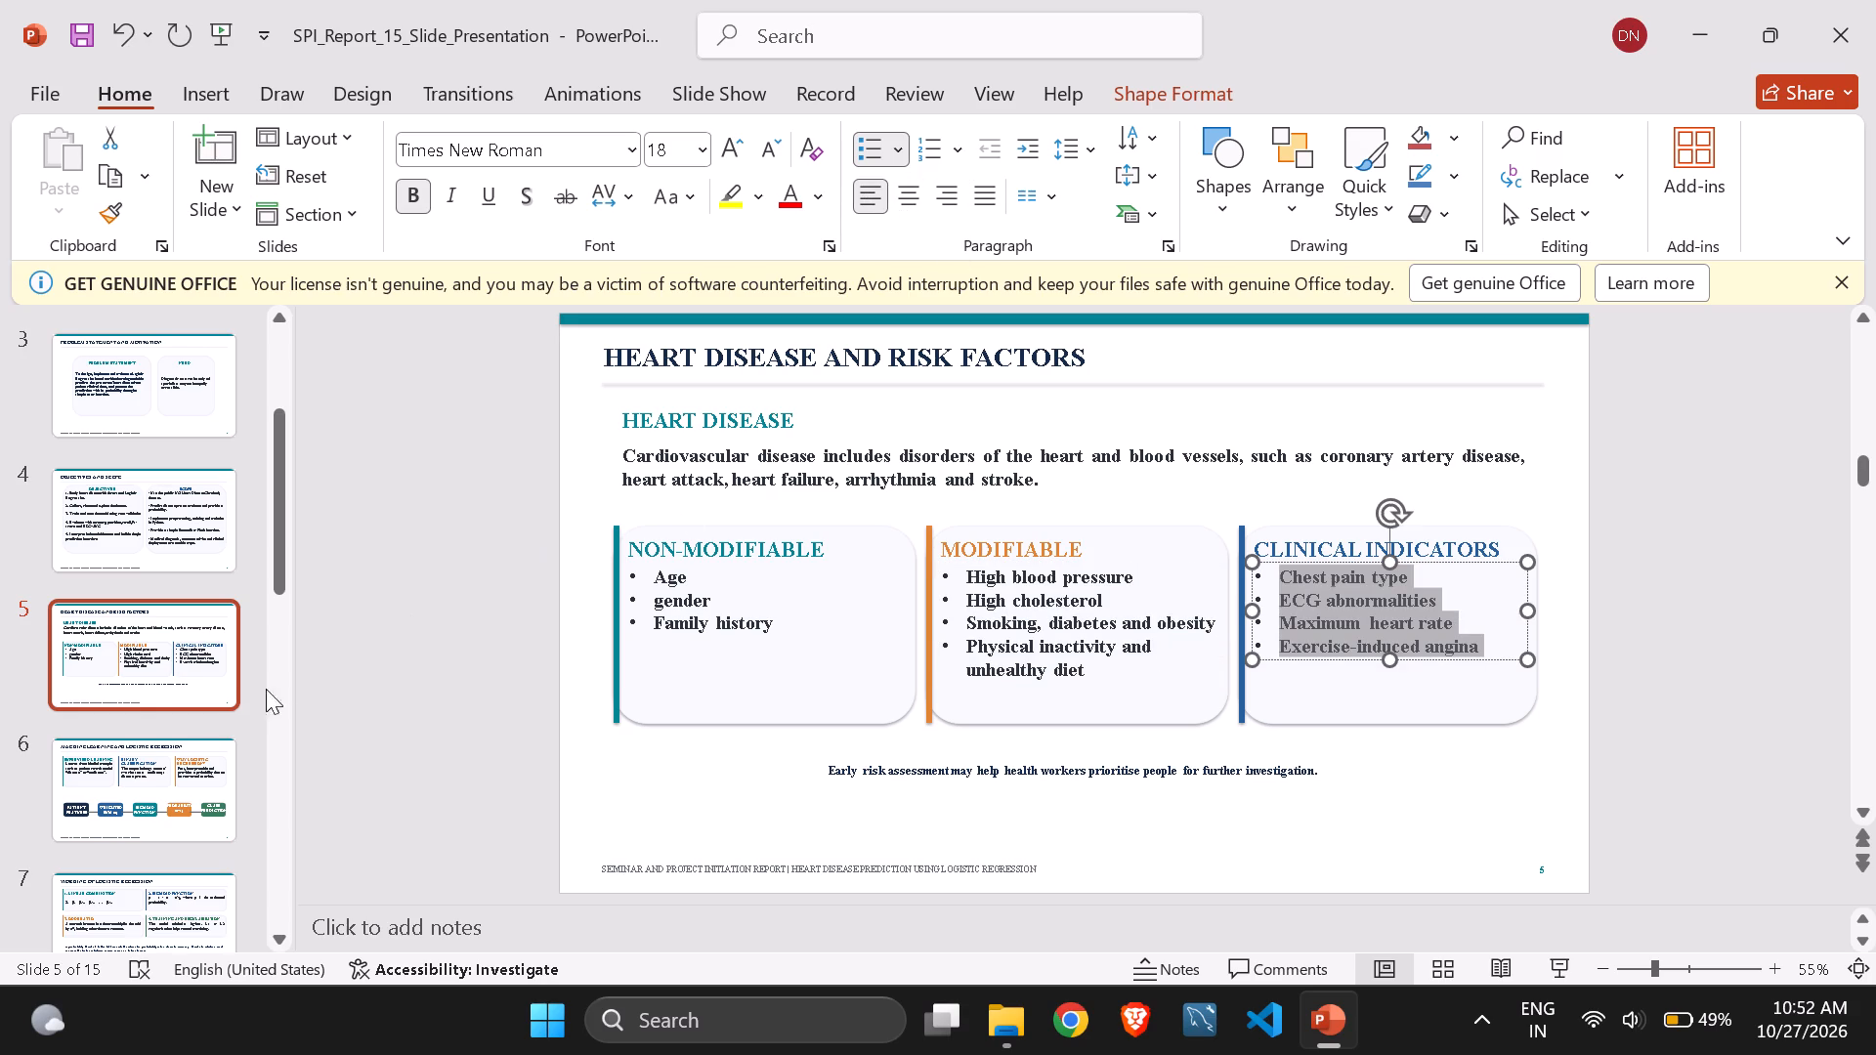
Left-align the SUPERVISED LEARNING body text on slide 6 and check the alignment of the other two cards' text.
{"action": "left_click", "coordinate": [147, 764]}
{"action": "left_click", "coordinate": [765, 512]}
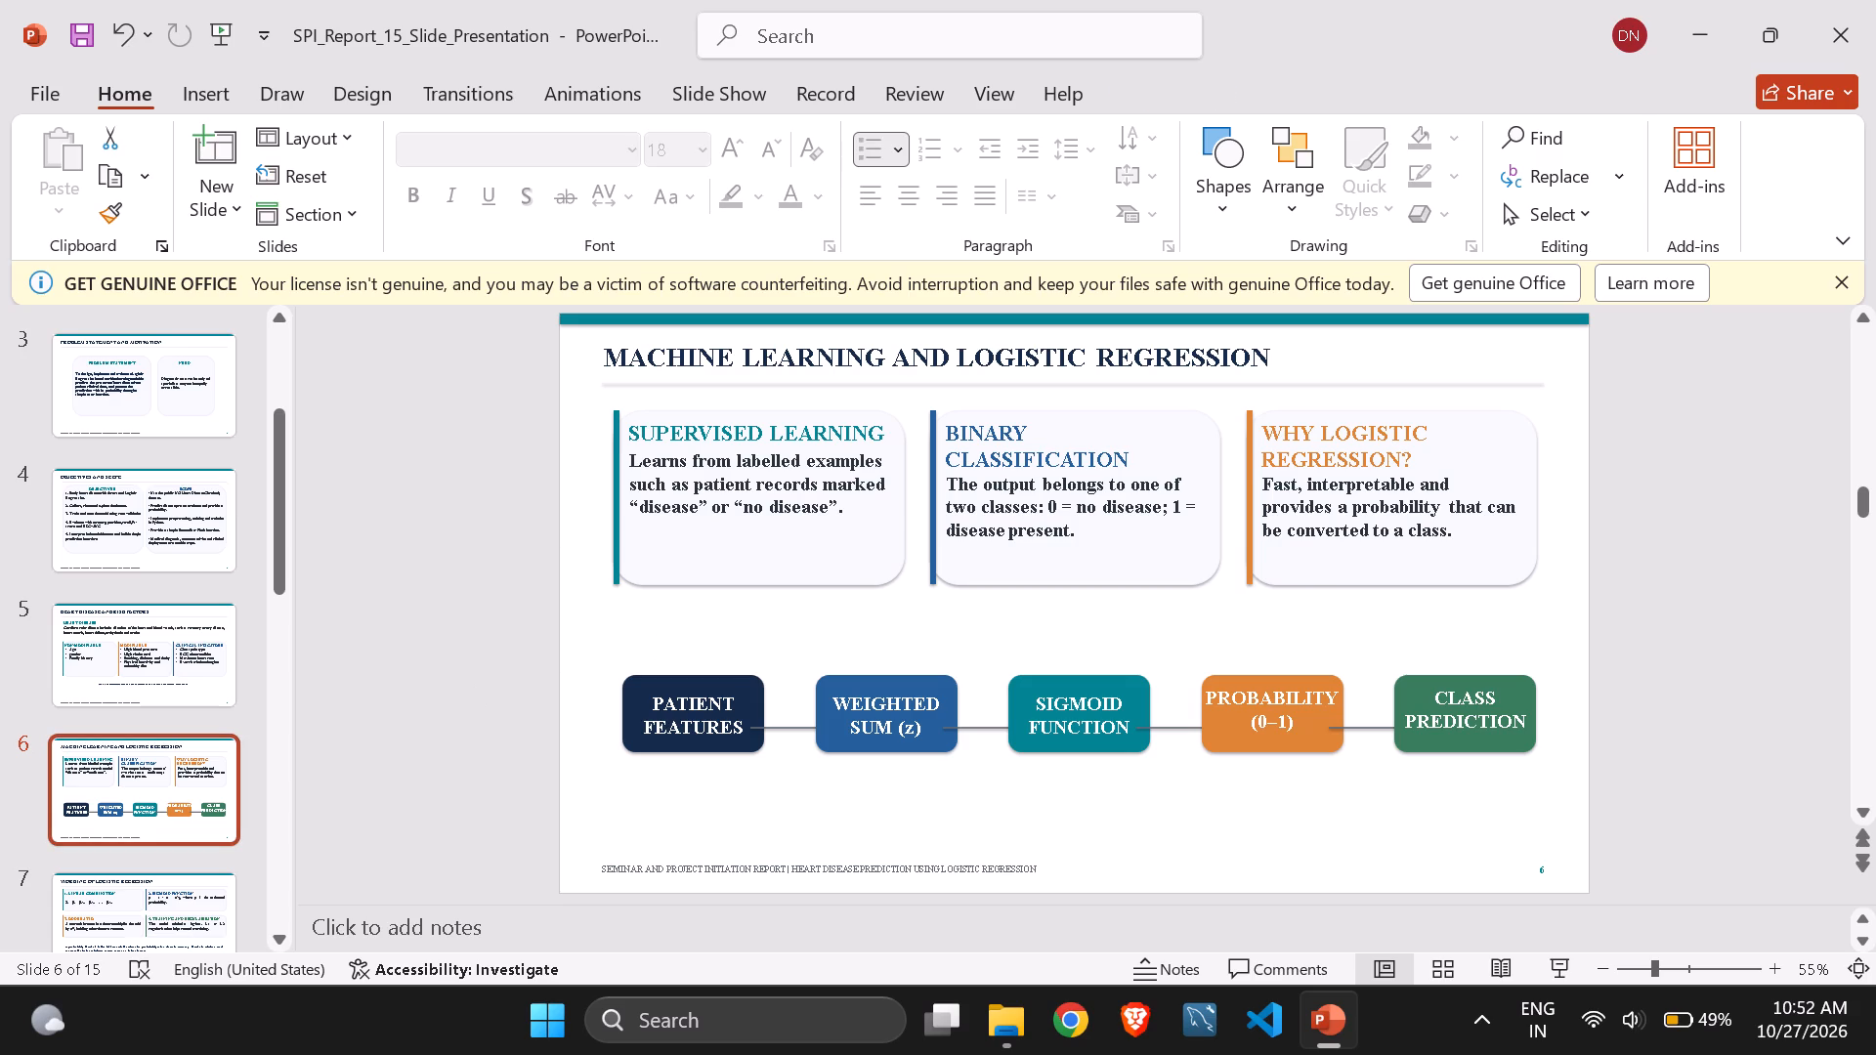
{"action": "key", "text": "ctrl+a"}
{"action": "left_click", "coordinate": [875, 188]}
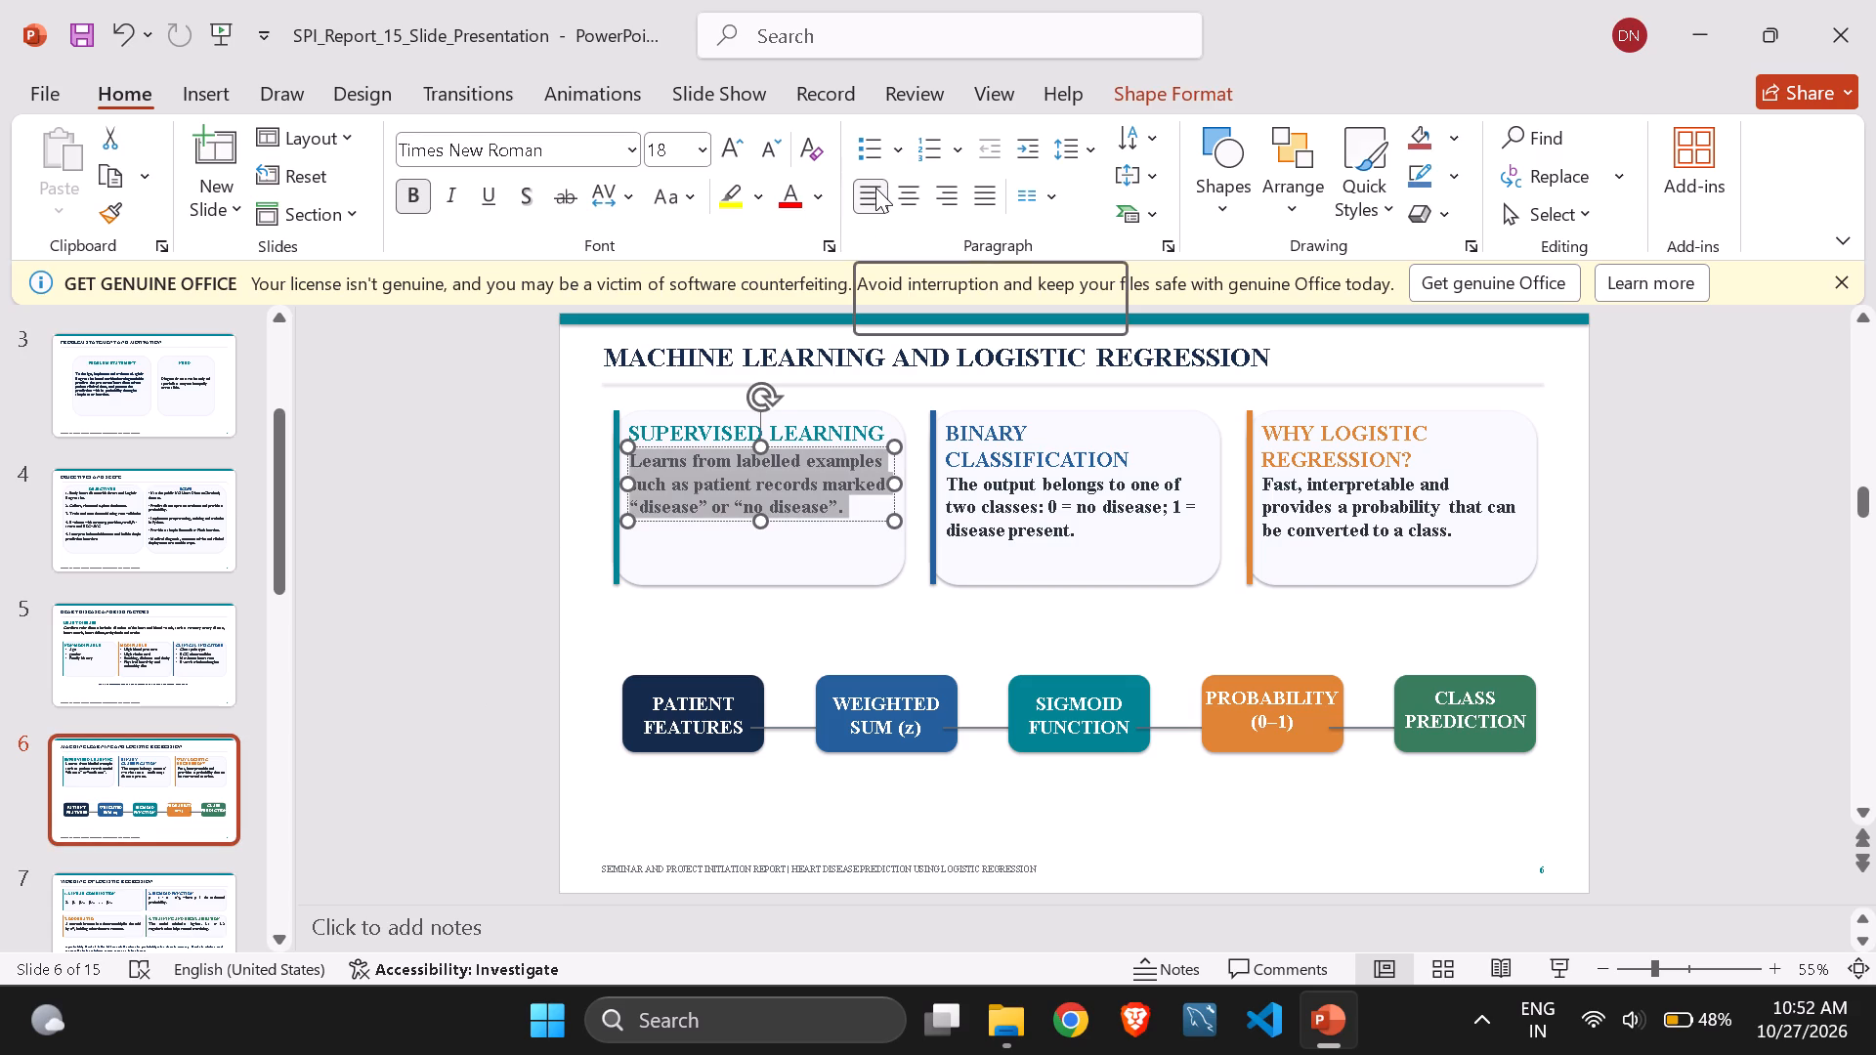
{"action": "left_click", "coordinate": [1037, 505]}
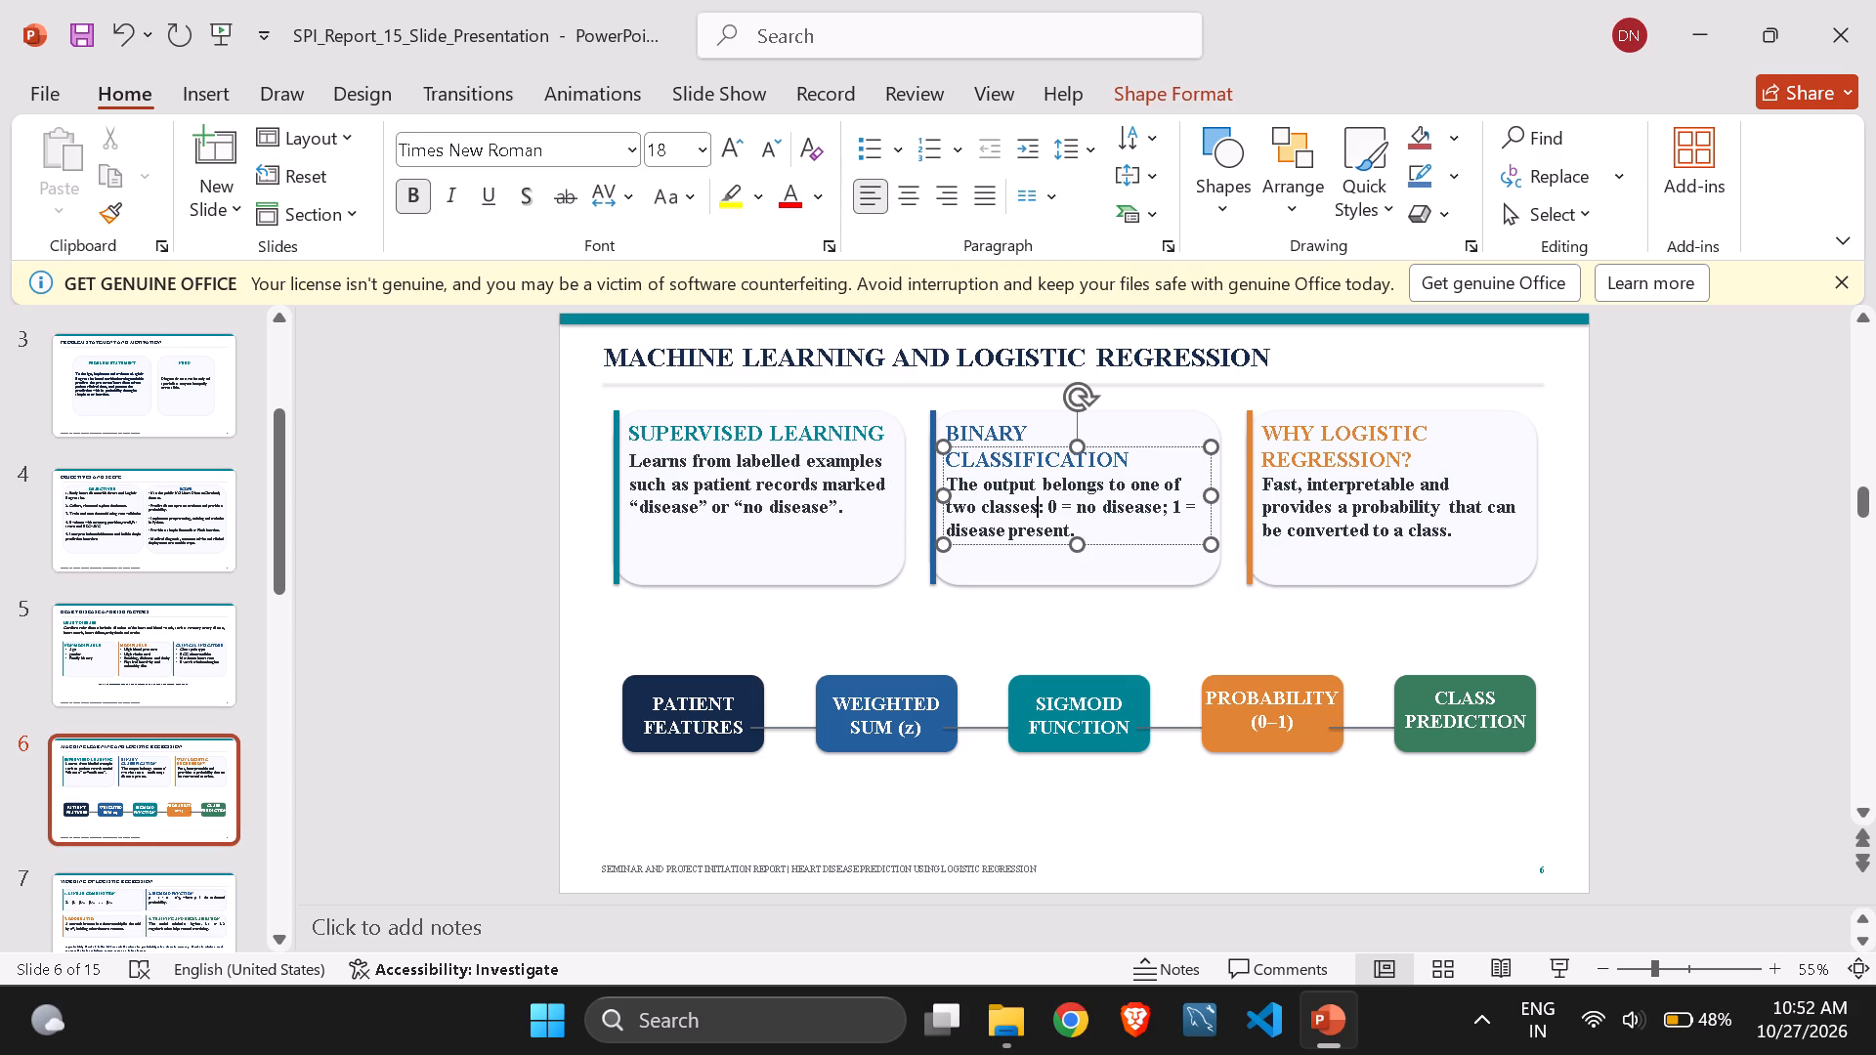
{"action": "key", "text": "ctrl+a"}
{"action": "left_click", "coordinate": [1328, 505]}
{"action": "key", "text": "ctrl+a"}
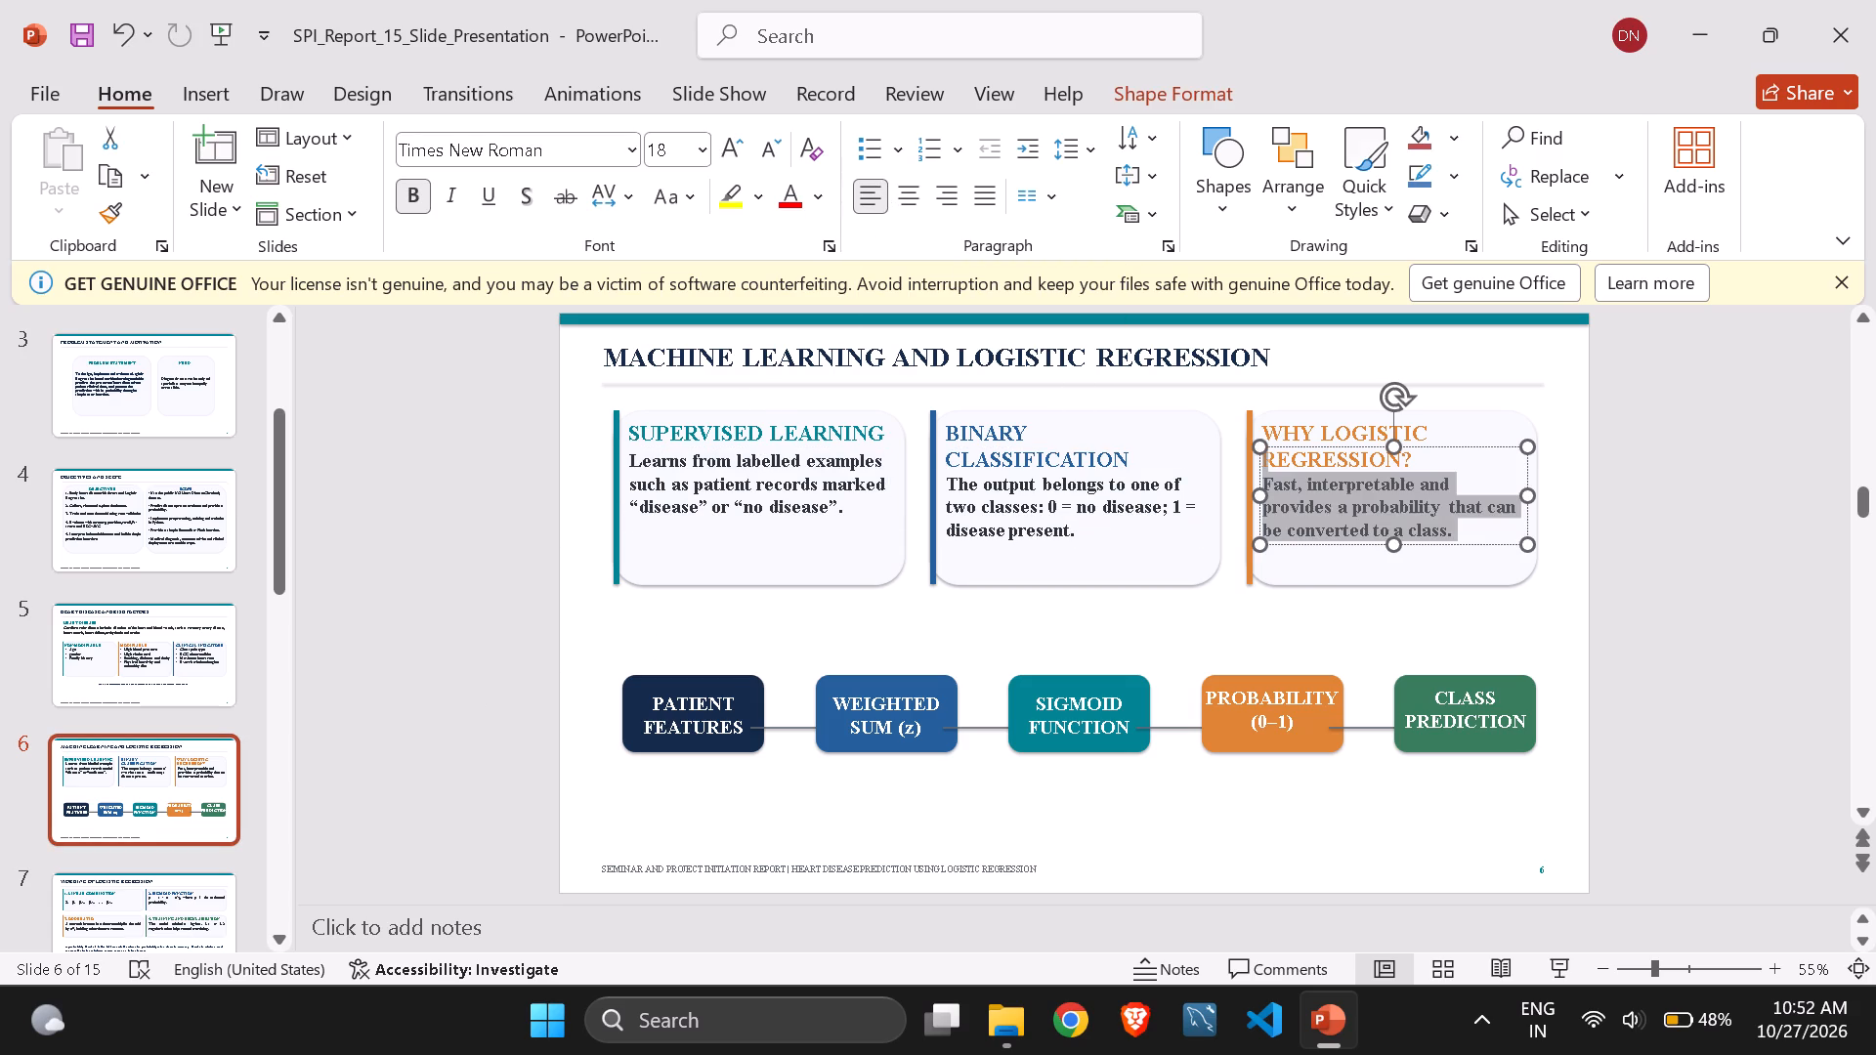
{"action": "left_click", "coordinate": [1094, 719]}
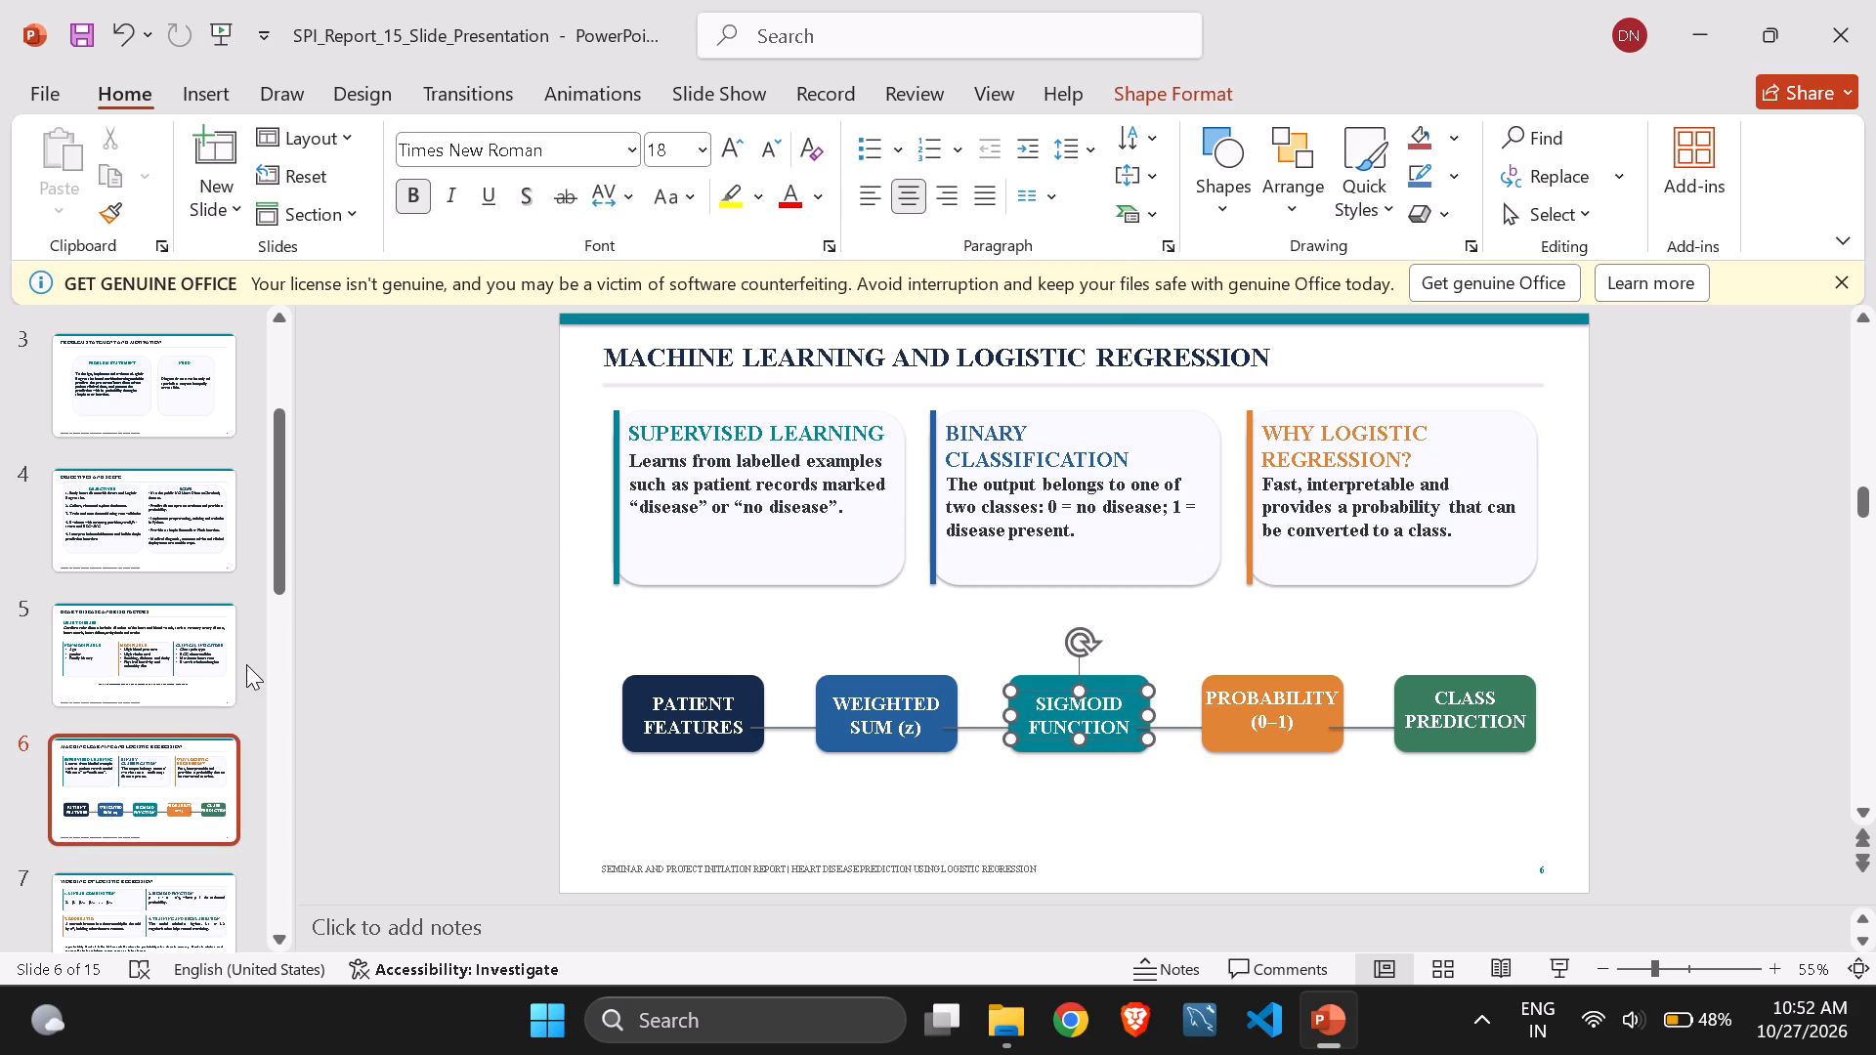
Set the OBJECTIVES heading on slide 4 to font size 18, matching the BACKGROUND heading on slide 2.
{"action": "left_click", "coordinate": [138, 898]}
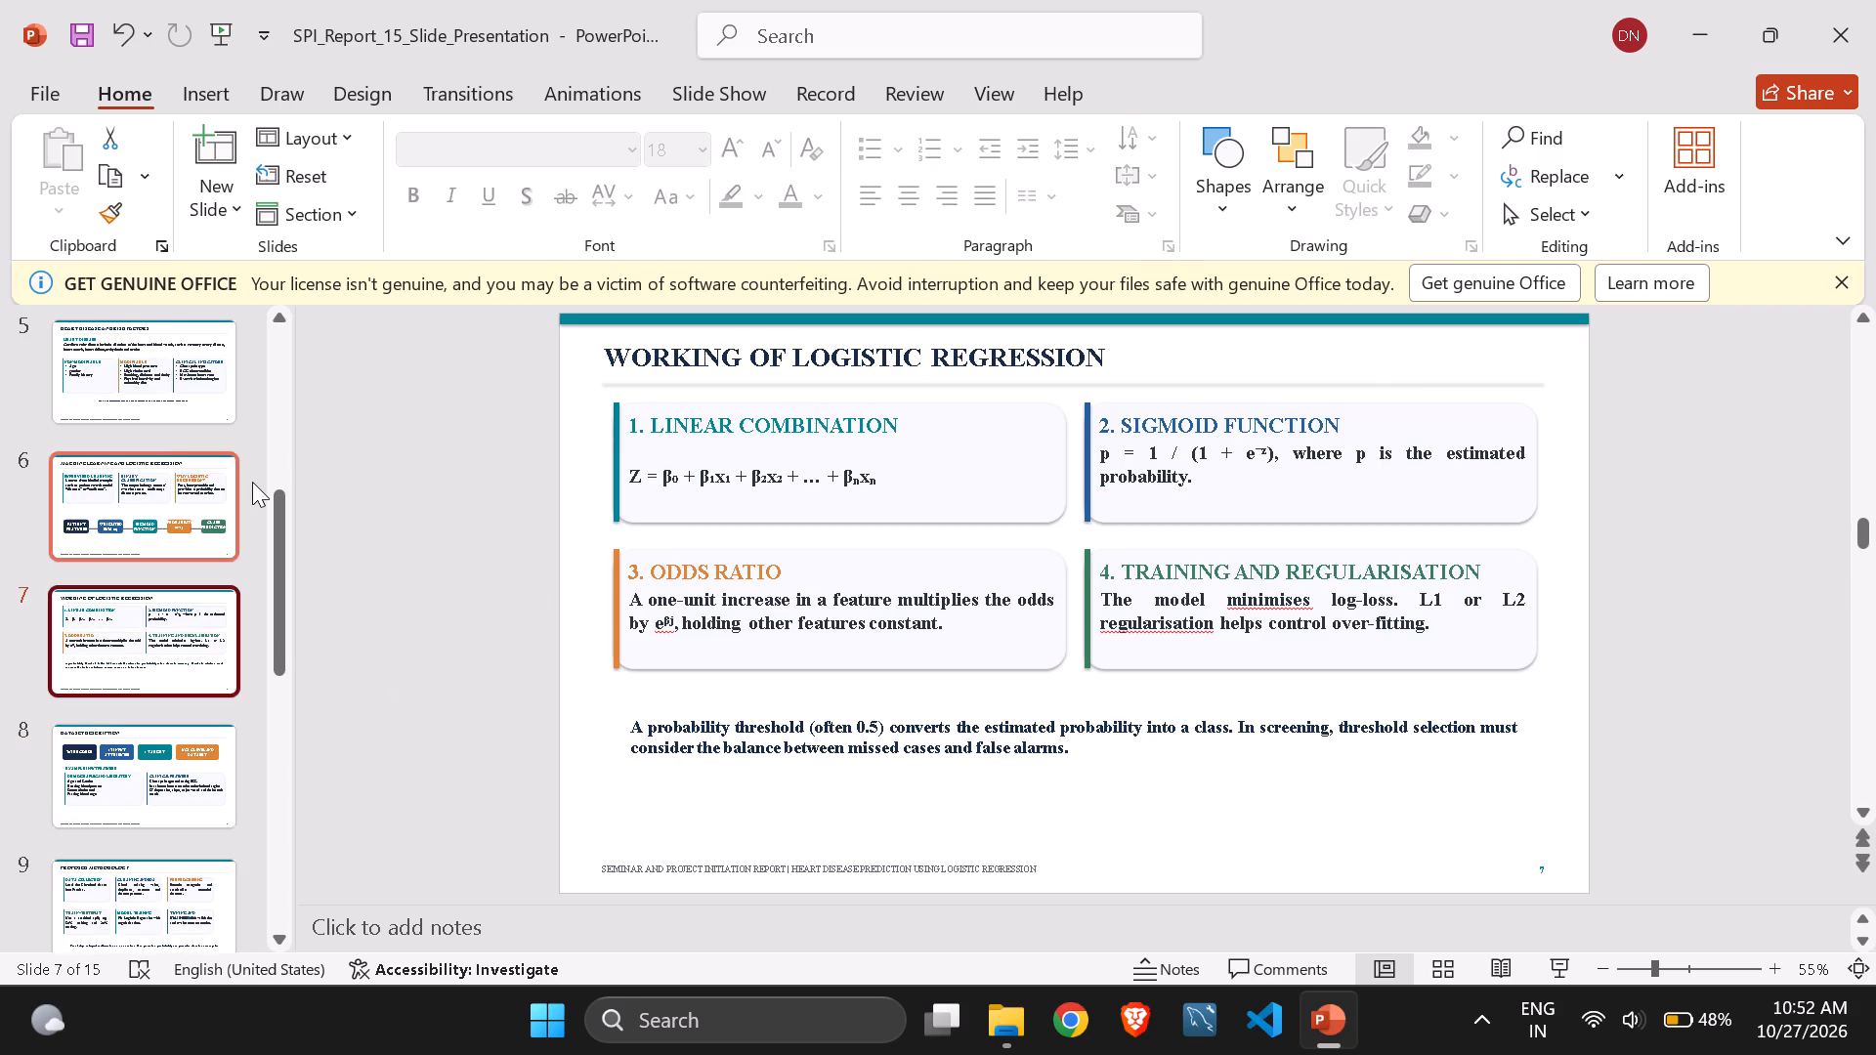
{"action": "scroll", "coordinate": [173, 433], "scroll_direction": "up", "scroll_amount": 4}
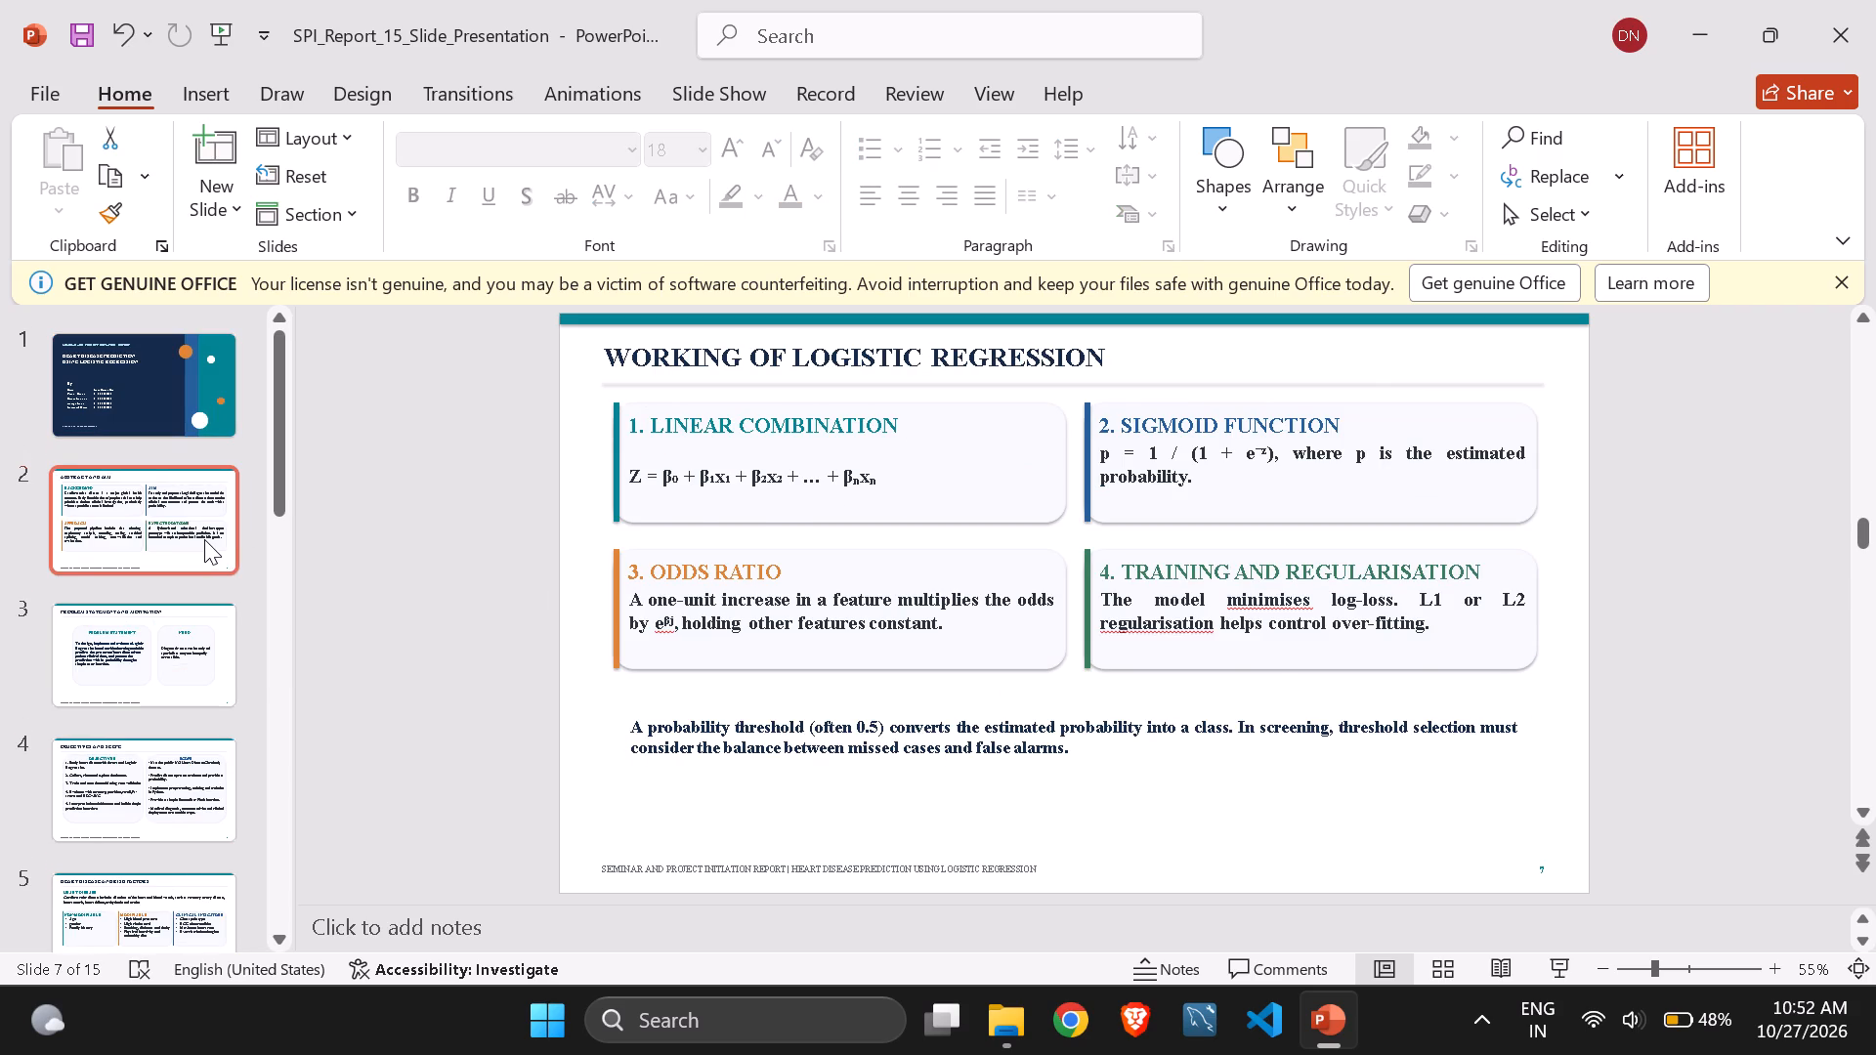
{"action": "left_click", "coordinate": [204, 539]}
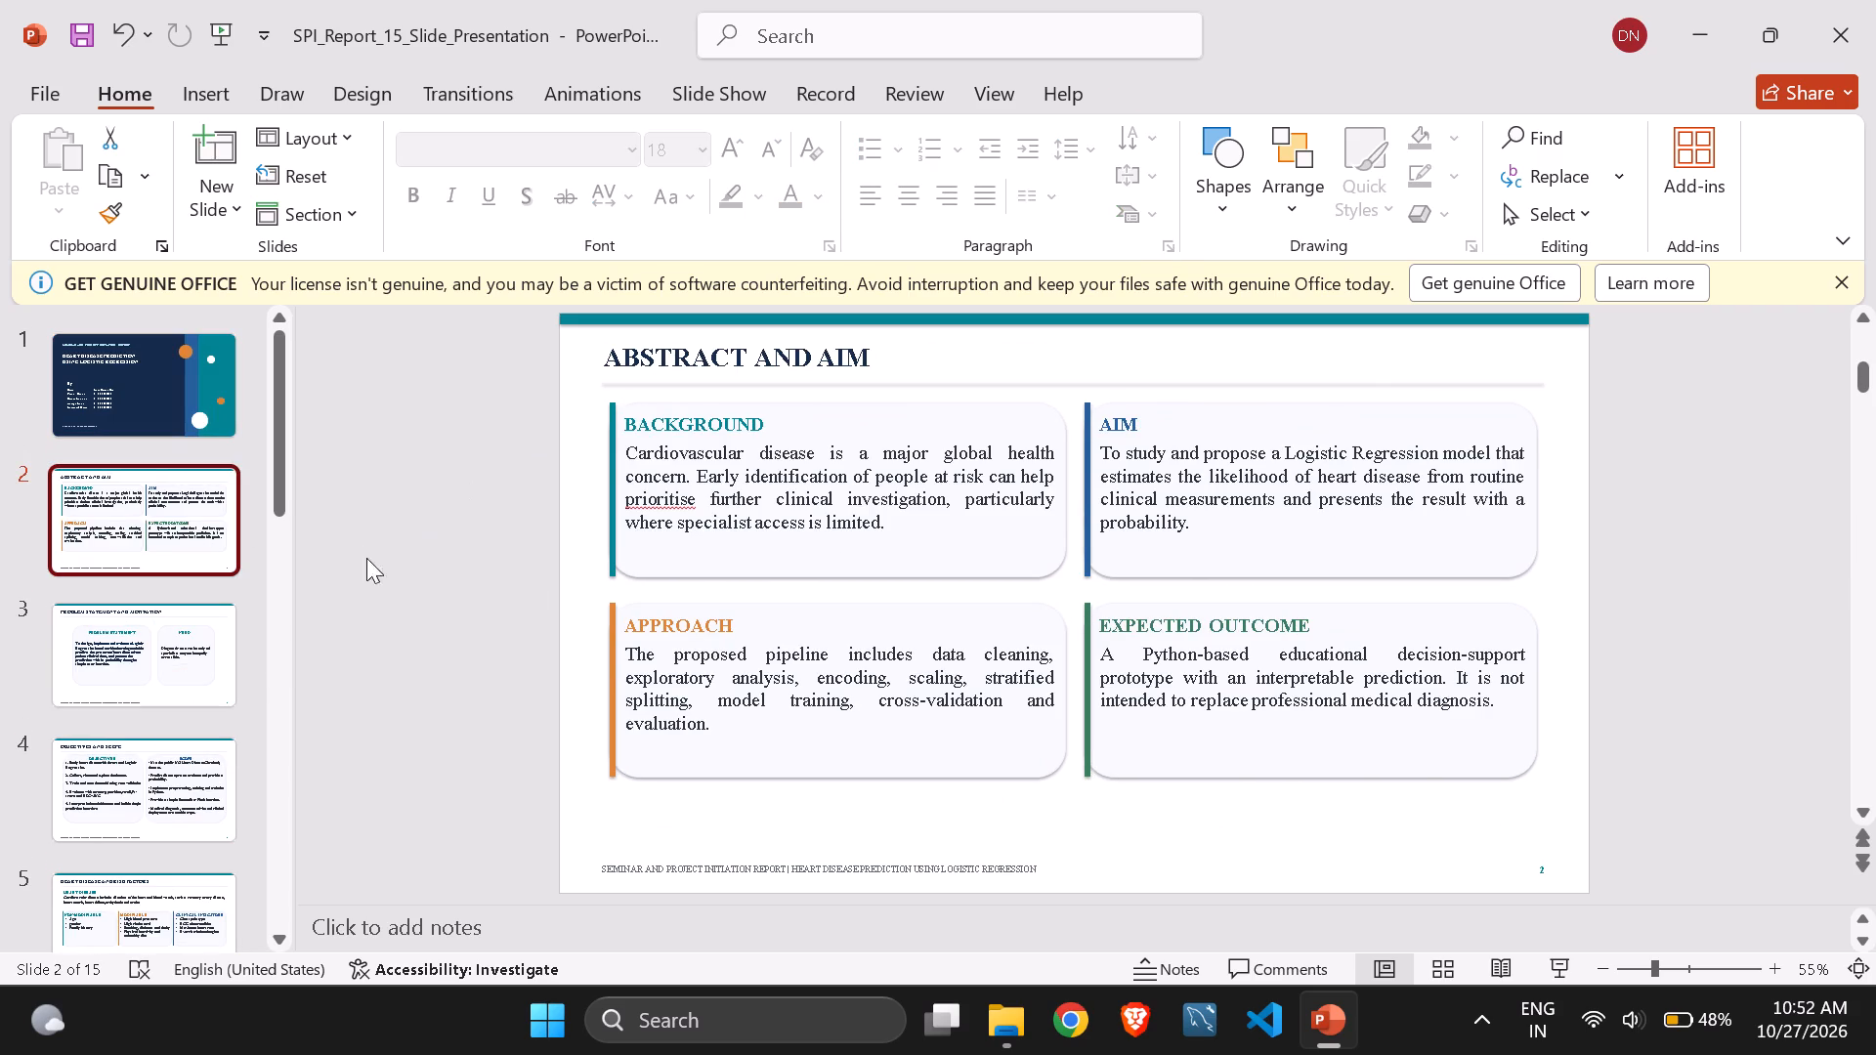
{"action": "left_click", "coordinate": [735, 423]}
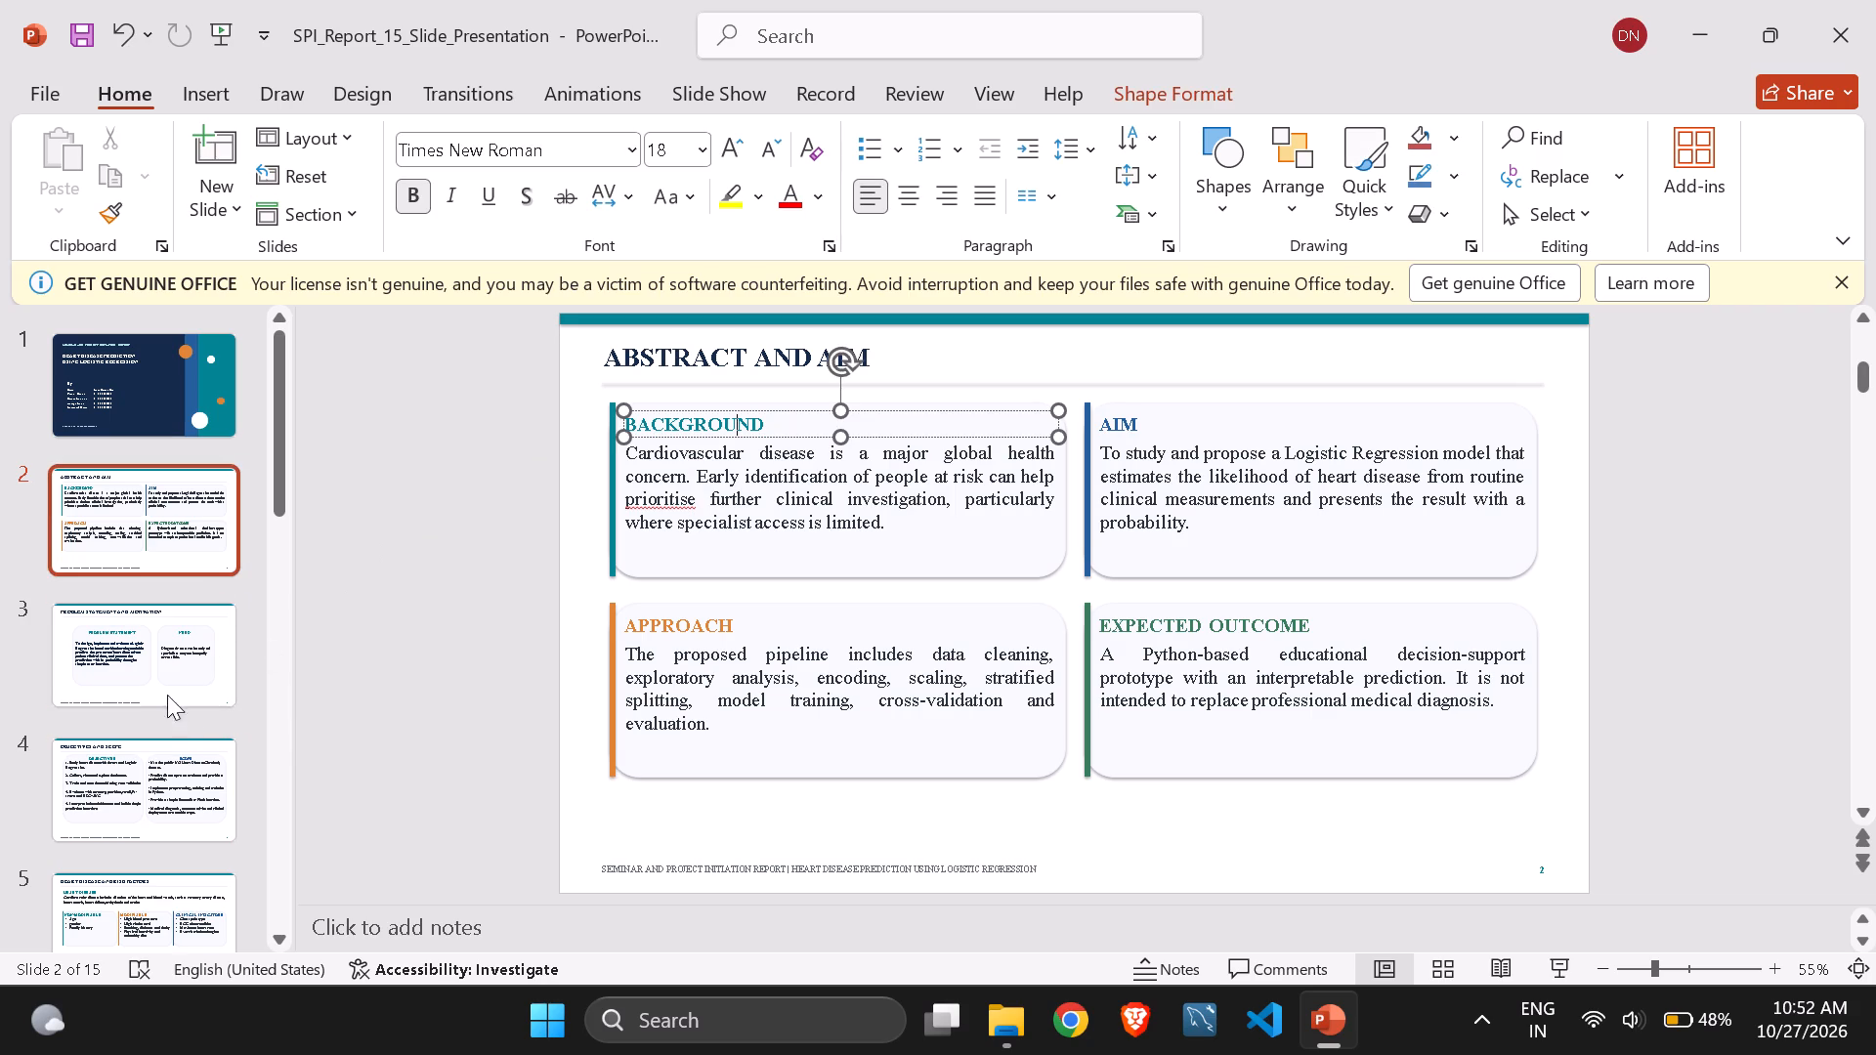
{"action": "left_click", "coordinate": [160, 660]}
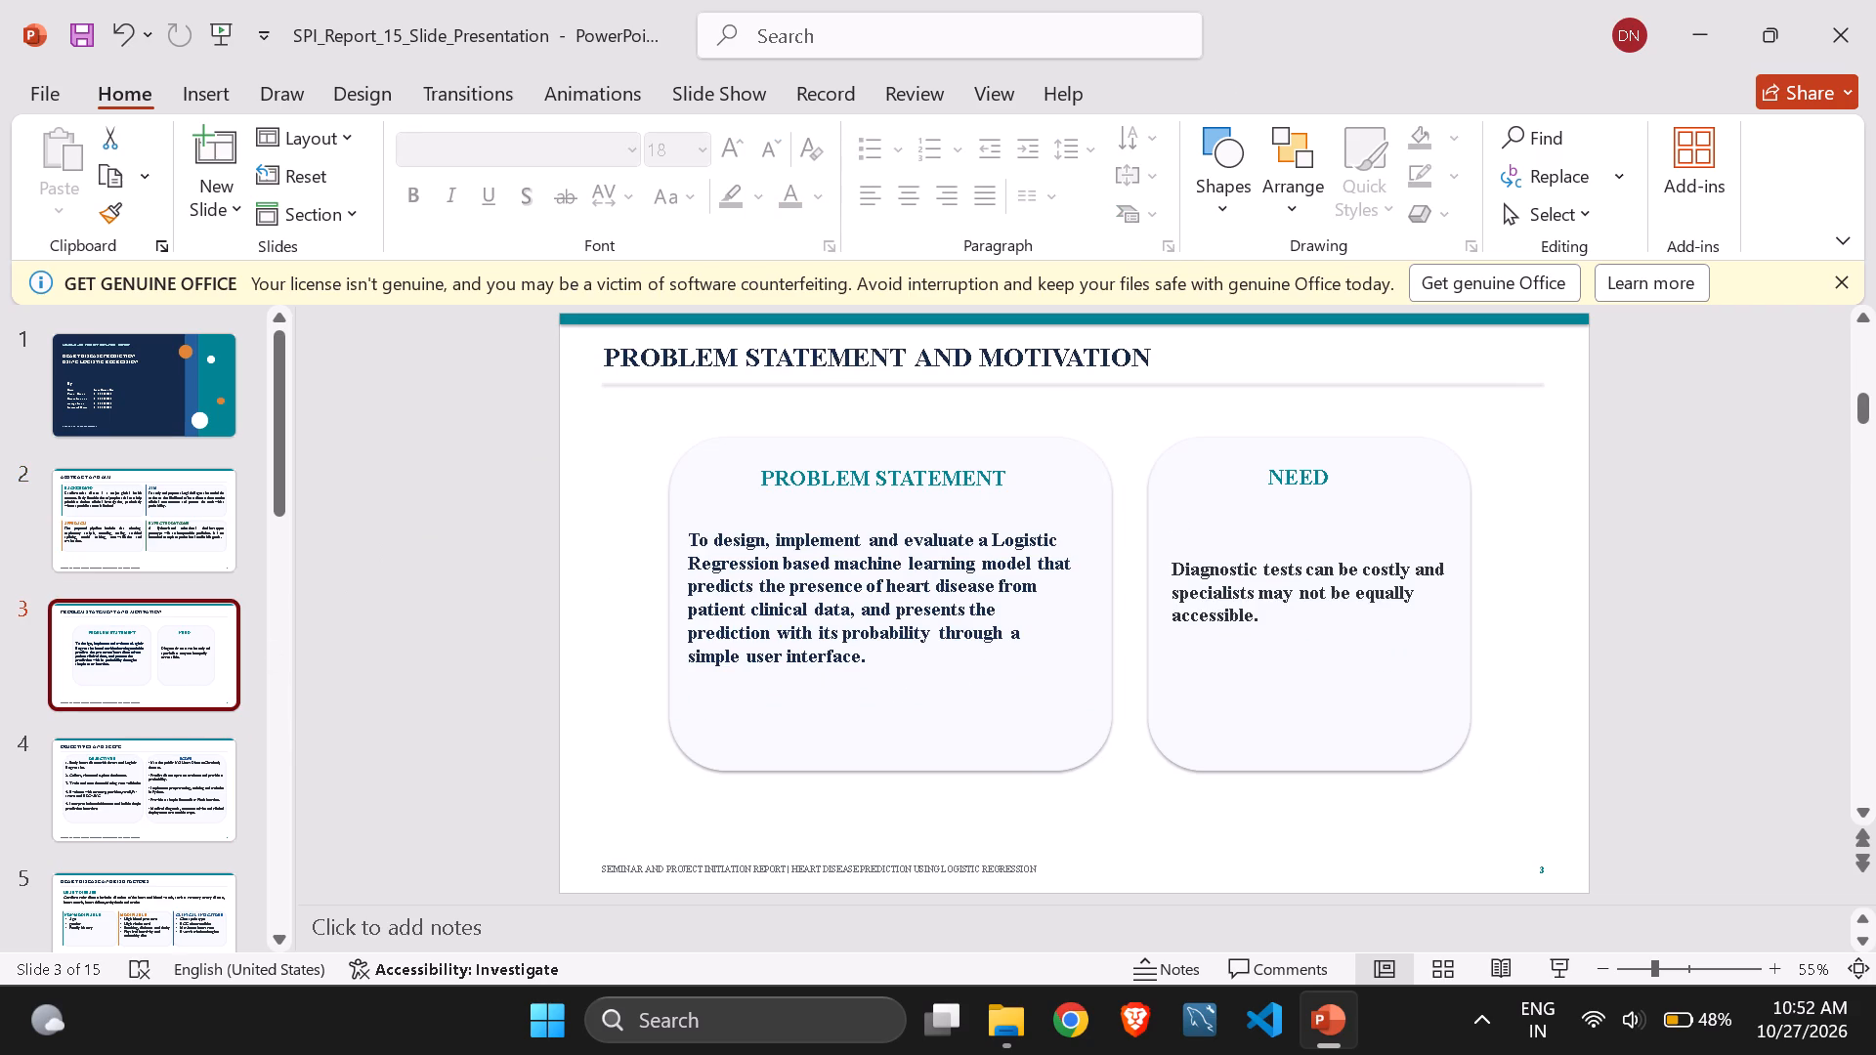
{"action": "left_click", "coordinate": [179, 766]}
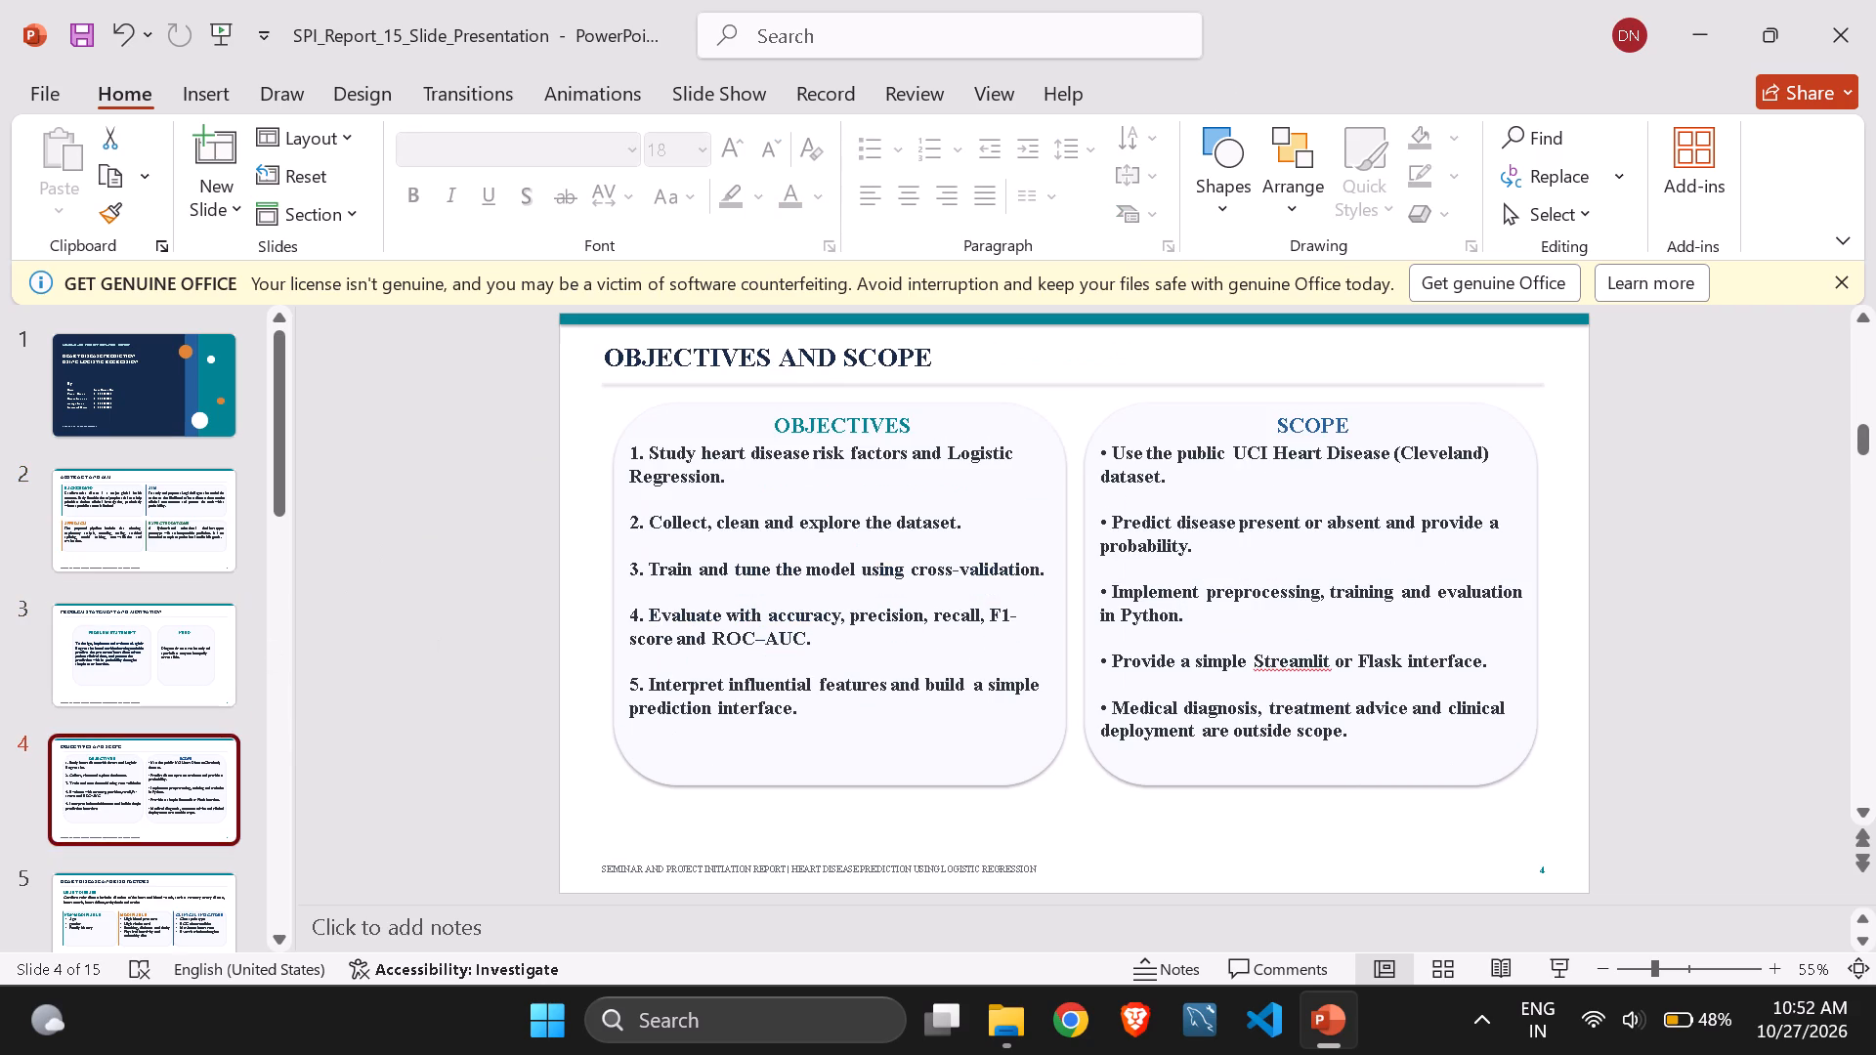
{"action": "left_click", "coordinate": [831, 431]}
{"action": "key", "text": "ctrl+a"}
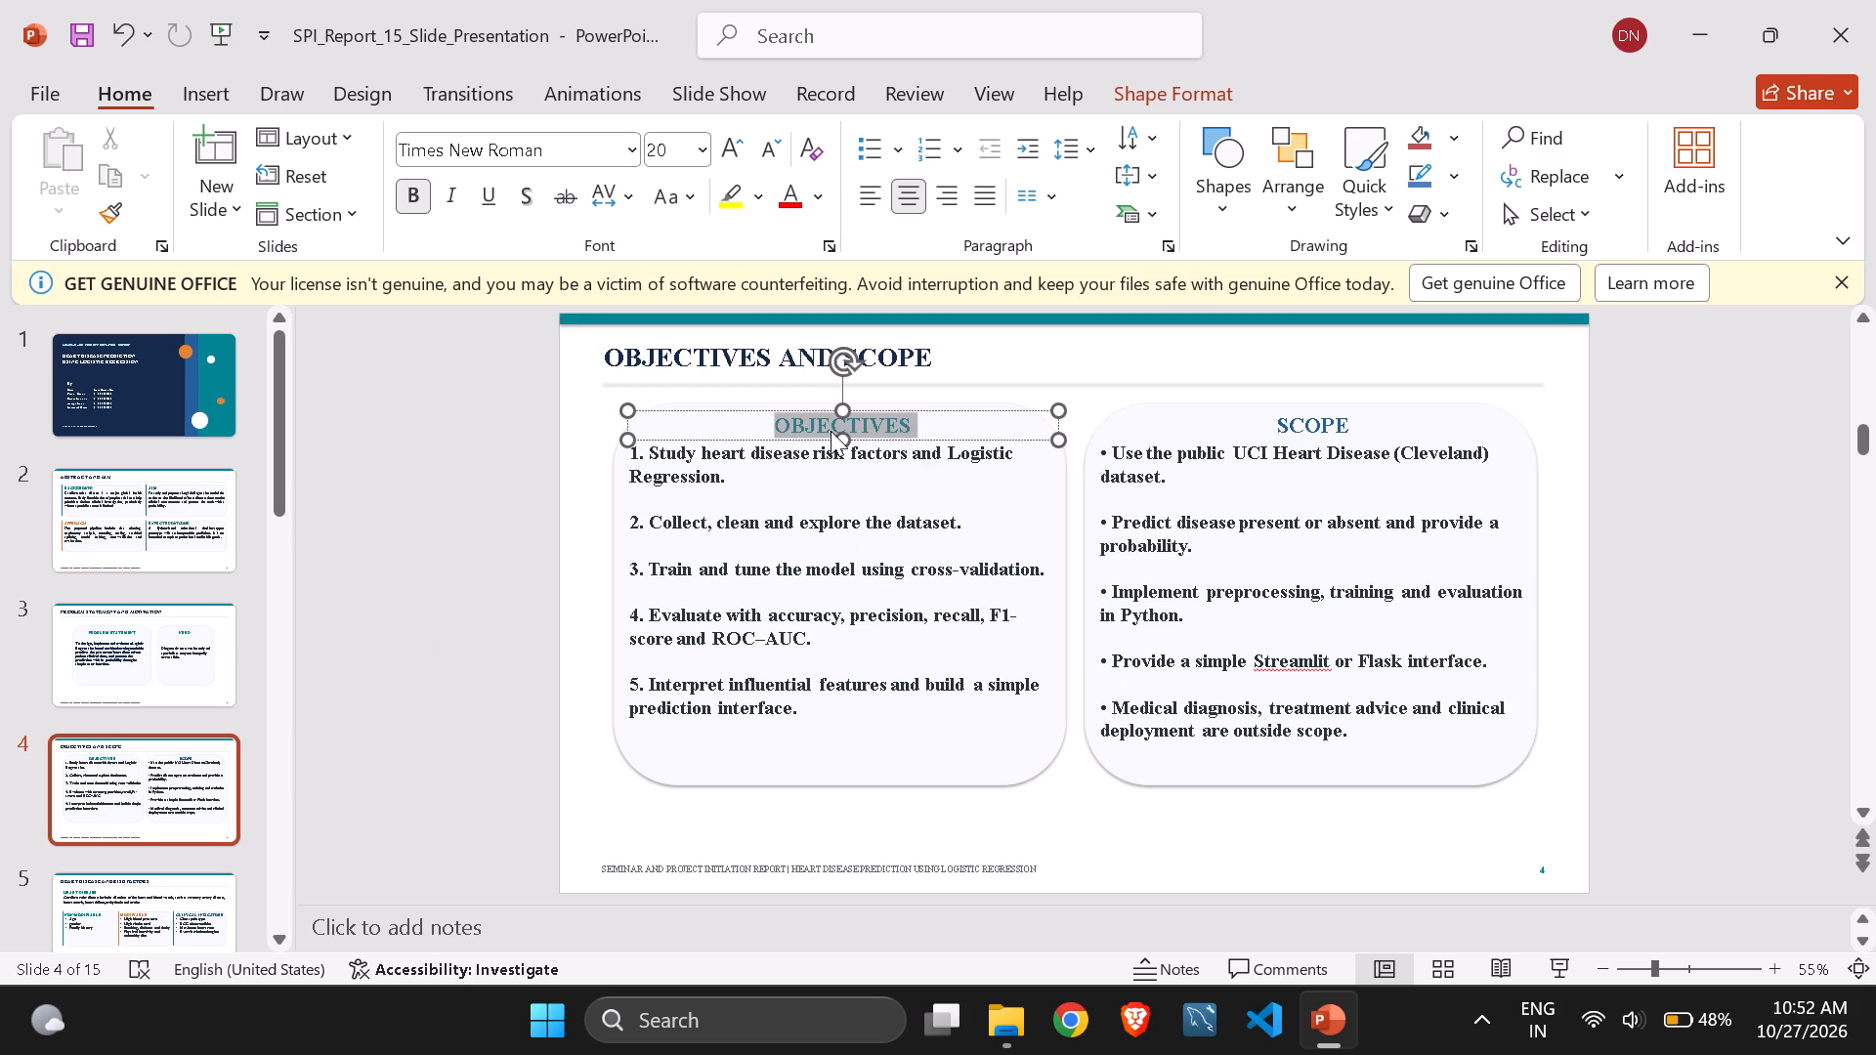
{"action": "left_click", "coordinate": [674, 158]}
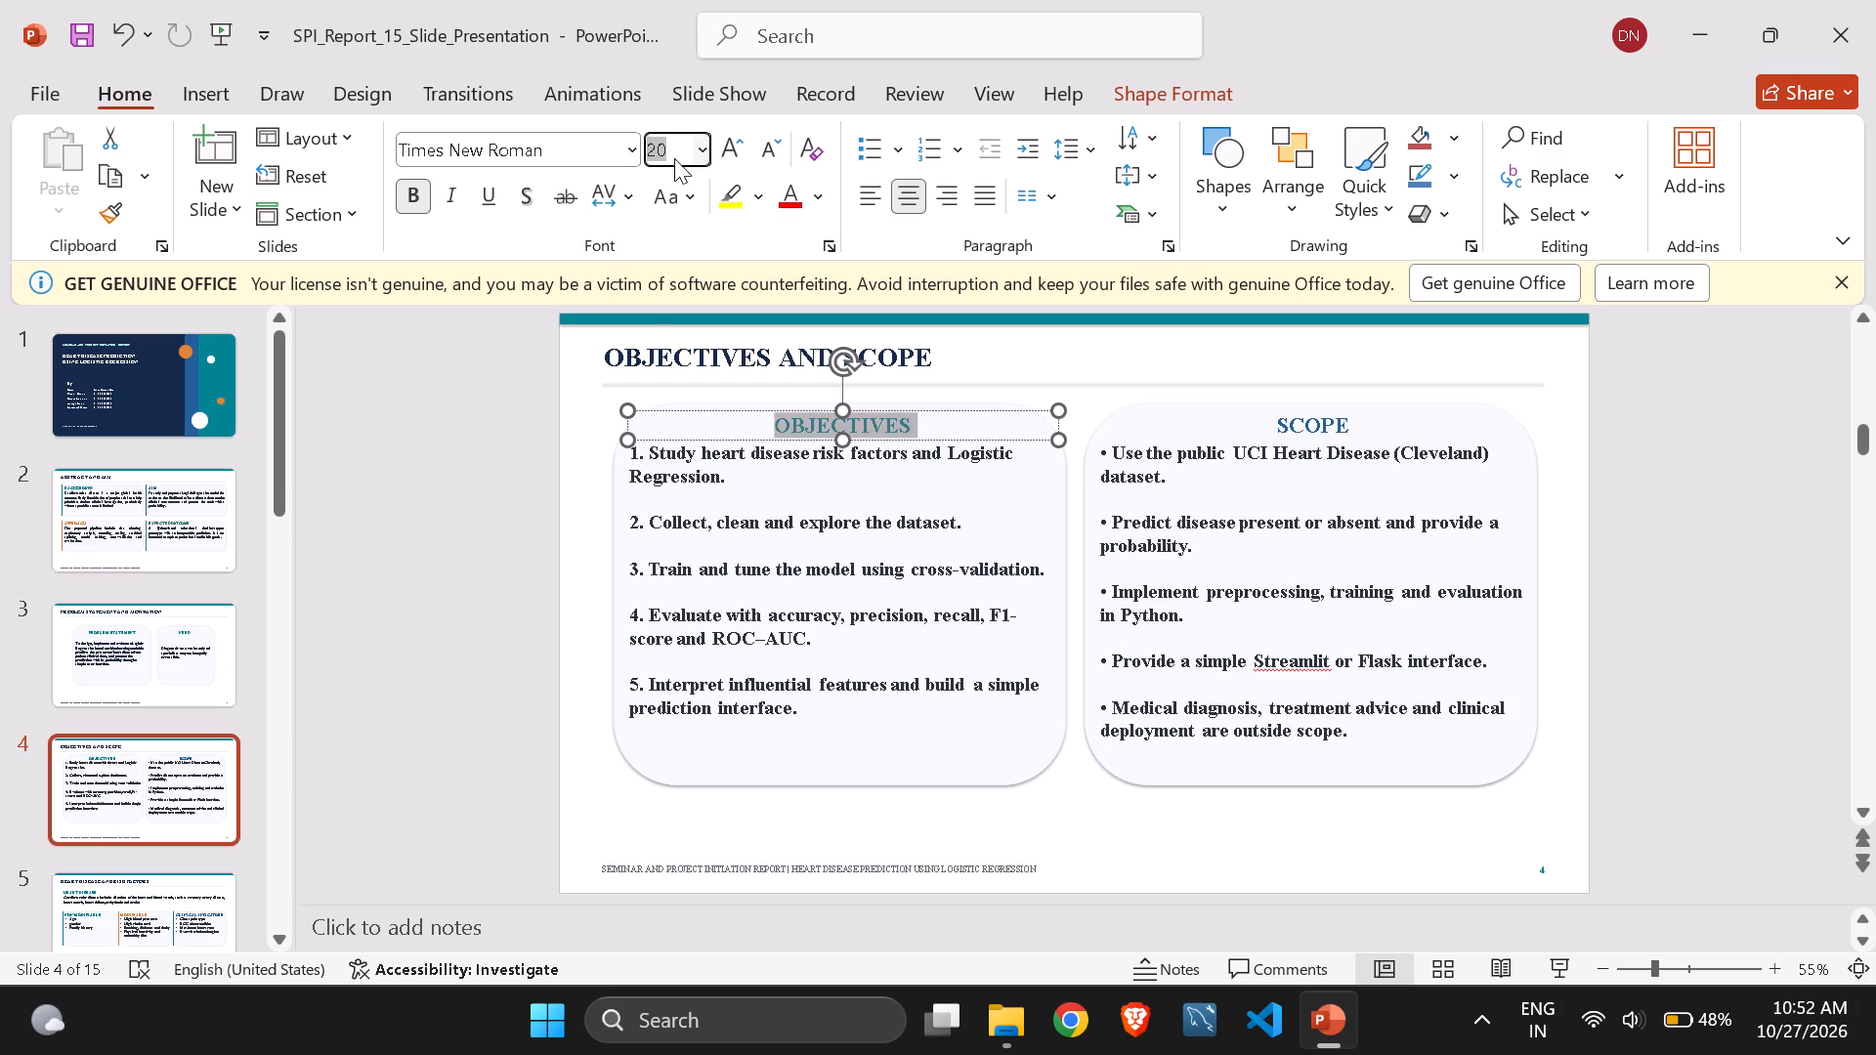
{"action": "key", "text": "BackSpace"}
{"action": "type", "text": "18"}
{"action": "key", "text": "Return"}
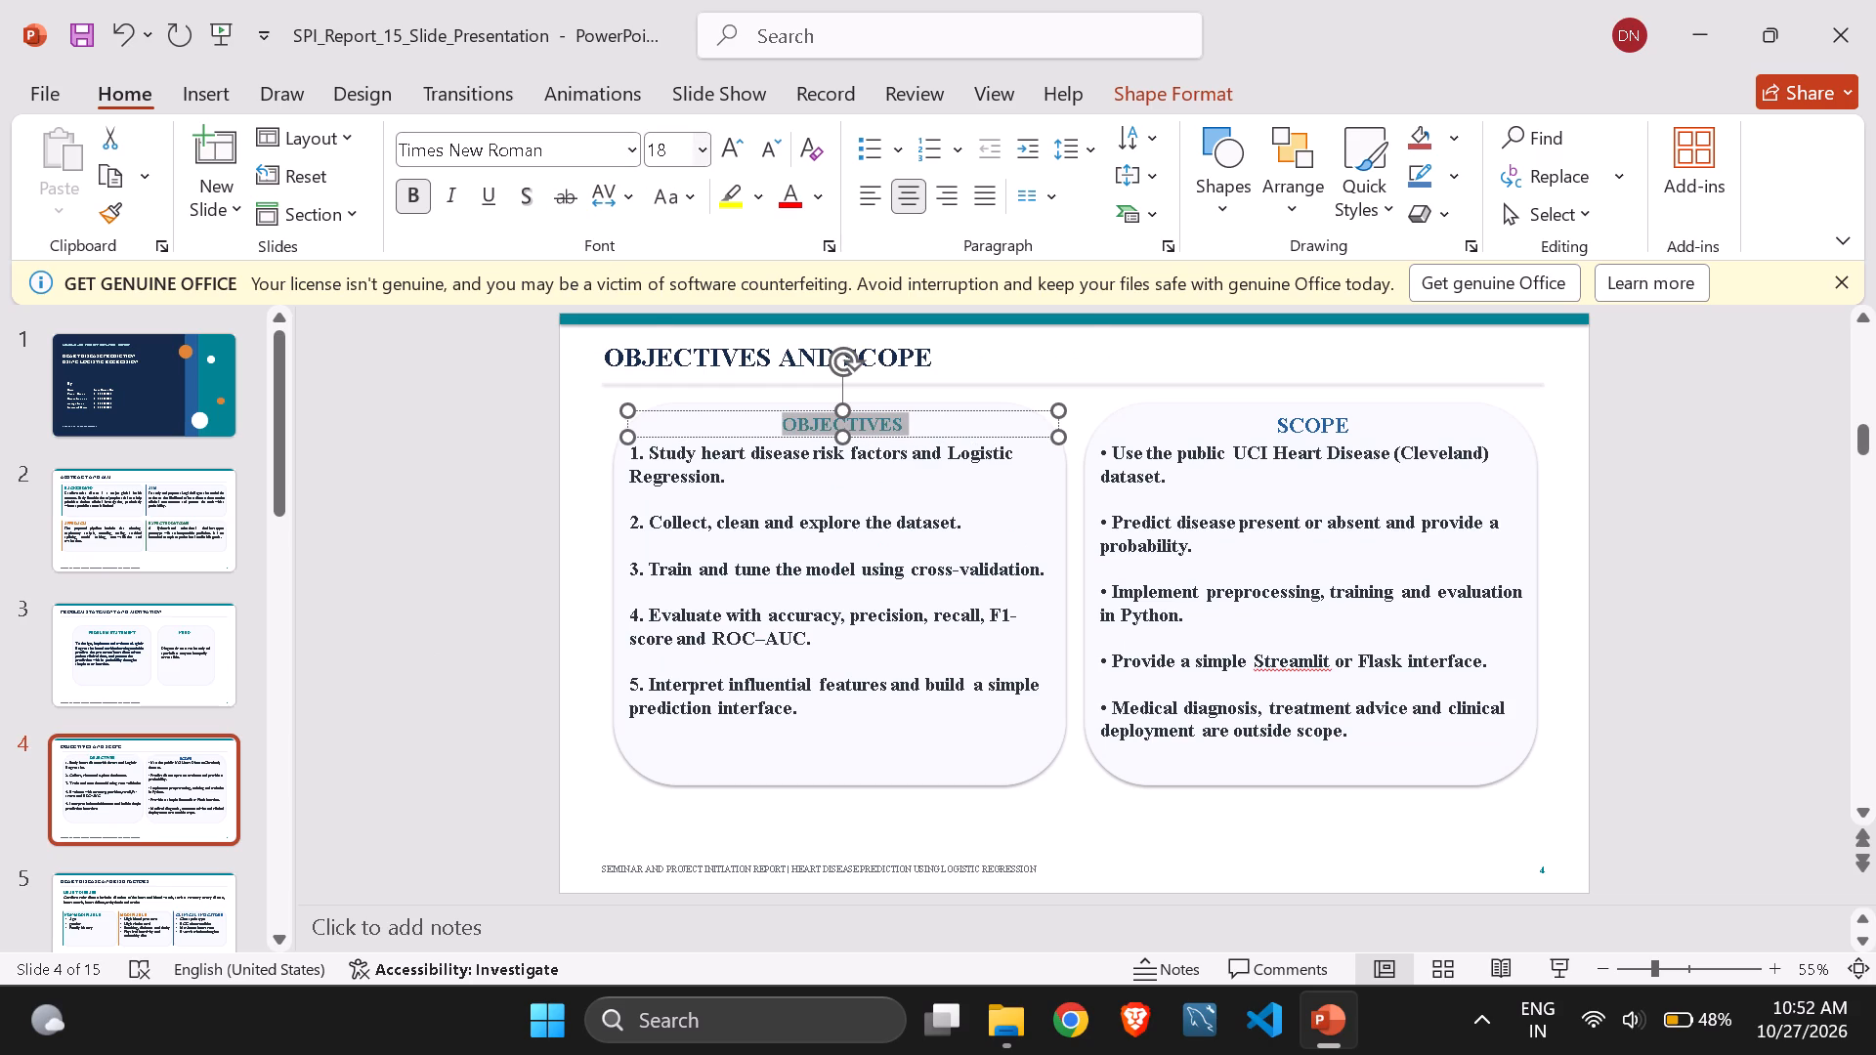
Set the SCOPE heading on slide 4 to font size 18 as well.
{"action": "left_click", "coordinate": [1300, 433]}
{"action": "key", "text": "ctrl+a"}
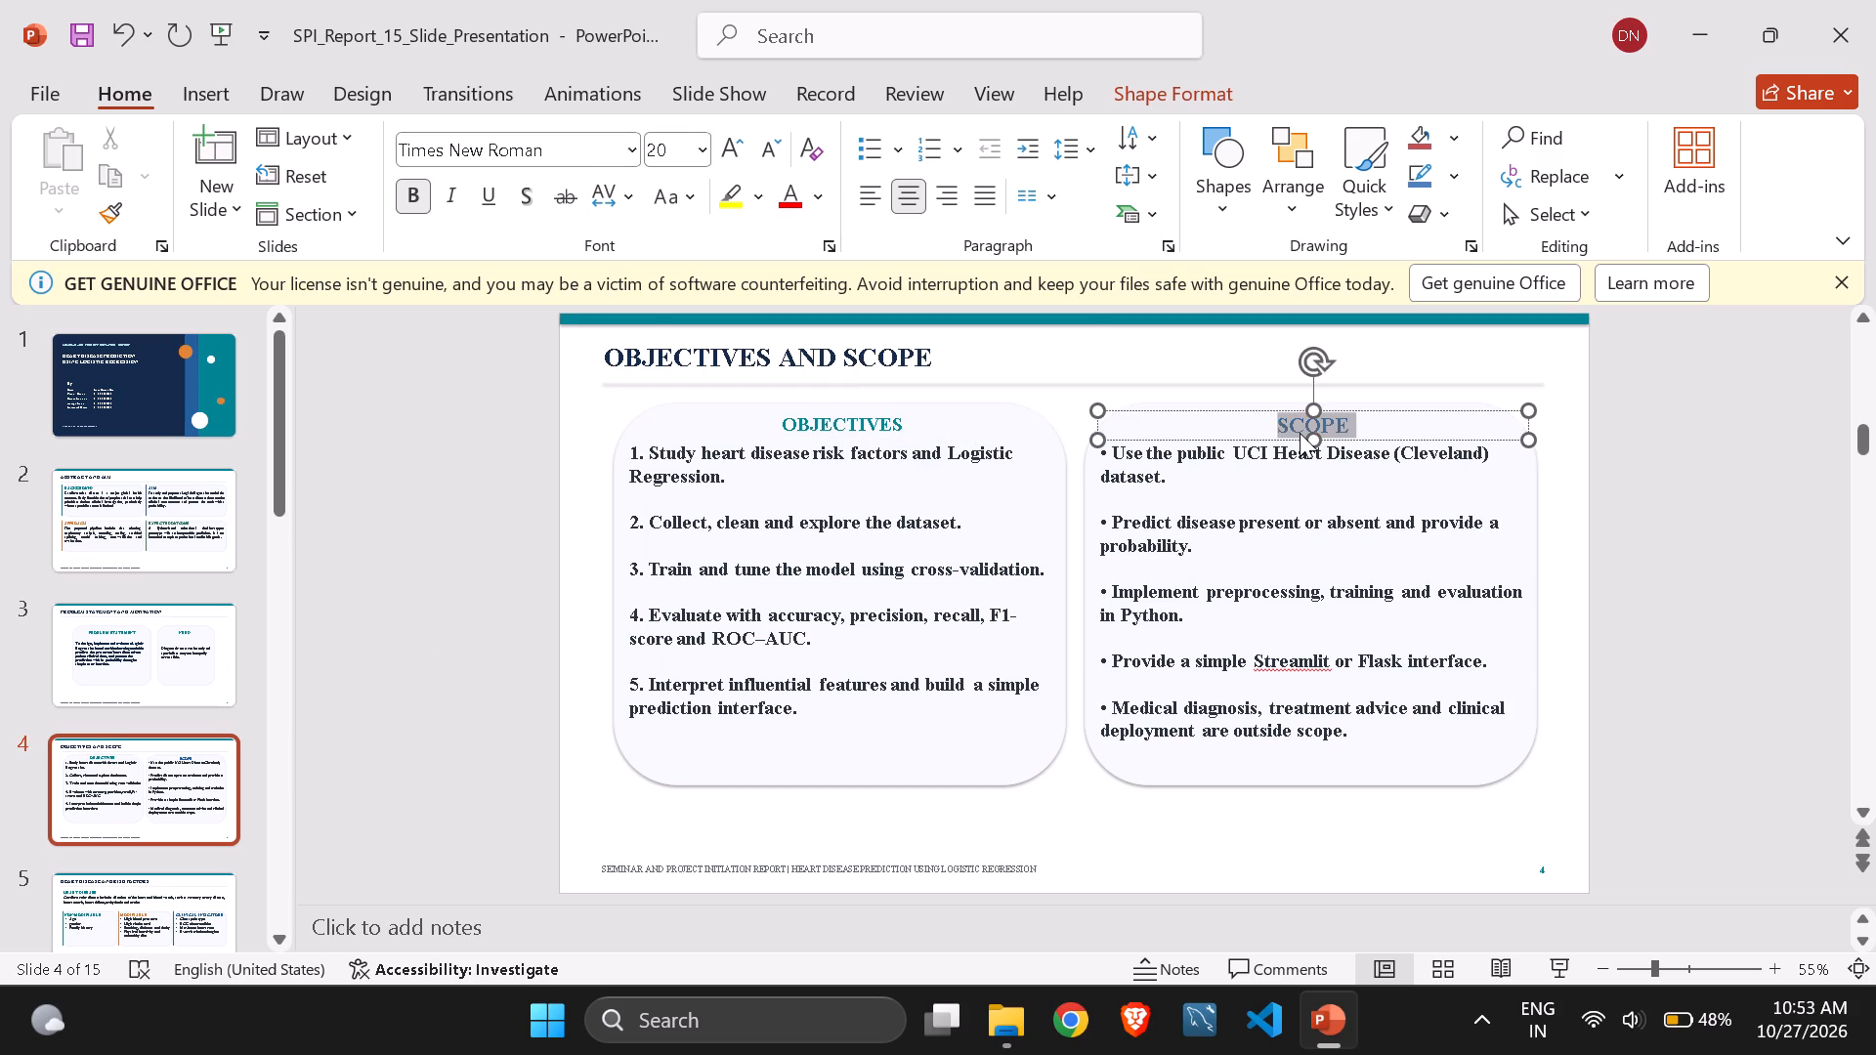
{"action": "left_click", "coordinate": [665, 153]}
{"action": "key", "text": "BackSpace"}
{"action": "key", "text": "1"}
{"action": "key", "text": "8"}
{"action": "key", "text": "Return"}
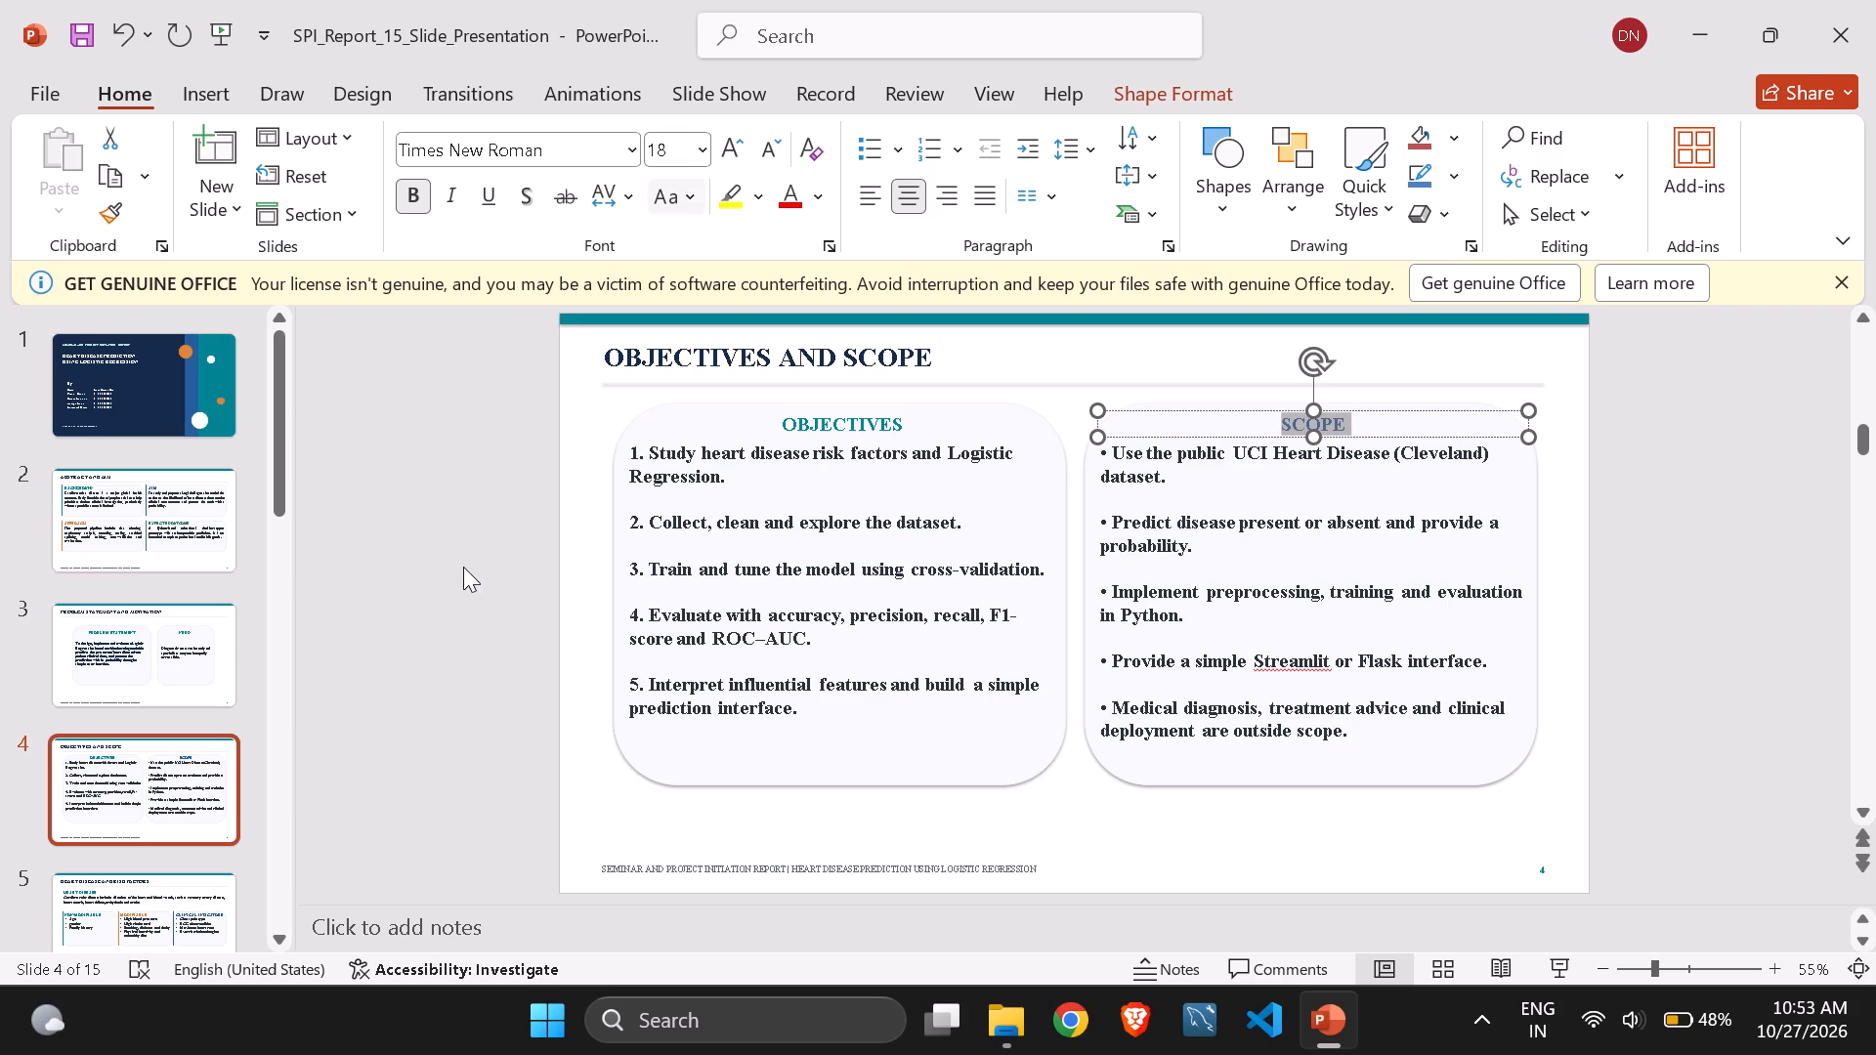
Underline the SCOPE heading on slide 4 and add a text shadow, trying italic on it and removing the italic again.
{"action": "left_click", "coordinate": [445, 189]}
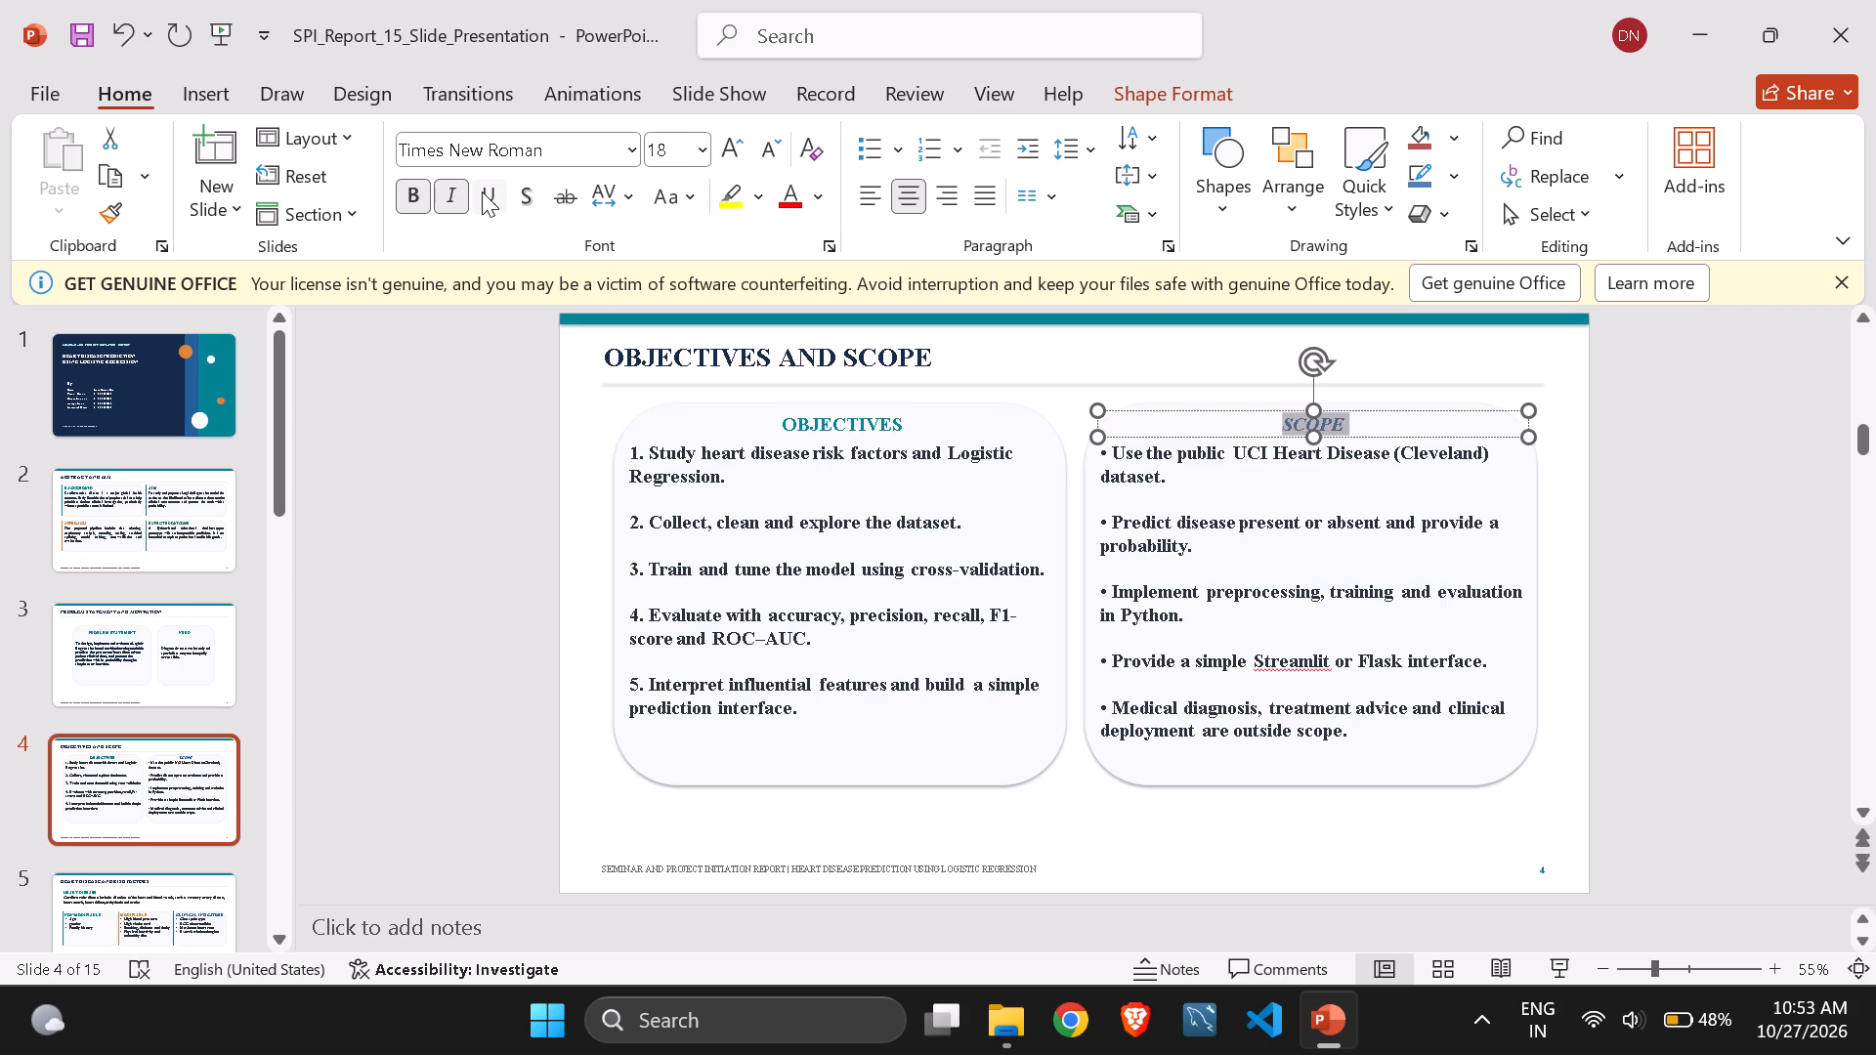
{"action": "left_click", "coordinate": [482, 191]}
{"action": "left_click", "coordinate": [531, 196]}
{"action": "left_click", "coordinate": [456, 192]}
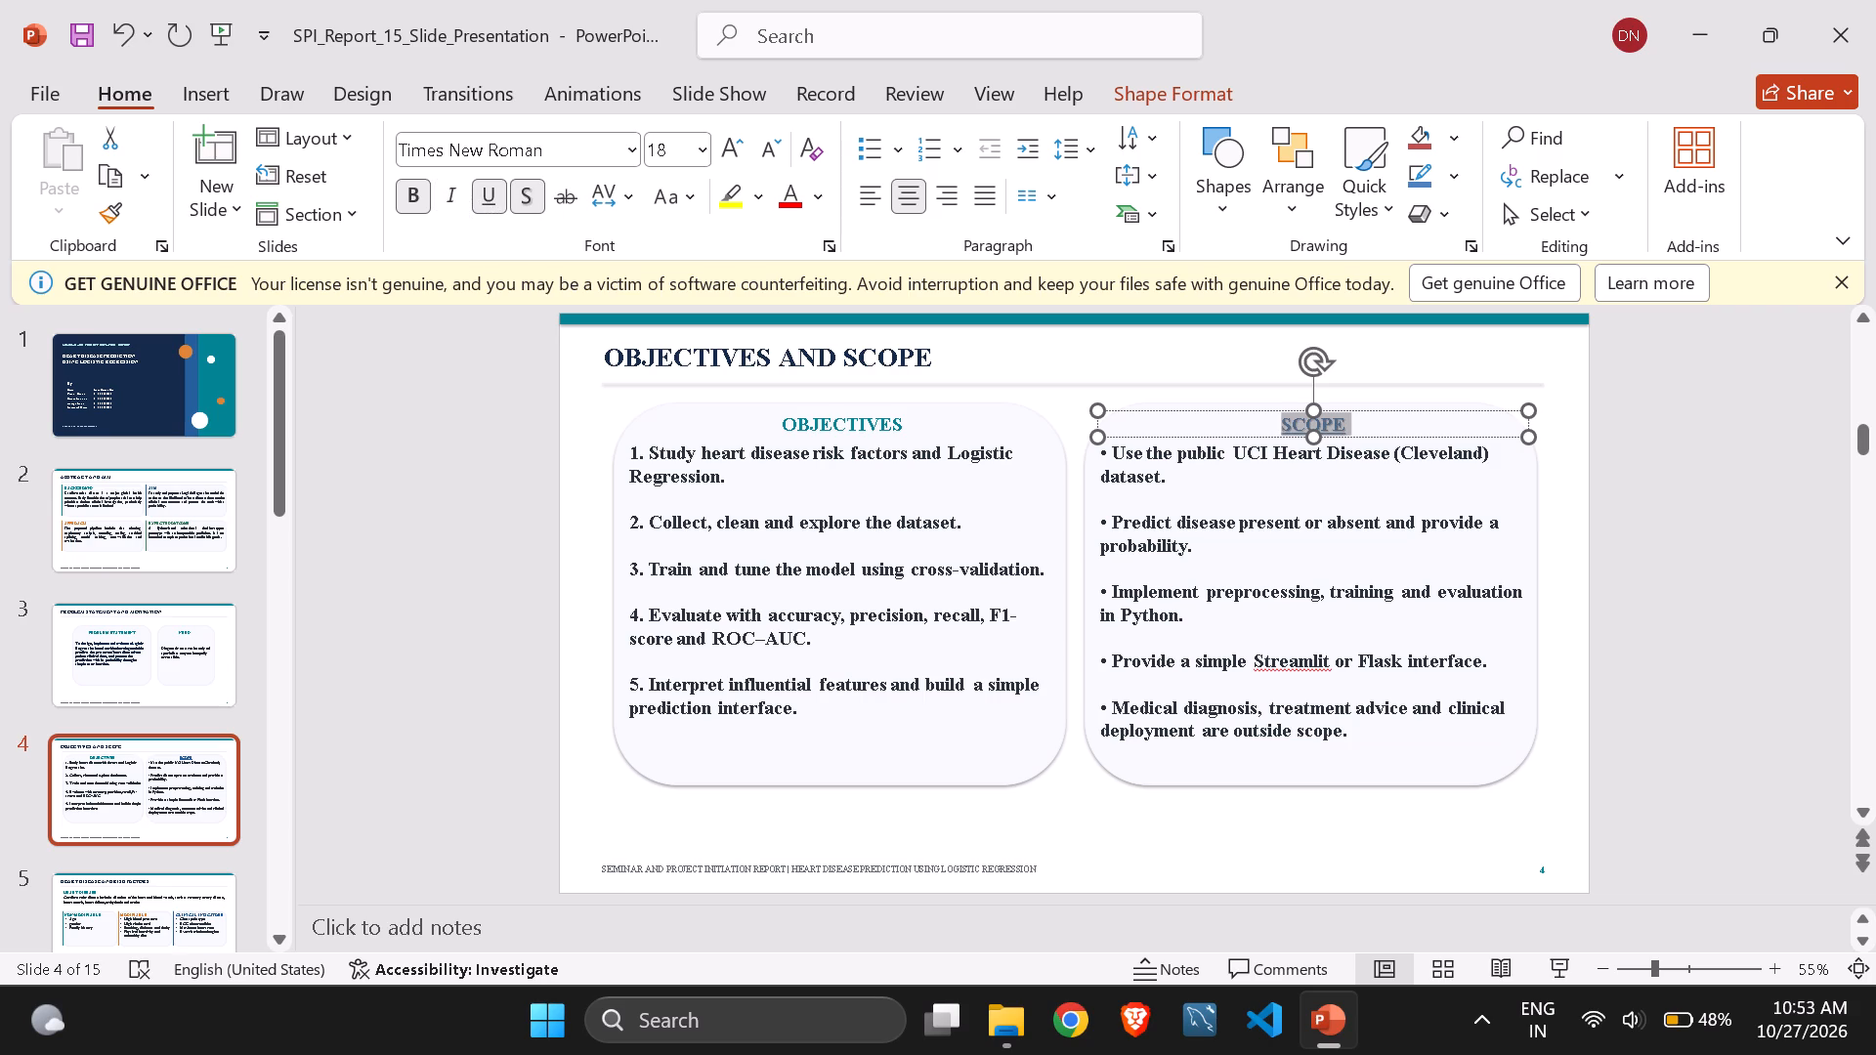
{"action": "left_click", "coordinate": [785, 479]}
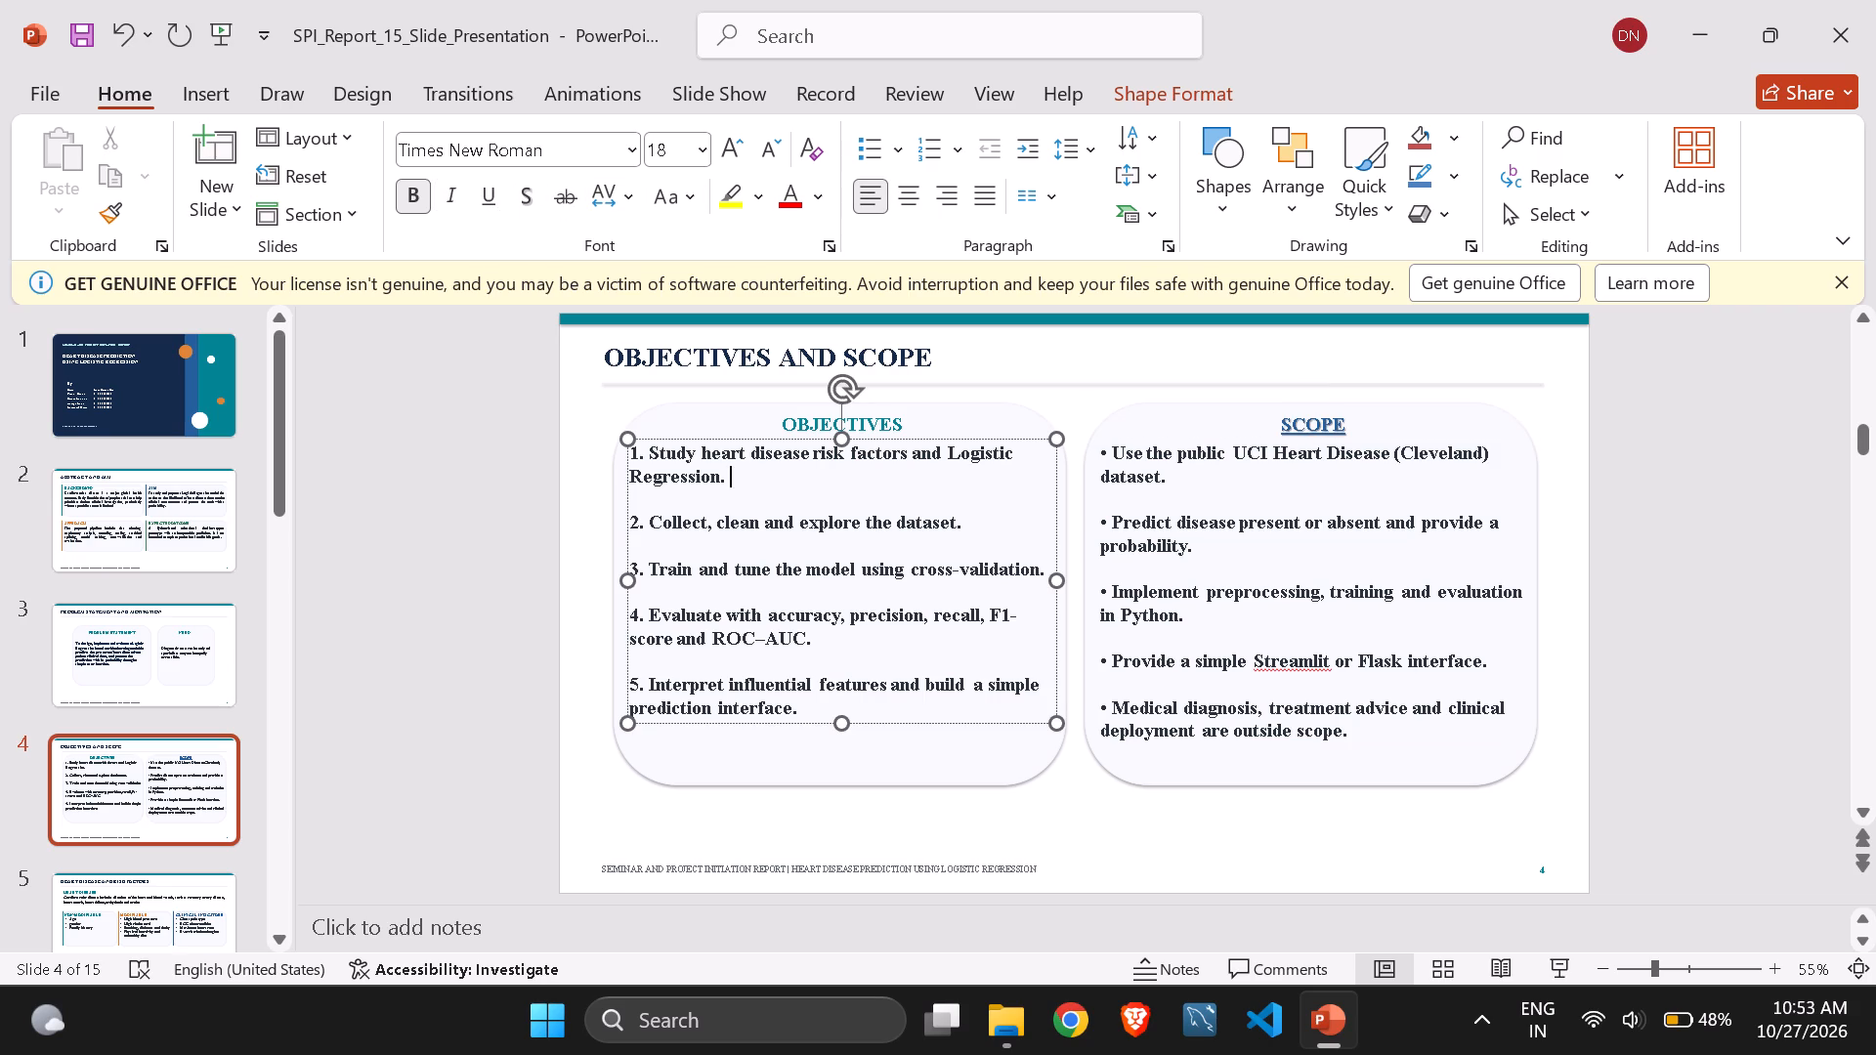
Remove the underline from the SCOPE heading on slide 4.
{"action": "triple_click", "coordinate": [1293, 426]}
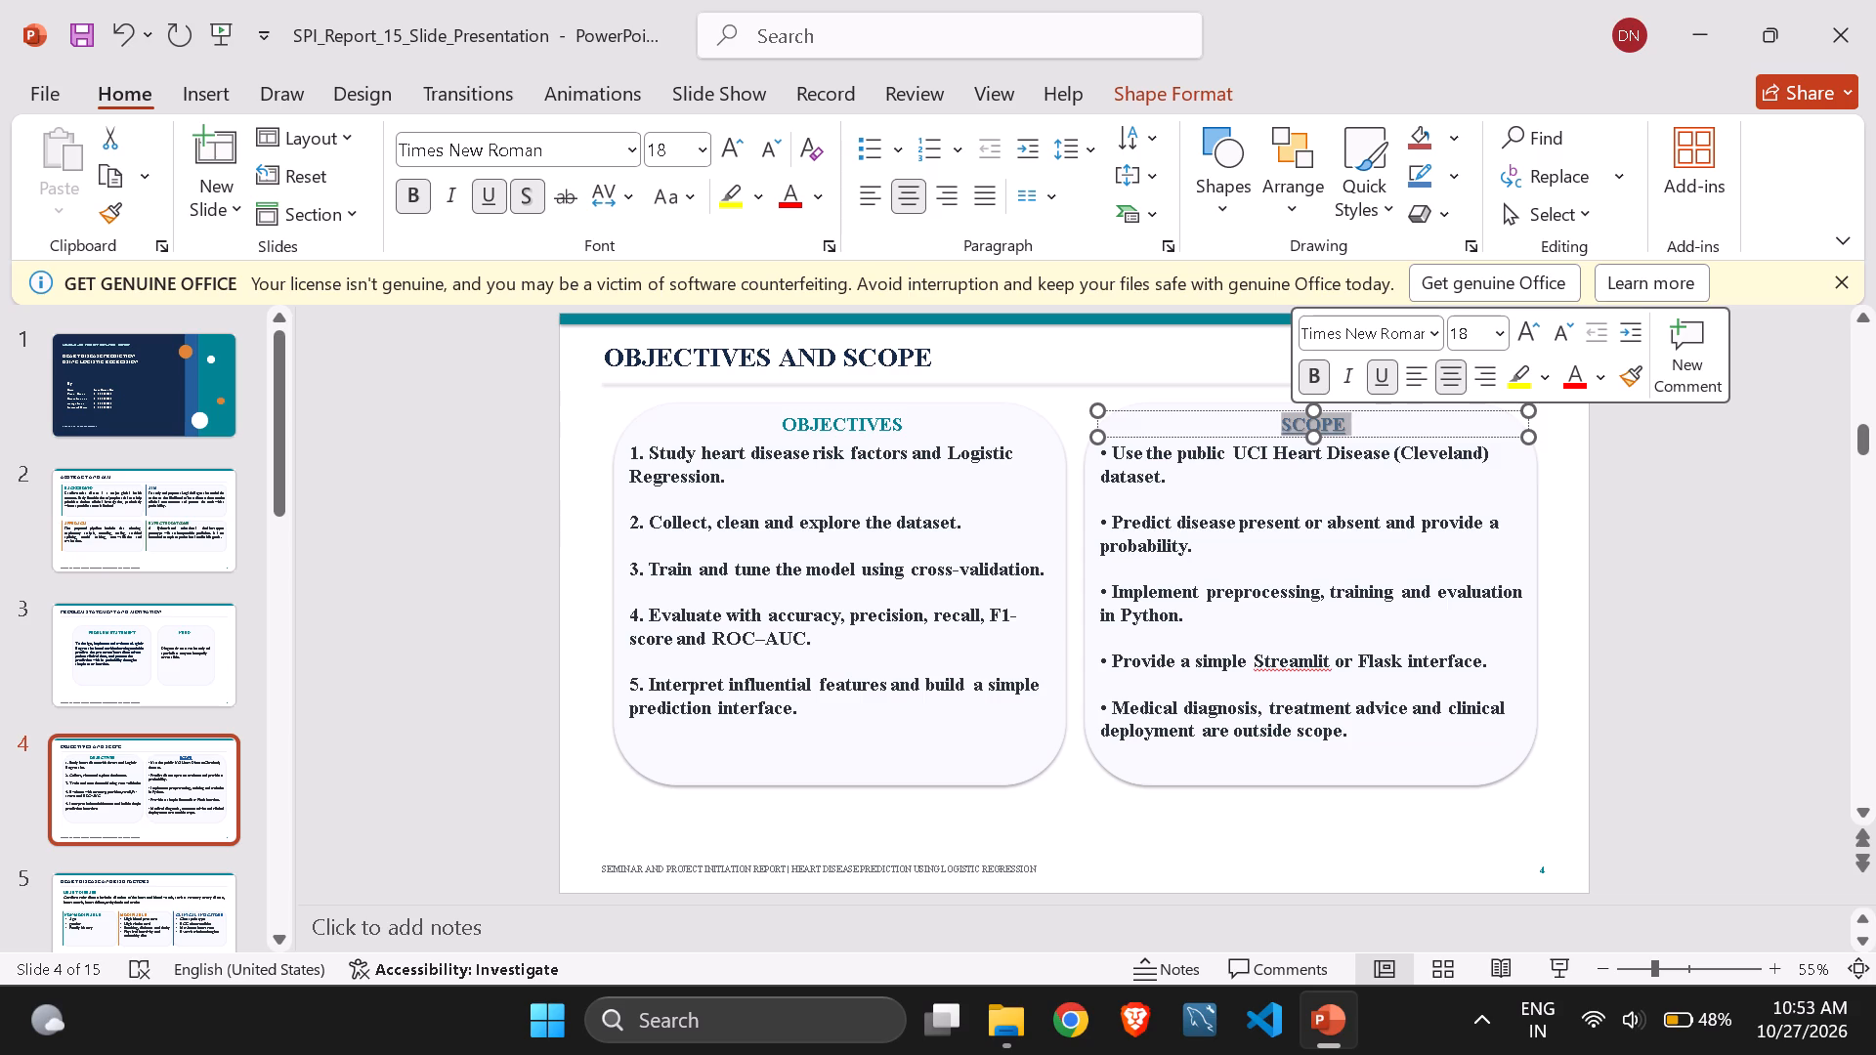
{"action": "left_click", "coordinate": [1386, 364]}
{"action": "left_click", "coordinate": [1097, 482]}
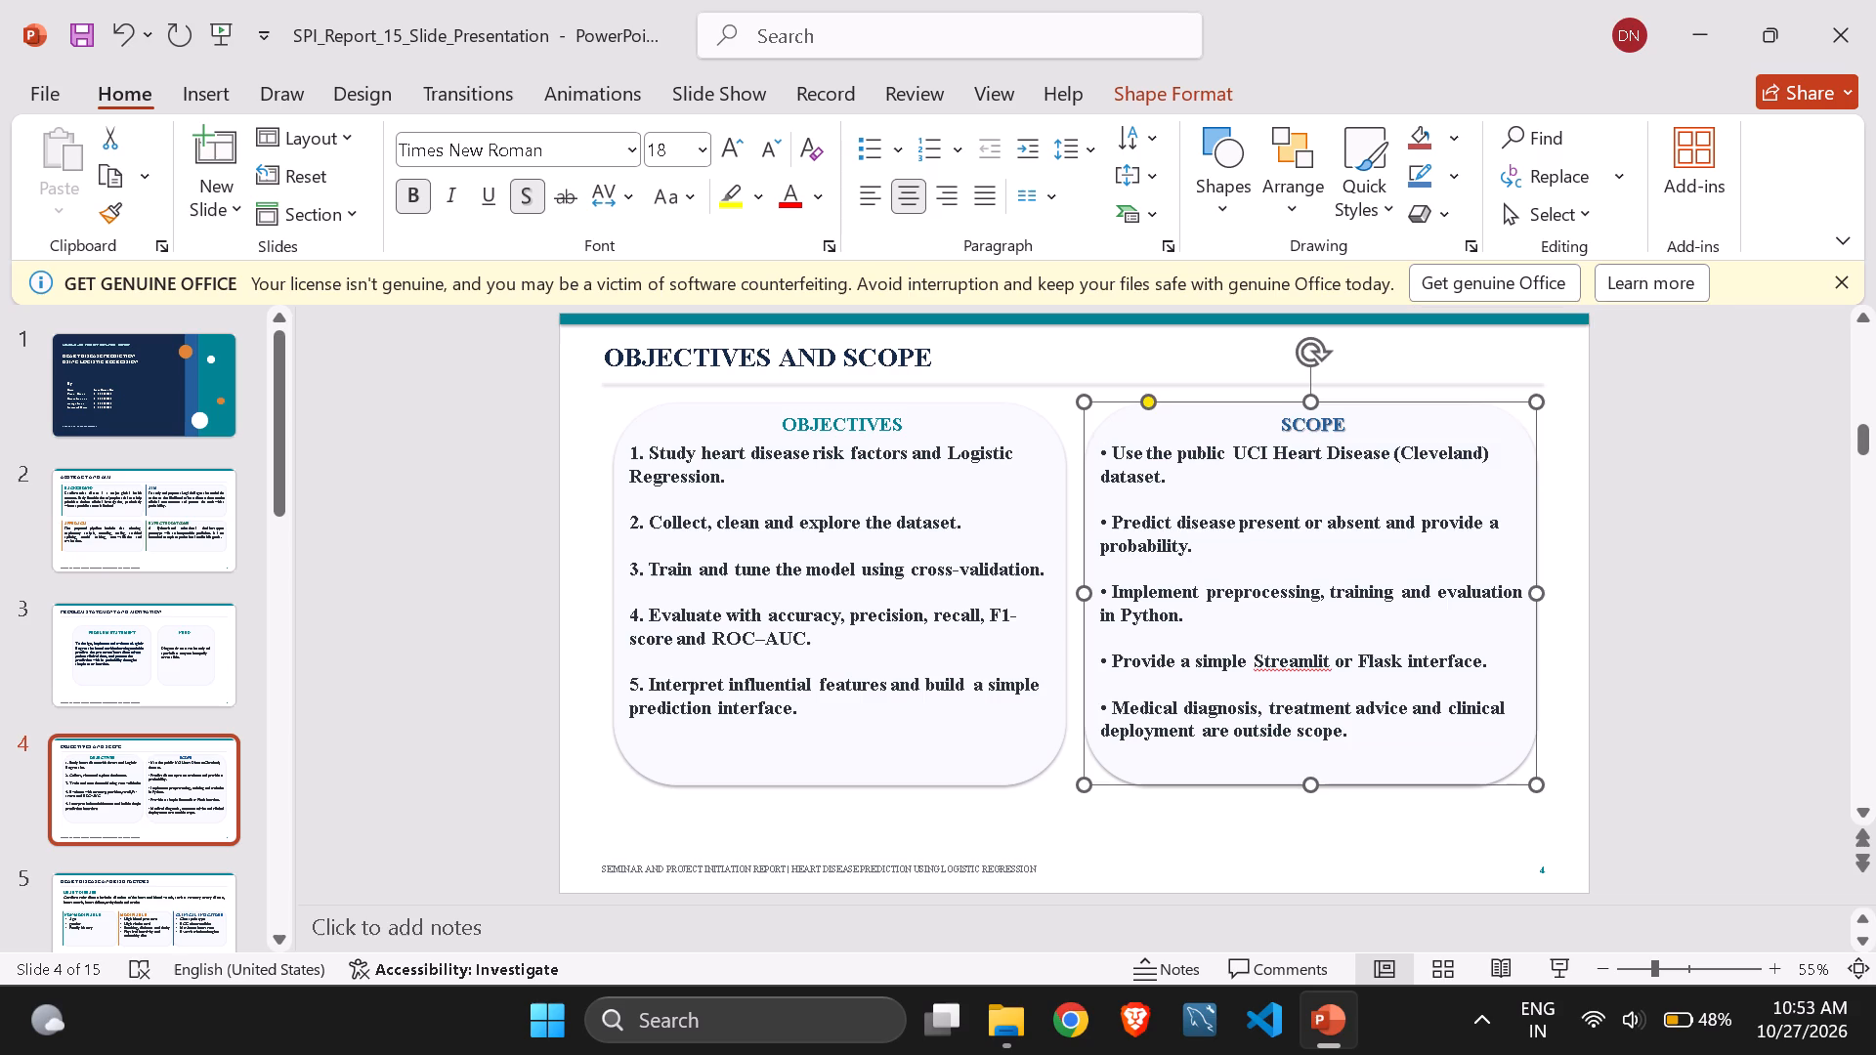
Add a text shadow to the OBJECTIVES heading on slide 4, matching the SCOPE heading.
{"action": "double_click", "coordinate": [855, 422]}
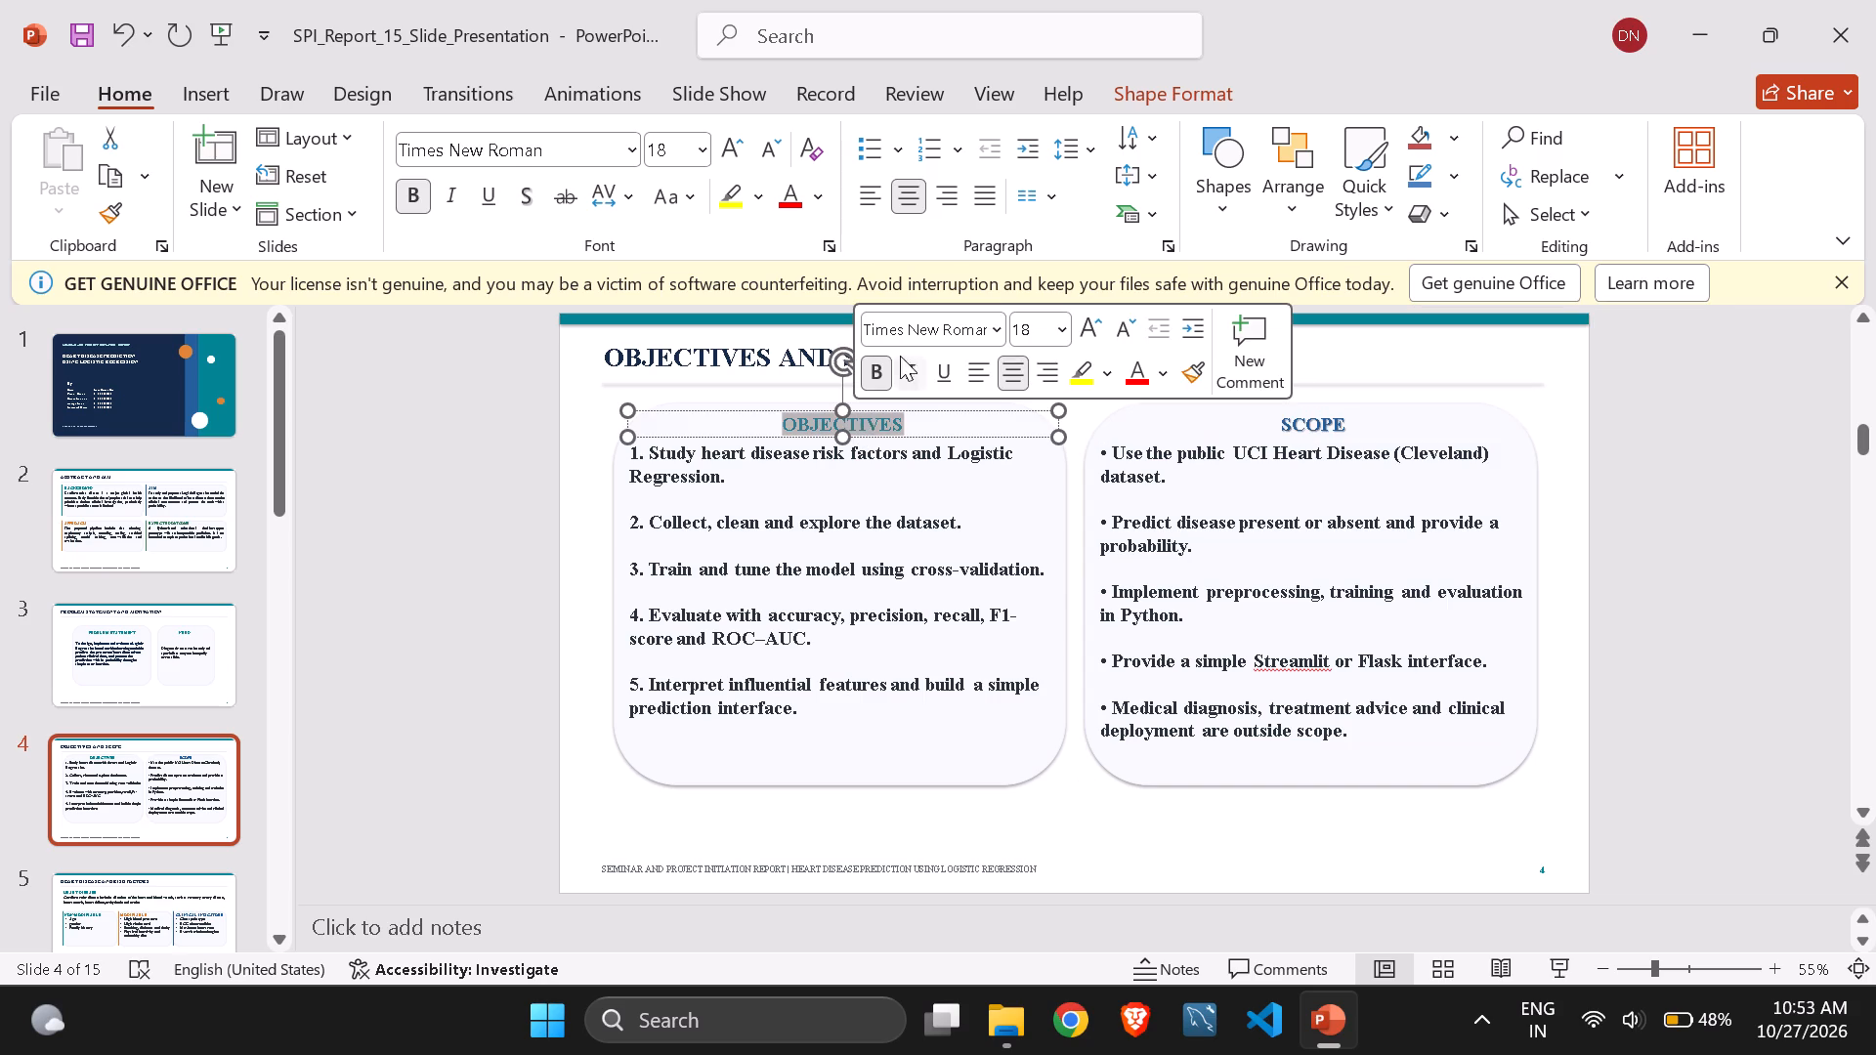
{"action": "left_click", "coordinate": [522, 191]}
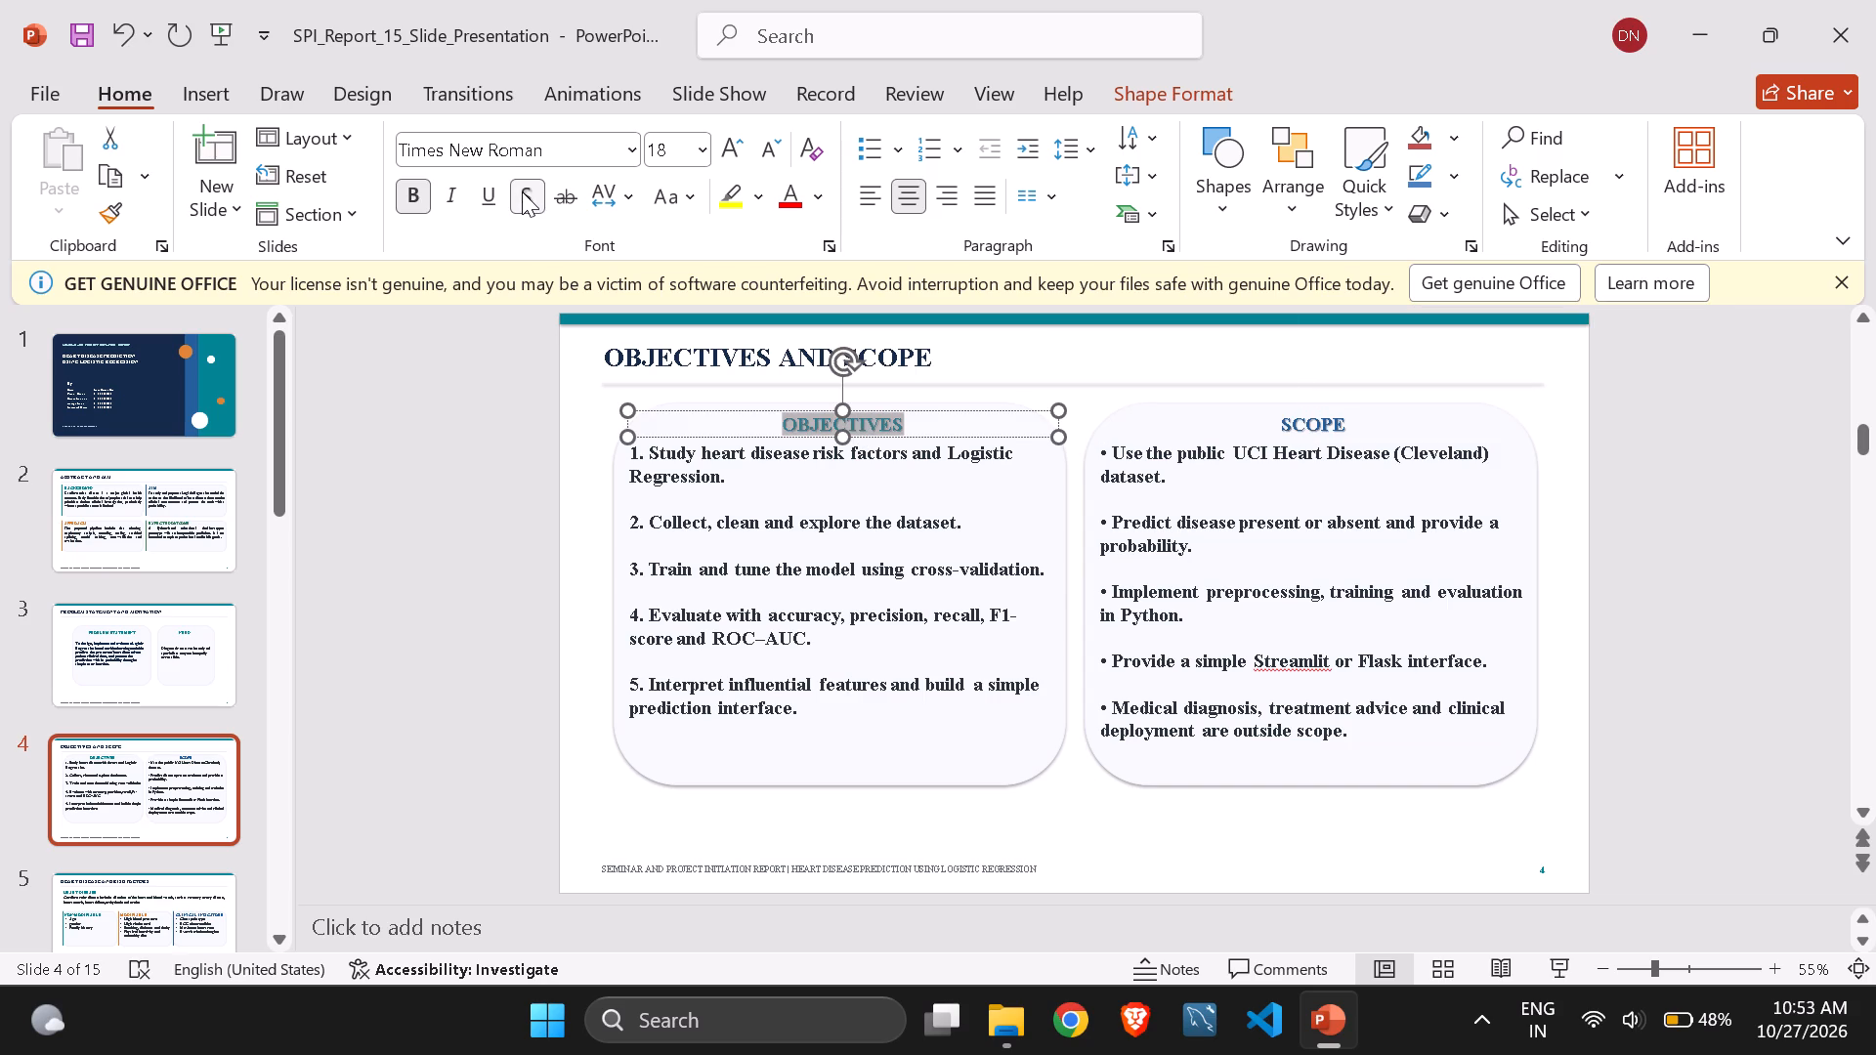
{"action": "left_click", "coordinate": [747, 507]}
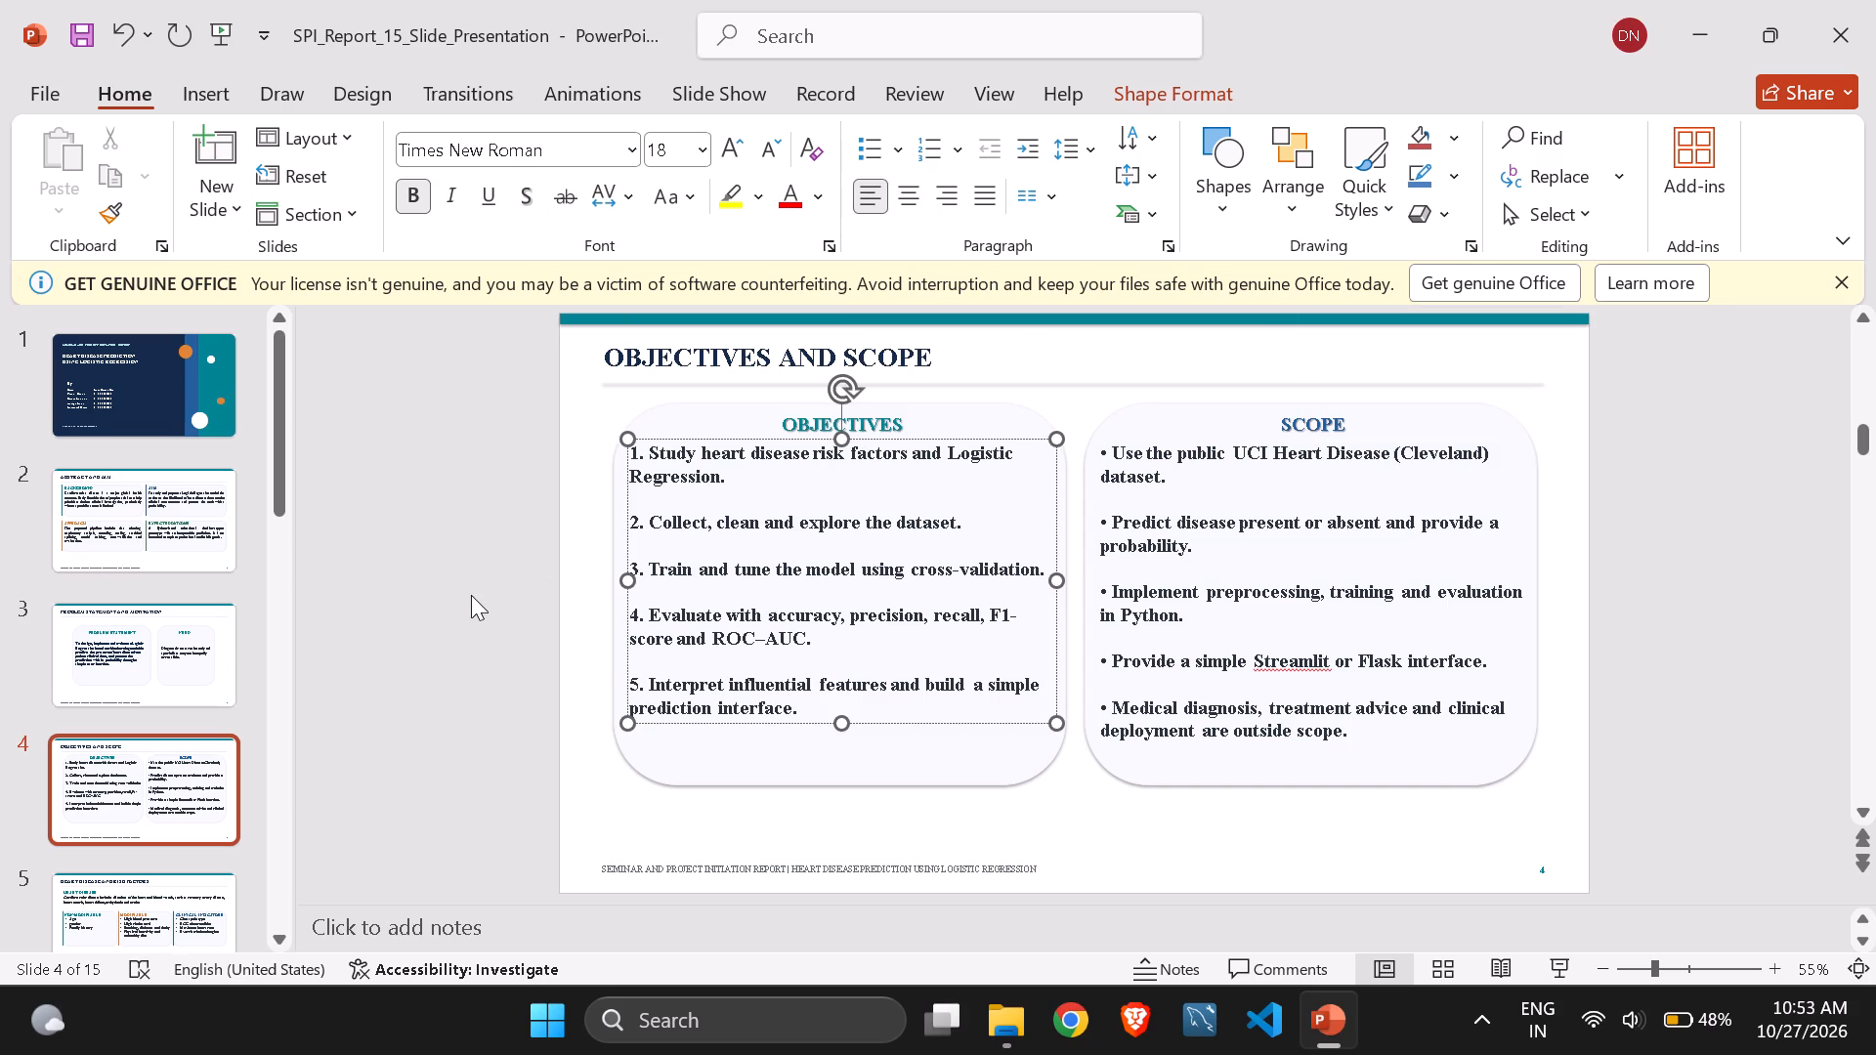
Add a text shadow to the HEART DISEASE heading on slide 5 and set its font size to 18.
{"action": "left_click", "coordinate": [140, 878]}
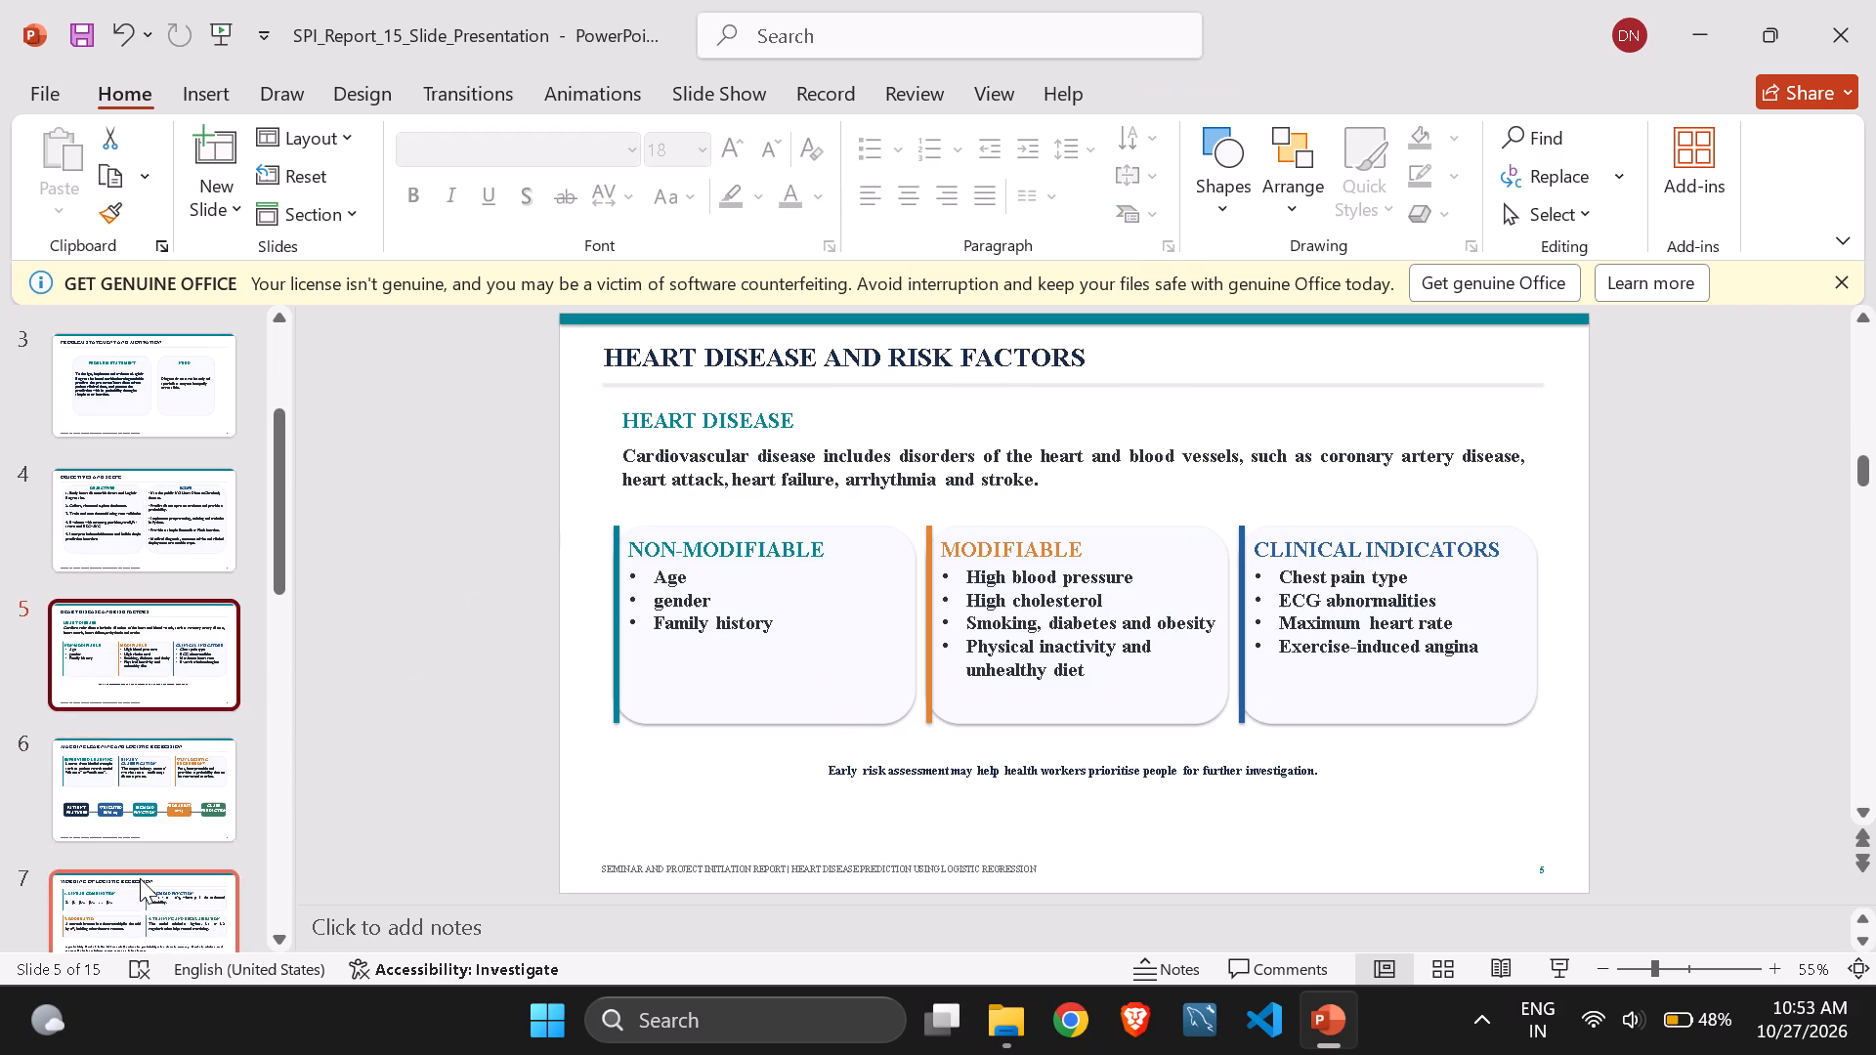
{"action": "left_click", "coordinate": [705, 425]}
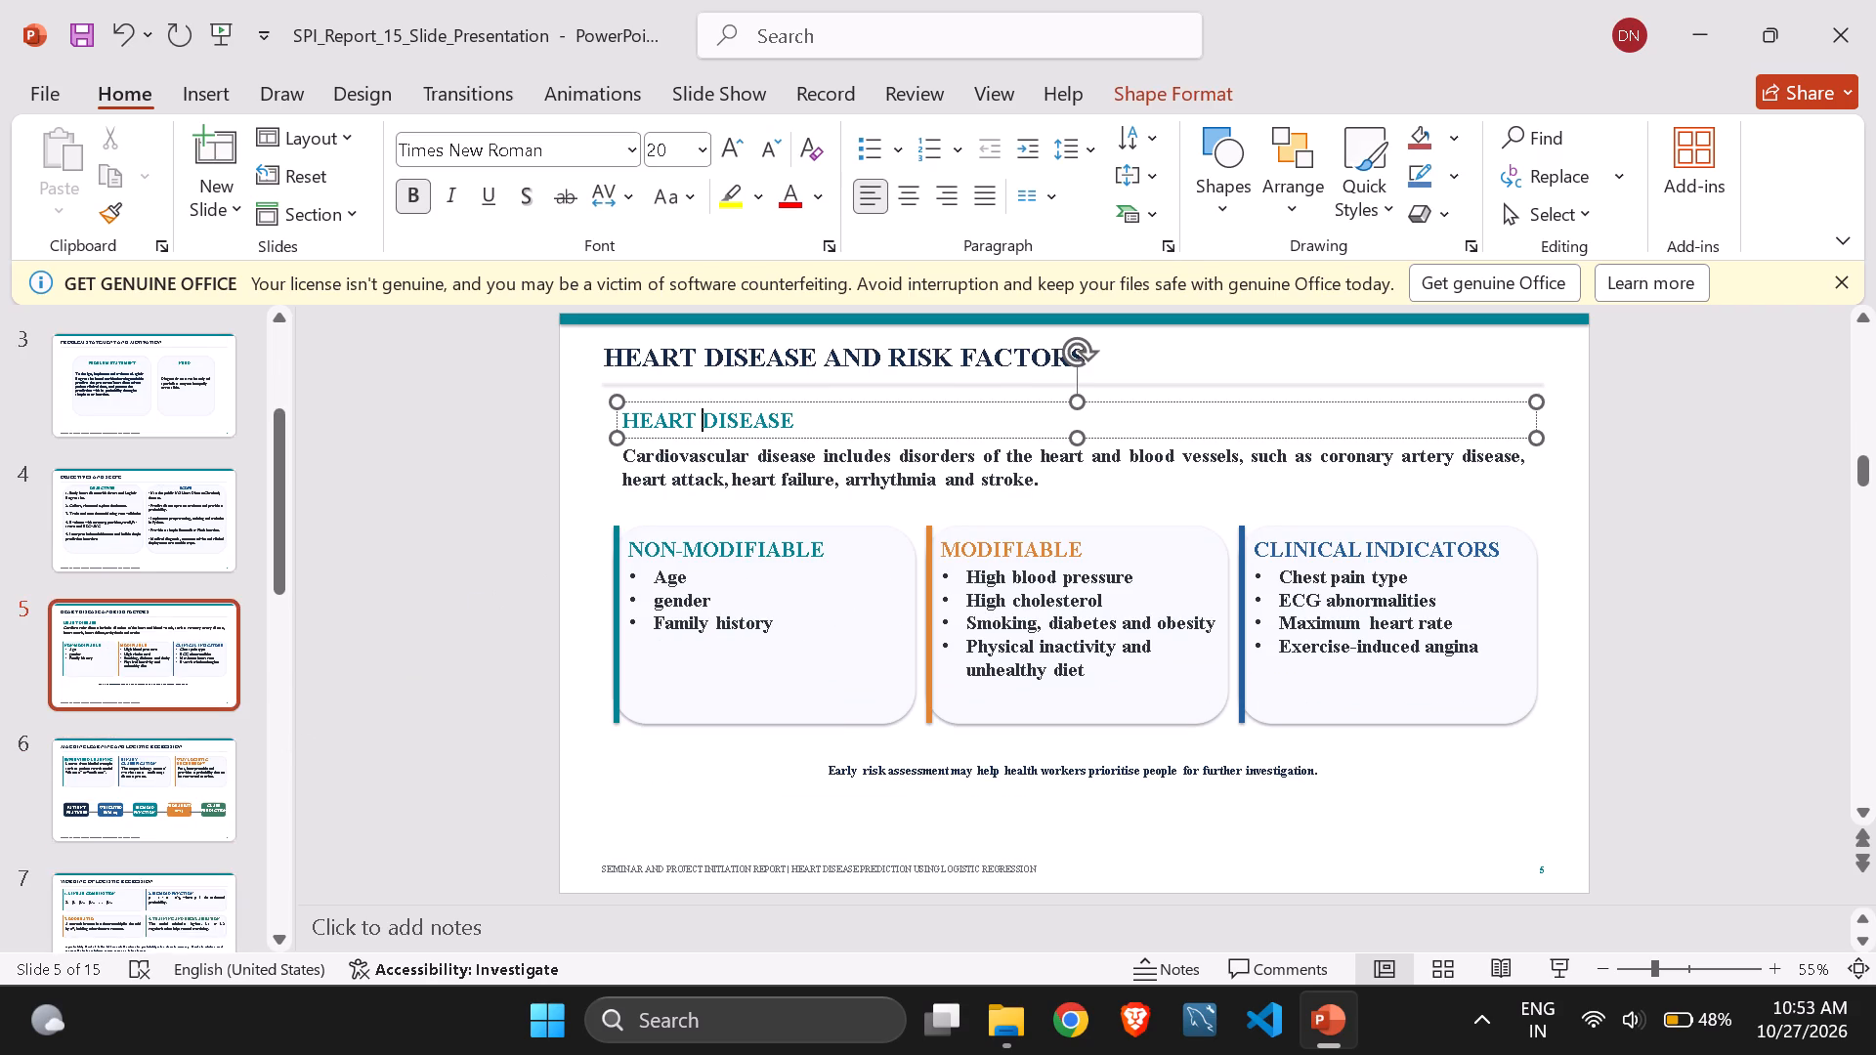
{"action": "key", "text": "ctrl+a"}
{"action": "left_click", "coordinate": [517, 199]}
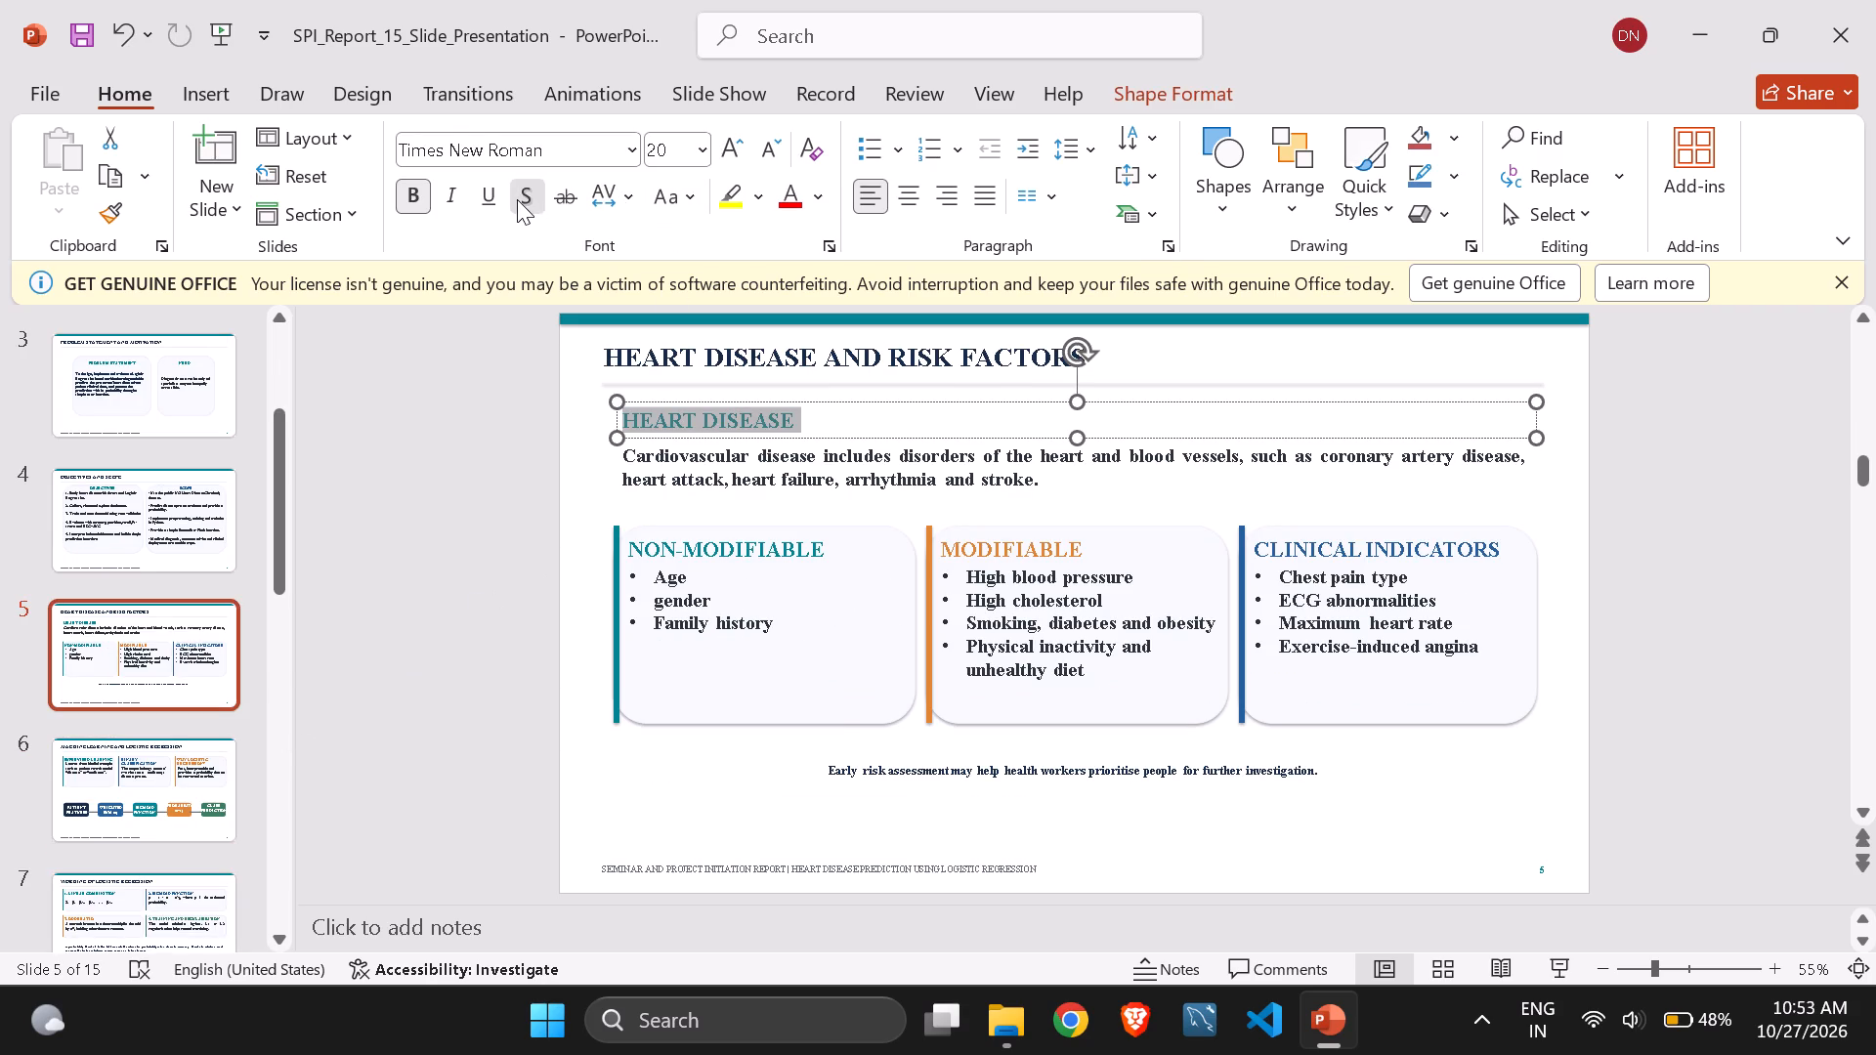
{"action": "left_click", "coordinate": [661, 154]}
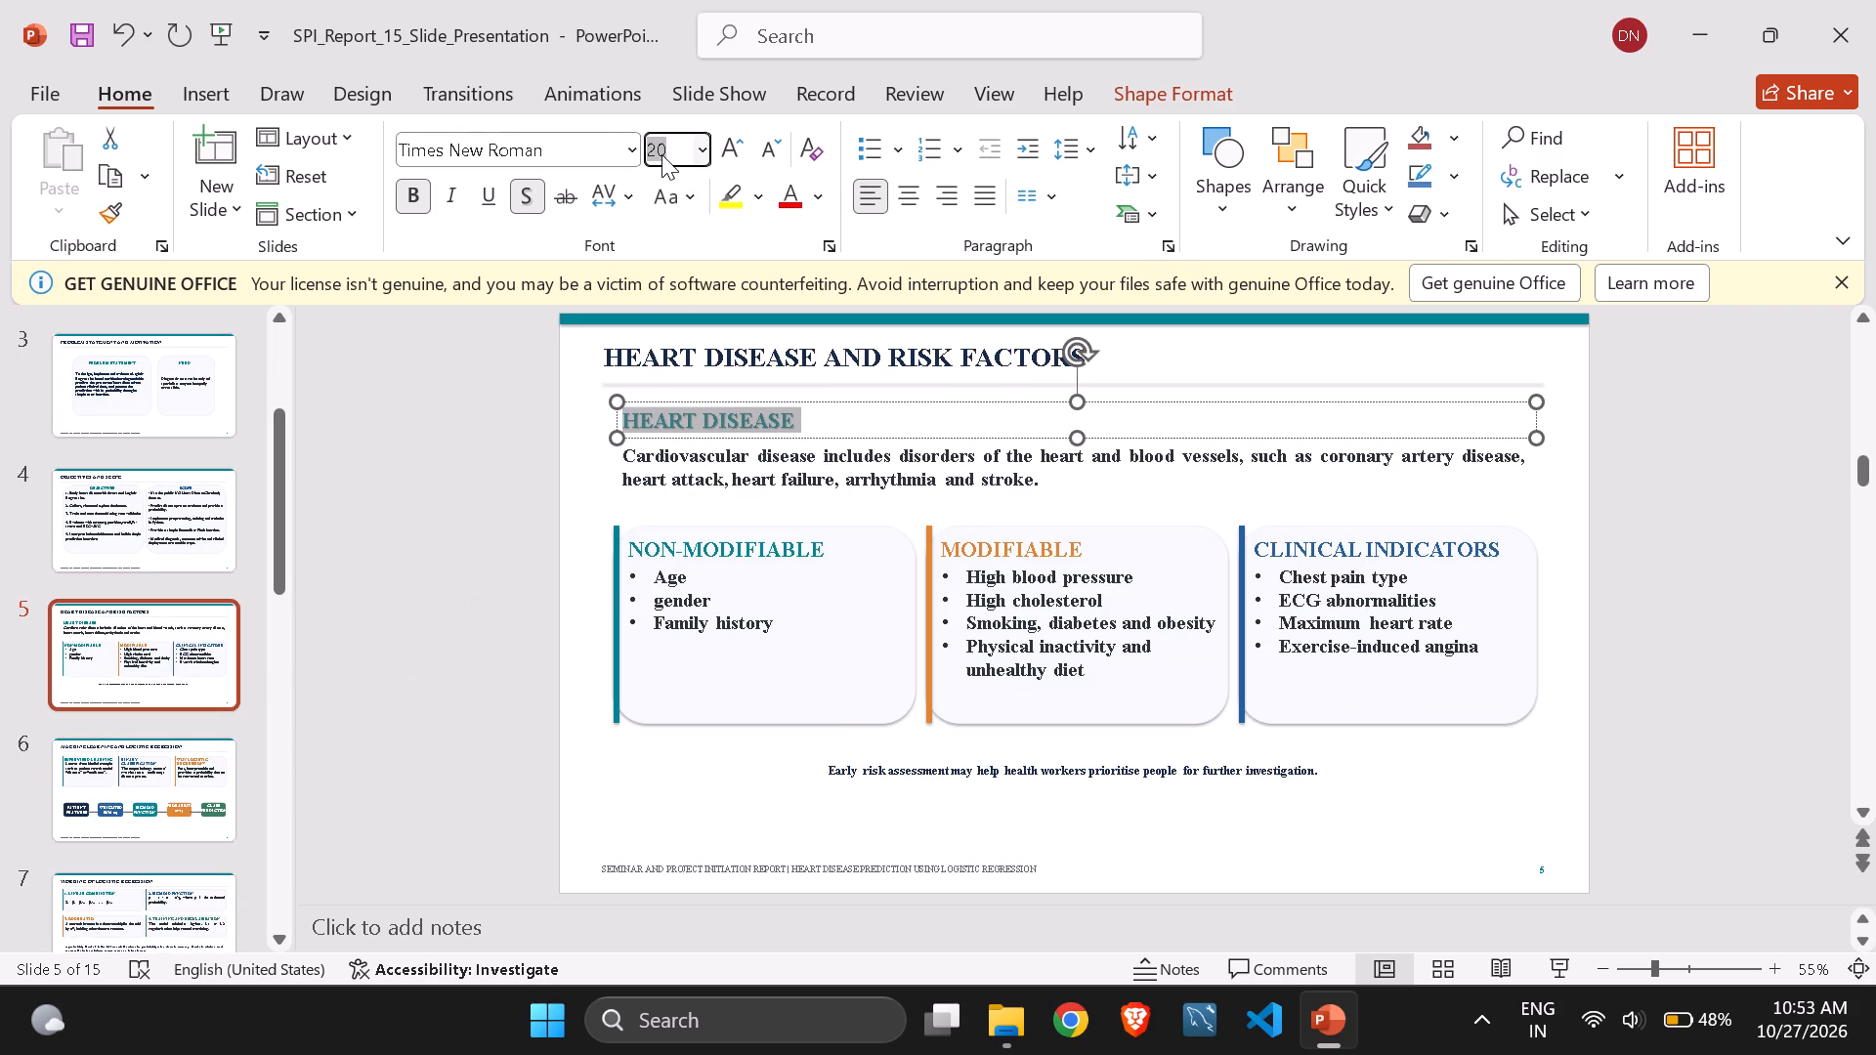
{"action": "key", "text": "BackSpace"}
{"action": "type", "text": "18"}
{"action": "key", "text": "Return"}
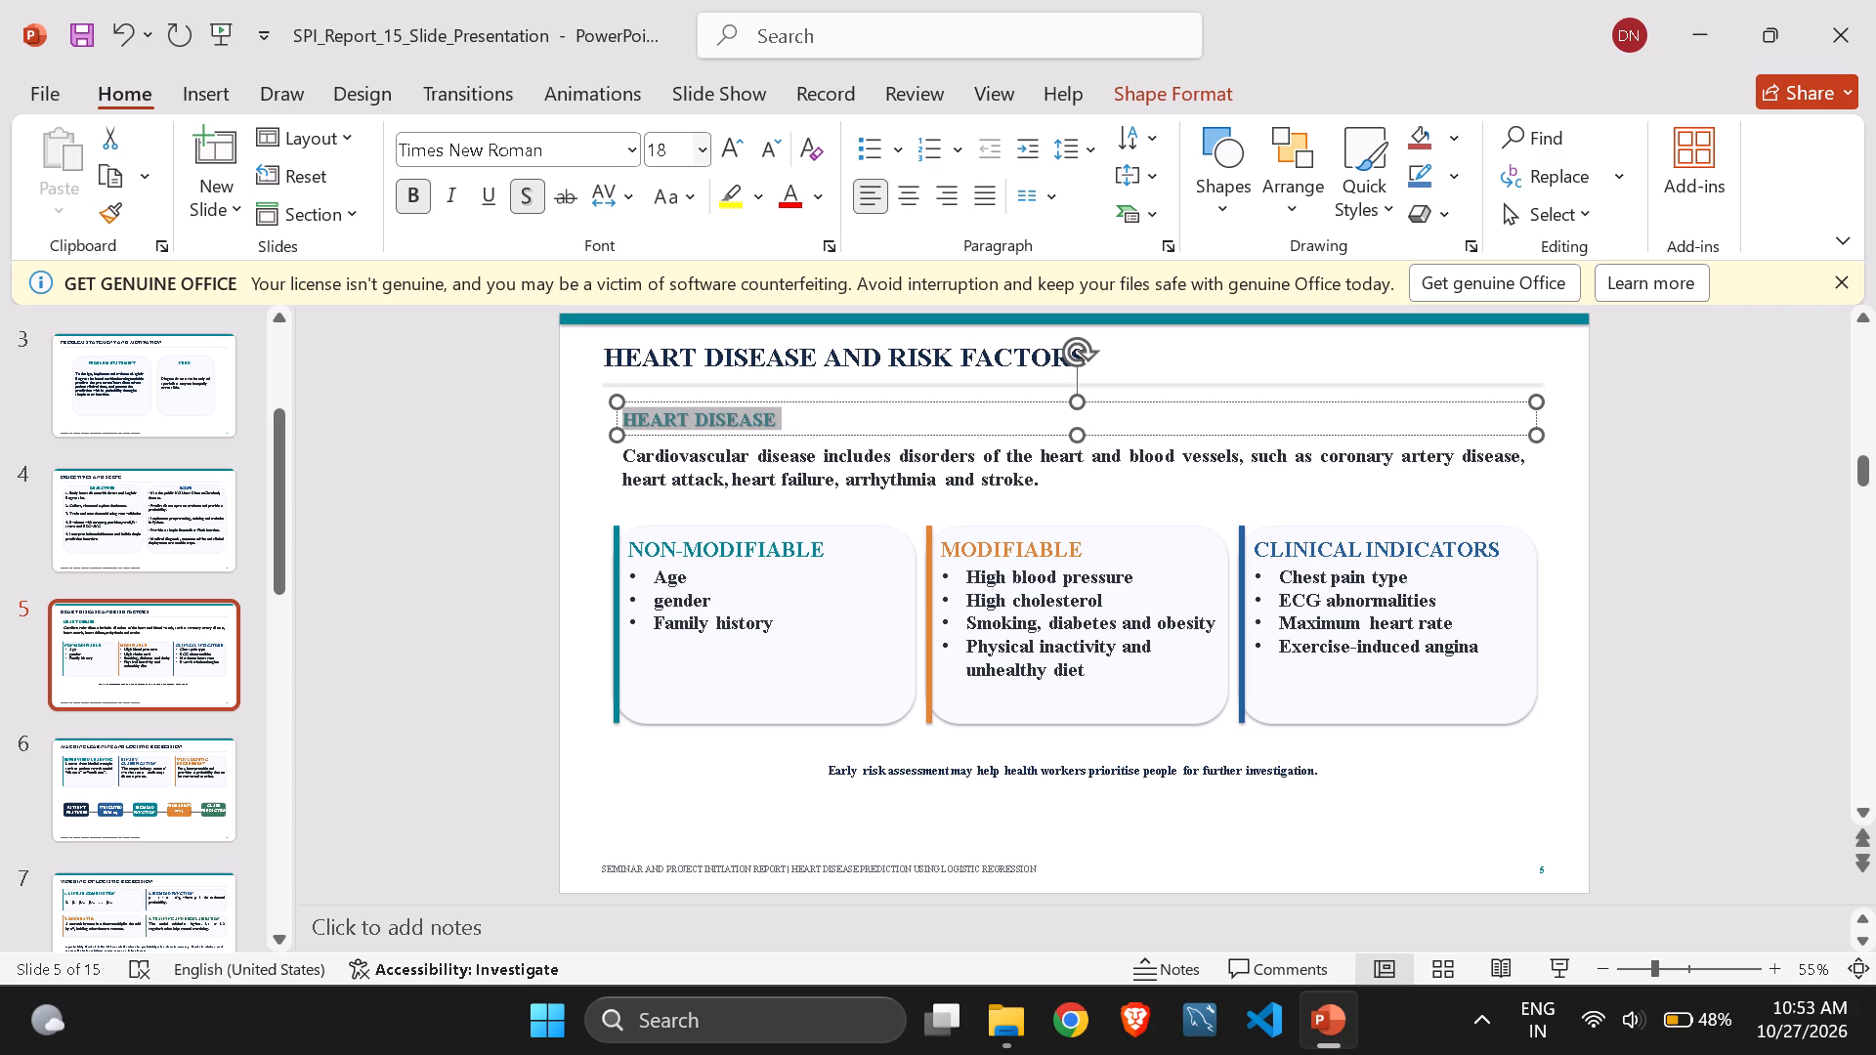
Set the NON-MODIFIABLE card heading on slide 5 to font size 18 and add a text shadow.
{"action": "left_click", "coordinate": [773, 549]}
{"action": "key", "text": "ctrl+a"}
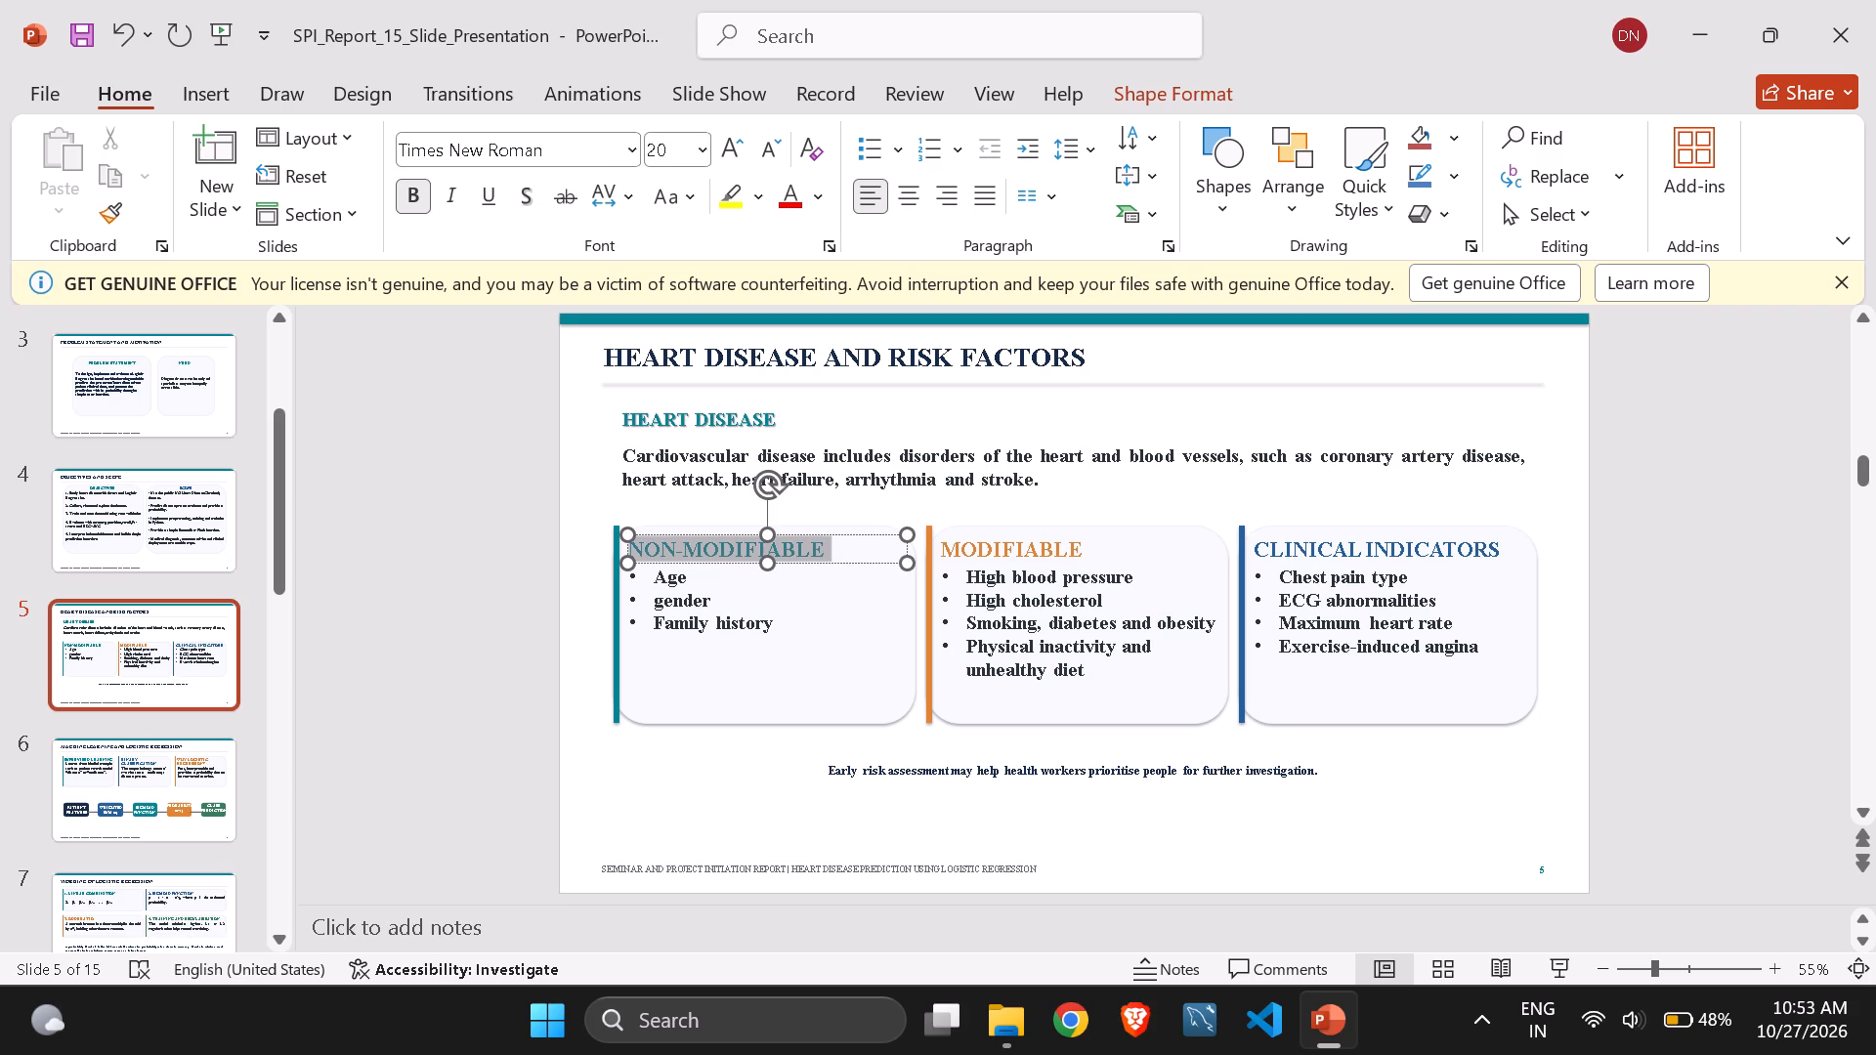
{"action": "left_click", "coordinate": [671, 150]}
{"action": "key", "text": "BackSpace"}
{"action": "type", "text": "18"}
{"action": "key", "text": "Return"}
{"action": "left_click", "coordinate": [530, 203]}
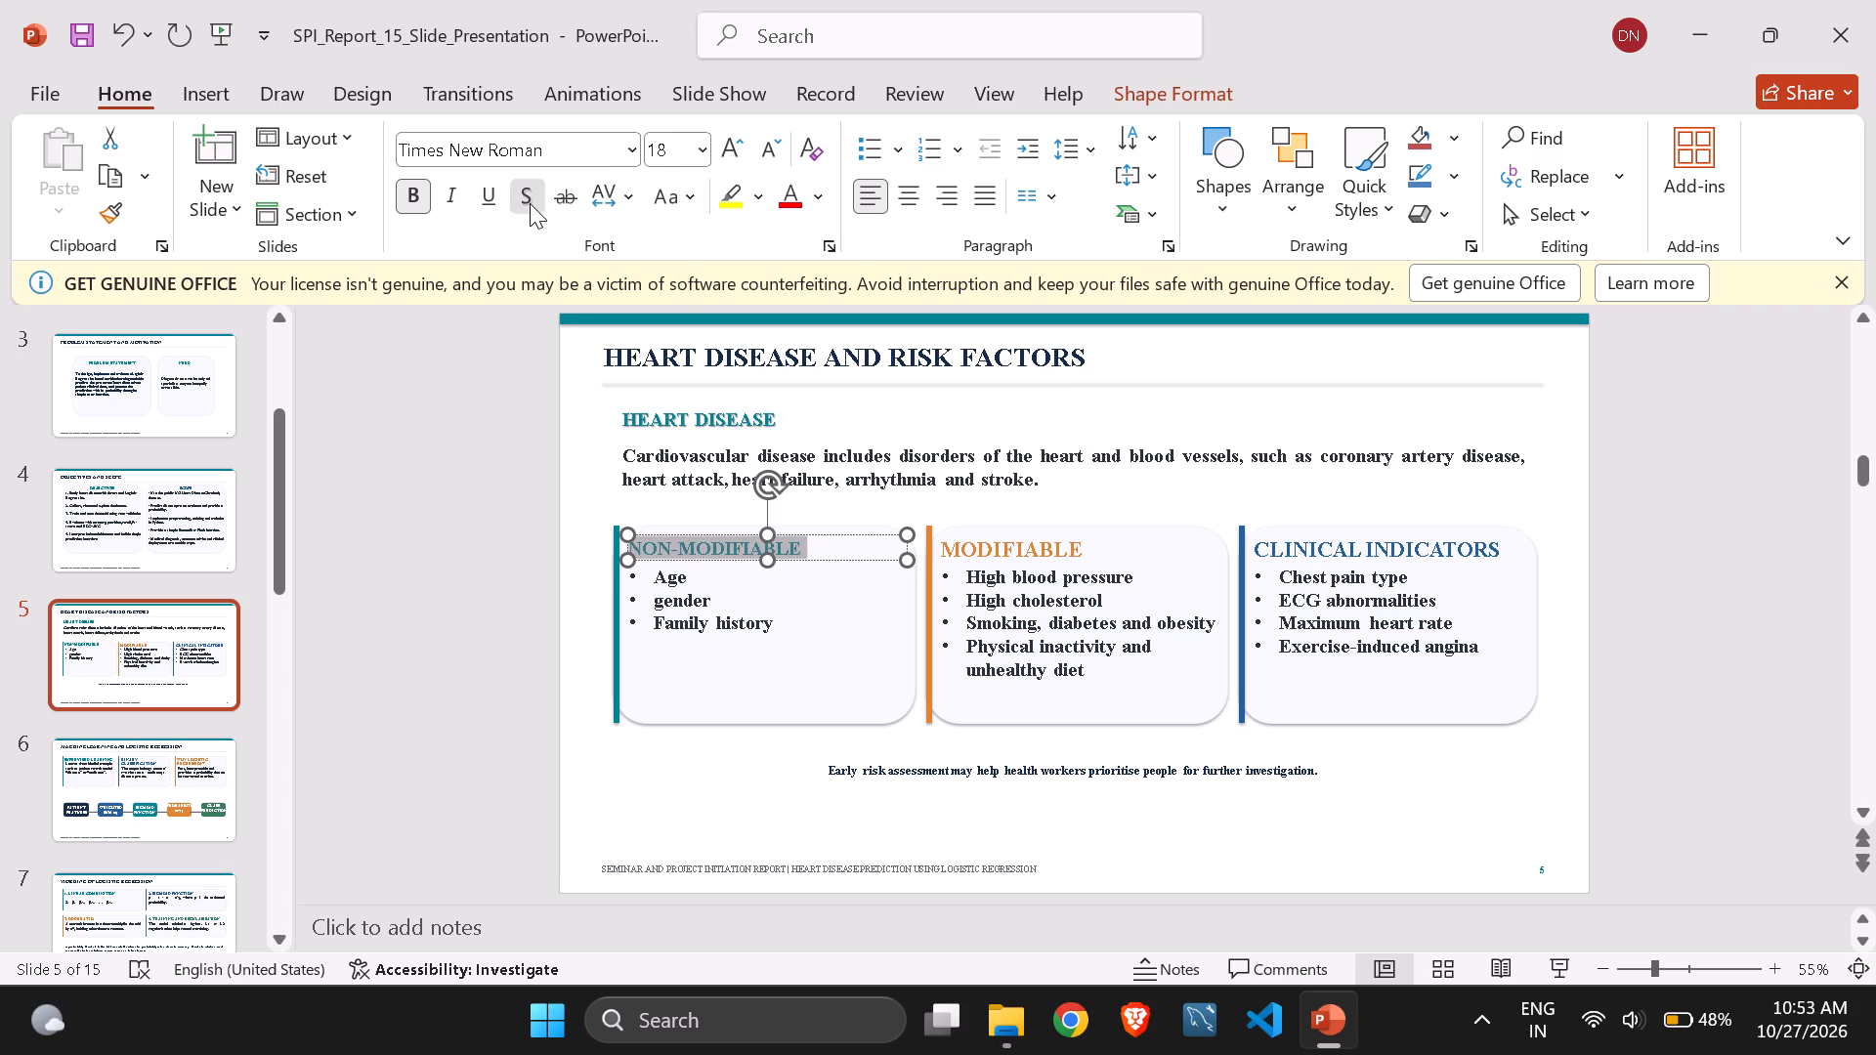
Set the MODIFIABLE card heading on slide 5 to font size 18 and add a text shadow.
{"action": "left_click", "coordinate": [1001, 553]}
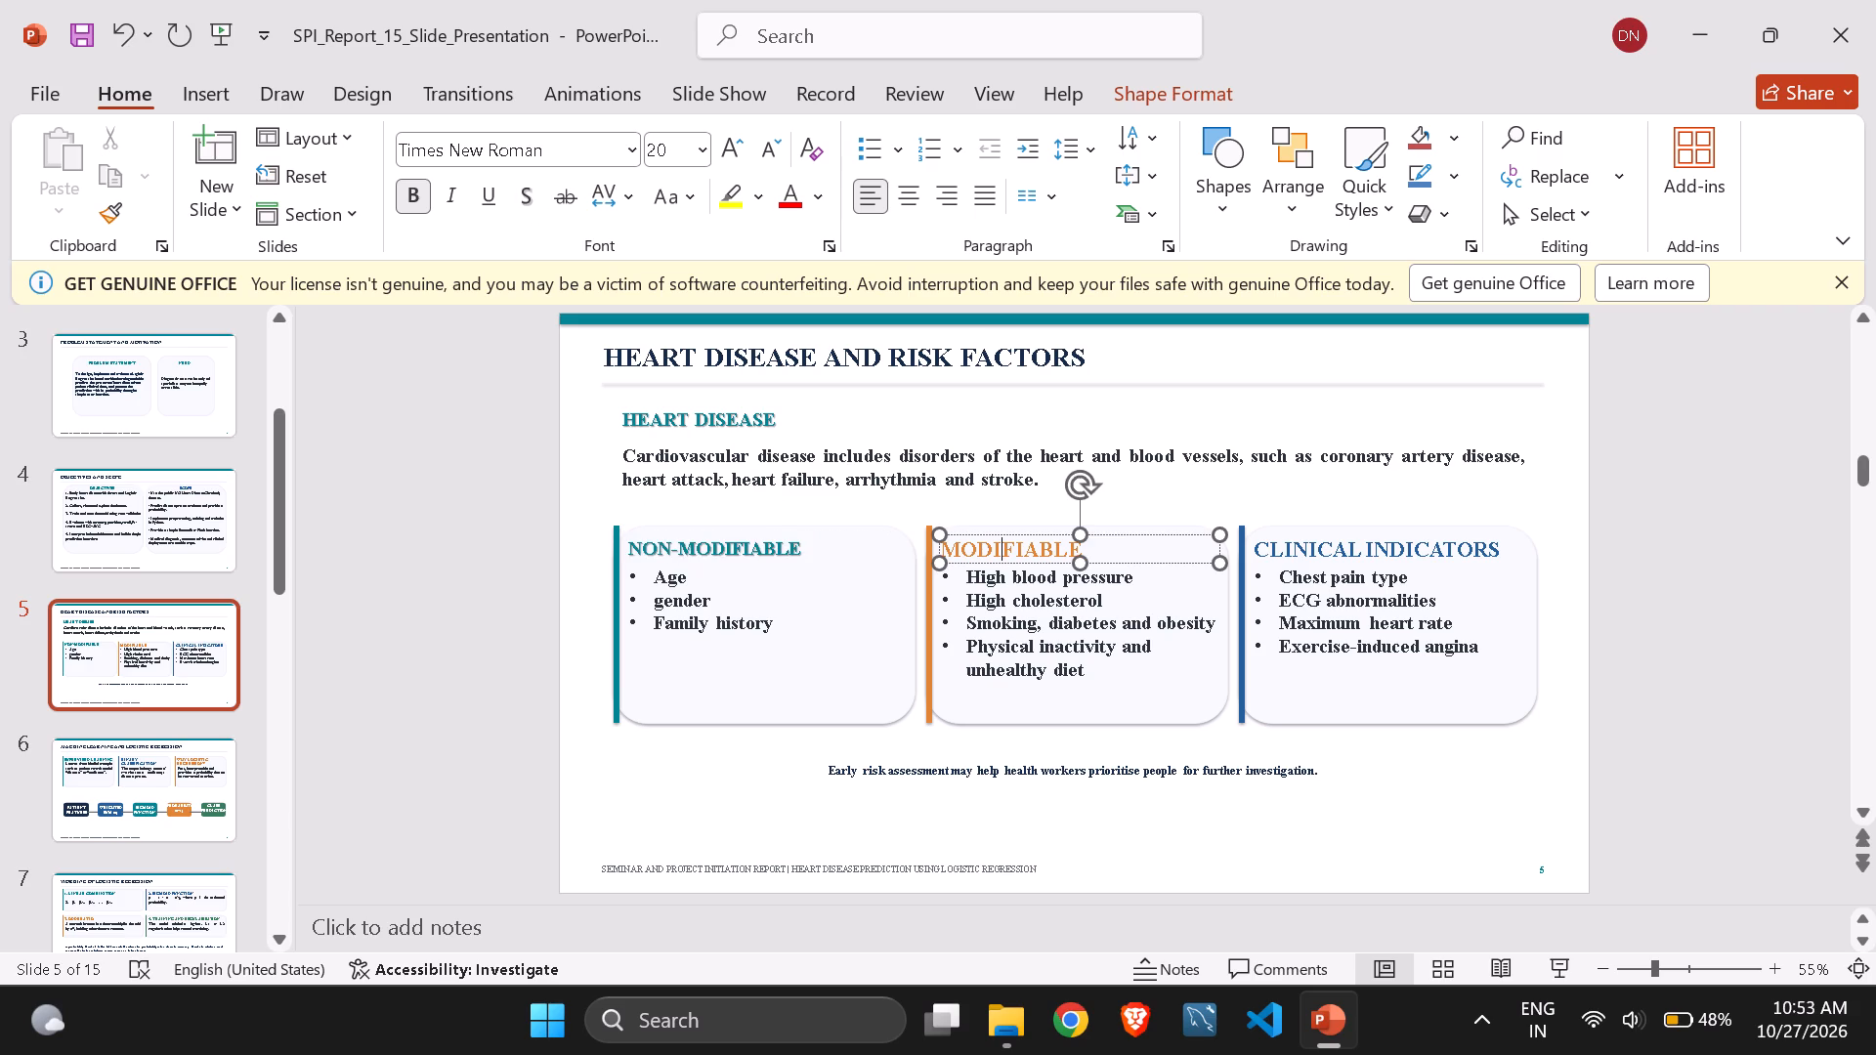
{"action": "key", "text": "ctrl+a"}
{"action": "left_click", "coordinate": [662, 148]}
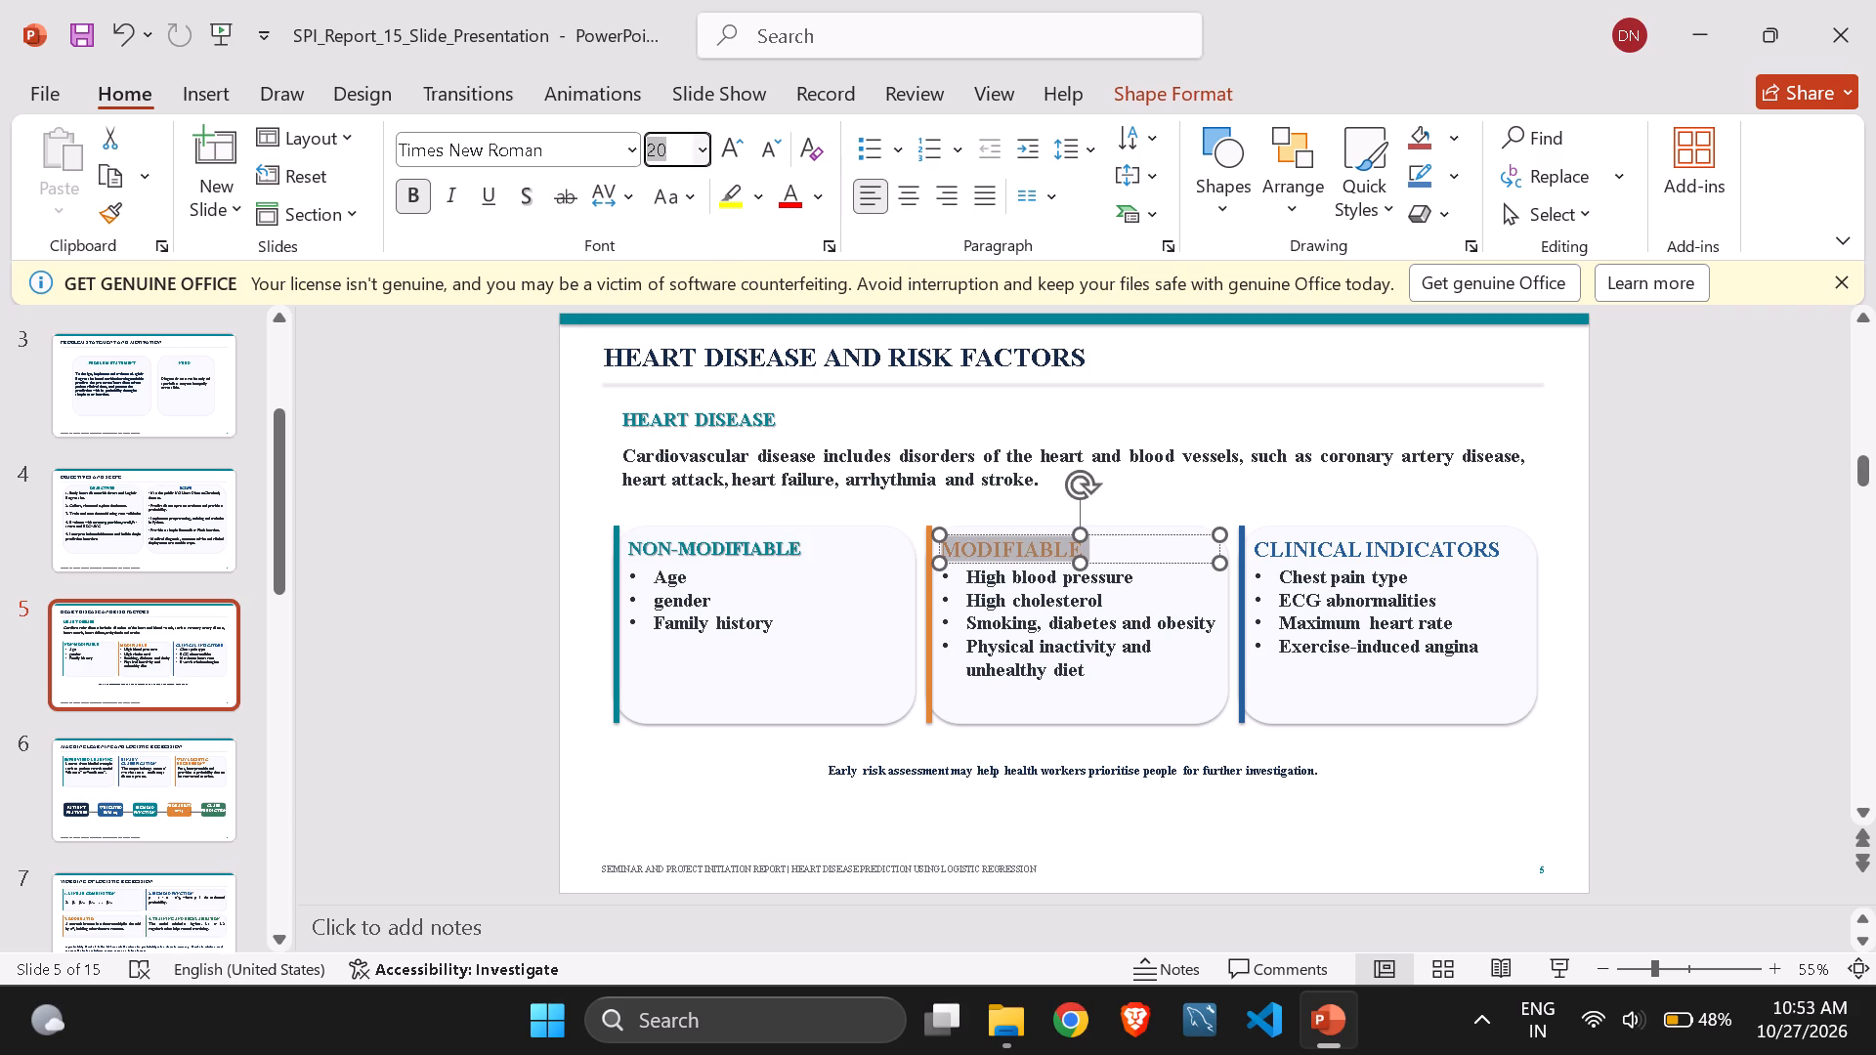
{"action": "key", "text": "BackSpace"}
{"action": "type", "text": "18"}
{"action": "key", "text": "Return"}
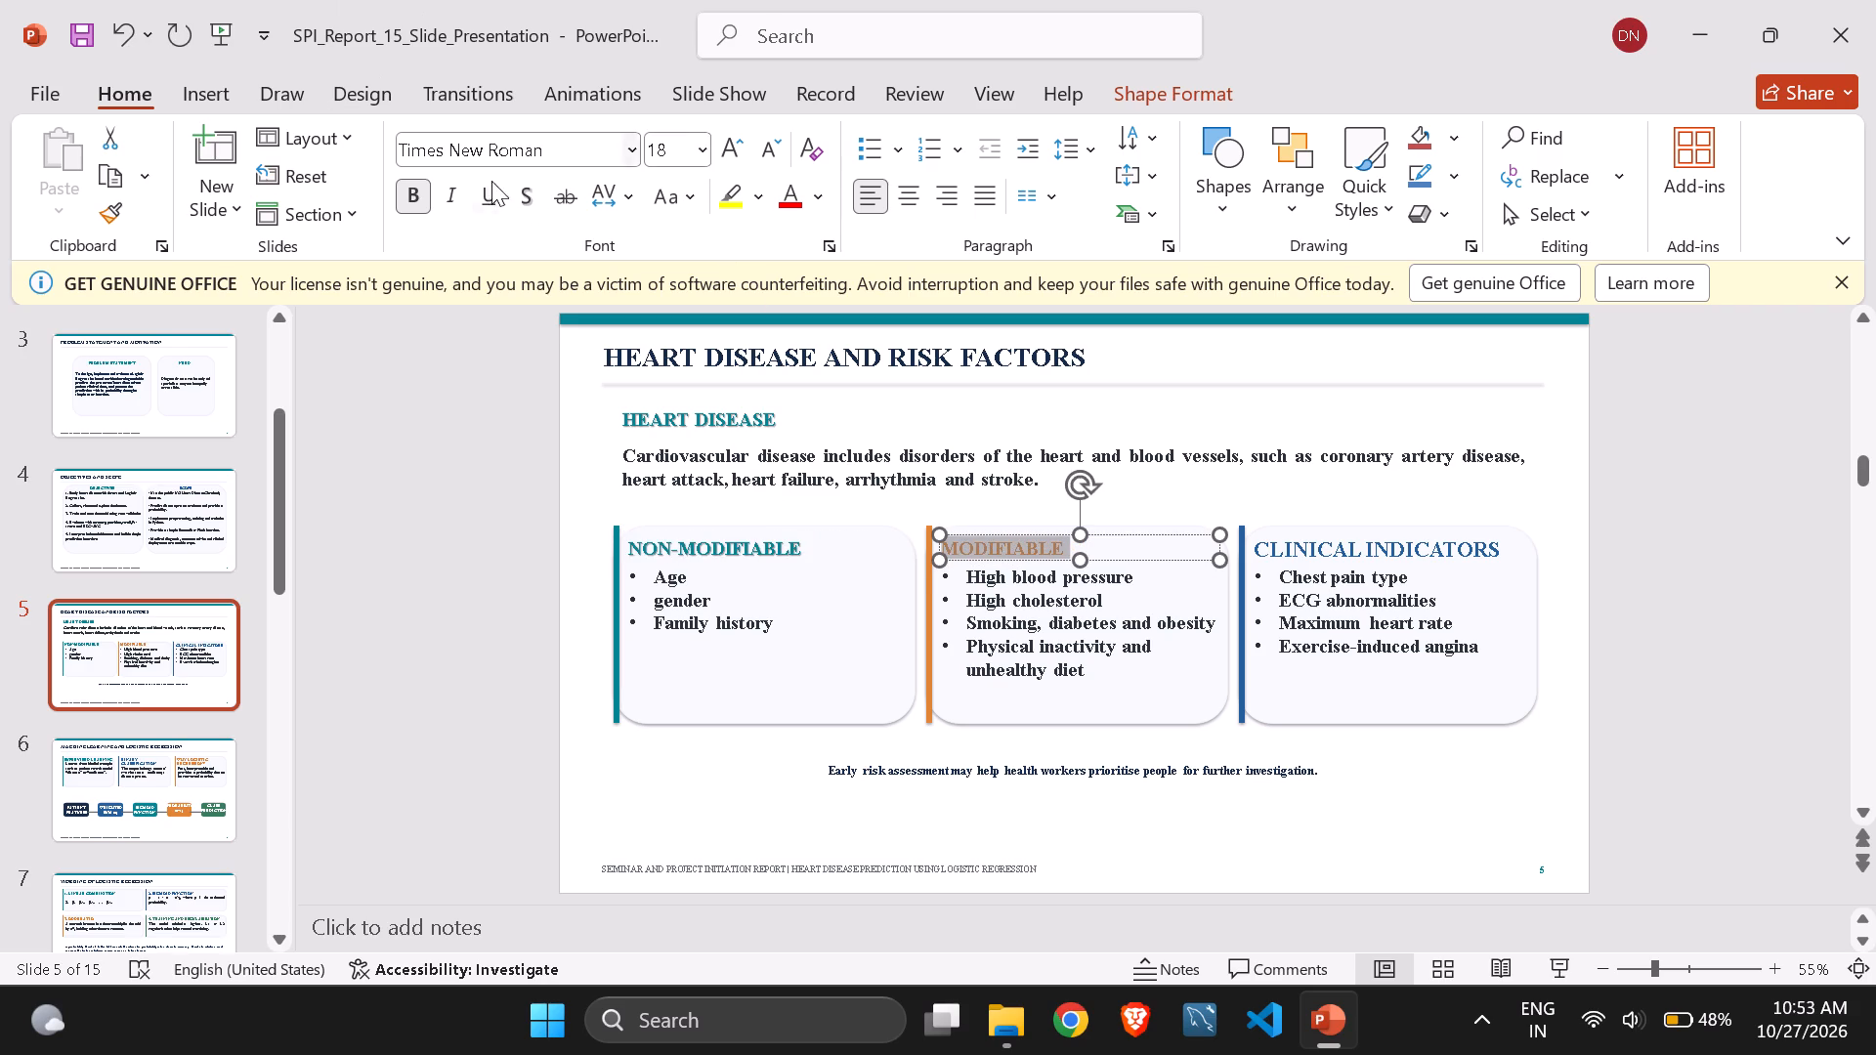
{"action": "left_click", "coordinate": [524, 182]}
Set the CLINICAL INDICATORS card heading on slide 5 to font size 18 and add a text shadow.
{"action": "left_click", "coordinate": [1303, 550]}
{"action": "key", "text": "ctrl+a"}
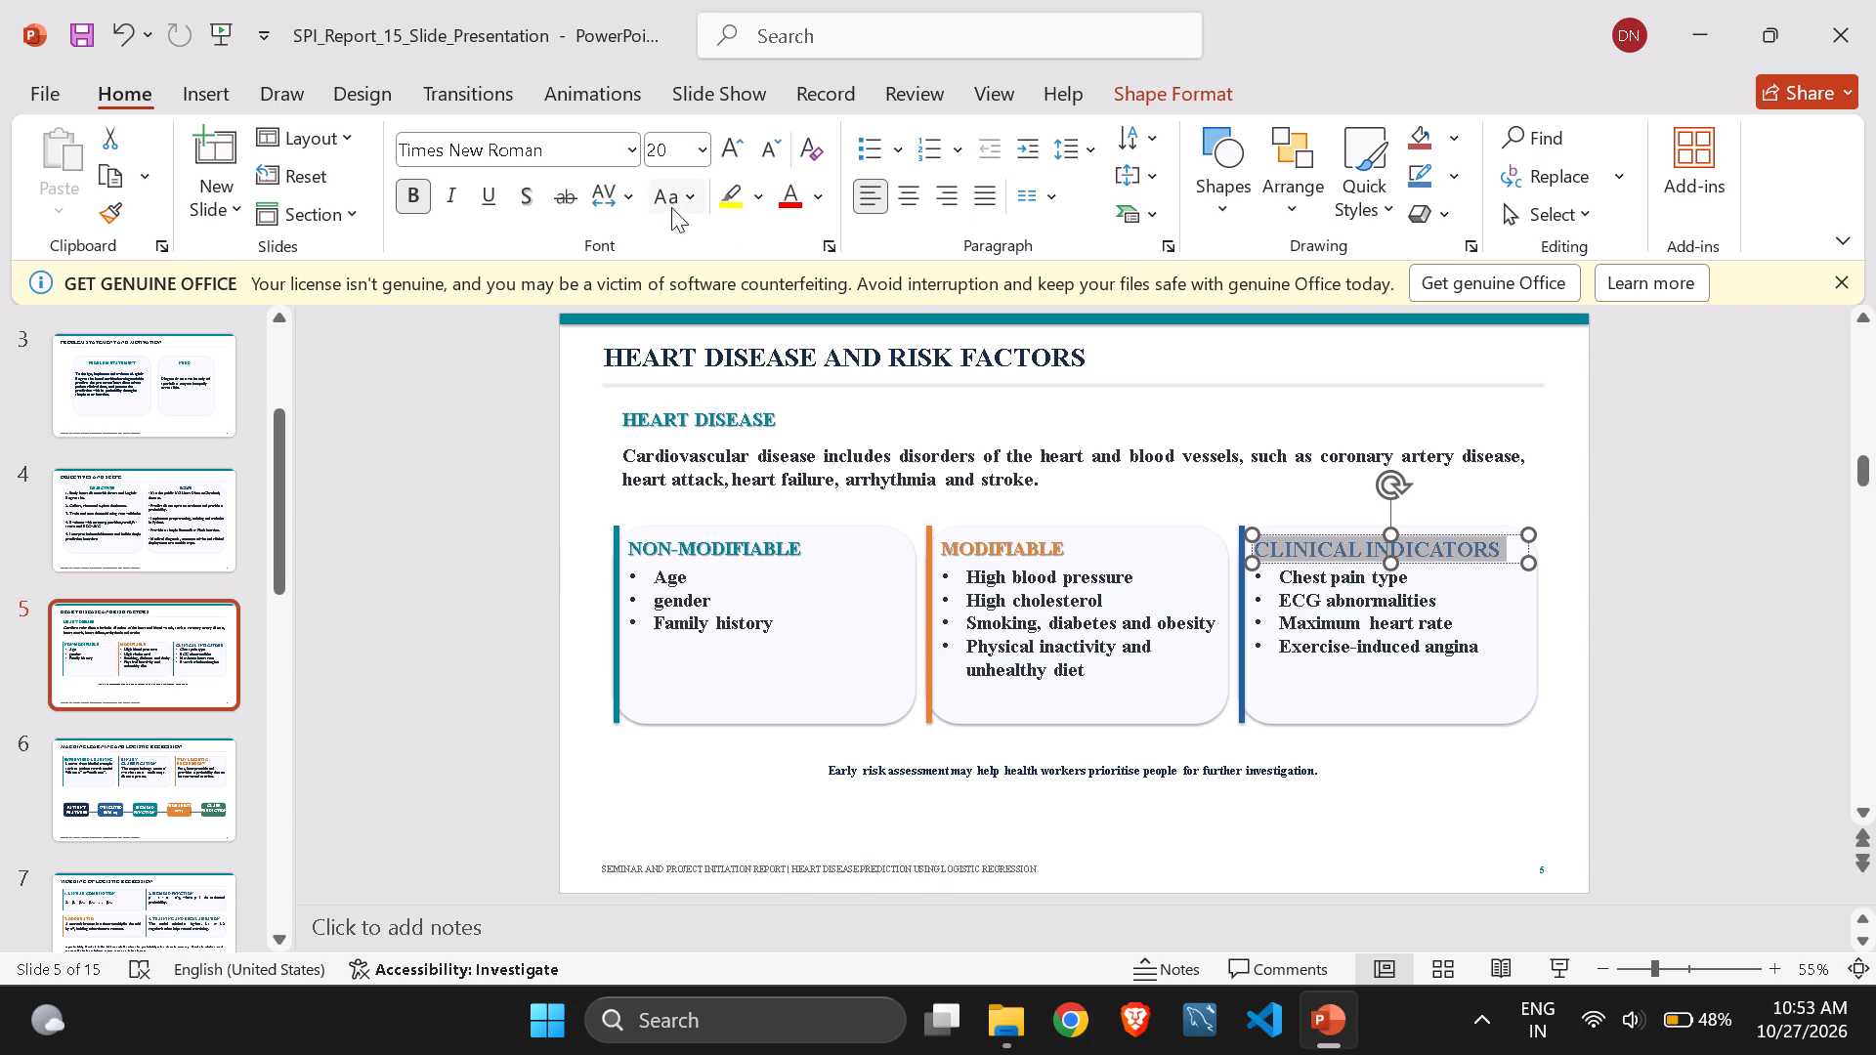
{"action": "left_click", "coordinate": [677, 148]}
{"action": "key", "text": "BackSpace"}
{"action": "type", "text": "18"}
{"action": "key", "text": "Return"}
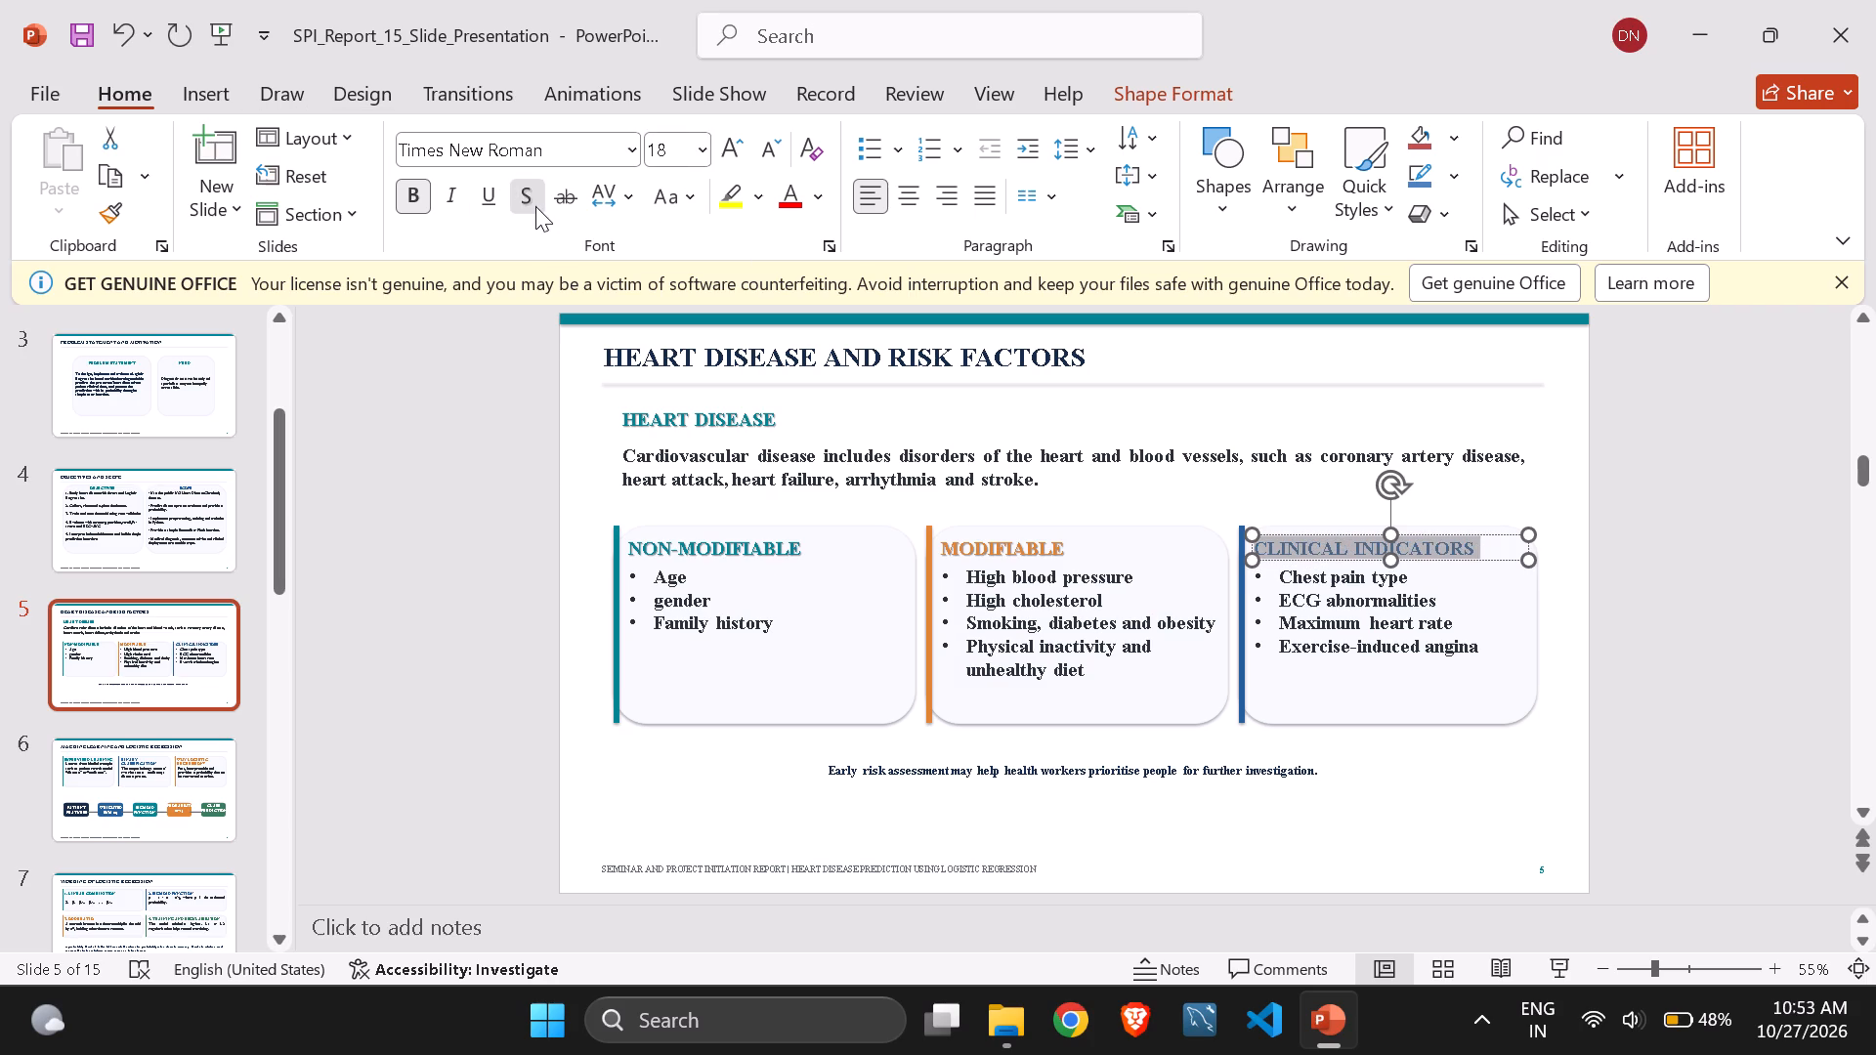
{"action": "left_click", "coordinate": [535, 206]}
Set the SUPERVISED LEARNING card heading on slide 6 to font size 18 and add a text shadow.
{"action": "left_click", "coordinate": [203, 787]}
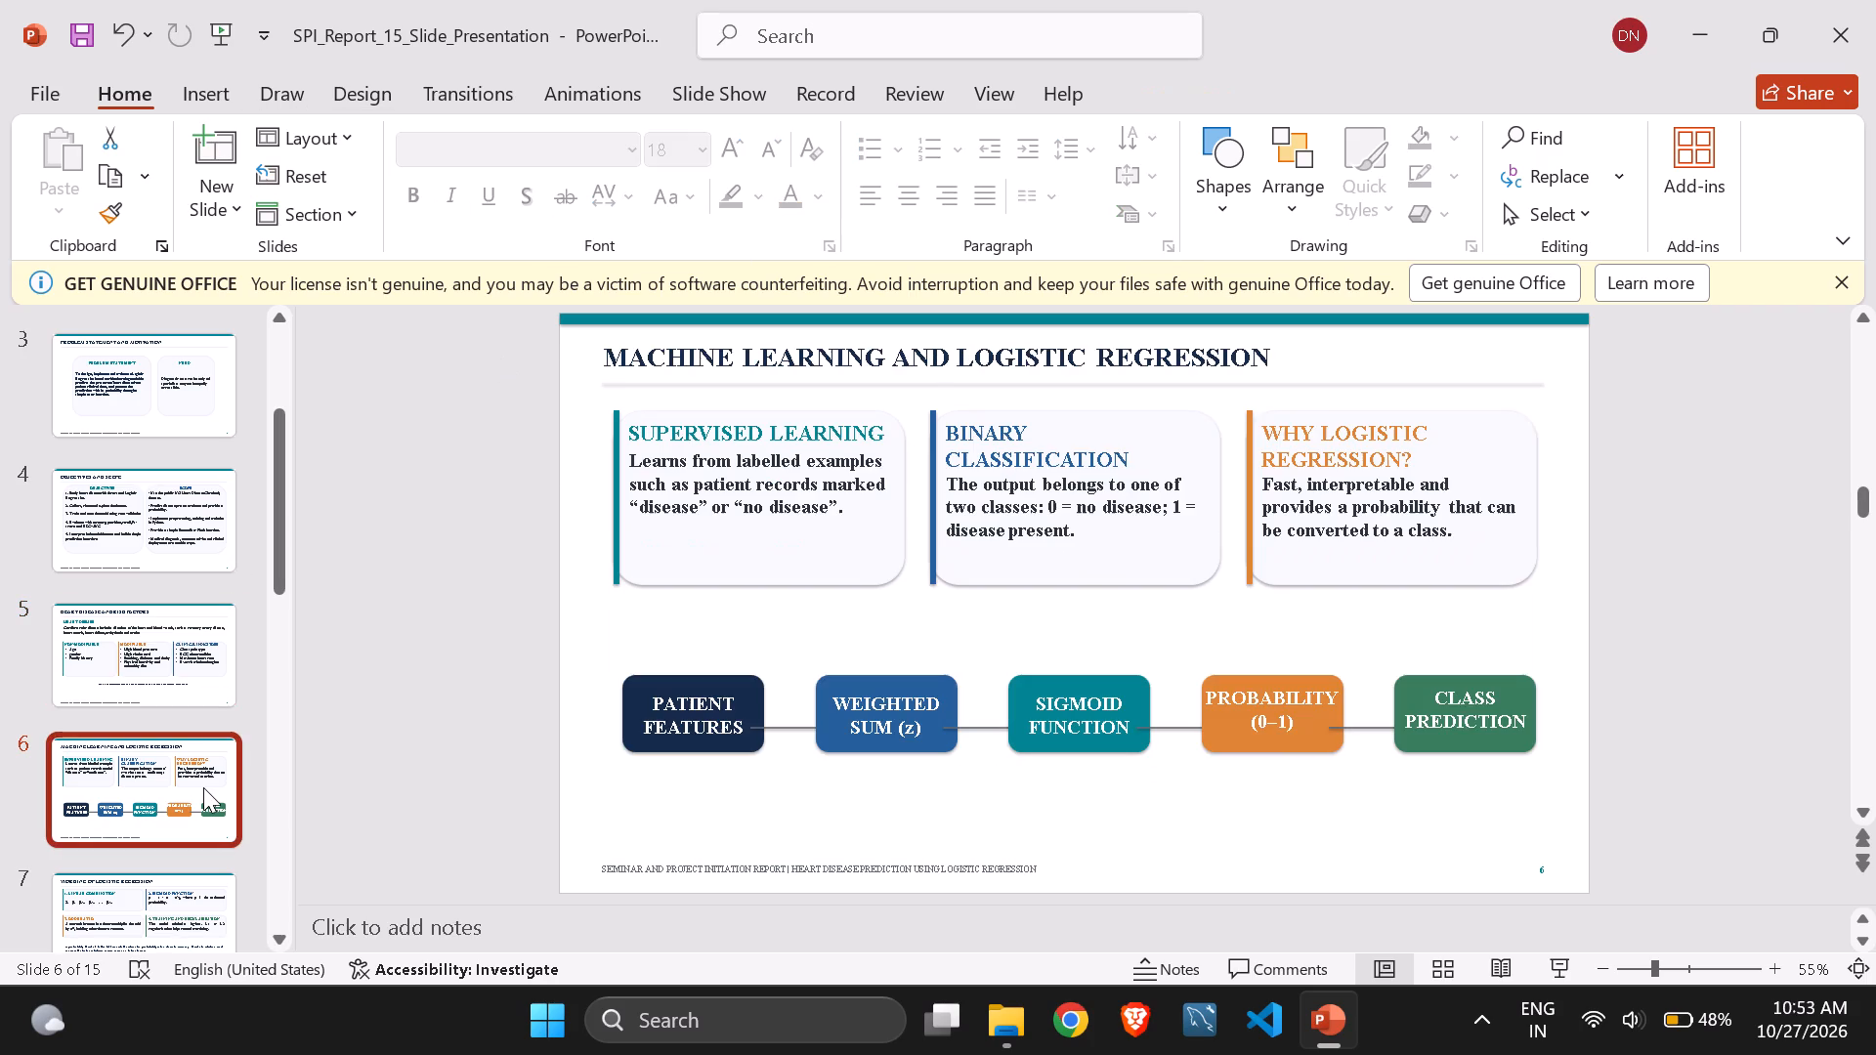
{"action": "left_click", "coordinate": [808, 439]}
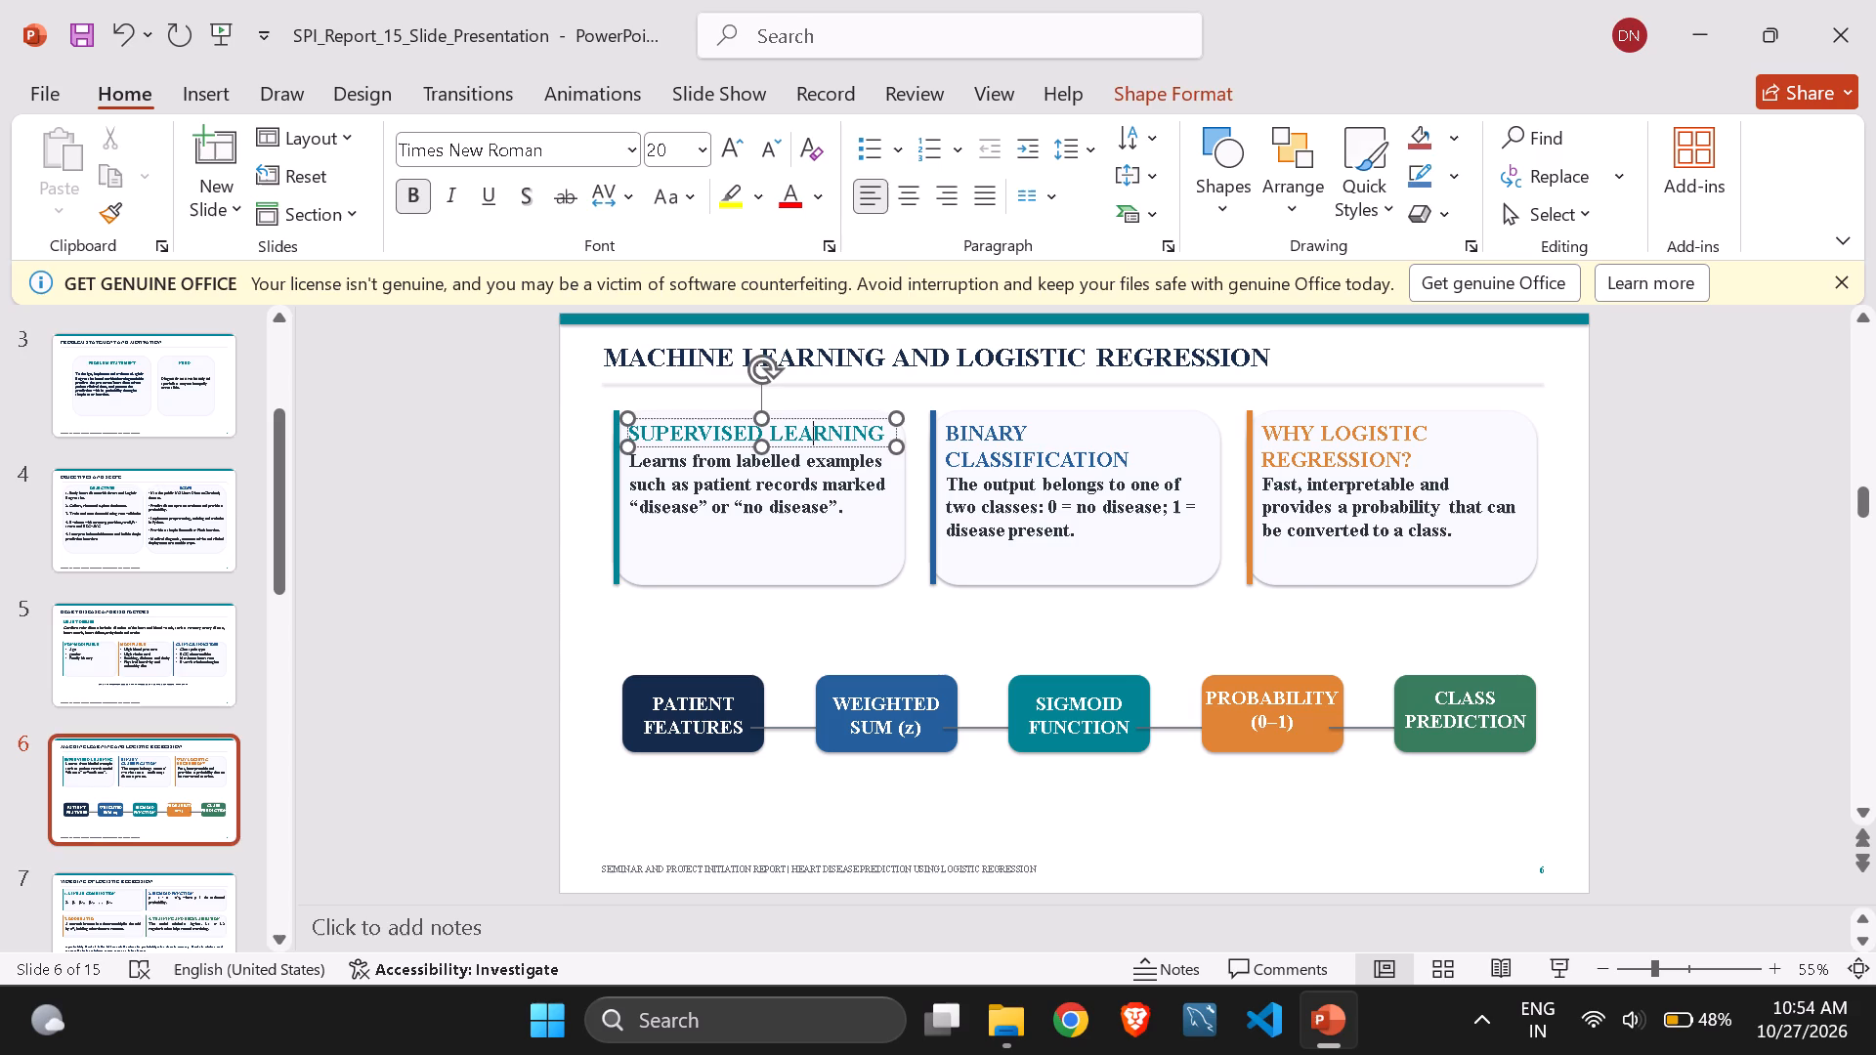
{"action": "key", "text": "ctrl+a"}
{"action": "left_click", "coordinate": [675, 157]}
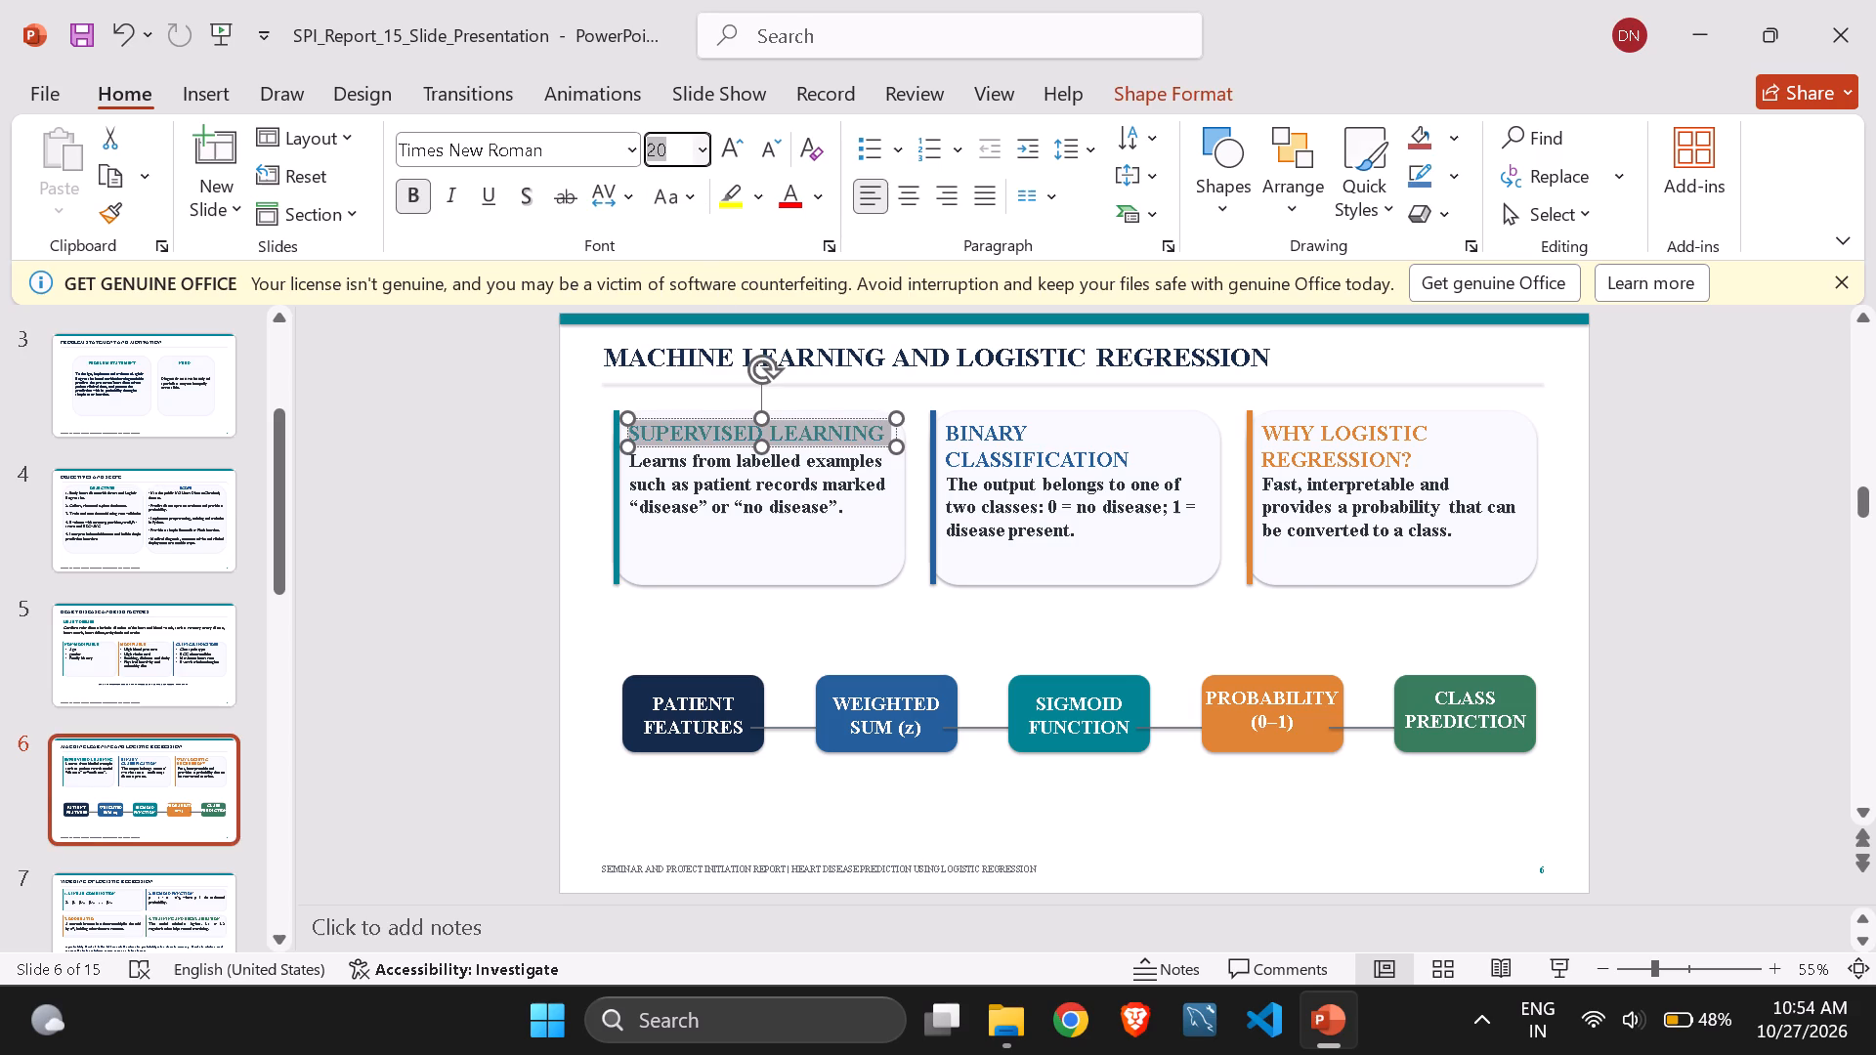
{"action": "key", "text": "BackSpace"}
{"action": "type", "text": "18"}
{"action": "key", "text": "Return"}
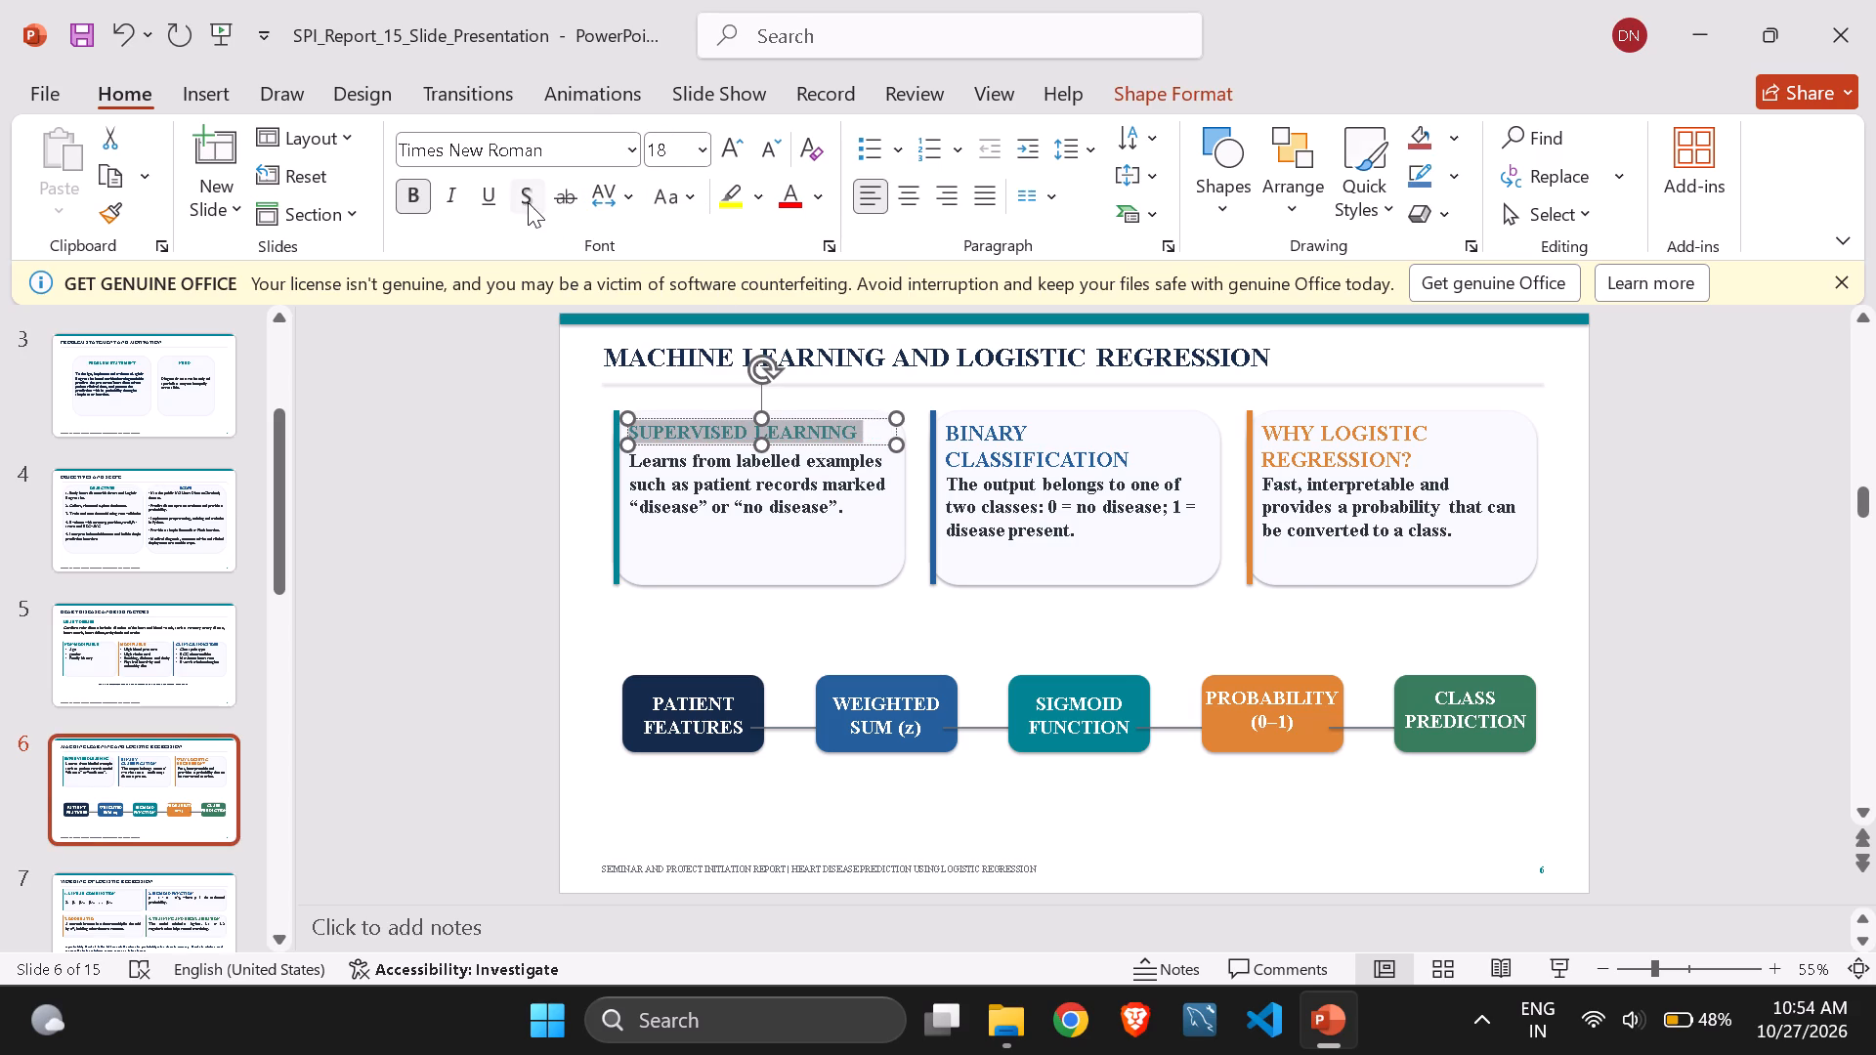
{"action": "left_click", "coordinate": [527, 201]}
Set the BINARY CLASSIFICATION card heading on slide 6 to font size 18 and add a text shadow.
{"action": "left_click", "coordinate": [1008, 427]}
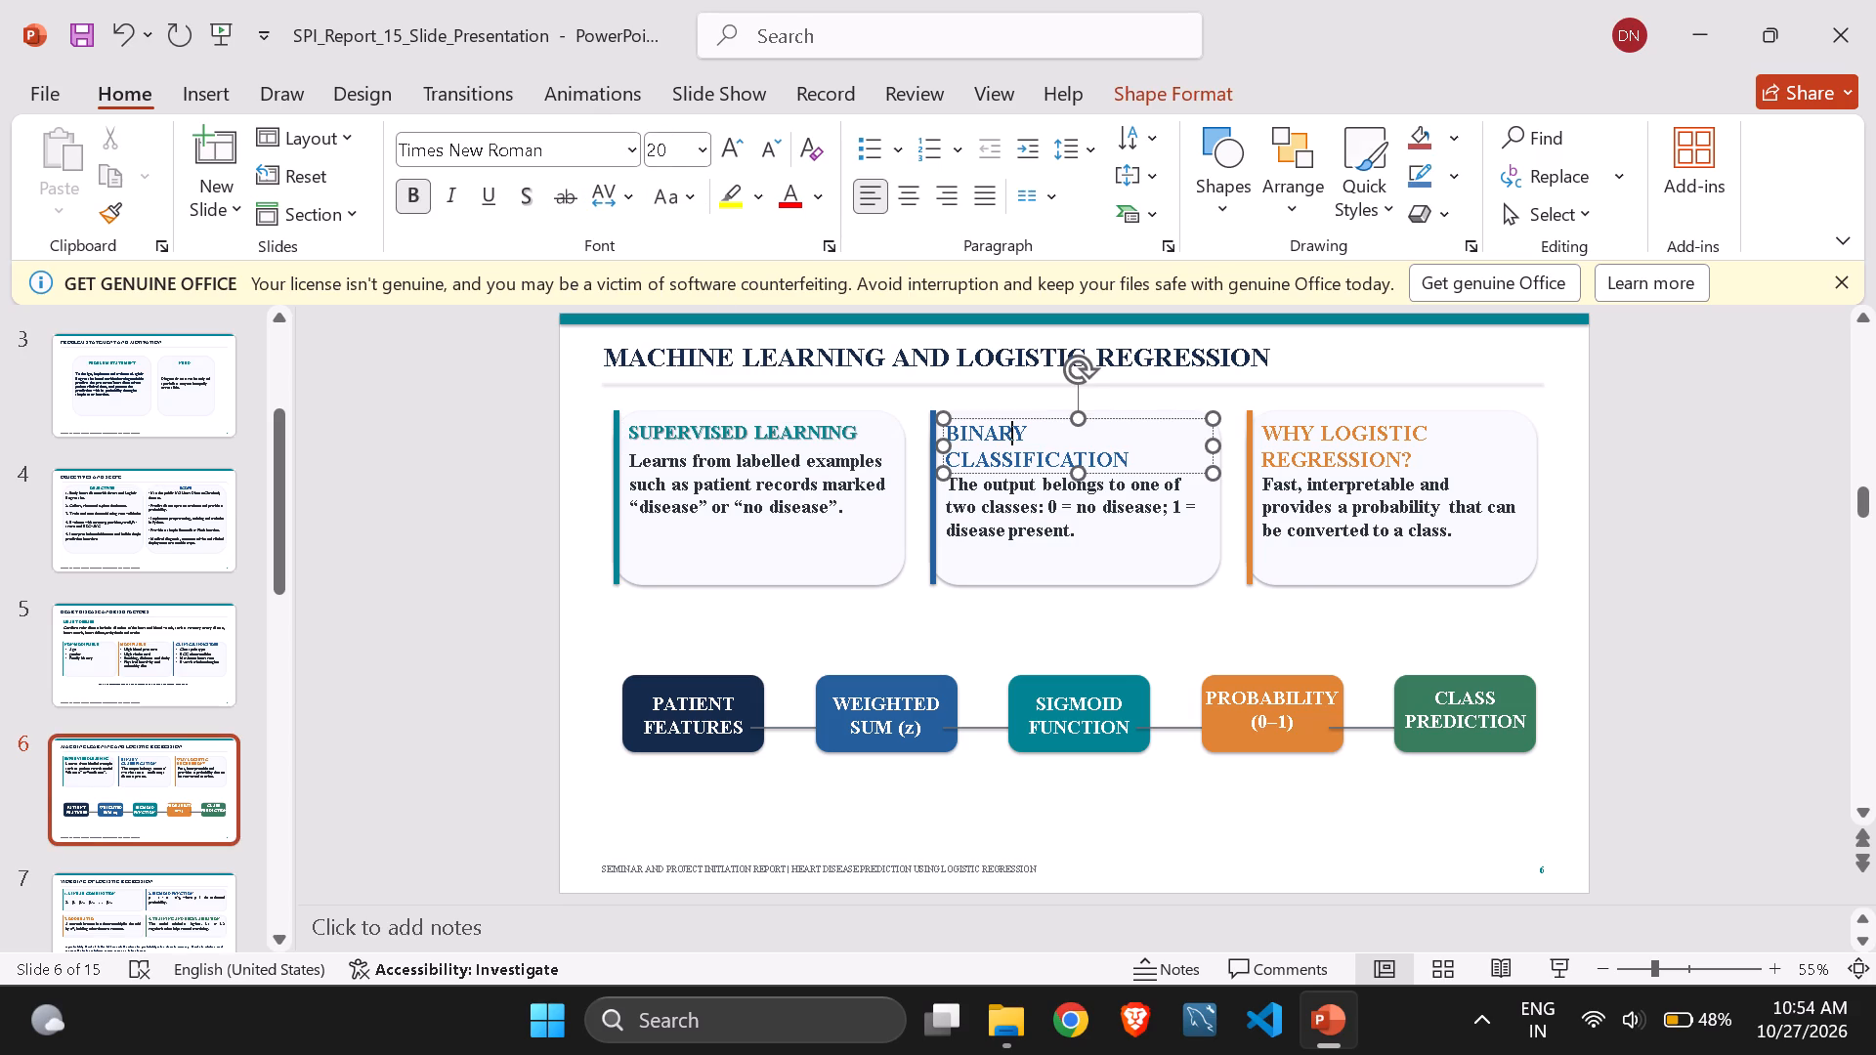
{"action": "key", "text": "ctrl+a"}
{"action": "left_click", "coordinate": [677, 146]}
{"action": "key", "text": "BackSpace"}
{"action": "type", "text": "18"}
{"action": "key", "text": "Return"}
{"action": "left_click", "coordinate": [512, 200]}
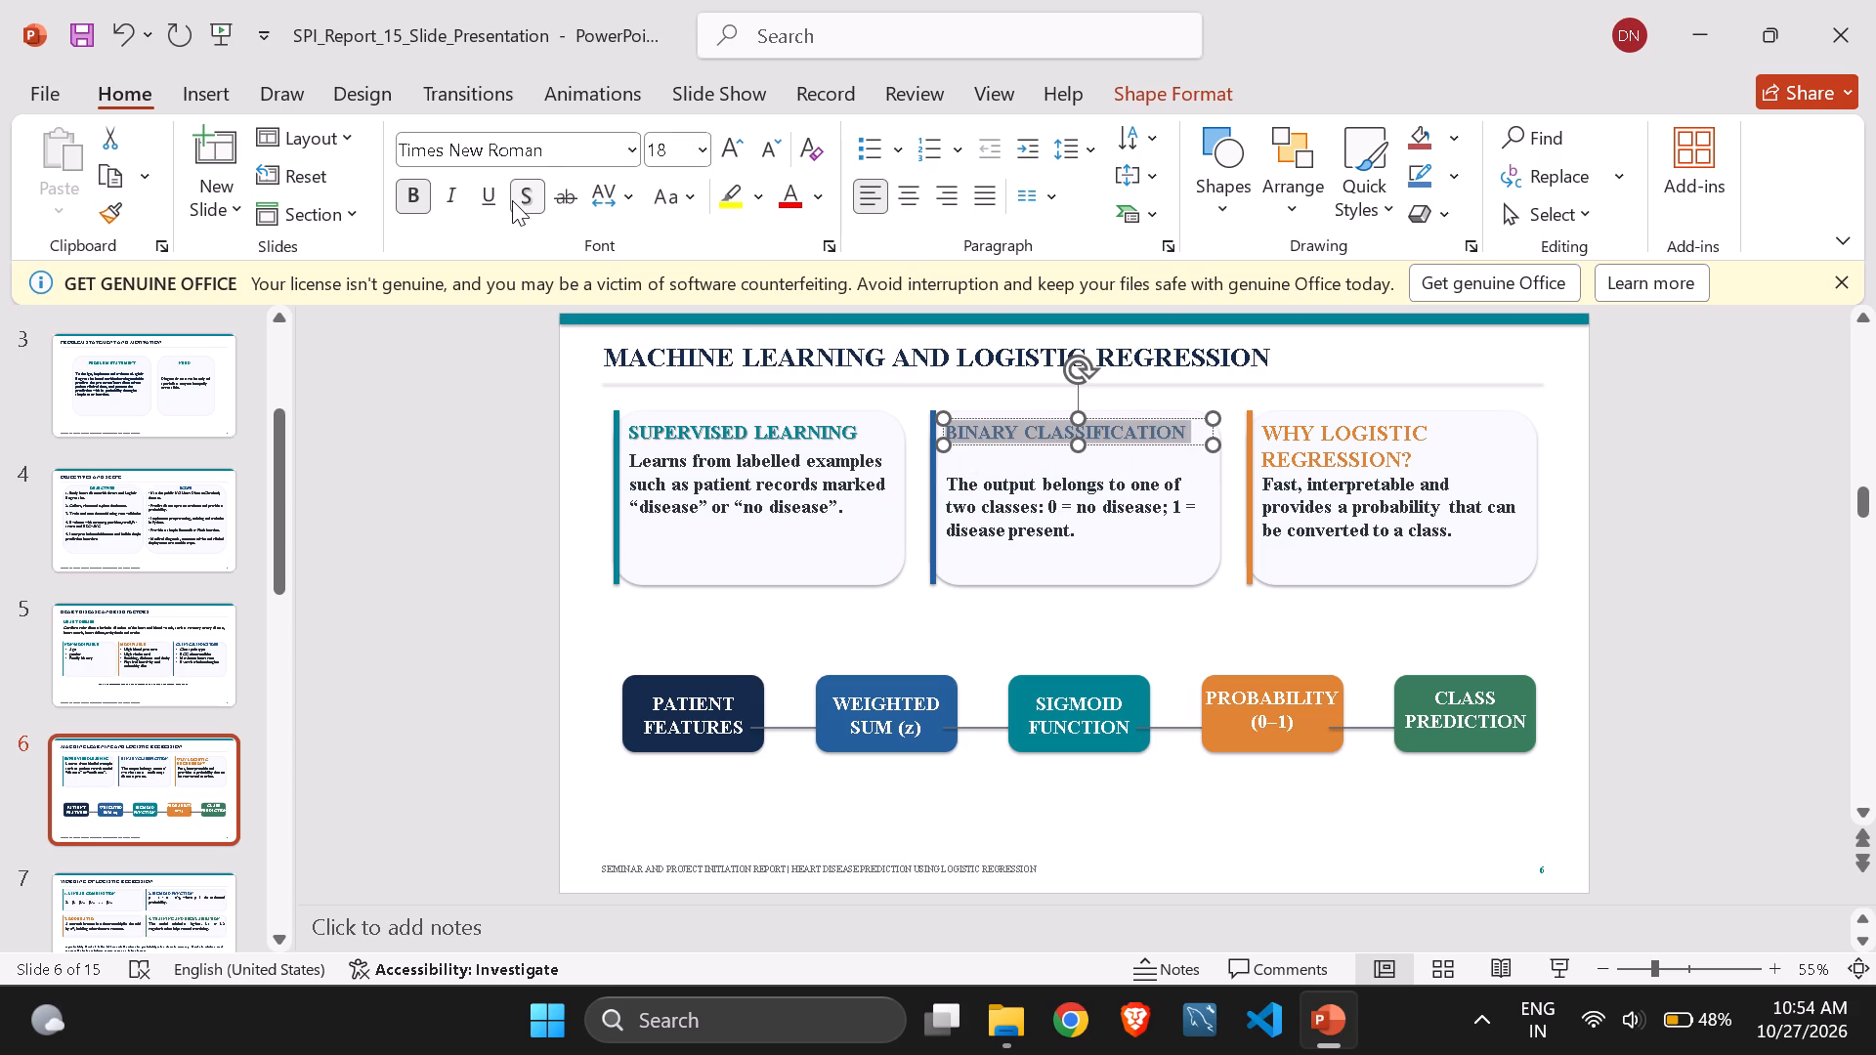
Set the WHY LOGISTIC REGRESSION? card heading on slide 6 to font size 18 and add a text shadow.
{"action": "left_click", "coordinate": [1348, 449]}
{"action": "key", "text": "ctrl+a"}
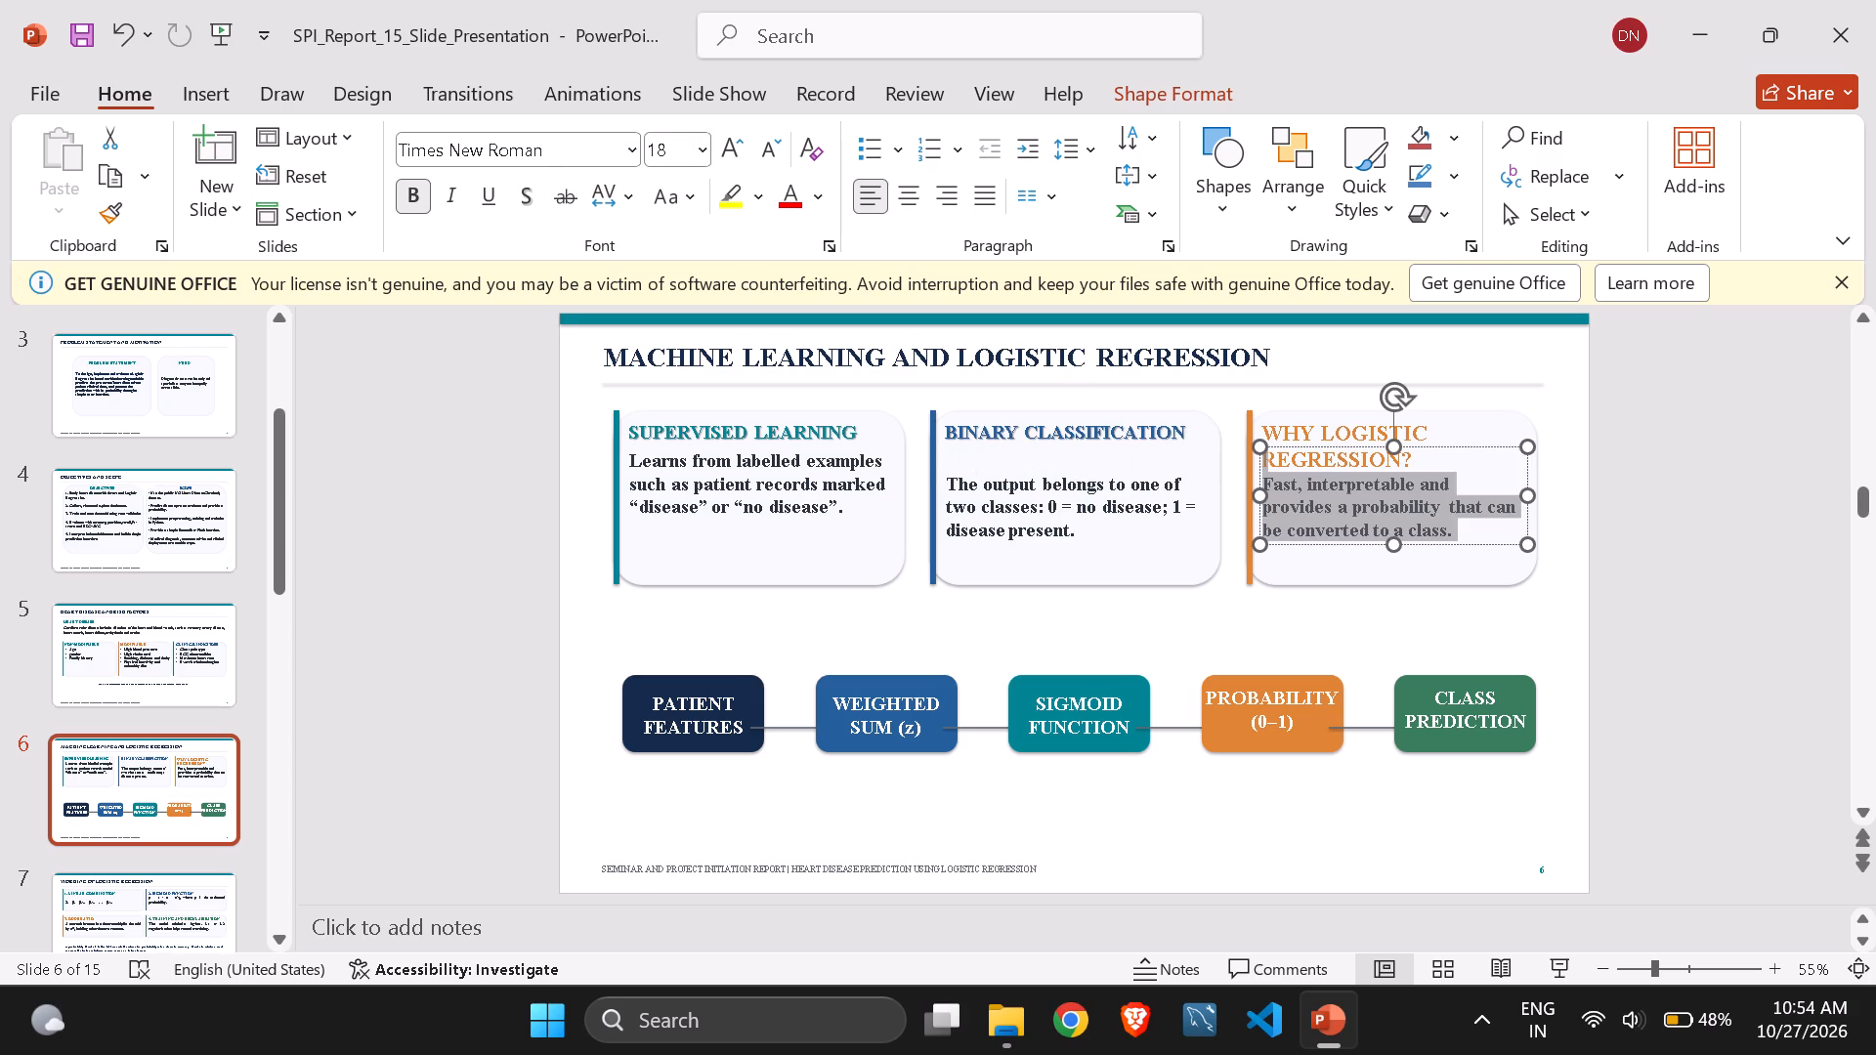
{"action": "left_click", "coordinate": [1329, 430]}
{"action": "key", "text": "ctrl+a"}
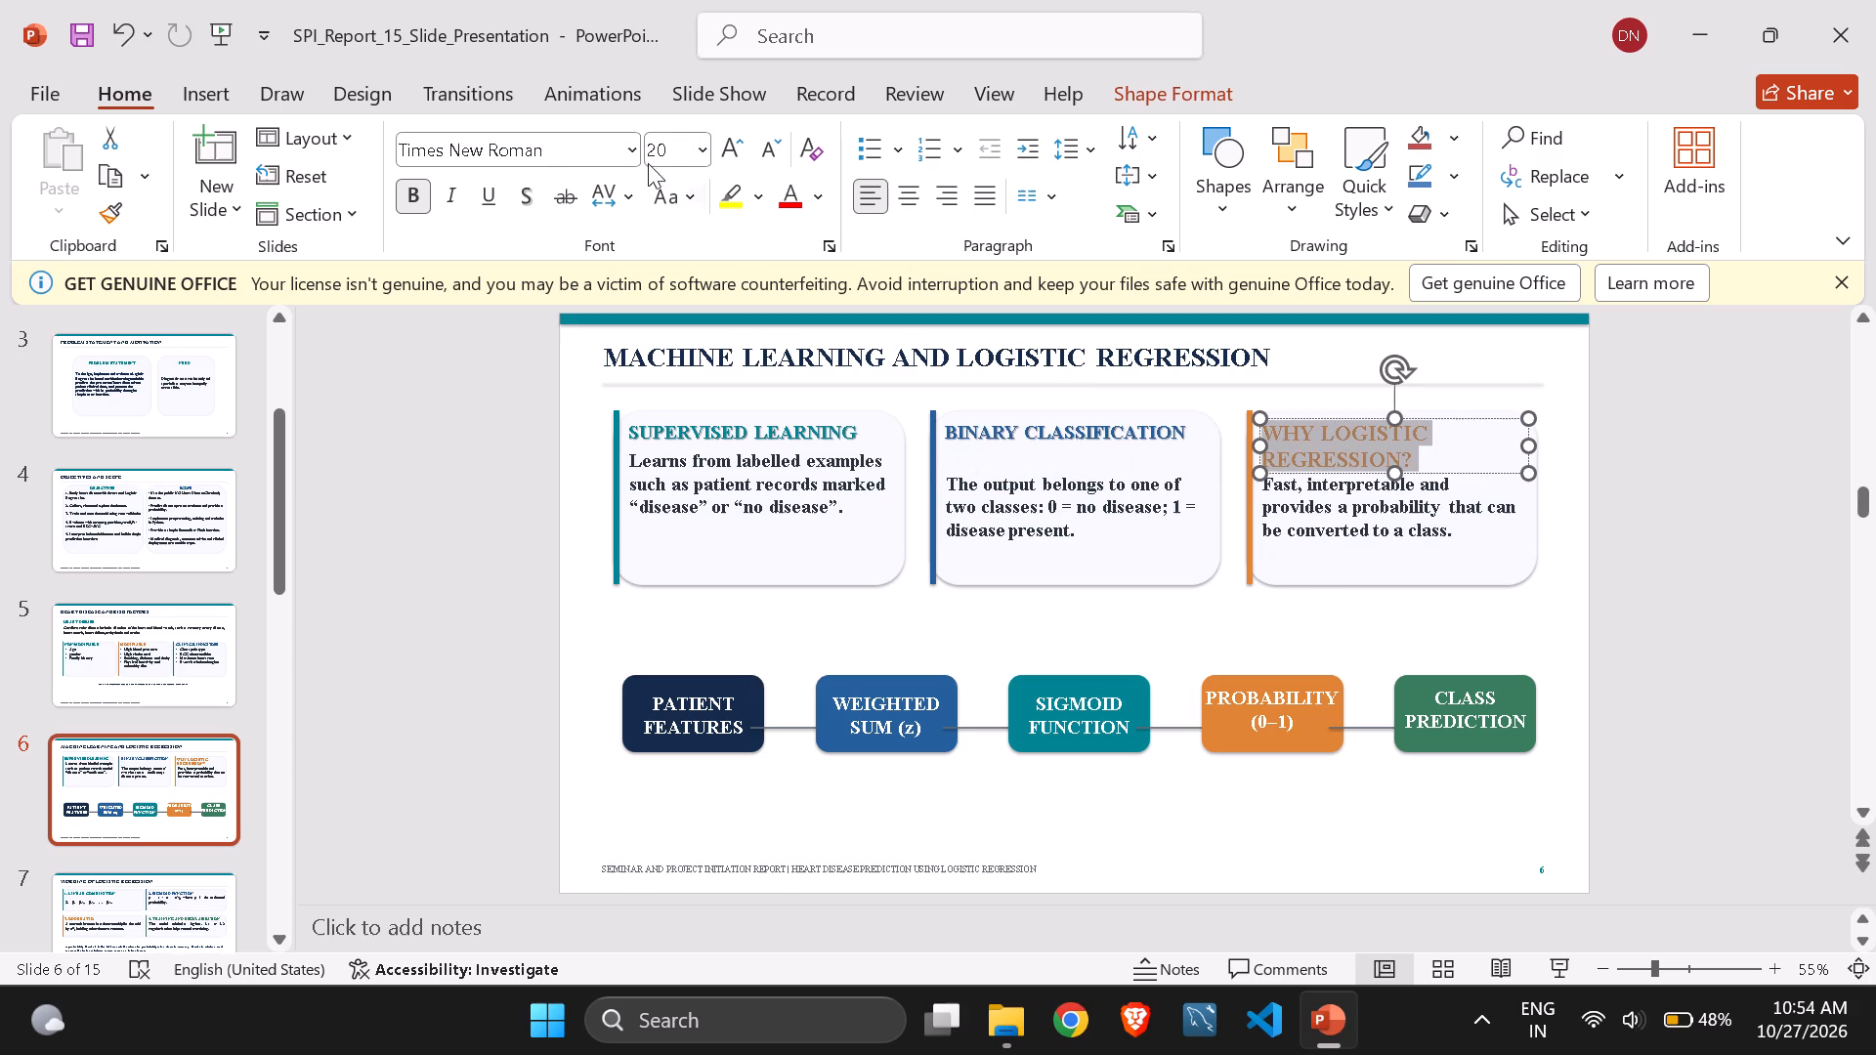
{"action": "left_click", "coordinate": [666, 157]}
{"action": "key", "text": "BackSpace"}
{"action": "type", "text": "18"}
{"action": "key", "text": "Return"}
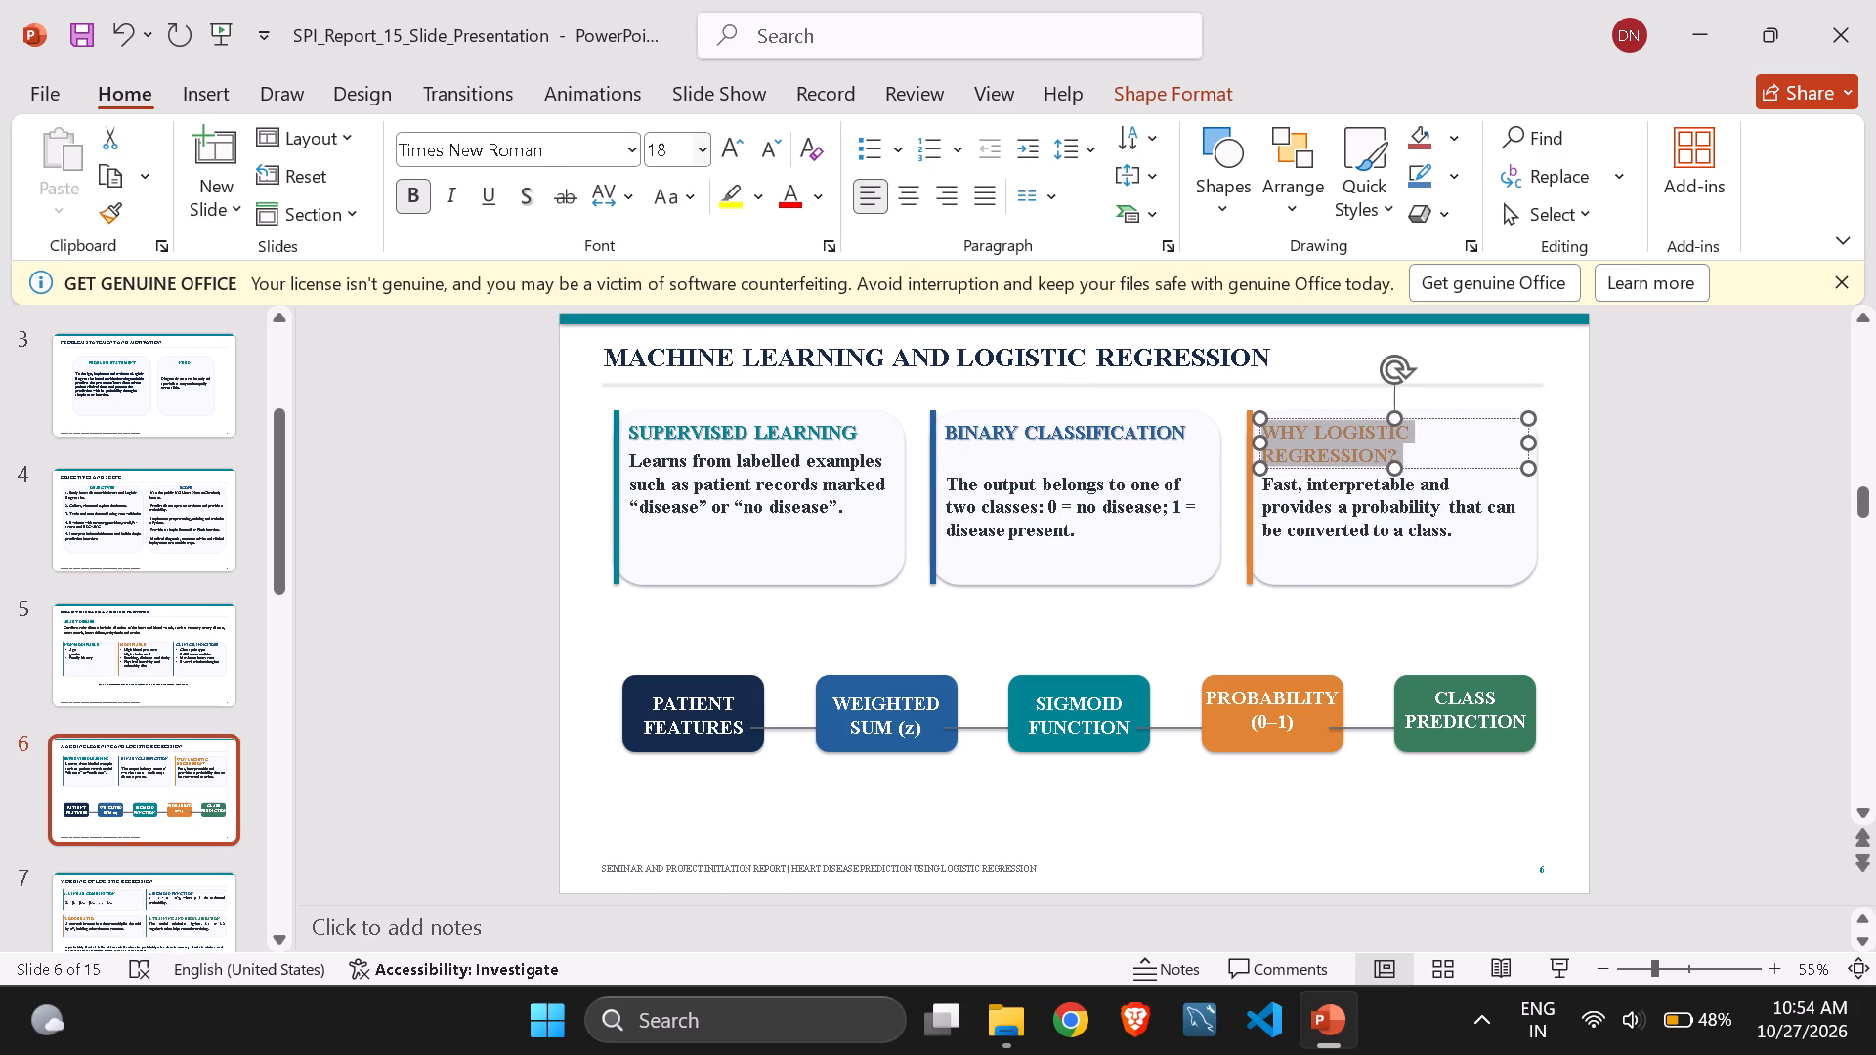
{"action": "left_click", "coordinate": [528, 185]}
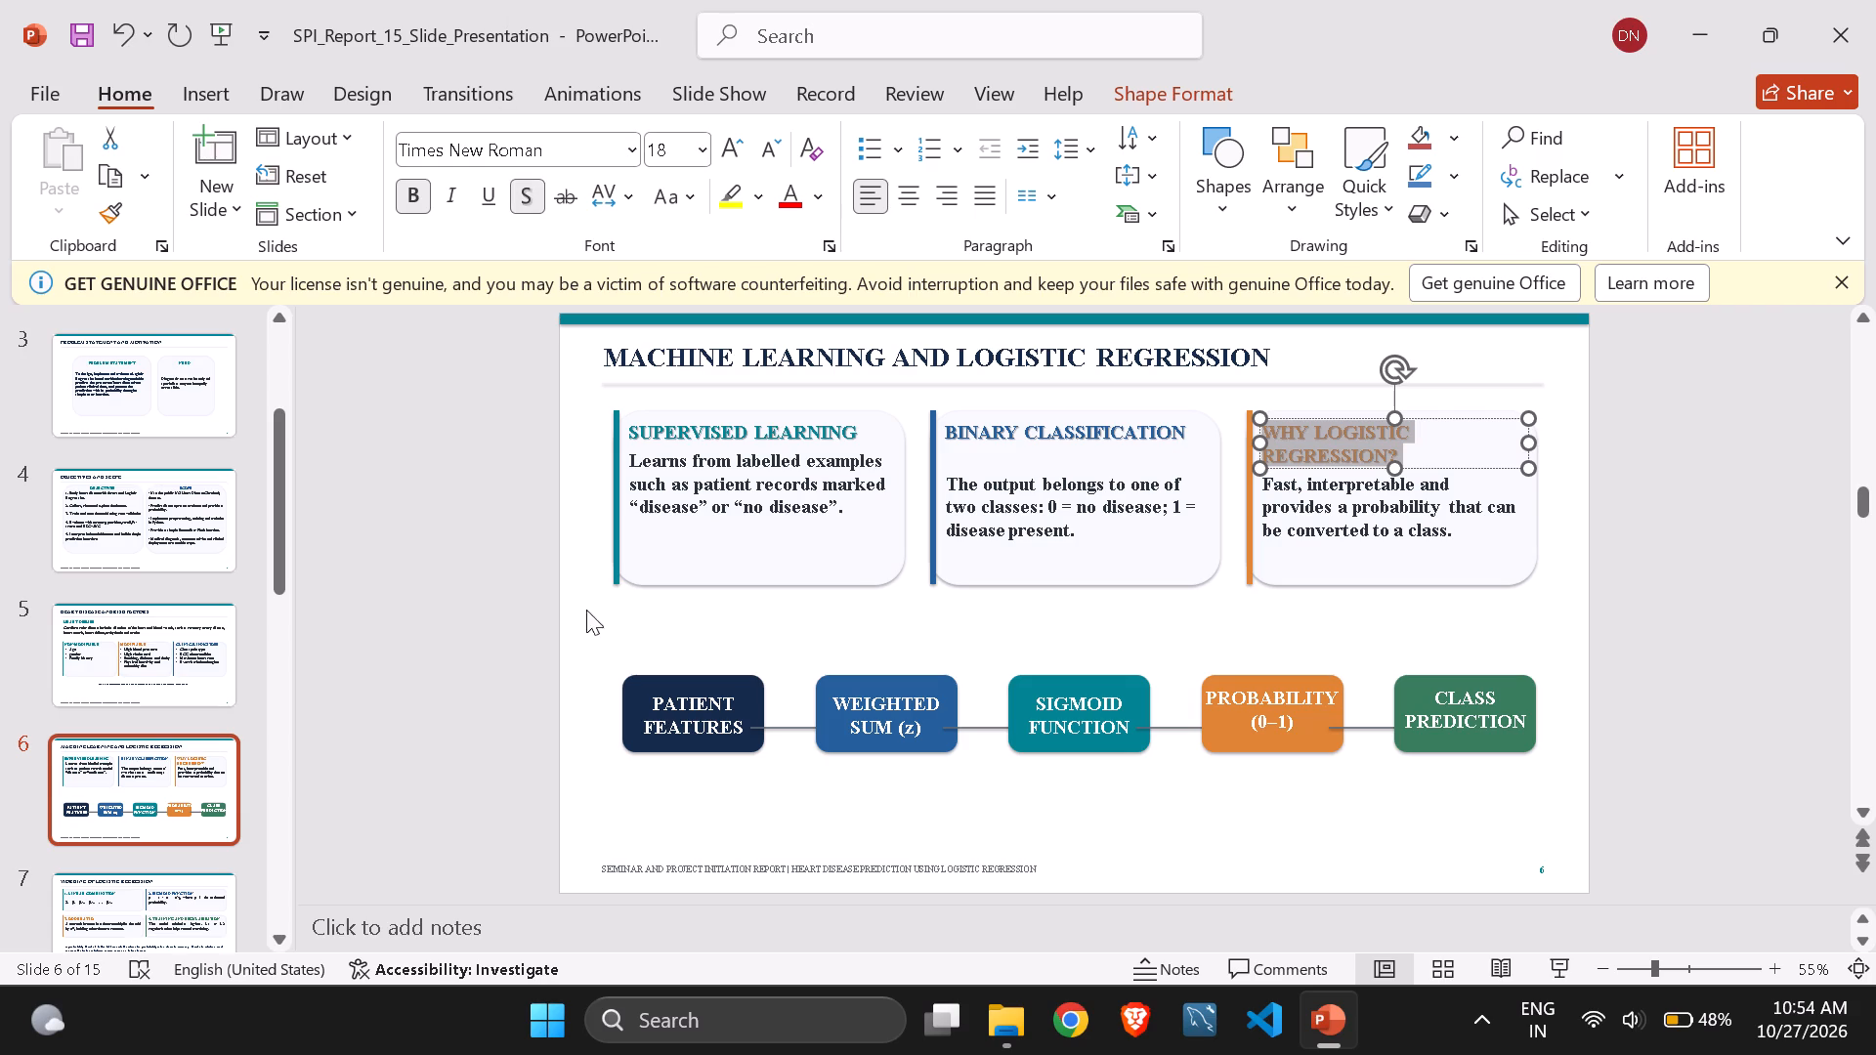
Set the 1. LINEAR COMBINATION heading on slide 7 to font size 18 and add a text shadow.
{"action": "left_click", "coordinate": [144, 874]}
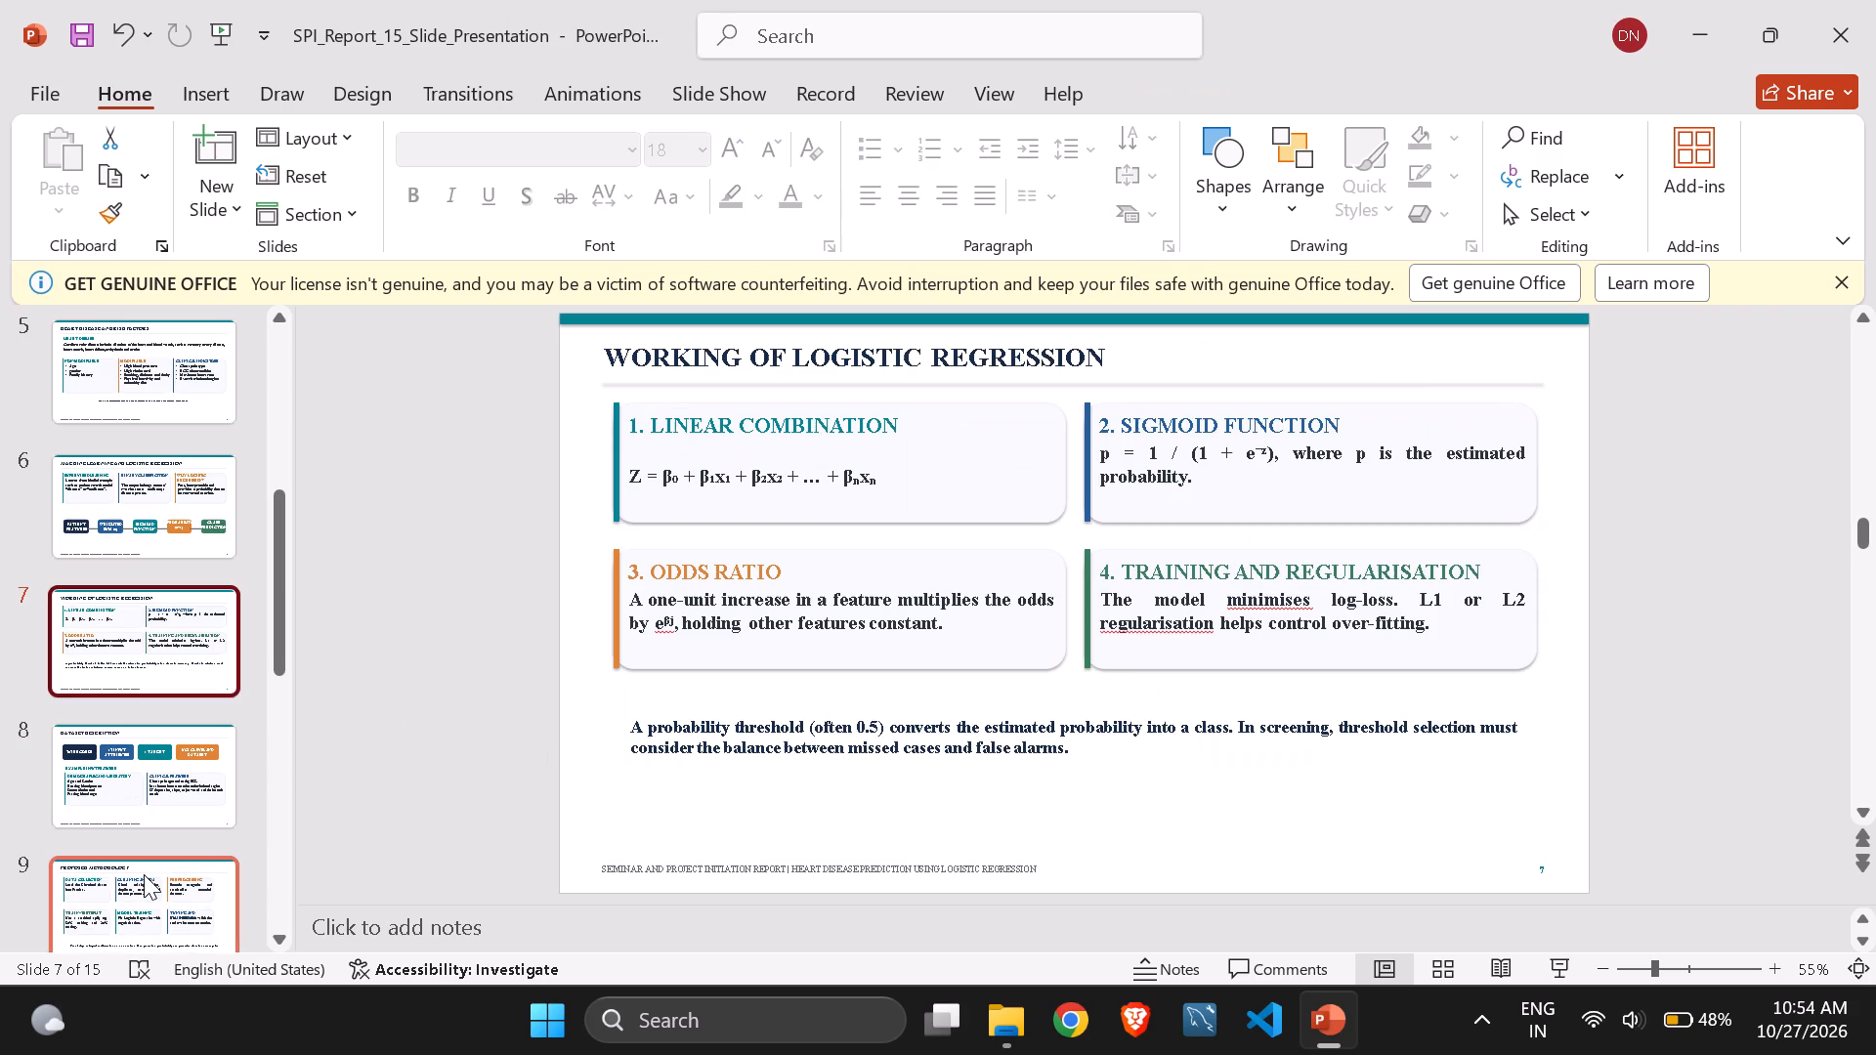
{"action": "left_click", "coordinate": [790, 428]}
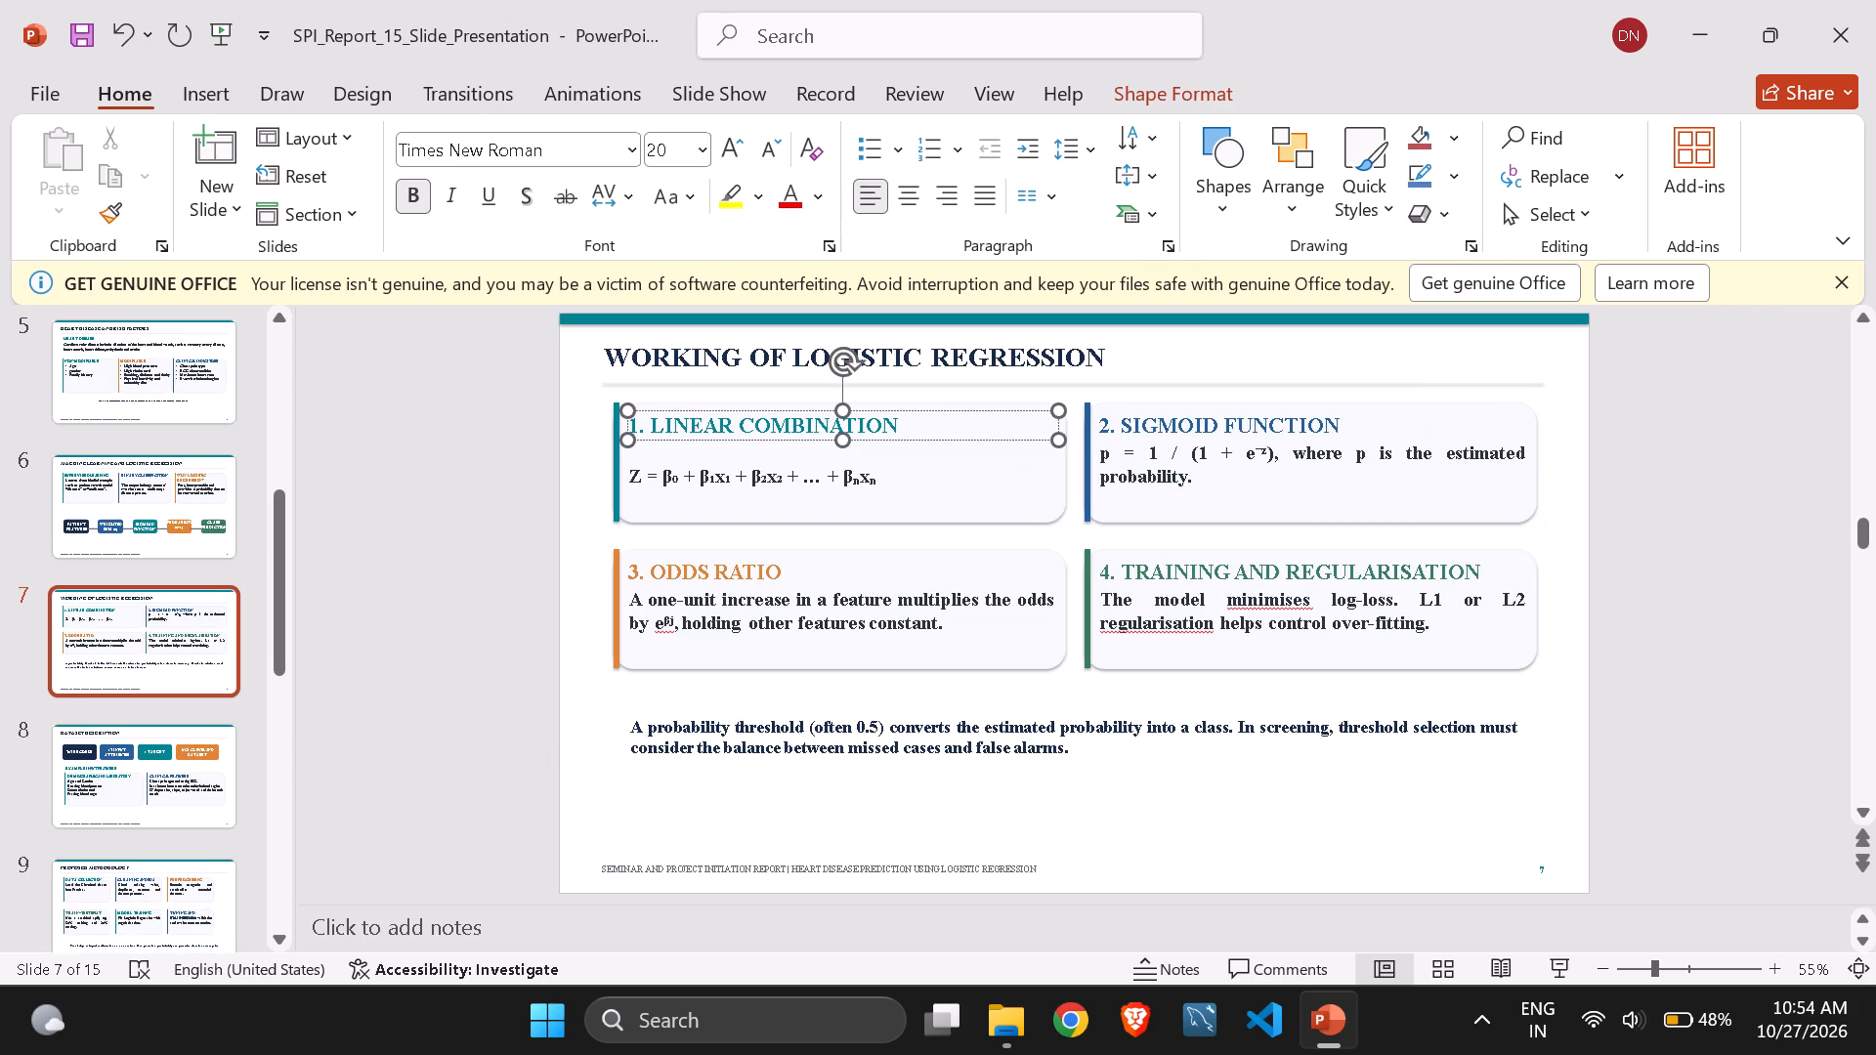
{"action": "key", "text": "ctrl+a"}
{"action": "left_click", "coordinate": [669, 148]}
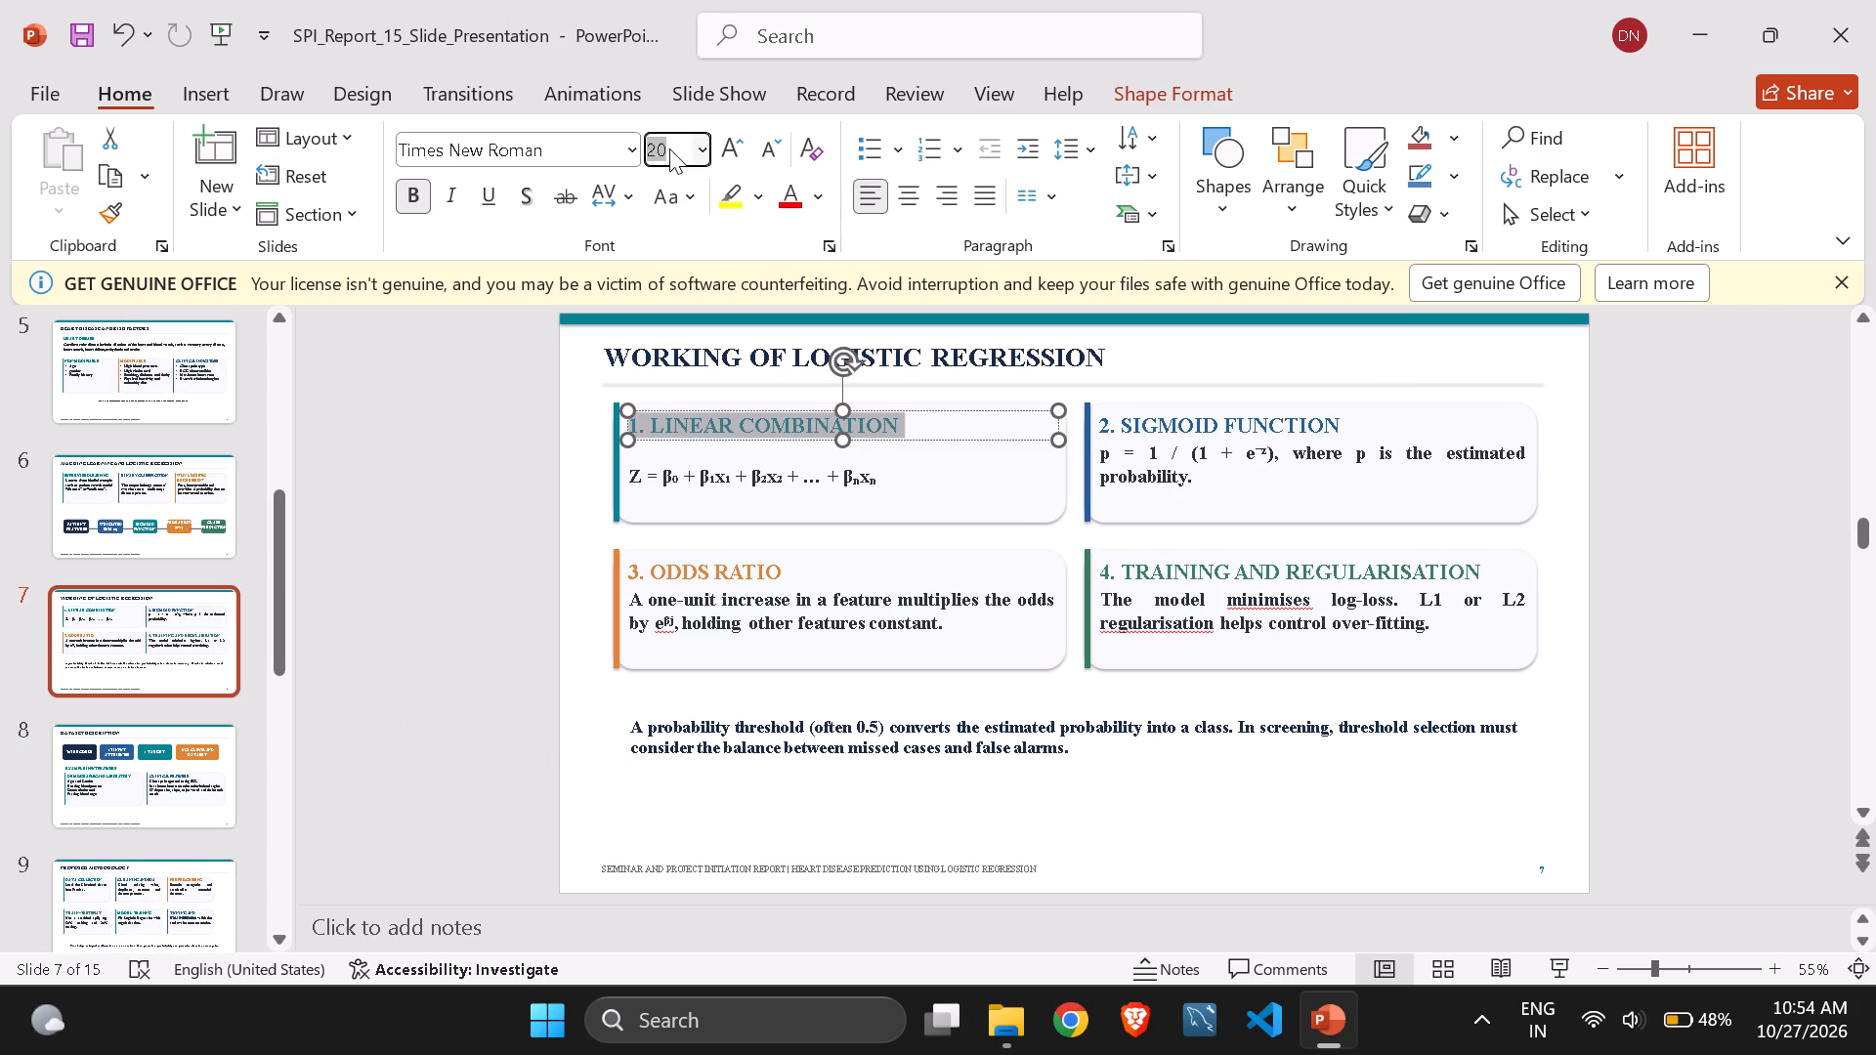
{"action": "key", "text": "BackSpace"}
{"action": "type", "text": "18"}
{"action": "key", "text": "Return"}
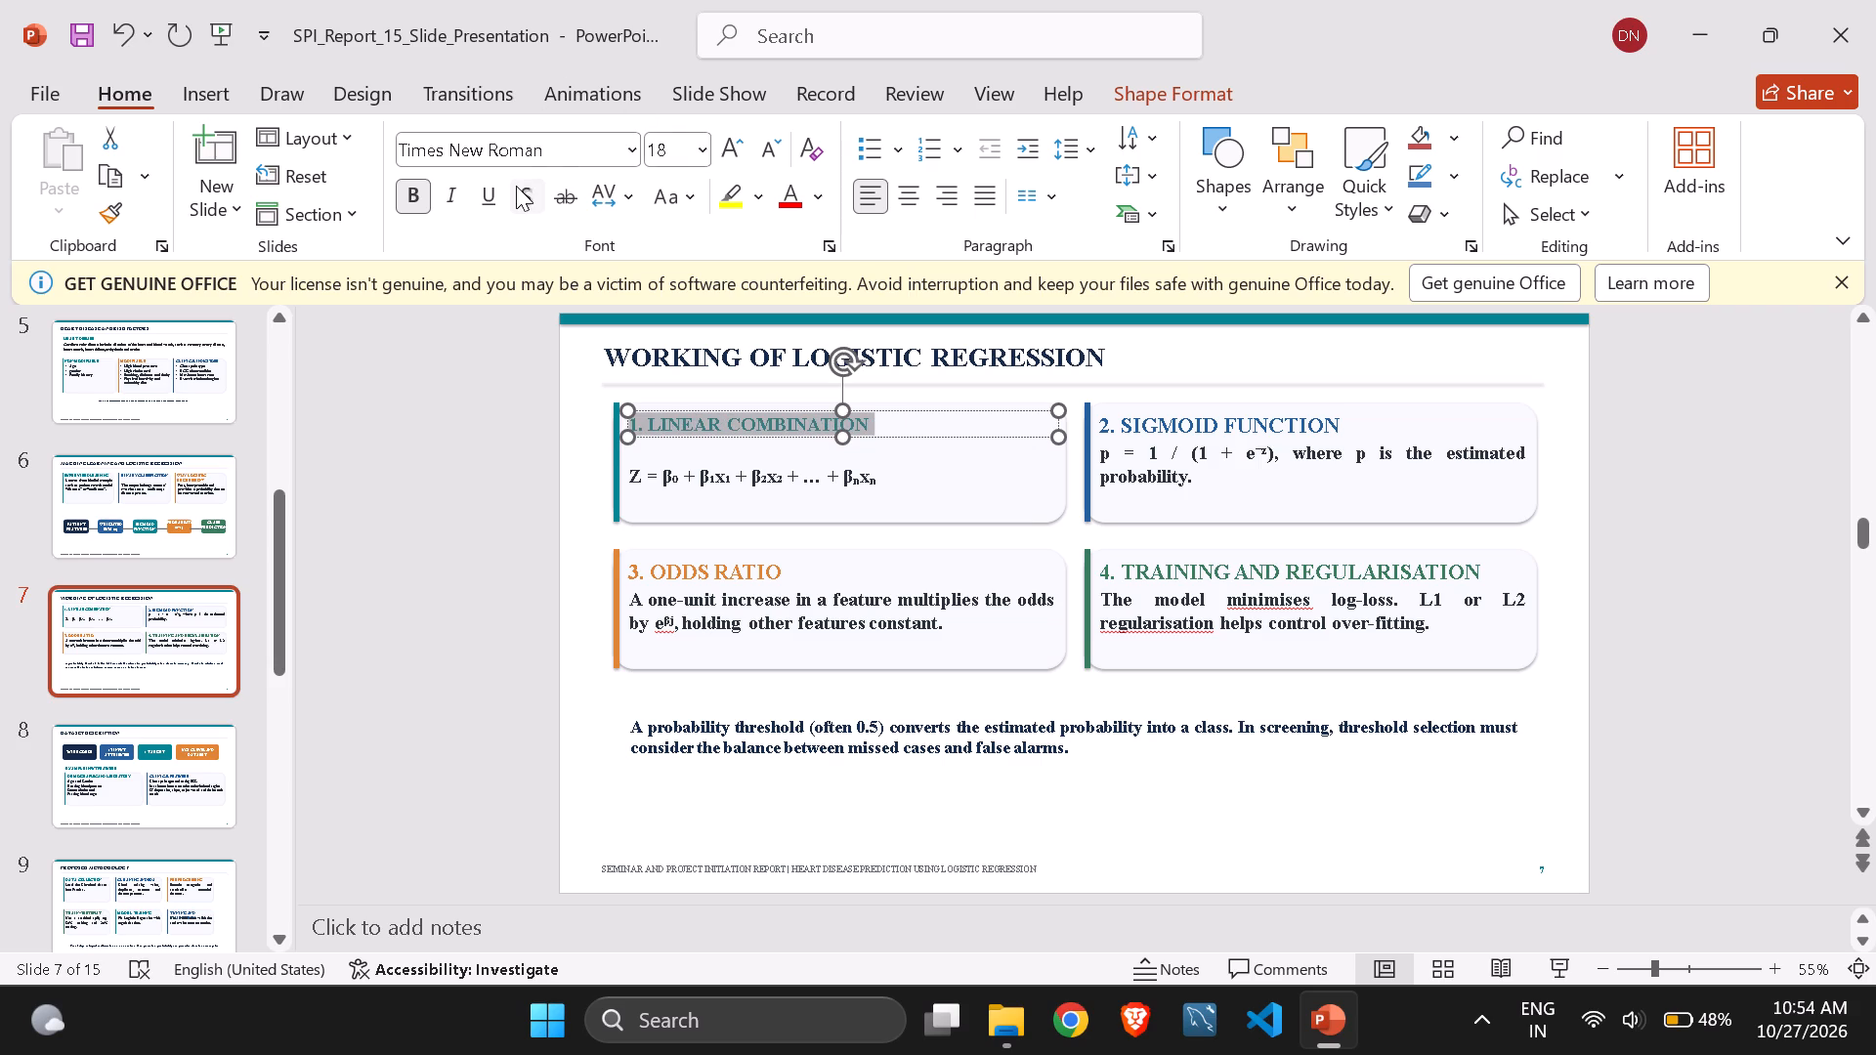
{"action": "left_click", "coordinate": [518, 188]}
Set the 2. SIGMOID FUNCTION heading on slide 7 to font size 18 and add a text shadow.
{"action": "left_click", "coordinate": [1282, 427]}
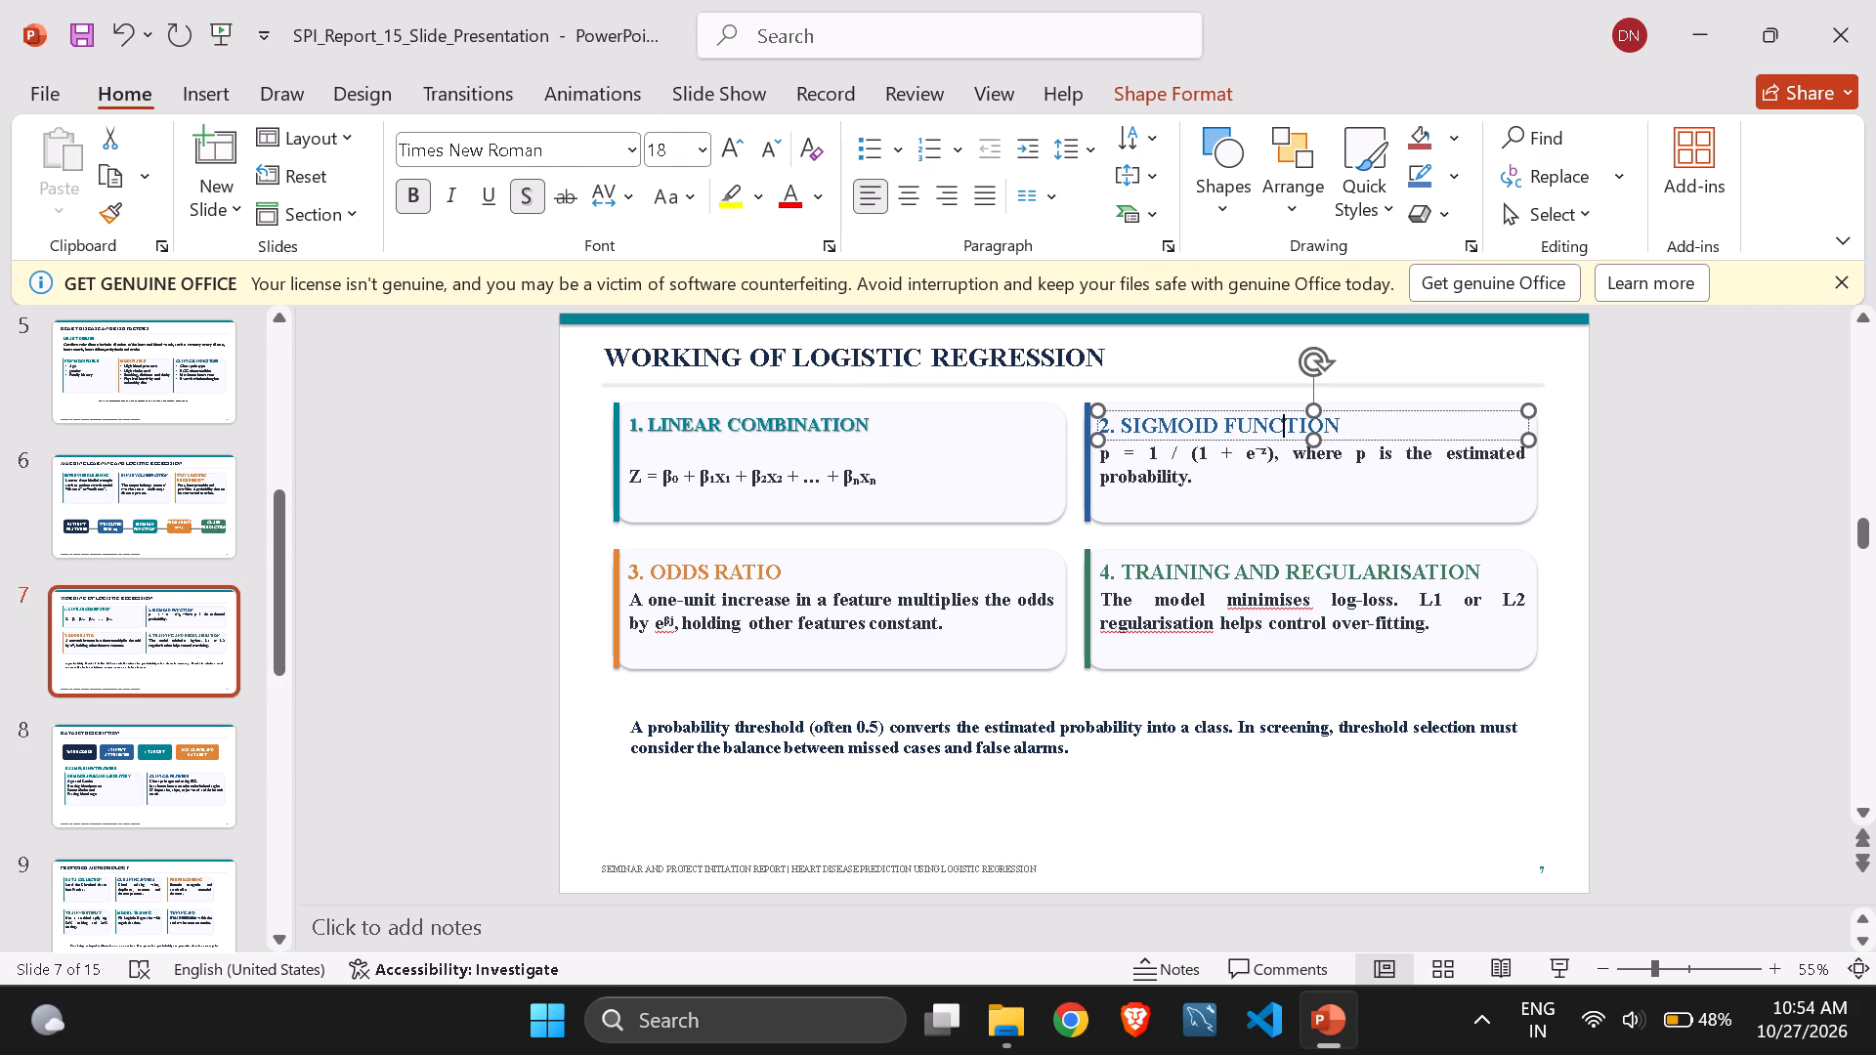
{"action": "key", "text": "ctrl+a"}
{"action": "left_click", "coordinate": [689, 140]}
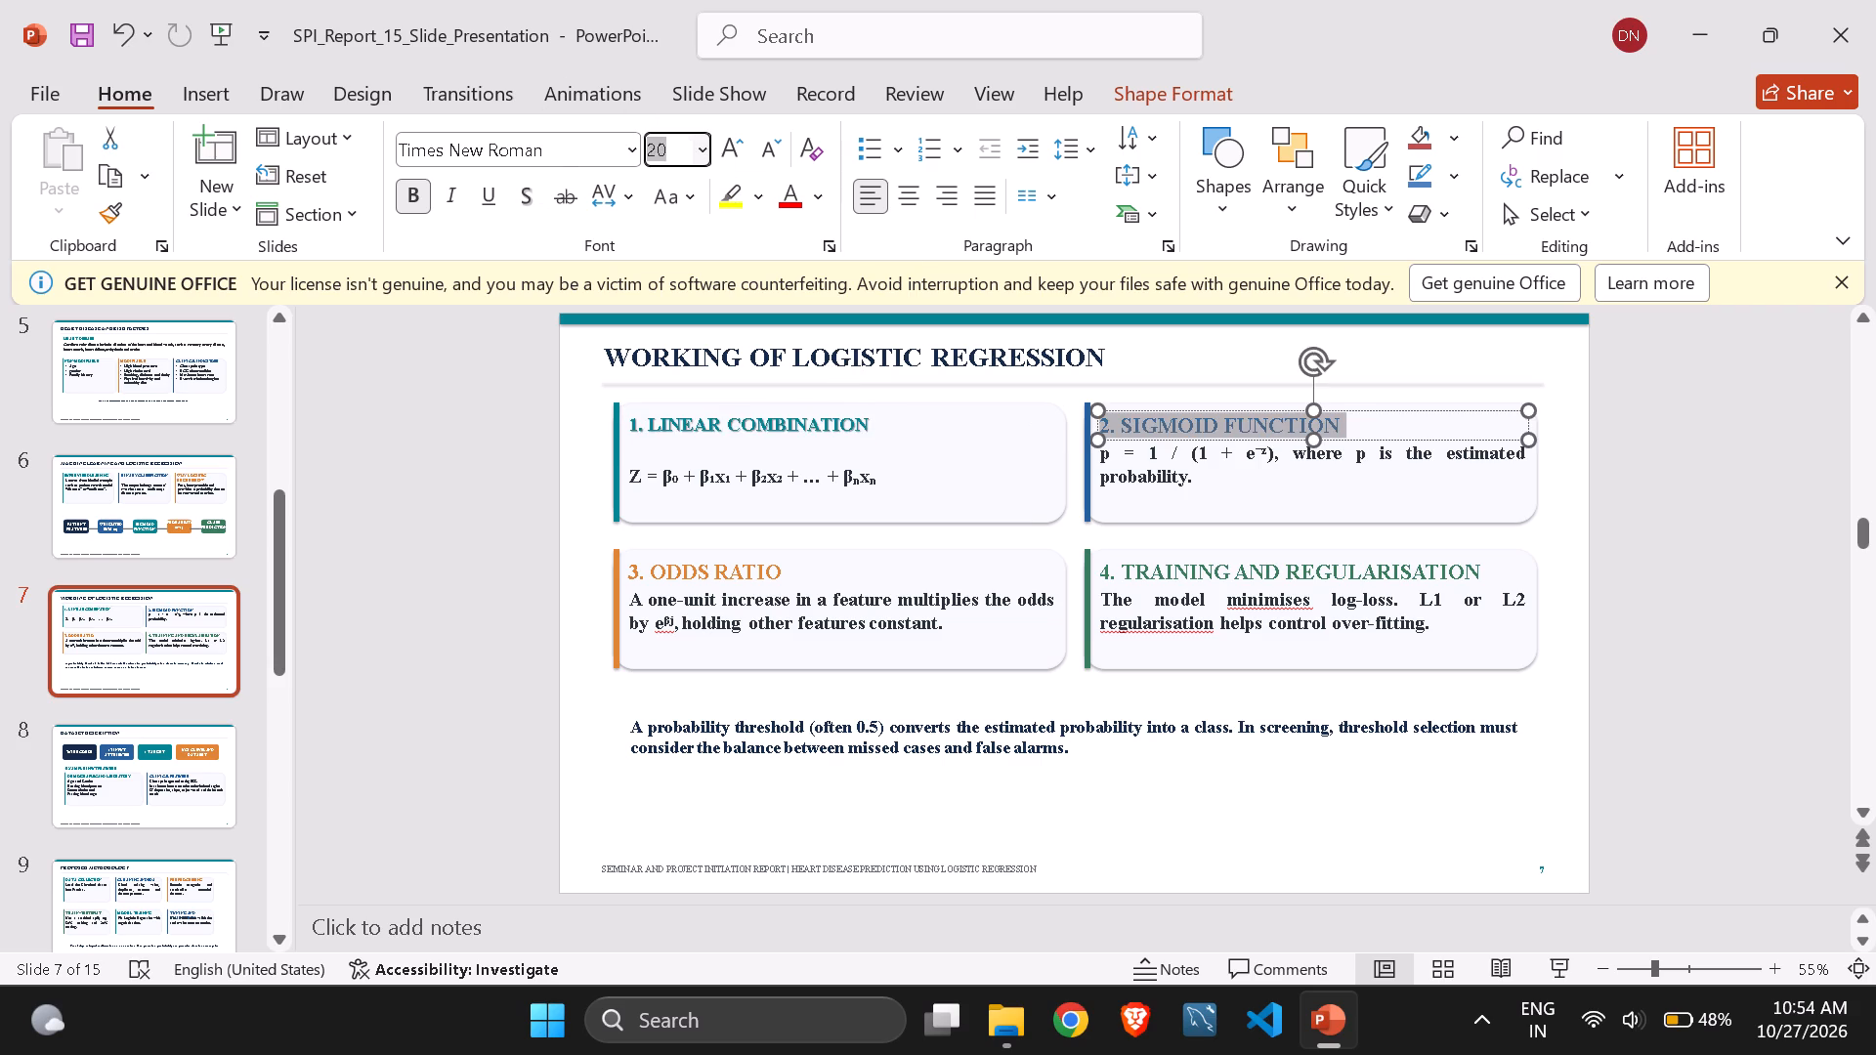
{"action": "key", "text": "BackSpace"}
{"action": "type", "text": "18"}
{"action": "key", "text": "Return"}
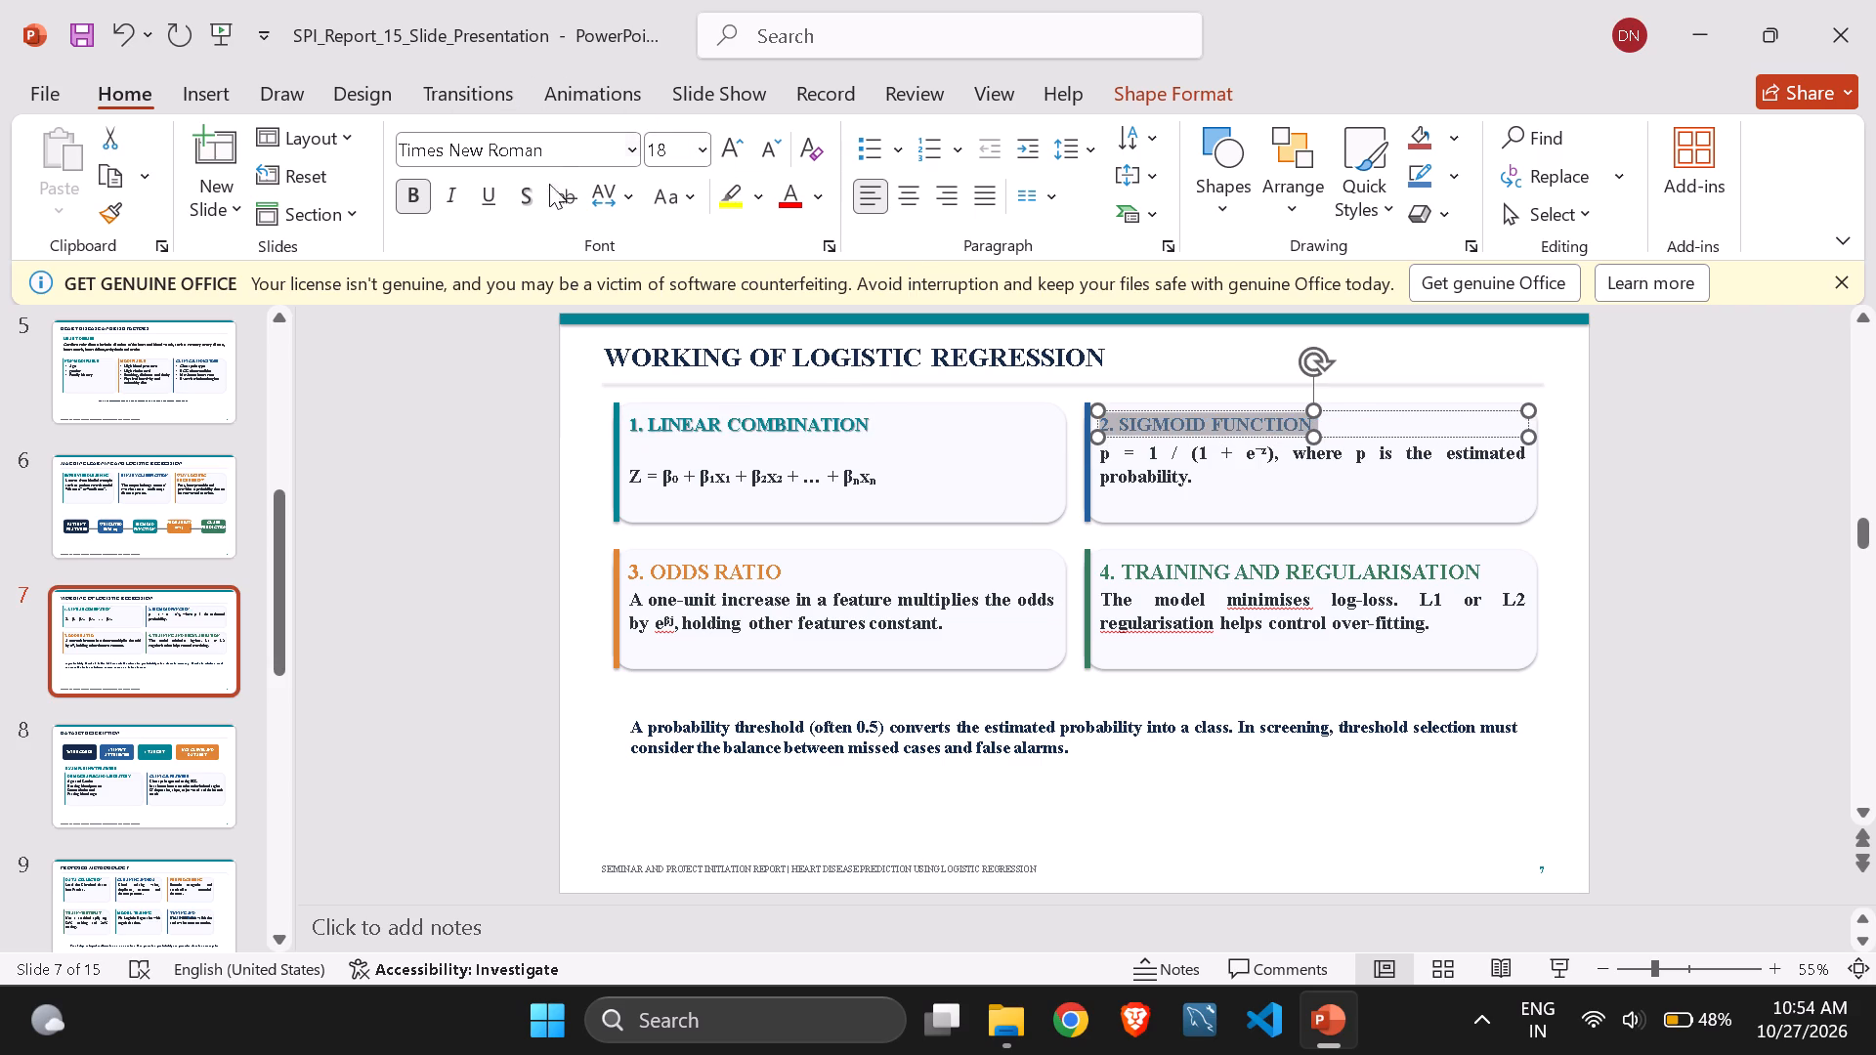
{"action": "left_click", "coordinate": [532, 199]}
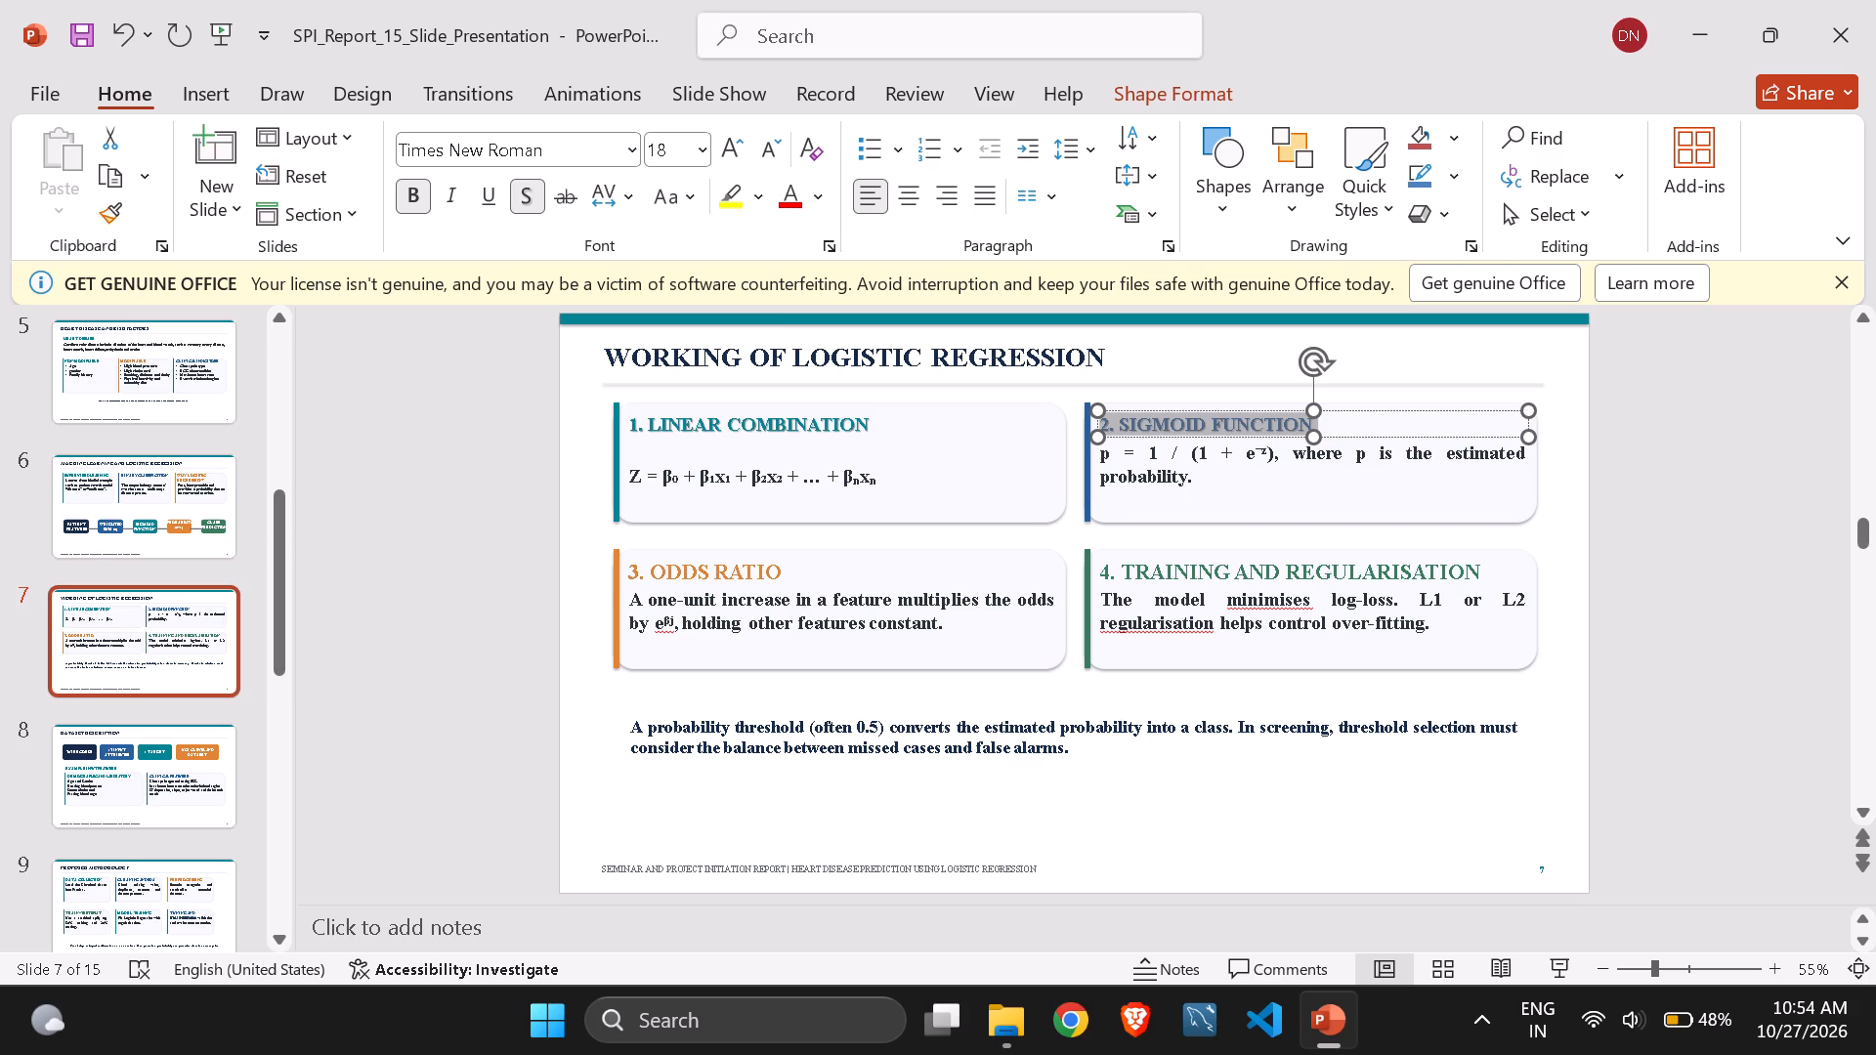
Set the 3. ODDS RATIO heading on slide 7 to font size 18 and add a text shadow.
{"action": "left_click", "coordinate": [759, 570]}
{"action": "key", "text": "ctrl+a"}
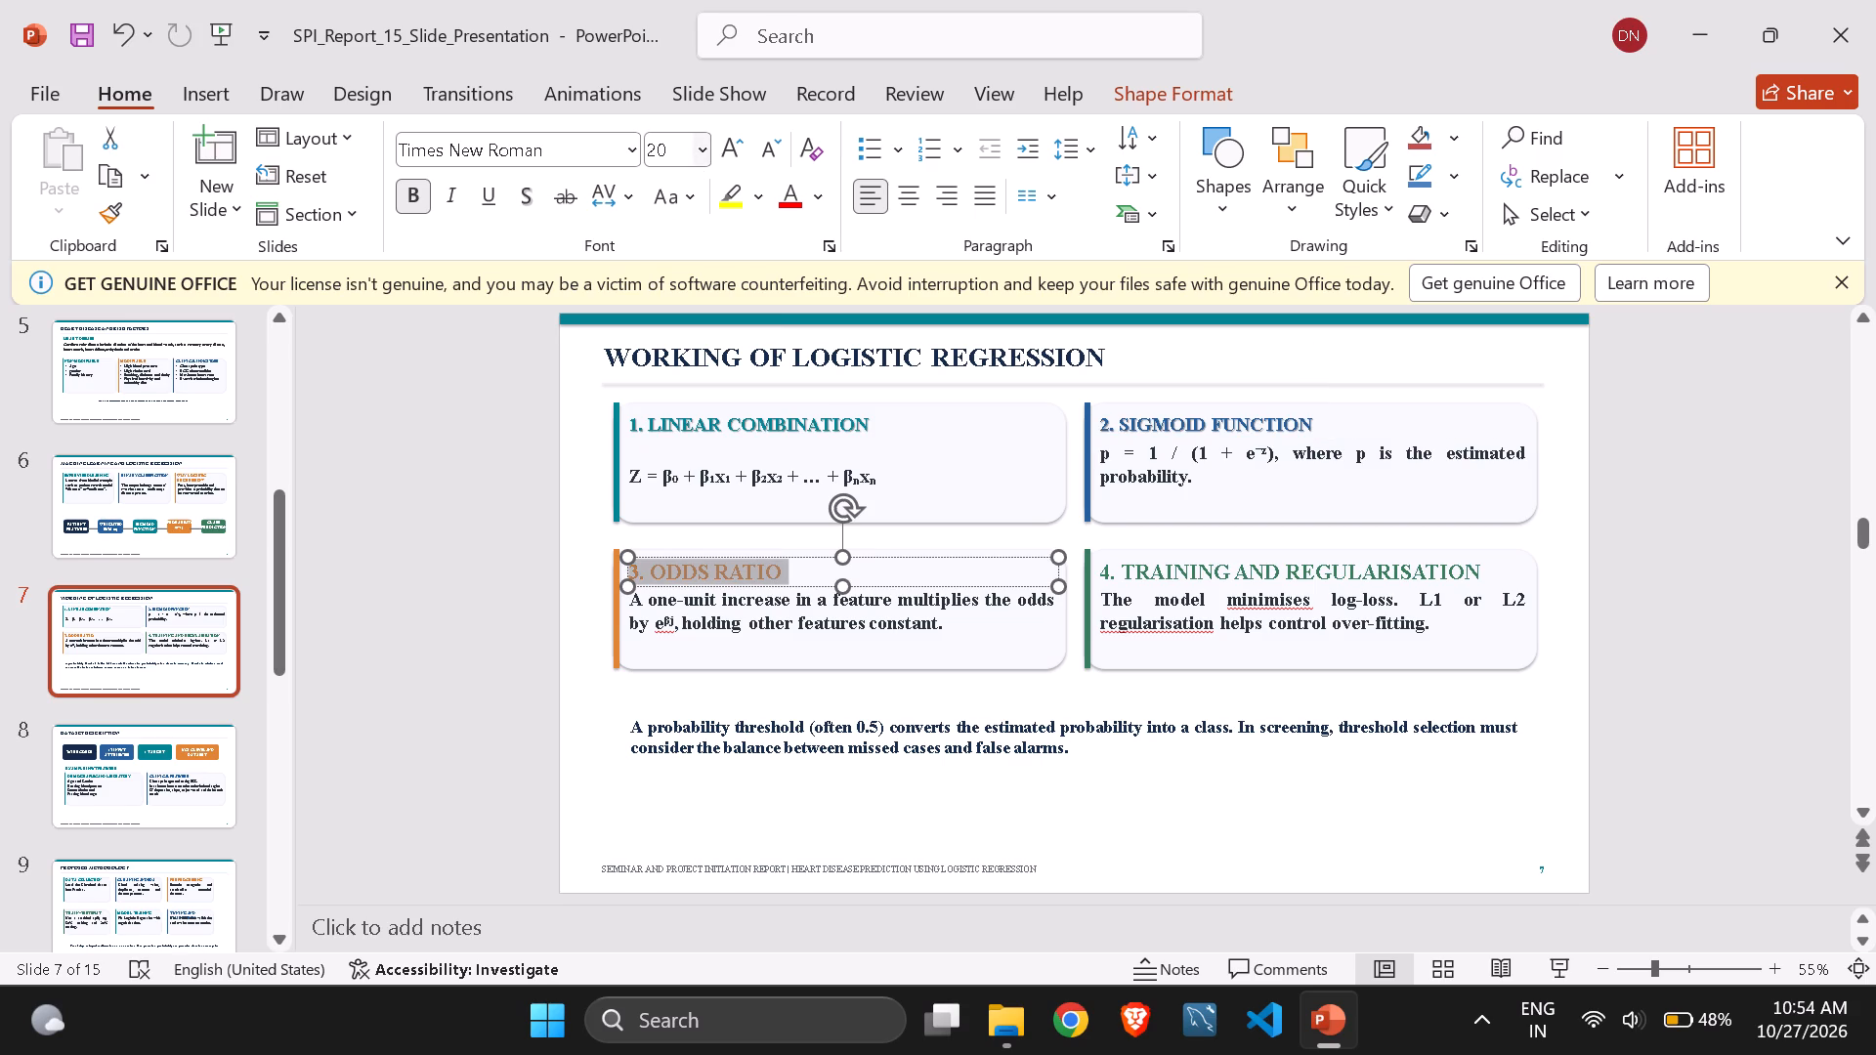
{"action": "left_click", "coordinate": [679, 144]}
{"action": "key", "text": "BackSpace"}
{"action": "type", "text": "18"}
{"action": "key", "text": "Return"}
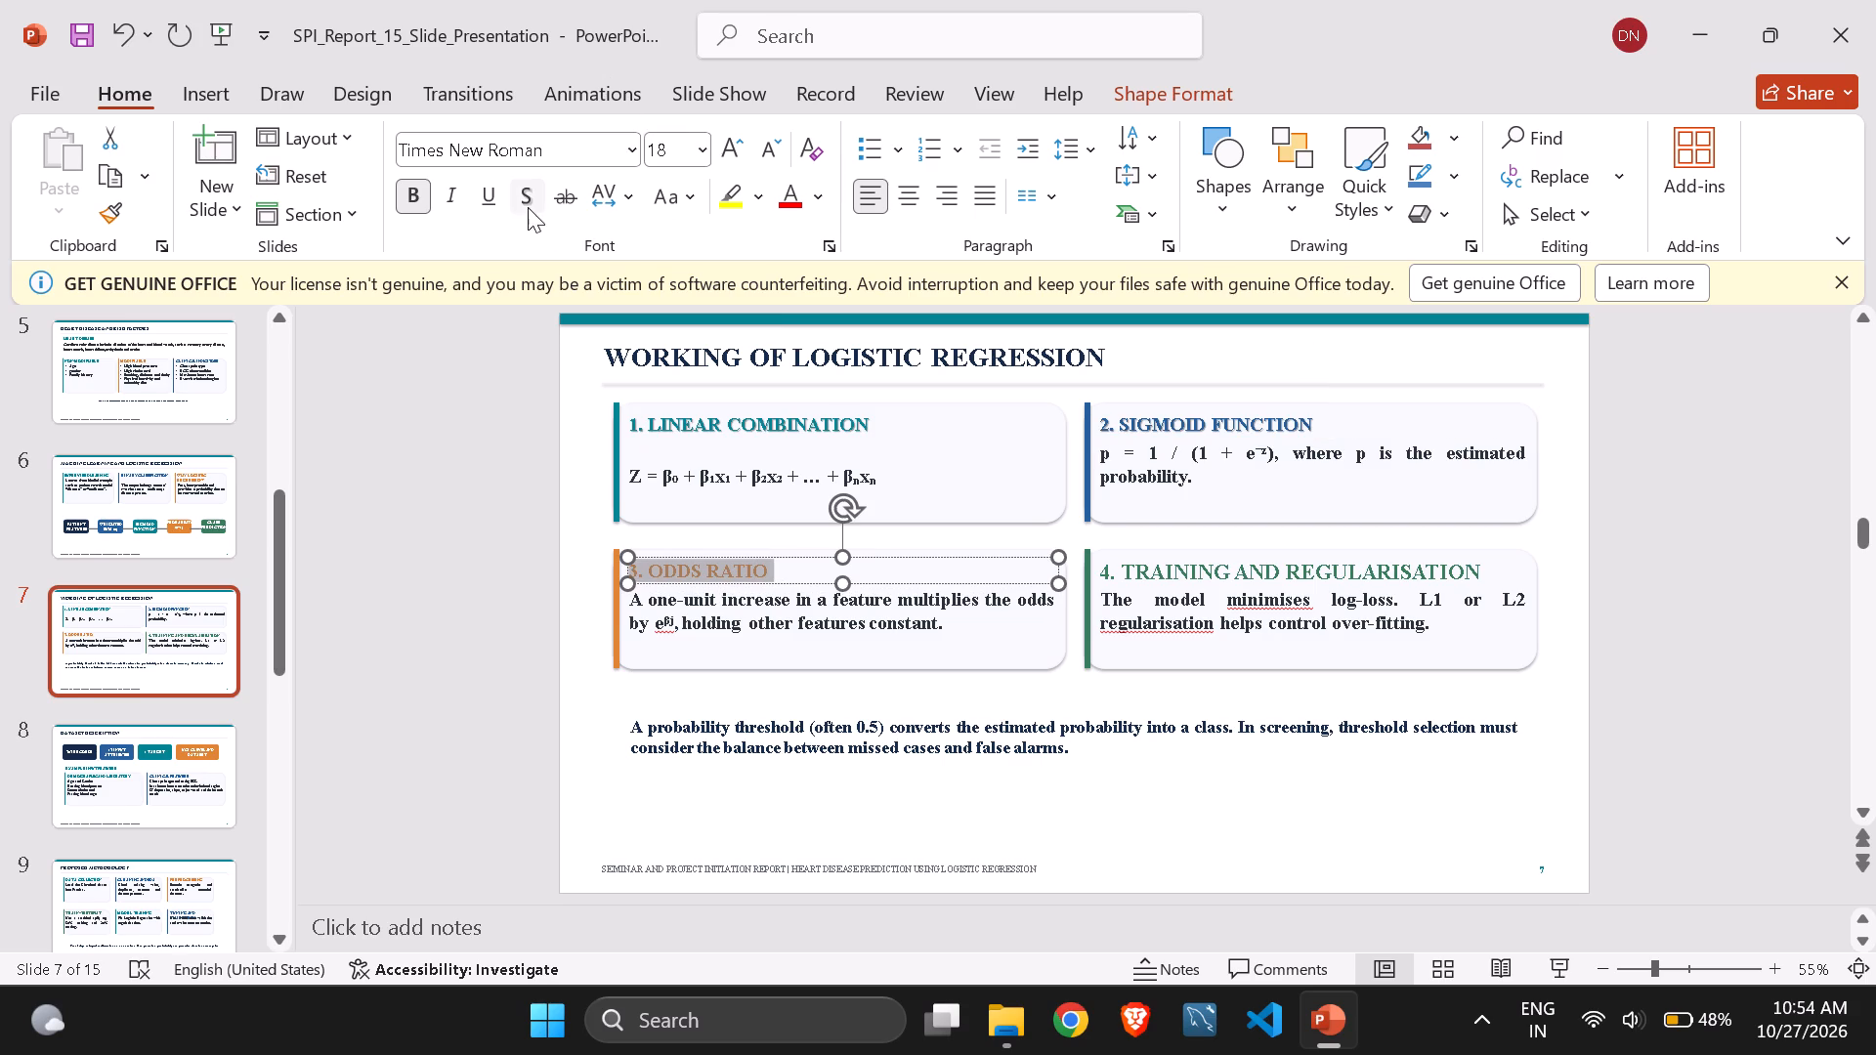
{"action": "left_click", "coordinate": [521, 191]}
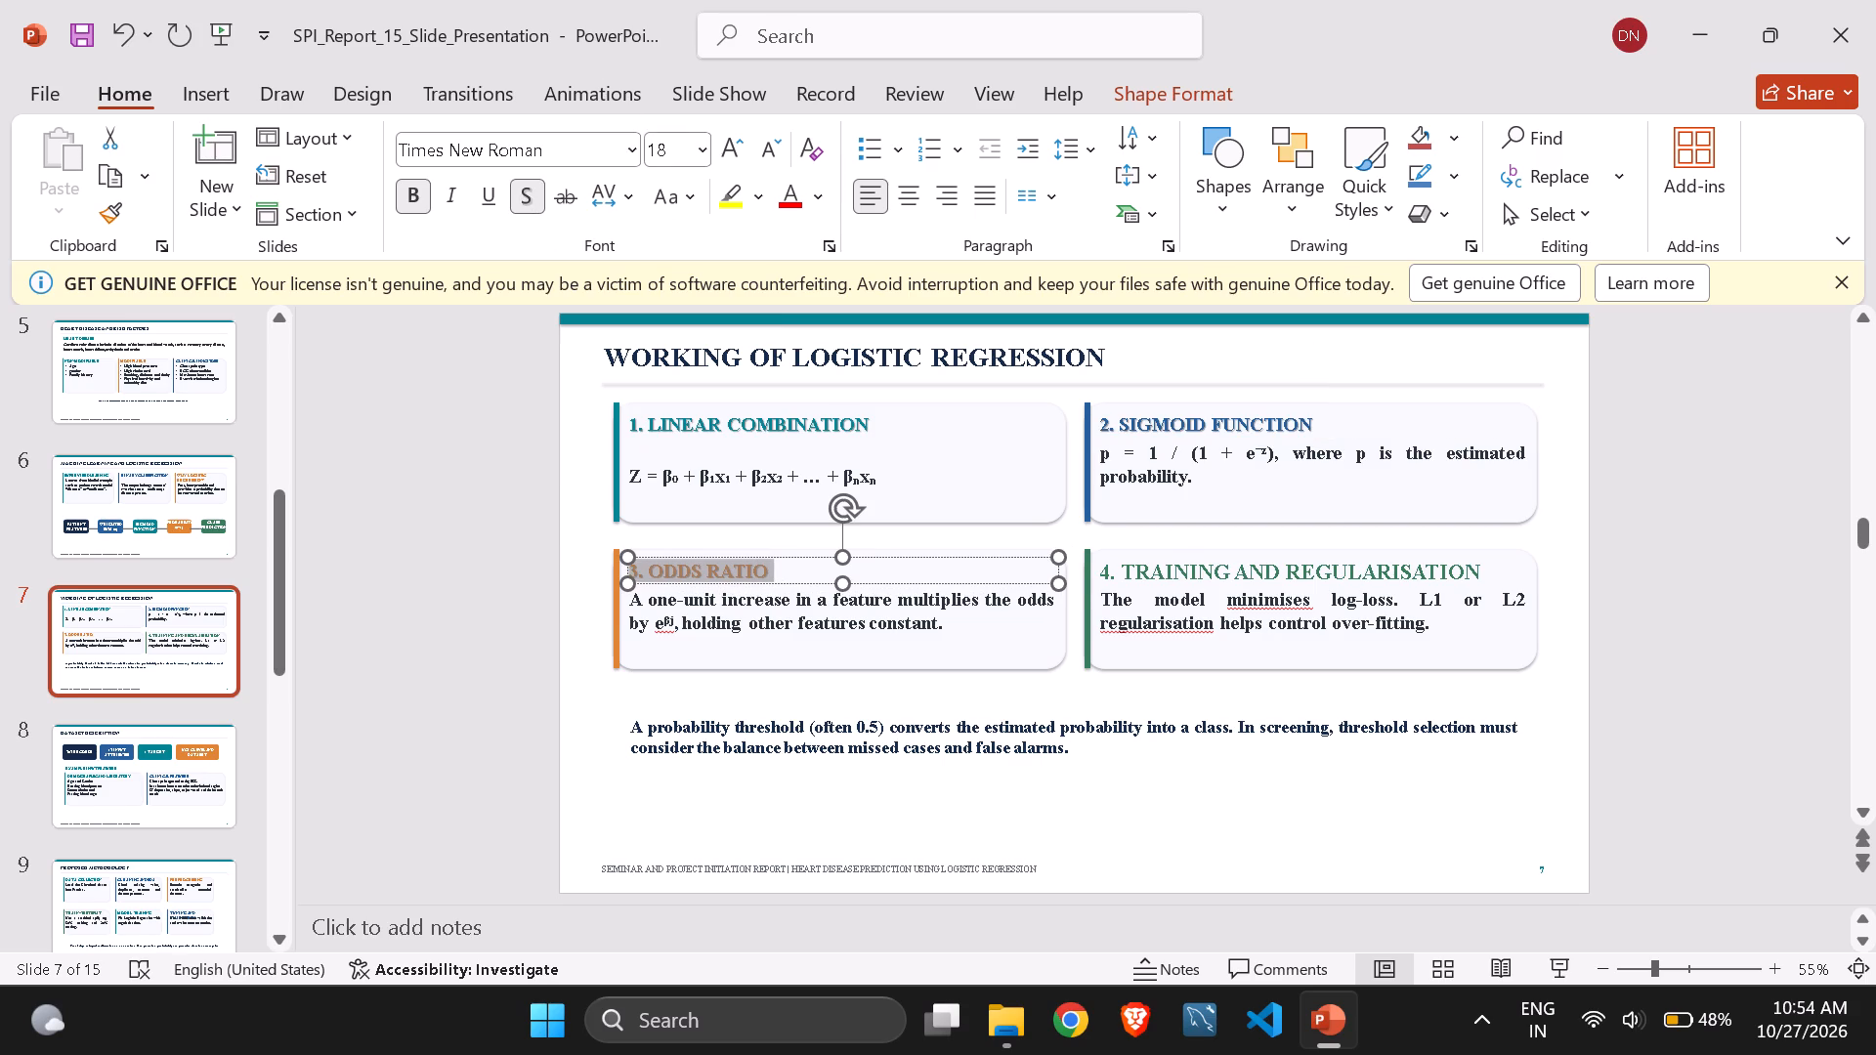
Set the 4. TRAINING AND REGULARISATION heading on slide 7 to font size 18 and add a text shadow.
{"action": "left_click", "coordinate": [1160, 567]}
{"action": "key", "text": "ctrl+a"}
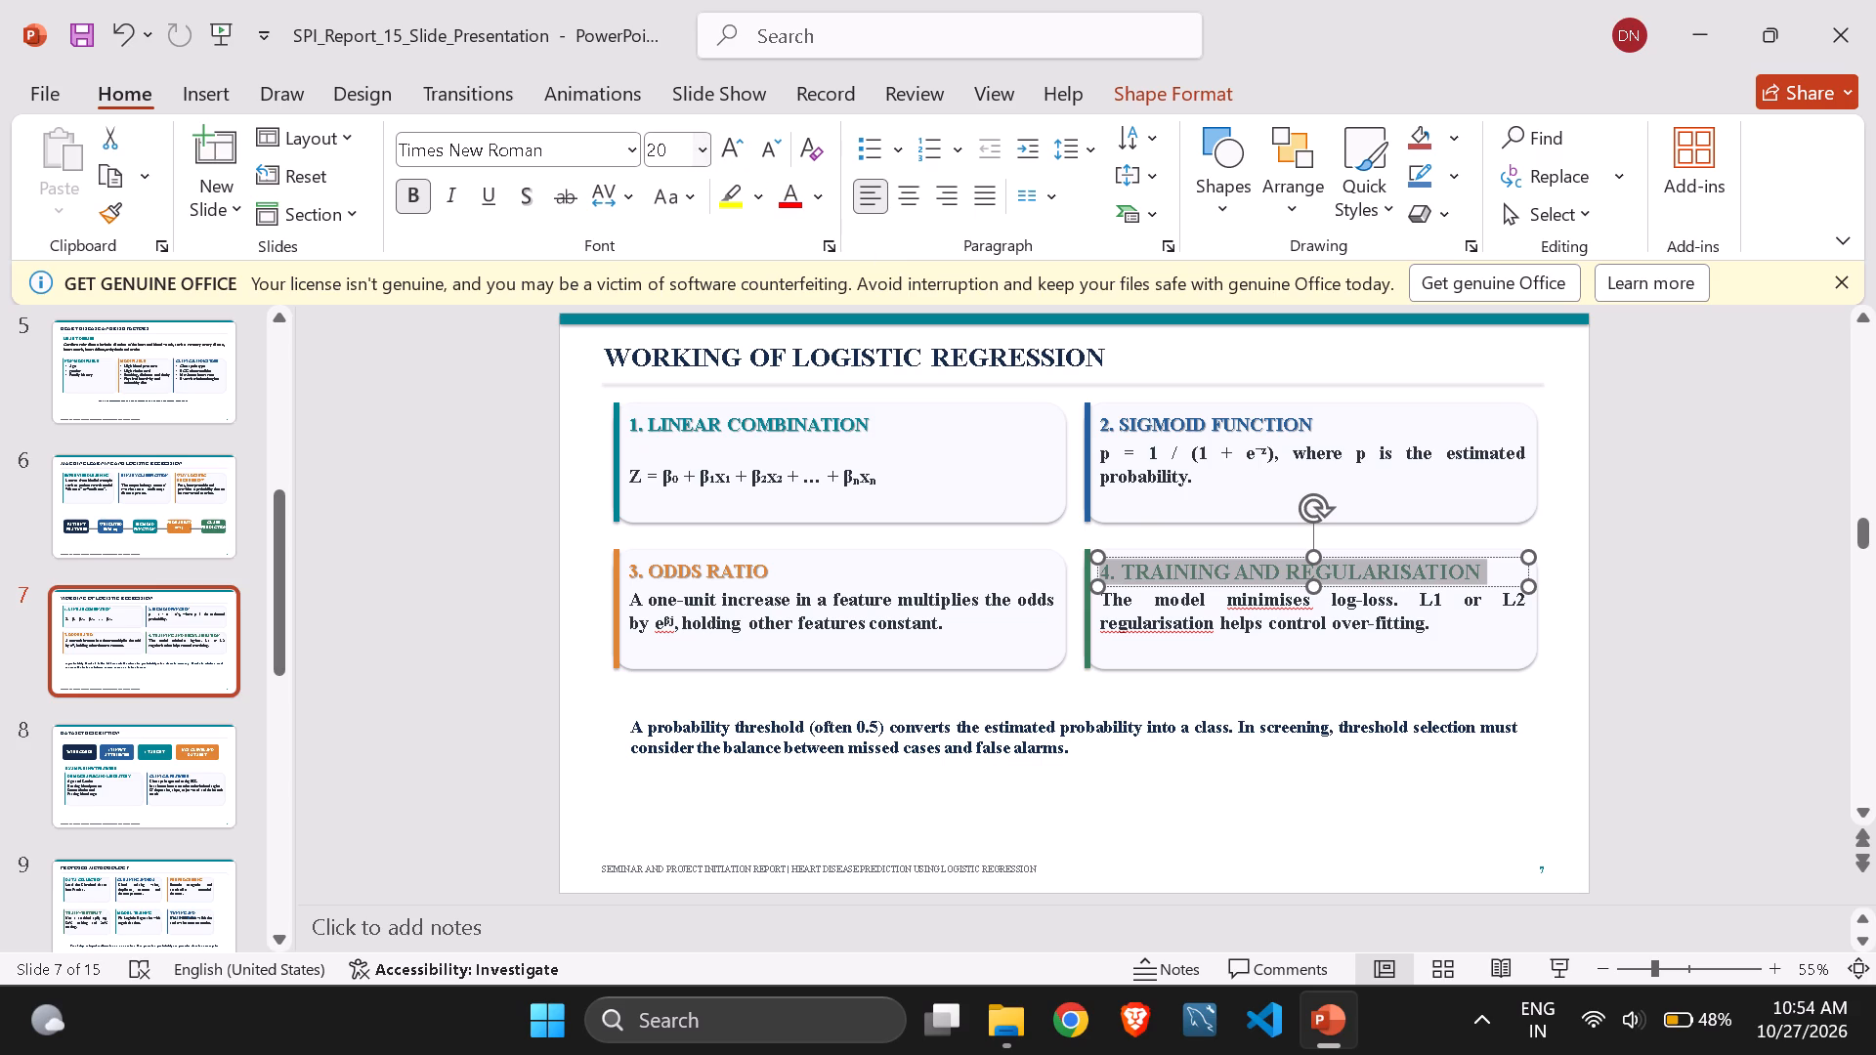
{"action": "left_click", "coordinate": [682, 141]}
{"action": "key", "text": "BackSpace"}
{"action": "type", "text": "18"}
{"action": "key", "text": "Return"}
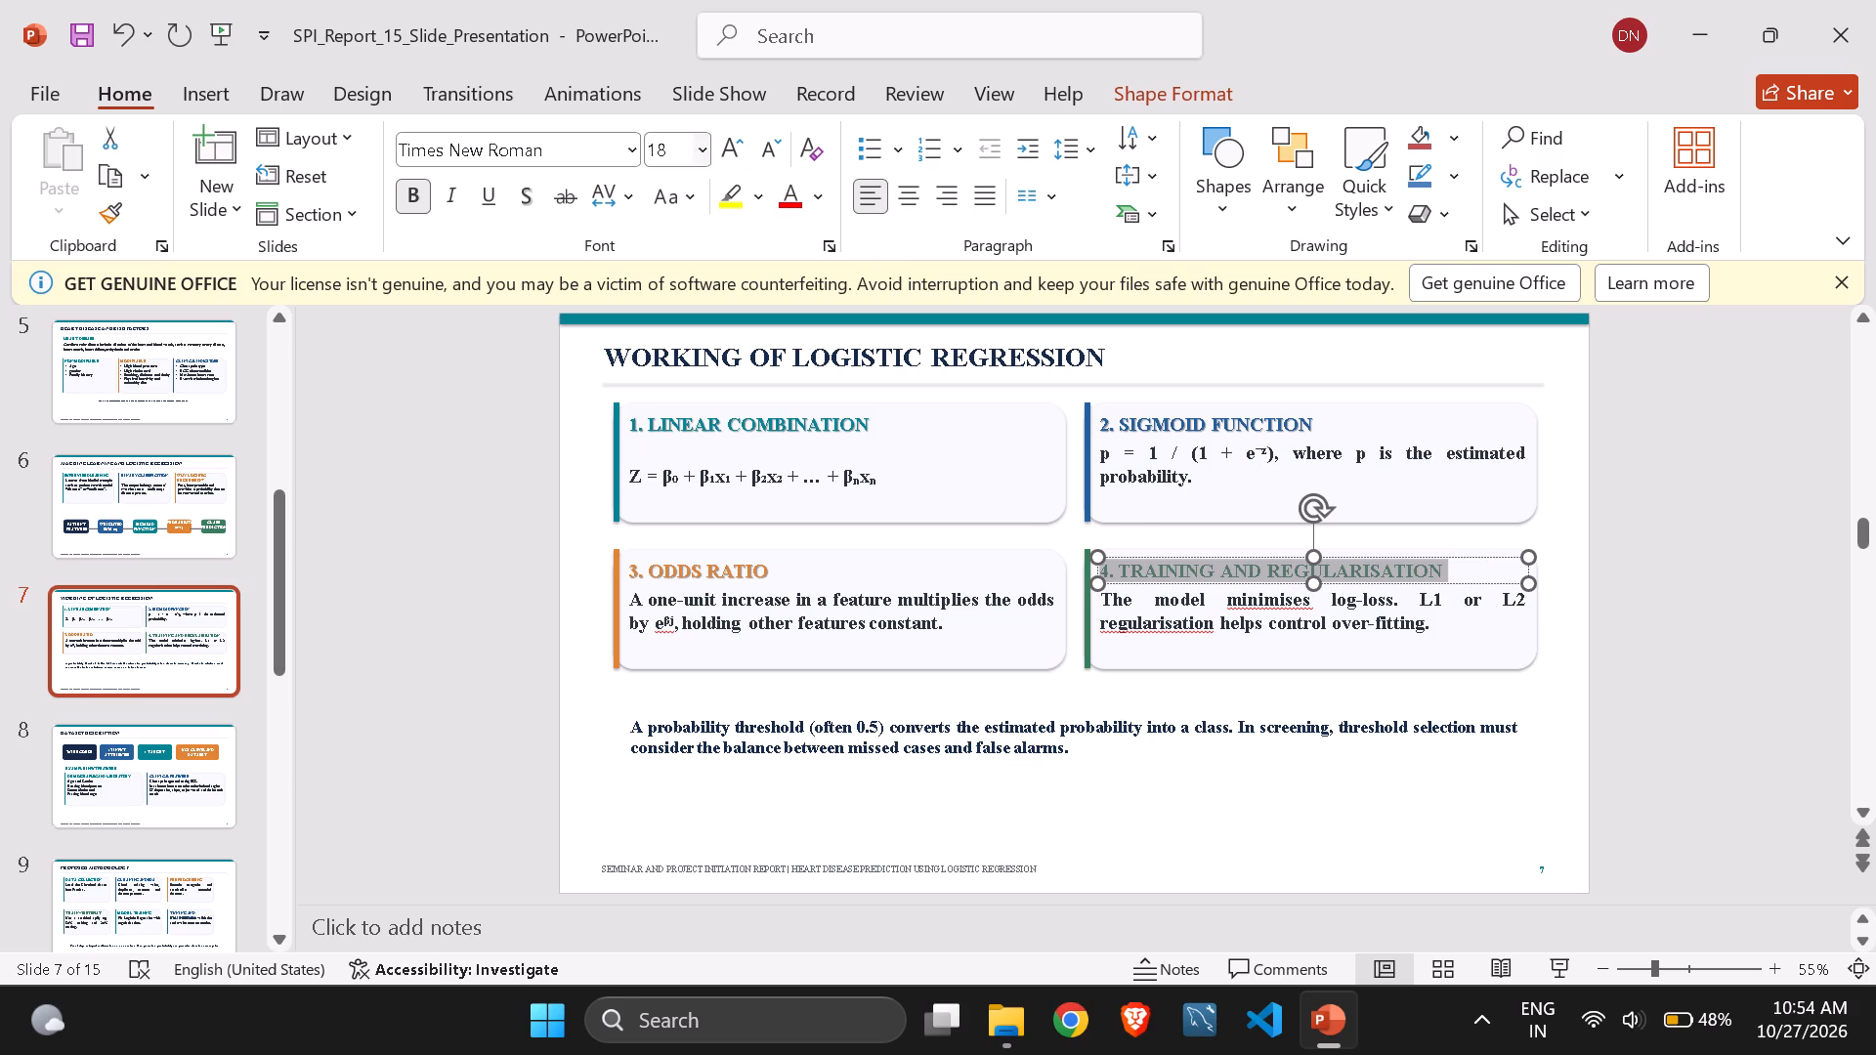
{"action": "left_click", "coordinate": [524, 193]}
Left-align the body text of the Sigmoid Function, Training and Regularisation, and Odds Ratio cards on slide 7.
{"action": "left_click", "coordinate": [1195, 477]}
{"action": "key", "text": "ctrl+a"}
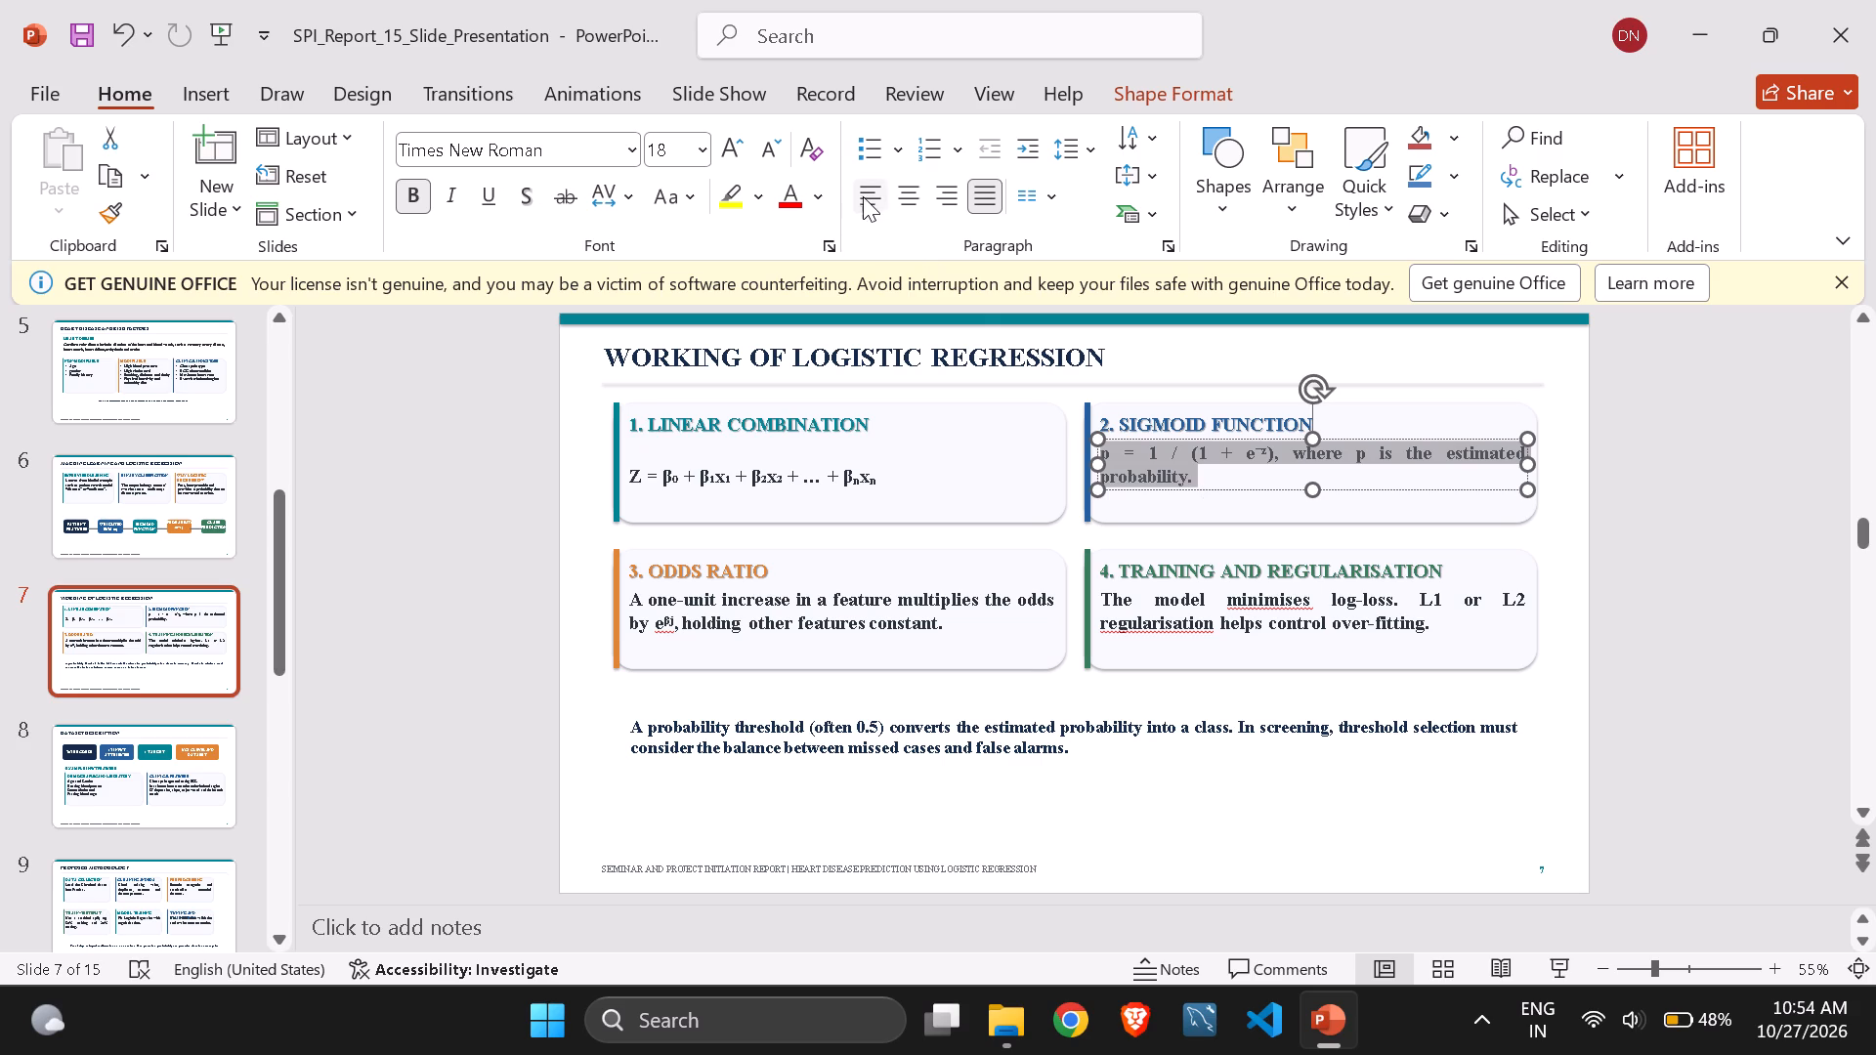
{"action": "left_click", "coordinate": [860, 190]}
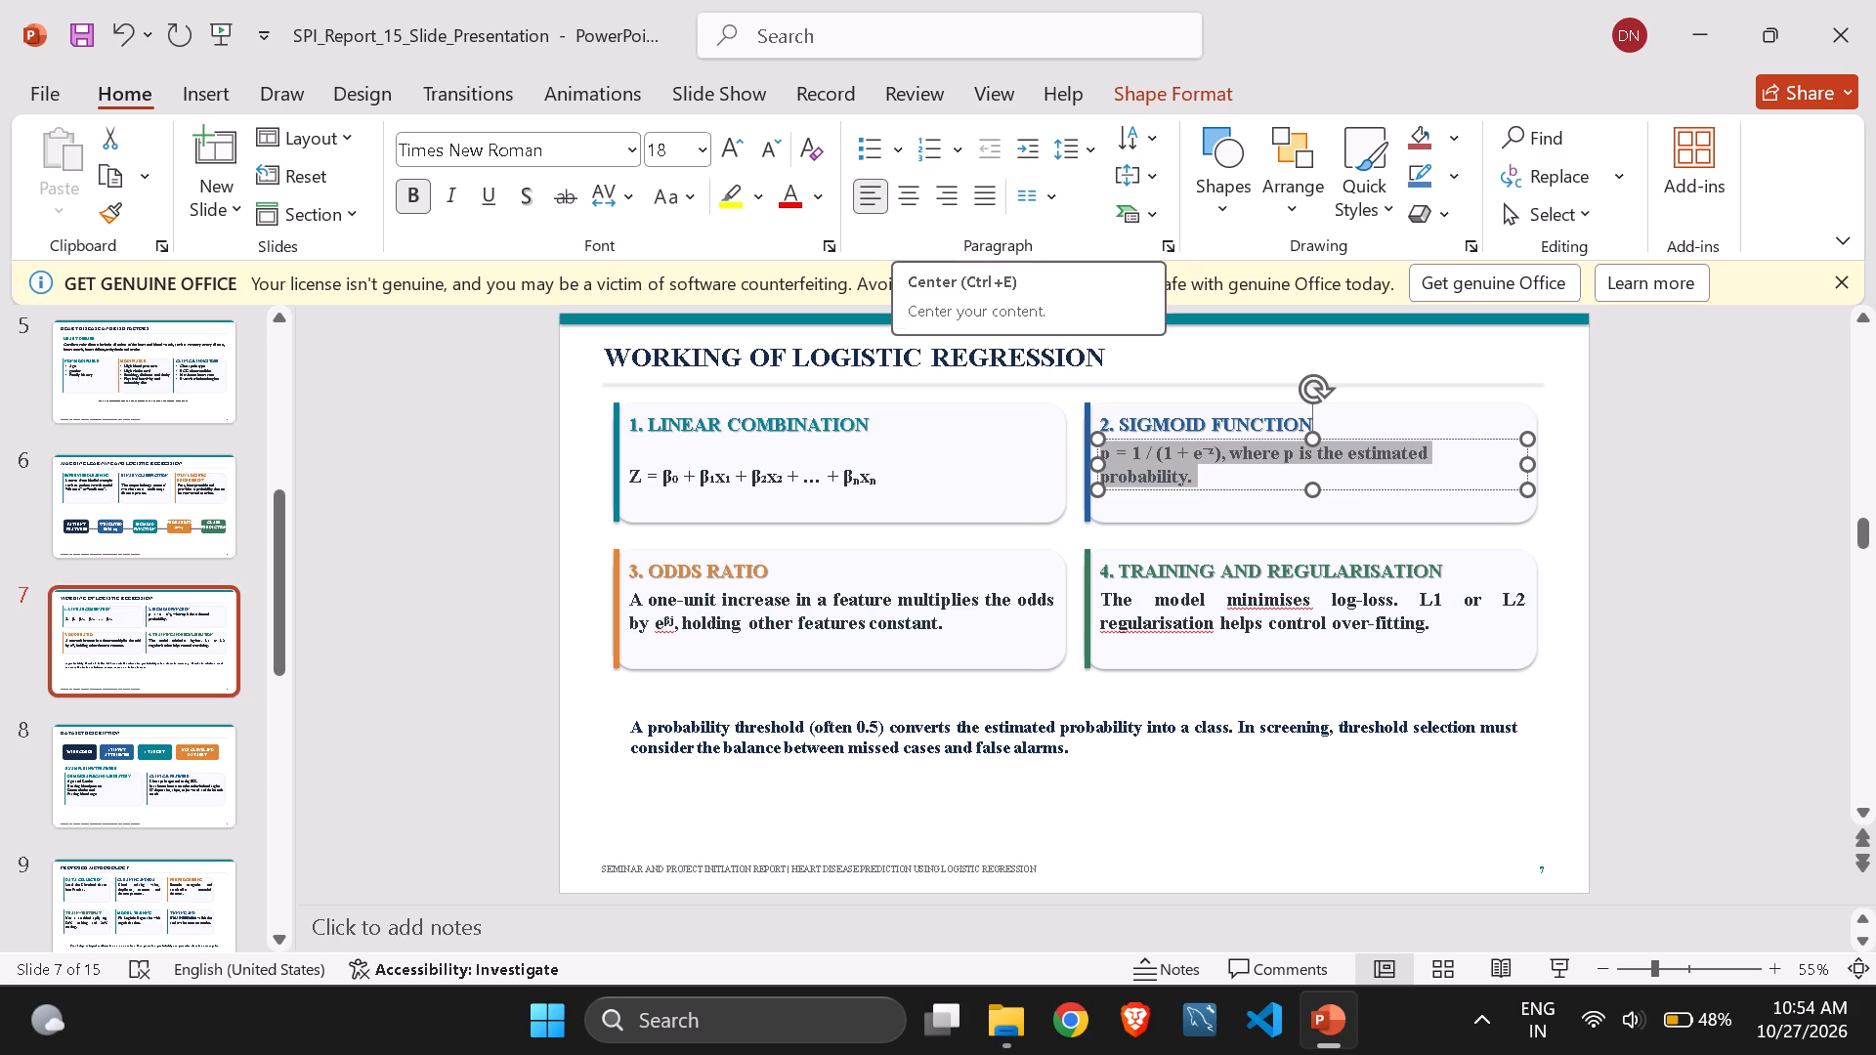
{"action": "left_click", "coordinate": [1176, 604]}
{"action": "key", "text": "ctrl+a"}
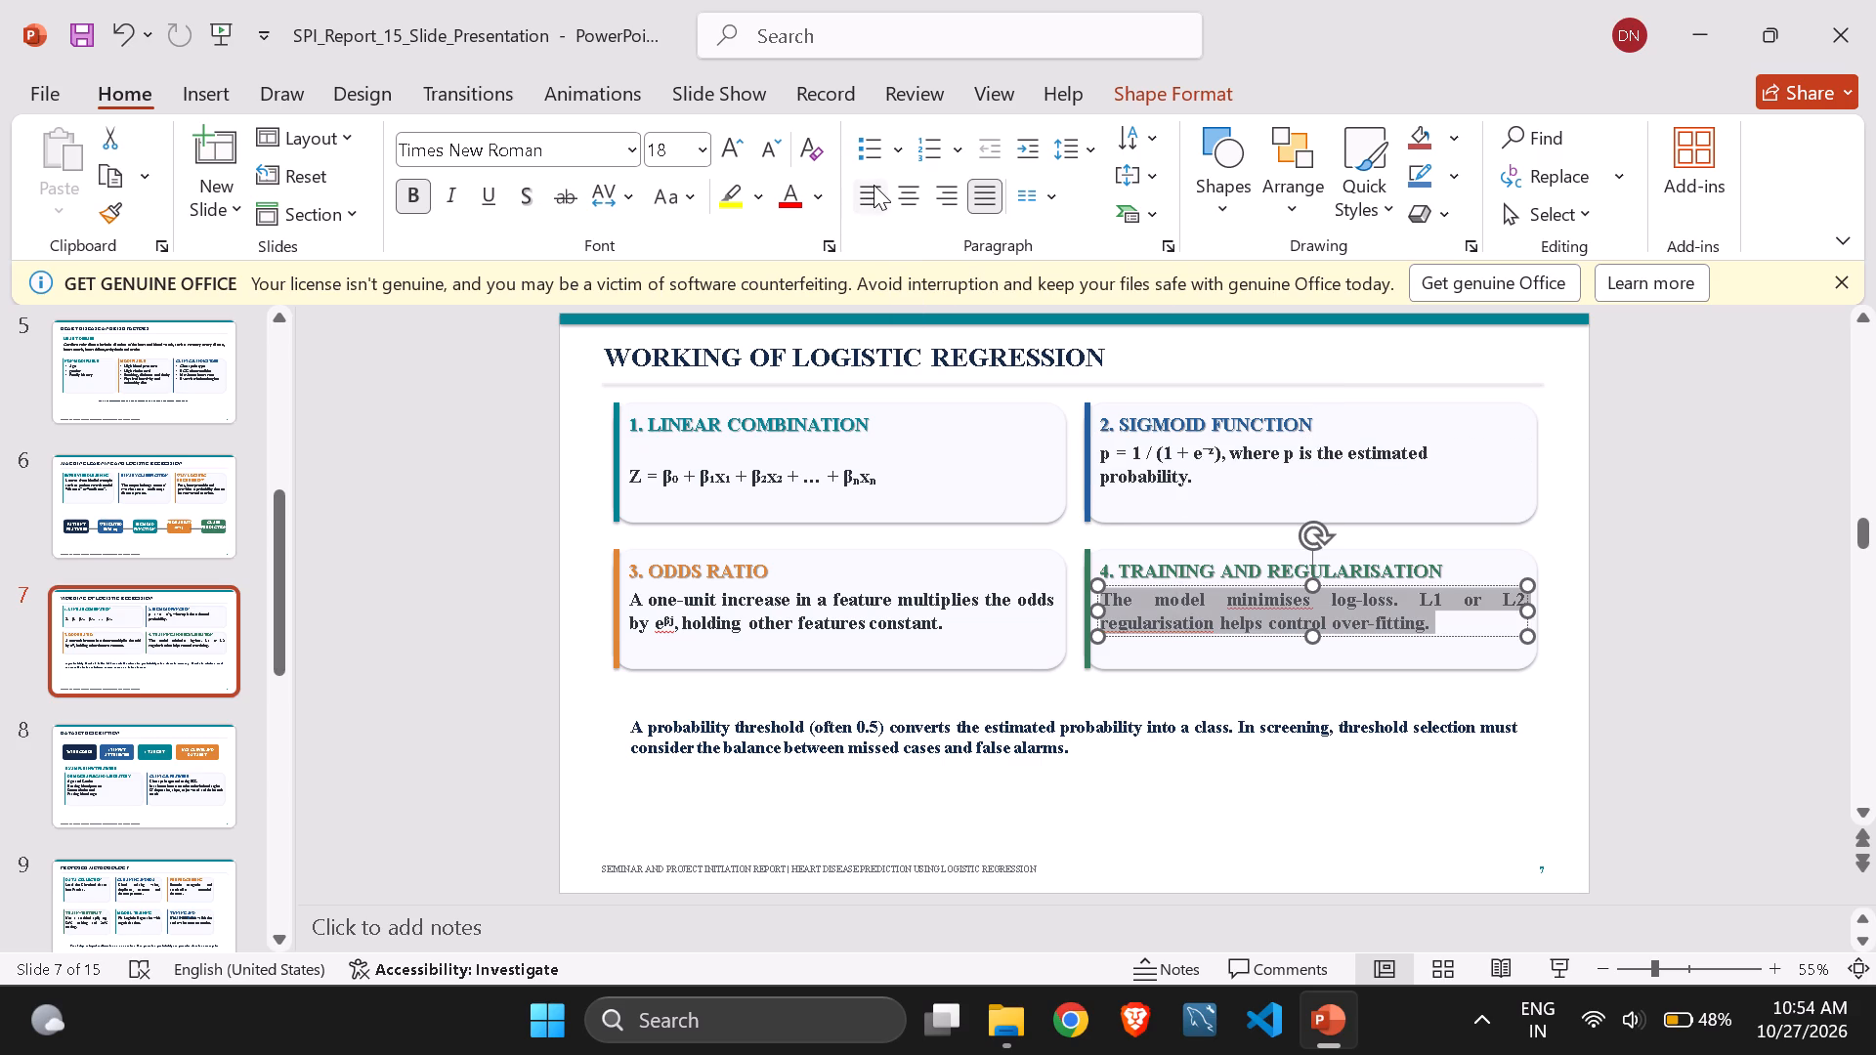
{"action": "left_click", "coordinate": [871, 183]}
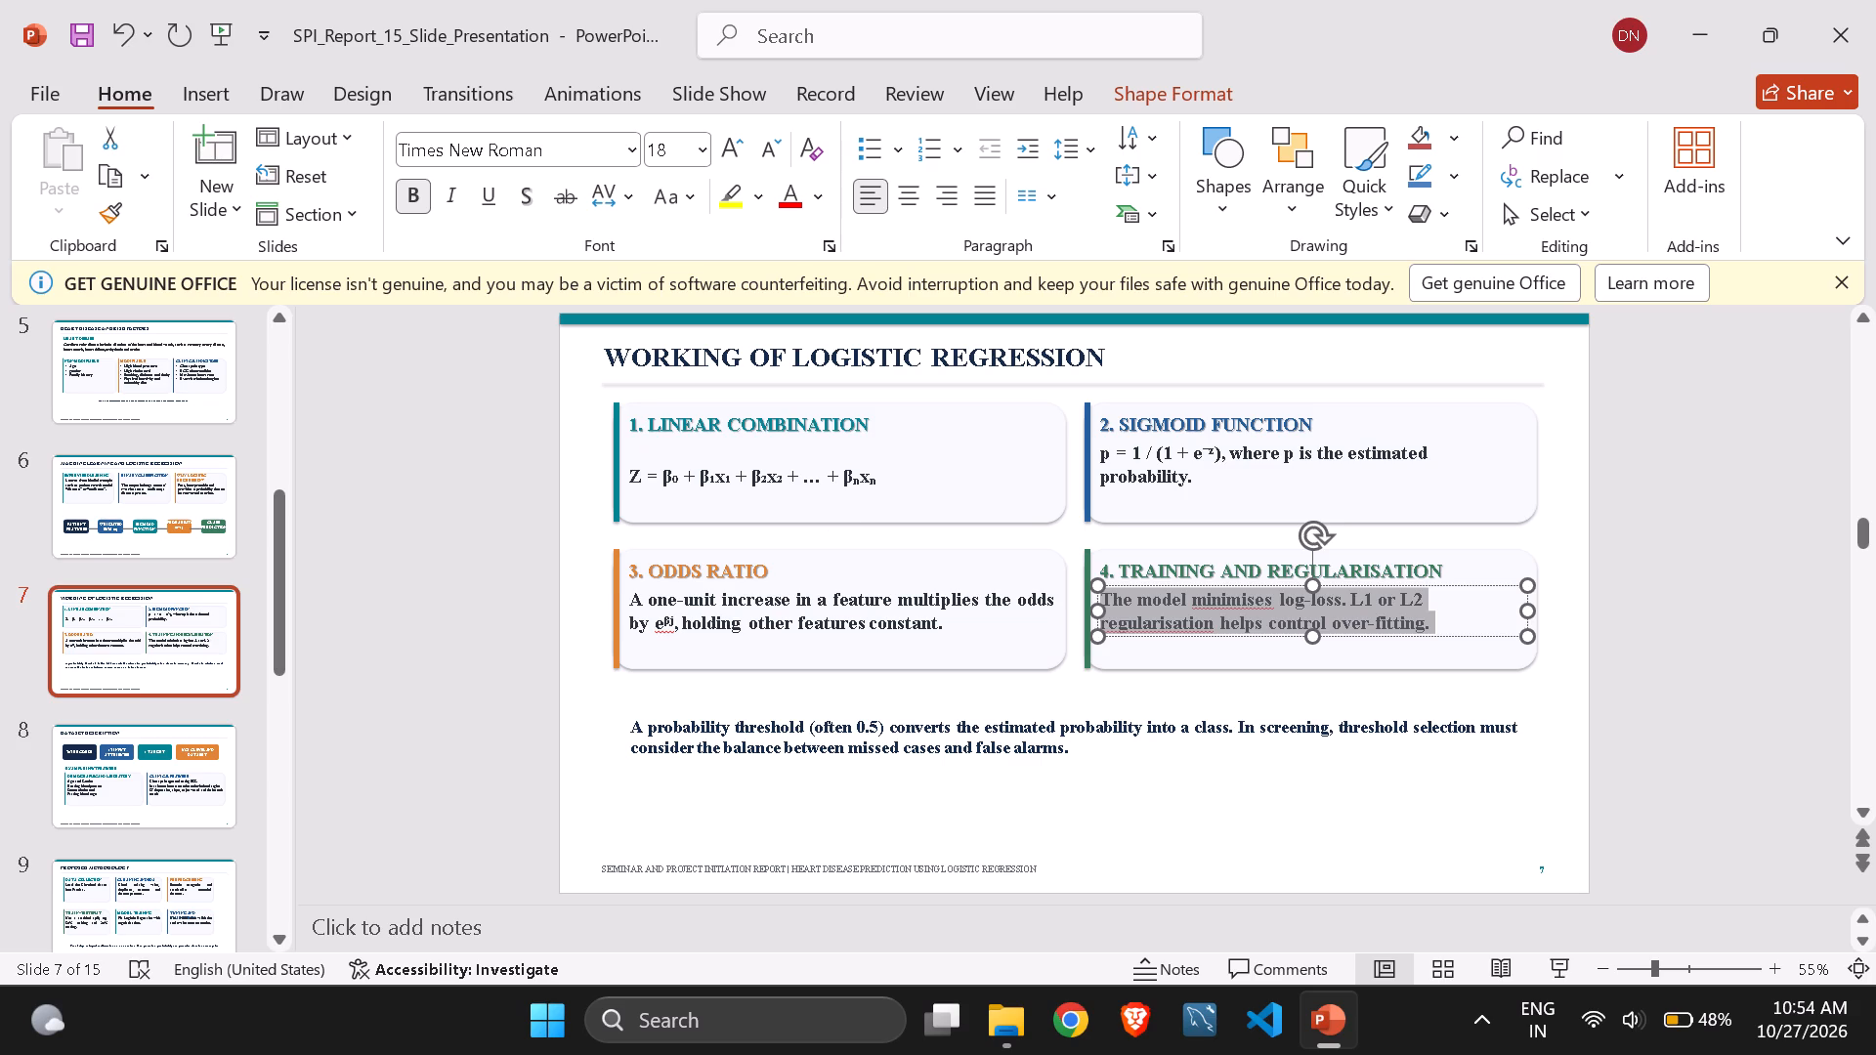
{"action": "left_click", "coordinate": [898, 619]}
{"action": "key", "text": "ctrl+a"}
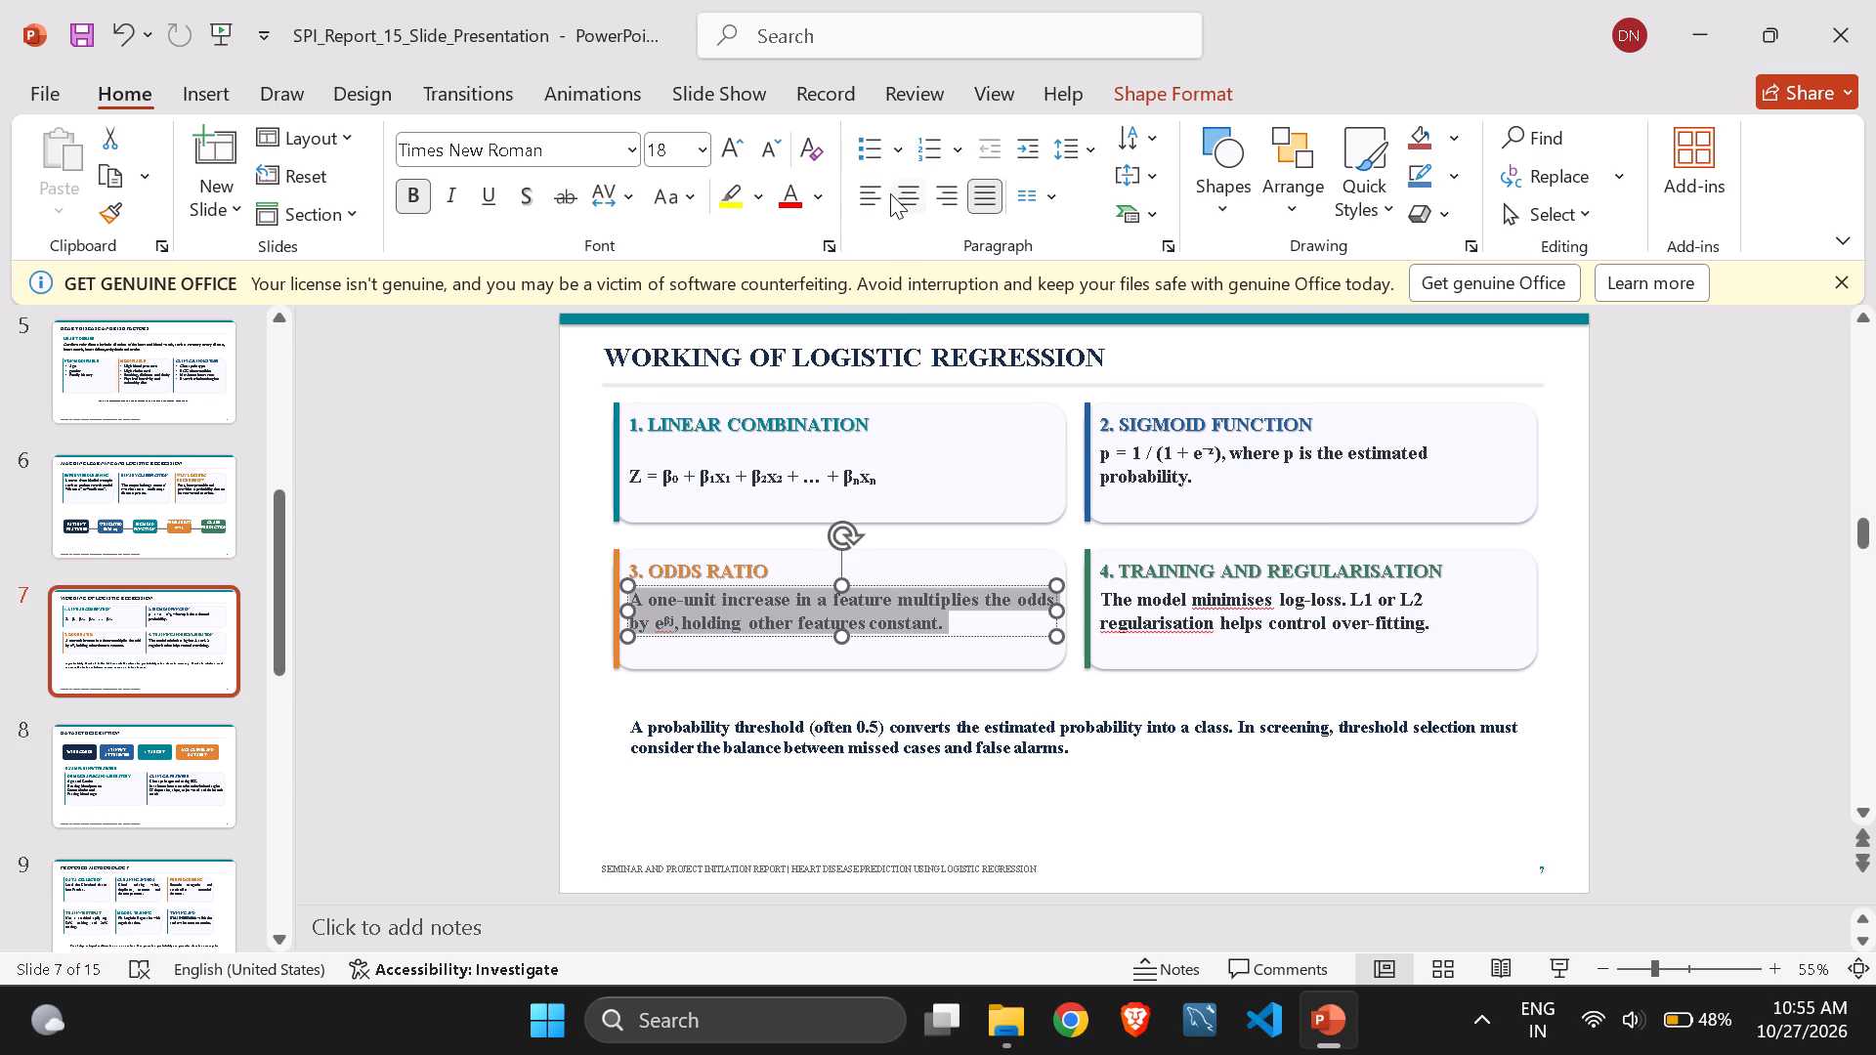
{"action": "left_click", "coordinate": [886, 190]}
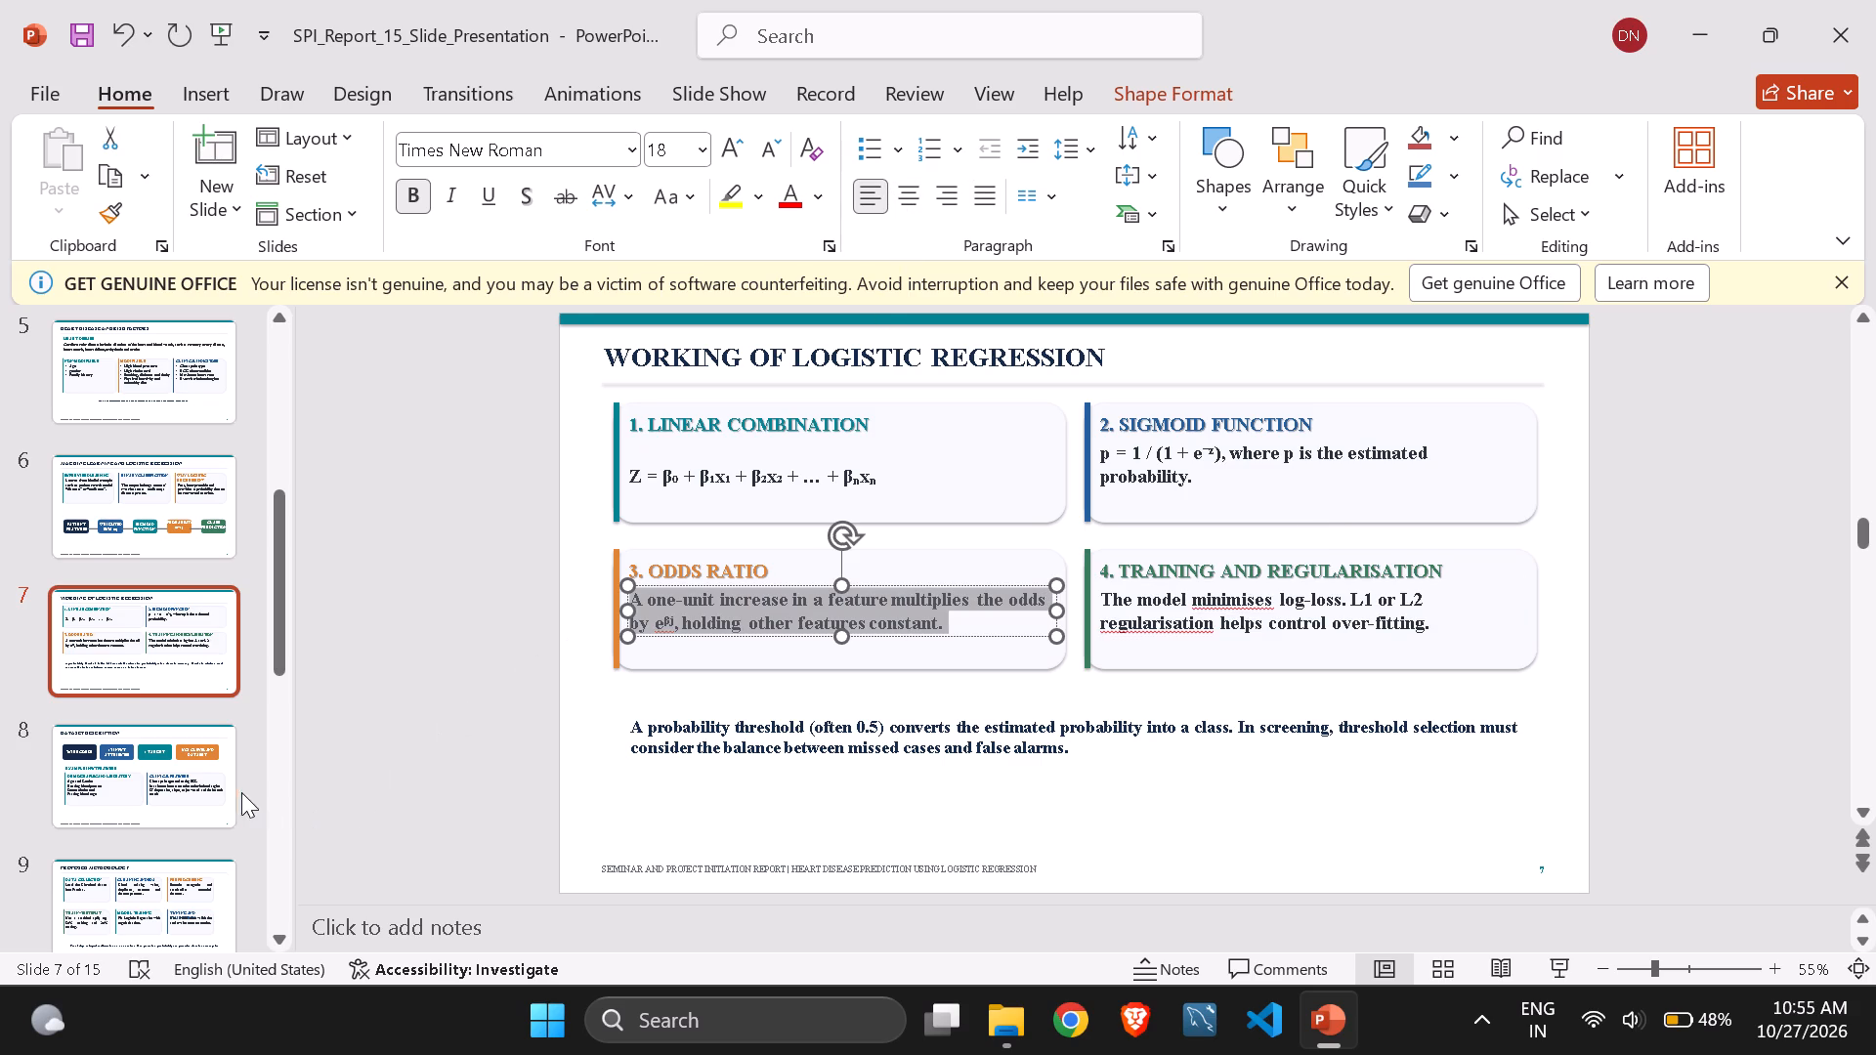
Add a text shadow to the 303 RECORDS and 13 INPUT ATTRIBUTES box labels on slide 8.
{"action": "left_click", "coordinate": [195, 788]}
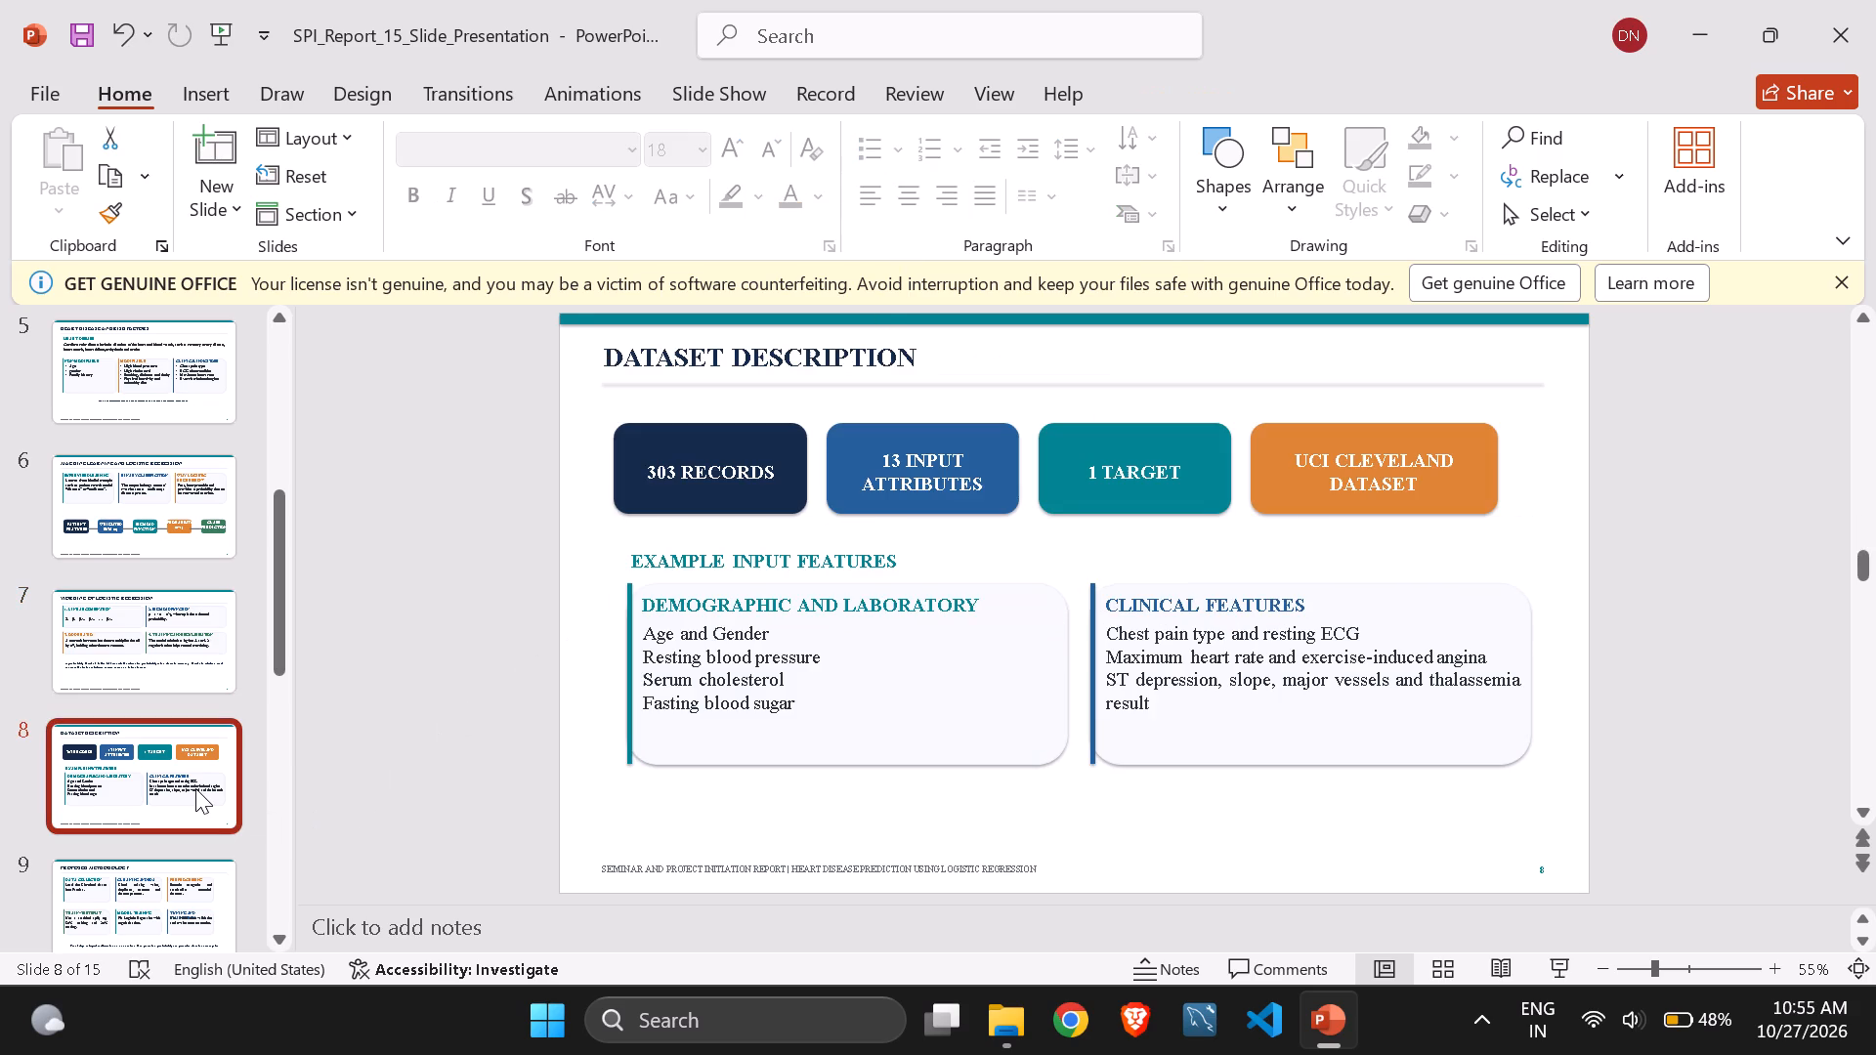
{"action": "left_click", "coordinate": [744, 464]}
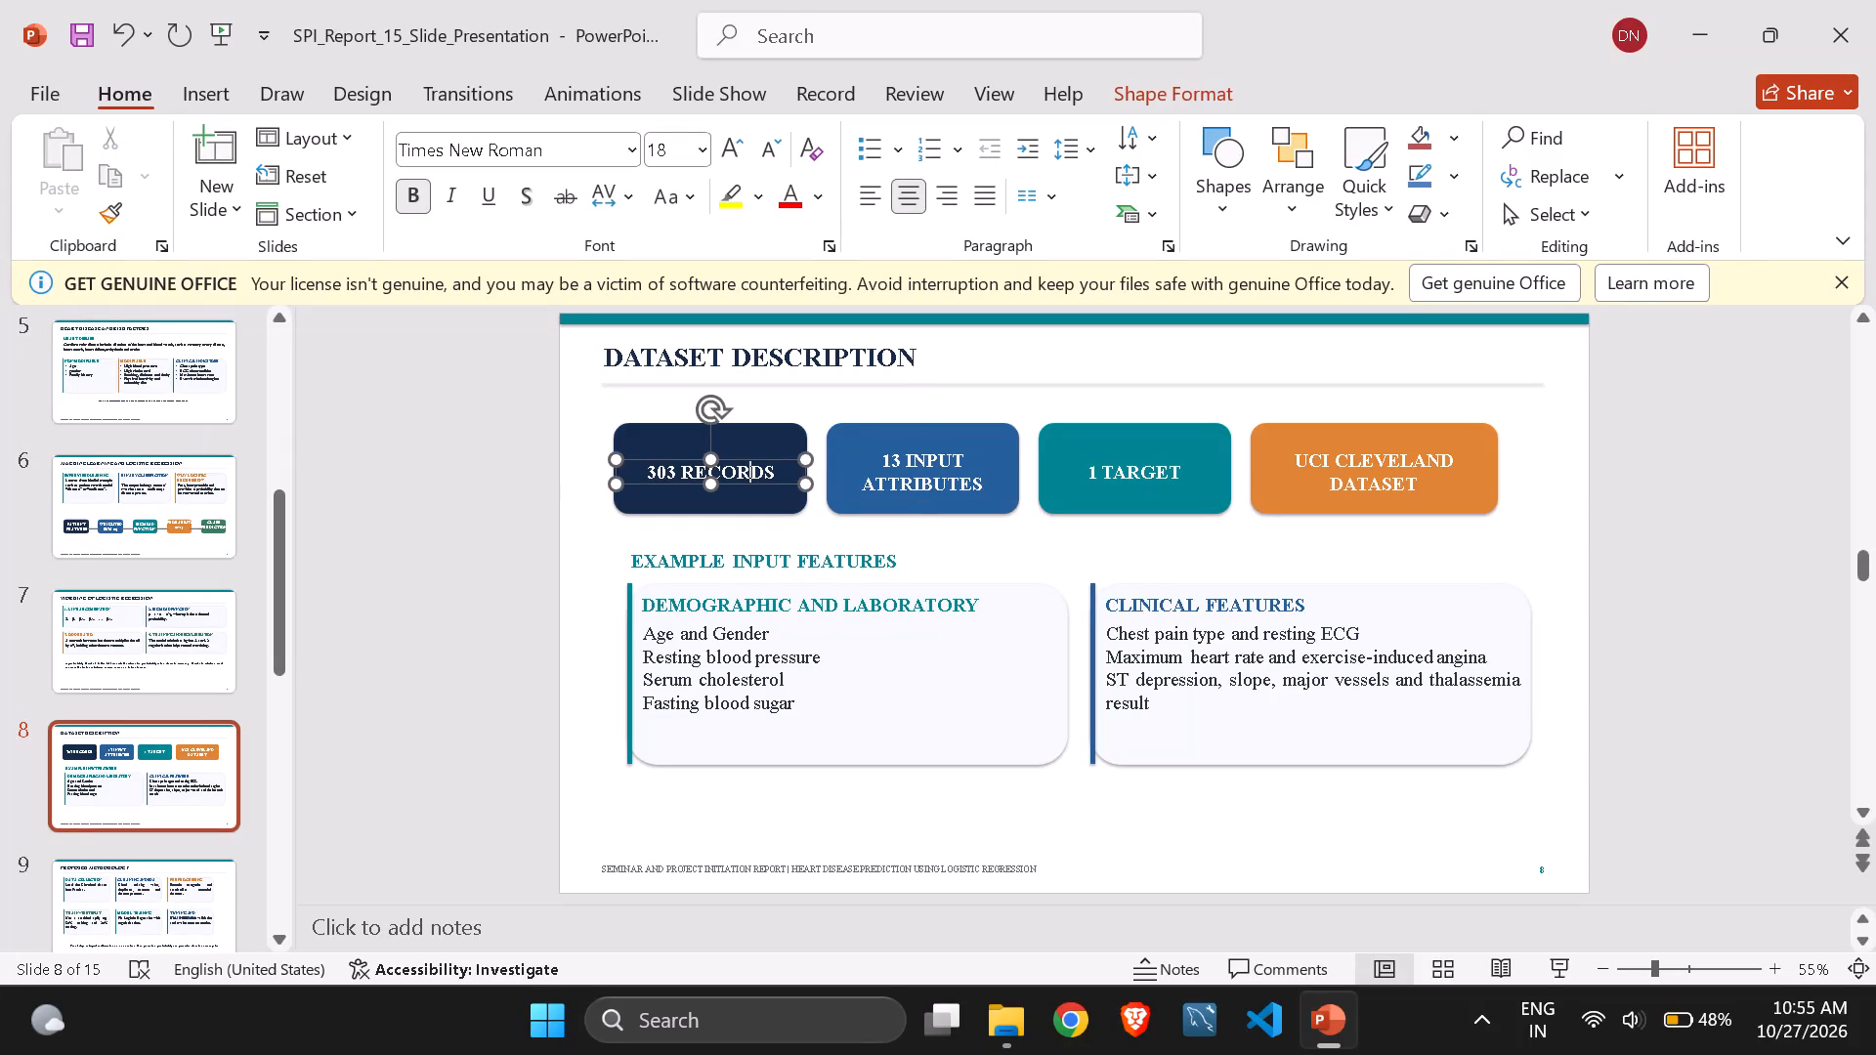
{"action": "left_click", "coordinate": [917, 455]}
{"action": "left_click", "coordinate": [734, 477]}
{"action": "key", "text": "ctrl+a"}
{"action": "left_click", "coordinate": [528, 201]}
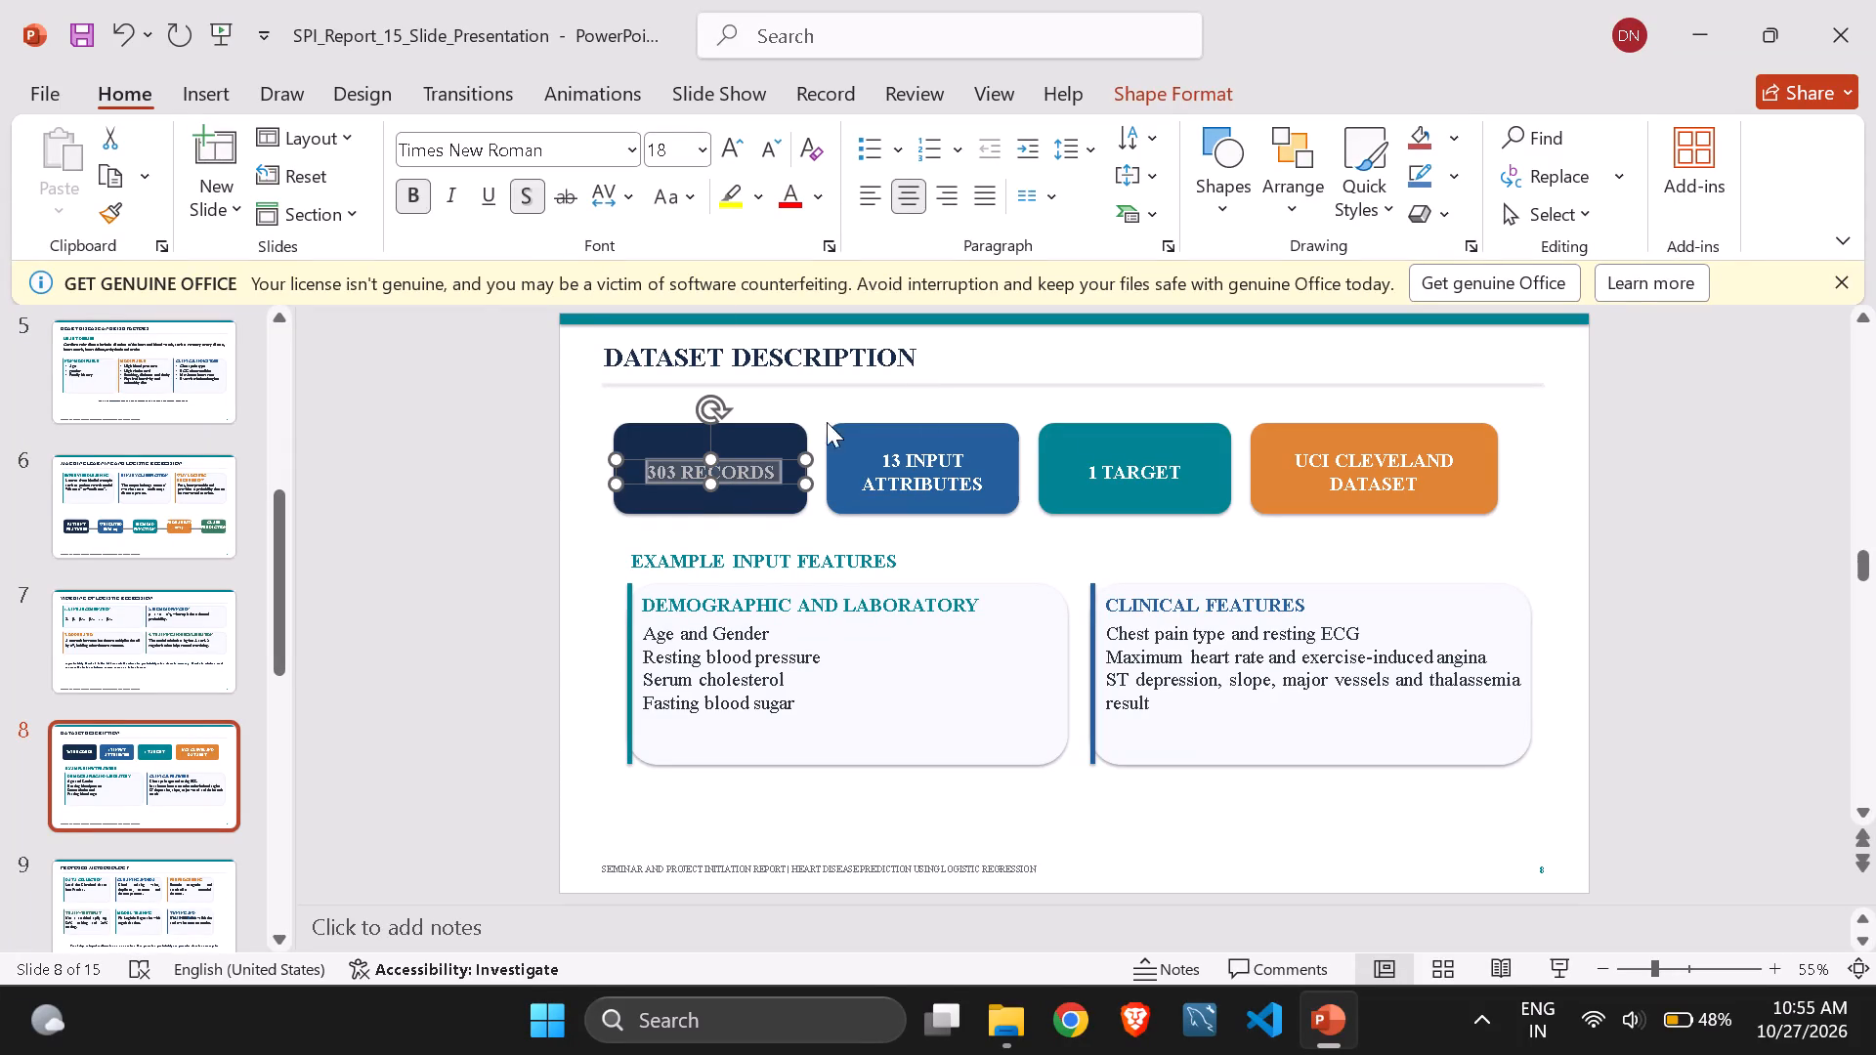
{"action": "left_click", "coordinate": [922, 491]}
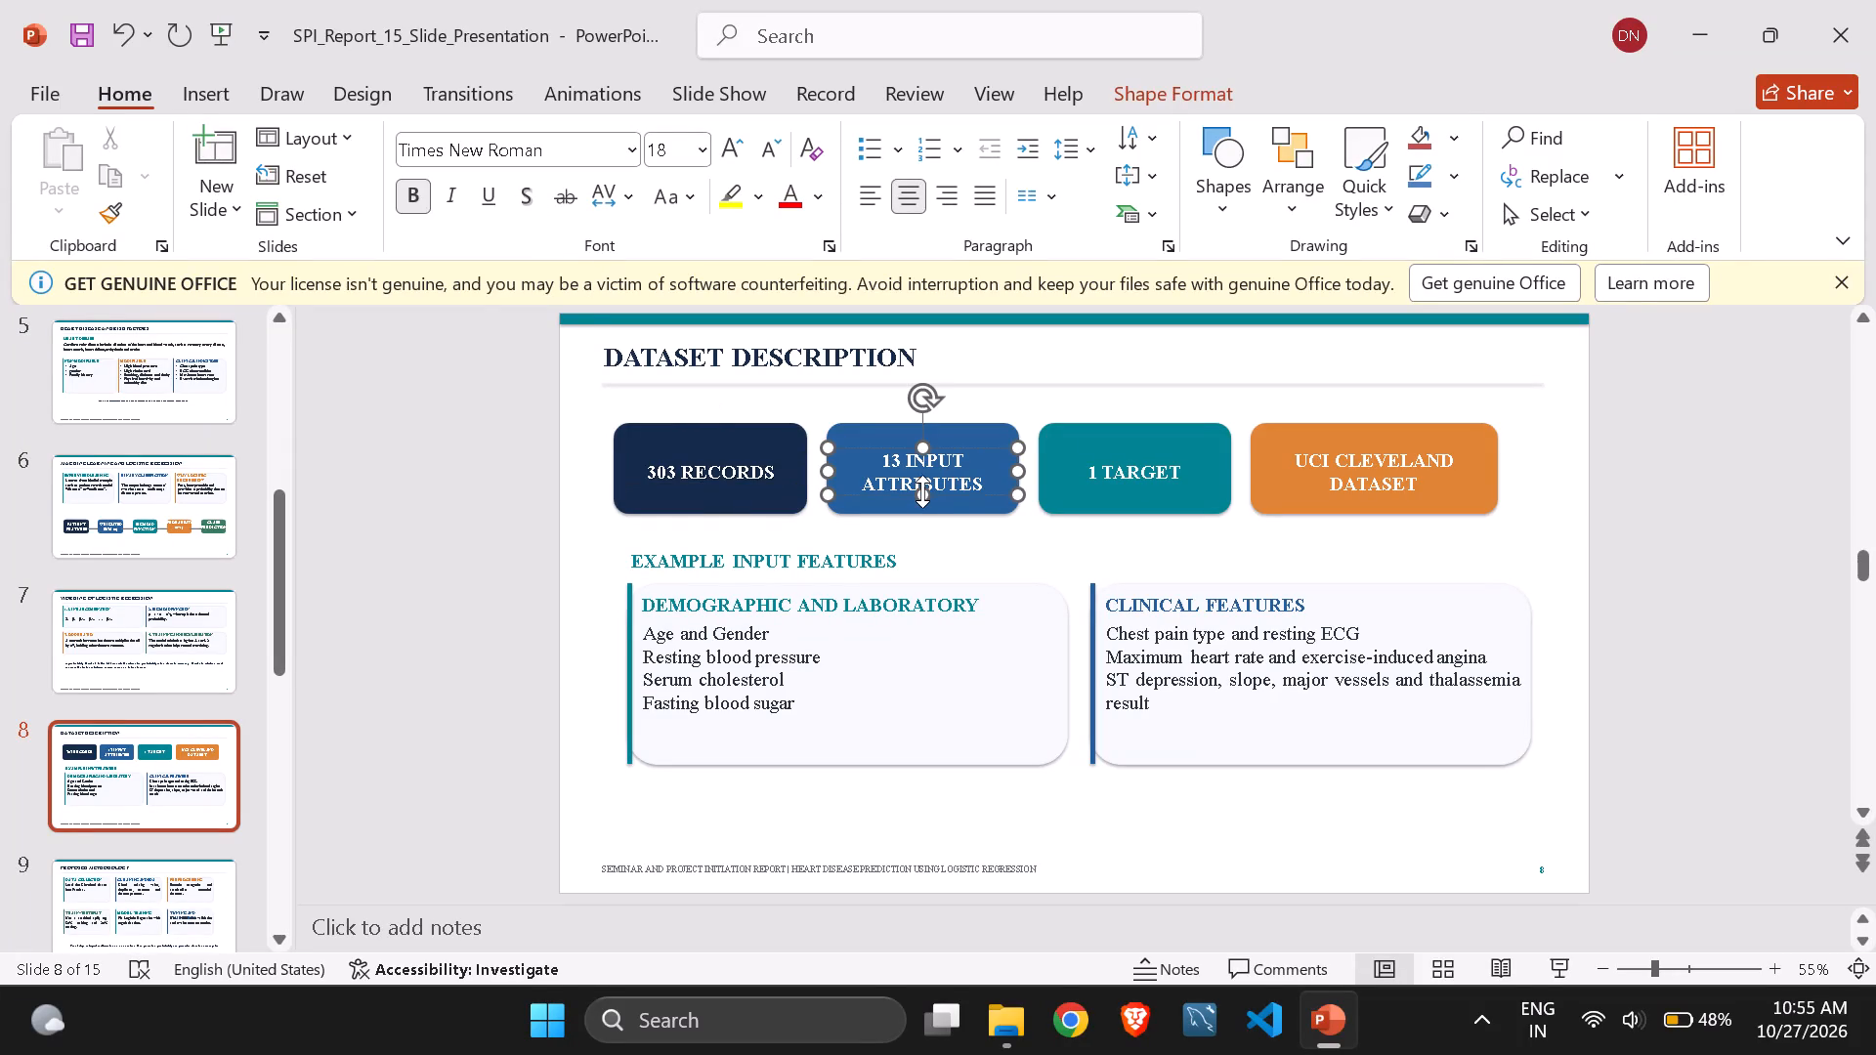
{"action": "key", "text": "ctrl+a"}
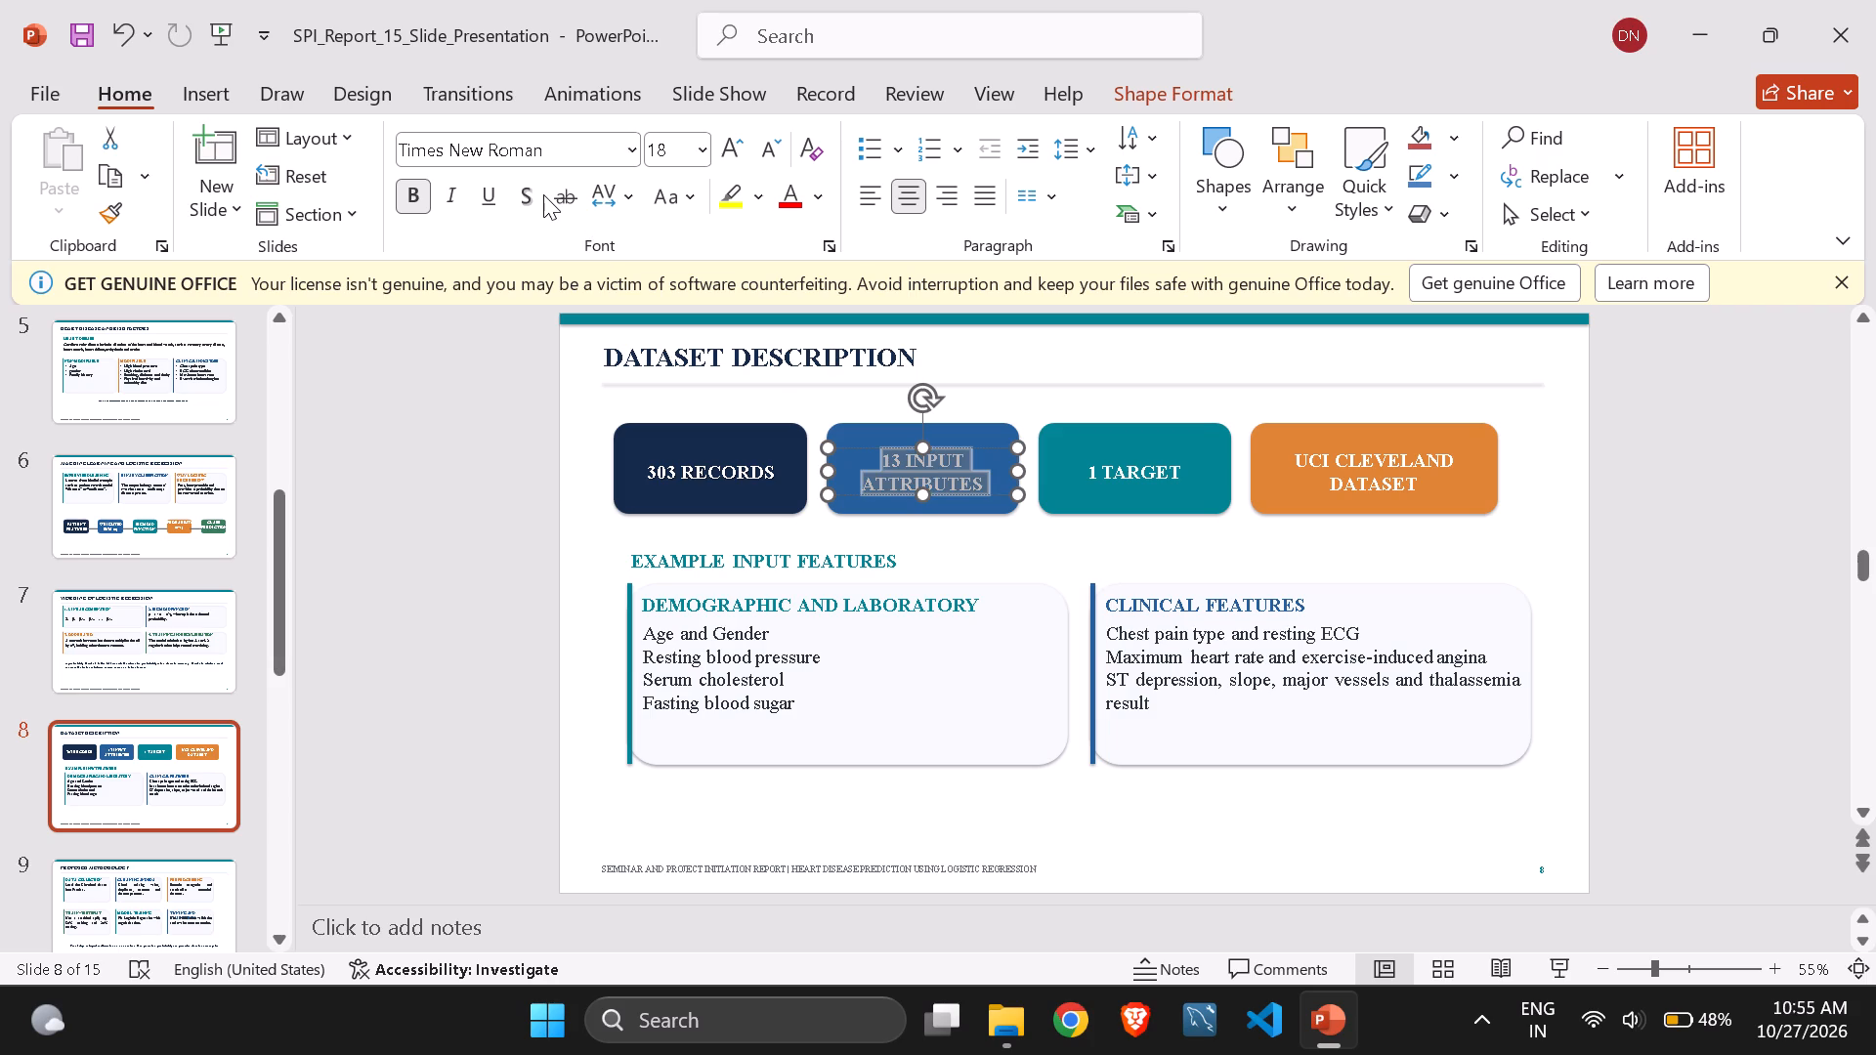
{"action": "left_click", "coordinate": [542, 194]}
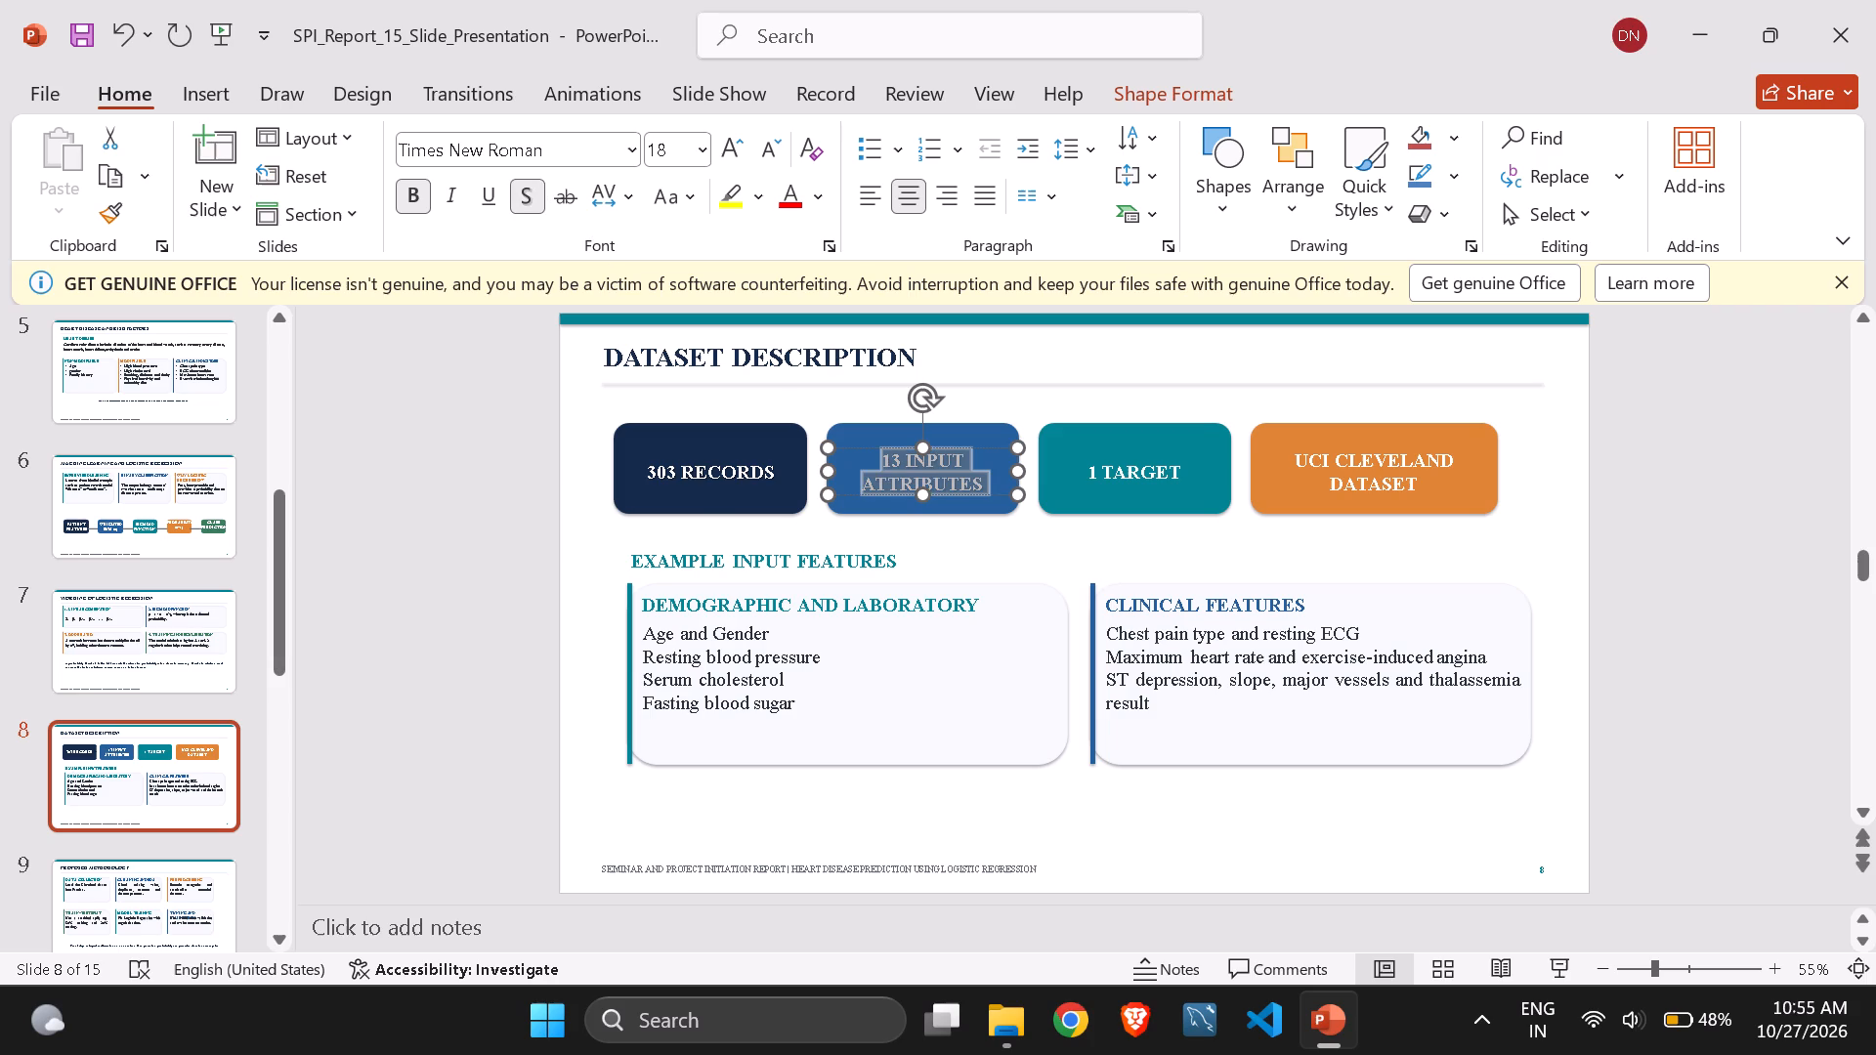
{"action": "left_click", "coordinate": [797, 435]}
Add a text shadow to the 1 TARGET and UCI CLEVELAND DATASET box labels on slide 8, saving the presentation along the way.
{"action": "left_click", "coordinate": [1155, 478]}
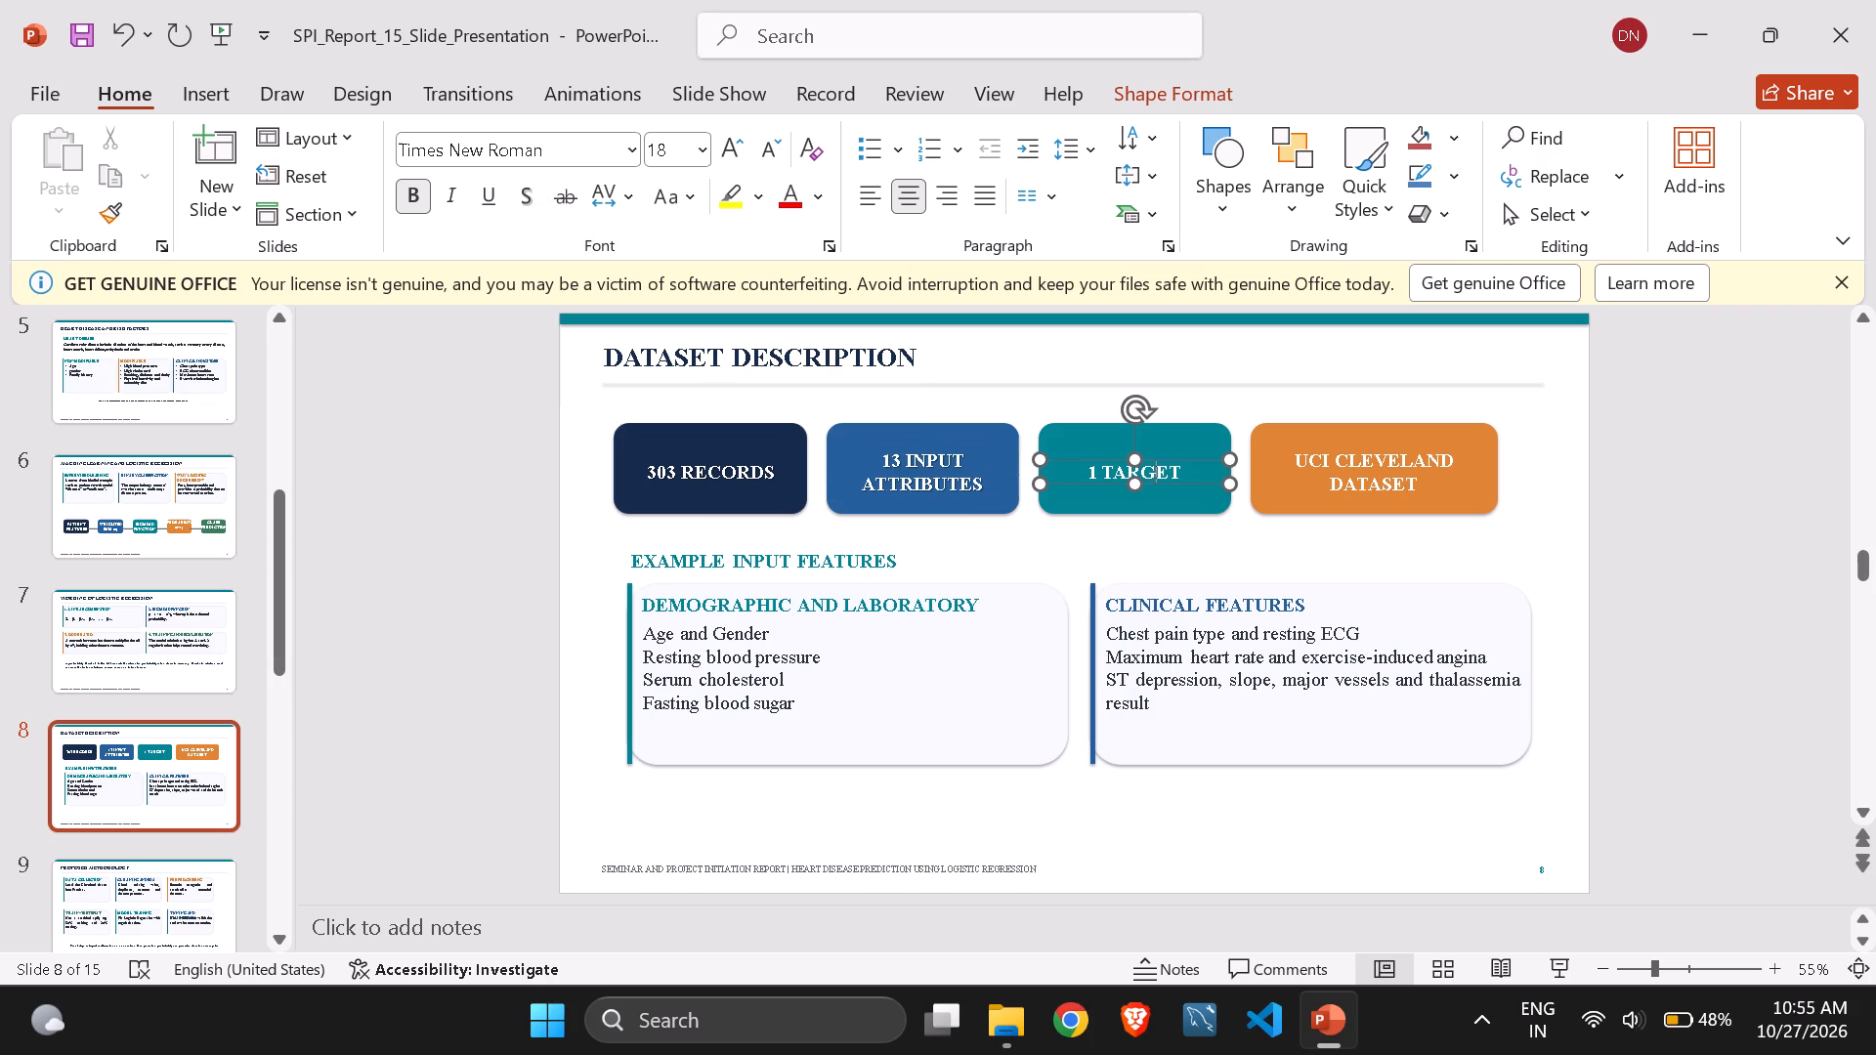
{"action": "key", "text": "ctrl+a"}
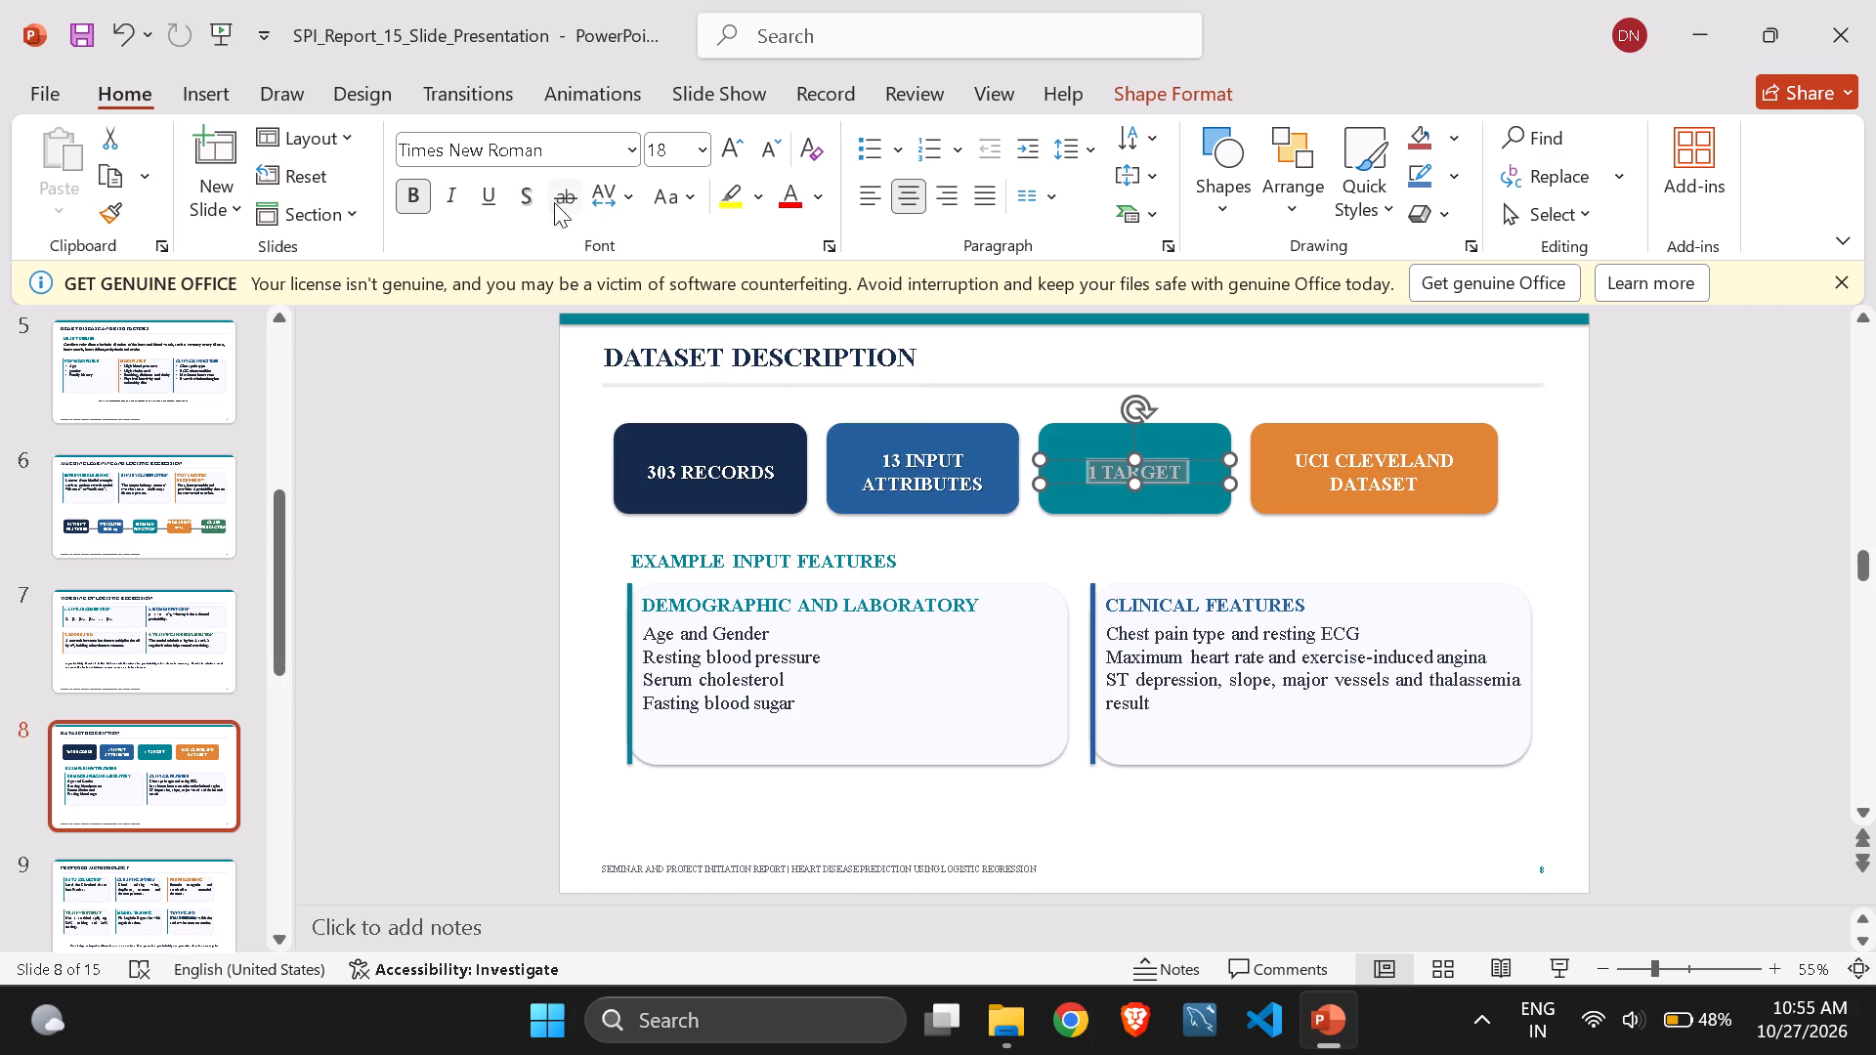
{"action": "left_click", "coordinate": [518, 204]}
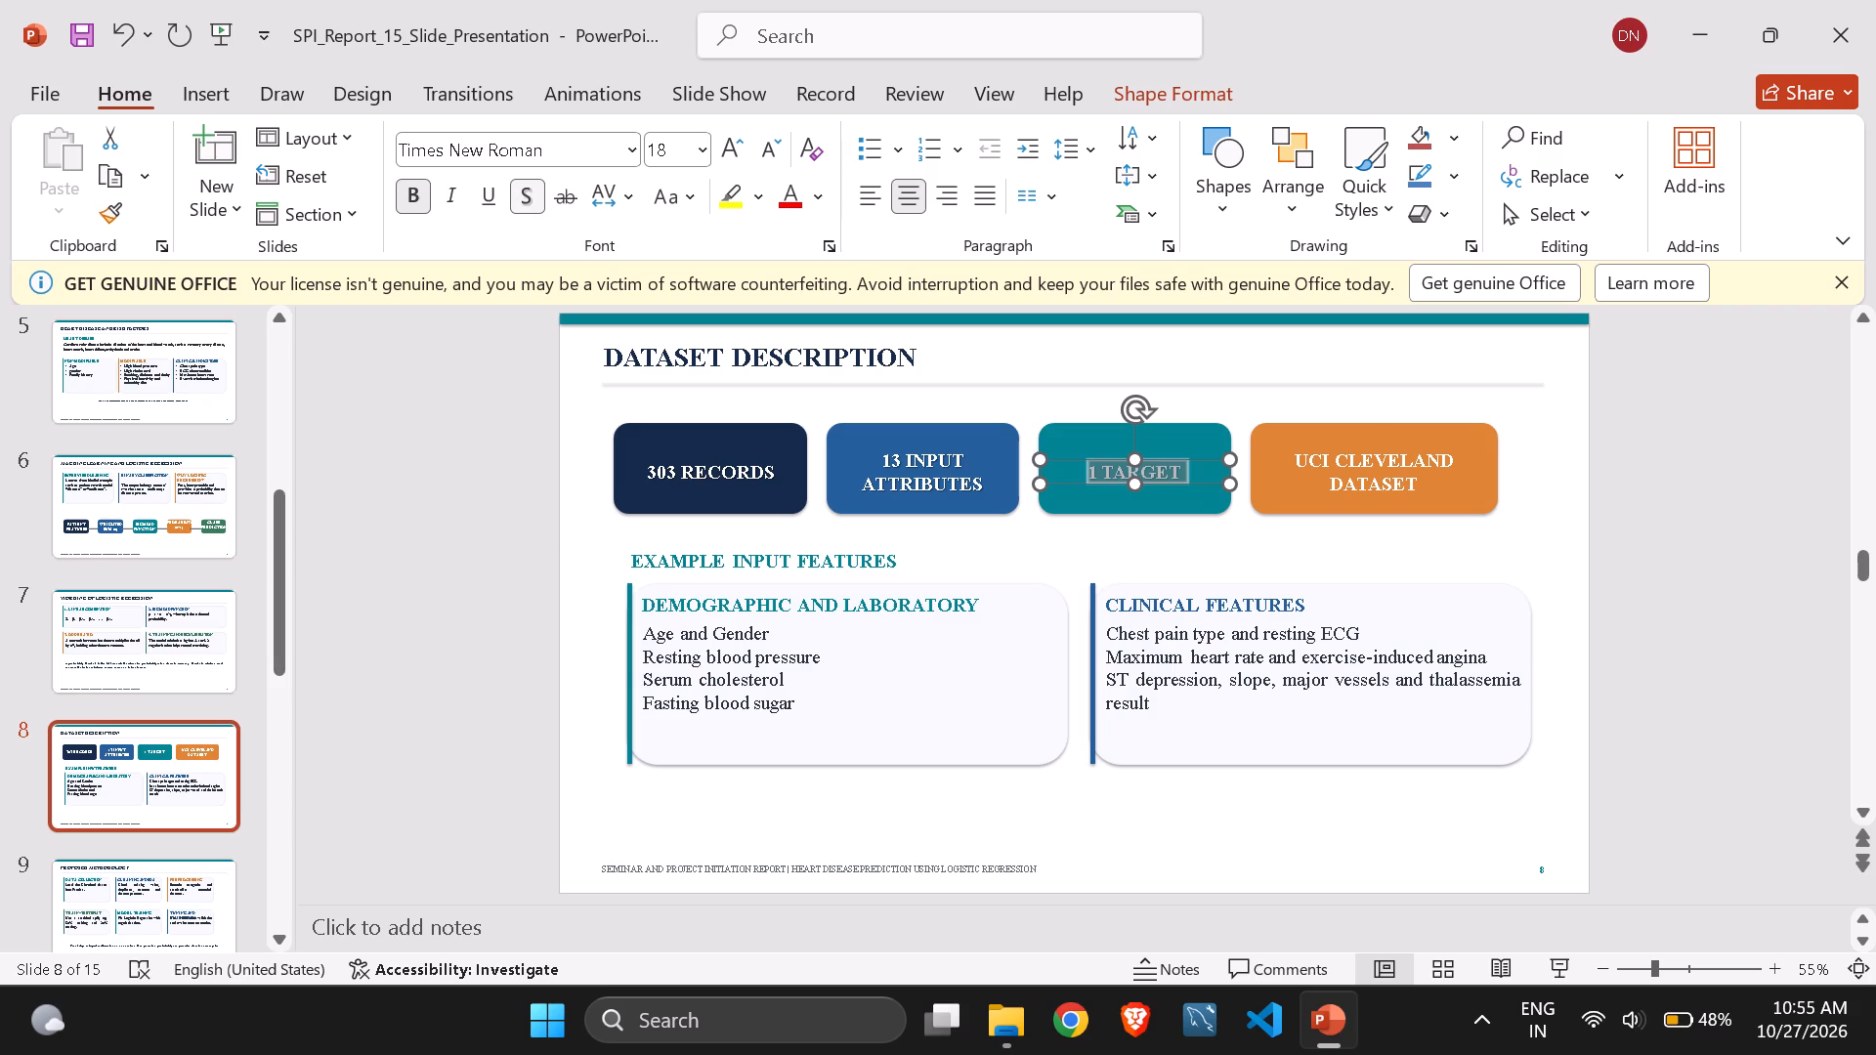
{"action": "left_click", "coordinate": [1341, 455]}
{"action": "key", "text": "ctrl+s"}
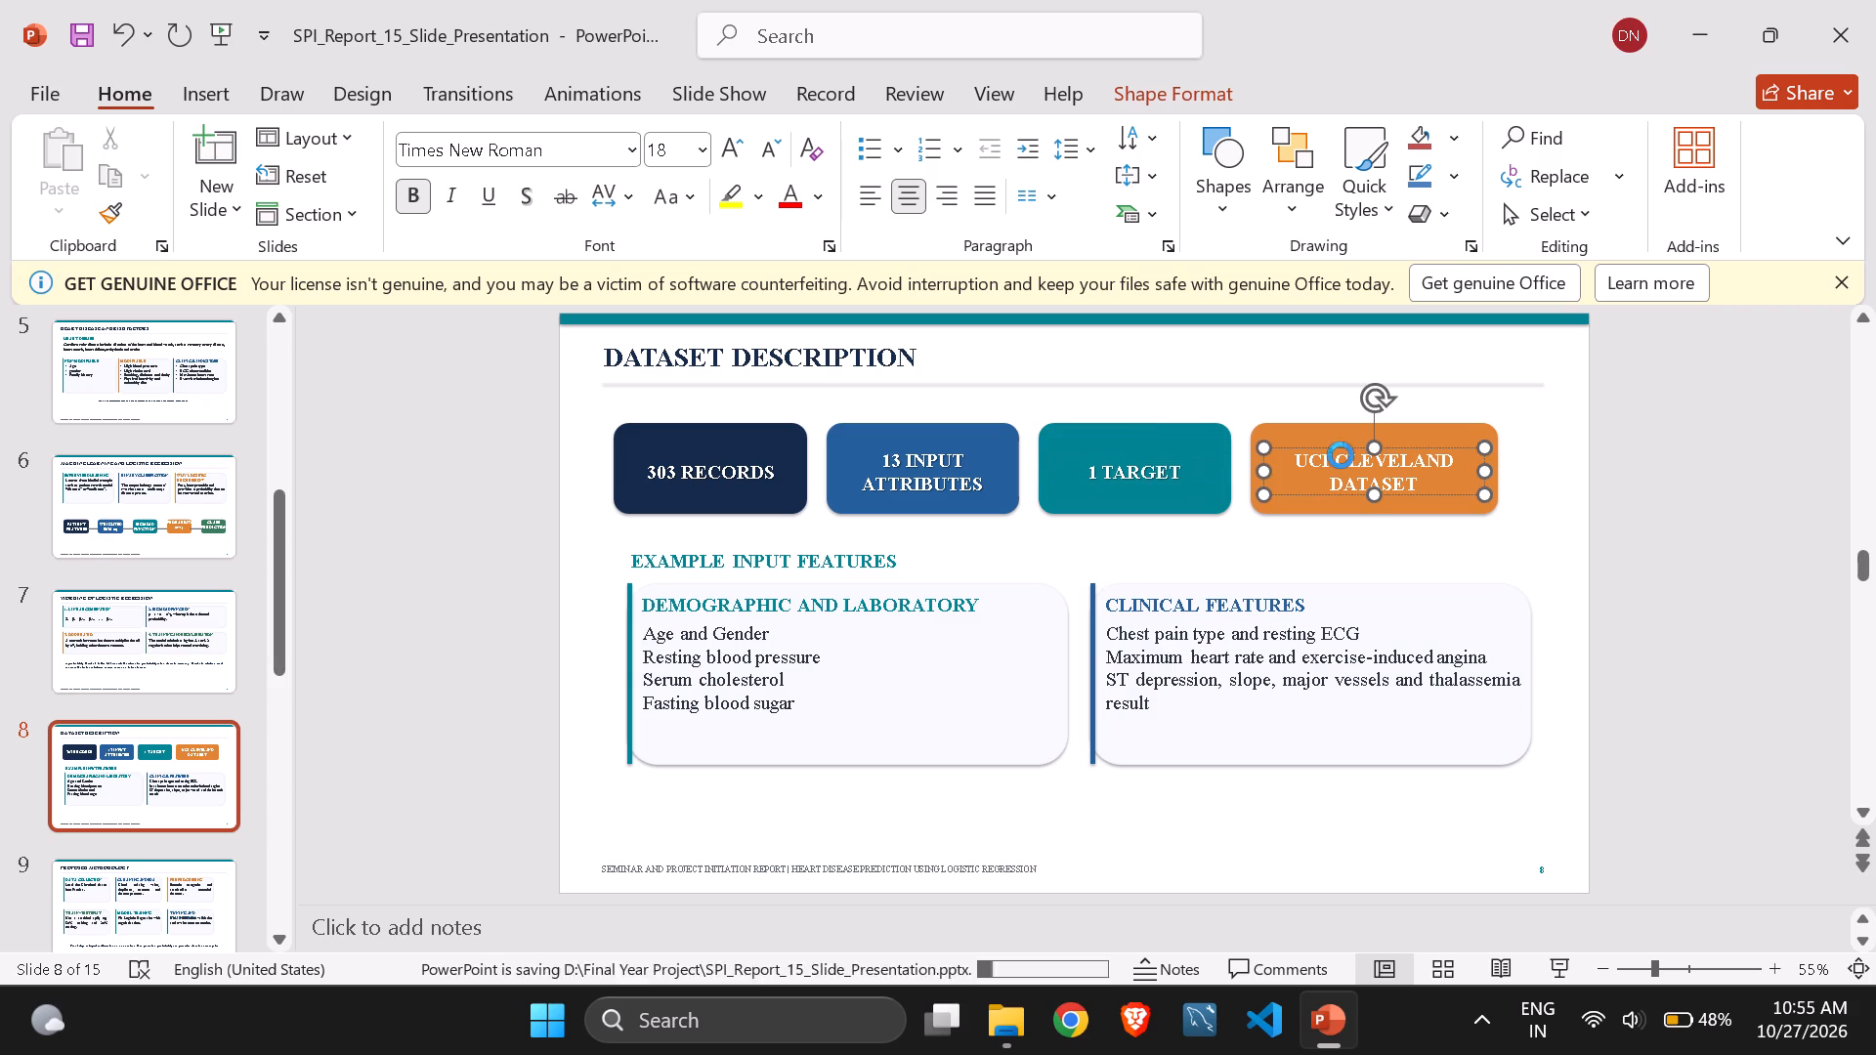
{"action": "key", "text": "ctrl+a"}
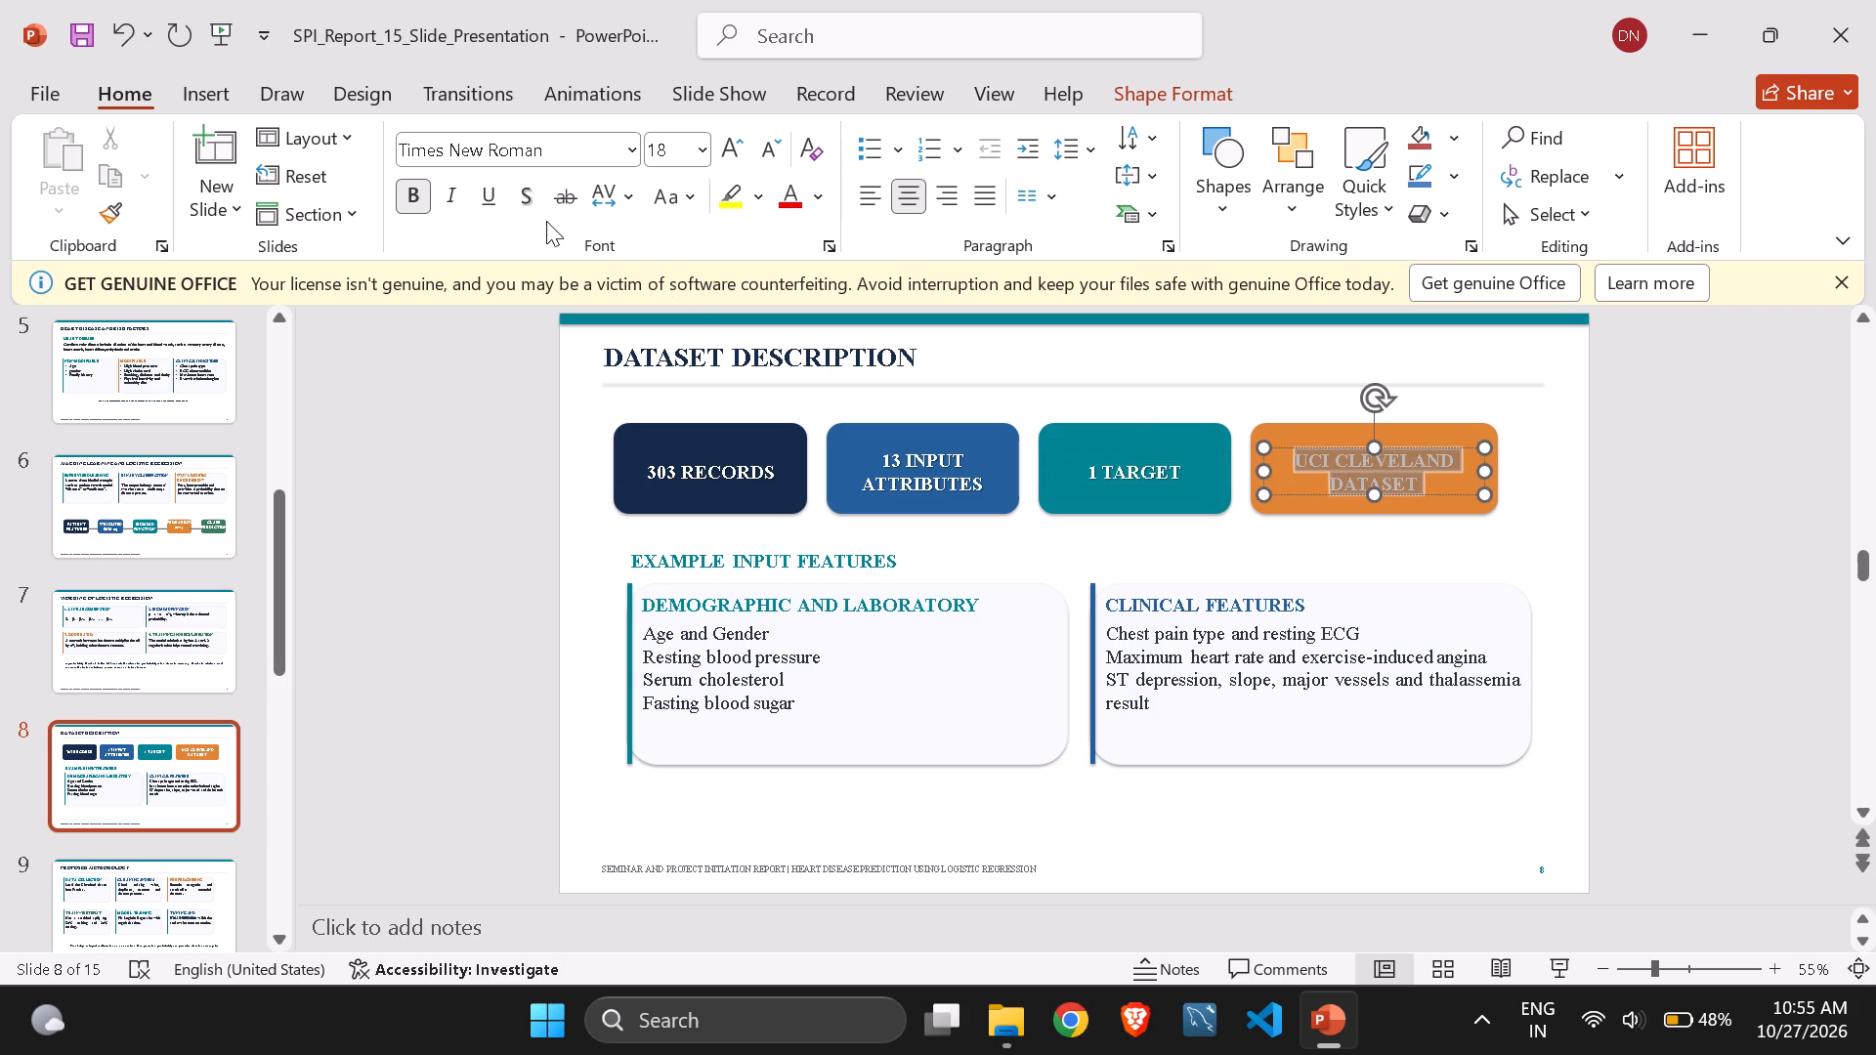
{"action": "left_click", "coordinate": [533, 205]}
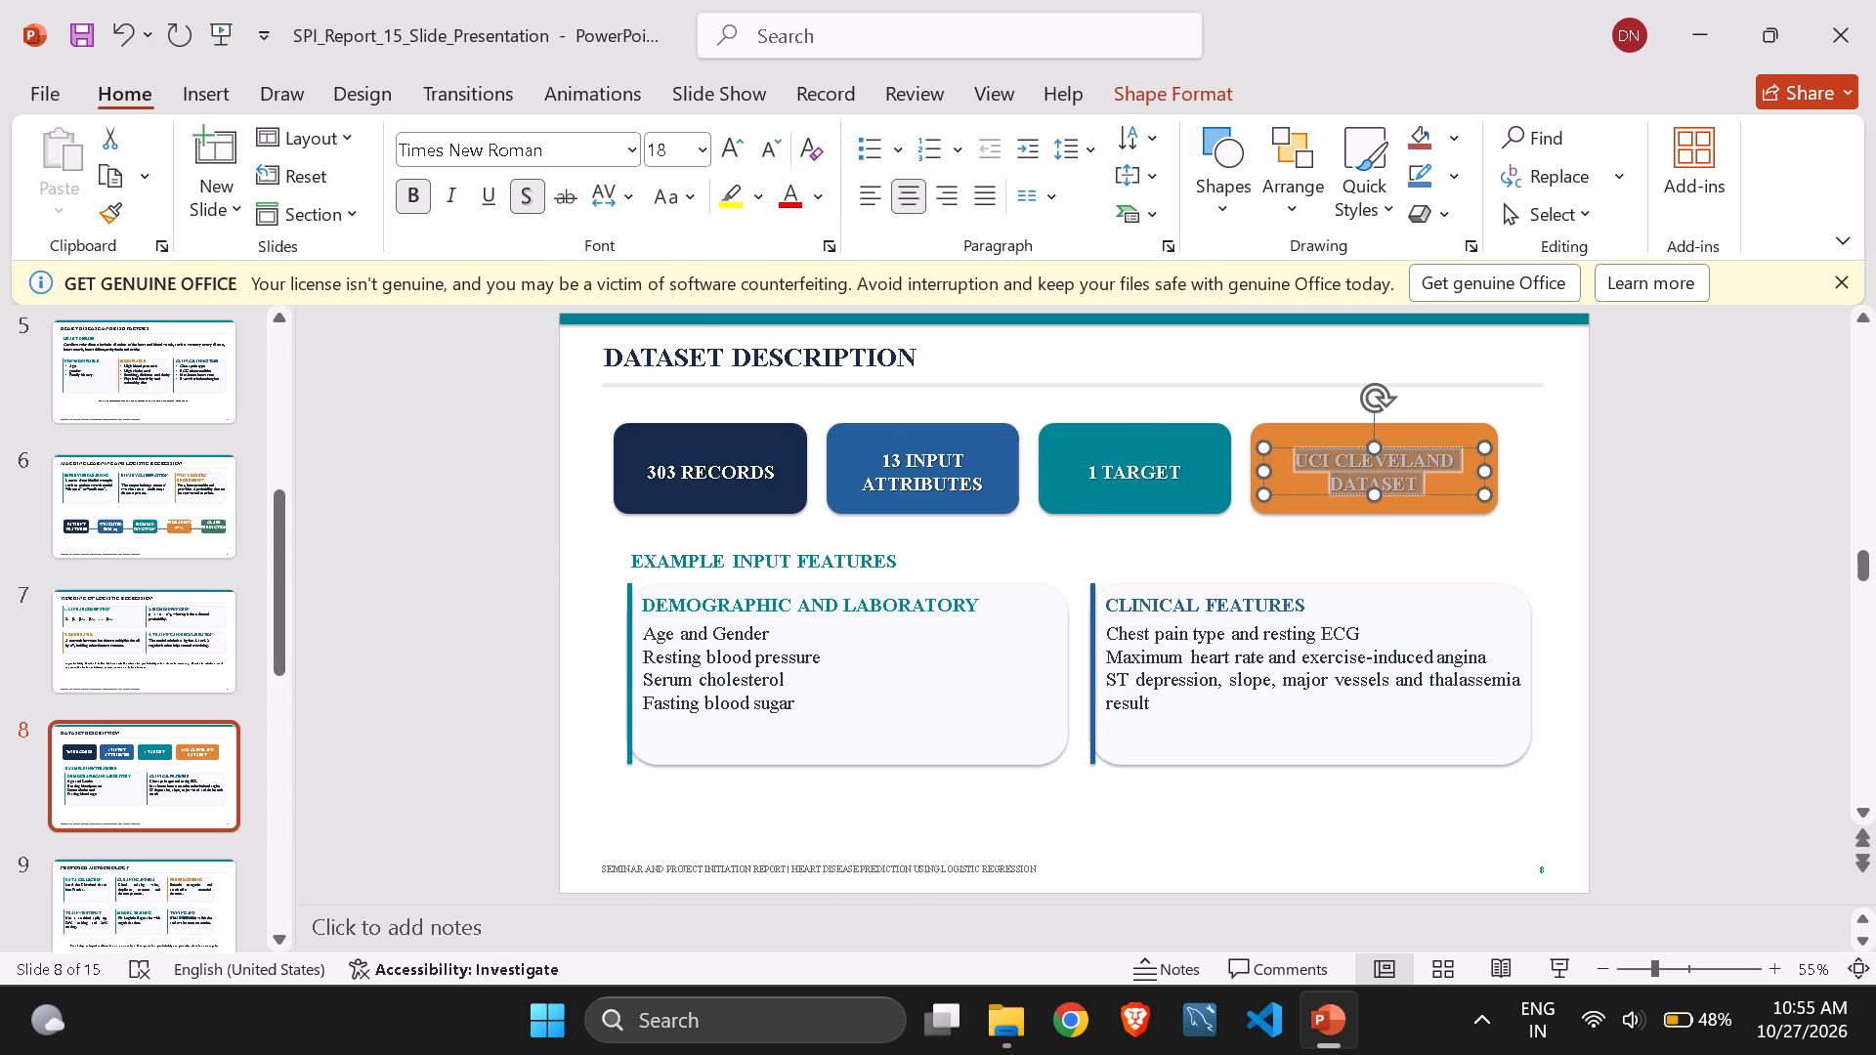
Add a text shadow to the EXAMPLE INPUT FEATURES and DEMOGRAPHIC AND LABORATORY headings on slide 8.
{"action": "left_click", "coordinate": [790, 564]}
{"action": "key", "text": "ctrl+a"}
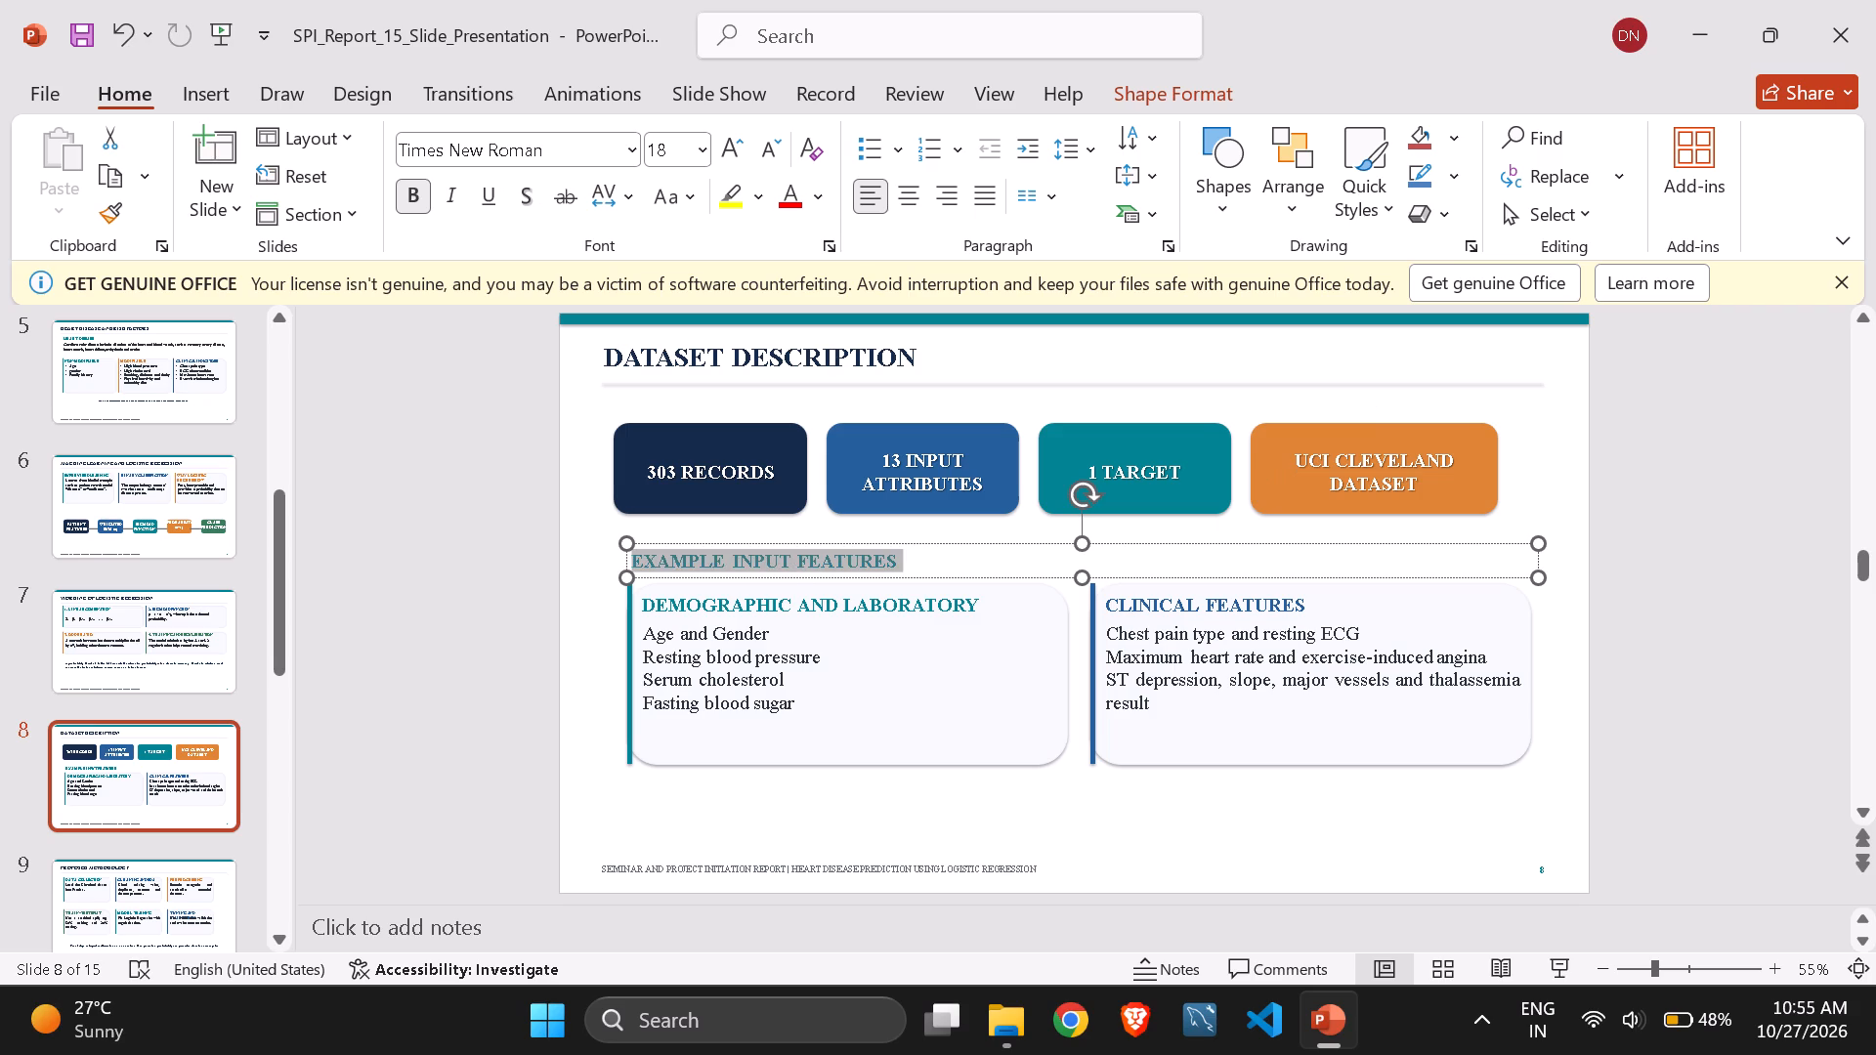
{"action": "left_click", "coordinate": [525, 189]}
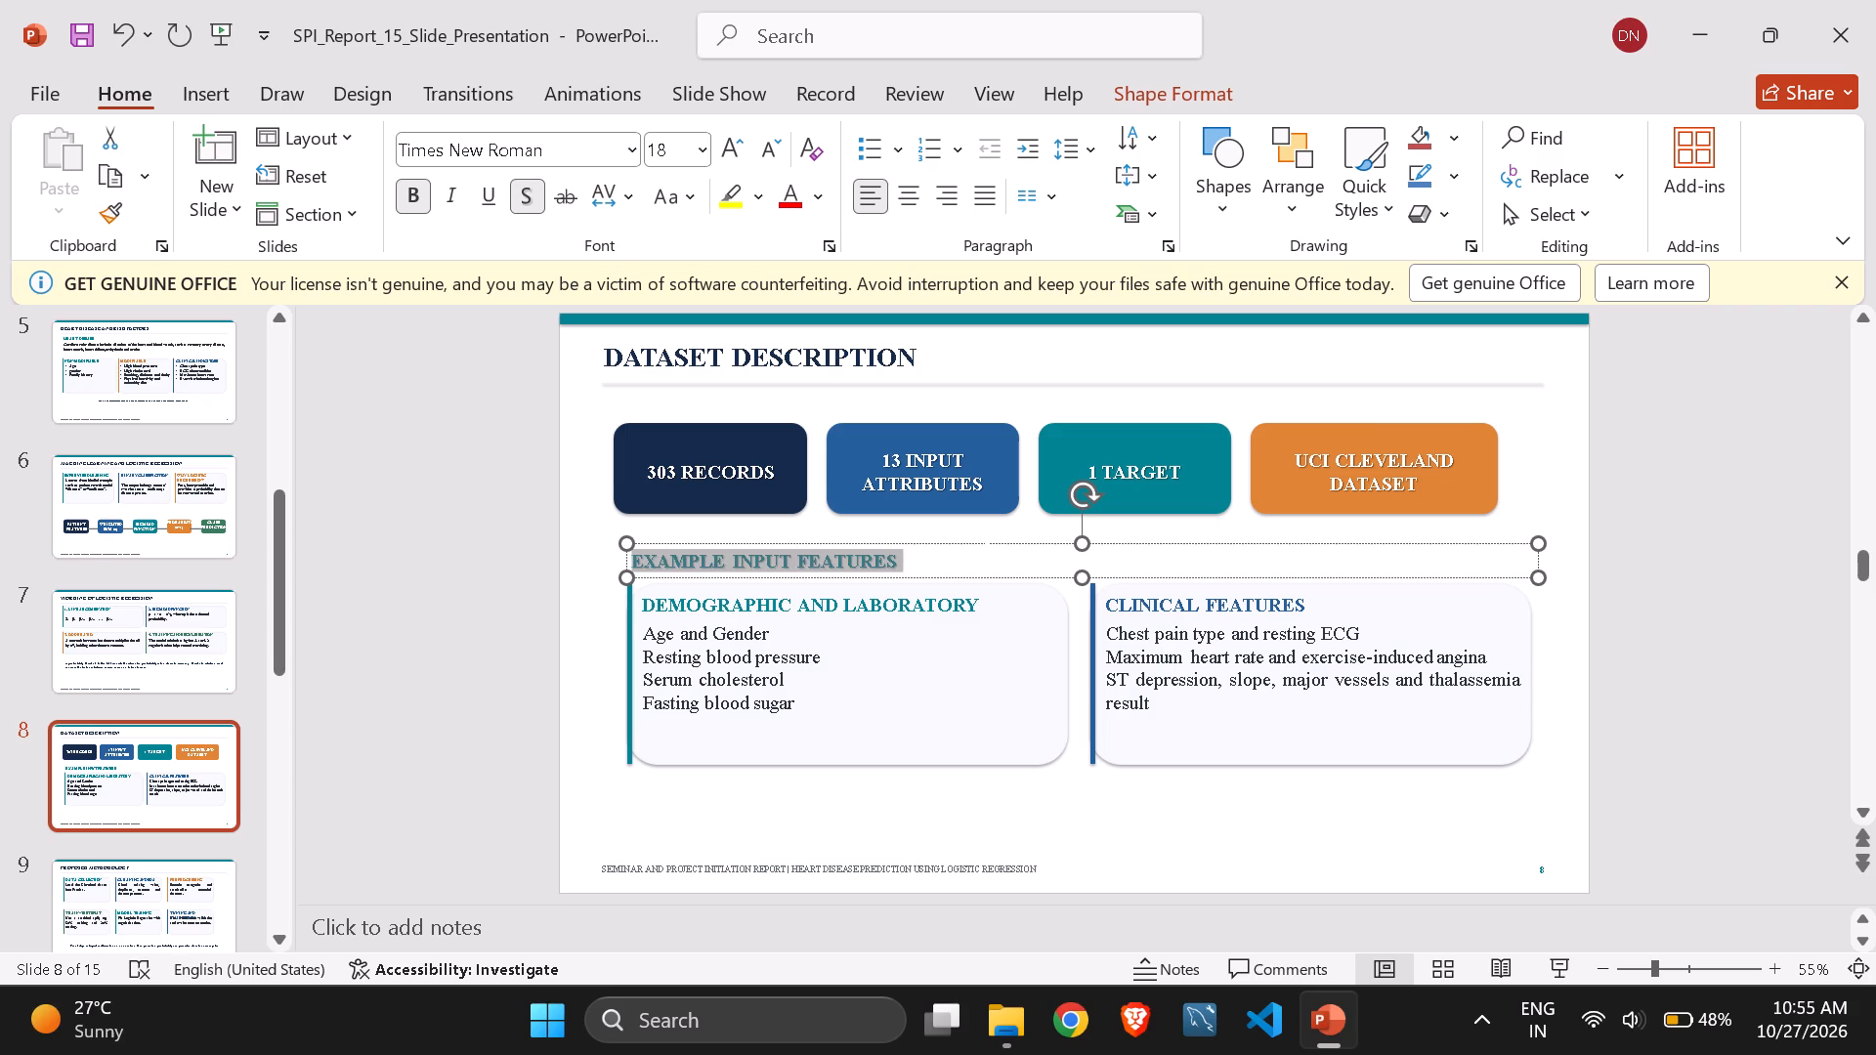
{"action": "left_click", "coordinate": [783, 598]}
{"action": "key", "text": "a"}
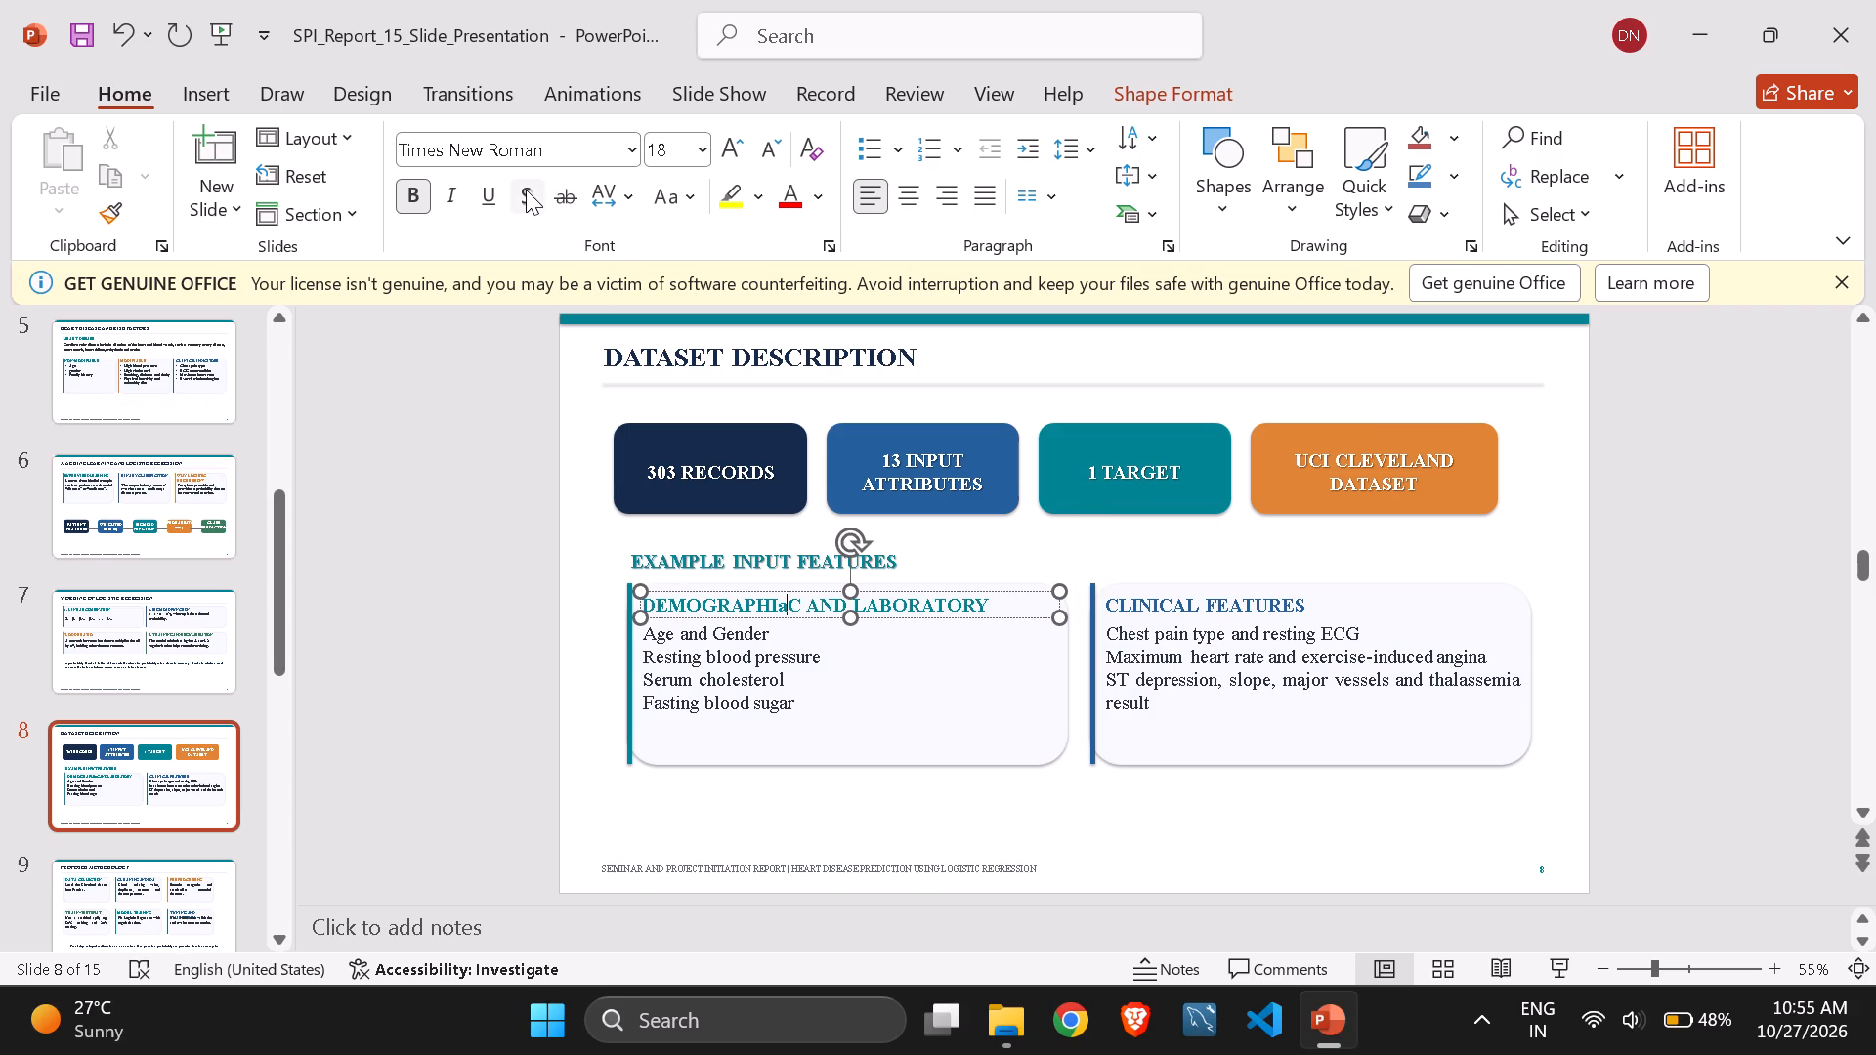
{"action": "left_click", "coordinate": [526, 190]}
{"action": "key", "text": "BackSpace"}
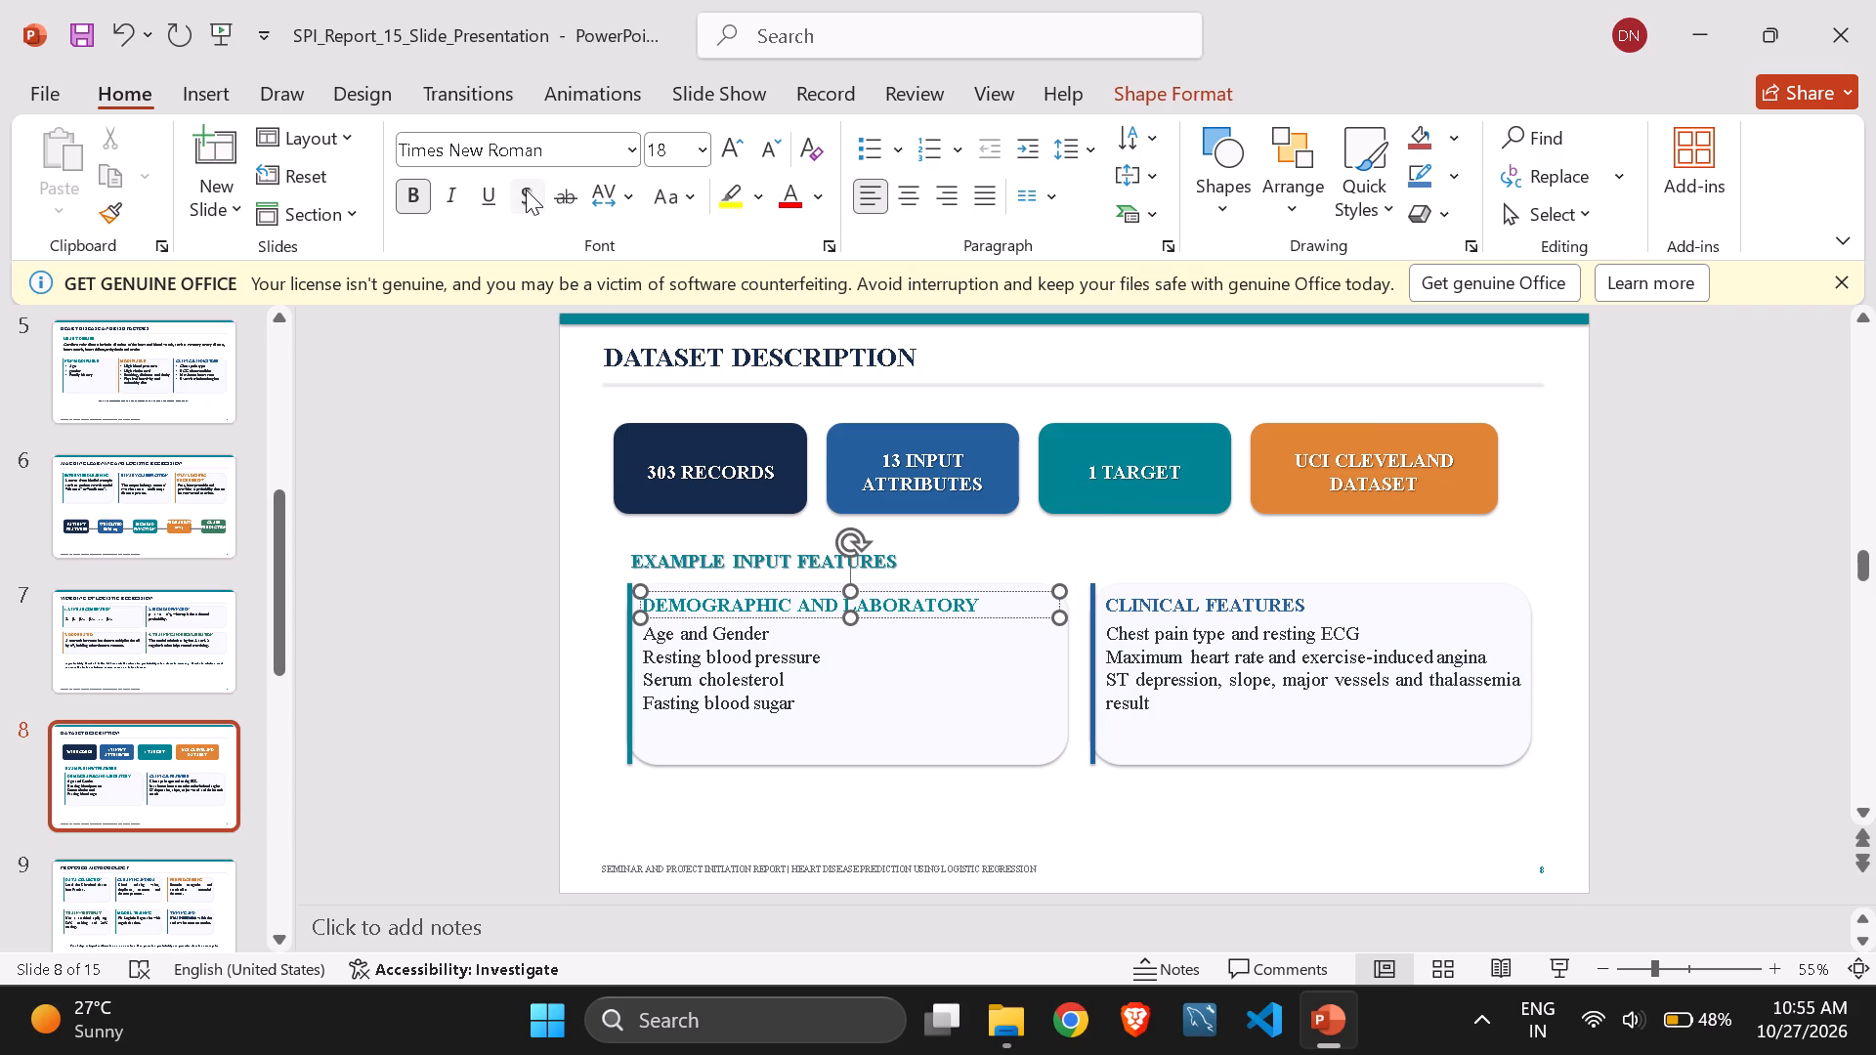
{"action": "key", "text": "ctrl+a"}
{"action": "left_click", "coordinate": [534, 196]}
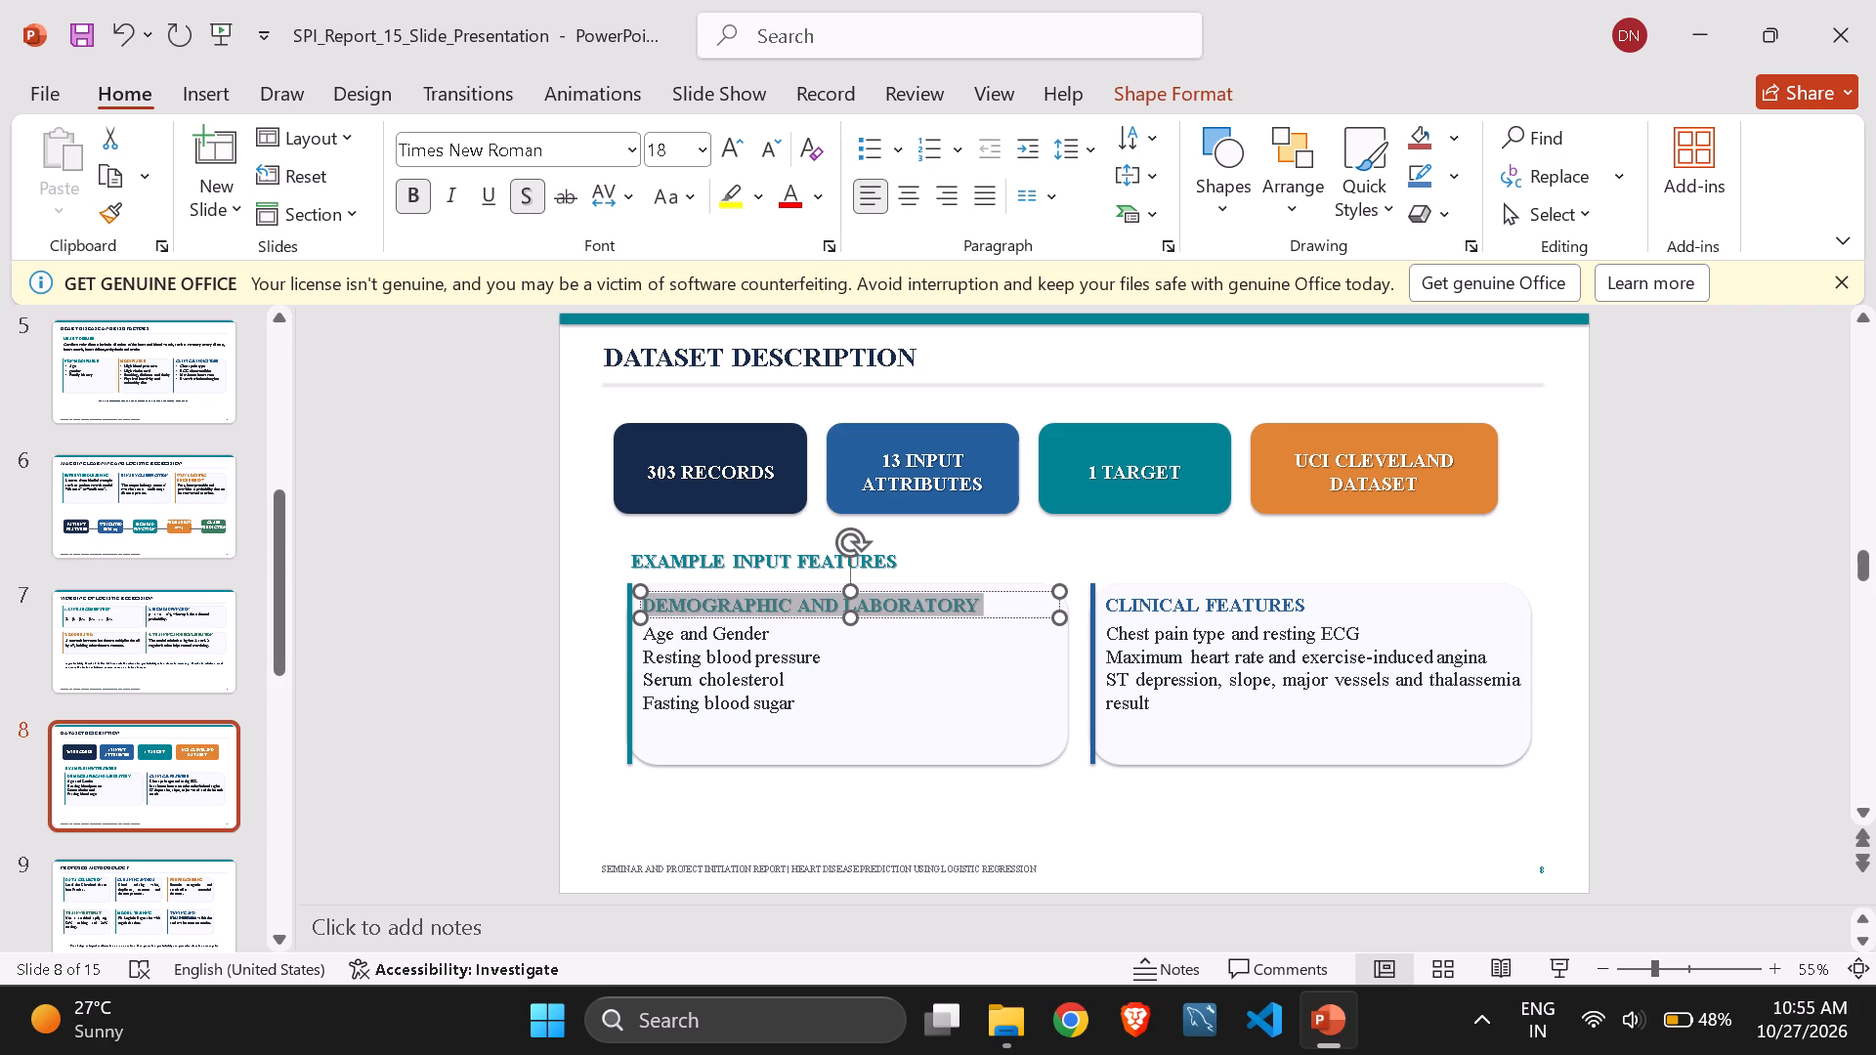
Add a text shadow to the CLINICAL FEATURES heading on slide 8.
{"action": "left_click", "coordinate": [1173, 606]}
{"action": "key", "text": "ctrl+a"}
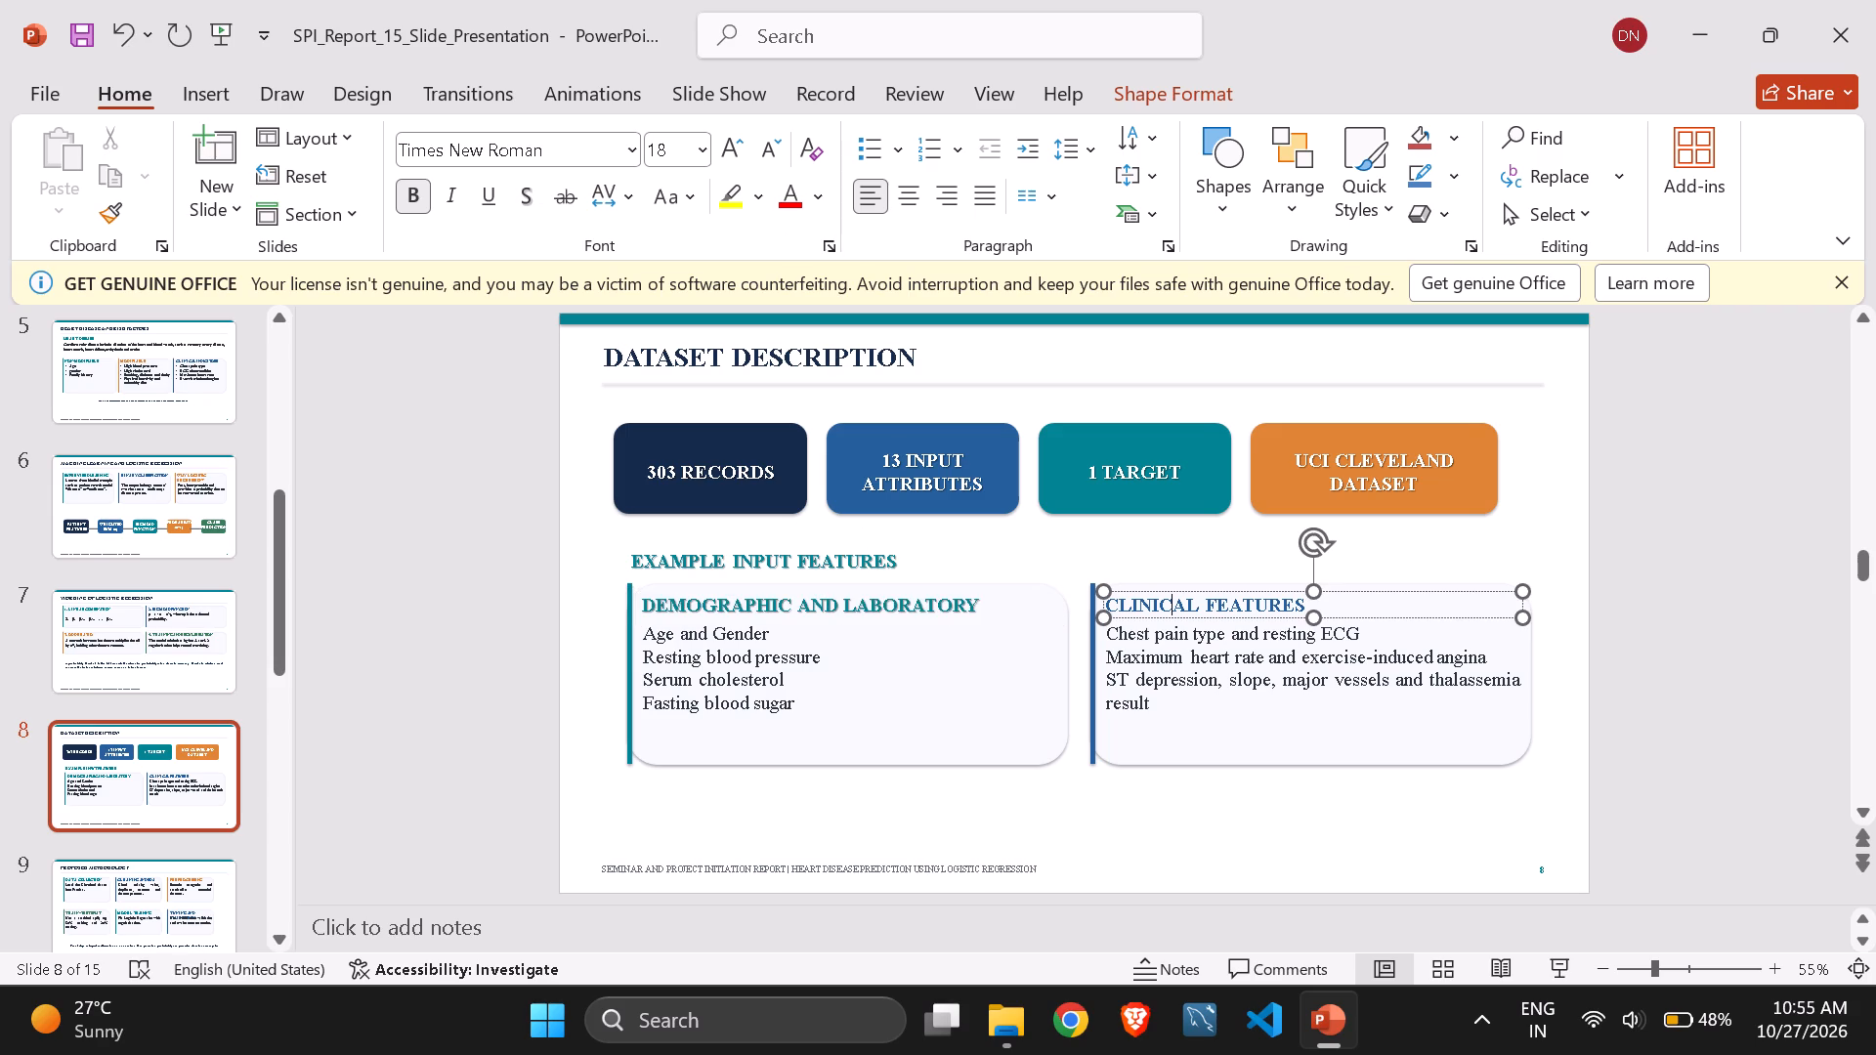
{"action": "key", "text": "ctrl+a"}
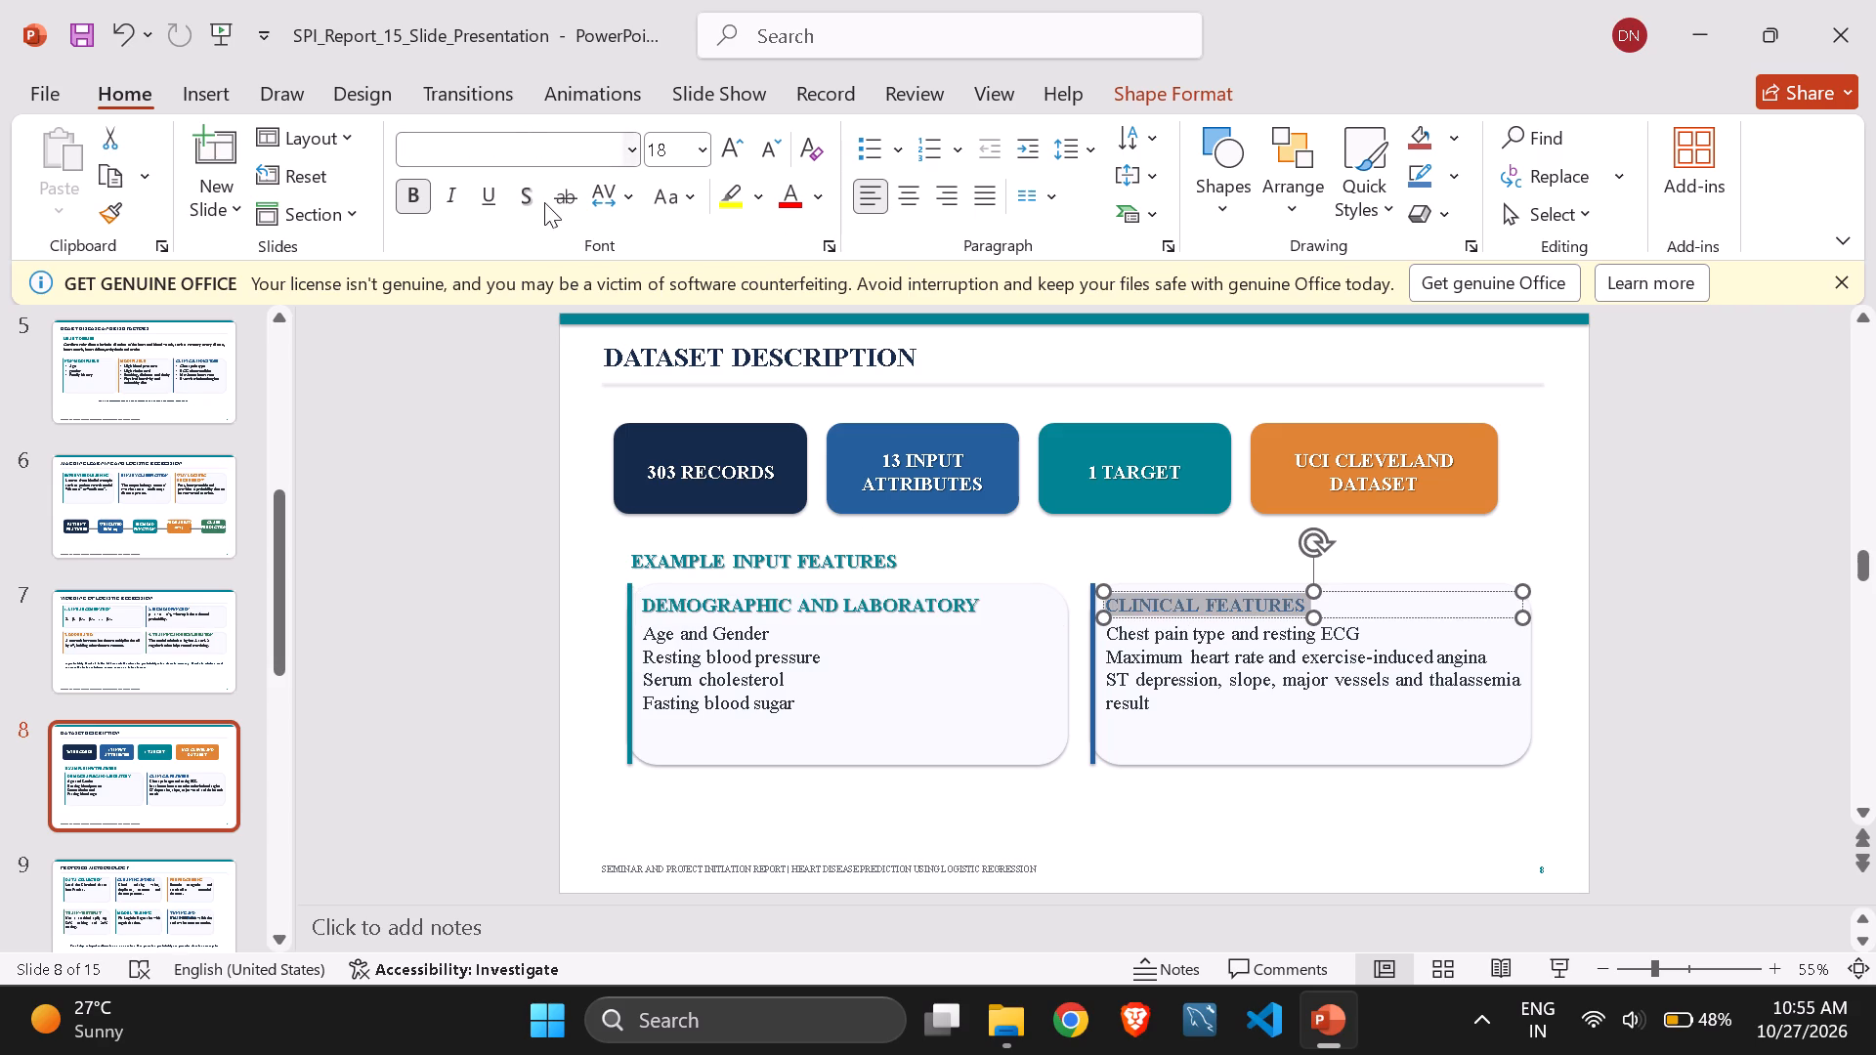
{"action": "left_click", "coordinate": [530, 199]}
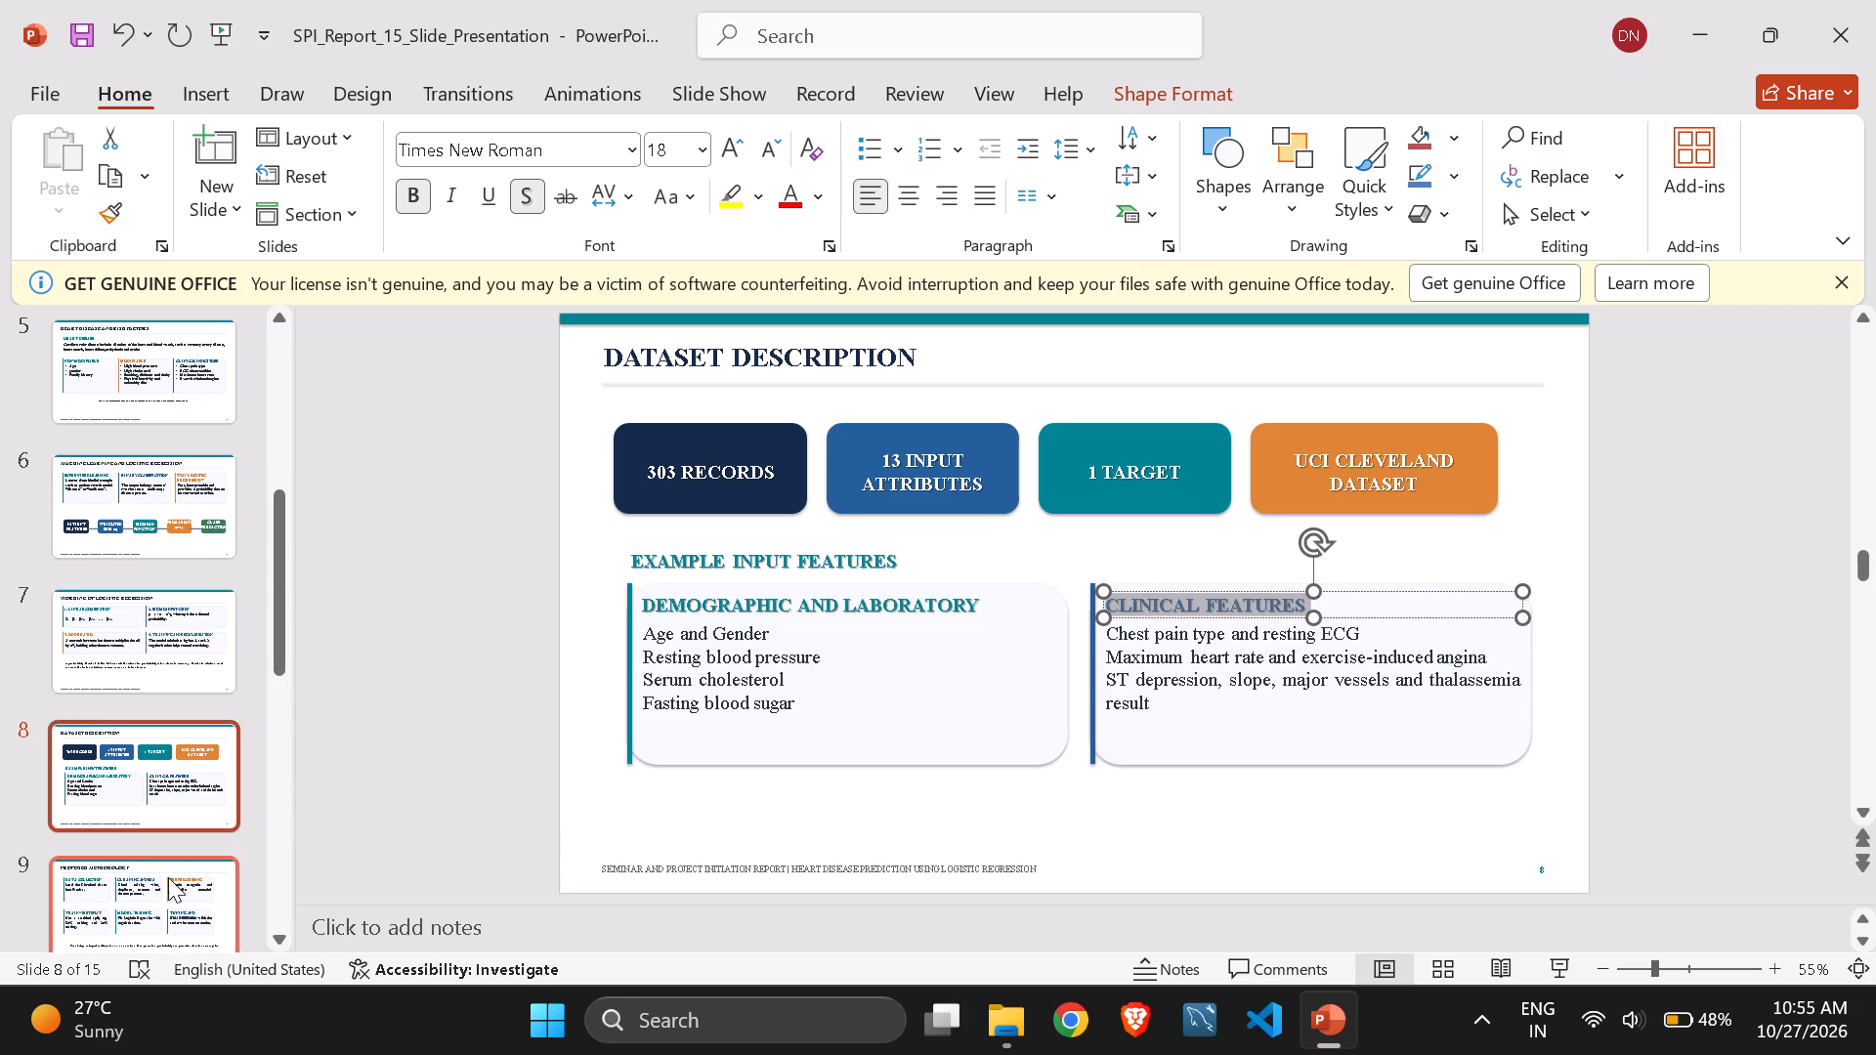
Add a text shadow to the DATA COLLECTION heading on slide 9.
{"action": "left_click", "coordinate": [168, 877]}
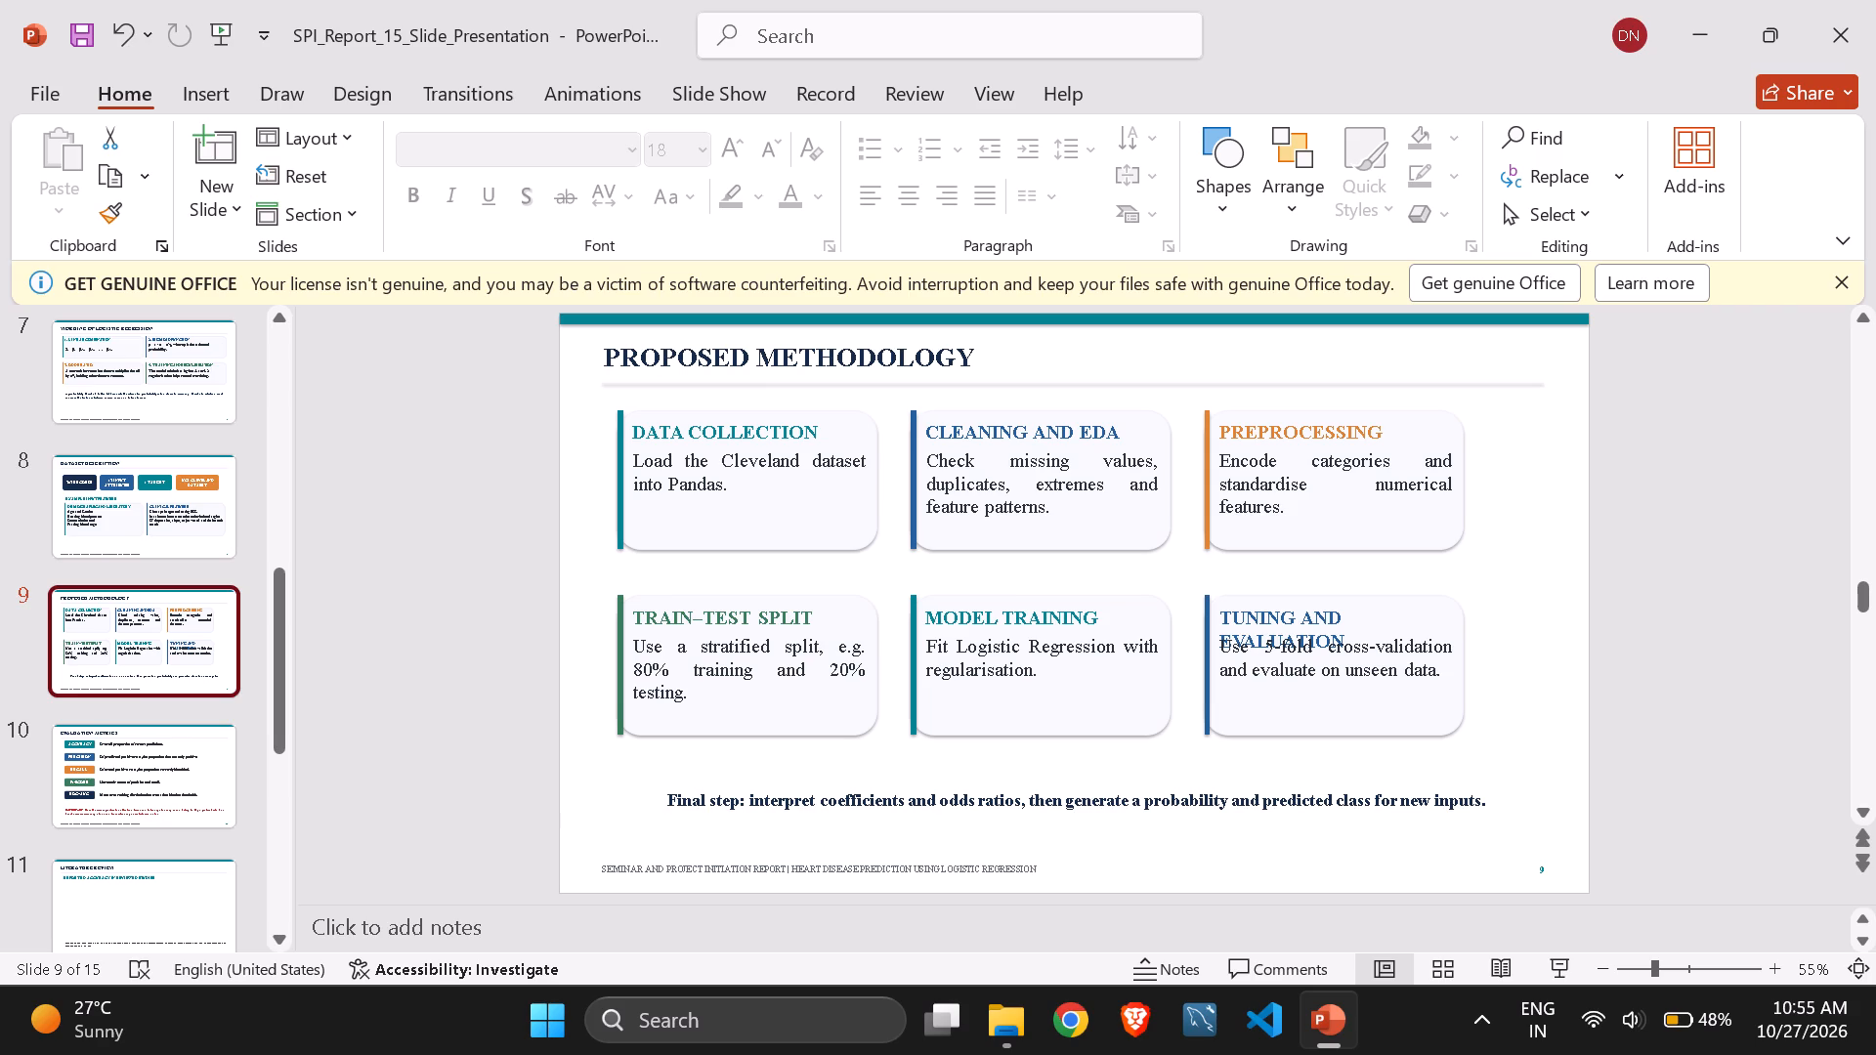
{"action": "left_click", "coordinate": [732, 422]}
{"action": "key", "text": "ctrl+a"}
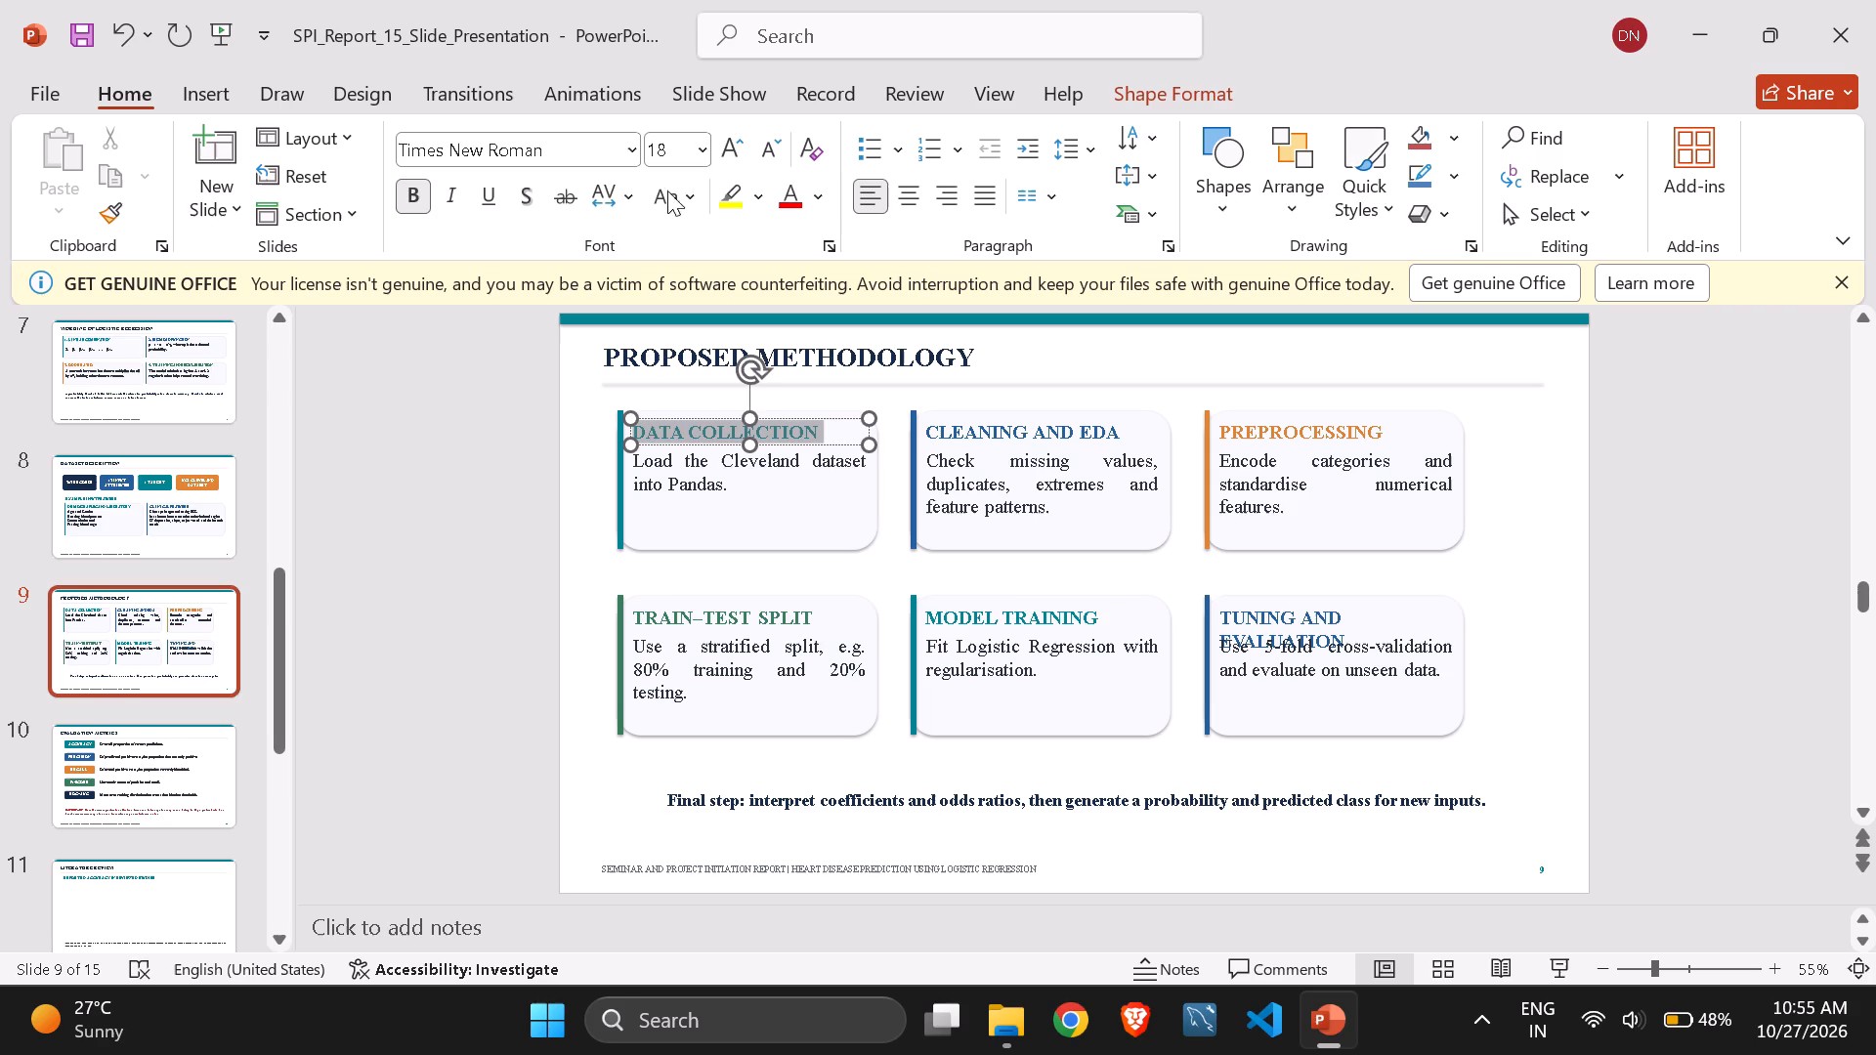
{"action": "left_click", "coordinate": [535, 191]}
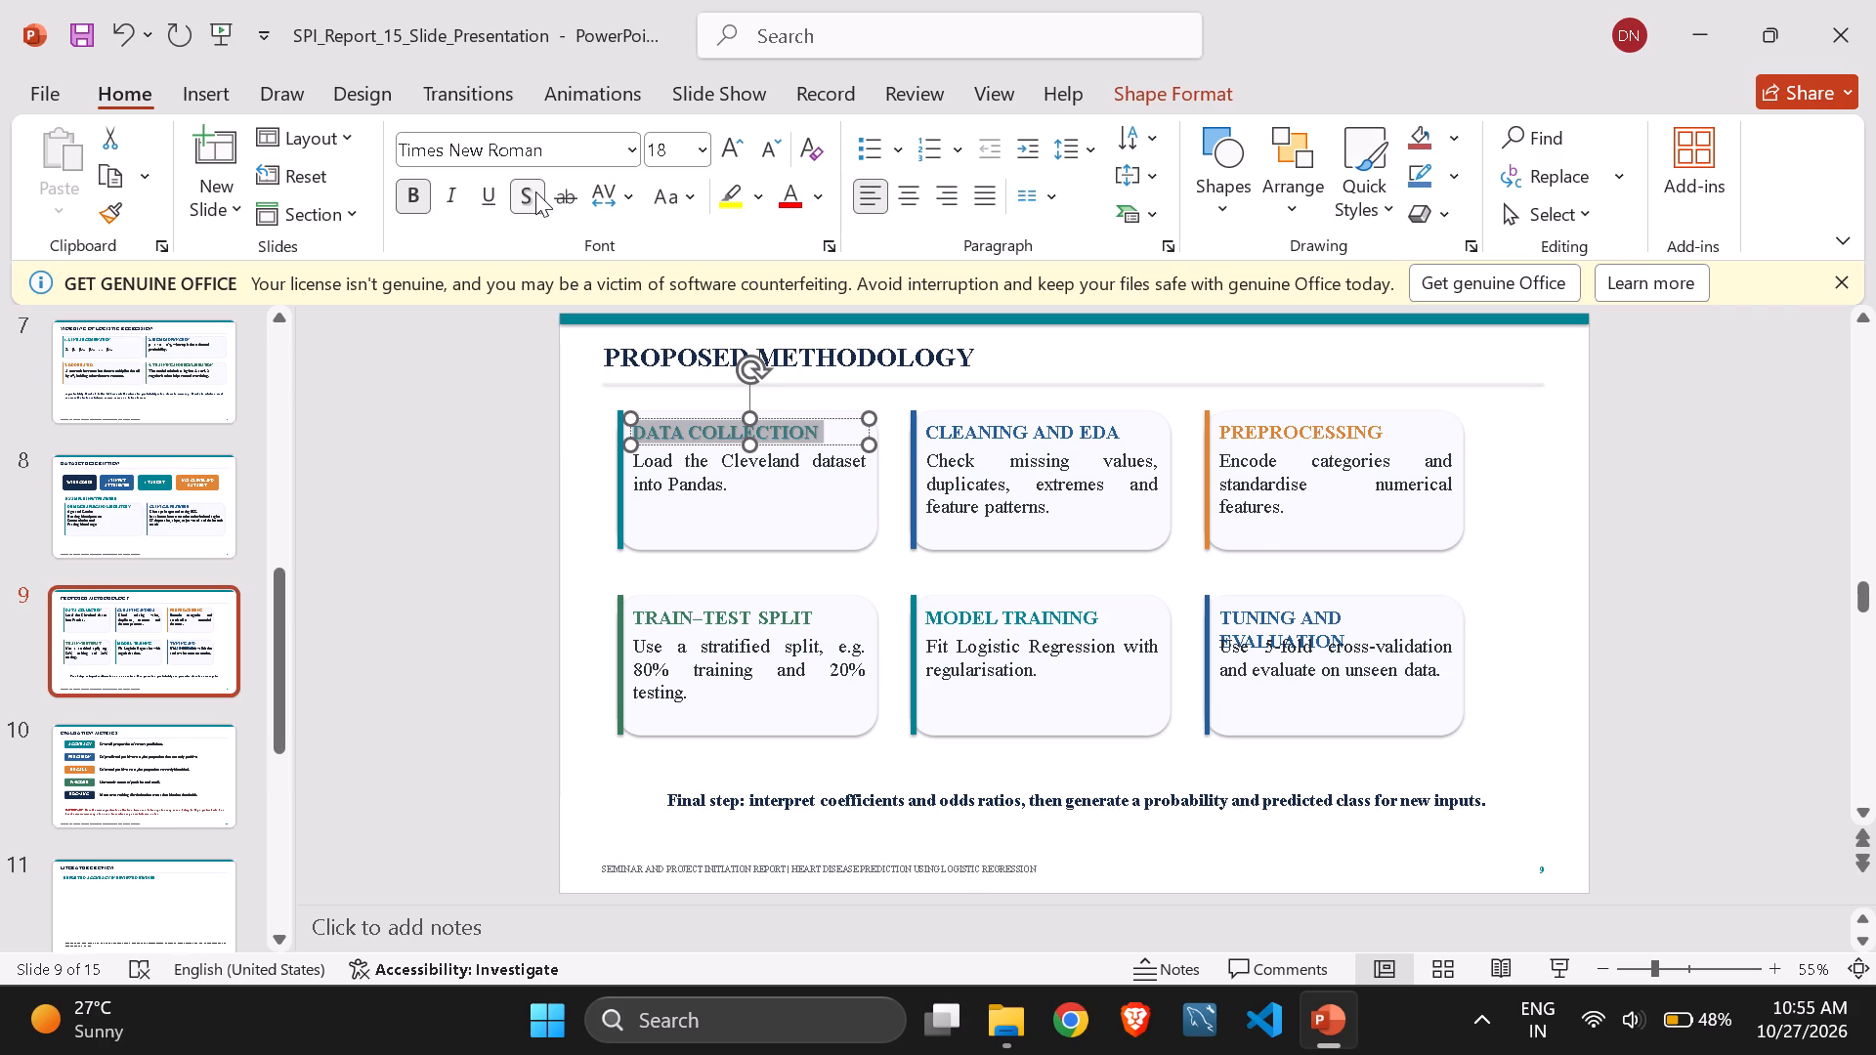
Go back to slide 2 and add a text shadow to the BACKGROUND and AIM headings.
{"action": "left_click", "coordinate": [136, 430]}
{"action": "scroll", "coordinate": [136, 430], "scroll_direction": "up", "scroll_amount": 4}
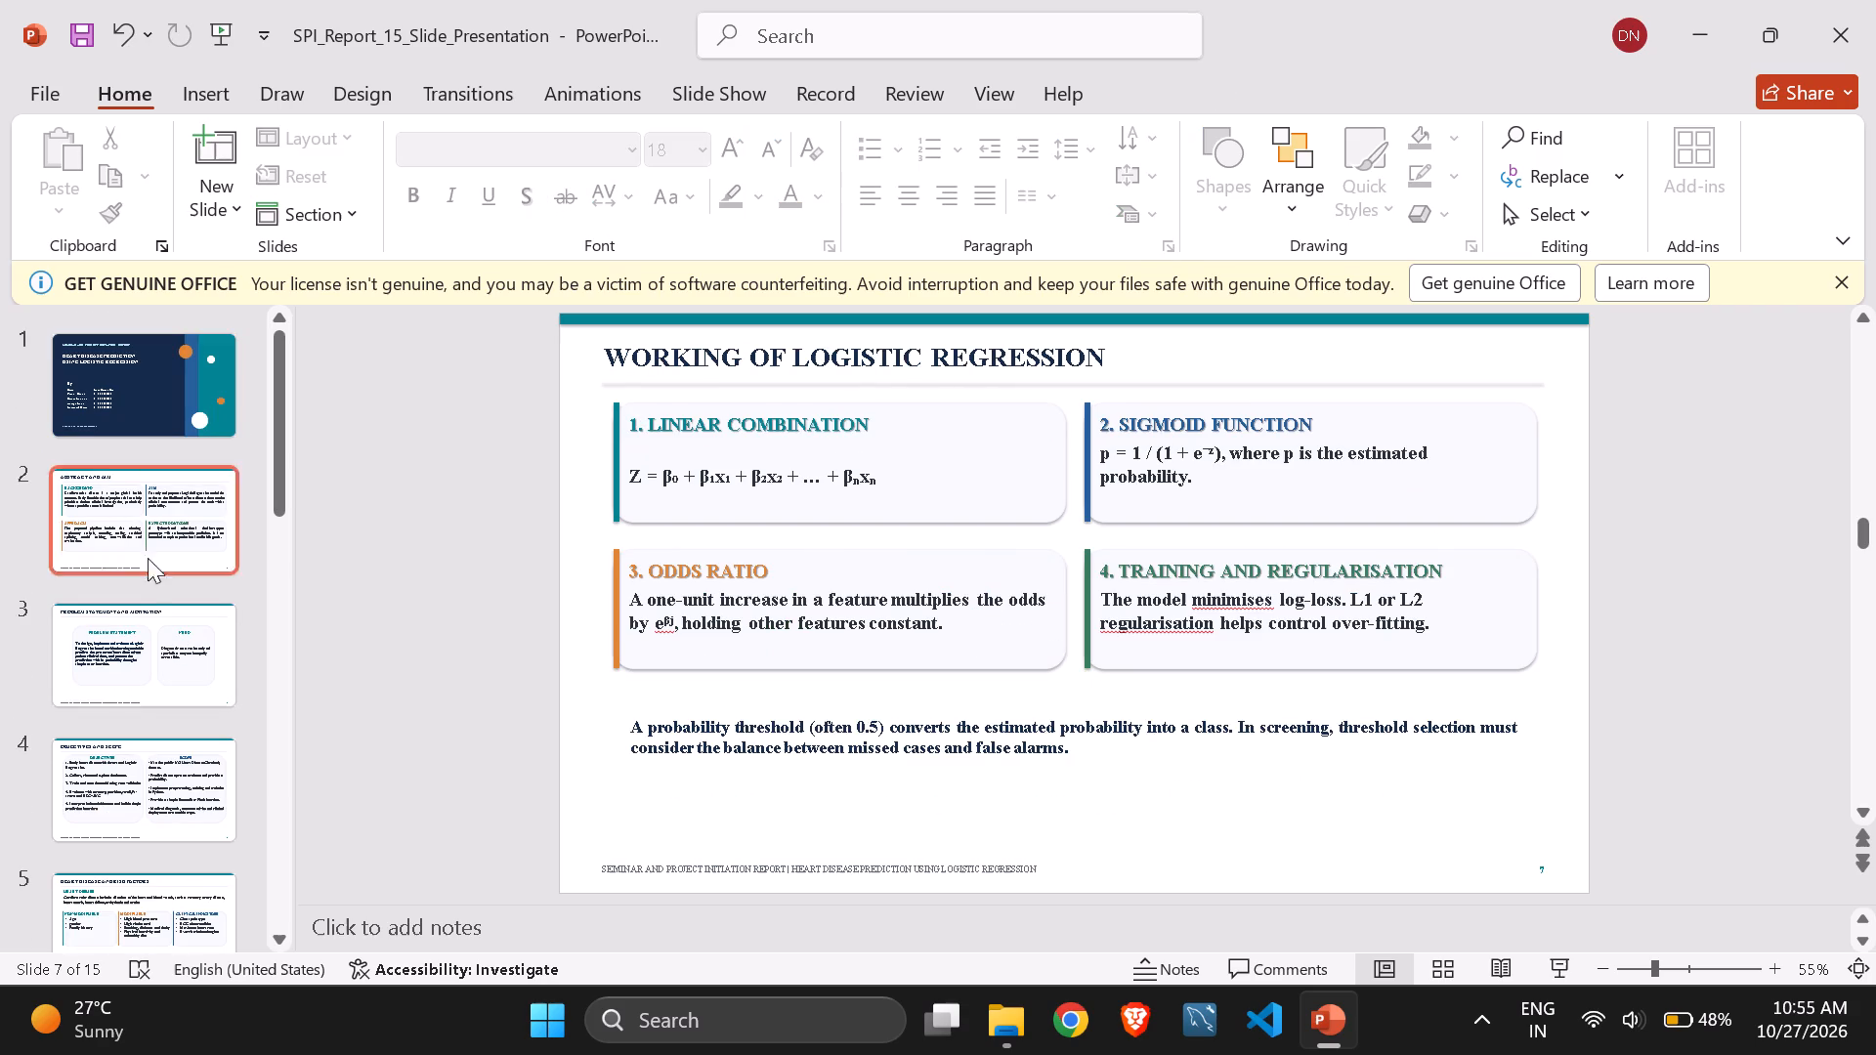
{"action": "left_click", "coordinate": [145, 570]}
{"action": "left_click", "coordinate": [684, 429]}
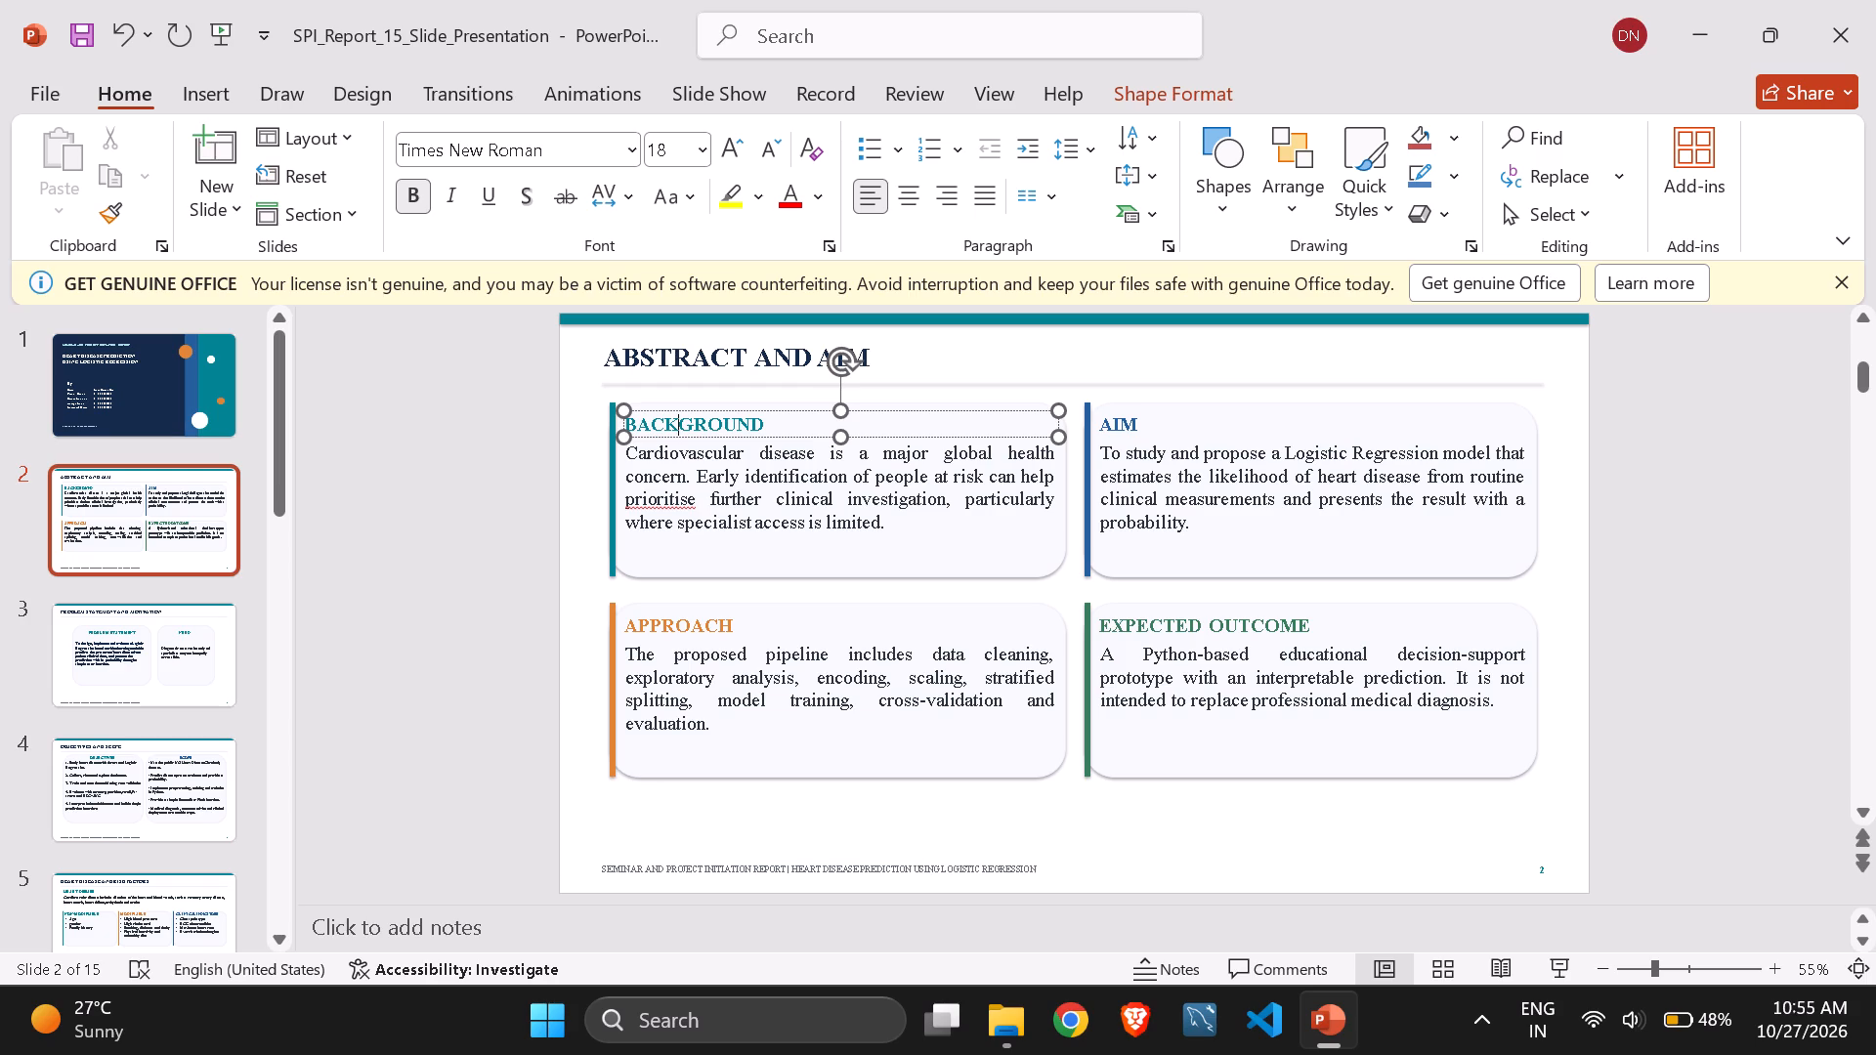
{"action": "key", "text": "ctrl+a"}
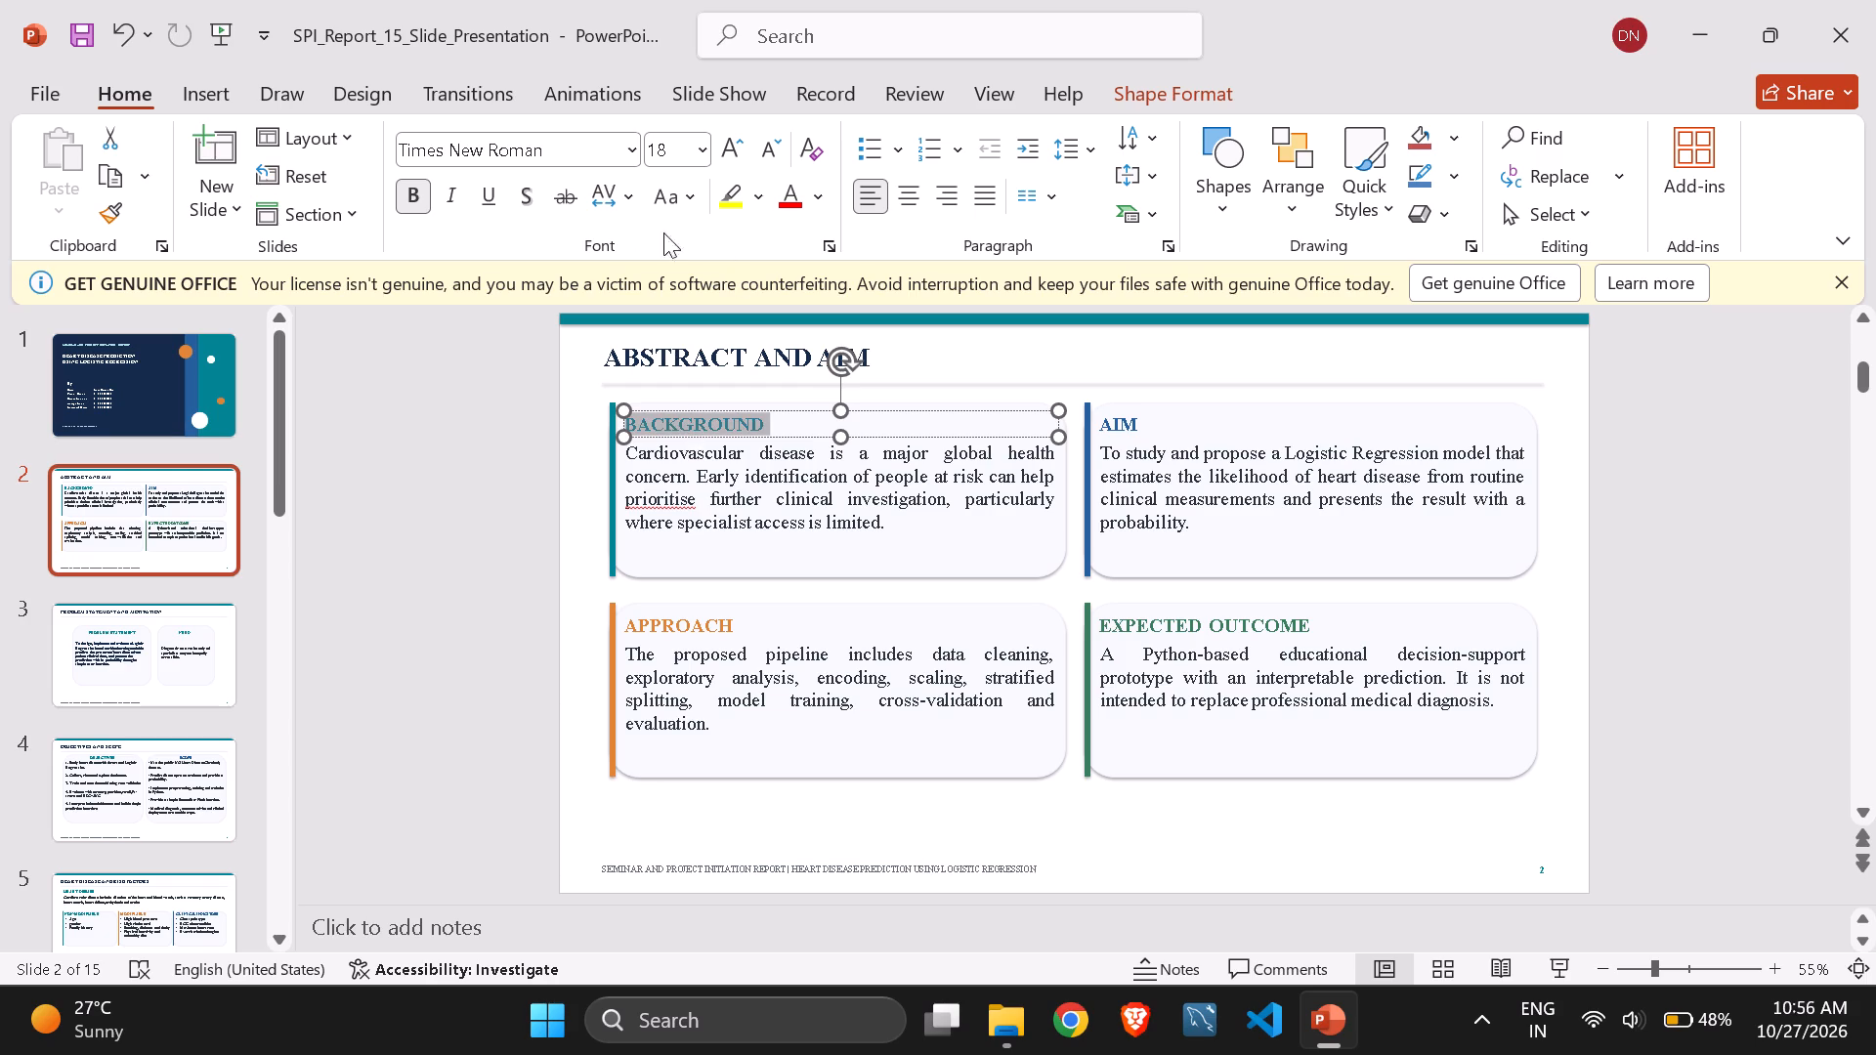
{"action": "left_click", "coordinate": [530, 194]}
{"action": "left_click", "coordinate": [1121, 424]}
{"action": "key", "text": "ctrl+a"}
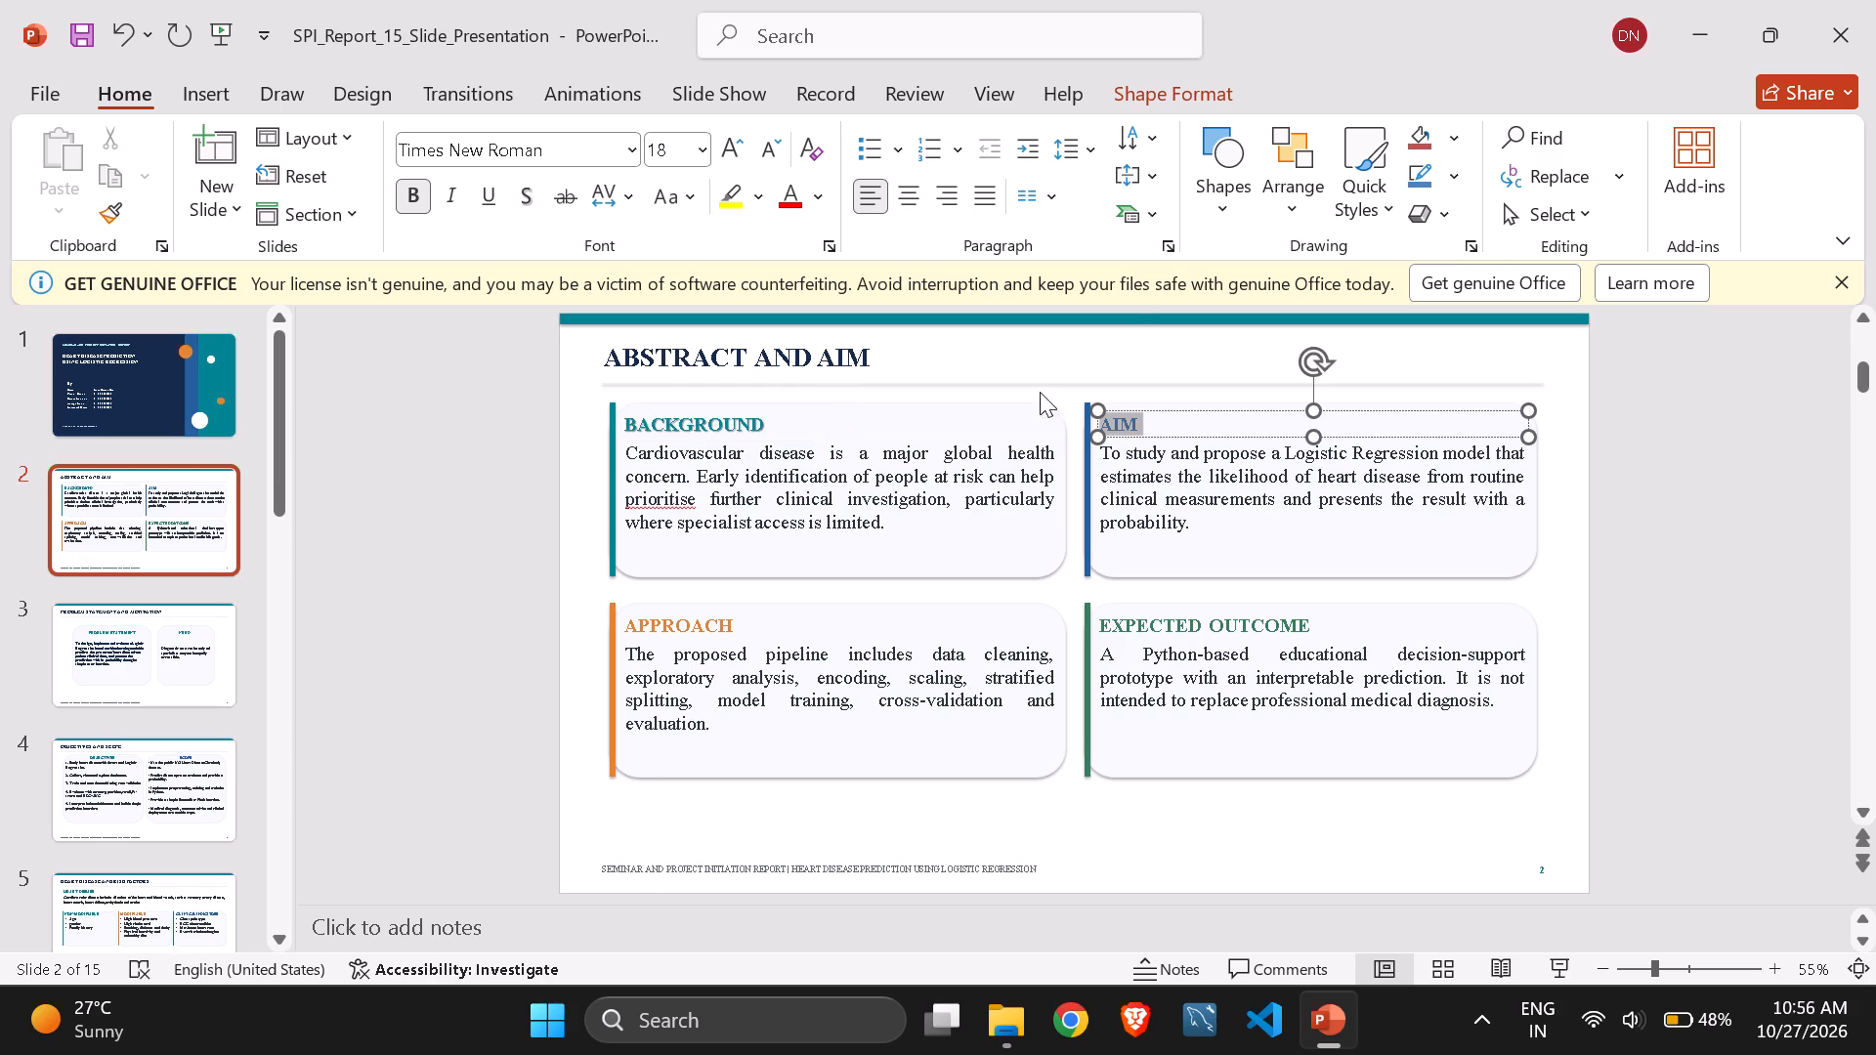
{"action": "left_click", "coordinate": [536, 194]}
Add a text shadow to the APPROACH and EXPECTED OUTCOME headings on slide 2.
{"action": "left_click", "coordinate": [691, 623]}
{"action": "key", "text": "ctrl+a"}
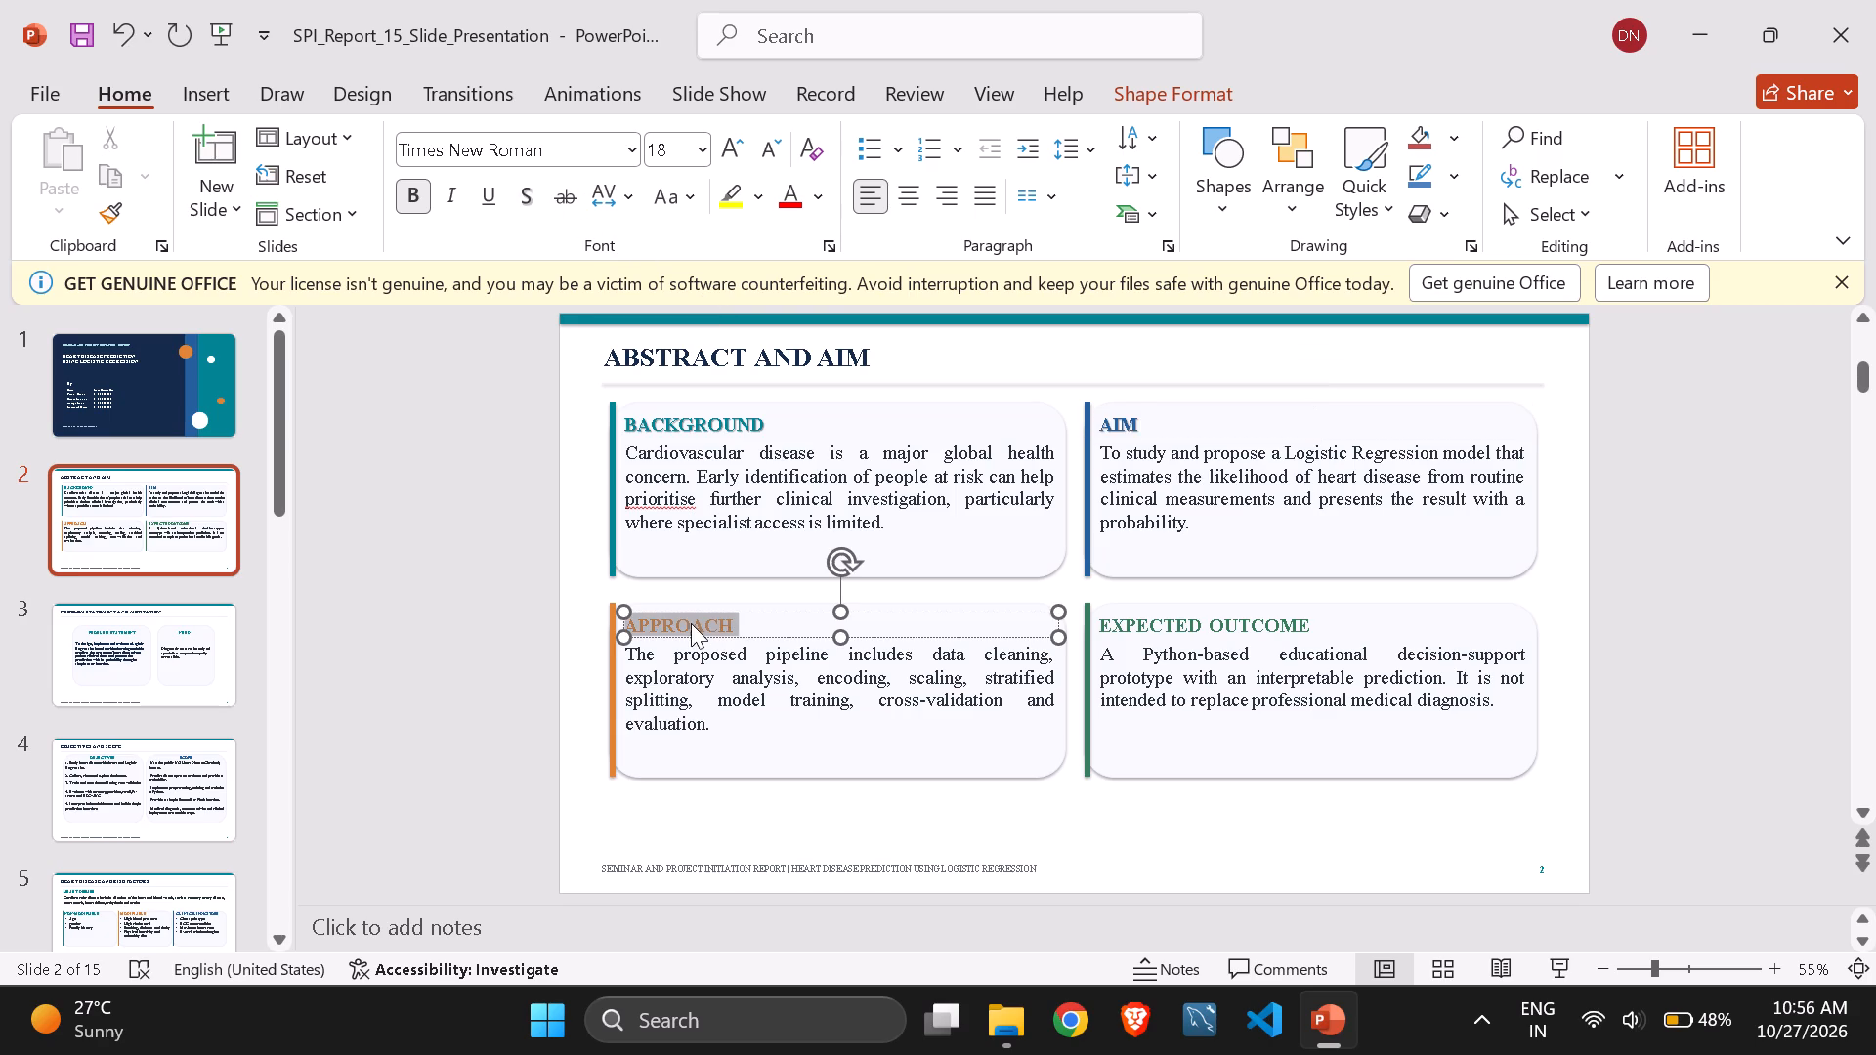
{"action": "left_click", "coordinate": [522, 202]}
{"action": "left_click", "coordinate": [1185, 620]}
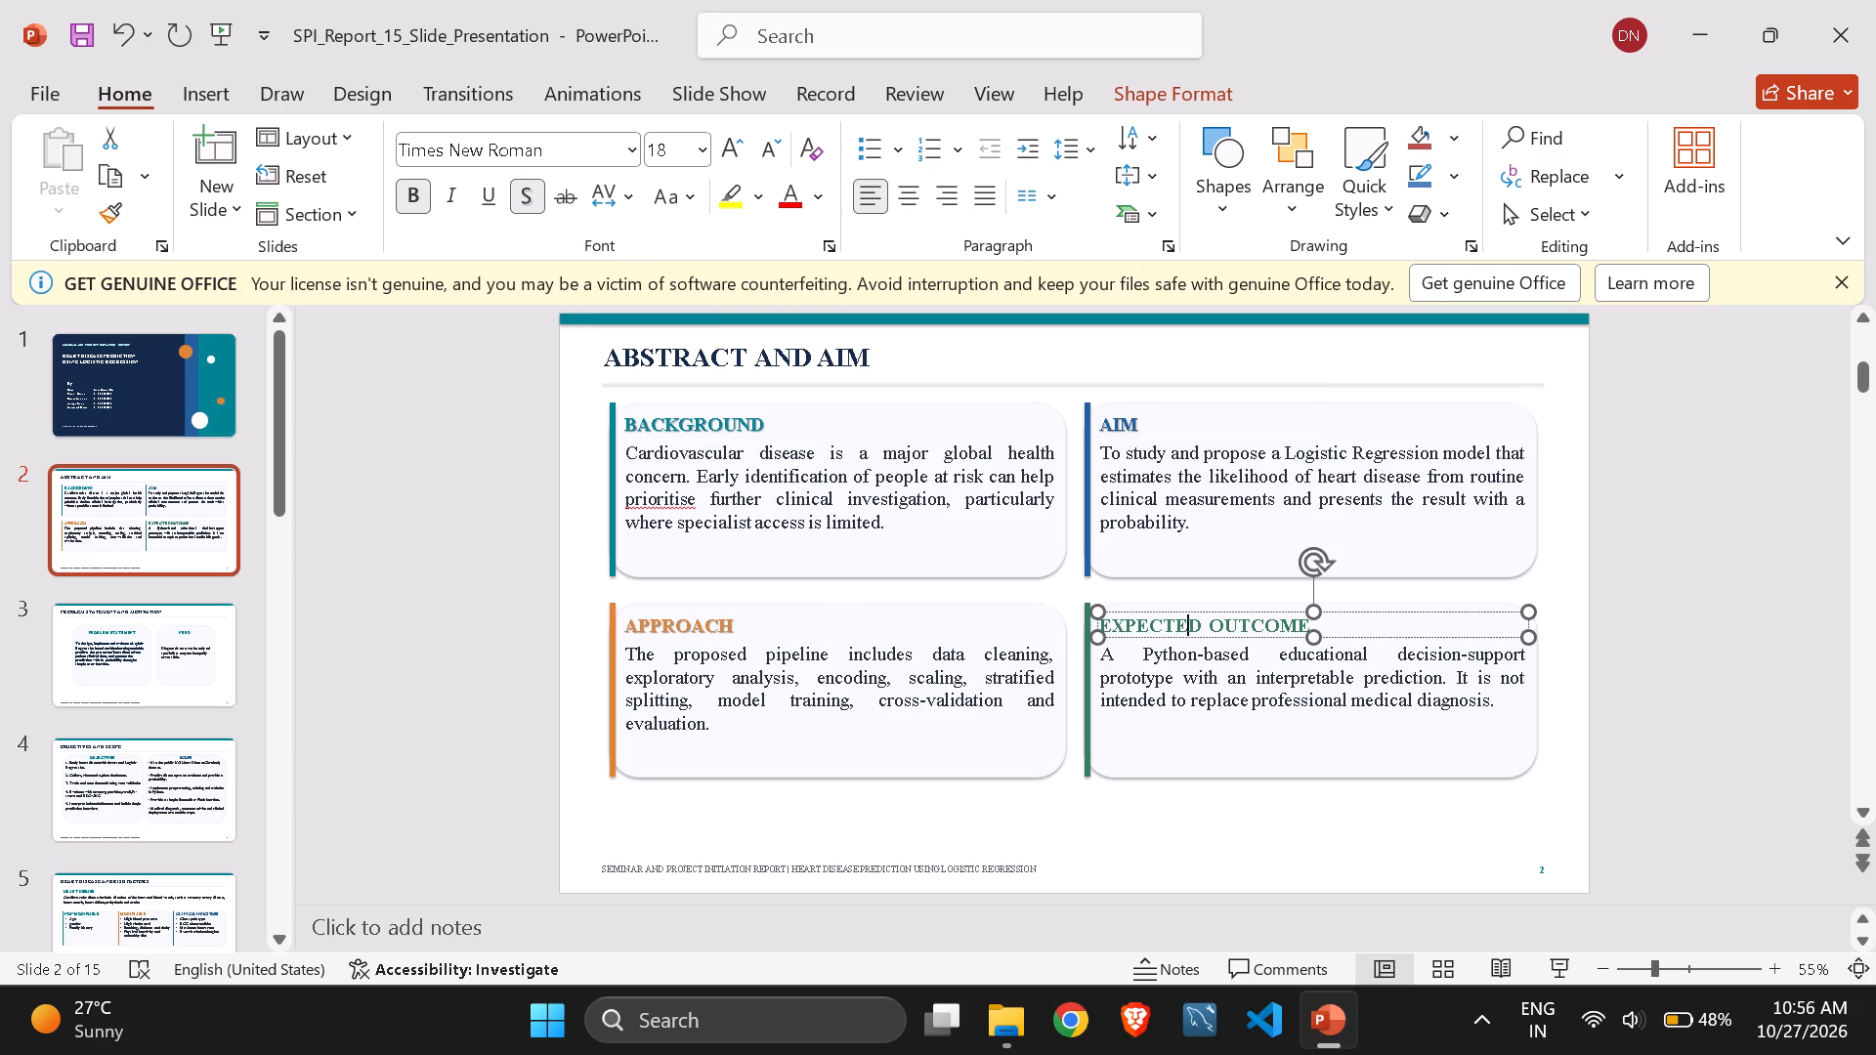
{"action": "key", "text": "ctrl+a"}
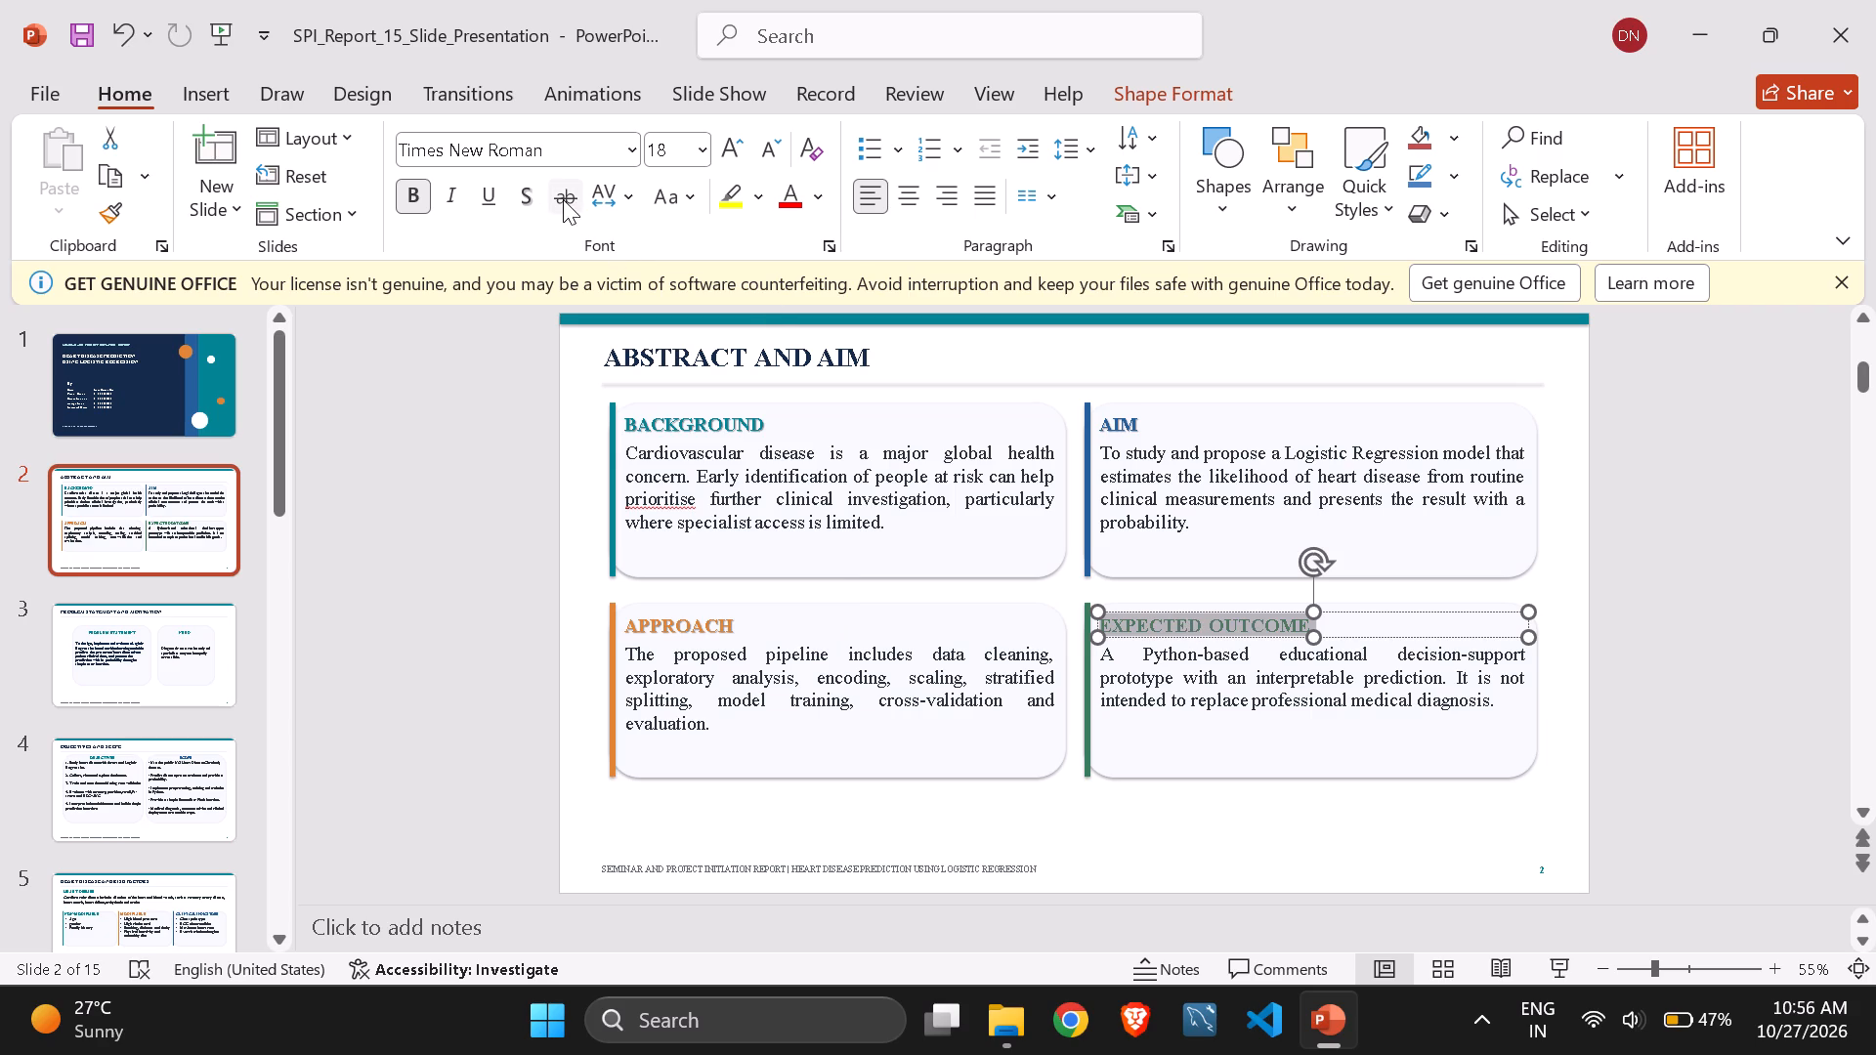
{"action": "left_click", "coordinate": [520, 196]}
Add a text shadow to the PROBLEM STATEMENT and NEED headings on slide 3.
{"action": "scroll", "coordinate": [847, 701], "scroll_direction": "down", "scroll_amount": 1}
{"action": "left_click", "coordinate": [139, 634]}
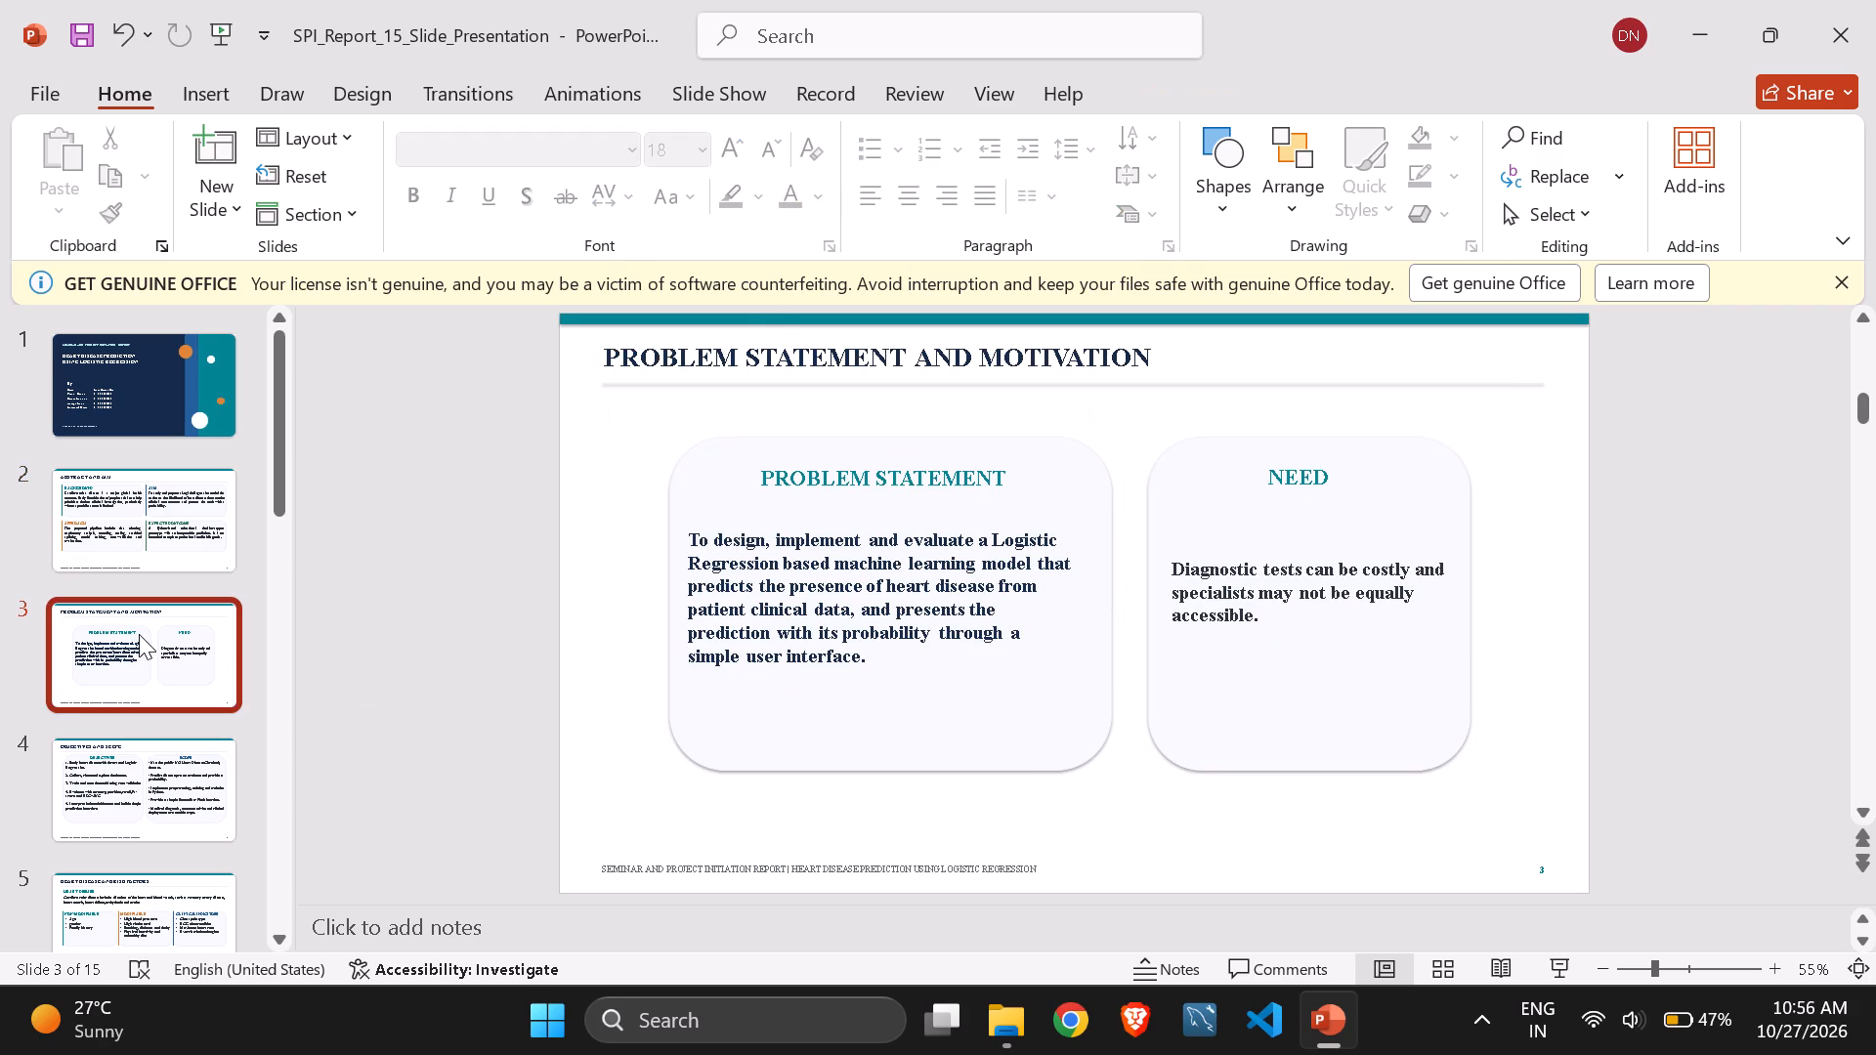
{"action": "left_click", "coordinate": [822, 469]}
{"action": "key", "text": "ctrl+a"}
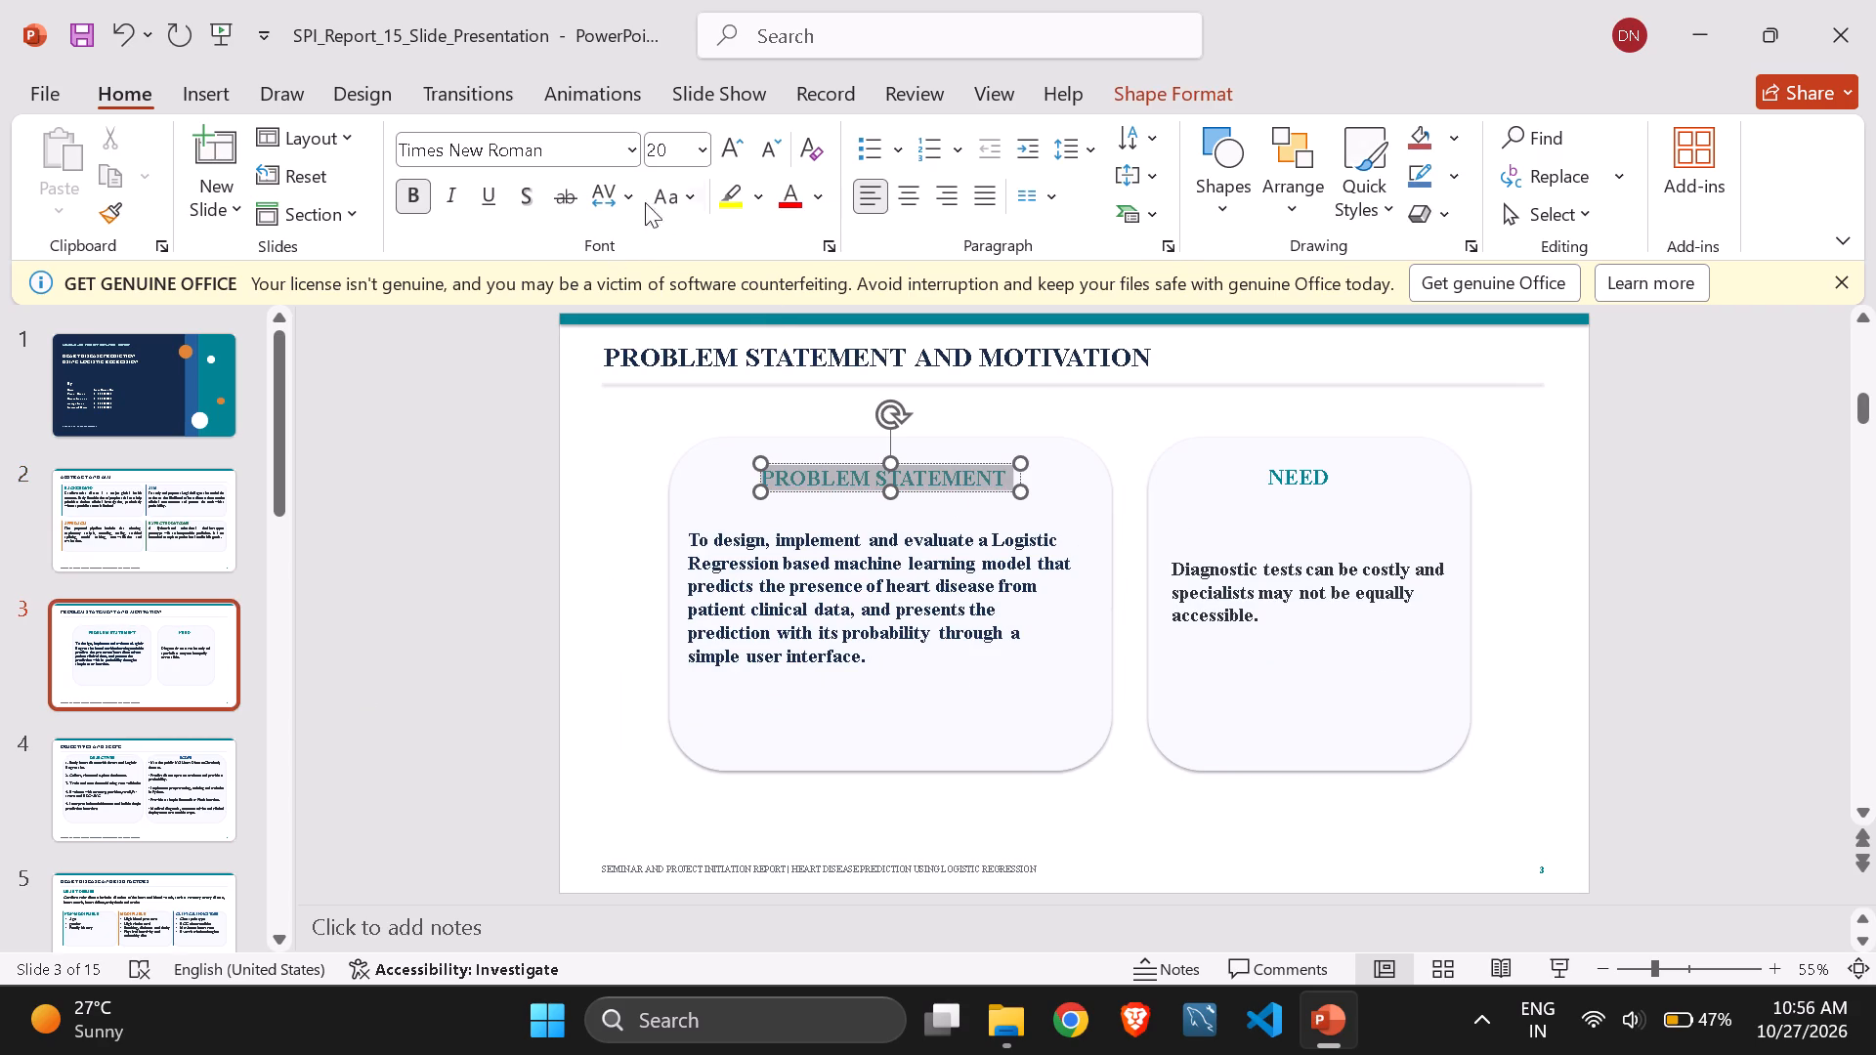
{"action": "left_click", "coordinate": [533, 191]}
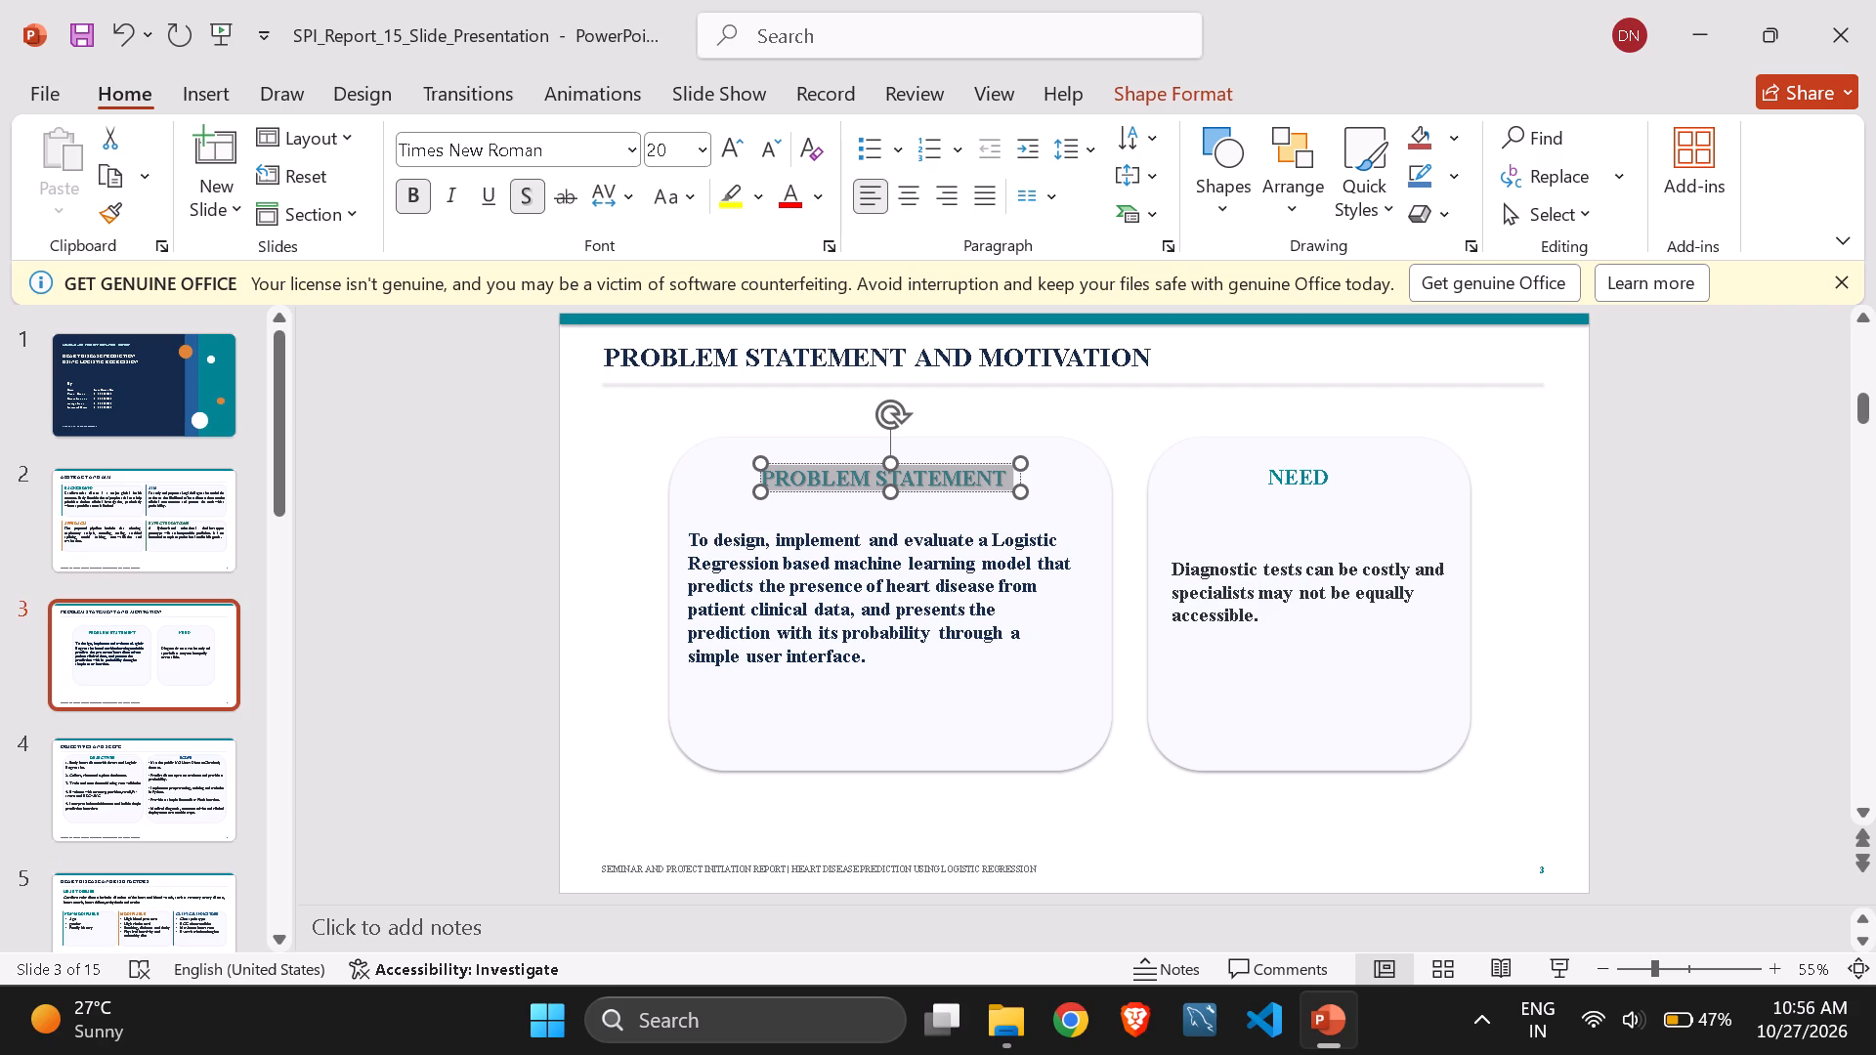
{"action": "left_click", "coordinate": [1311, 483]}
{"action": "key", "text": "ctrl+a"}
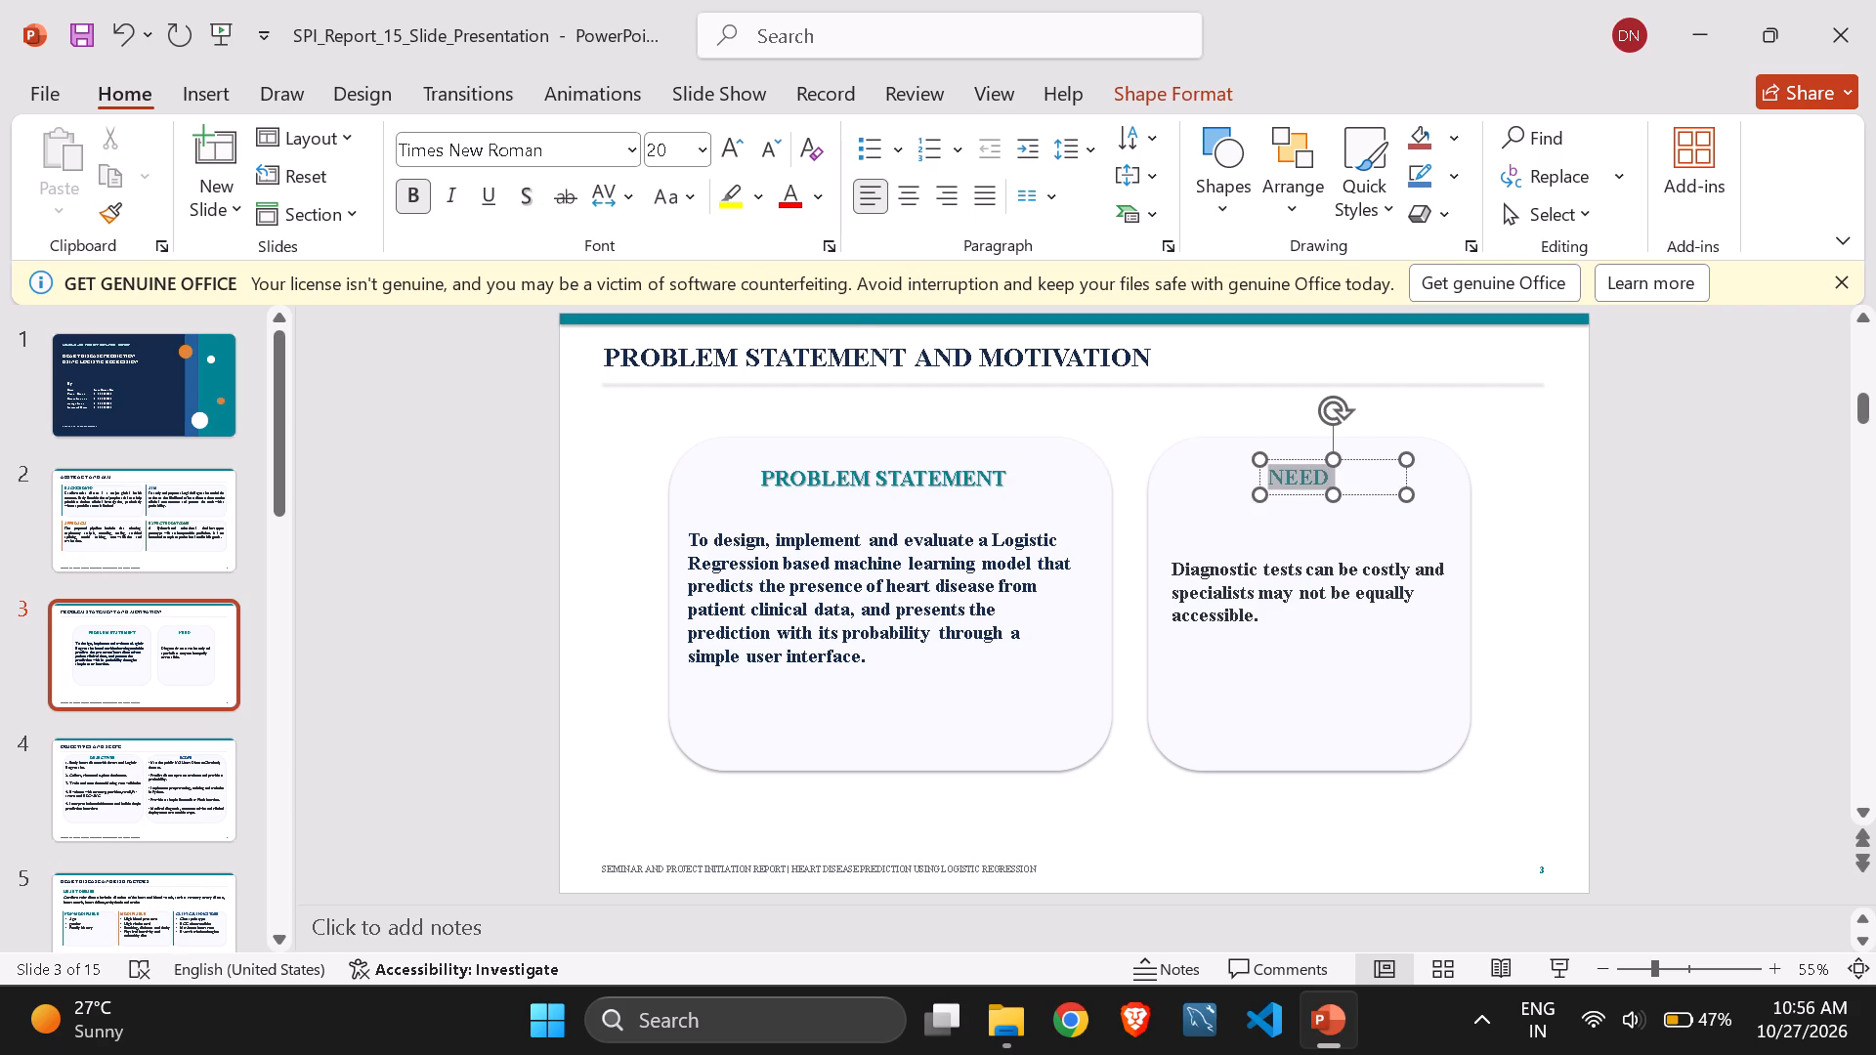
{"action": "left_click", "coordinate": [533, 194]}
Review slides 4 to 7, and left-align the body text of the CLINICAL FEATURES card on slide 8.
{"action": "left_click", "coordinate": [174, 799]}
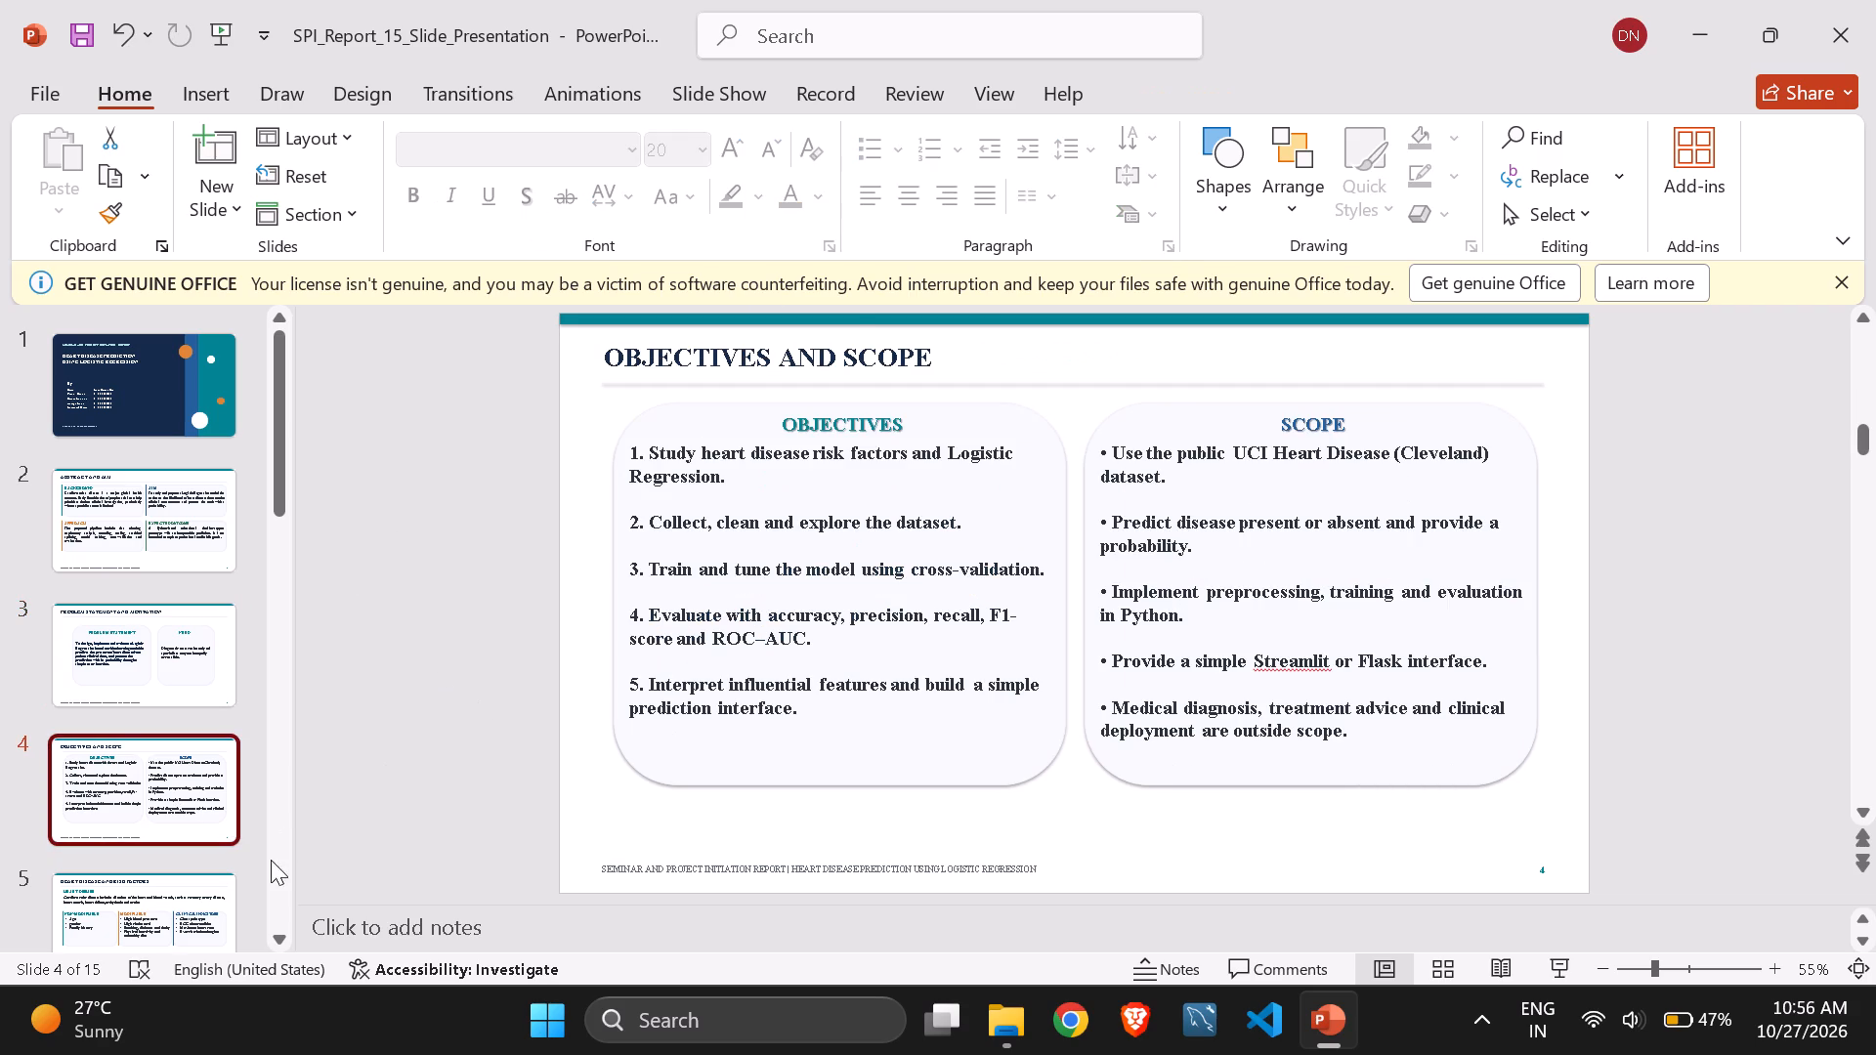
{"action": "left_click", "coordinate": [201, 899]}
{"action": "key", "text": "Down"}
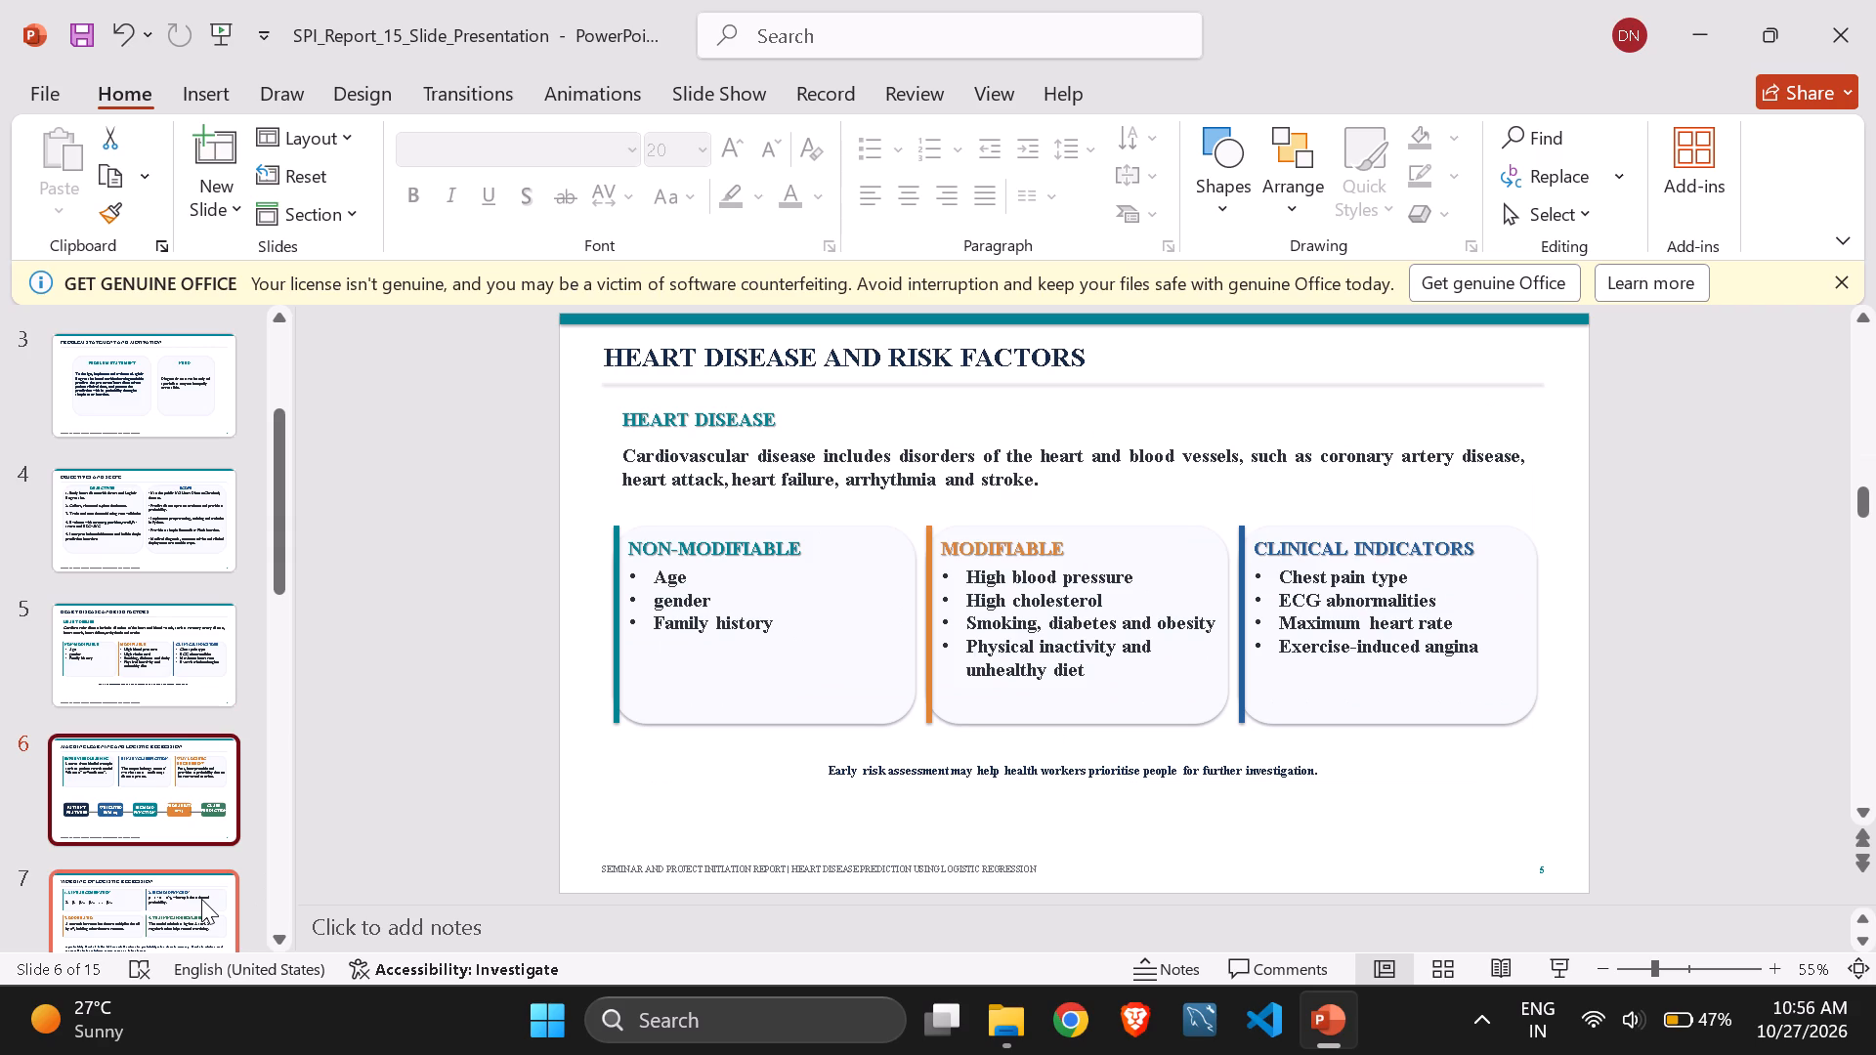
{"action": "key", "text": "Down"}
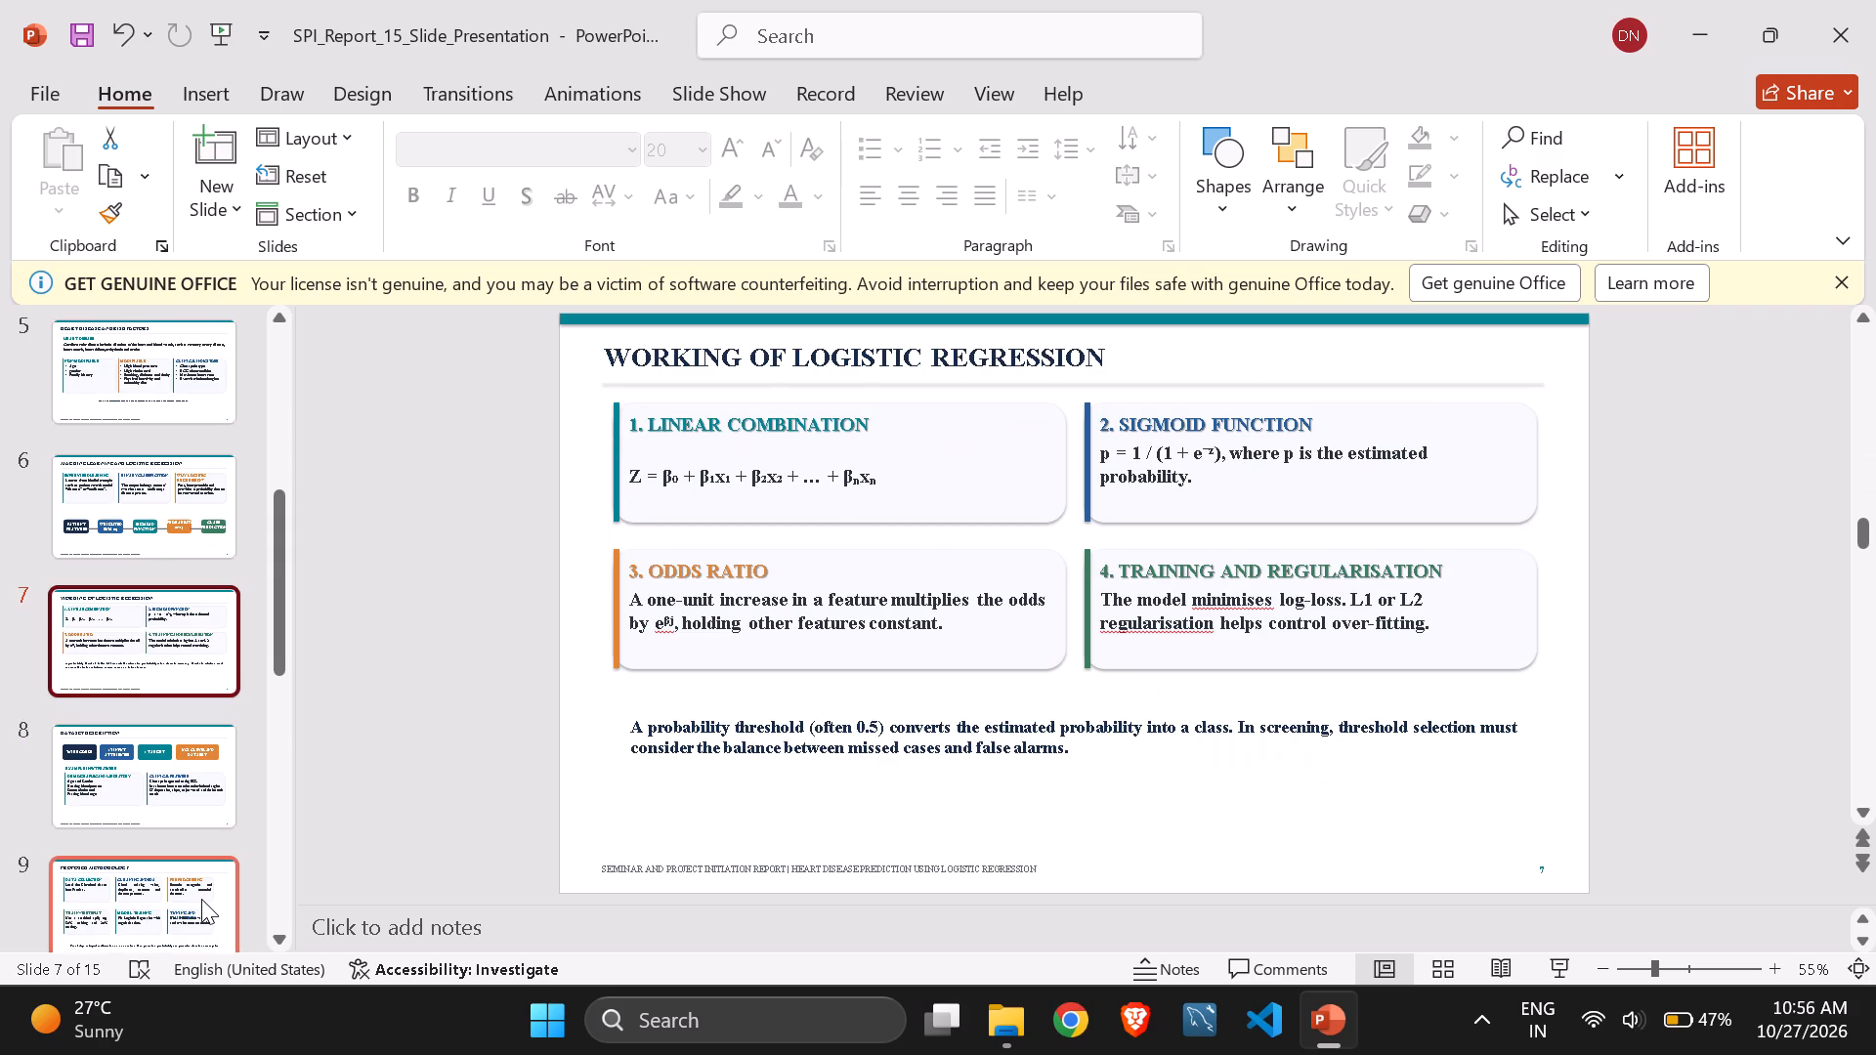
{"action": "key", "text": "Down"}
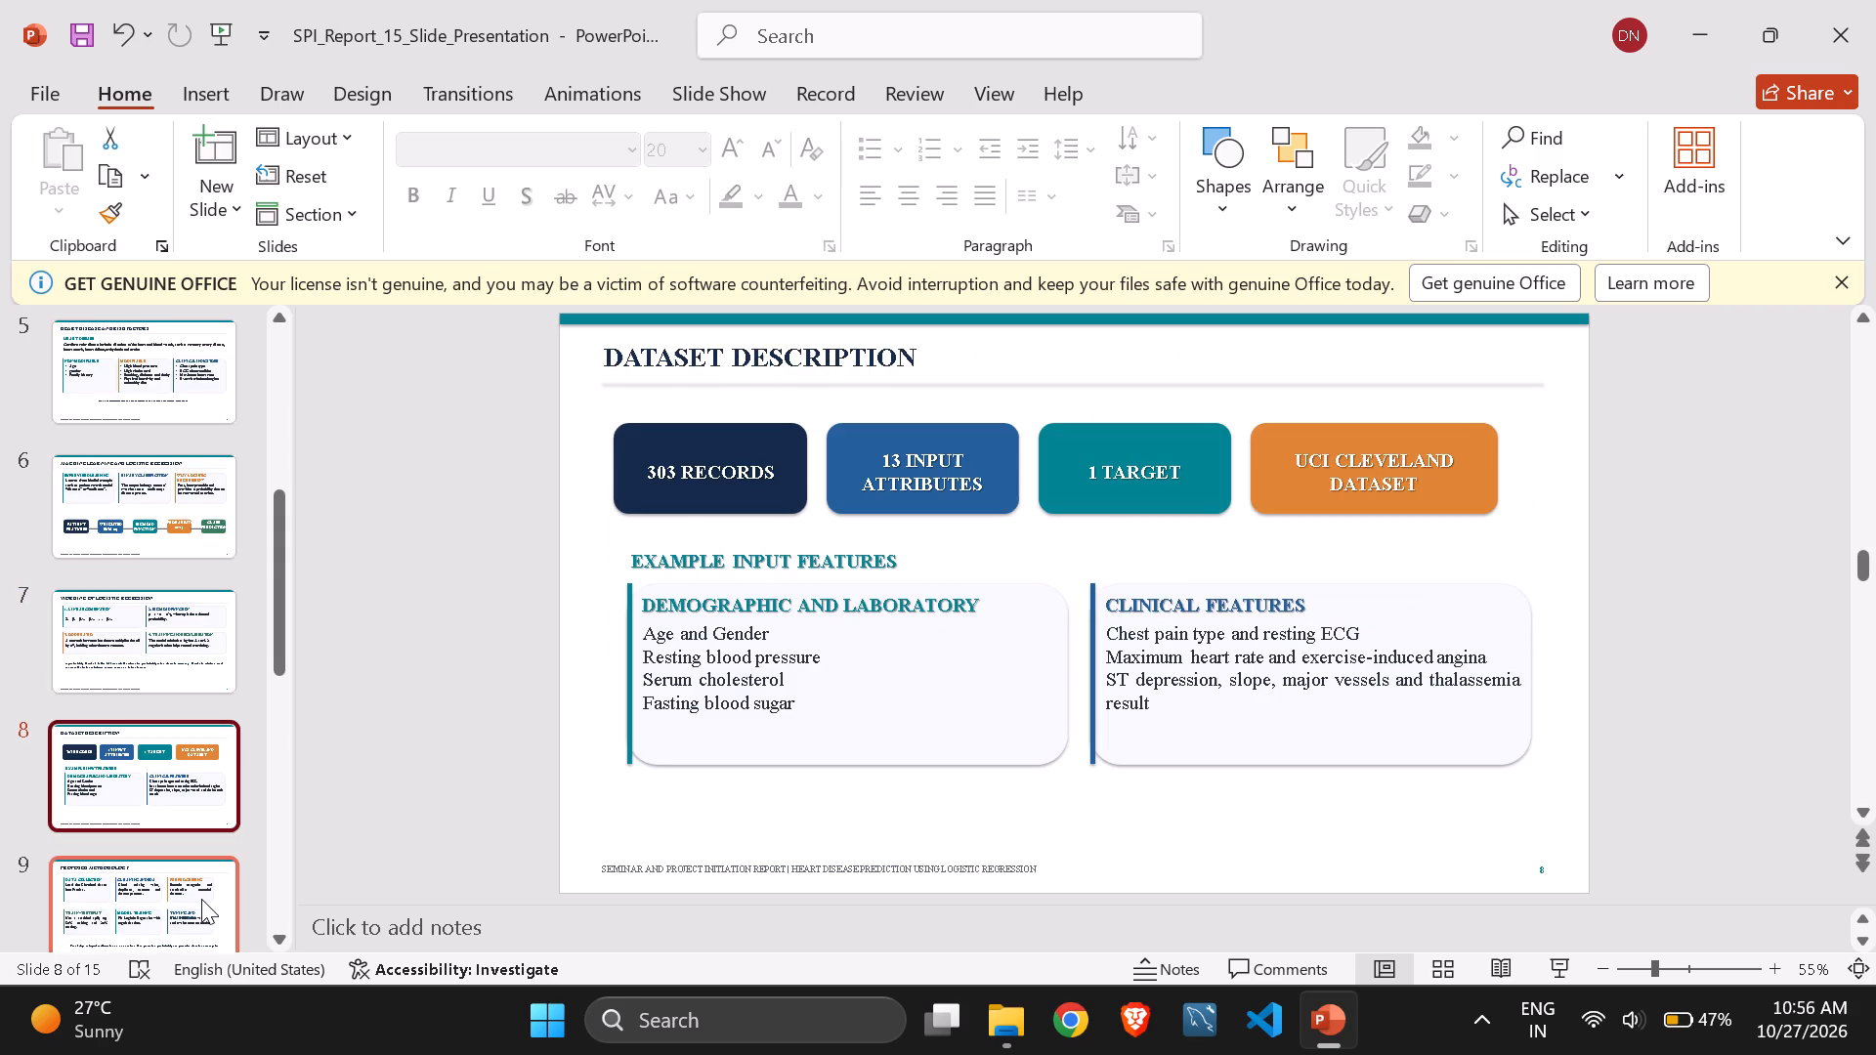
{"action": "left_click", "coordinate": [1163, 668]}
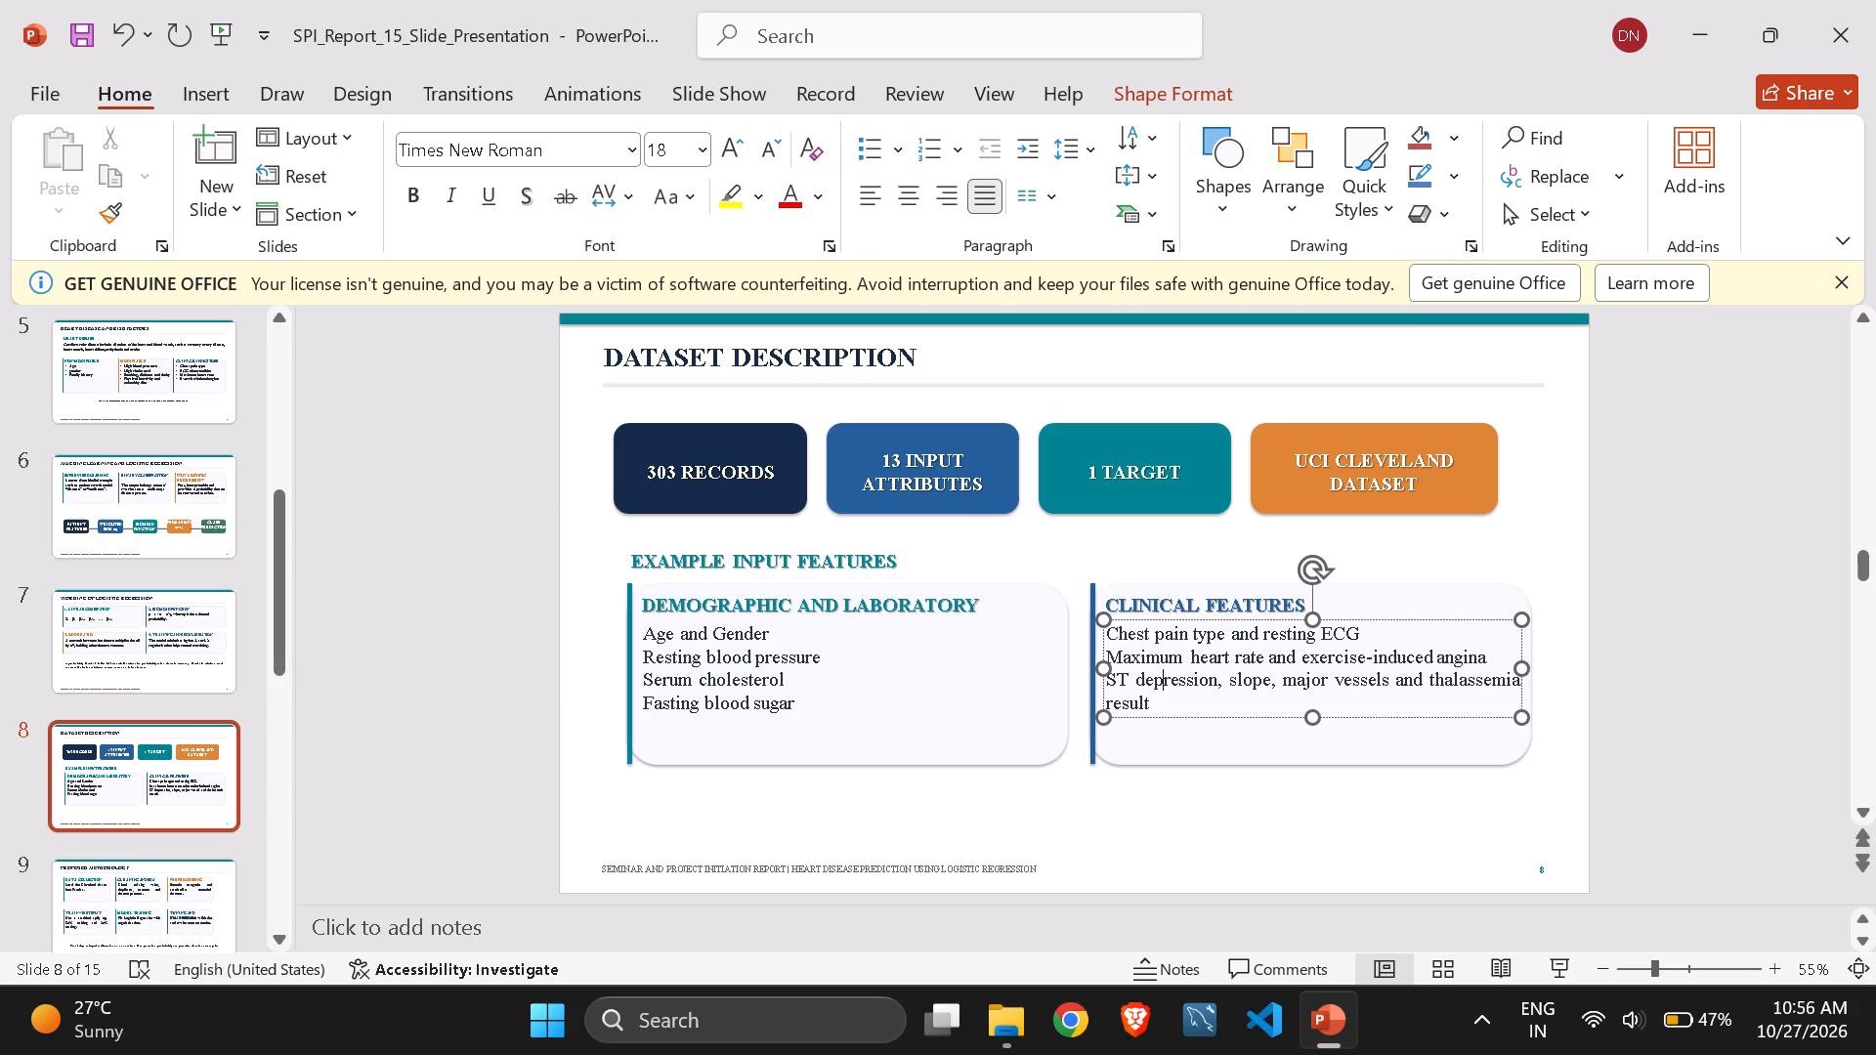
{"action": "key", "text": "ctrl+a"}
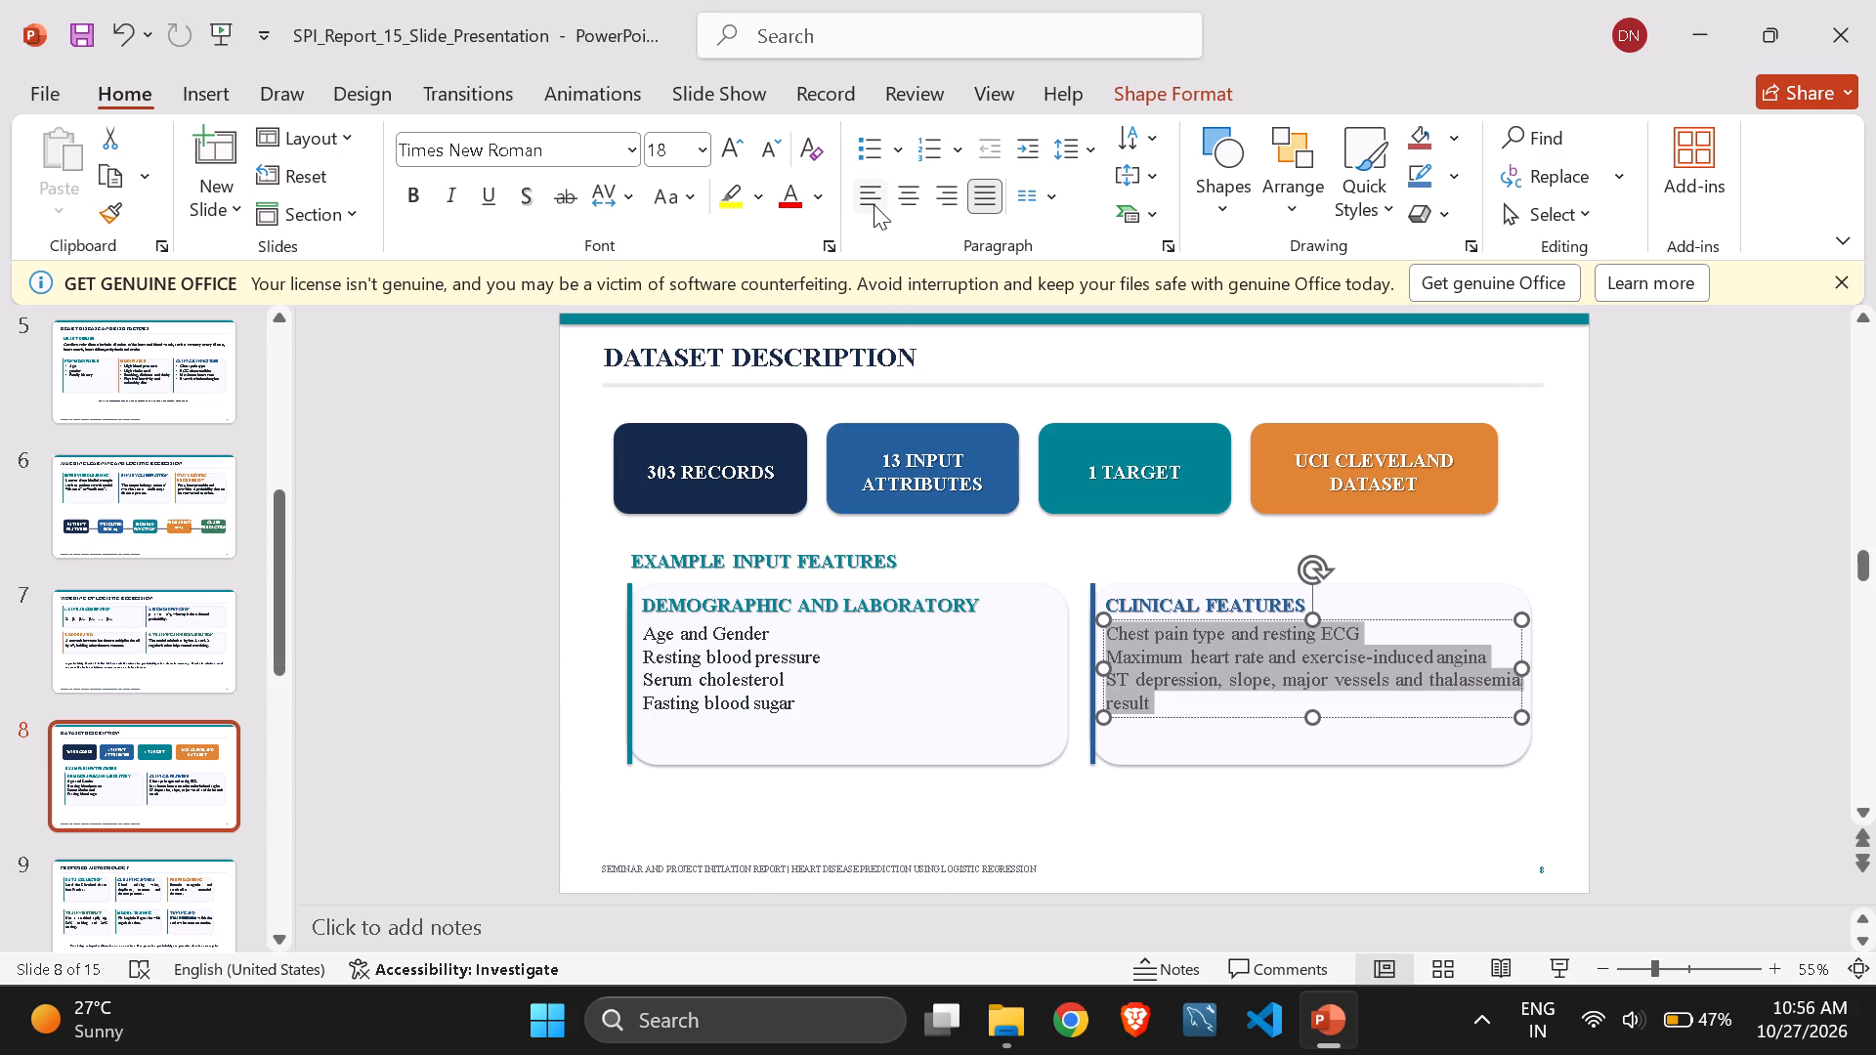
{"action": "left_click", "coordinate": [874, 204]}
Turn the body lines of the DEMOGRAPHIC AND LABORATORY card on slide 8 into a bulleted list.
{"action": "left_click", "coordinate": [770, 676]}
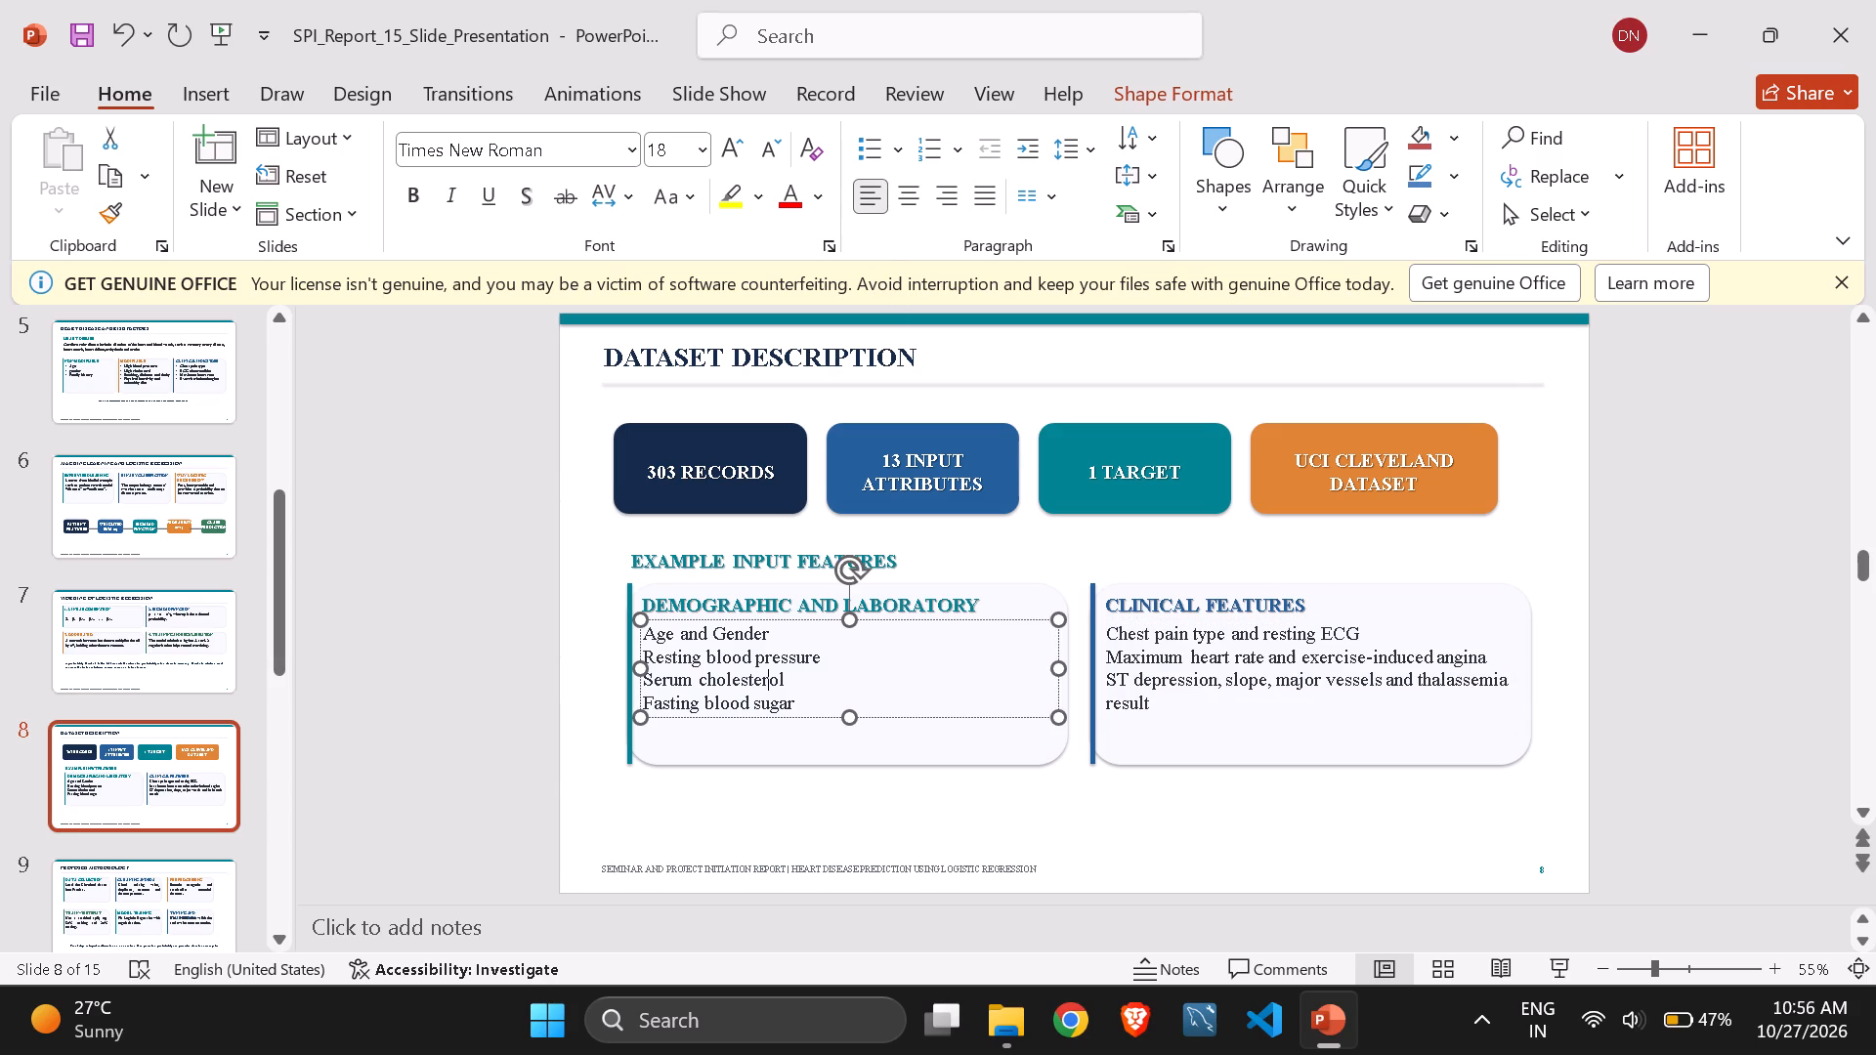
{"action": "key", "text": "ctrl+a"}
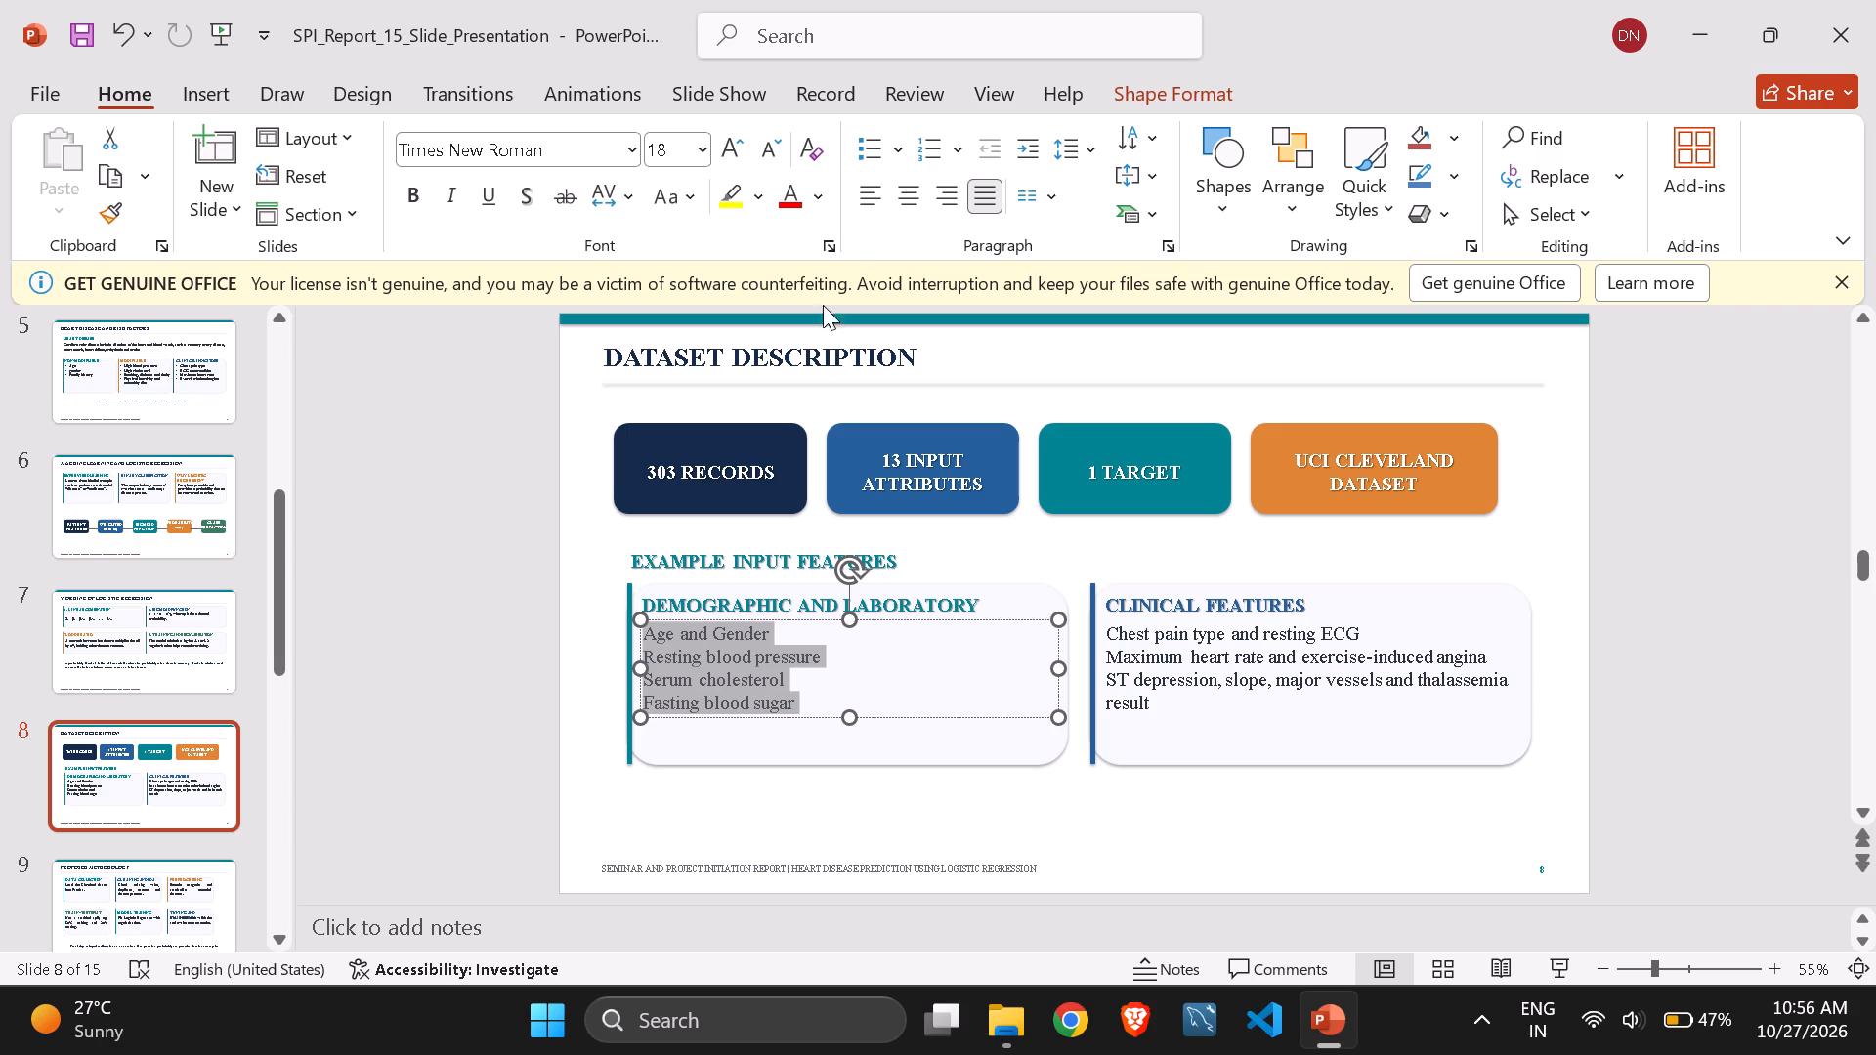
{"action": "left_click", "coordinate": [866, 155]}
{"action": "left_click", "coordinate": [781, 737]}
{"action": "left_click", "coordinate": [455, 811]}
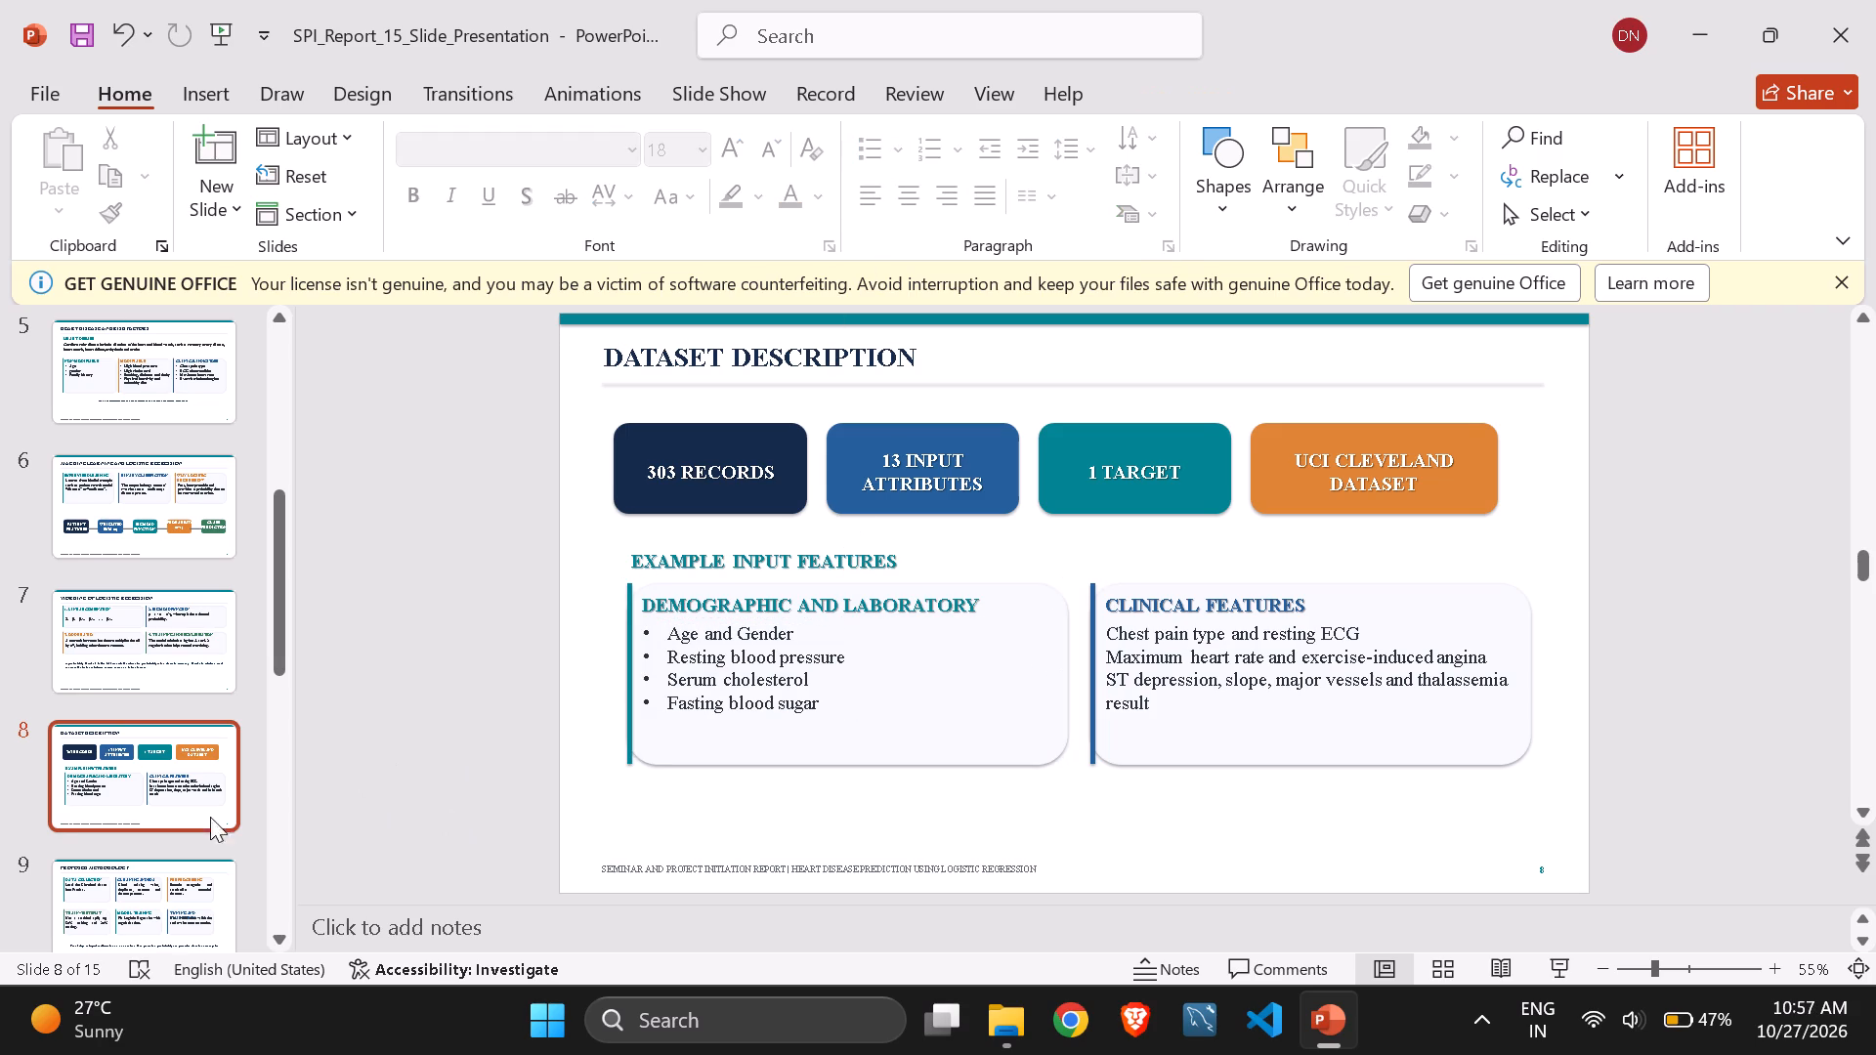
Add a text shadow to the CLEANING AND EDA and PREPROCESSING headings on slide 9.
{"action": "left_click", "coordinate": [128, 877]}
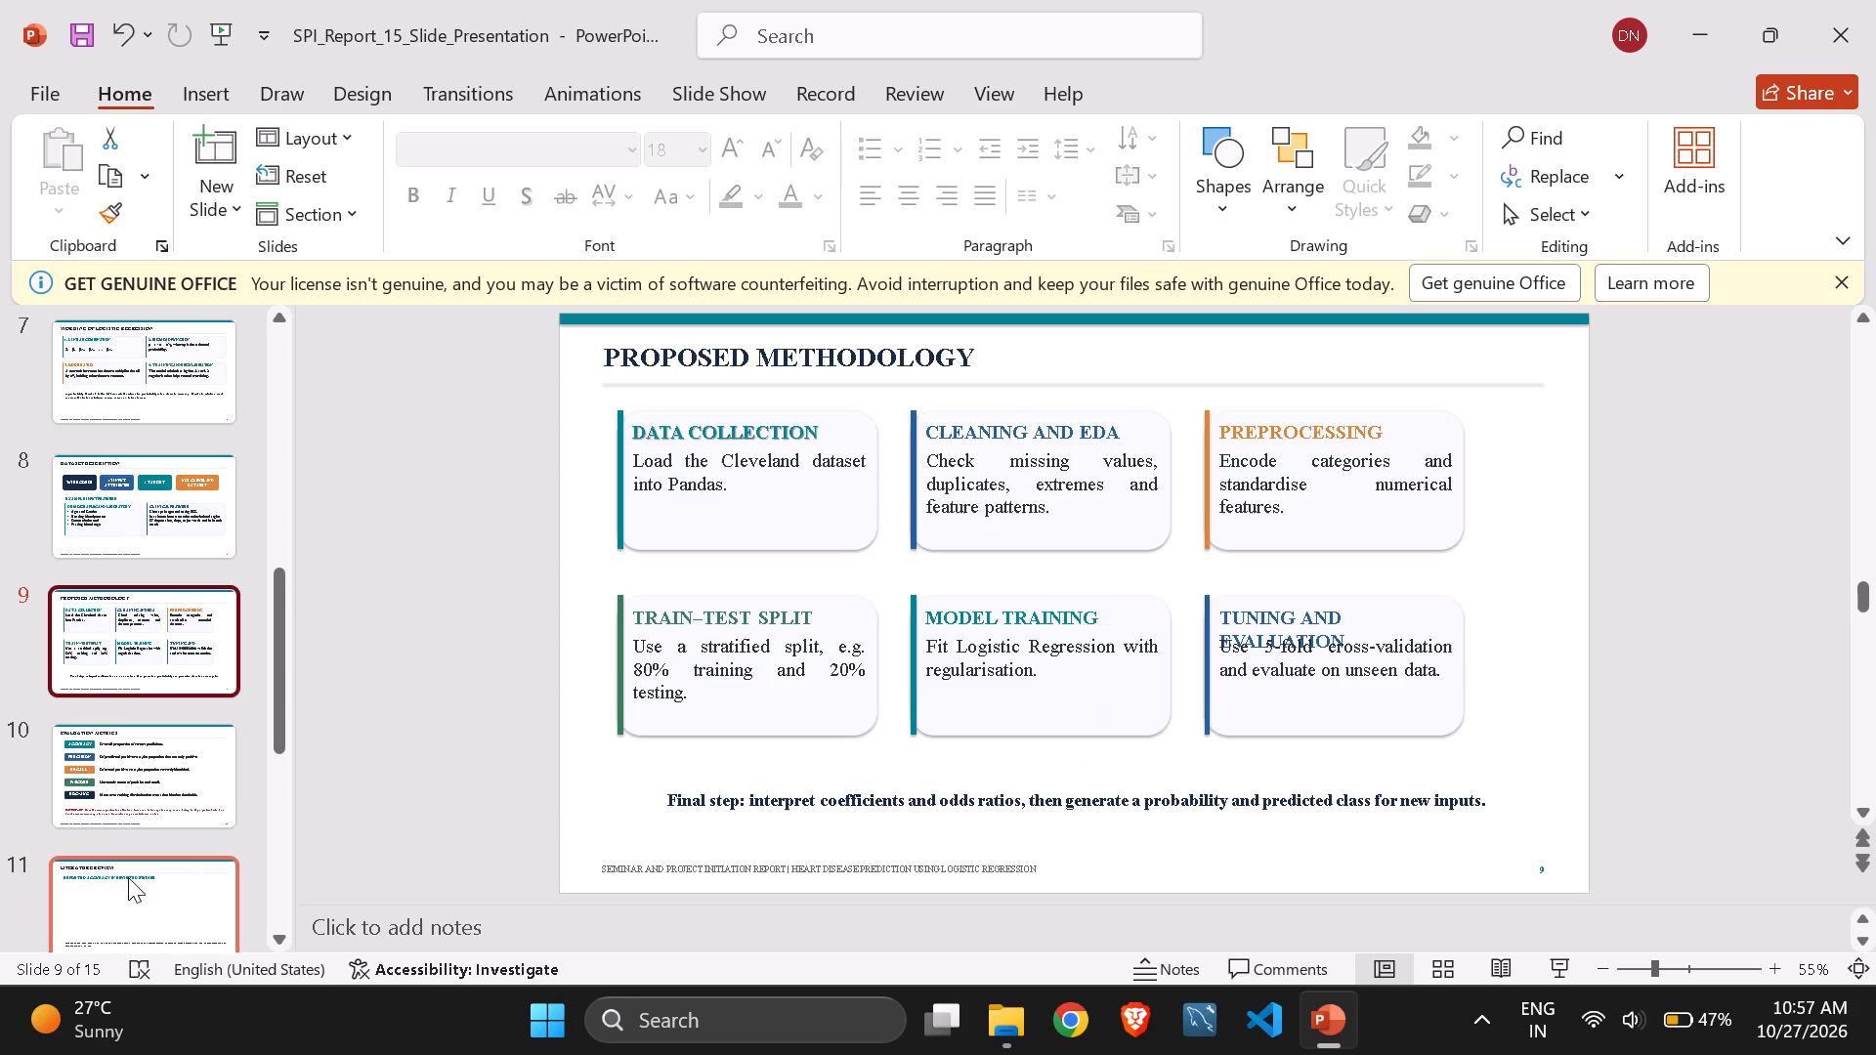
{"action": "left_click", "coordinate": [977, 429]}
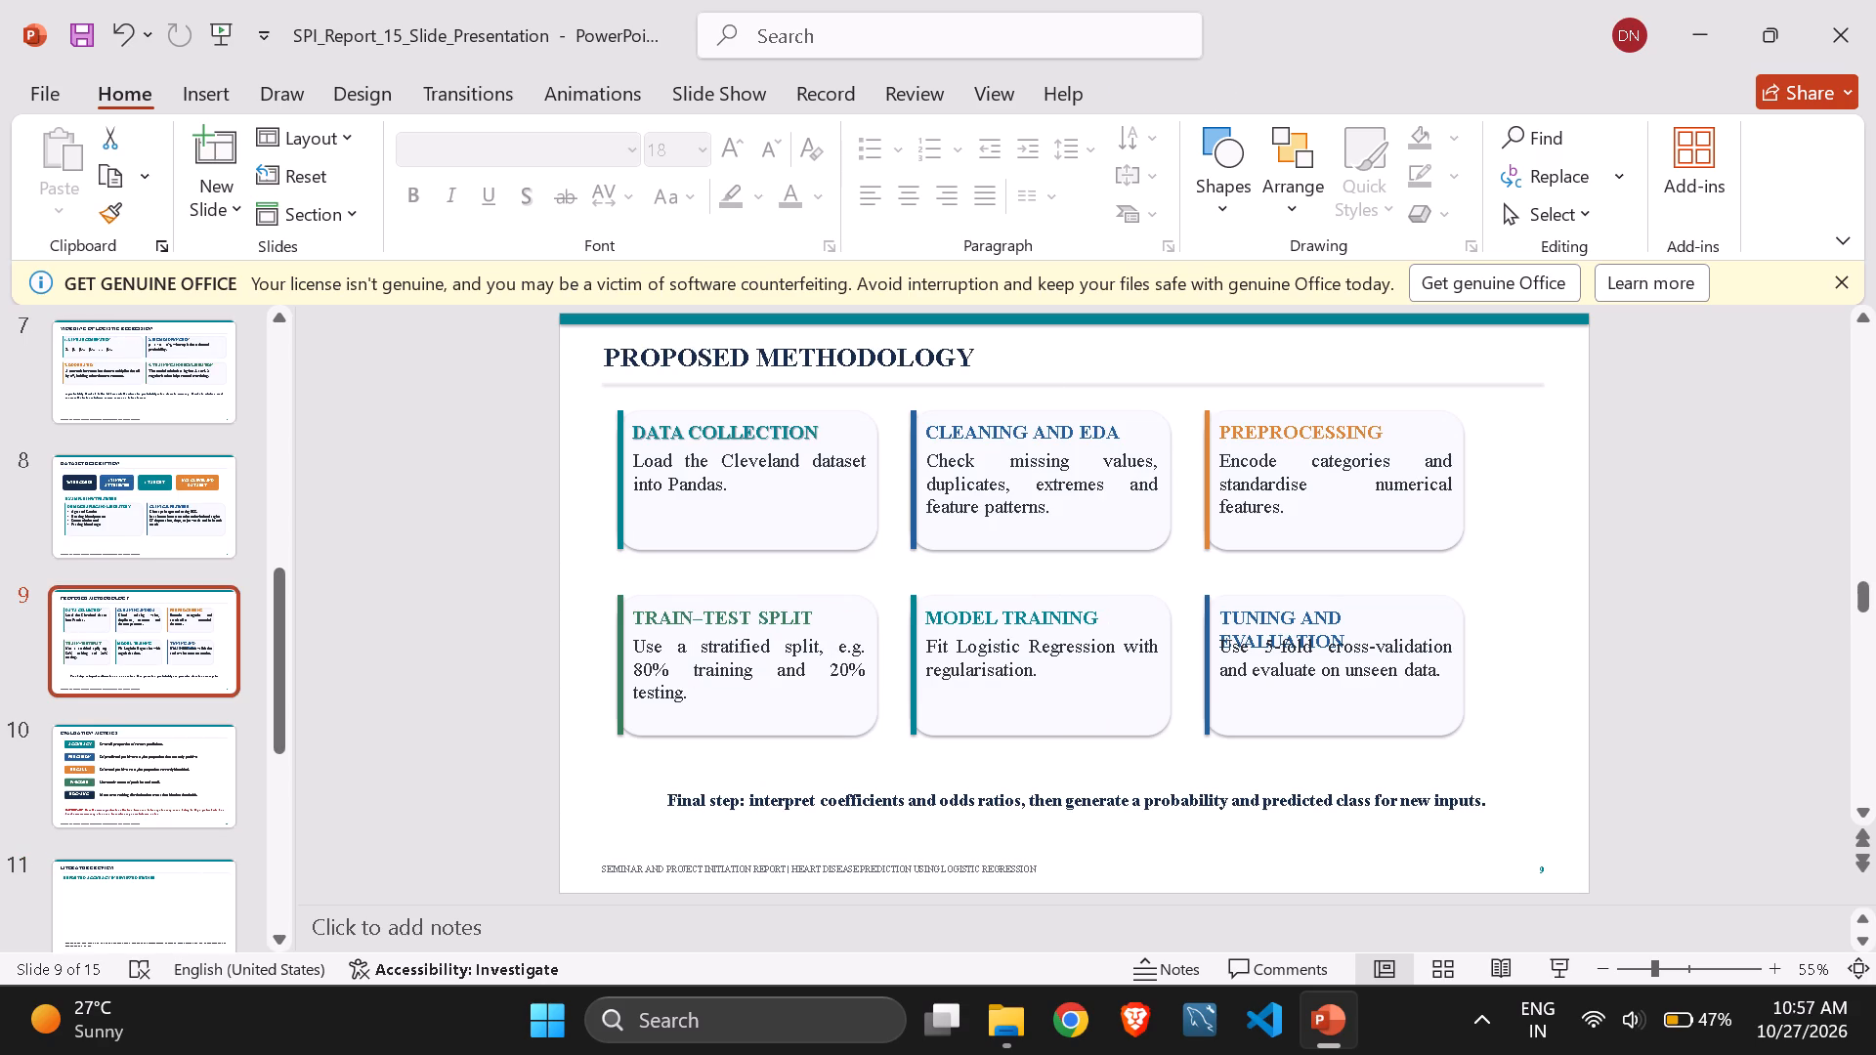
{"action": "key", "text": "ctrl+a"}
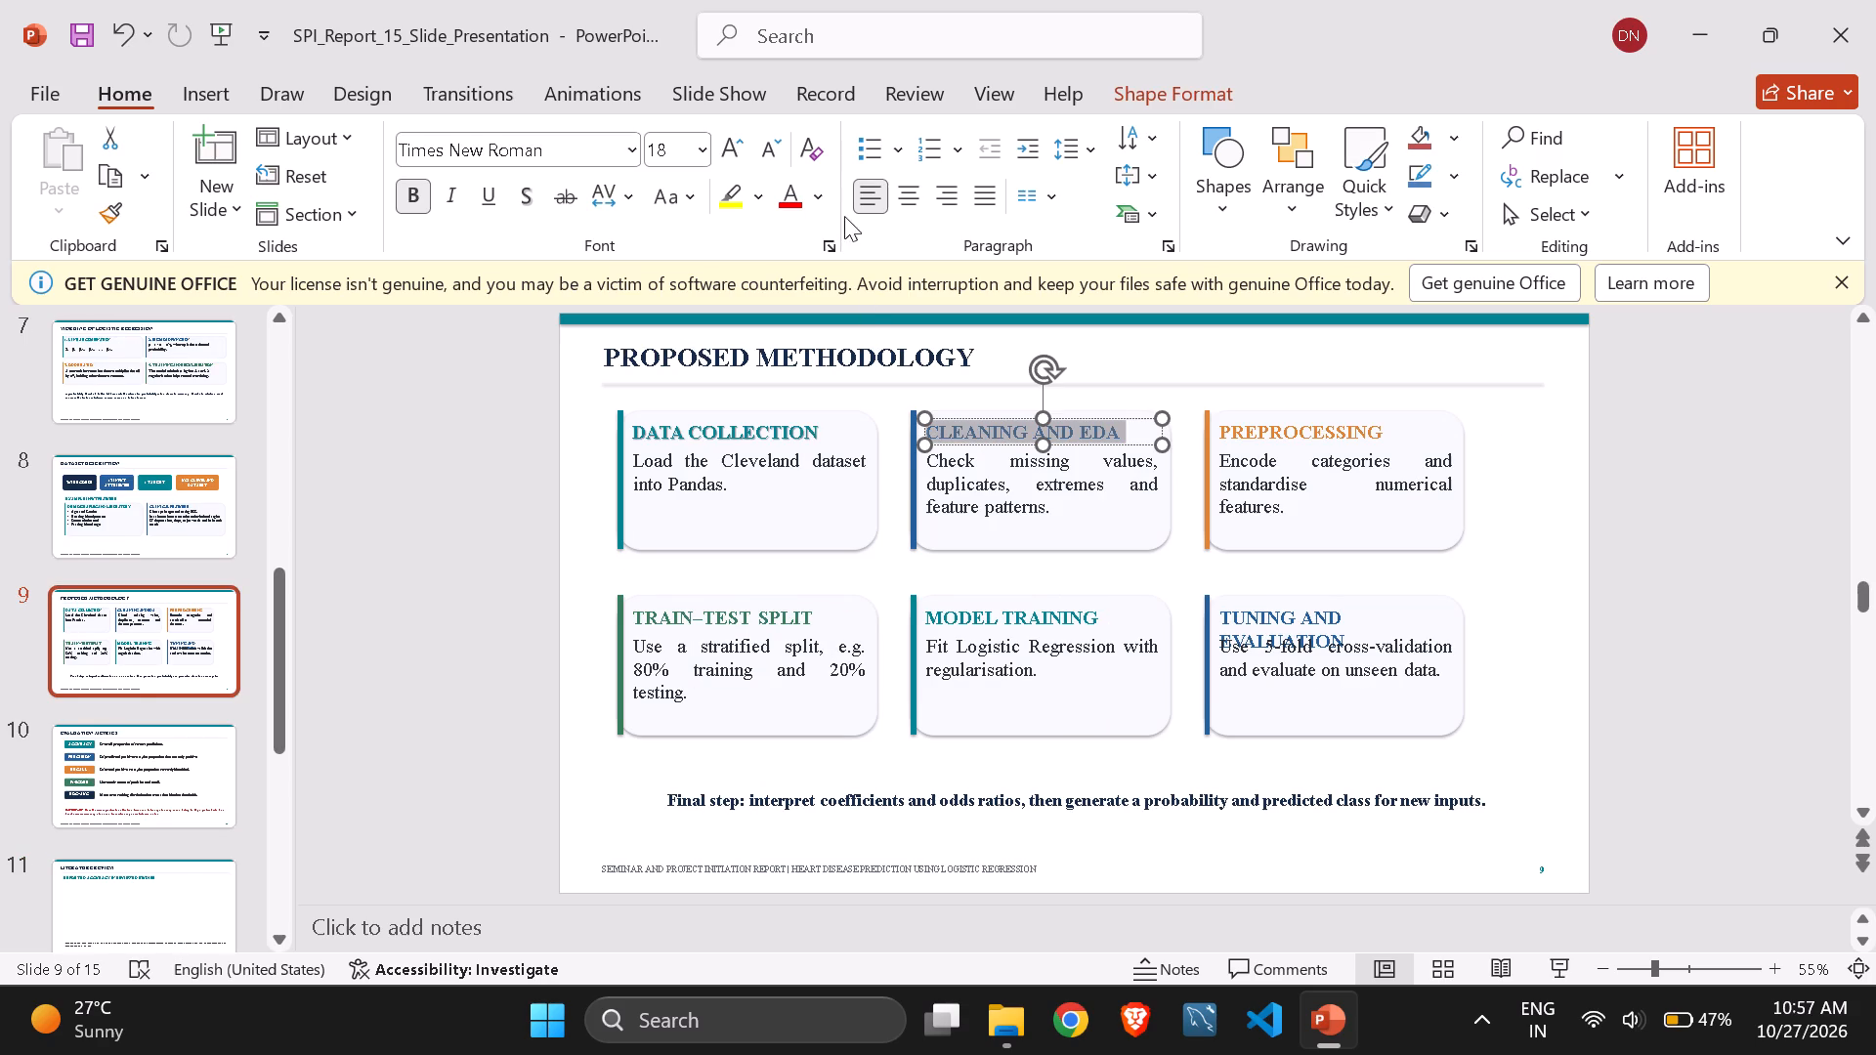
{"action": "left_click", "coordinate": [530, 191]}
{"action": "left_click", "coordinate": [1256, 430]}
{"action": "key", "text": "ctrl+a"}
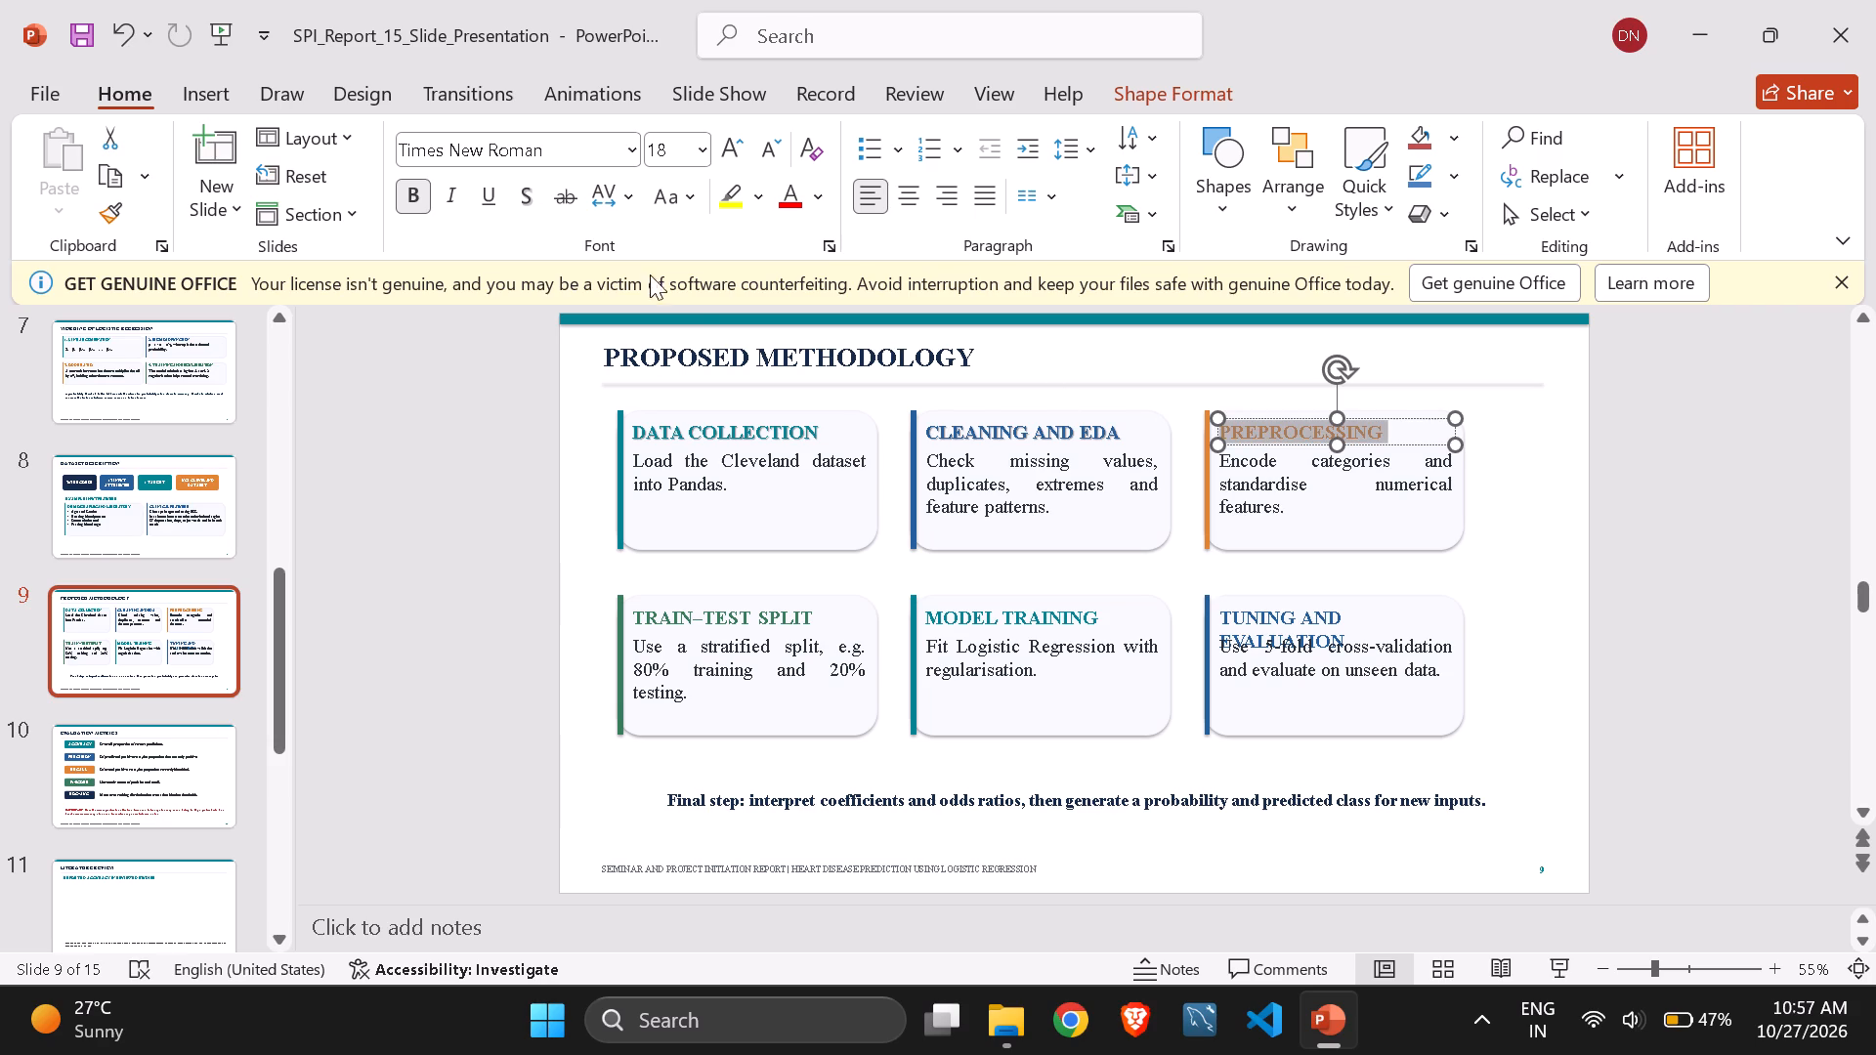
{"action": "left_click", "coordinate": [534, 195]}
Left-align the body text of the PREPROCESSING, CLEANING AND EDA, and DATA COLLECTION cards on slide 9.
{"action": "left_click", "coordinate": [1319, 483]}
{"action": "key", "text": "ctrl+a"}
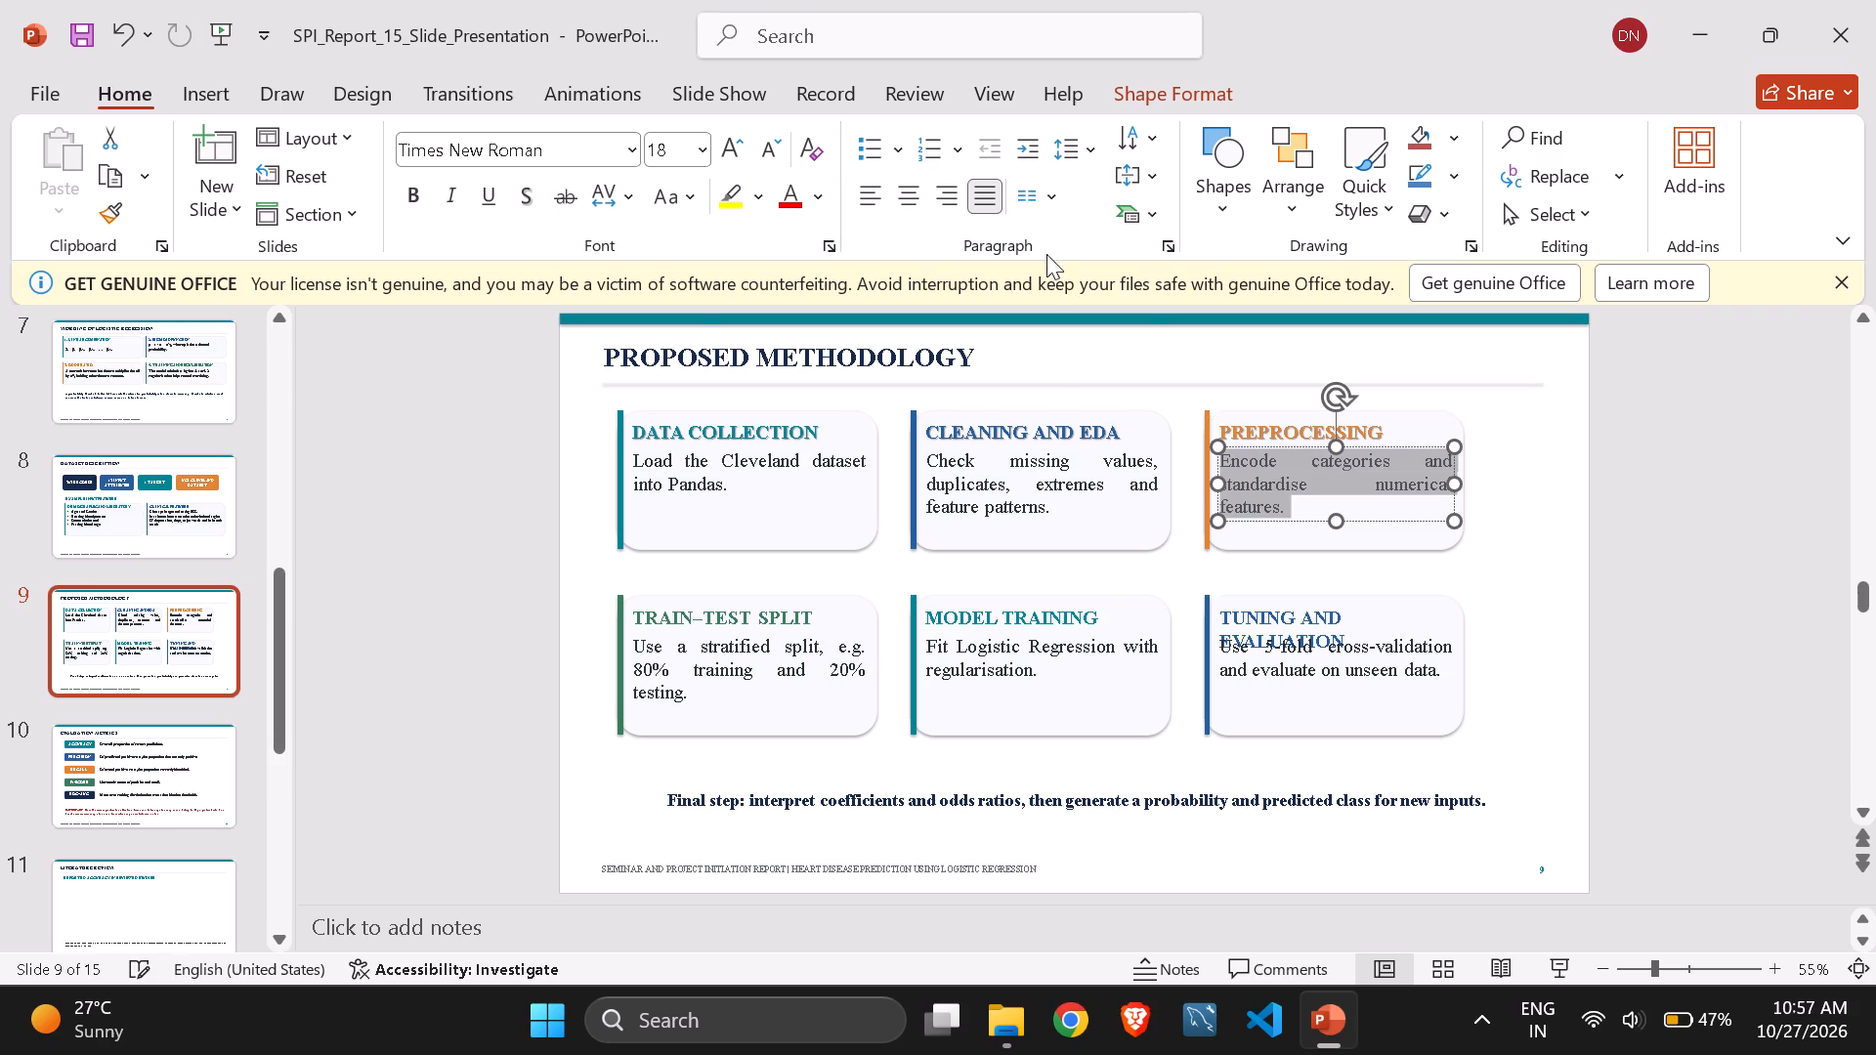
{"action": "left_click", "coordinate": [878, 194]}
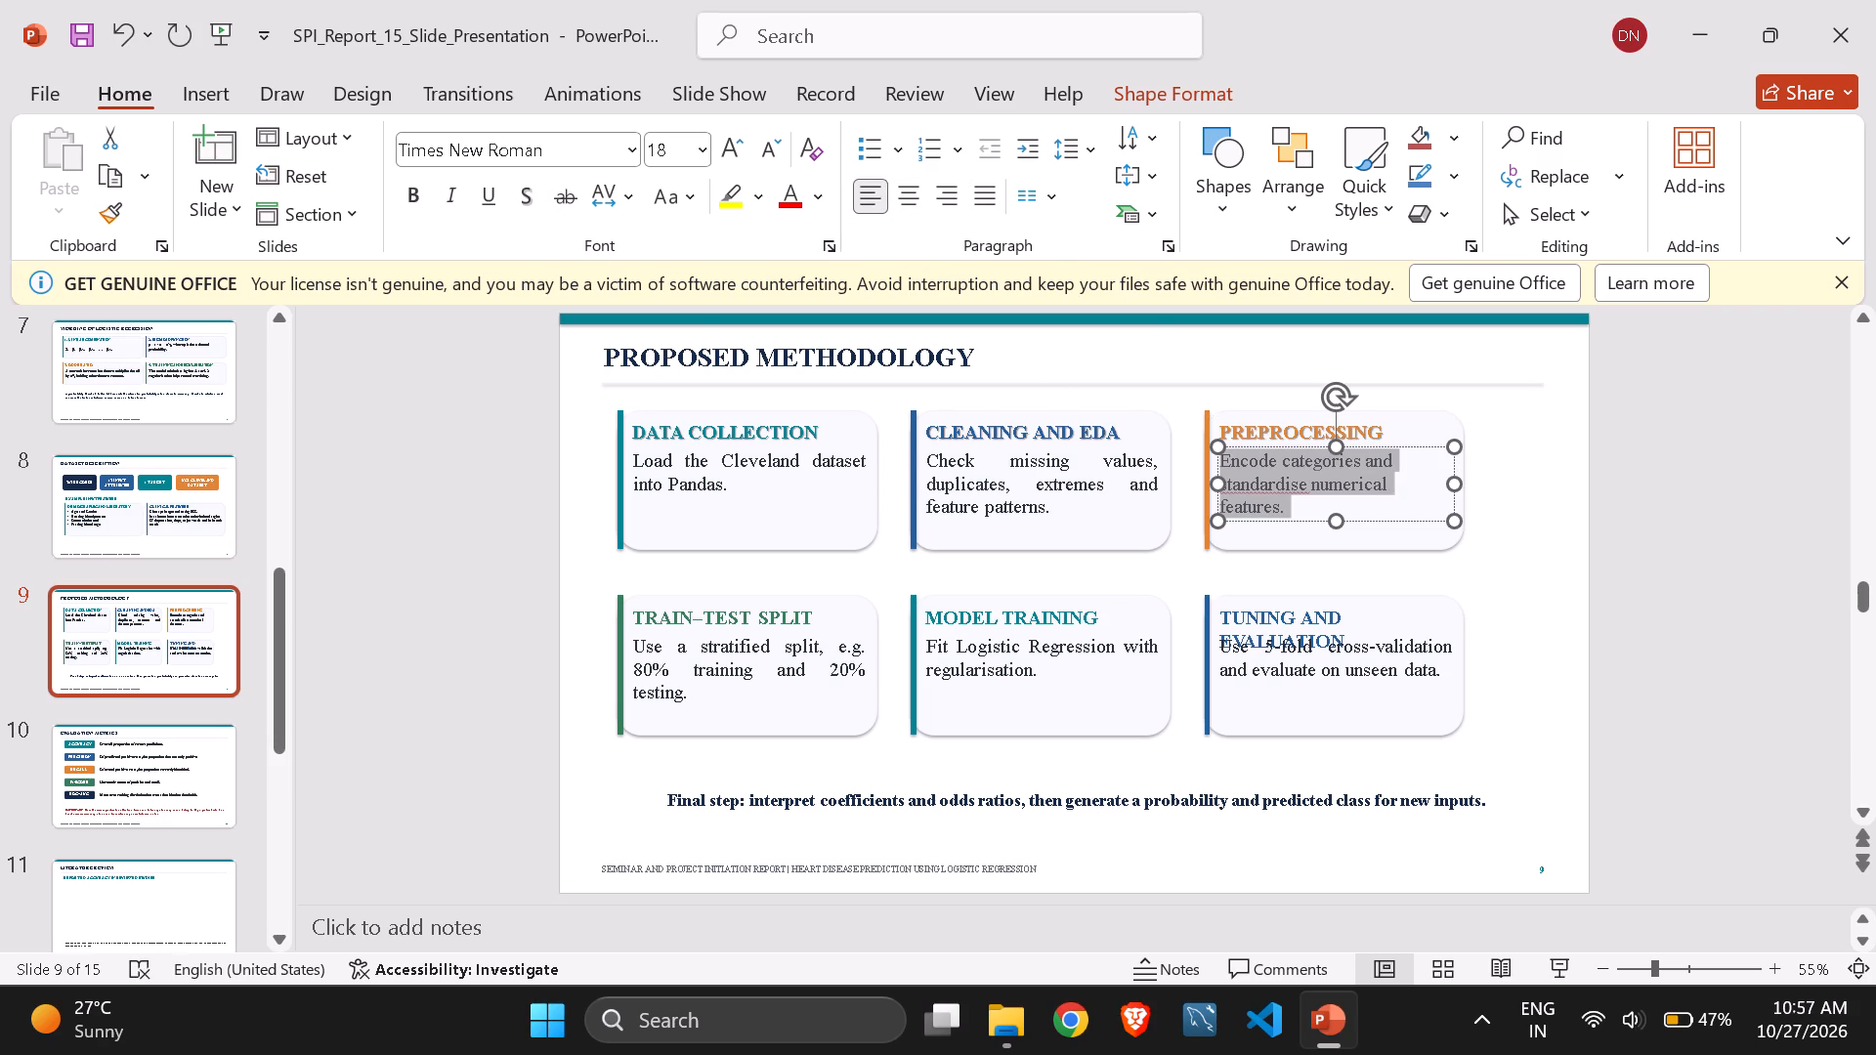
{"action": "left_click", "coordinate": [1020, 478]}
{"action": "key", "text": "ctrl+a"}
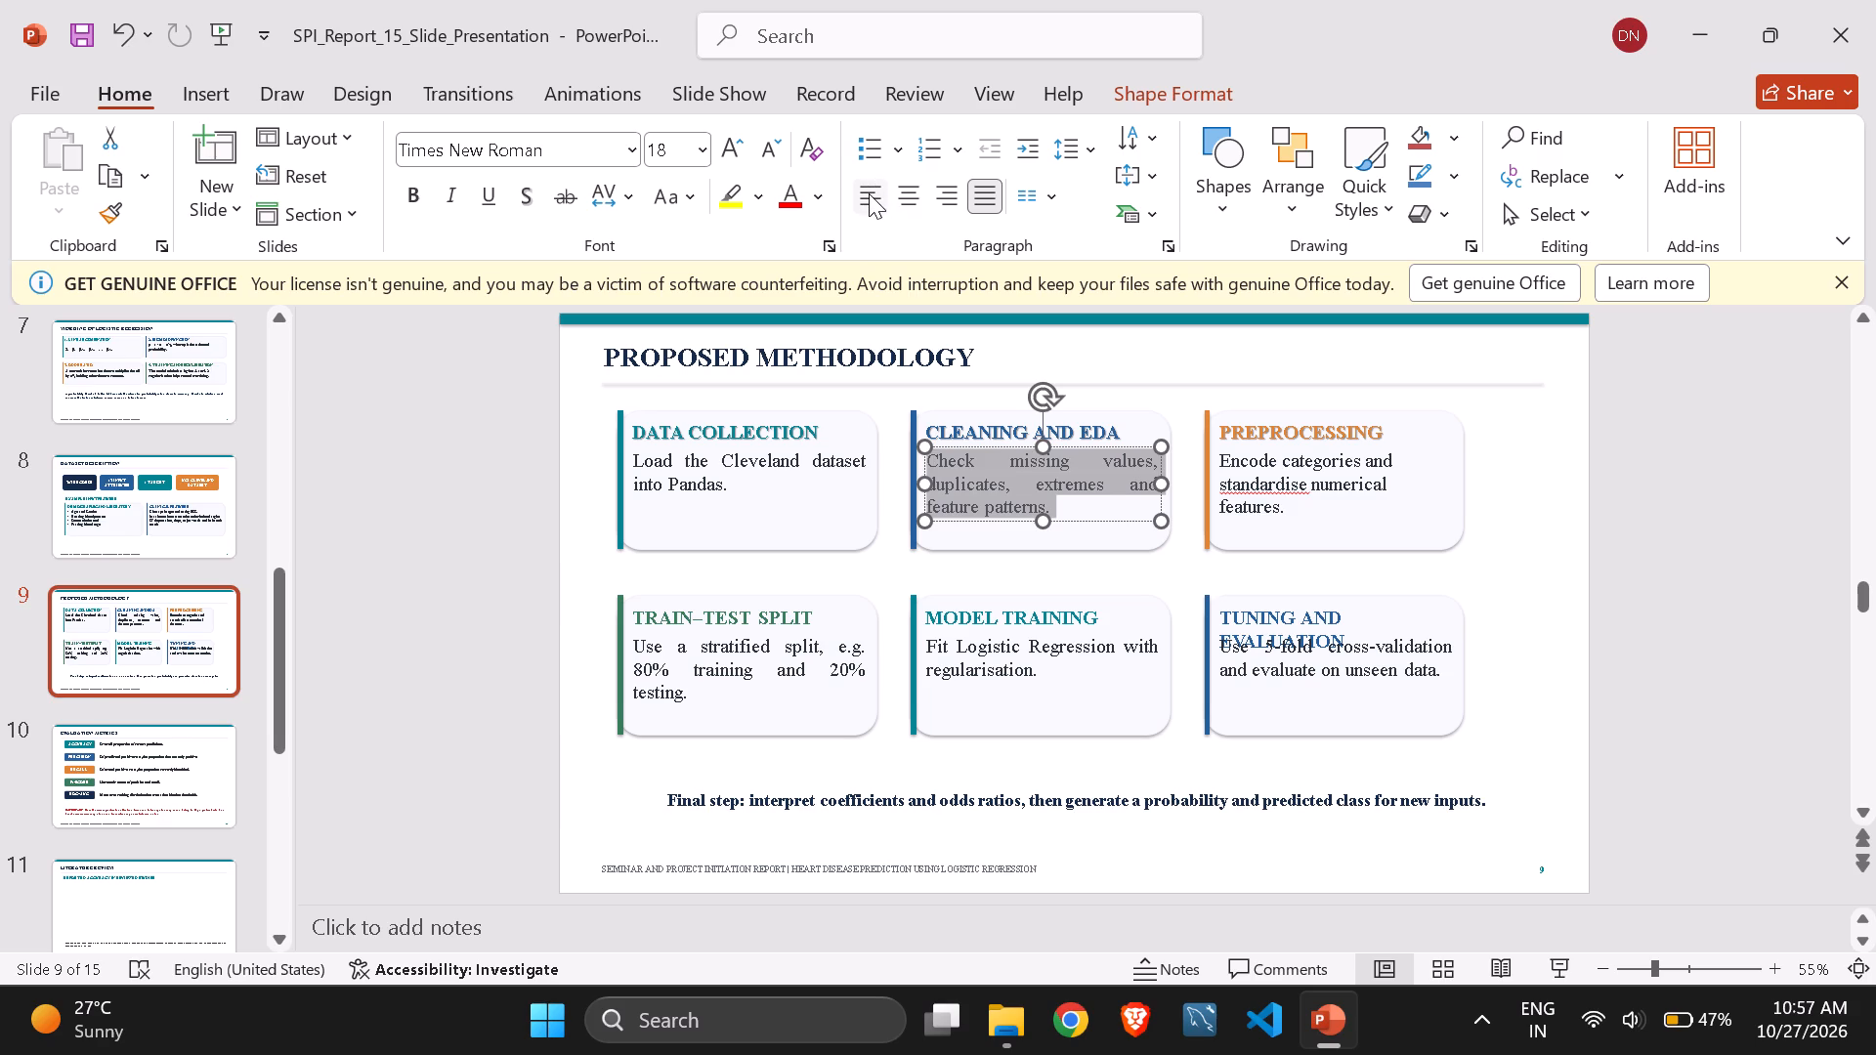
{"action": "left_click", "coordinate": [869, 193]}
{"action": "left_click", "coordinate": [711, 468]}
{"action": "key", "text": "ctrl+a"}
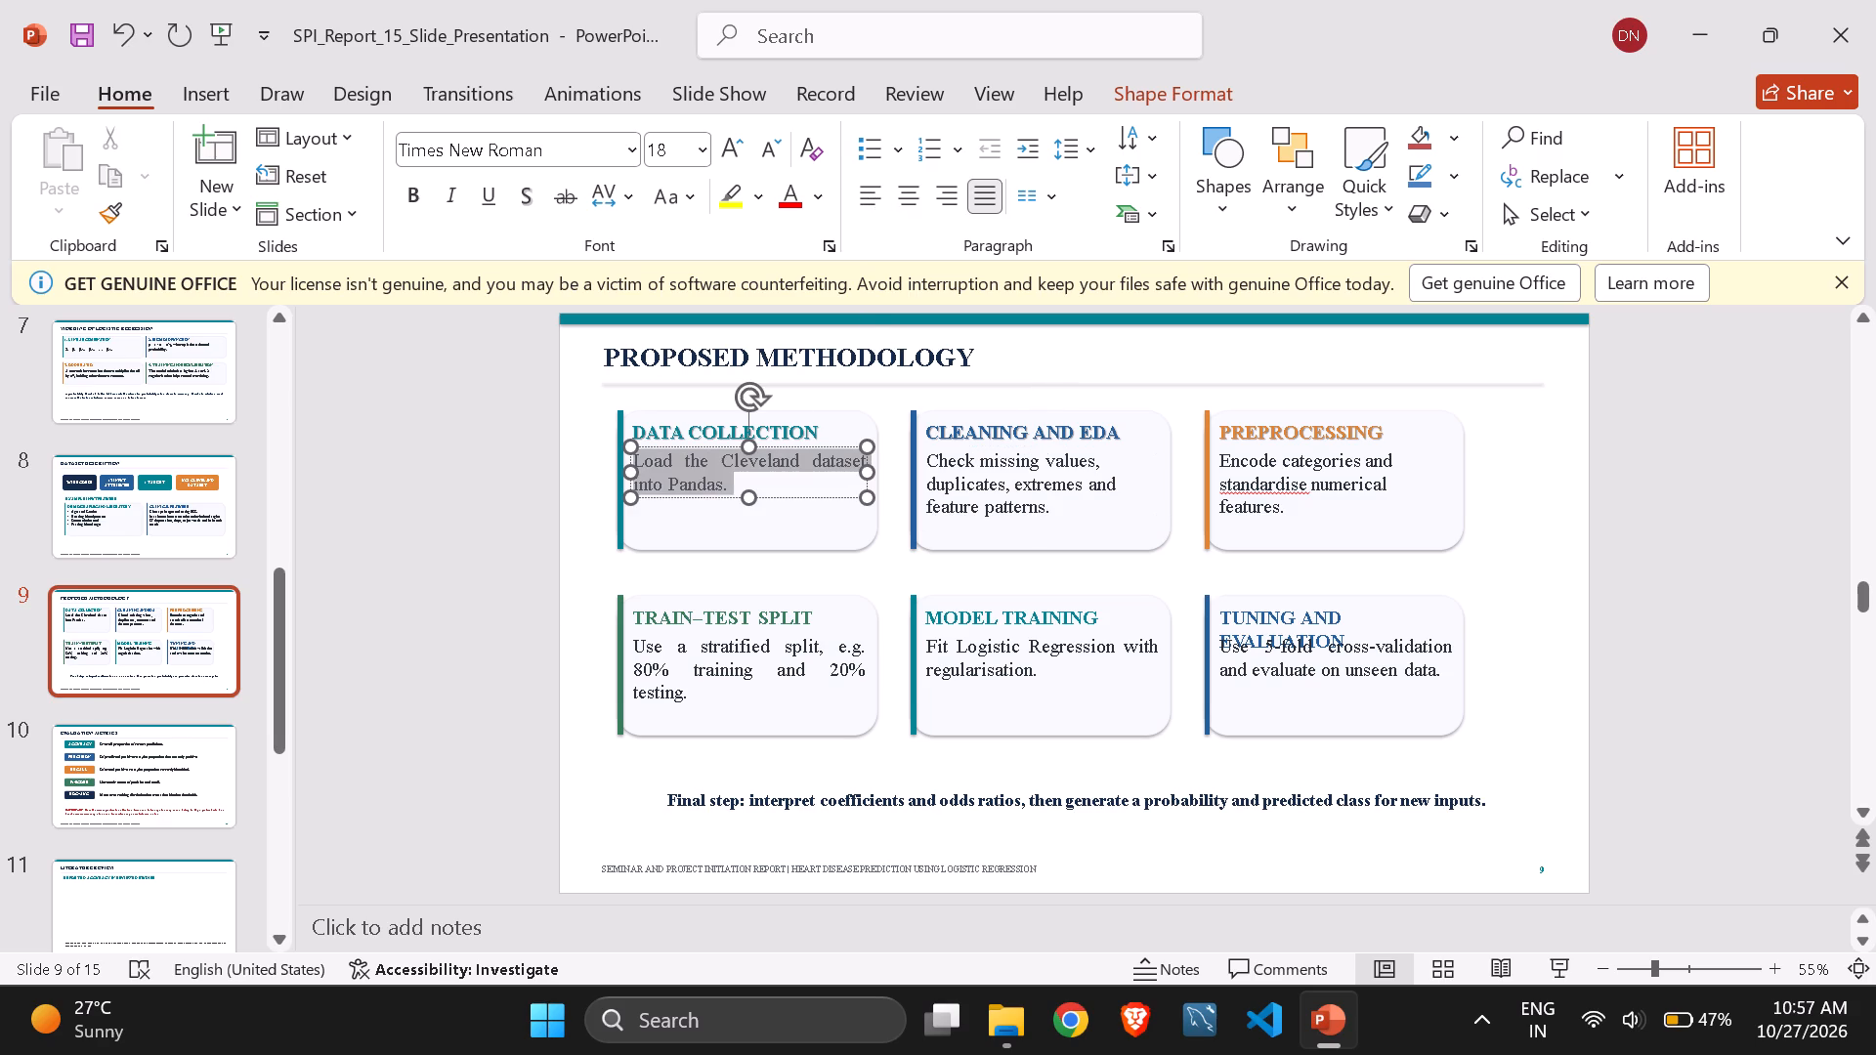
{"action": "left_click", "coordinate": [858, 195]}
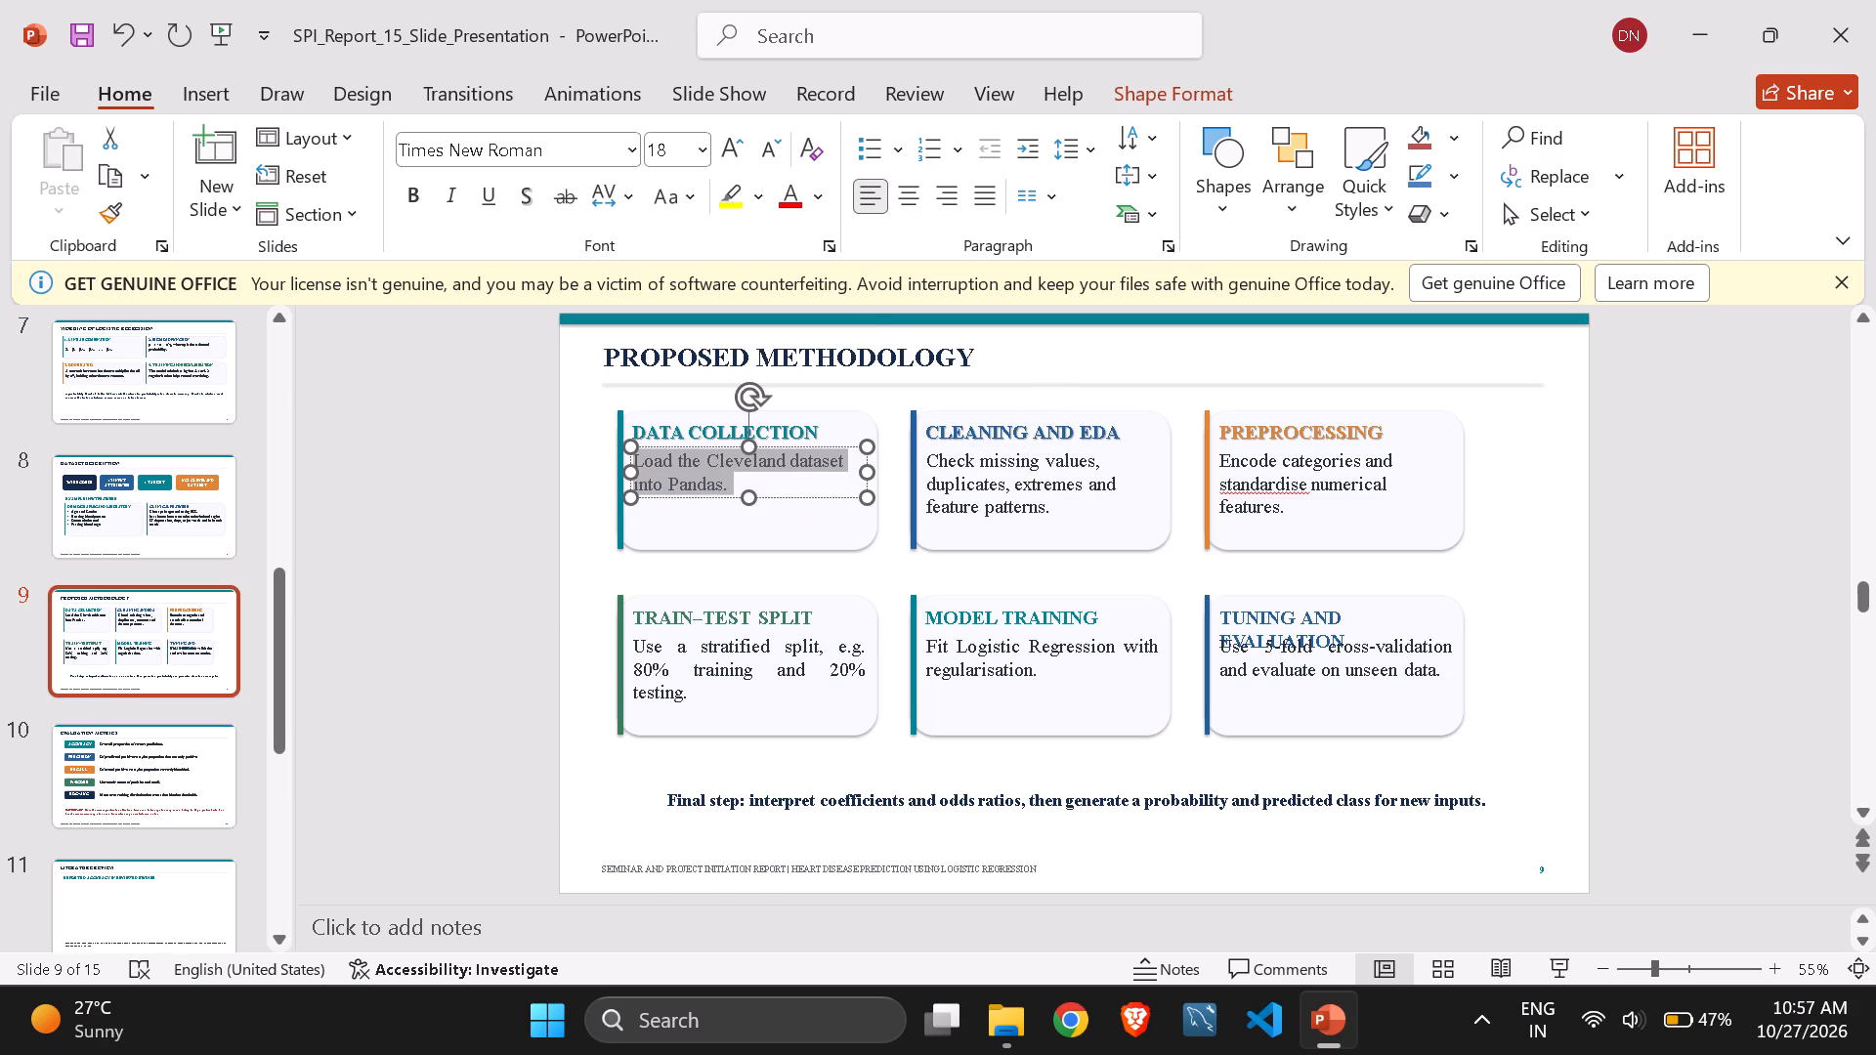
Left-align the body text of the TRAIN–TEST SPLIT, MODEL TRAINING, and TUNING AND EVALUATION cards on slide 9.
{"action": "left_click", "coordinate": [744, 649]}
{"action": "key", "text": "ctrl+a"}
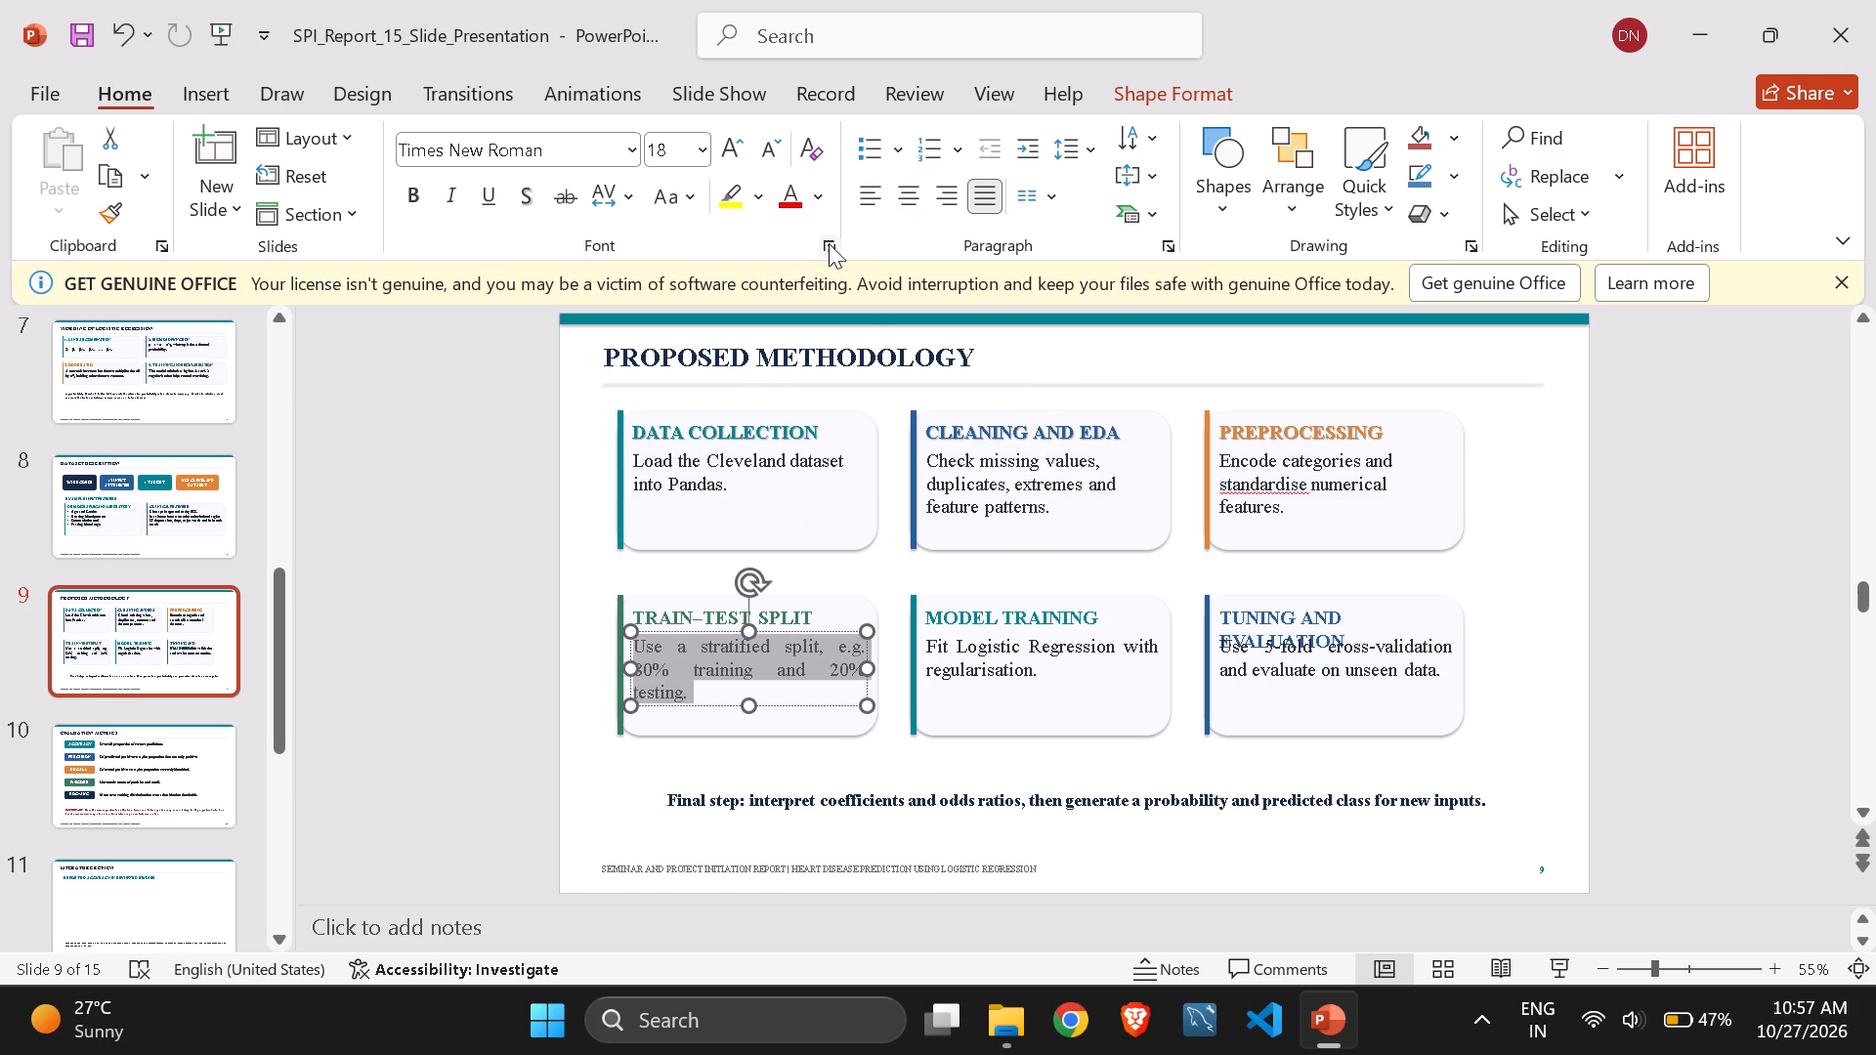
{"action": "left_click", "coordinate": [870, 192]}
{"action": "left_click", "coordinate": [975, 643]}
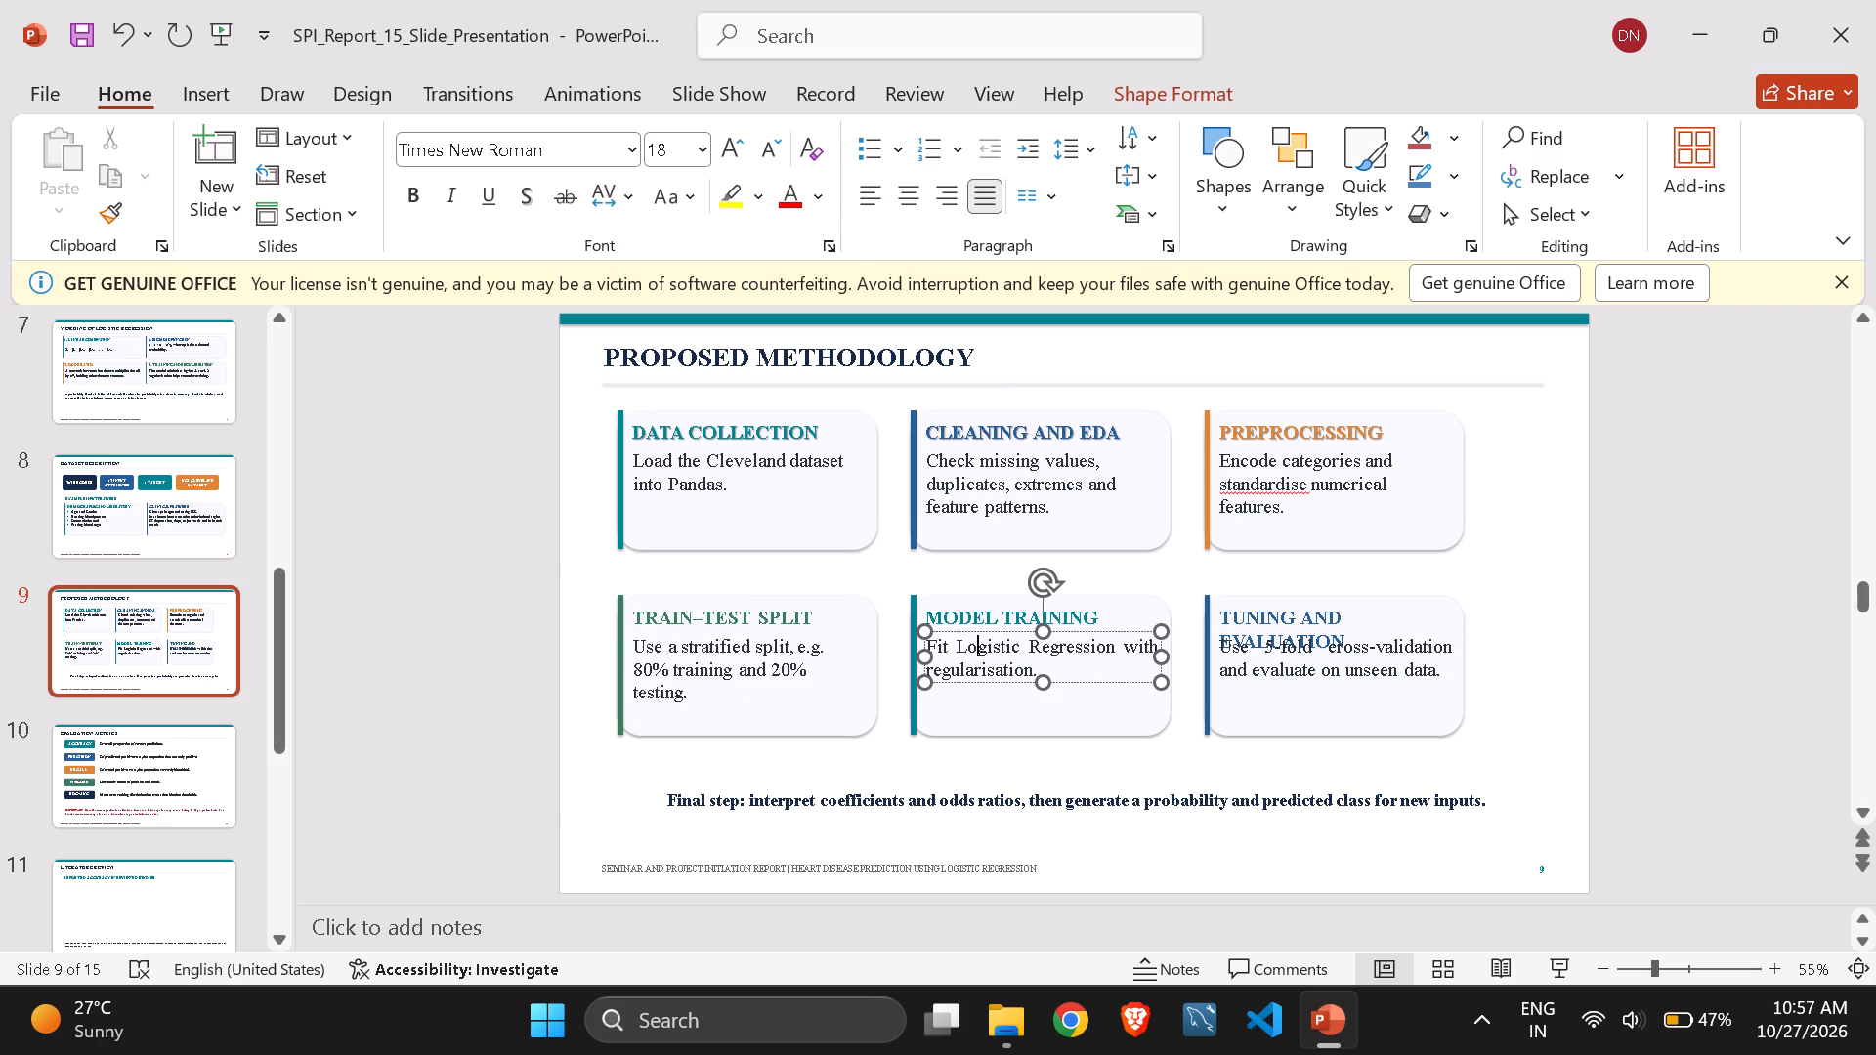
{"action": "key", "text": "ctrl+a"}
{"action": "left_click", "coordinate": [874, 198]}
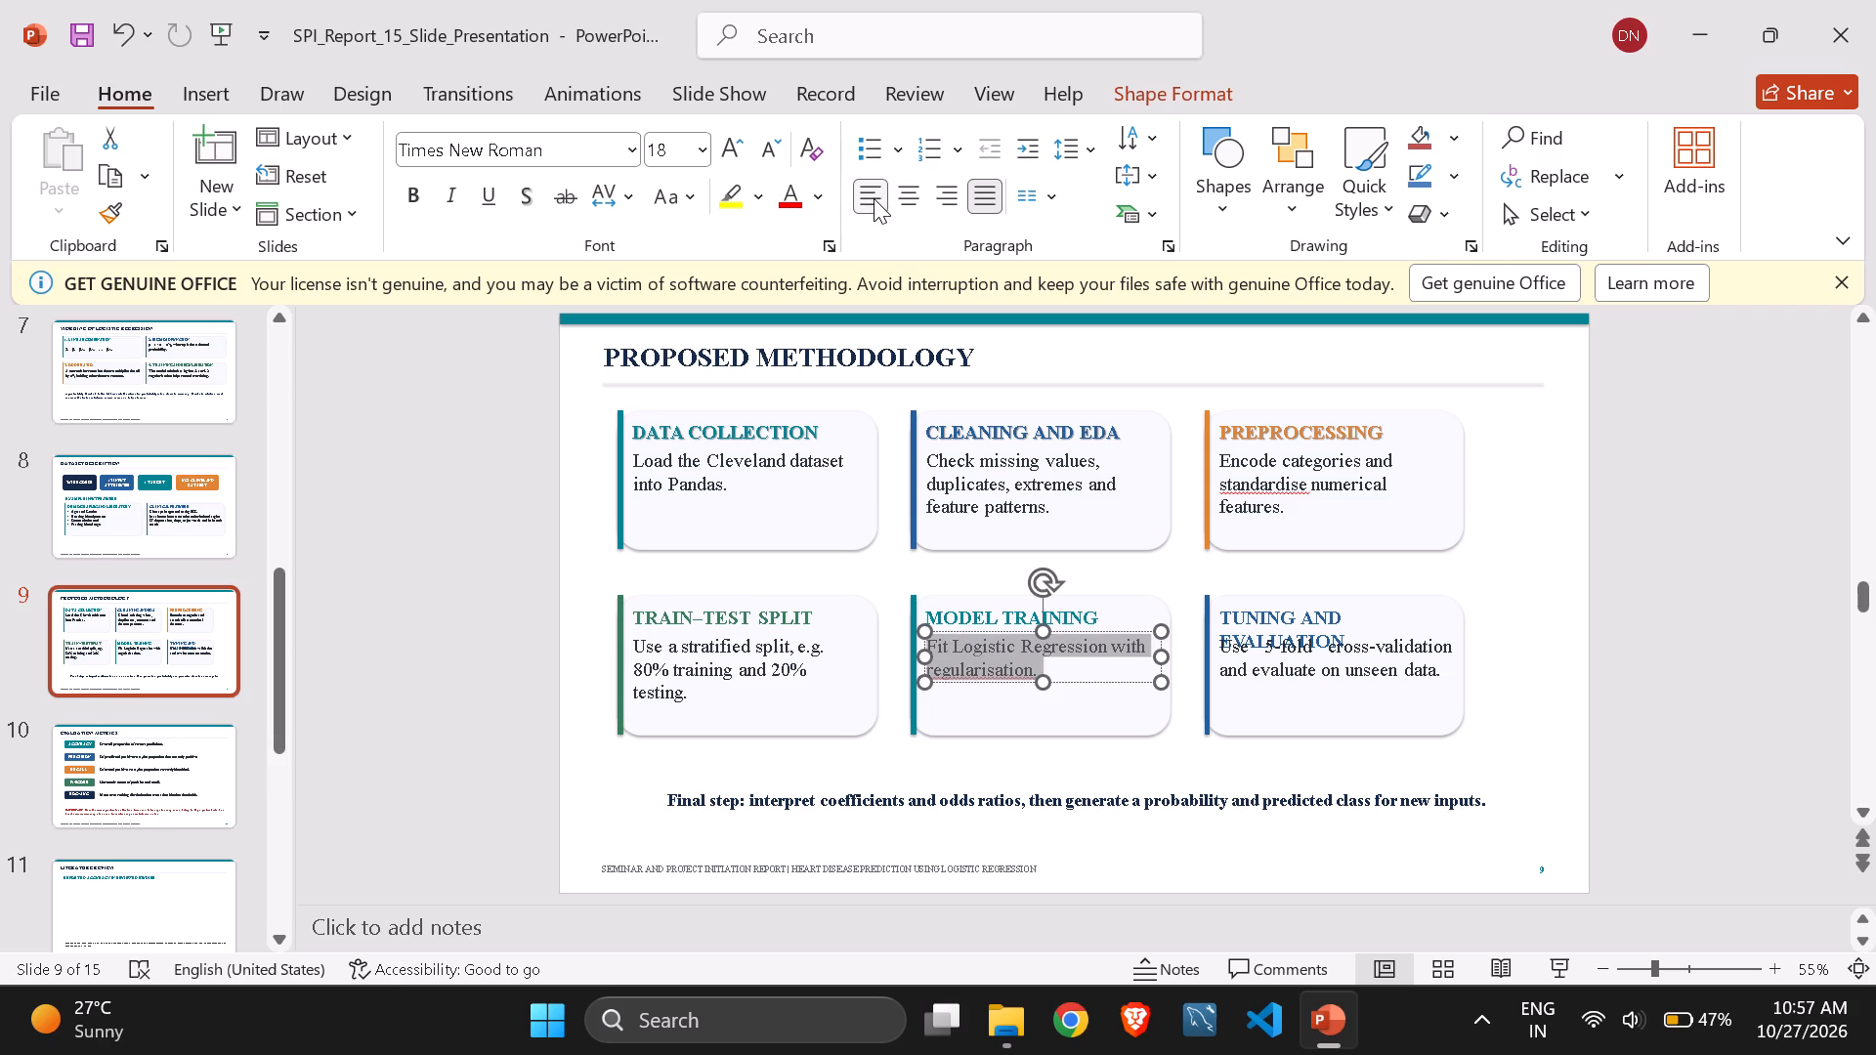
{"action": "left_click", "coordinate": [1308, 655]}
{"action": "key", "text": "ctrl+a"}
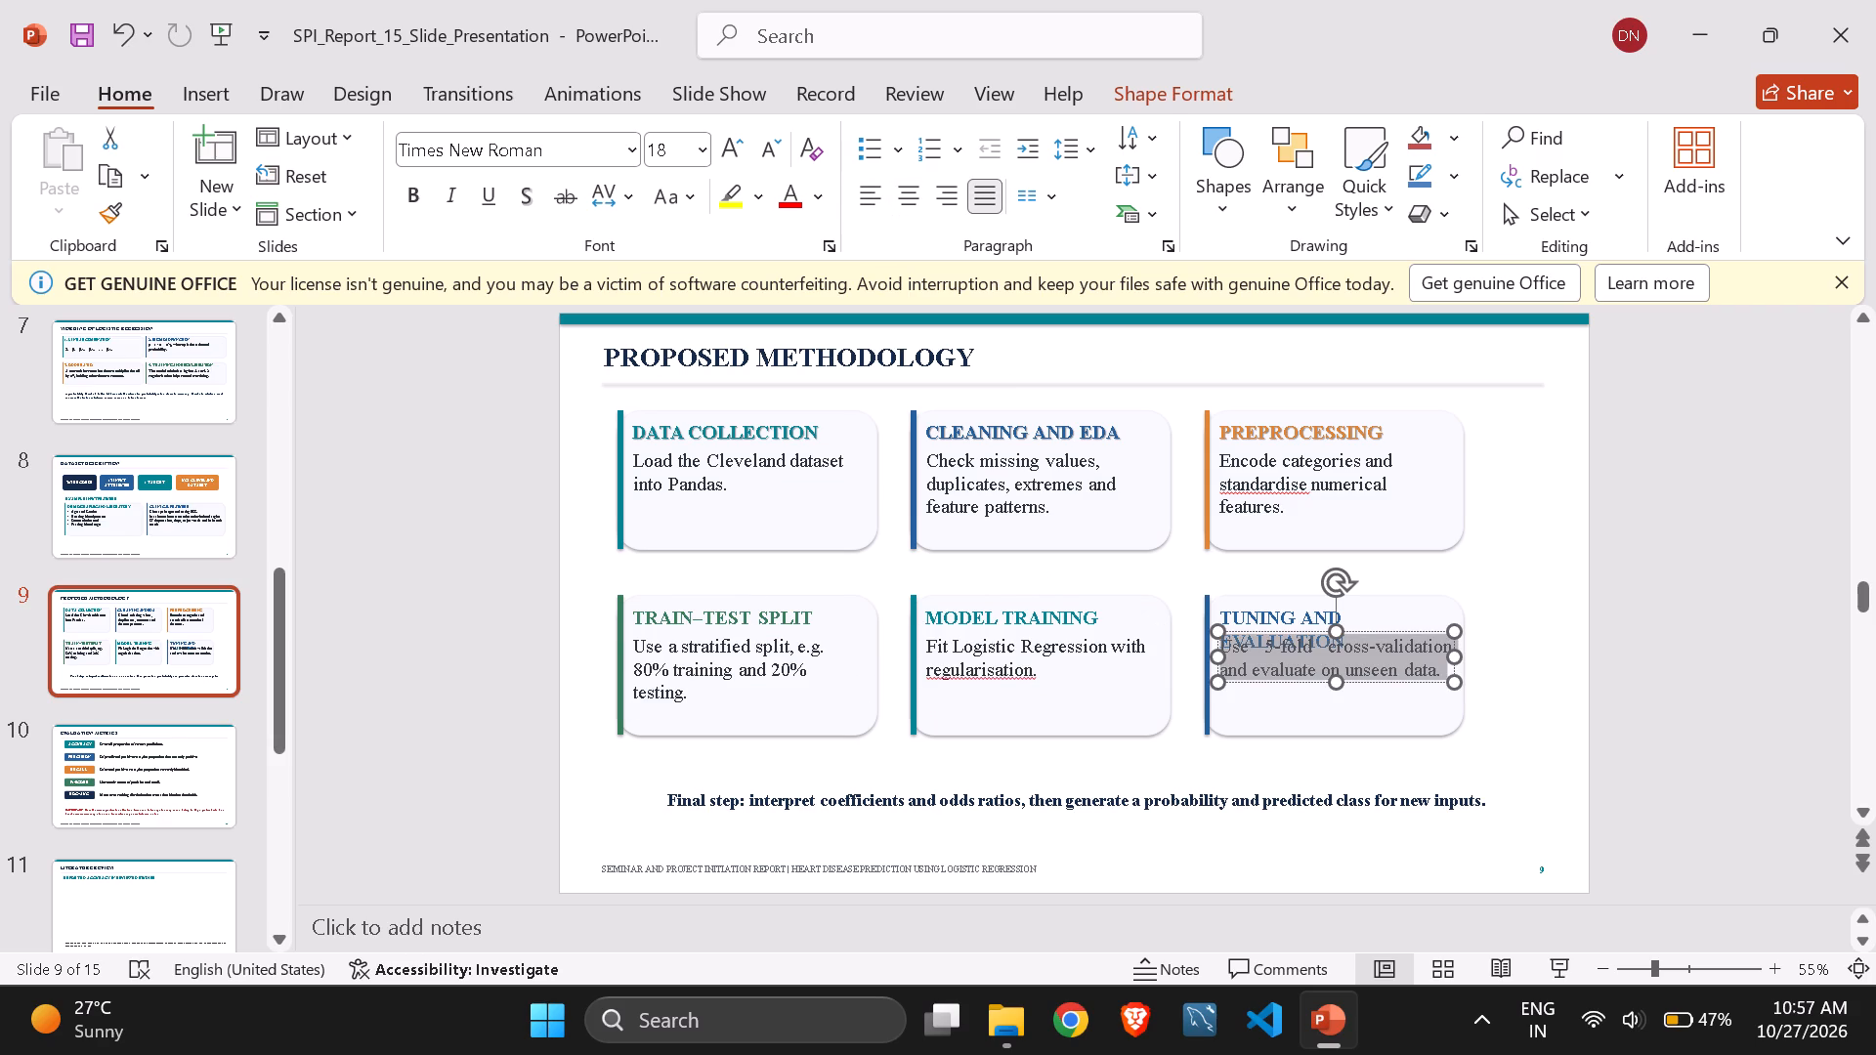
{"action": "left_click", "coordinate": [879, 191]}
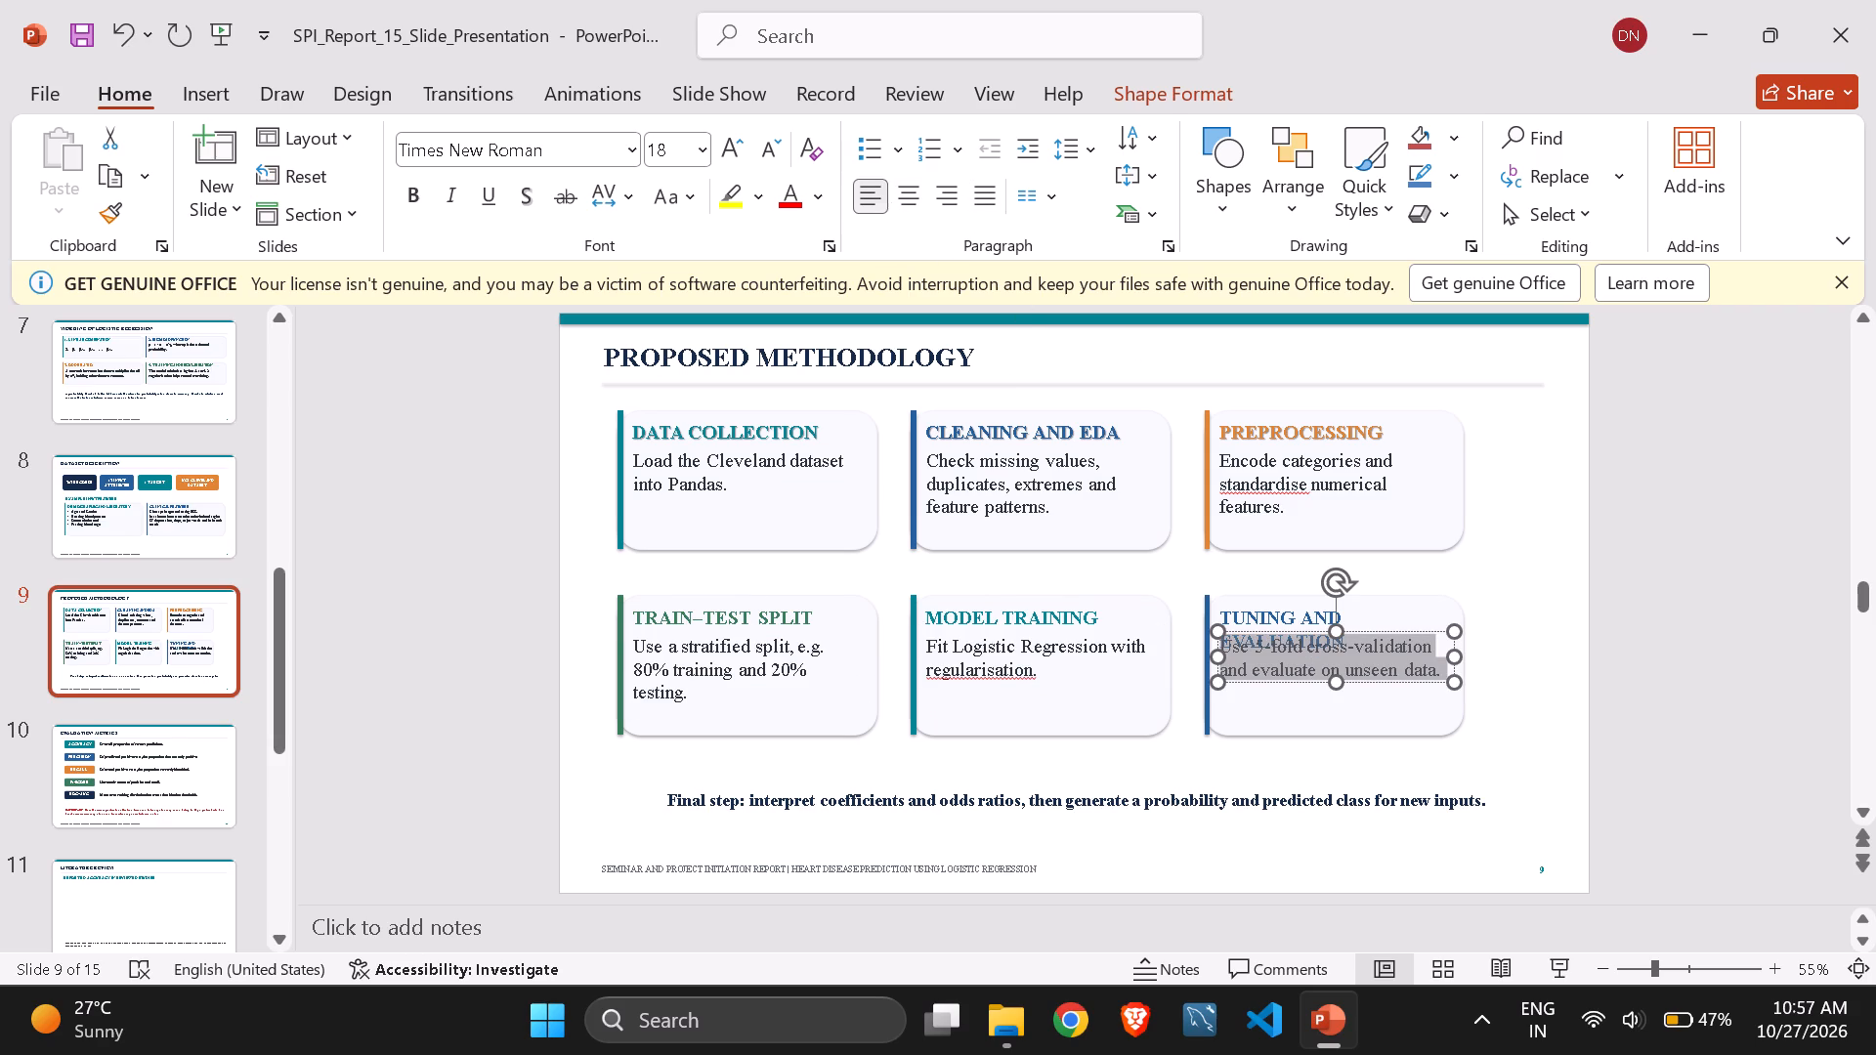
Insert a blank line before the body text of the TUNING AND EVALUATION card so it clears the two-line heading.
{"action": "left_click", "coordinate": [1268, 634]}
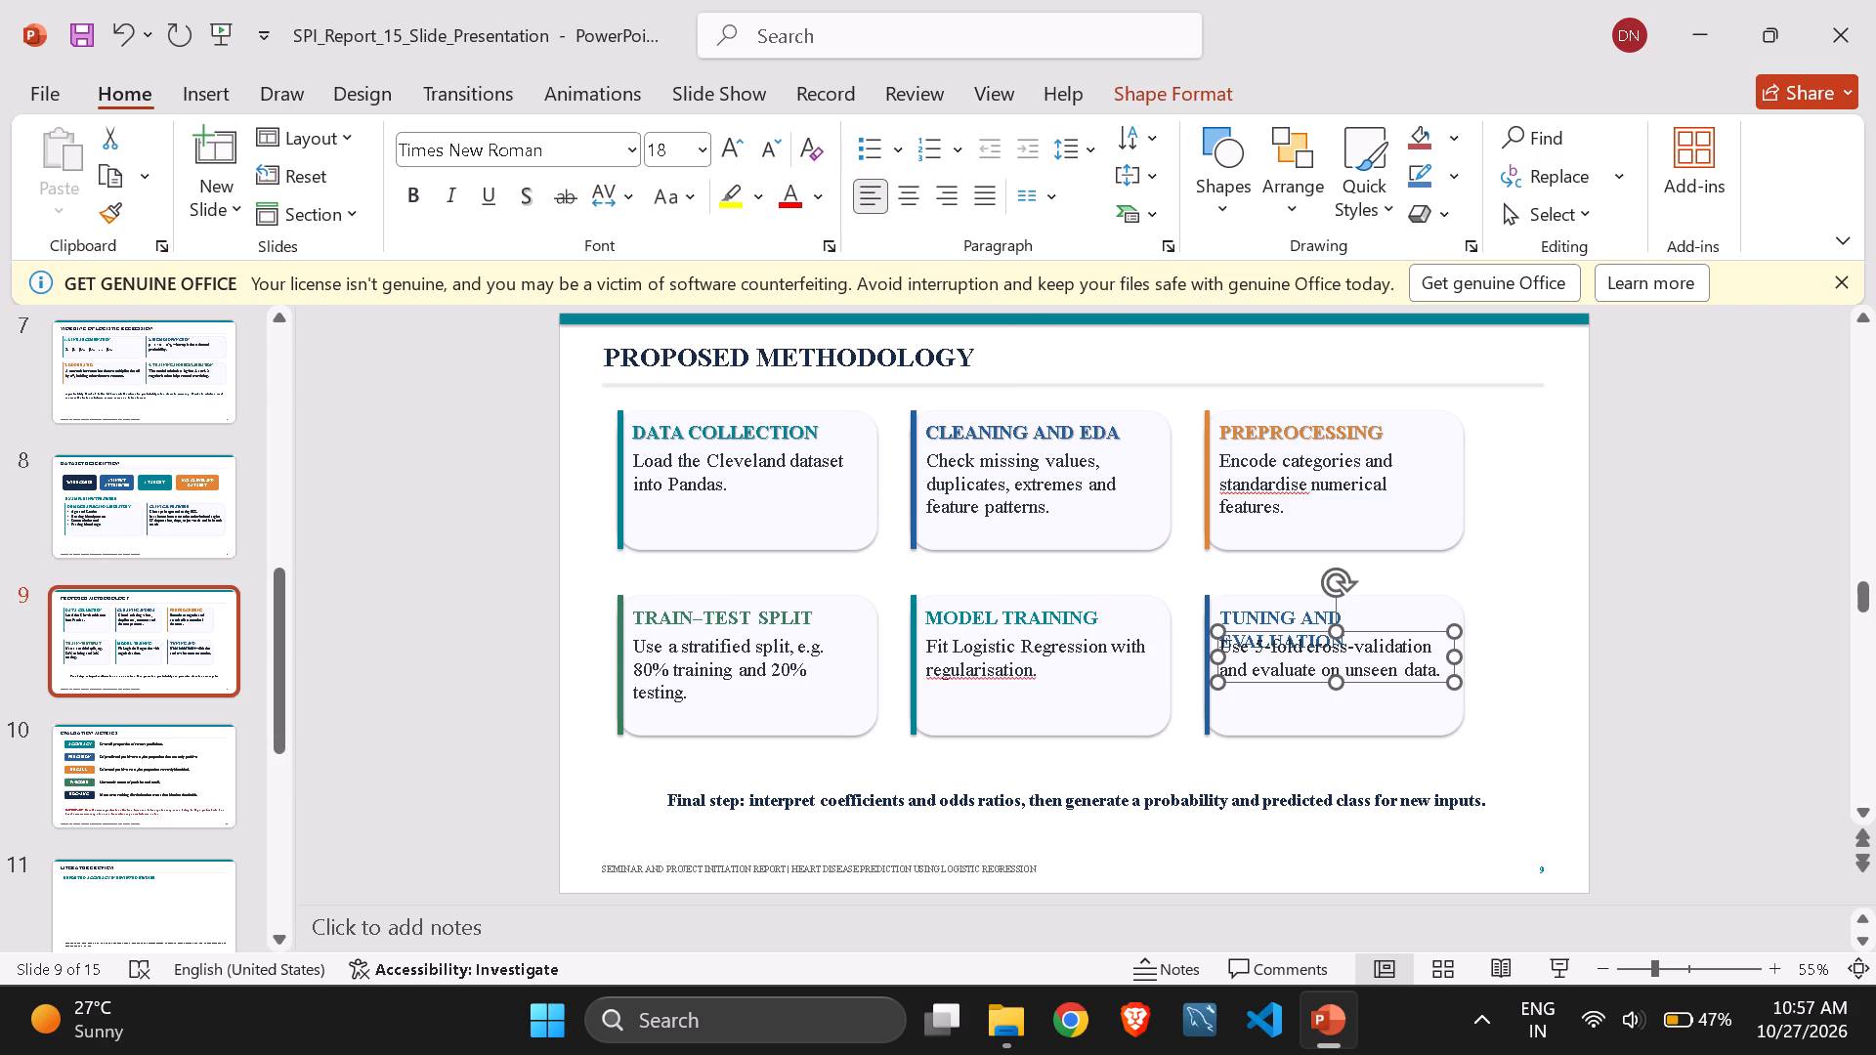
{"action": "key", "text": "Left"}
{"action": "key", "text": "Left"}
{"action": "key", "text": "Left"}
{"action": "key", "text": "Left"}
{"action": "key", "text": "Right"}
{"action": "key", "text": "Right"}
{"action": "key", "text": "Right"}
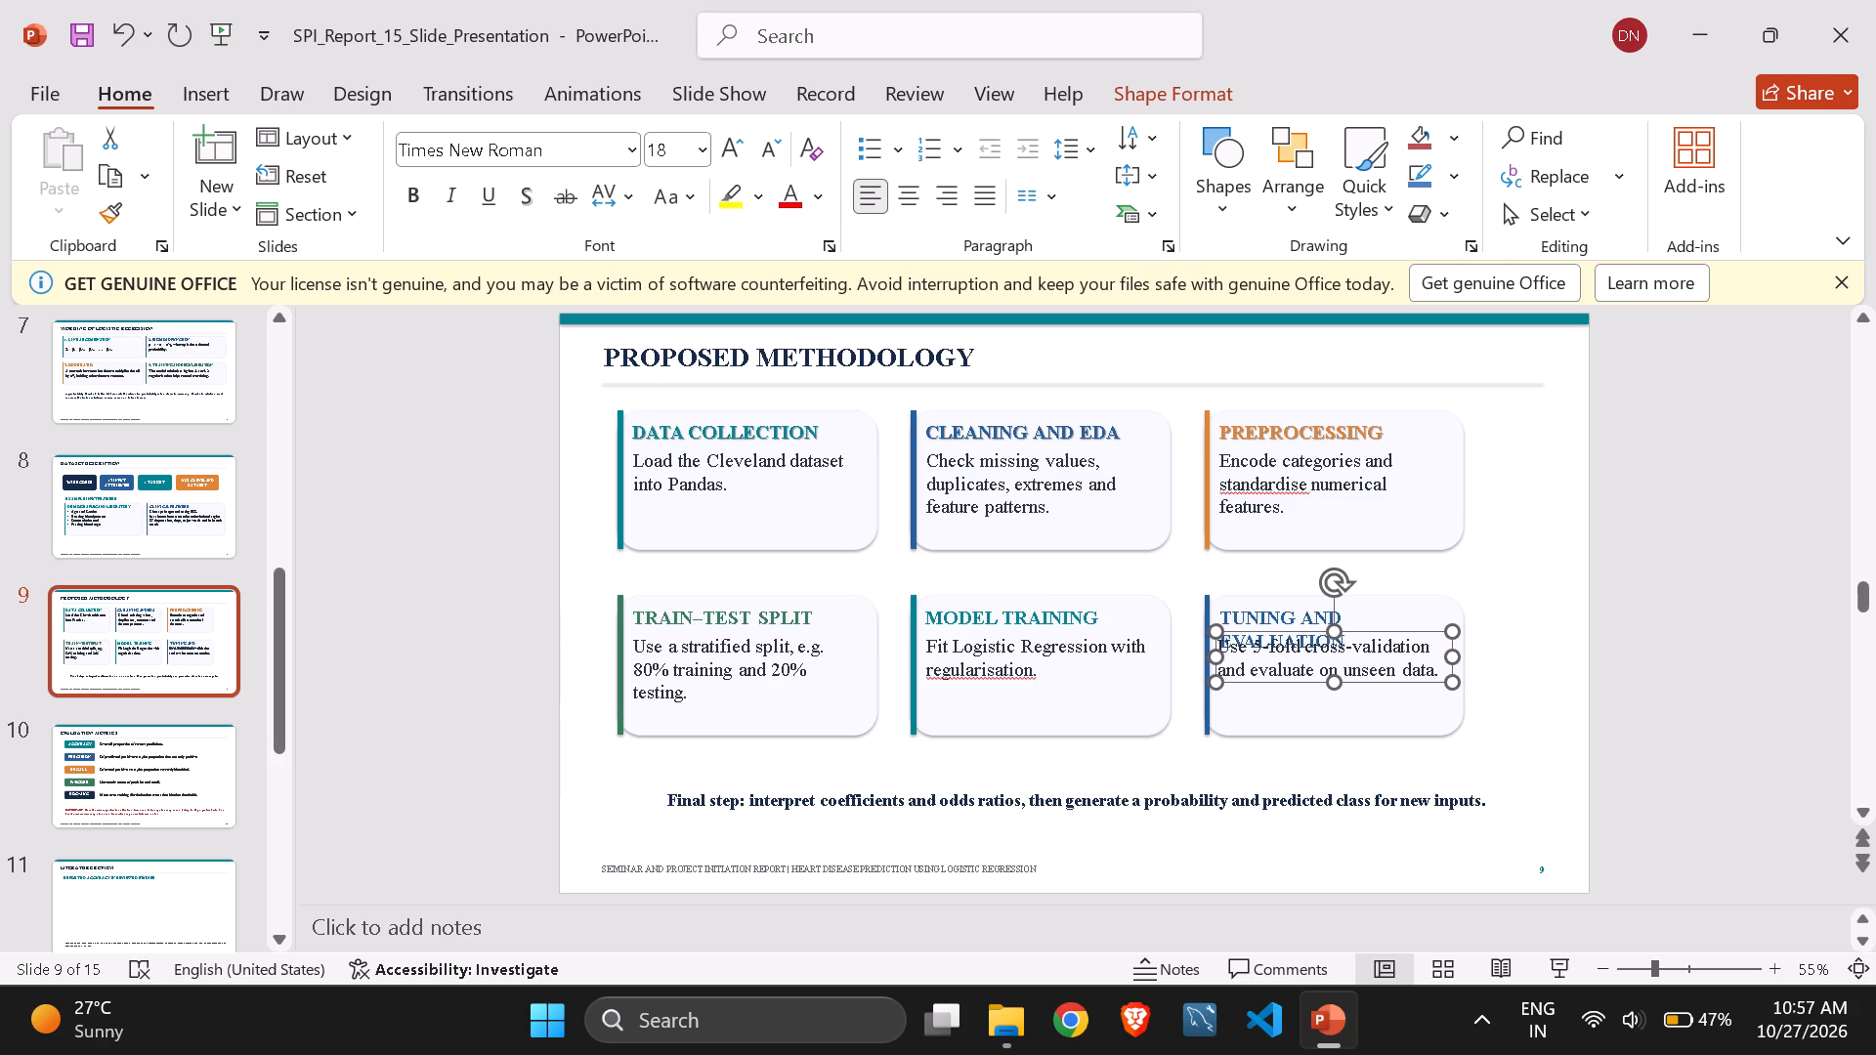
{"action": "key", "text": "Right"}
{"action": "key", "text": "Right"}
{"action": "left_click", "coordinate": [1346, 654]}
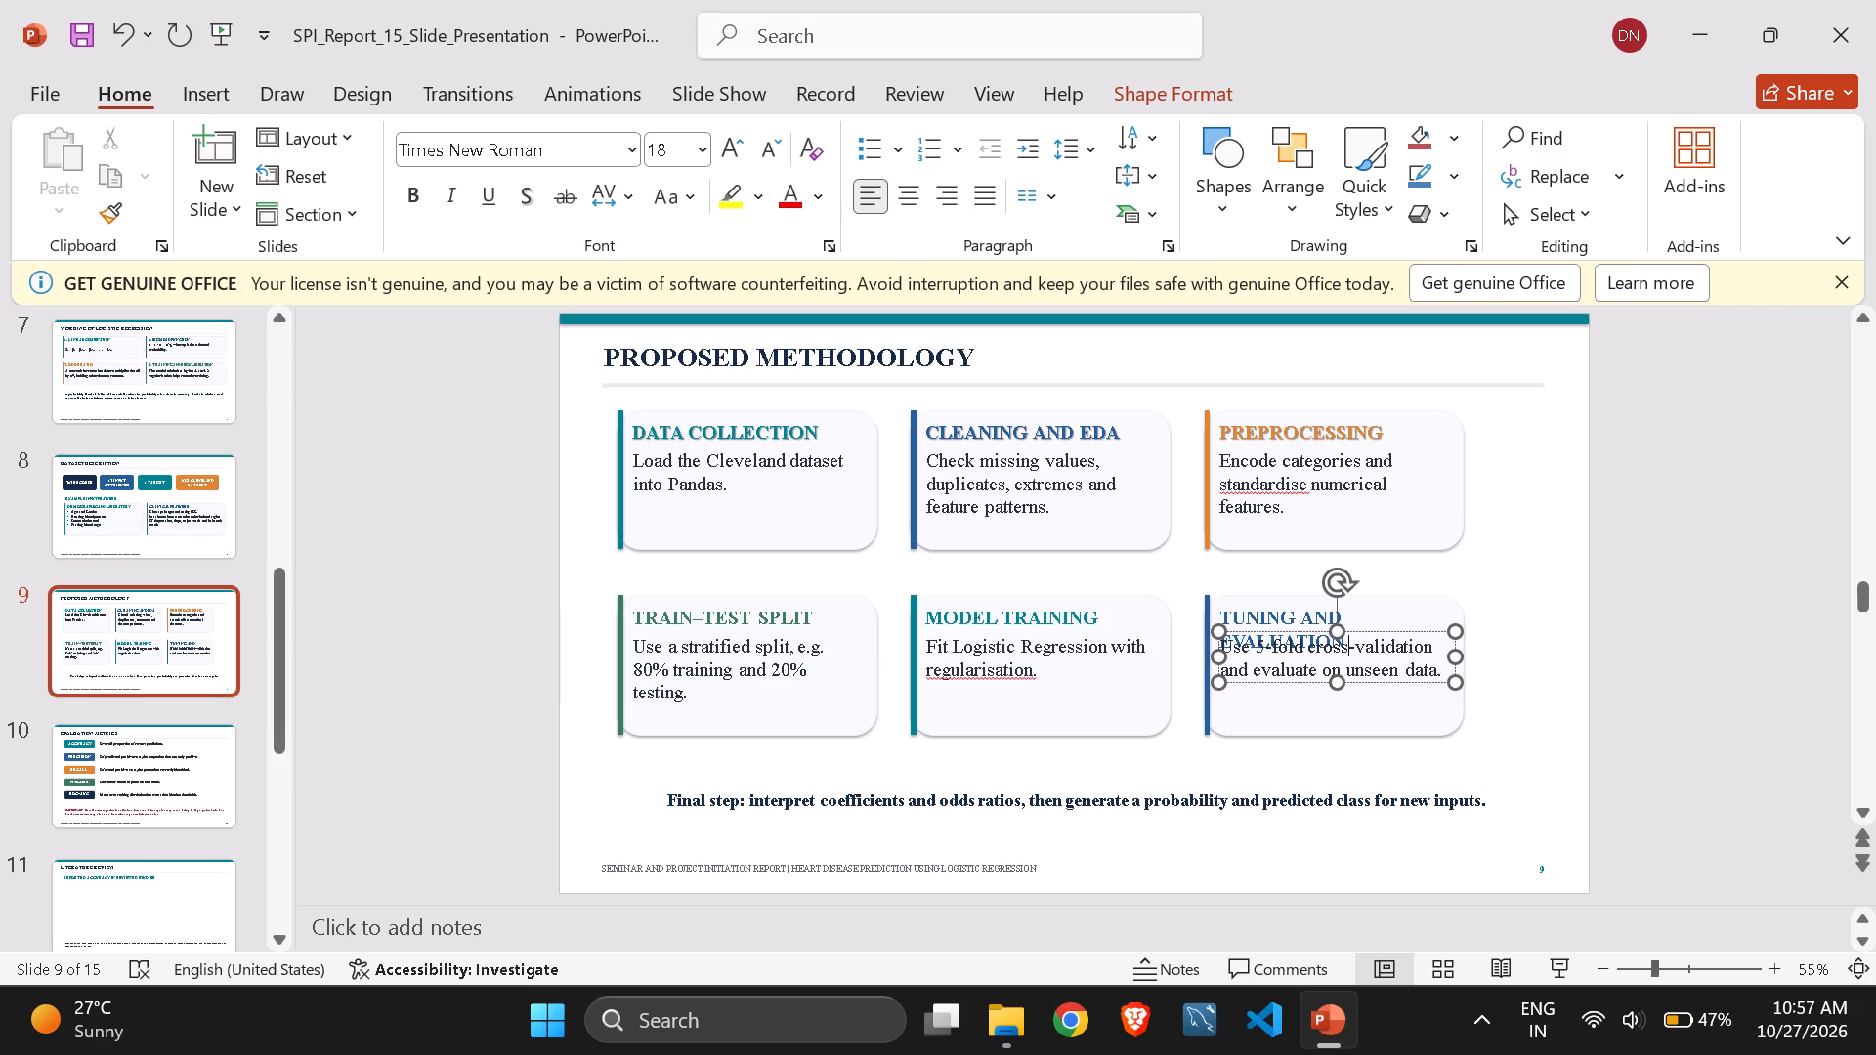
{"action": "key", "text": "Left"}
{"action": "key", "text": "Left"}
{"action": "key", "text": "Left"}
{"action": "key", "text": "Left"}
{"action": "key", "text": "Left"}
{"action": "key", "text": "Left"}
{"action": "key", "text": "Left"}
{"action": "key", "text": "Left"}
{"action": "key", "text": "Left"}
{"action": "key", "text": "Left"}
{"action": "key", "text": "Left"}
{"action": "key", "text": "Left"}
{"action": "key", "text": "Left"}
{"action": "key", "text": "Left"}
{"action": "key", "text": "Left"}
{"action": "key", "text": "Left"}
{"action": "key", "text": "Left"}
{"action": "key", "text": "Left"}
{"action": "key", "text": "Left"}
{"action": "key", "text": "Left"}
{"action": "key", "text": "Return"}
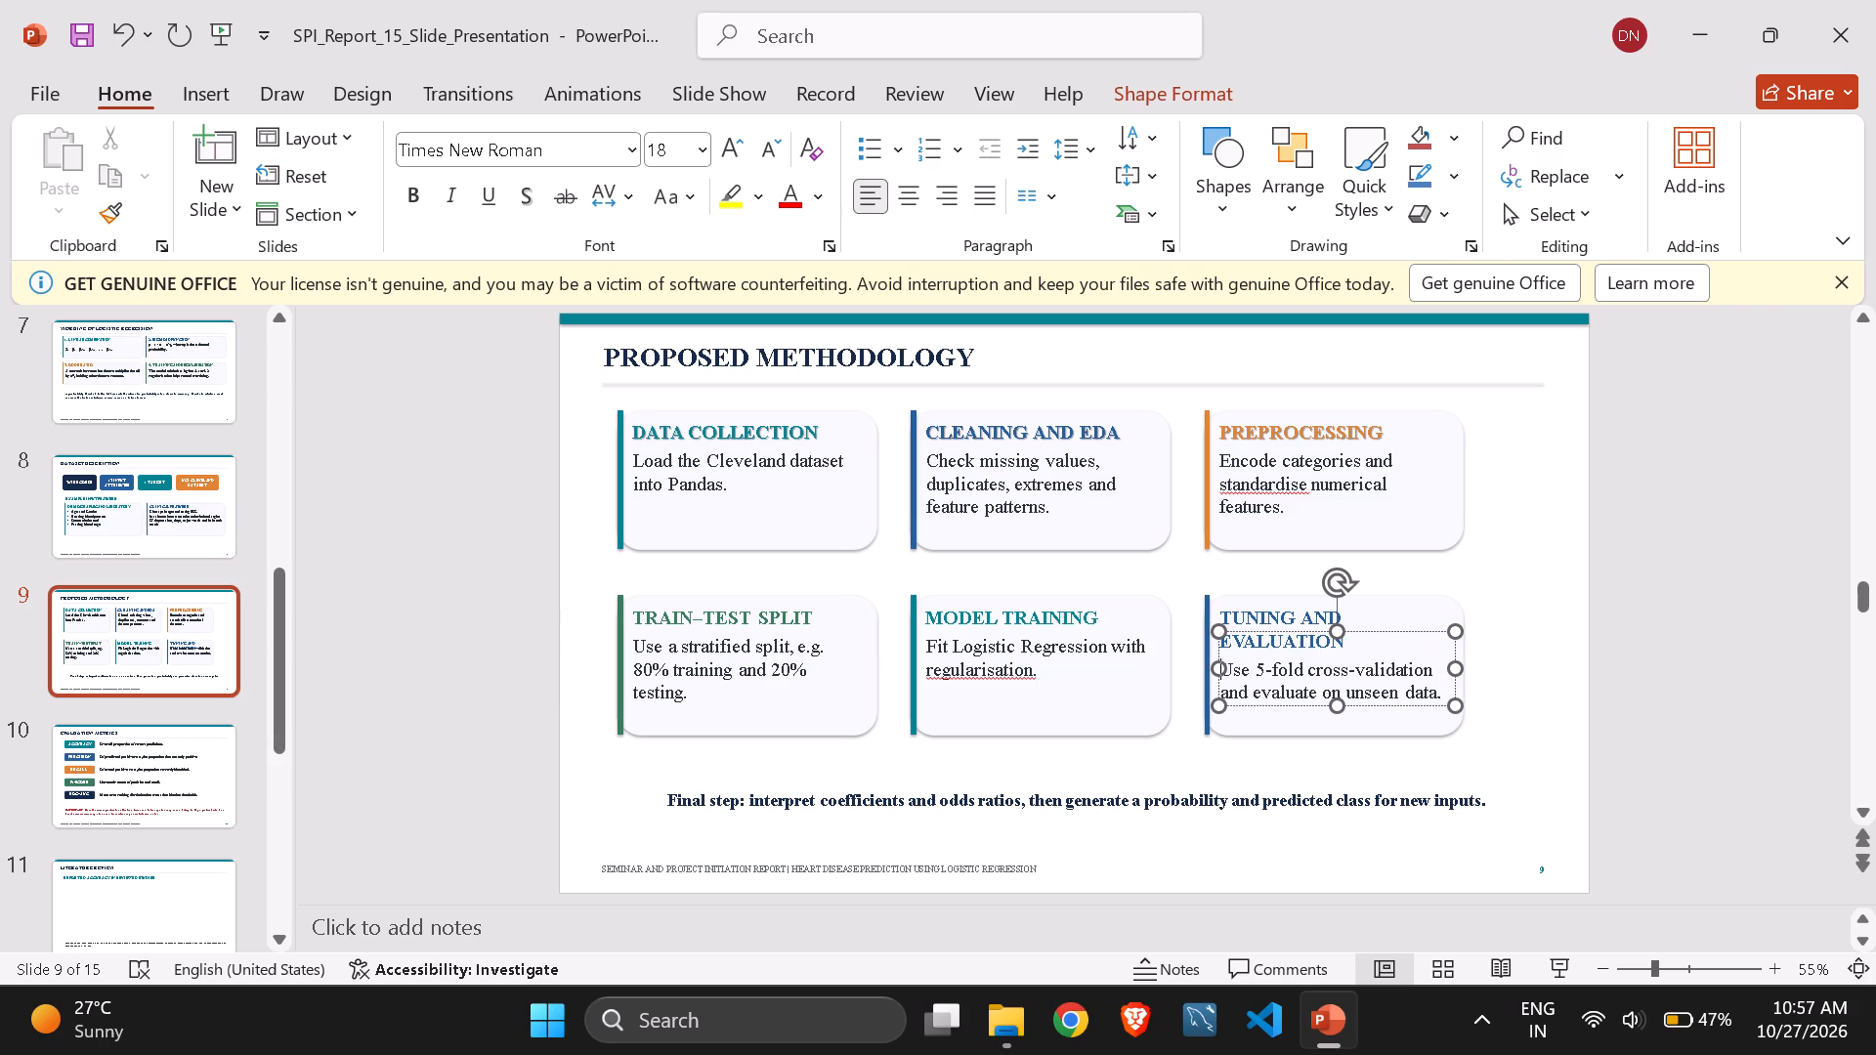
{"action": "left_click", "coordinate": [1746, 658]}
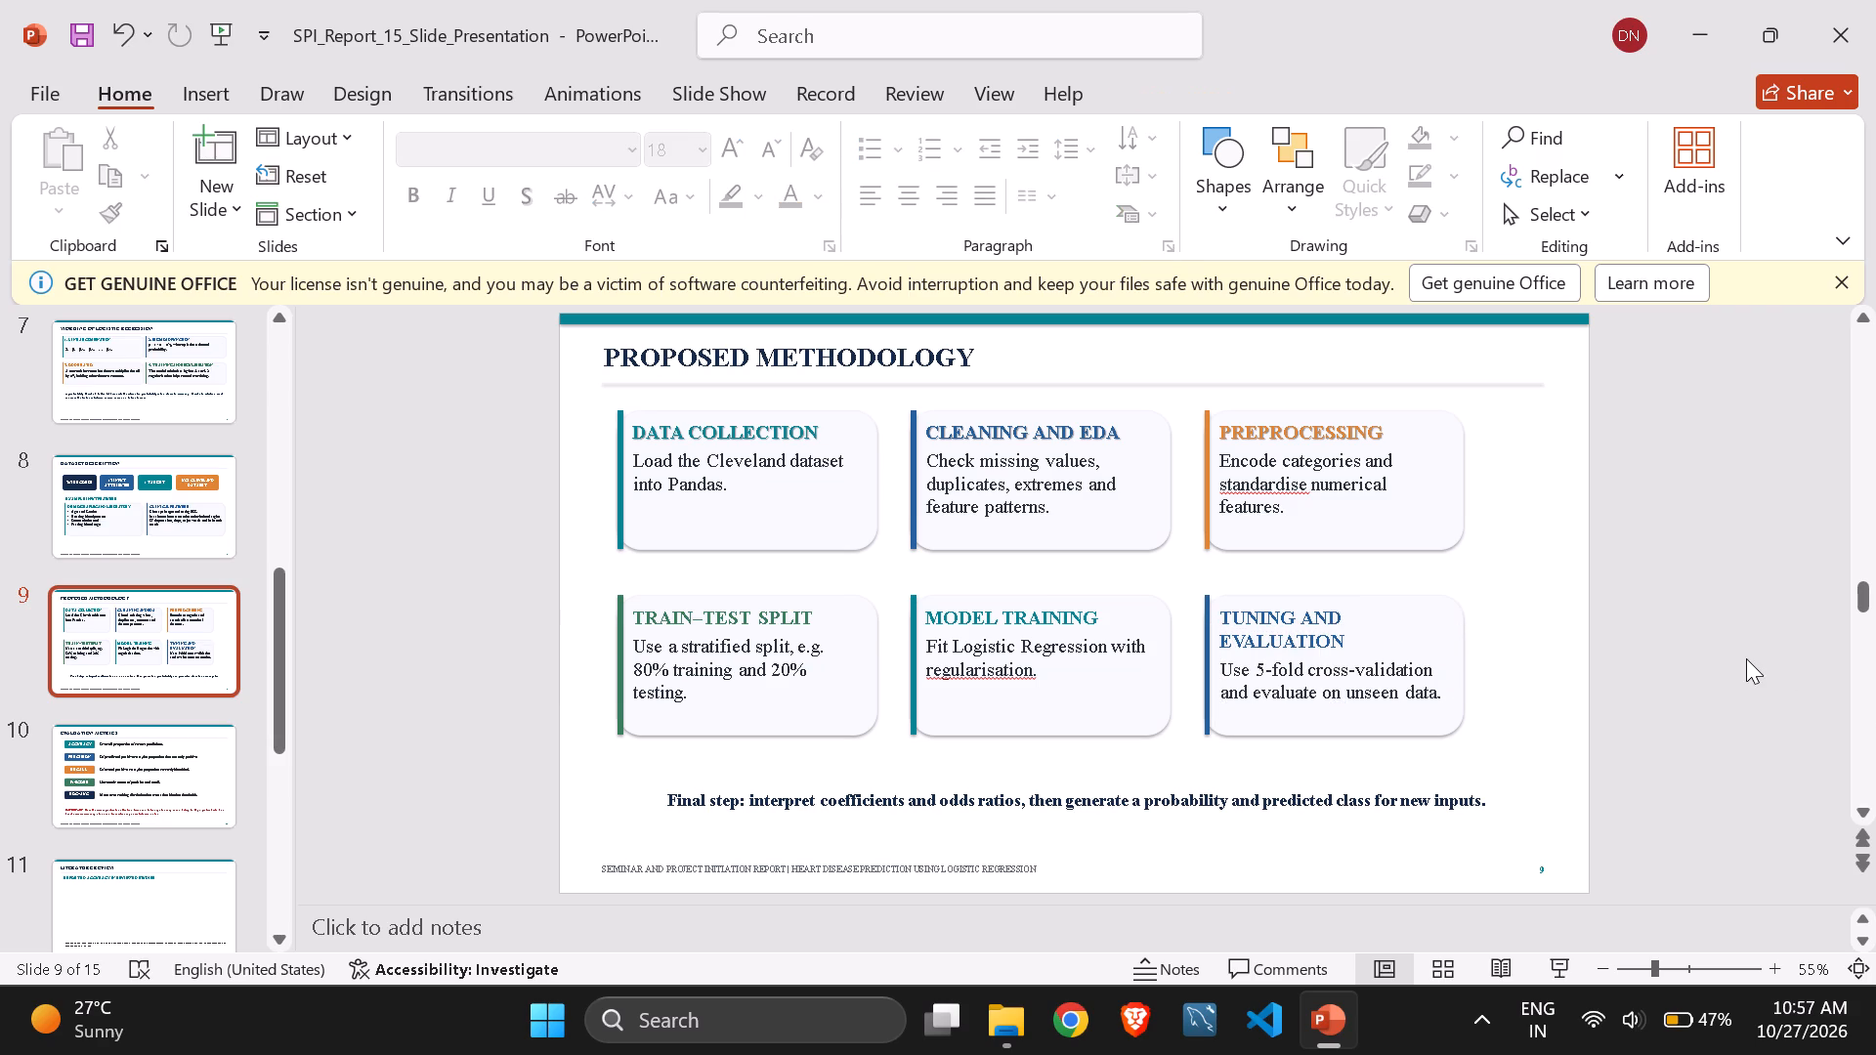
Add a text shadow to the TRAIN–TEST SPLIT, MODEL TRAINING, and TUNING AND EVALUATION headings on slide 9.
{"action": "left_click", "coordinate": [780, 620]}
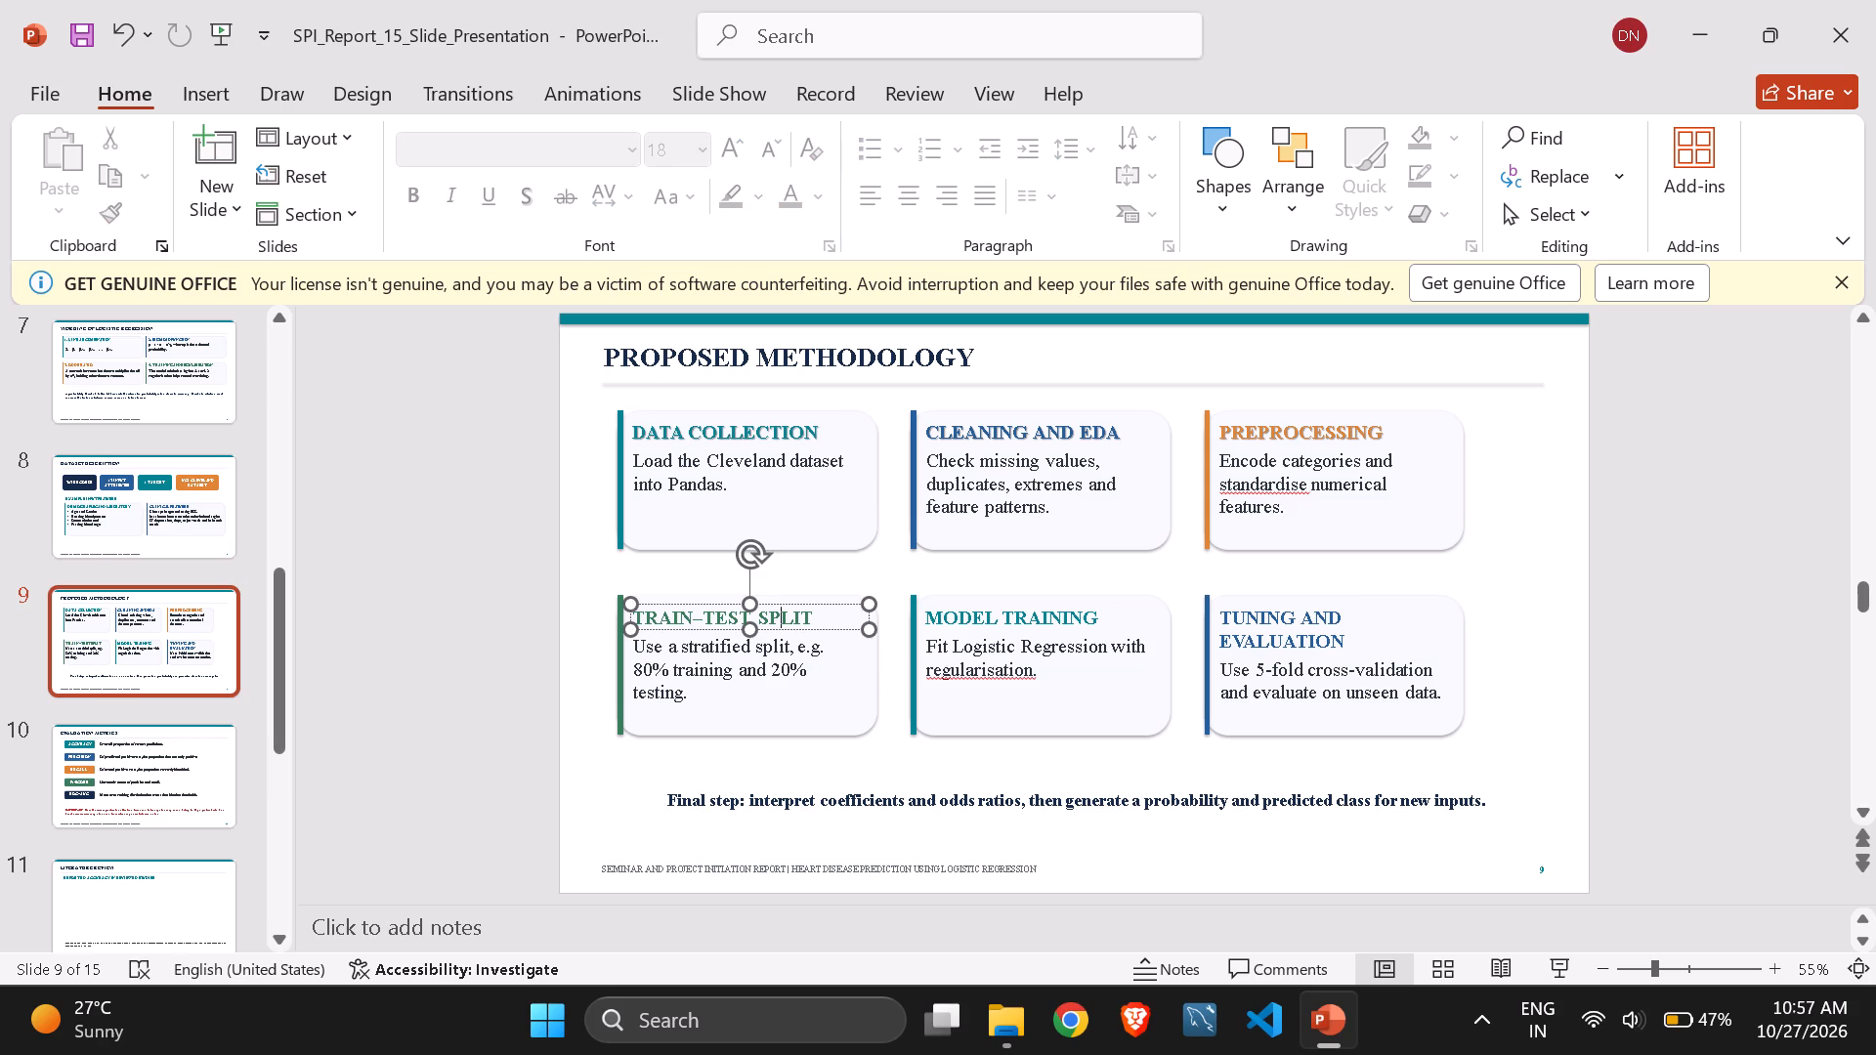
{"action": "key", "text": "ctrl+a"}
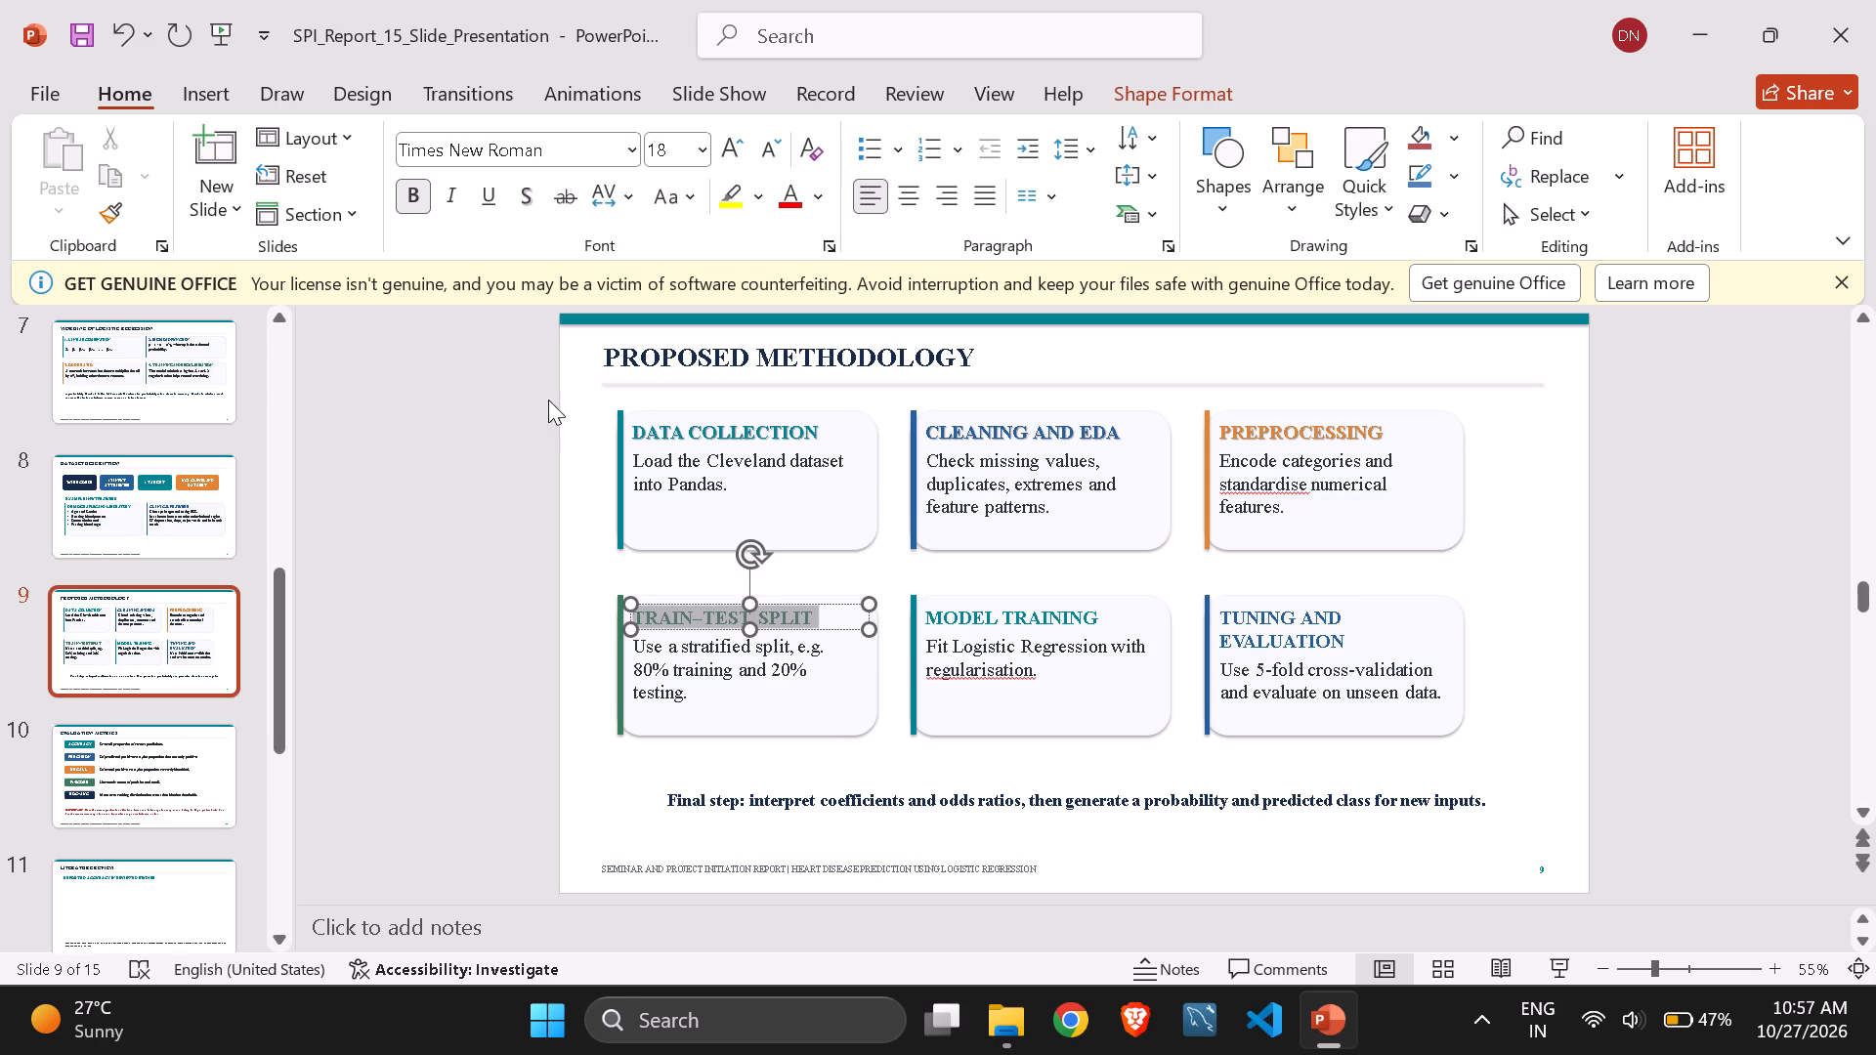
{"action": "left_click", "coordinate": [532, 197]}
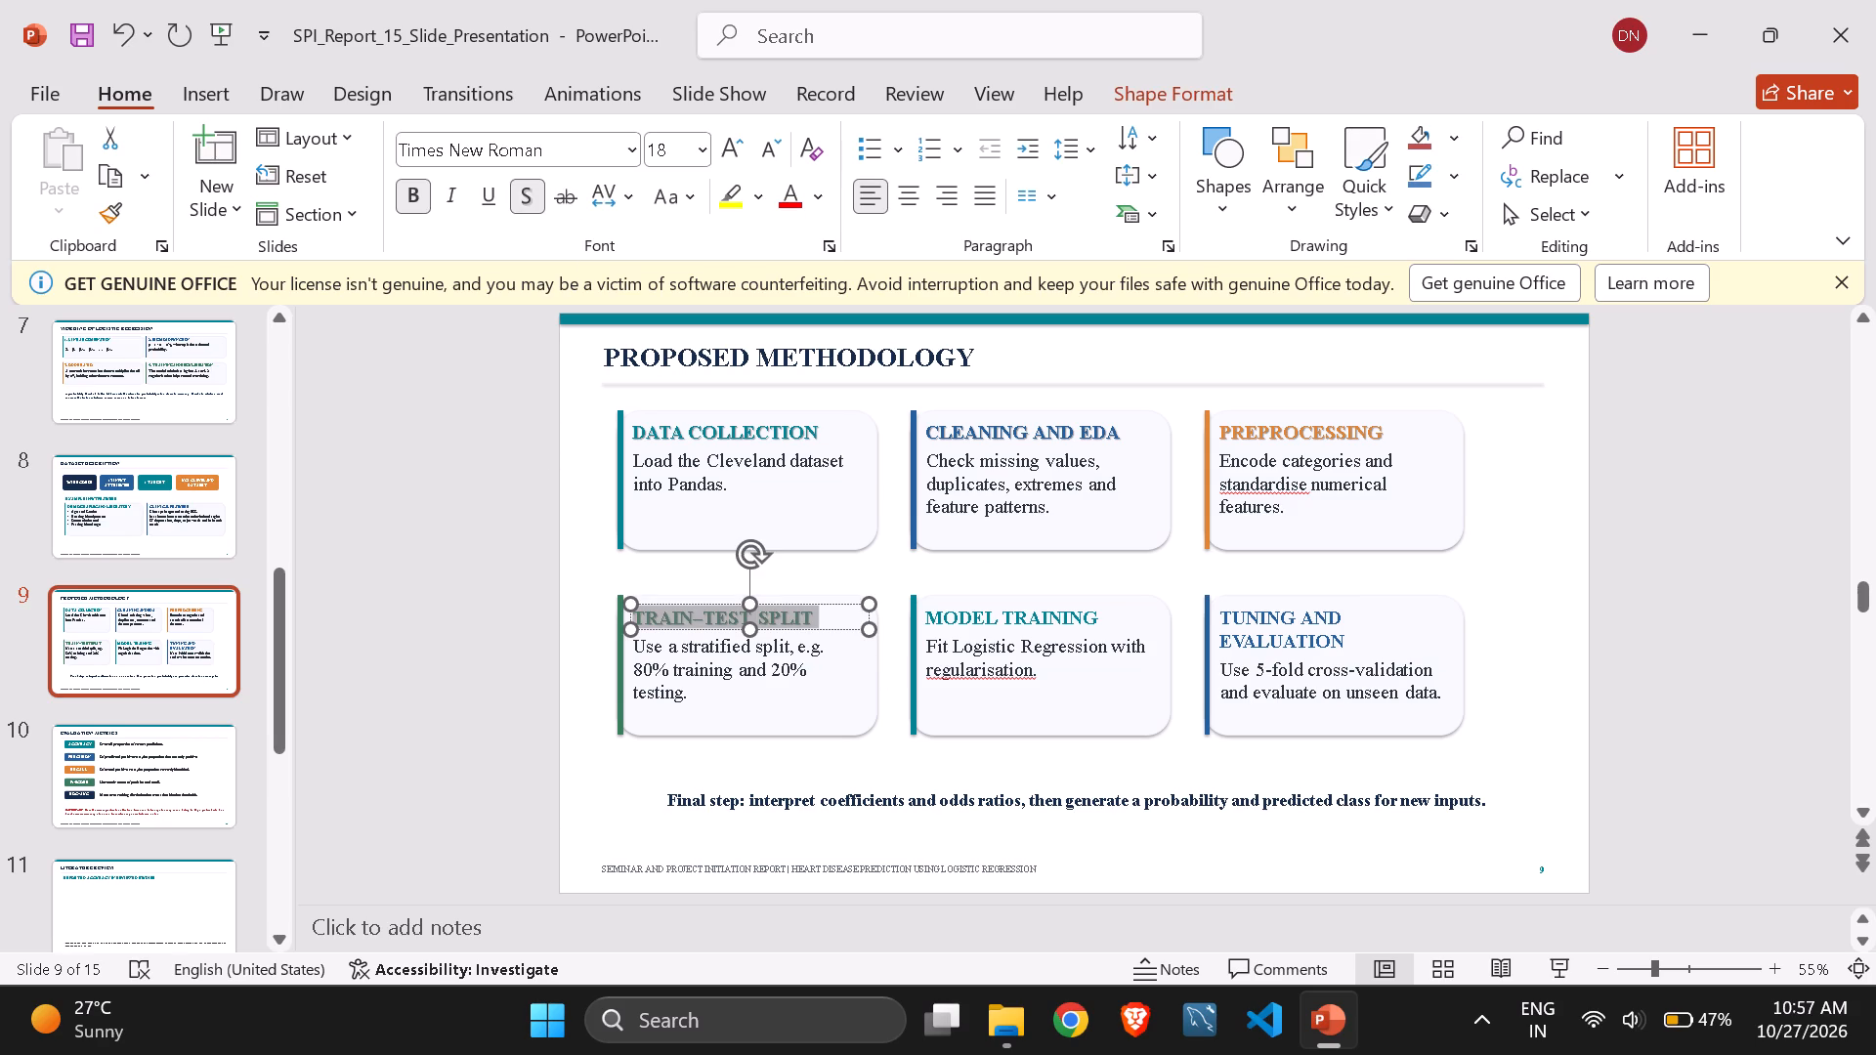
{"action": "left_click", "coordinate": [985, 621]}
{"action": "key", "text": "ctrl+a"}
{"action": "left_click", "coordinate": [529, 209]}
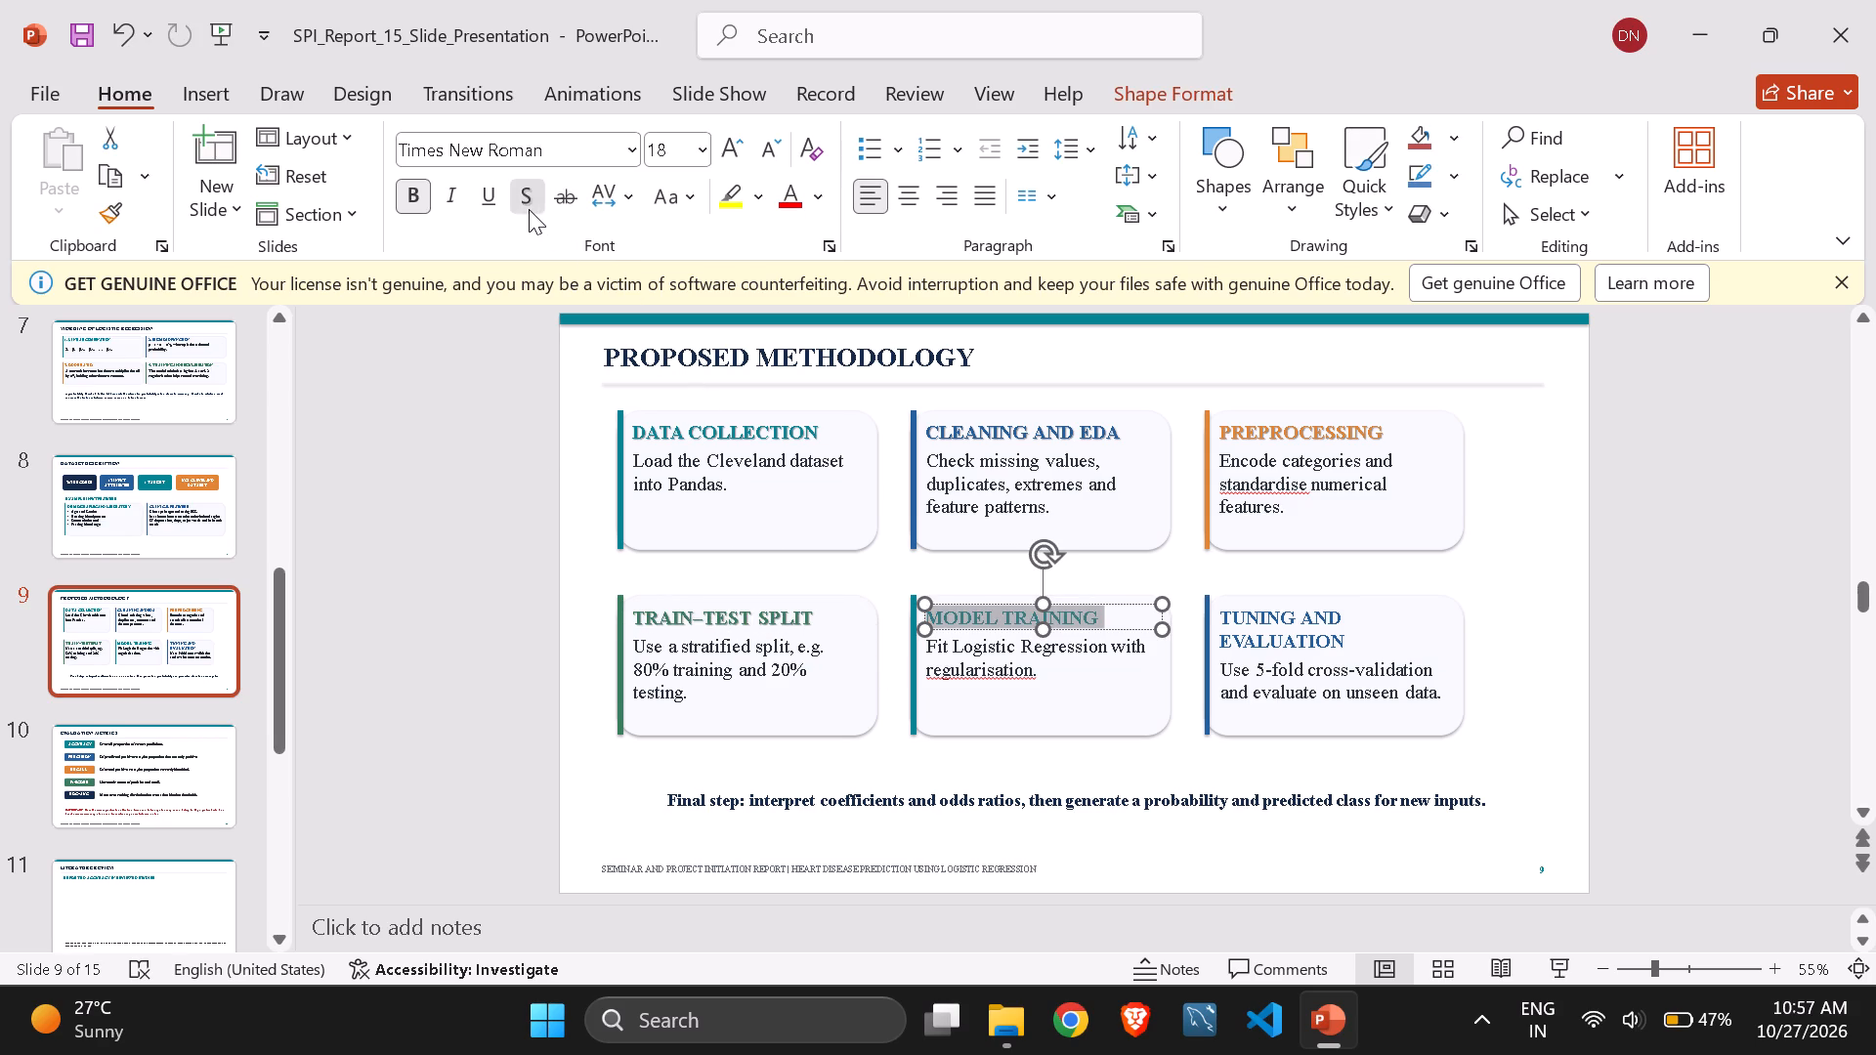
{"action": "left_click", "coordinate": [1323, 621]}
{"action": "key", "text": "ctrl+a"}
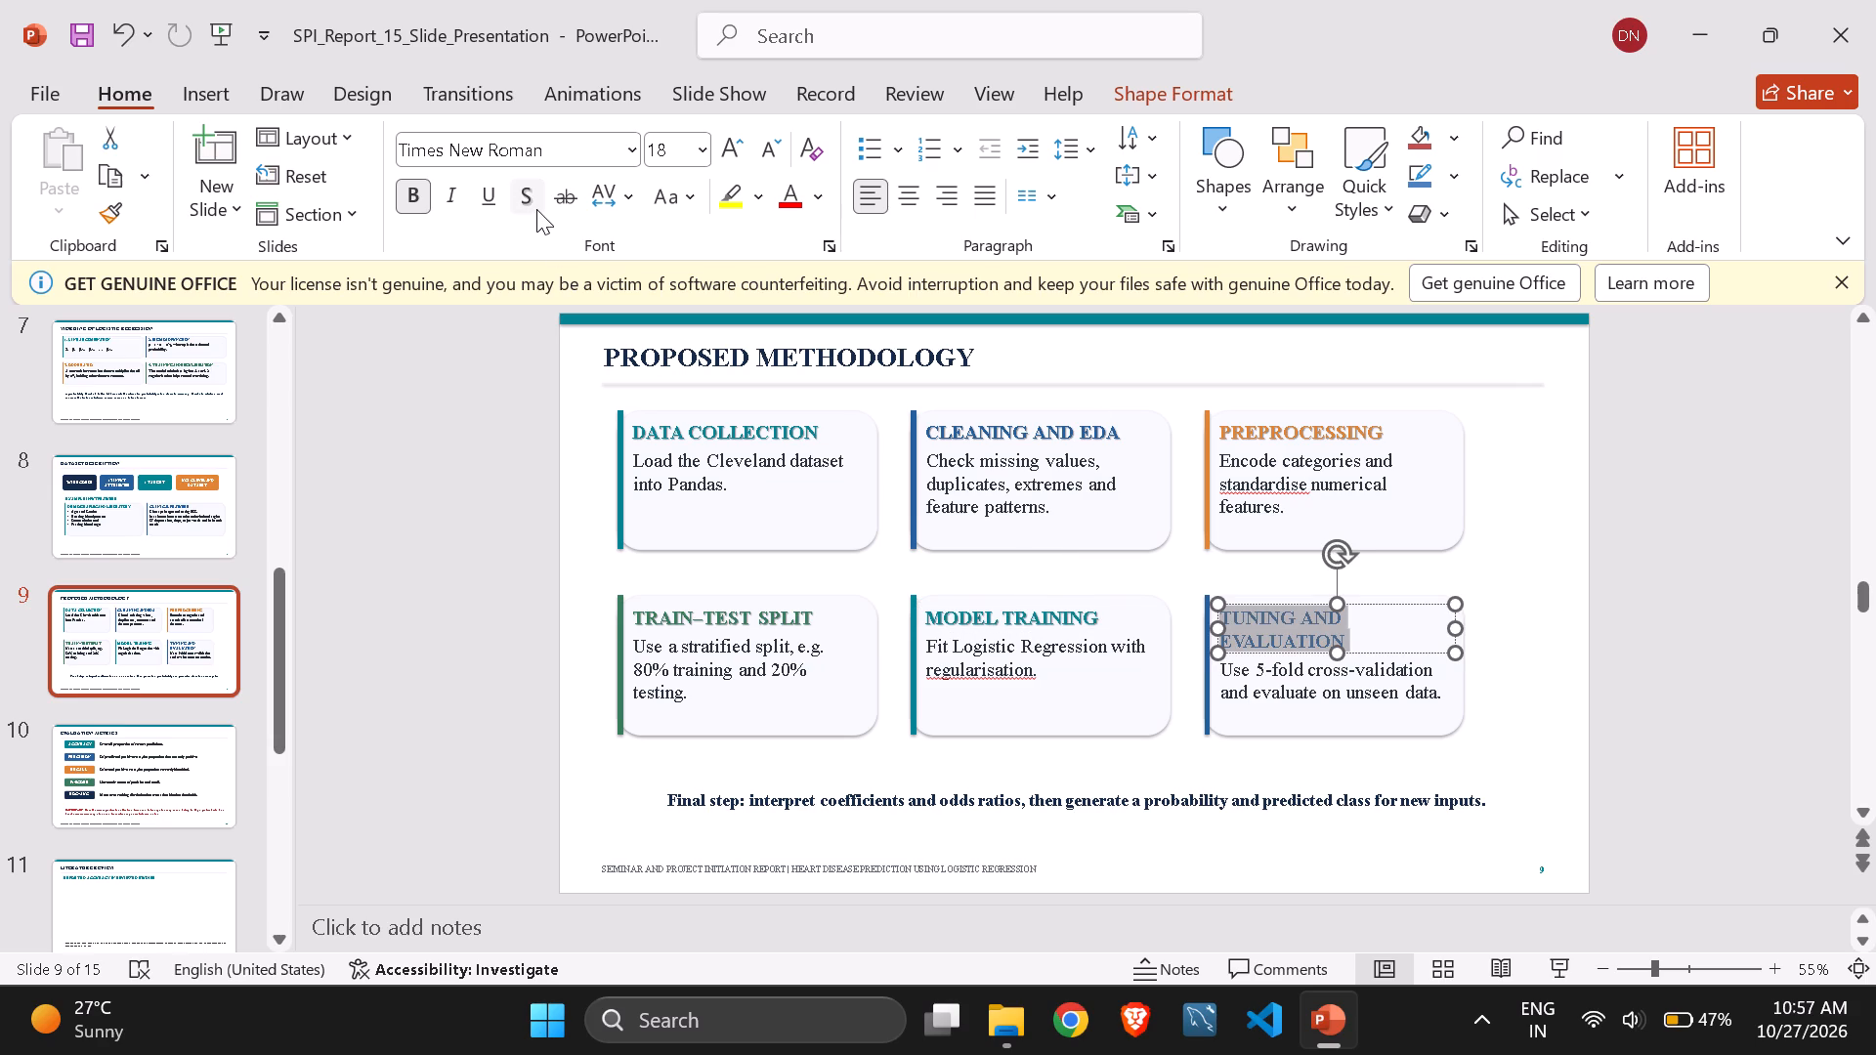
{"action": "left_click", "coordinate": [534, 206]}
Add a text shadow to the ADVANTAGES card heading on slide 12 and set its font size to 18.
{"action": "left_click", "coordinate": [181, 796]}
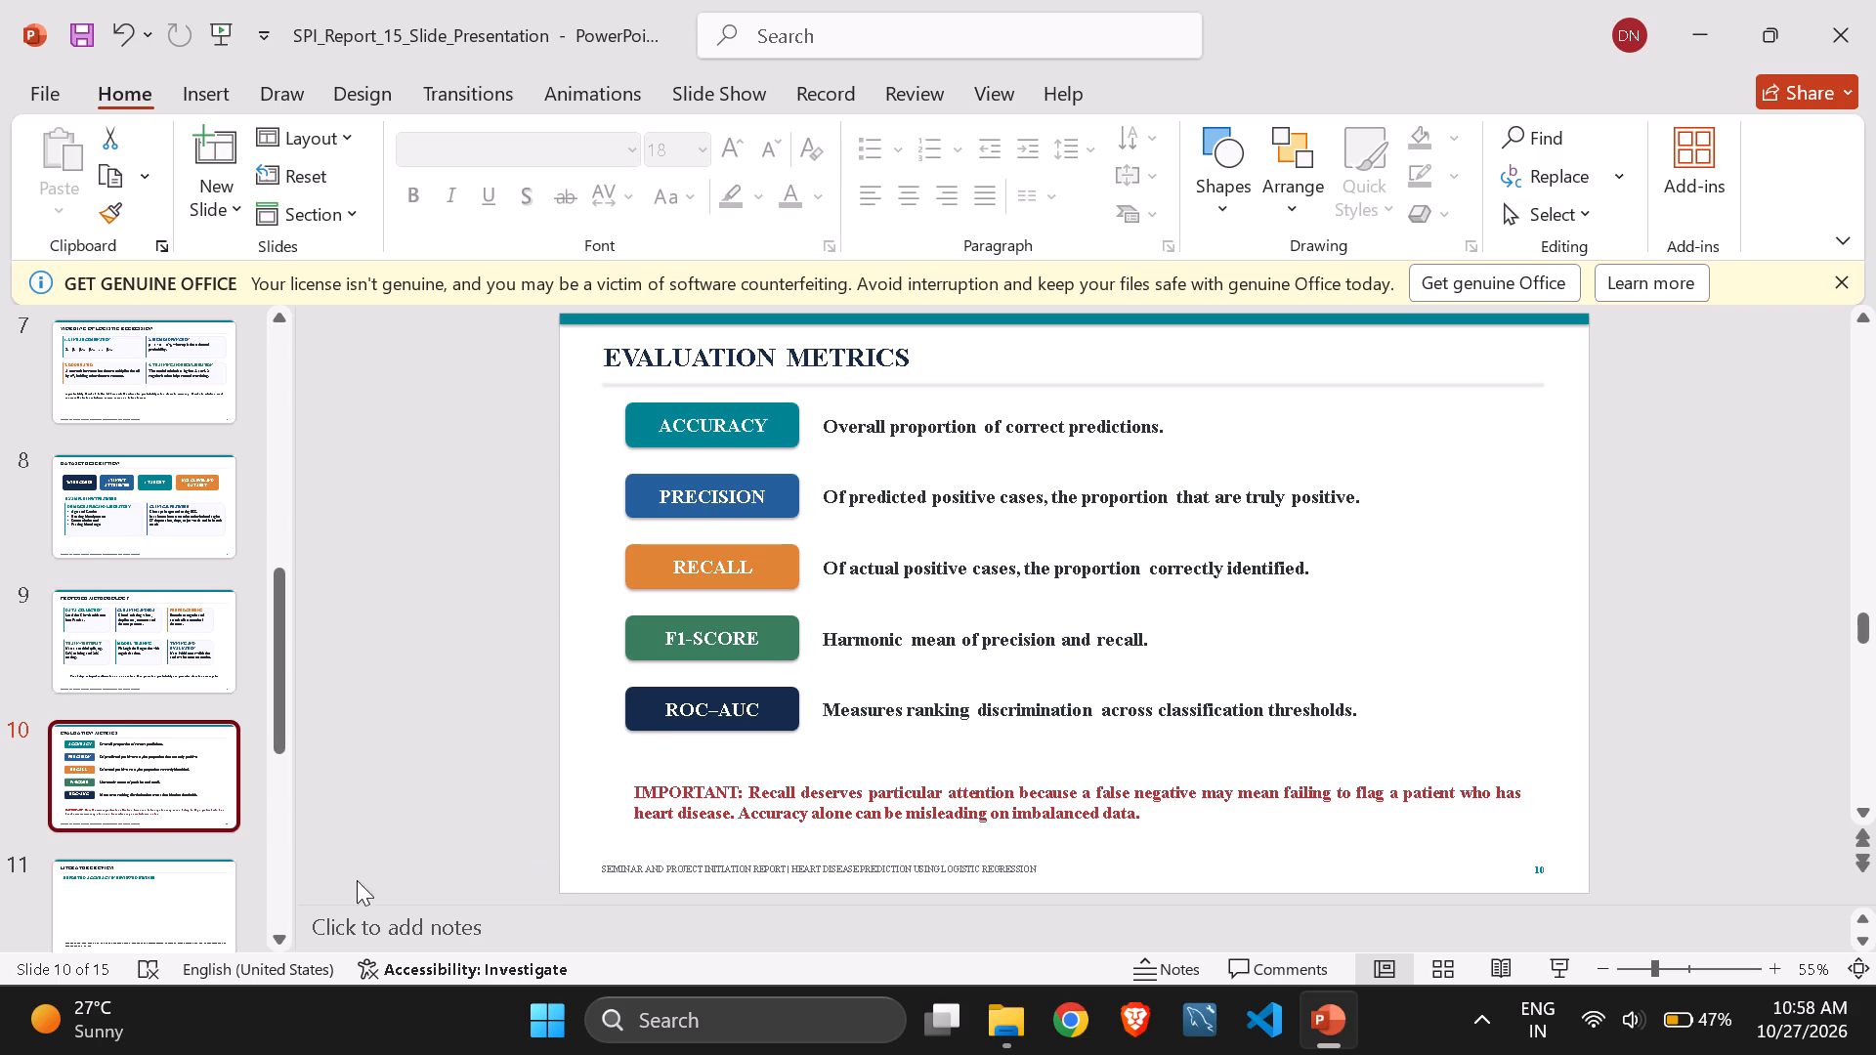
{"action": "left_click", "coordinate": [201, 904]}
{"action": "scroll", "coordinate": [201, 904], "scroll_direction": "down", "scroll_amount": 1}
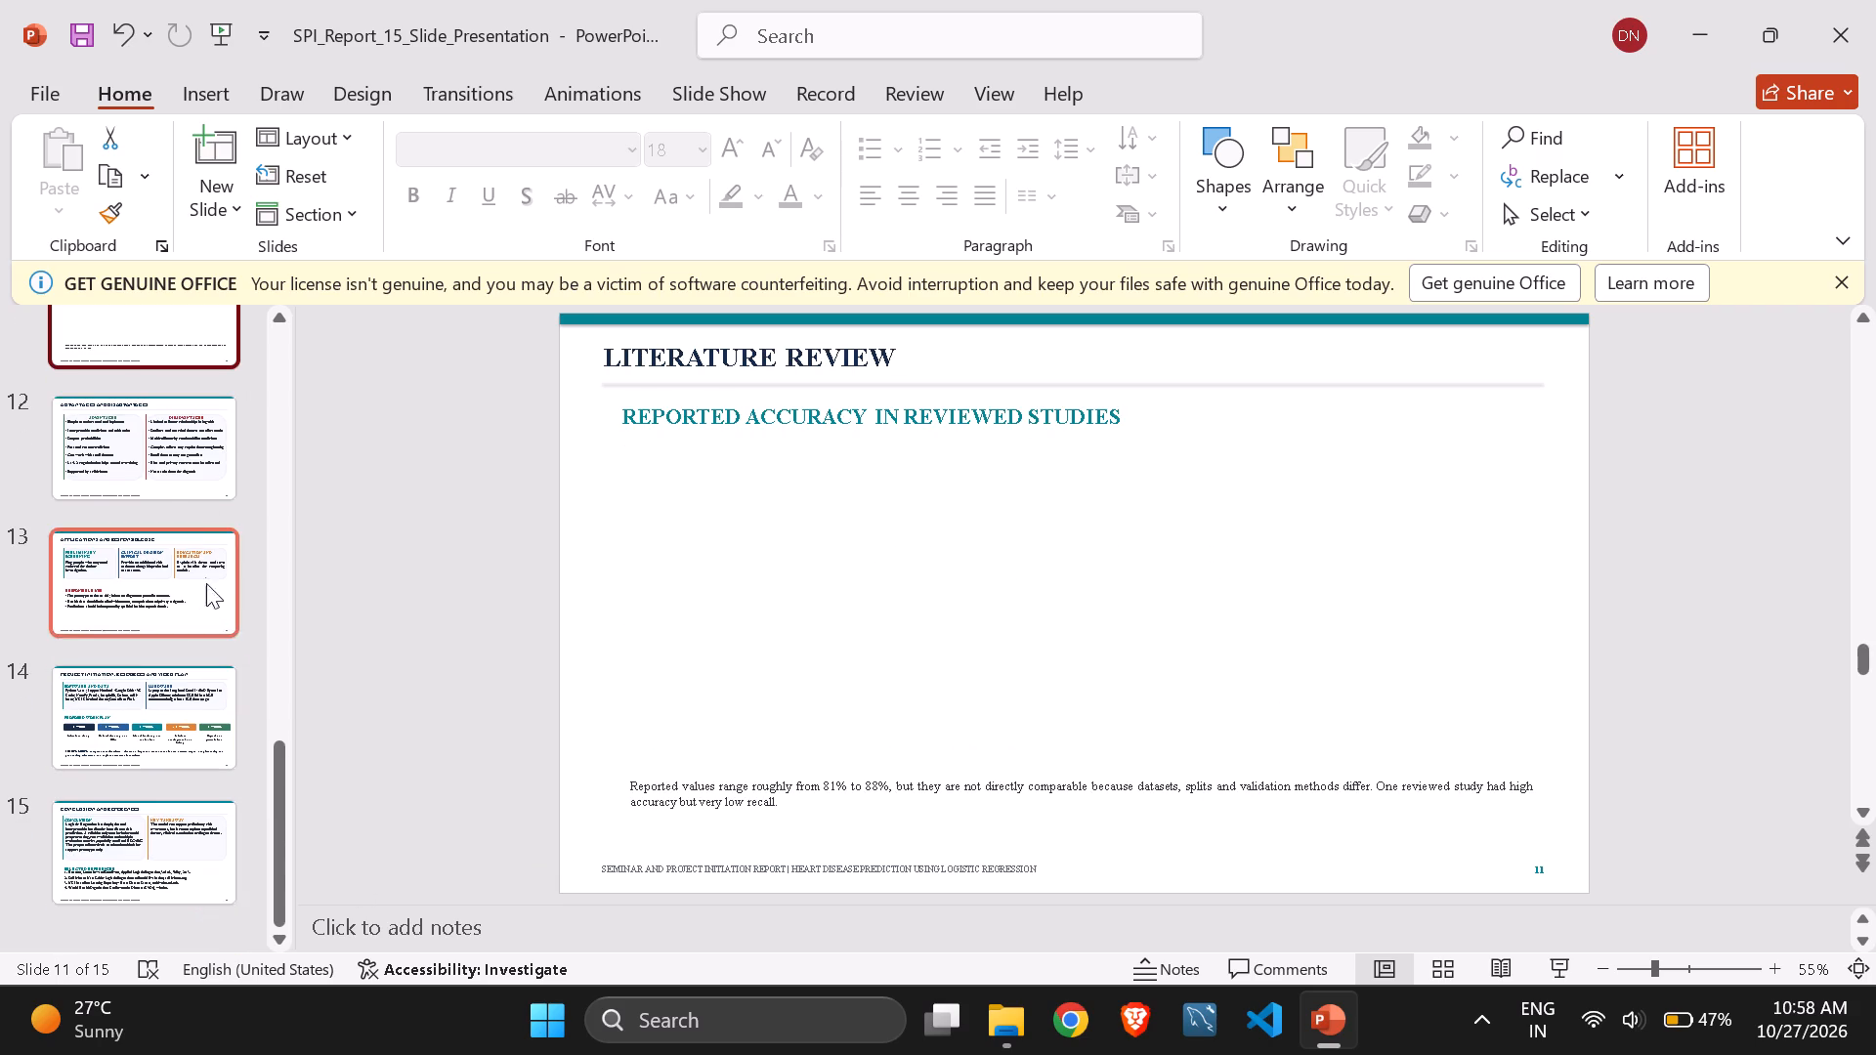
{"action": "left_click", "coordinate": [192, 502]}
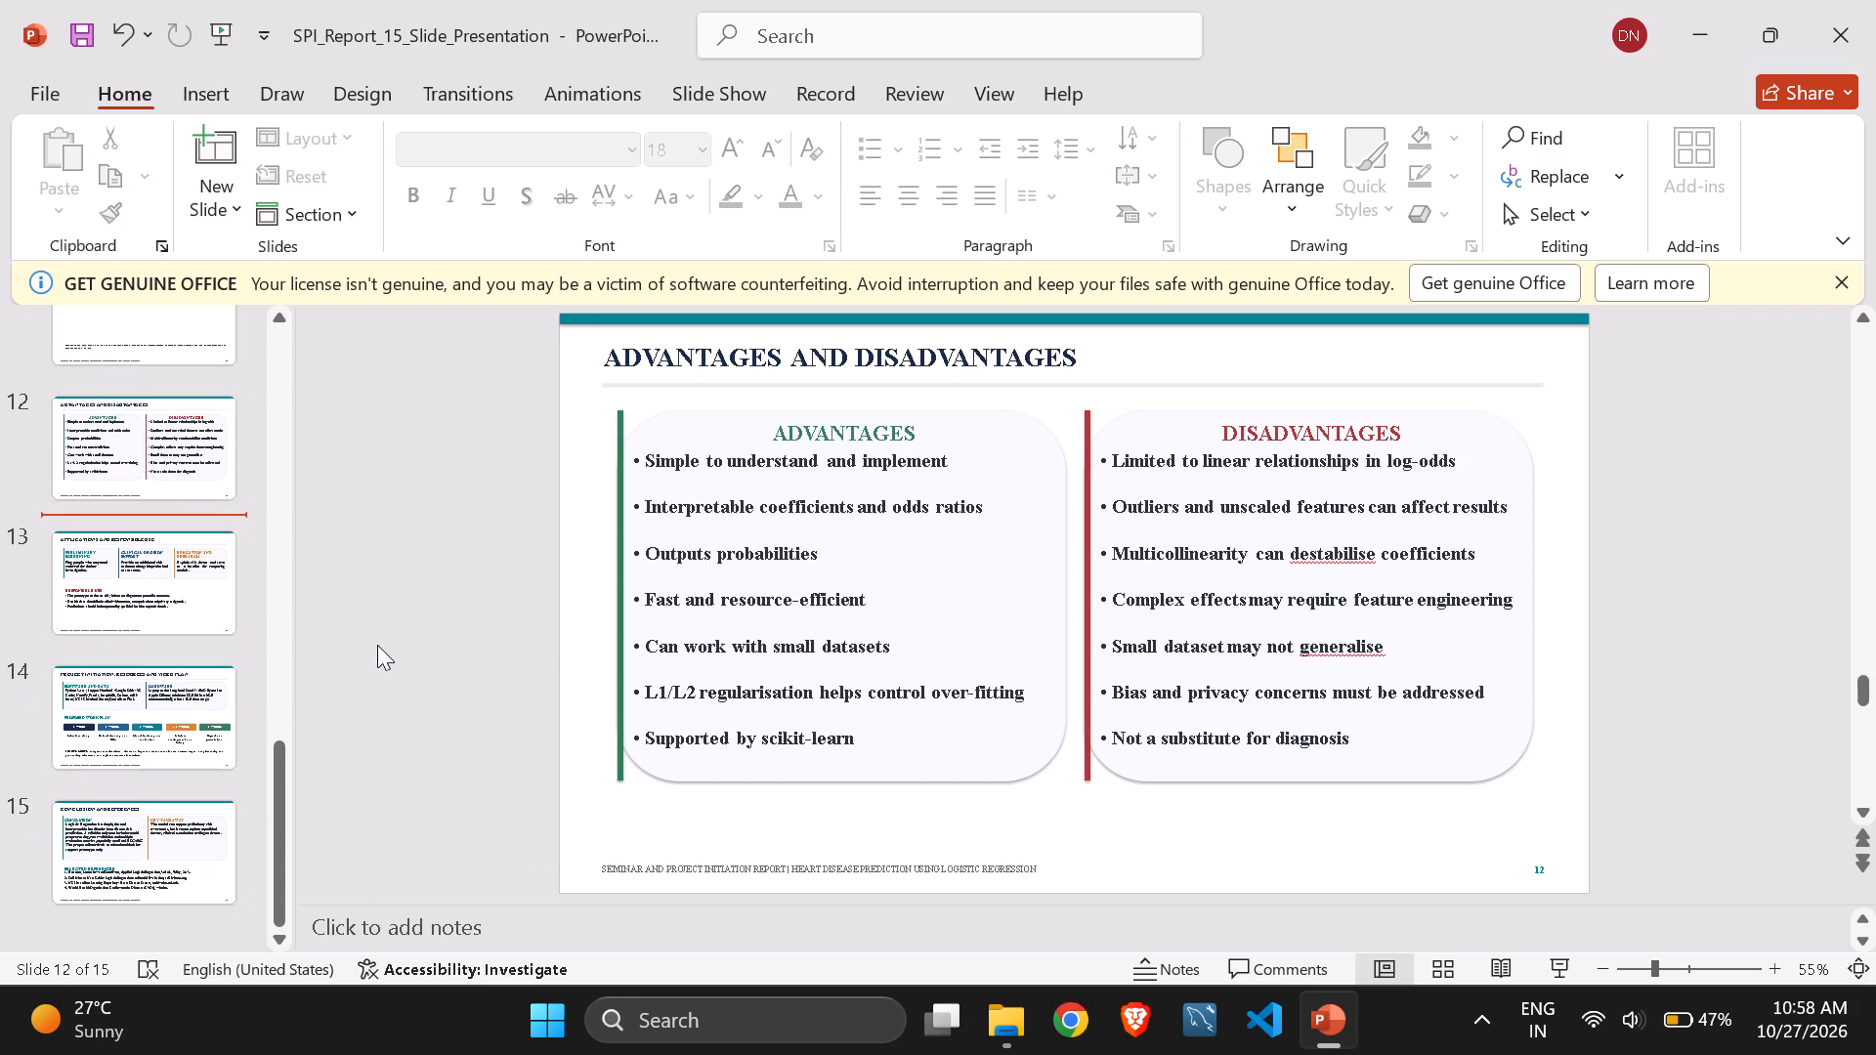
{"action": "left_click", "coordinate": [860, 440]}
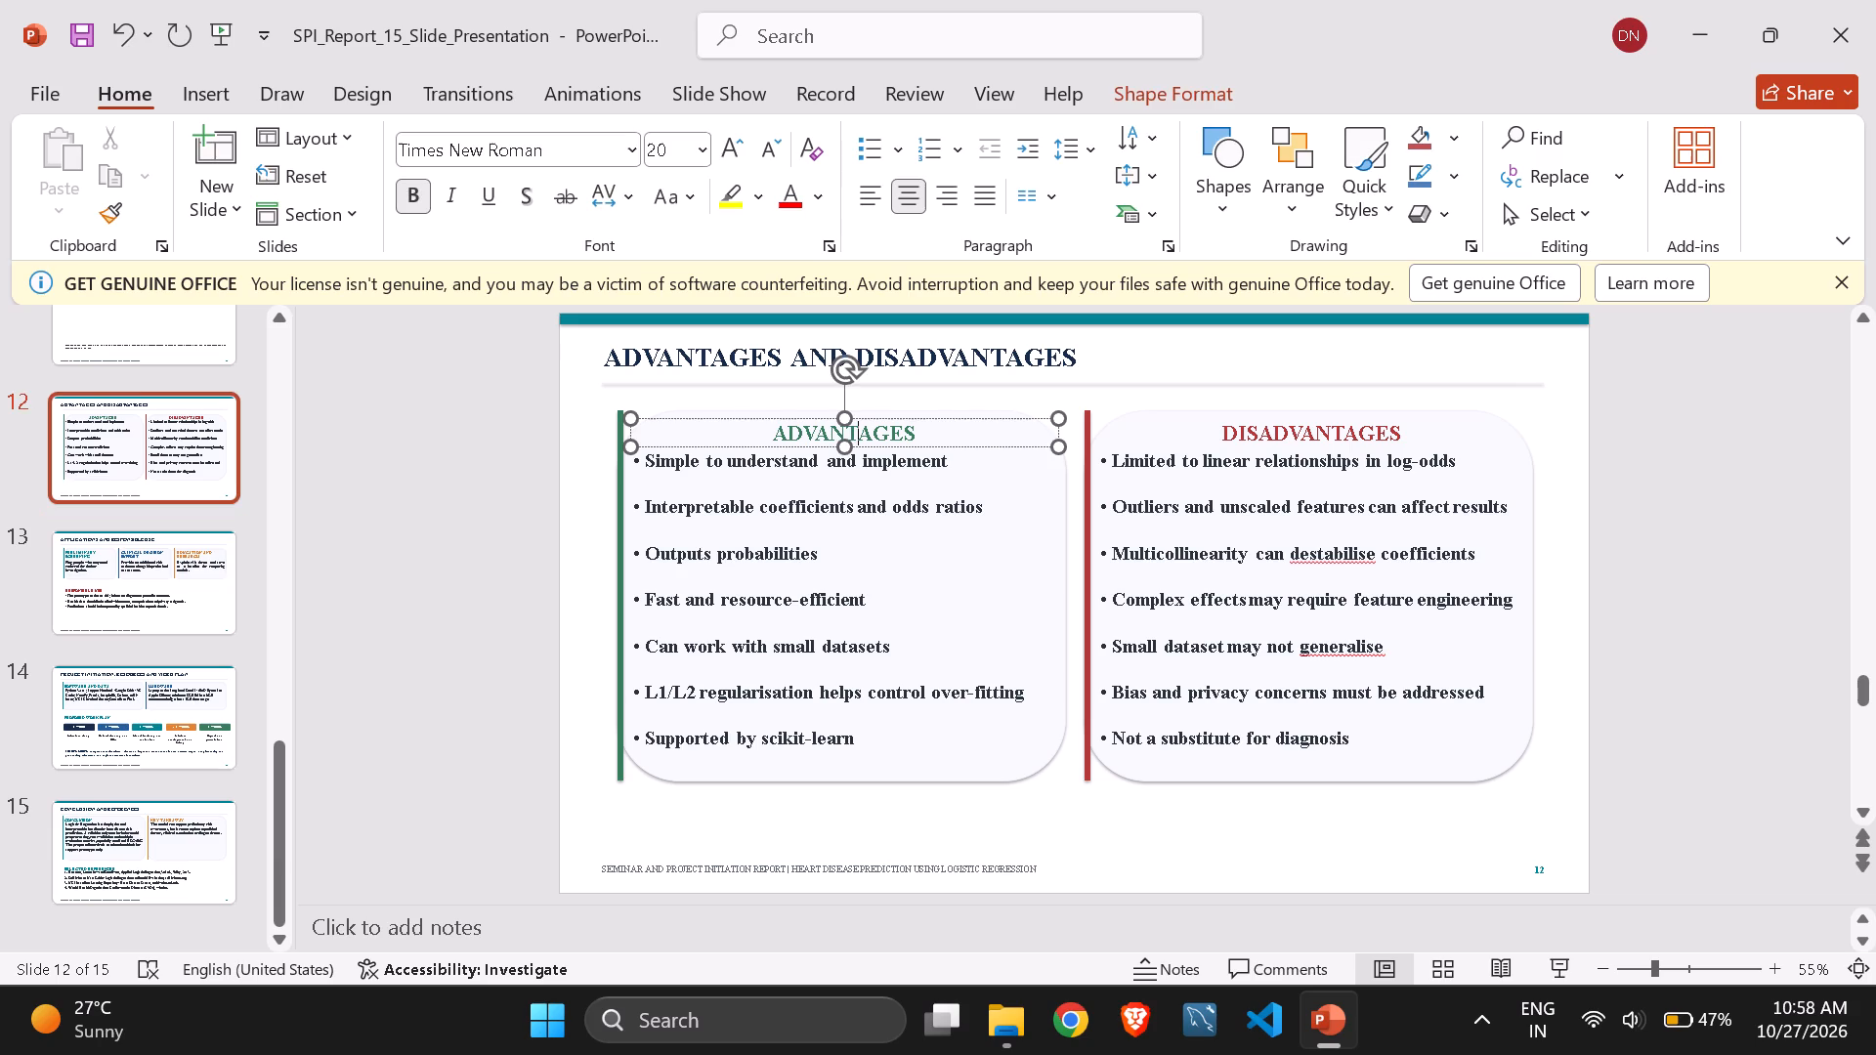
{"action": "key", "text": "ctrl+a"}
{"action": "left_click", "coordinate": [528, 205]}
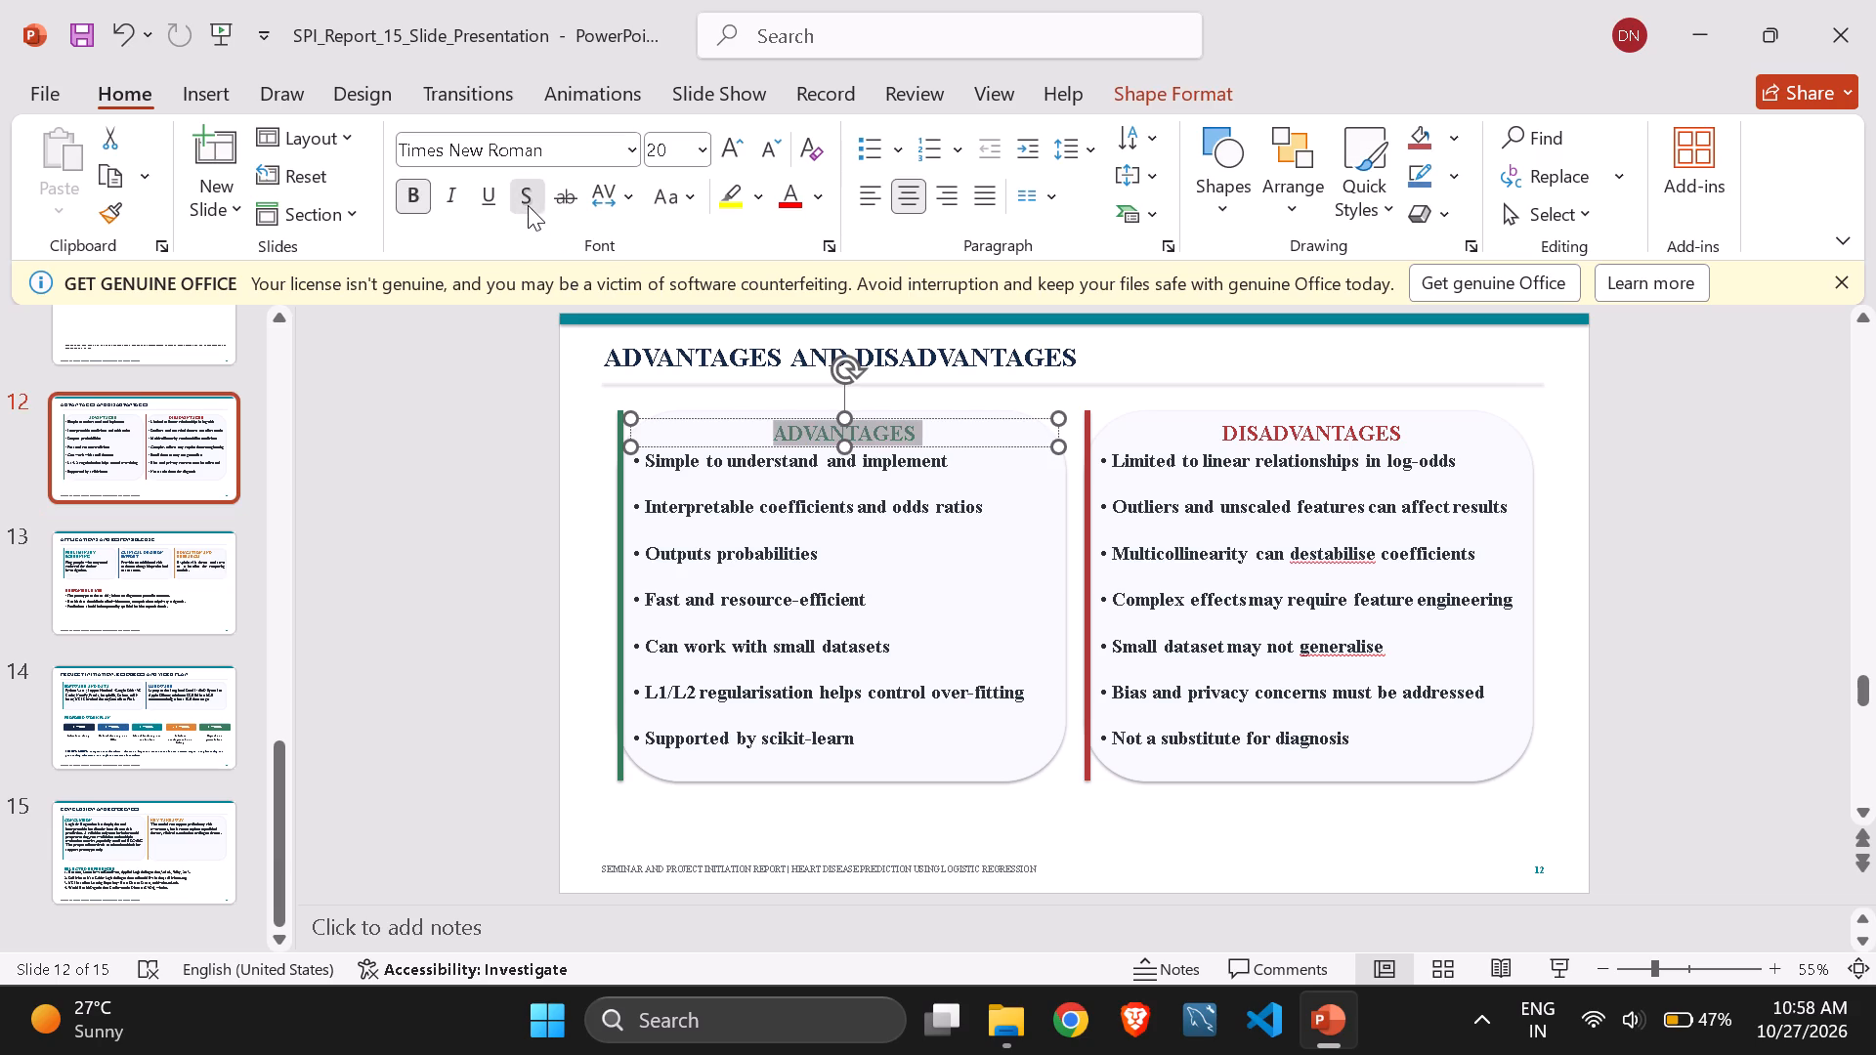
{"action": "left_click", "coordinate": [669, 153]}
{"action": "key", "text": "BackSpace"}
{"action": "type", "text": "19"}
{"action": "key", "text": "BackSpace"}
{"action": "key", "text": "8"}
{"action": "key", "text": "Return"}
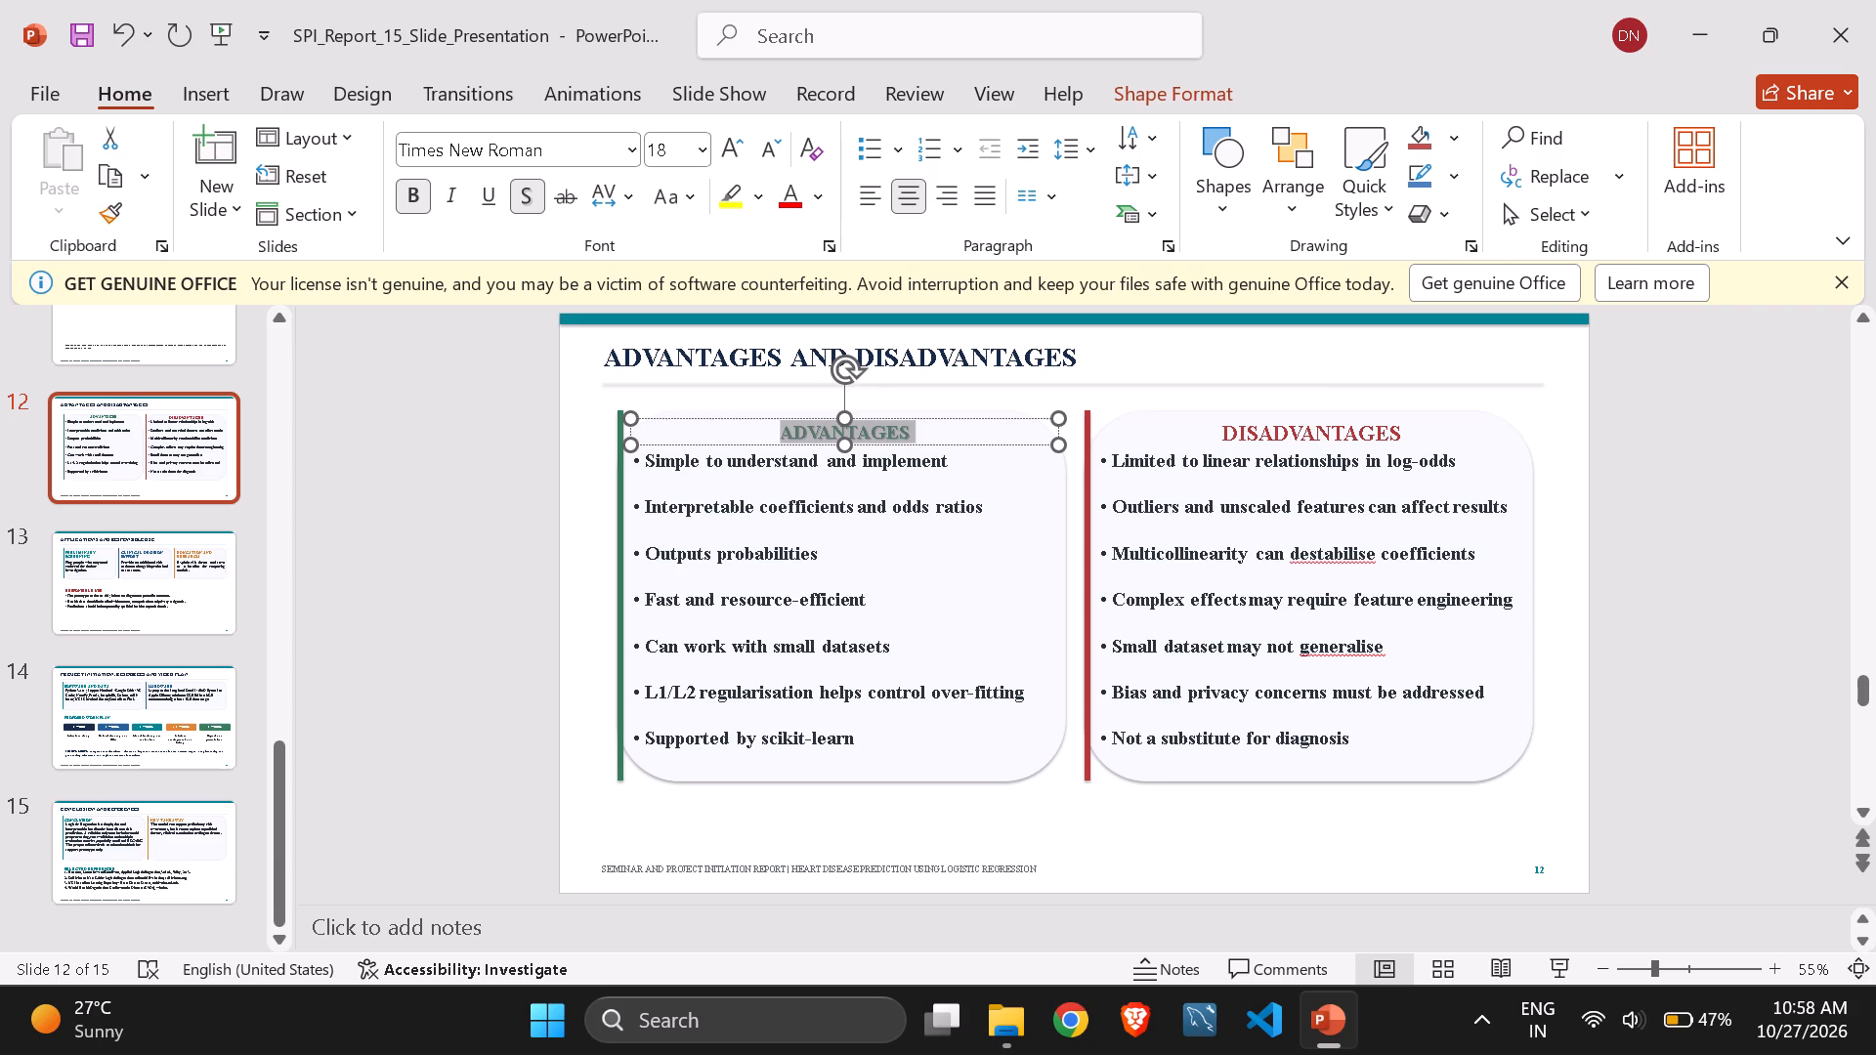
Set the font size of the DISADVANTAGES card heading on slide 12 to 18.
{"action": "left_click", "coordinate": [1275, 435]}
{"action": "key", "text": "ctrl+a"}
{"action": "left_click", "coordinate": [668, 151]}
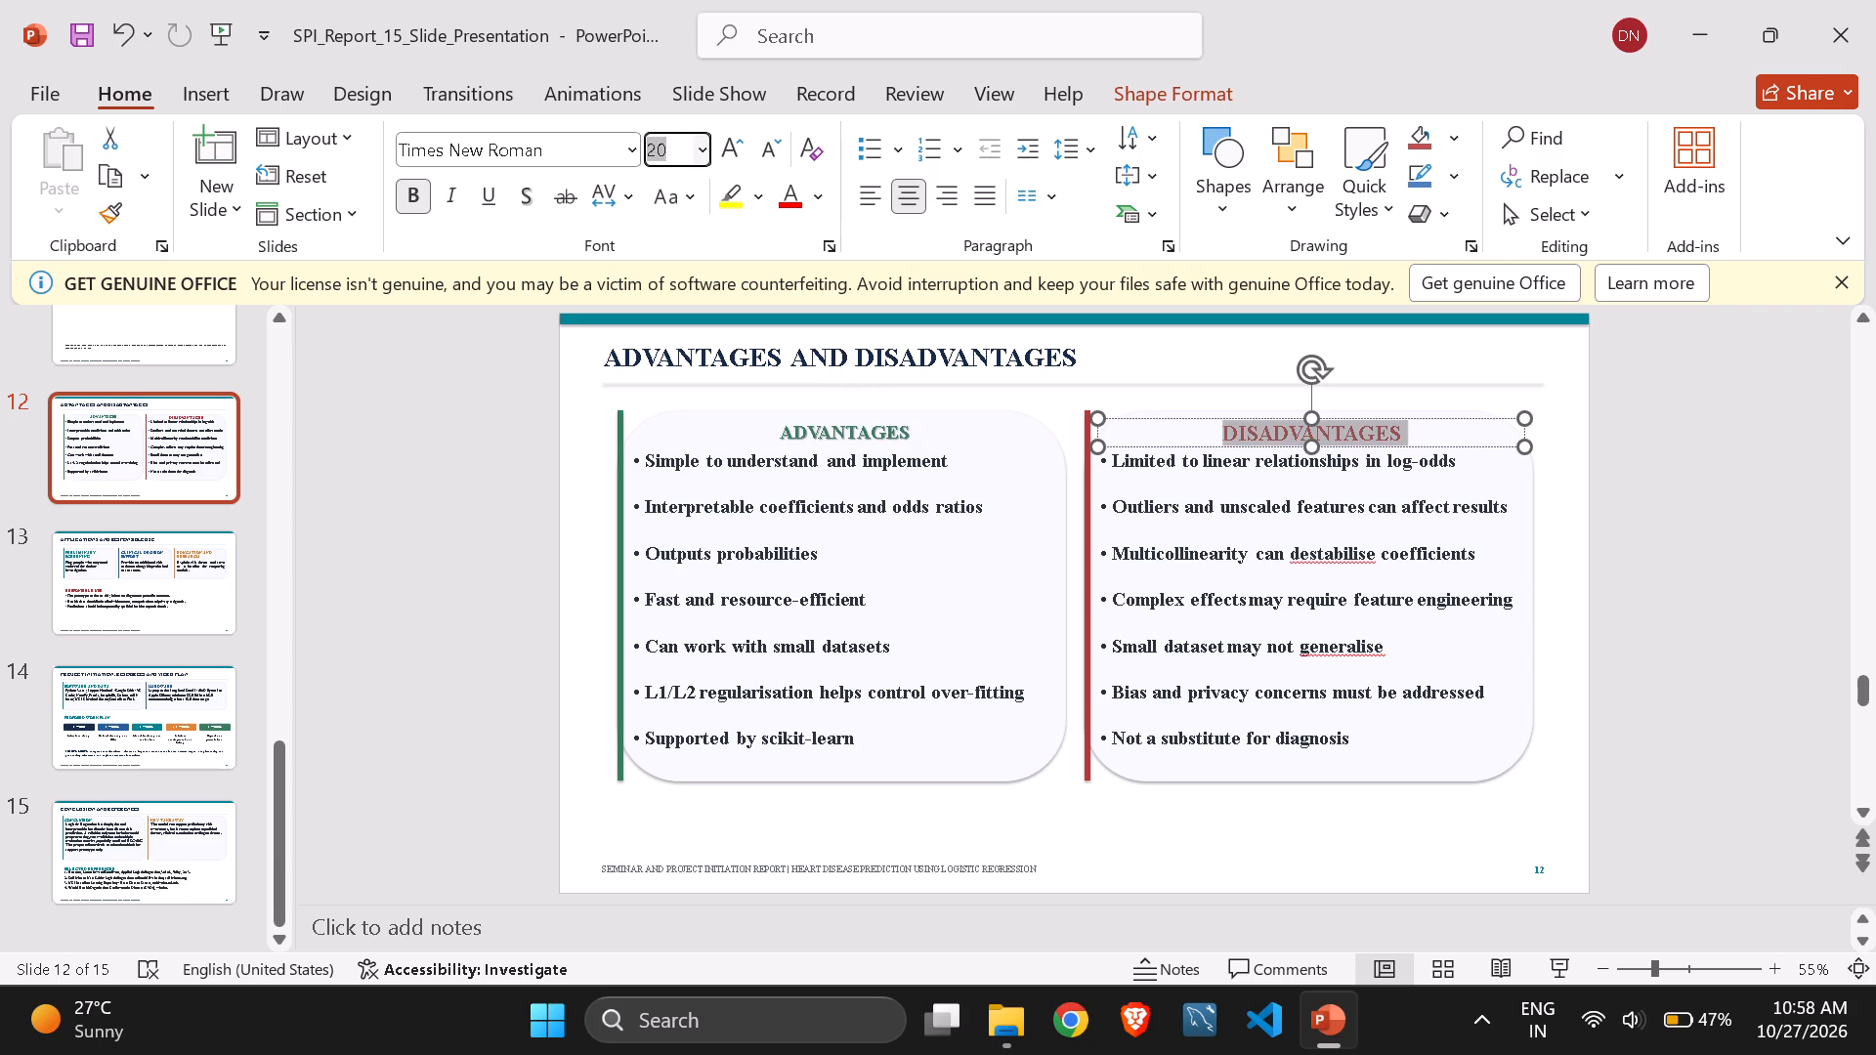
{"action": "key", "text": "BackSpace"}
{"action": "type", "text": "18"}
{"action": "key", "text": "Return"}
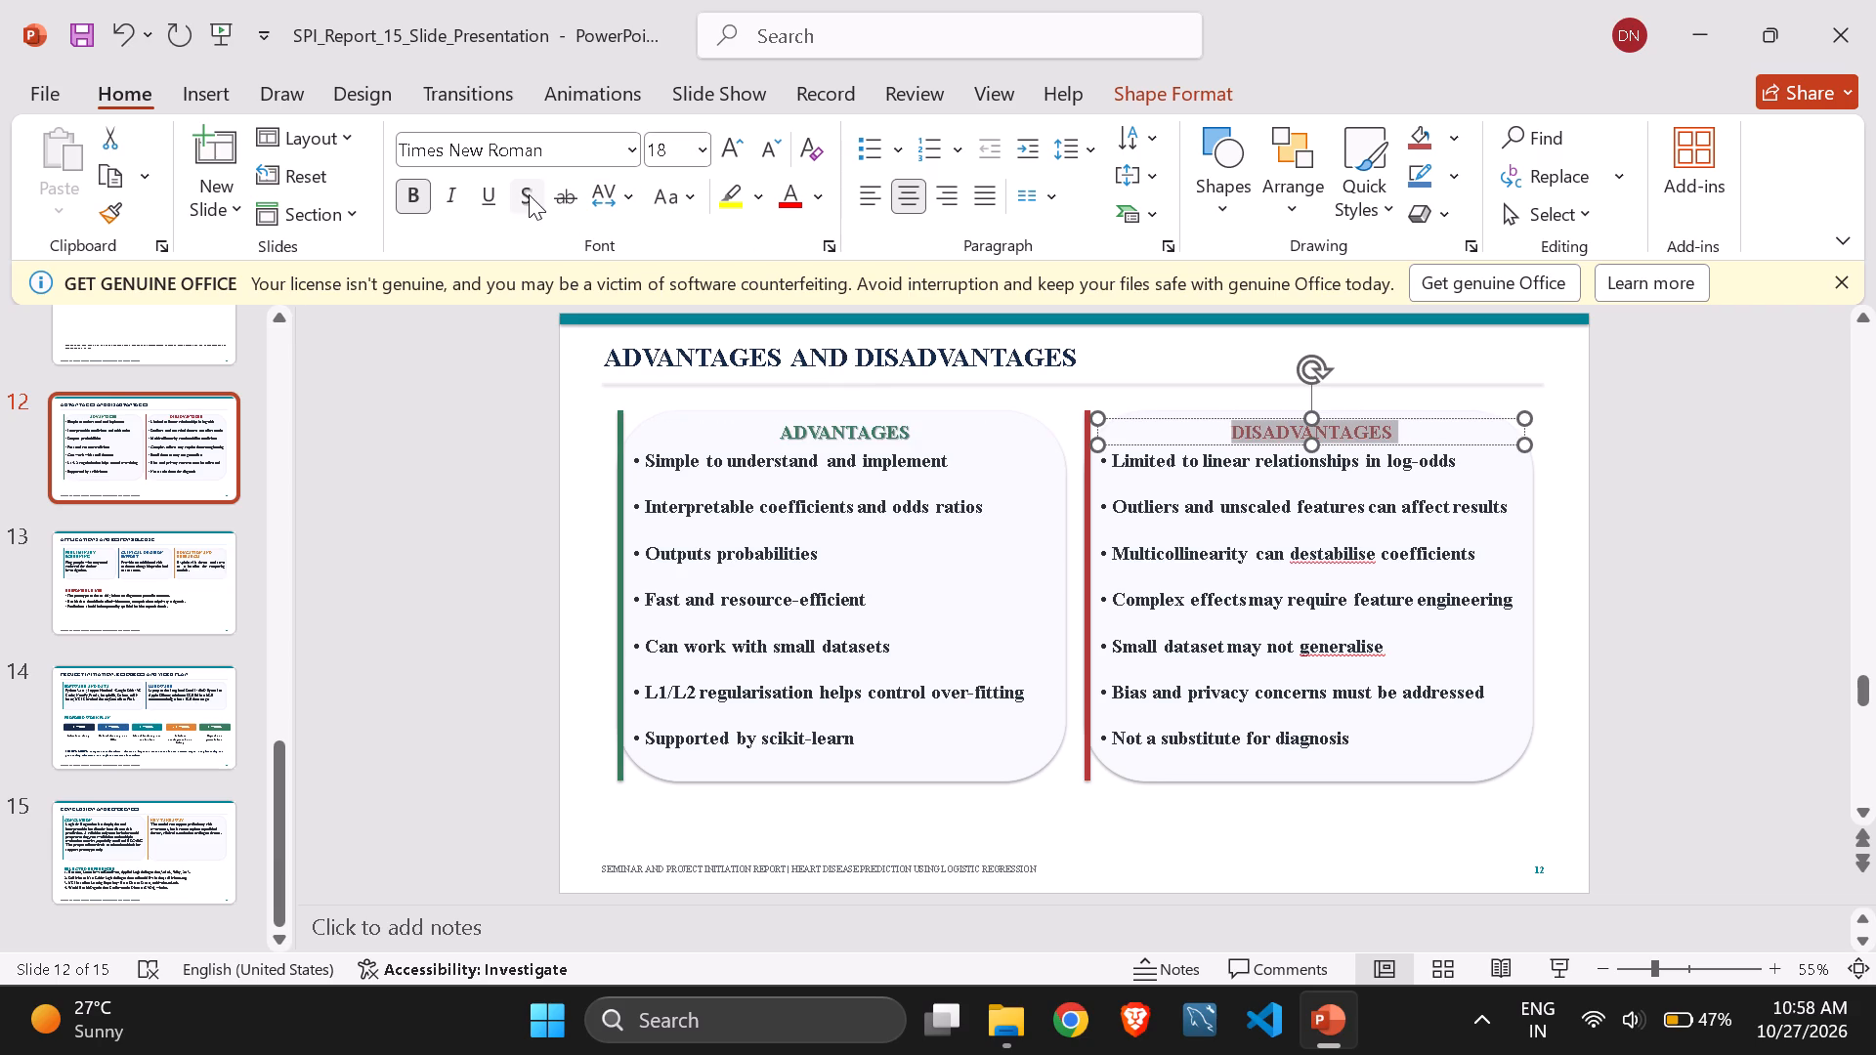
Add a text shadow to the DISADVANTAGES card heading on slide 12.
{"action": "left_click", "coordinate": [529, 194]}
On slide 13, set the PRELIMINARY SCREENING card heading to font size 18 and add a text shadow.
{"action": "left_click", "coordinate": [156, 591]}
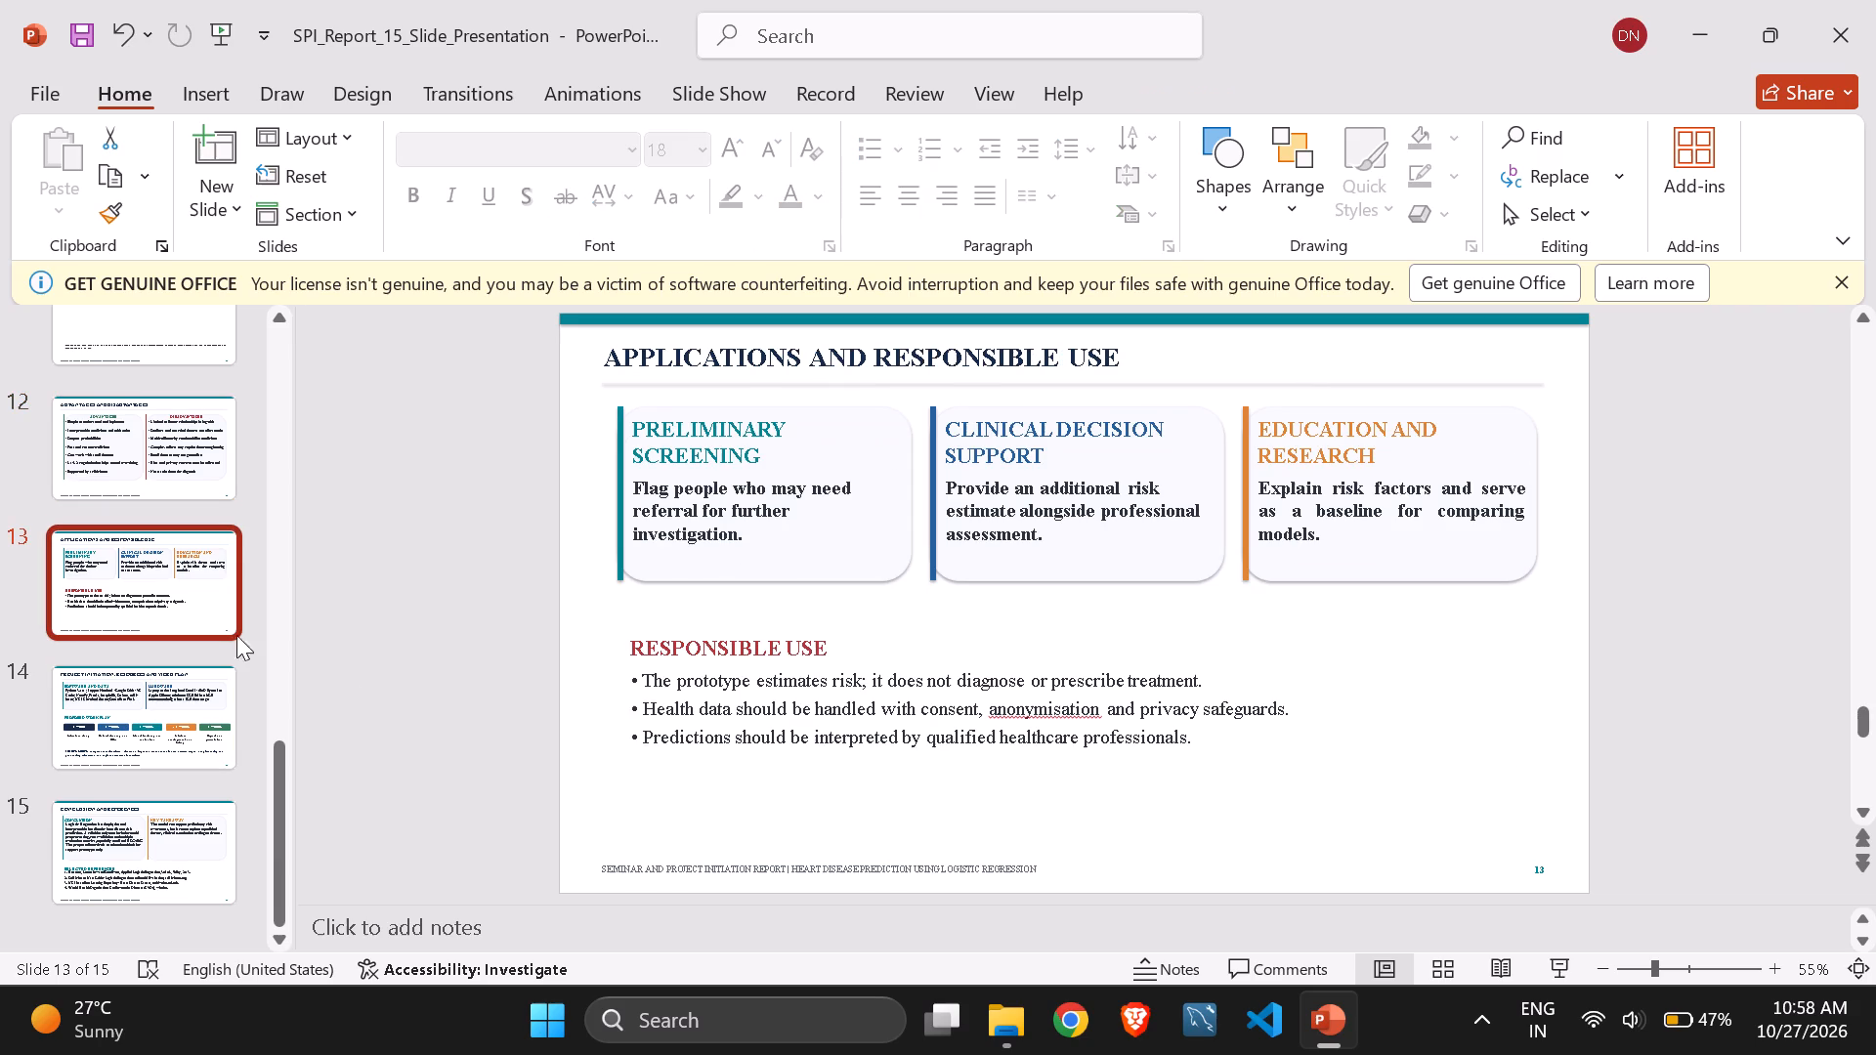
{"action": "left_click", "coordinate": [678, 455]}
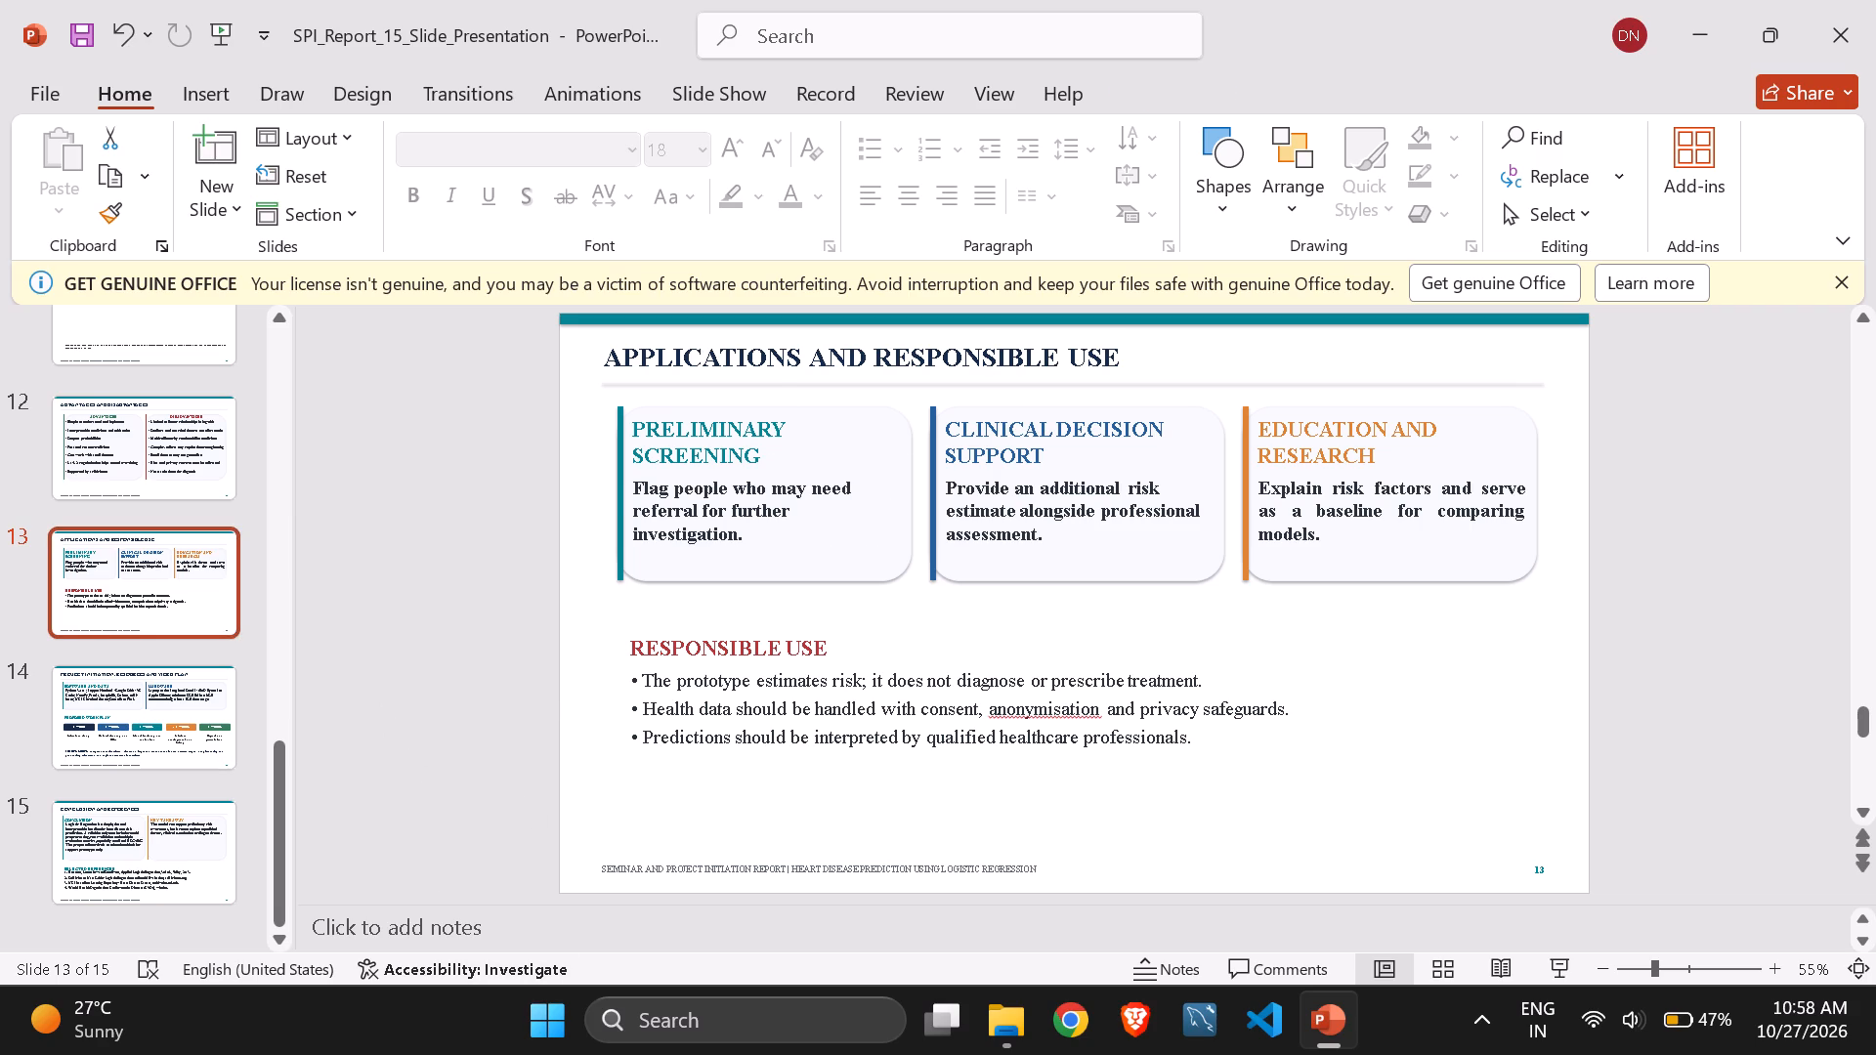
{"action": "key", "text": "ctrl+a"}
{"action": "left_click", "coordinate": [713, 427]}
{"action": "key", "text": "ctrl+a"}
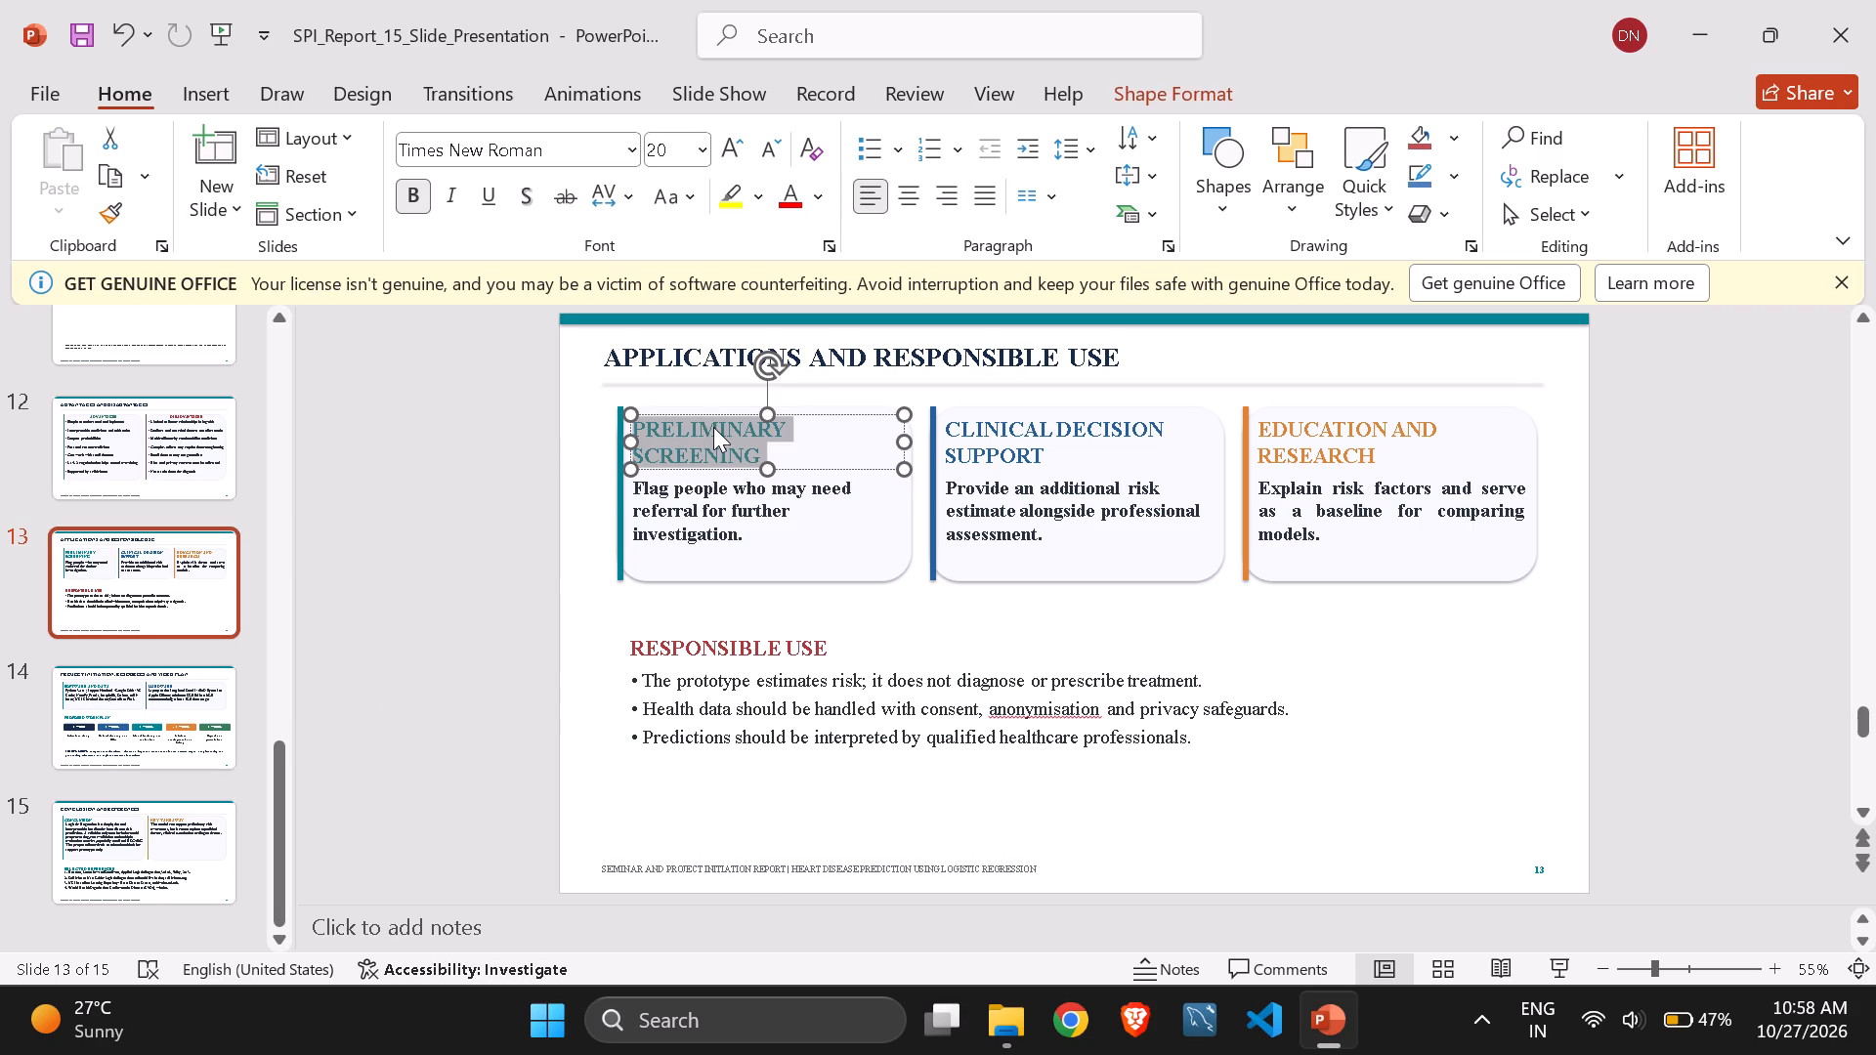
{"action": "left_click", "coordinate": [664, 154]}
{"action": "key", "text": "BackSpace"}
{"action": "type", "text": "18"}
{"action": "key", "text": "Return"}
{"action": "left_click", "coordinate": [519, 190]}
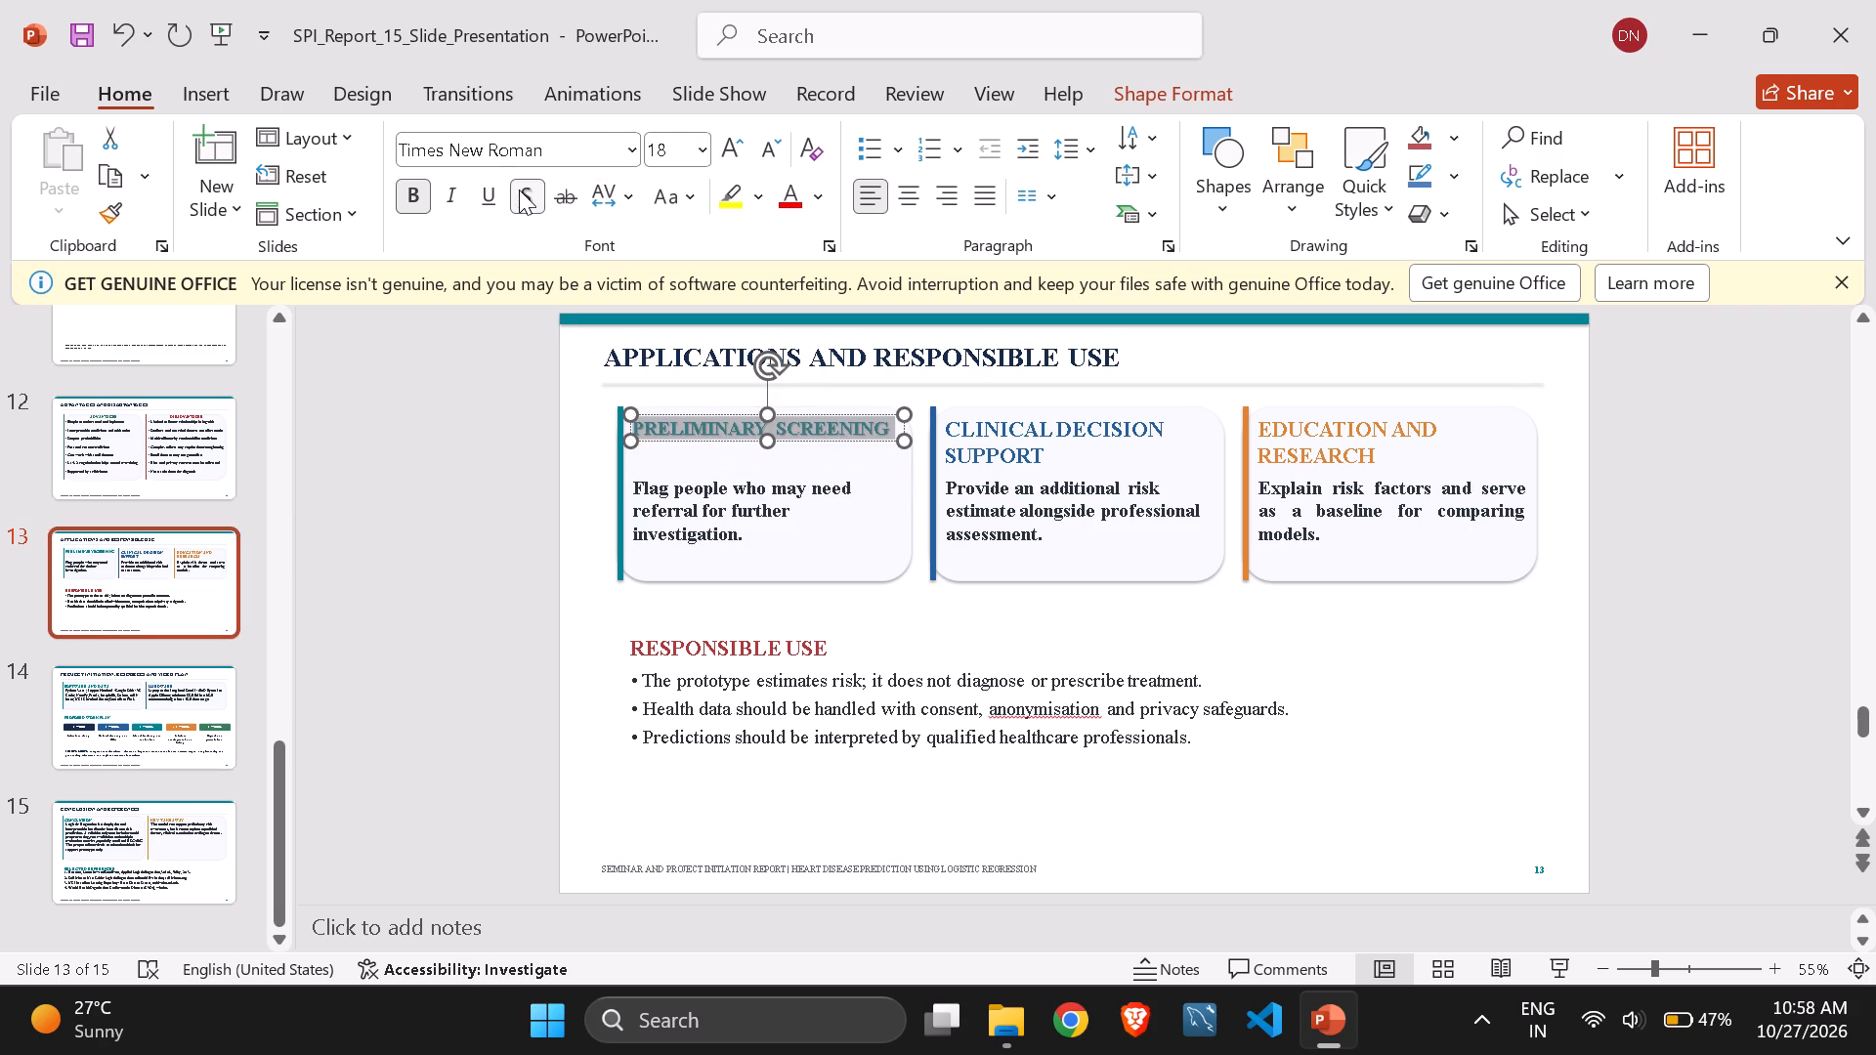
Set the CLINICAL DECISION SUPPORT card heading on slide 13 to font size 18 with a text shadow.
{"action": "left_click", "coordinate": [1022, 440]}
{"action": "key", "text": "ctrl+a"}
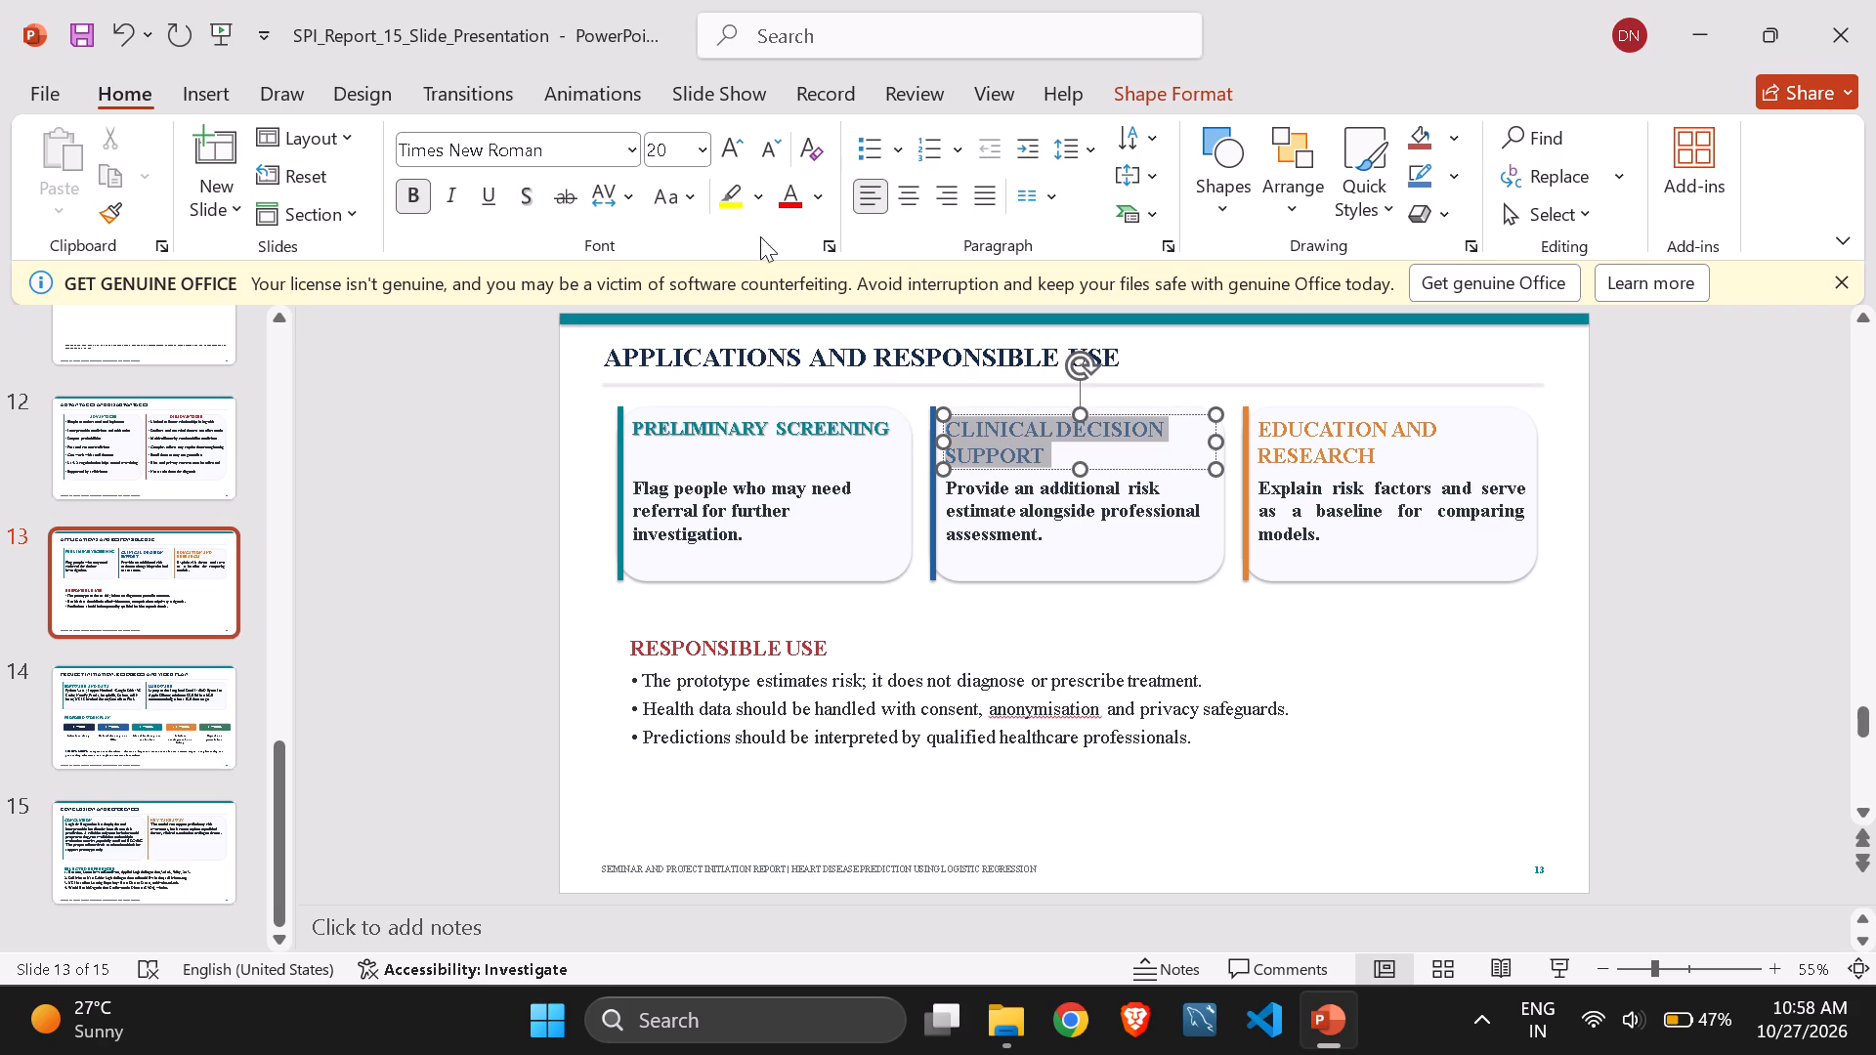
{"action": "left_click", "coordinate": [677, 140]}
{"action": "key", "text": "BackSpace"}
{"action": "type", "text": "18"}
{"action": "key", "text": "Return"}
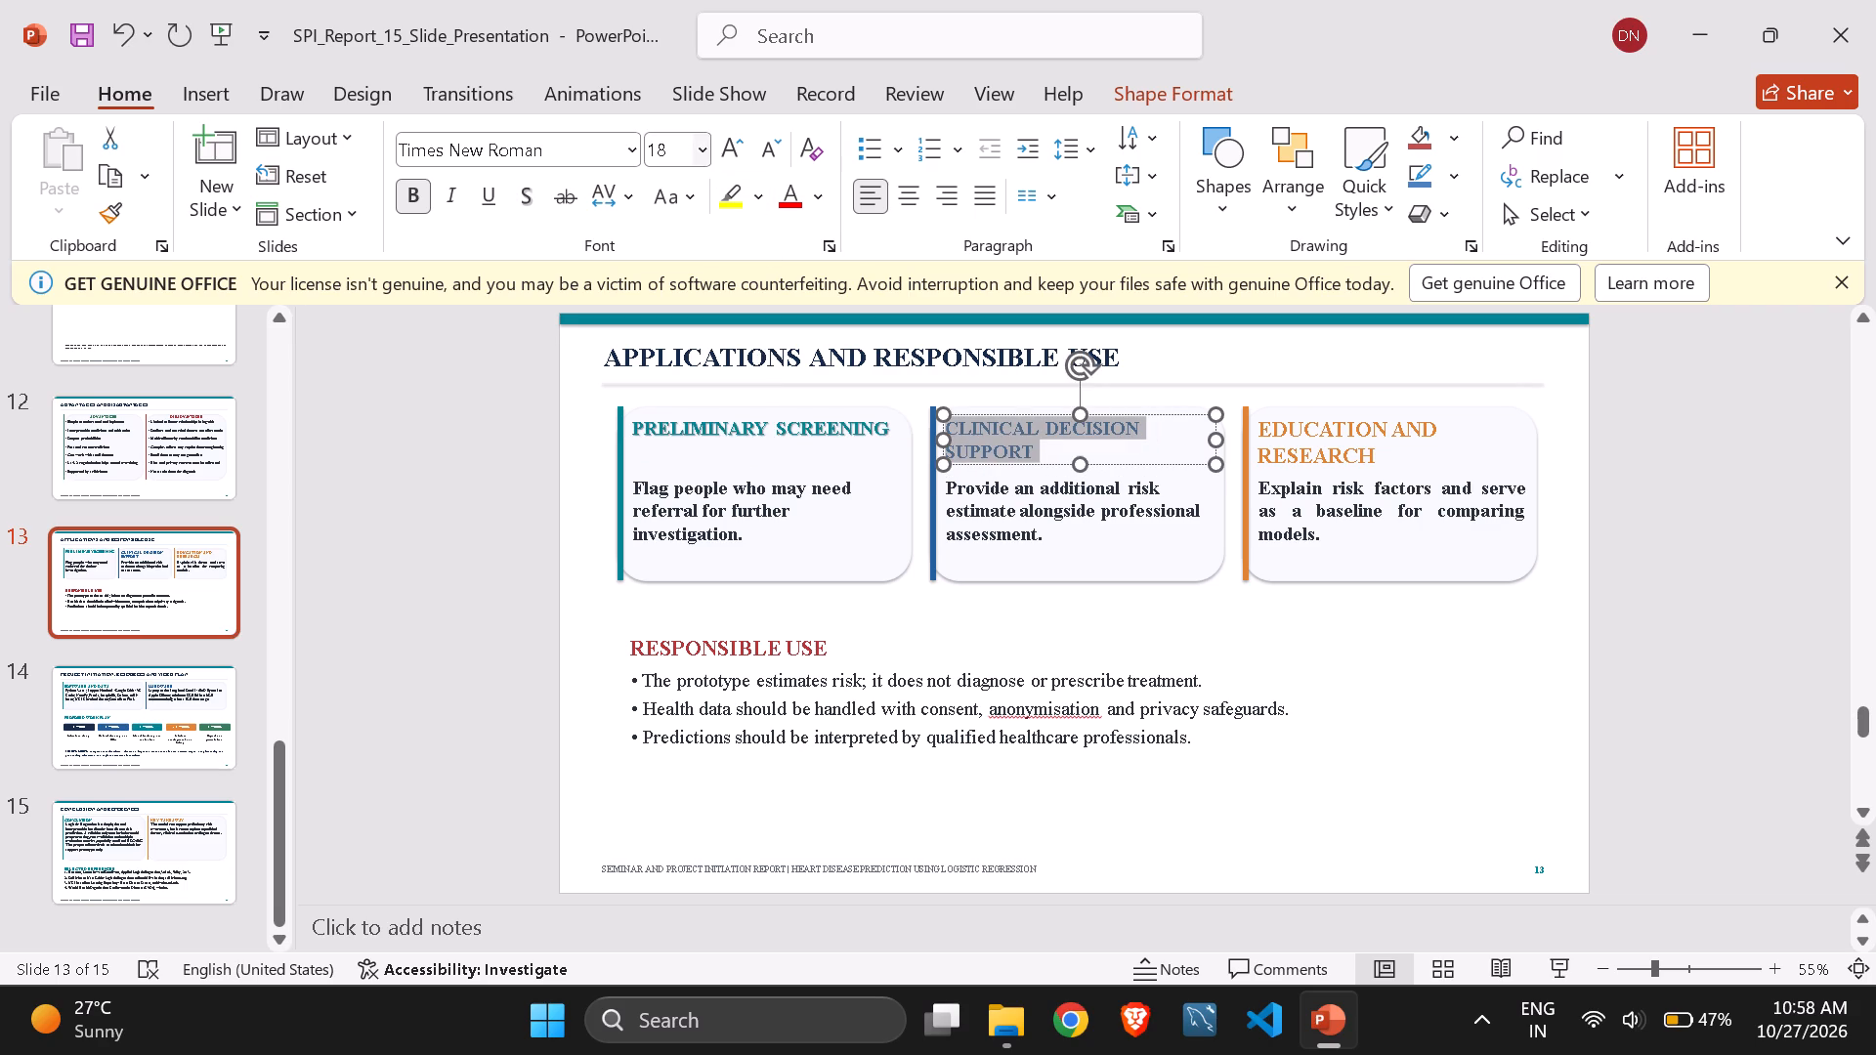
{"action": "left_click", "coordinate": [513, 208]}
Set the EDUCATION AND RESEARCH card heading on slide 13 to font size 18 with a text shadow.
{"action": "left_click", "coordinate": [1384, 425]}
{"action": "key", "text": "ctrl+a"}
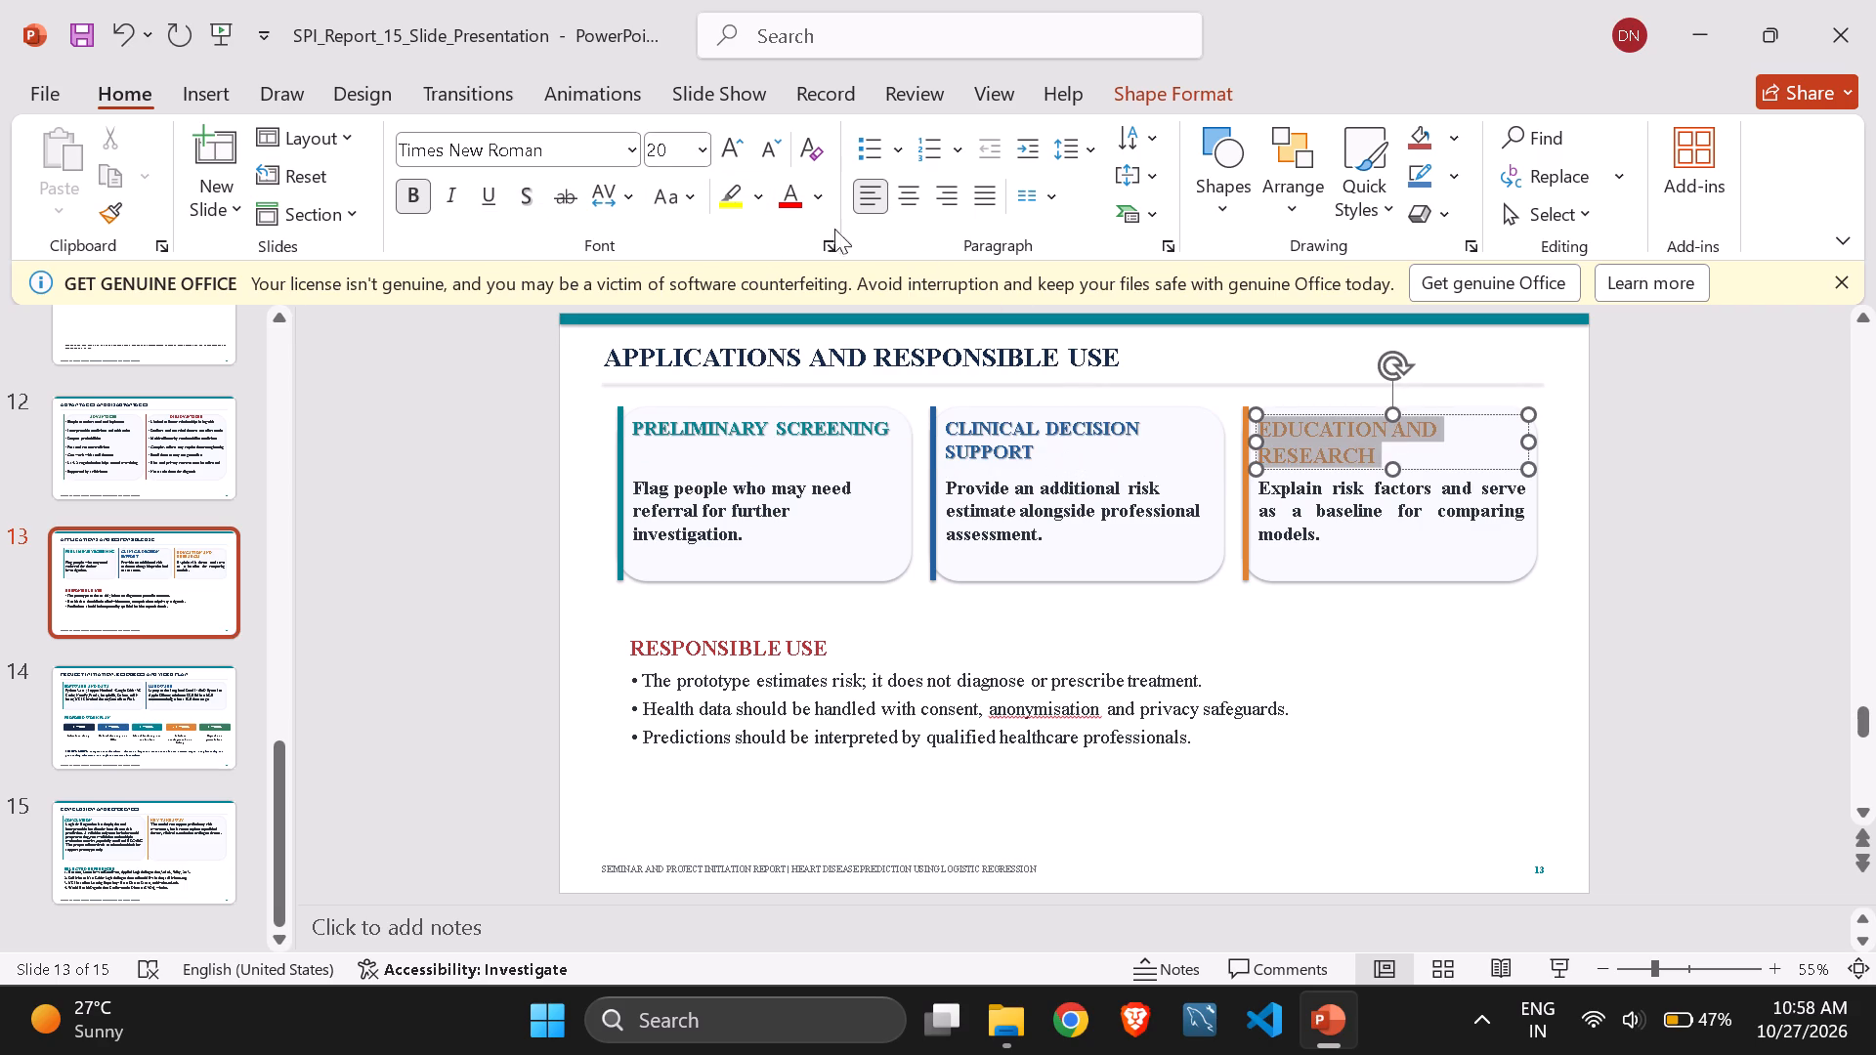
{"action": "left_click", "coordinate": [684, 152]}
{"action": "key", "text": "BackSpace"}
{"action": "type", "text": "18"}
{"action": "key", "text": "Return"}
{"action": "left_click", "coordinate": [537, 200]}
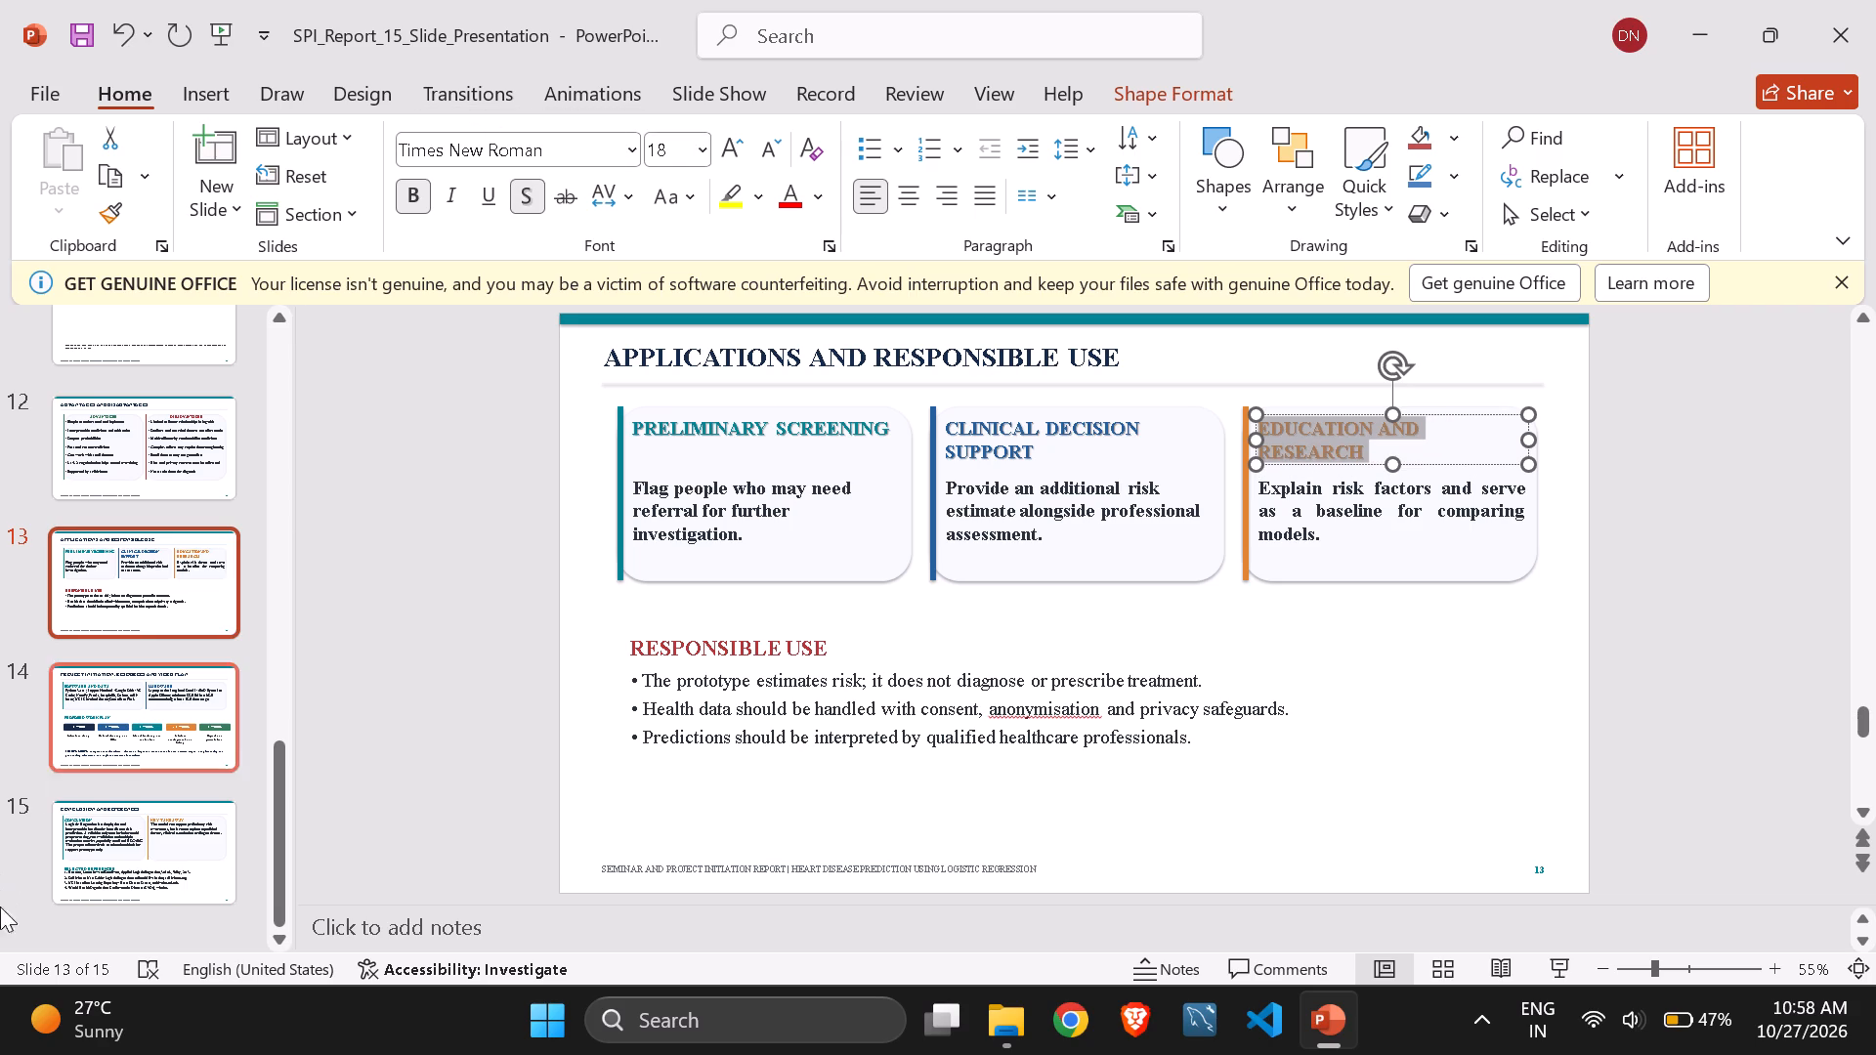
On slide 14, set the SOFTWARE AND DATA card heading to font size 18 and add a text shadow.
{"action": "left_click", "coordinate": [157, 740]}
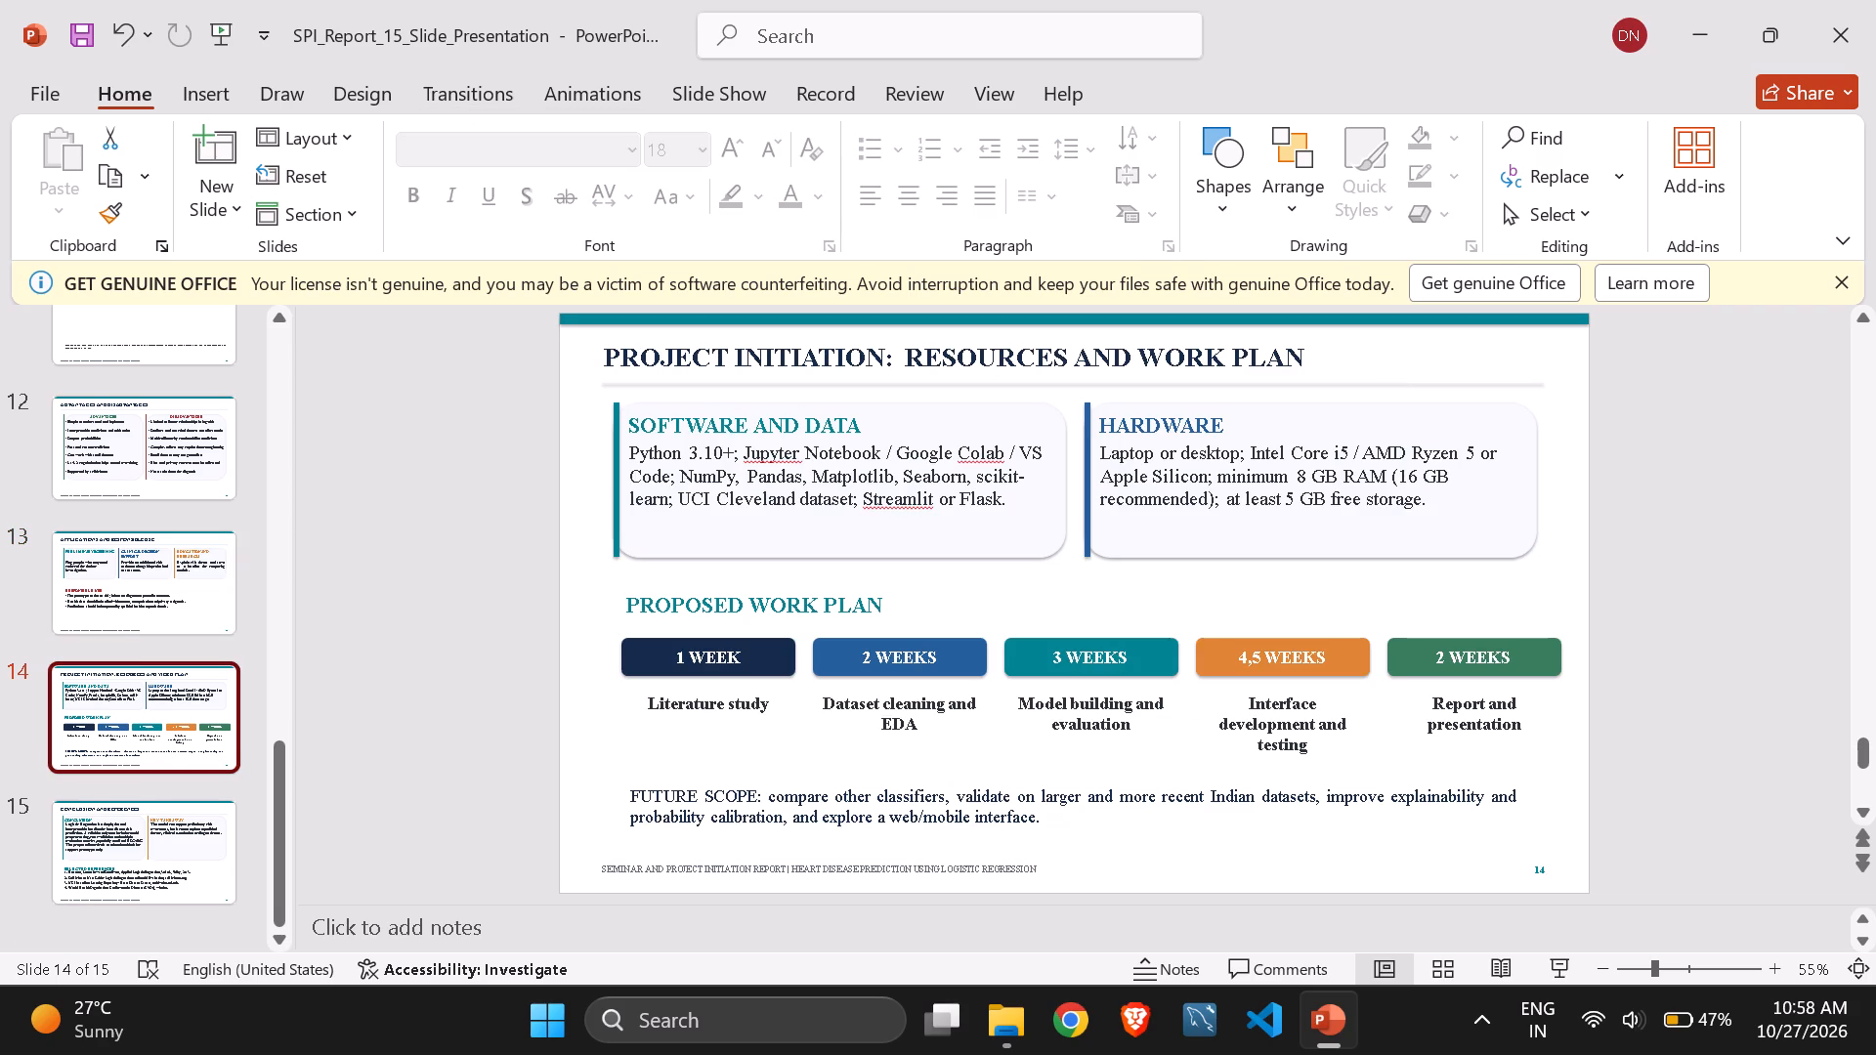
{"action": "left_click", "coordinate": [749, 425]}
{"action": "key", "text": "ctrl+a"}
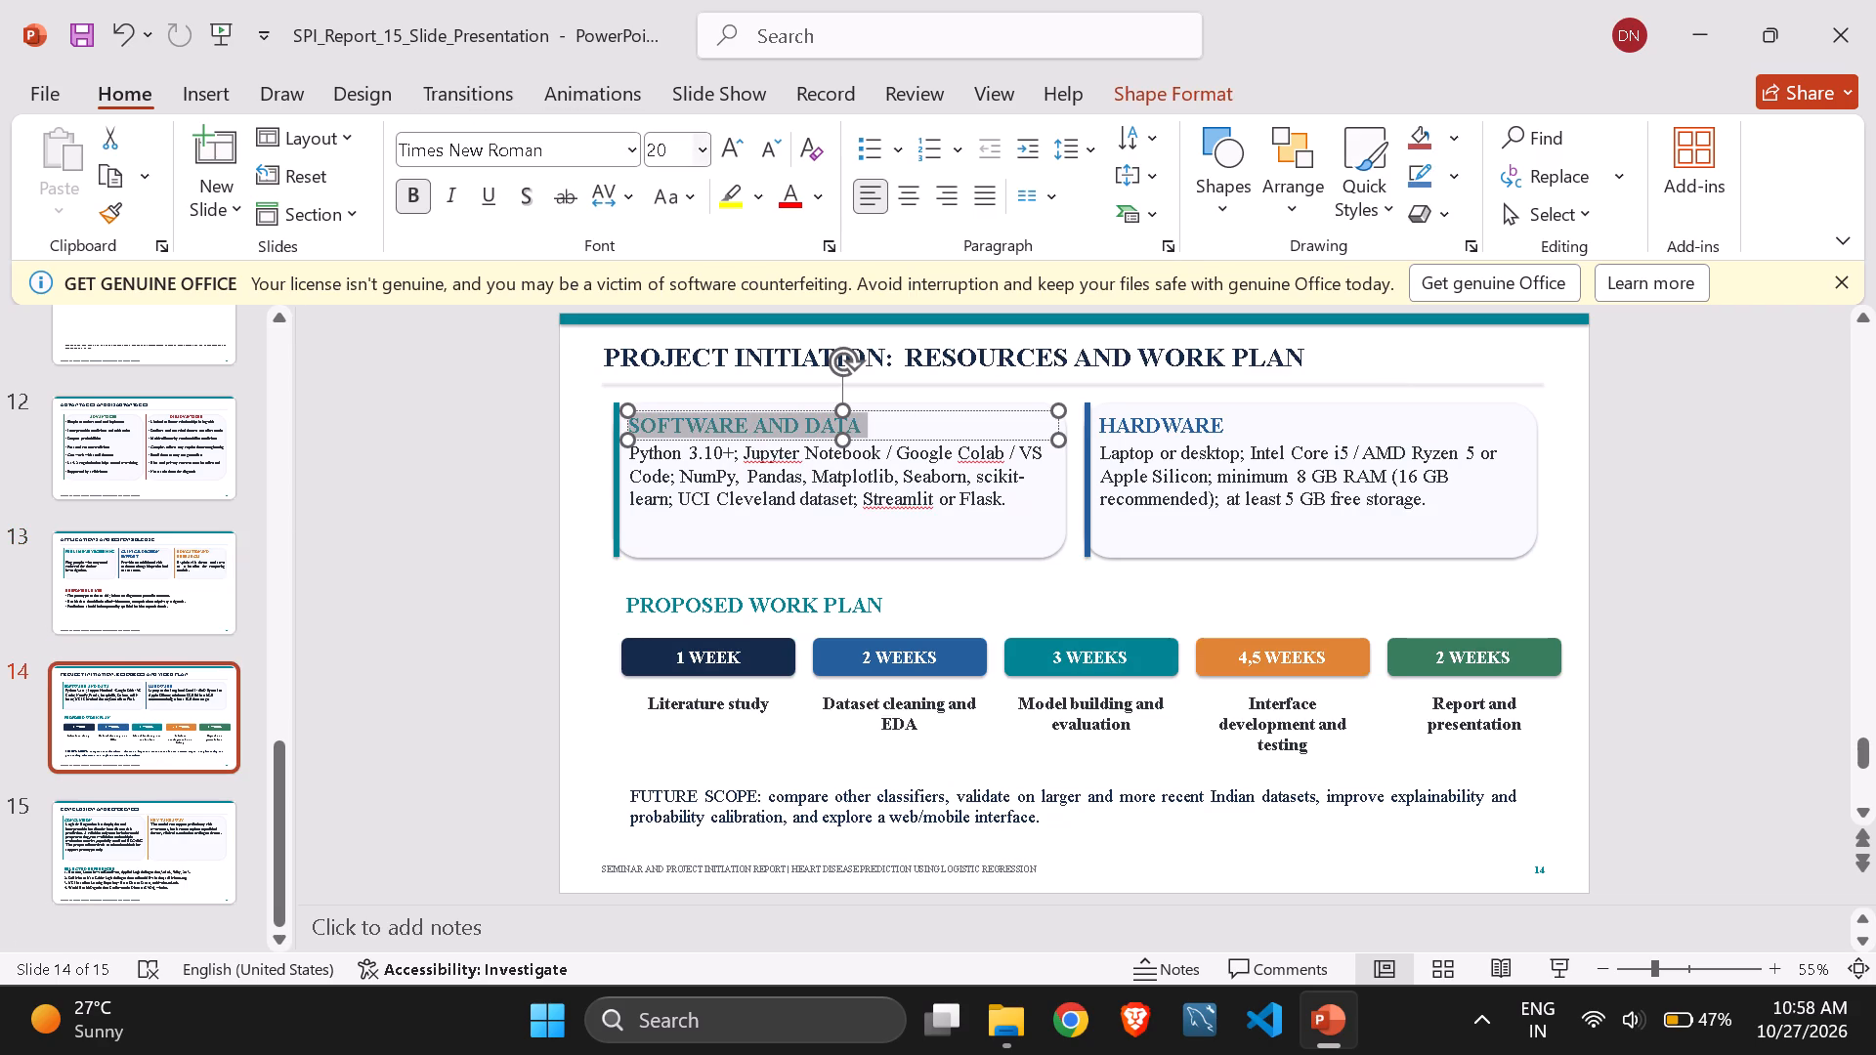
{"action": "left_click", "coordinate": [669, 152]}
{"action": "key", "text": "BackSpace"}
{"action": "type", "text": "18"}
{"action": "key", "text": "Return"}
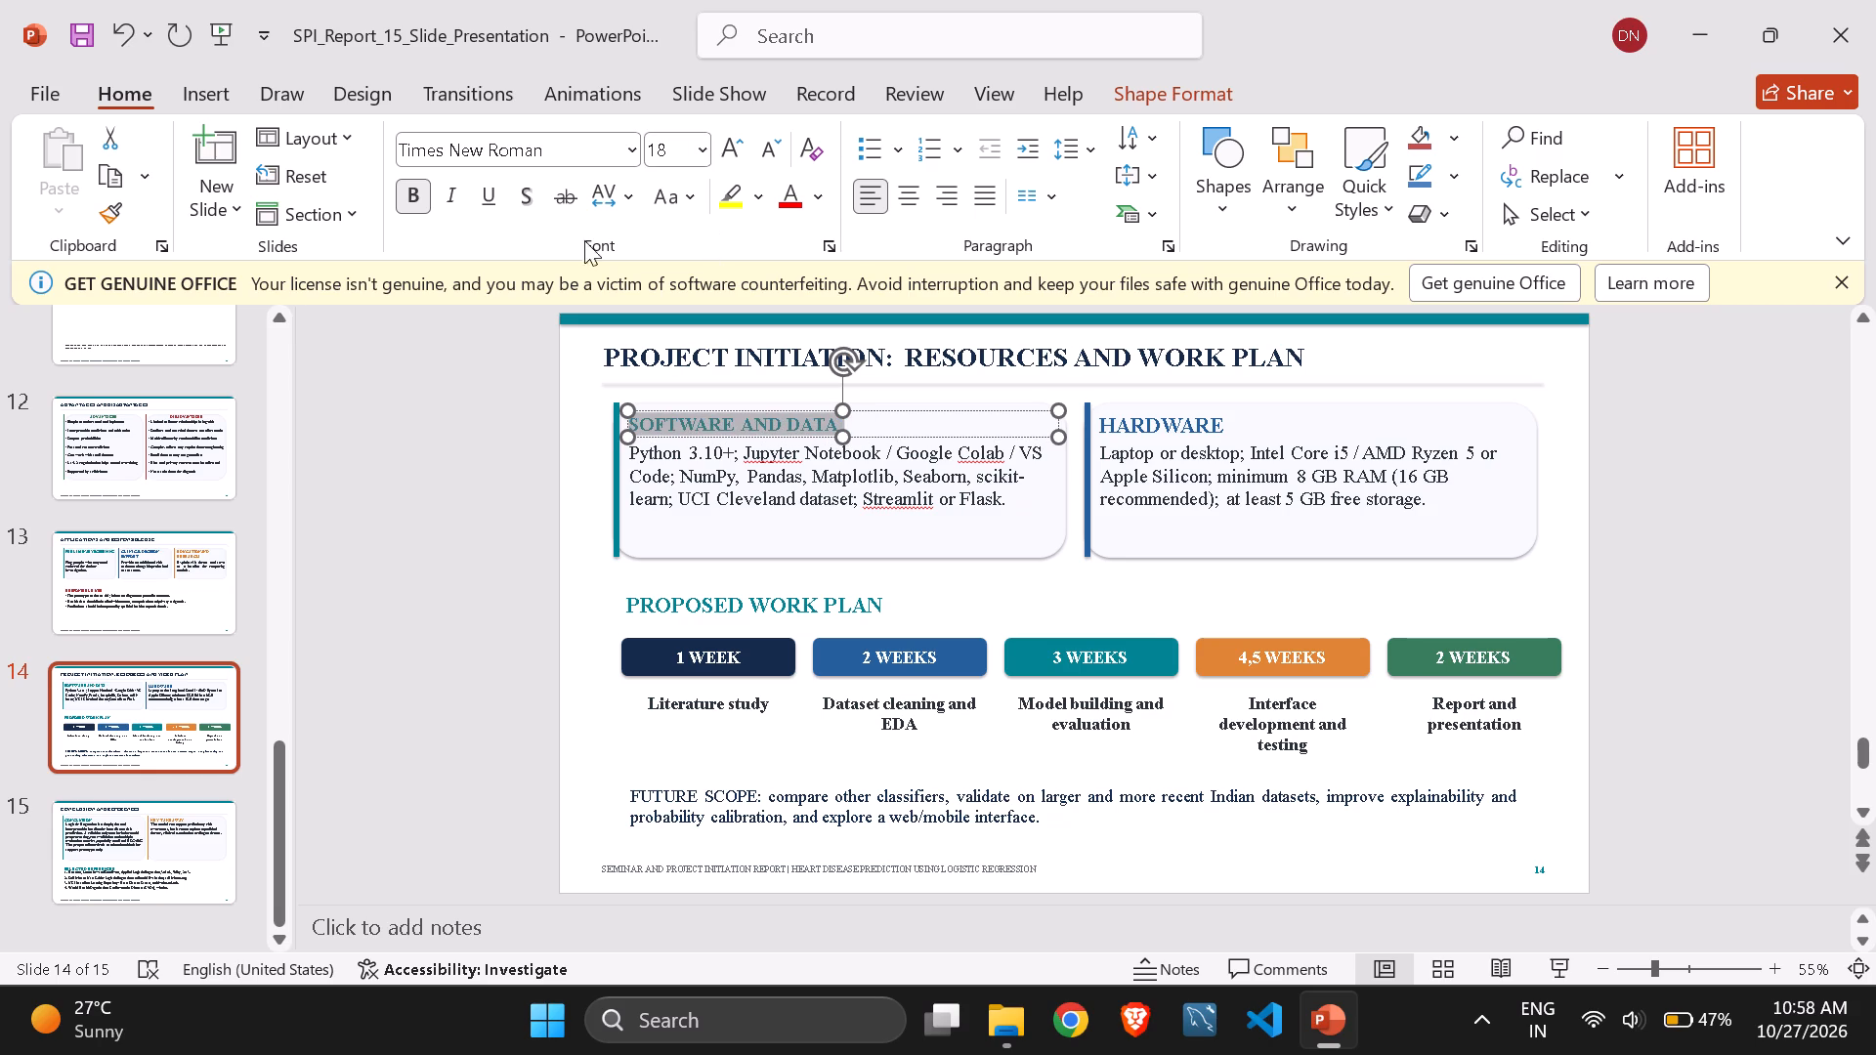
{"action": "left_click", "coordinate": [525, 209]}
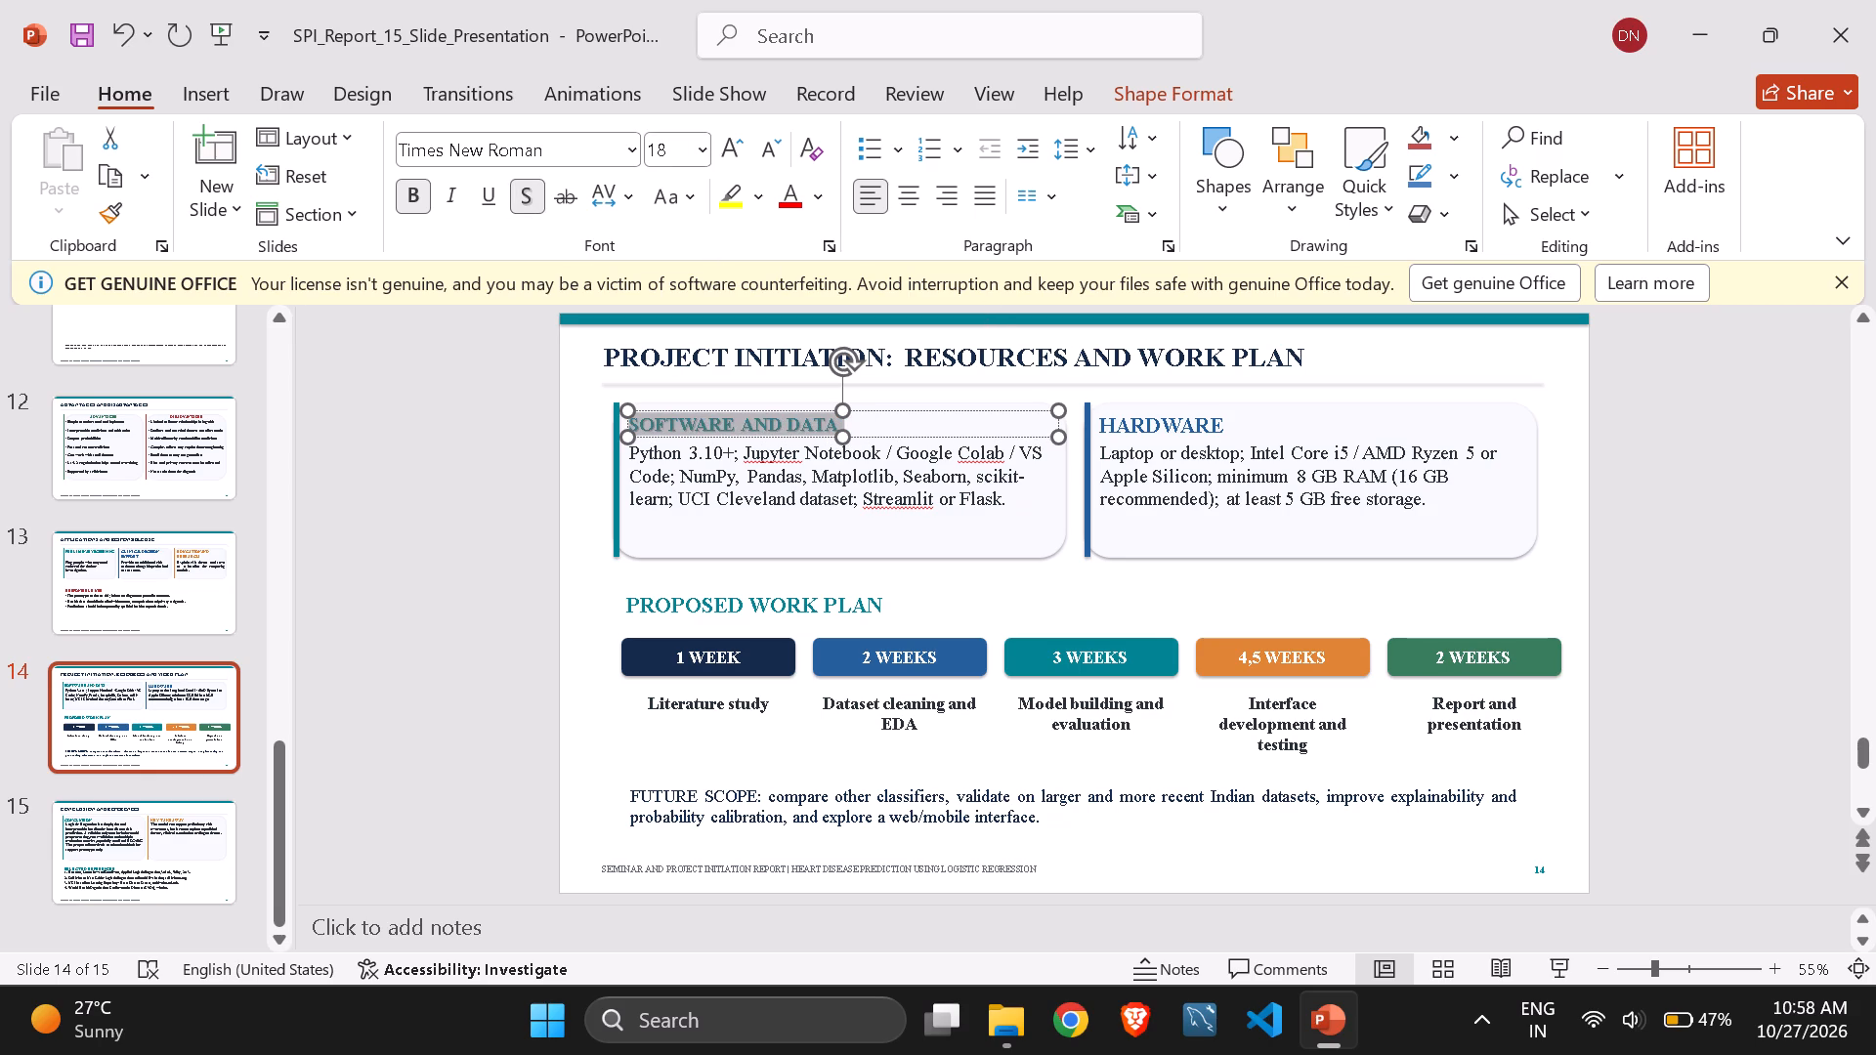
Set the HARDWARE card heading on slide 14 to font size 18 with a text shadow.
{"action": "left_click", "coordinate": [1146, 423]}
{"action": "key", "text": "ctrl+a"}
{"action": "left_click", "coordinate": [678, 148]}
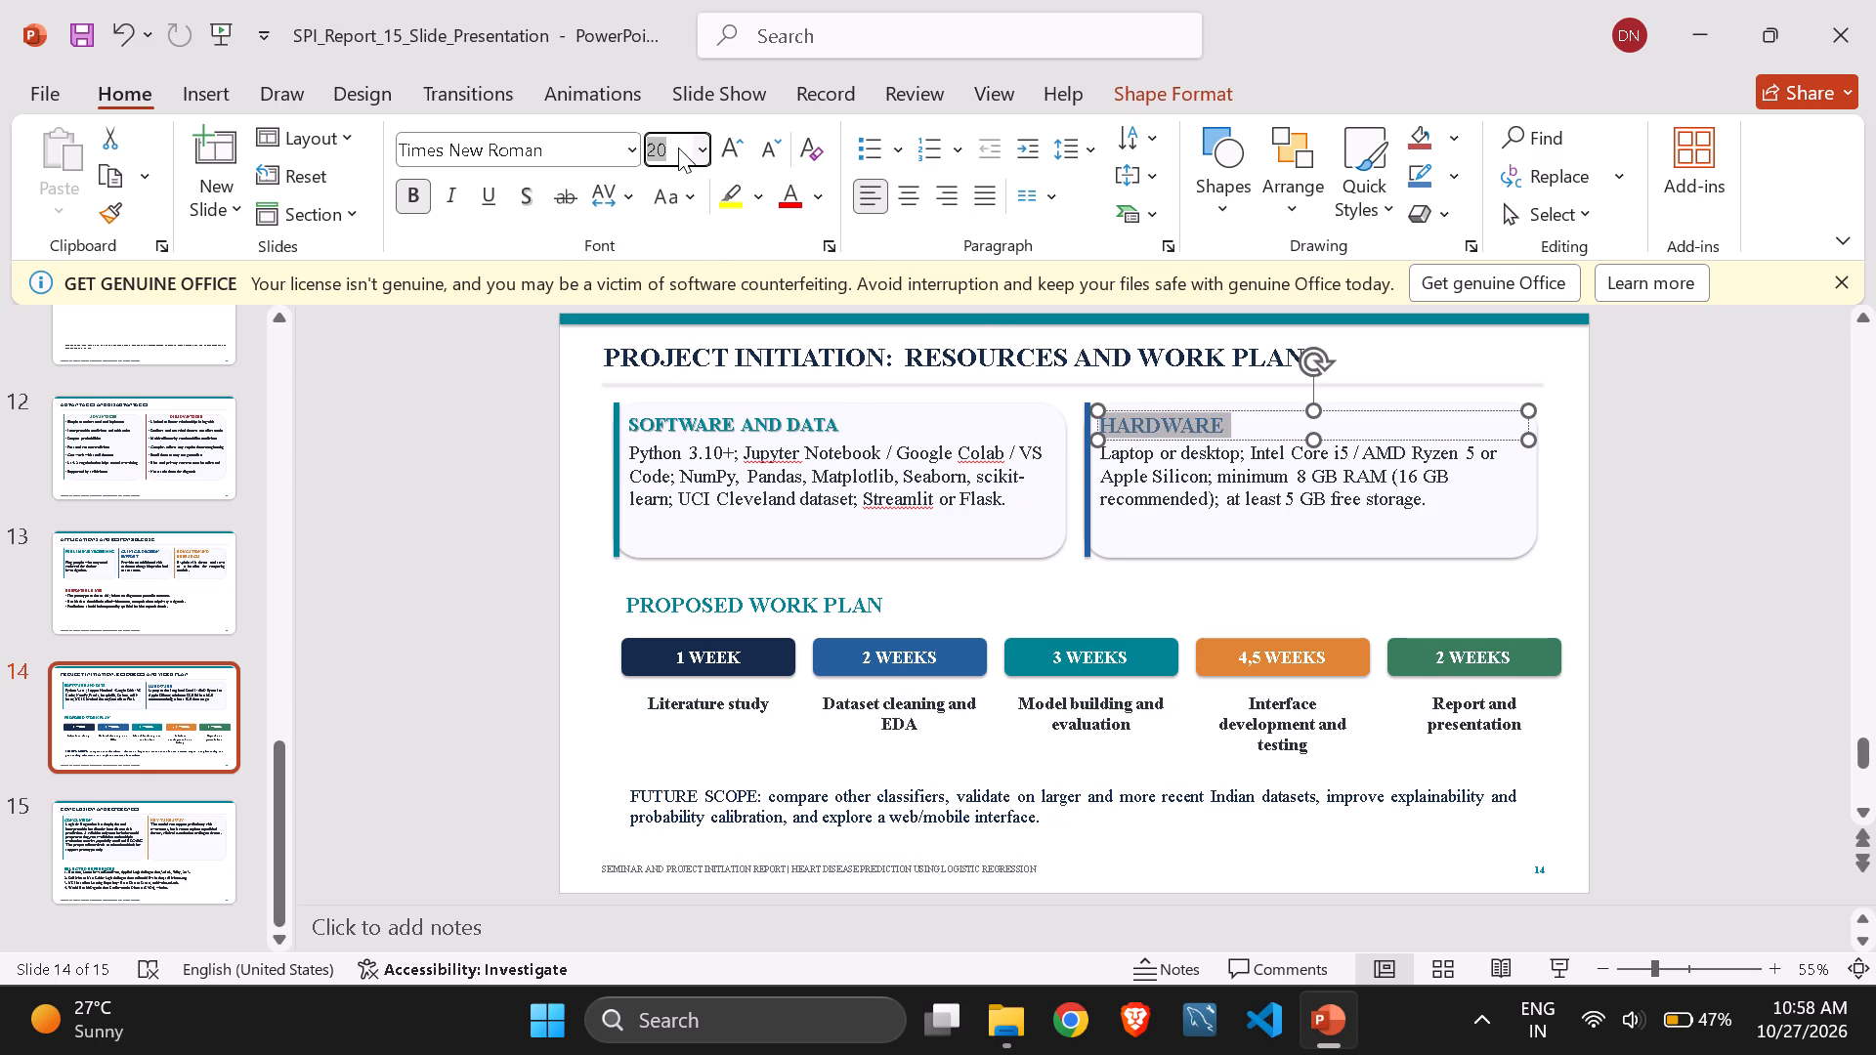
{"action": "key", "text": "BackSpace"}
{"action": "type", "text": "18"}
{"action": "key", "text": "Return"}
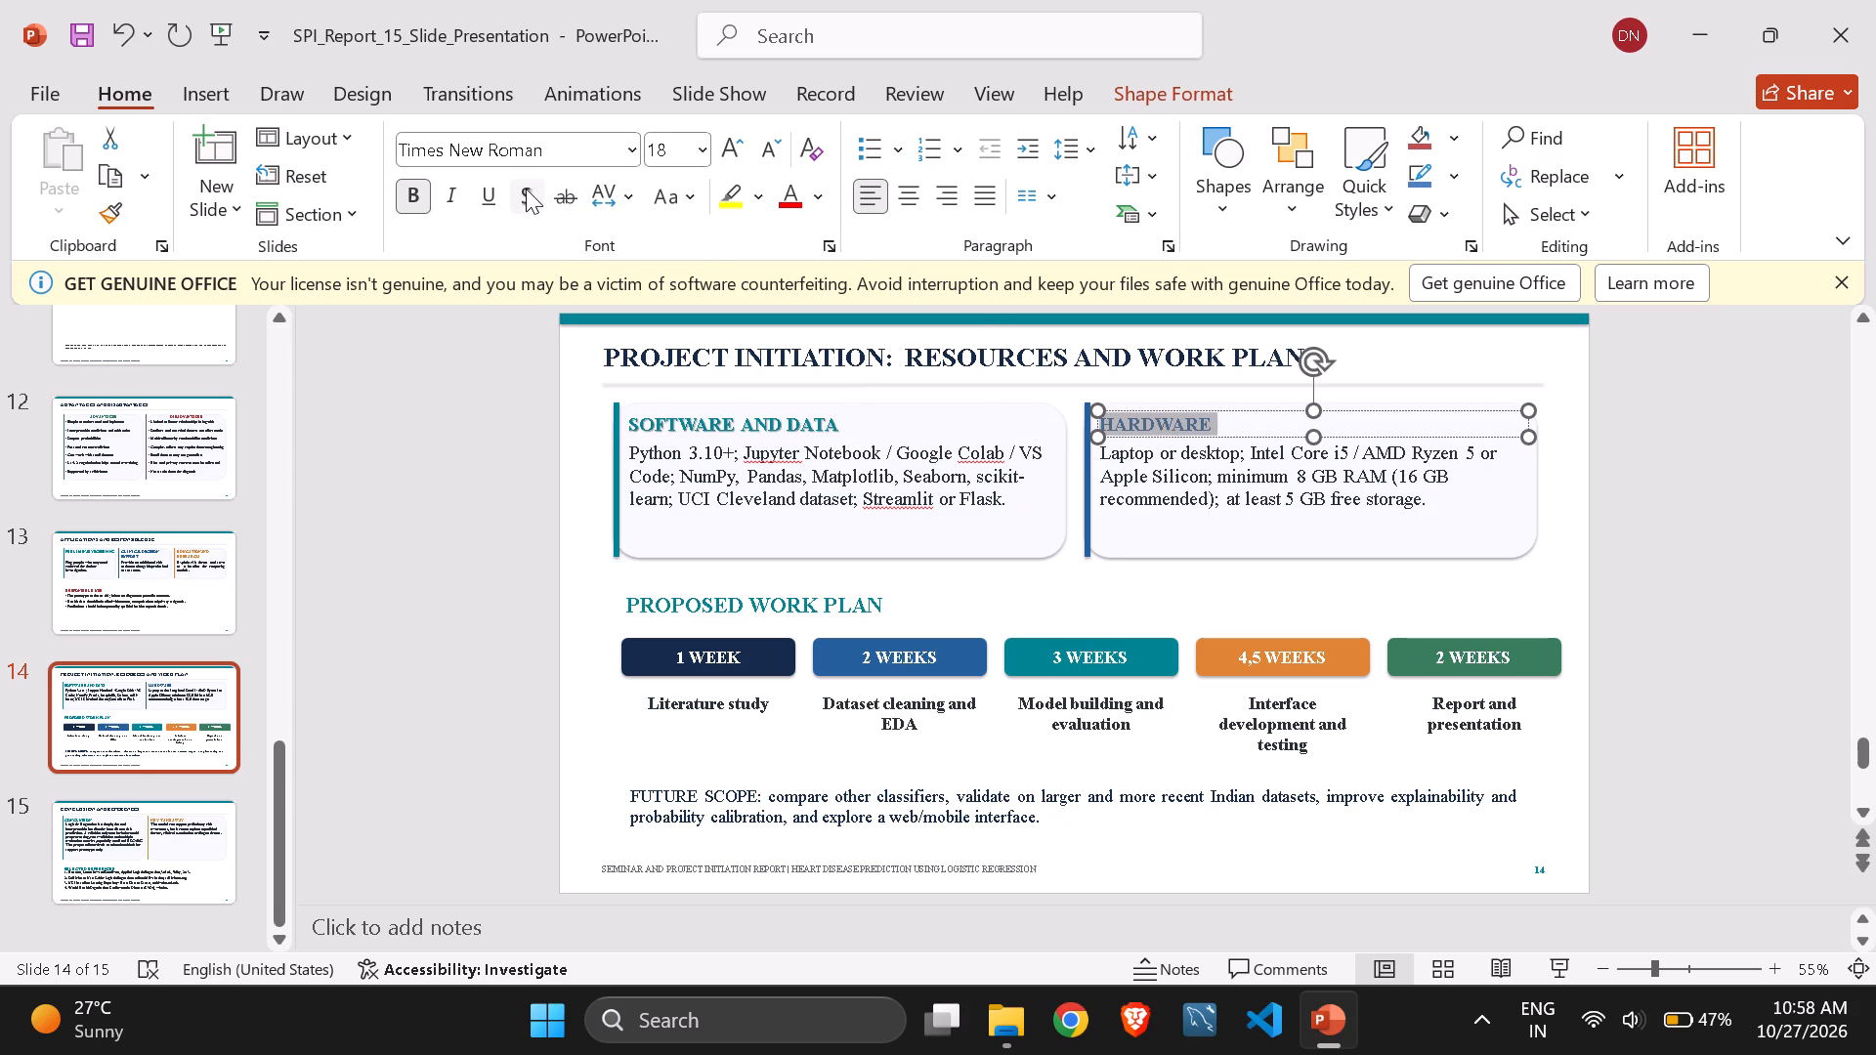
{"action": "left_click", "coordinate": [526, 189]}
Set the PROPOSED WORK PLAN heading on slide 14 to font size 18 with a text shadow.
{"action": "left_click", "coordinate": [695, 599]}
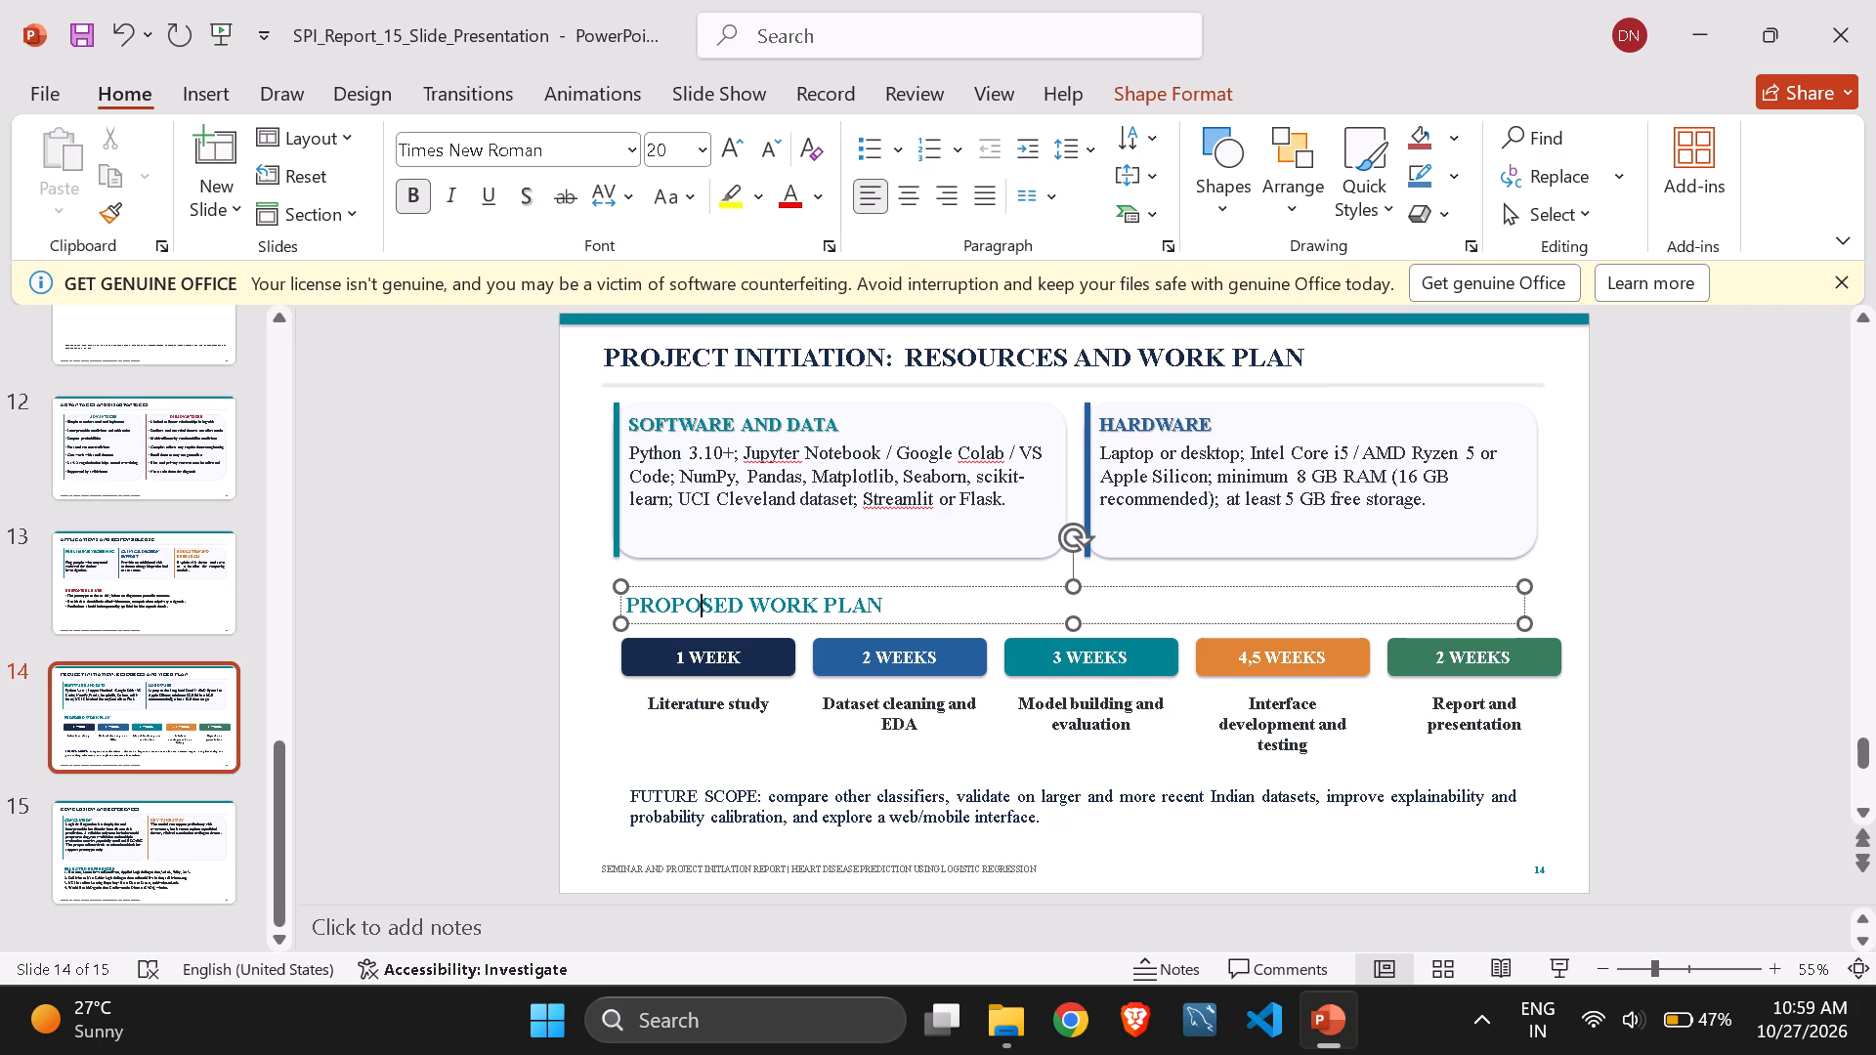
{"action": "key", "text": "ctrl+a"}
{"action": "left_click", "coordinate": [667, 149]}
{"action": "key", "text": "BackSpace"}
{"action": "key", "text": "1"}
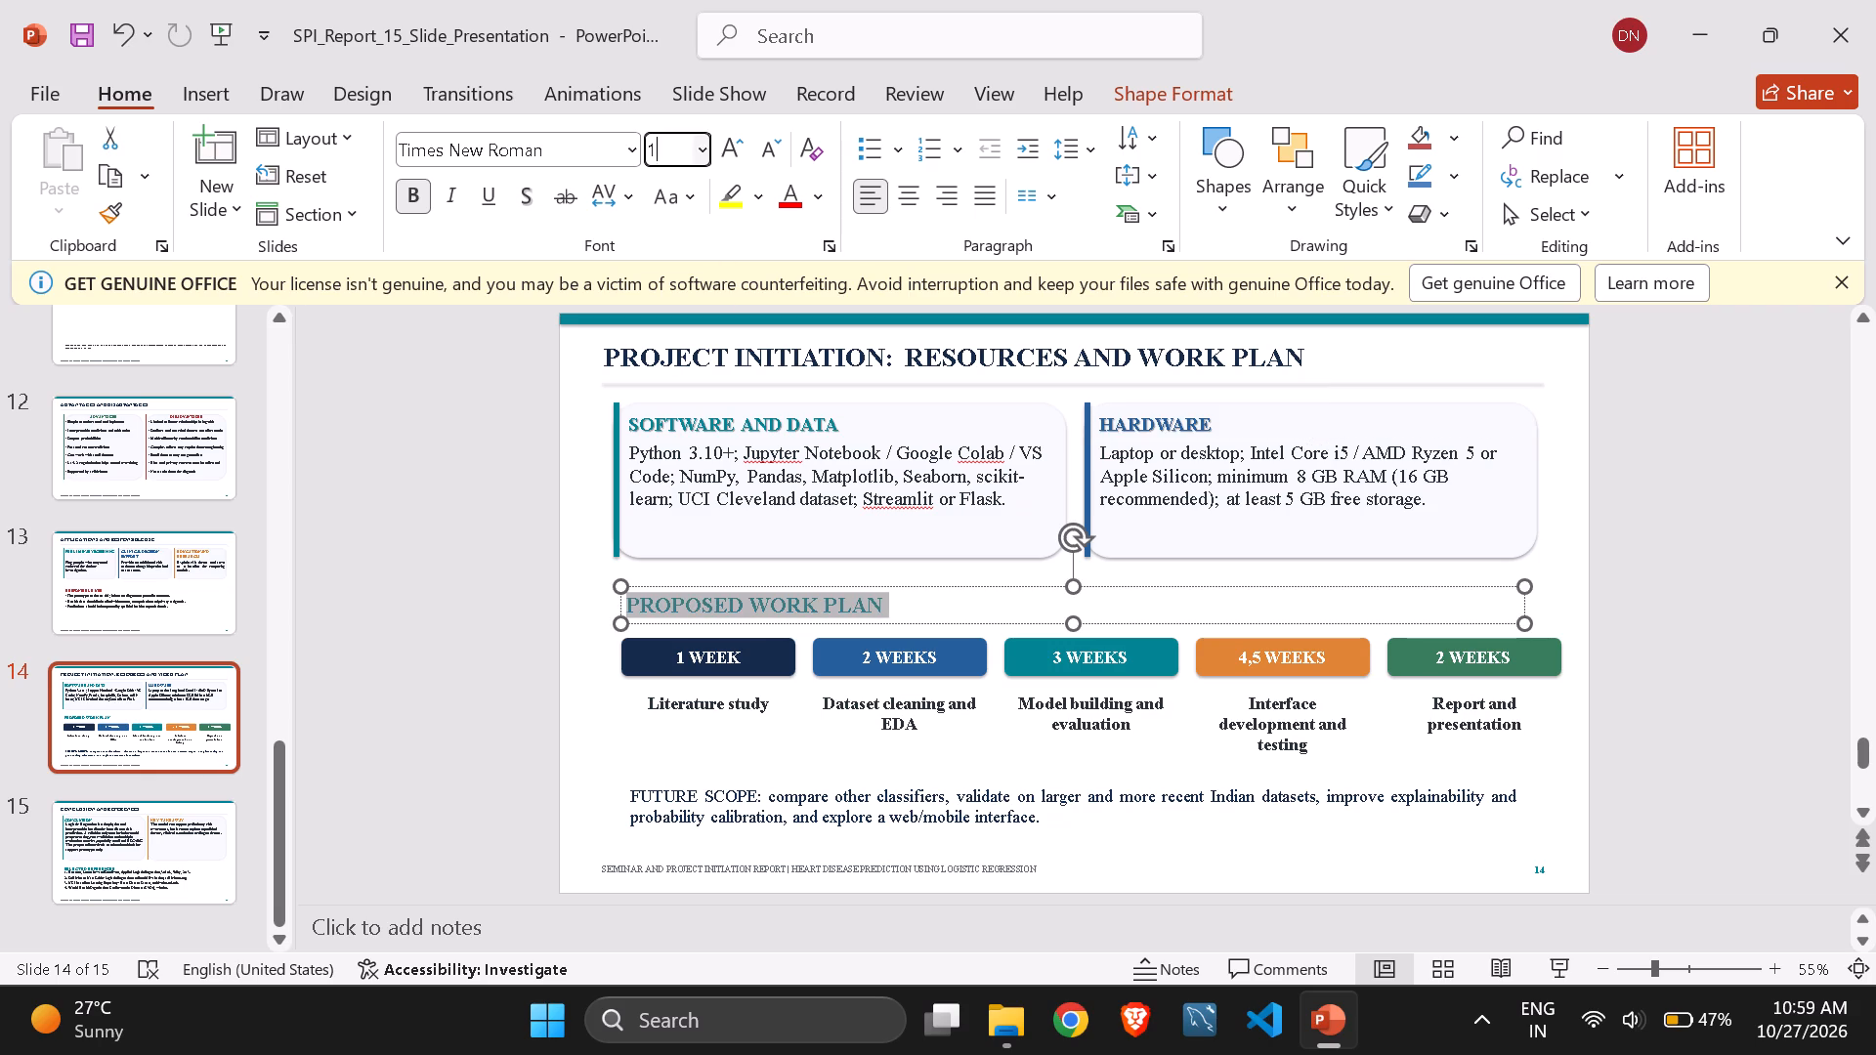
{"action": "key", "text": "8"}
{"action": "key", "text": "Return"}
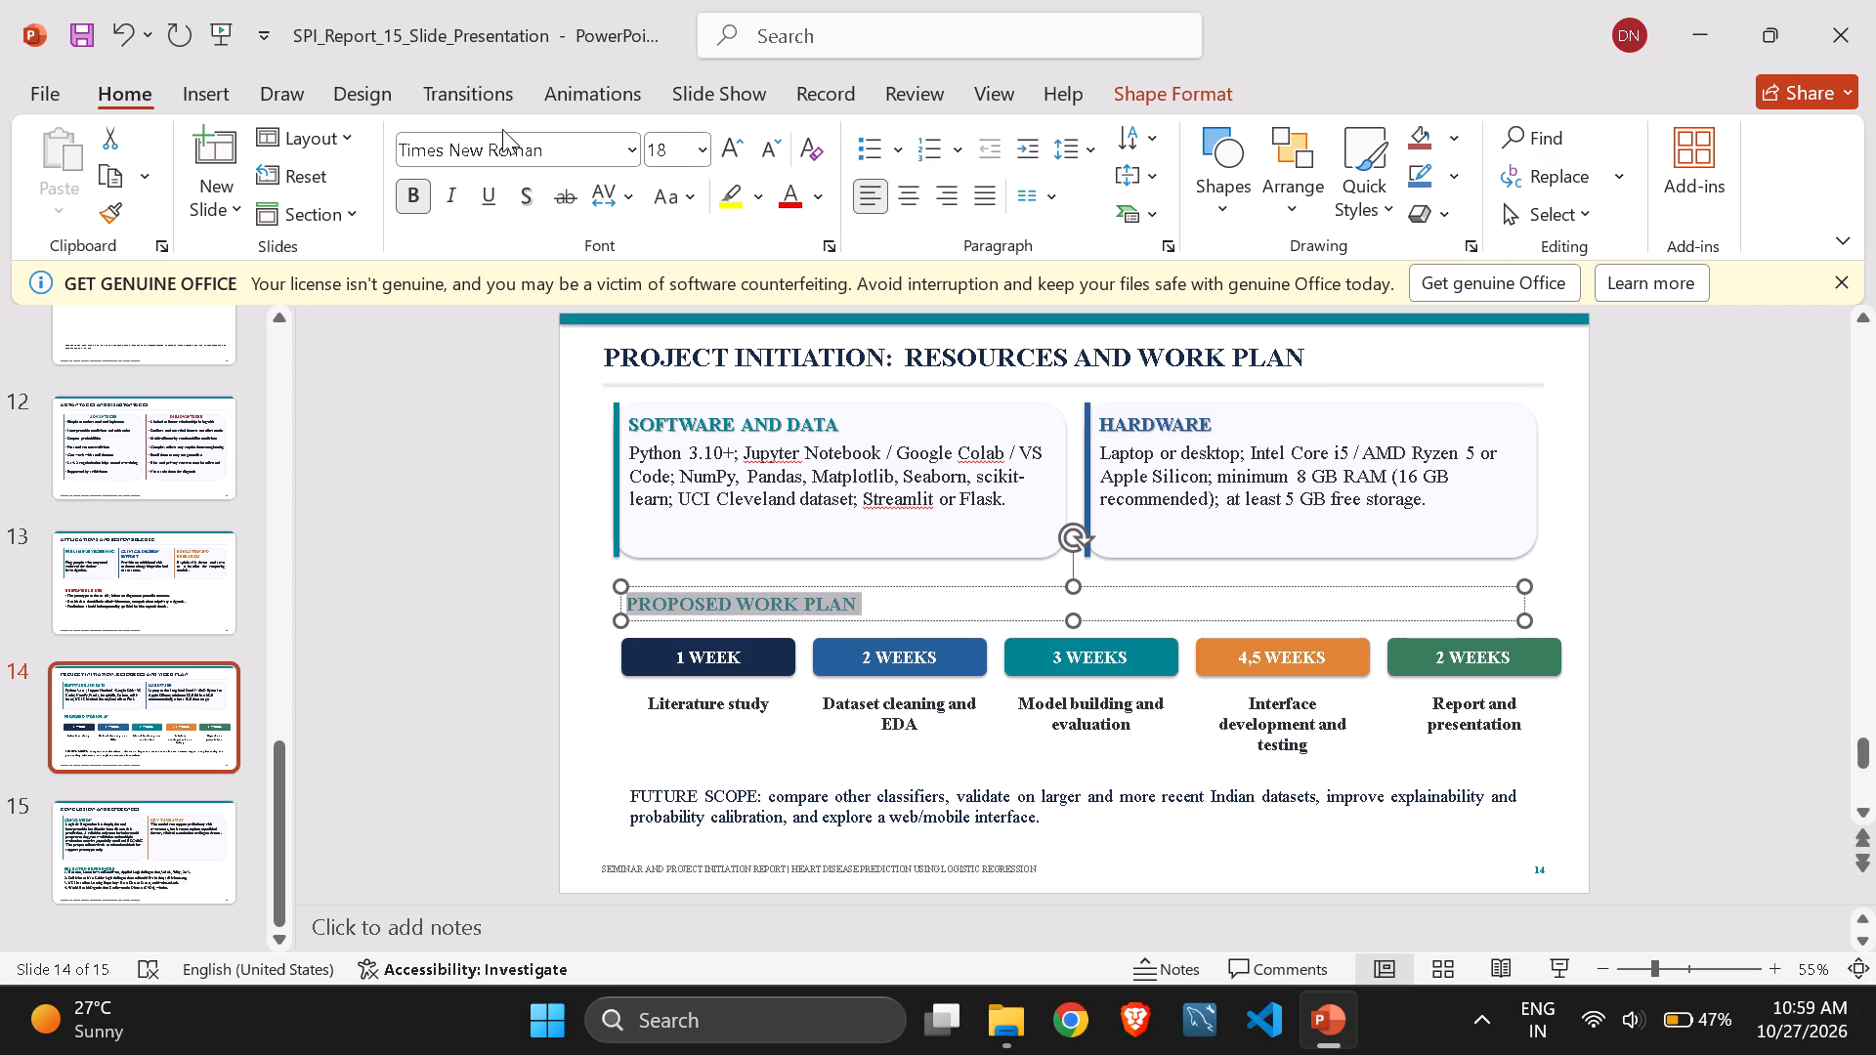
{"action": "left_click", "coordinate": [526, 196]}
{"action": "left_click", "coordinate": [418, 631]}
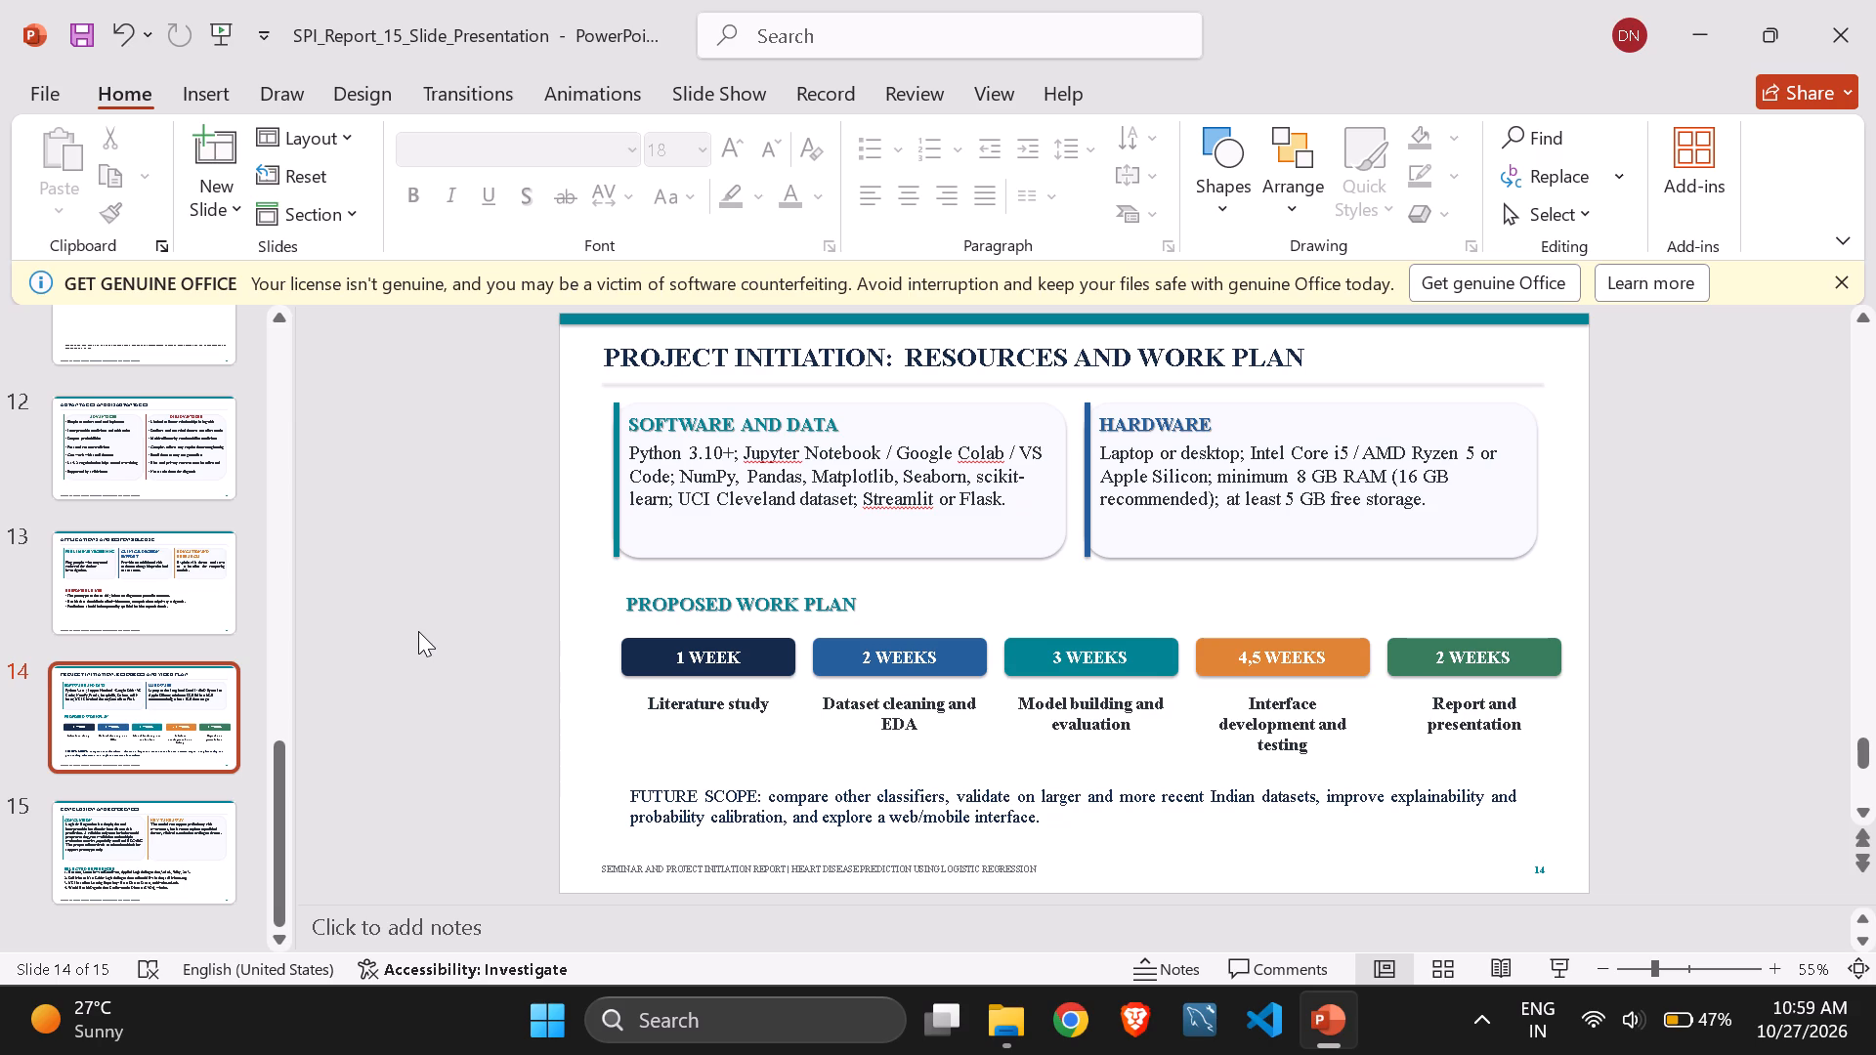
Set the font size of the CONCLUSION card heading on slide 15 to 18.
{"action": "left_click", "coordinate": [142, 884]}
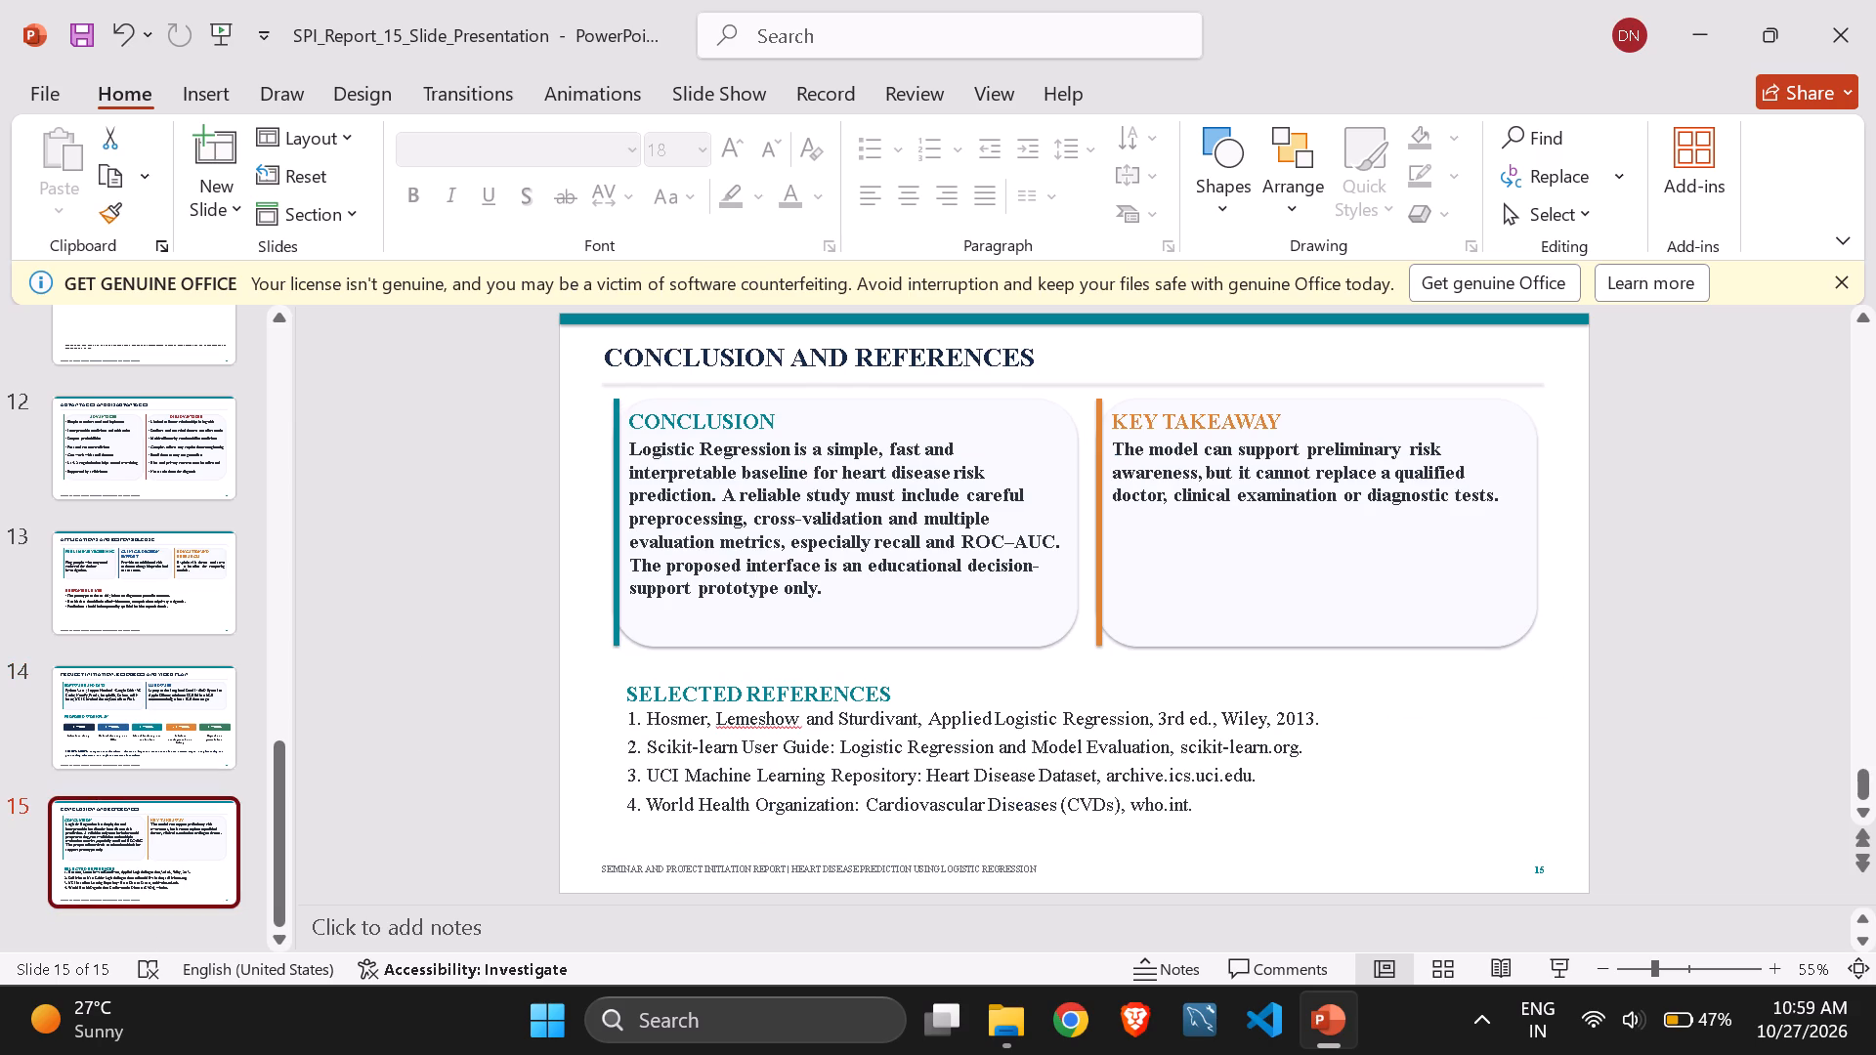
{"action": "left_click", "coordinate": [735, 425]}
{"action": "key", "text": "ctrl+a"}
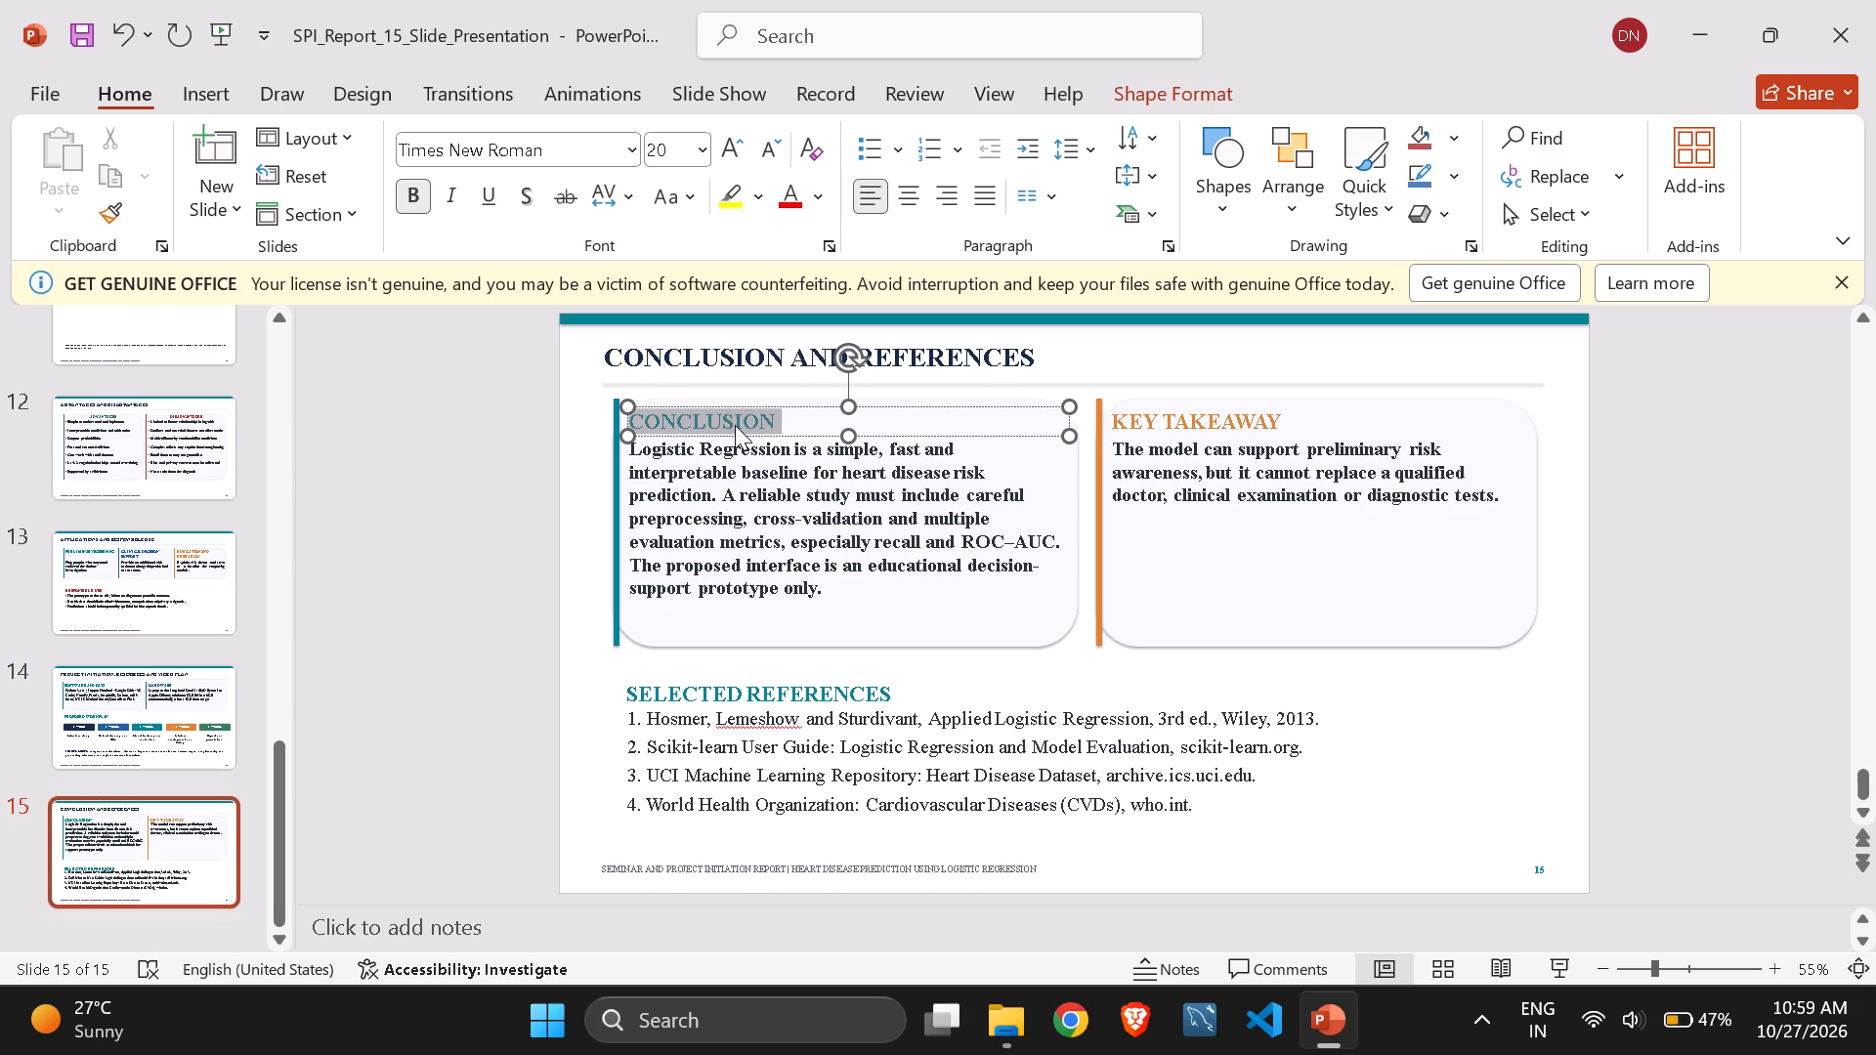
{"action": "left_click", "coordinate": [668, 149]}
{"action": "key", "text": "BackSpace"}
{"action": "type", "text": "18"}
{"action": "key", "text": "Return"}
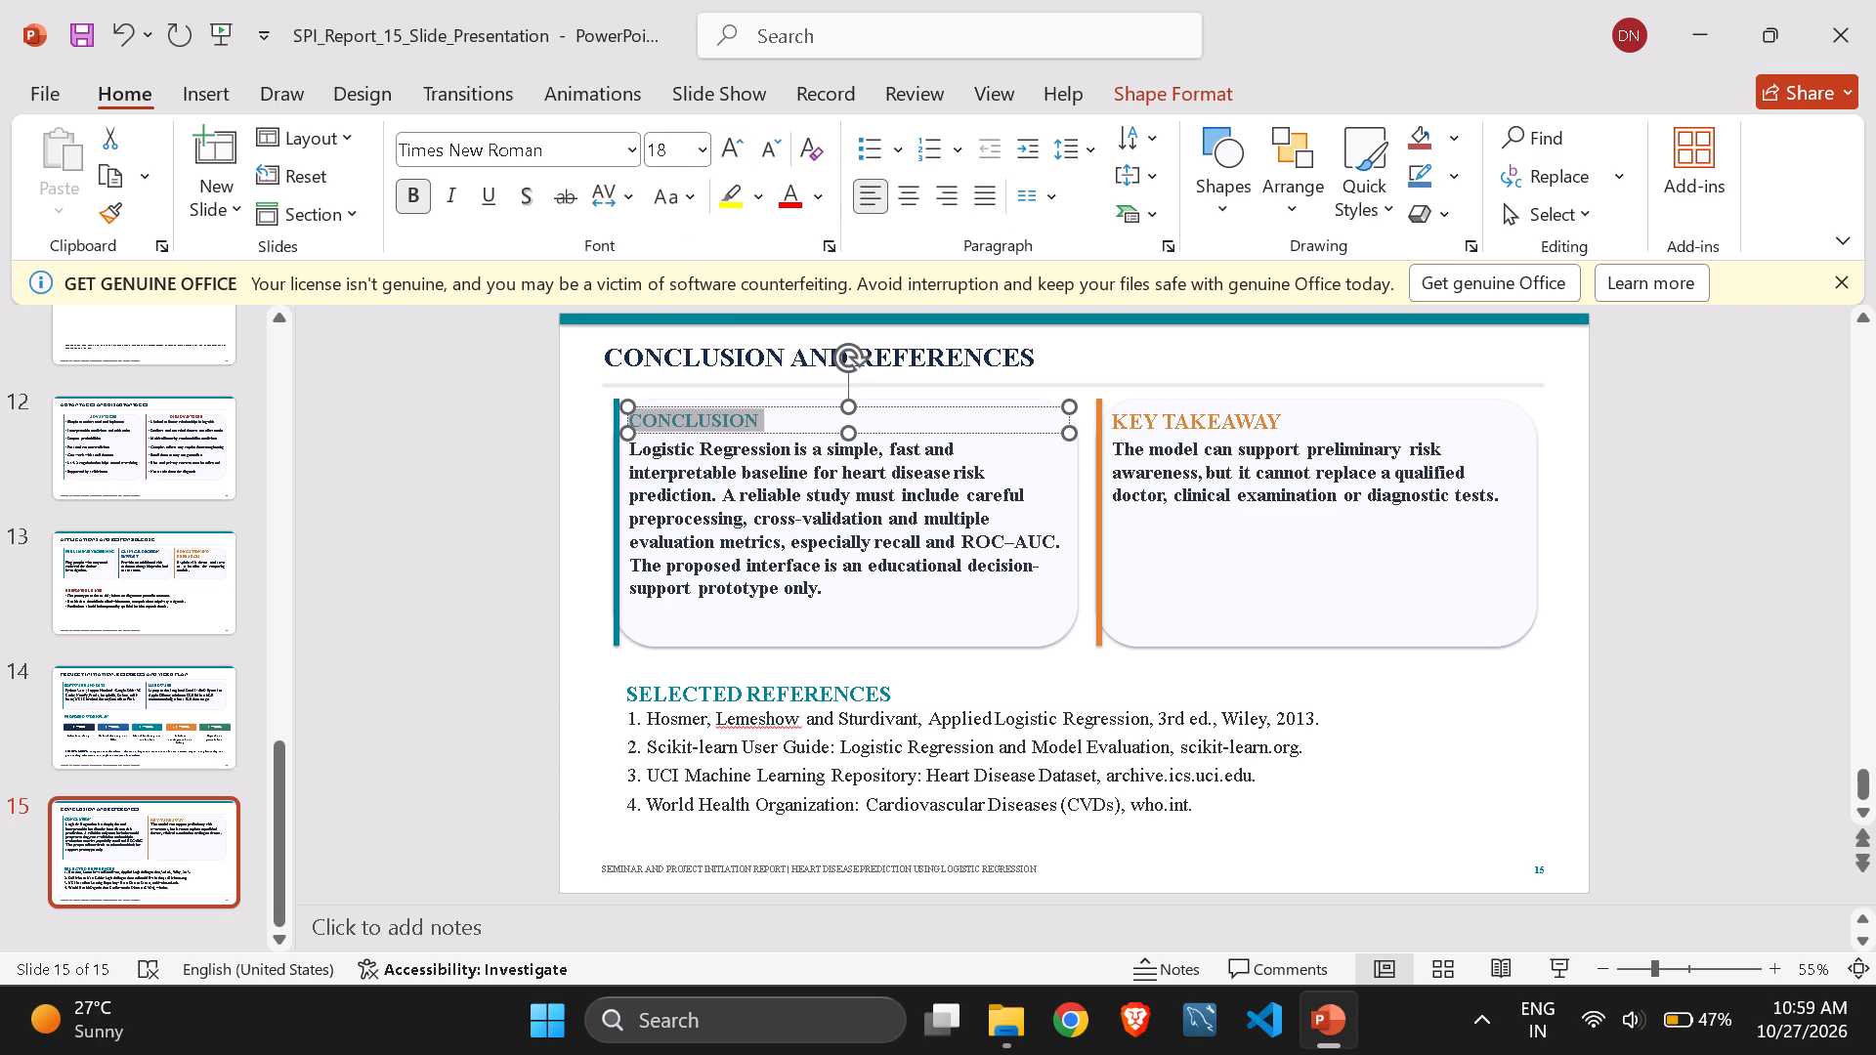
Set the KEY TAKEAWAY card heading on slide 15 to font size 18 and add a text shadow.
{"action": "left_click", "coordinate": [1178, 423]}
{"action": "key", "text": "ctrl+a"}
{"action": "left_click", "coordinate": [678, 153]}
{"action": "key", "text": "BackSpace"}
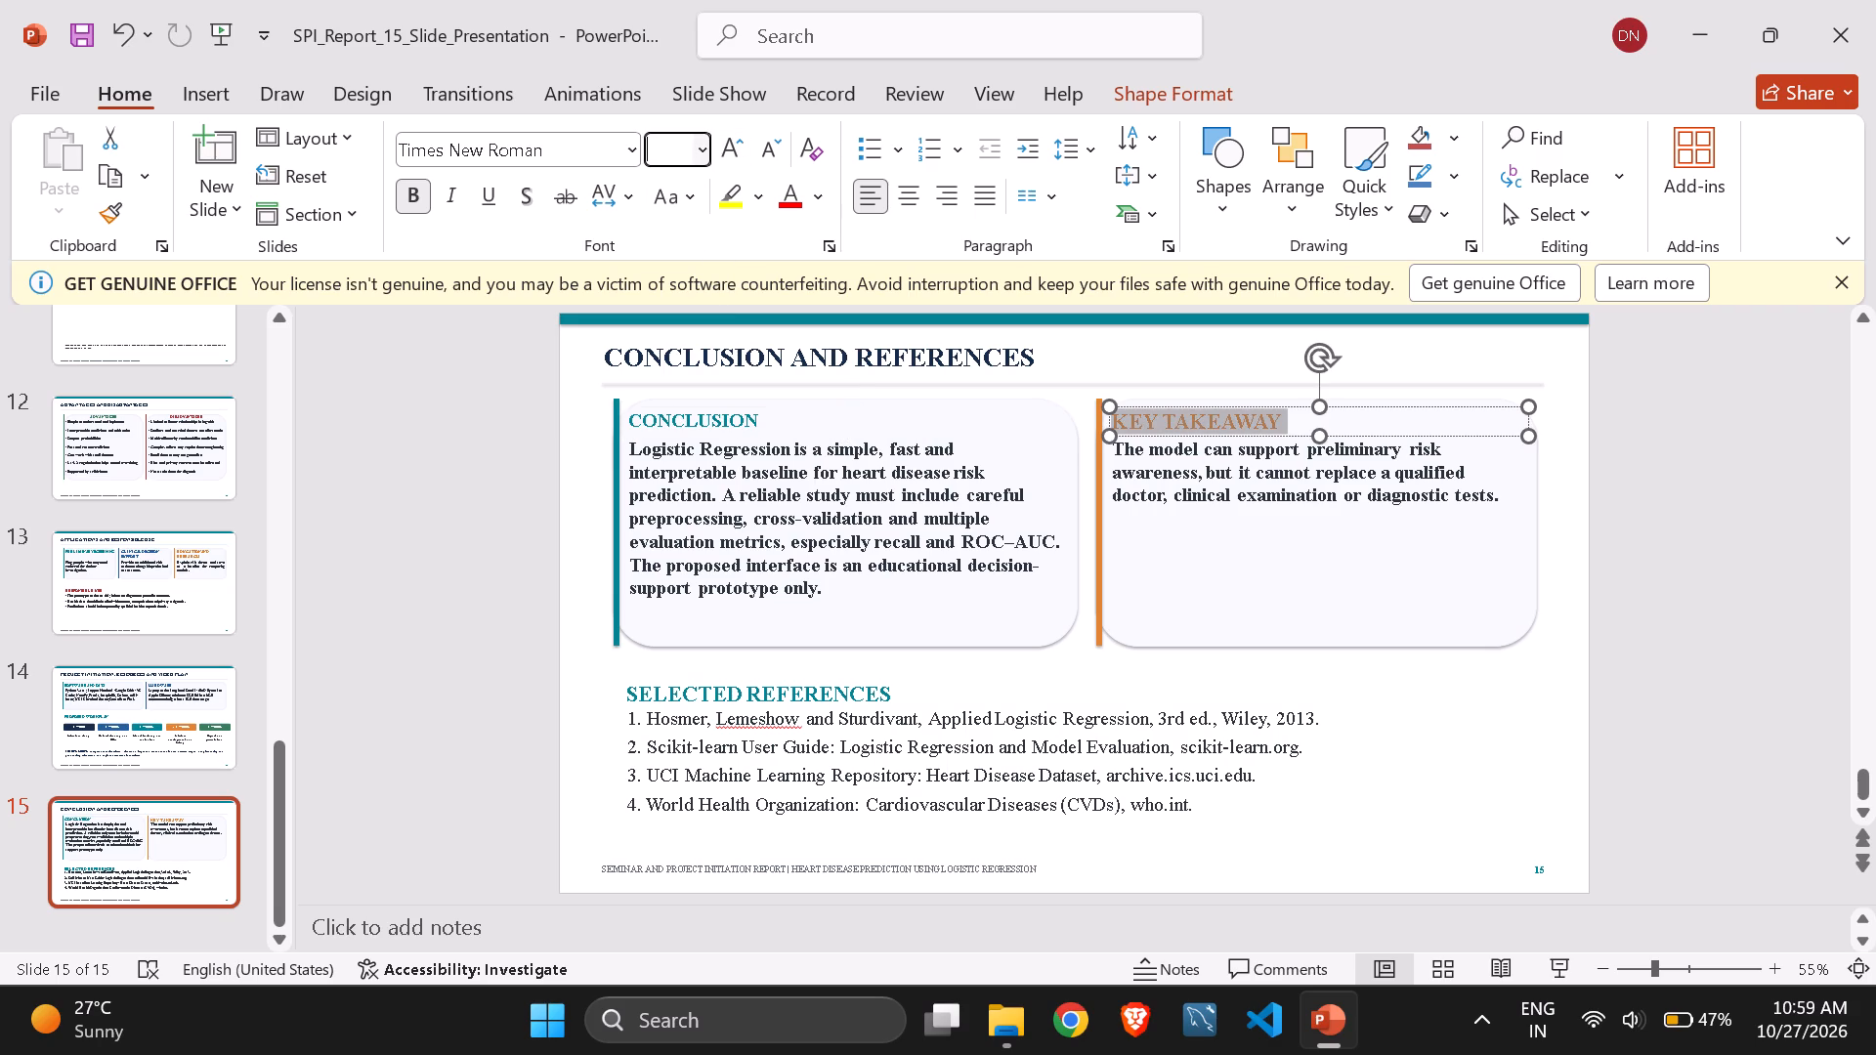
{"action": "type", "text": "19"}
{"action": "key", "text": "BackSpace"}
{"action": "key", "text": "8"}
{"action": "key", "text": "Return"}
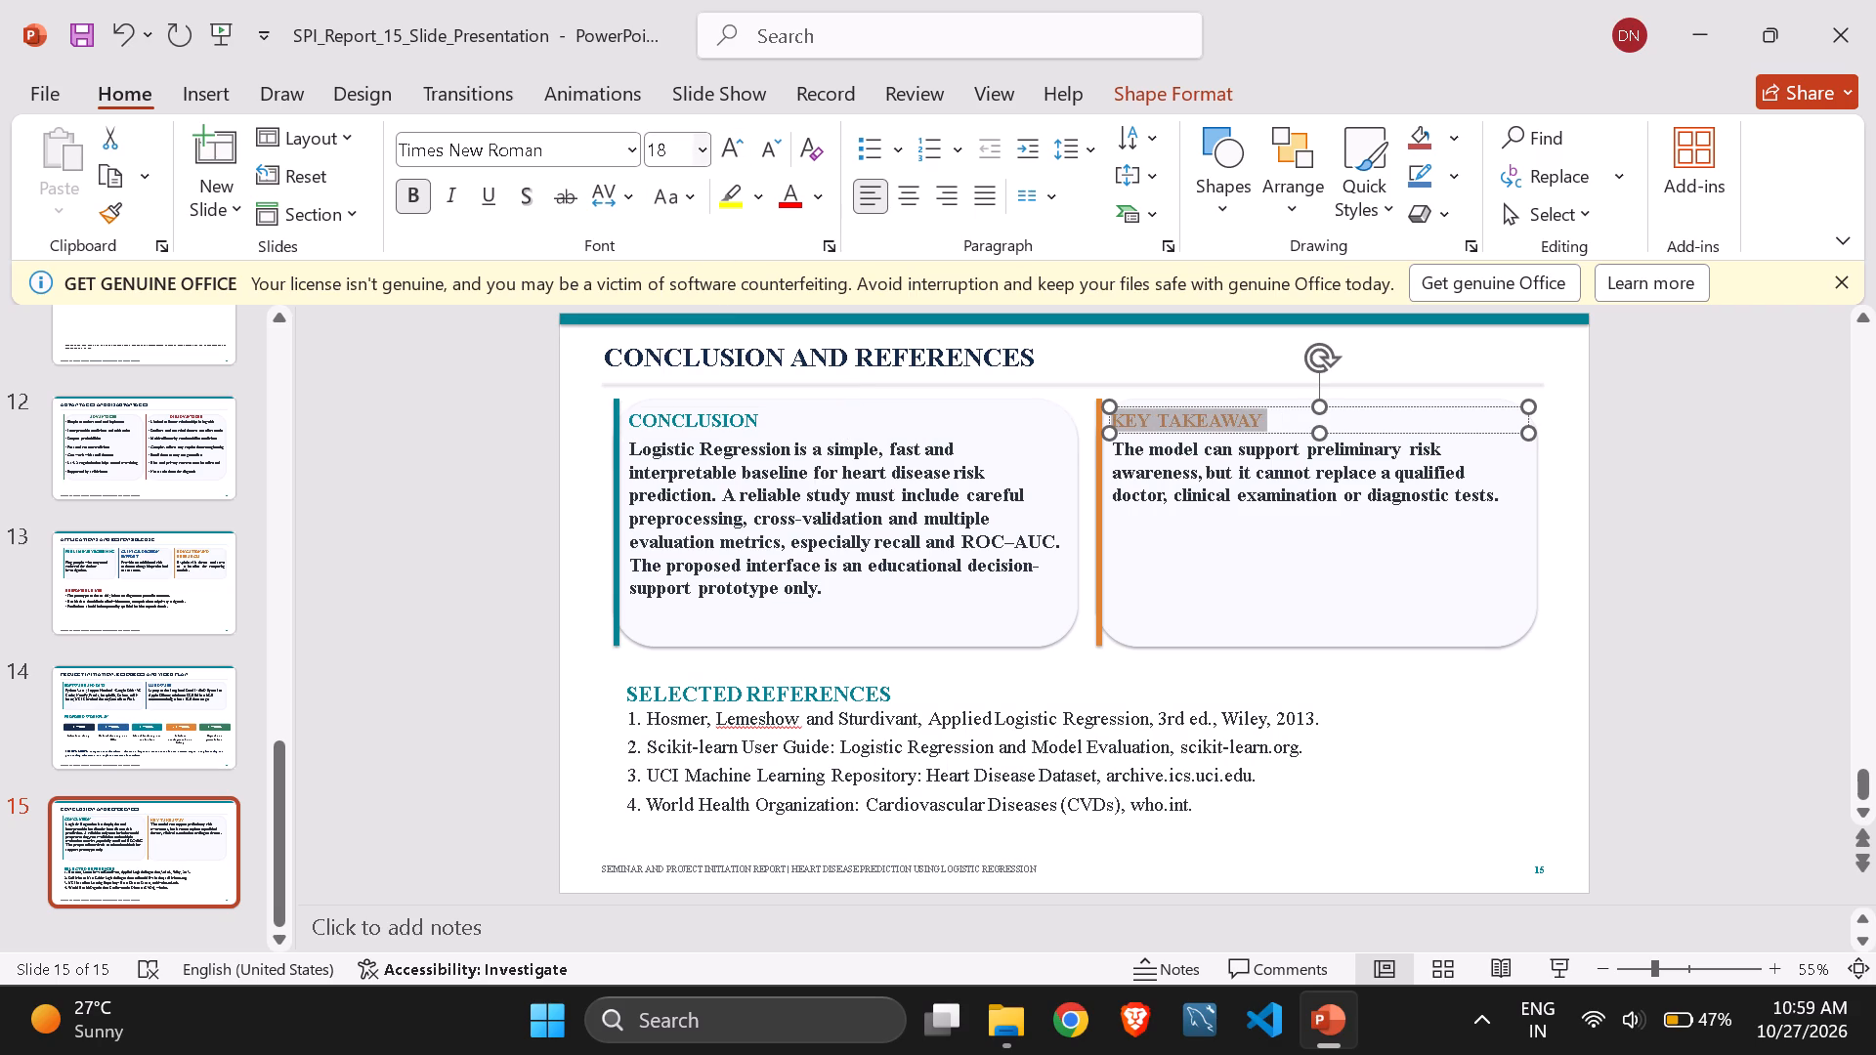
{"action": "left_click", "coordinate": [535, 195]}
Add a text shadow to the CONCLUSION card heading on slide 15.
{"action": "left_click", "coordinate": [719, 421]}
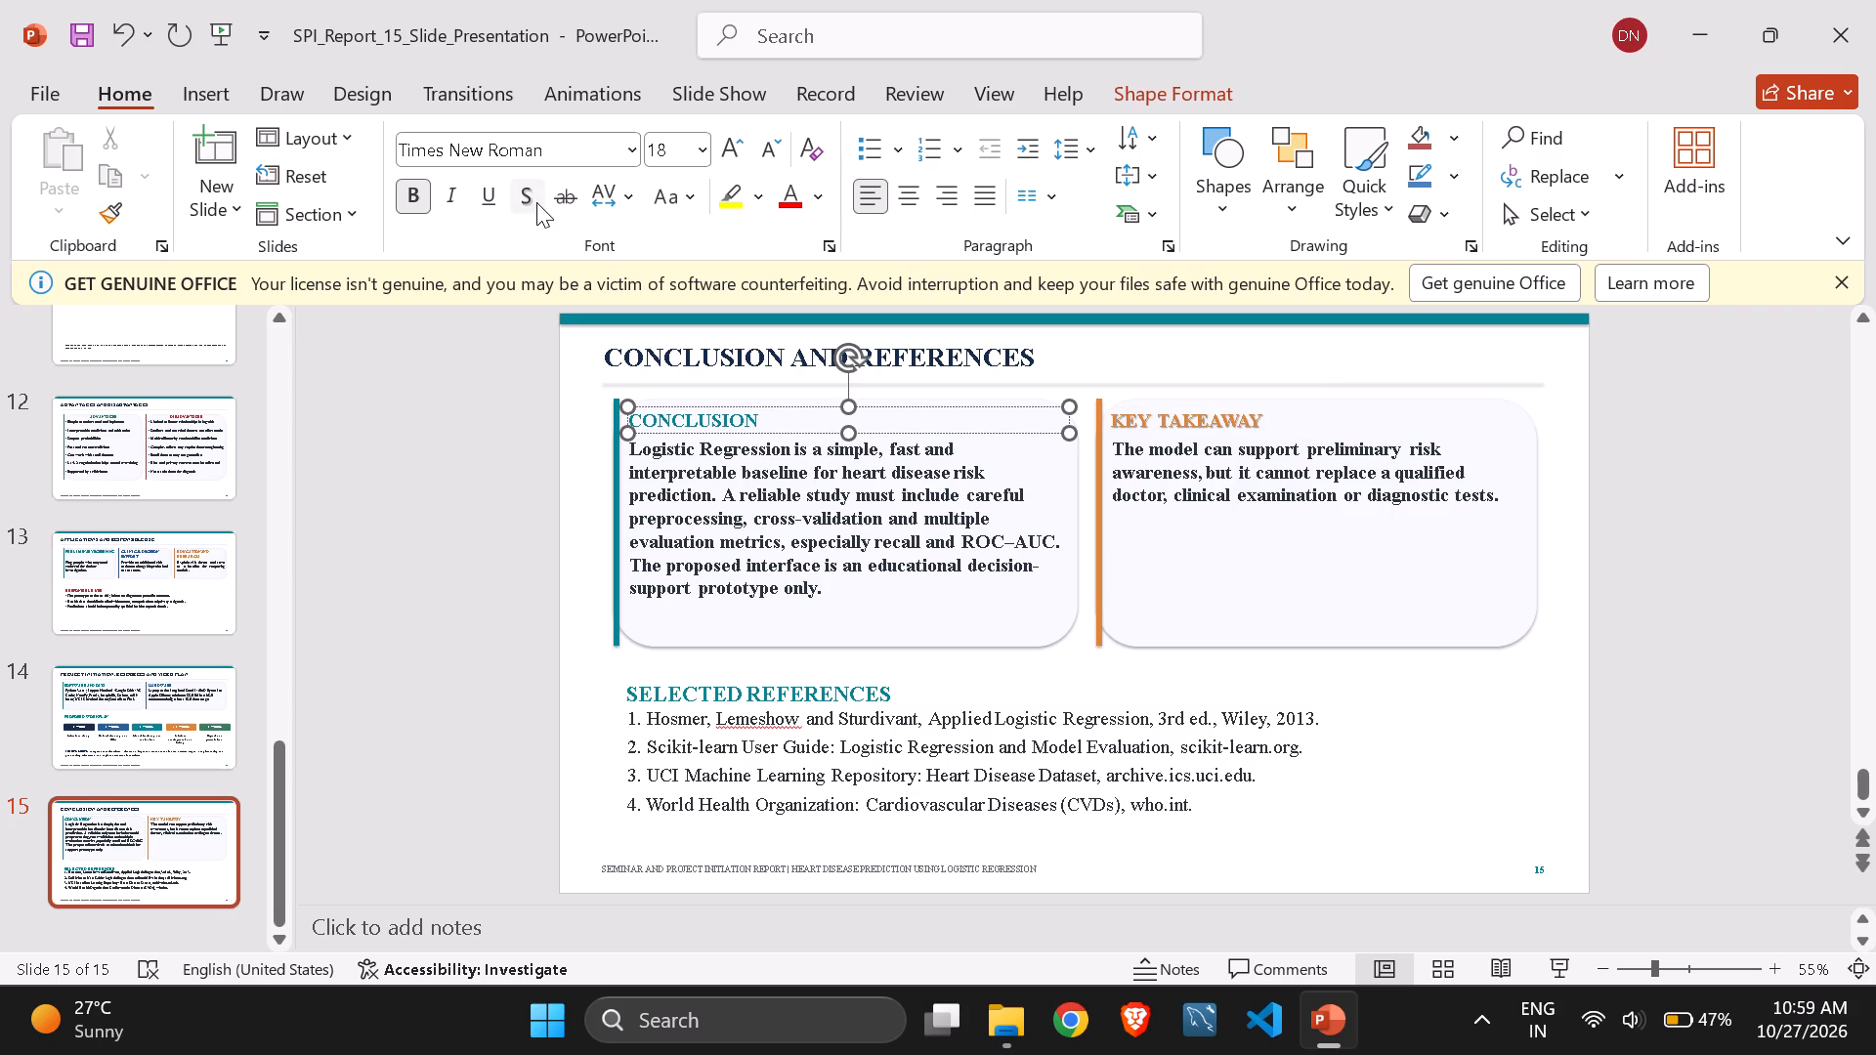
{"action": "left_click", "coordinate": [532, 199]}
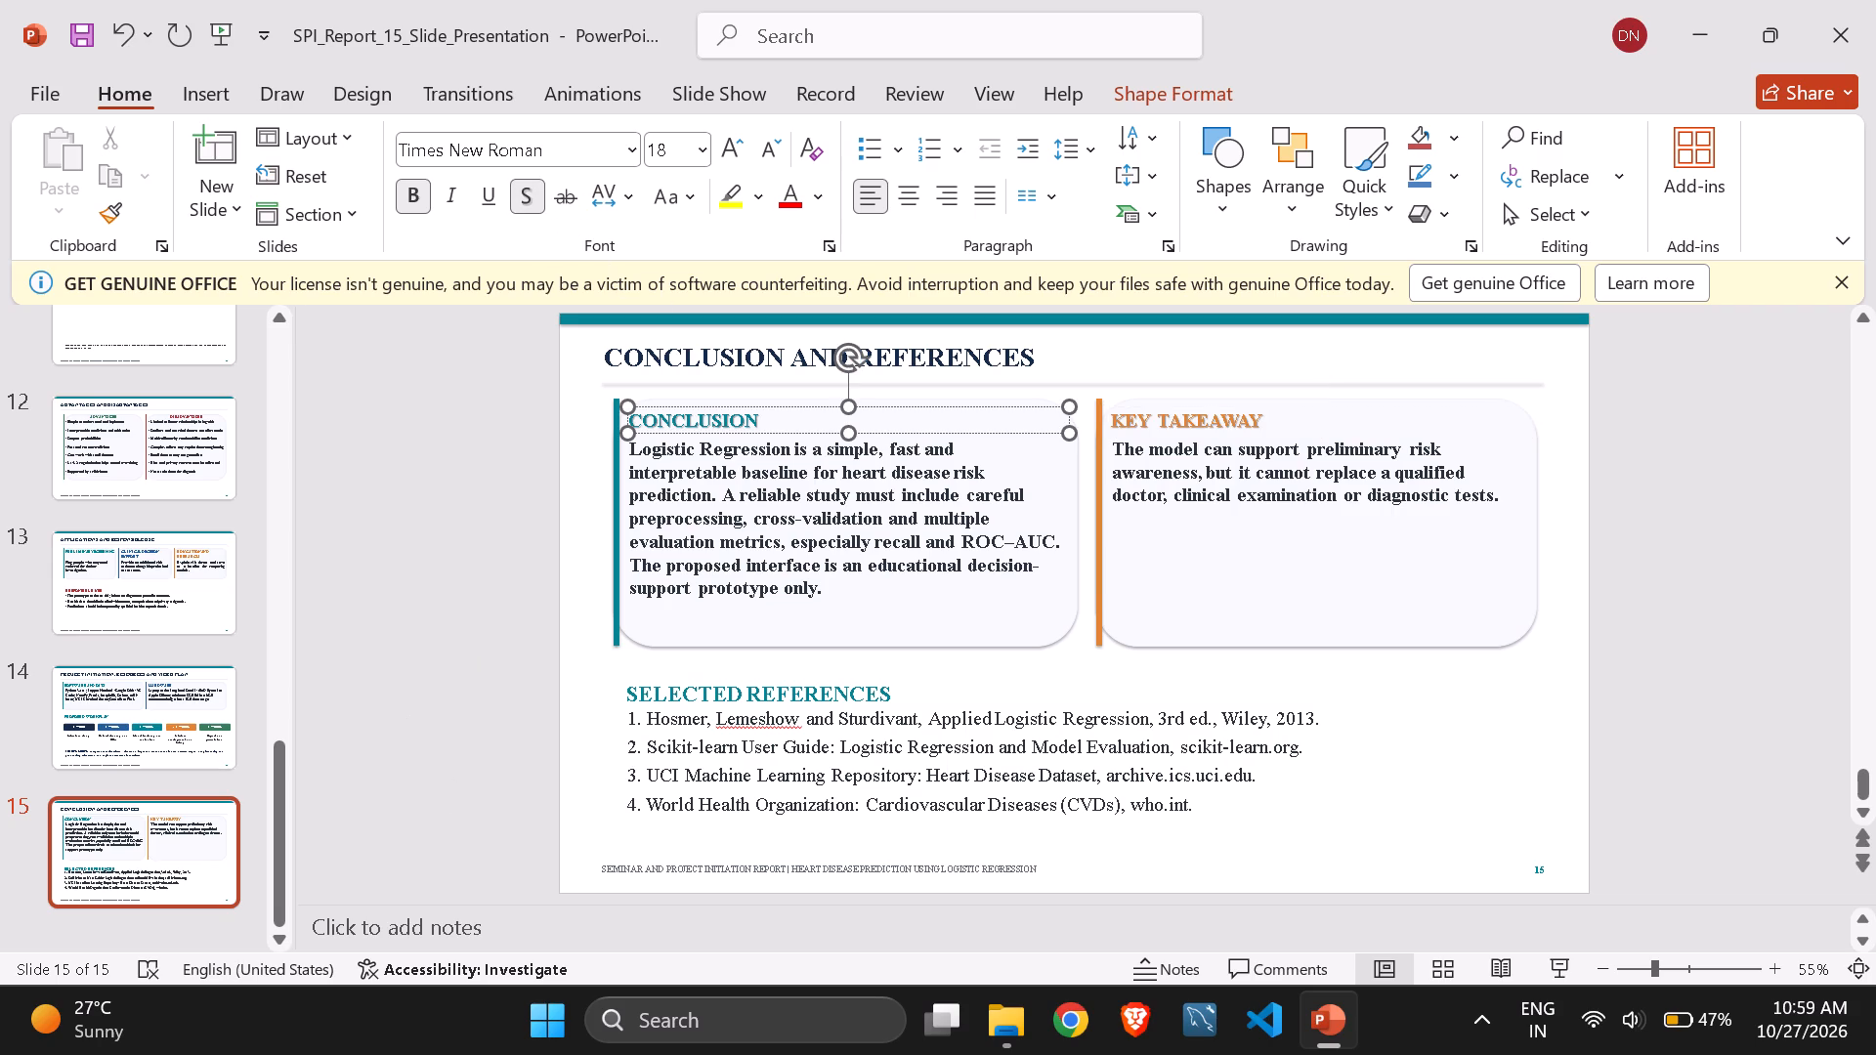
Set the SELECTED REFERENCES heading on slide 15 to font size 18 with a text shadow.
{"action": "left_click", "coordinate": [708, 689]}
{"action": "key", "text": "ctrl+a"}
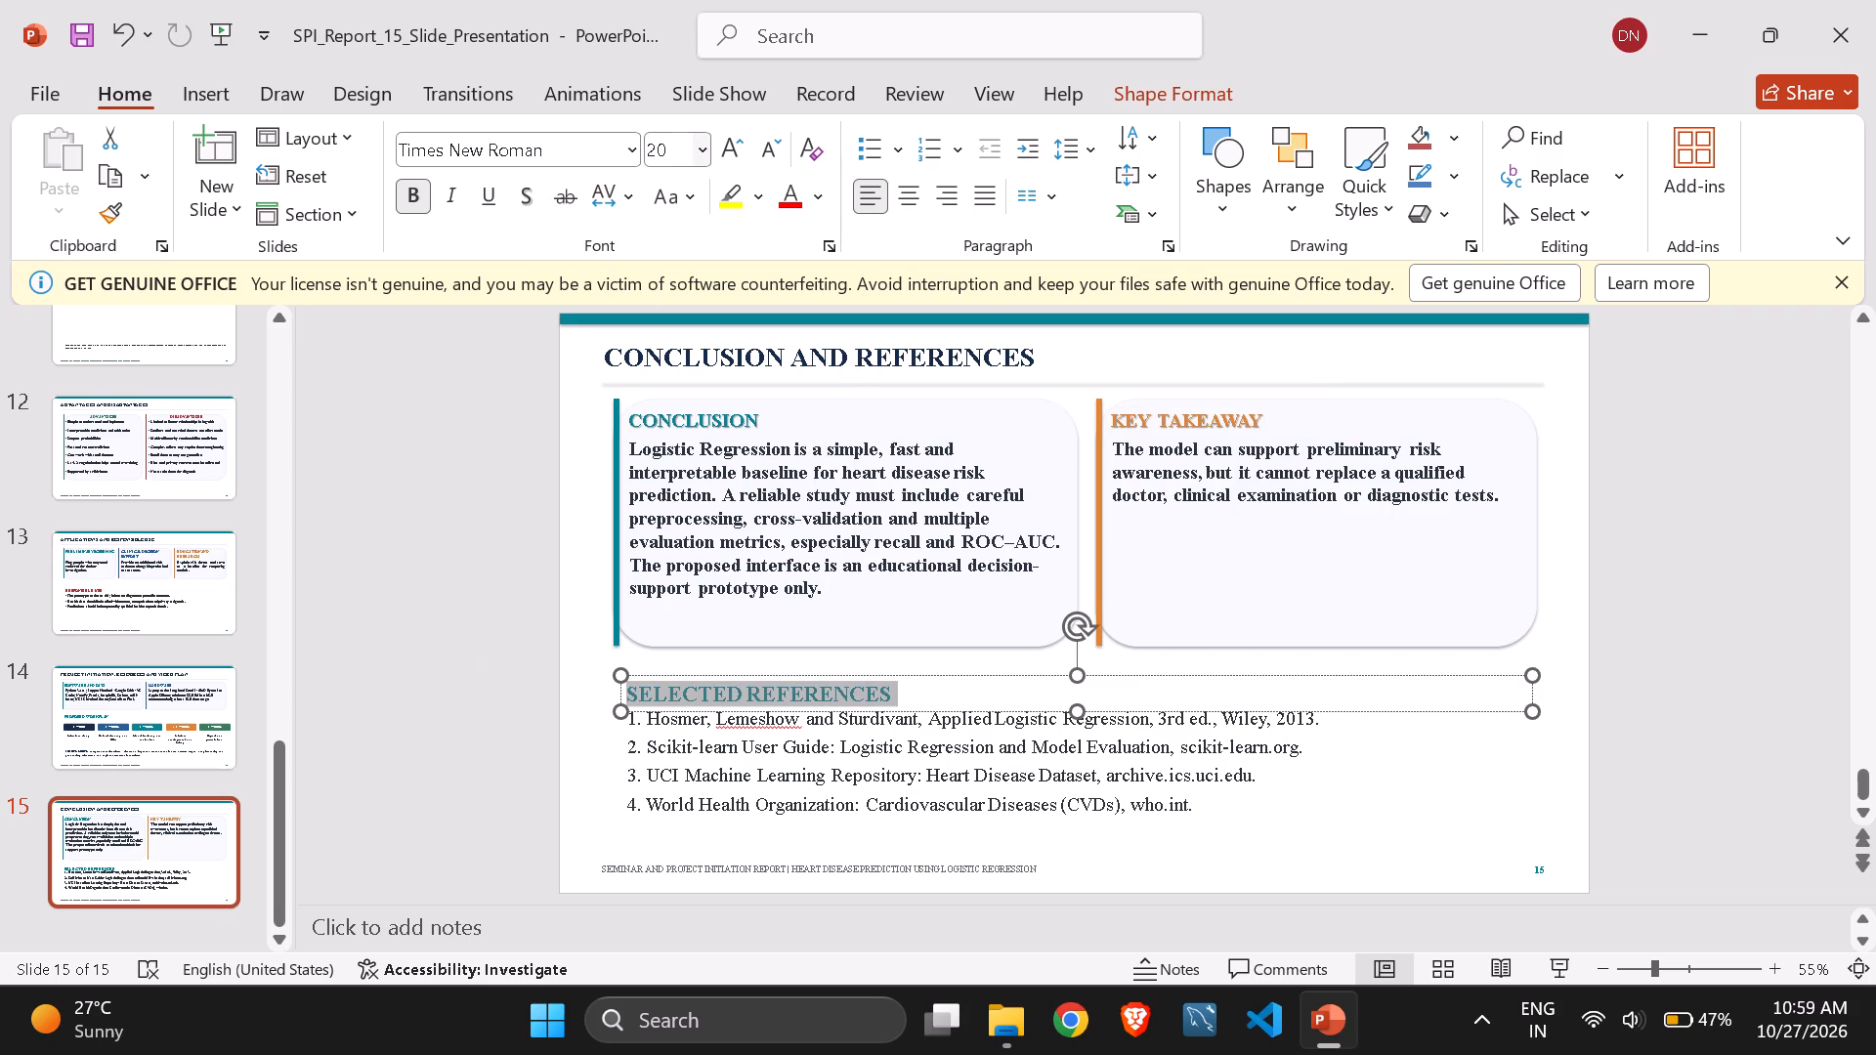
{"action": "left_click", "coordinate": [658, 146]}
{"action": "key", "text": "BackSpace"}
{"action": "key", "text": "1"}
{"action": "key", "text": "8"}
{"action": "key", "text": "Return"}
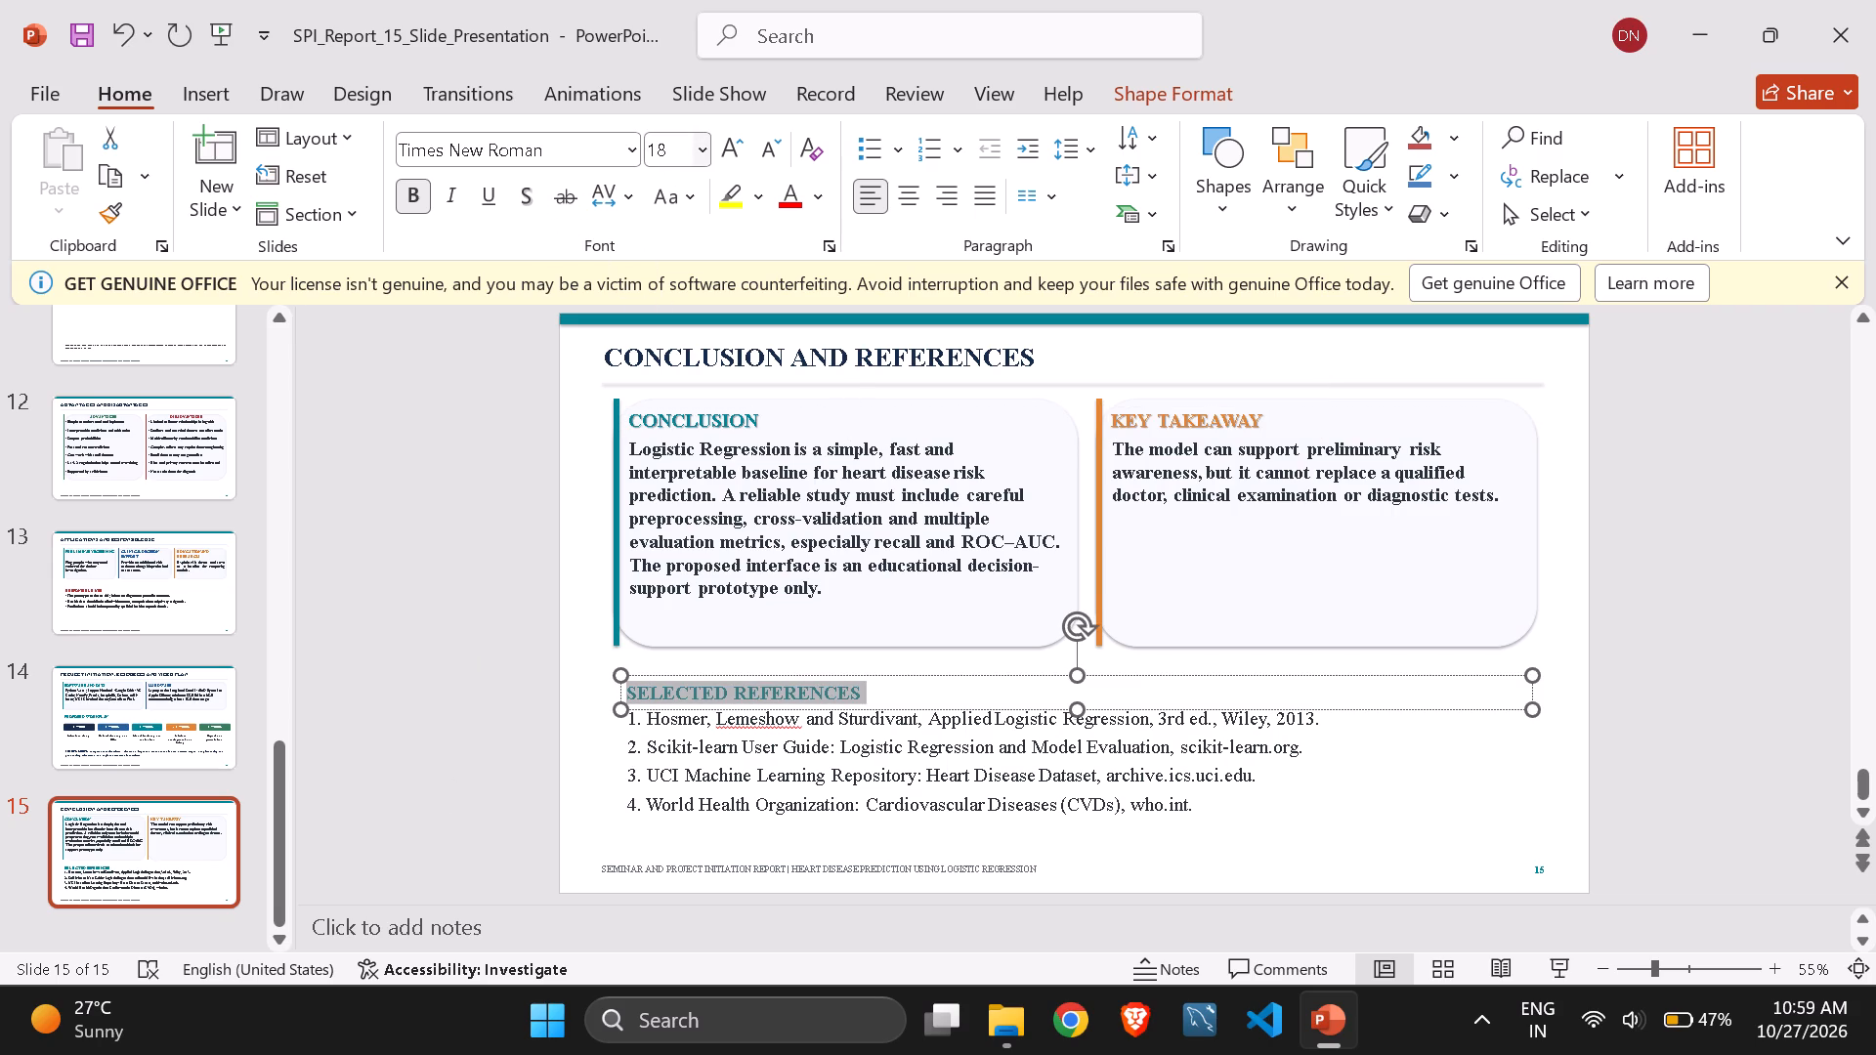
{"action": "left_click", "coordinate": [526, 197]}
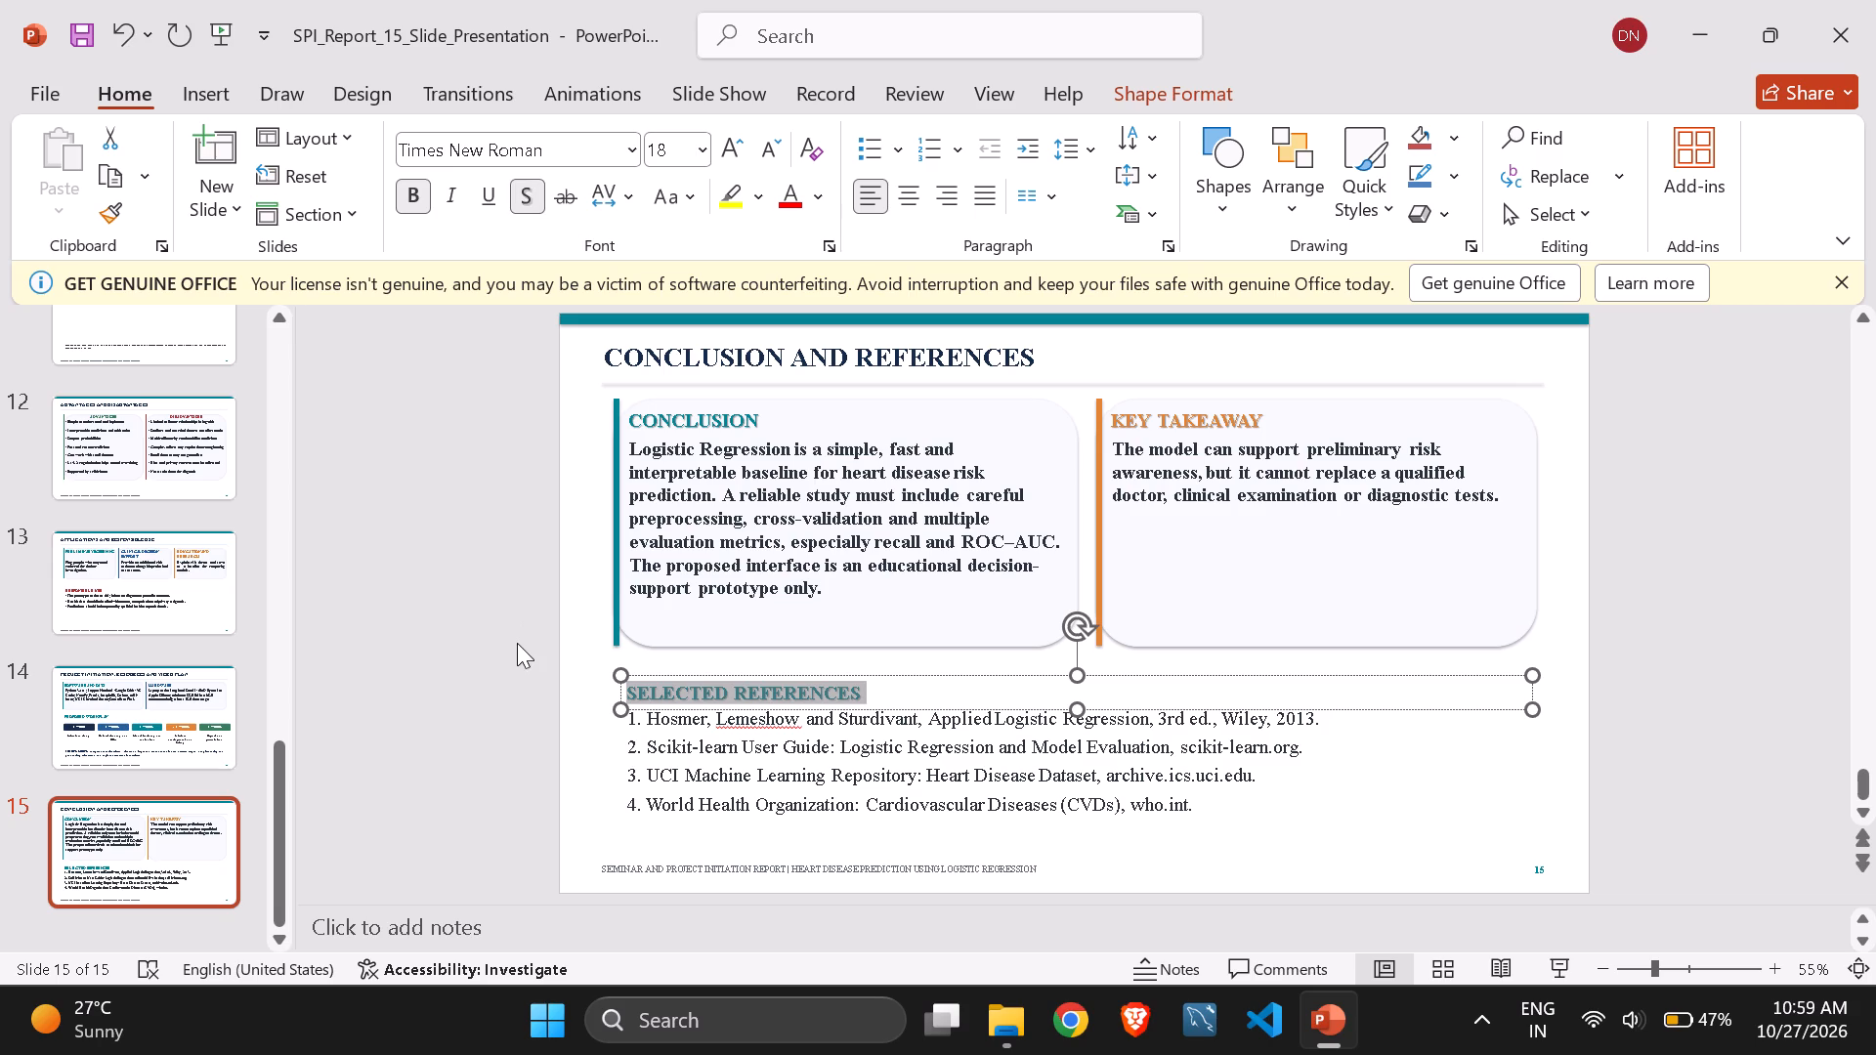
{"action": "left_click", "coordinate": [517, 643]}
{"action": "key", "text": "alt+Tab"}
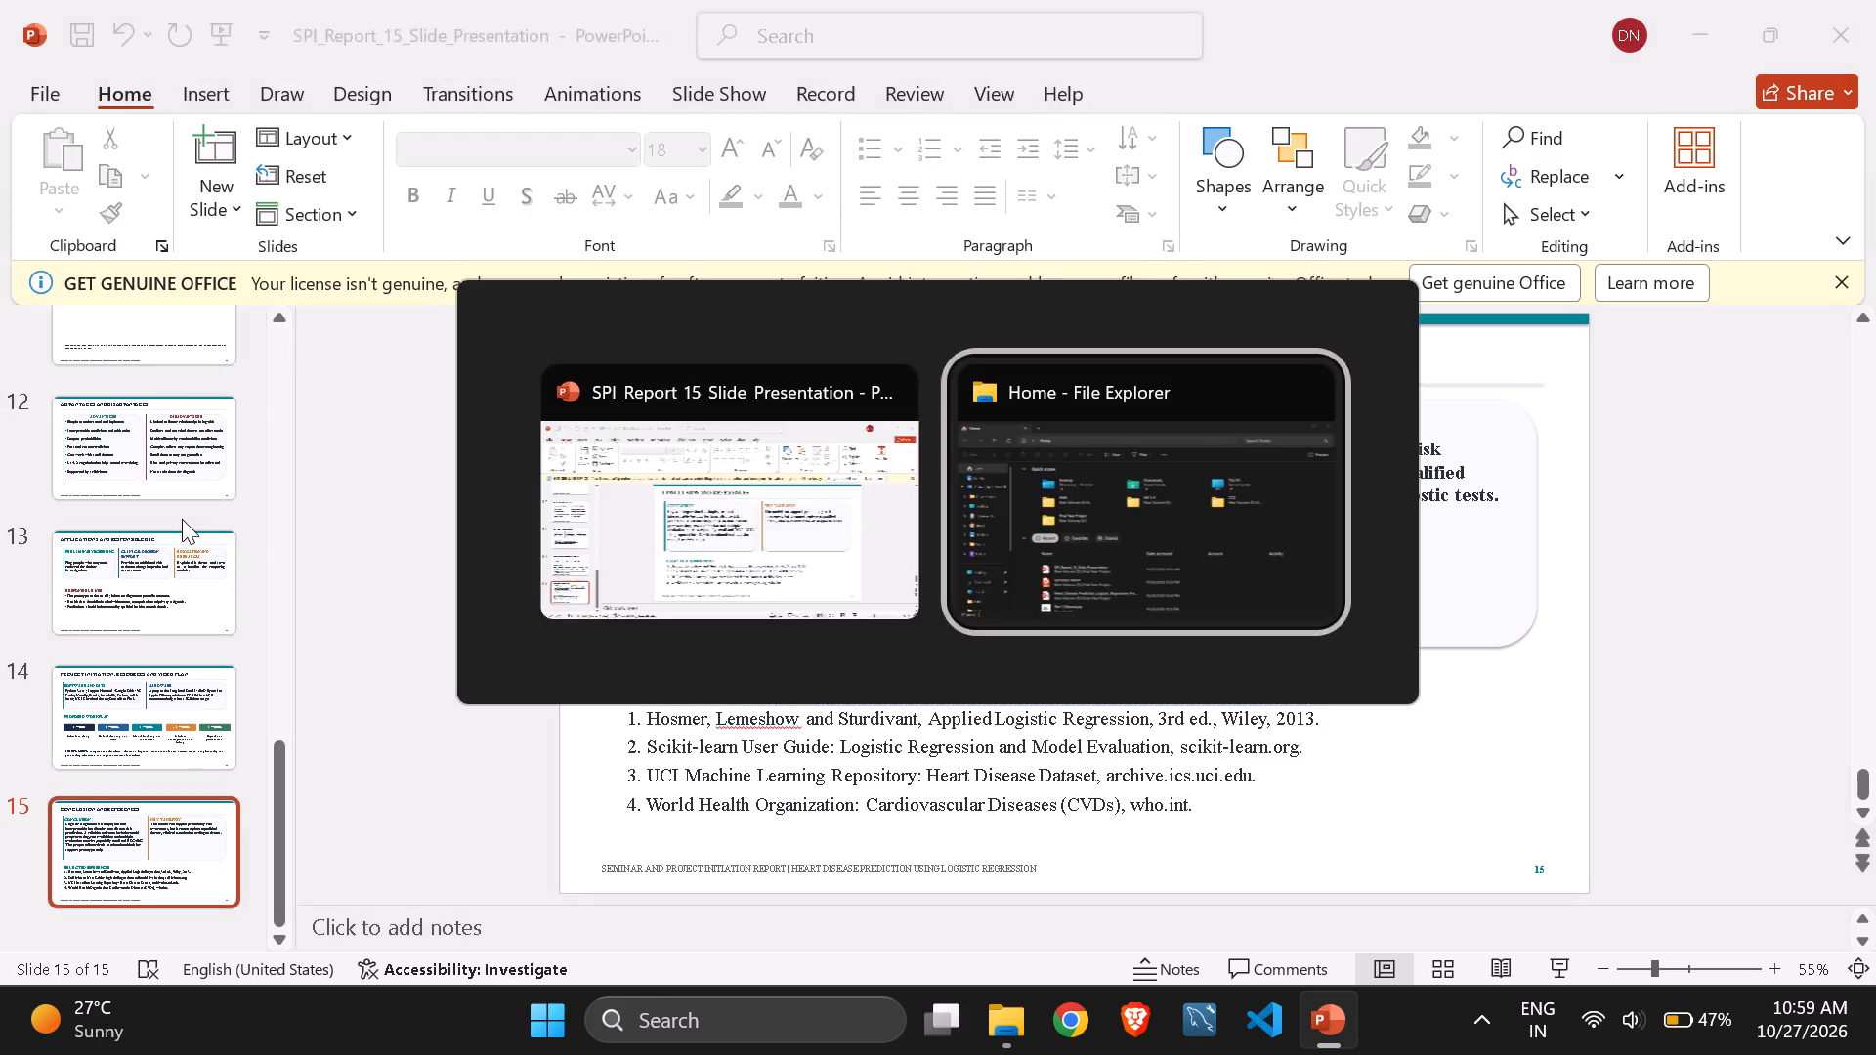
{"action": "left_click", "coordinate": [1146, 1017]}
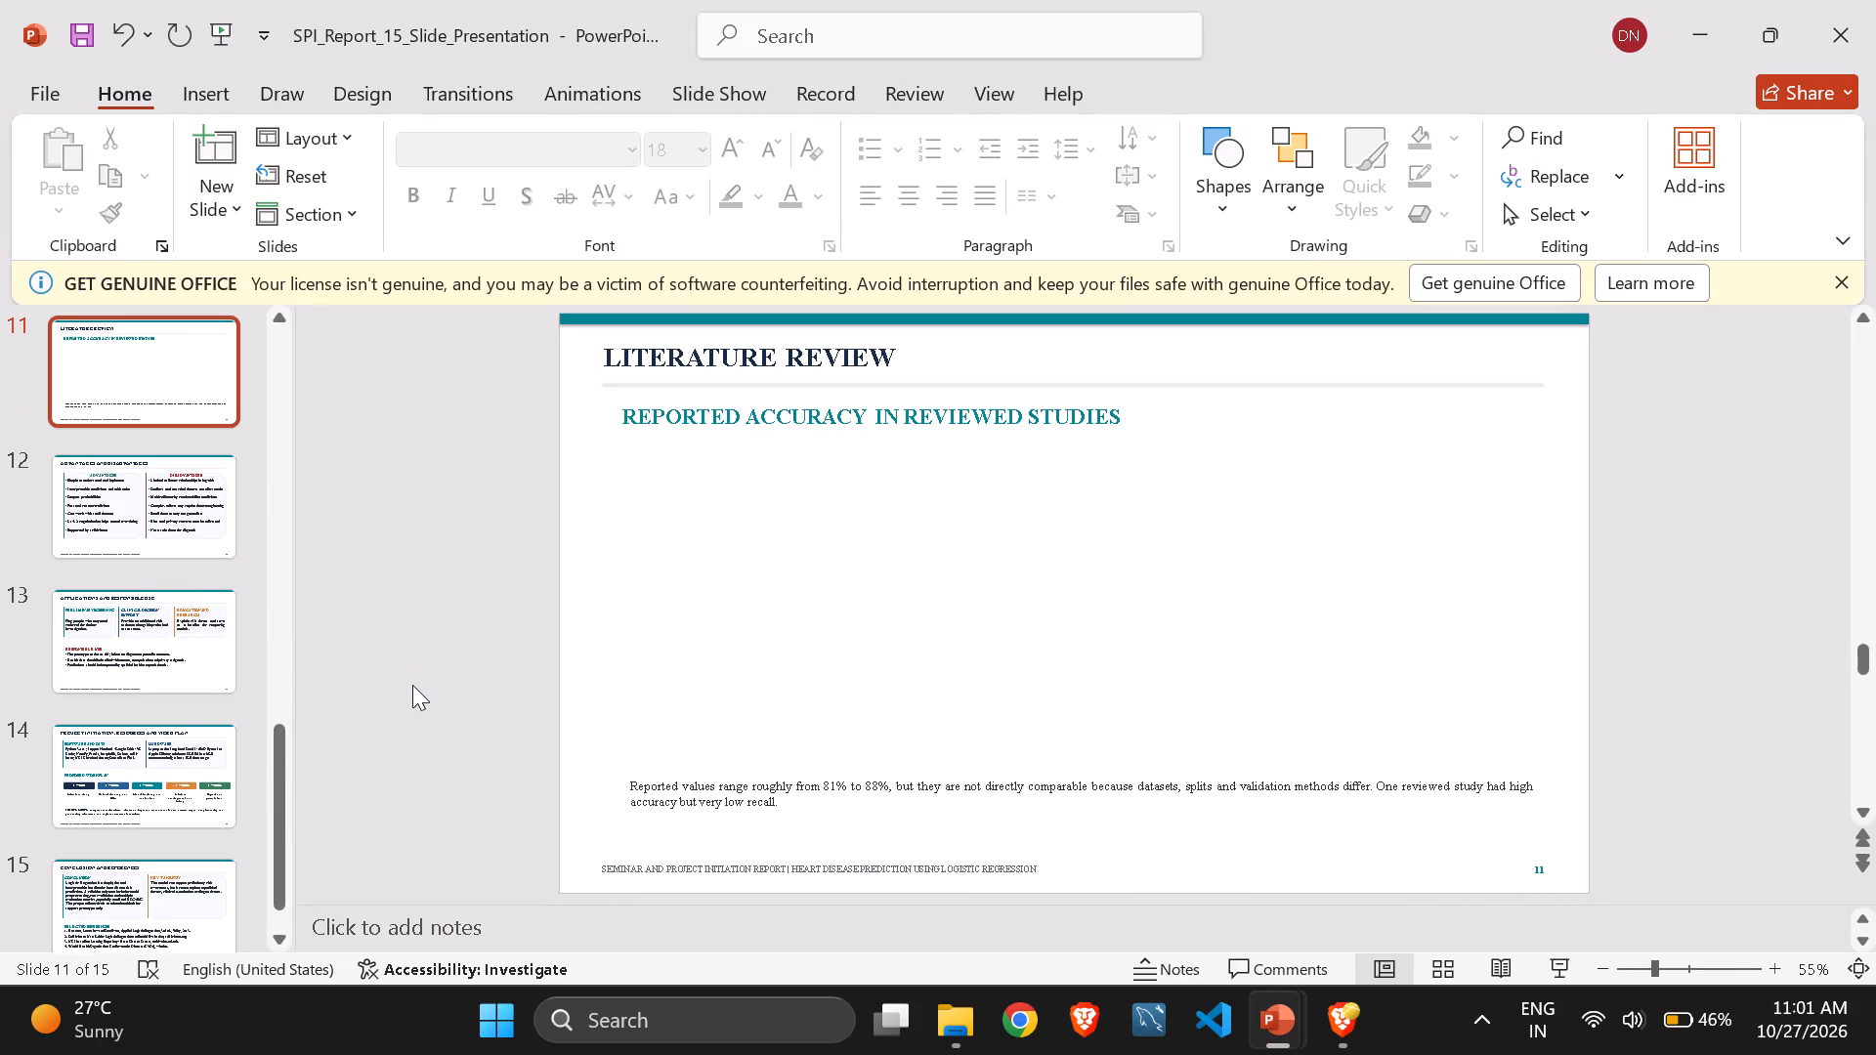
Close the File Explorer window.
{"action": "key", "text": "alt+Tab"}
{"action": "key", "text": "alt+Tab"}
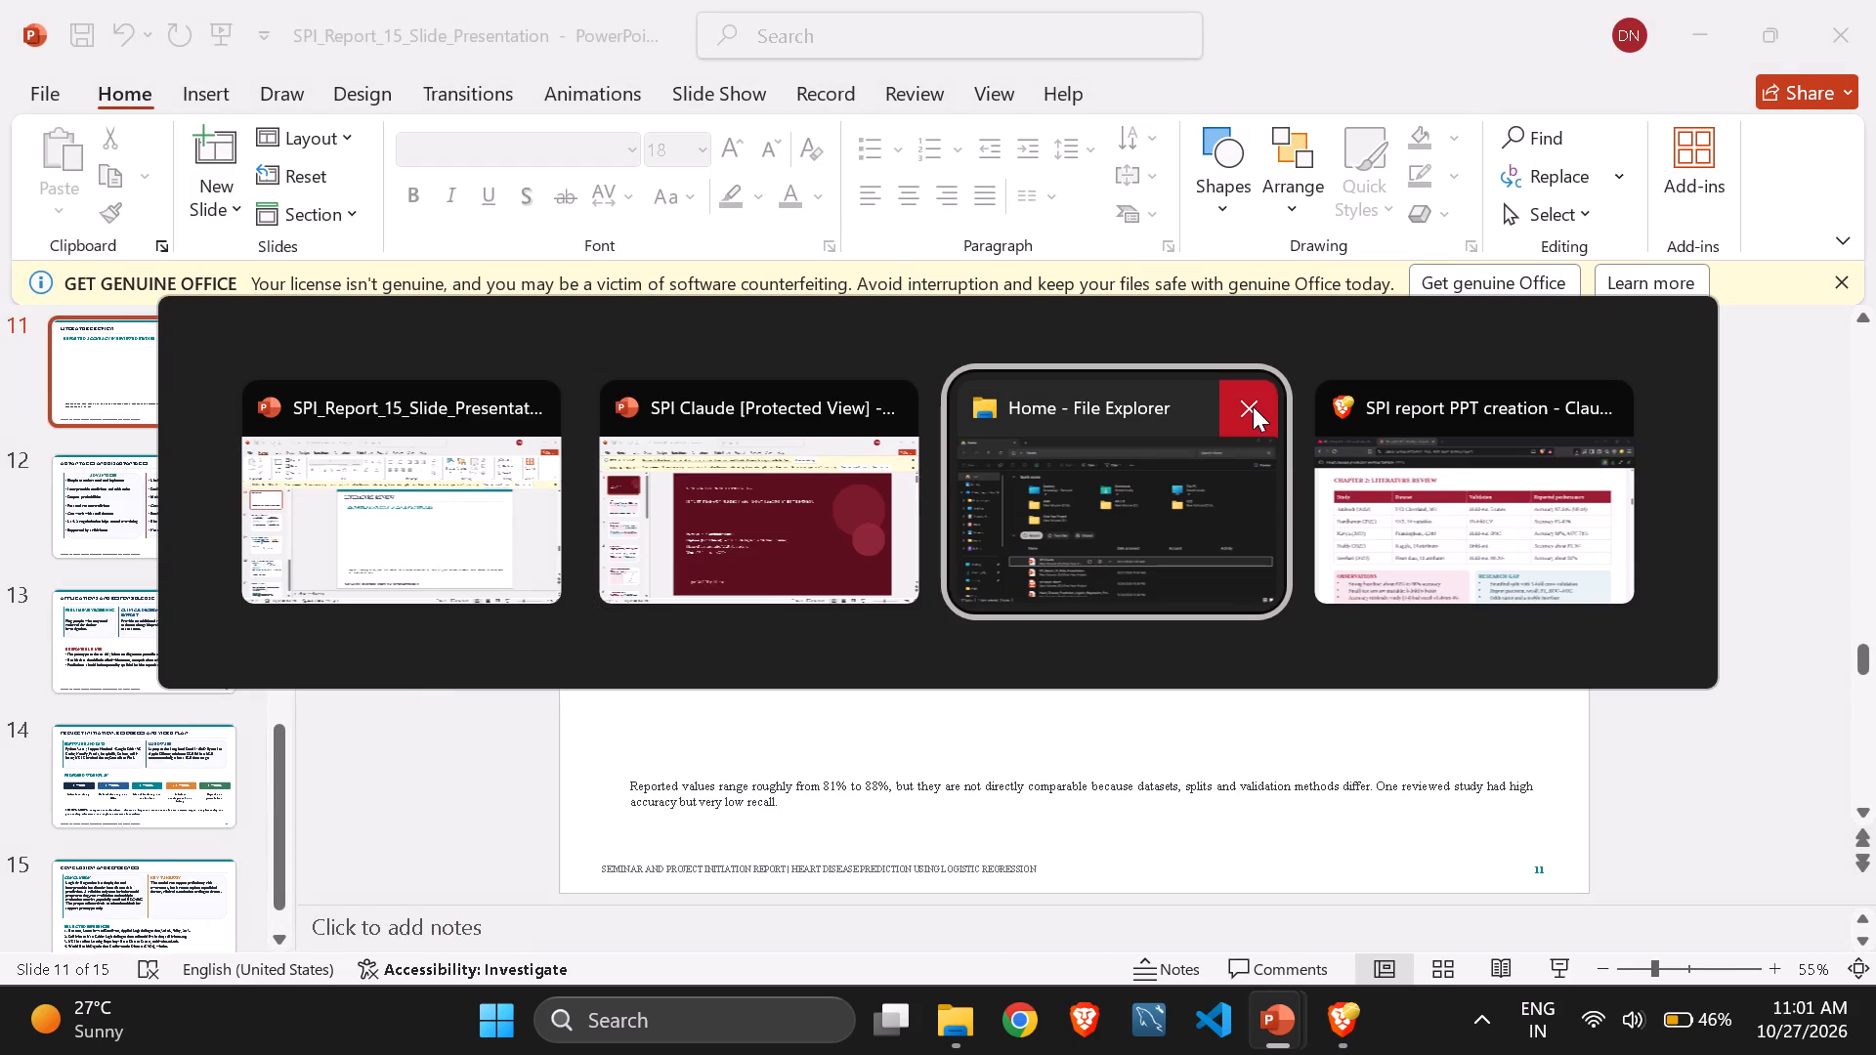
{"action": "left_click", "coordinate": [1253, 406], "text": "alt"}
Look through the SPI Claude presentation from slide 4 to slide 15 and back to the LITERATURE REVIEW slide 4.
{"action": "key", "text": "alt+Tab"}
{"action": "key", "text": "alt+Tab"}
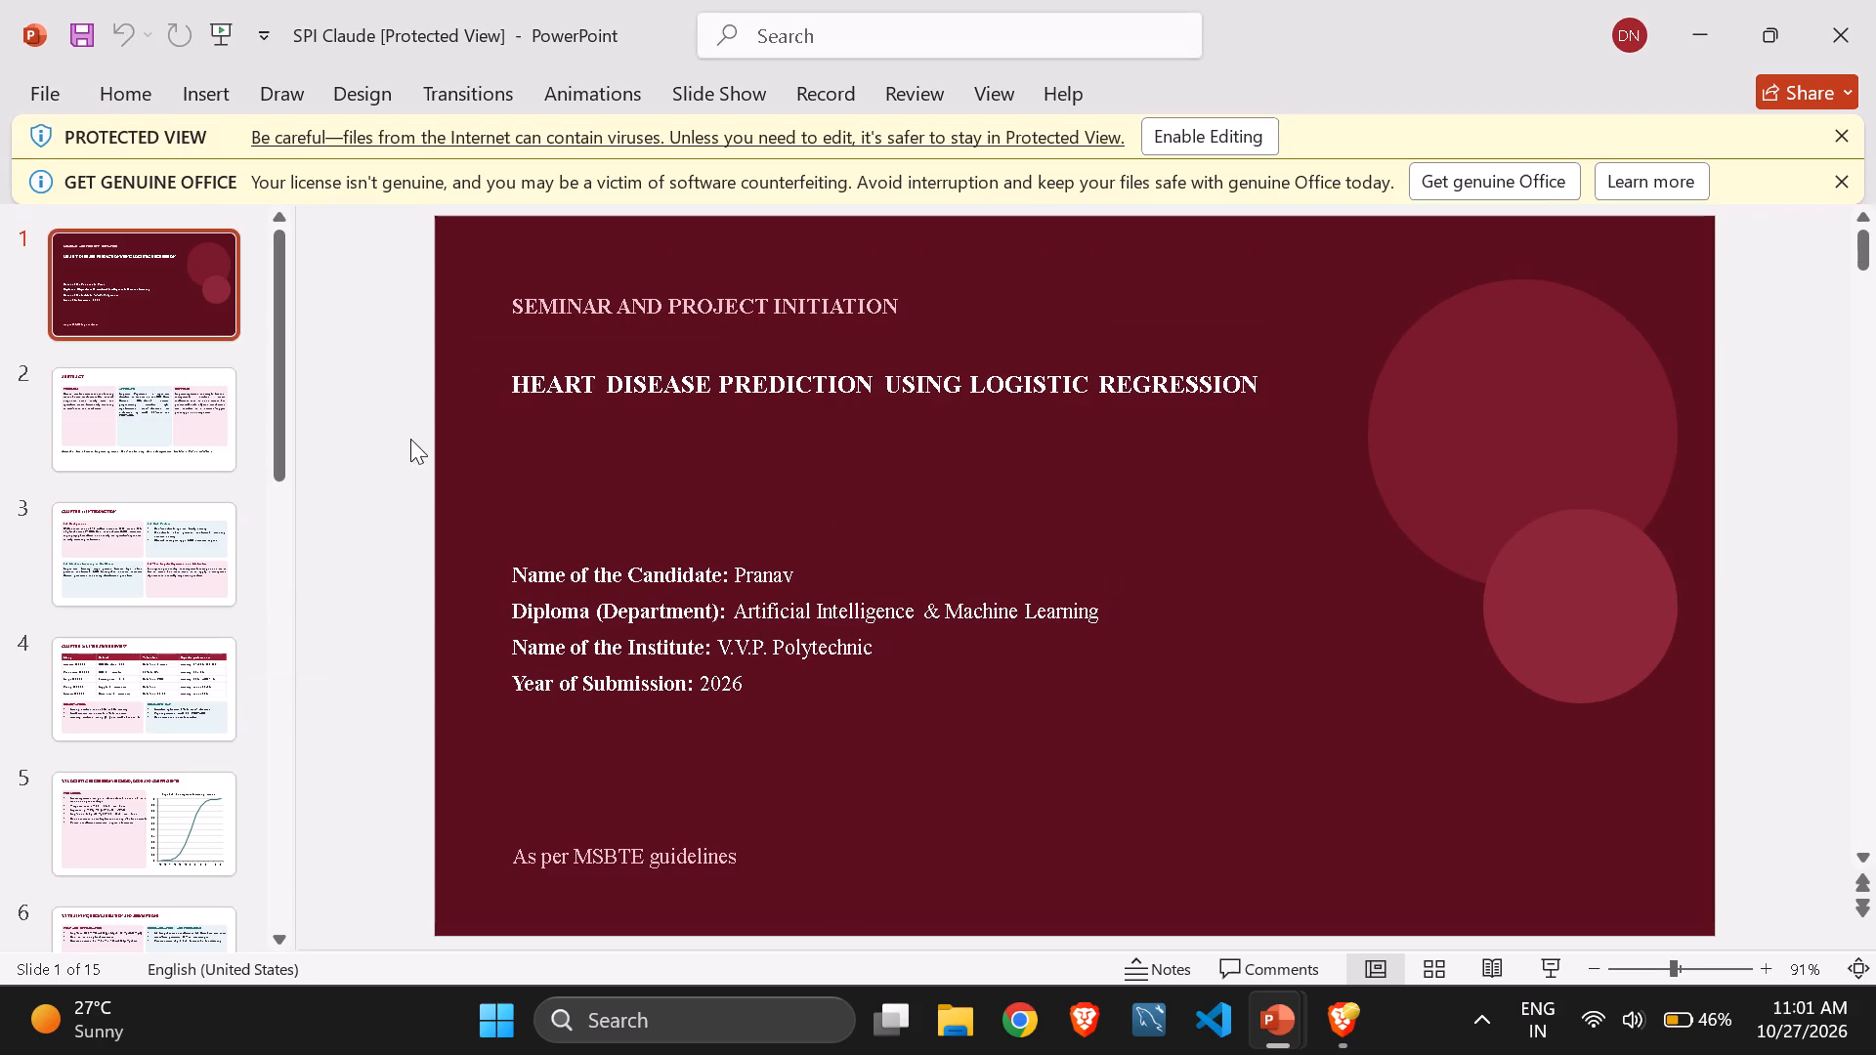
{"action": "left_click", "coordinate": [131, 711]}
{"action": "key", "text": "Down"}
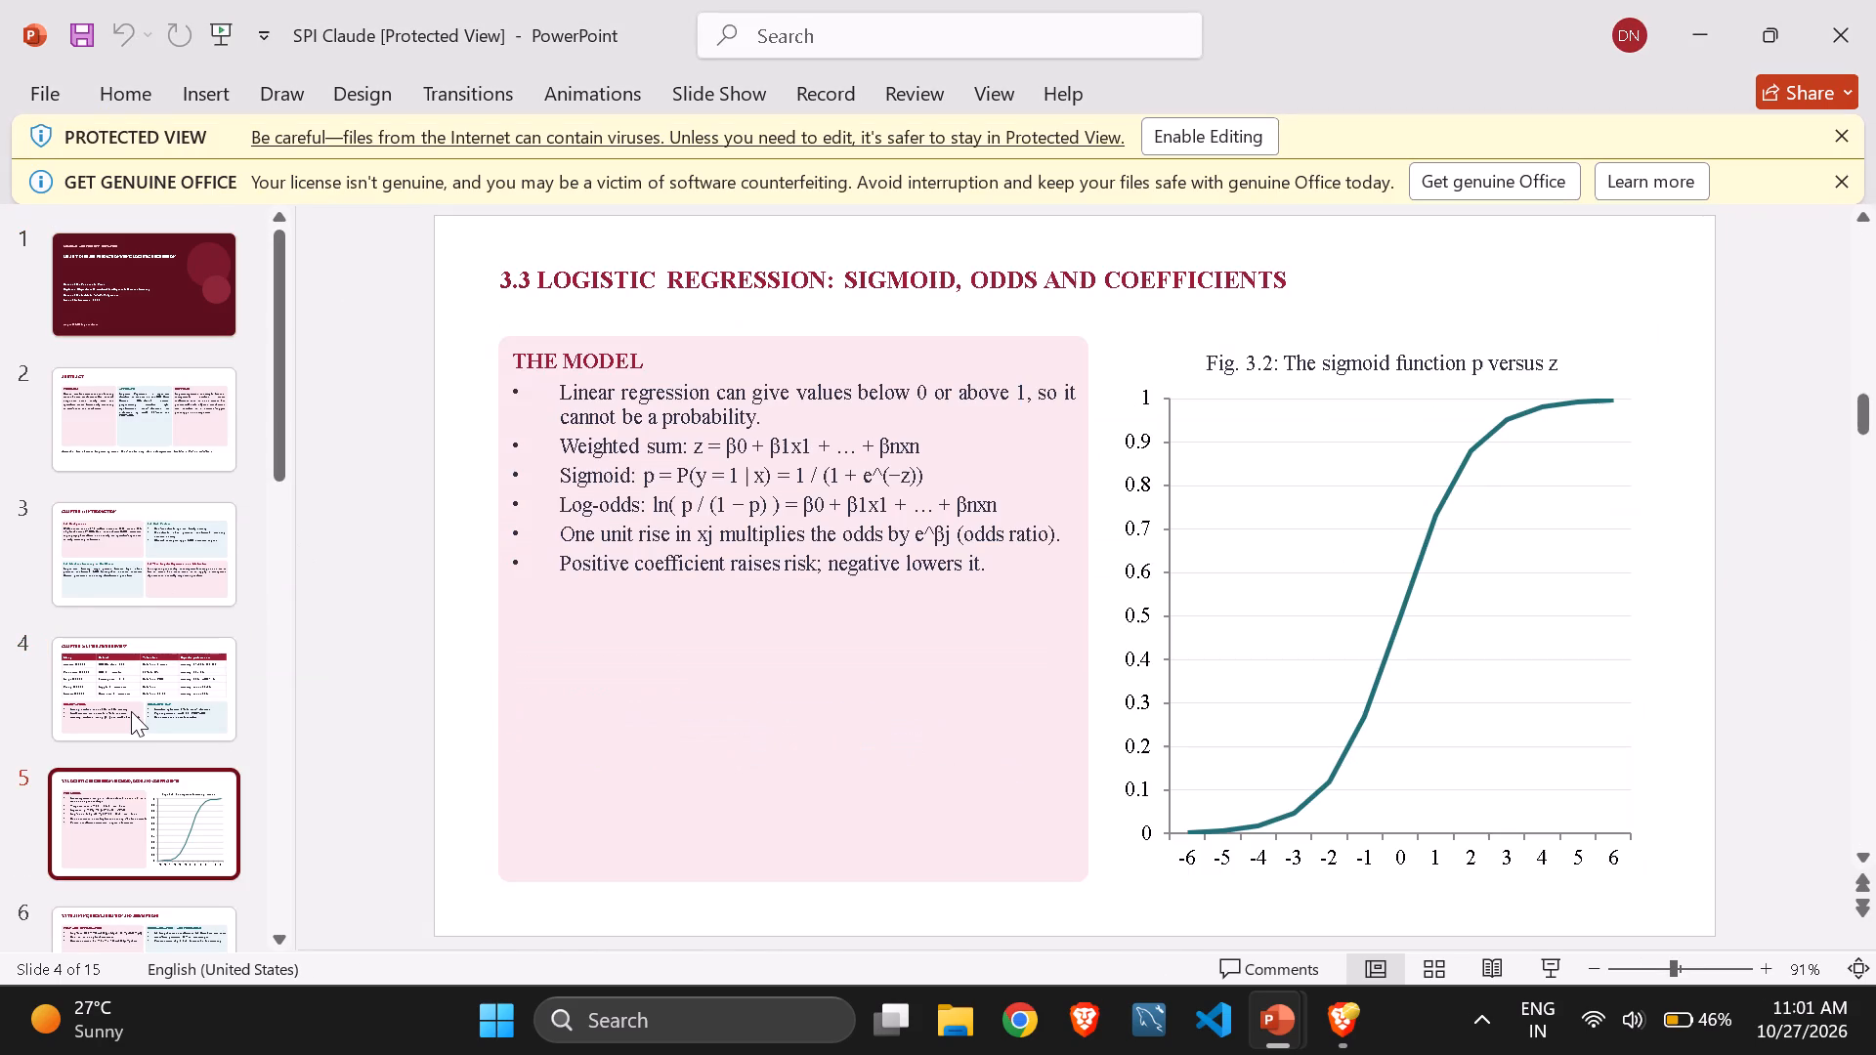
{"action": "key", "text": "Down"}
{"action": "key", "text": "Down"}
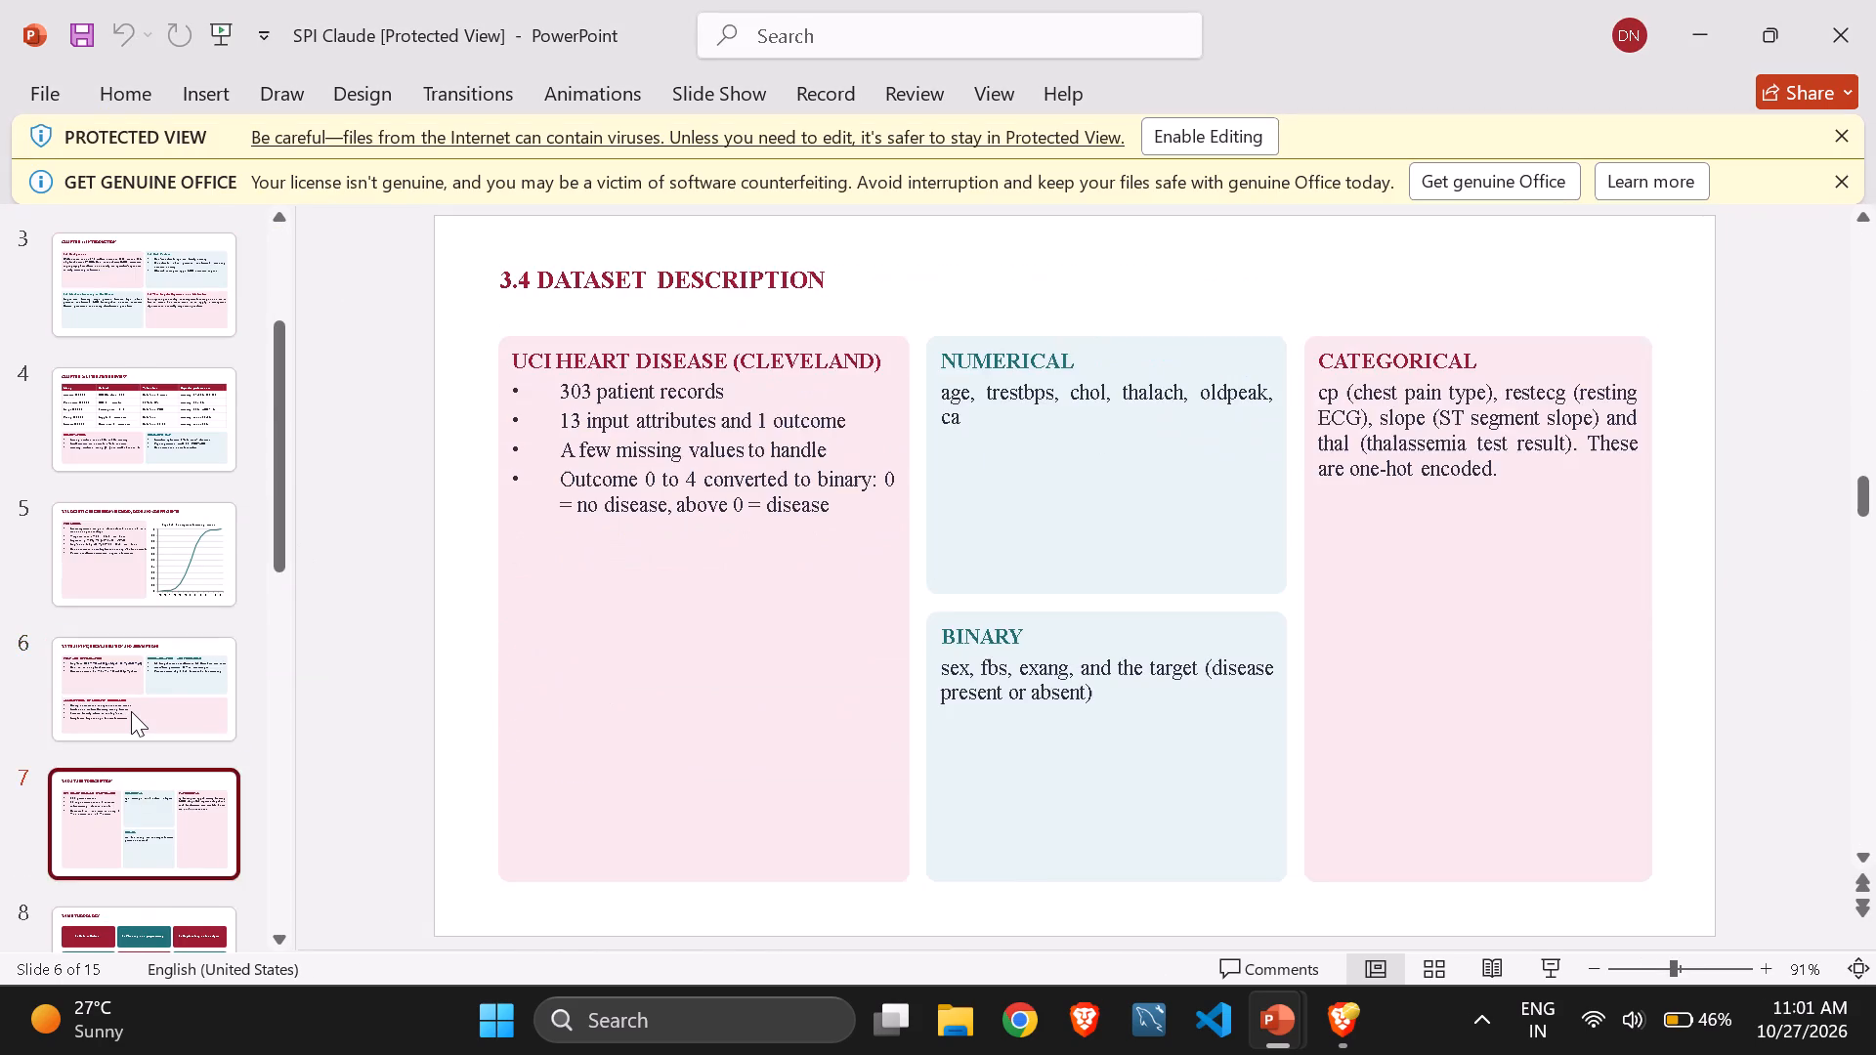
{"action": "key", "text": "Down"}
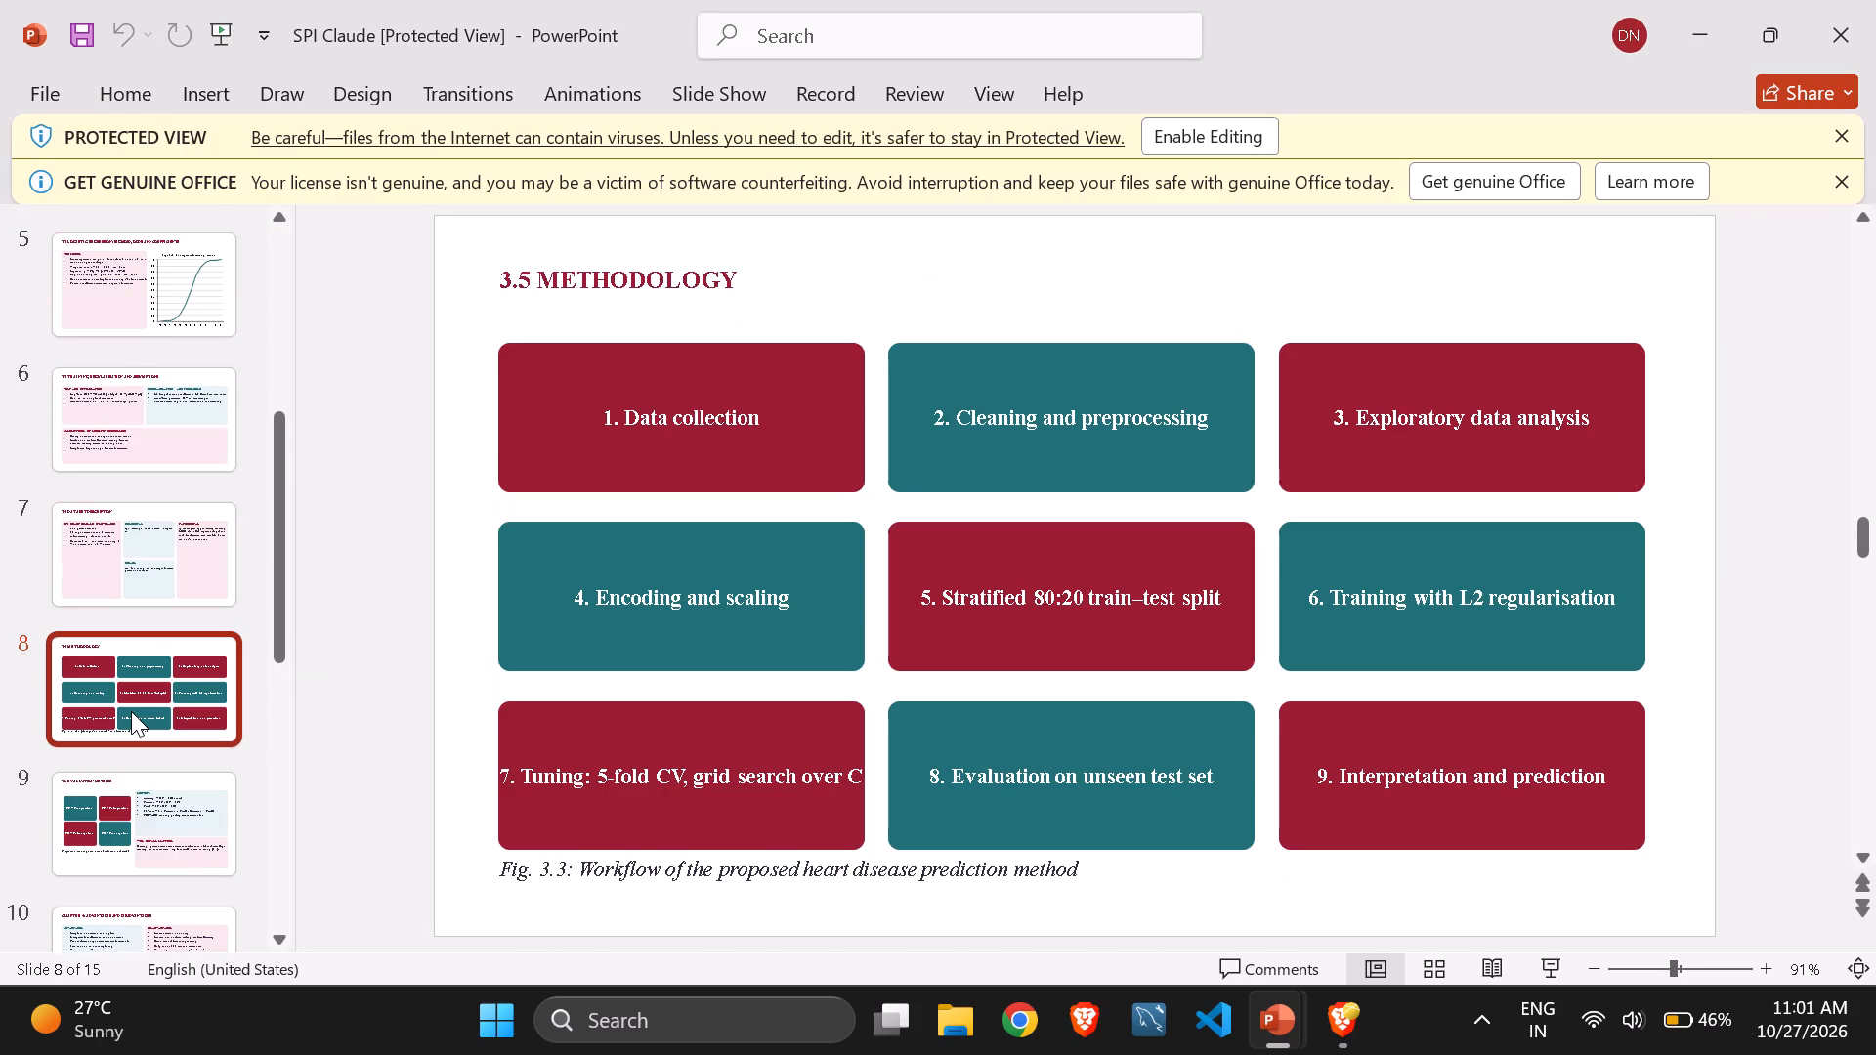
{"action": "key", "text": "Down"}
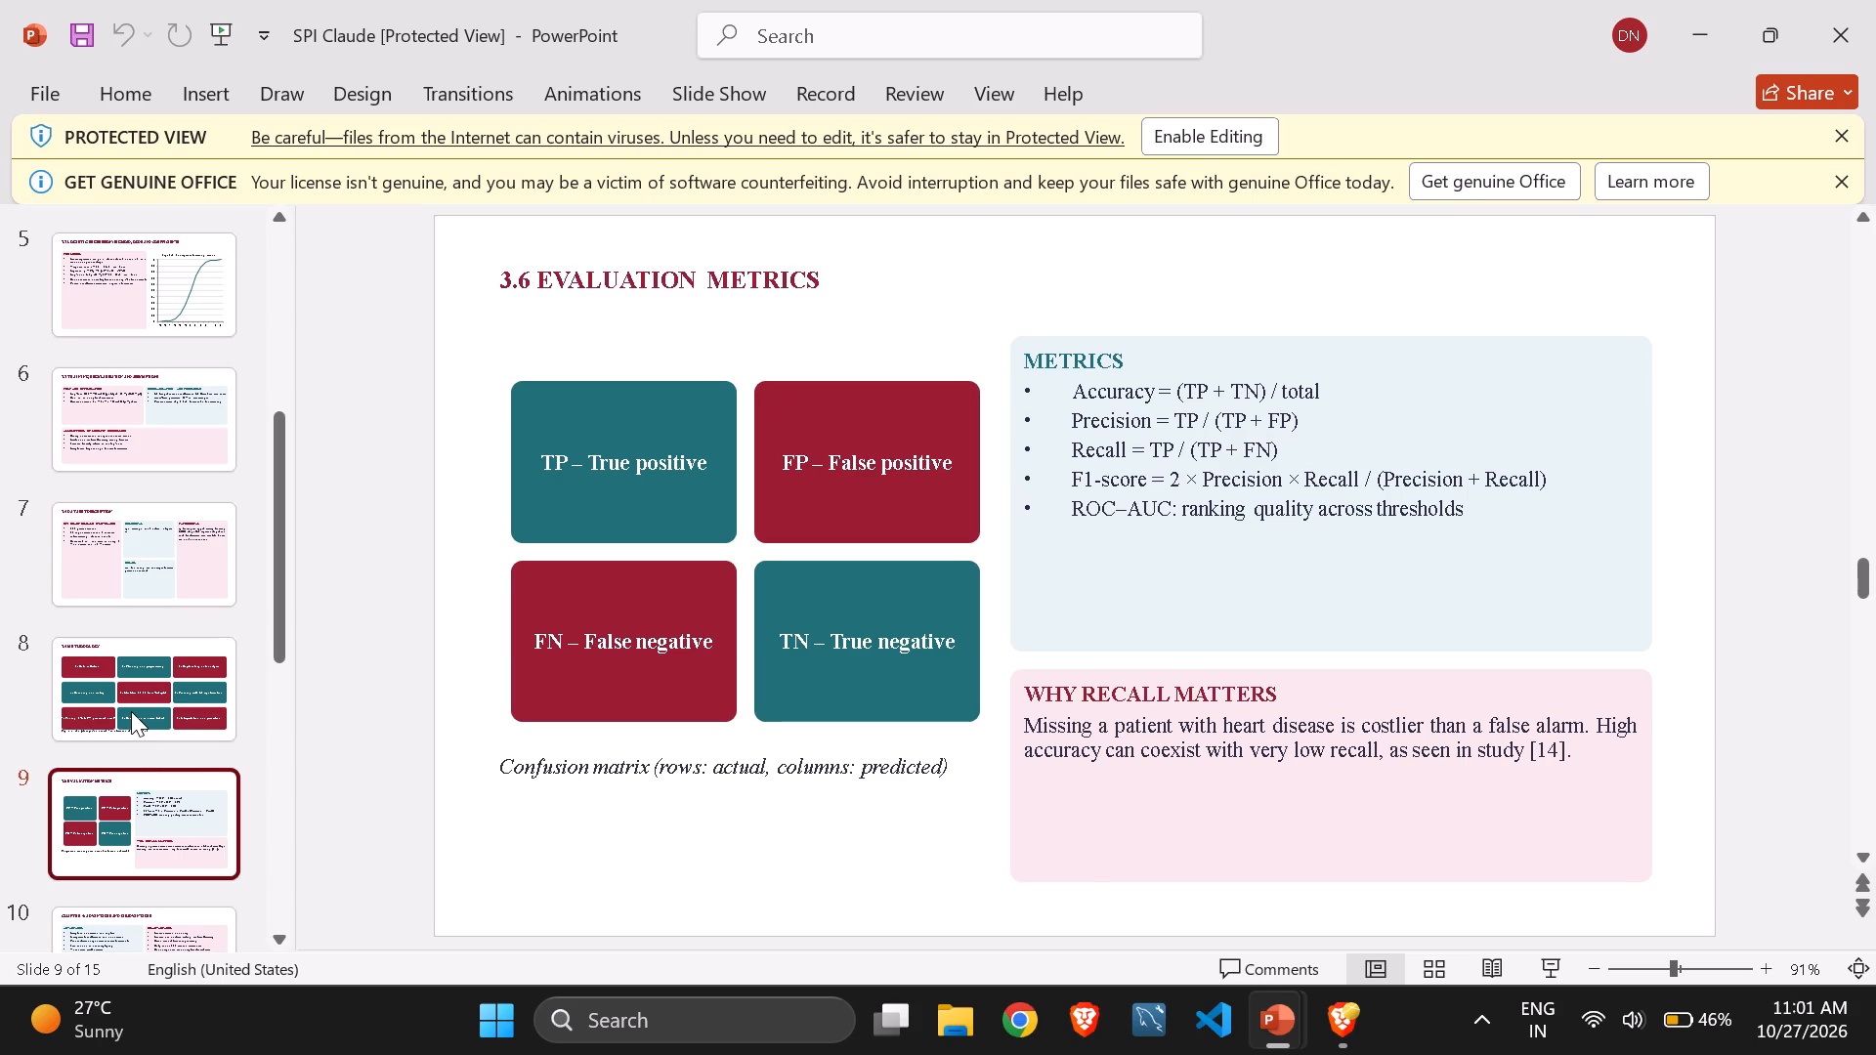
{"action": "key", "text": "Down"}
{"action": "key", "text": "Up"}
{"action": "key", "text": "Down"}
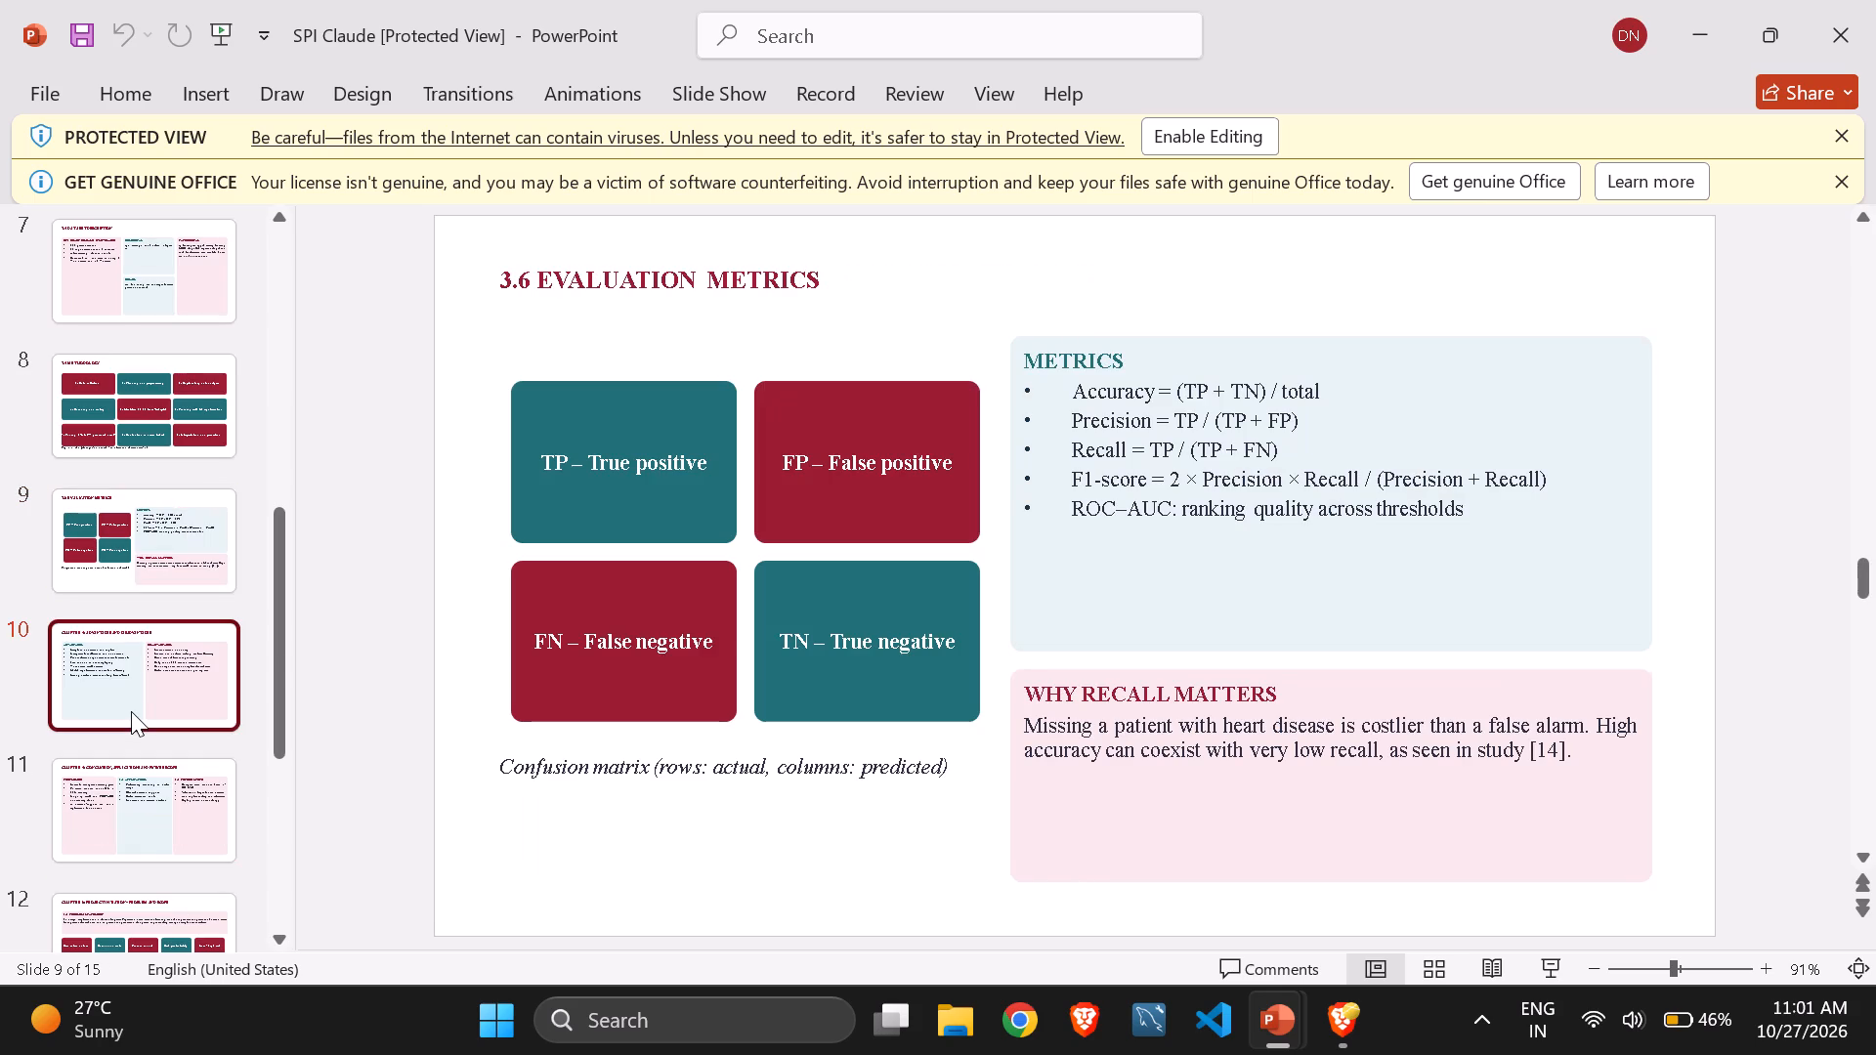
{"action": "key", "text": "Down"}
{"action": "key", "text": "Up"}
{"action": "key", "text": "Up"}
{"action": "key", "text": "Up"}
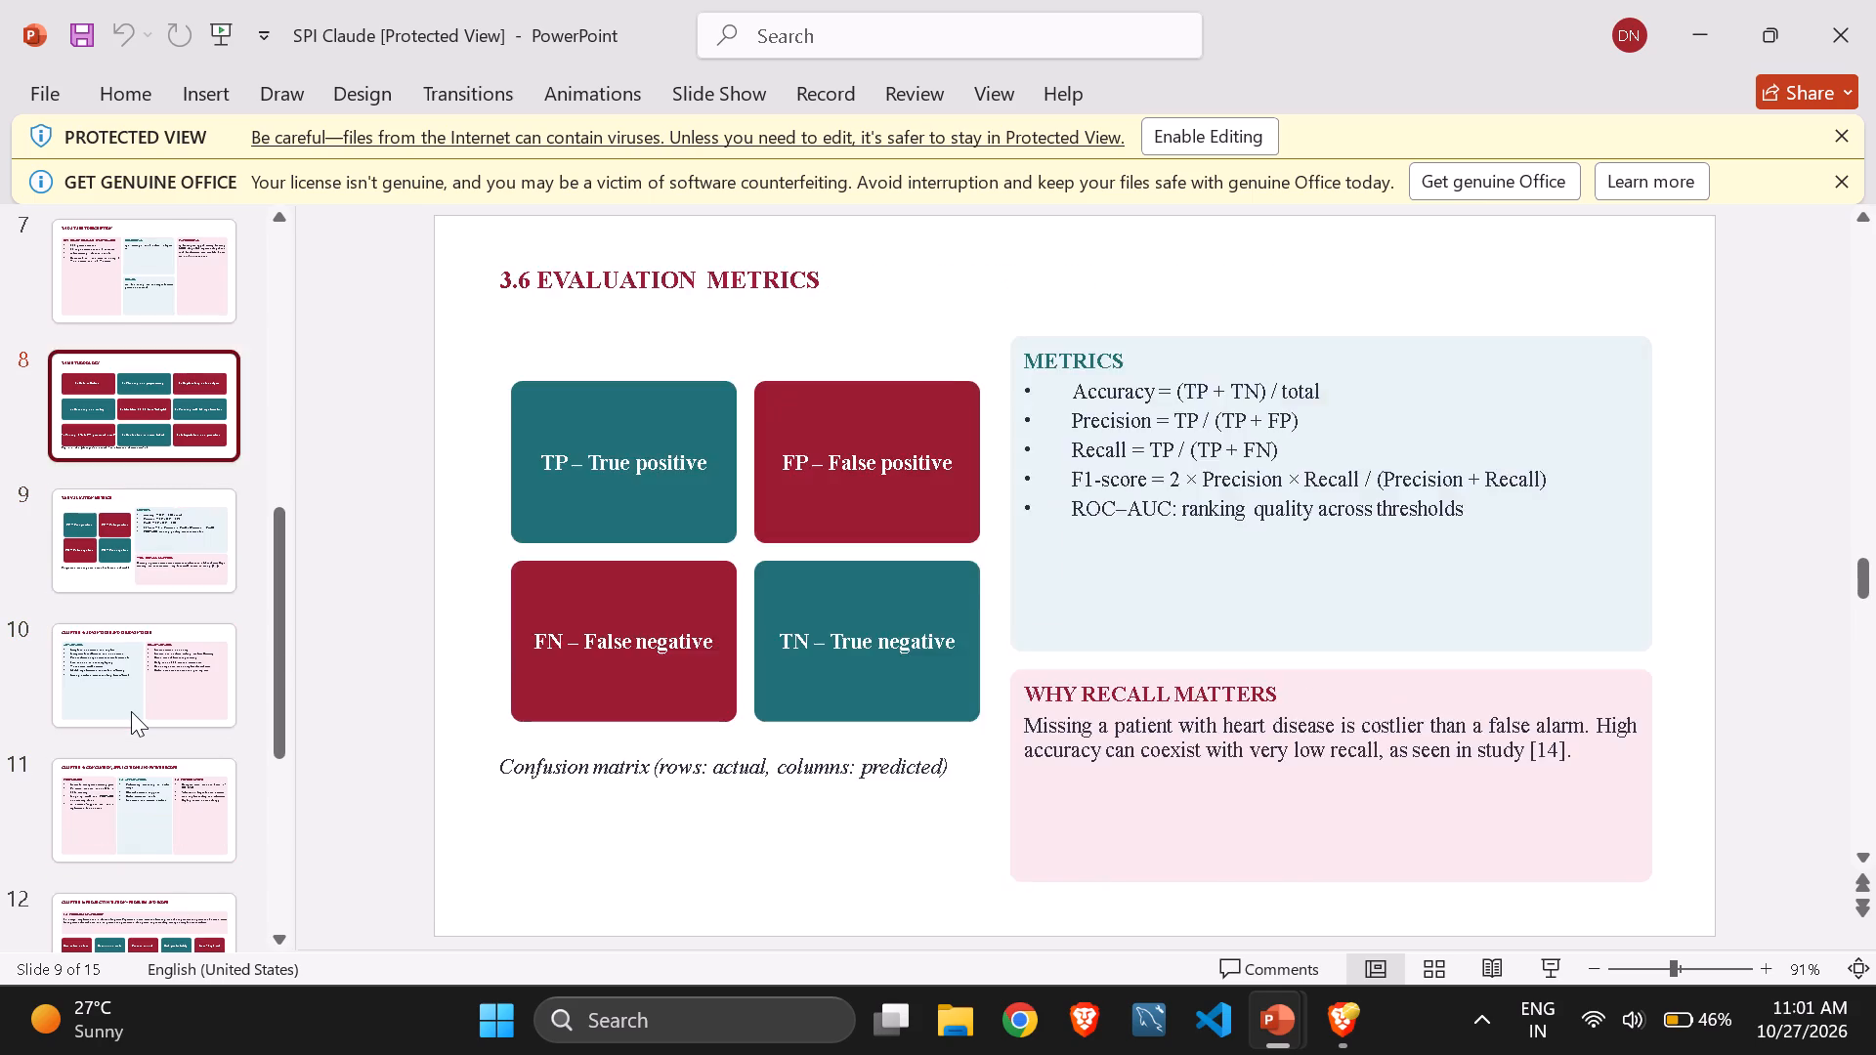
{"action": "key", "text": "Down"}
{"action": "key", "text": "Down"}
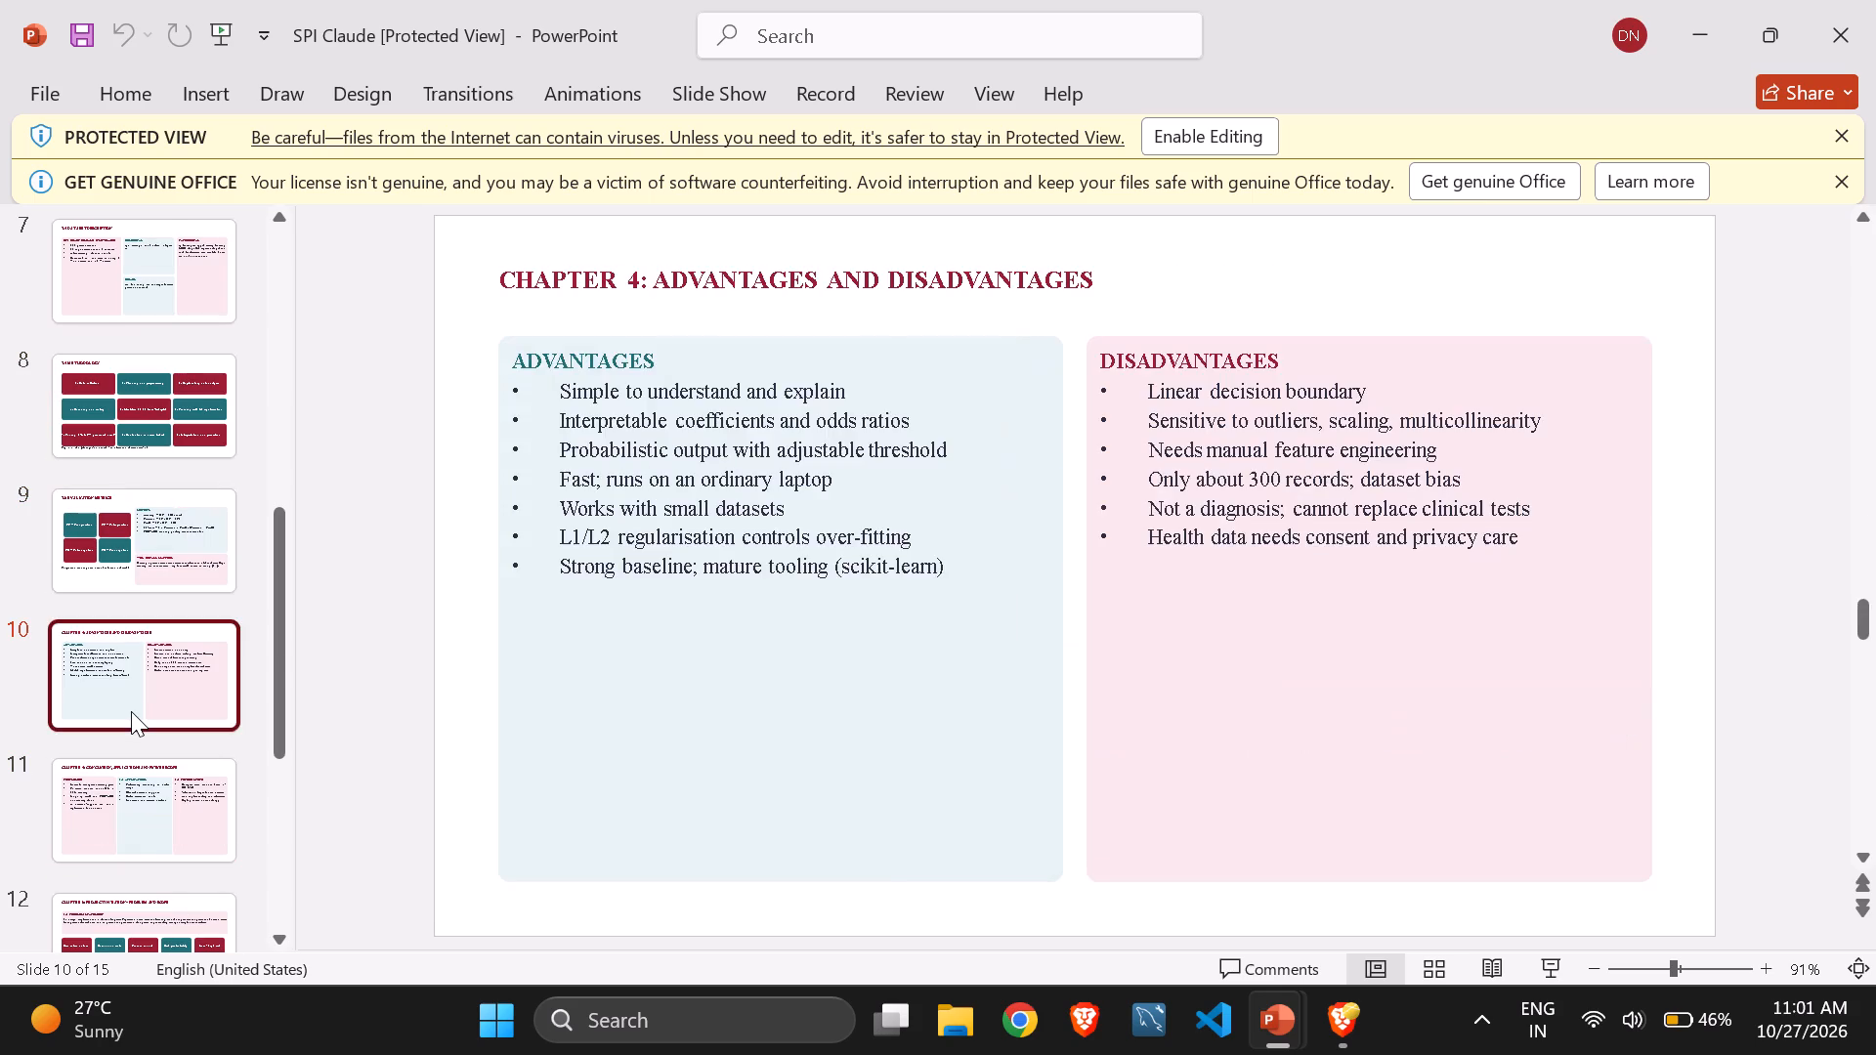
{"action": "key", "text": "Down"}
{"action": "key", "text": "Down"}
{"action": "key", "text": "Down"}
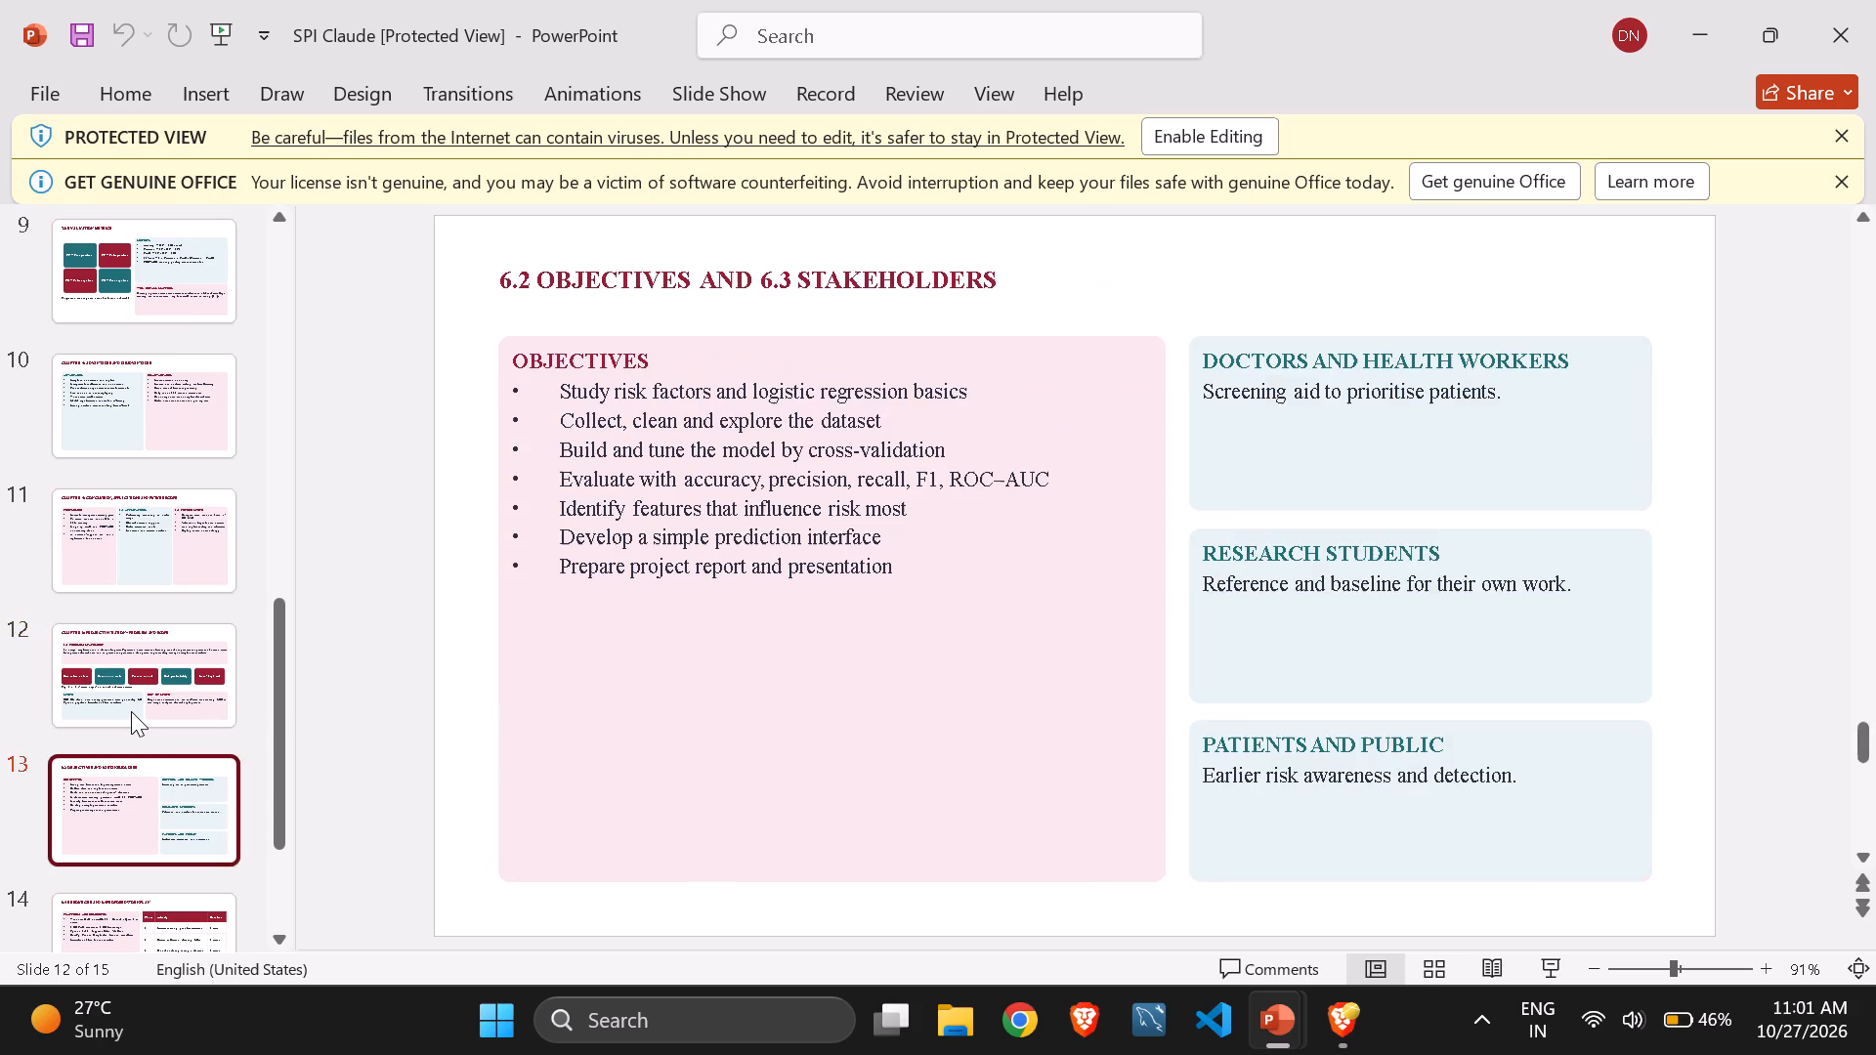
{"action": "key", "text": "Down"}
{"action": "key", "text": "Down"}
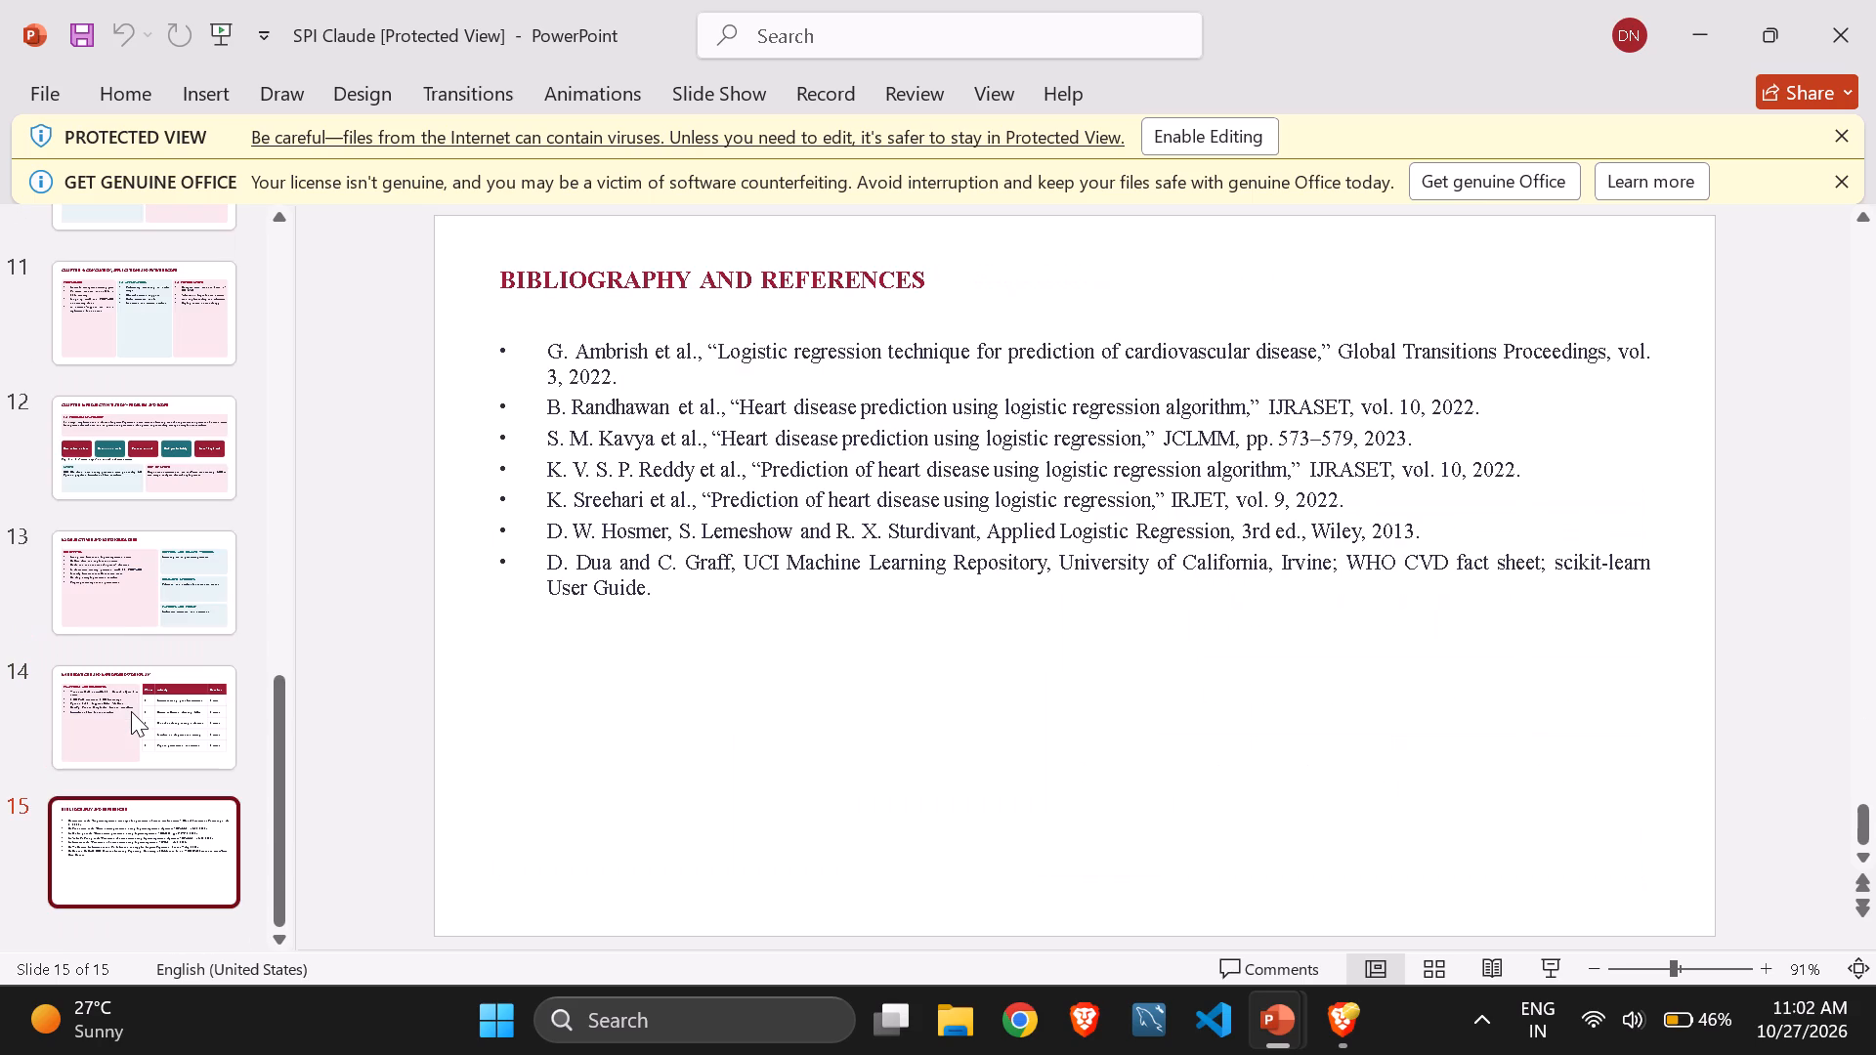
{"action": "key", "text": "Up"}
{"action": "key", "text": "Up"}
{"action": "key", "text": "Up"}
{"action": "key", "text": "Up"}
{"action": "key", "text": "Up"}
{"action": "key", "text": "Up"}
{"action": "key", "text": "Up"}
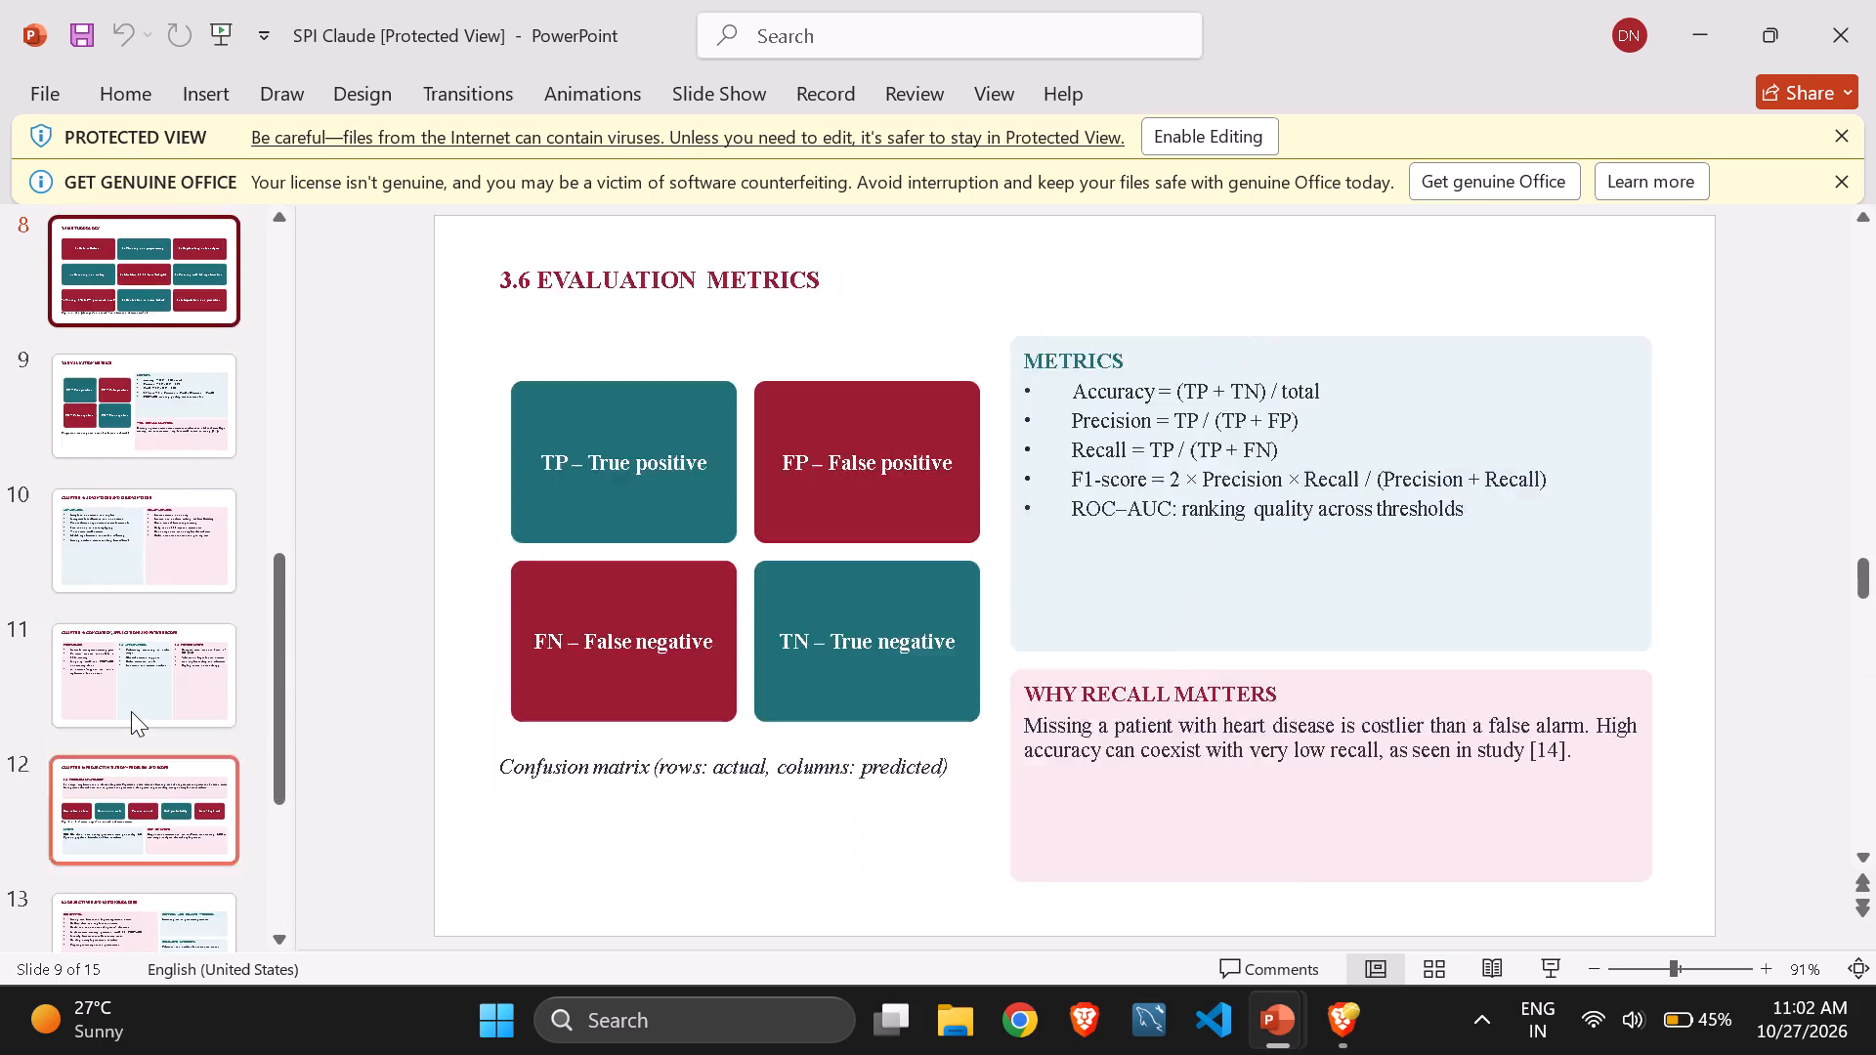
{"action": "key", "text": "Up"}
{"action": "key", "text": "Up"}
{"action": "key", "text": "Up"}
{"action": "key", "text": "Up"}
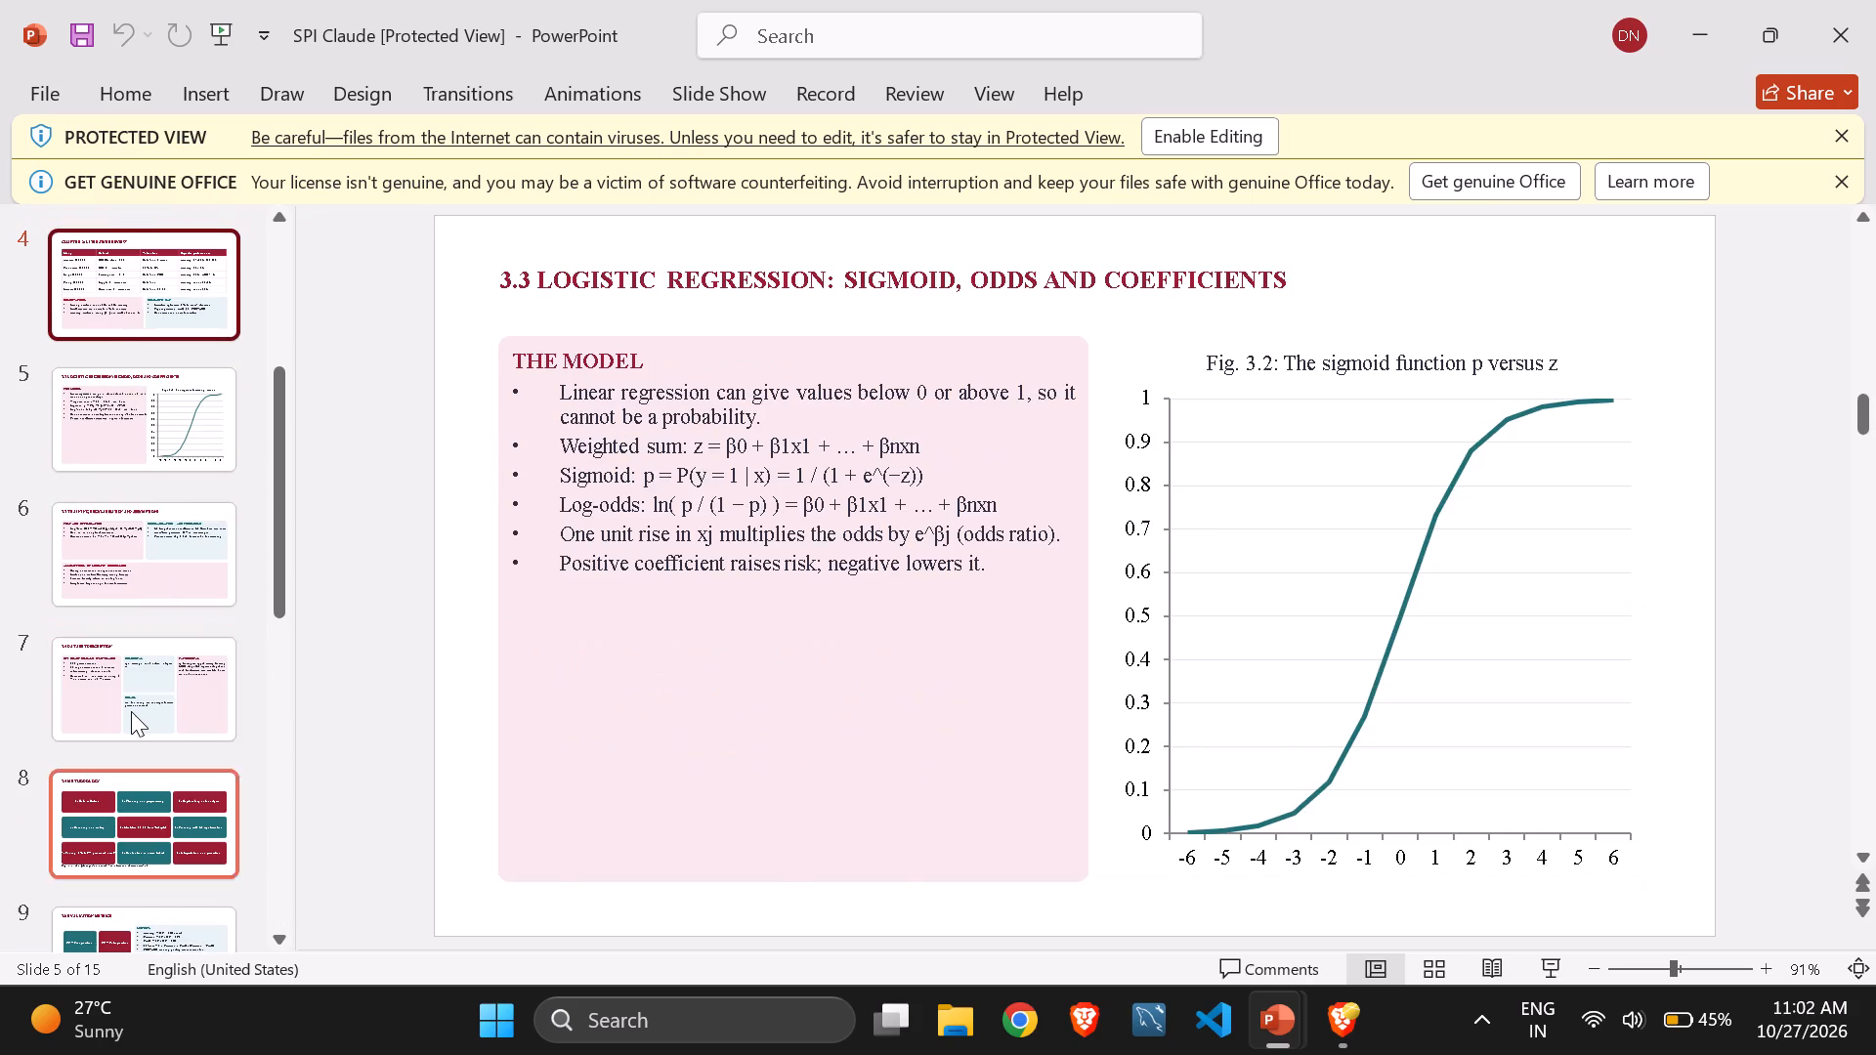
{"action": "key", "text": "Up"}
{"action": "key", "text": "Down"}
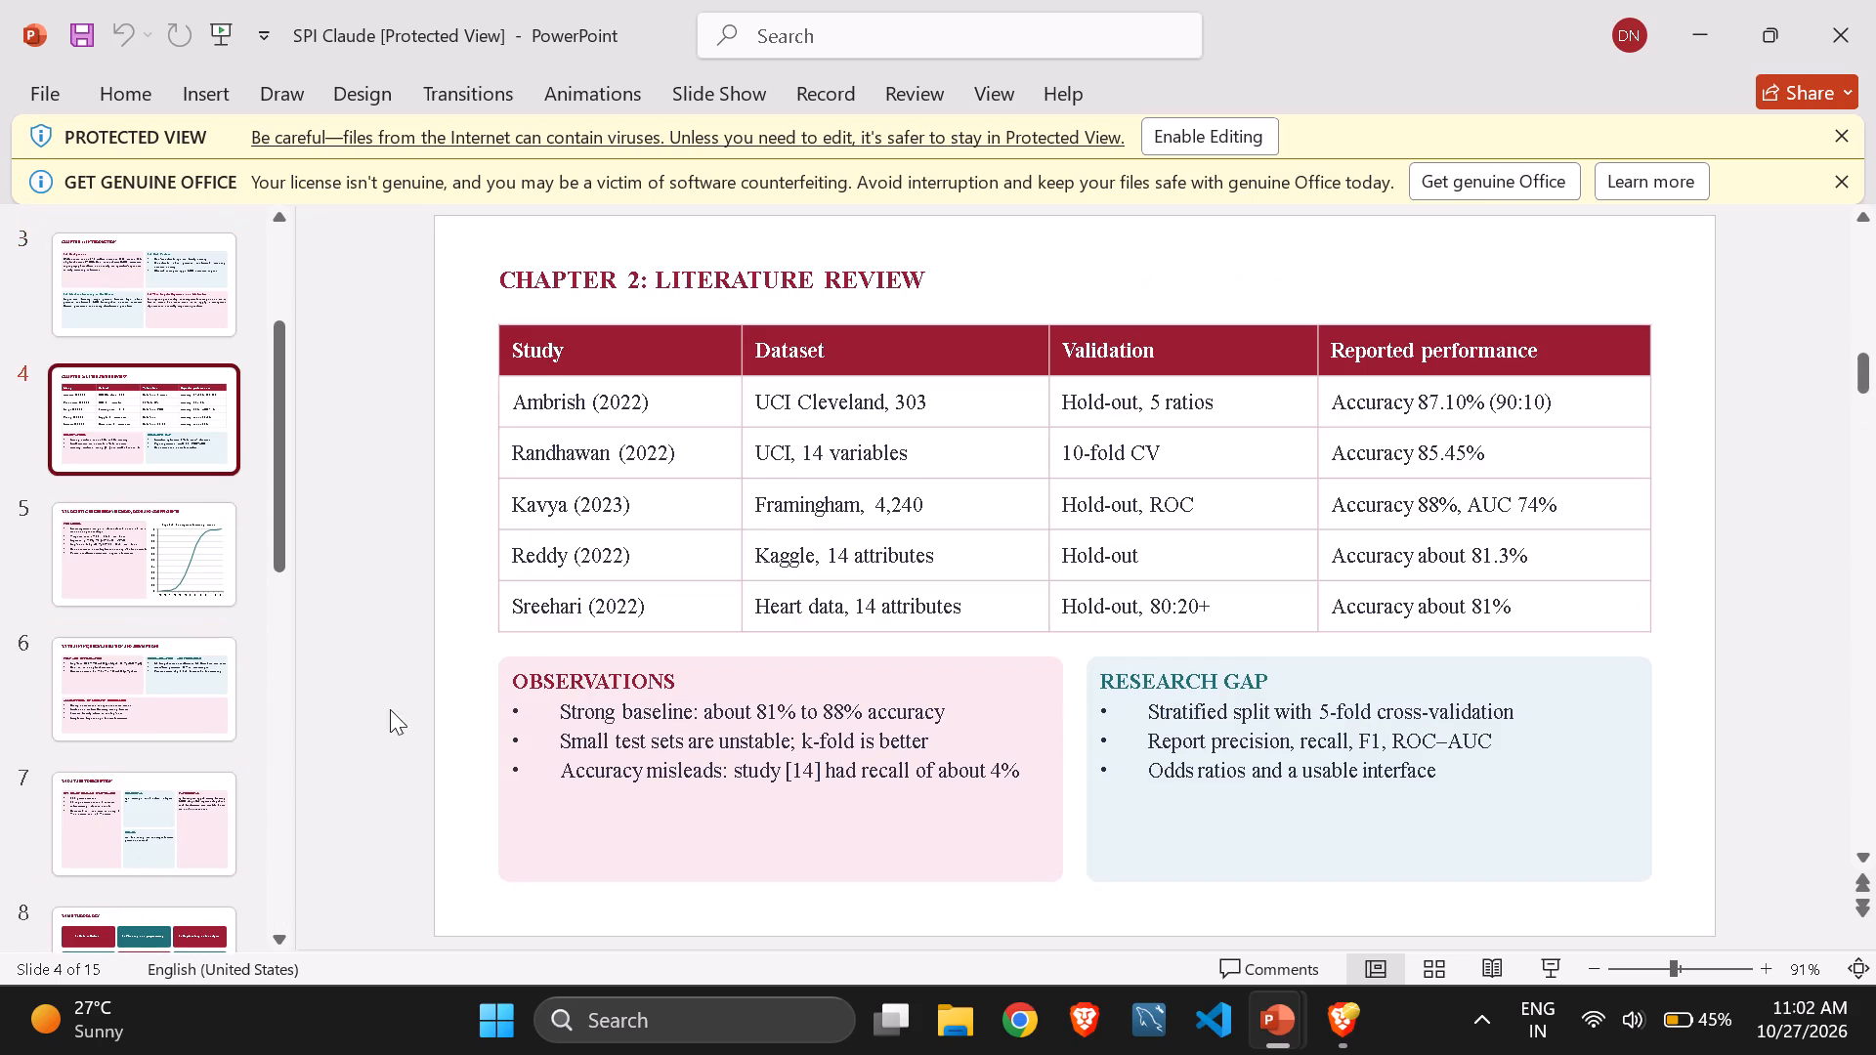
Try to select the literature review table on slide 4, and enable editing for the SPI Claude presentation.
{"action": "left_click", "coordinate": [610, 346]}
{"action": "key", "text": "ctrl+a"}
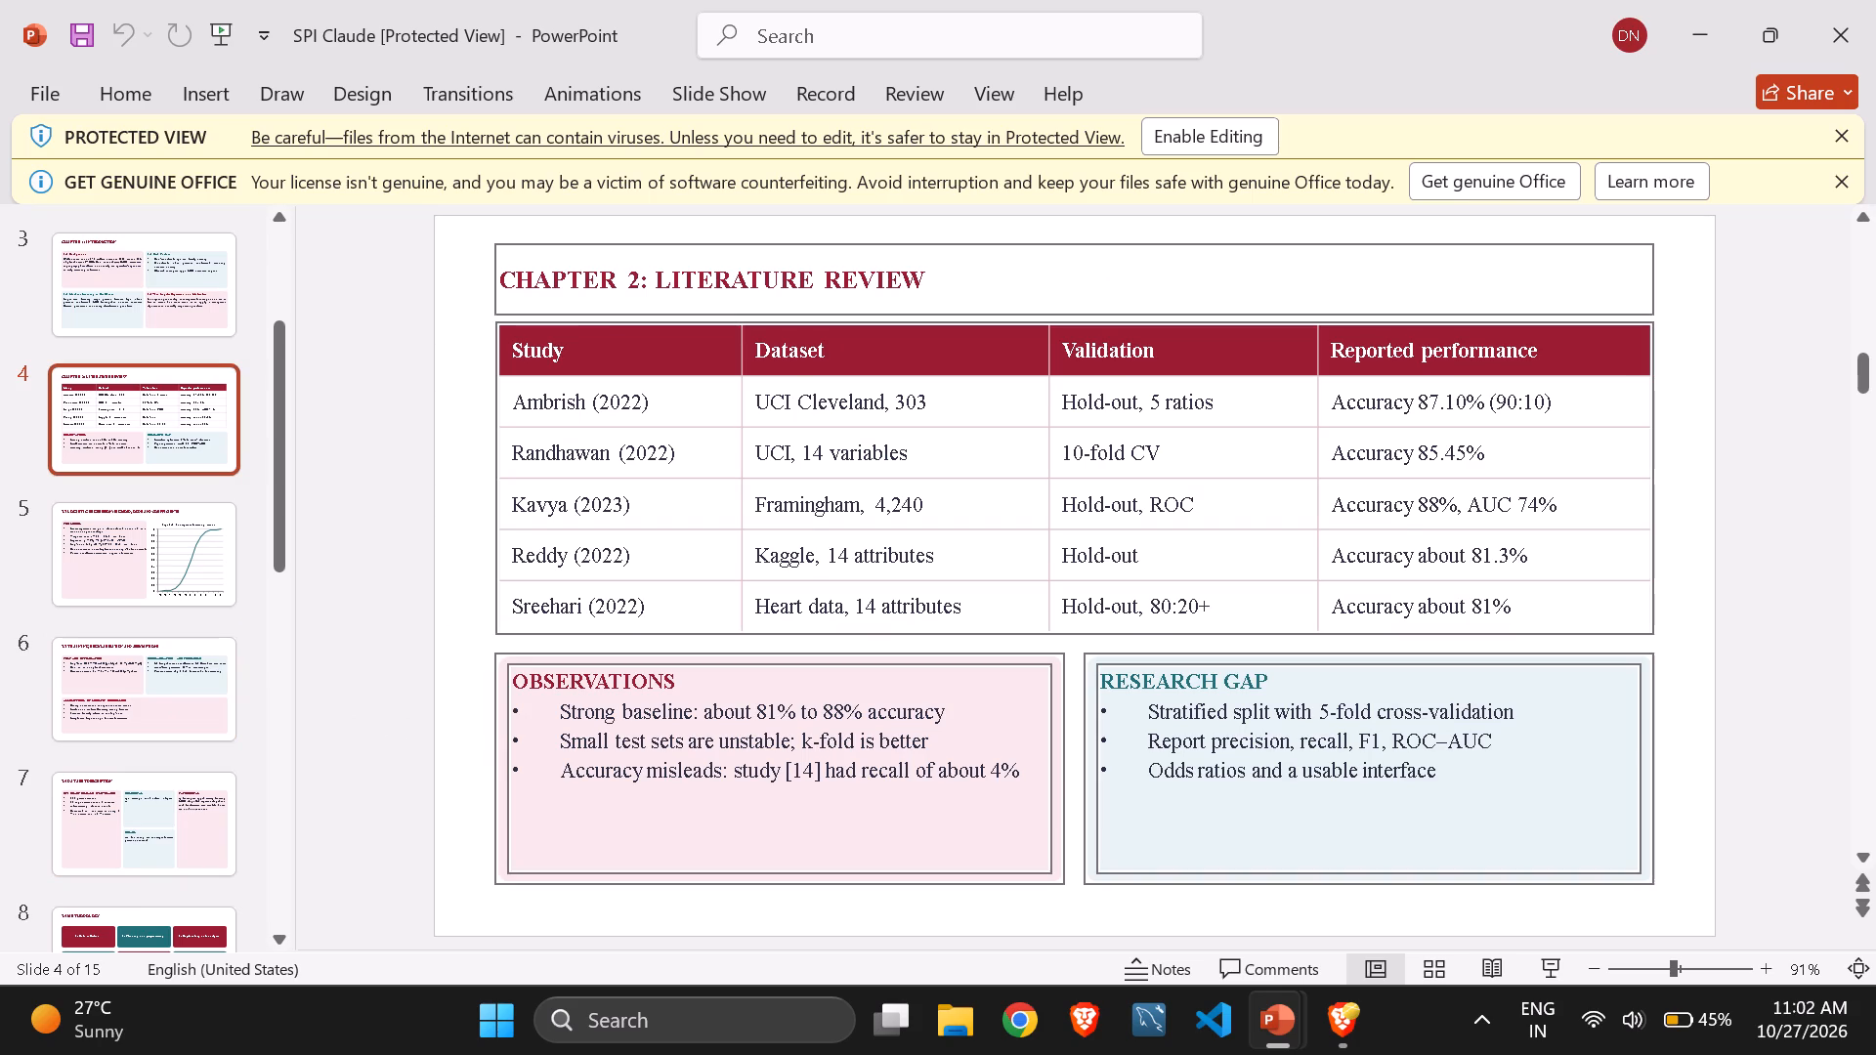
{"action": "left_click", "coordinate": [567, 358]}
{"action": "double_click", "coordinate": [567, 358]}
{"action": "left_click", "coordinate": [1215, 143]}
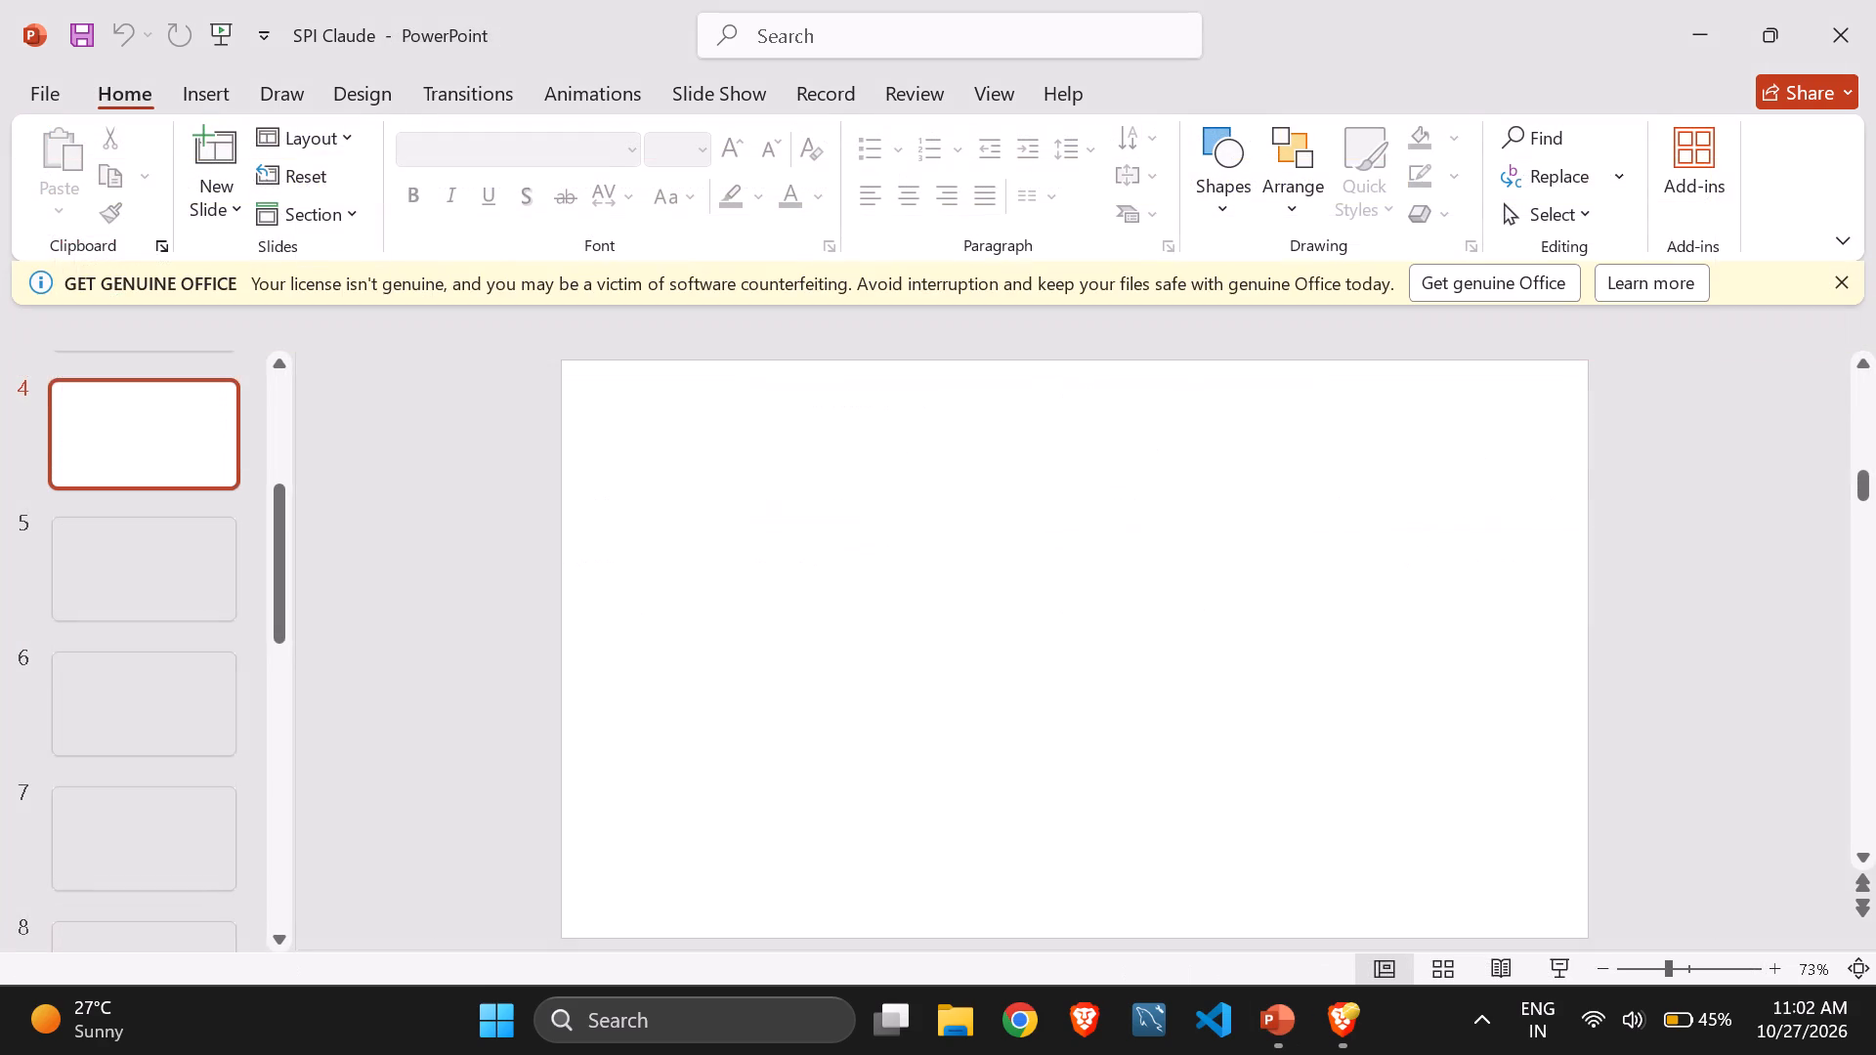
Copy the whole literature review table from slide 4 of SPI Claude onto slide 11 of SPI_Report_15_Slide_Presentation, below REPORTED ACCURACY IN REVIEWED STUDIES.
{"action": "left_click", "coordinate": [970, 528]}
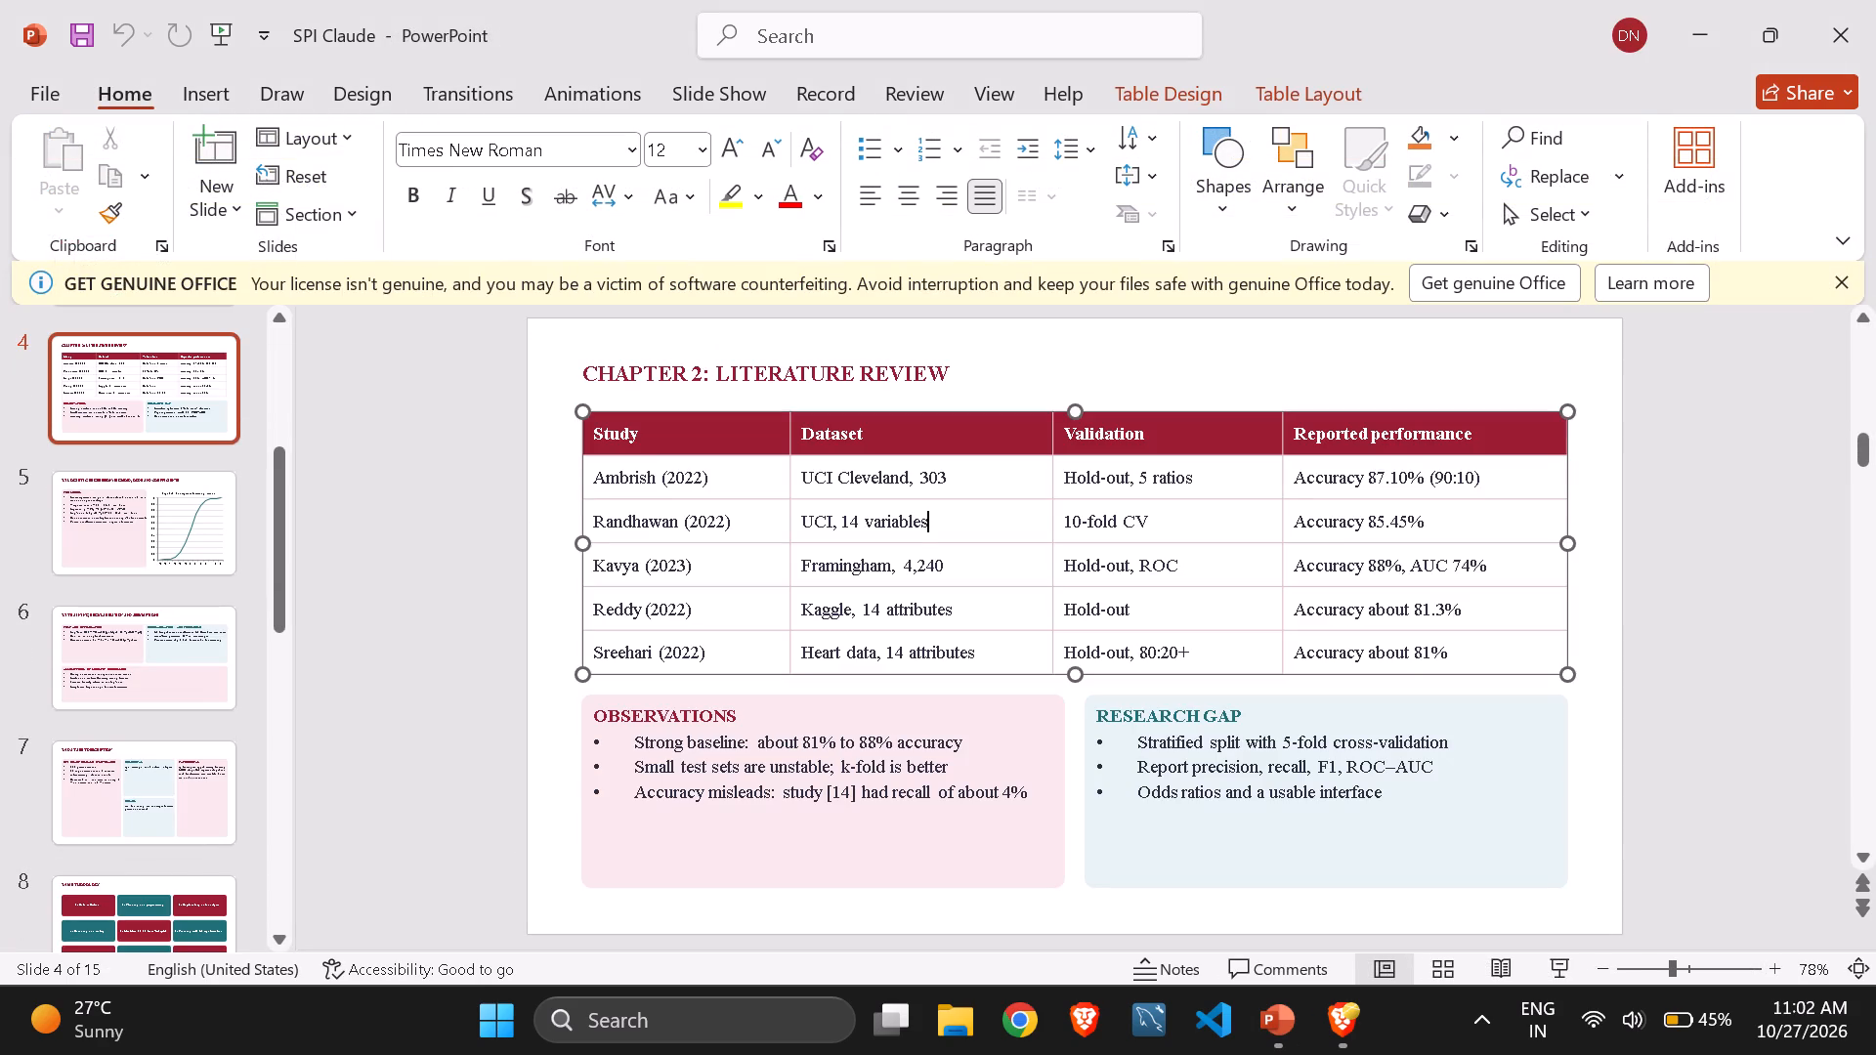
{"action": "key", "text": "ctrl+a"}
{"action": "key", "text": "ctrl+c"}
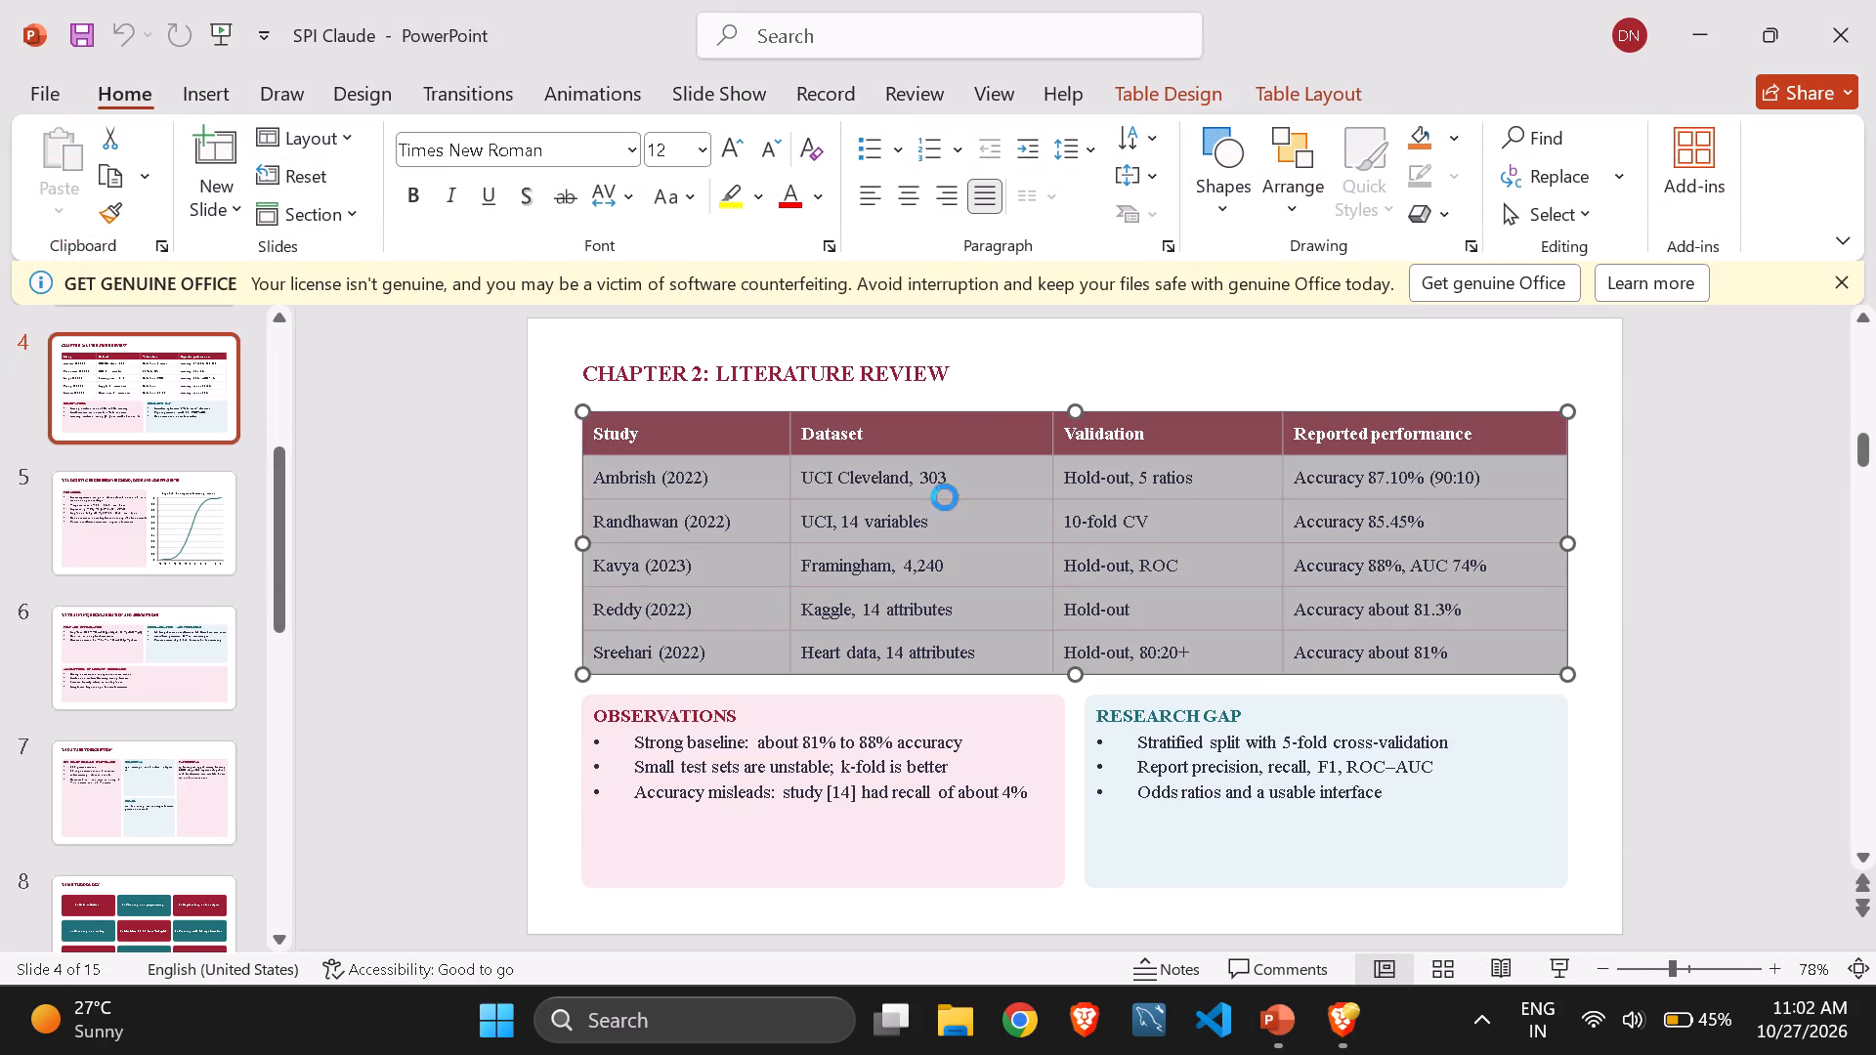
{"action": "key", "text": "alt+Tab"}
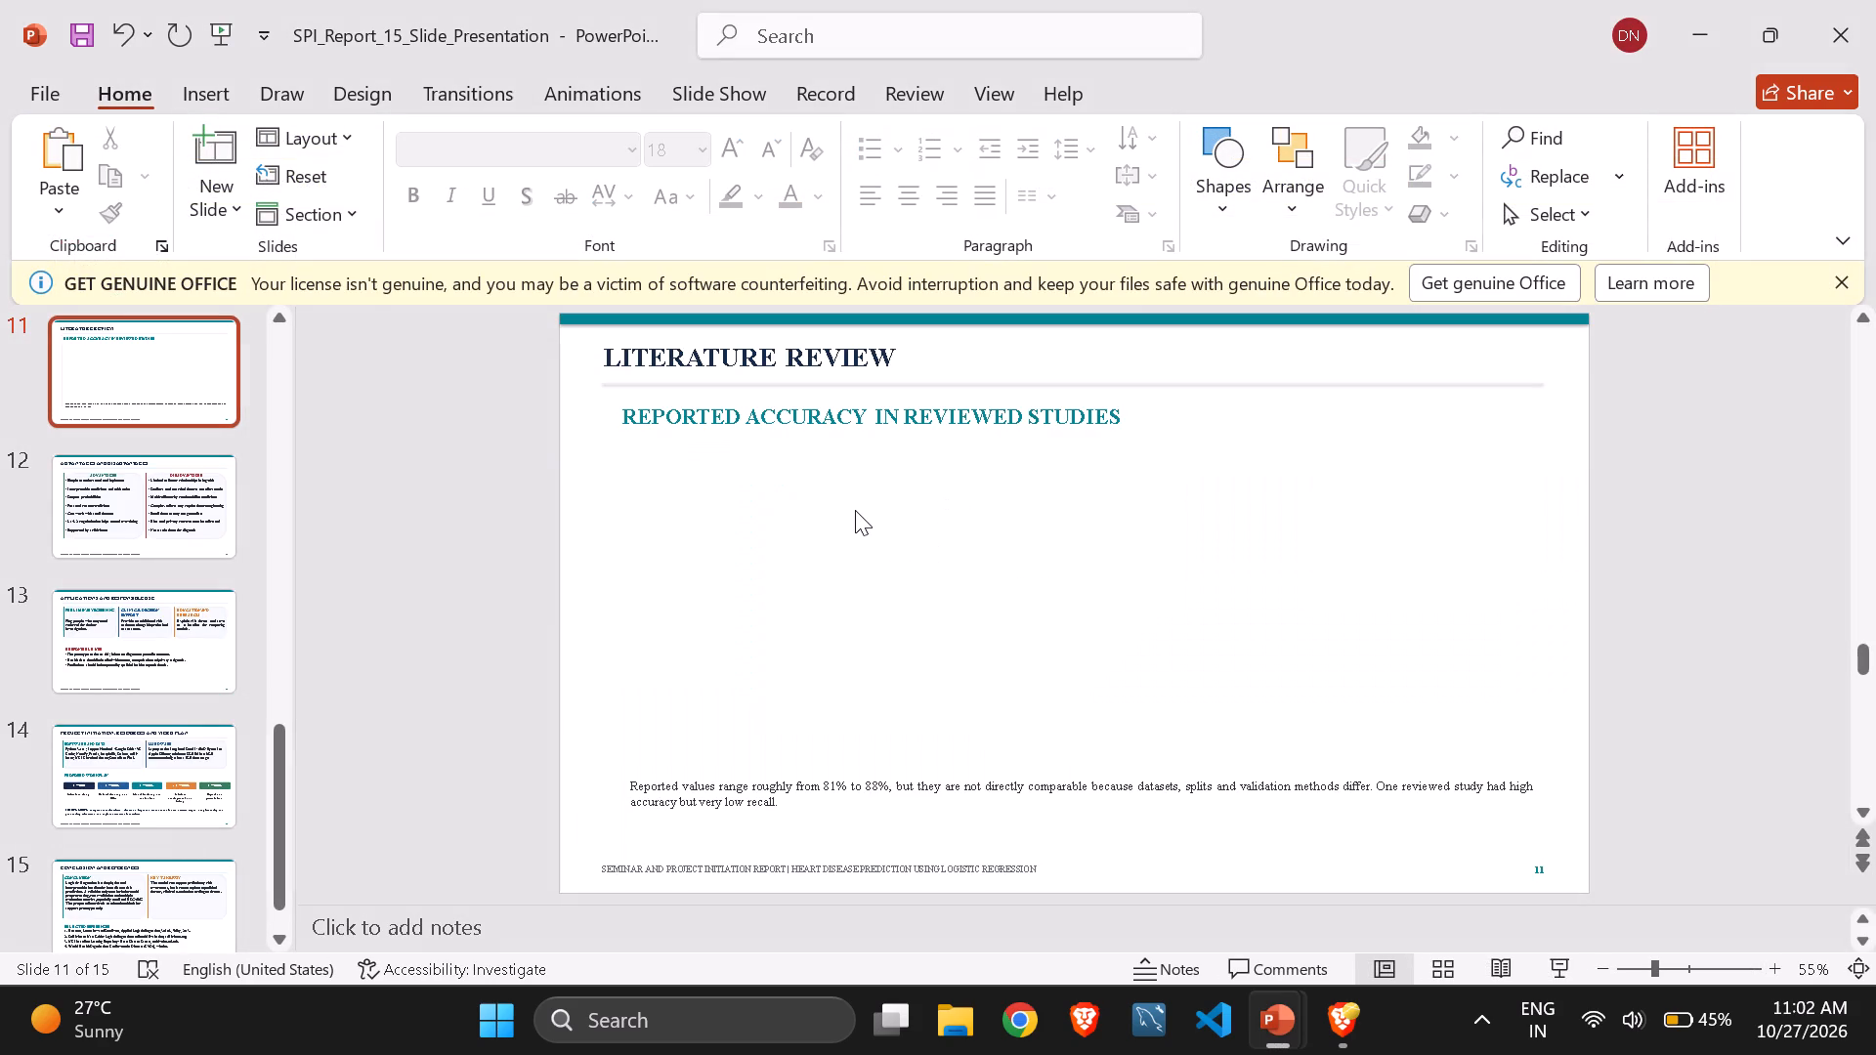
{"action": "left_click", "coordinate": [855, 510]}
{"action": "left_click", "coordinate": [1144, 422]}
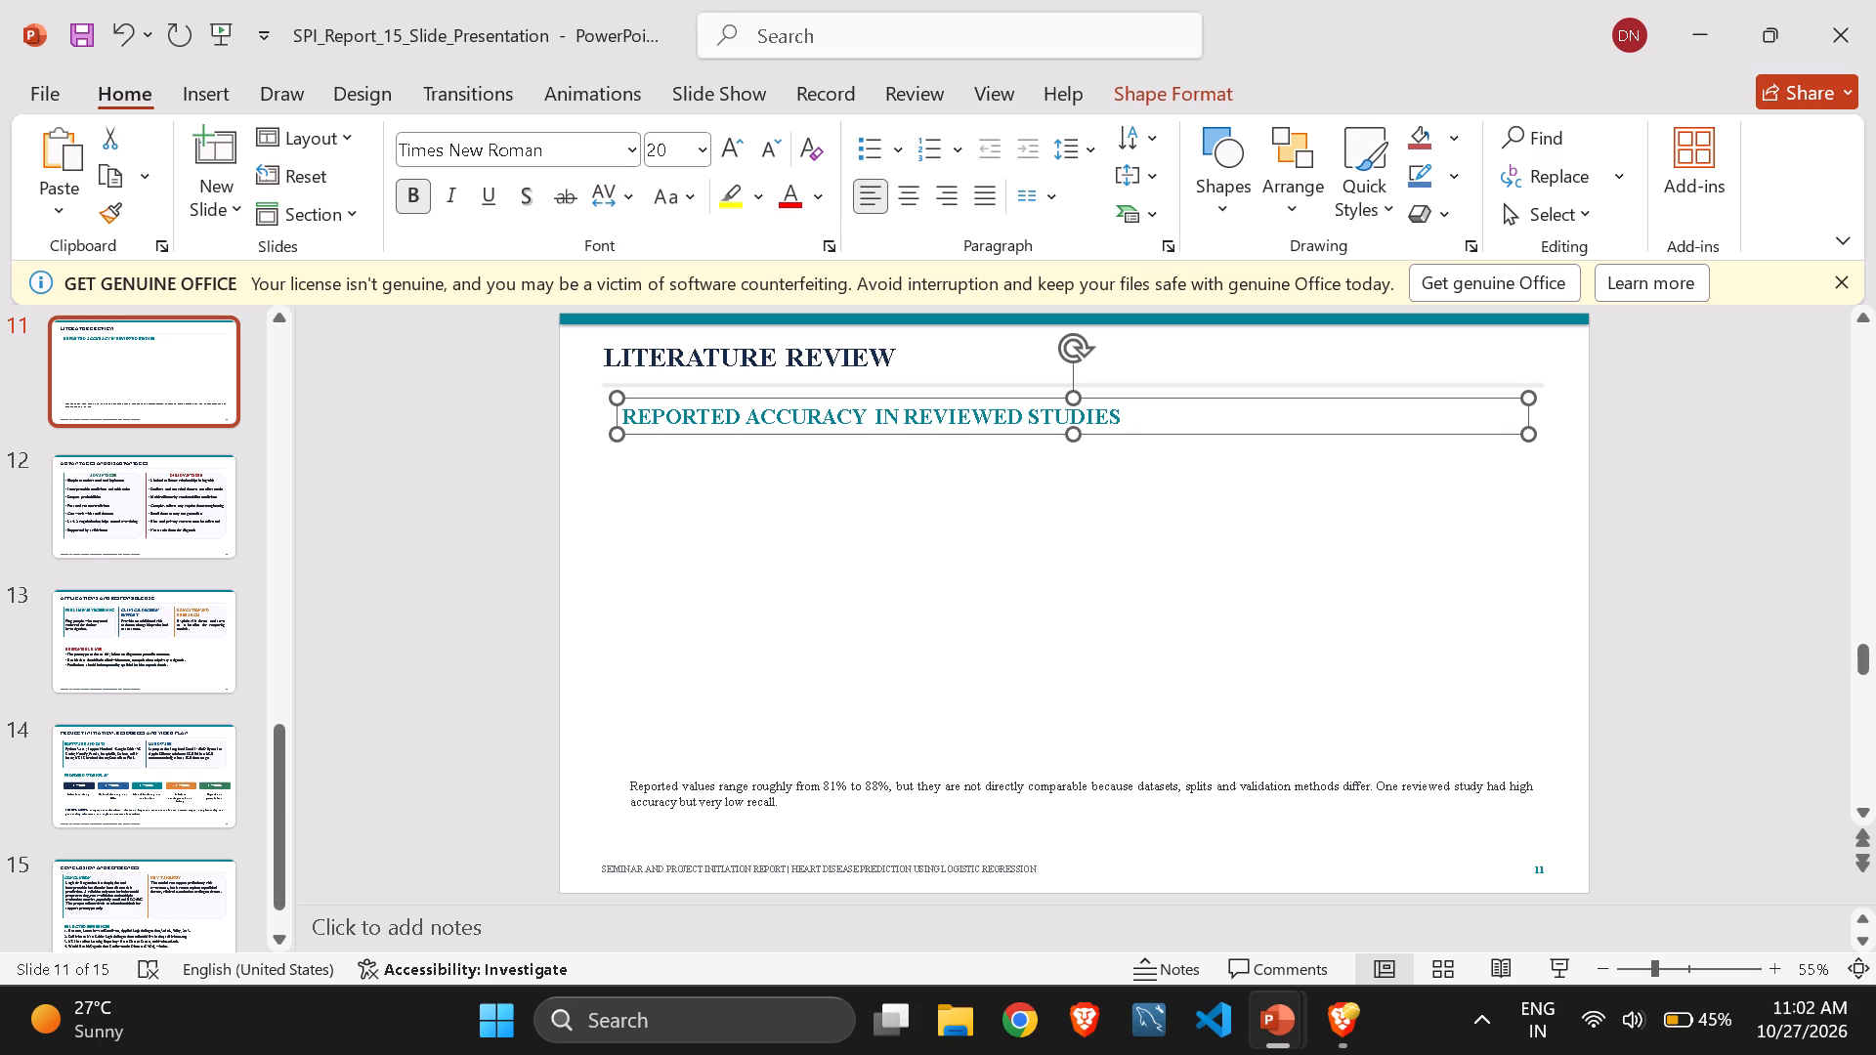
{"action": "left_click", "coordinate": [959, 481]}
{"action": "left_click", "coordinate": [959, 481]}
{"action": "key", "text": "ctrl+v"}
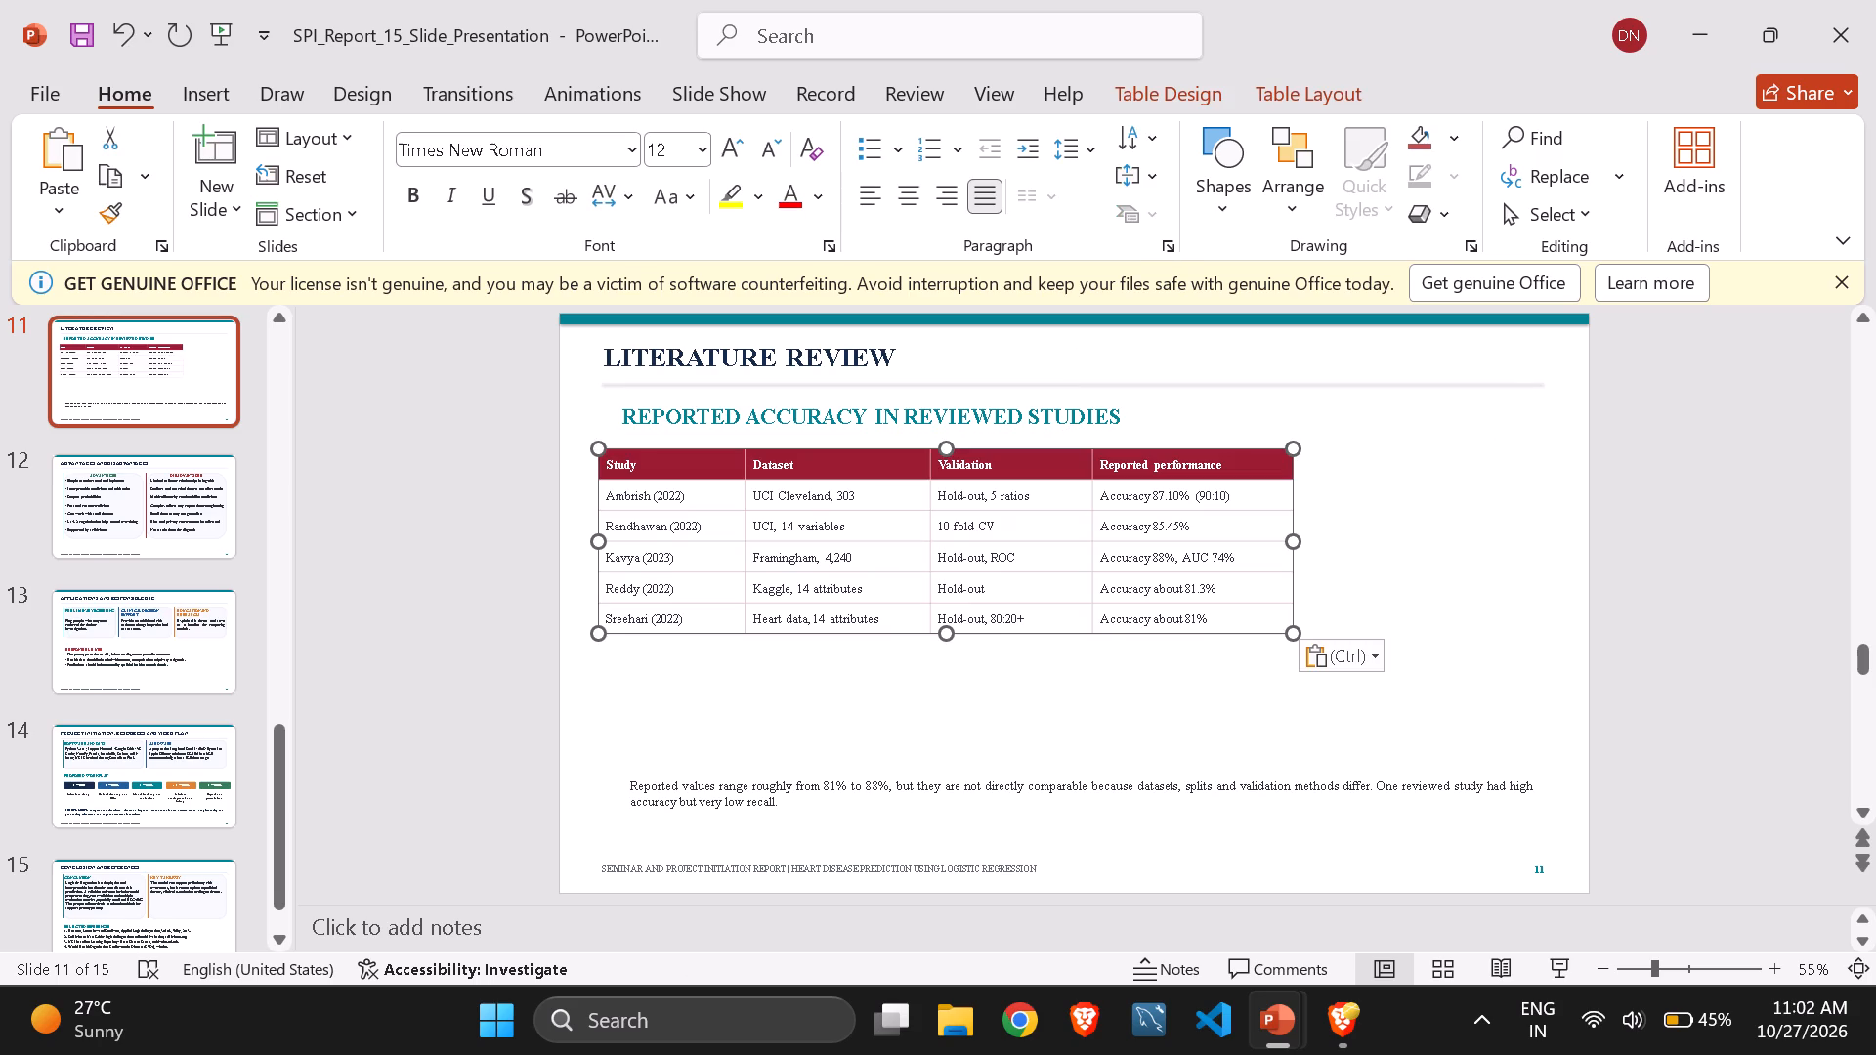
Enlarge the pasted table on slide 11 to span the content width, aligning its edges with the REPORTED ACCURACY IN REVIEWED STUDIES heading box.
{"action": "left_click_drag", "start_coordinate": [1285, 633], "coordinate": [1361, 634]}
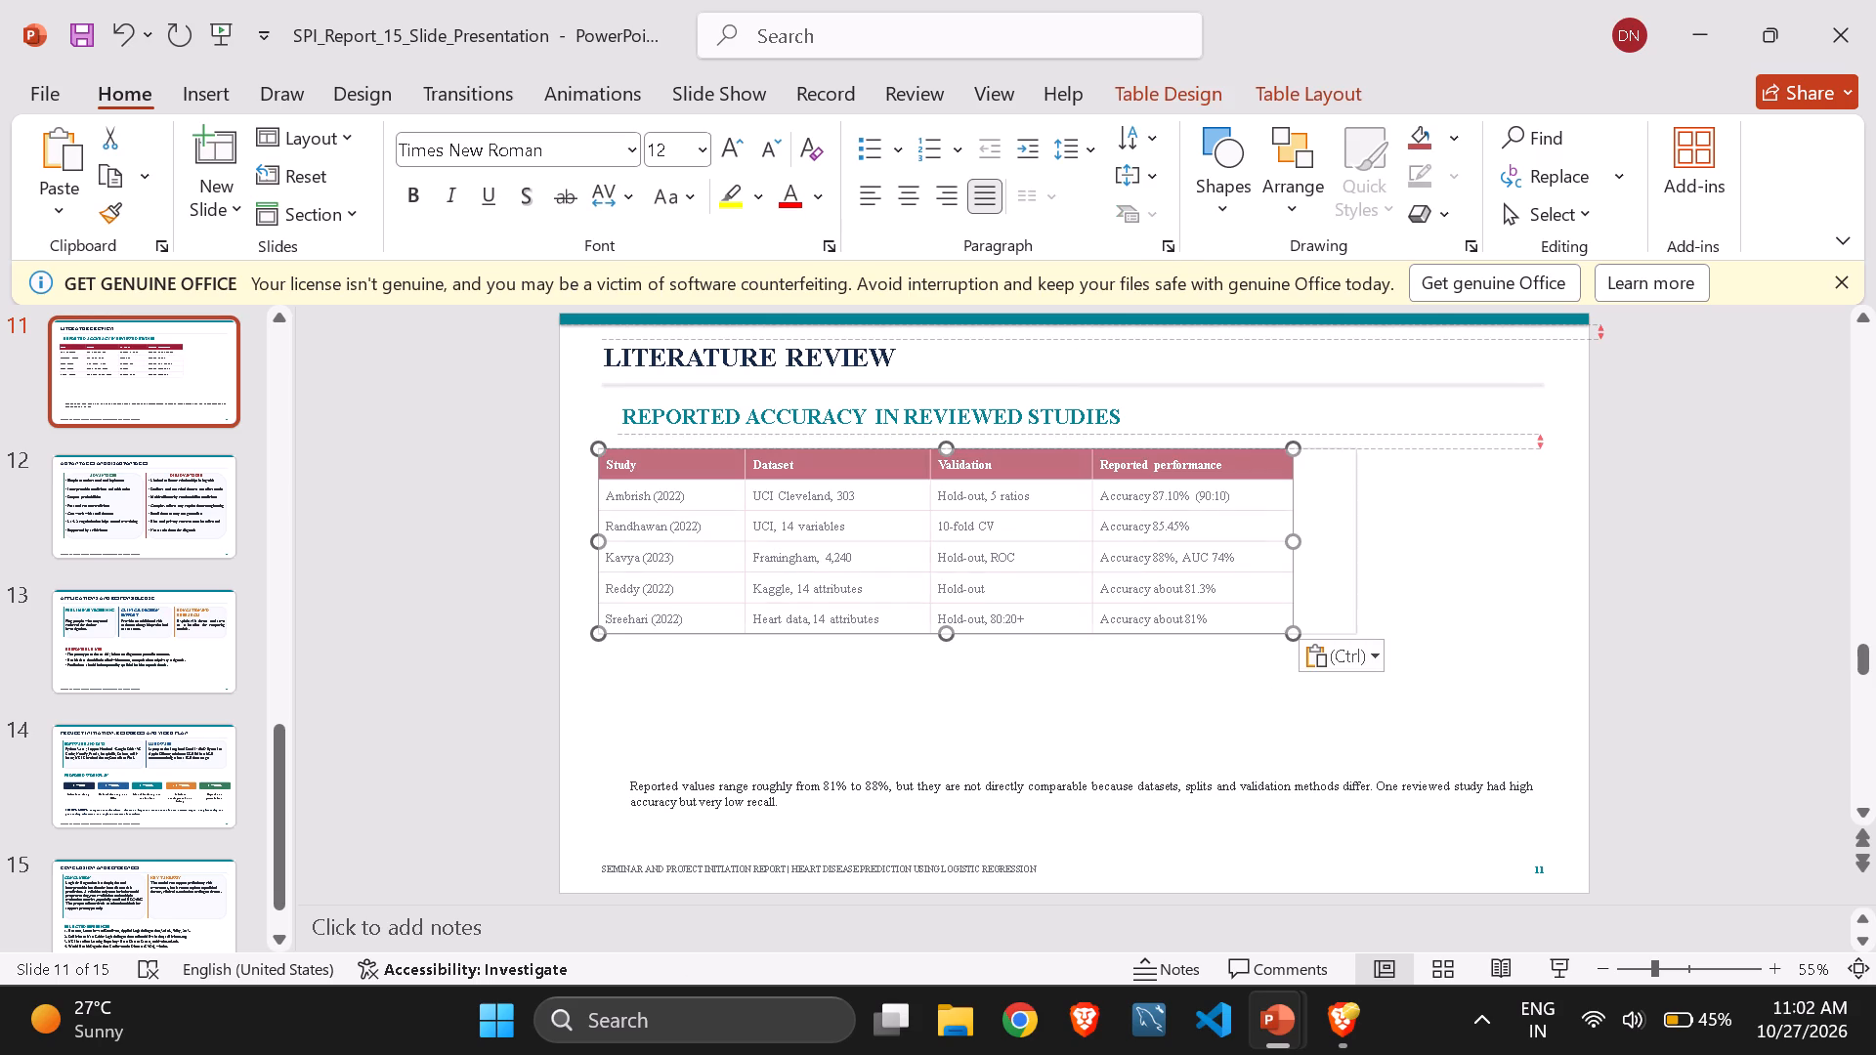
{"action": "left_click_drag", "start_coordinate": [1361, 634], "coordinate": [1538, 664]}
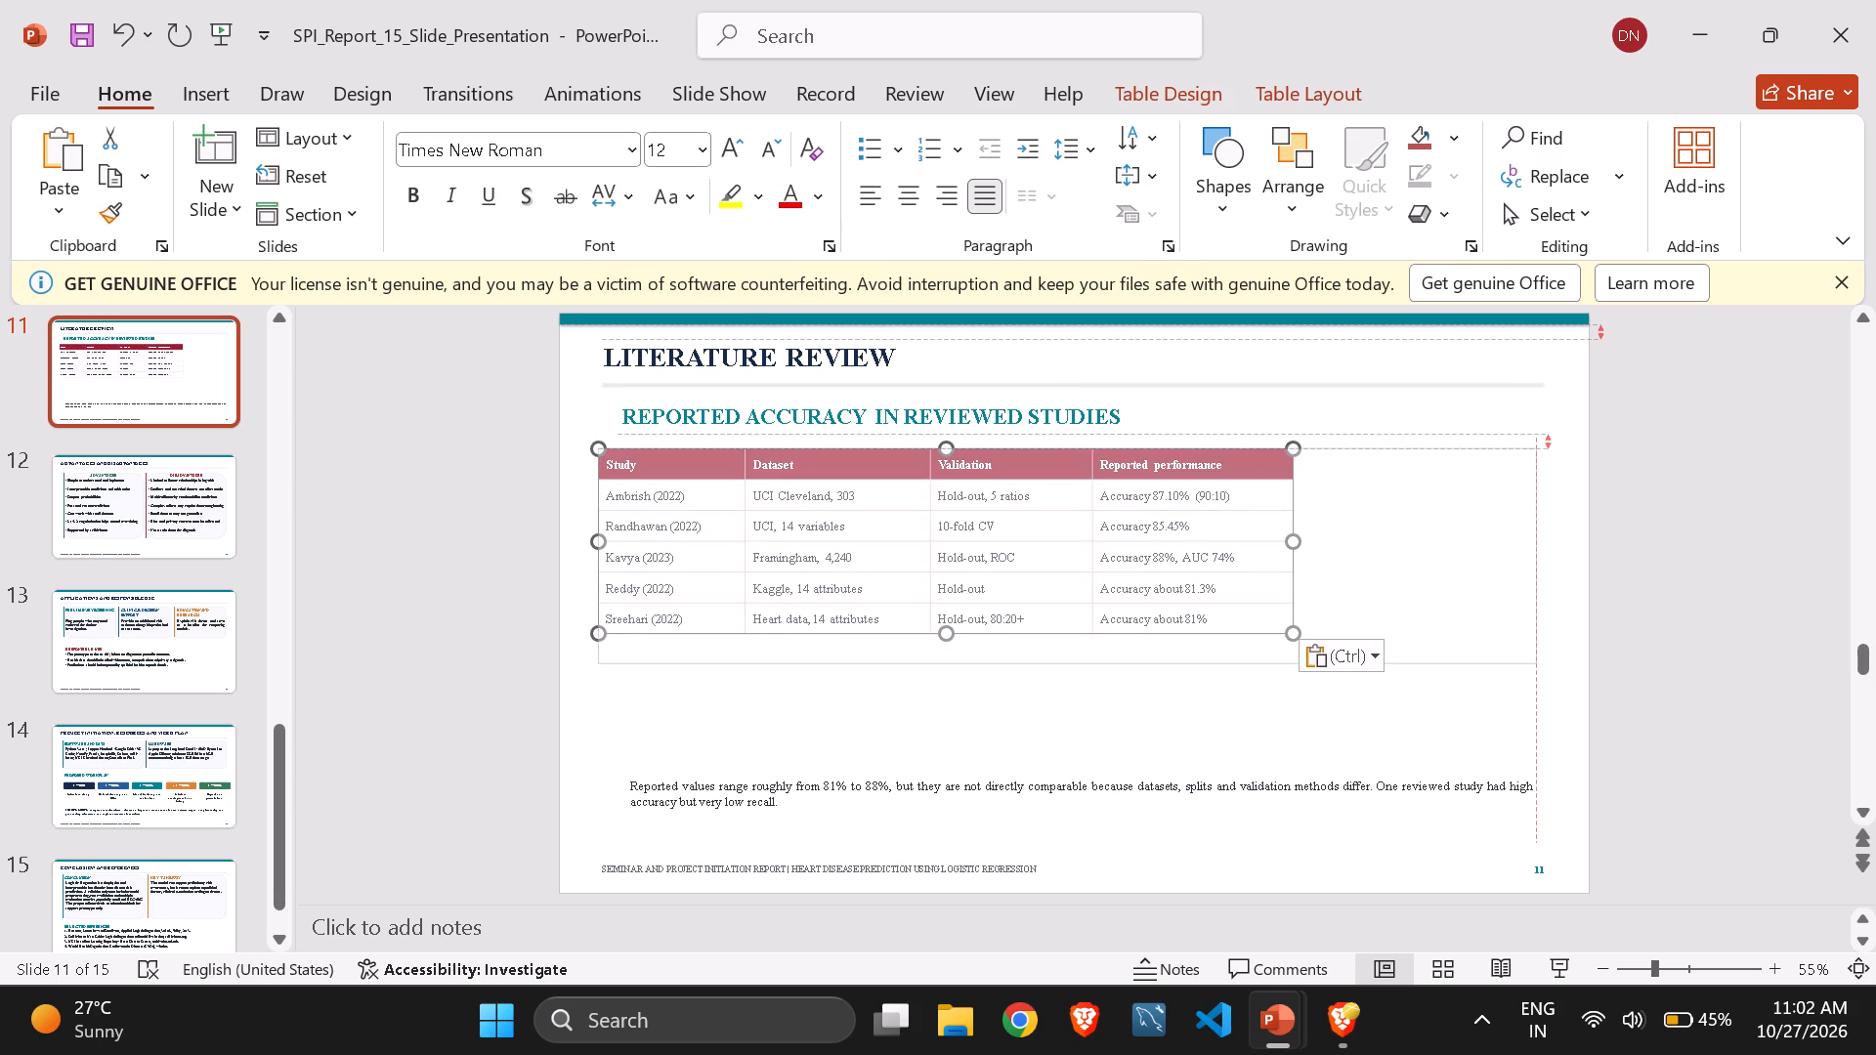
{"action": "left_click_drag", "start_coordinate": [1538, 664], "coordinate": [1524, 659]}
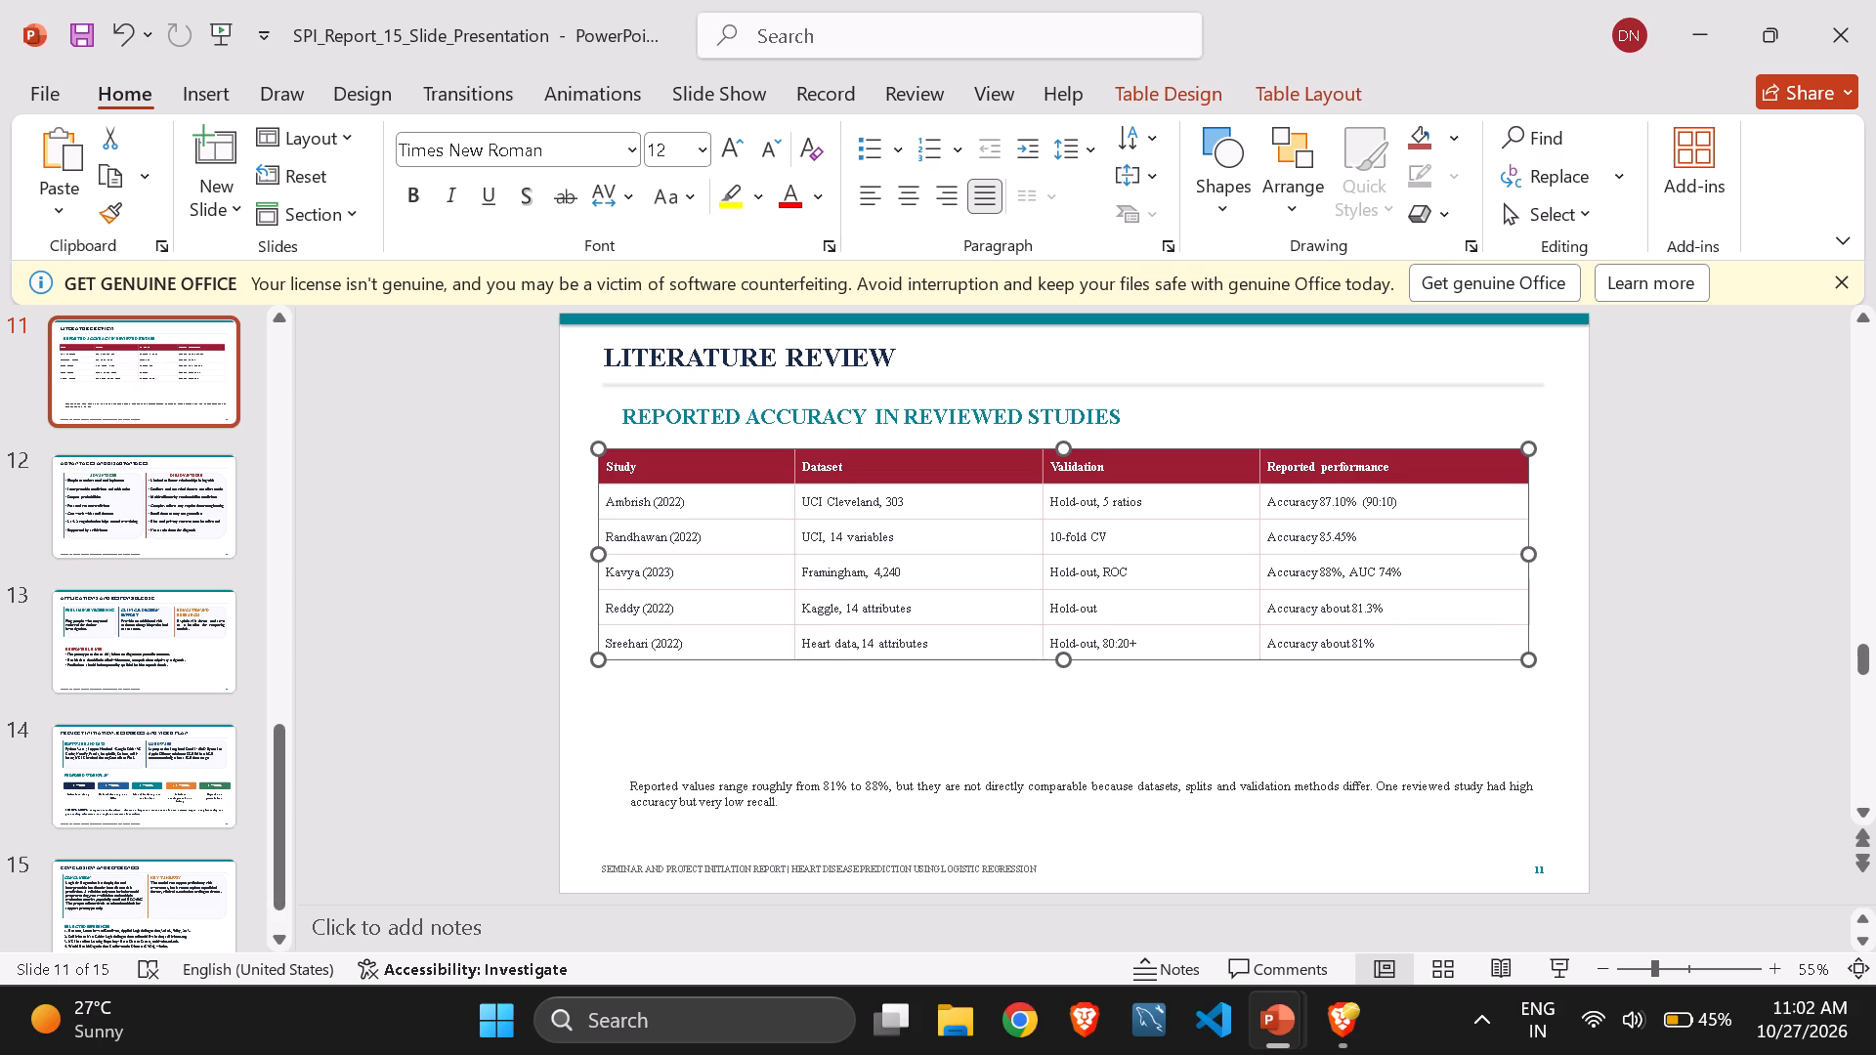
{"action": "left_click_drag", "start_coordinate": [602, 556], "coordinate": [639, 554]}
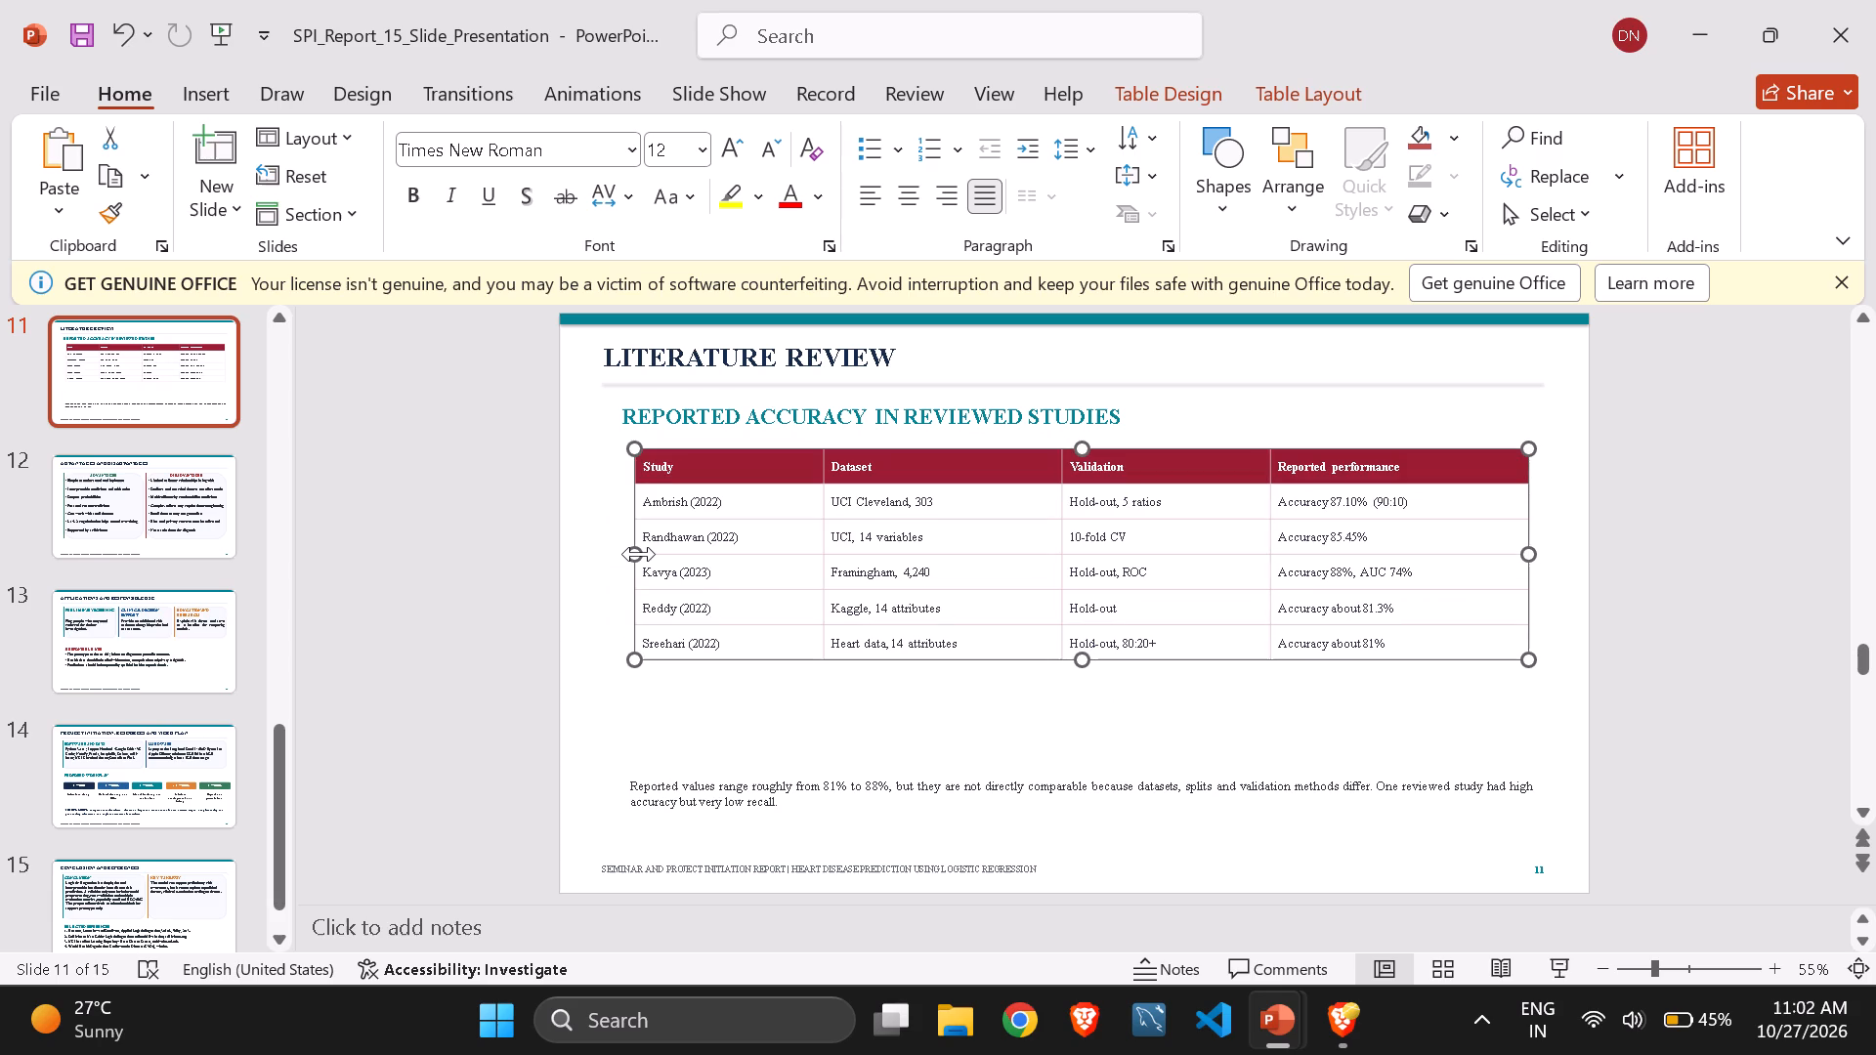
{"action": "left_click_drag", "start_coordinate": [639, 554], "coordinate": [620, 552]}
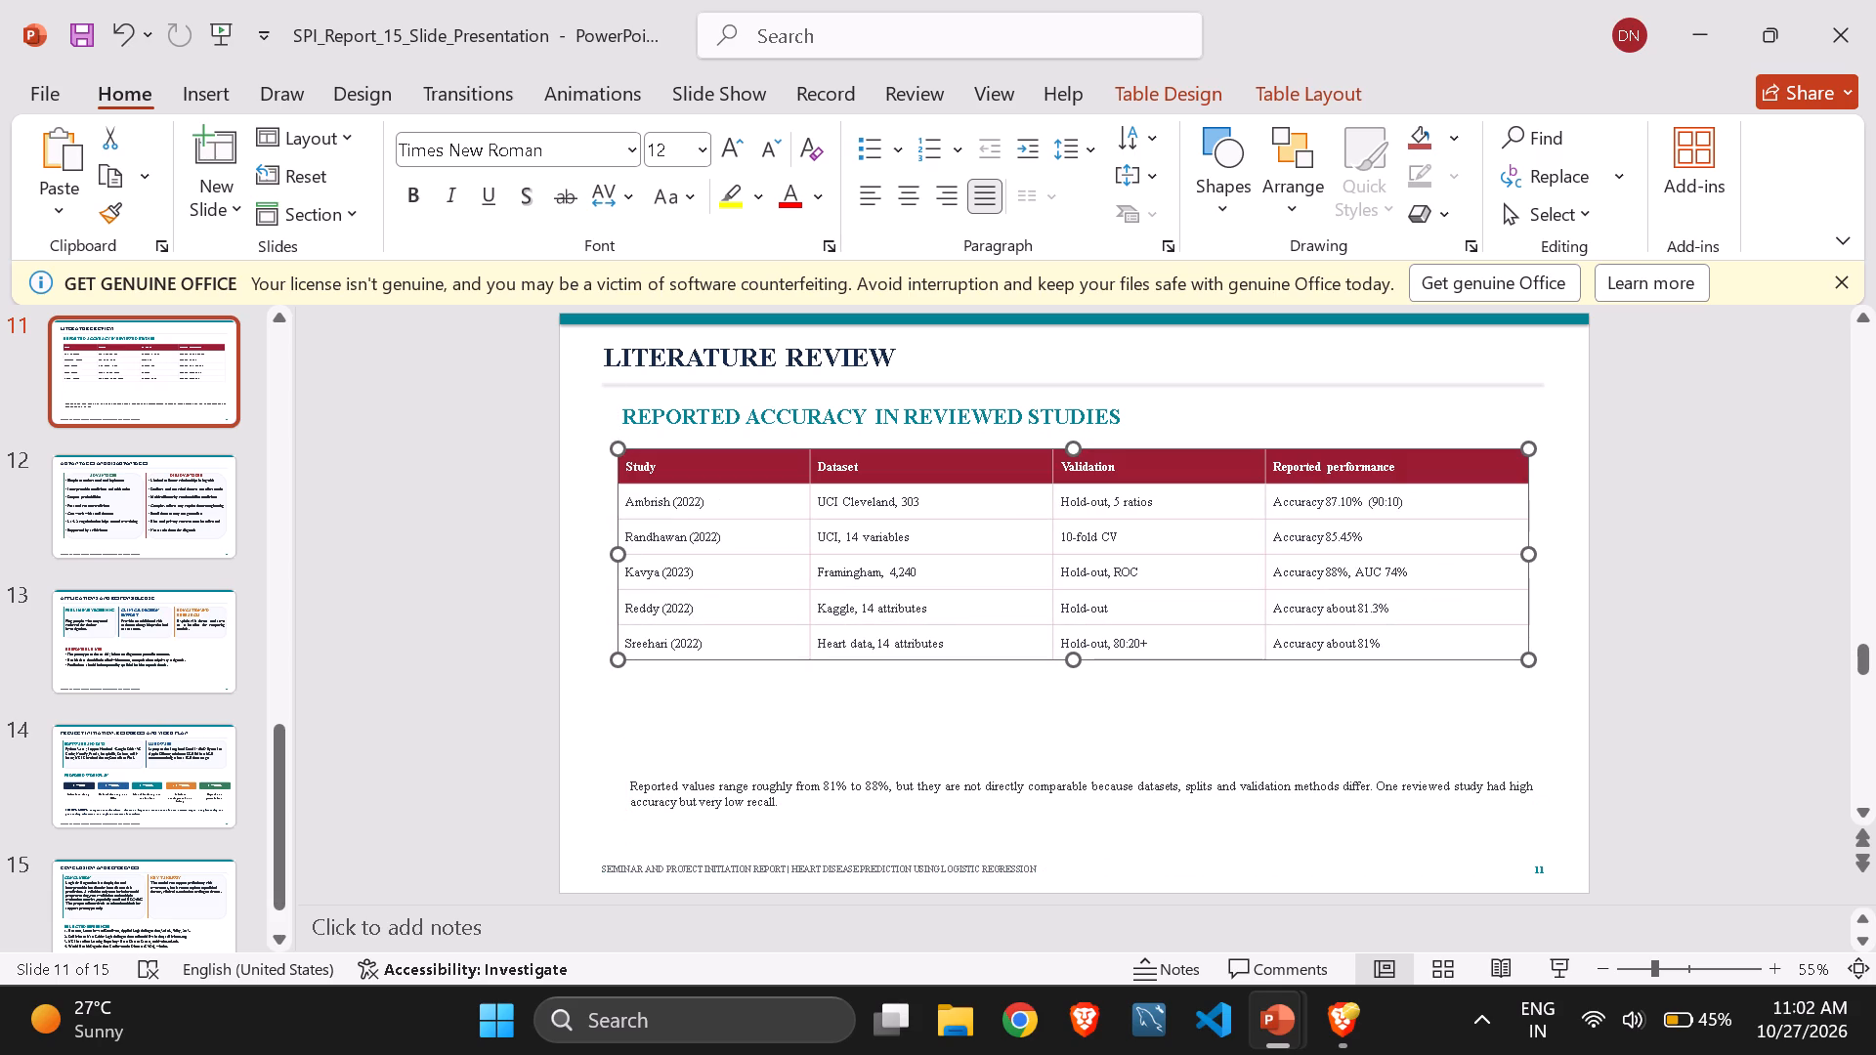
{"action": "left_click", "coordinate": [738, 681]}
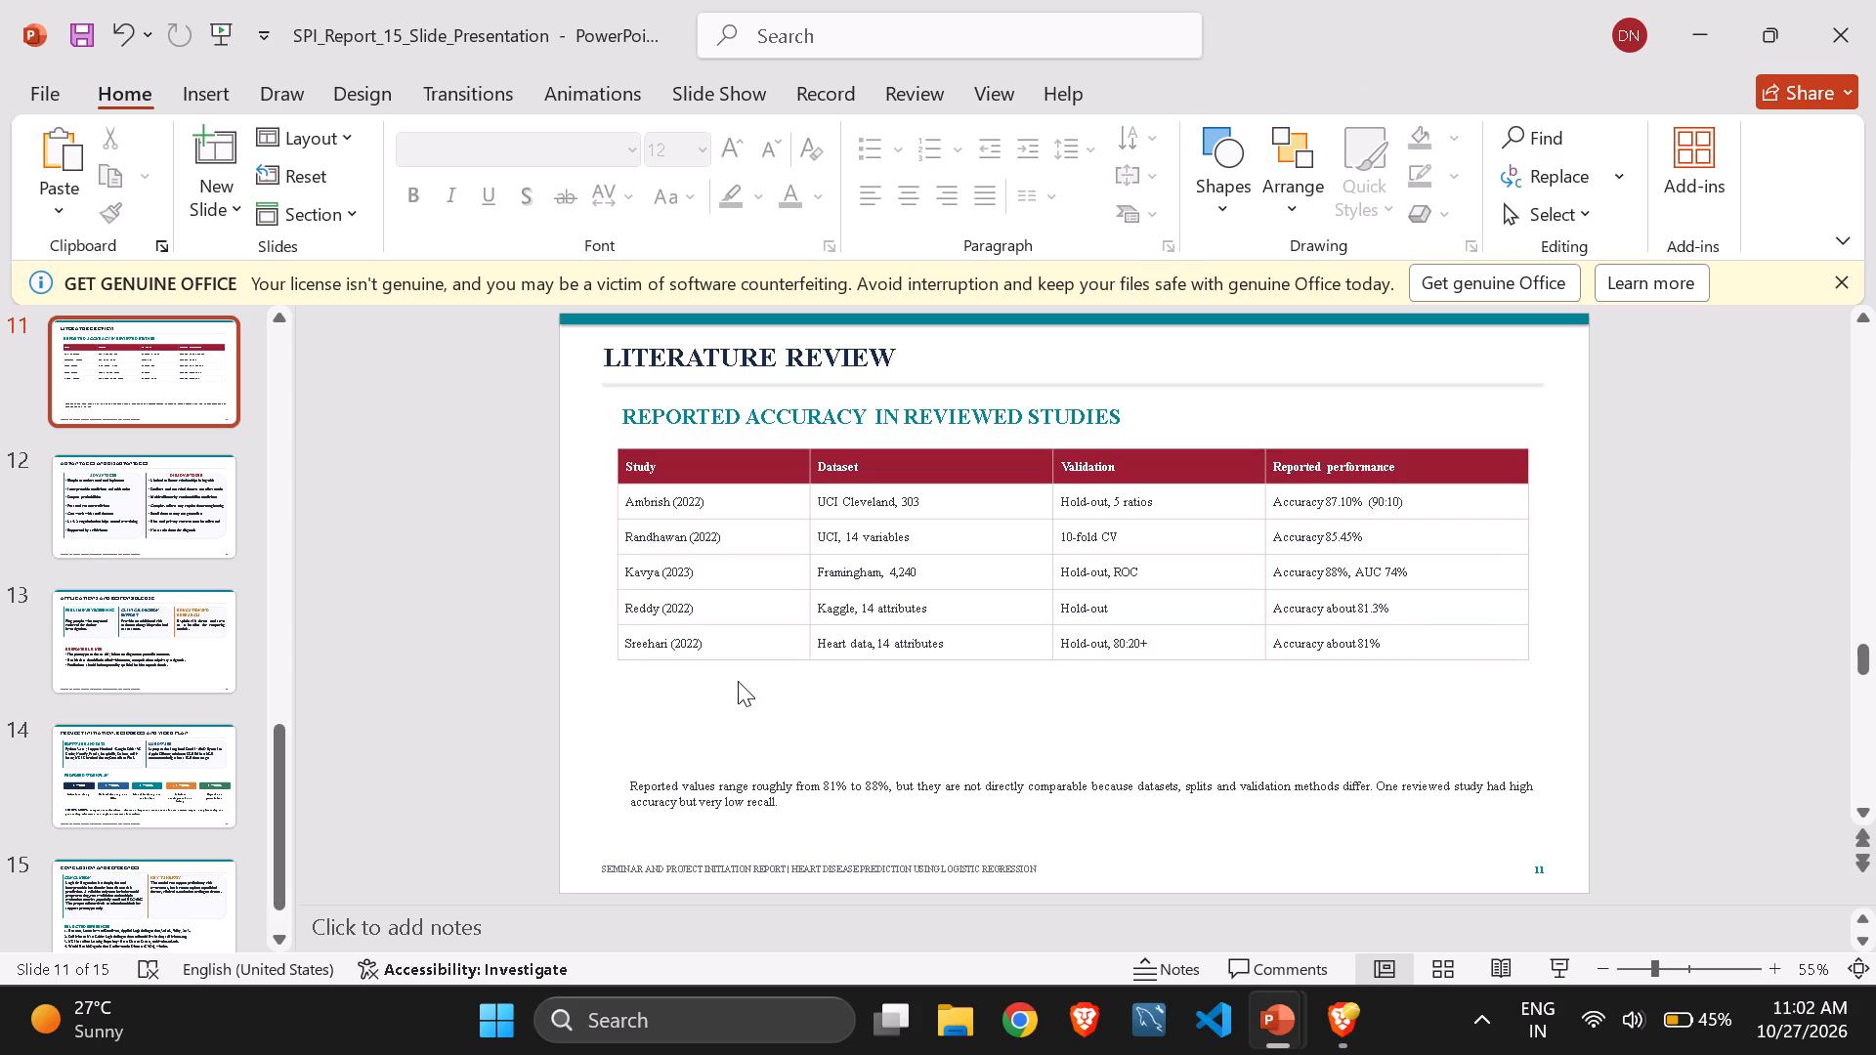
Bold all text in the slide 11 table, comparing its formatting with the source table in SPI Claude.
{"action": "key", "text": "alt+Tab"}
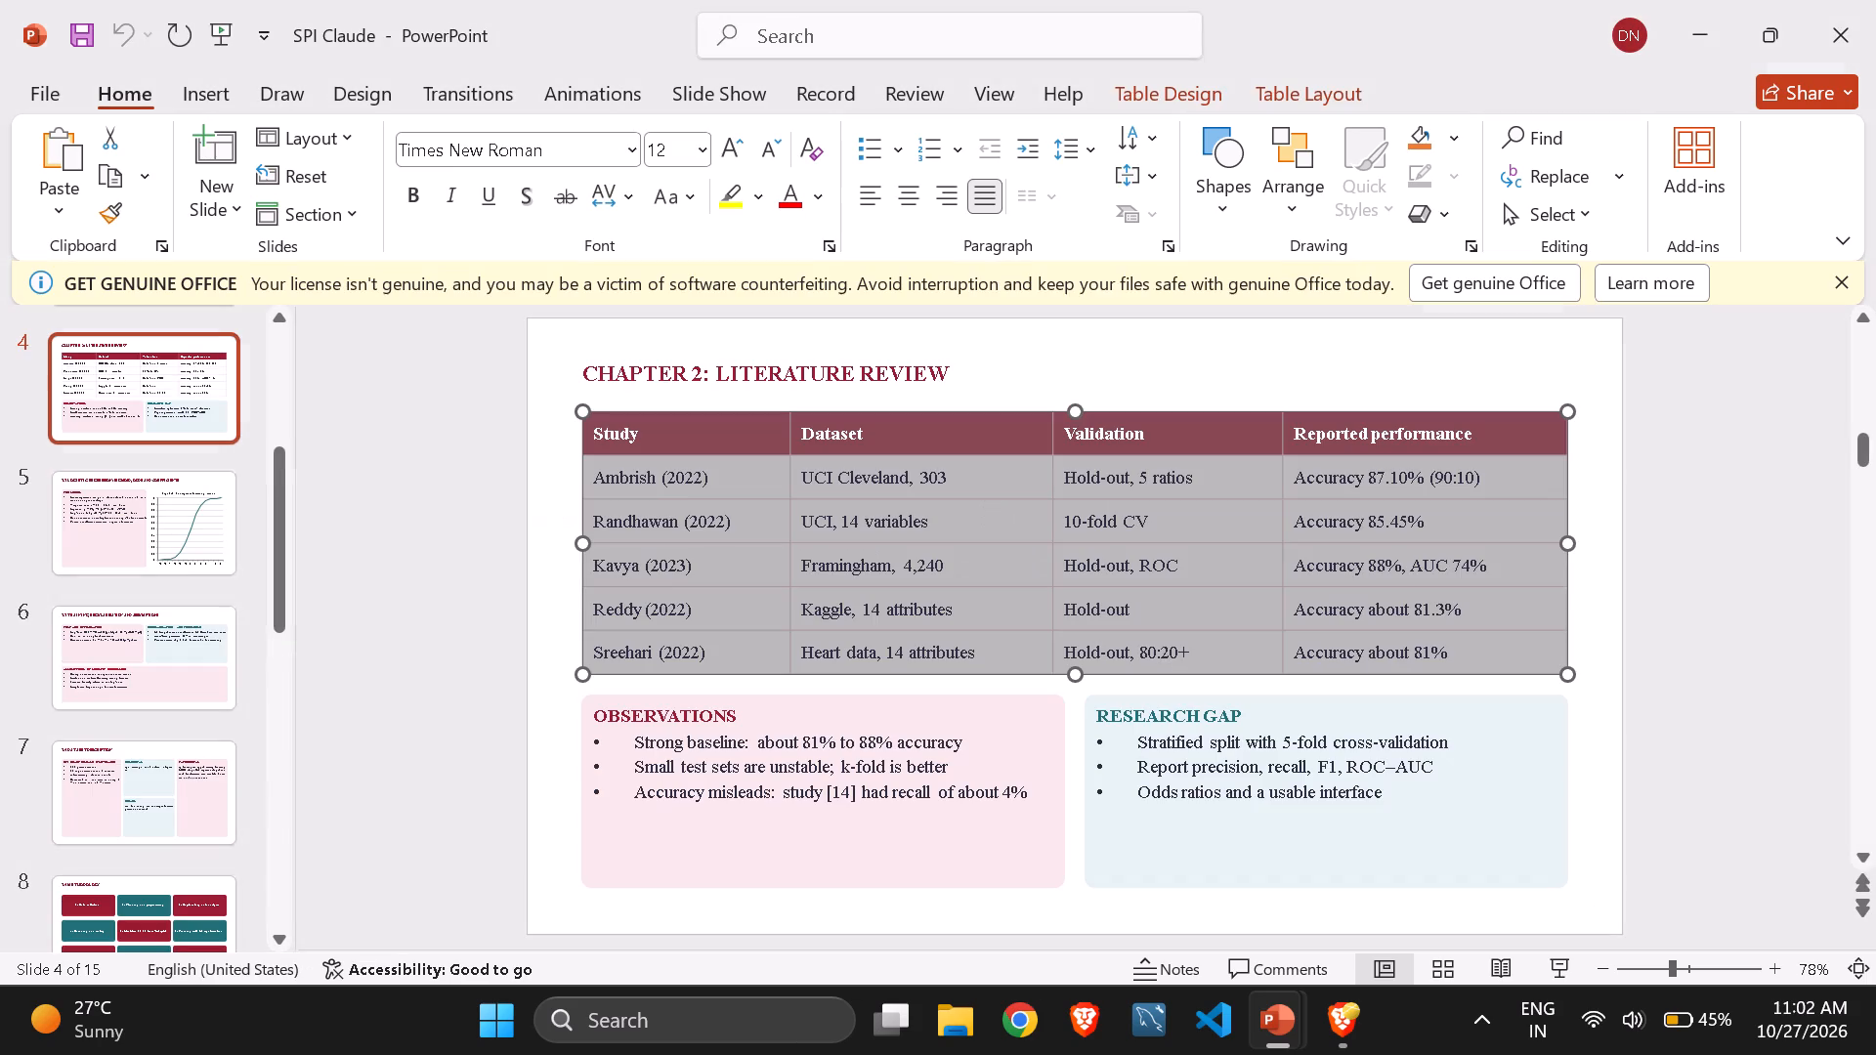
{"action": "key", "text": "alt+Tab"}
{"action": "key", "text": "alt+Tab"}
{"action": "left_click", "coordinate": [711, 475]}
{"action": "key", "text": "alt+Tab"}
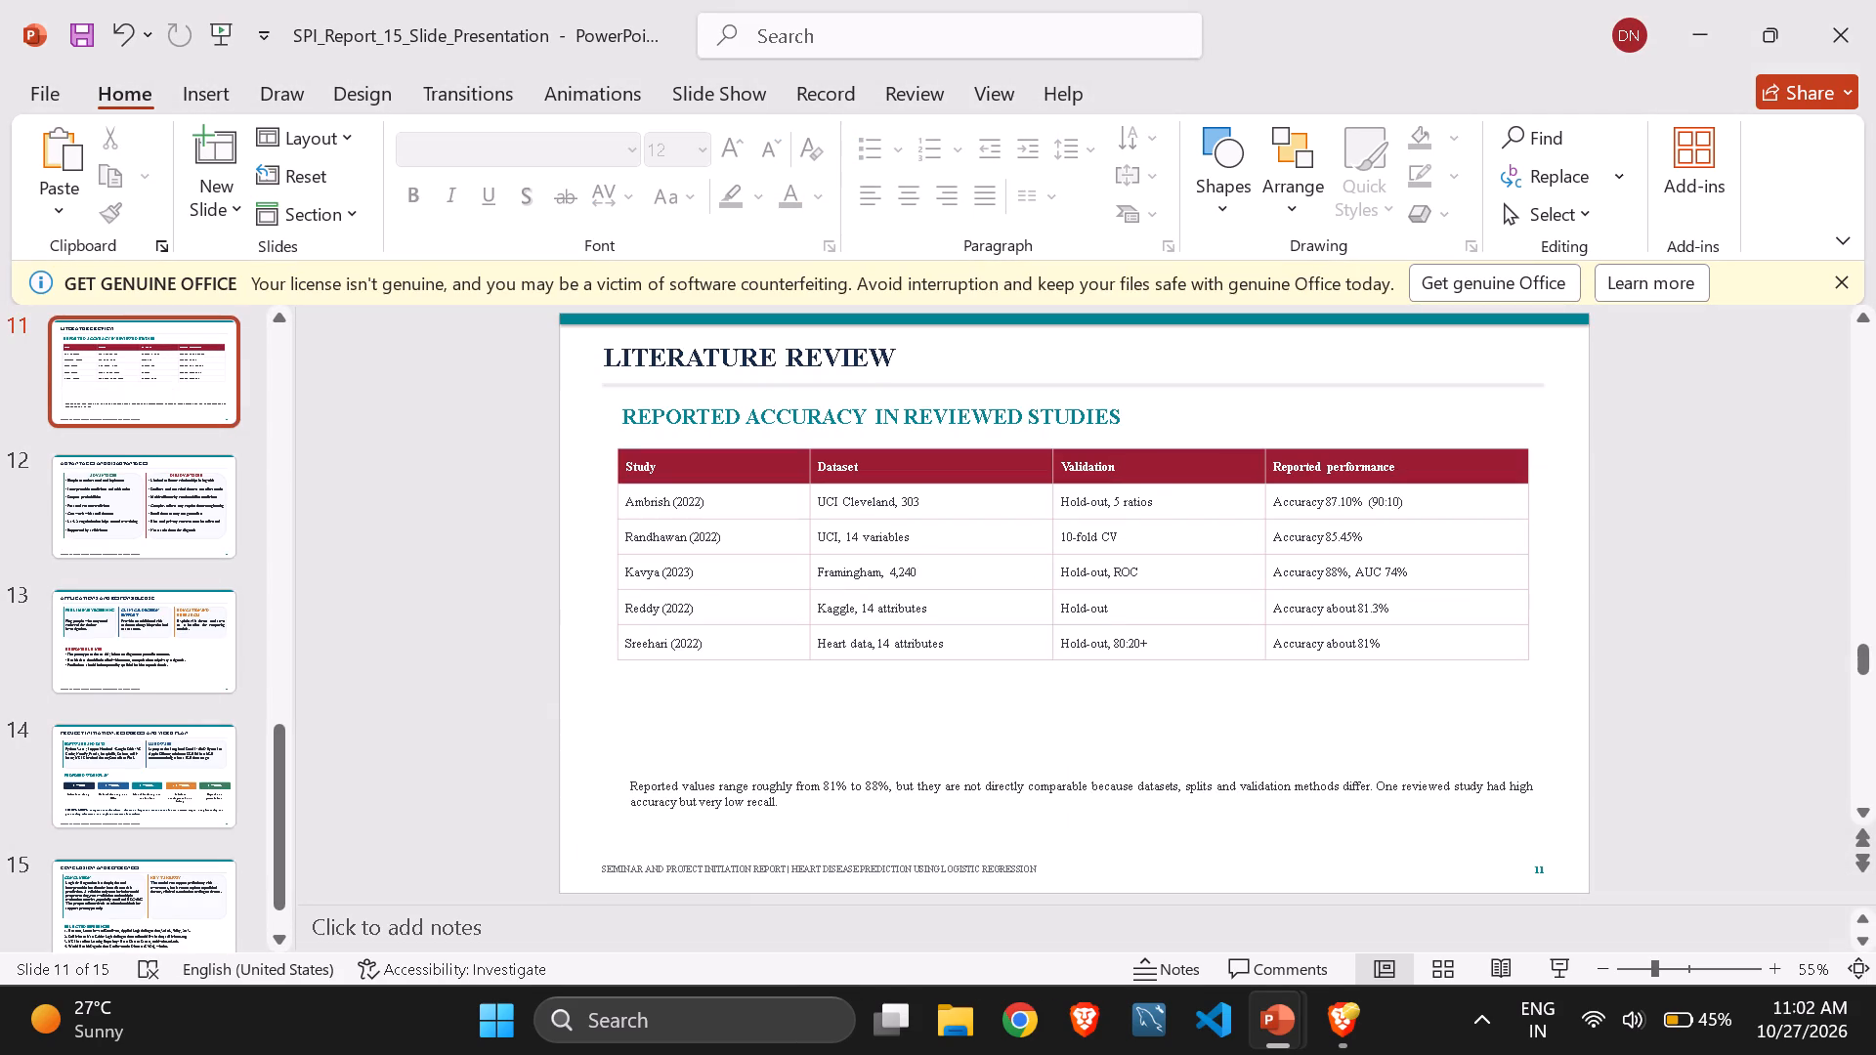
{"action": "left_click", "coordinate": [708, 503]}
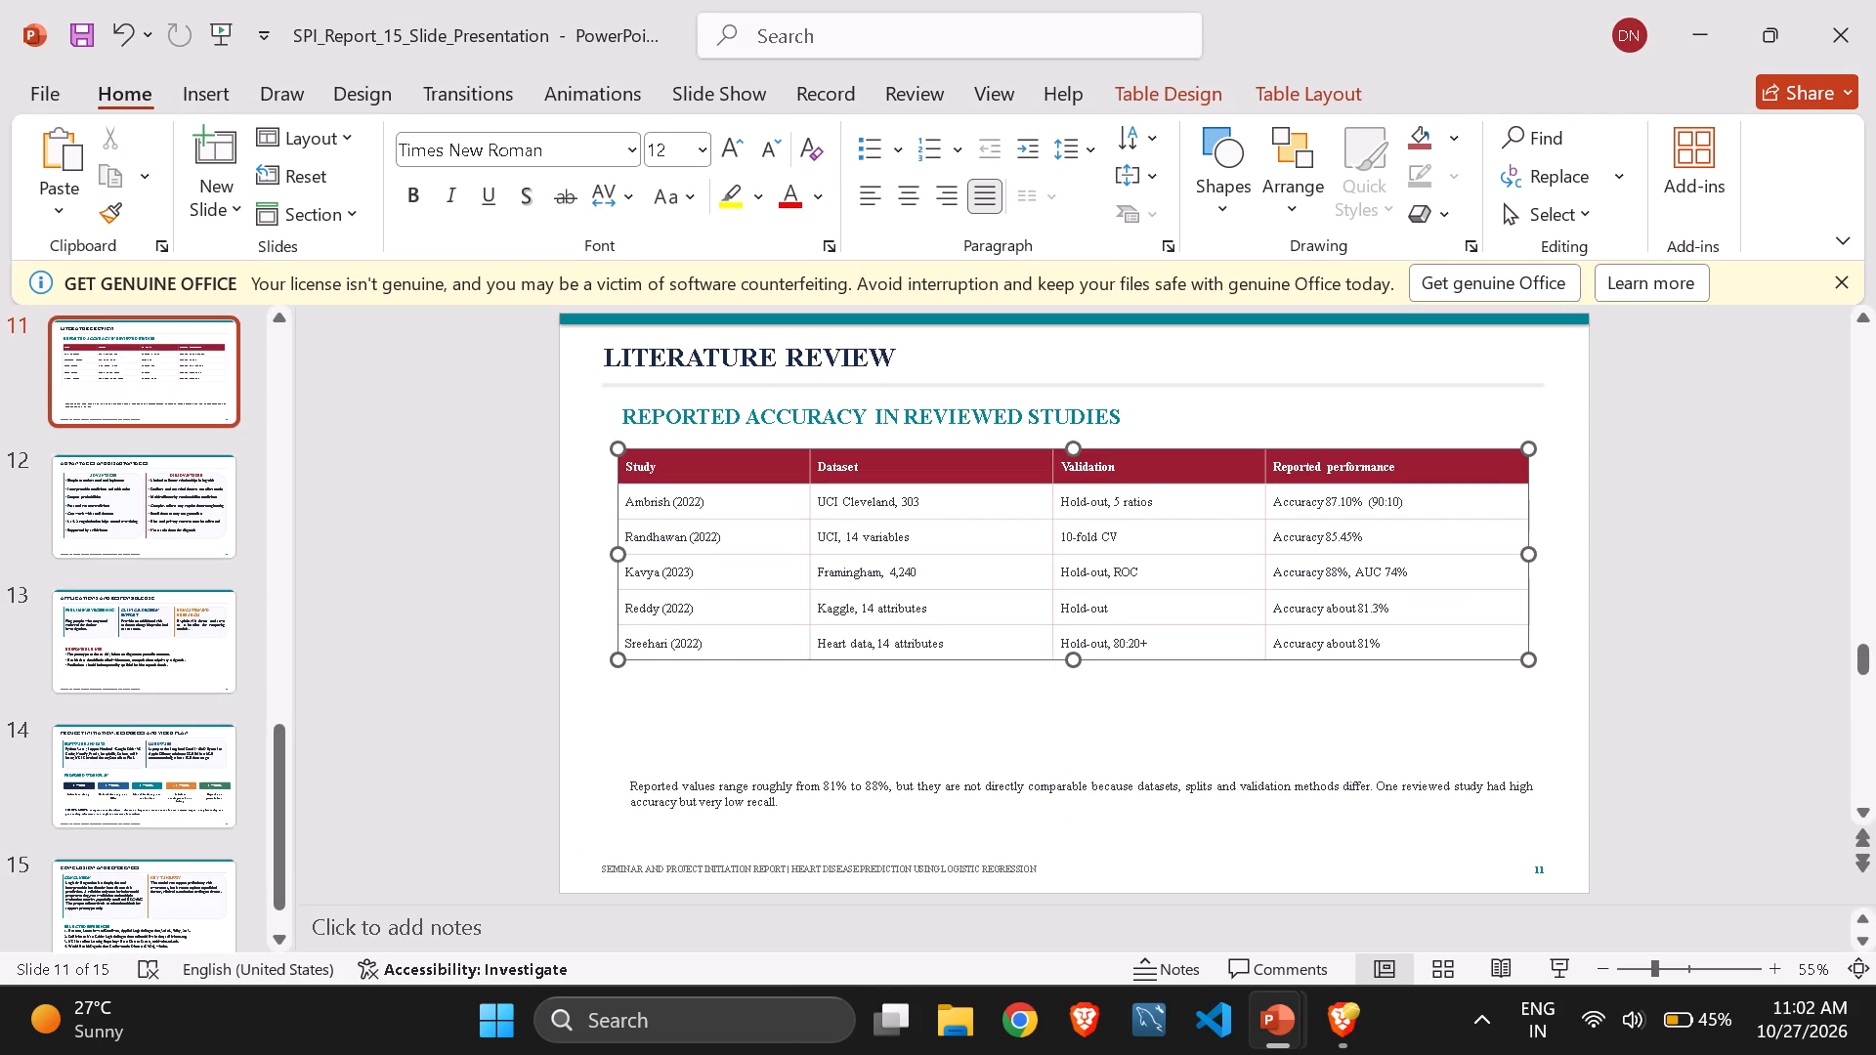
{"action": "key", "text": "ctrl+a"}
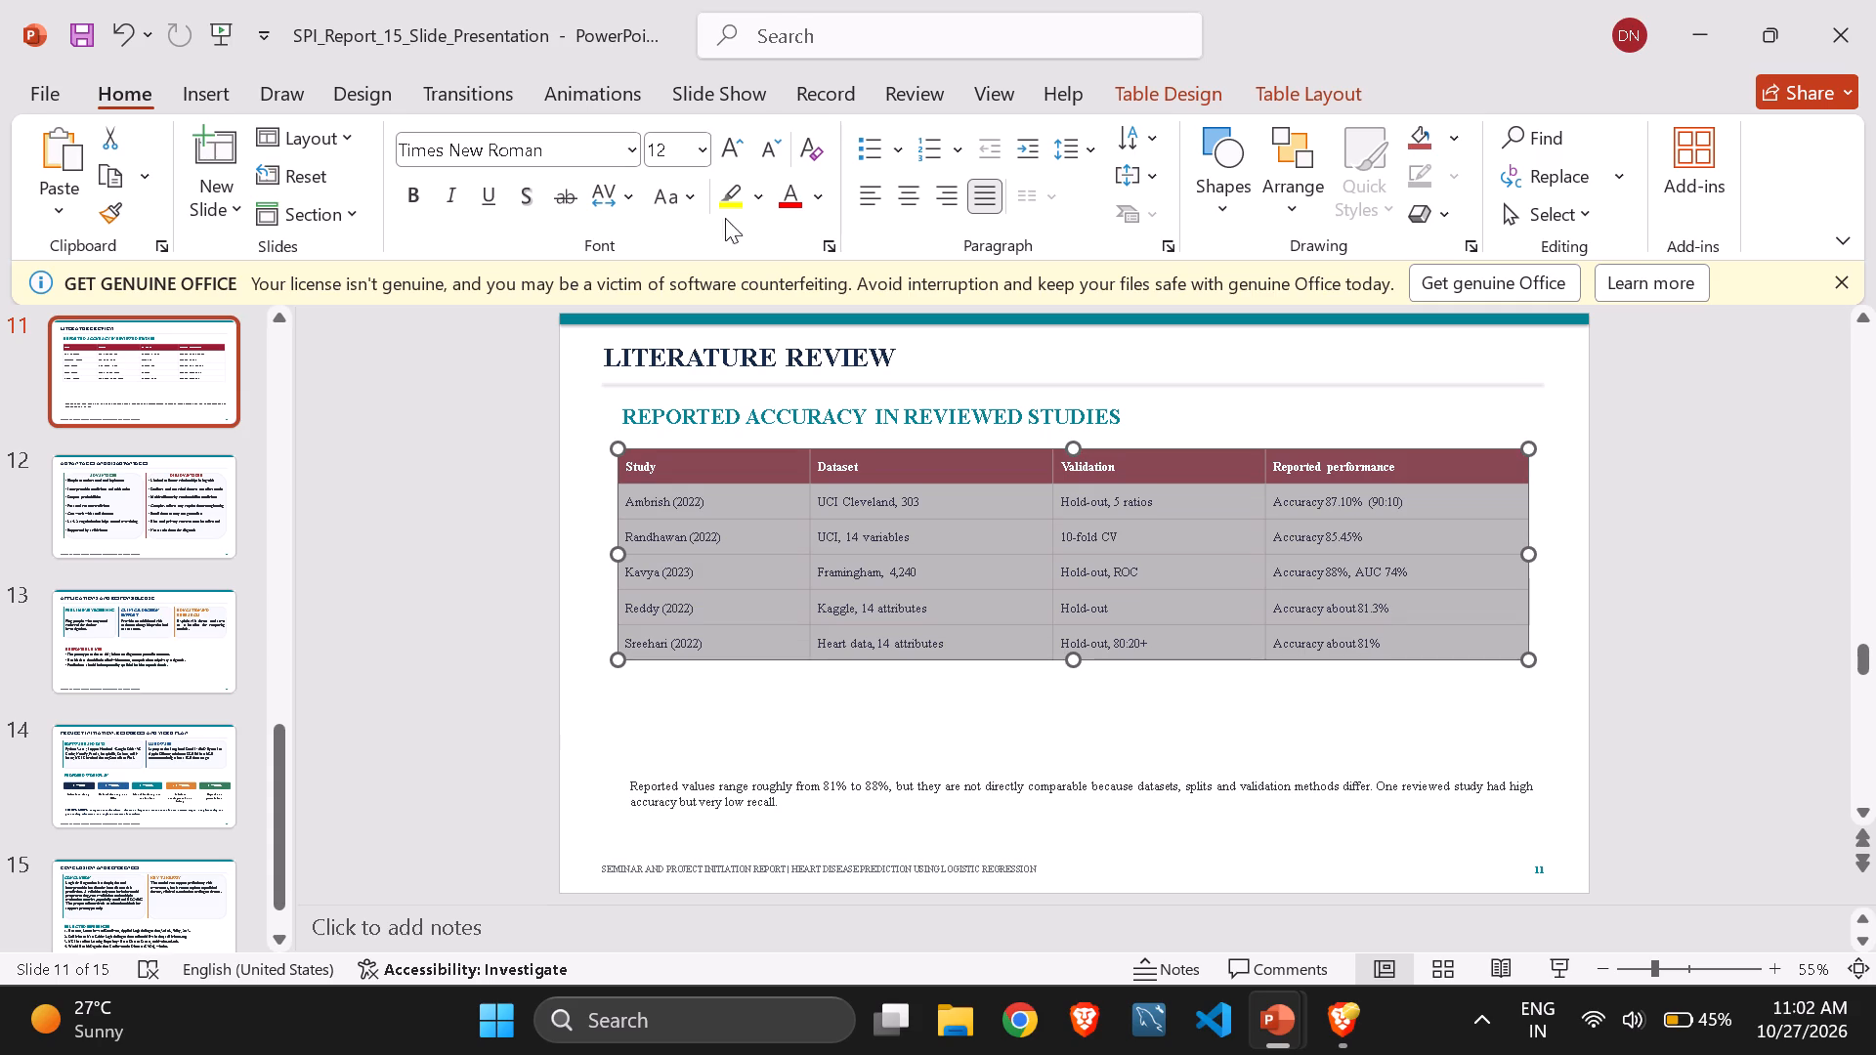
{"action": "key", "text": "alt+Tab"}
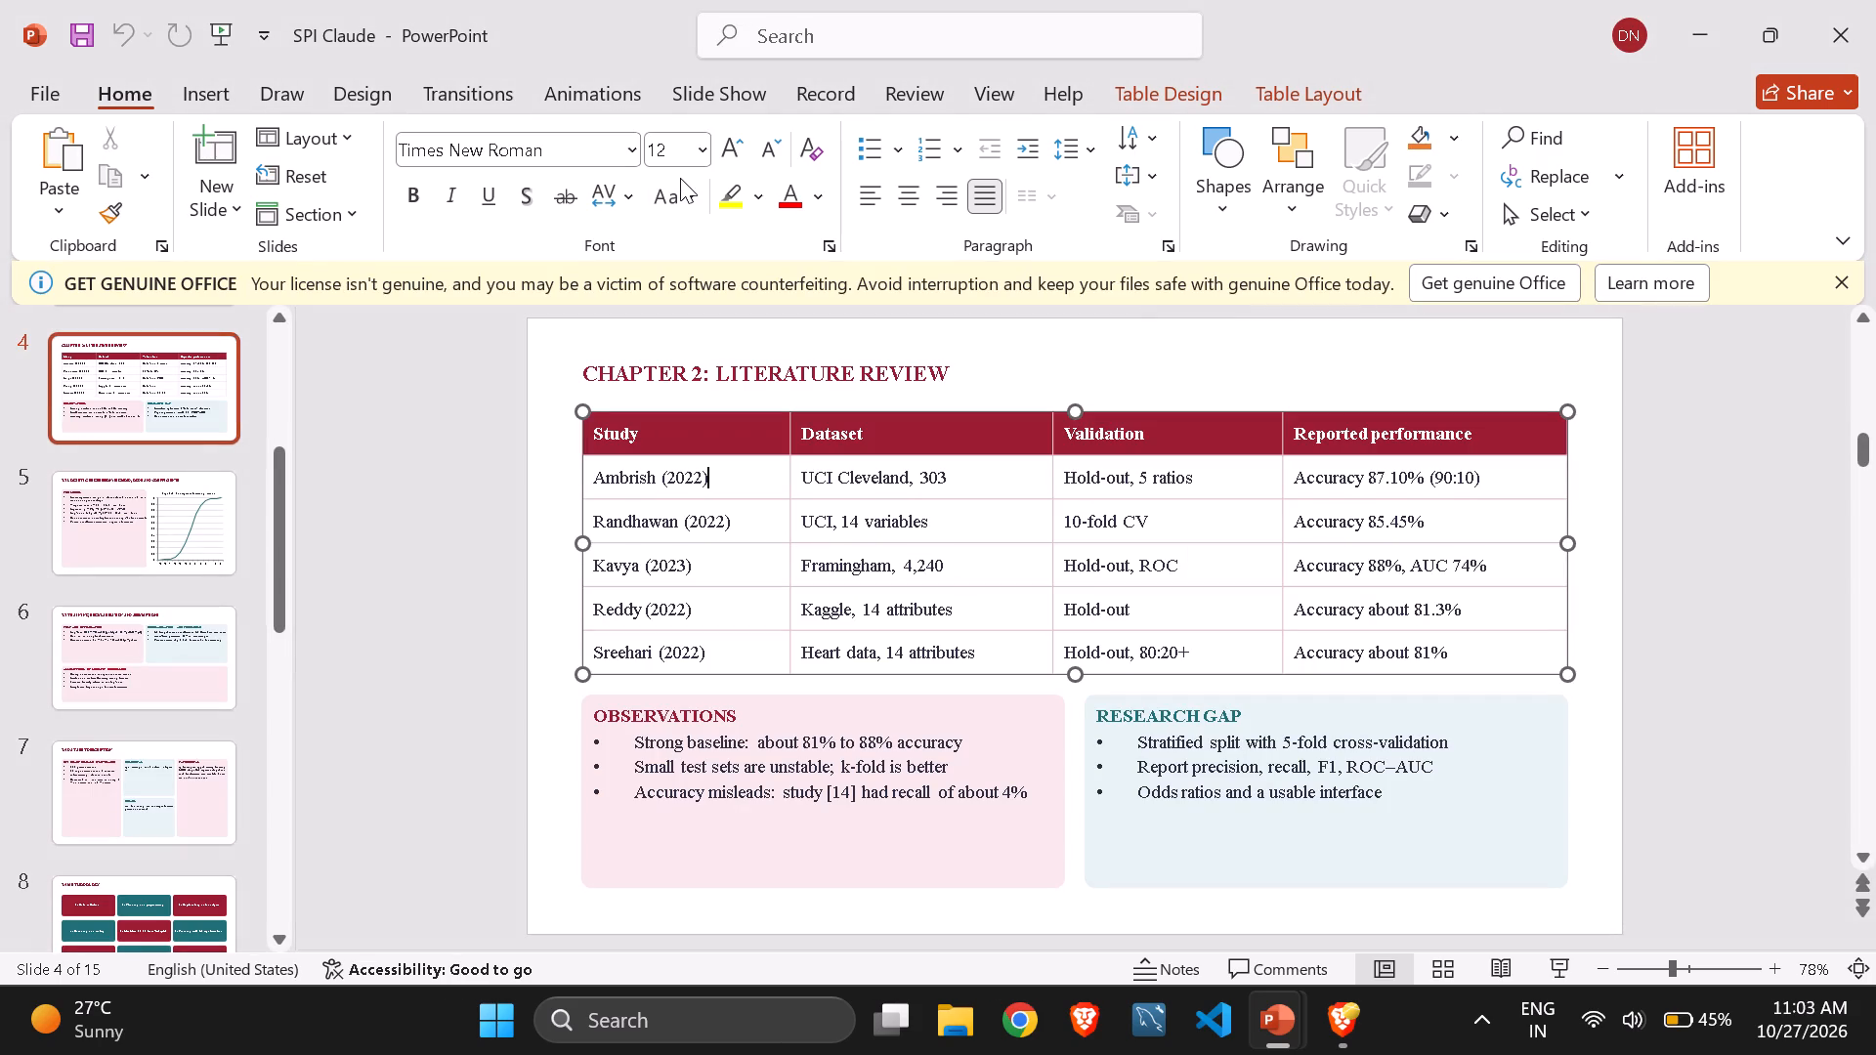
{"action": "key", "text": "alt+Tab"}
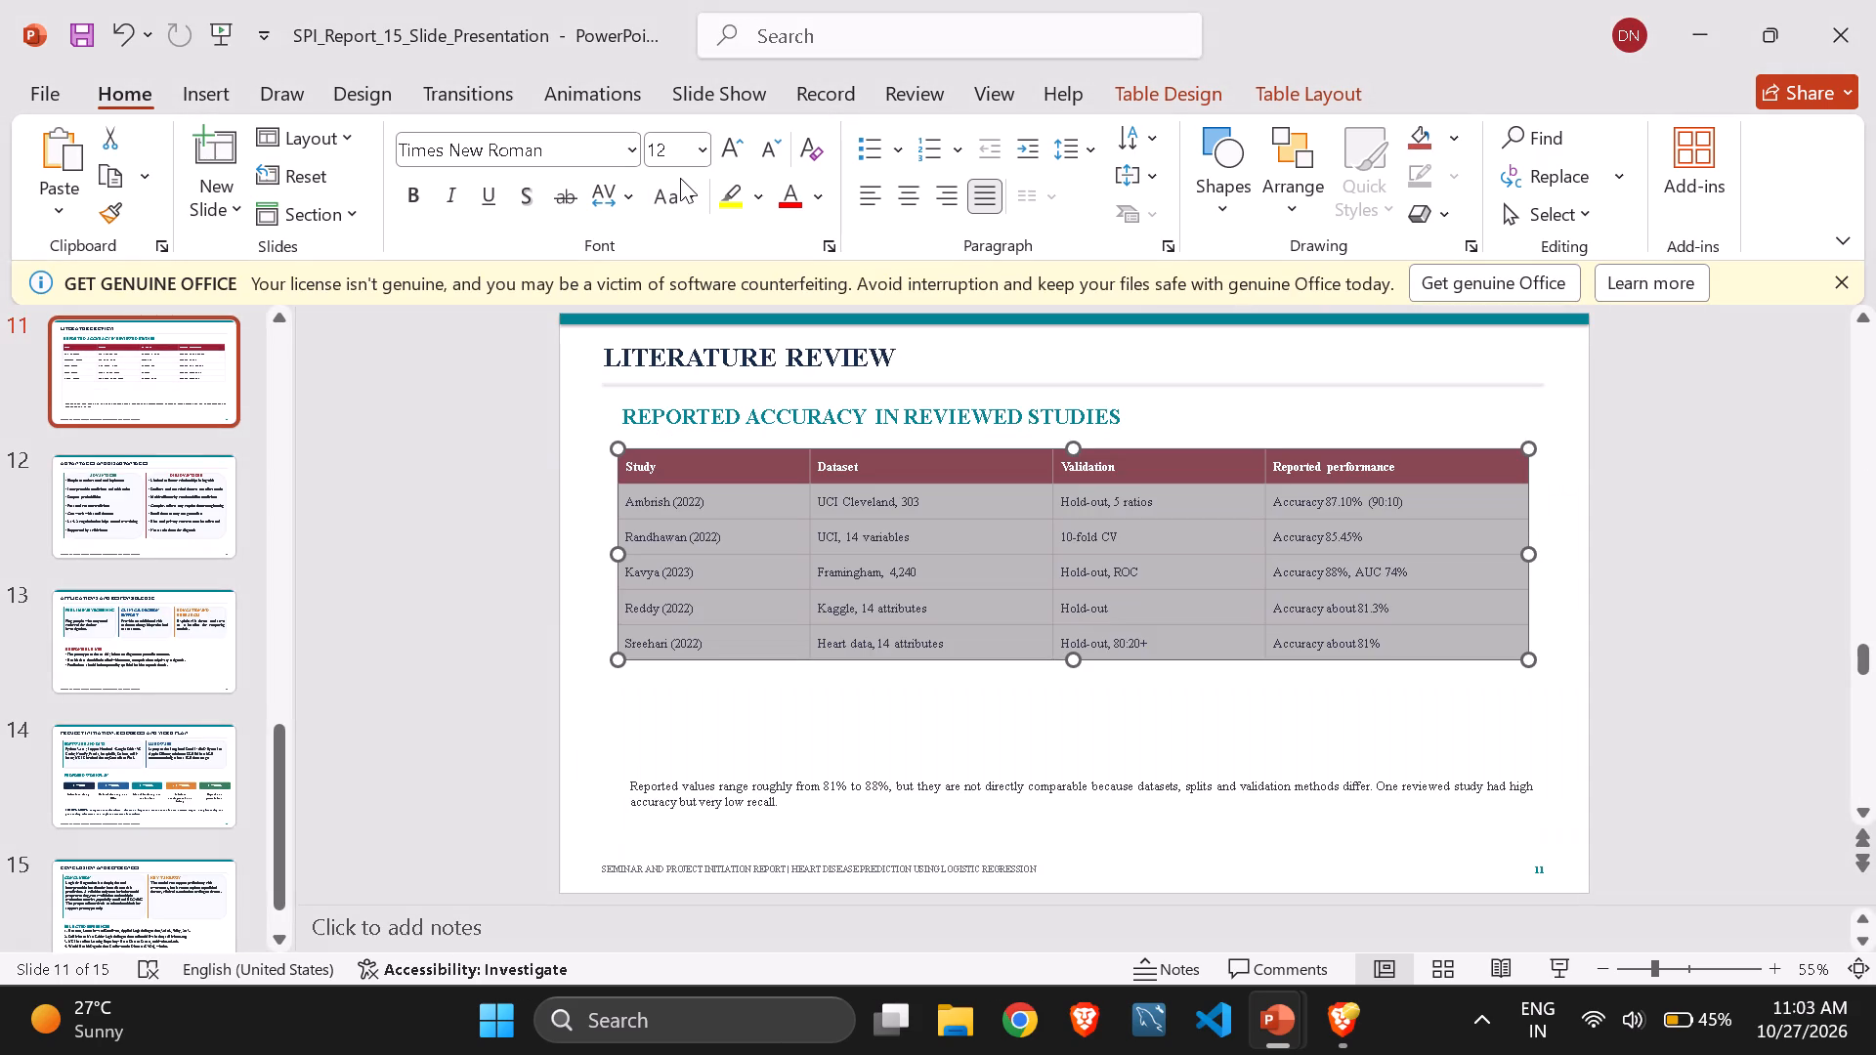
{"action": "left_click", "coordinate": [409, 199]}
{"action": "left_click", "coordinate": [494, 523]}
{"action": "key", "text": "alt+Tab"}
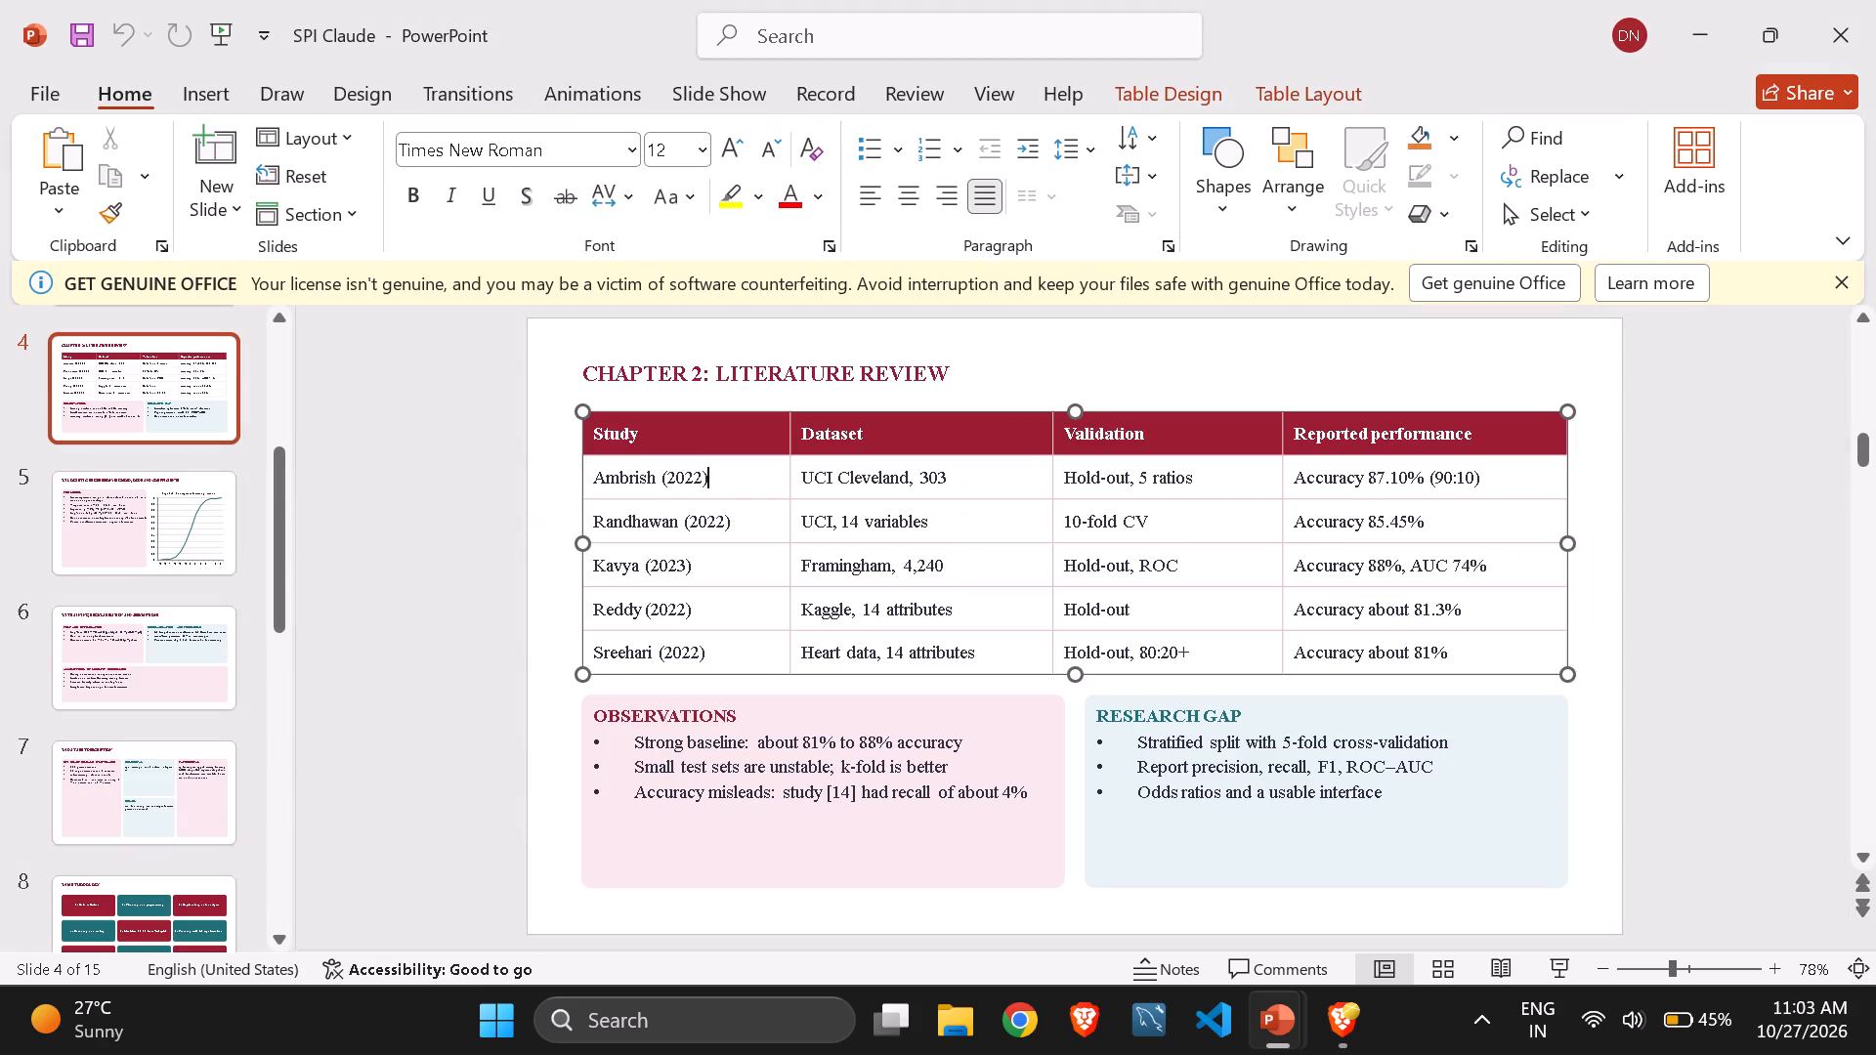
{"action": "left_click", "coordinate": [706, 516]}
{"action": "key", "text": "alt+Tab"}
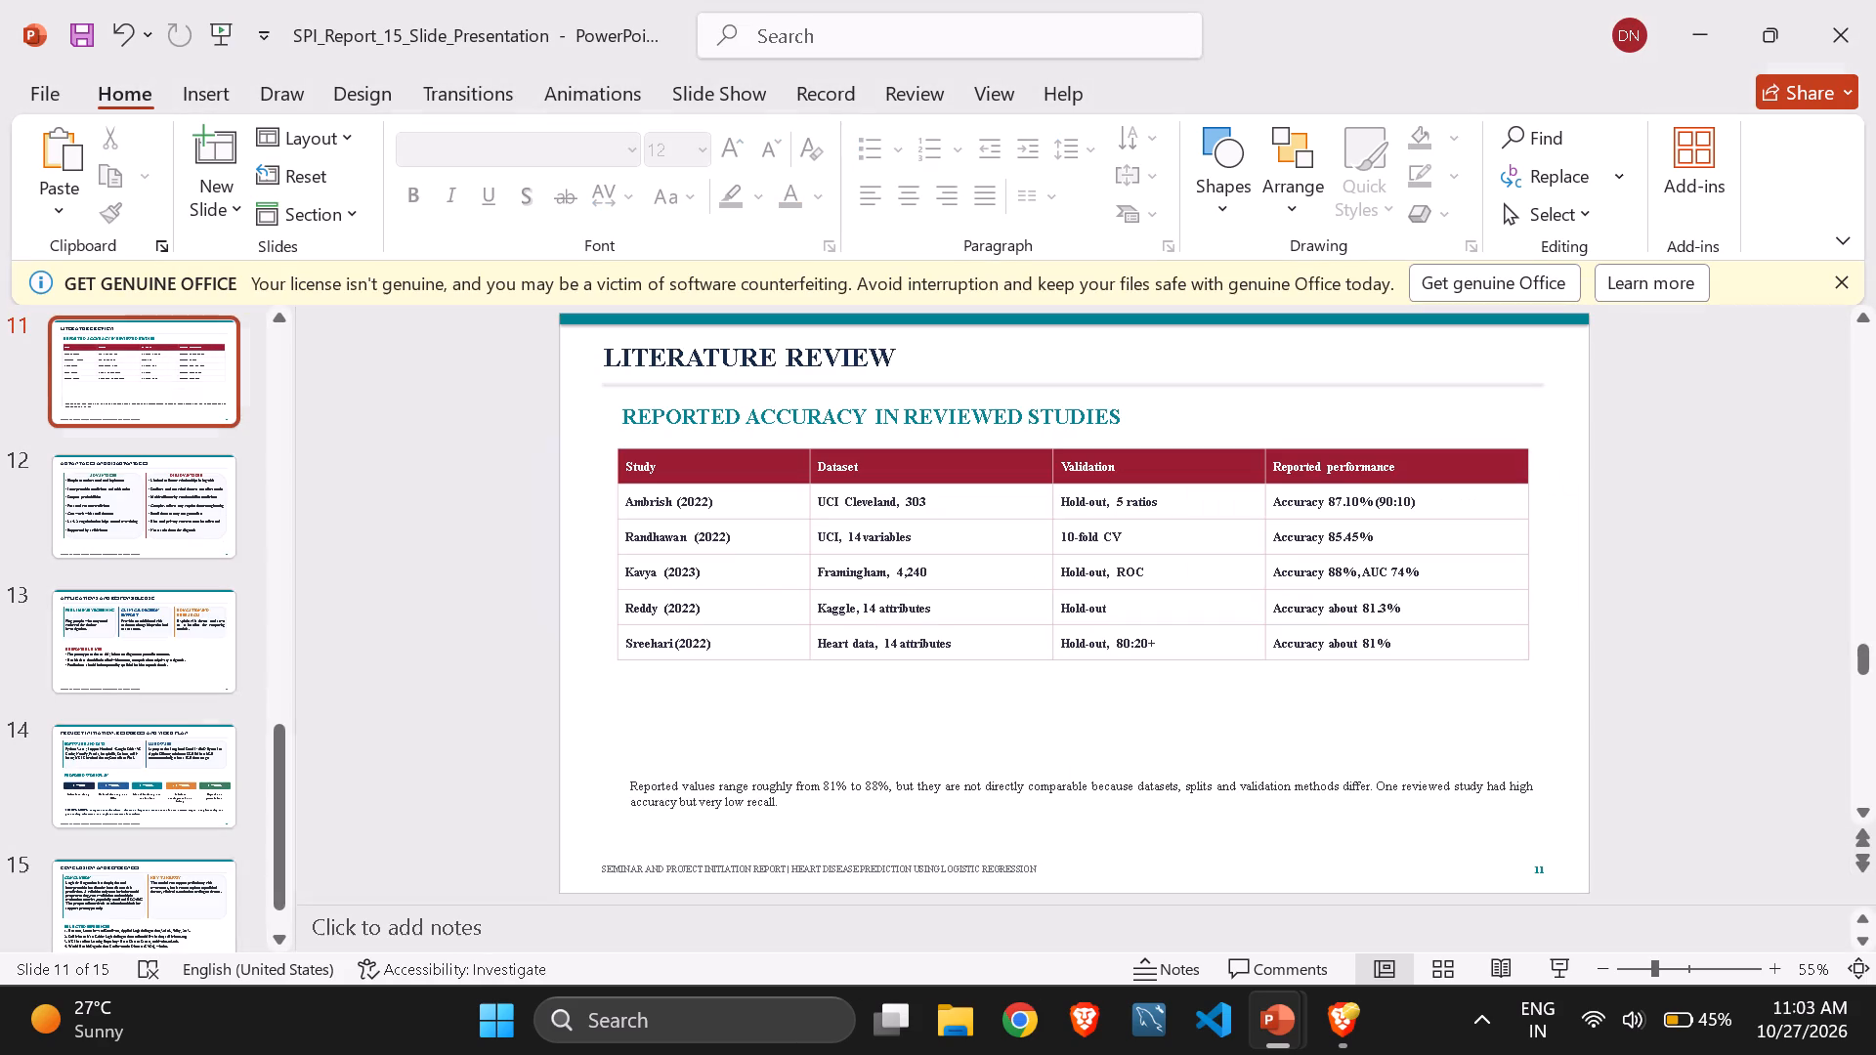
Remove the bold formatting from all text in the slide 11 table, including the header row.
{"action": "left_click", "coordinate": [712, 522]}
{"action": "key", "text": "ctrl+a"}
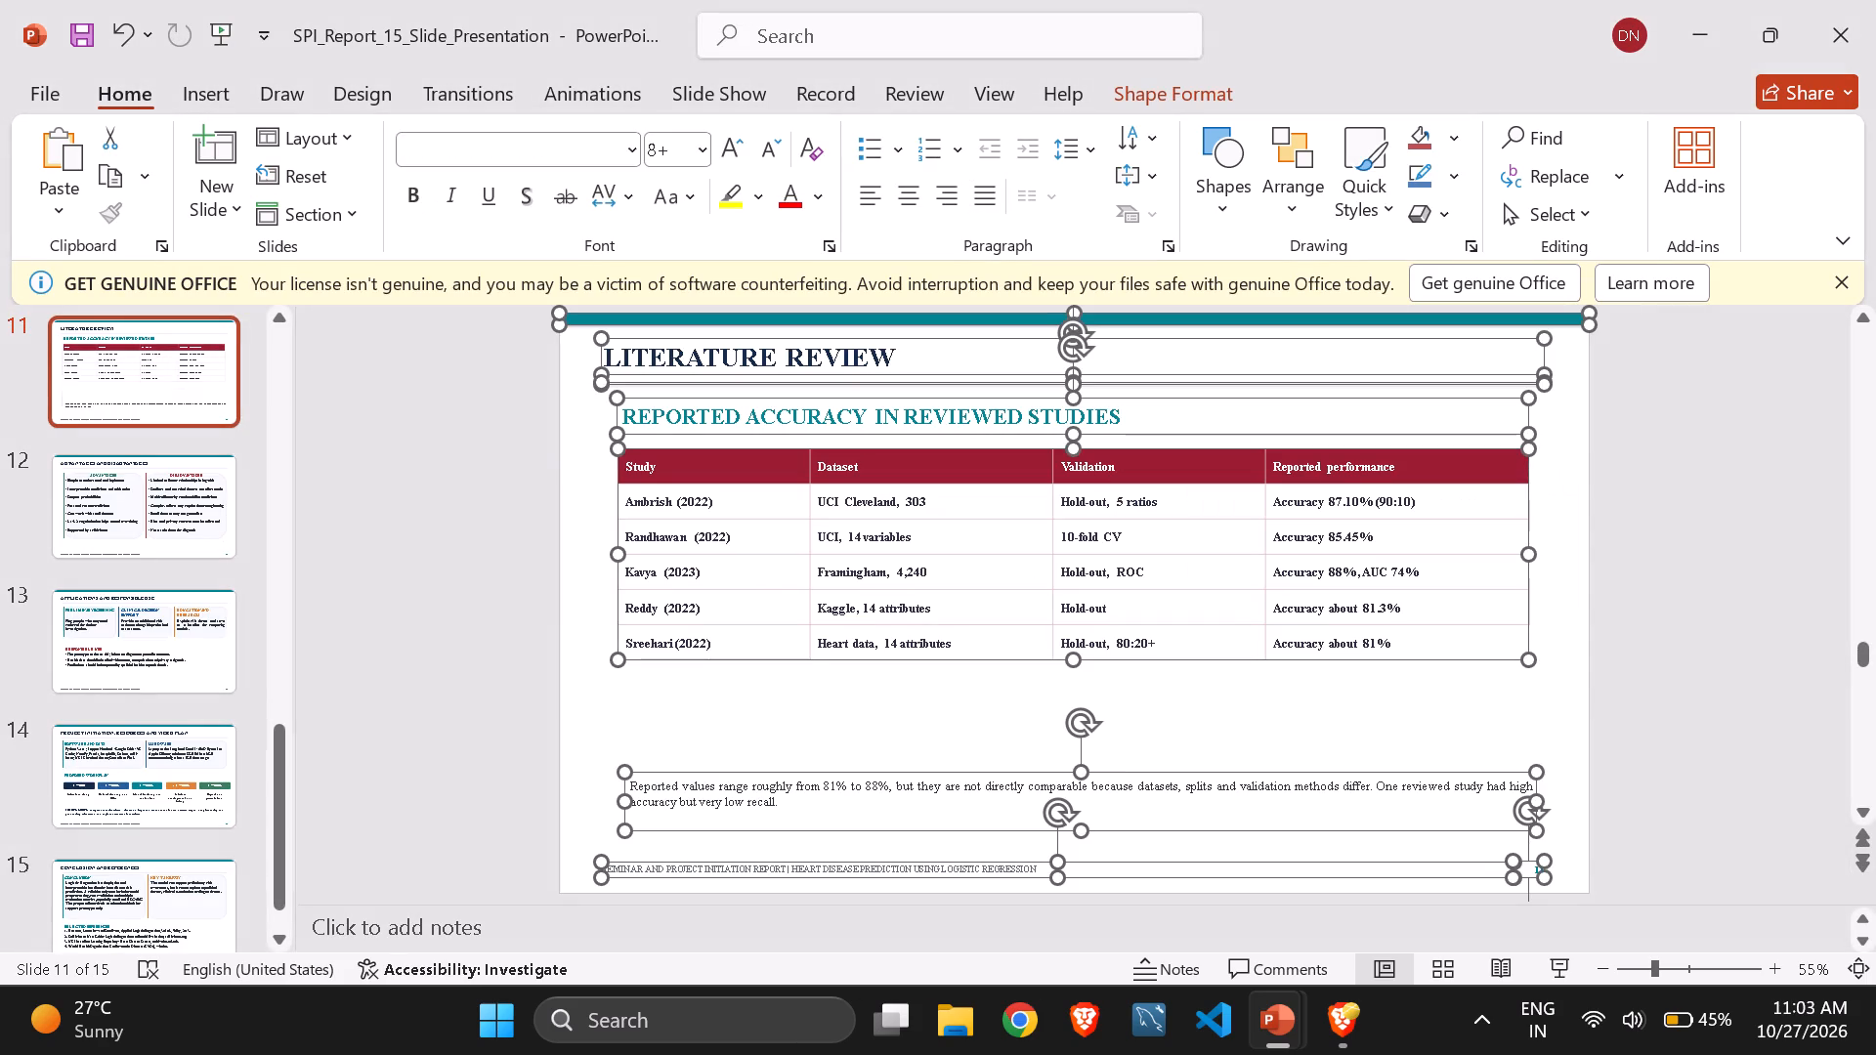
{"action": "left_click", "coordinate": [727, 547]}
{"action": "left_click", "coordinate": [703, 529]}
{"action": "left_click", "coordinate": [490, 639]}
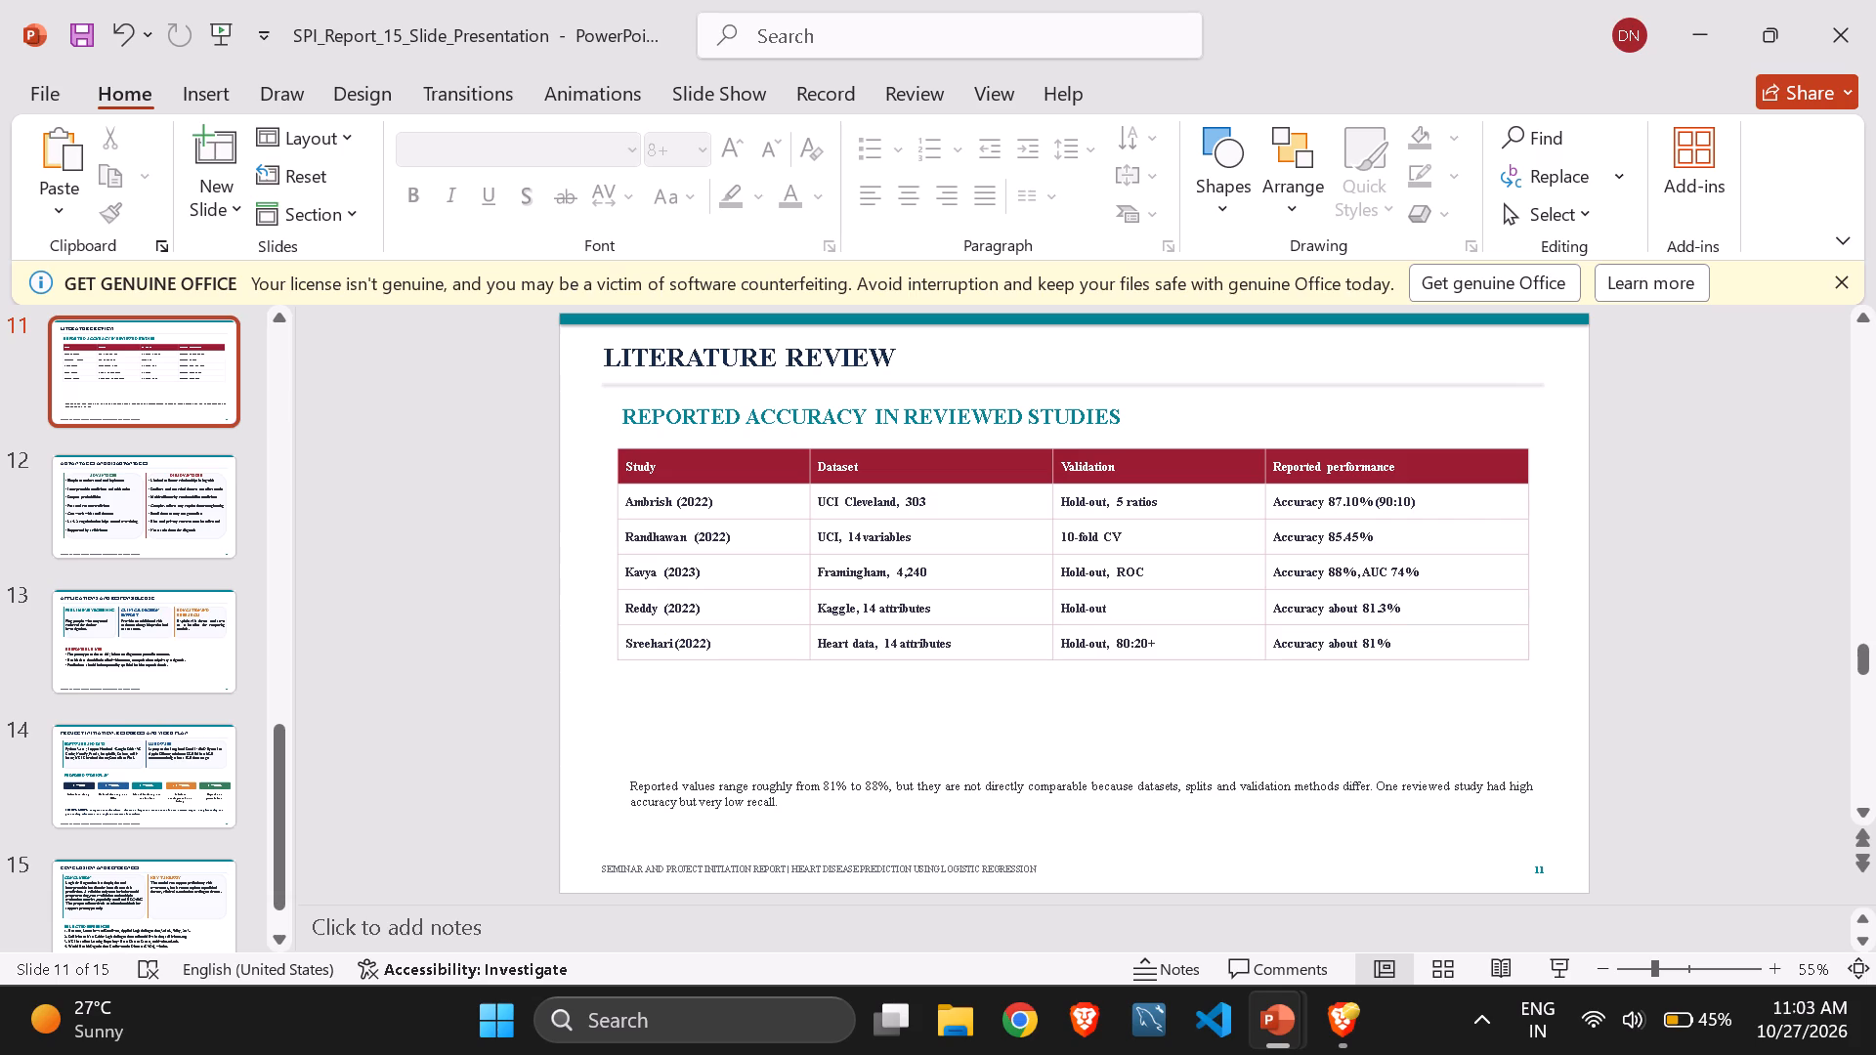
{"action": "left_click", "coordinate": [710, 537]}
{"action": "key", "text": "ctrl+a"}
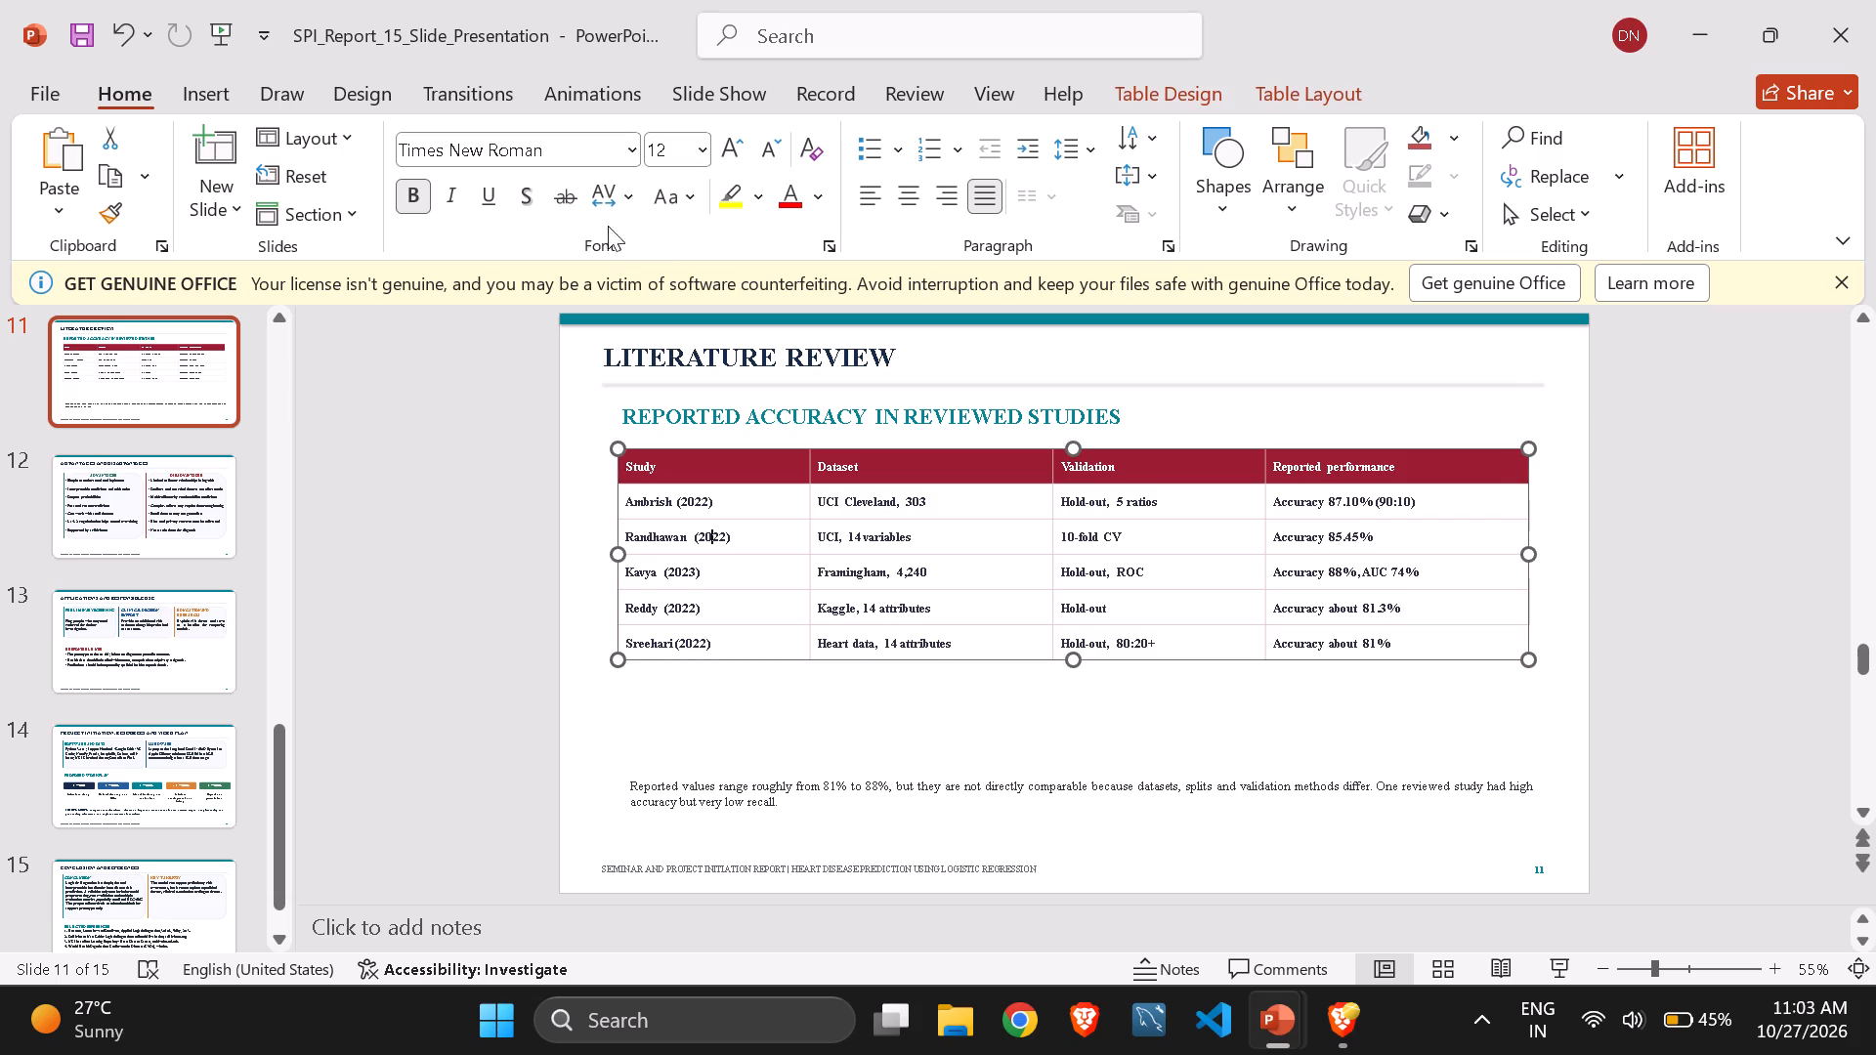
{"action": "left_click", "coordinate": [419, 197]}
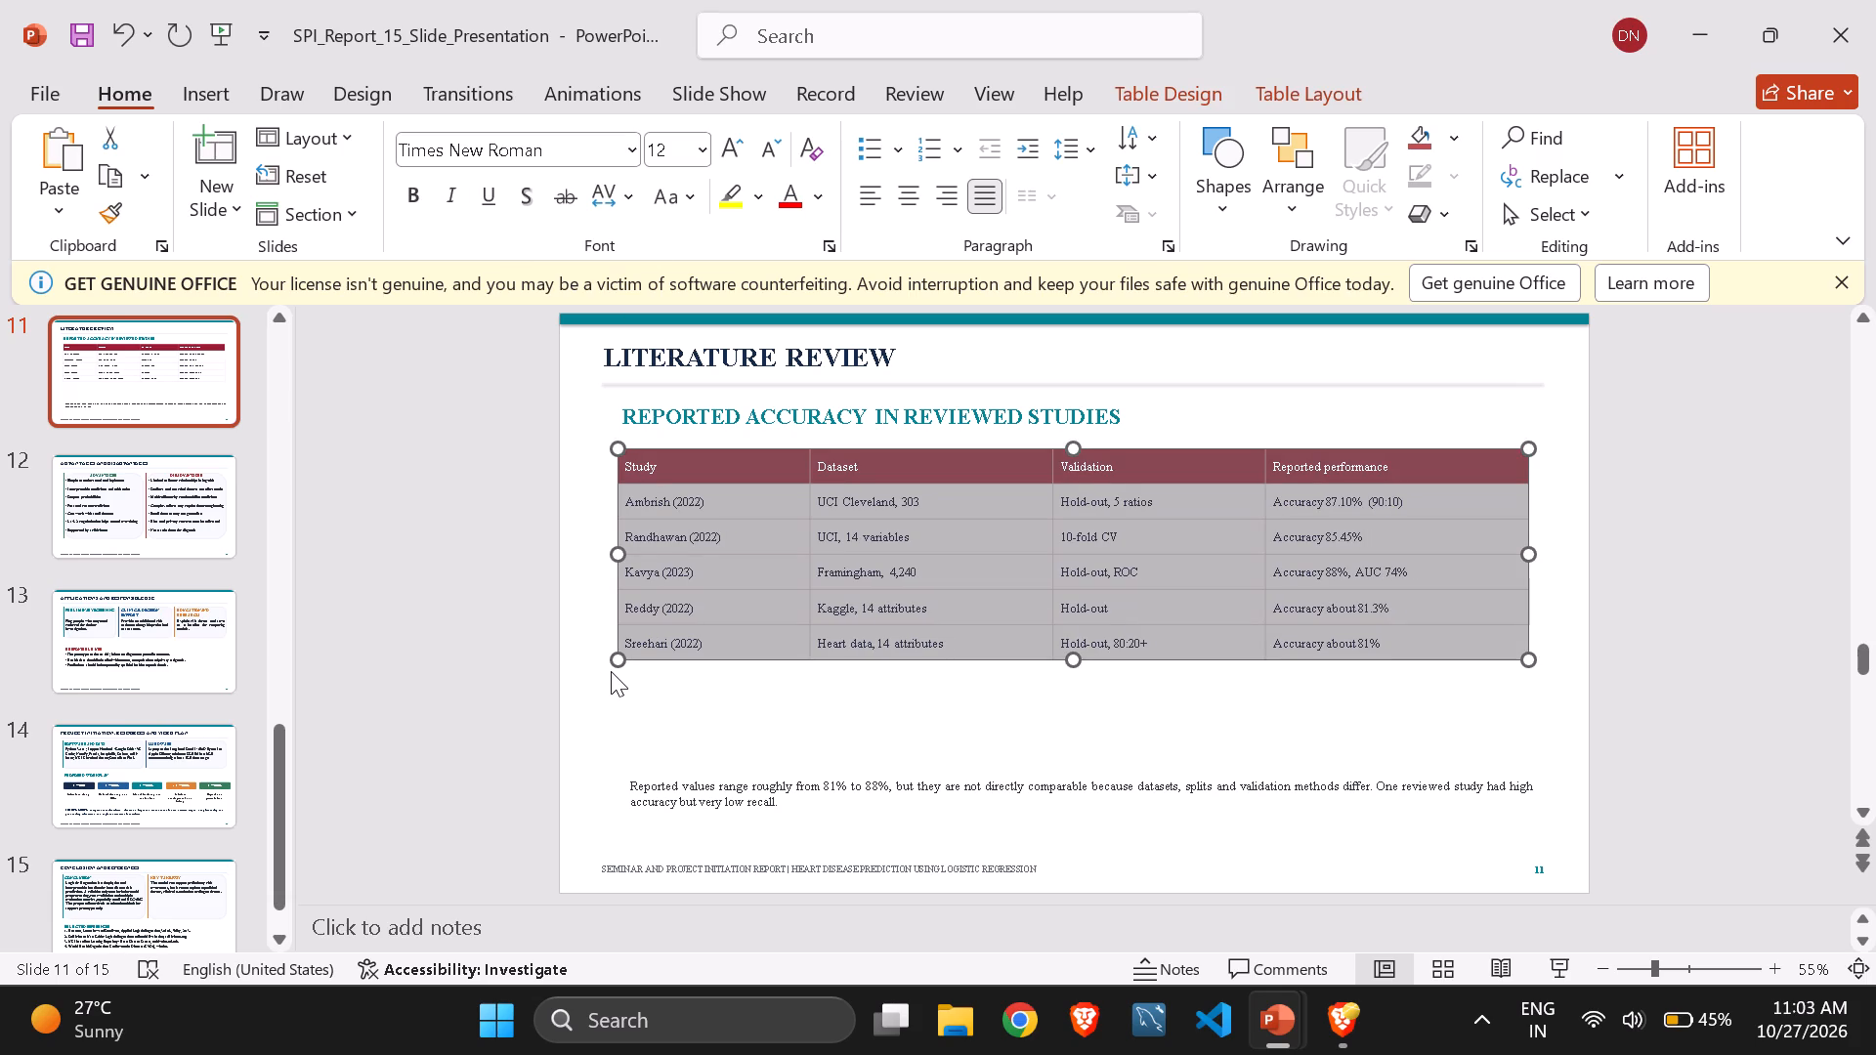
Narrow the slide 11 table by pulling in both of its side edges.
{"action": "left_click_drag", "start_coordinate": [618, 665], "coordinate": [697, 654]}
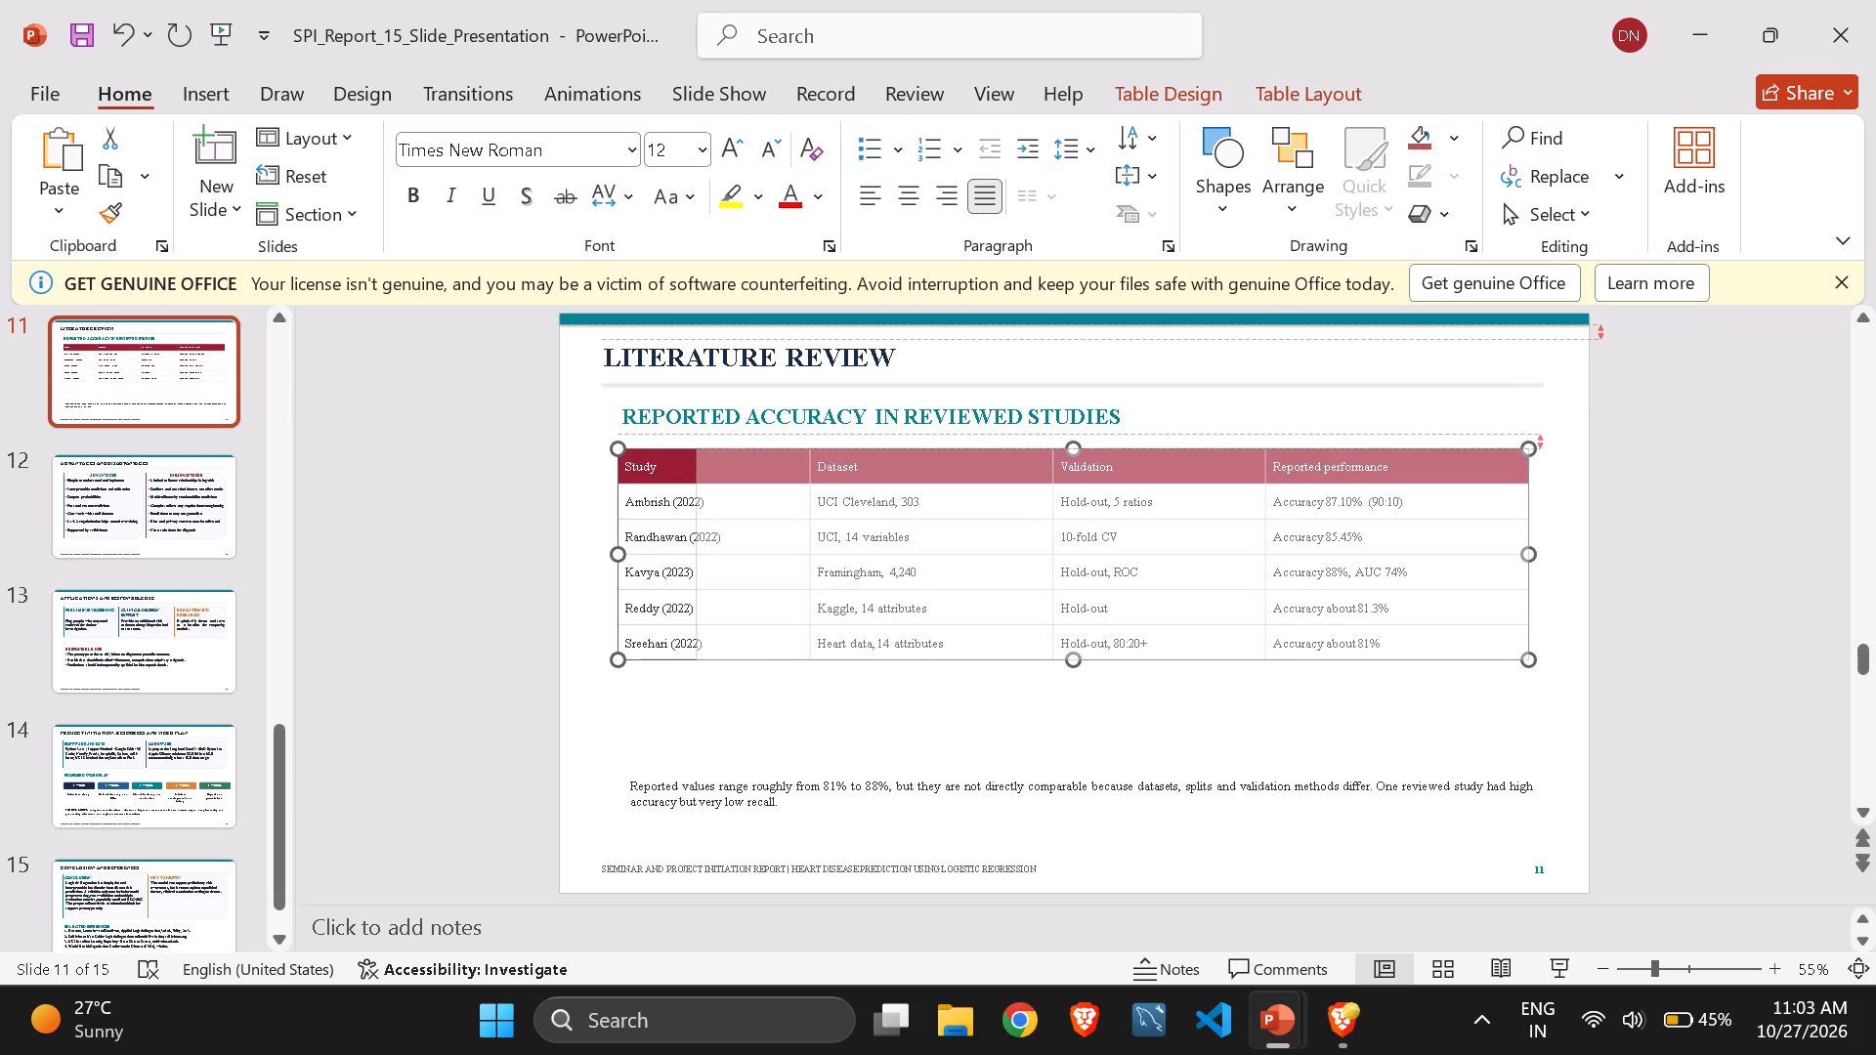
{"action": "left_click_drag", "start_coordinate": [697, 654], "coordinate": [698, 654]}
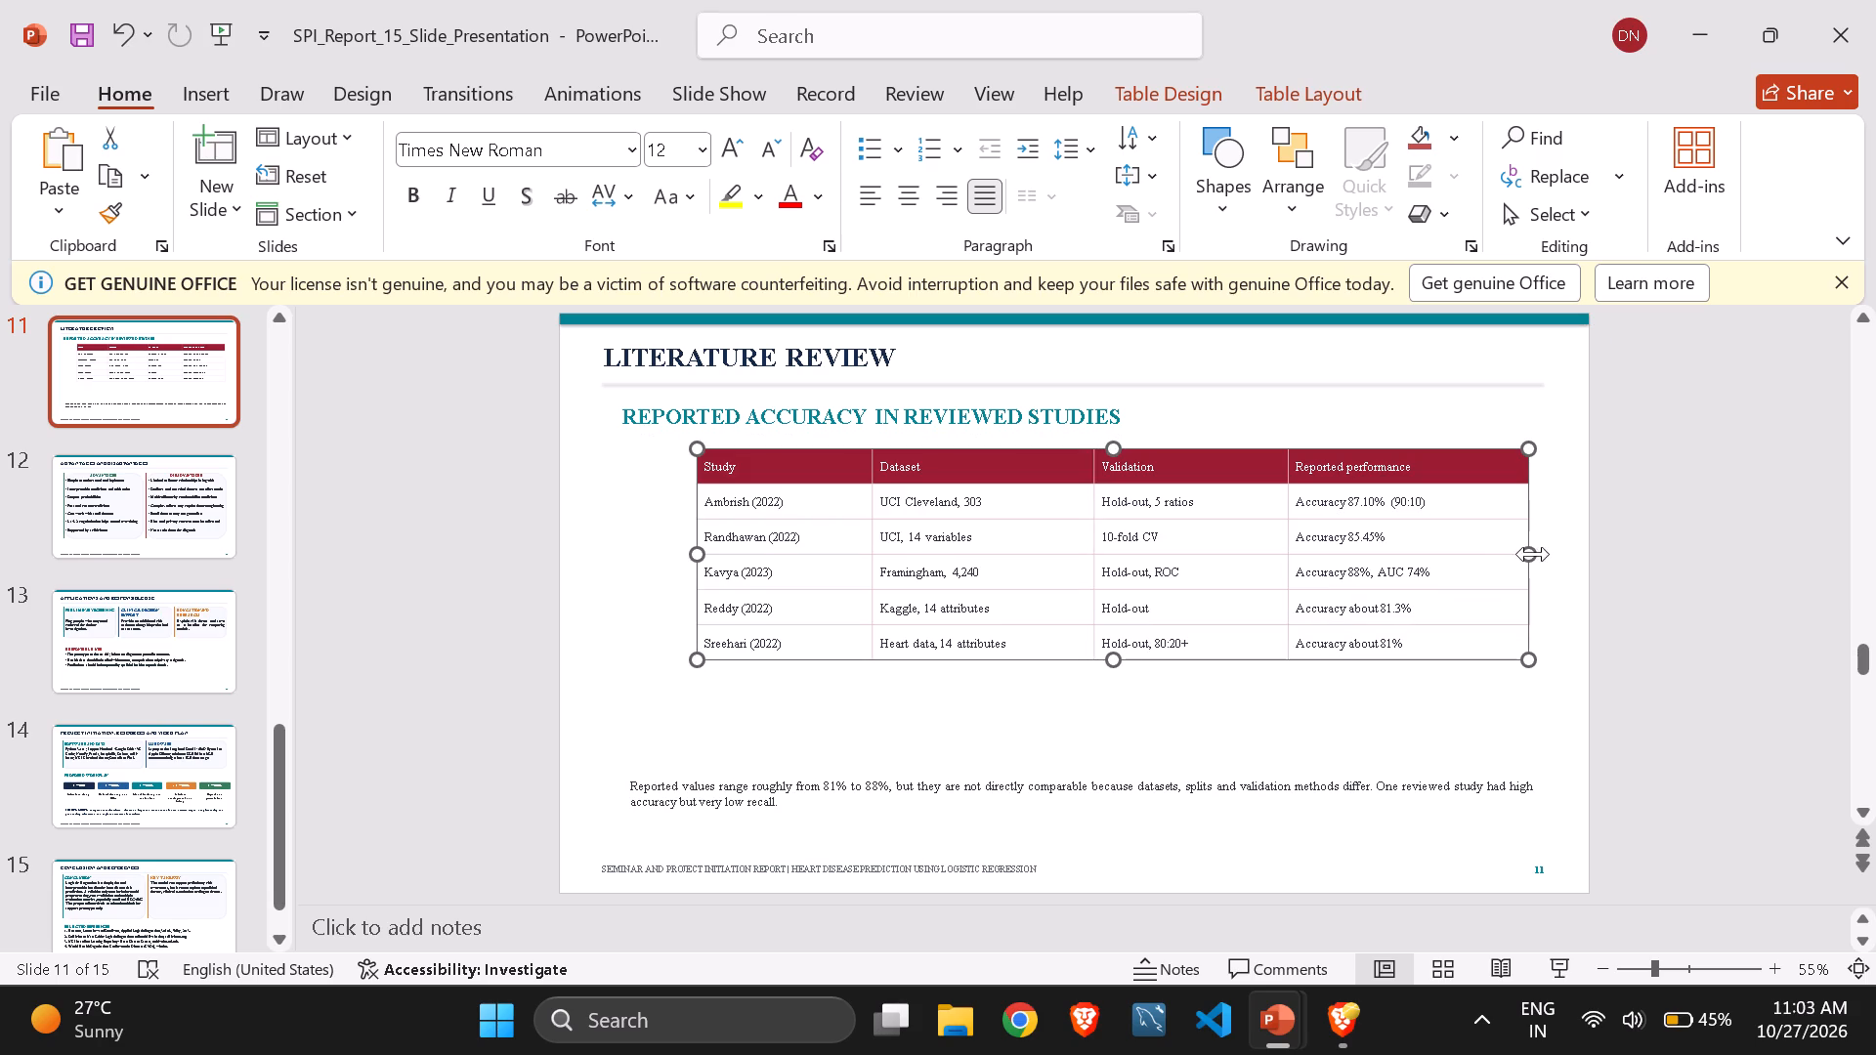
{"action": "left_click_drag", "start_coordinate": [1533, 554], "coordinate": [1464, 562]}
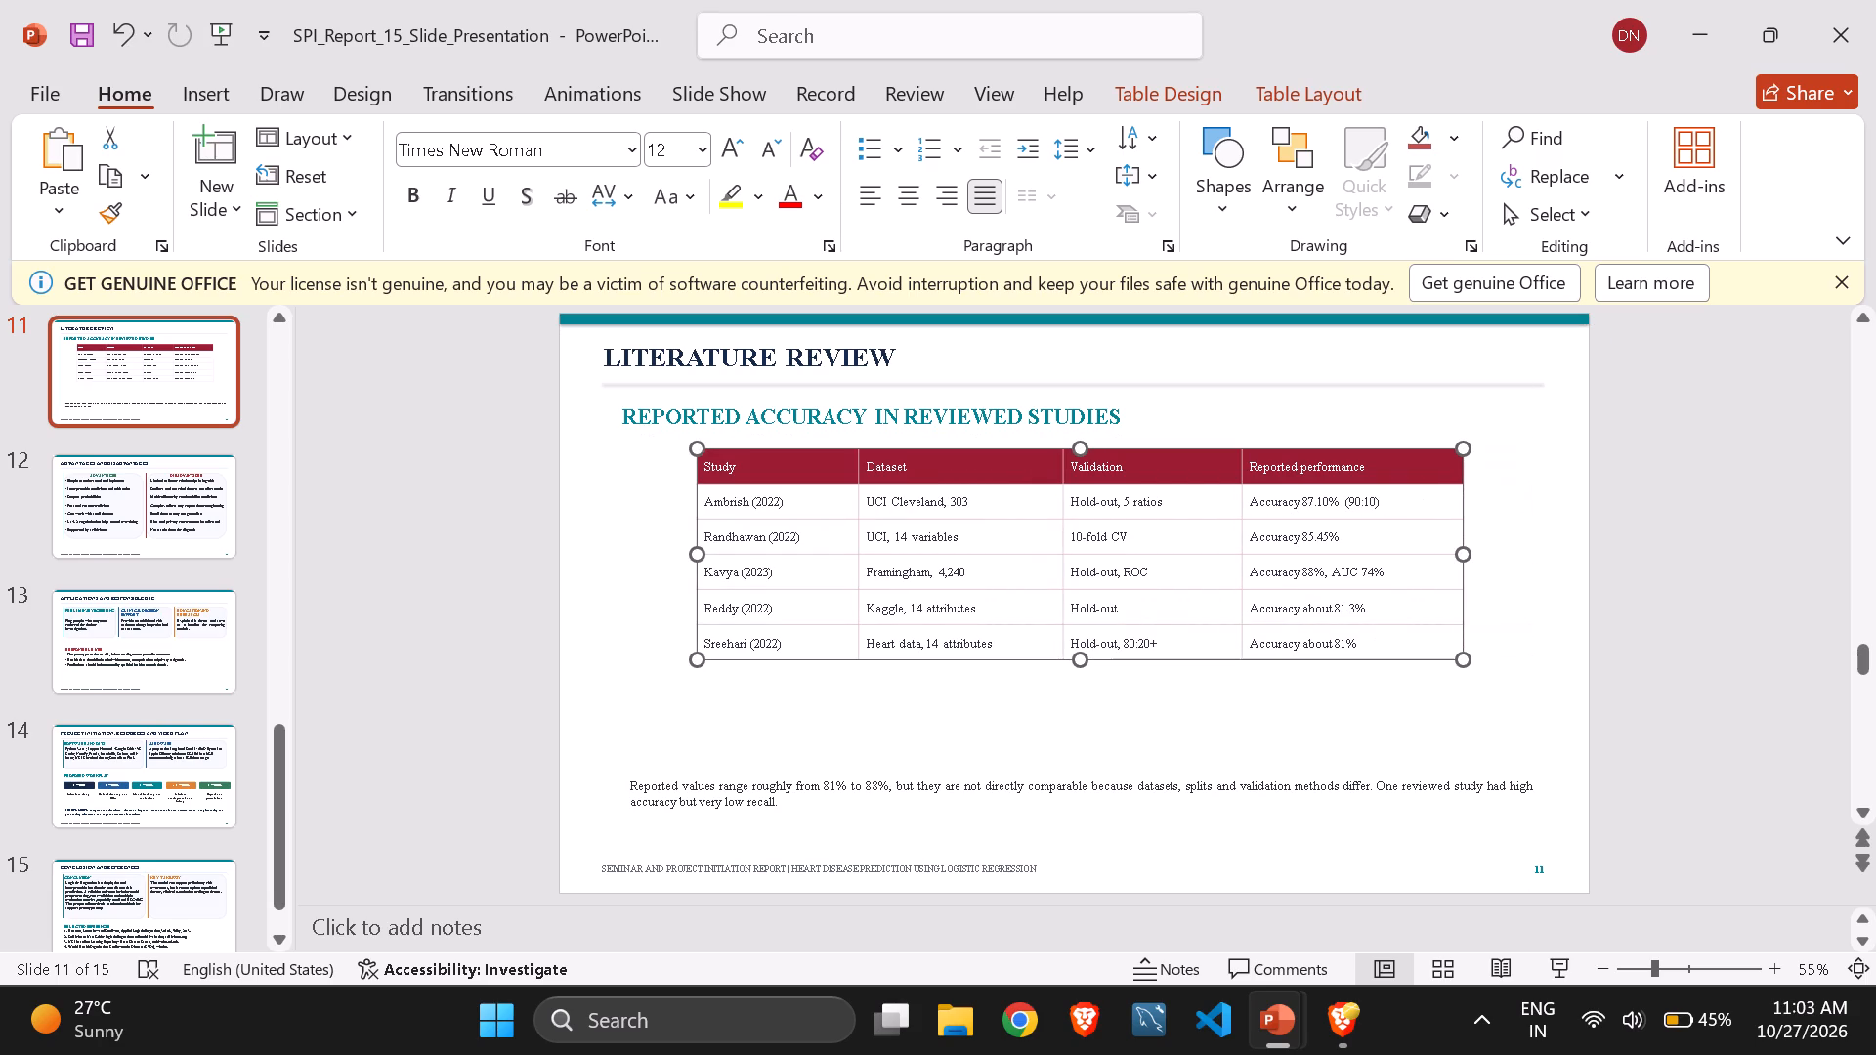
Center-align the text in all cells of the slide 11 table.
{"action": "left_click", "coordinate": [901, 198]}
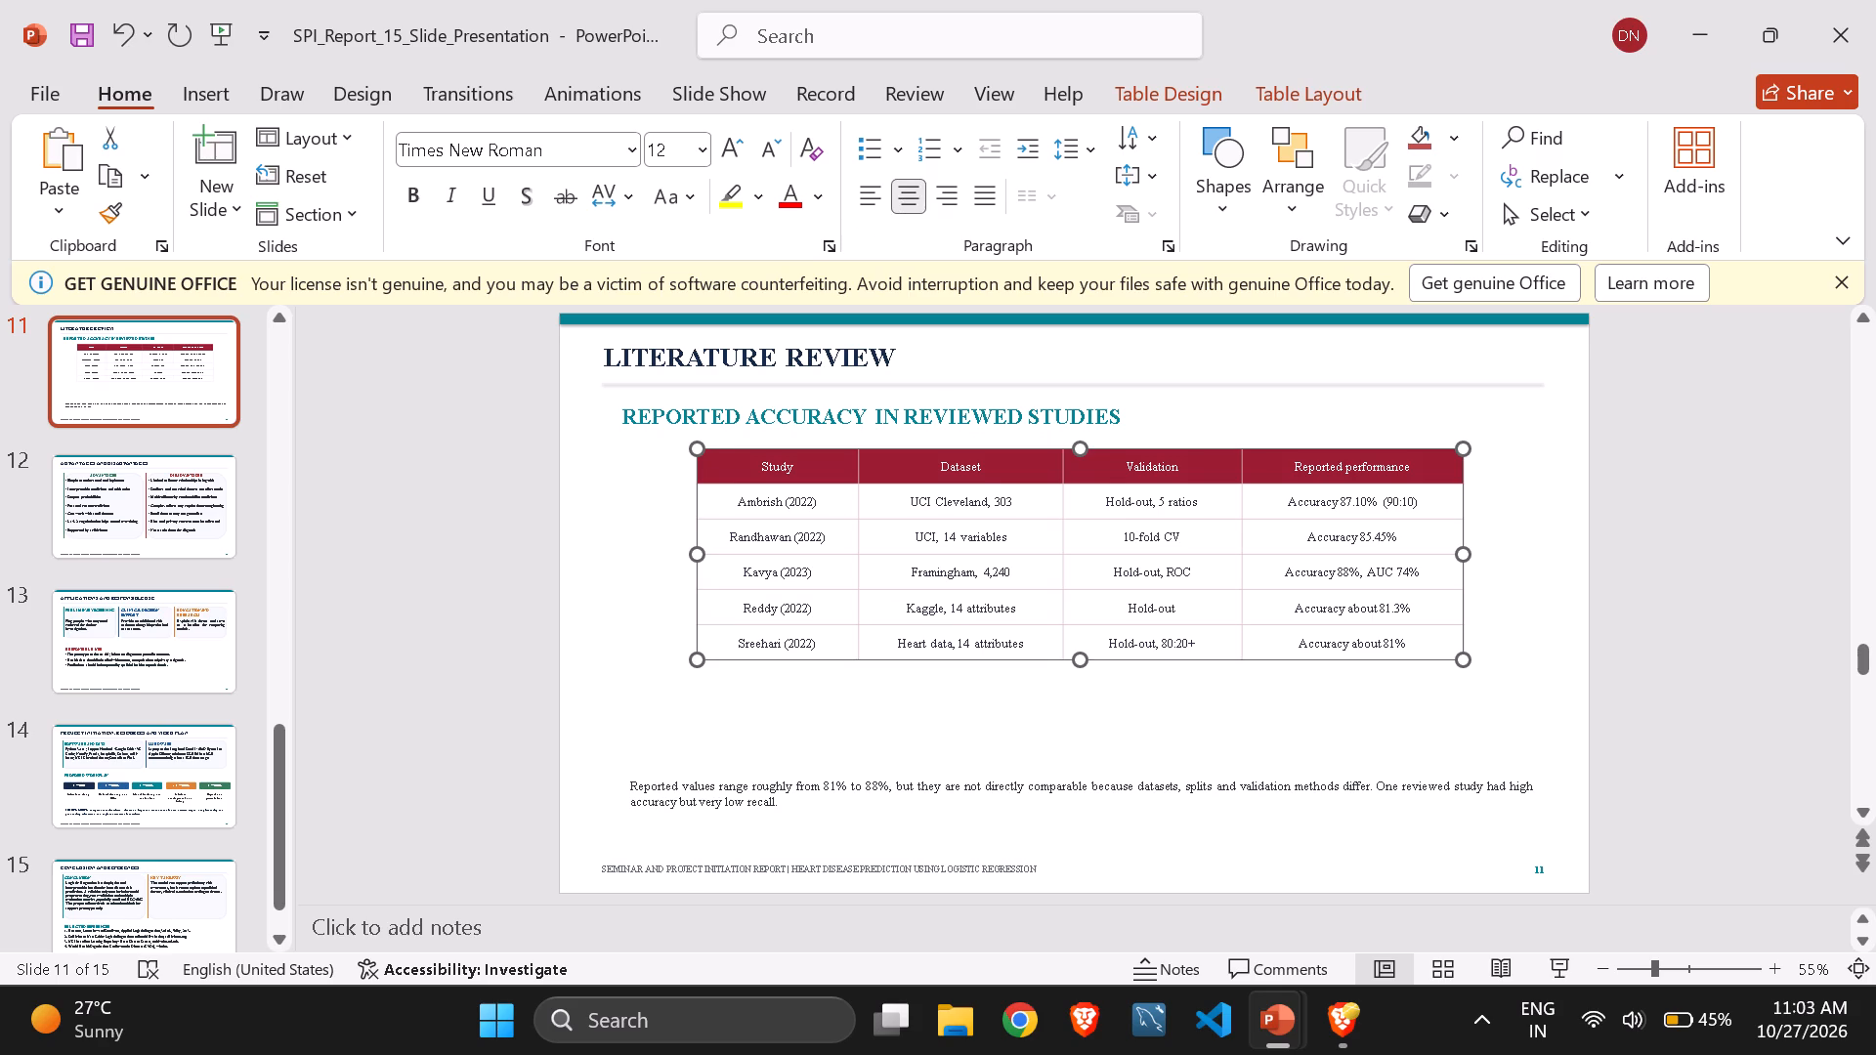
Center the table horizontally on slide 11, slightly lower beneath its subheading, and check it against the SPI Claude version.
{"action": "left_click_drag", "start_coordinate": [1351, 660], "coordinate": [1357, 676]}
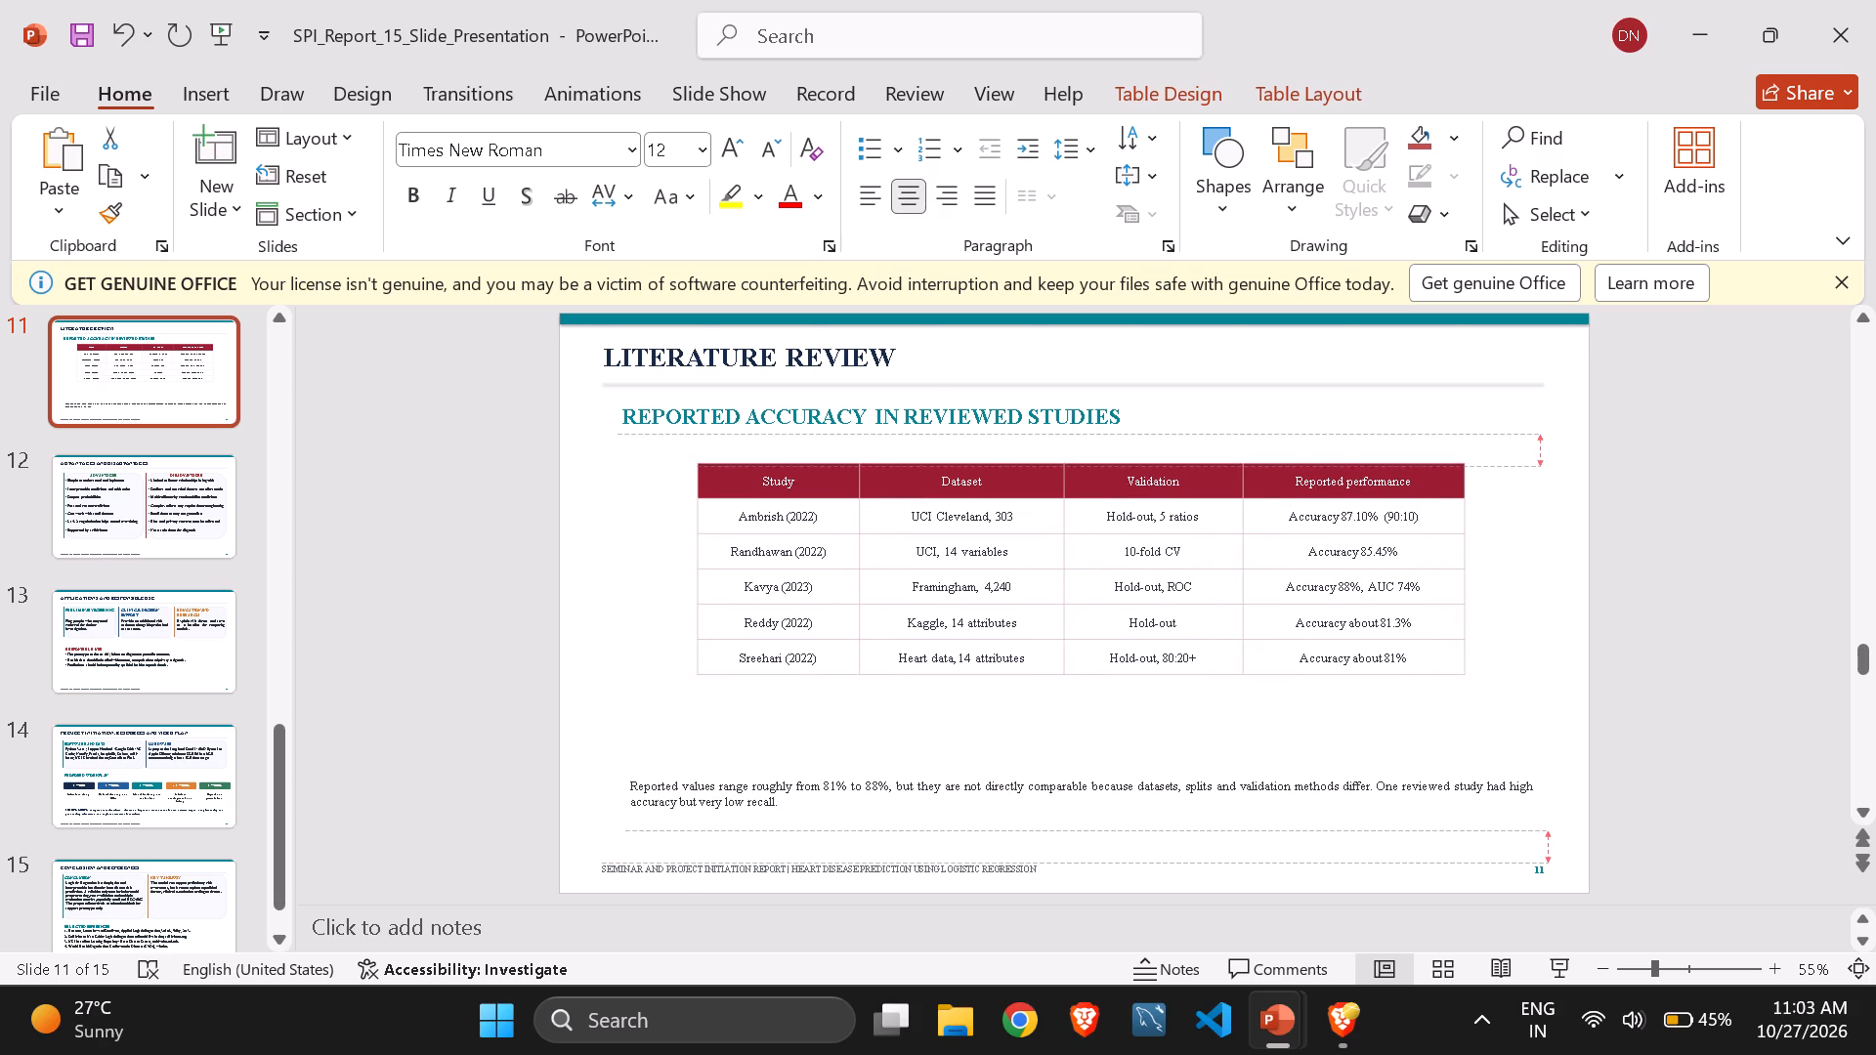
{"action": "left_click_drag", "start_coordinate": [1357, 676], "coordinate": [1343, 680]}
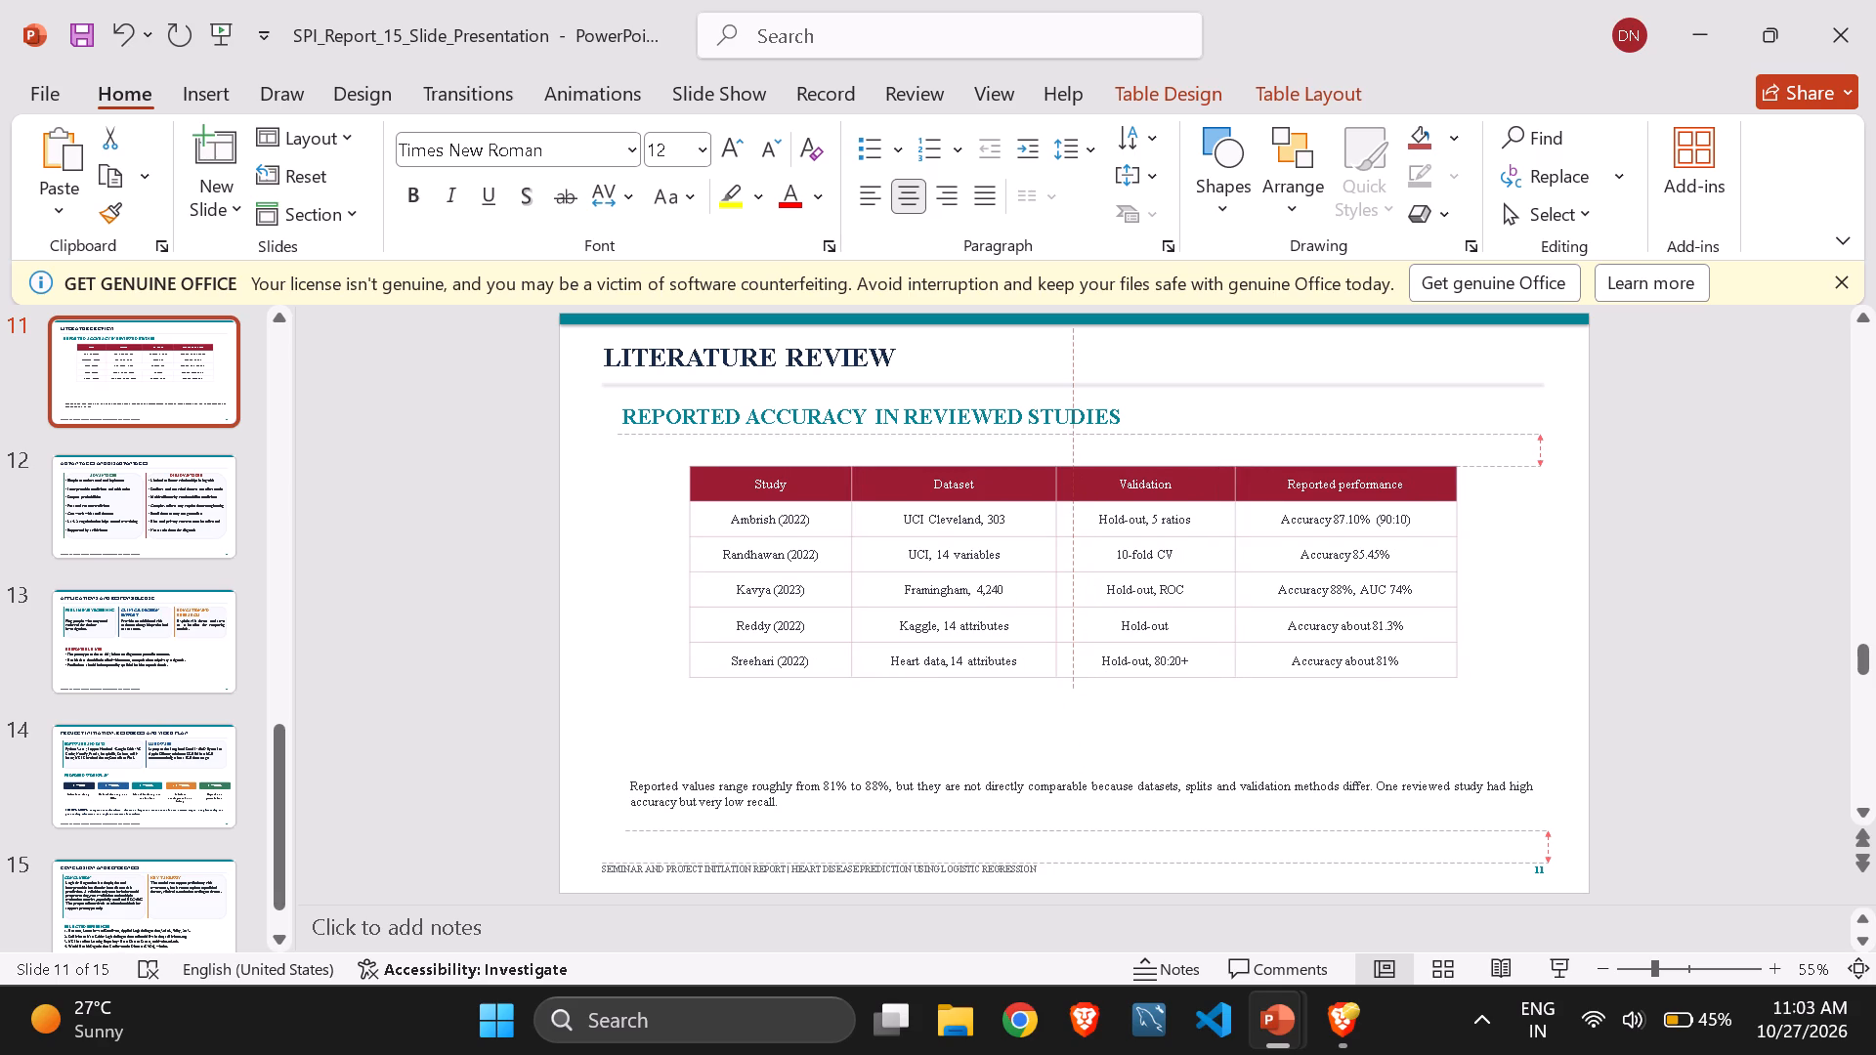
{"action": "left_click_drag", "start_coordinate": [1343, 680], "coordinate": [1343, 671]}
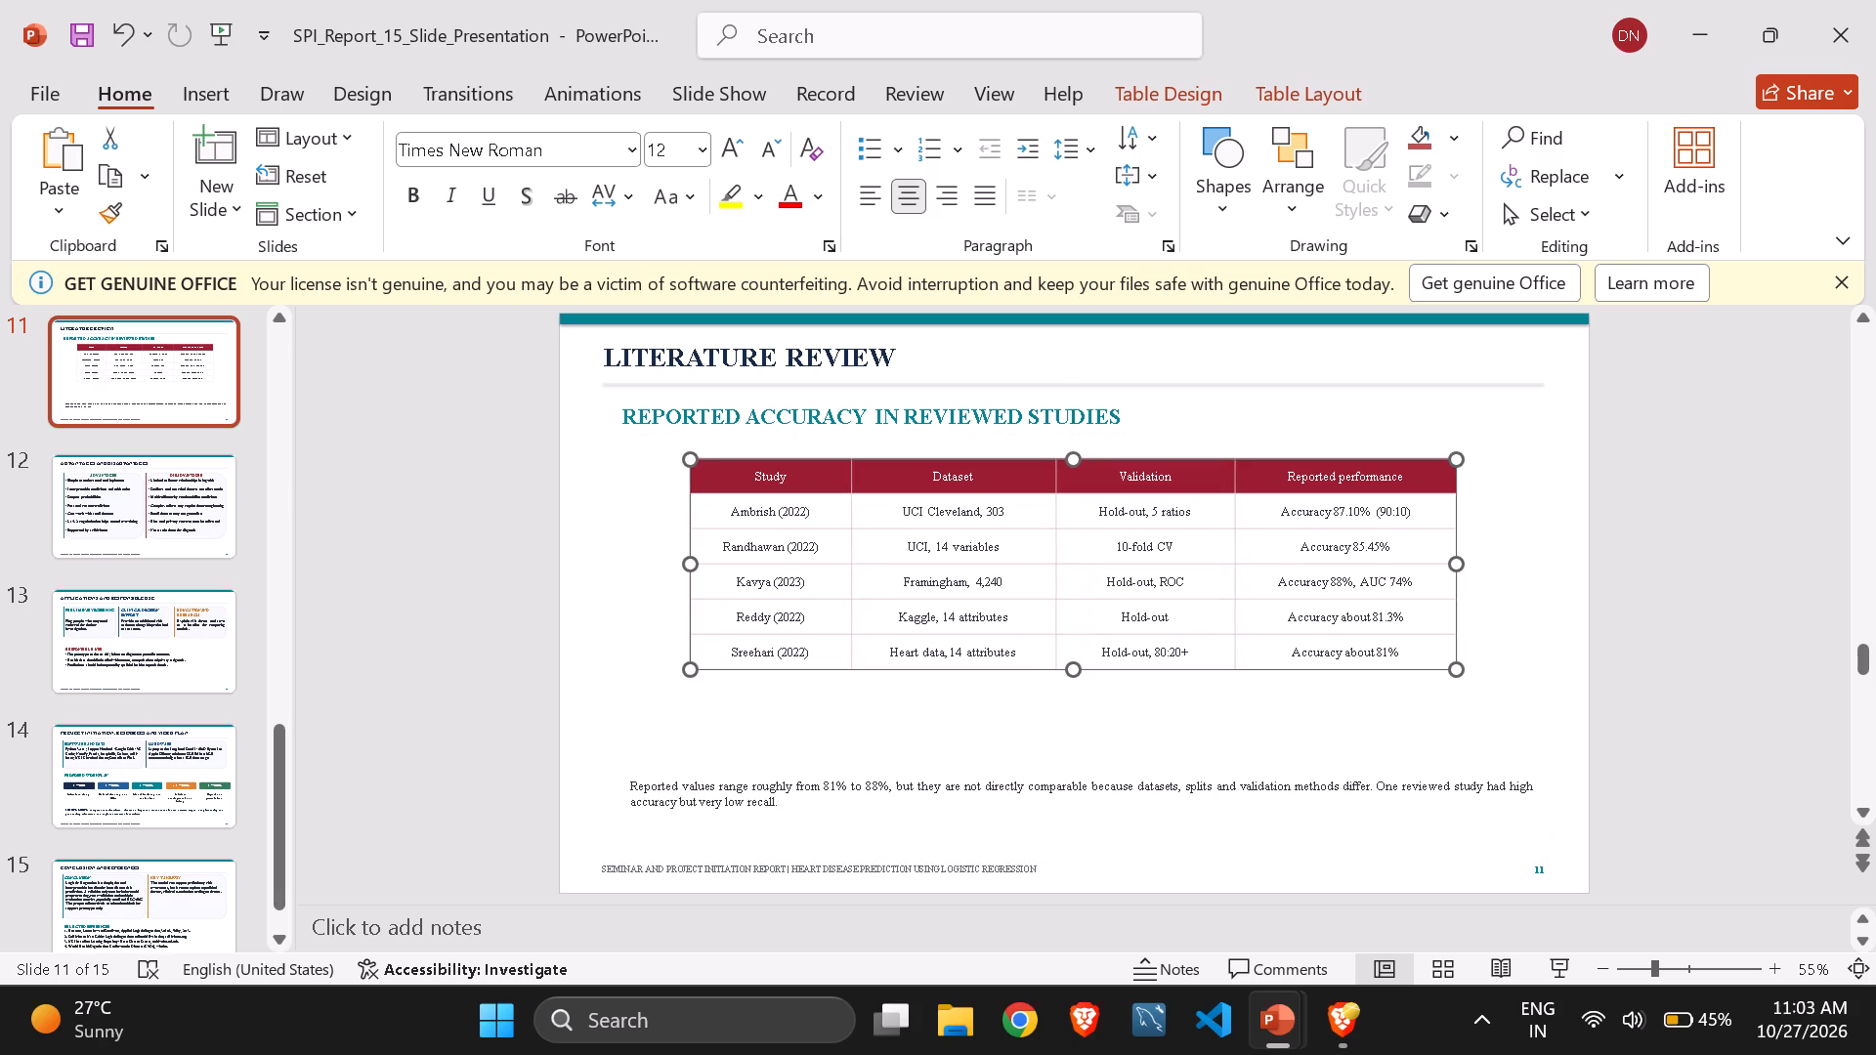
{"action": "left_click", "coordinate": [1284, 717]}
{"action": "key", "text": "alt+Tab"}
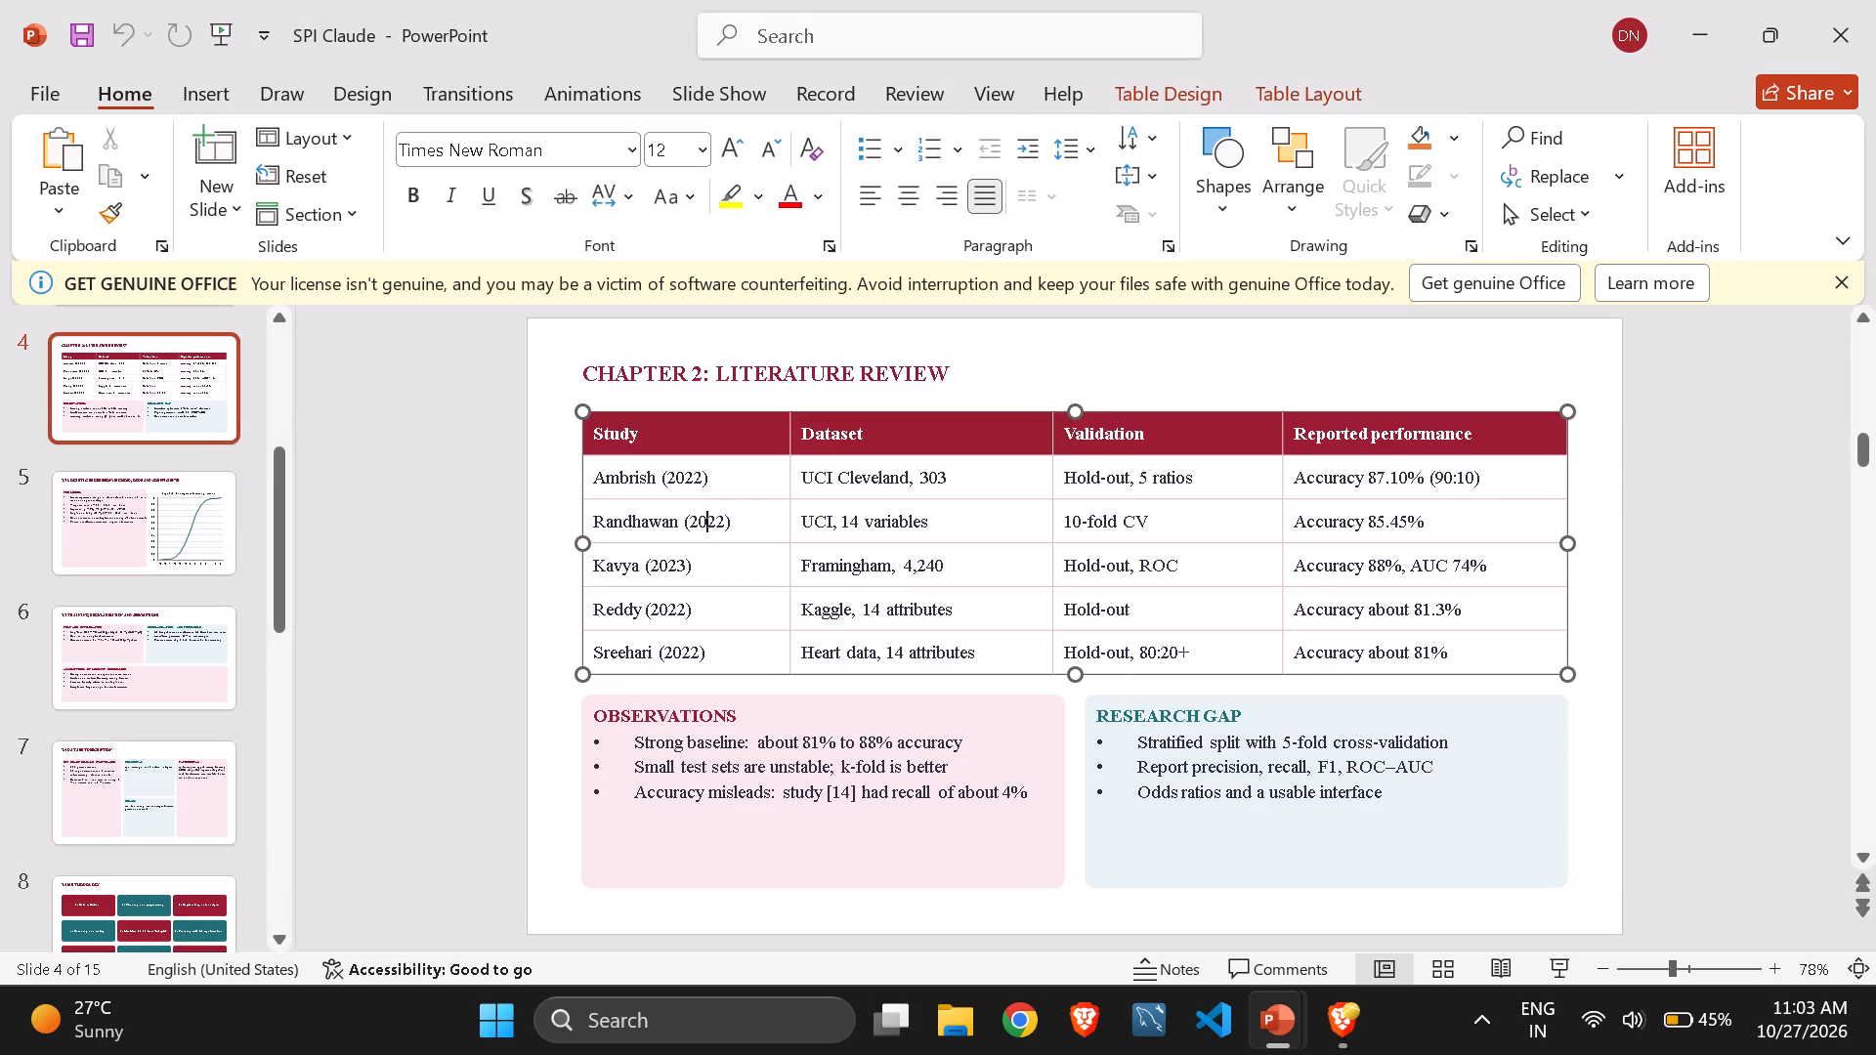
{"action": "key", "text": "alt+Tab"}
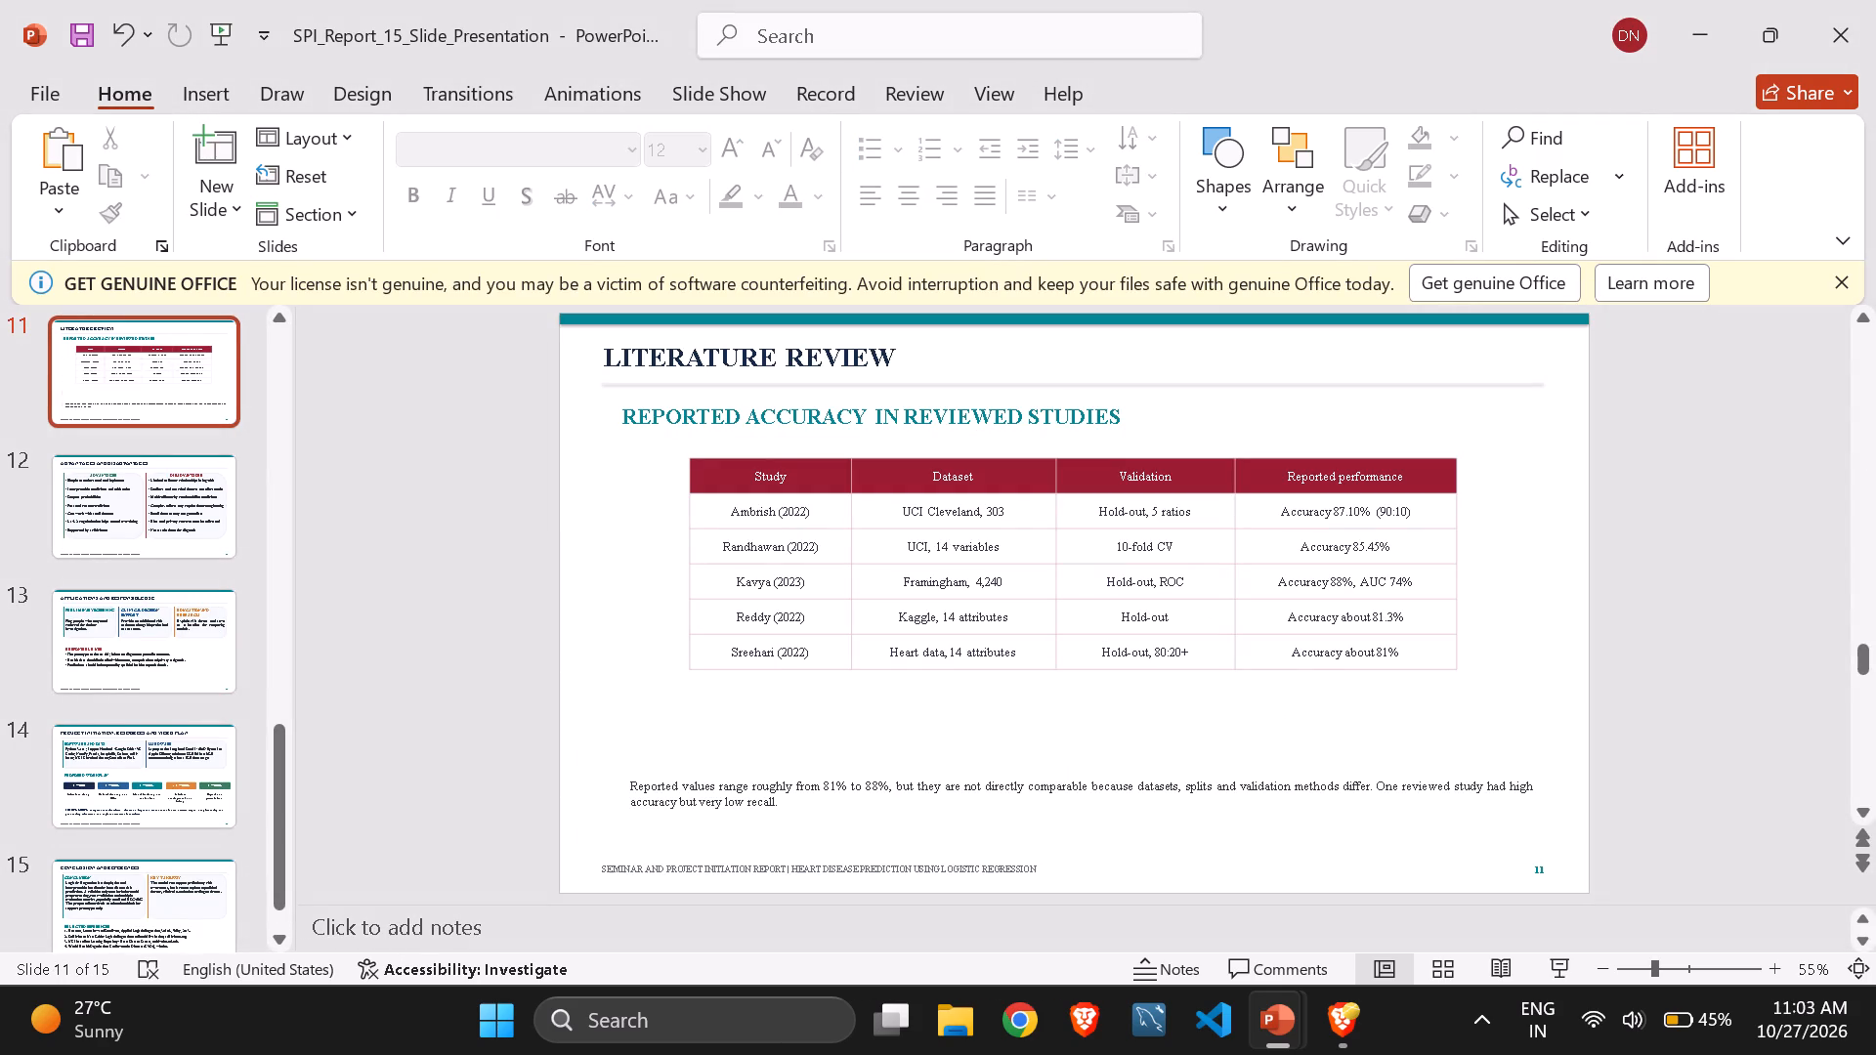
Set the REPORTED ACCURACY IN REVIEWED STUDIES subheading to 18 pt and apply a text shadow.
{"action": "triple_click", "coordinate": [865, 425]}
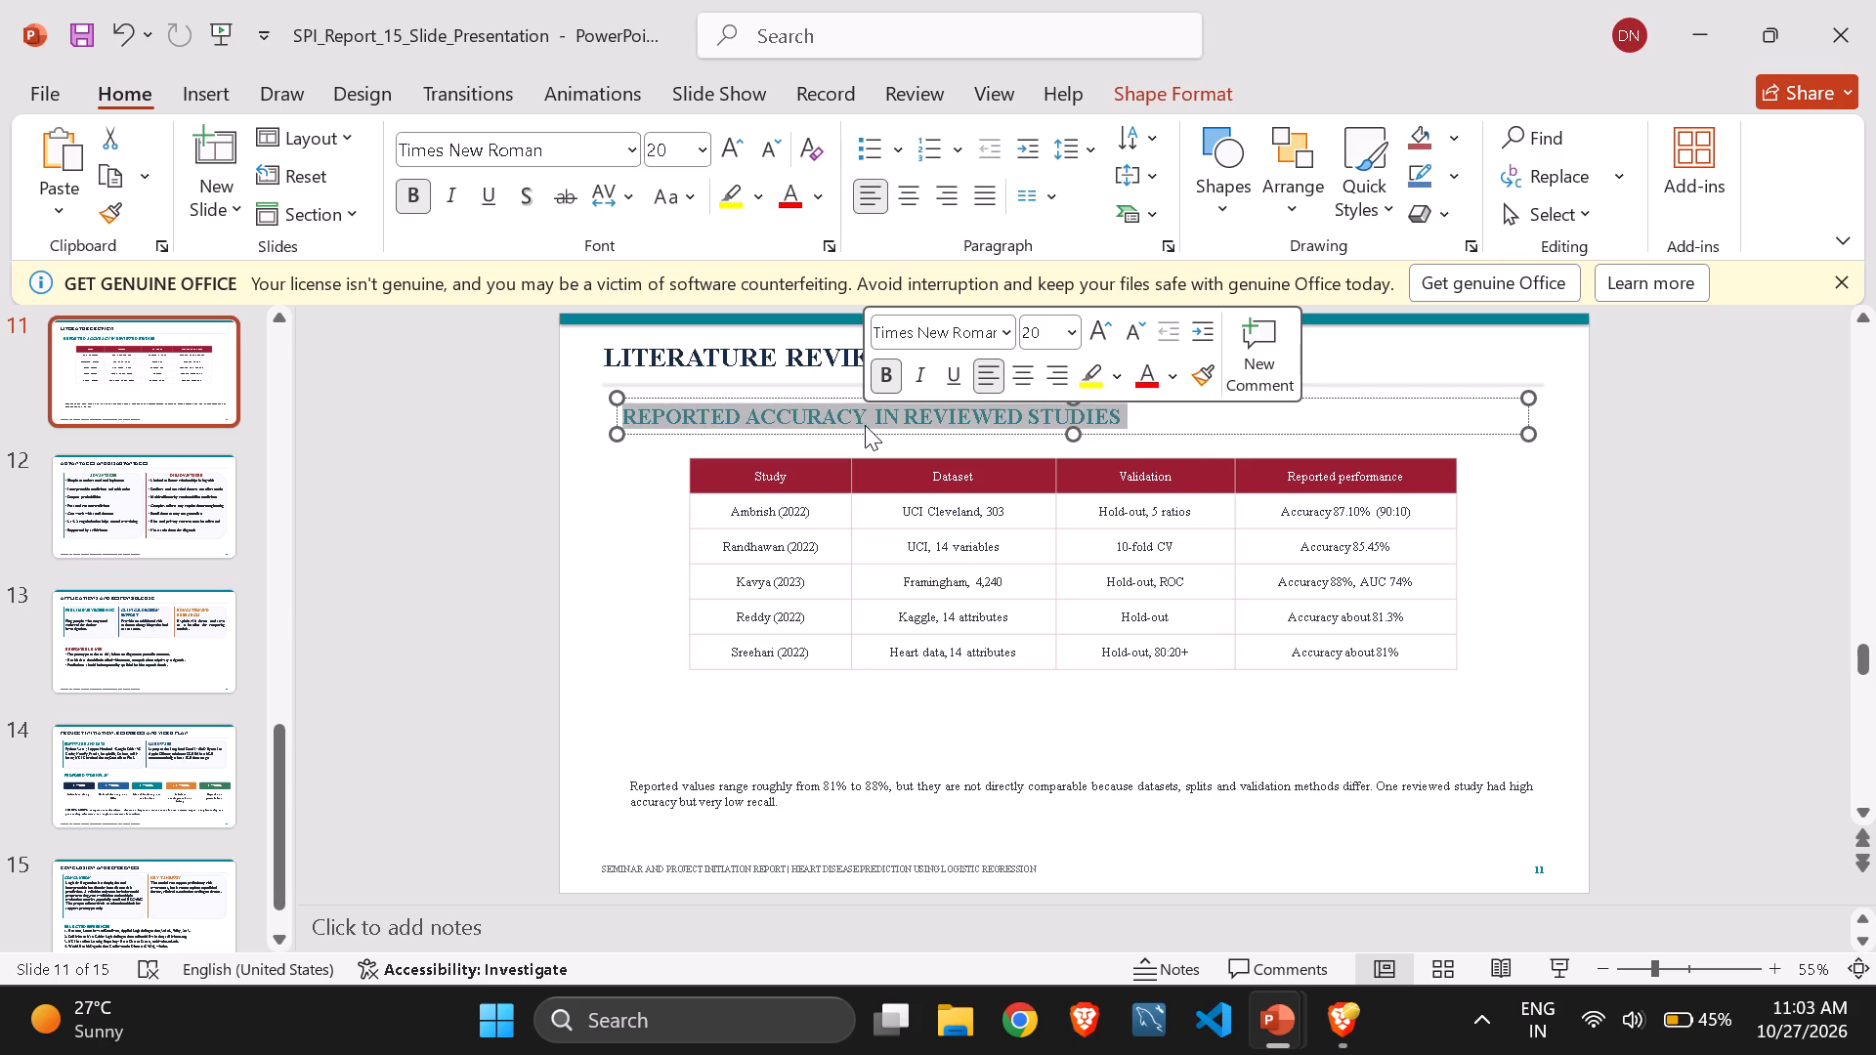
{"action": "left_click", "coordinate": [1055, 323]}
{"action": "key", "text": "BackSpace"}
{"action": "type", "text": "18"}
{"action": "key", "text": "Return"}
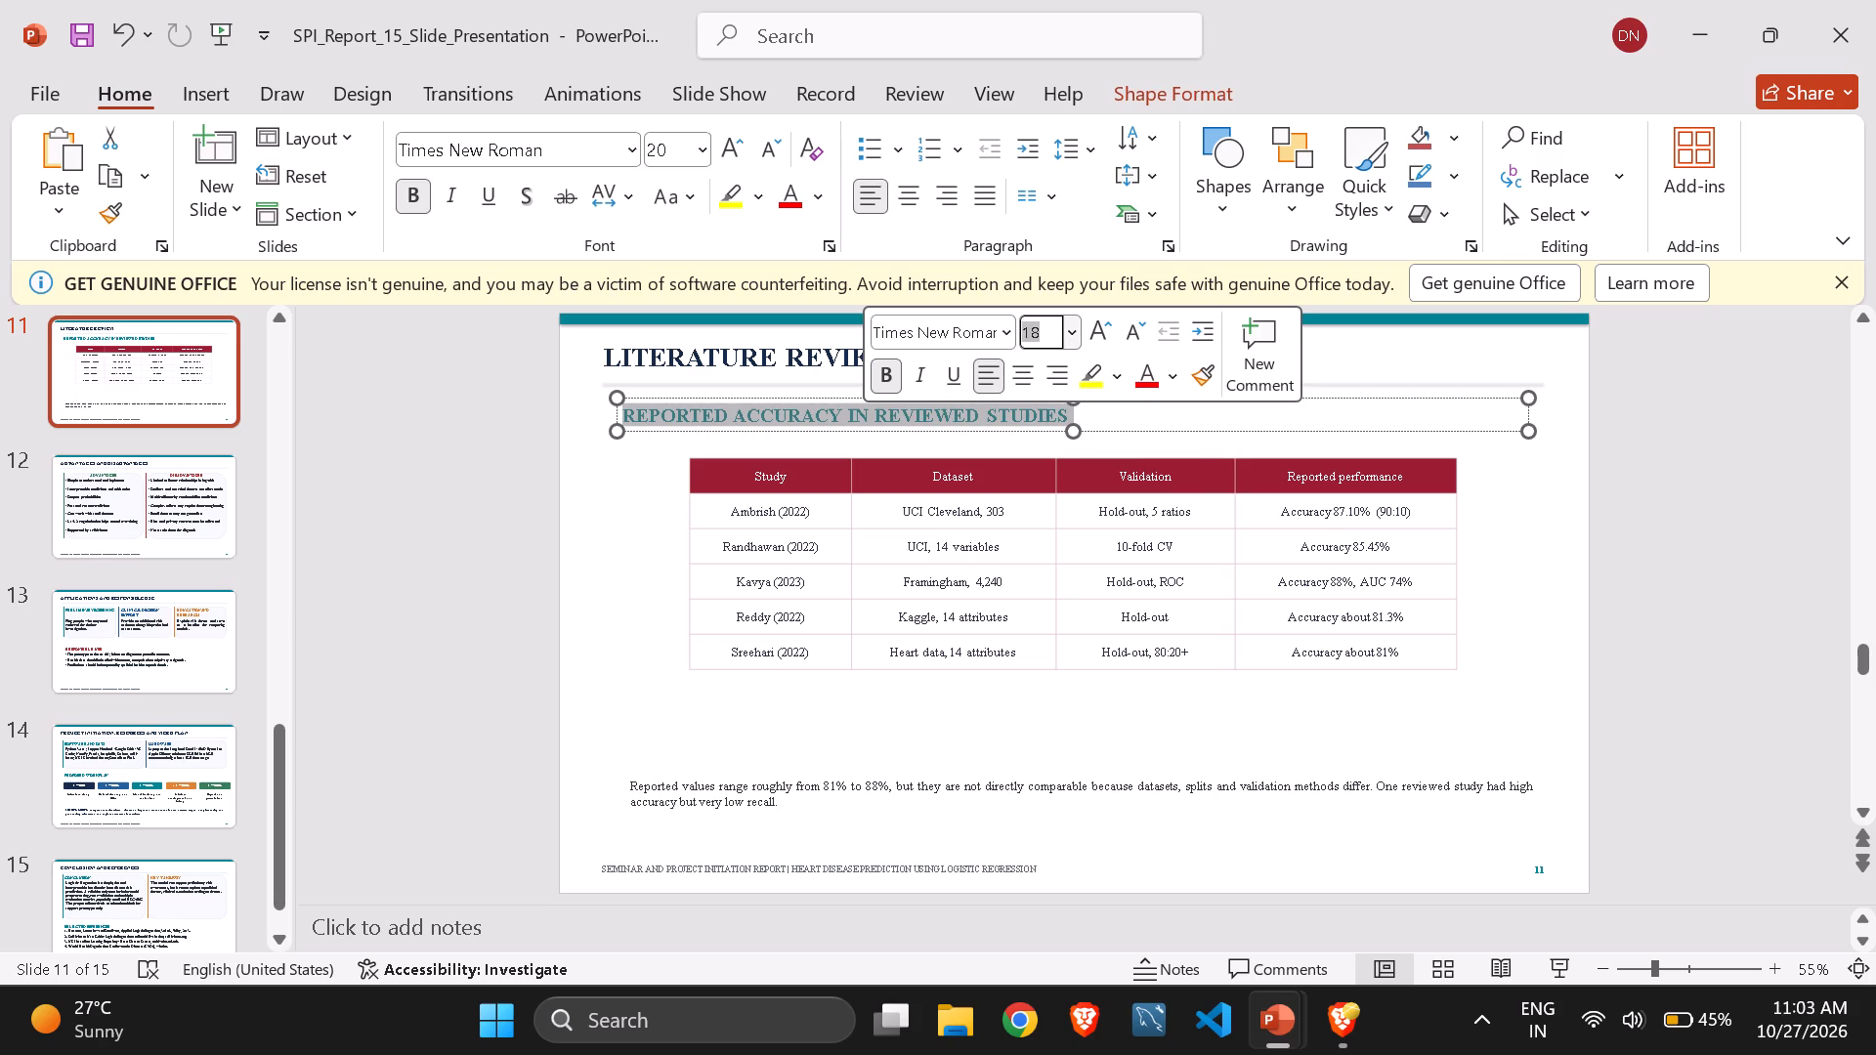
{"action": "left_click", "coordinate": [532, 194]}
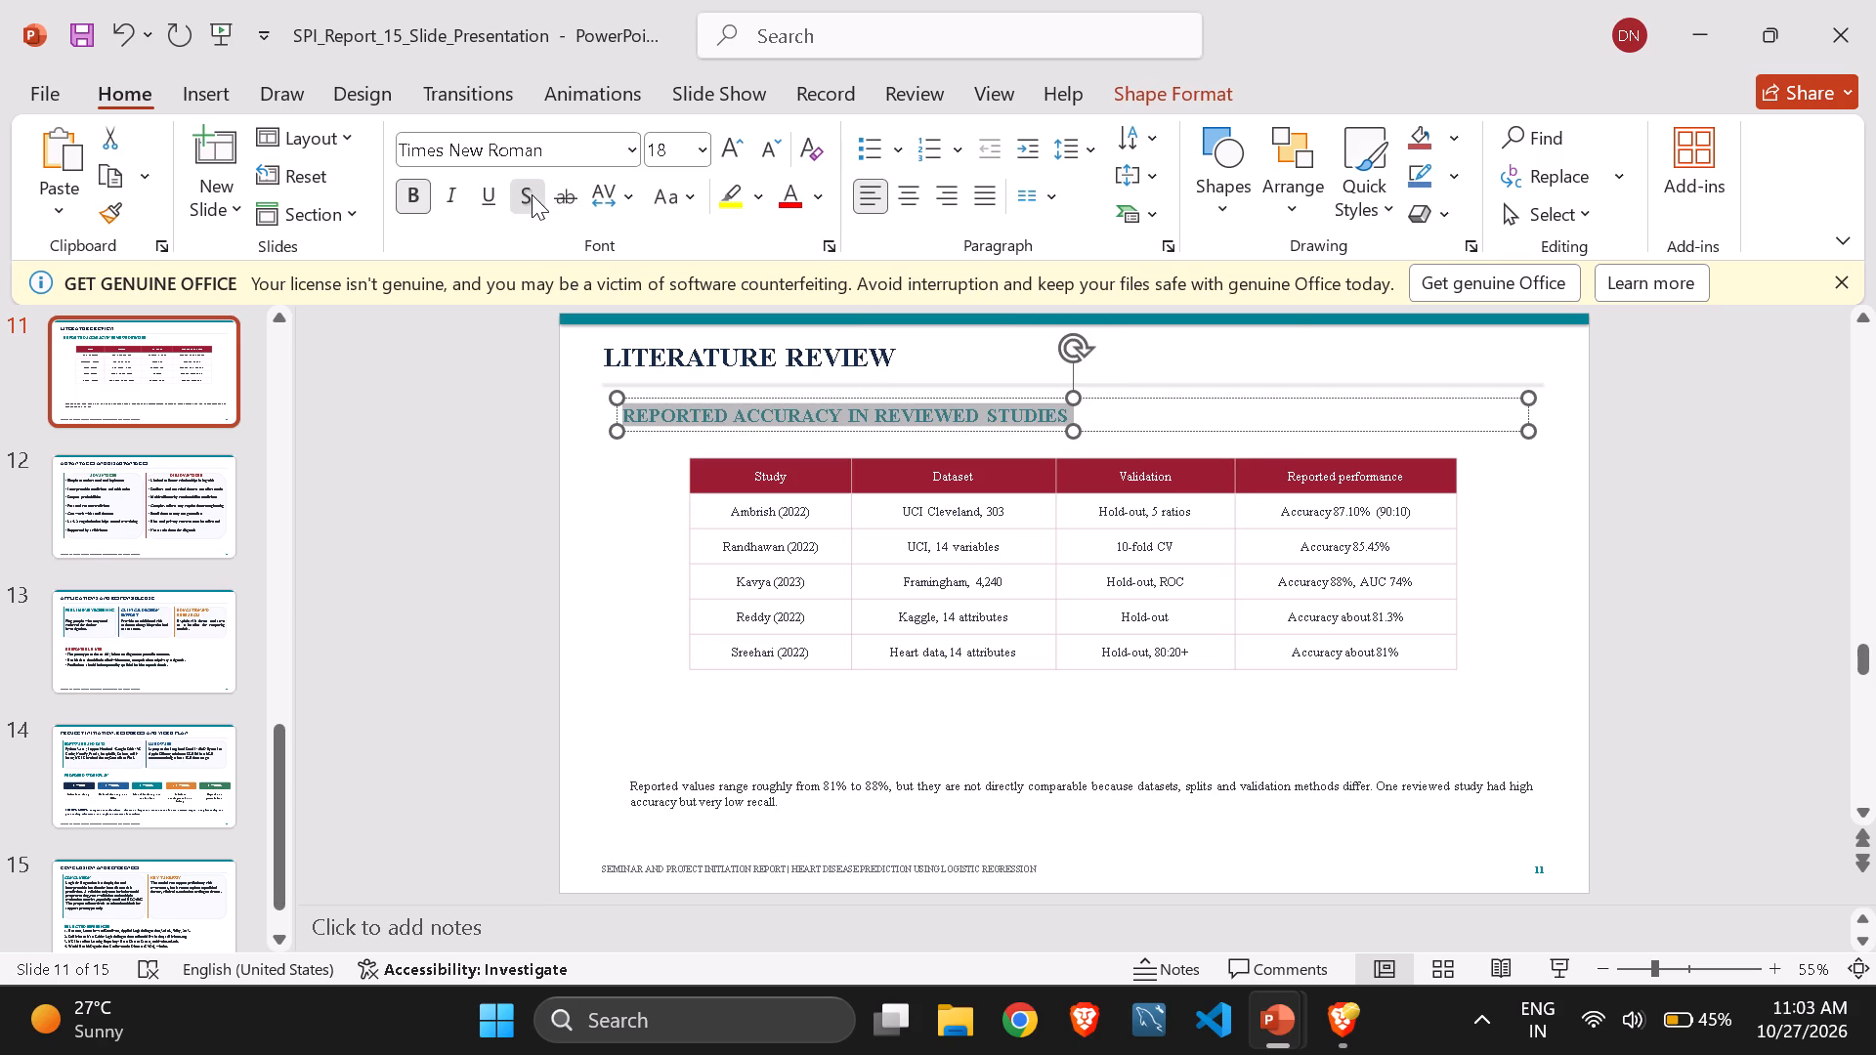
Format the table's header row, from Study to Reported performance, as 14 pt bold.
{"action": "left_click", "coordinate": [830, 481]}
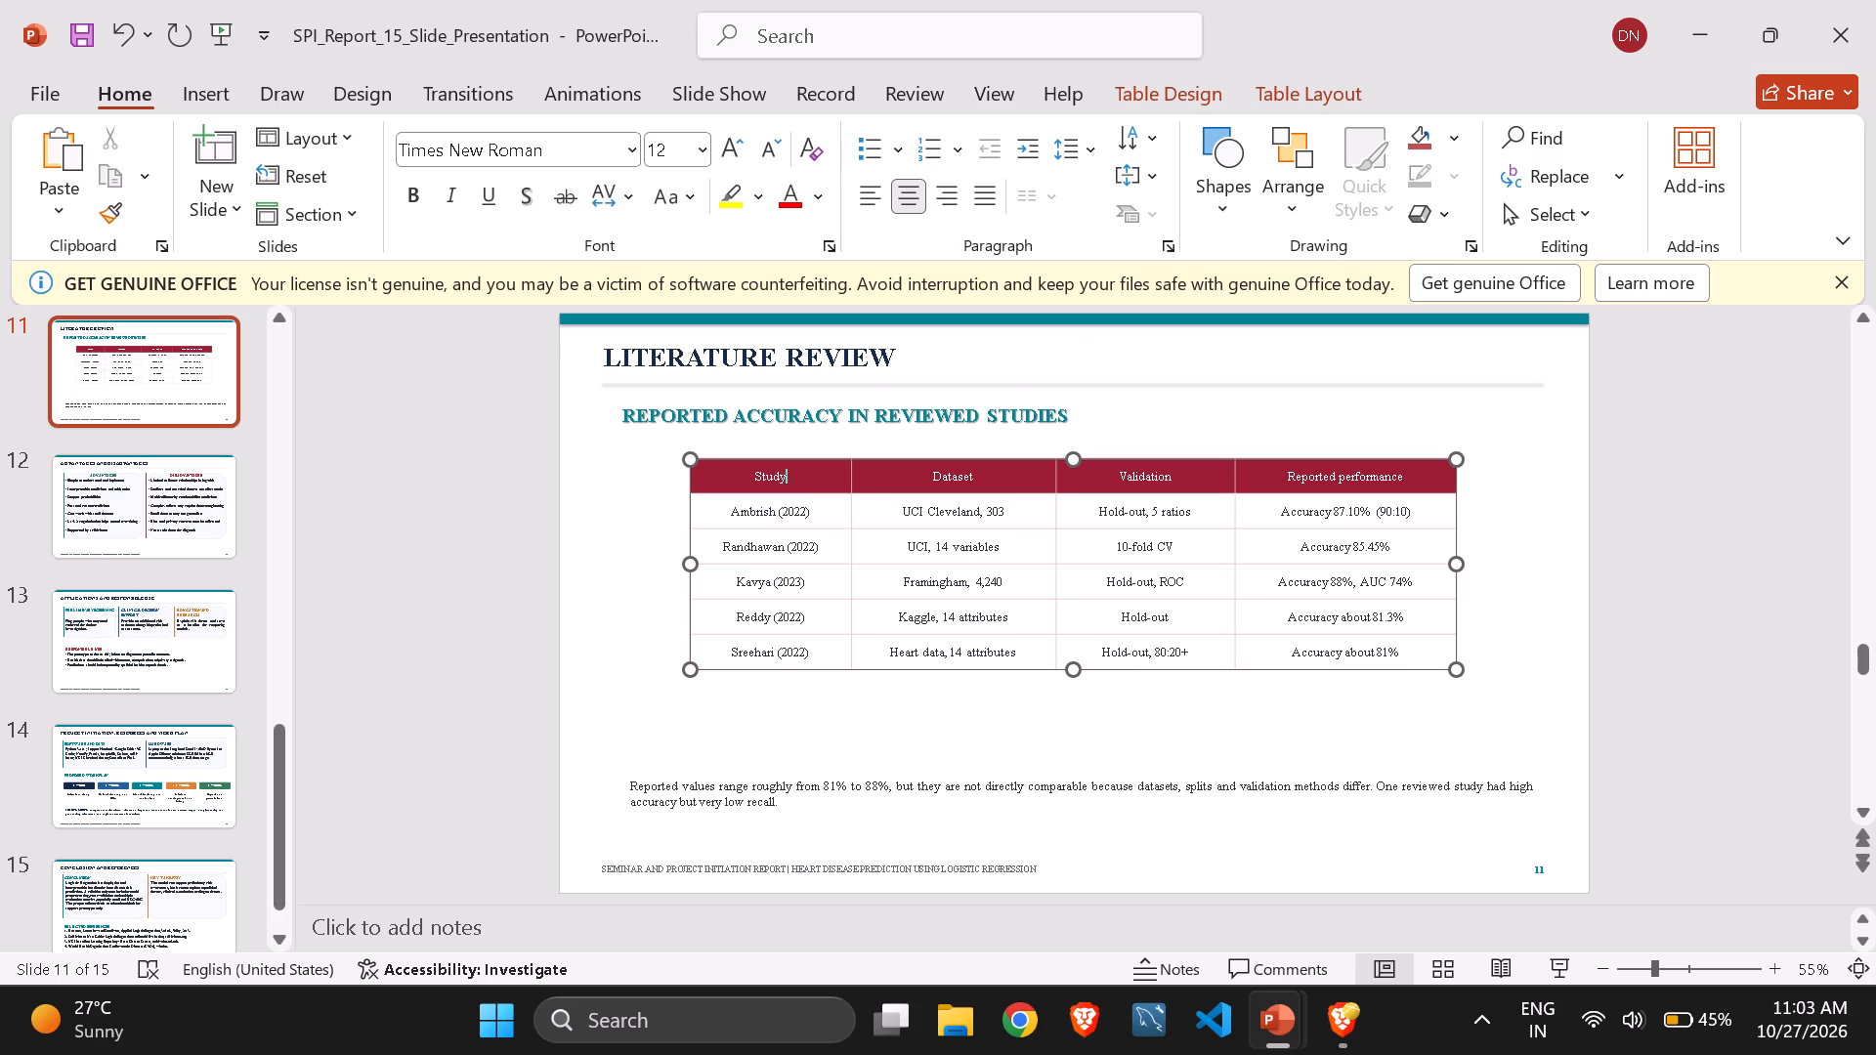
{"action": "left_click", "coordinate": [750, 479]}
{"action": "key", "text": "shift+Right"}
{"action": "key", "text": "shift+Right"}
{"action": "key", "text": "shift+Right"}
{"action": "key", "text": "shift+Right"}
{"action": "key", "text": "shift+Right"}
{"action": "key", "text": "shift+Right"}
{"action": "key", "text": "shift+Right"}
{"action": "key", "text": "shift+Right"}
{"action": "key", "text": "shift+Right"}
{"action": "key", "text": "shift+Right"}
{"action": "key", "text": "shift+Right"}
{"action": "key", "text": "shift+Right"}
{"action": "key", "text": "shift+Right"}
{"action": "key", "text": "shift+Right"}
{"action": "key", "text": "shift+Right"}
{"action": "key", "text": "shift+Right"}
{"action": "key", "text": "shift+Right"}
{"action": "key", "text": "shift+Right"}
{"action": "key", "text": "shift+Right"}
{"action": "key", "text": "shift+Right"}
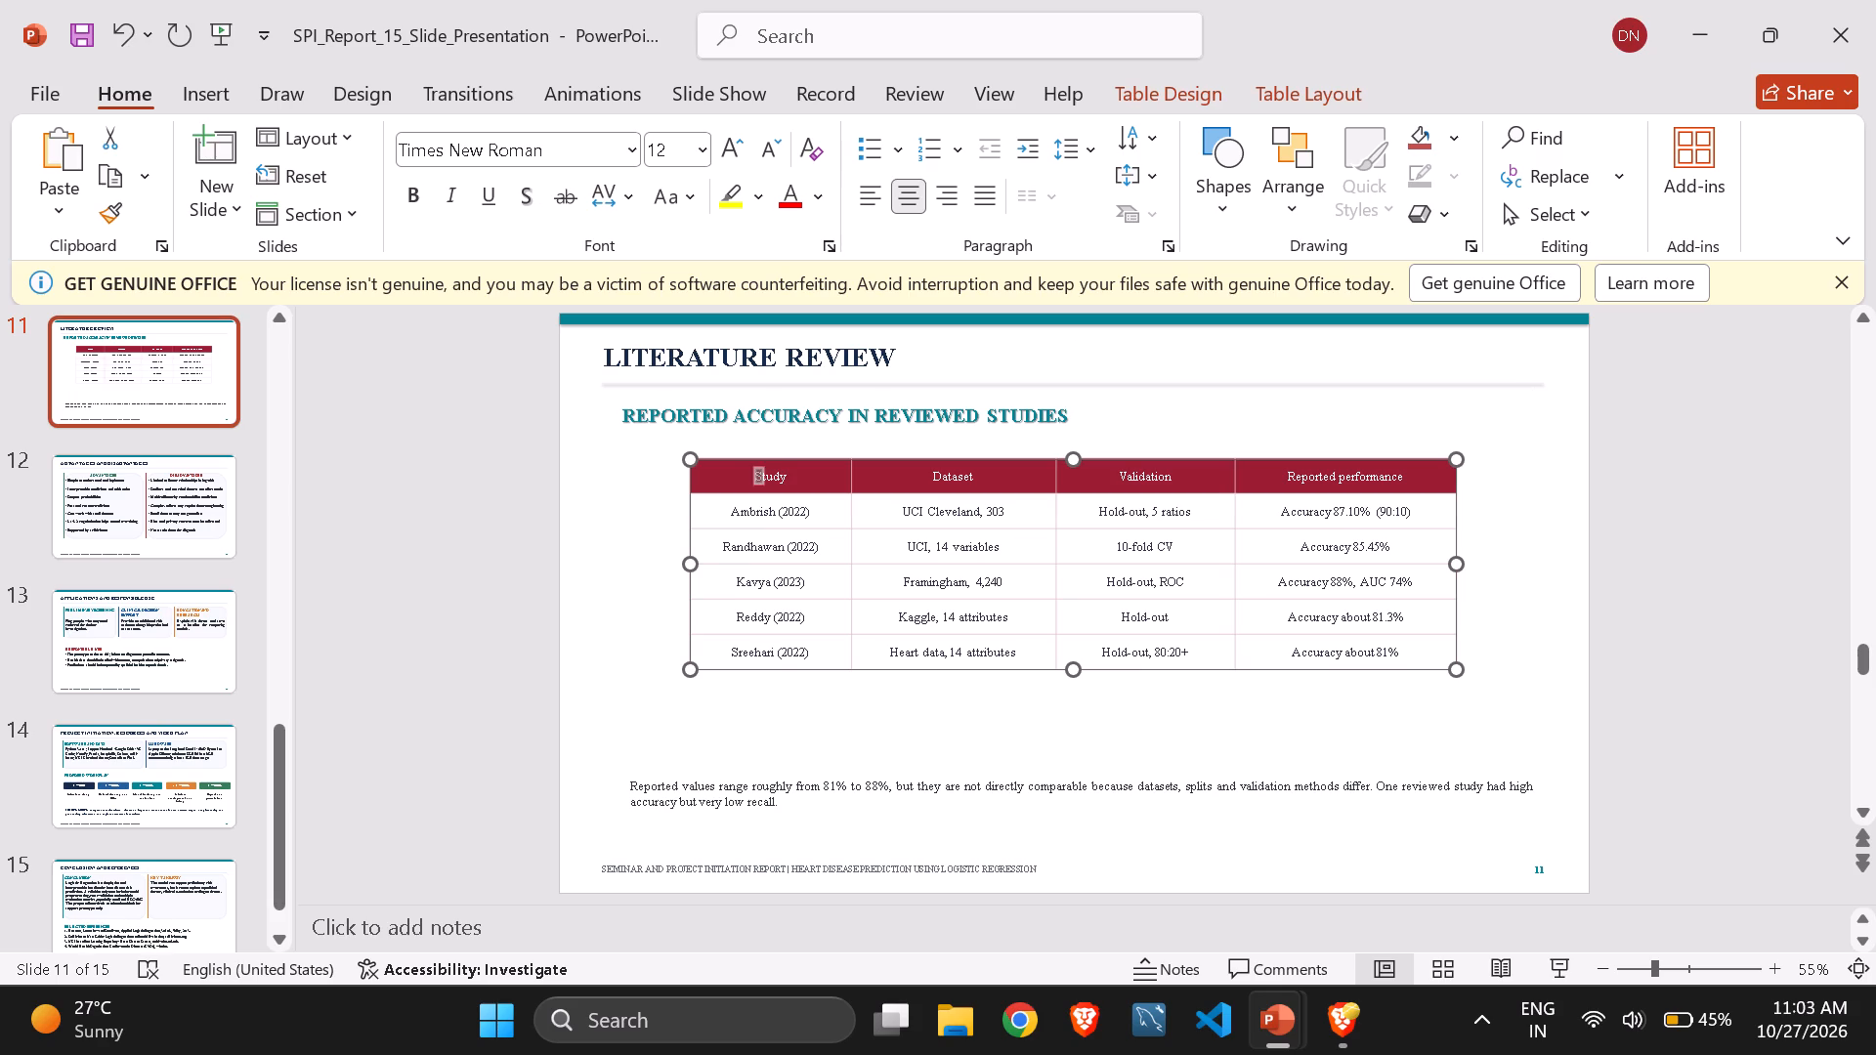
{"action": "left_click", "coordinate": [750, 479]}
{"action": "left_click_drag", "start_coordinate": [750, 479], "coordinate": [1383, 474]}
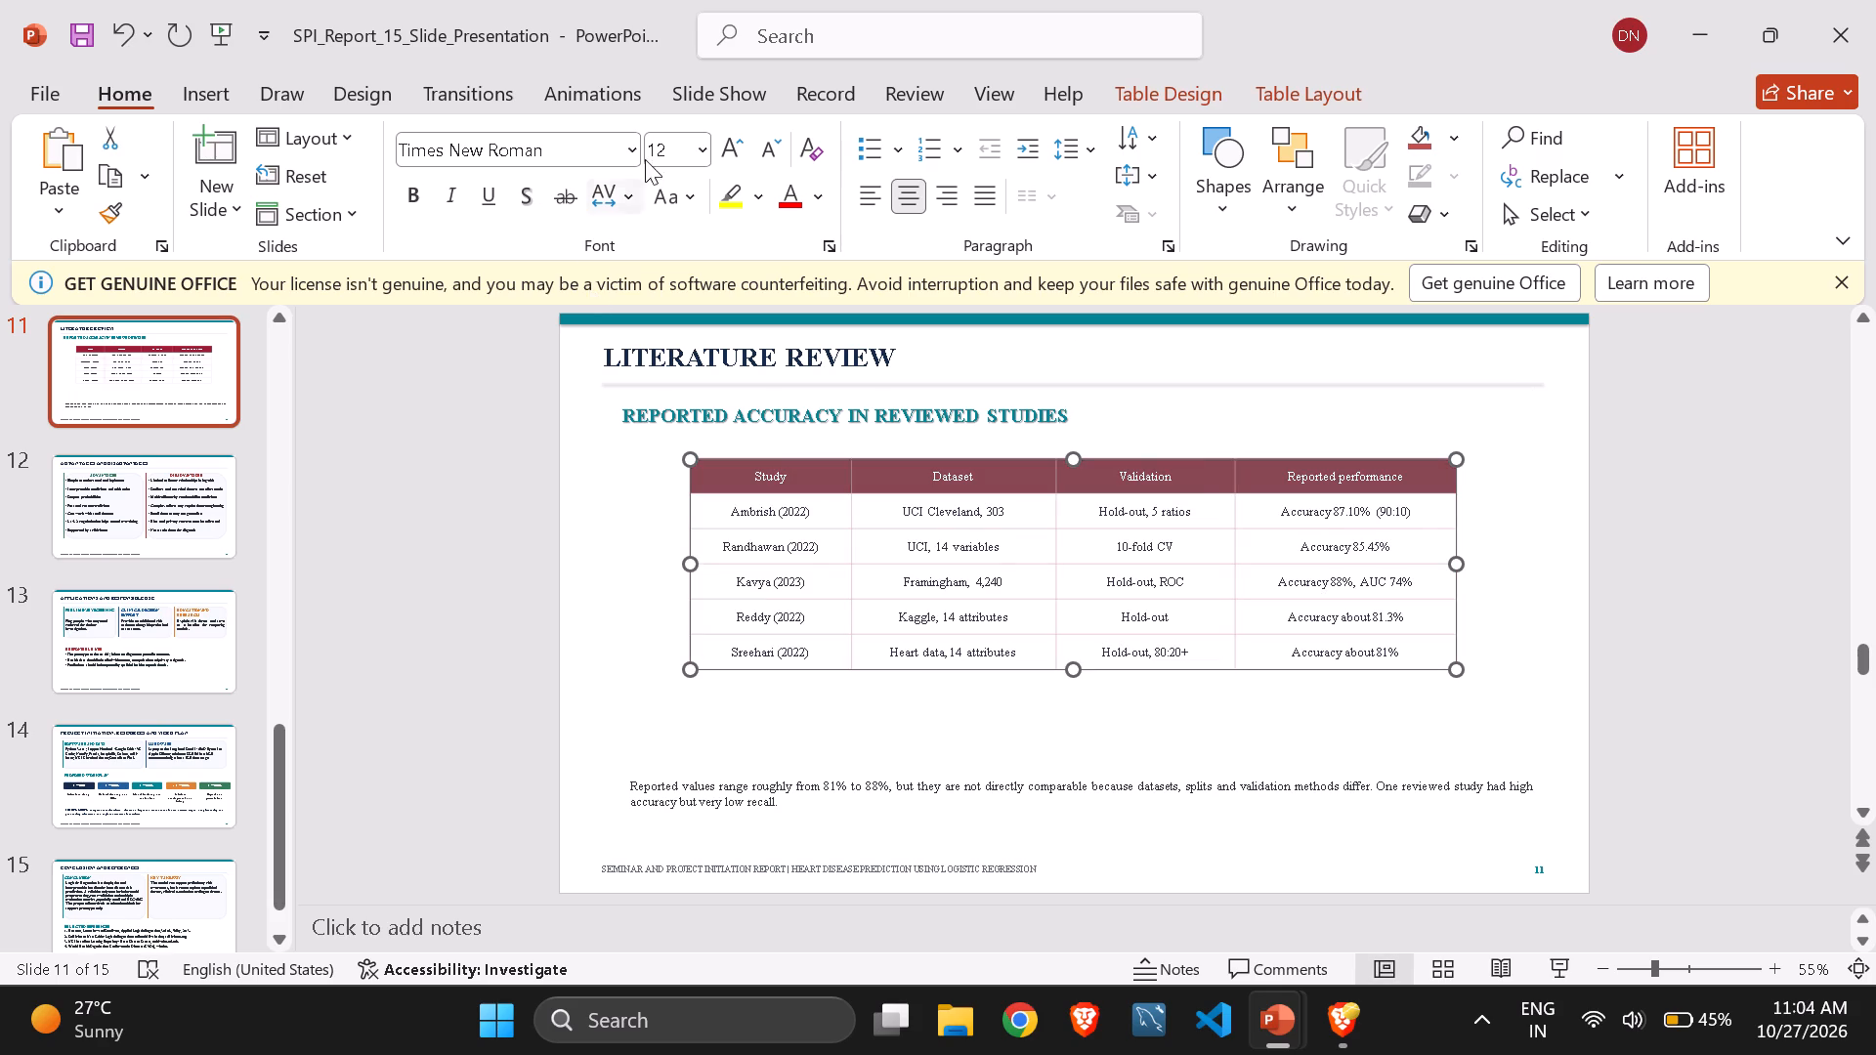
{"action": "left_click", "coordinate": [680, 147]}
{"action": "key", "text": "BackSpace"}
{"action": "type", "text": "14"}
{"action": "key", "text": "Return"}
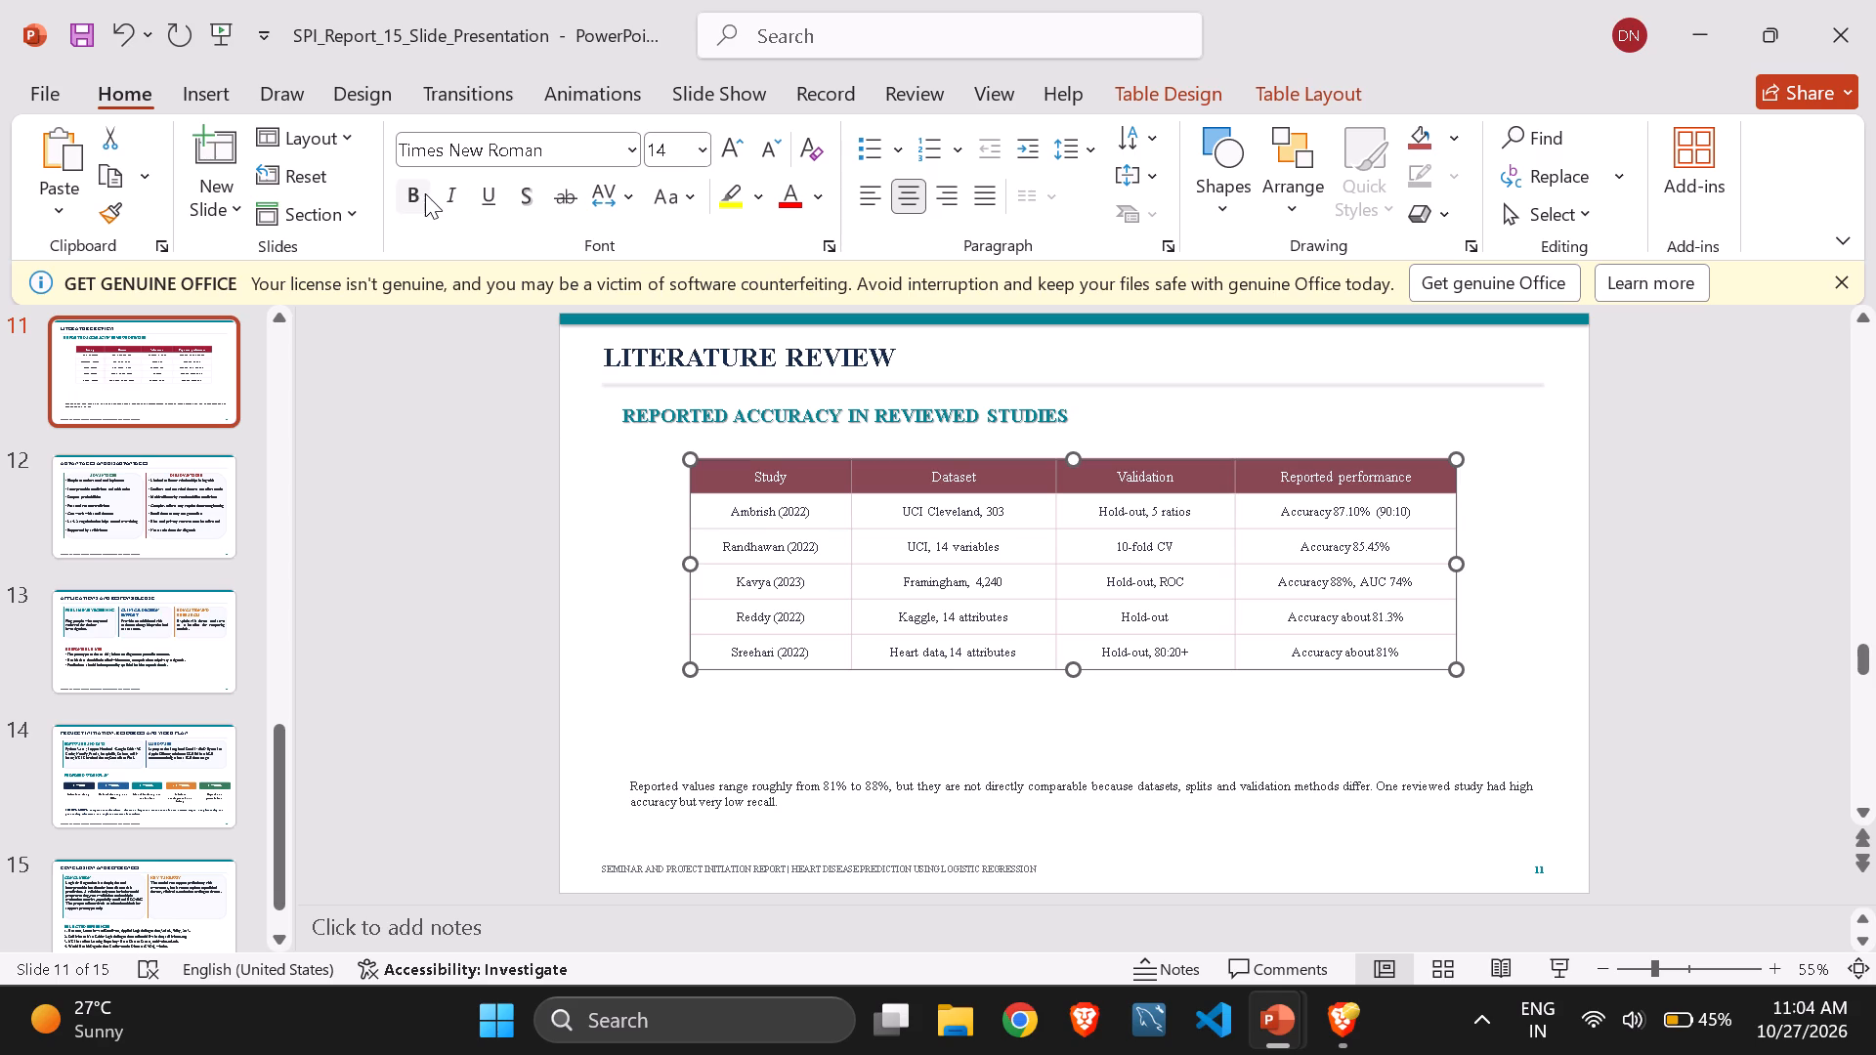
{"action": "left_click", "coordinate": [425, 193]}
{"action": "left_click", "coordinate": [440, 502]}
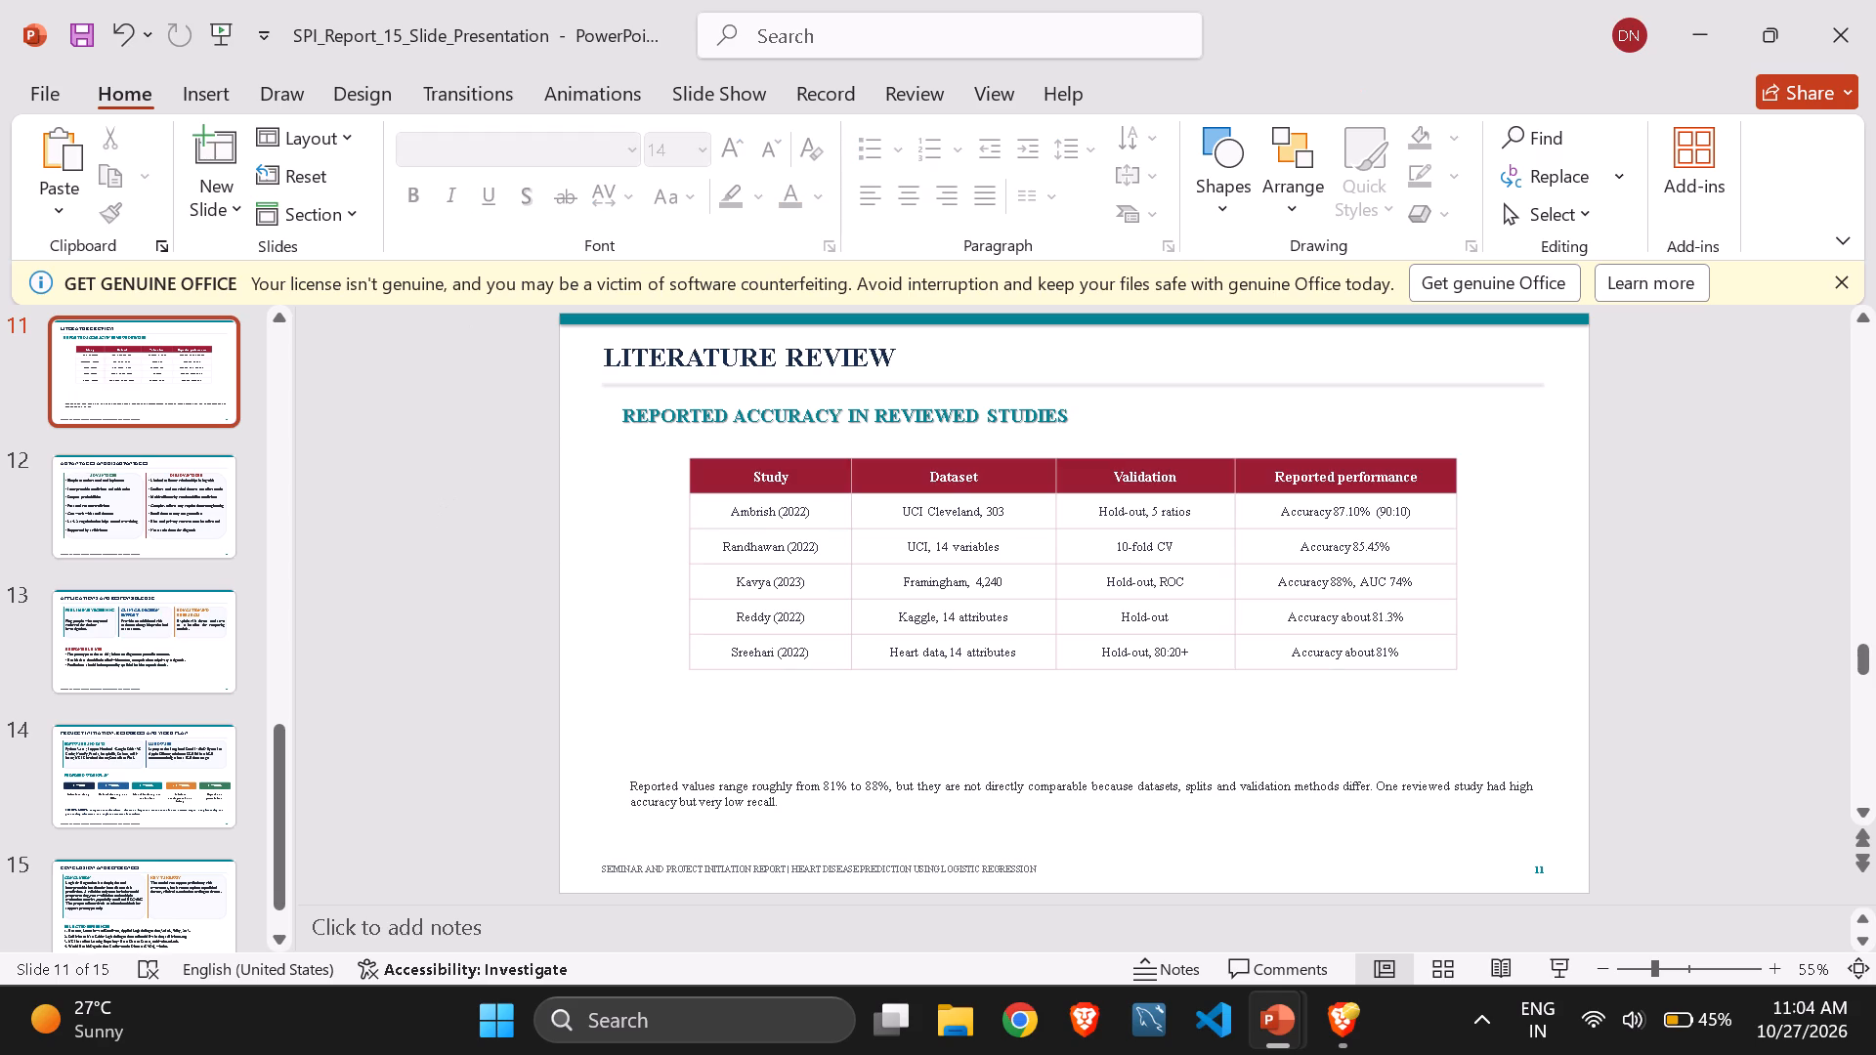
Set all text in the slide 11 literature review table to 16 pt.
{"action": "left_click", "coordinate": [759, 524]}
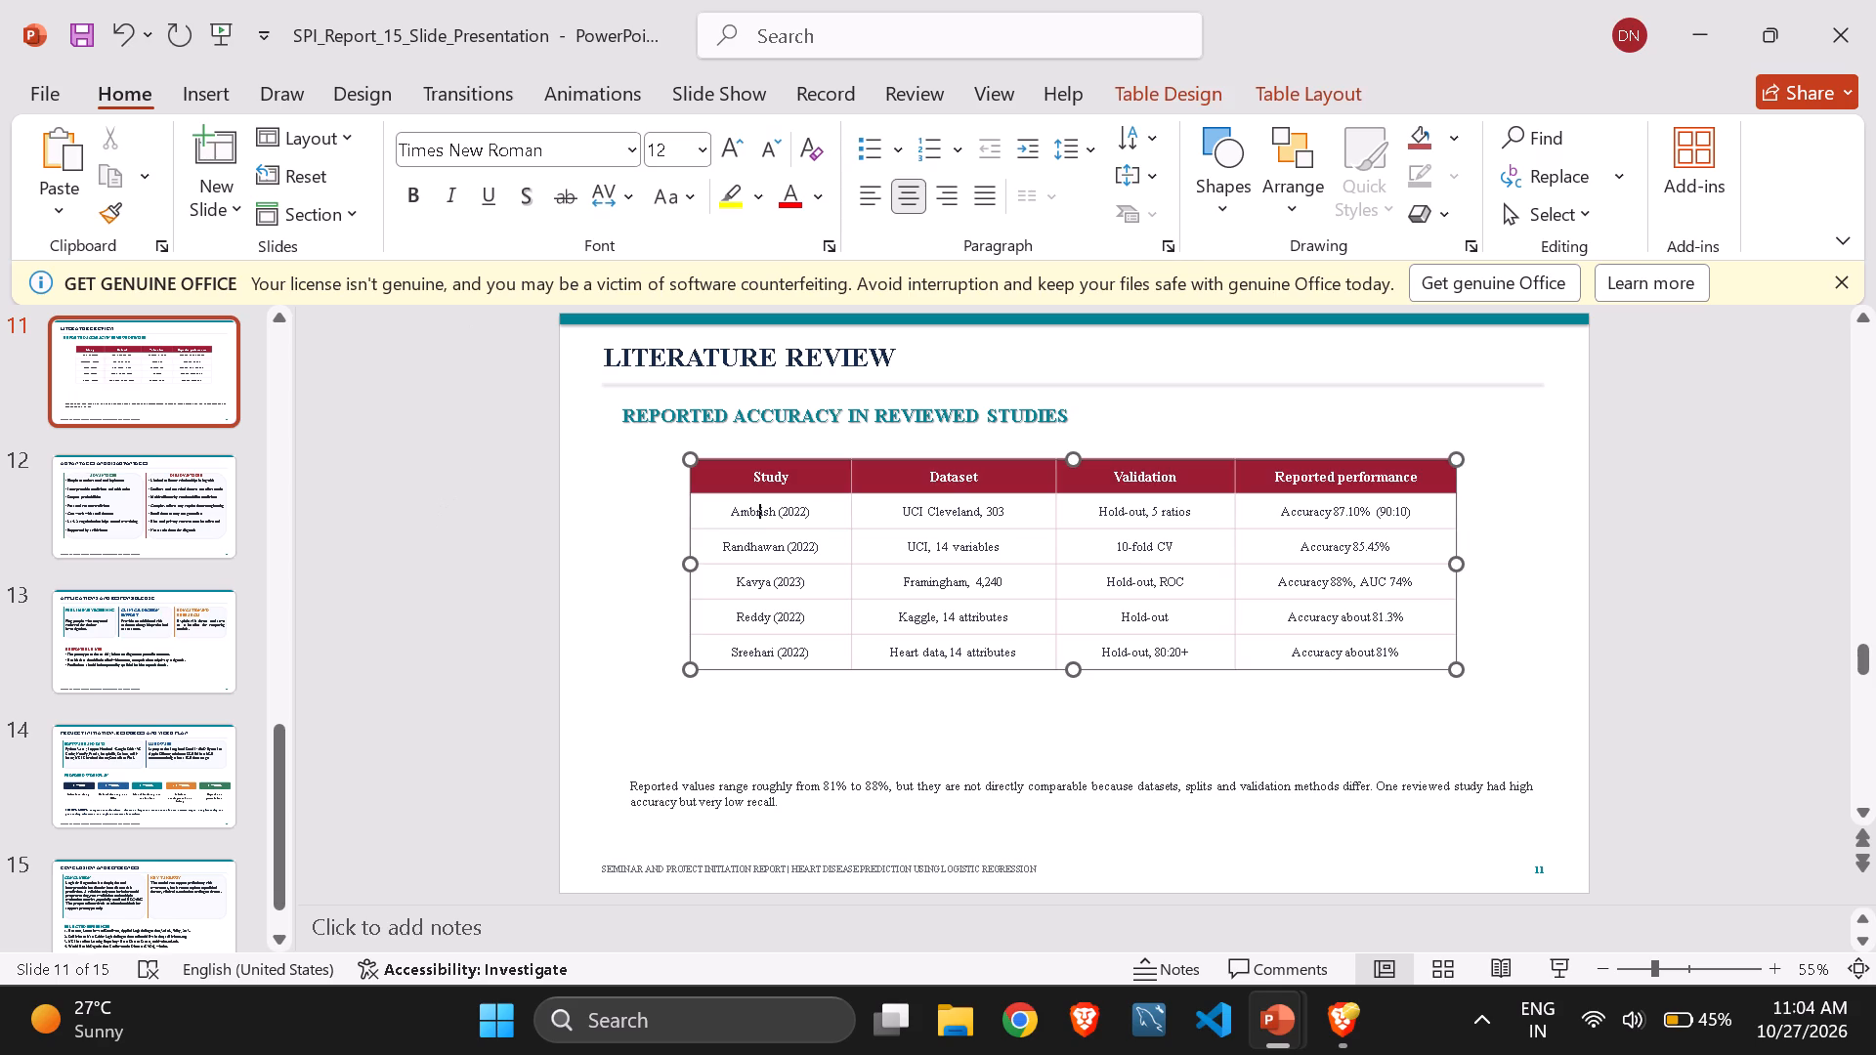
{"action": "left_click", "coordinate": [802, 551]}
{"action": "key", "text": "ctrl+a"}
{"action": "left_click", "coordinate": [662, 151]}
{"action": "key", "text": "BackSpace"}
{"action": "key", "text": "1"}
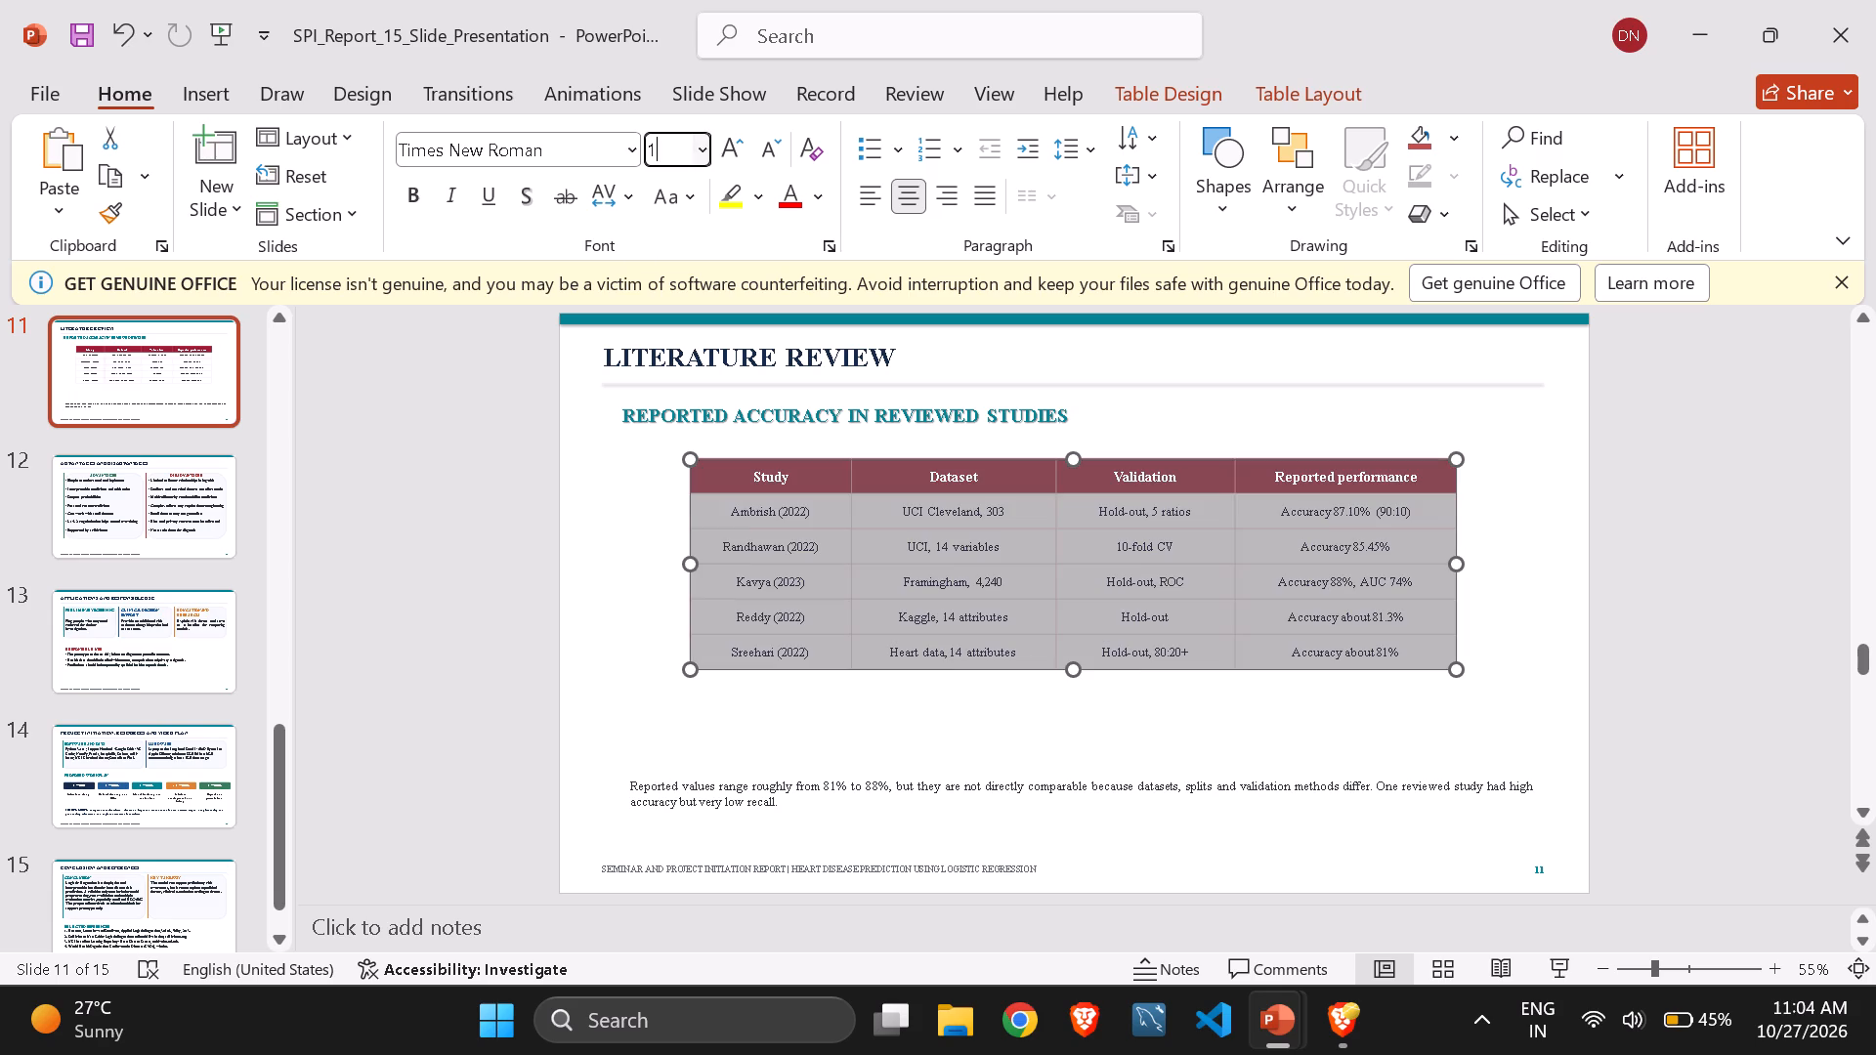
{"action": "key", "text": "6"}
{"action": "key", "text": "Return"}
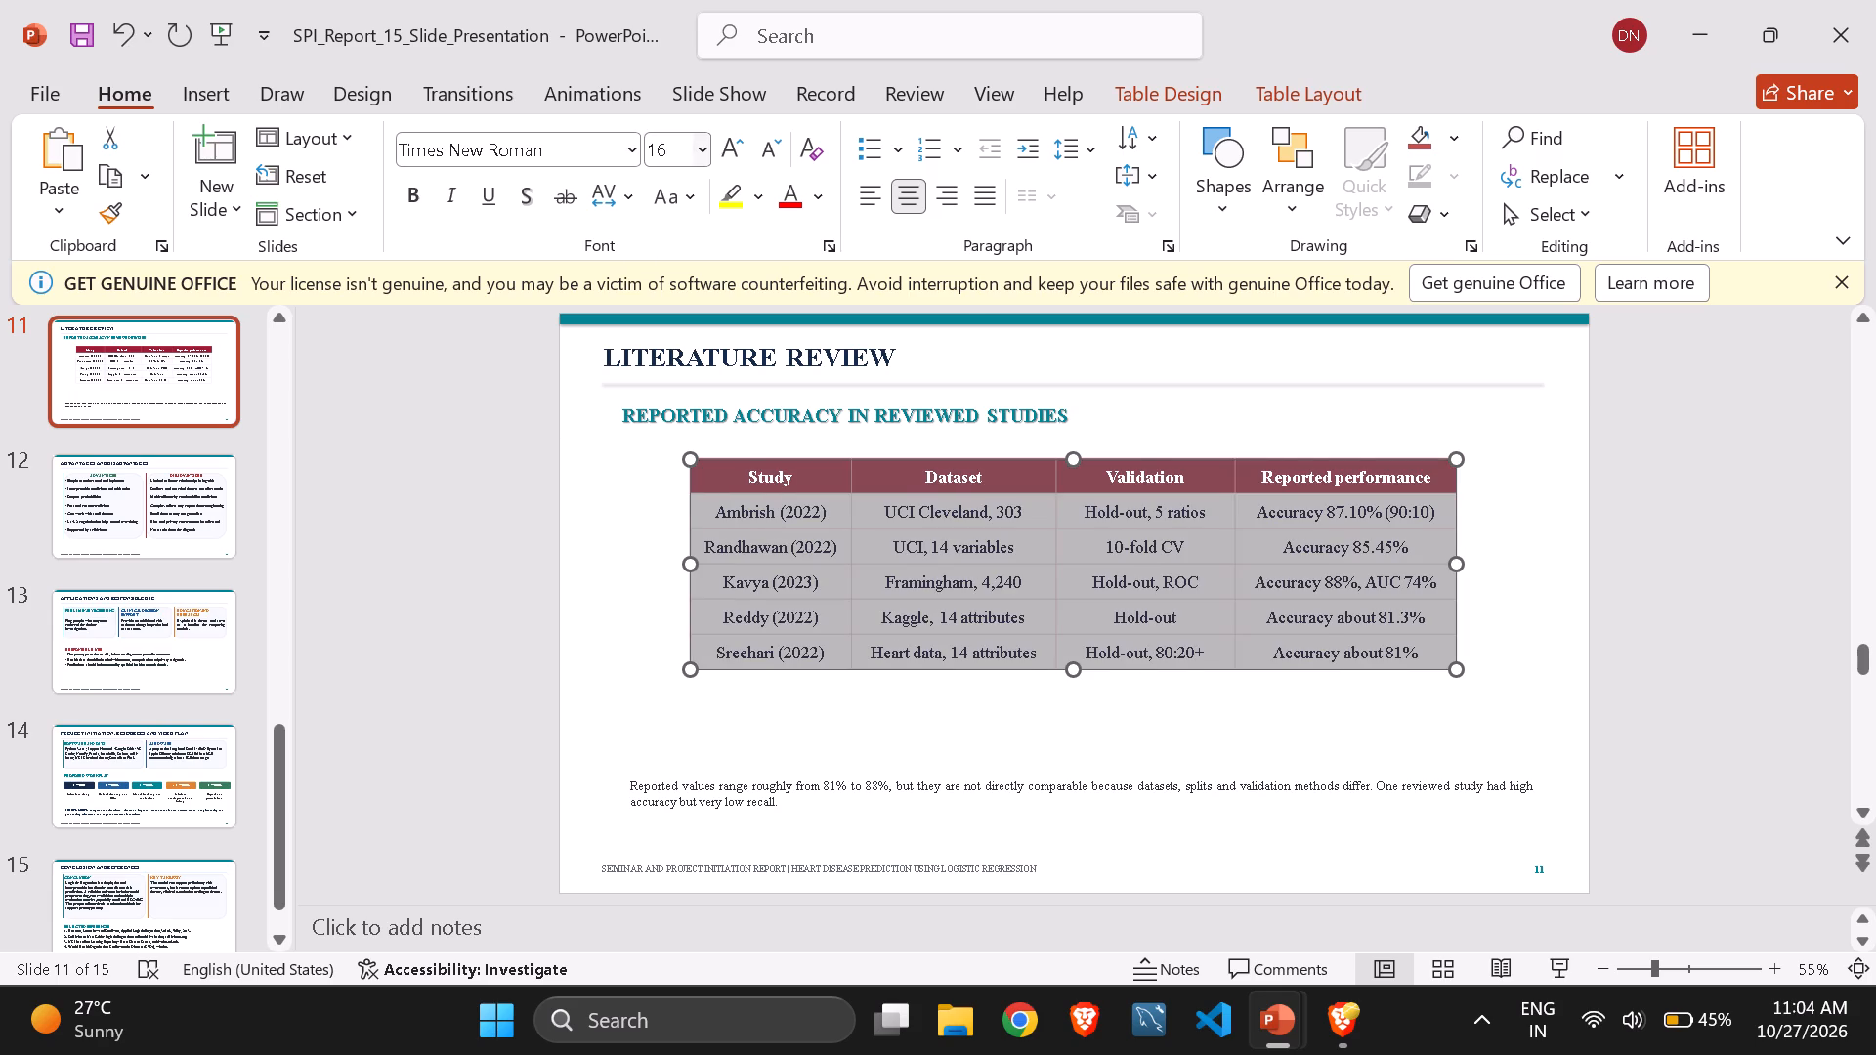
Toggle off bold for the table's header row, from Study to Reported performance.
{"action": "left_click", "coordinate": [803, 478]}
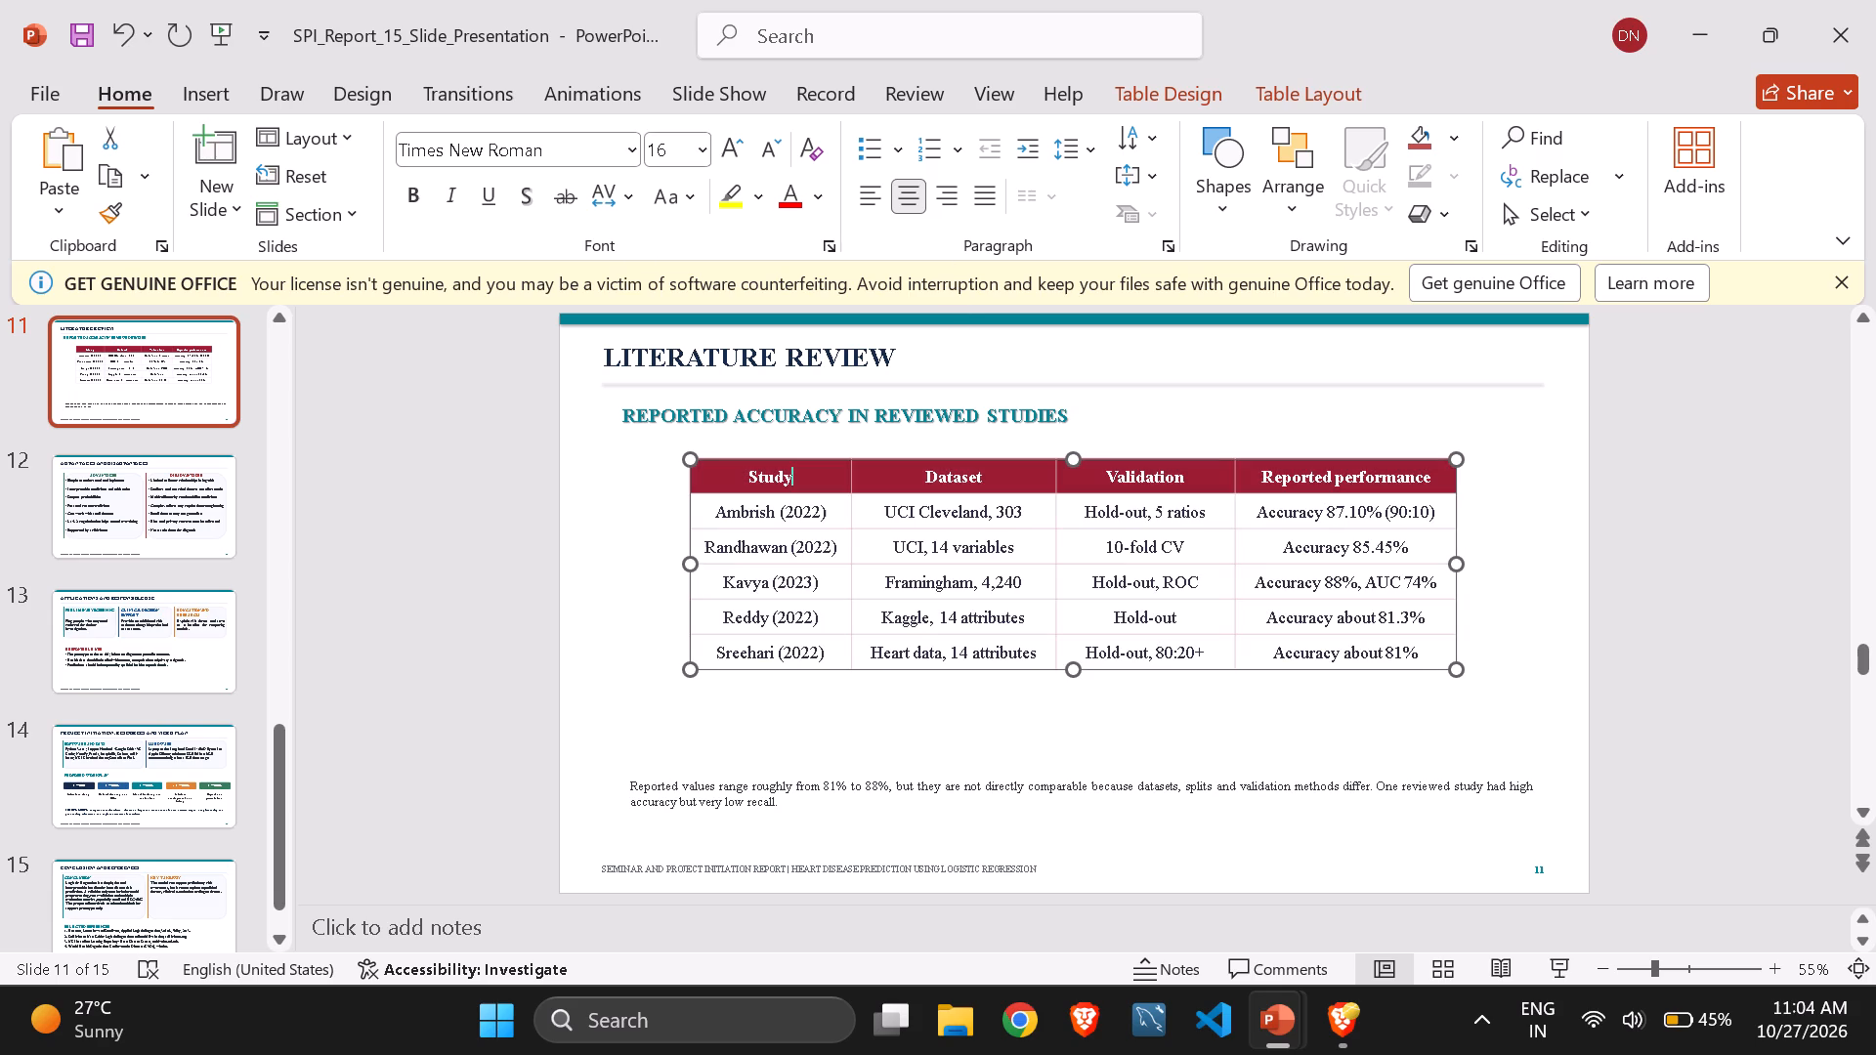
{"action": "double_click", "coordinate": [803, 478]}
{"action": "left_click_drag", "start_coordinate": [803, 478], "coordinate": [1089, 457]}
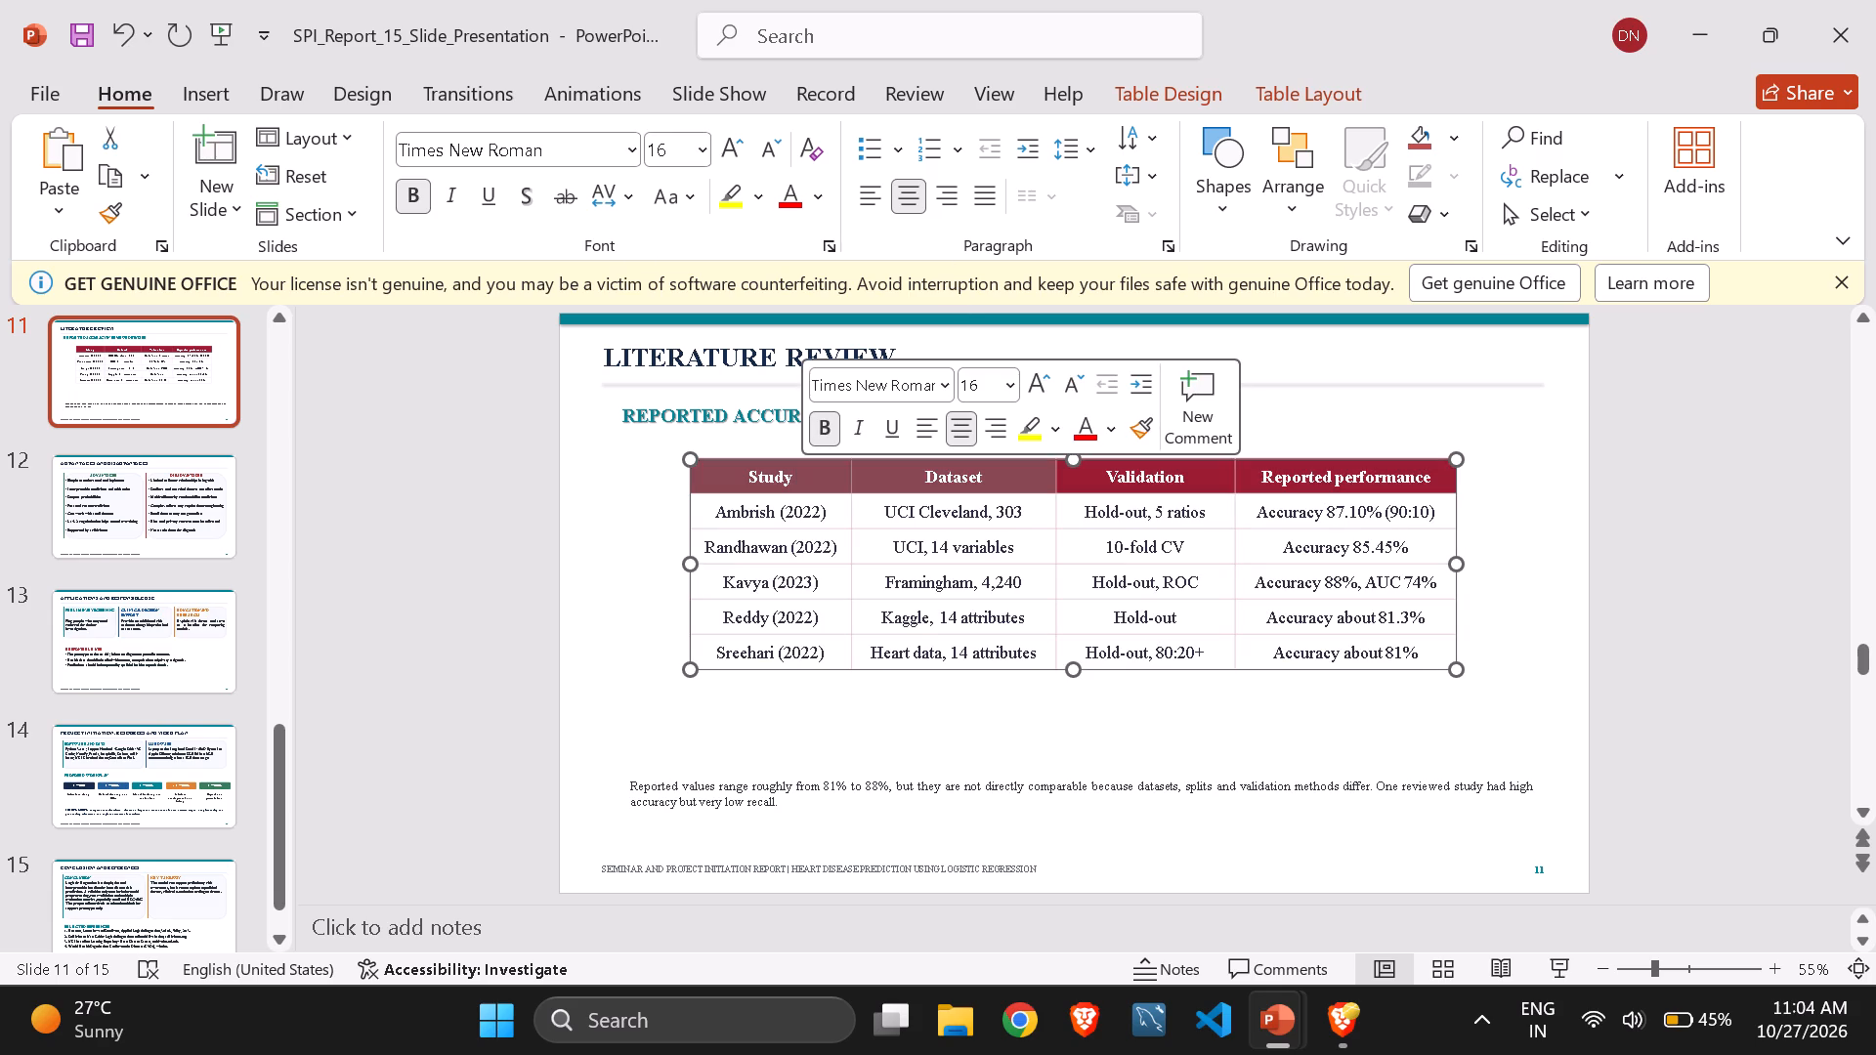
{"action": "left_click_drag", "start_coordinate": [1089, 457], "coordinate": [1321, 472]}
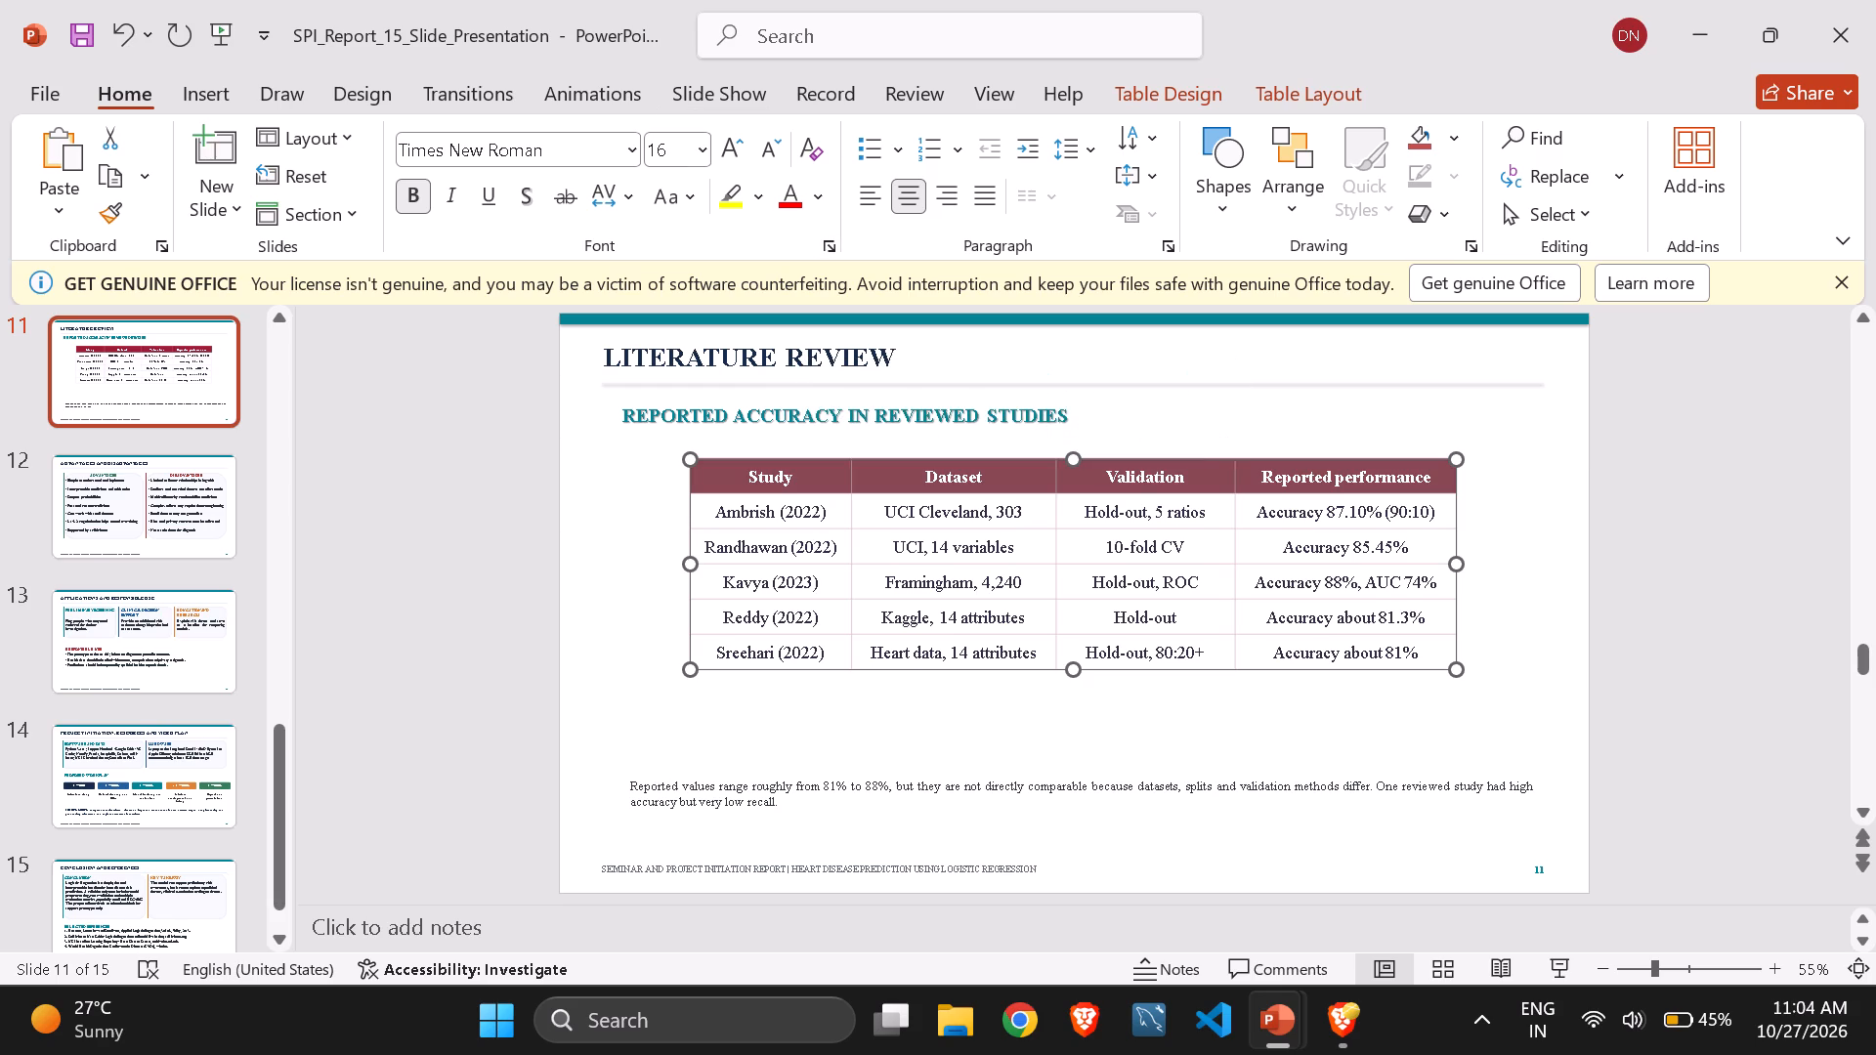
{"action": "left_click", "coordinate": [414, 204]}
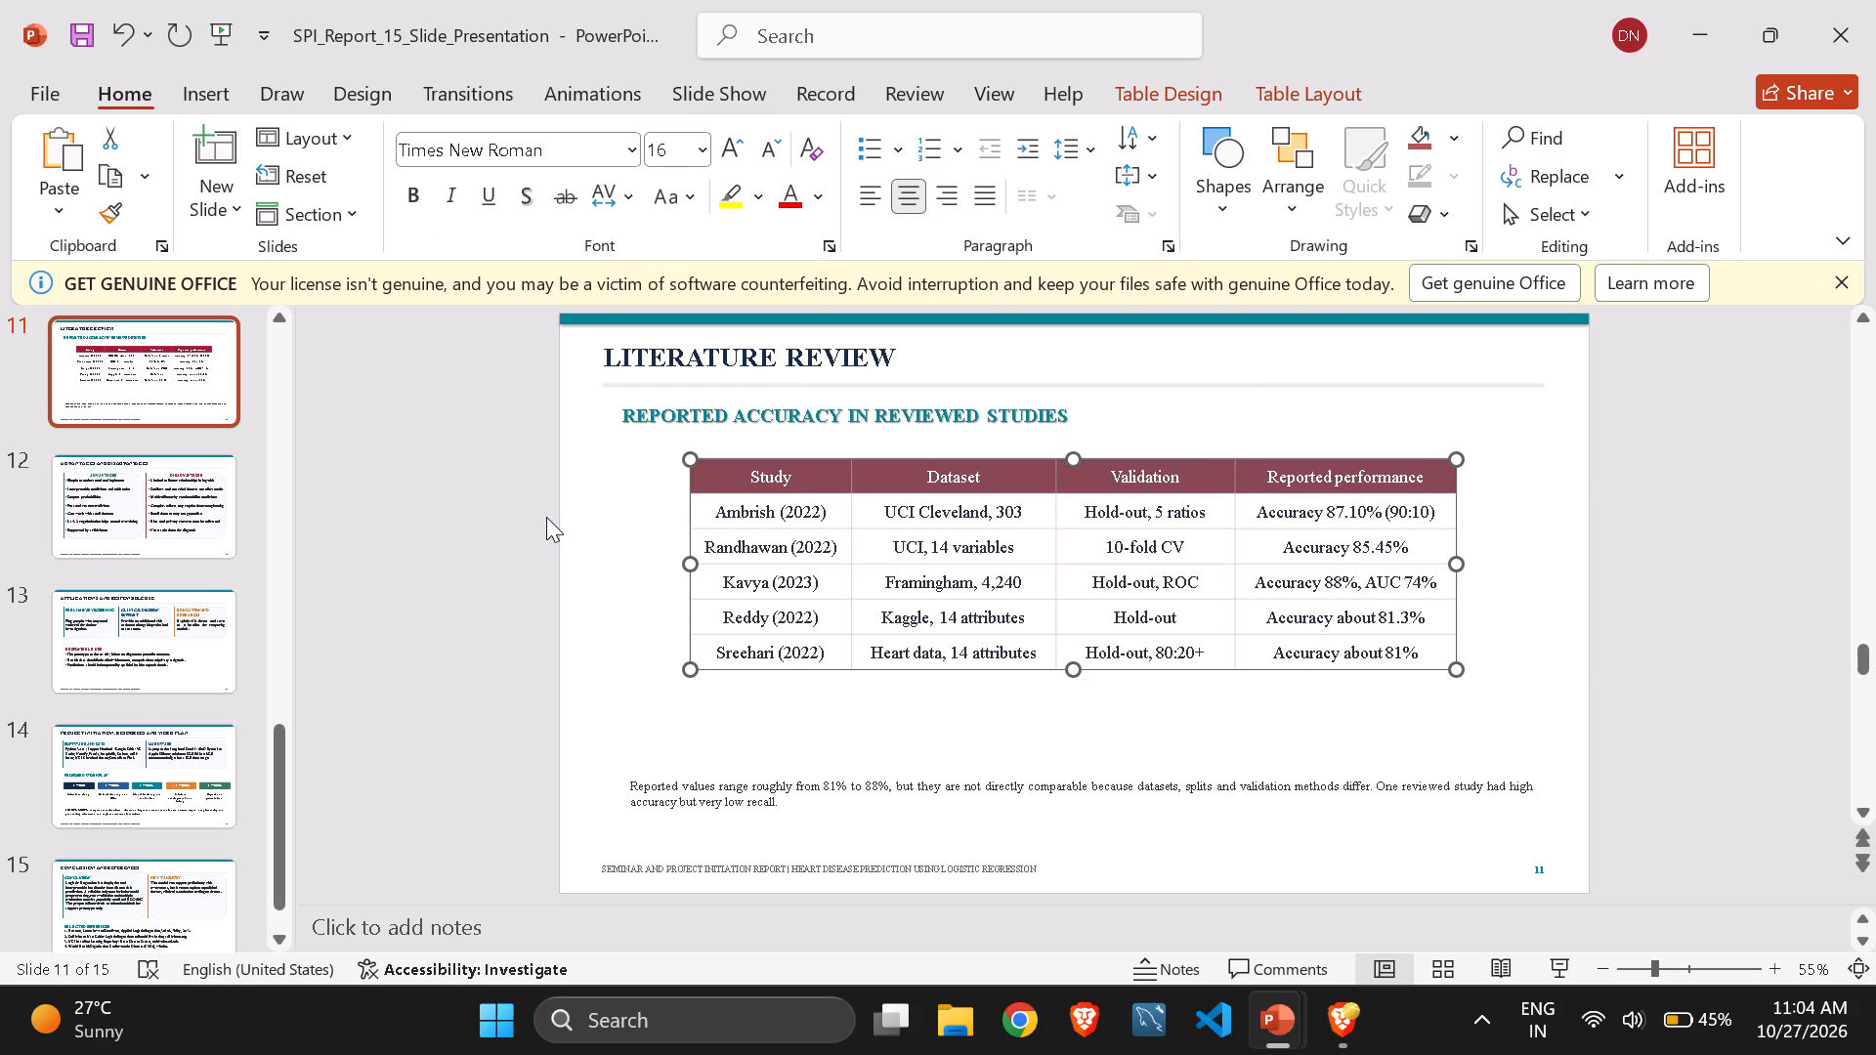
{"action": "left_click", "coordinate": [546, 517]}
{"action": "left_click", "coordinate": [819, 540]}
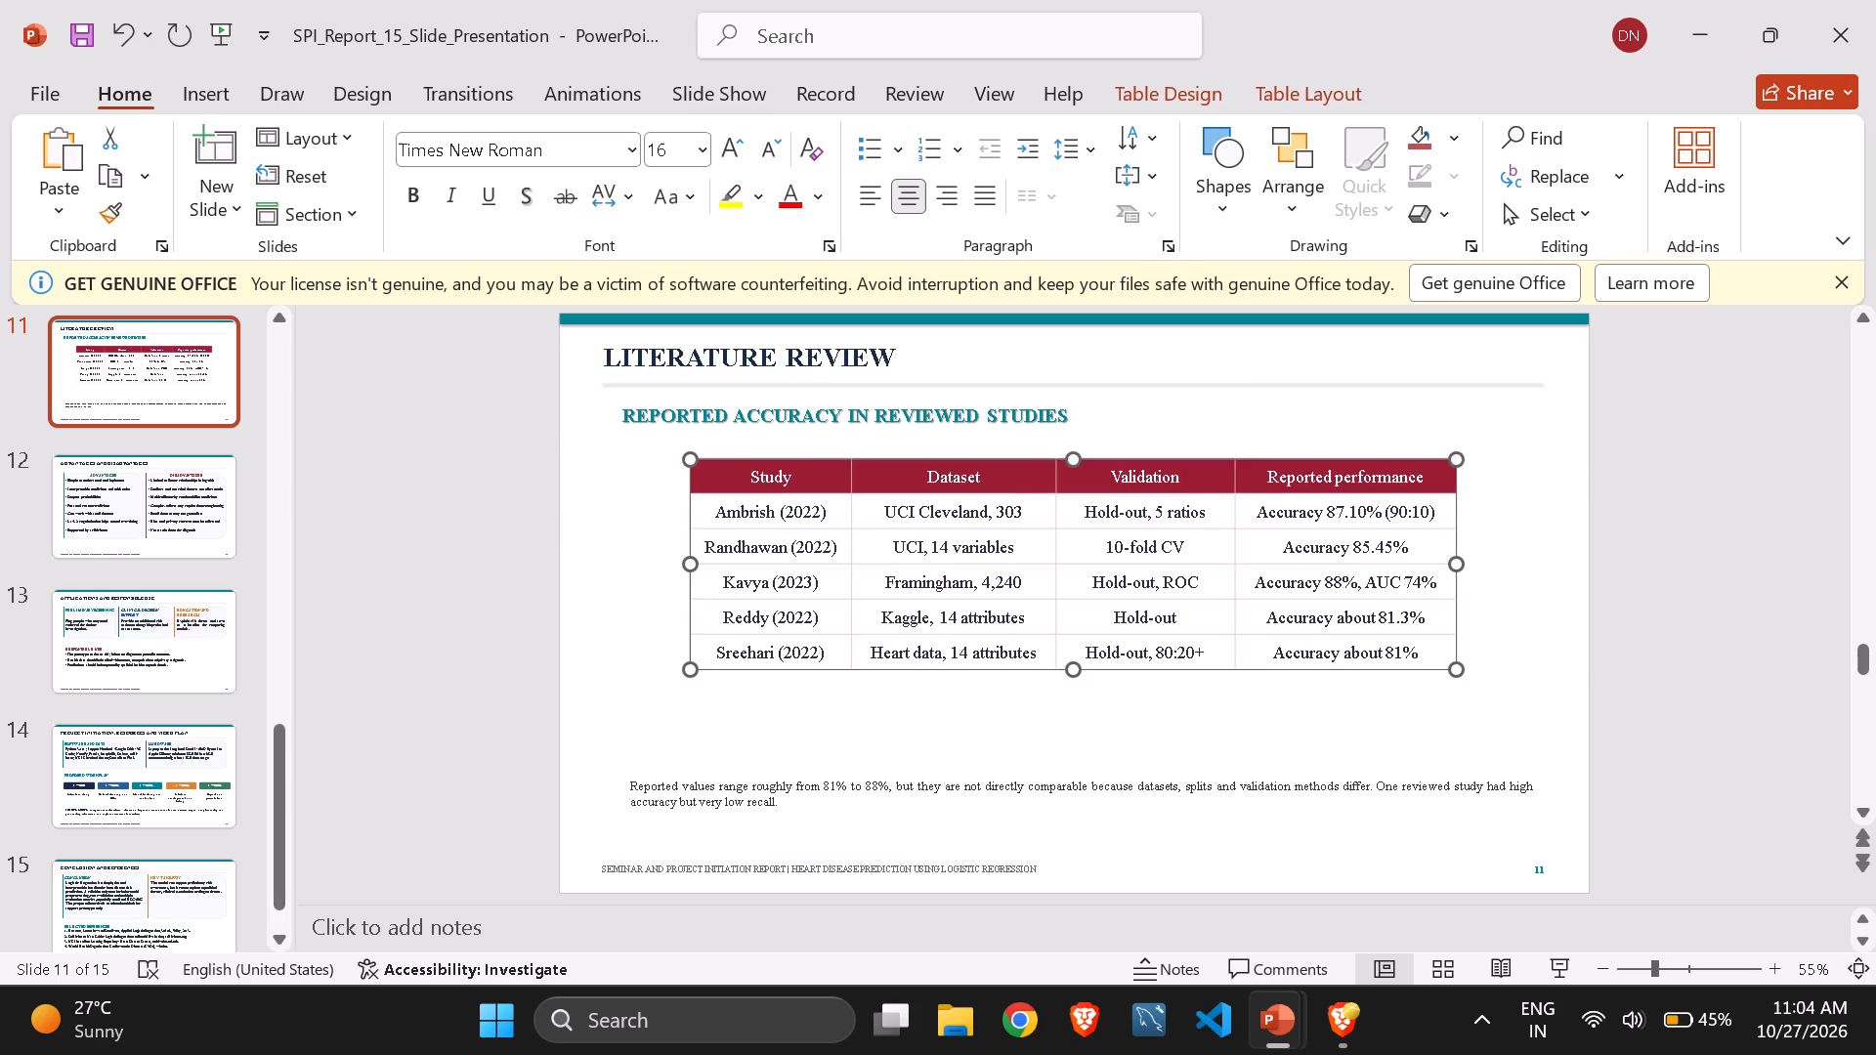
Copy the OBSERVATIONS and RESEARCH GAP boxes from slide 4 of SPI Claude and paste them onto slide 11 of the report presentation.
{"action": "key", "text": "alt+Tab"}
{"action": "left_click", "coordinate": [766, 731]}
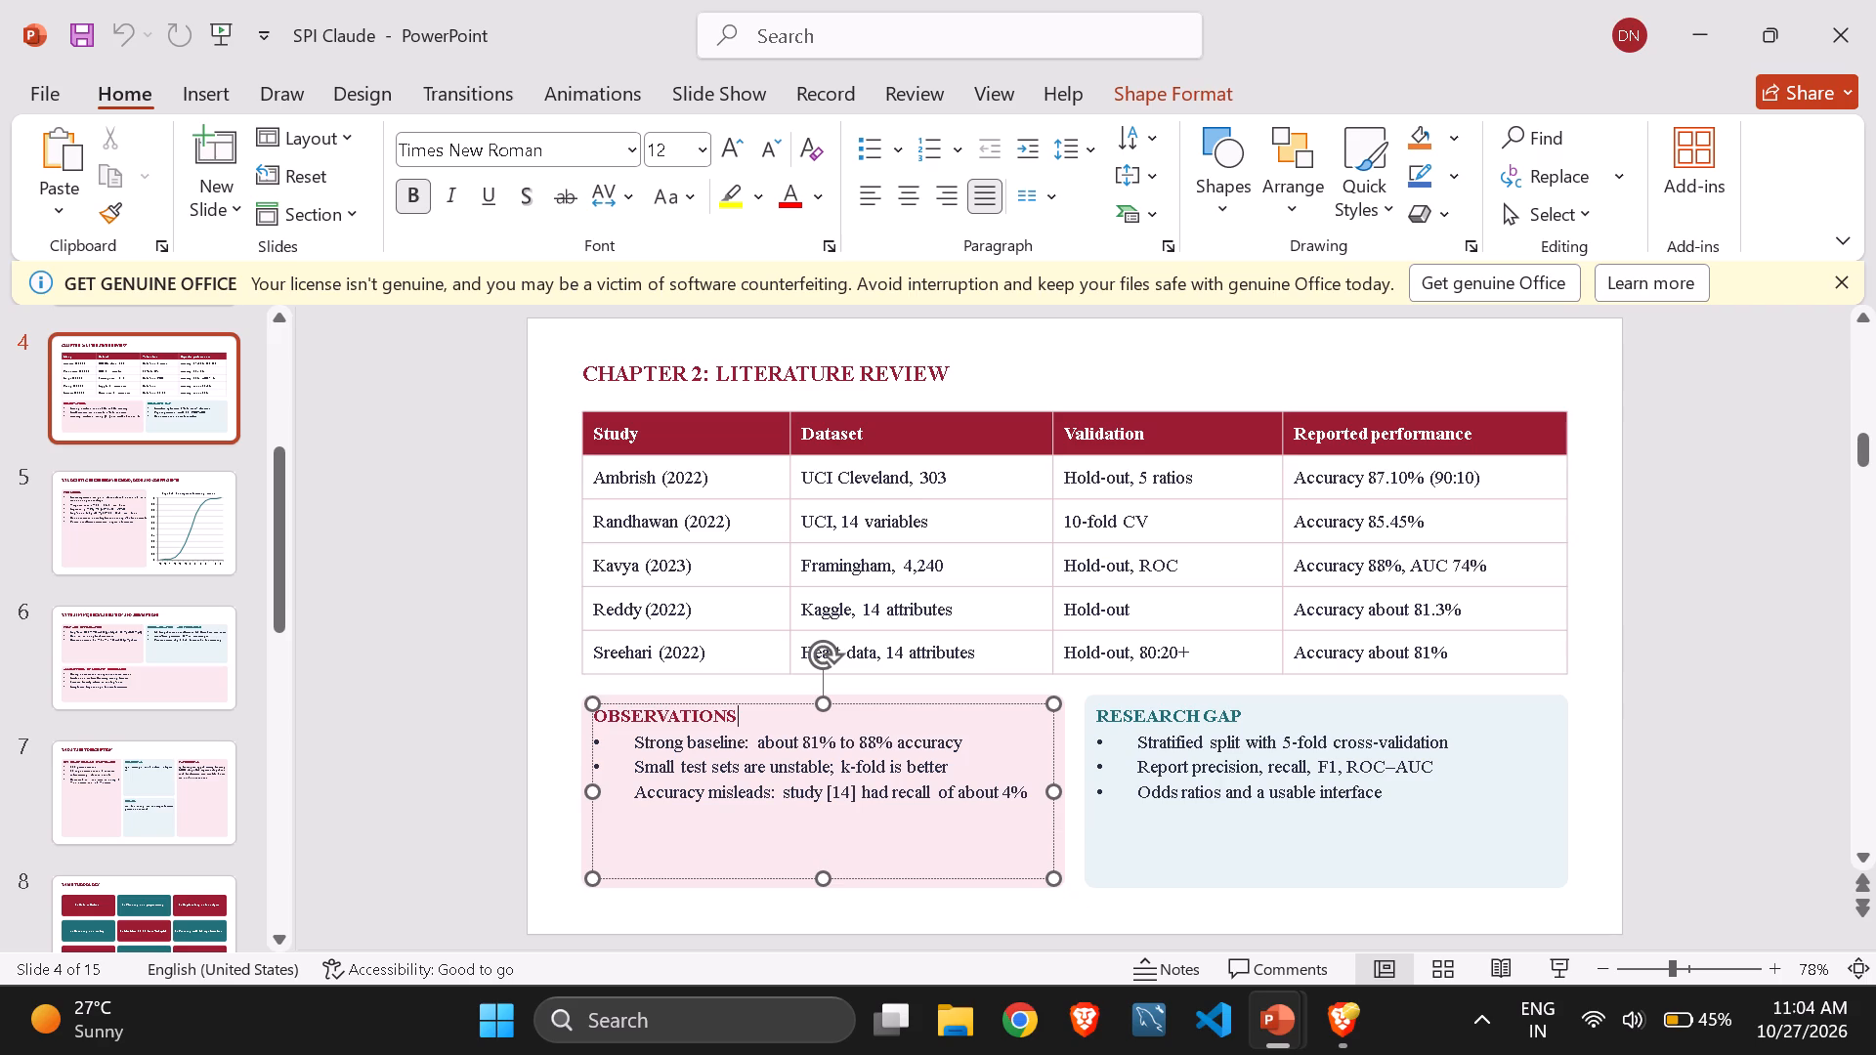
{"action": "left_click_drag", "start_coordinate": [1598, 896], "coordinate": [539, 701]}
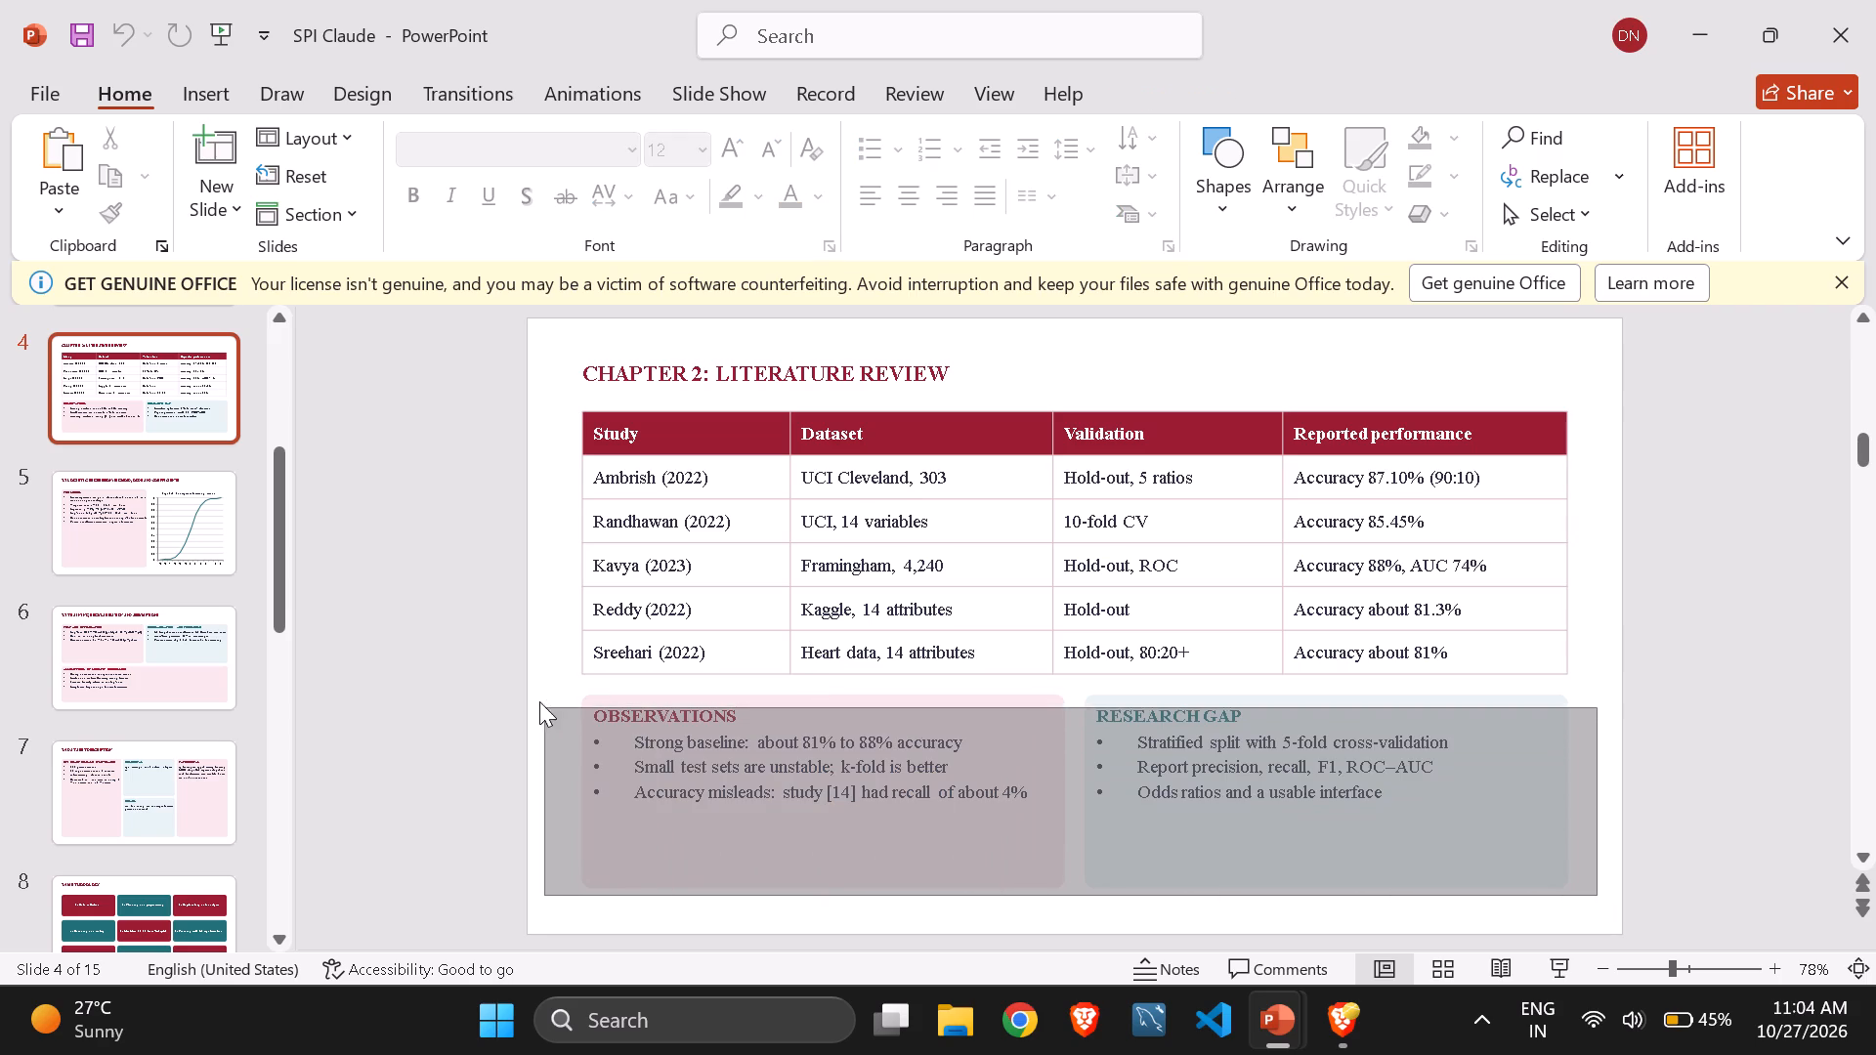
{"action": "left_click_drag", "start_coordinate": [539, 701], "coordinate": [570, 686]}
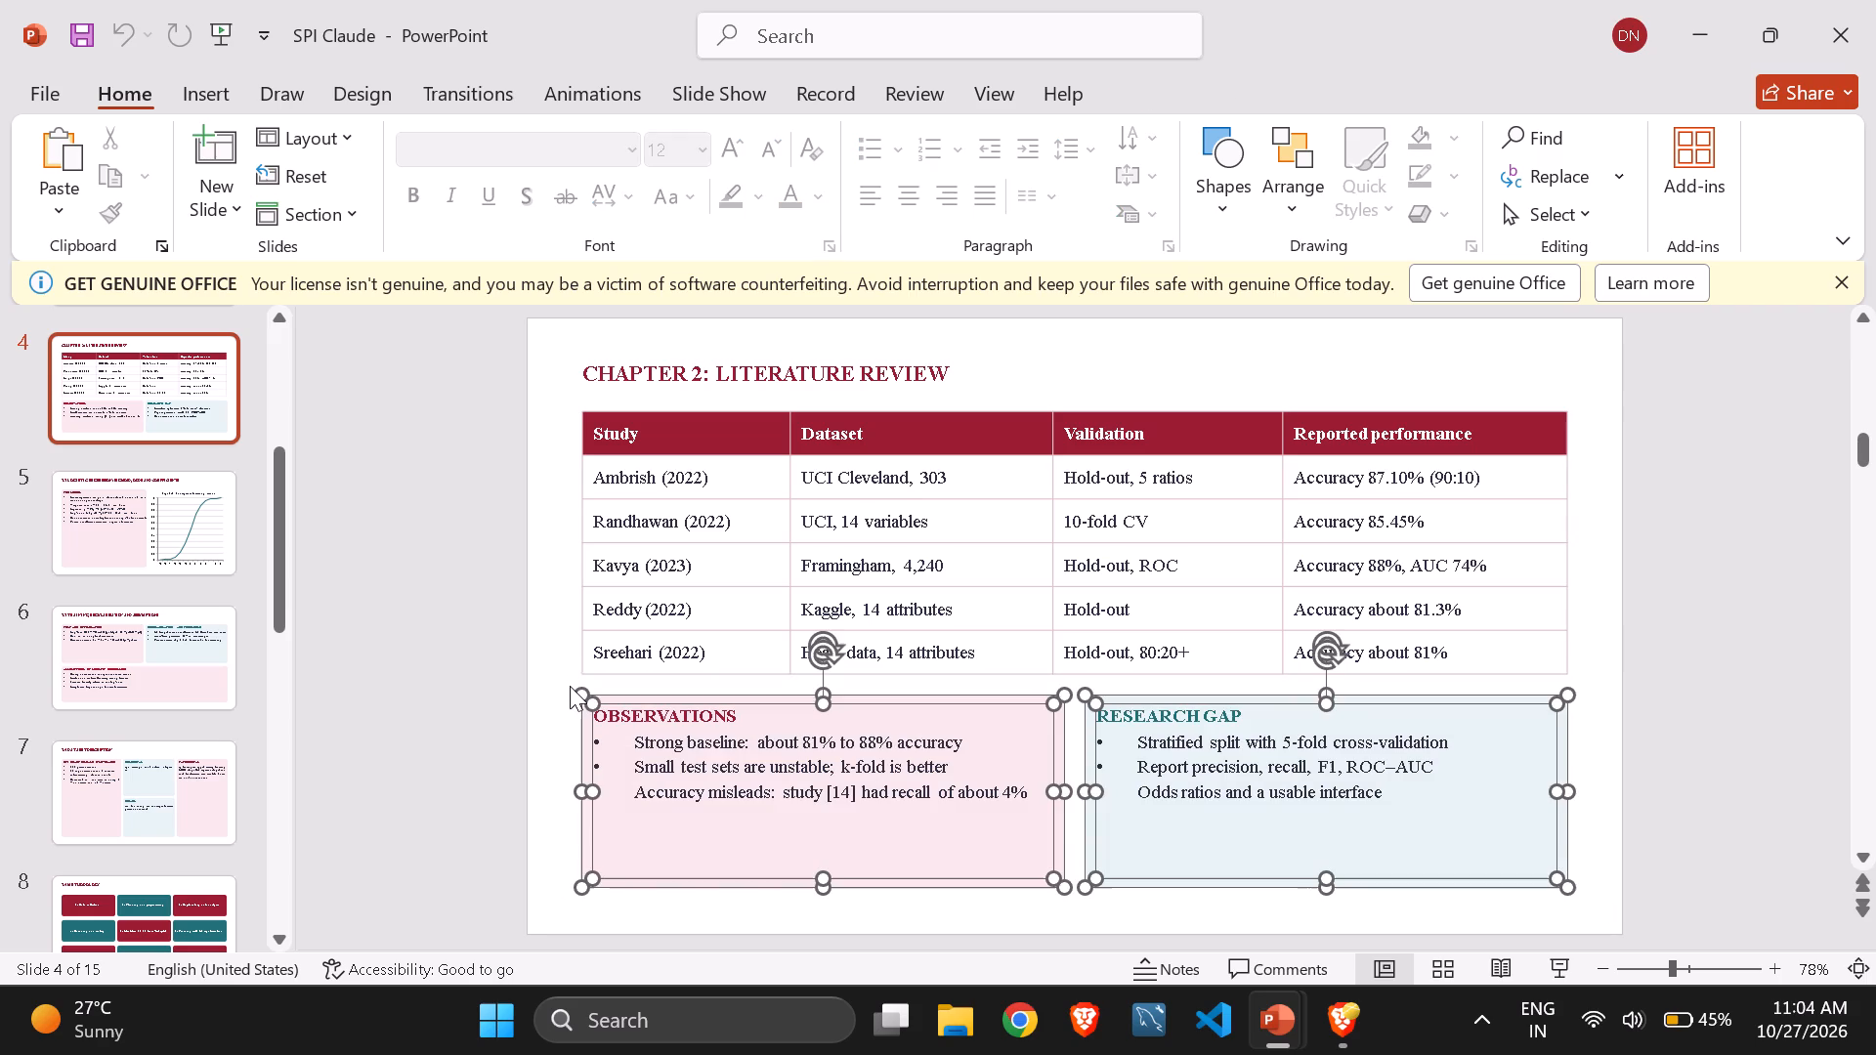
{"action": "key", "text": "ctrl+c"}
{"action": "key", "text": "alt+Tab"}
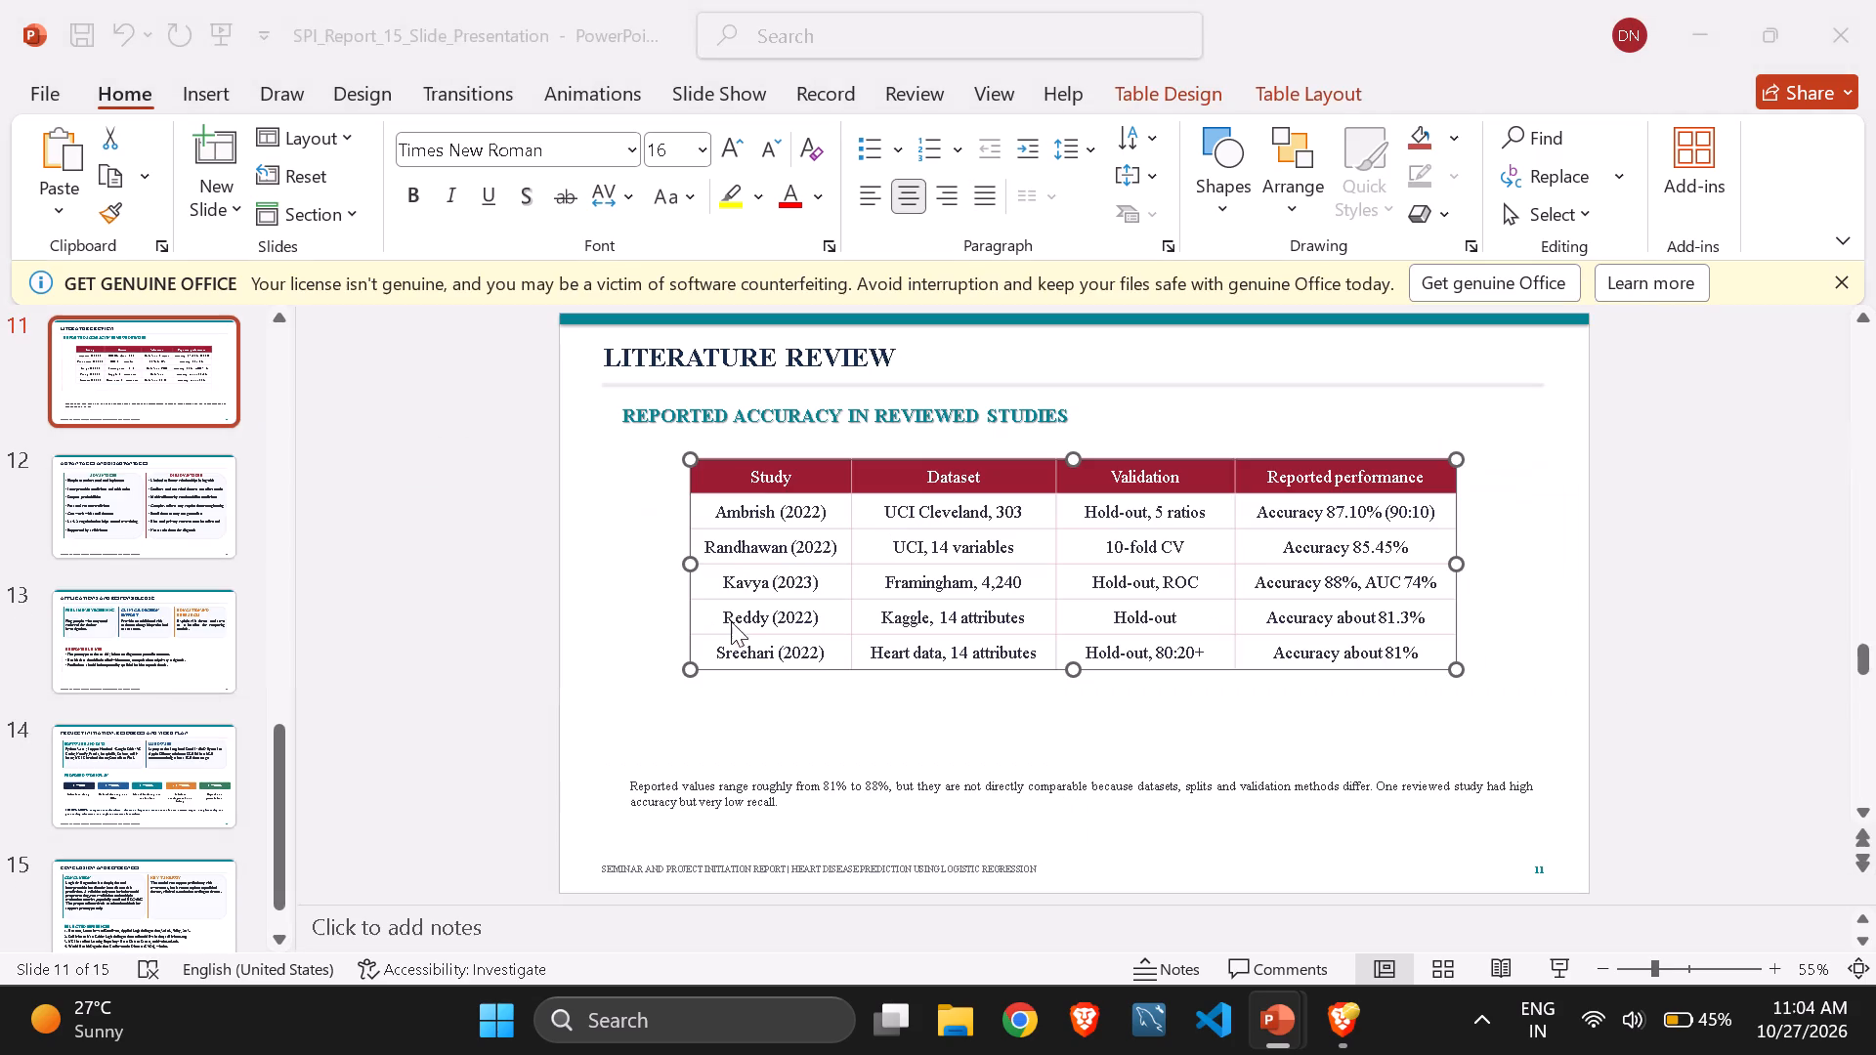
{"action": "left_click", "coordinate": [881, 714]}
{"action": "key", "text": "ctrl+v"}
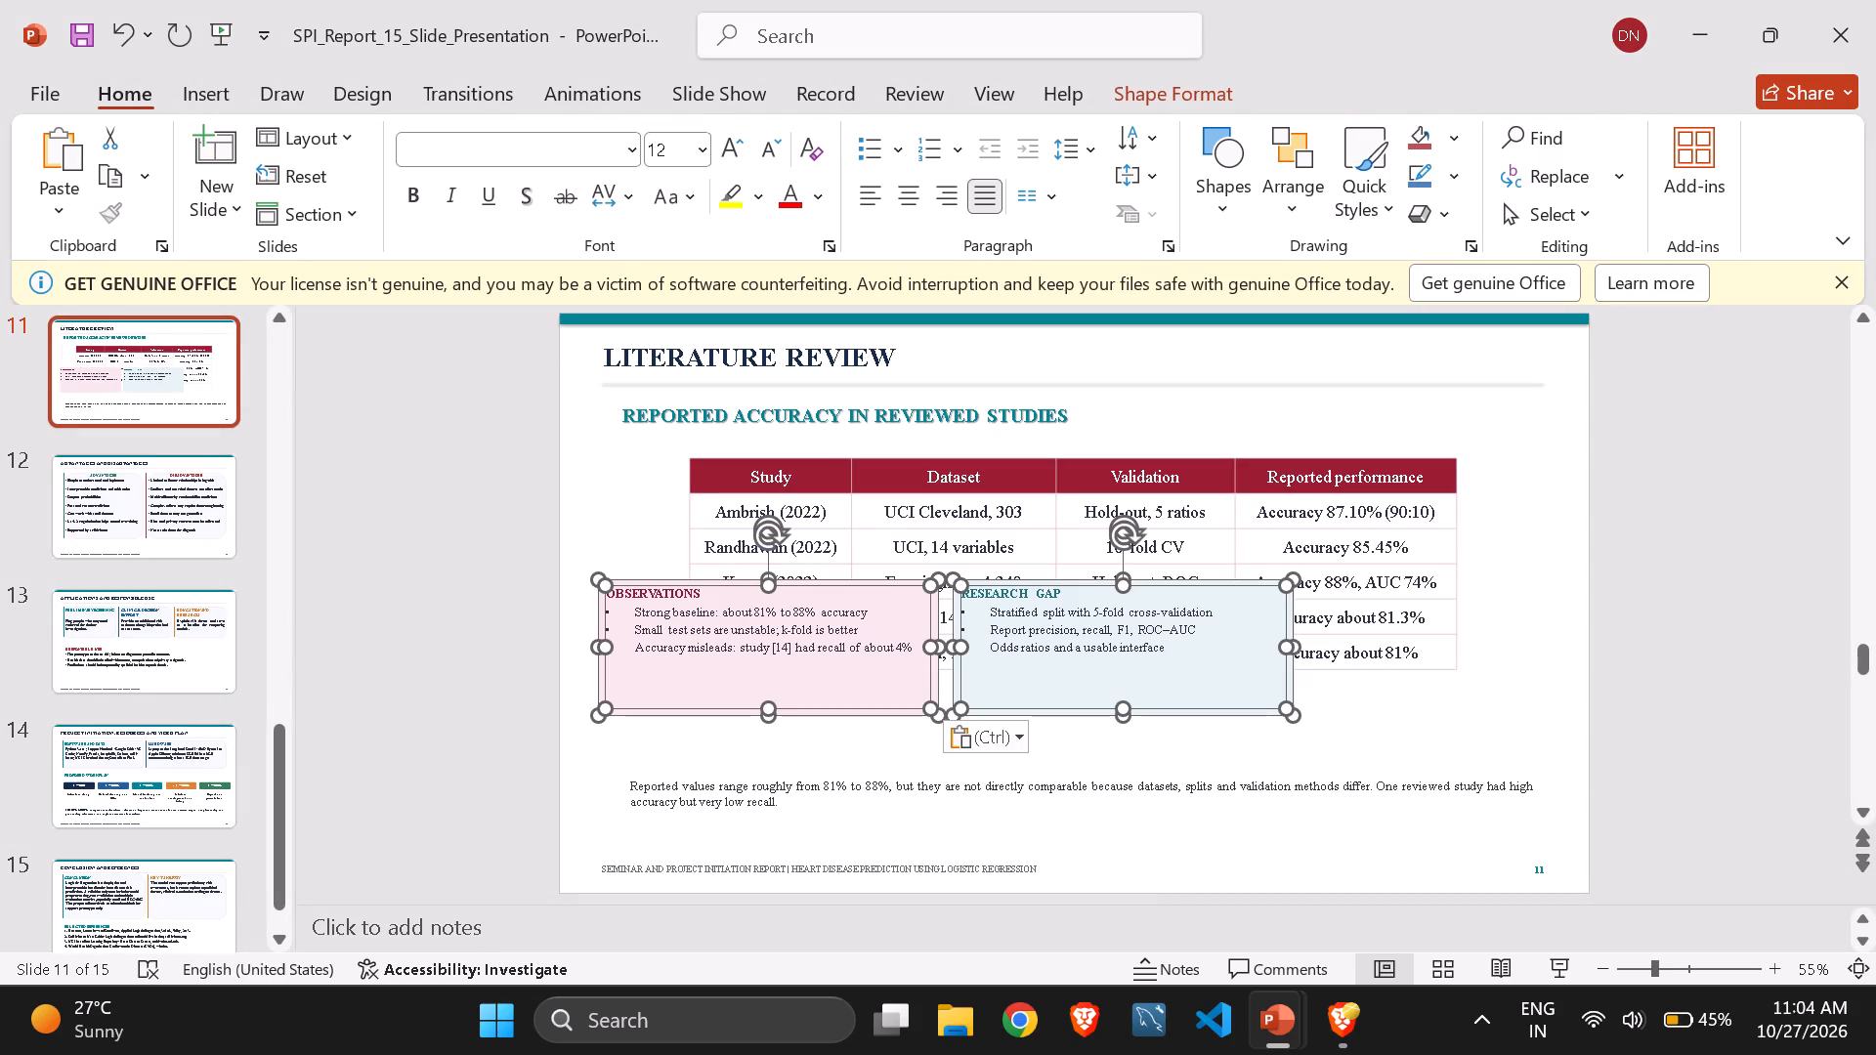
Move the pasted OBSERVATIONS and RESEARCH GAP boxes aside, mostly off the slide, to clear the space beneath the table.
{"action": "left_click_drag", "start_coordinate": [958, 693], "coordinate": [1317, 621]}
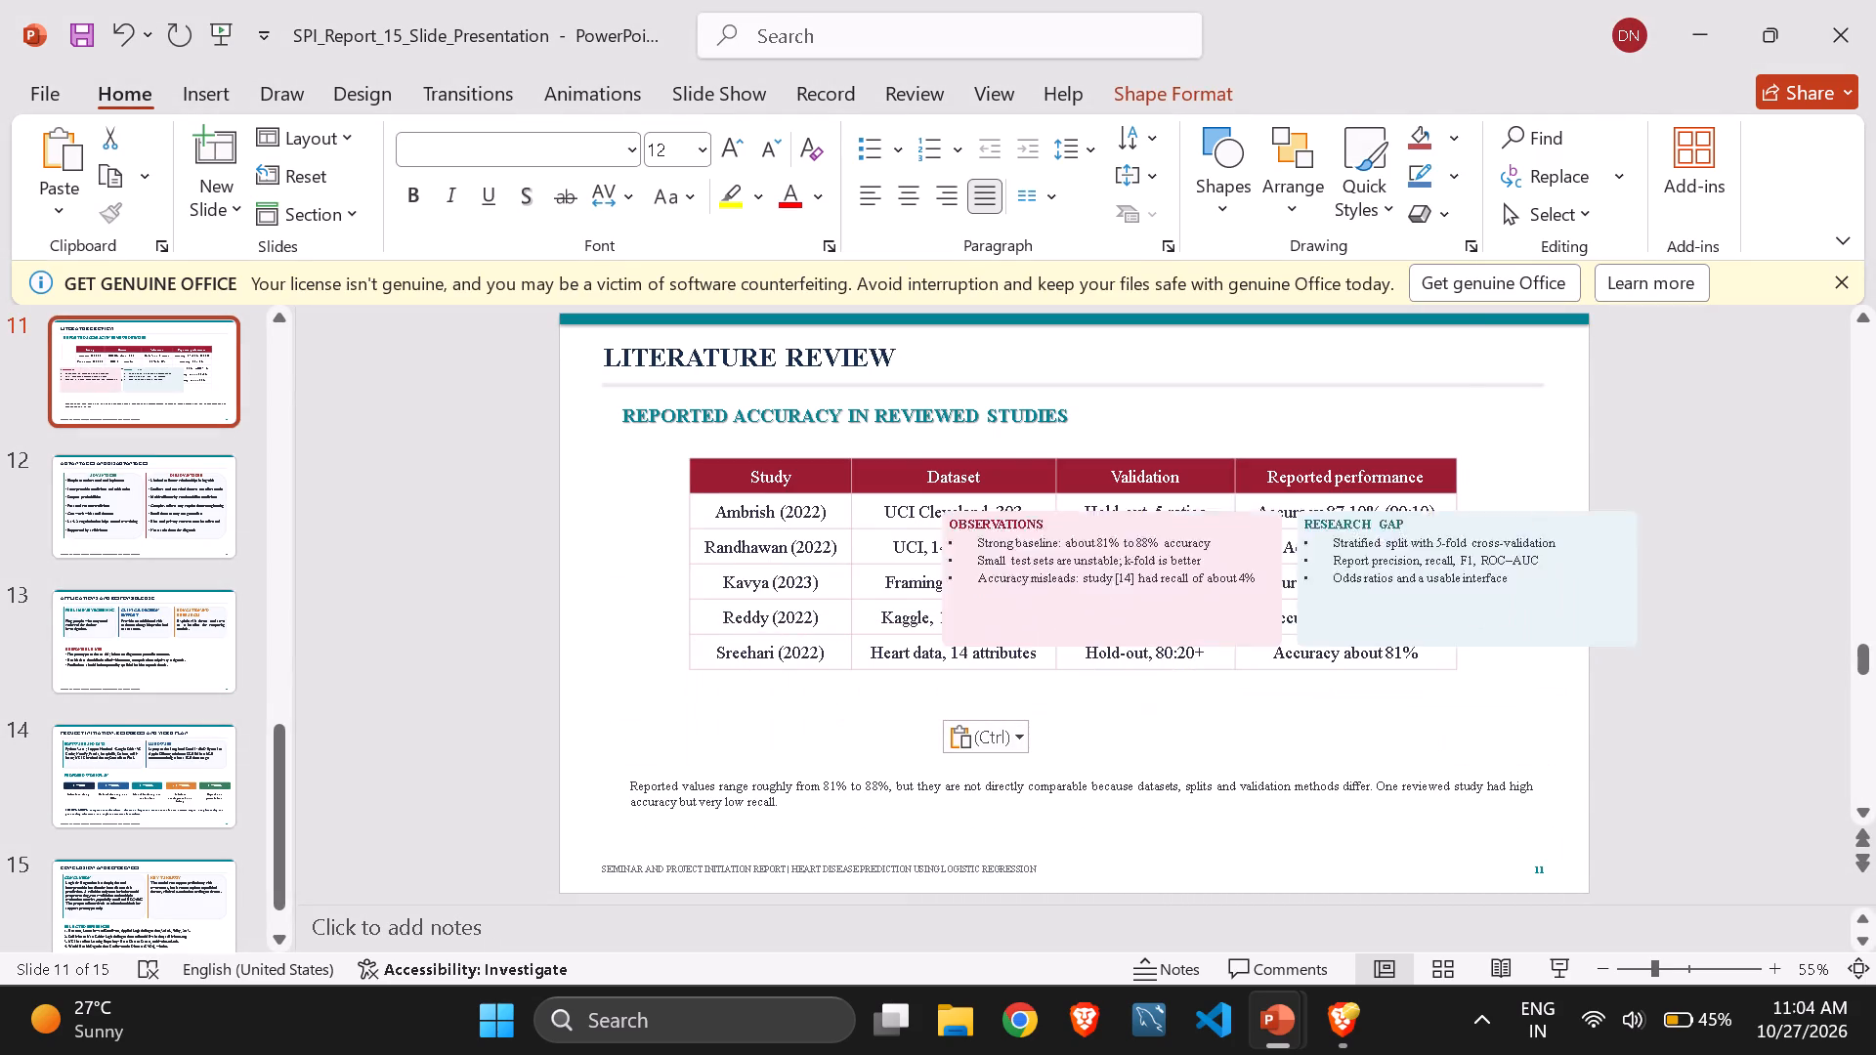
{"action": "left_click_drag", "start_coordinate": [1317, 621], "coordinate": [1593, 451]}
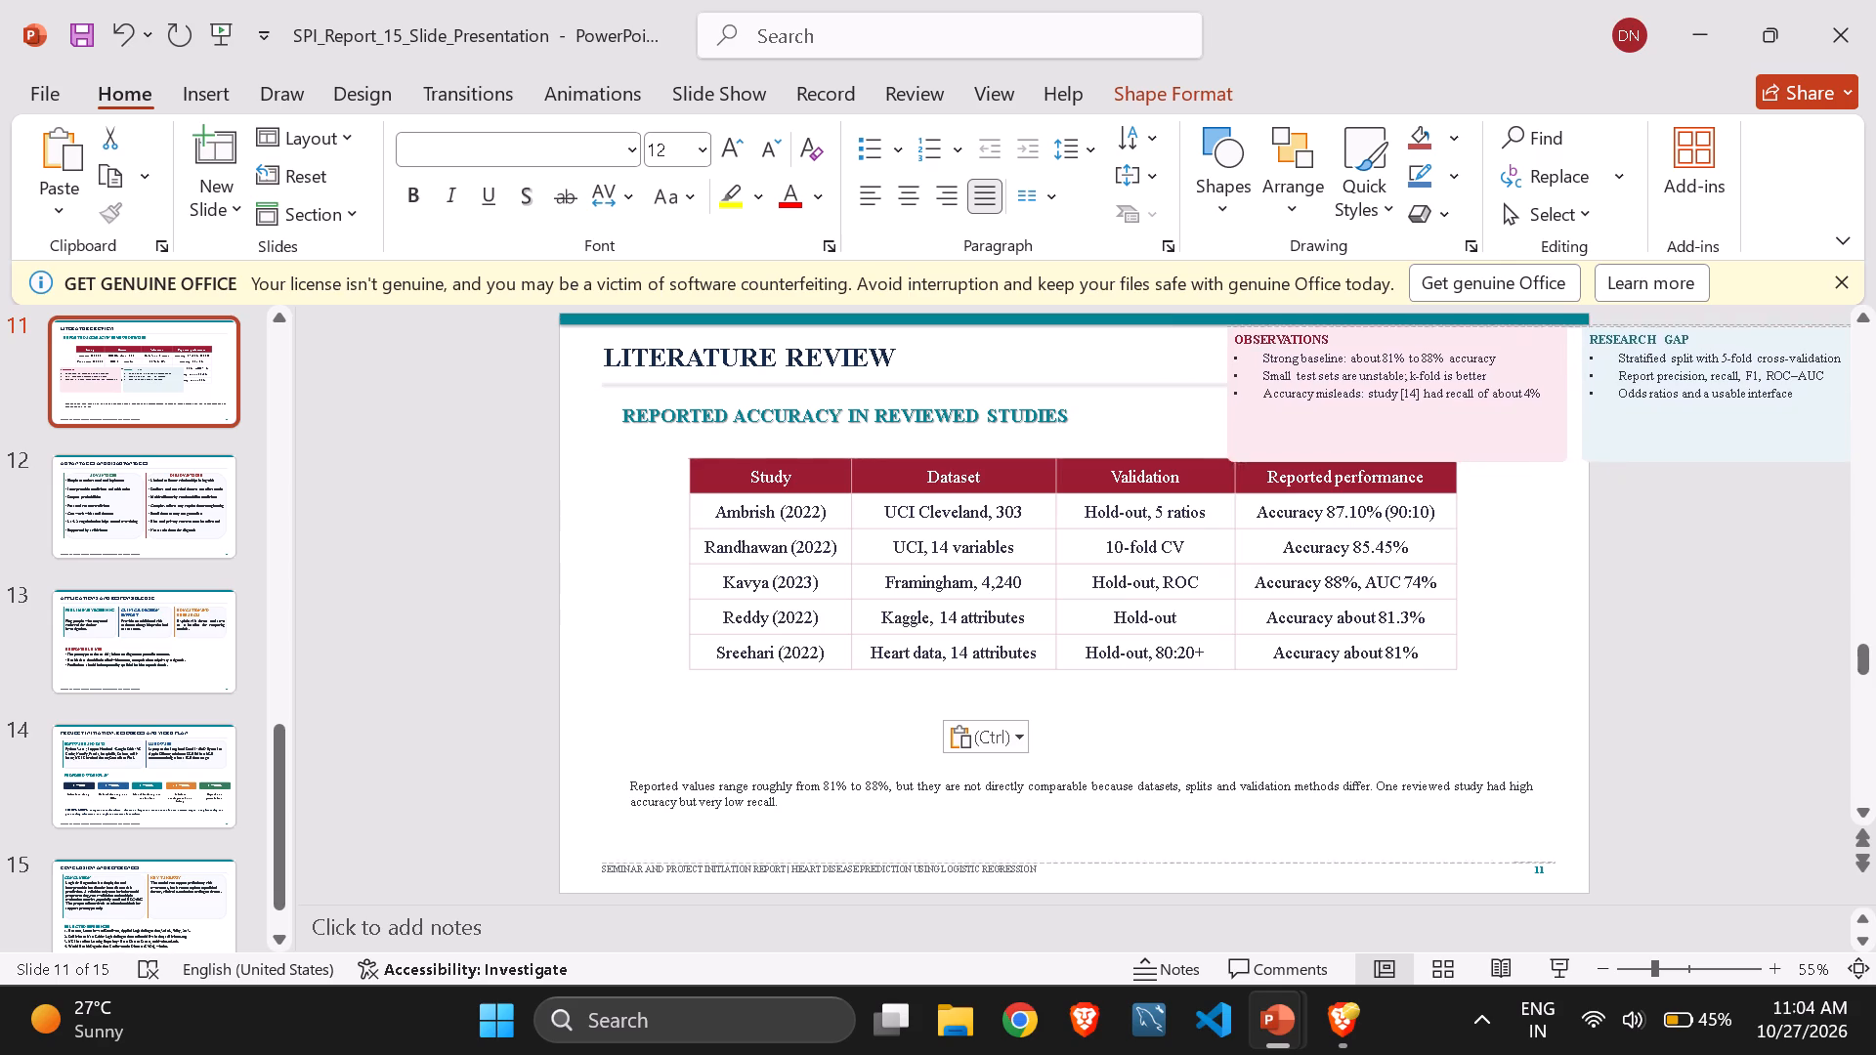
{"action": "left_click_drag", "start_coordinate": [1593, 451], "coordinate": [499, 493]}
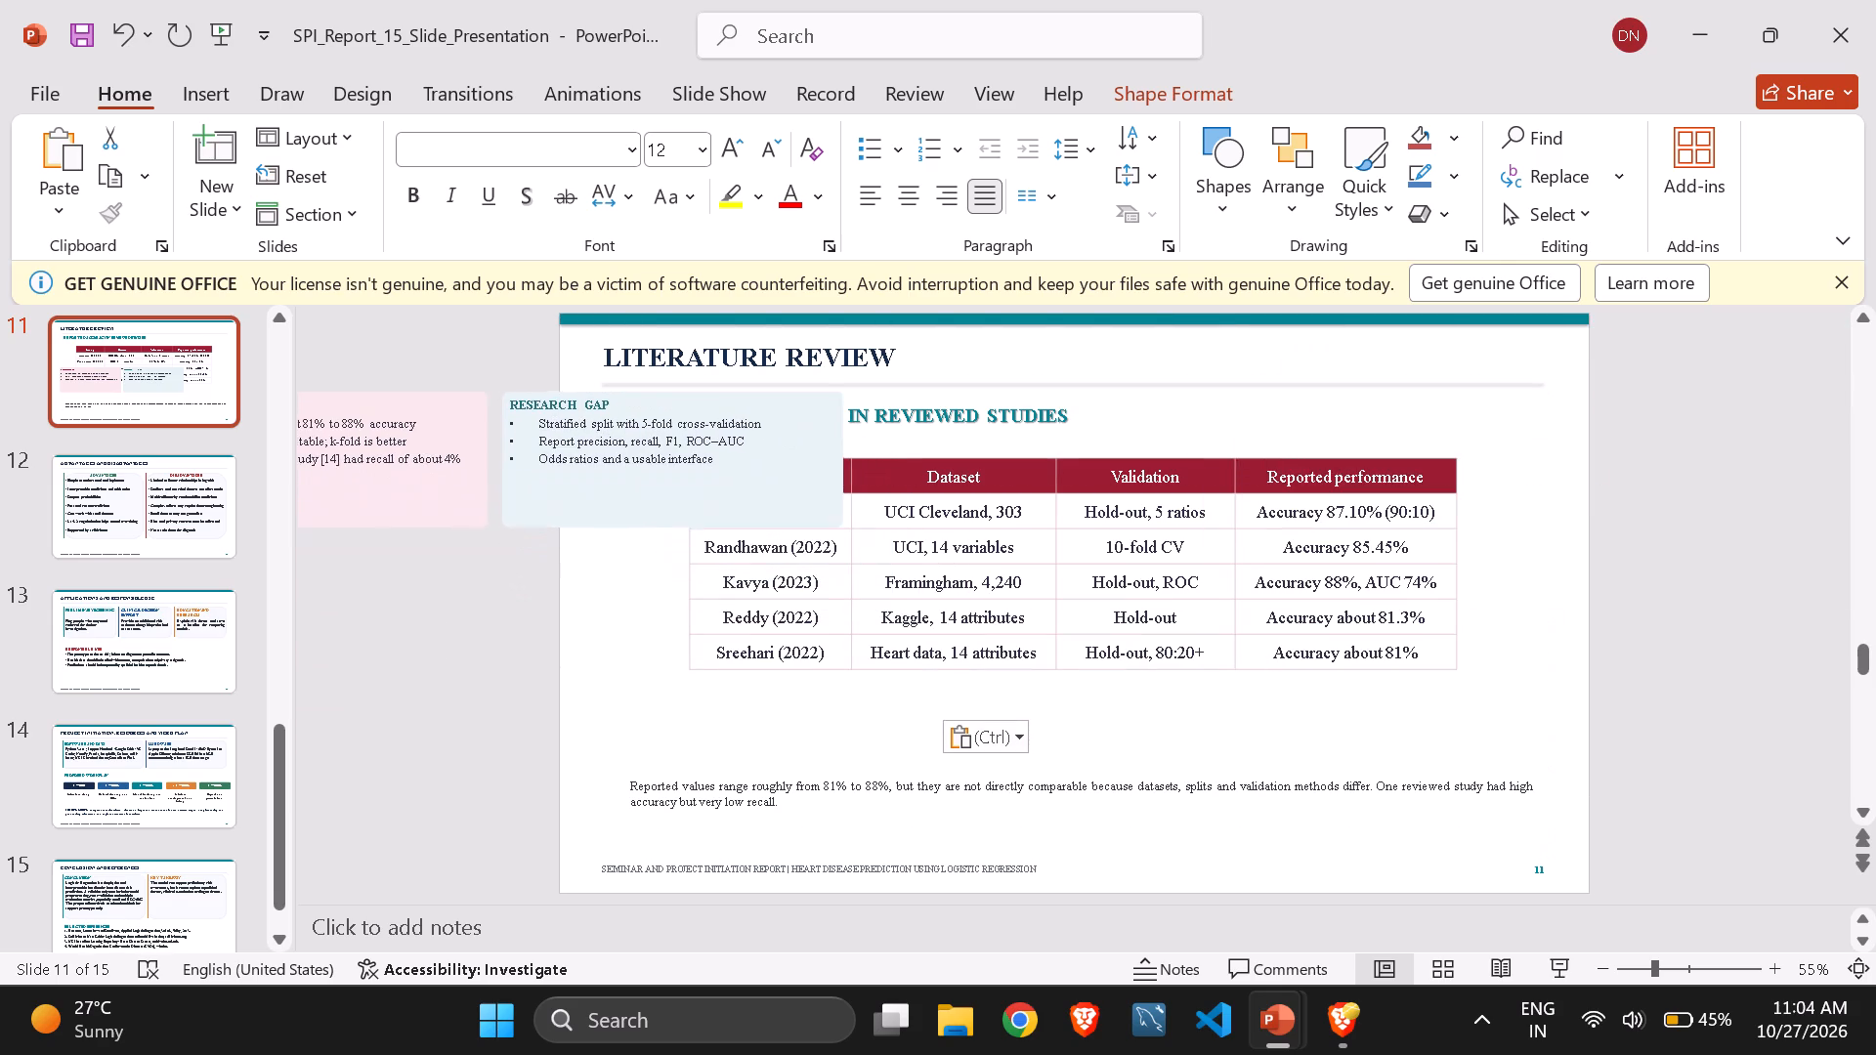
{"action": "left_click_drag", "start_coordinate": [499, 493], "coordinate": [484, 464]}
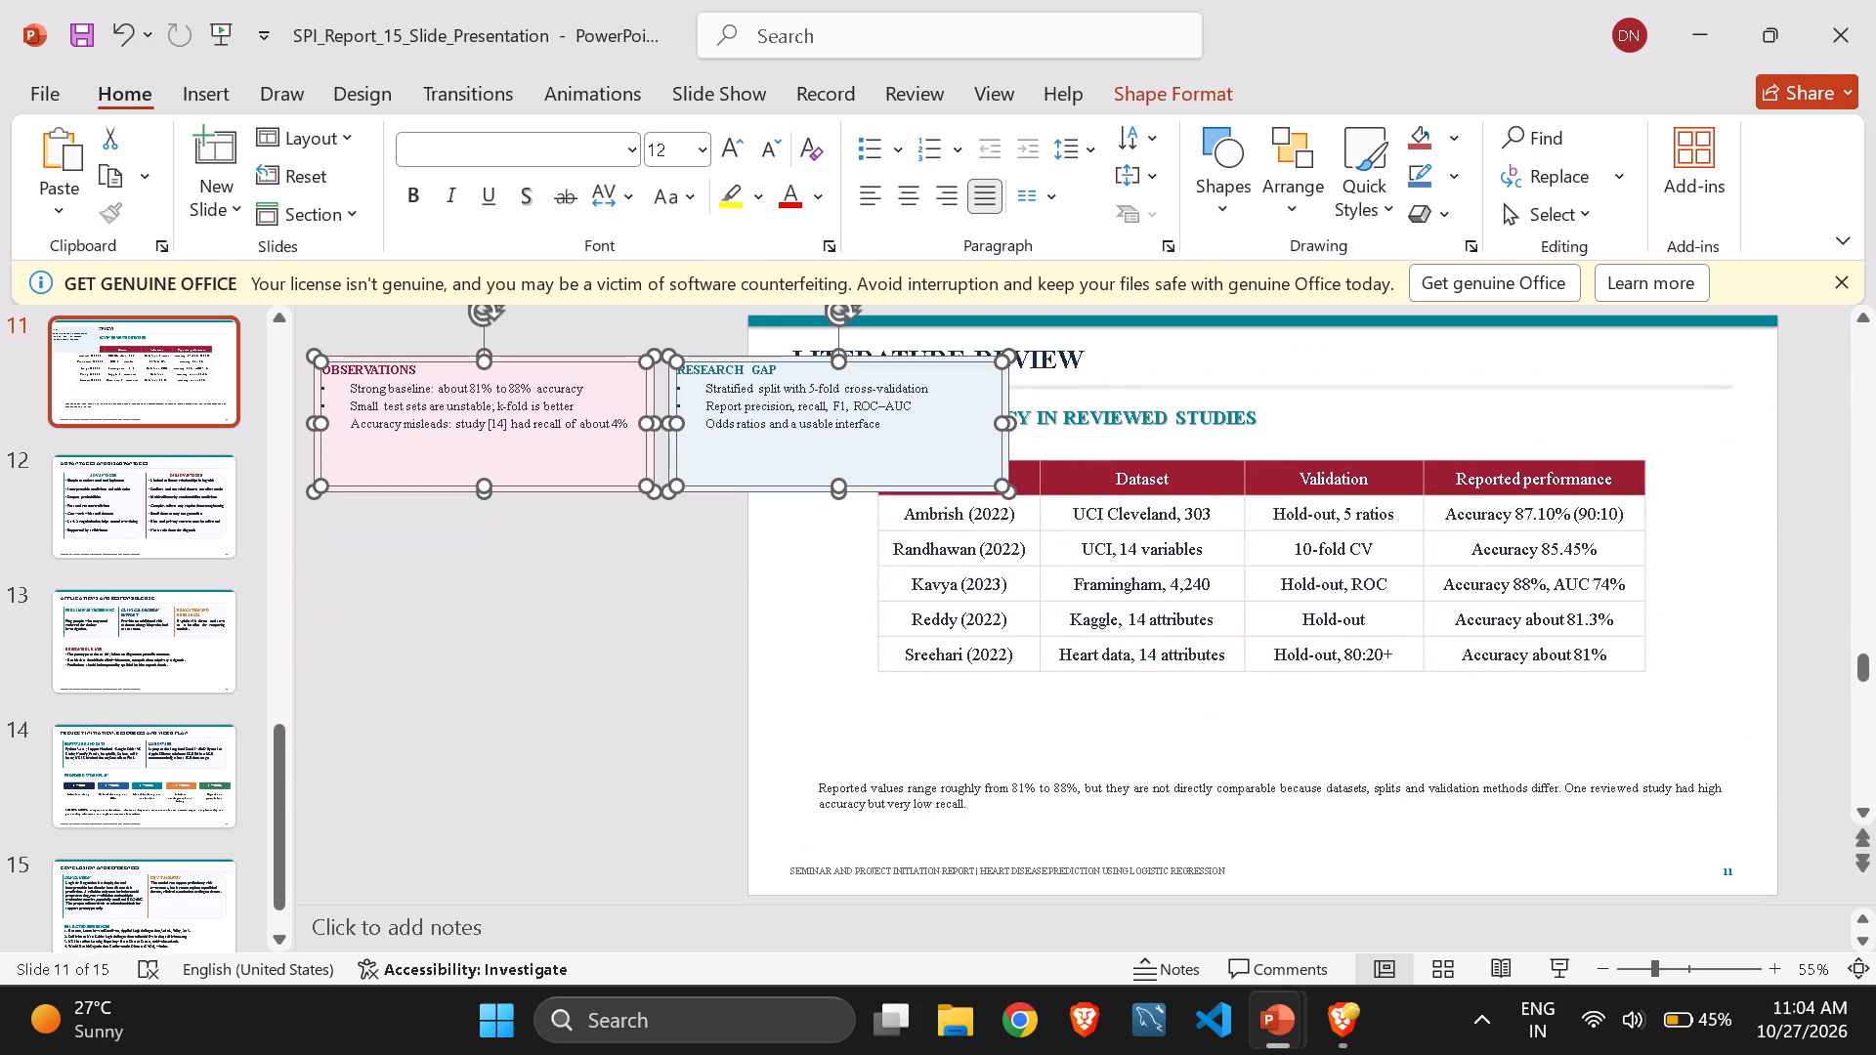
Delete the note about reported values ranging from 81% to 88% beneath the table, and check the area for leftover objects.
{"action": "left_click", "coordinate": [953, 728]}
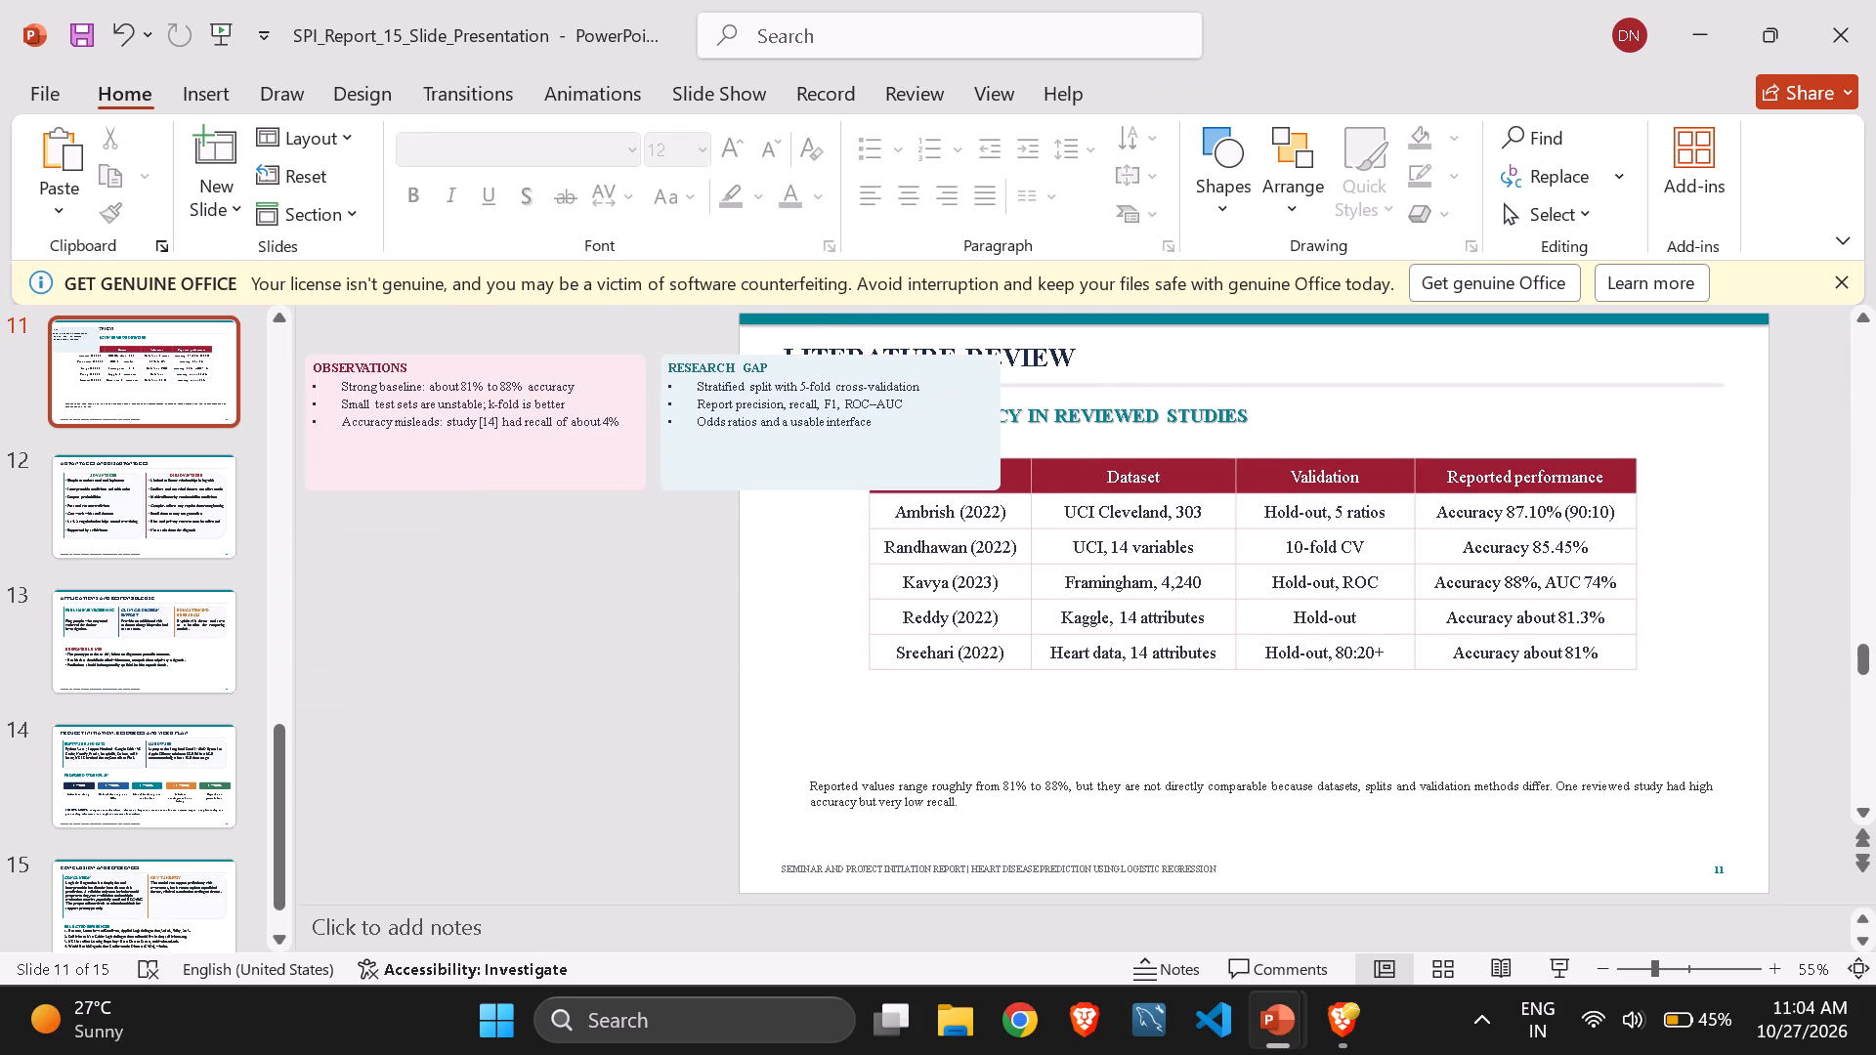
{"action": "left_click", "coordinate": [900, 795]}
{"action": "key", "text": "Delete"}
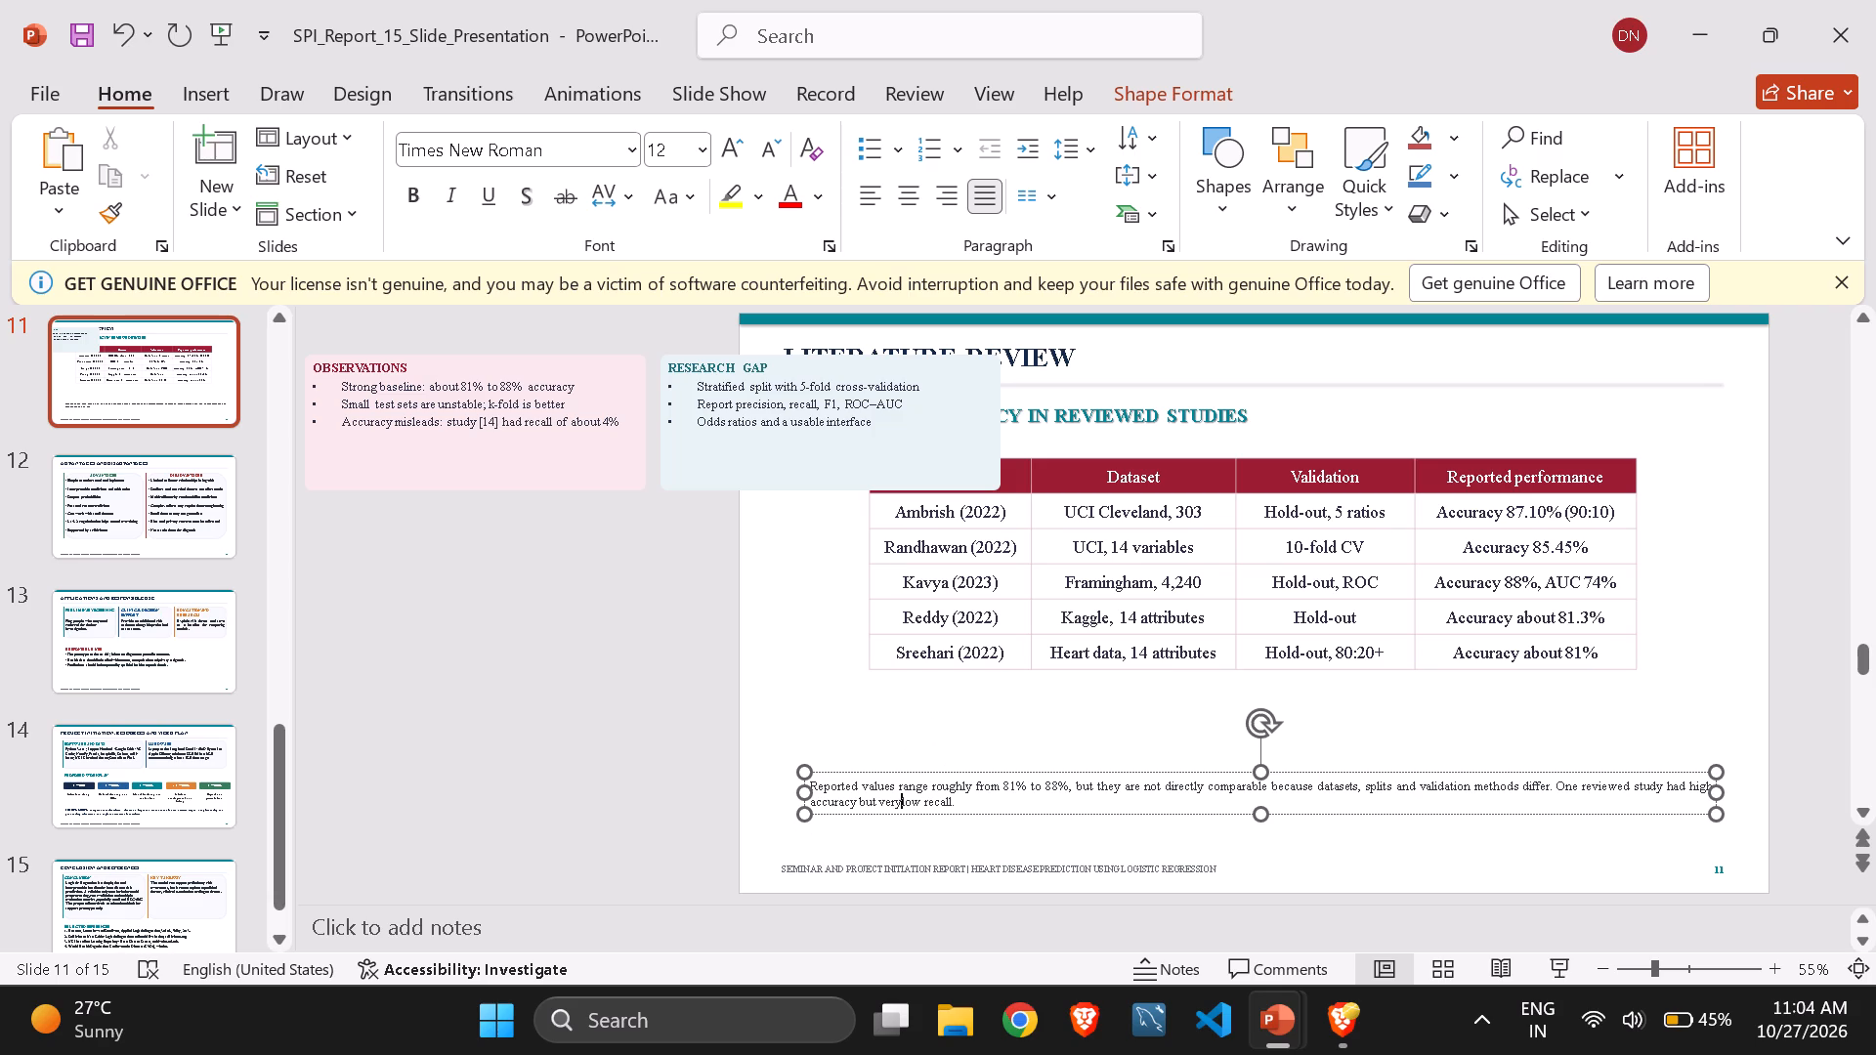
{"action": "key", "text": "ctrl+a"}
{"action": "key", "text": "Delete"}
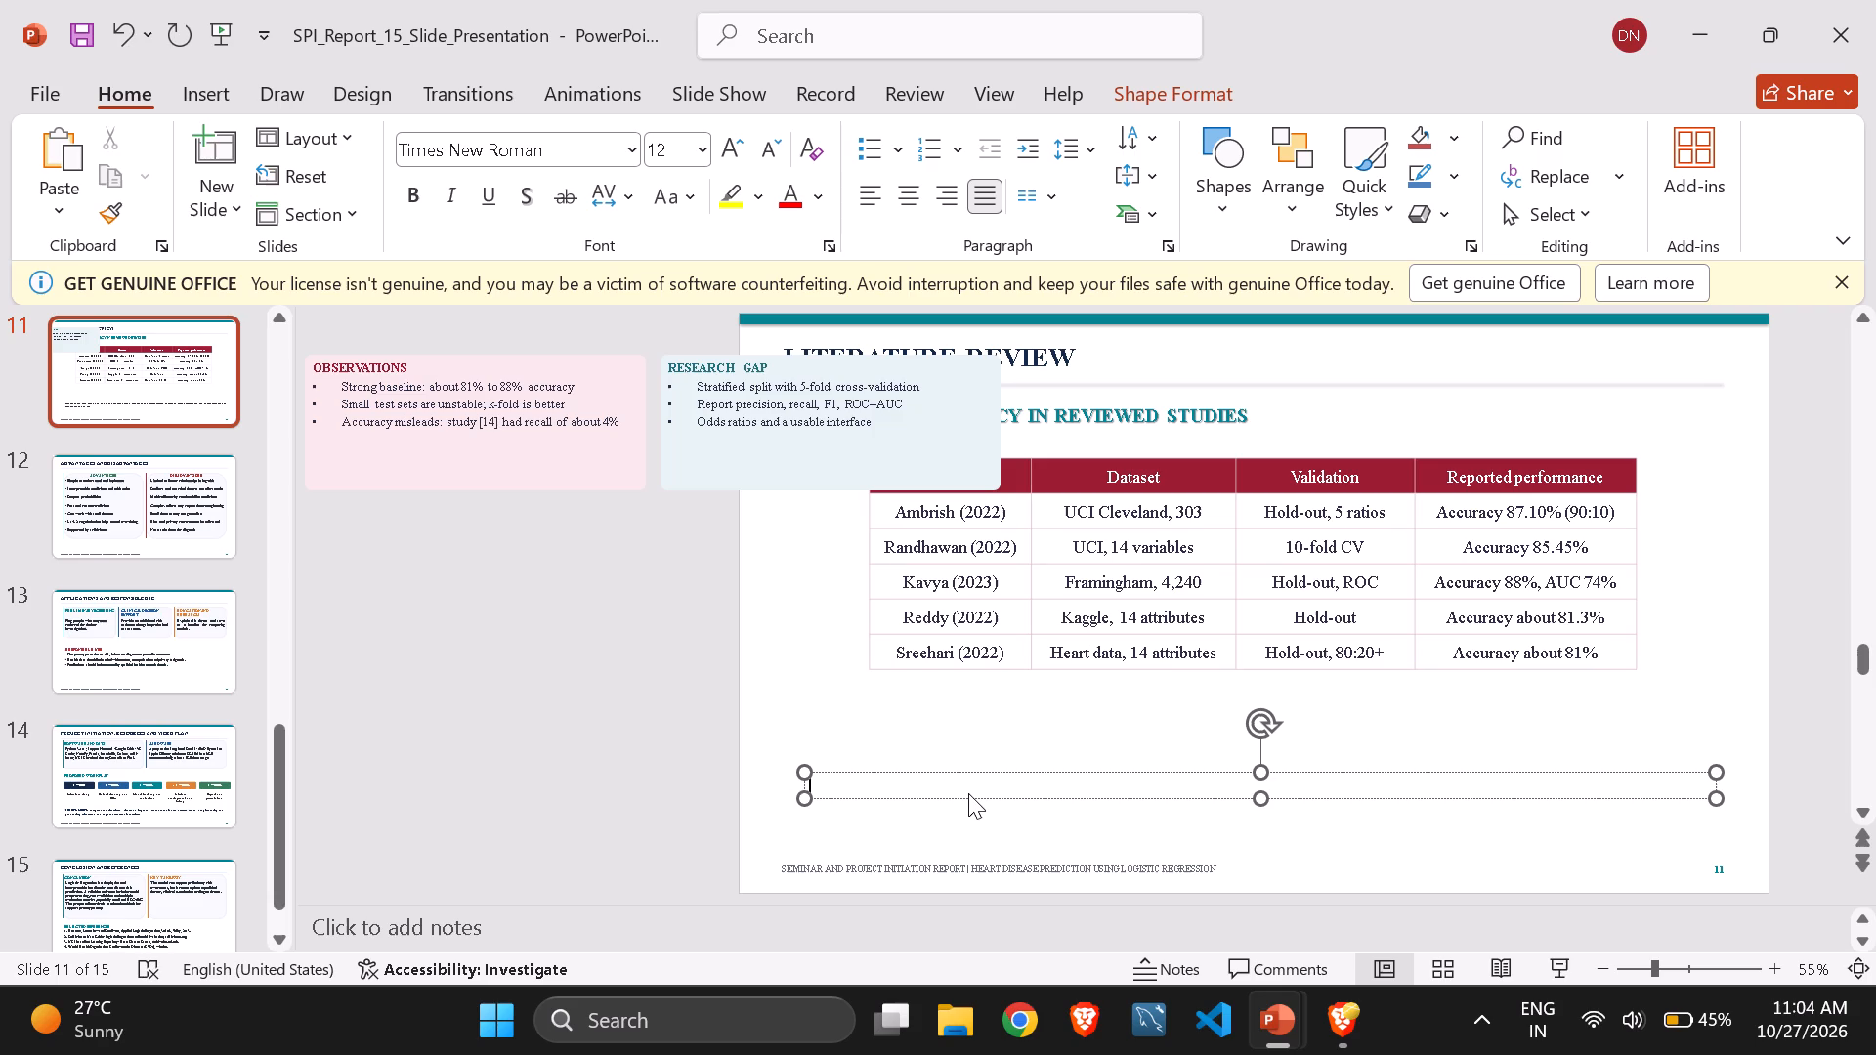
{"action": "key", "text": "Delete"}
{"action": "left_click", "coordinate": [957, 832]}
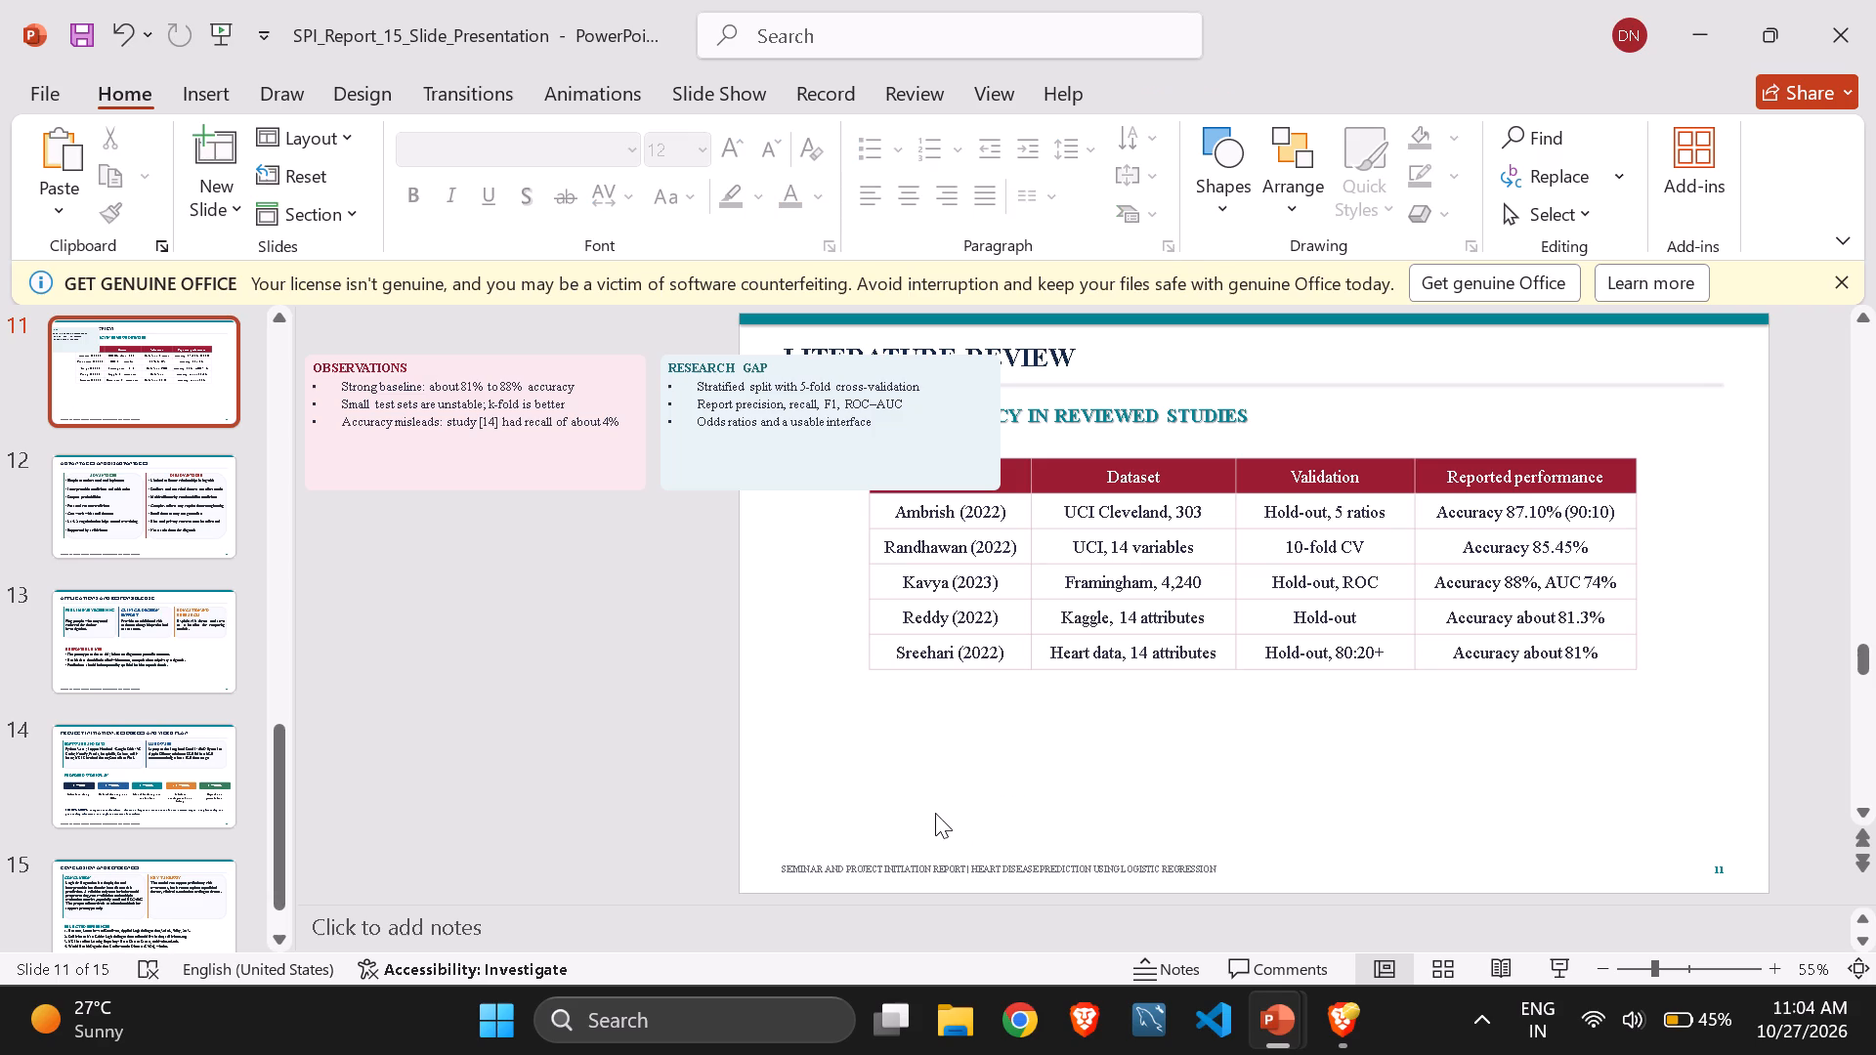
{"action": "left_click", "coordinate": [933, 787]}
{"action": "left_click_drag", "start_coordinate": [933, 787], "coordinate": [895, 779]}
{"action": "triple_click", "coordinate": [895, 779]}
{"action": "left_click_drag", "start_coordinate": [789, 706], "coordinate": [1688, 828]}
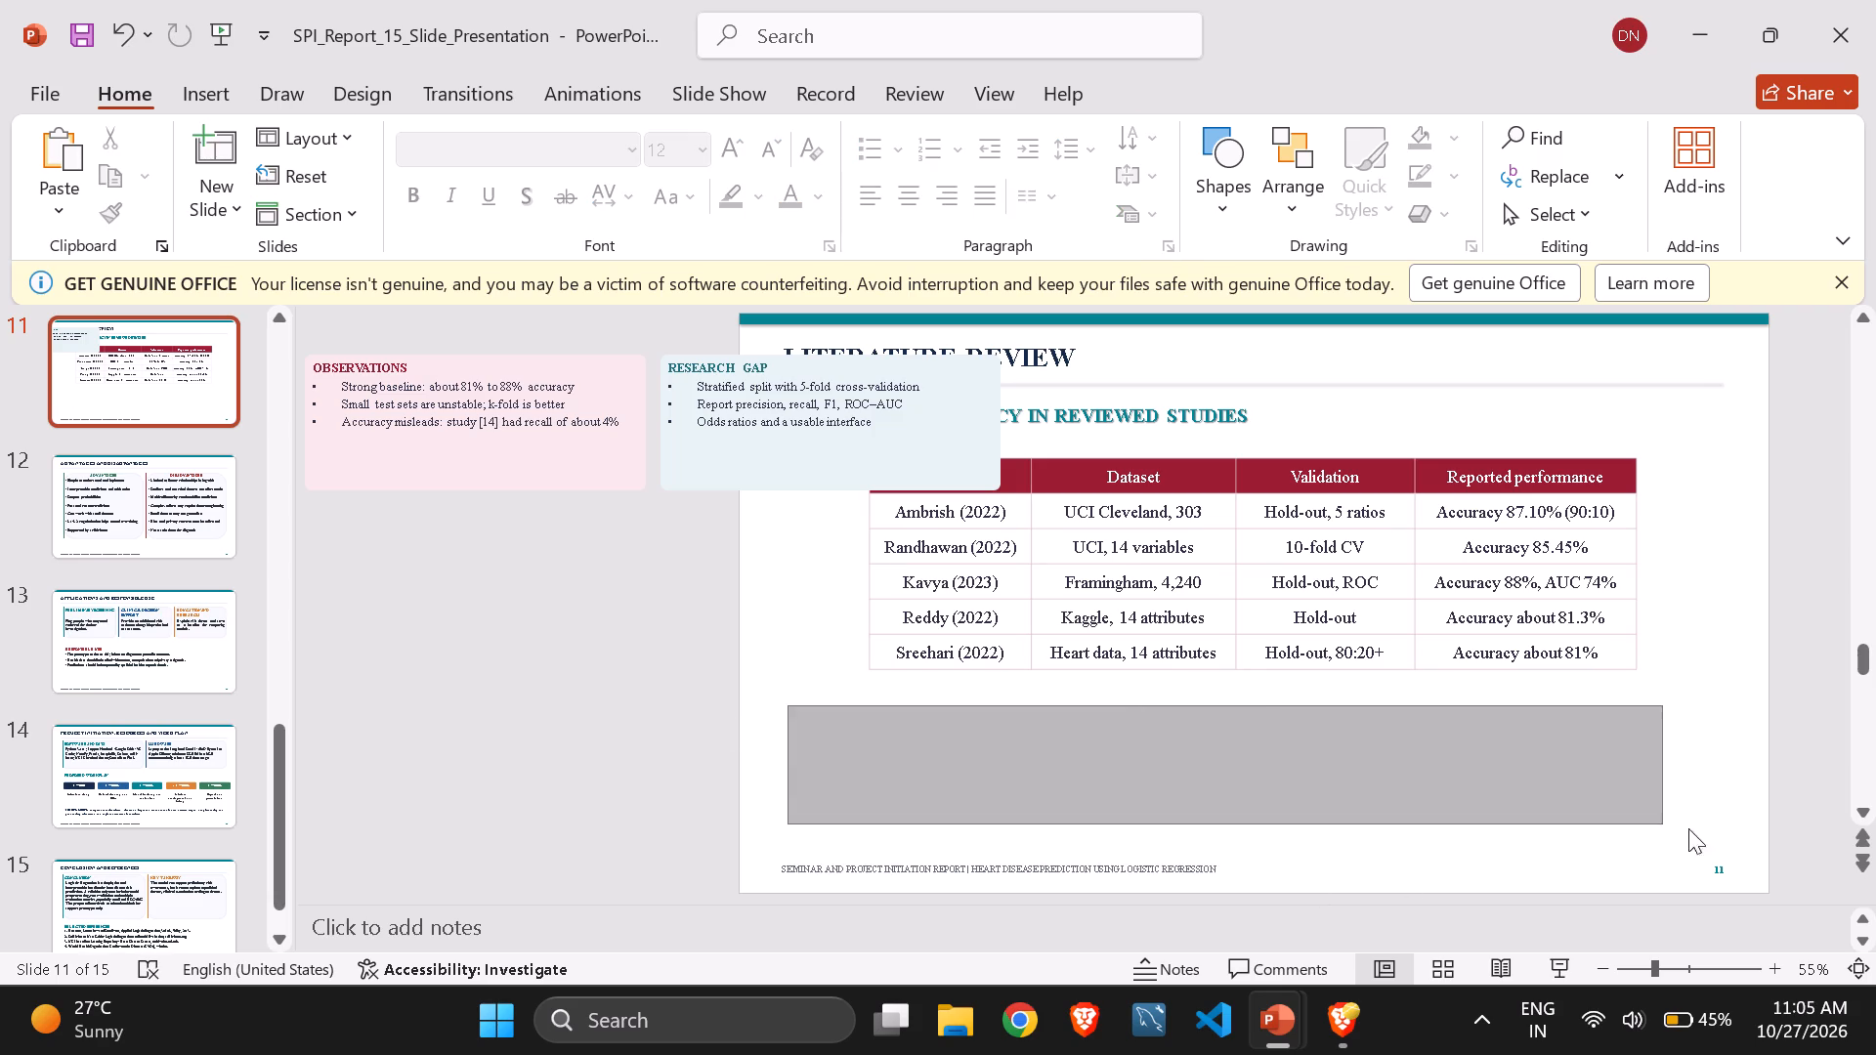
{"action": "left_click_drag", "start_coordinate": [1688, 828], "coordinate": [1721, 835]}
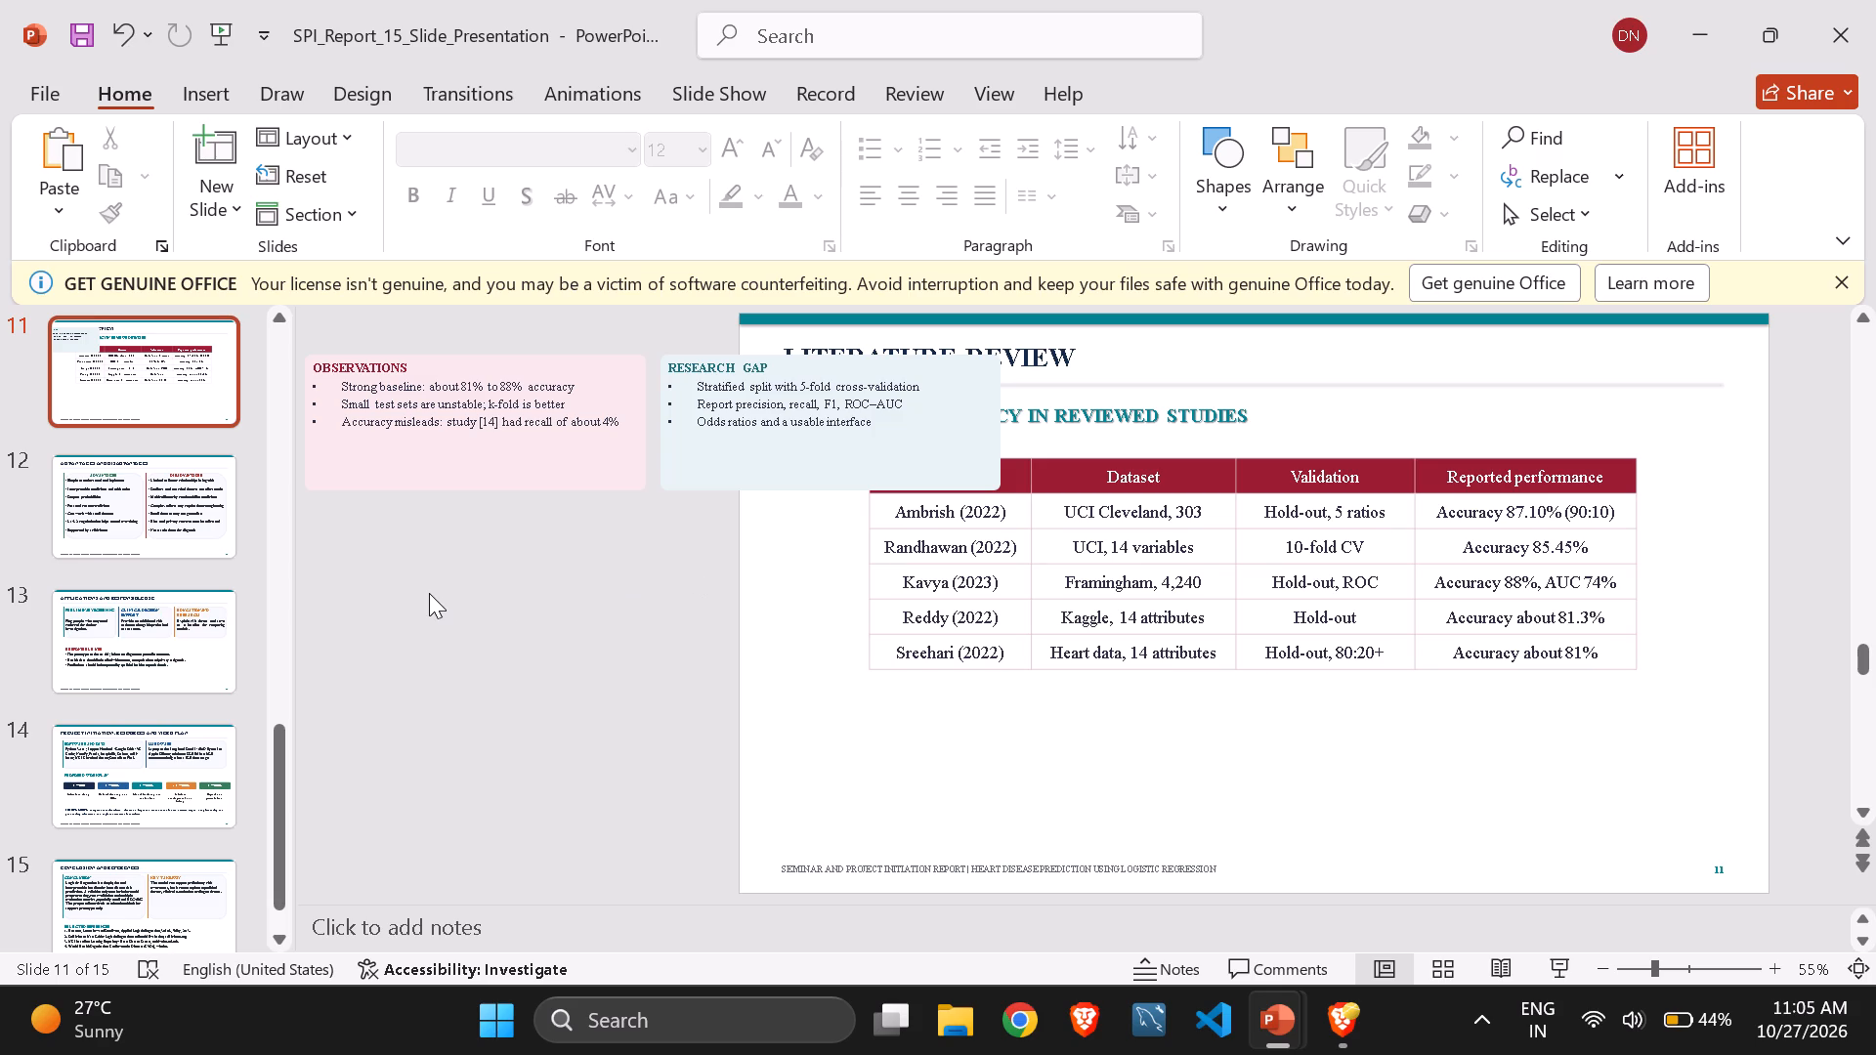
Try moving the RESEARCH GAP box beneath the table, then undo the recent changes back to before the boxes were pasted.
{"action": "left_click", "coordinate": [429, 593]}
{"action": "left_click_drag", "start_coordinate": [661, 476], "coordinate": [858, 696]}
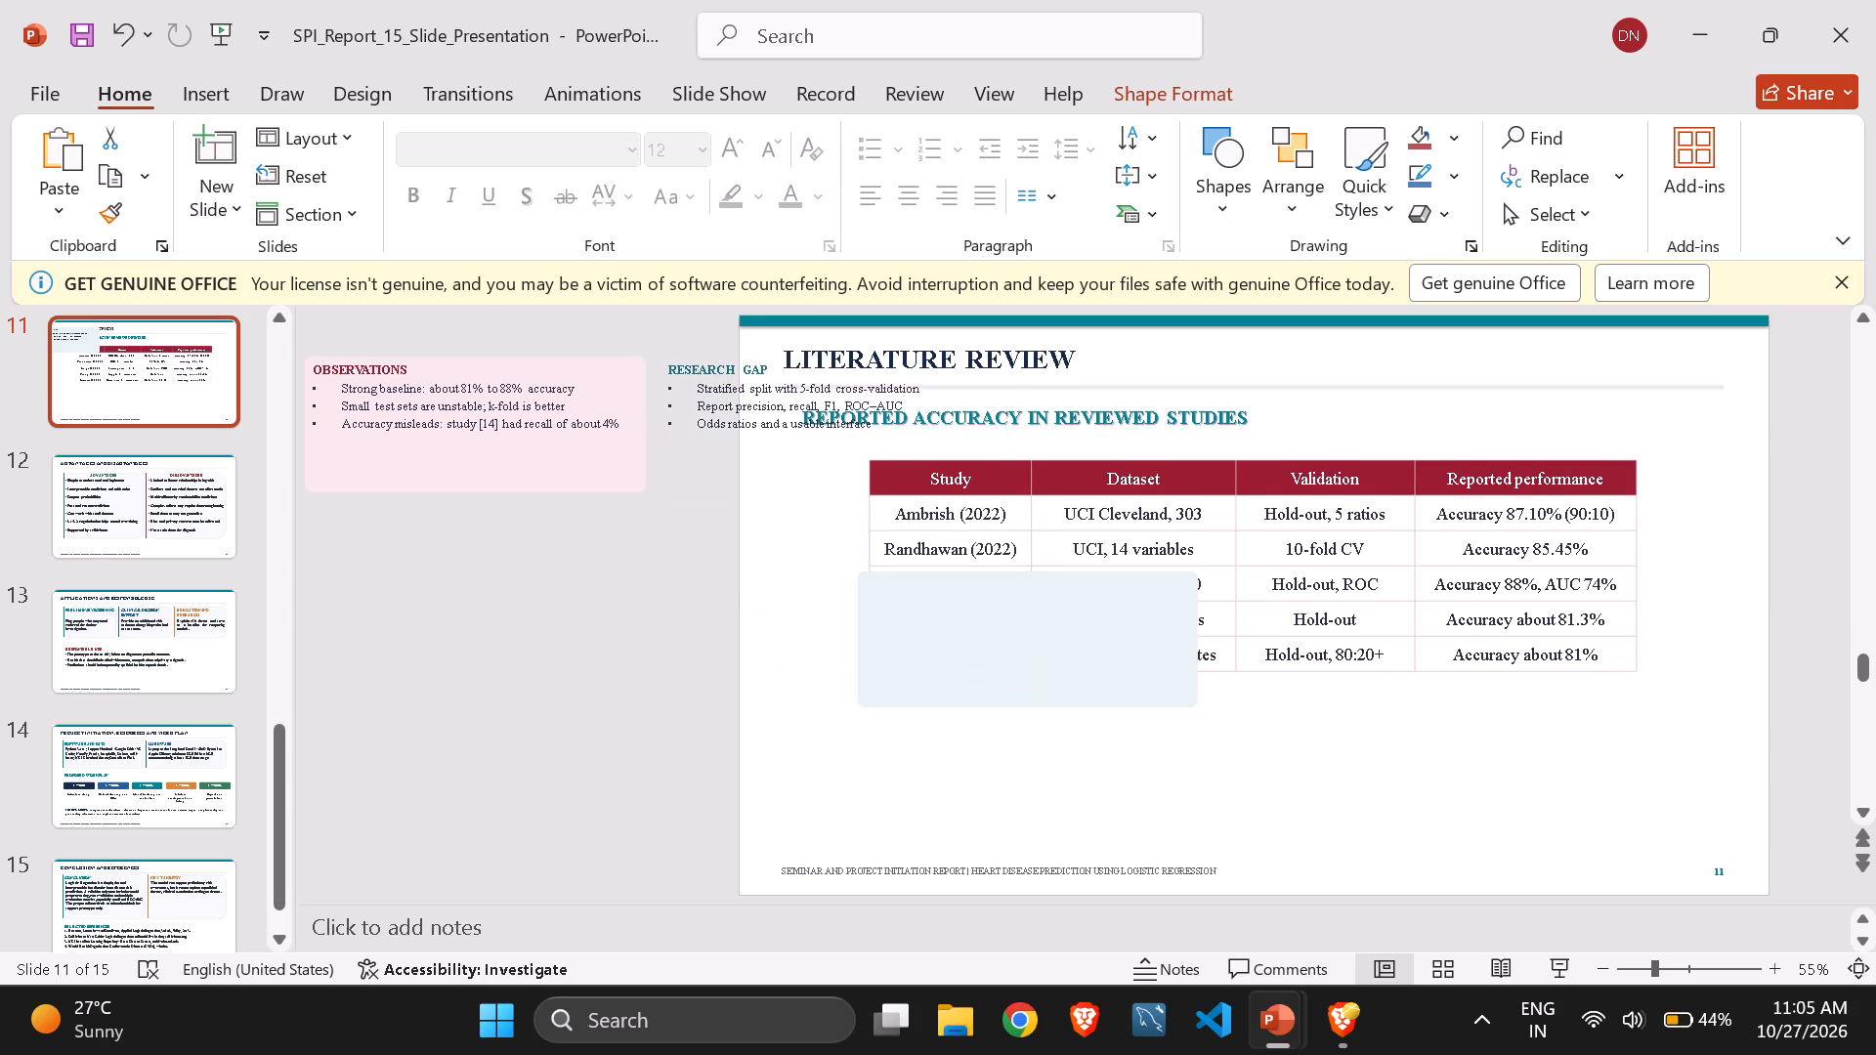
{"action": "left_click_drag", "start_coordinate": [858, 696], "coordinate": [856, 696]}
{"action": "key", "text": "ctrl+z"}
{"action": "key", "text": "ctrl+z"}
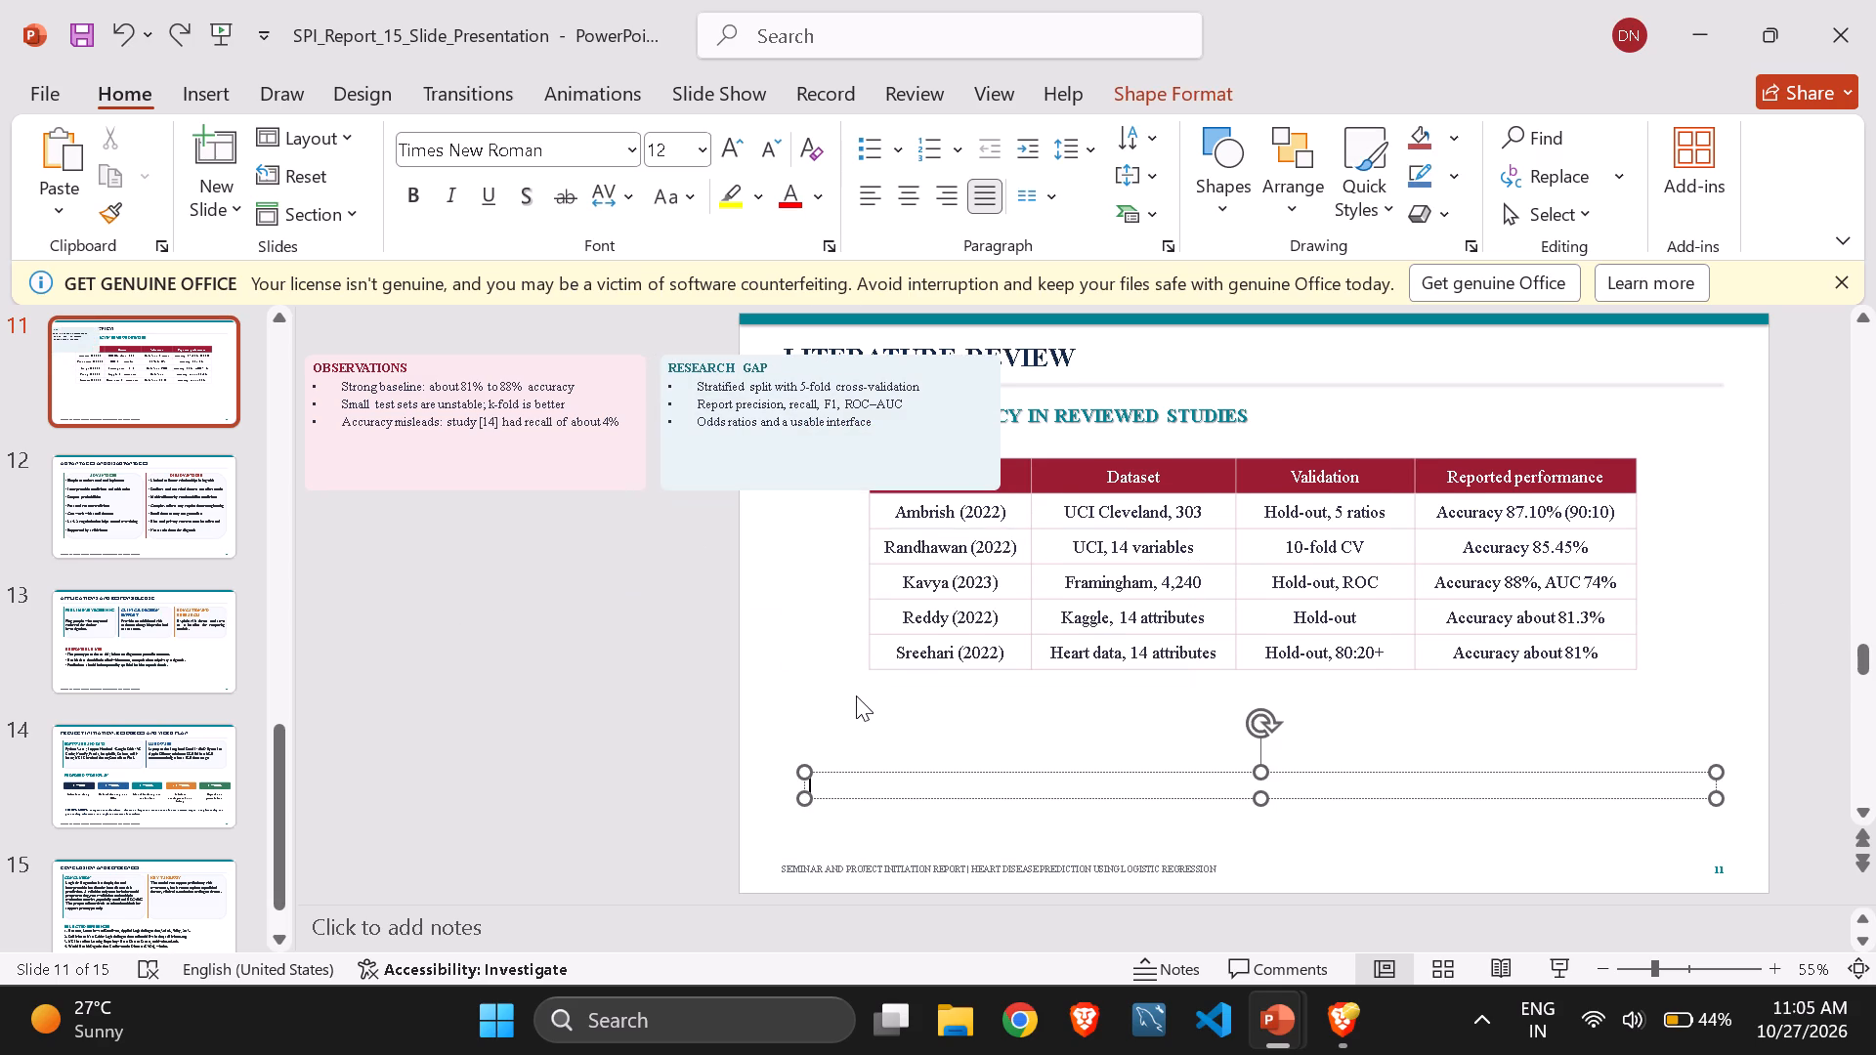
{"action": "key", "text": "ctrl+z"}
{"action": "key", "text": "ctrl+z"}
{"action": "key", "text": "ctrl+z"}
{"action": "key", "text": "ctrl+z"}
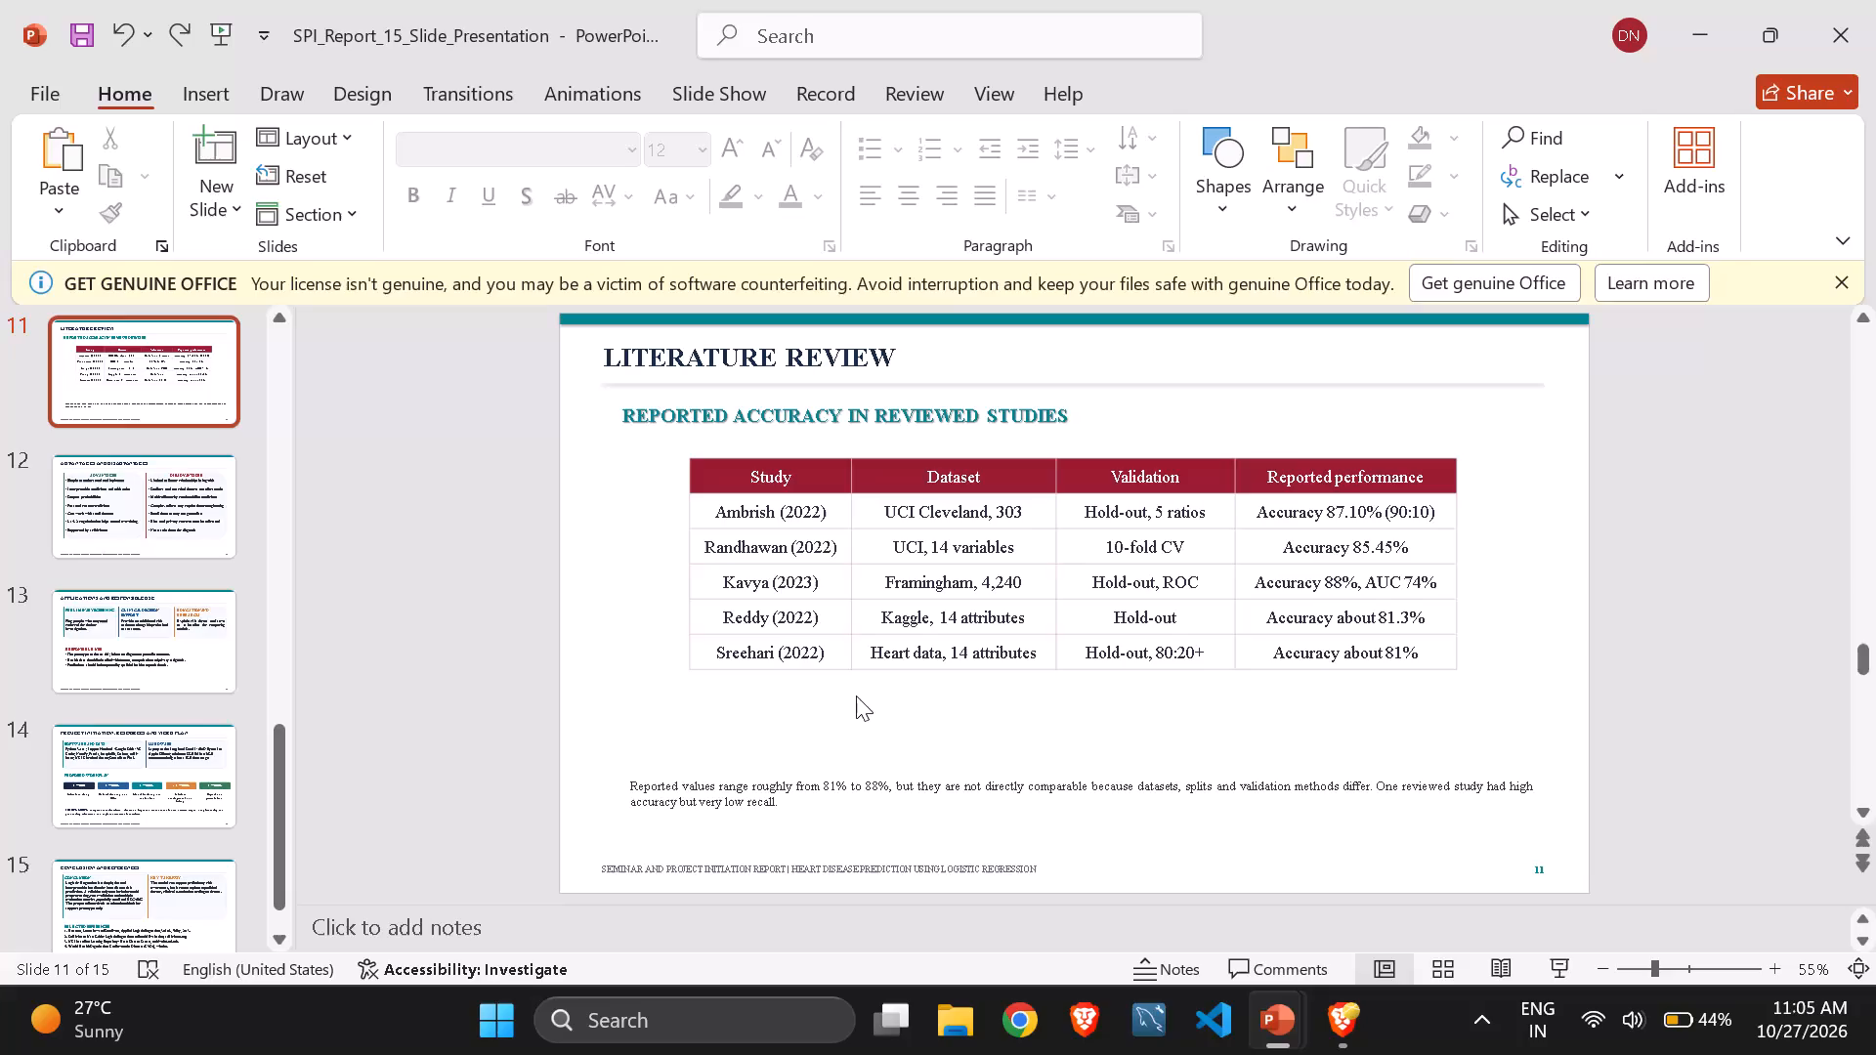
Delete the note about reported values ranging from 81% to 88% beneath the slide 11 table.
{"action": "left_click", "coordinate": [829, 793]}
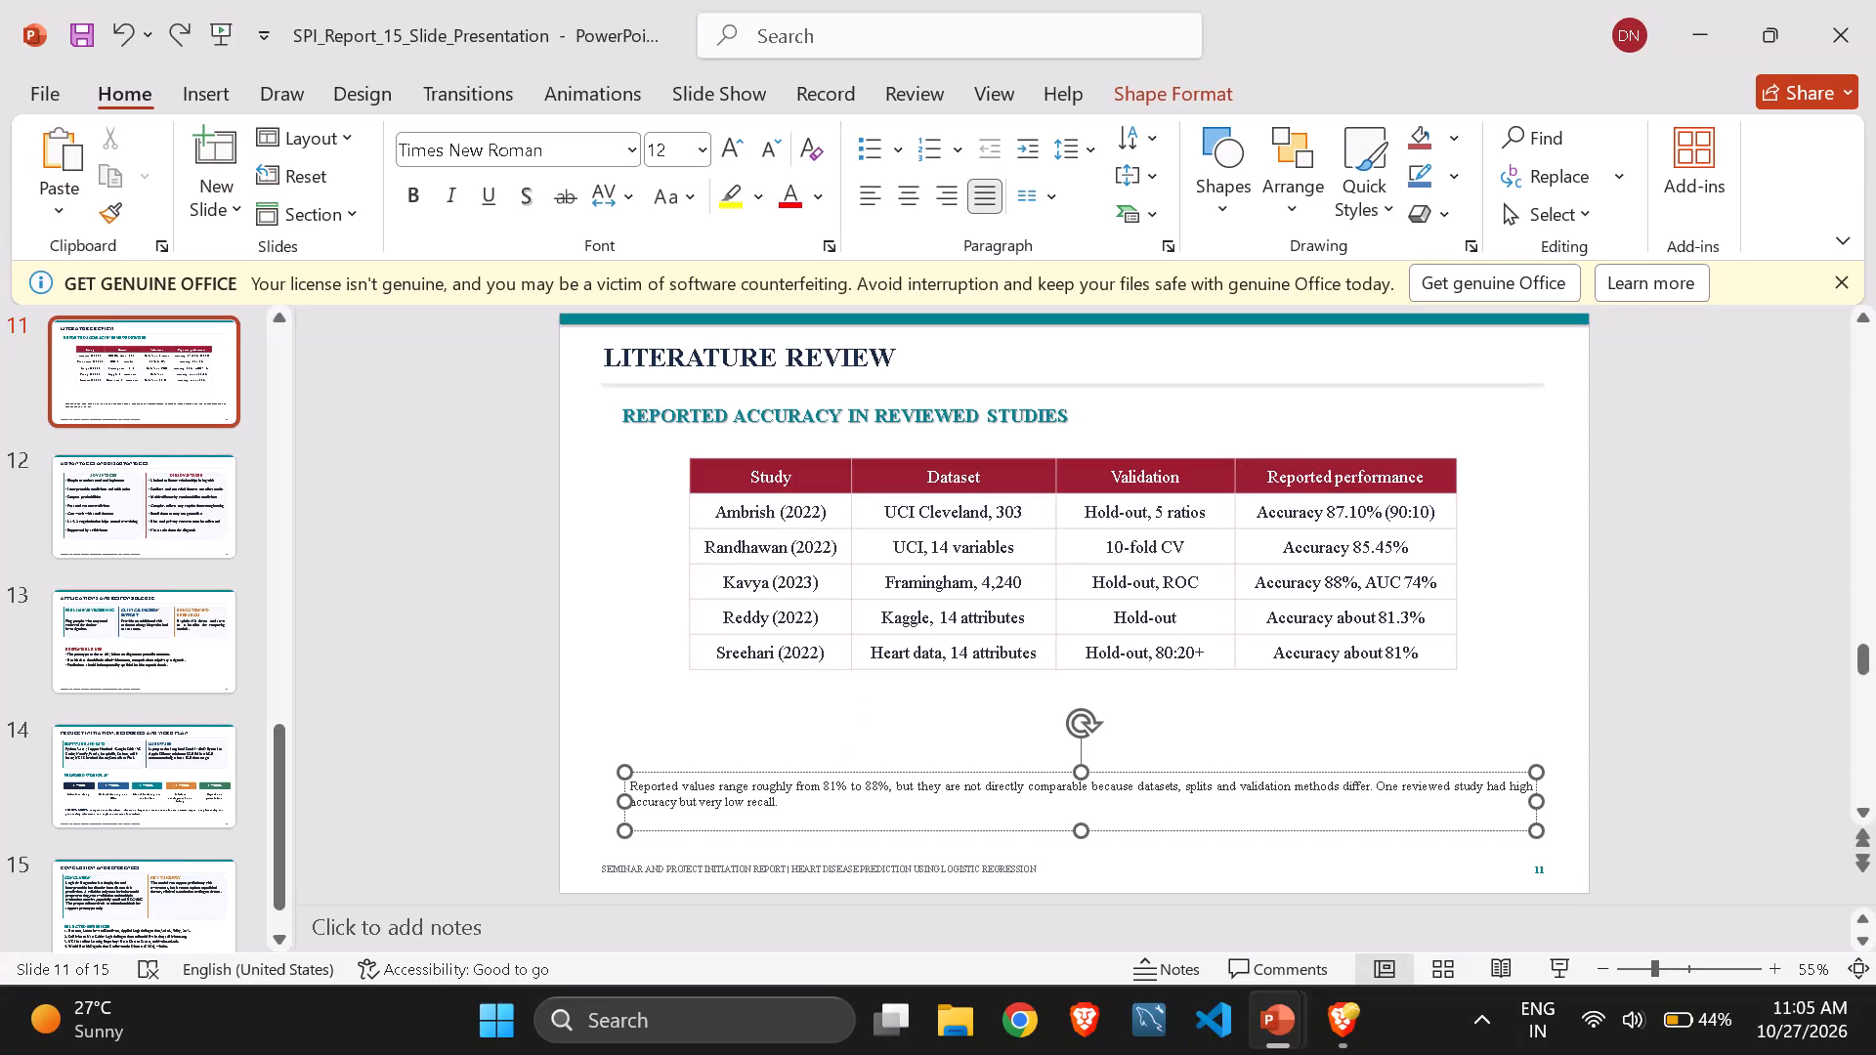
{"action": "key", "text": "ctrl+a"}
{"action": "key", "text": "Delete"}
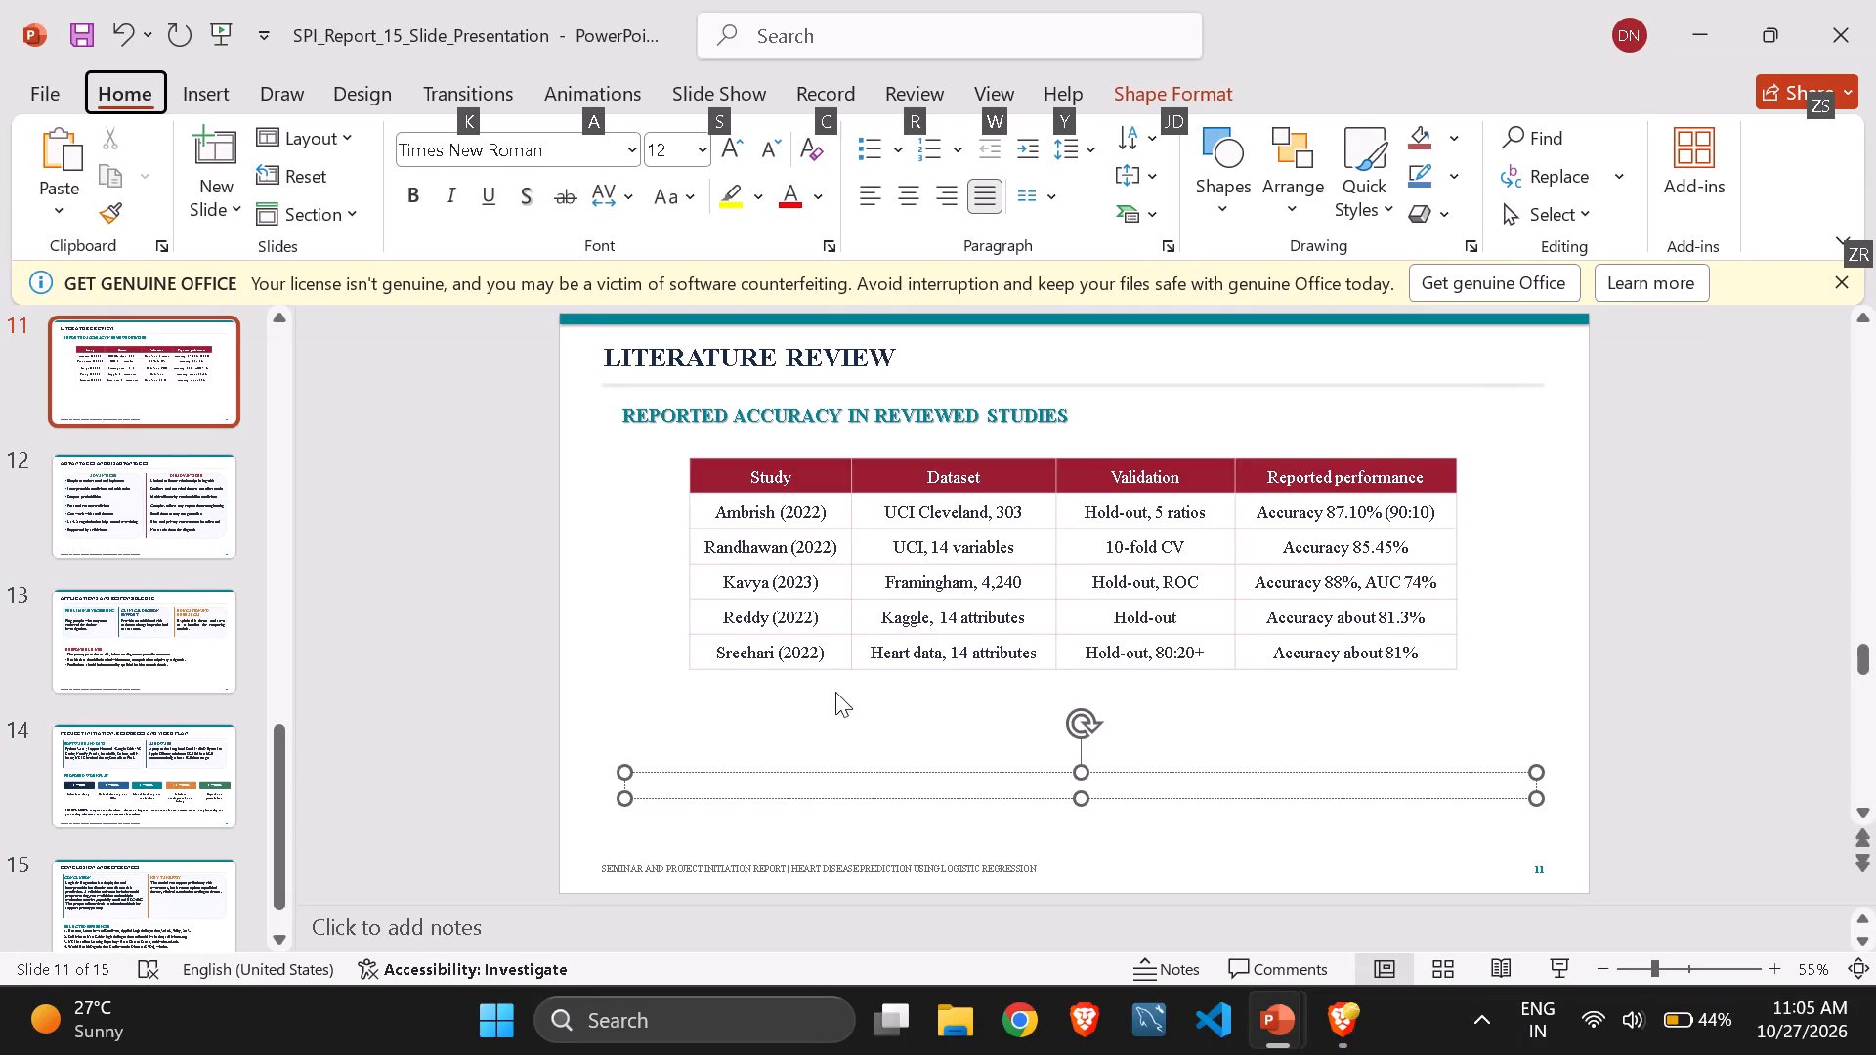
{"action": "left_click", "coordinate": [831, 713]}
Copy the OBSERVATIONS and RESEARCH GAP boxes from SPI Claude slide 4 to slide 11 and place them side by side beneath the table.
{"action": "key", "text": "alt+Tab"}
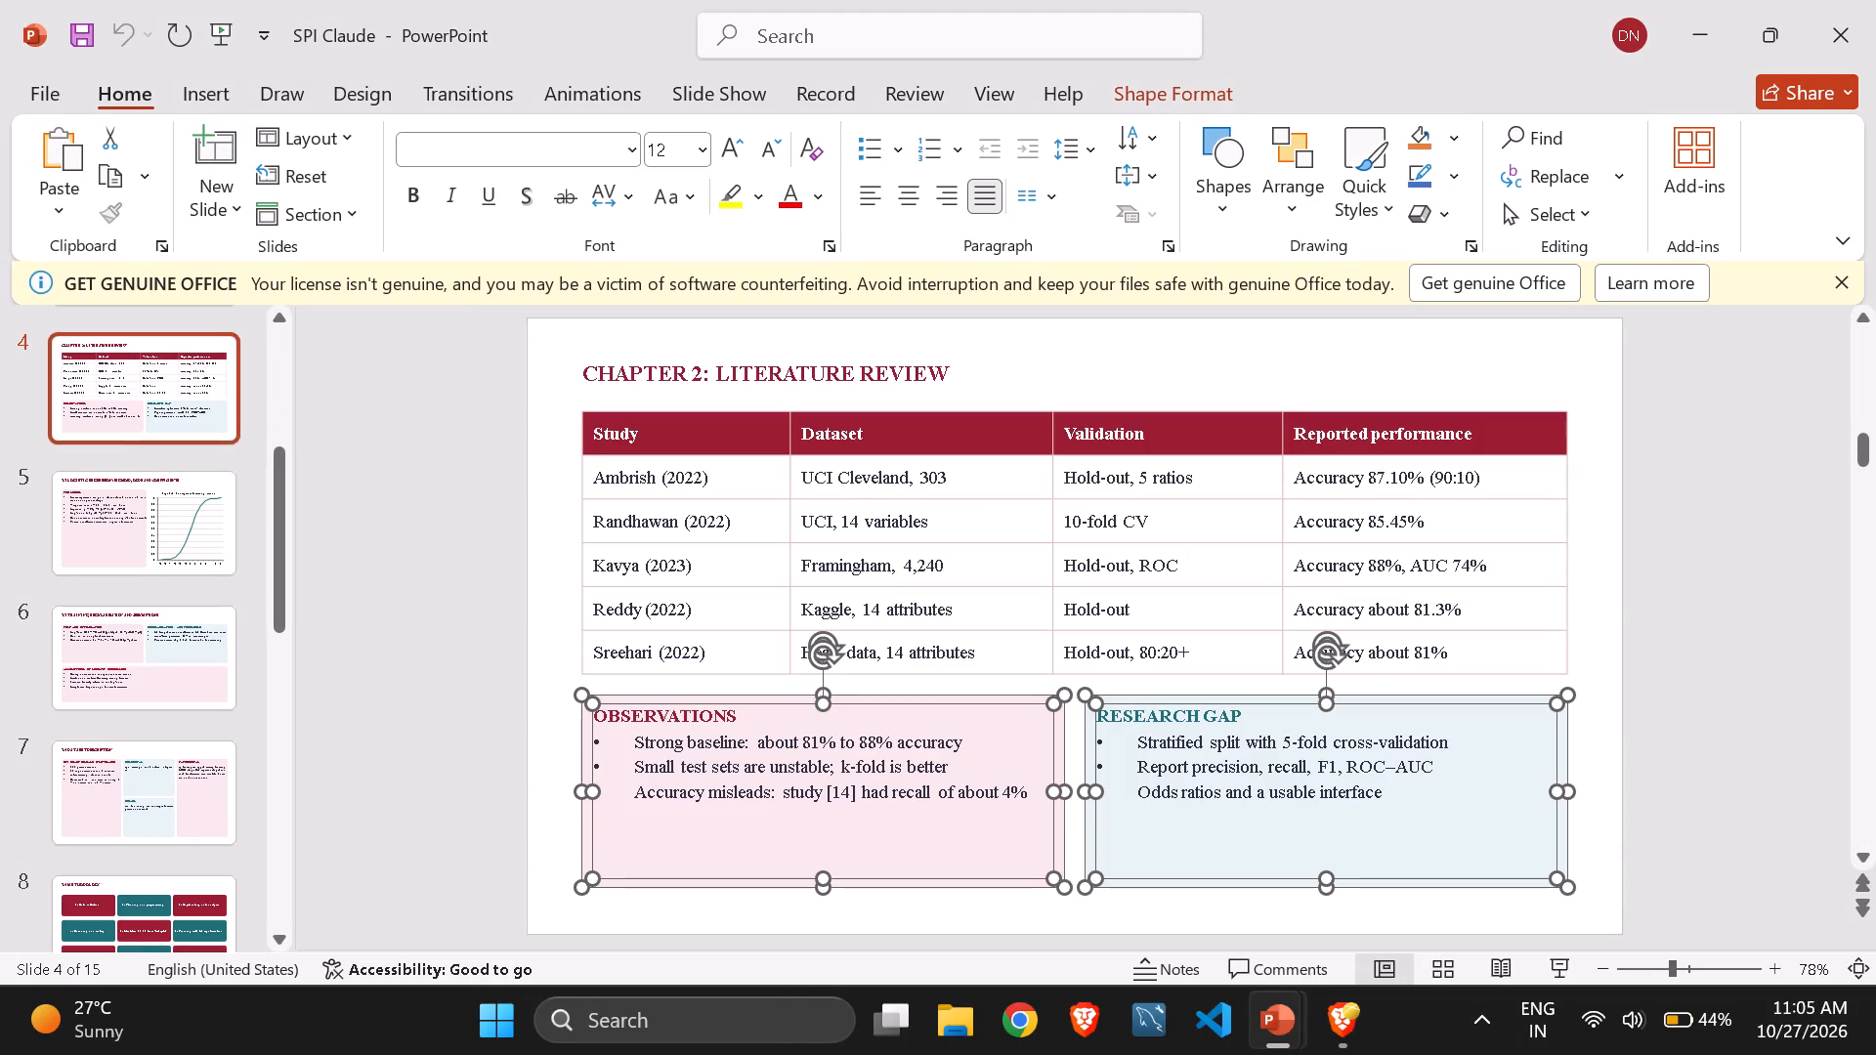
{"action": "key", "text": "ctrl+c"}
{"action": "key", "text": "alt+Tab"}
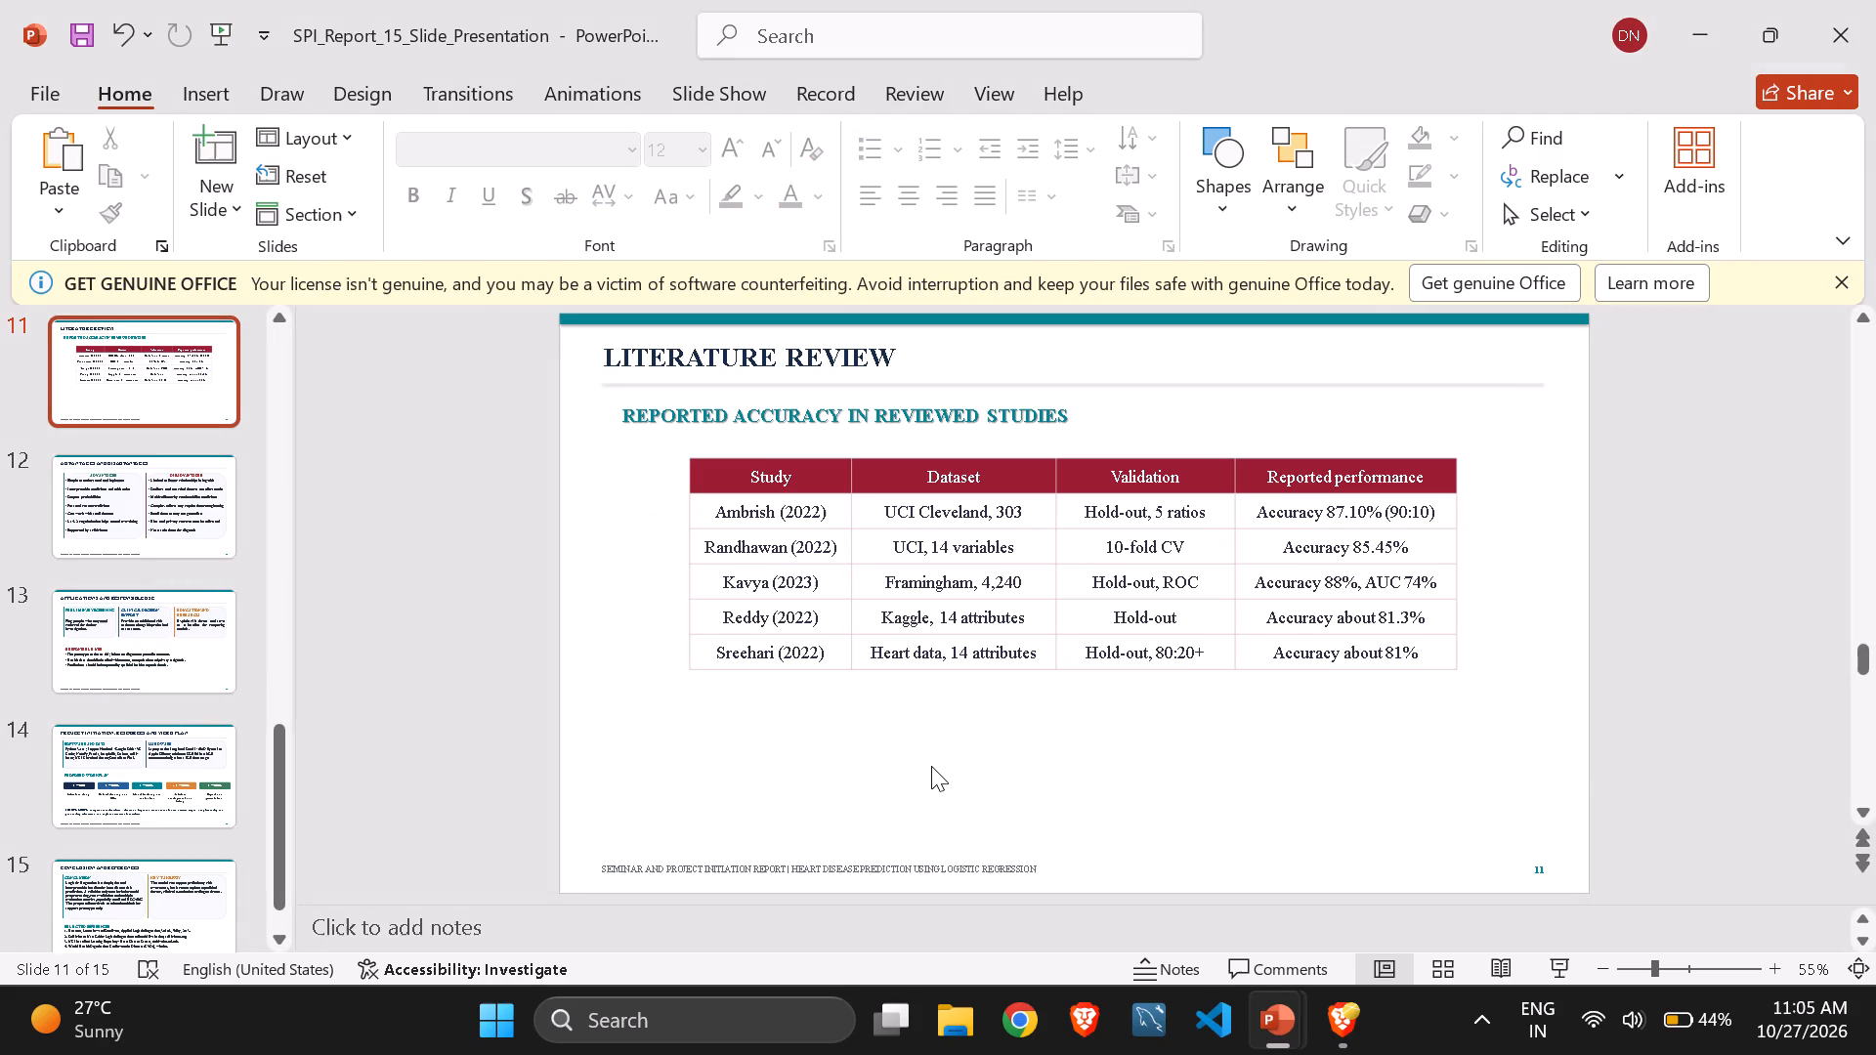
{"action": "left_click", "coordinate": [931, 766], "text": "ctrl"}
{"action": "key", "text": "ctrl+v"}
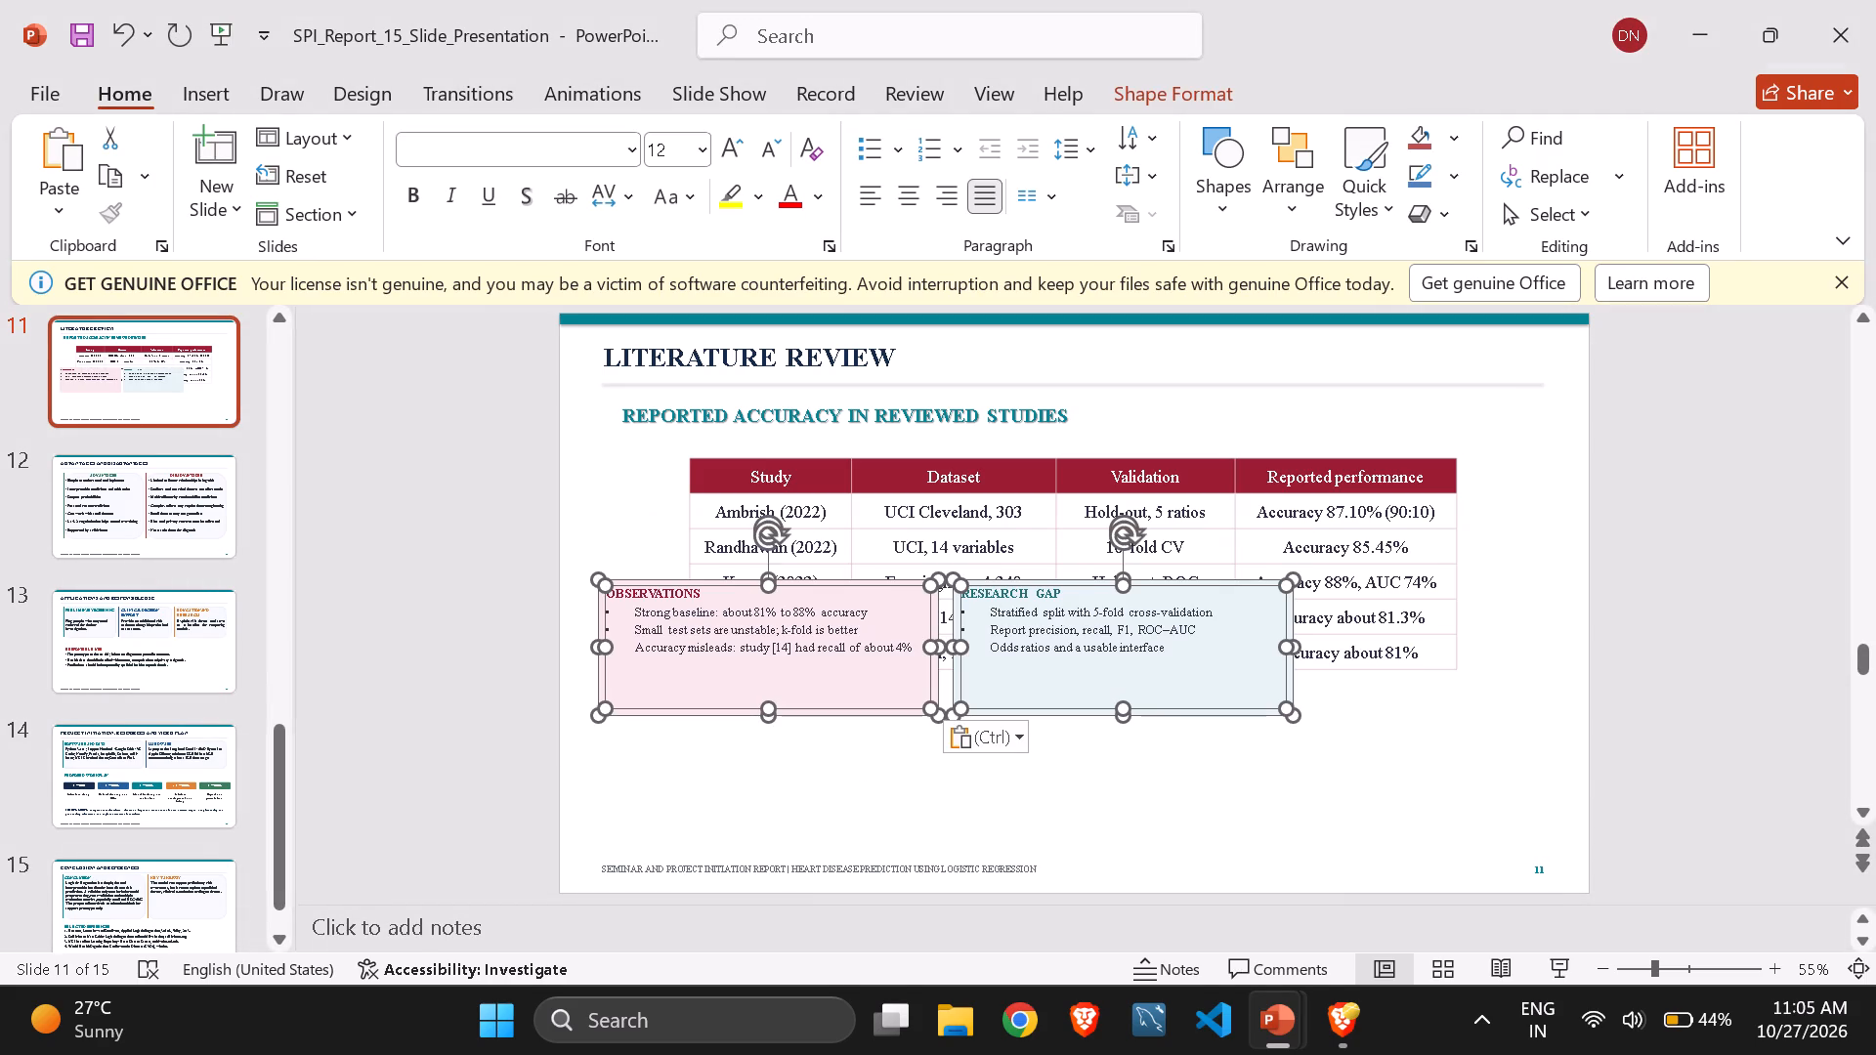
{"action": "left_click_drag", "start_coordinate": [951, 684], "coordinate": [1087, 800]}
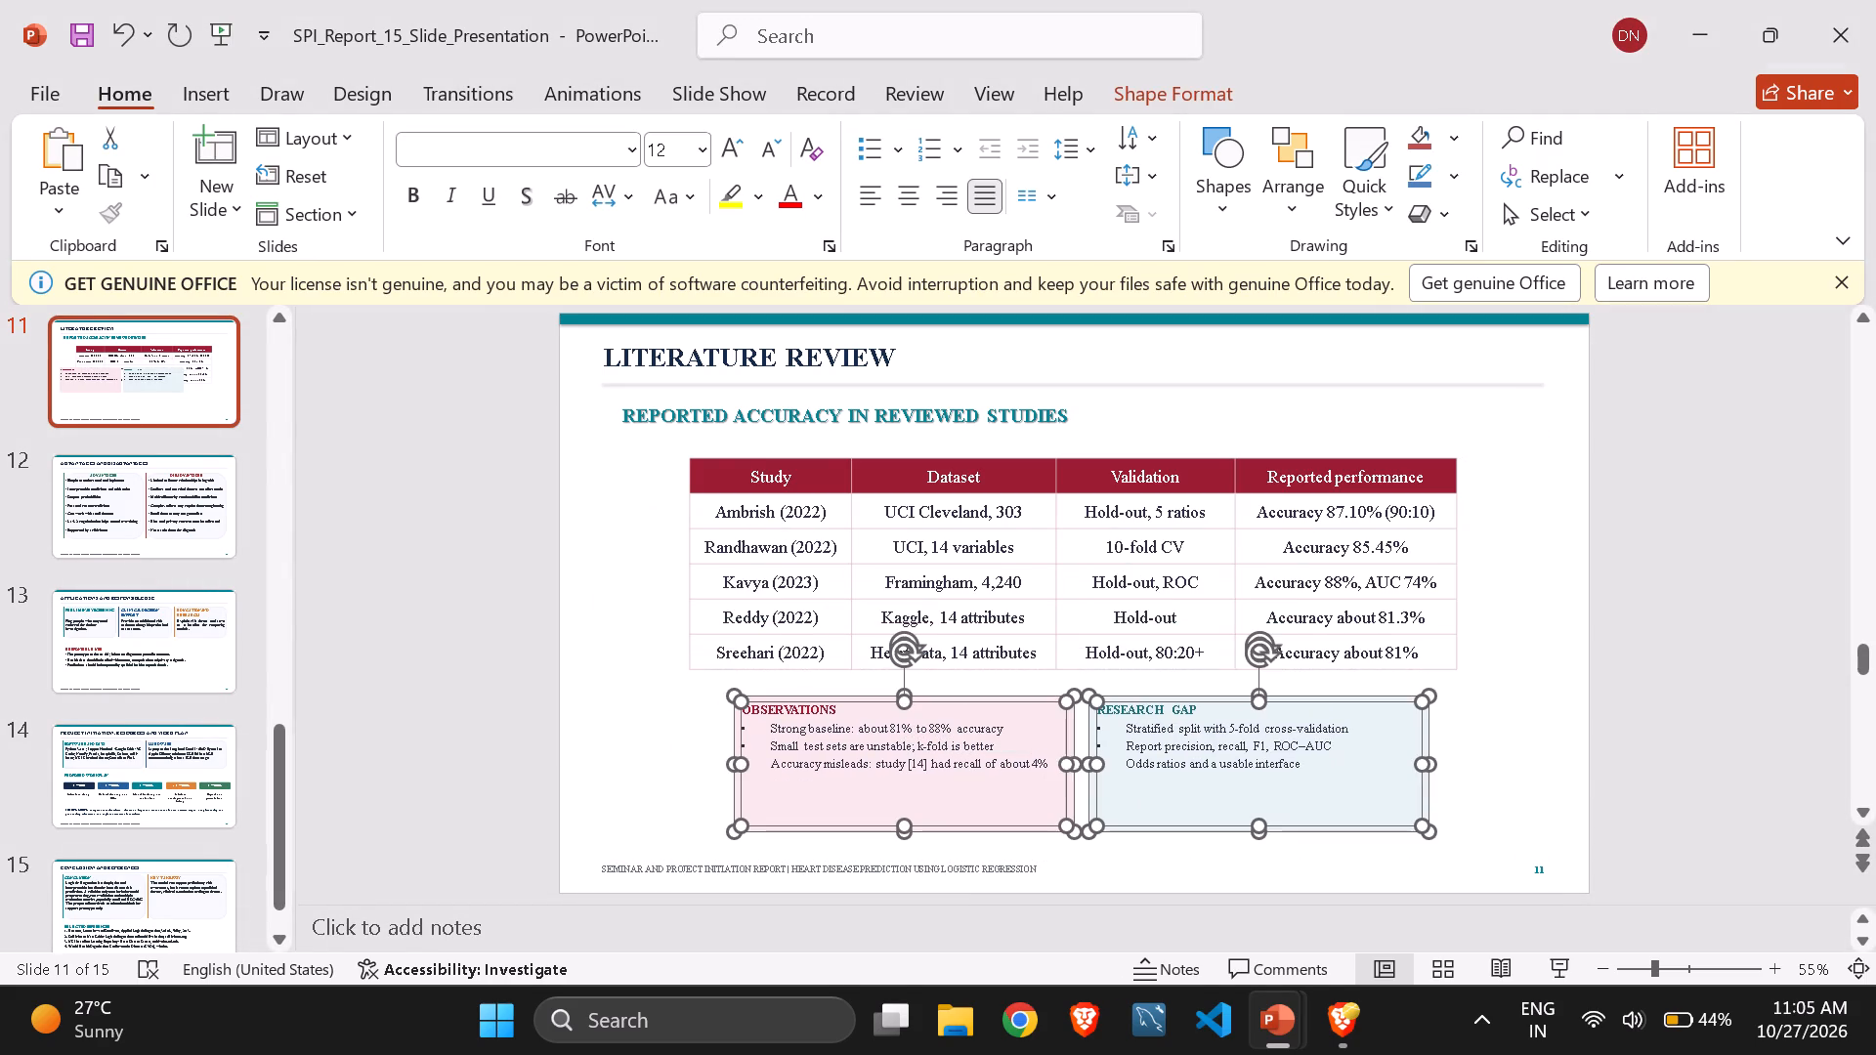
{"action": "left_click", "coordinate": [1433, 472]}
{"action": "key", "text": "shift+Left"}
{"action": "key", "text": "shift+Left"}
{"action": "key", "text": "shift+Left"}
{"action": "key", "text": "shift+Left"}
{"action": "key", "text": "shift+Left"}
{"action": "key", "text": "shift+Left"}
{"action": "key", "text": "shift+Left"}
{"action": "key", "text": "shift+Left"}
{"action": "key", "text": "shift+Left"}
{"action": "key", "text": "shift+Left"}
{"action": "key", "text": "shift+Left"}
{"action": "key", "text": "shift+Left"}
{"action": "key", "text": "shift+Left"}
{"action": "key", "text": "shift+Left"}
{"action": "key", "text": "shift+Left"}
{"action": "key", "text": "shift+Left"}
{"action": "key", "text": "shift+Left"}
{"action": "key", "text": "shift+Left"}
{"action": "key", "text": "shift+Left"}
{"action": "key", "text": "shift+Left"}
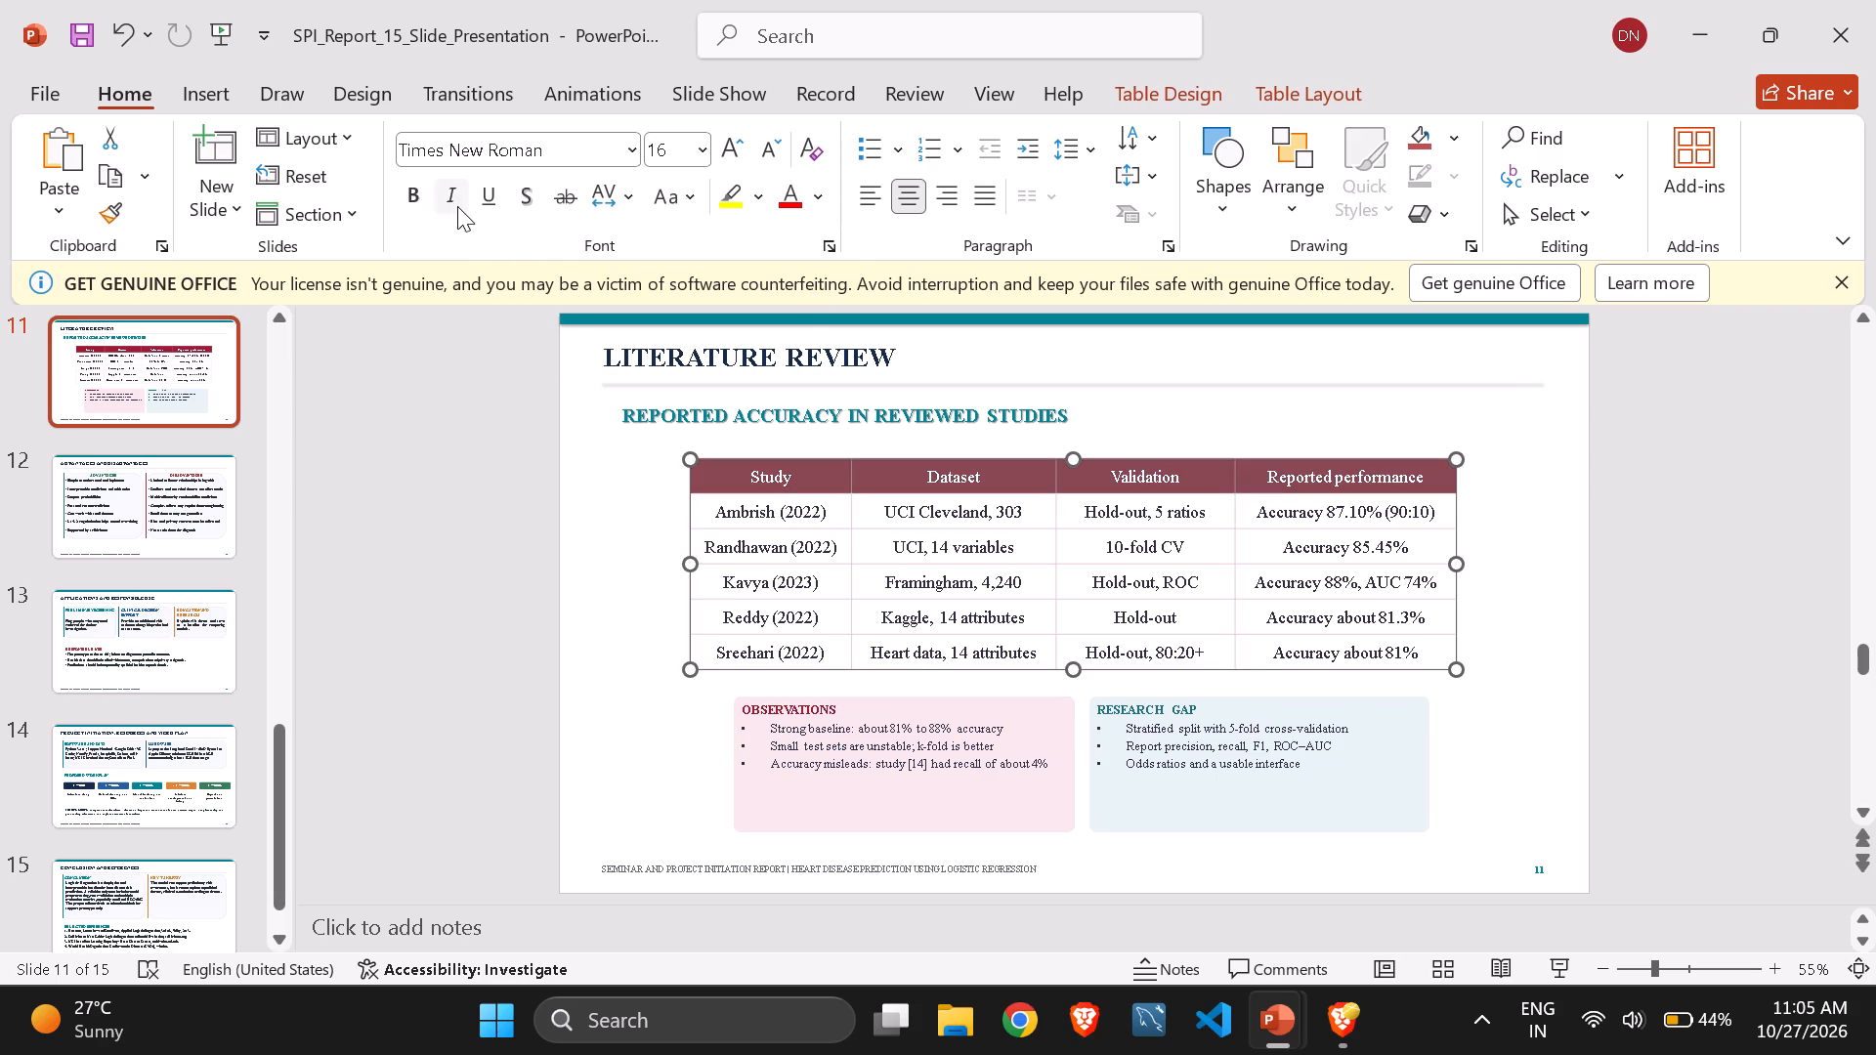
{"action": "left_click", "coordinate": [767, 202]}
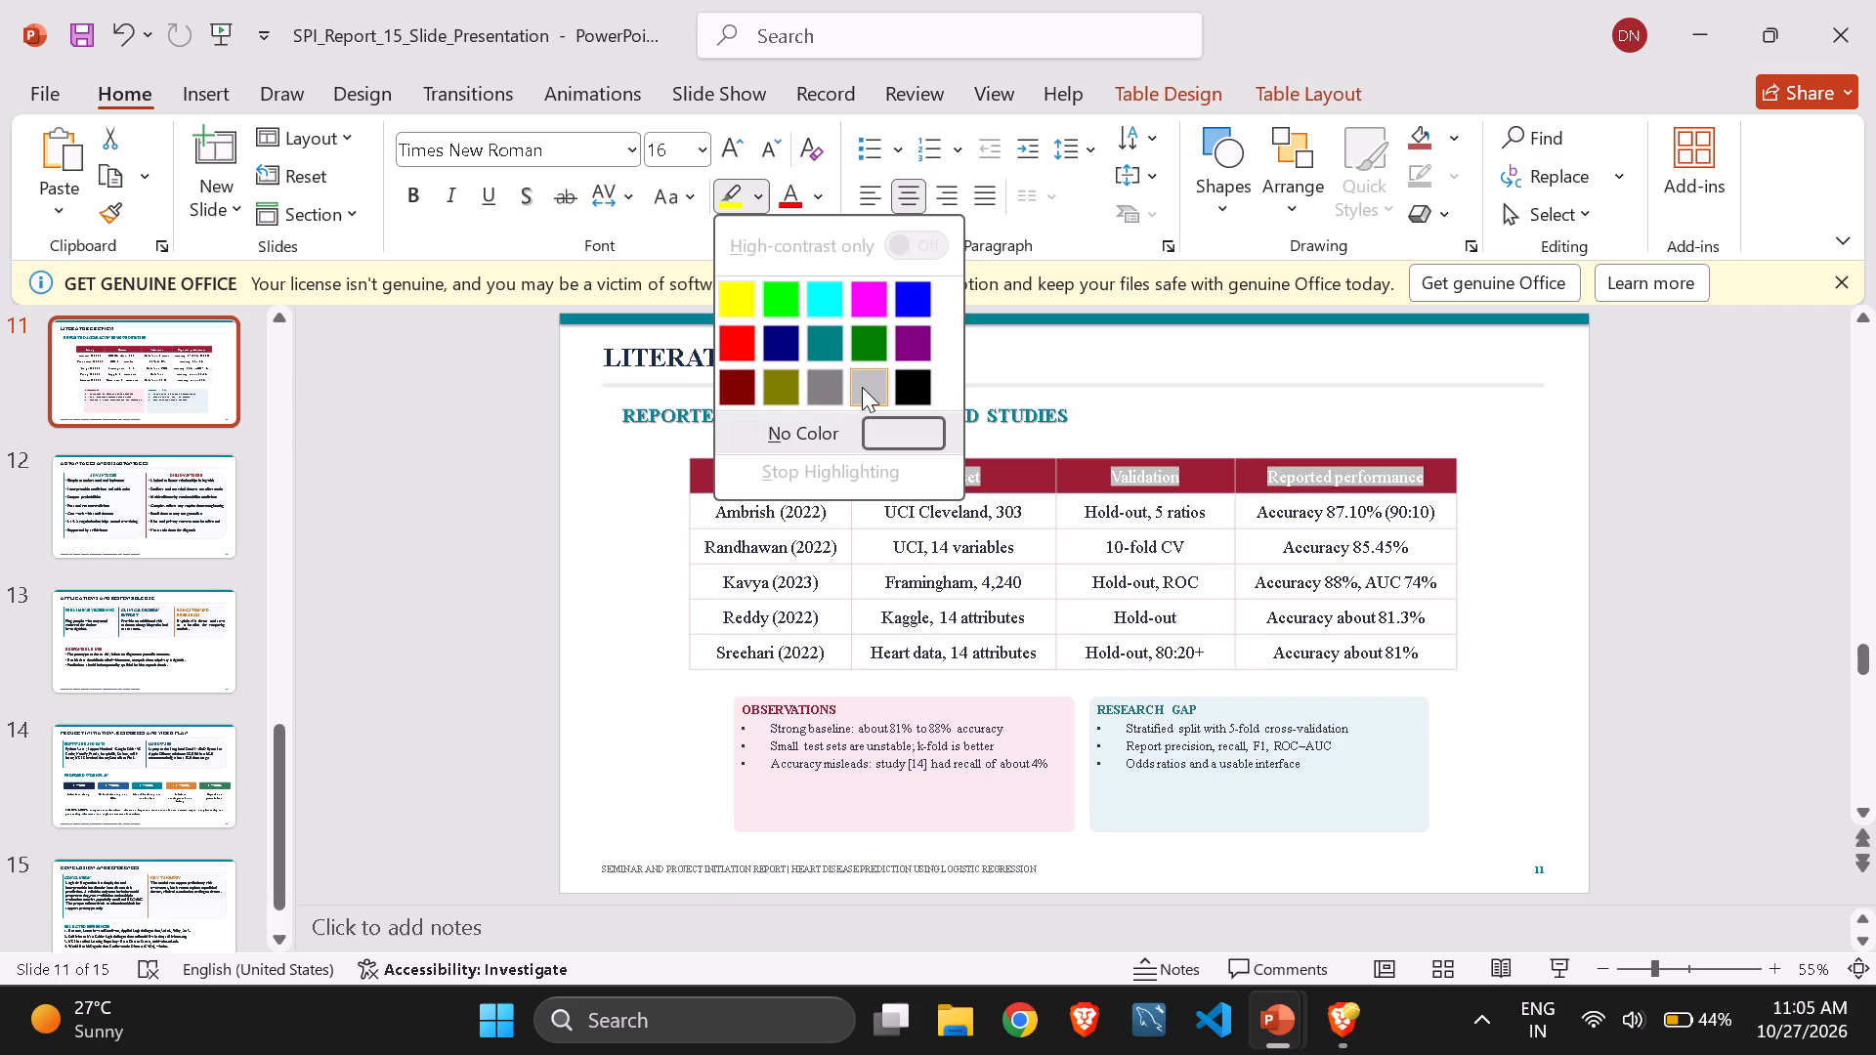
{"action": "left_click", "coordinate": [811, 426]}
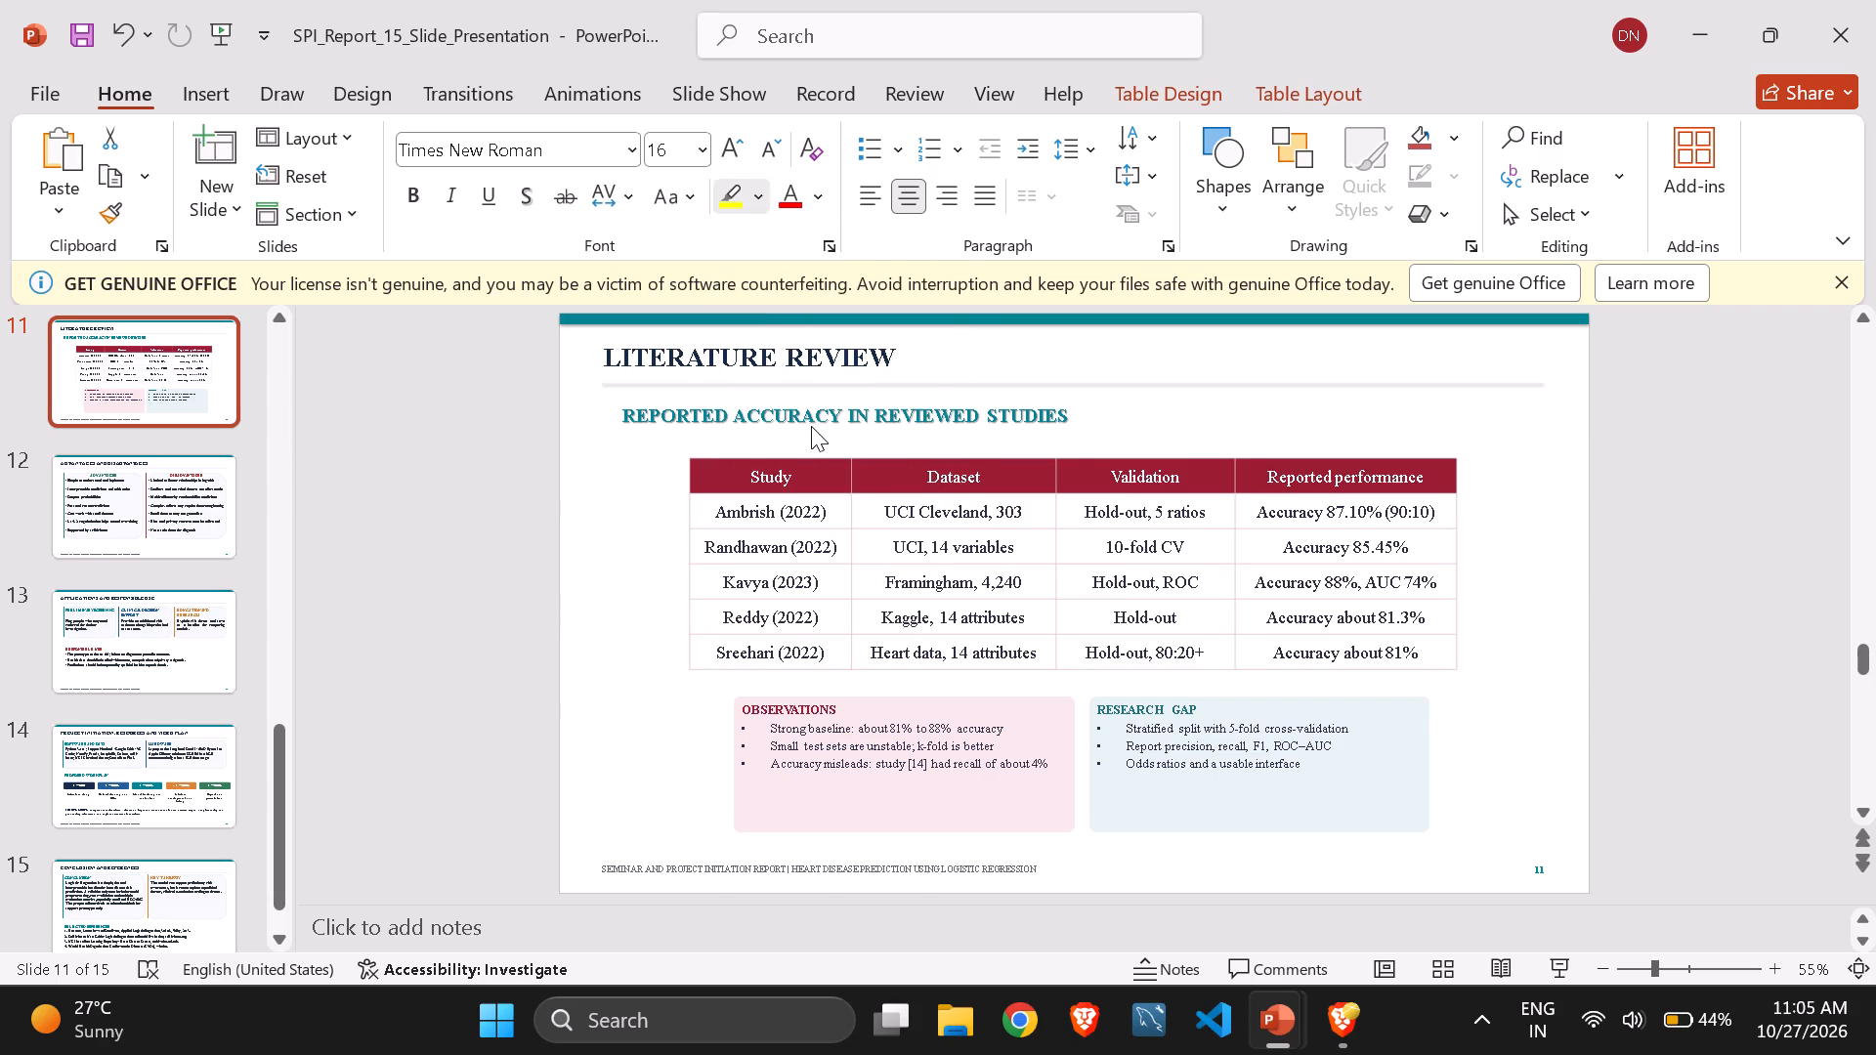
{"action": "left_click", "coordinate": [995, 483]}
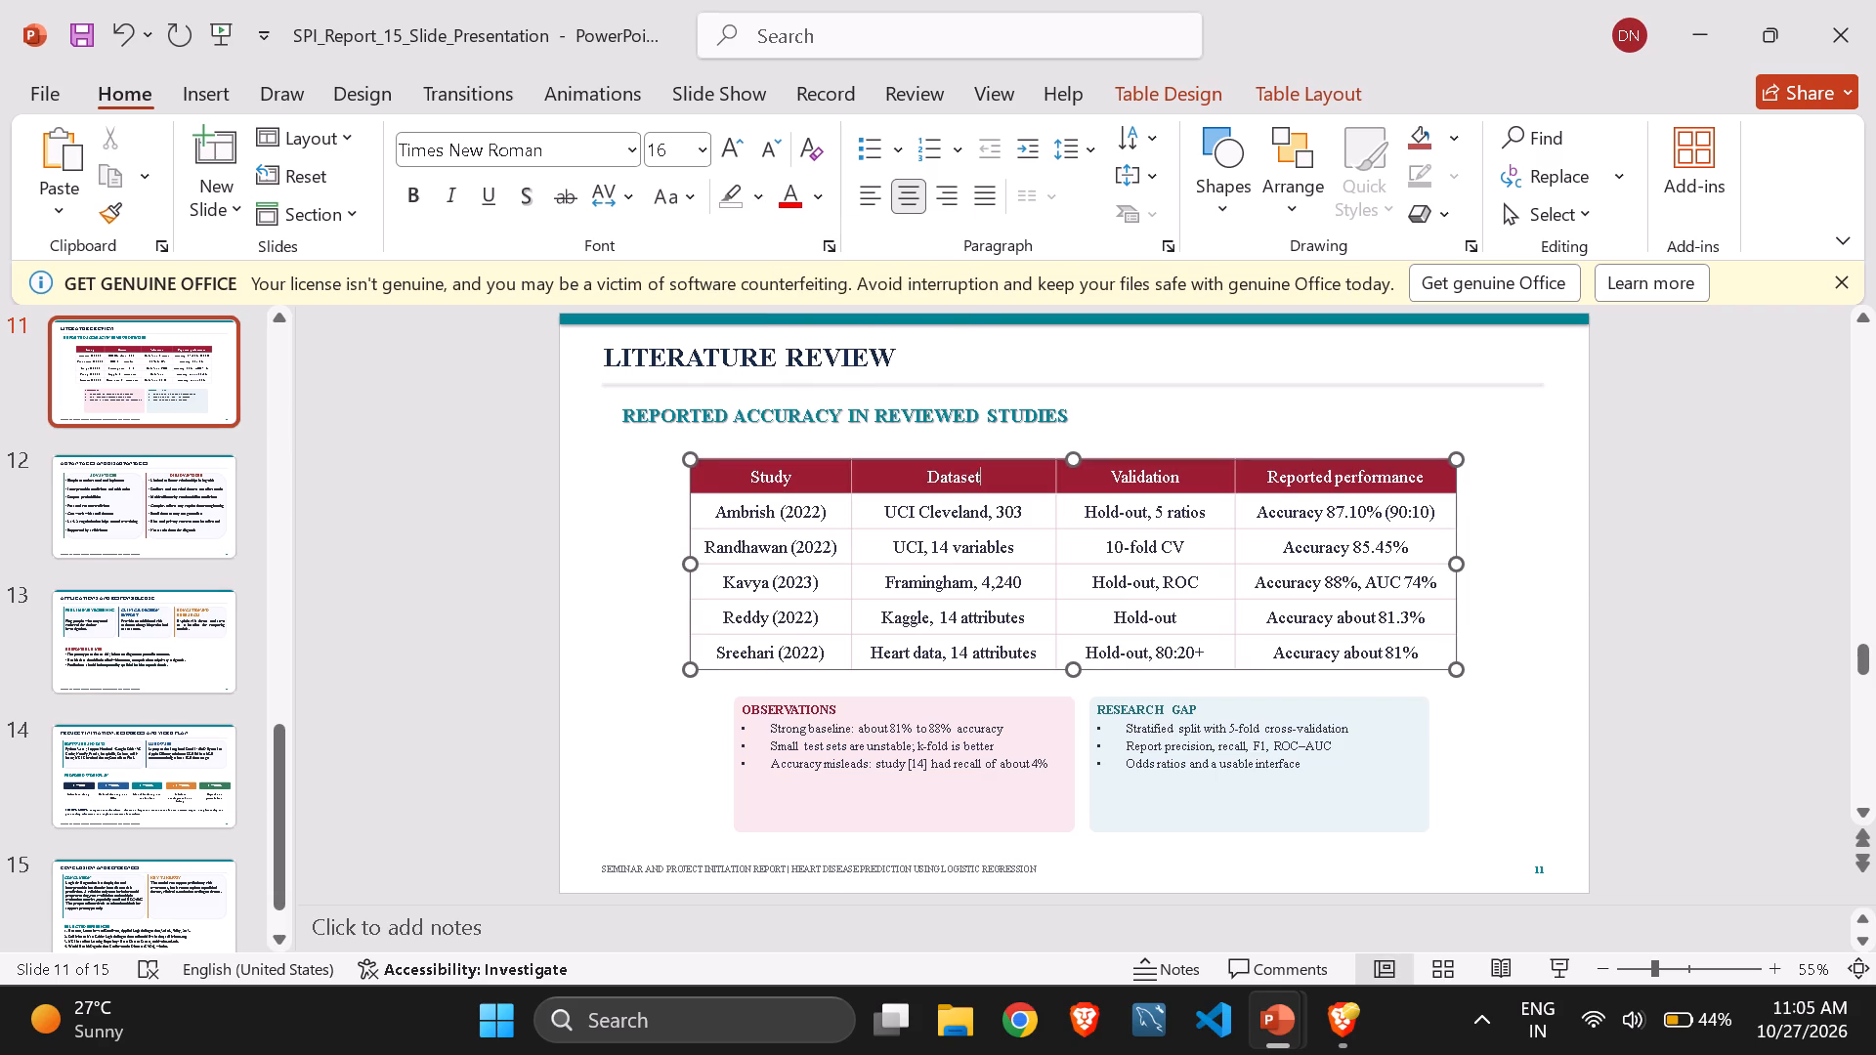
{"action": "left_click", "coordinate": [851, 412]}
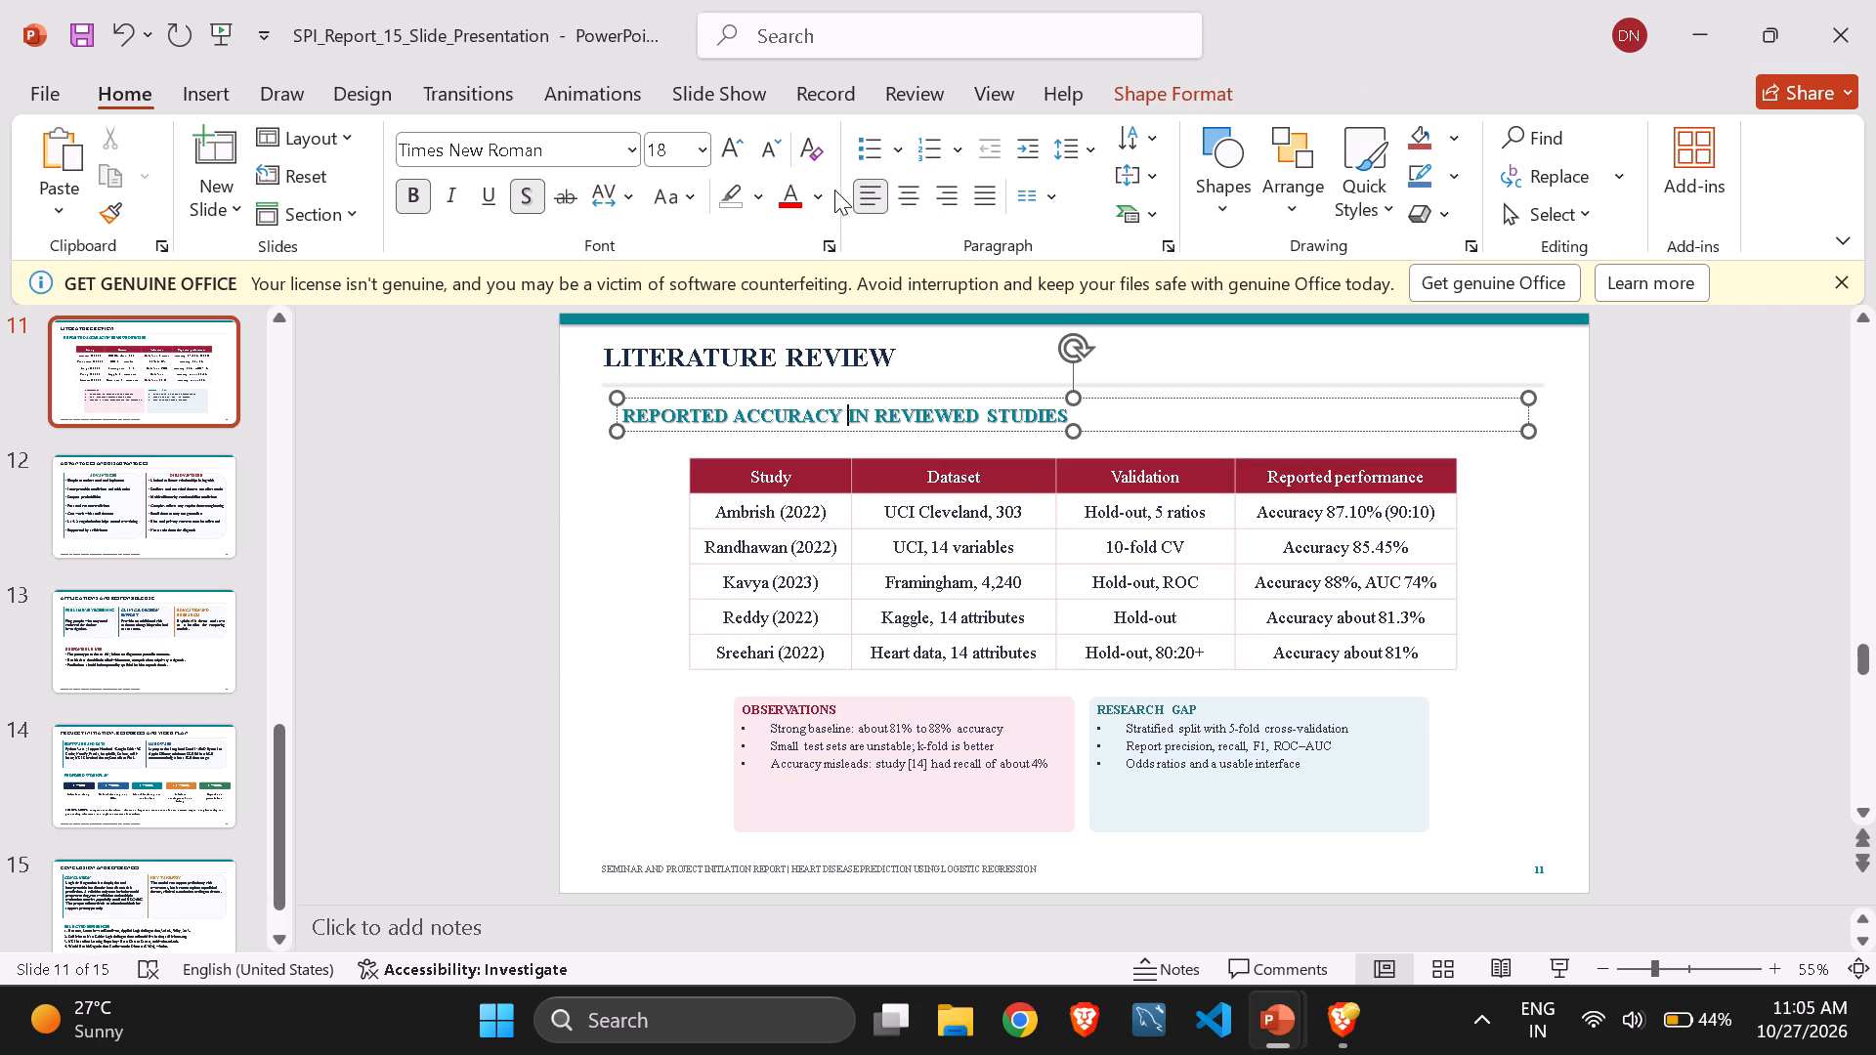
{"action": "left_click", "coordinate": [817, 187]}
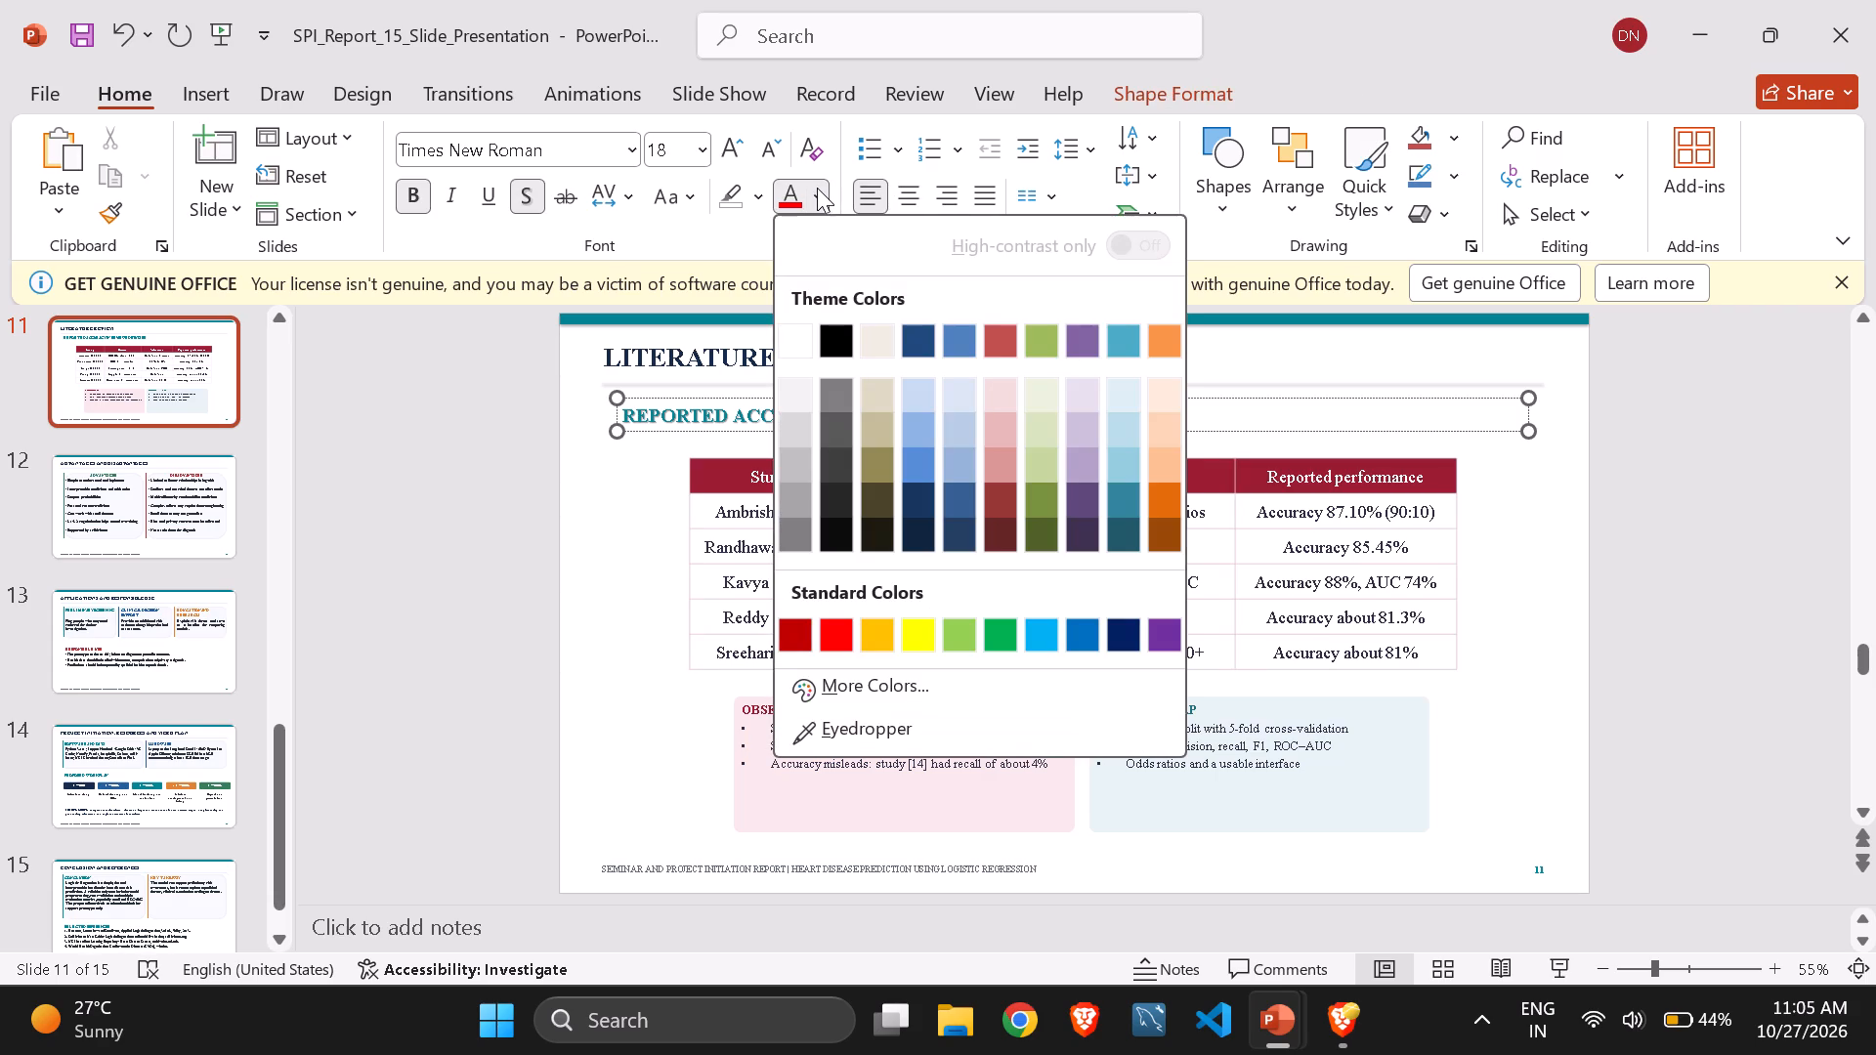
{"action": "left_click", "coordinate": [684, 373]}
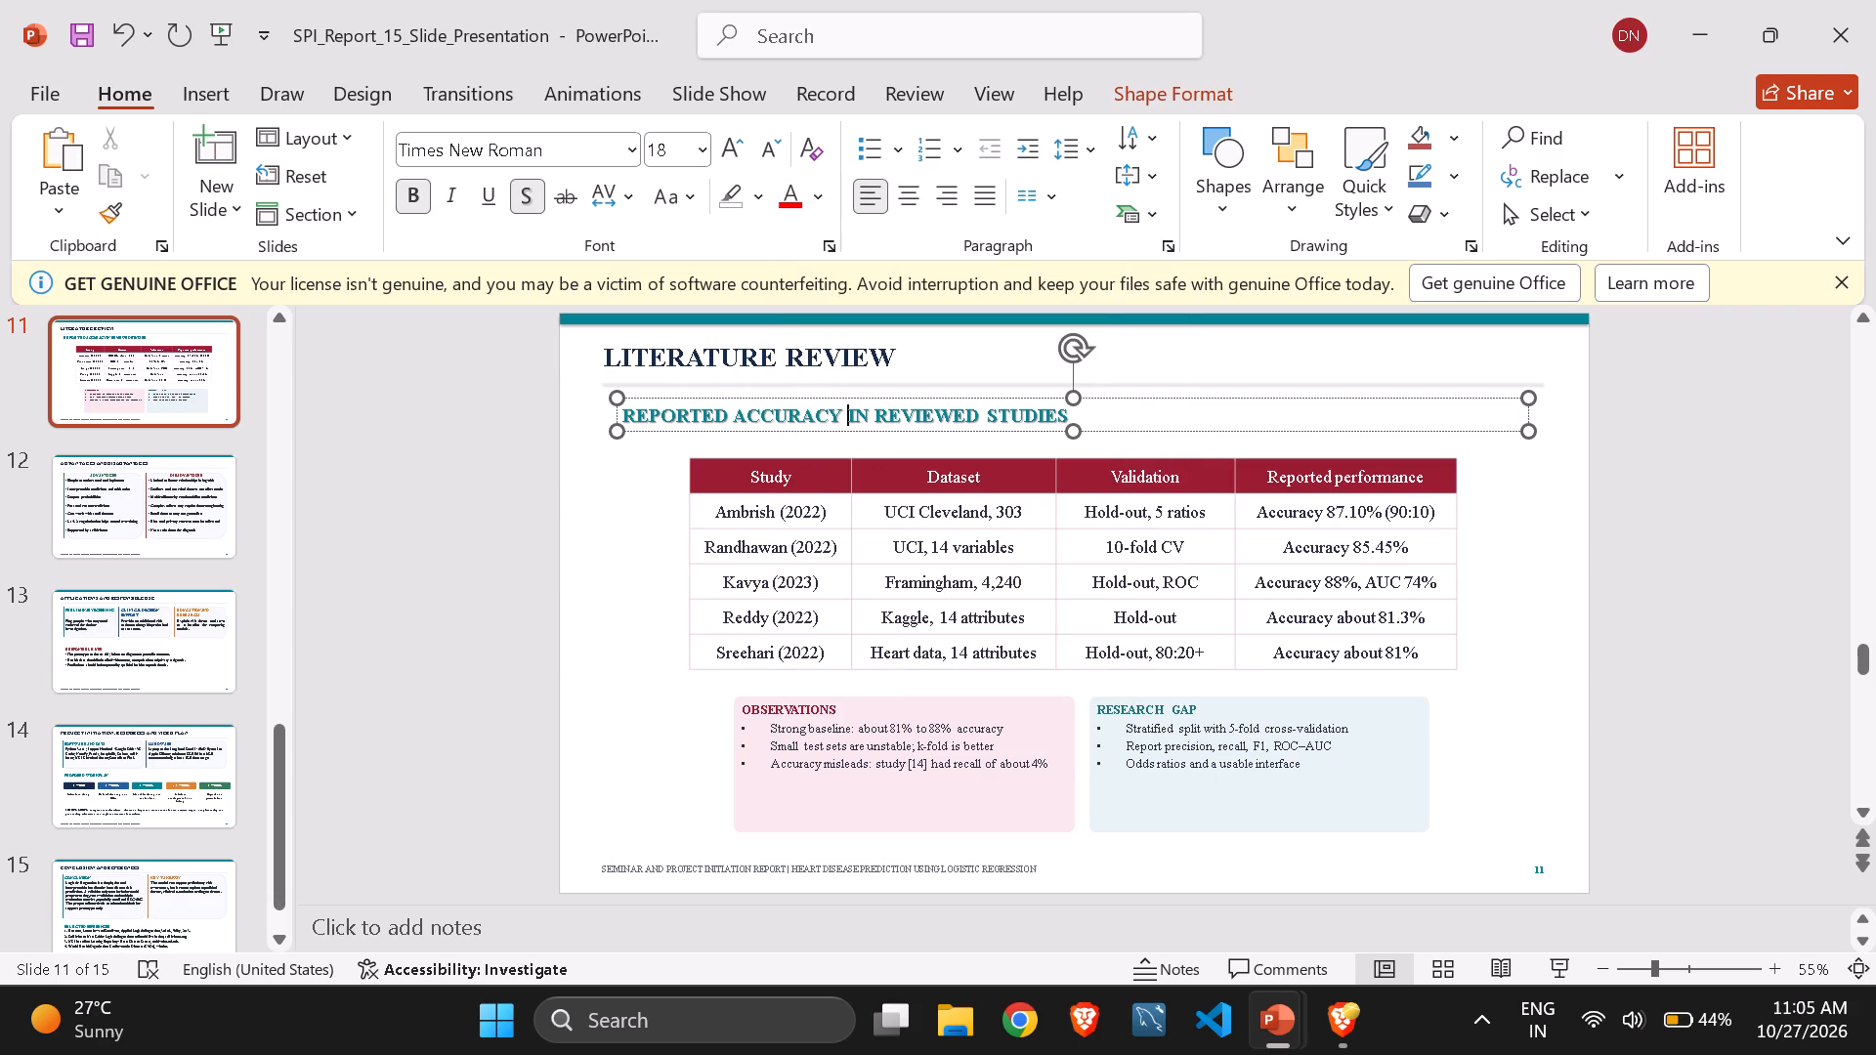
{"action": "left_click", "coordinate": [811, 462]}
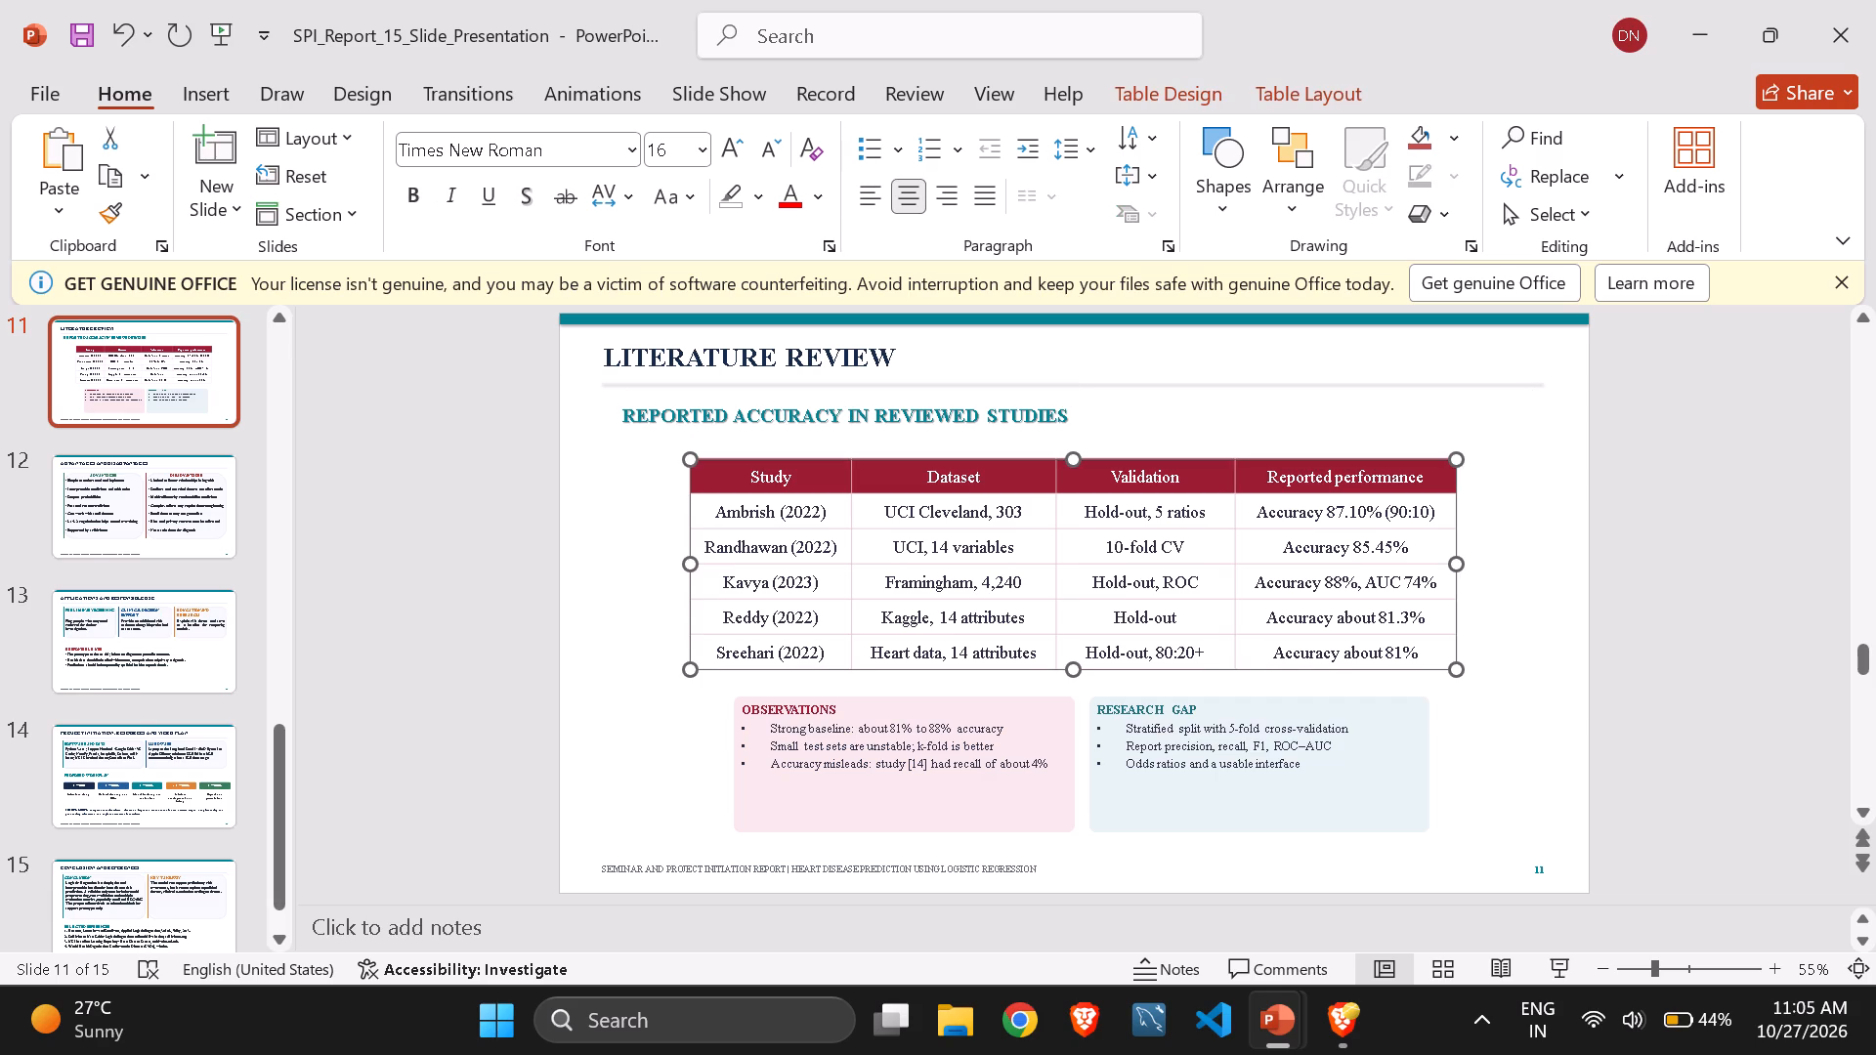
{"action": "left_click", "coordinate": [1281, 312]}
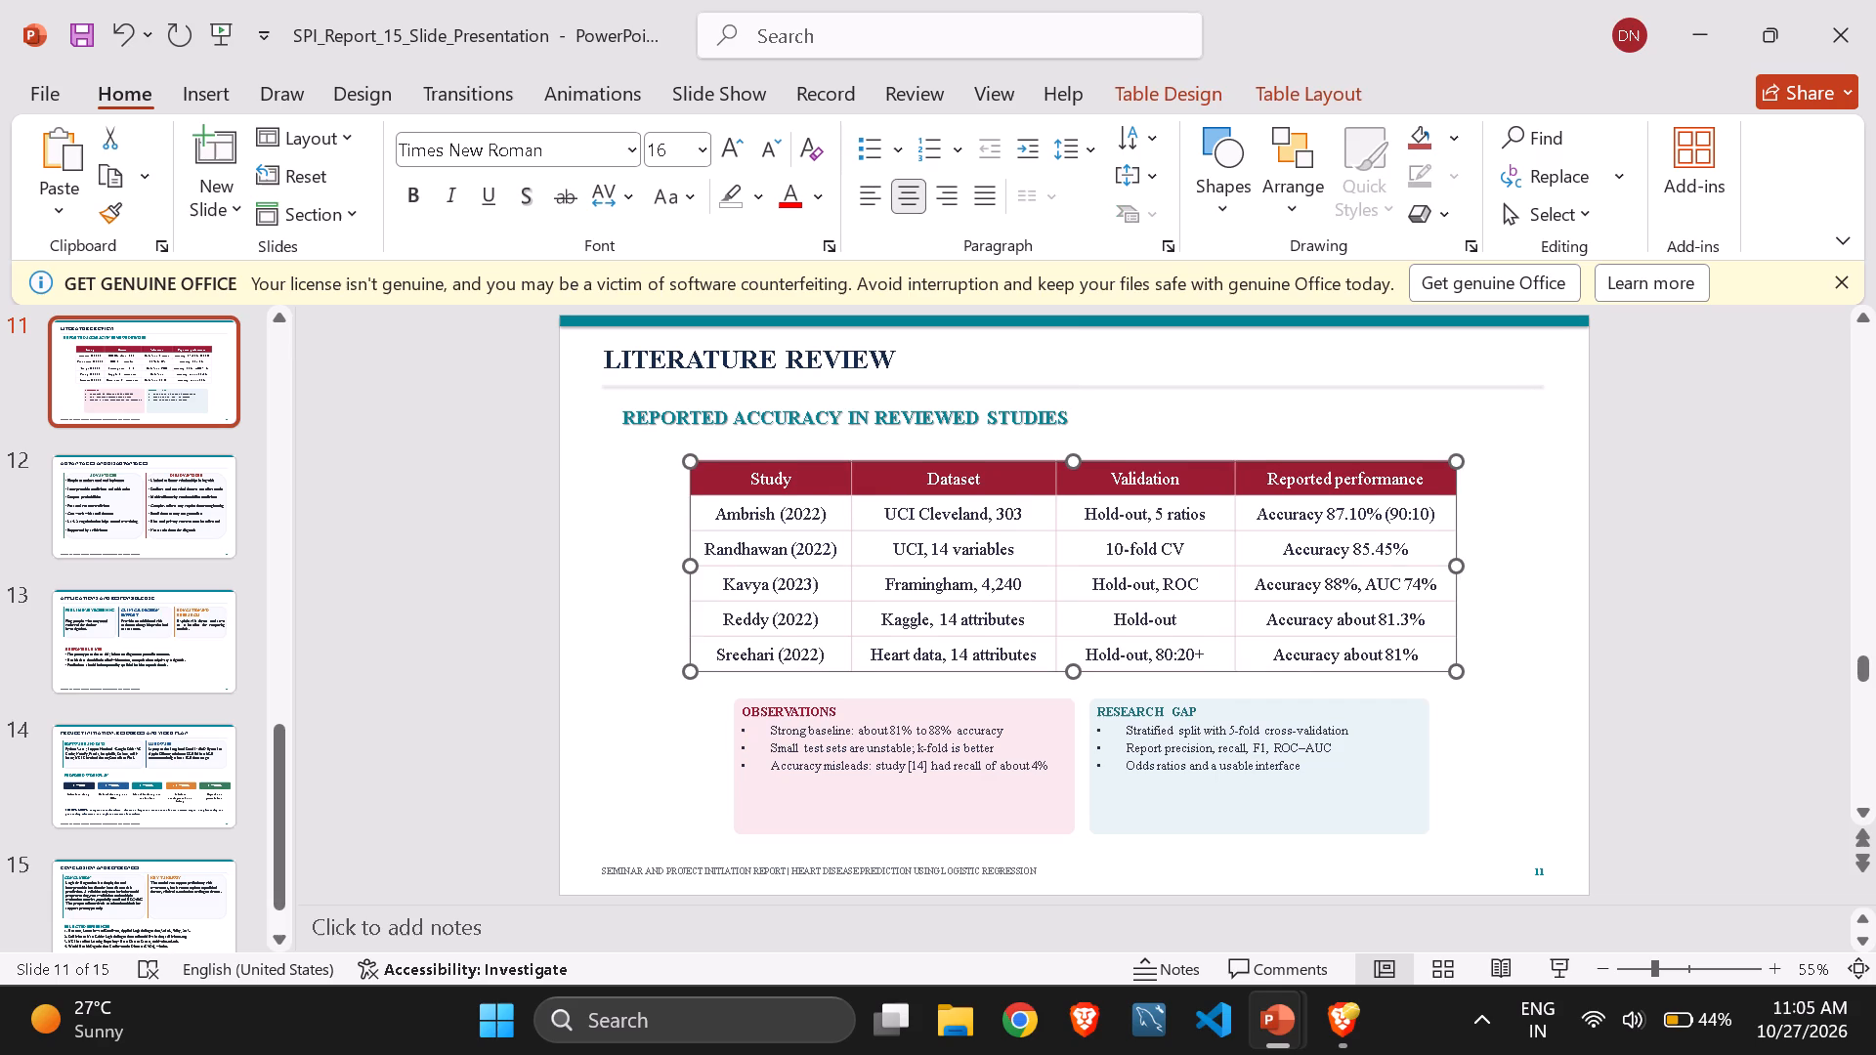
Fill the header row of the slide 11 literature review table with the teal sampled from the slide's top bar.
{"action": "left_click", "coordinate": [1300, 486]}
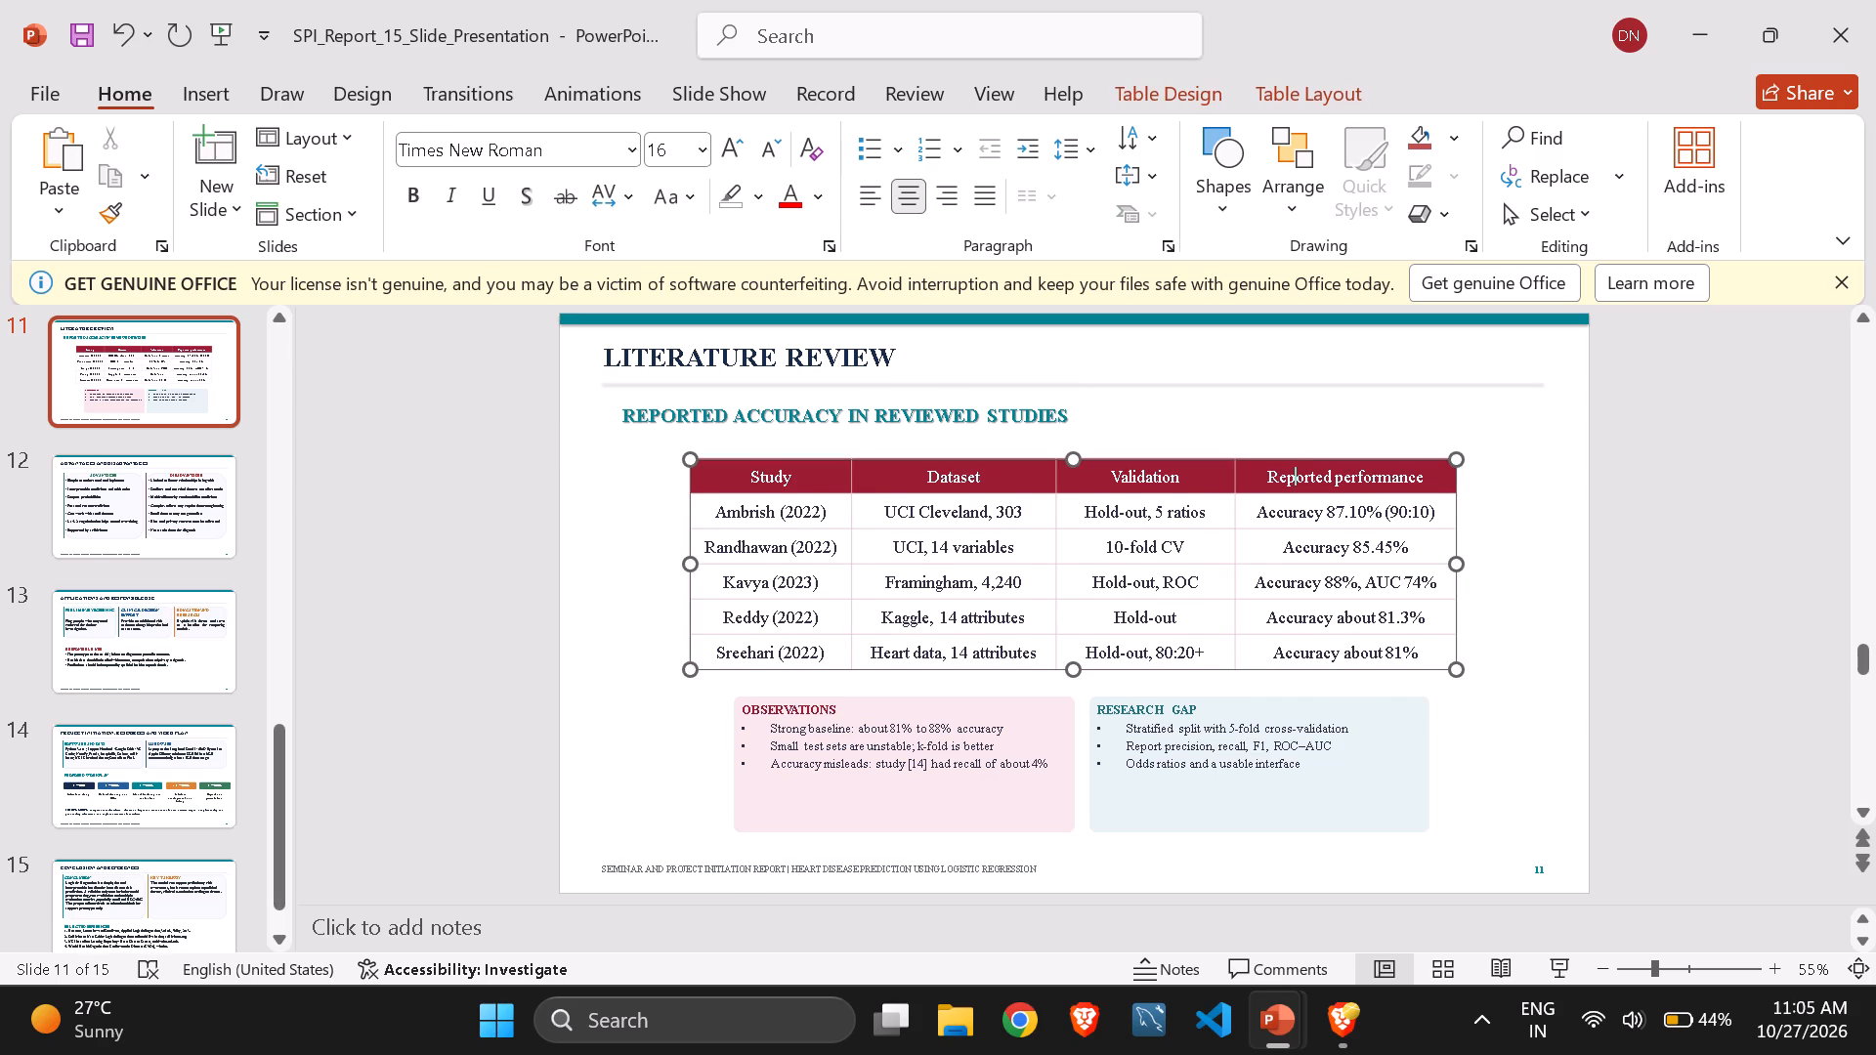
{"action": "left_click_drag", "start_coordinate": [1439, 475], "coordinate": [770, 482]}
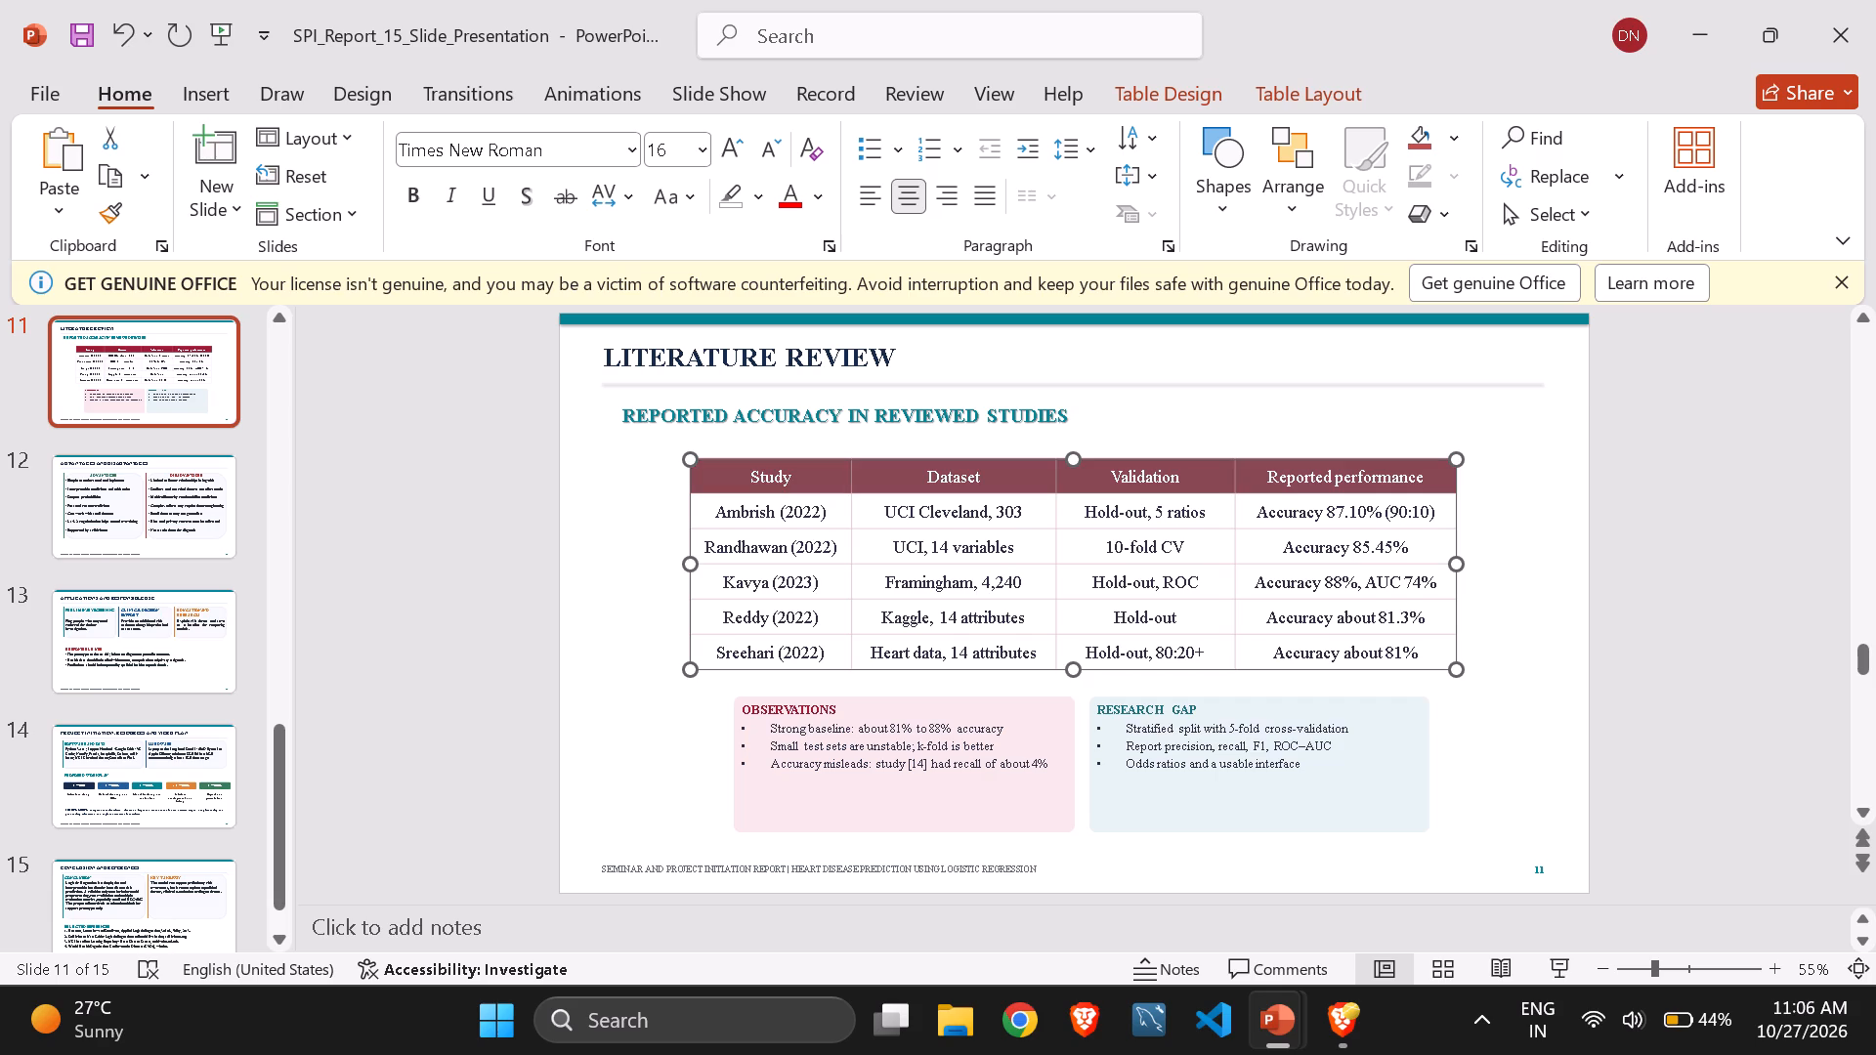
{"action": "left_click", "coordinate": [1445, 141]}
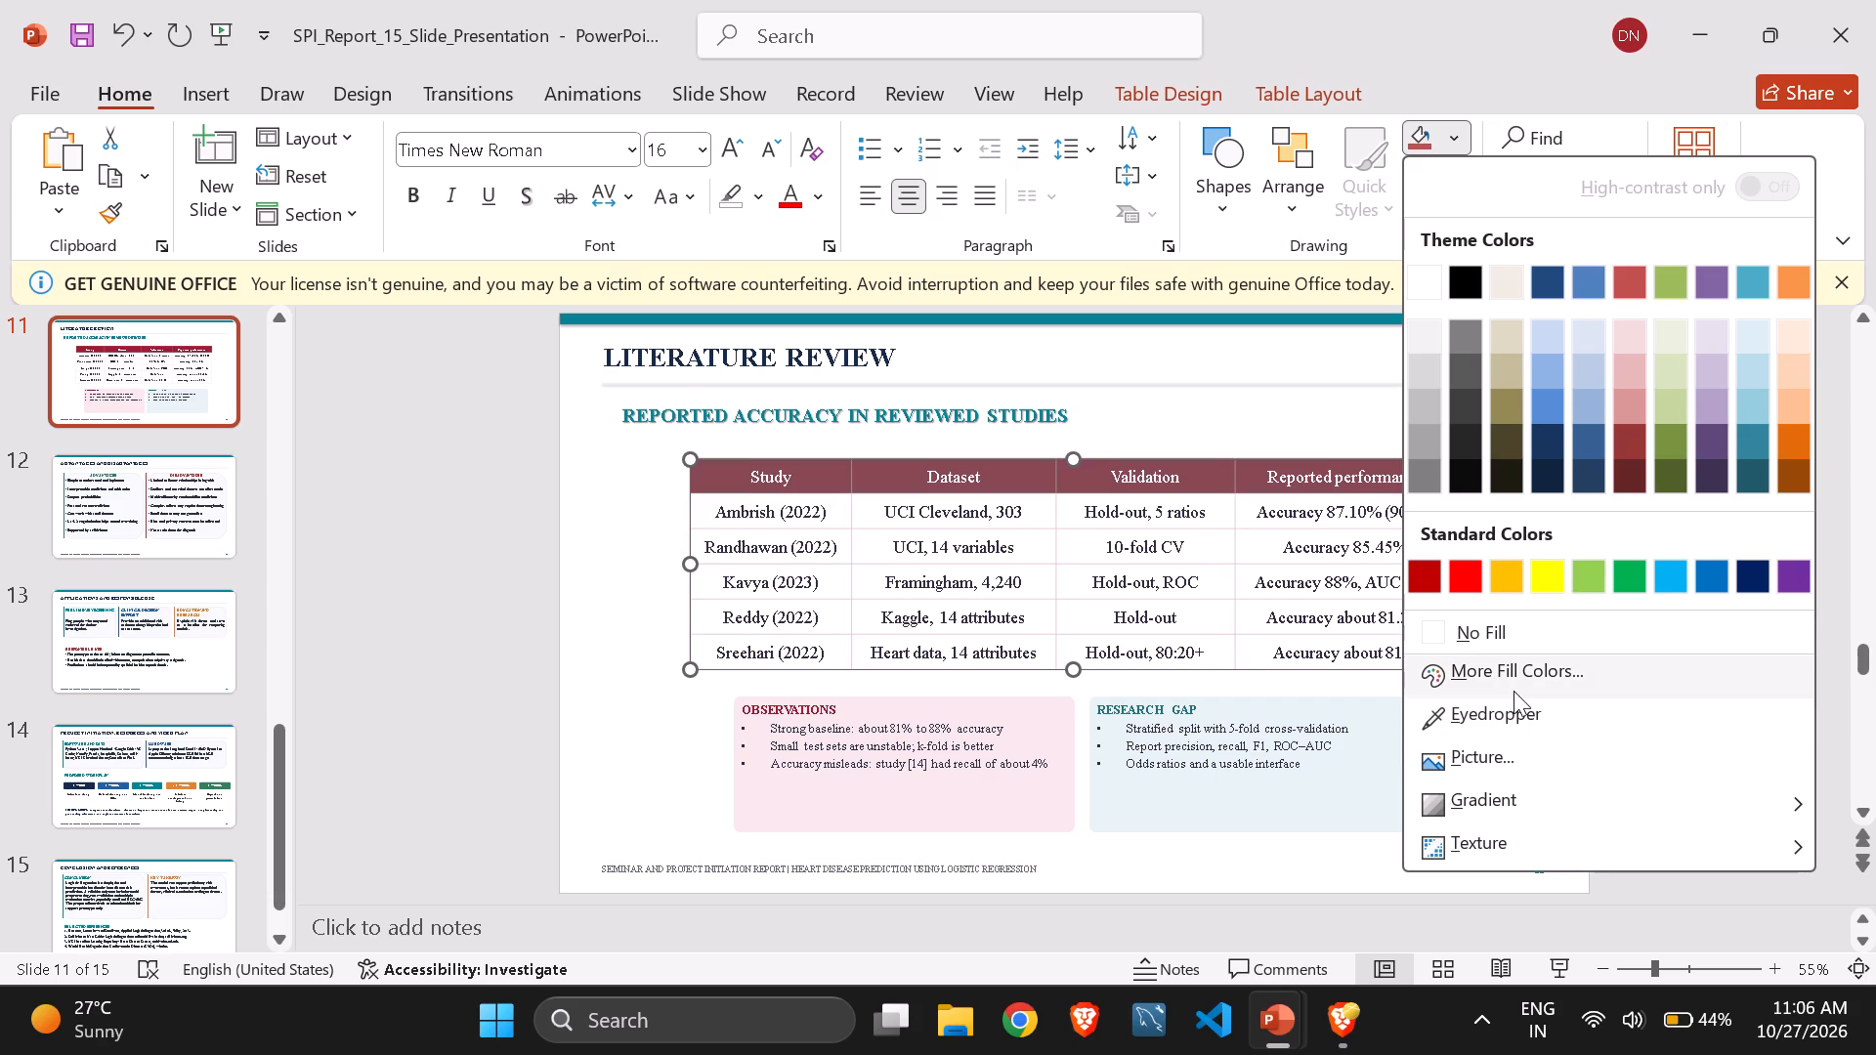
{"action": "left_click", "coordinate": [1471, 723]}
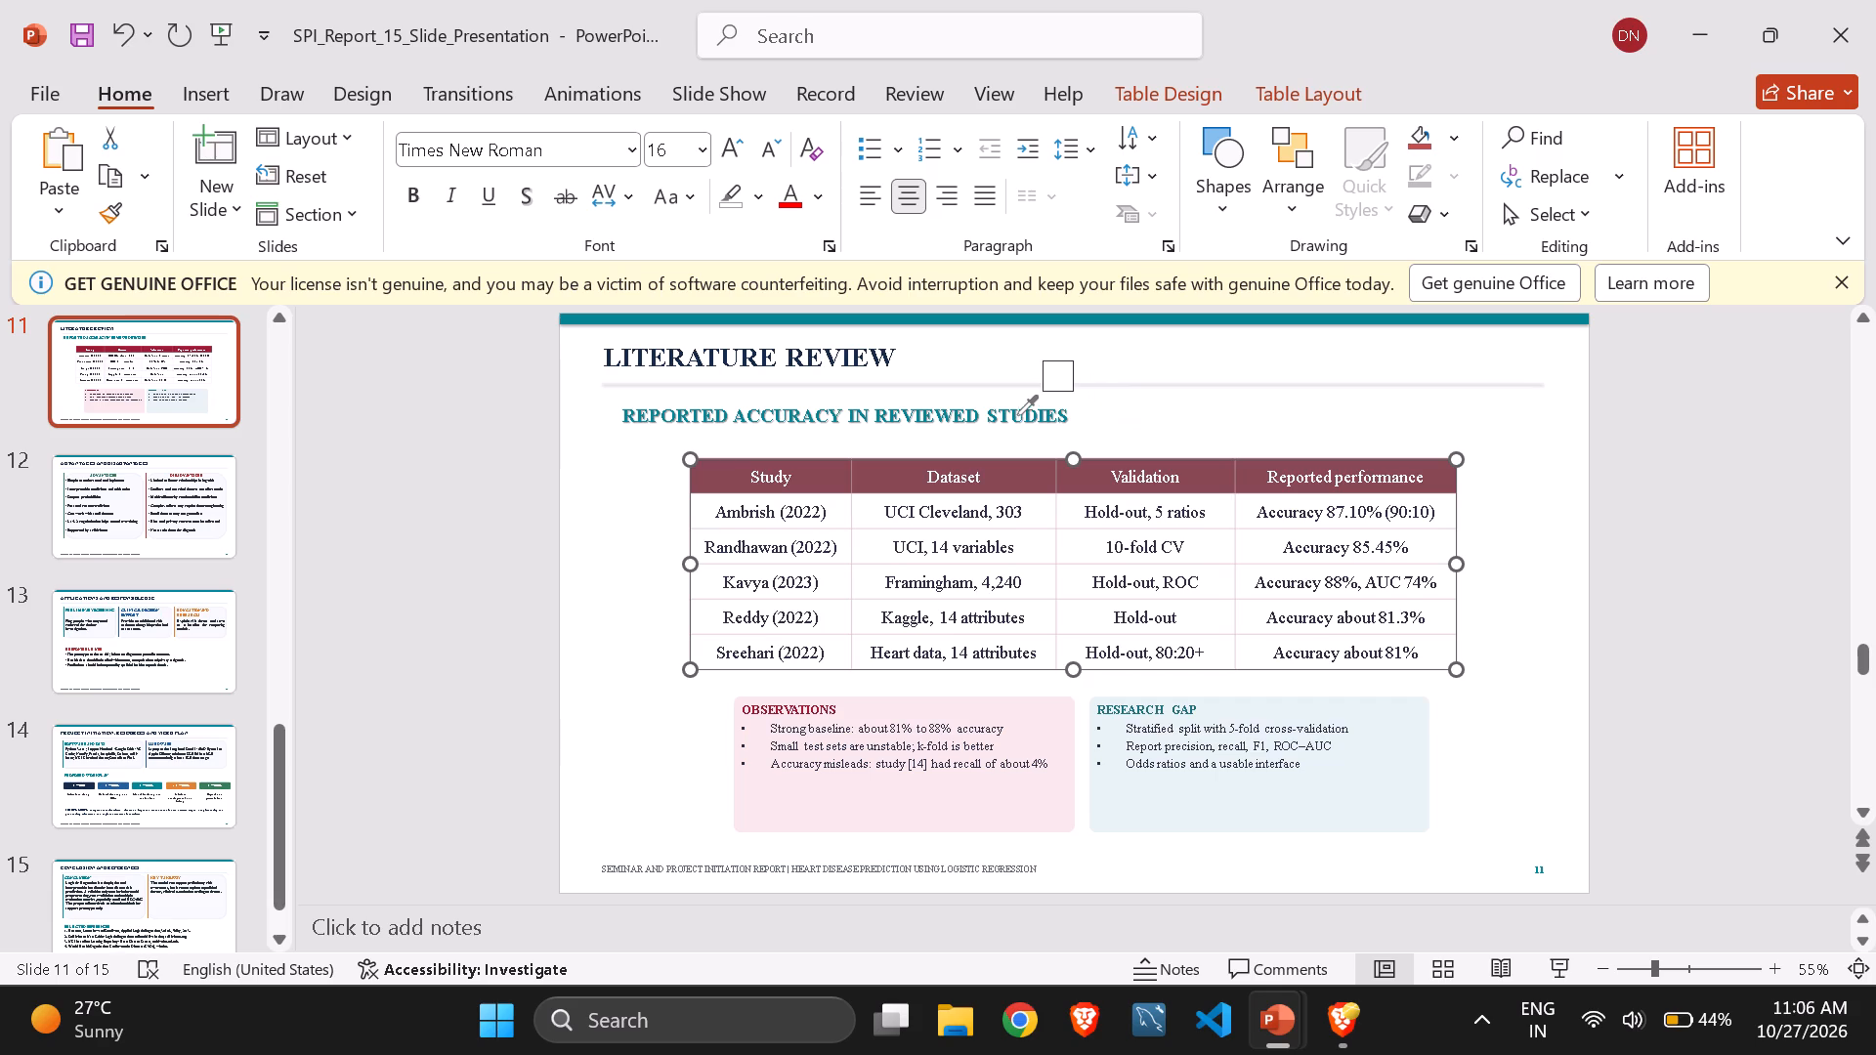
{"action": "left_click", "coordinate": [1022, 321]}
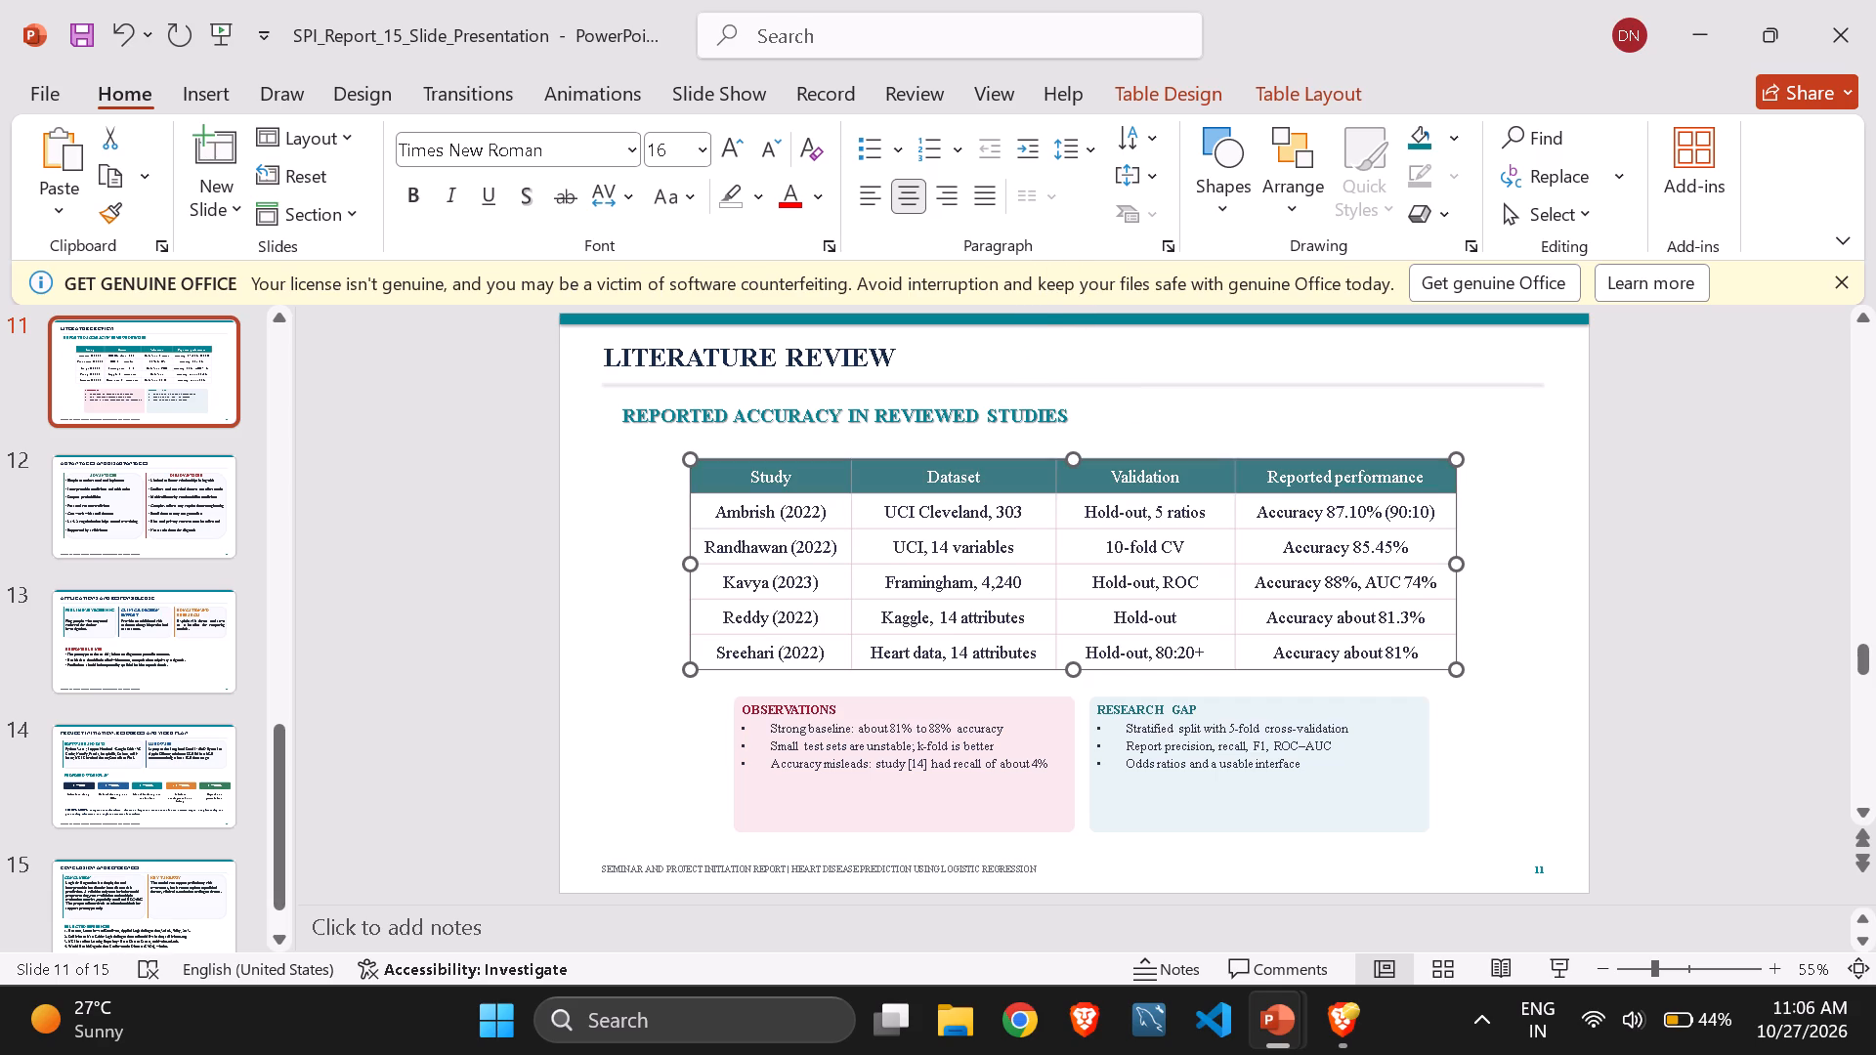
{"action": "left_click", "coordinate": [1240, 418]}
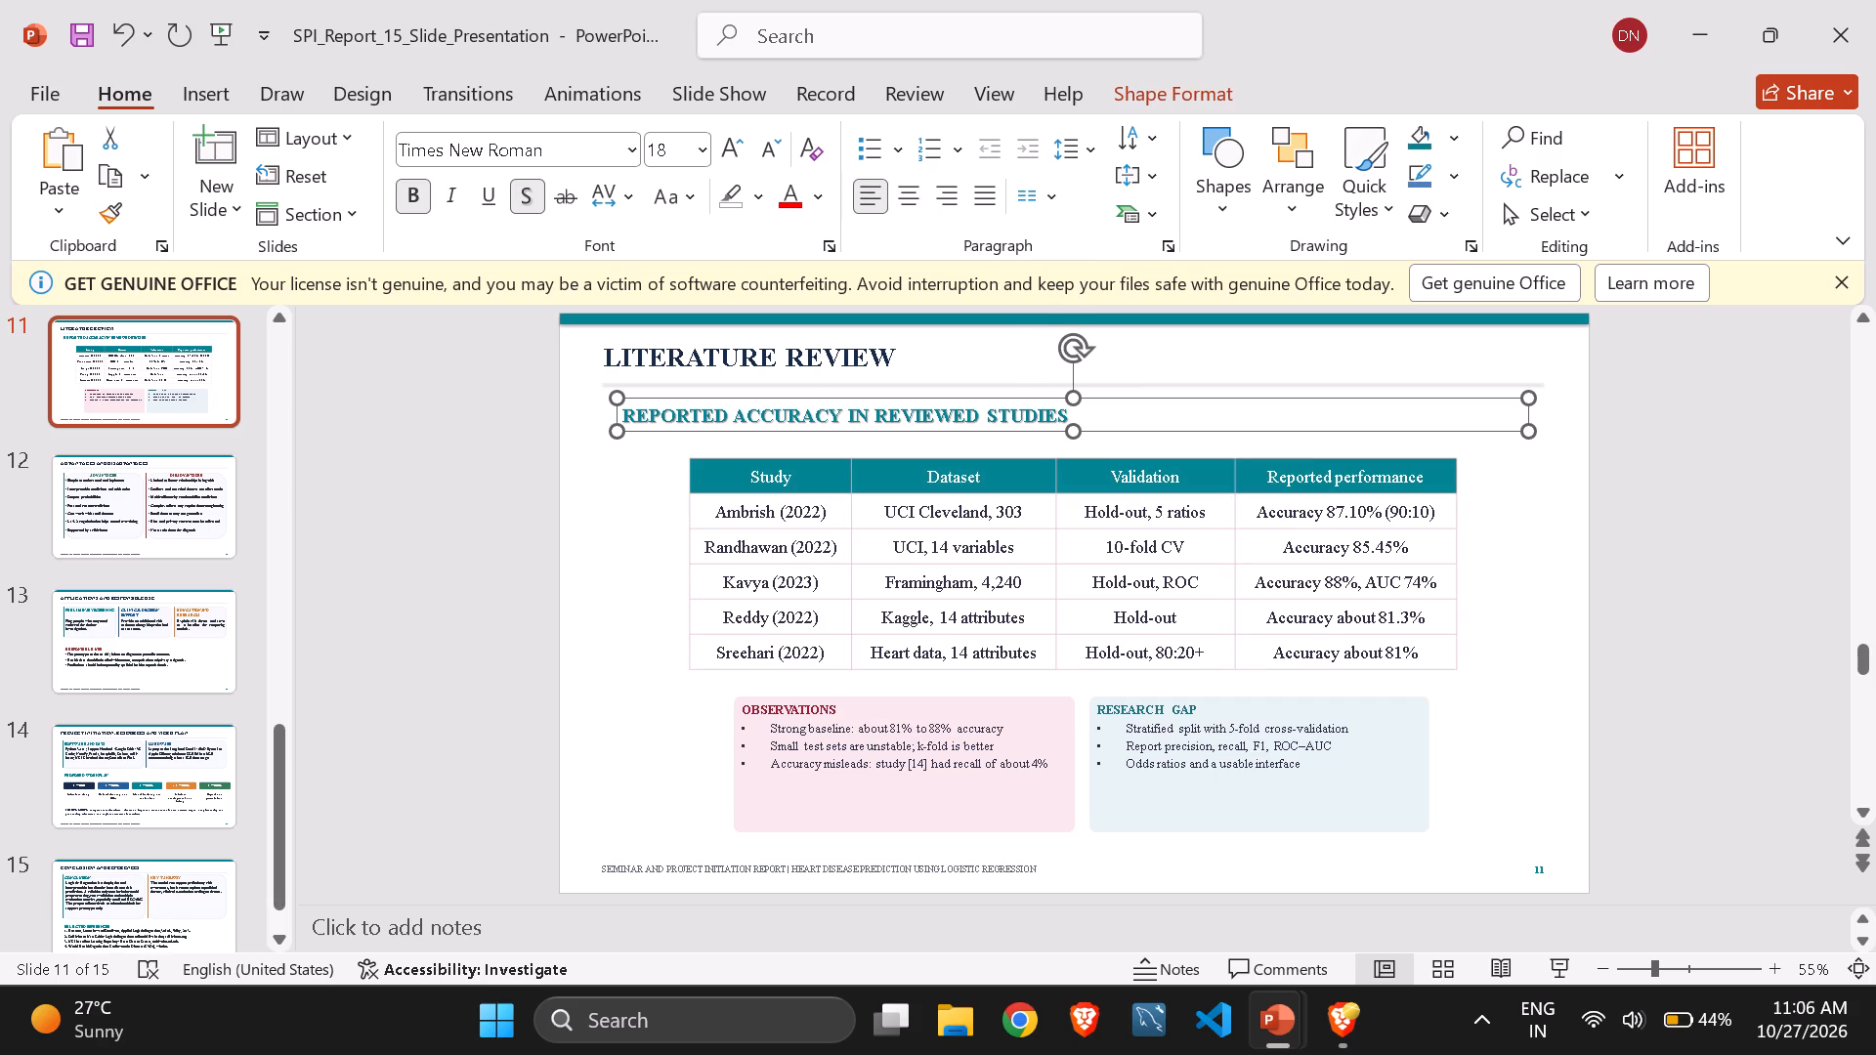
Copy the rounded card shape behind the ADVANTAGES list on slide 12 onto slide 11 and move it partly off the slide's left edge.
{"action": "left_click", "coordinate": [176, 490]}
{"action": "left_click", "coordinate": [952, 566]}
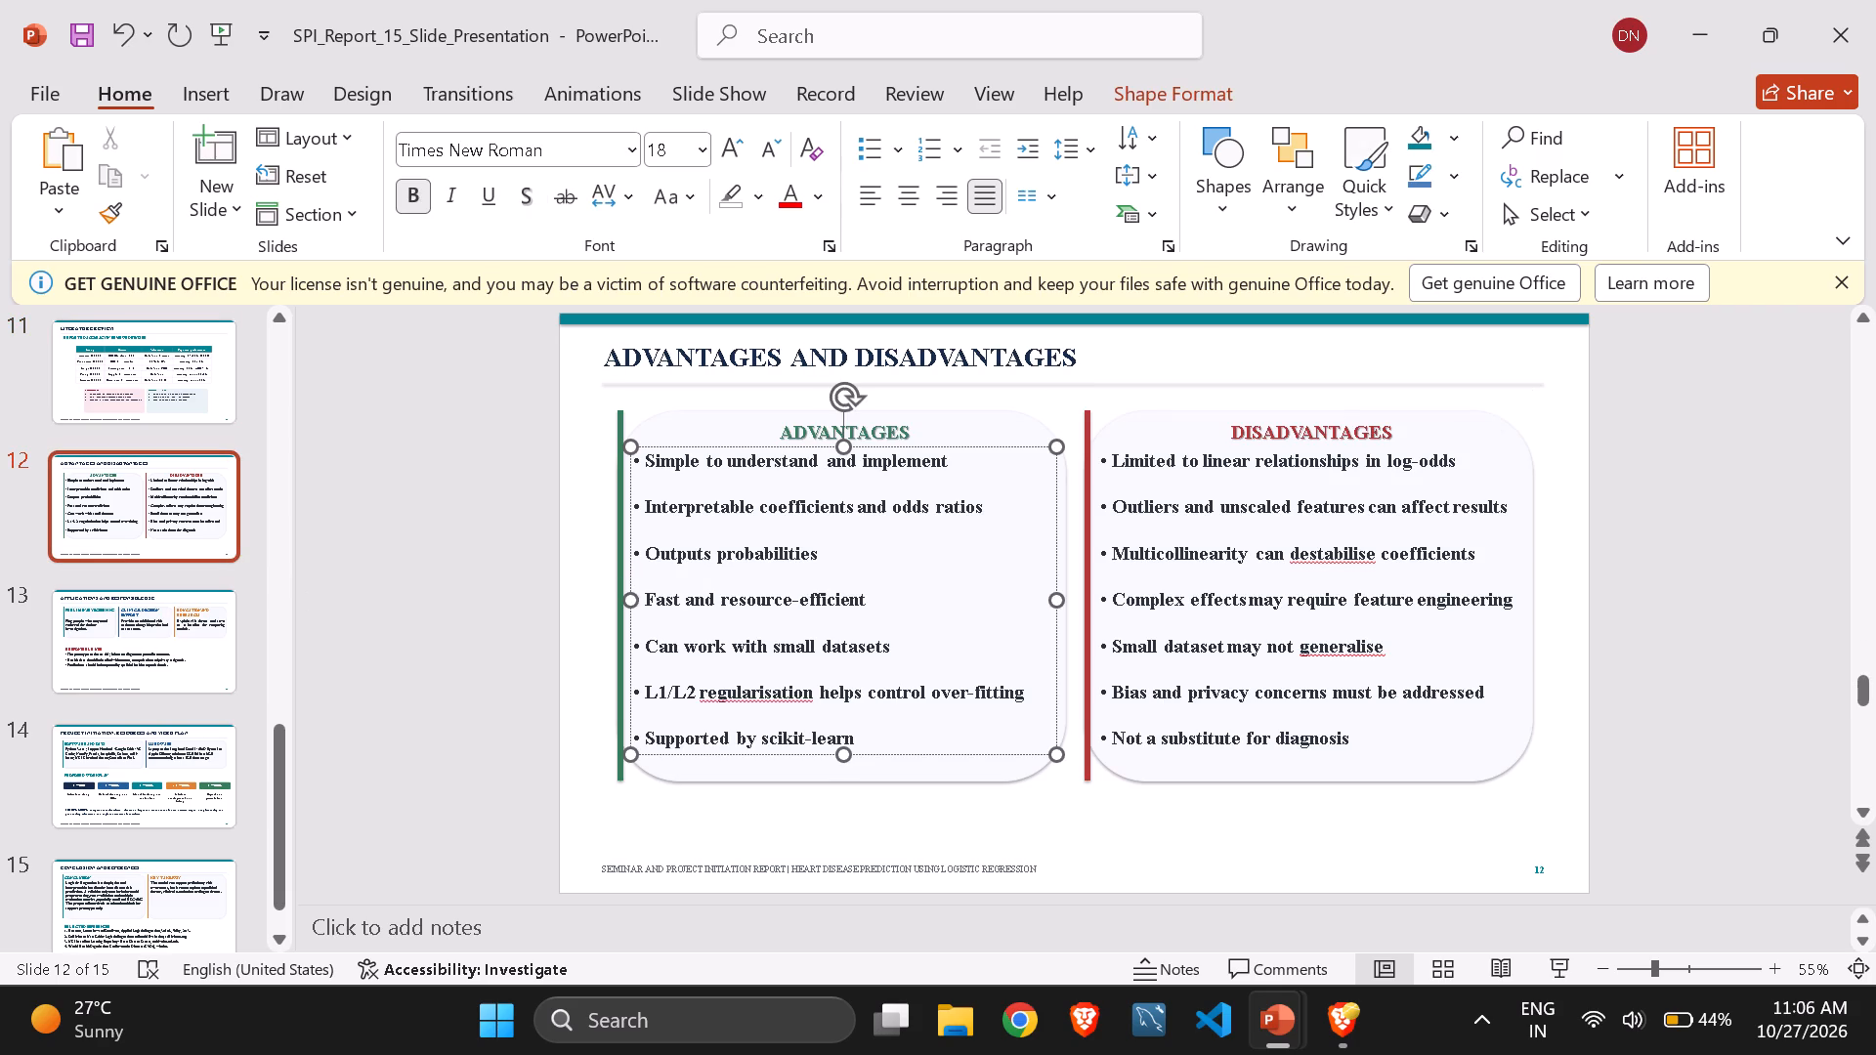
{"action": "left_click", "coordinate": [923, 769]}
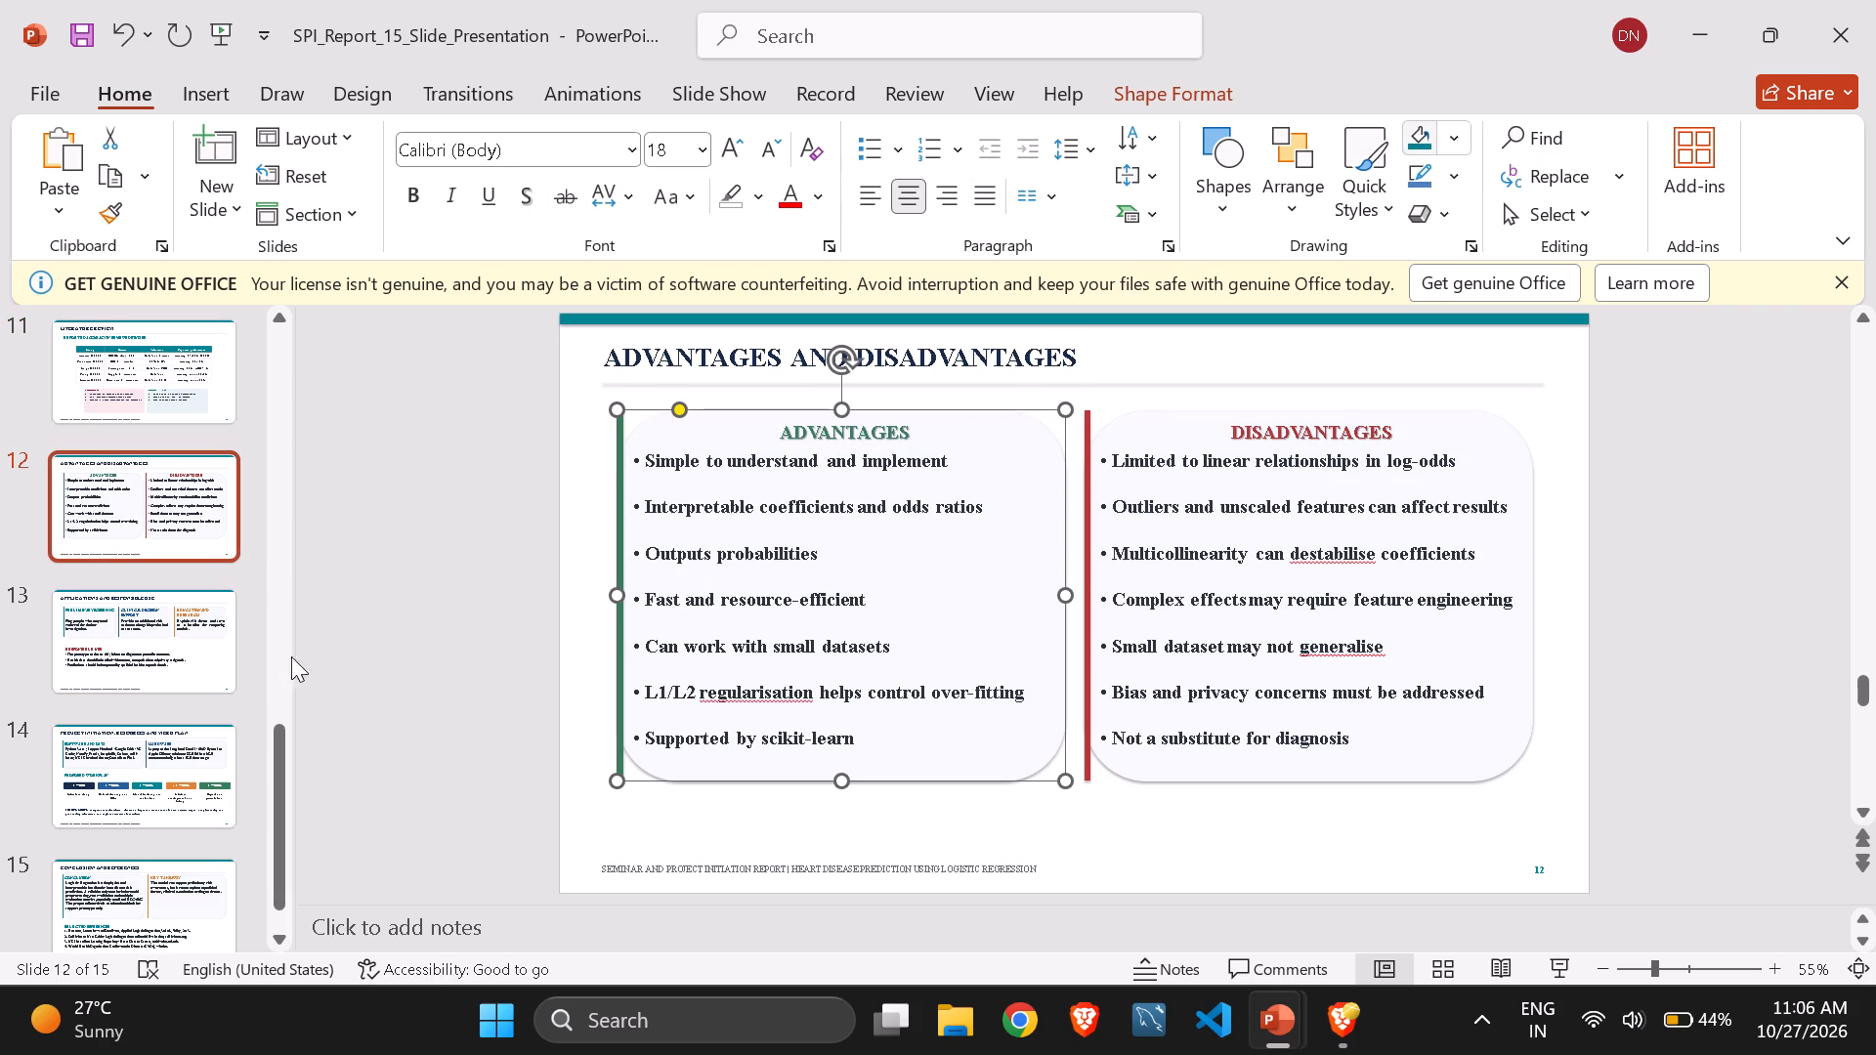
{"action": "left_click", "coordinate": [187, 644]}
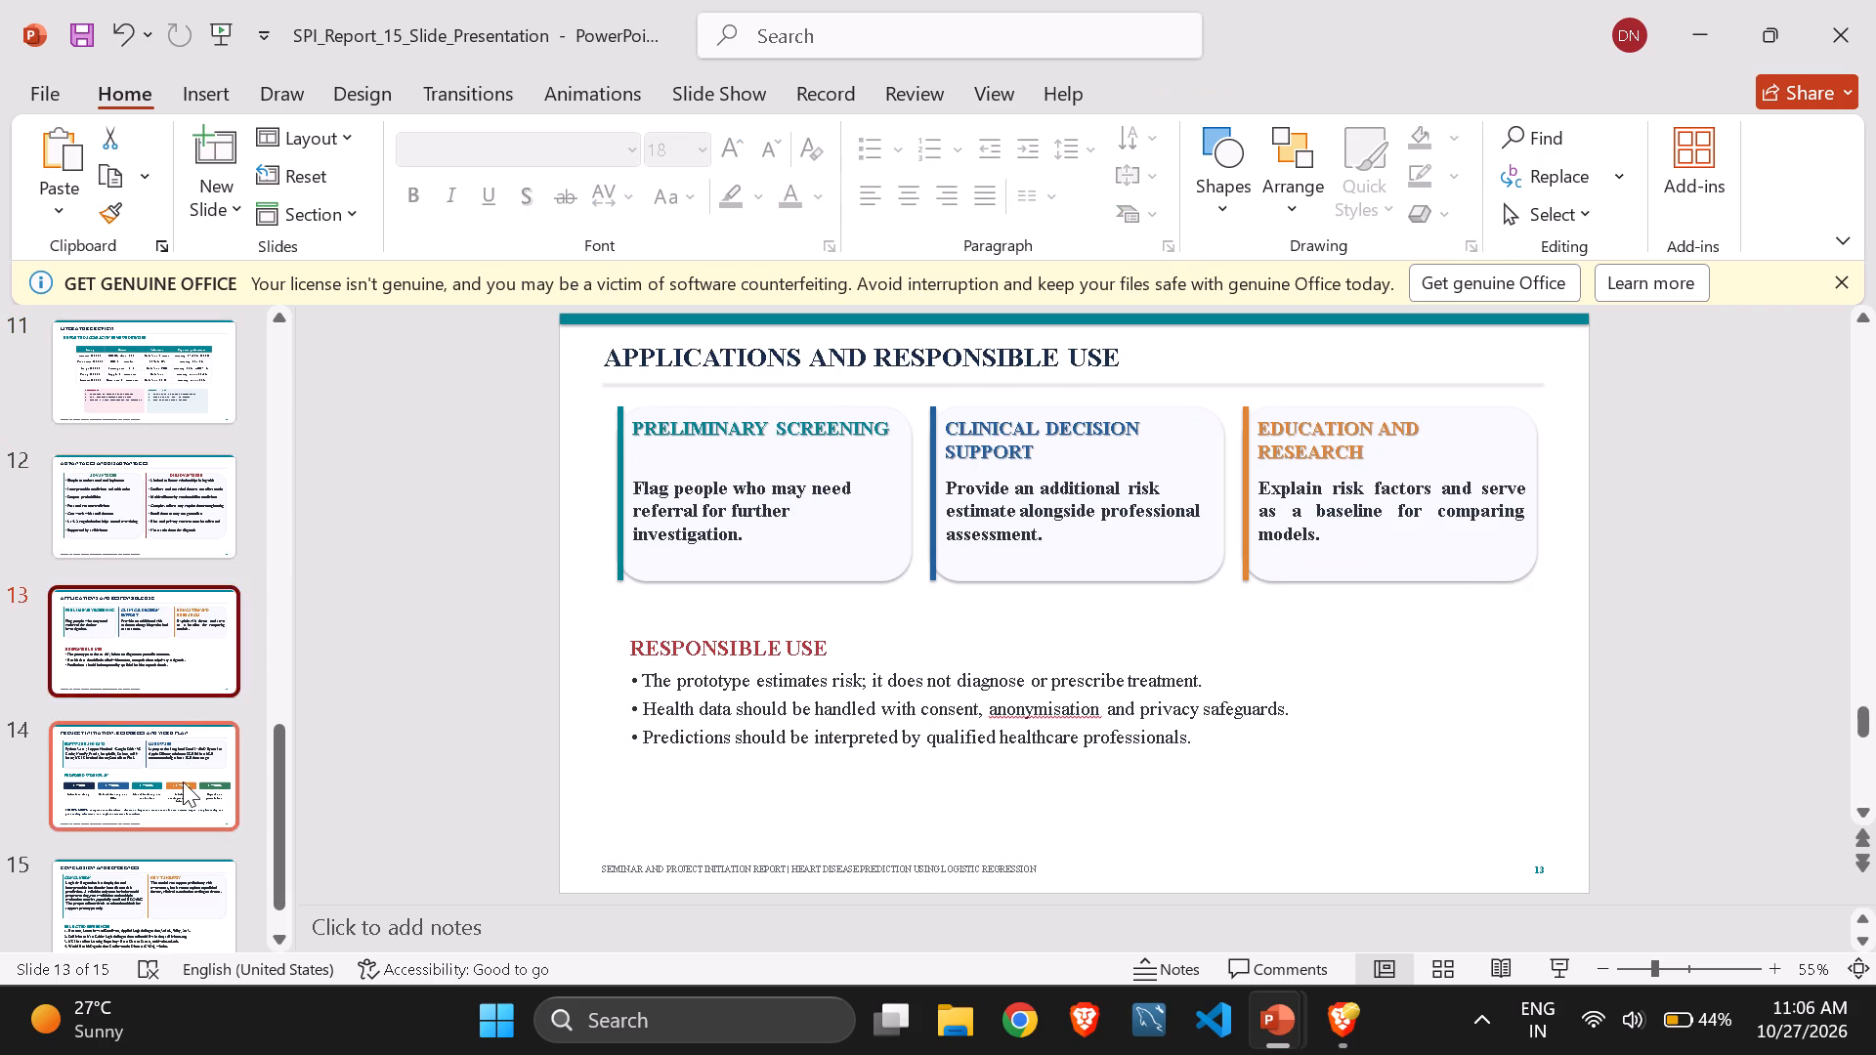
{"action": "left_click", "coordinate": [183, 783]}
{"action": "left_click", "coordinate": [181, 398]}
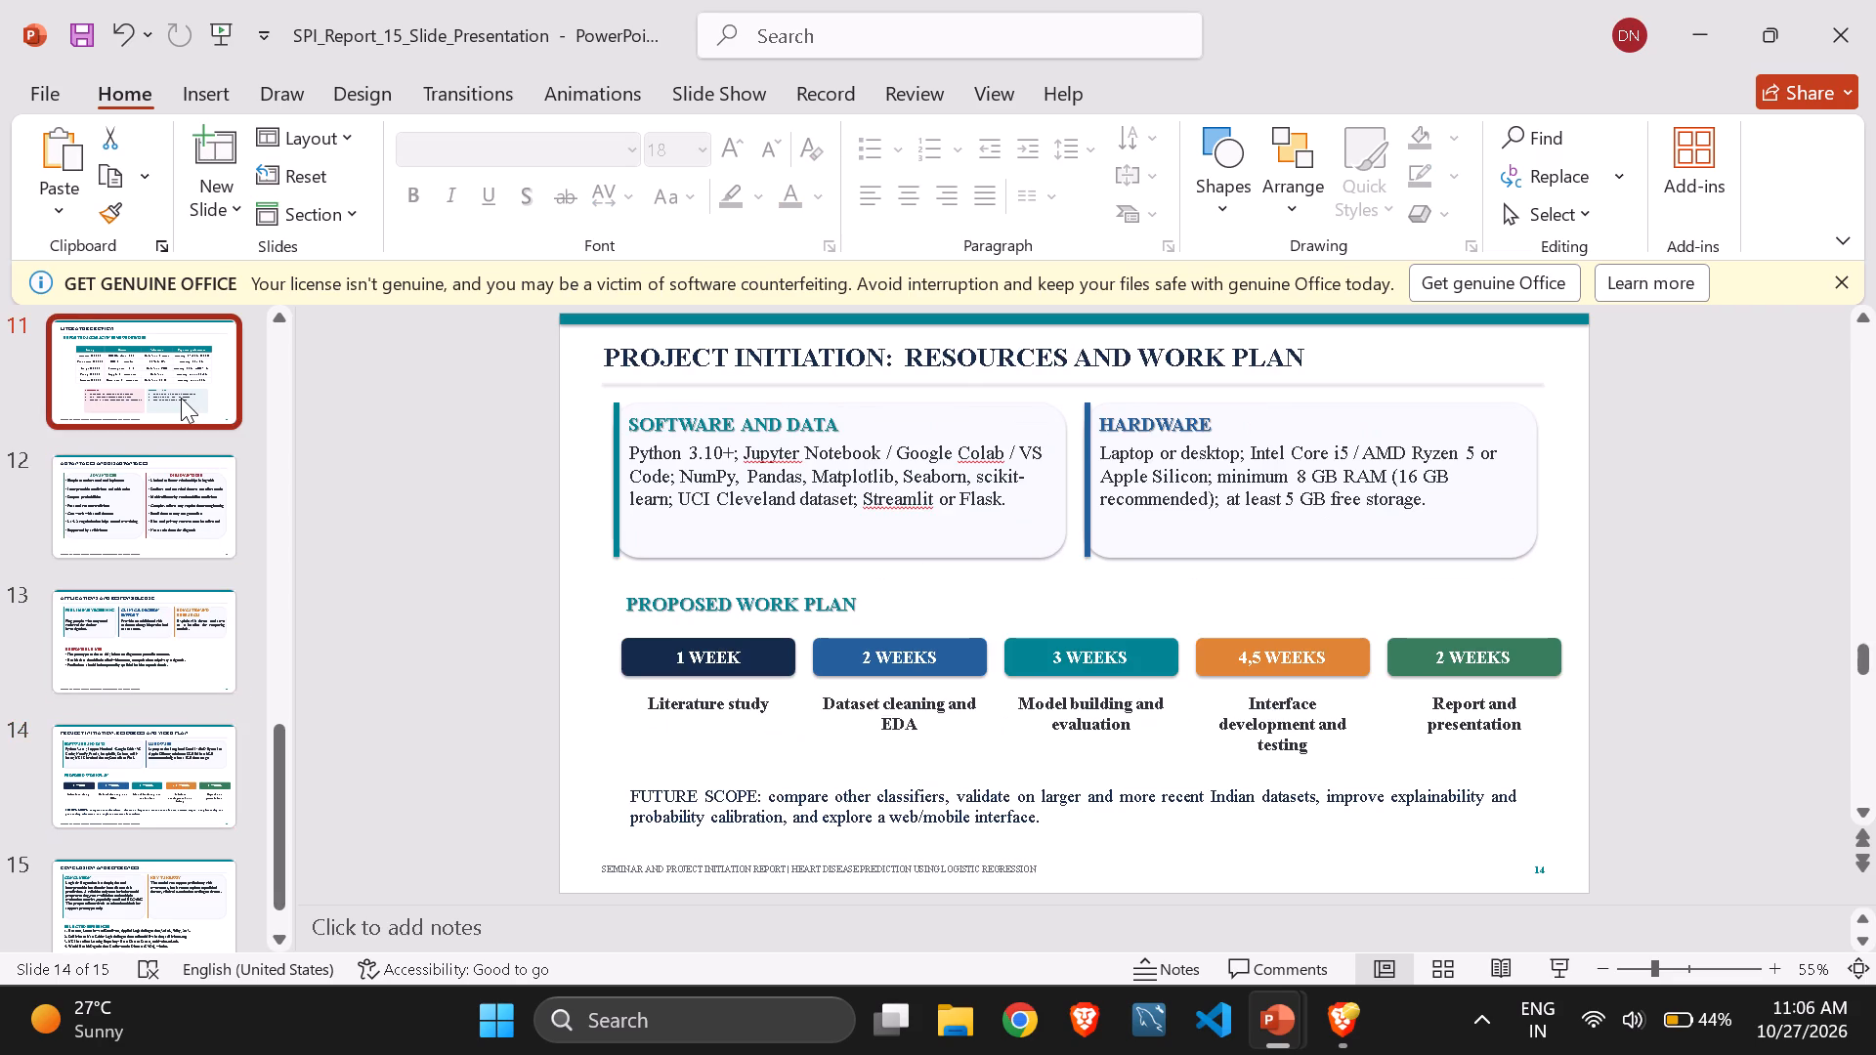
{"action": "left_click", "coordinate": [159, 508]}
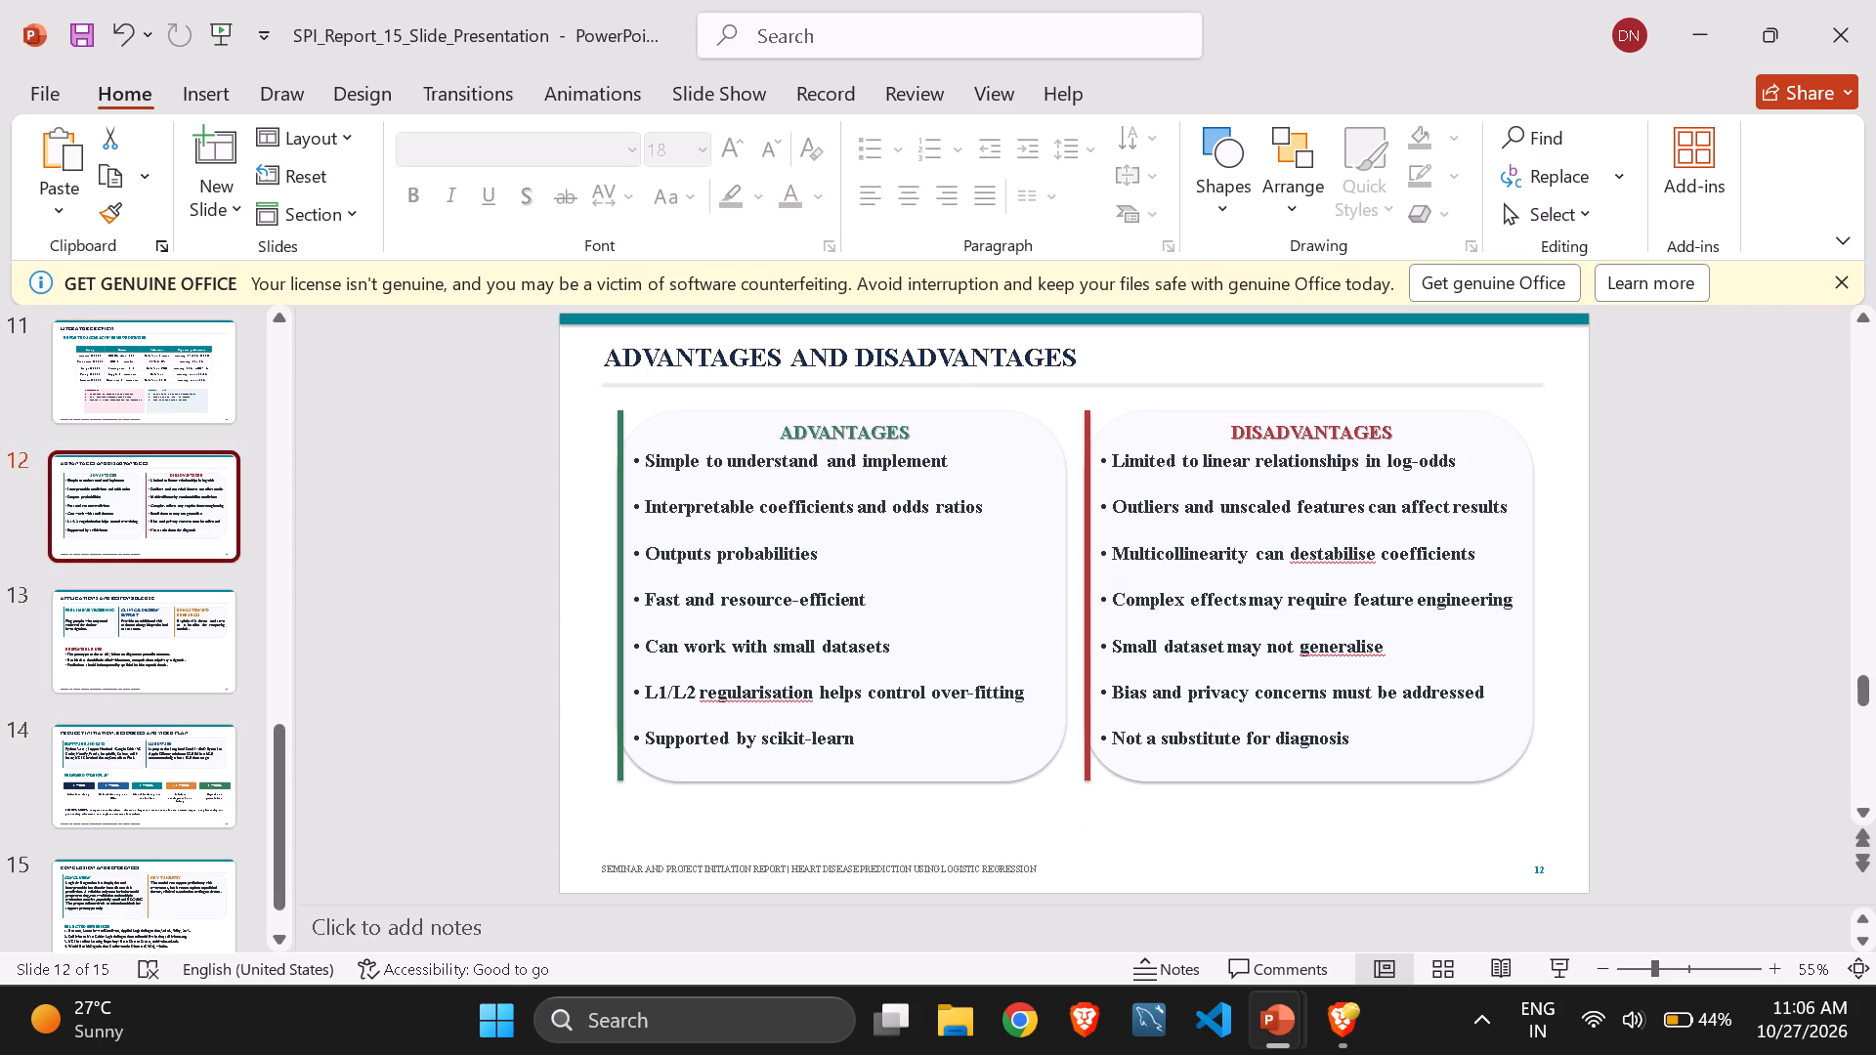
{"action": "left_click", "coordinate": [1026, 732]}
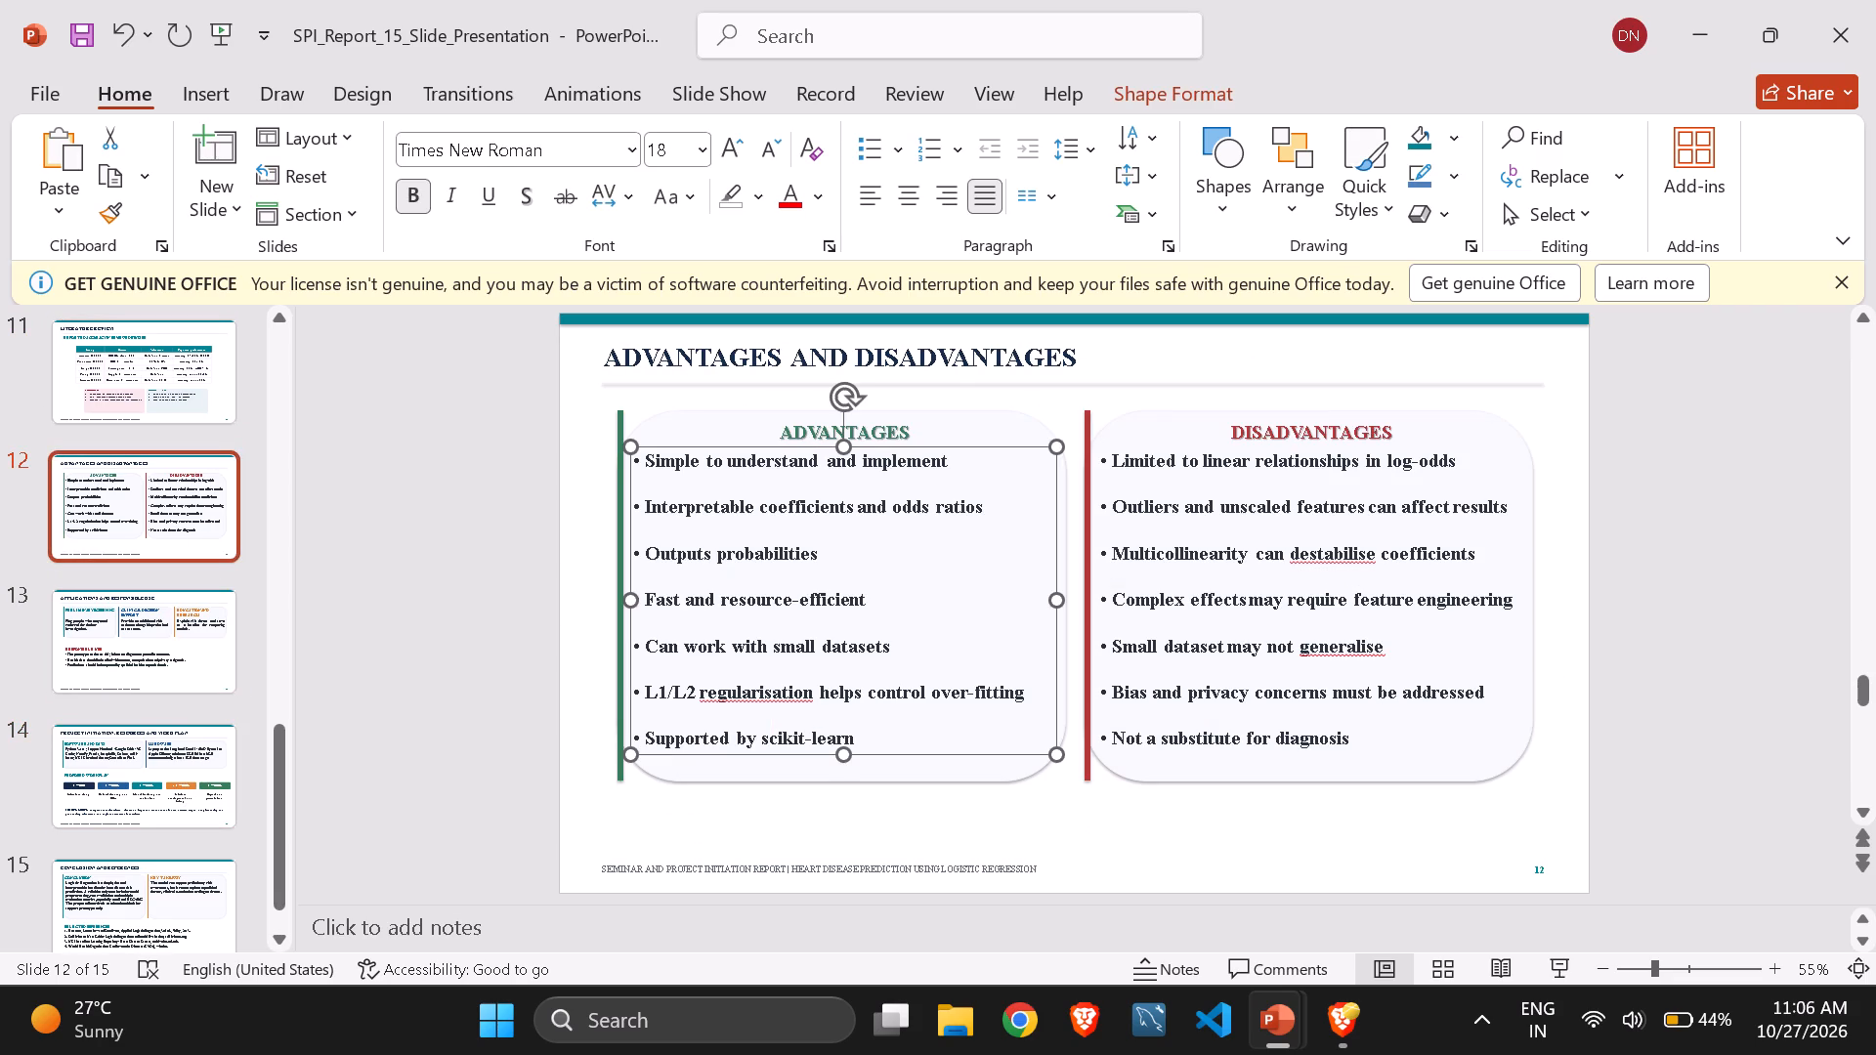
{"action": "left_click", "coordinate": [959, 774]}
{"action": "key", "text": "ctrl+c"}
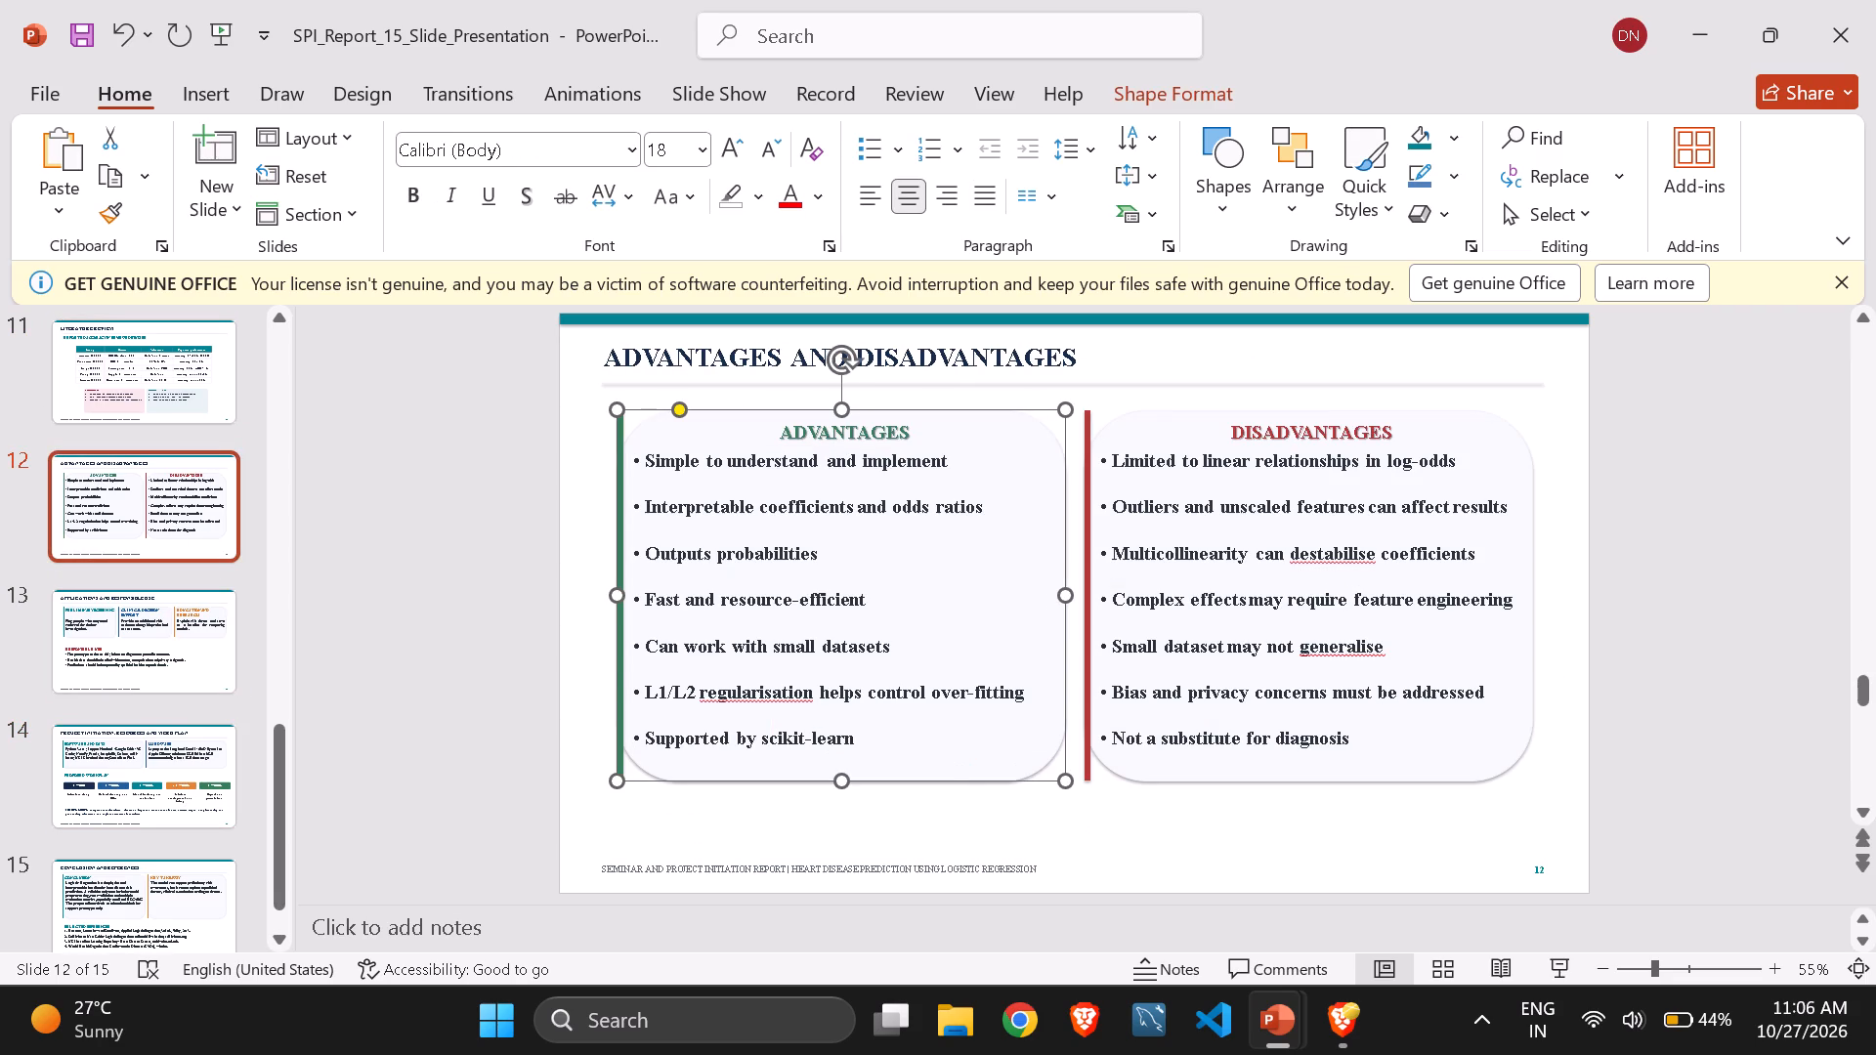
{"action": "left_click", "coordinate": [189, 386]}
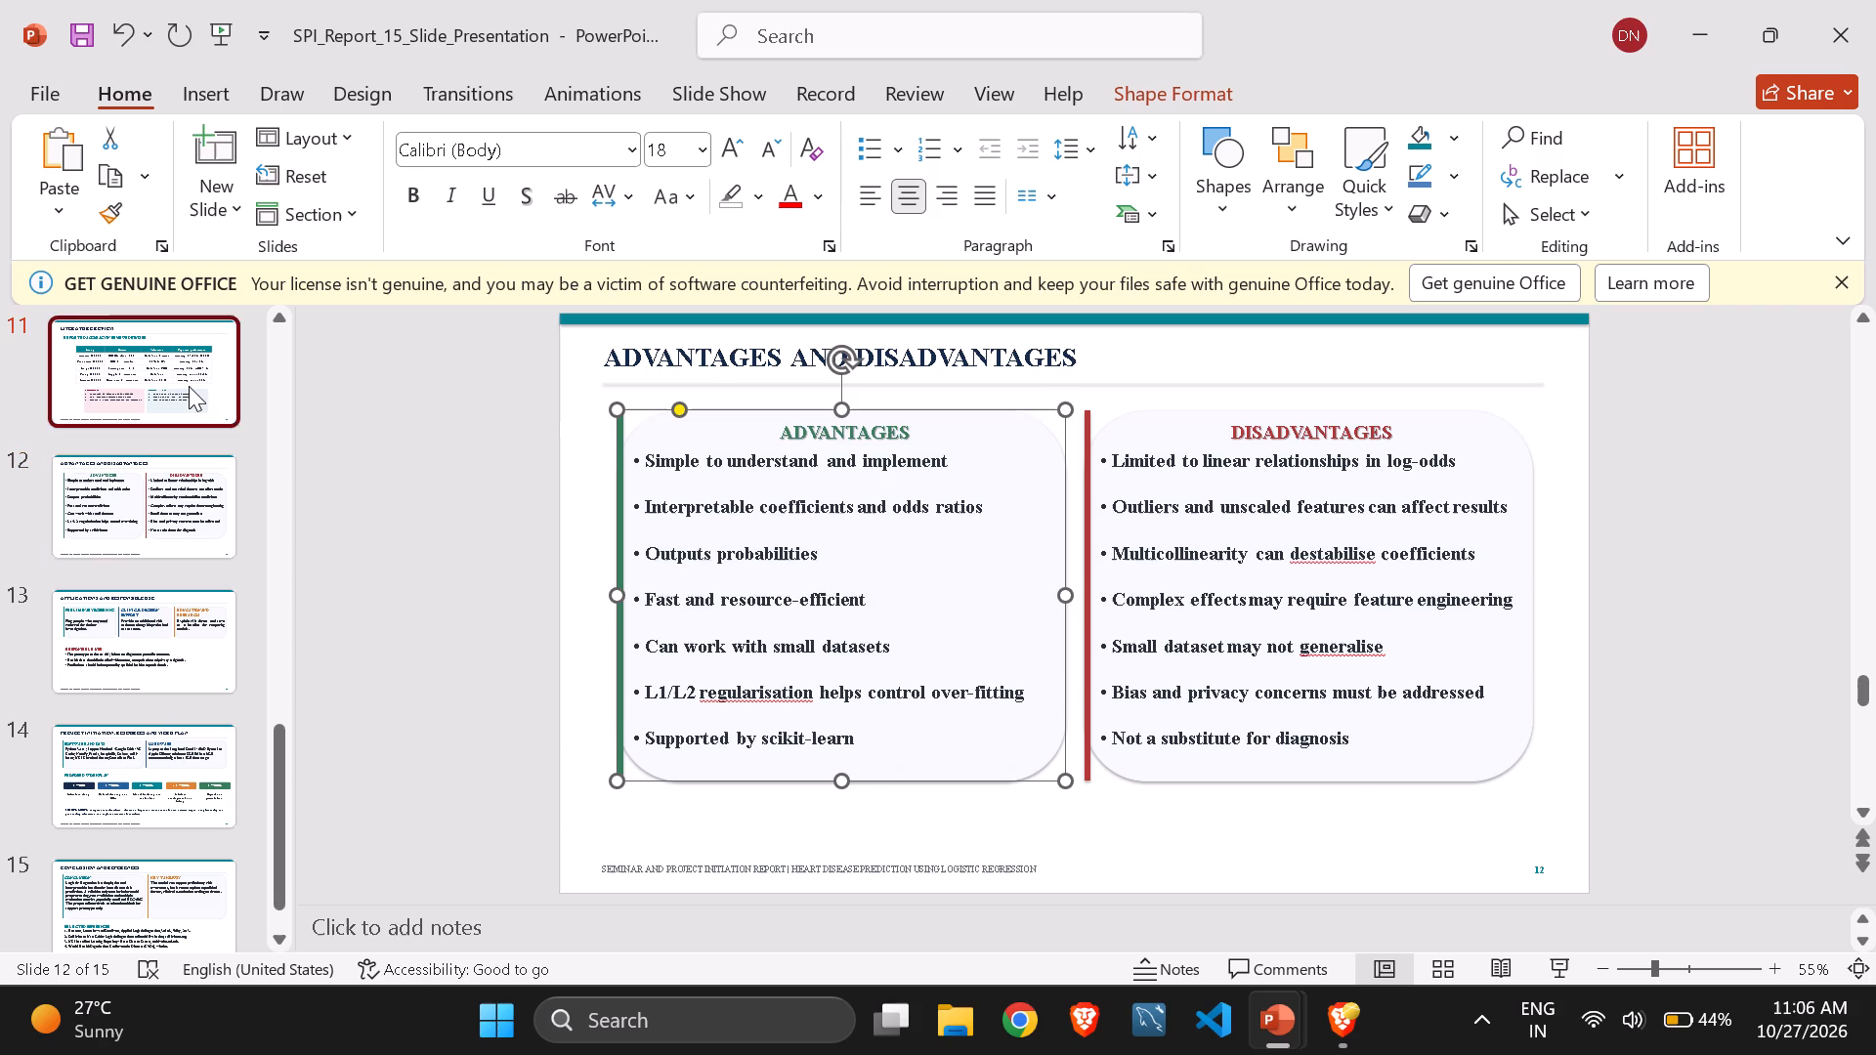
{"action": "left_click", "coordinate": [580, 687]}
{"action": "key", "text": "ctrl+v"}
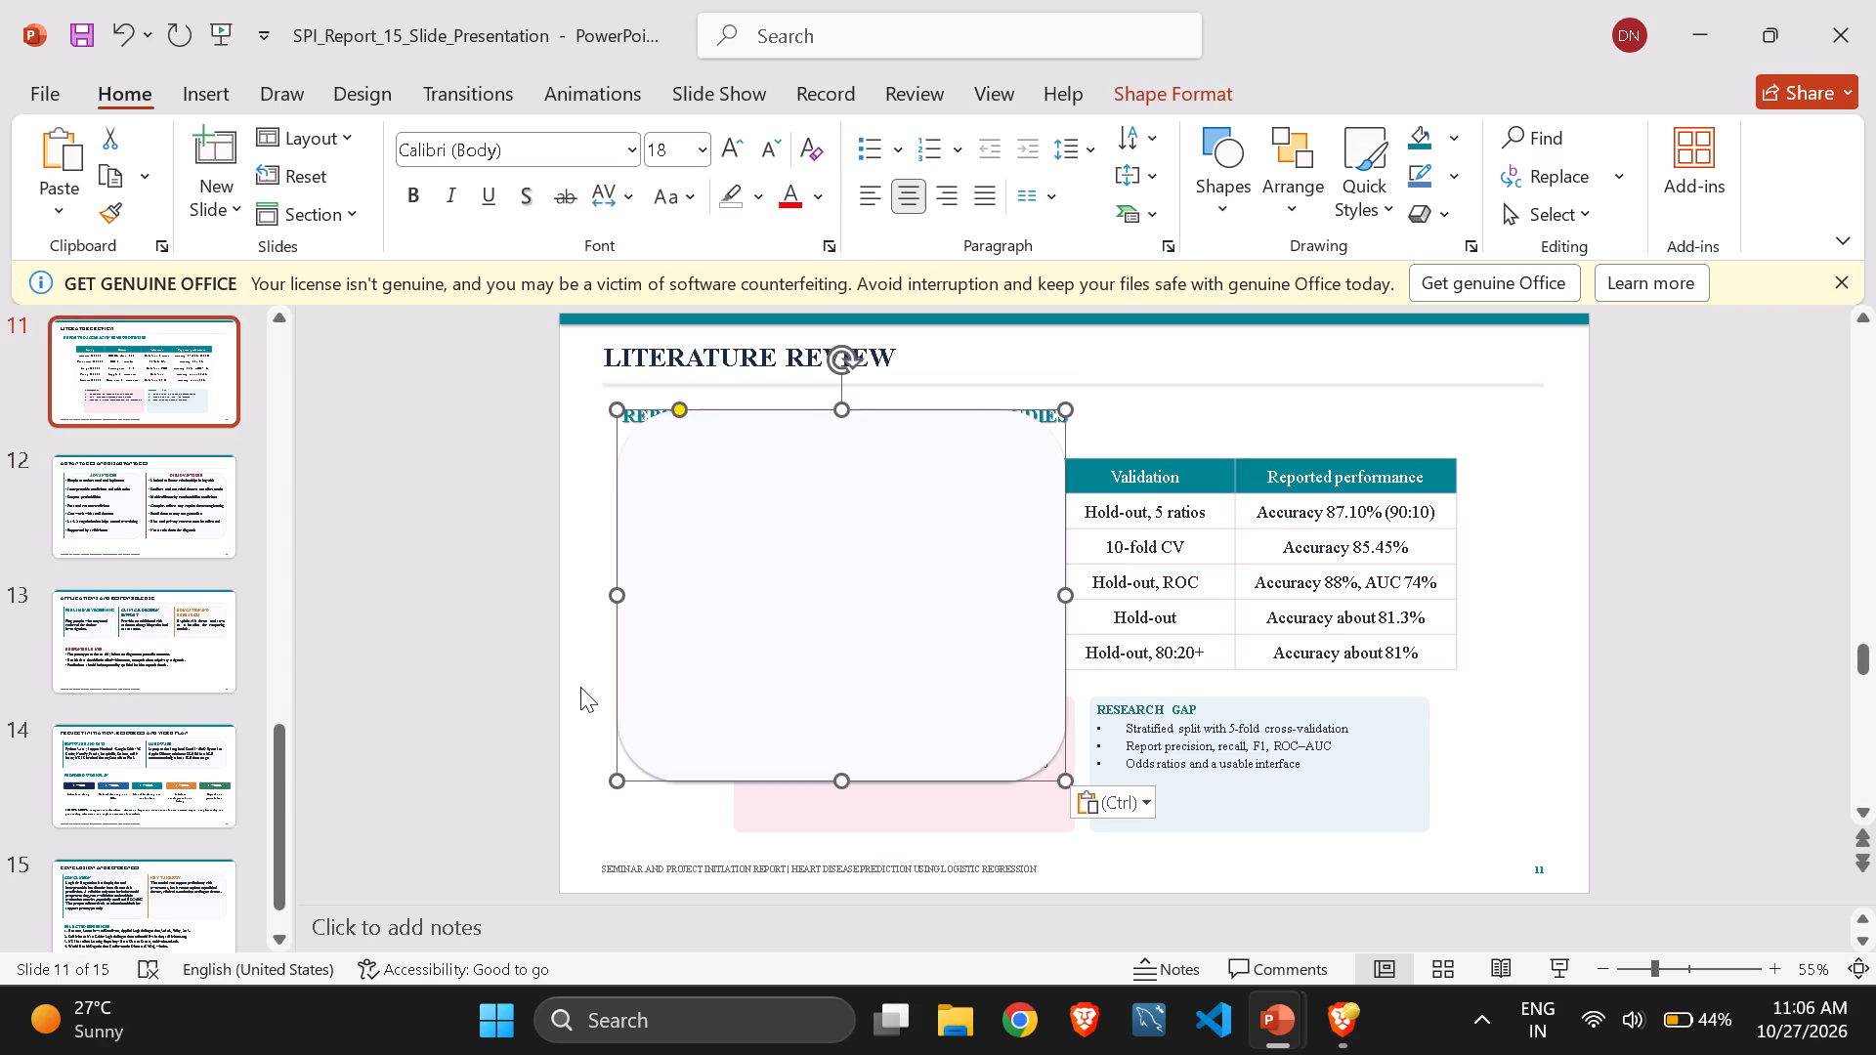
{"action": "left_click_drag", "start_coordinate": [705, 640], "coordinate": [336, 574]}
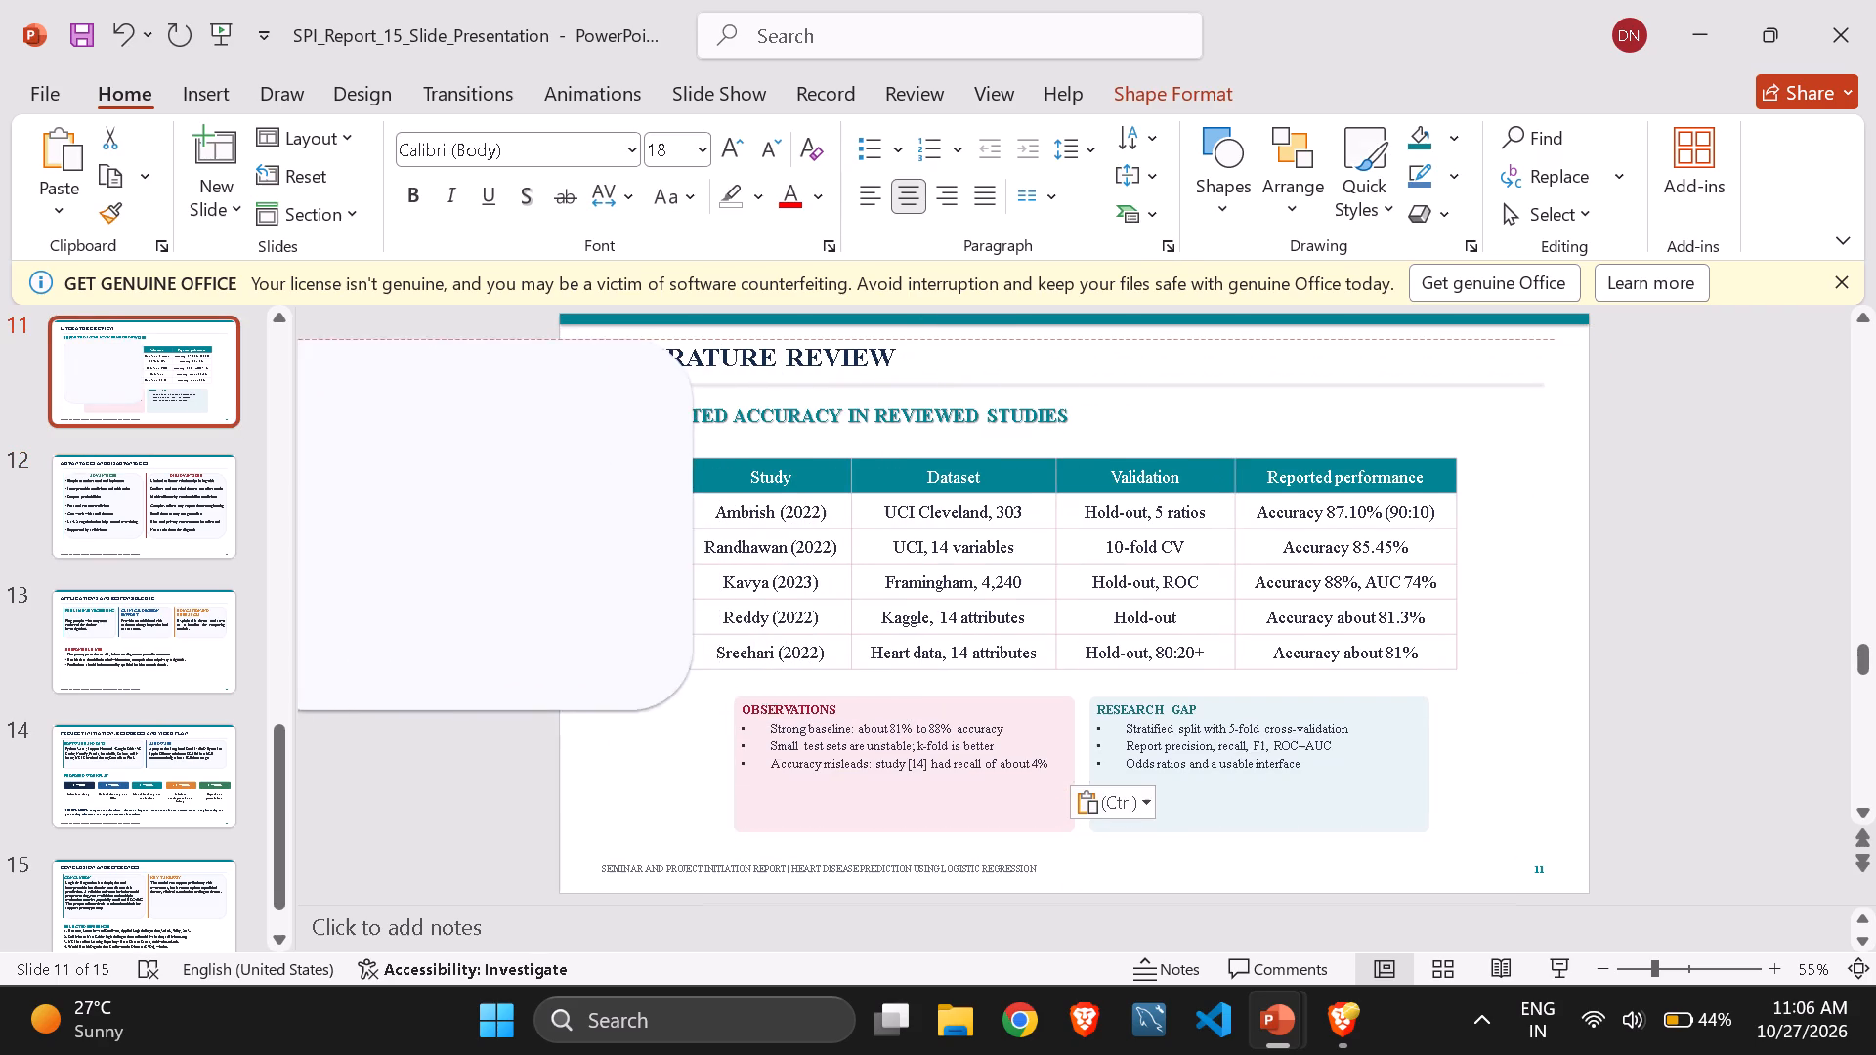
{"action": "left_click_drag", "start_coordinate": [336, 574], "coordinate": [335, 577]}
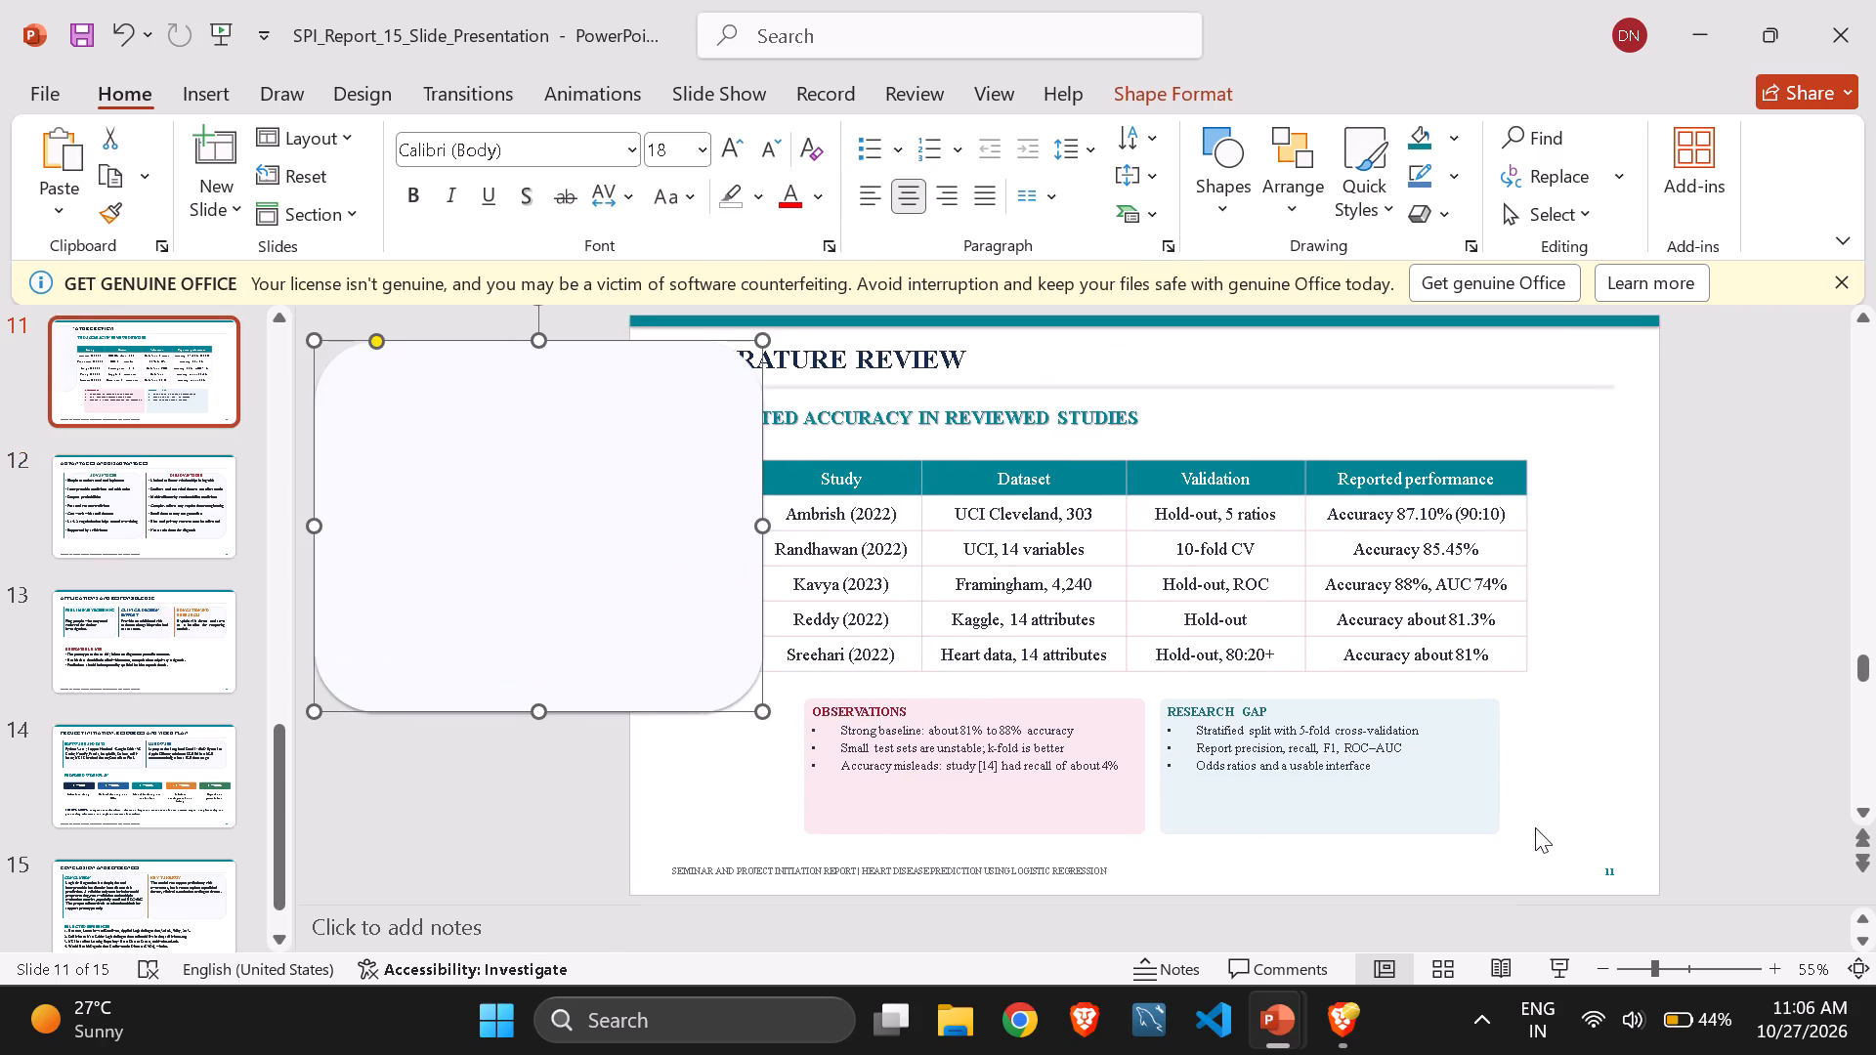
Fill the RESEARCH GAP box on slide 11 with the pale lavender sampled from the copied rounded card.
{"action": "left_click_drag", "start_coordinate": [1535, 827], "coordinate": [960, 796]}
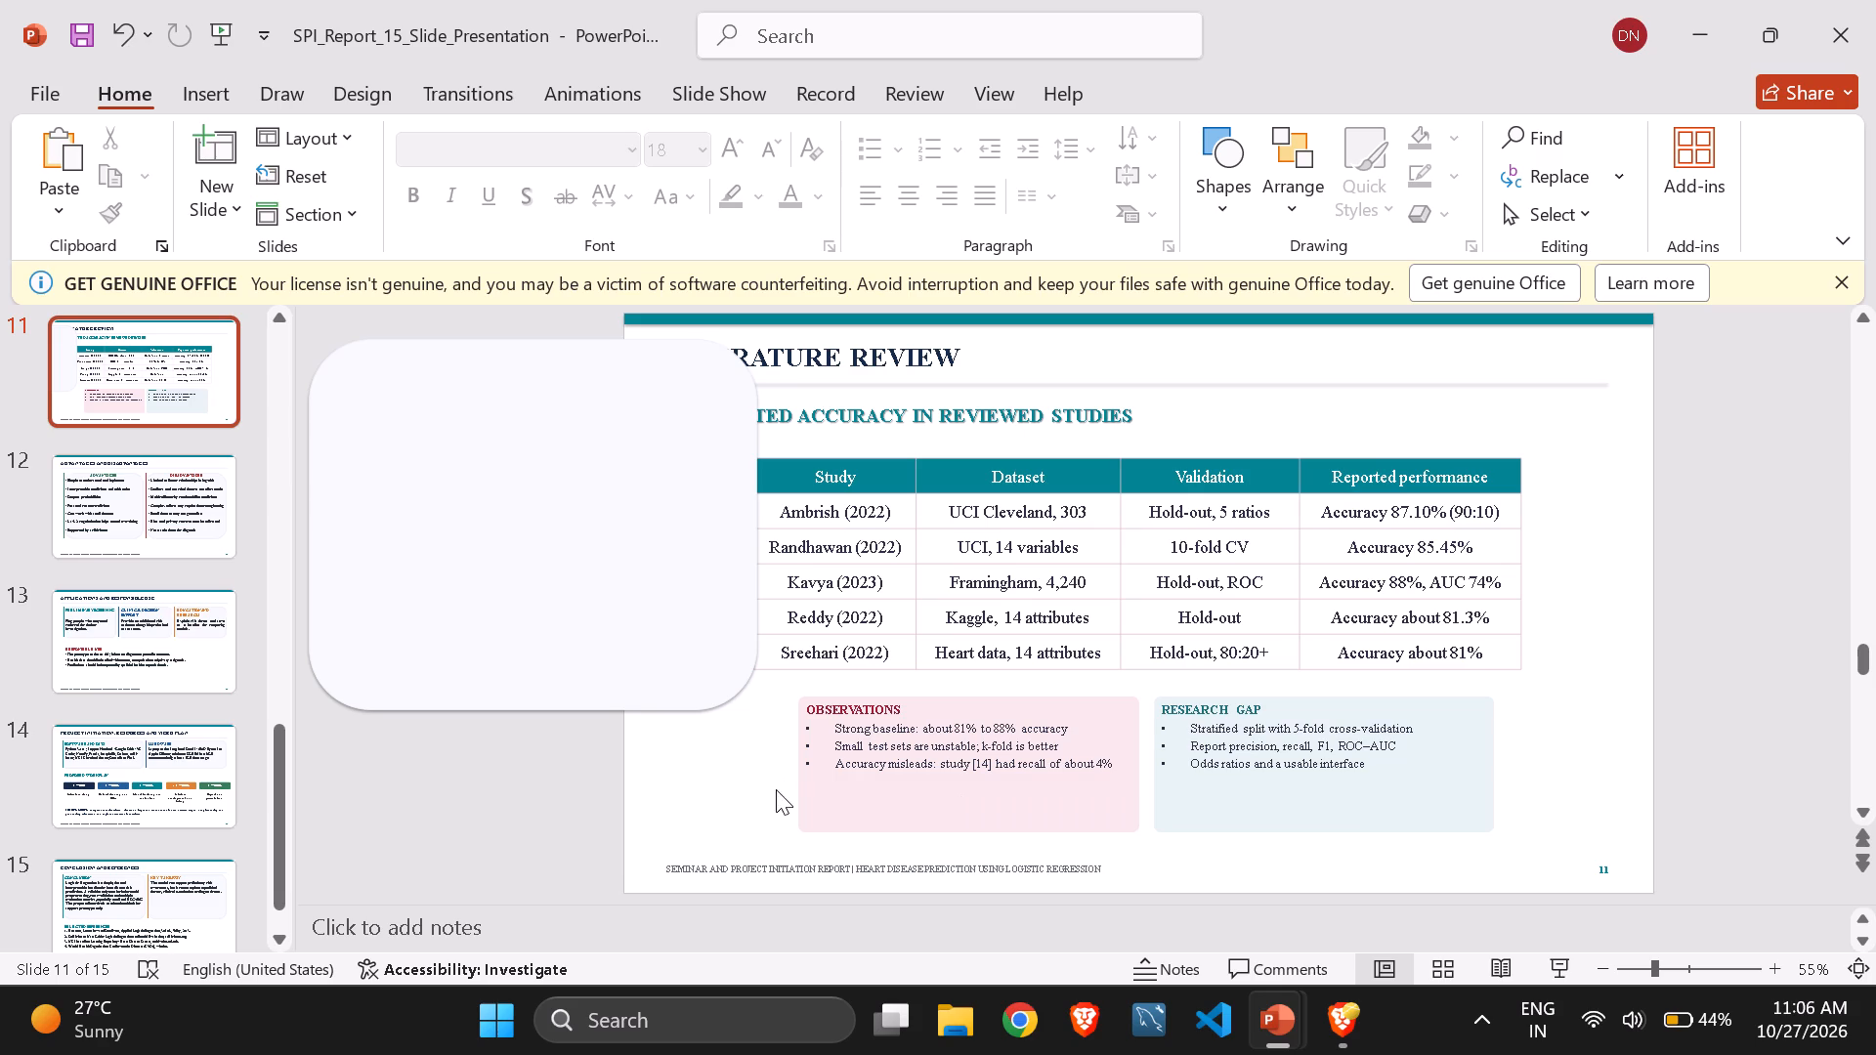
{"action": "left_click_drag", "start_coordinate": [761, 703], "coordinate": [1534, 843]}
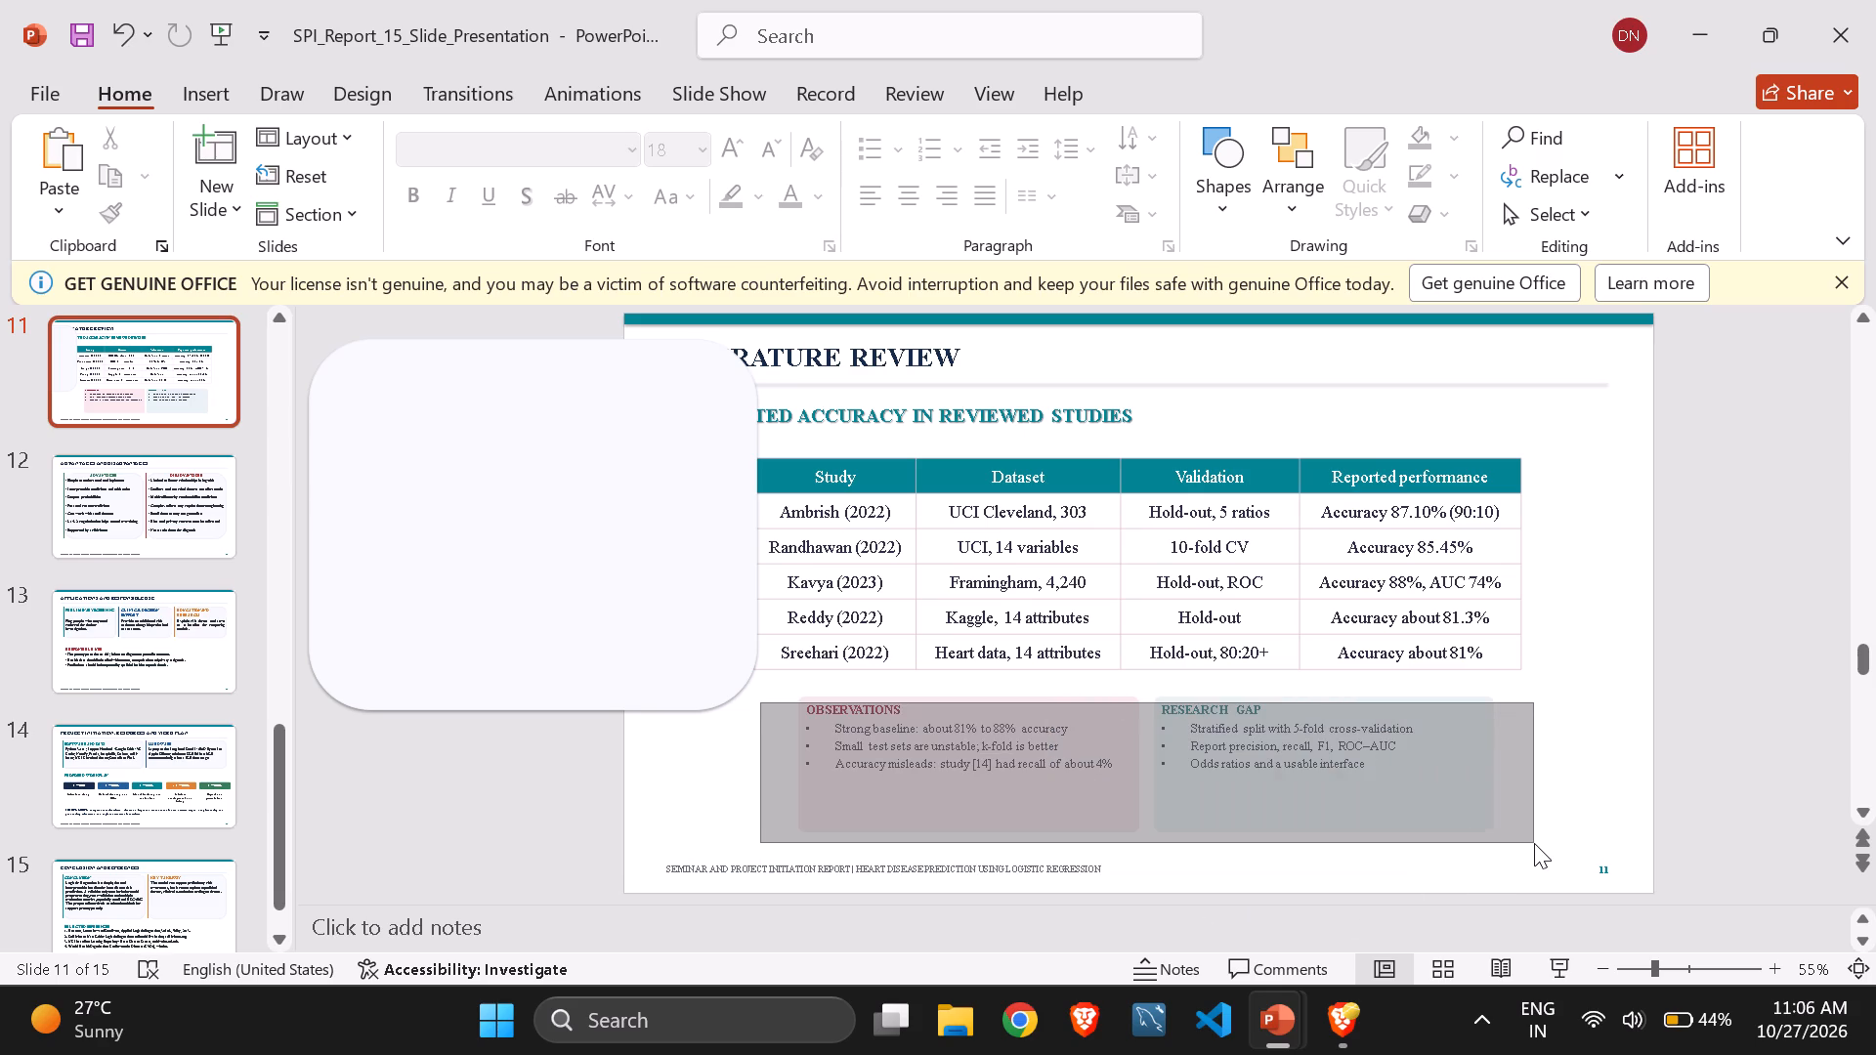
{"action": "left_click_drag", "start_coordinate": [1534, 843], "coordinate": [1534, 842]}
{"action": "left_click", "coordinate": [1458, 804]}
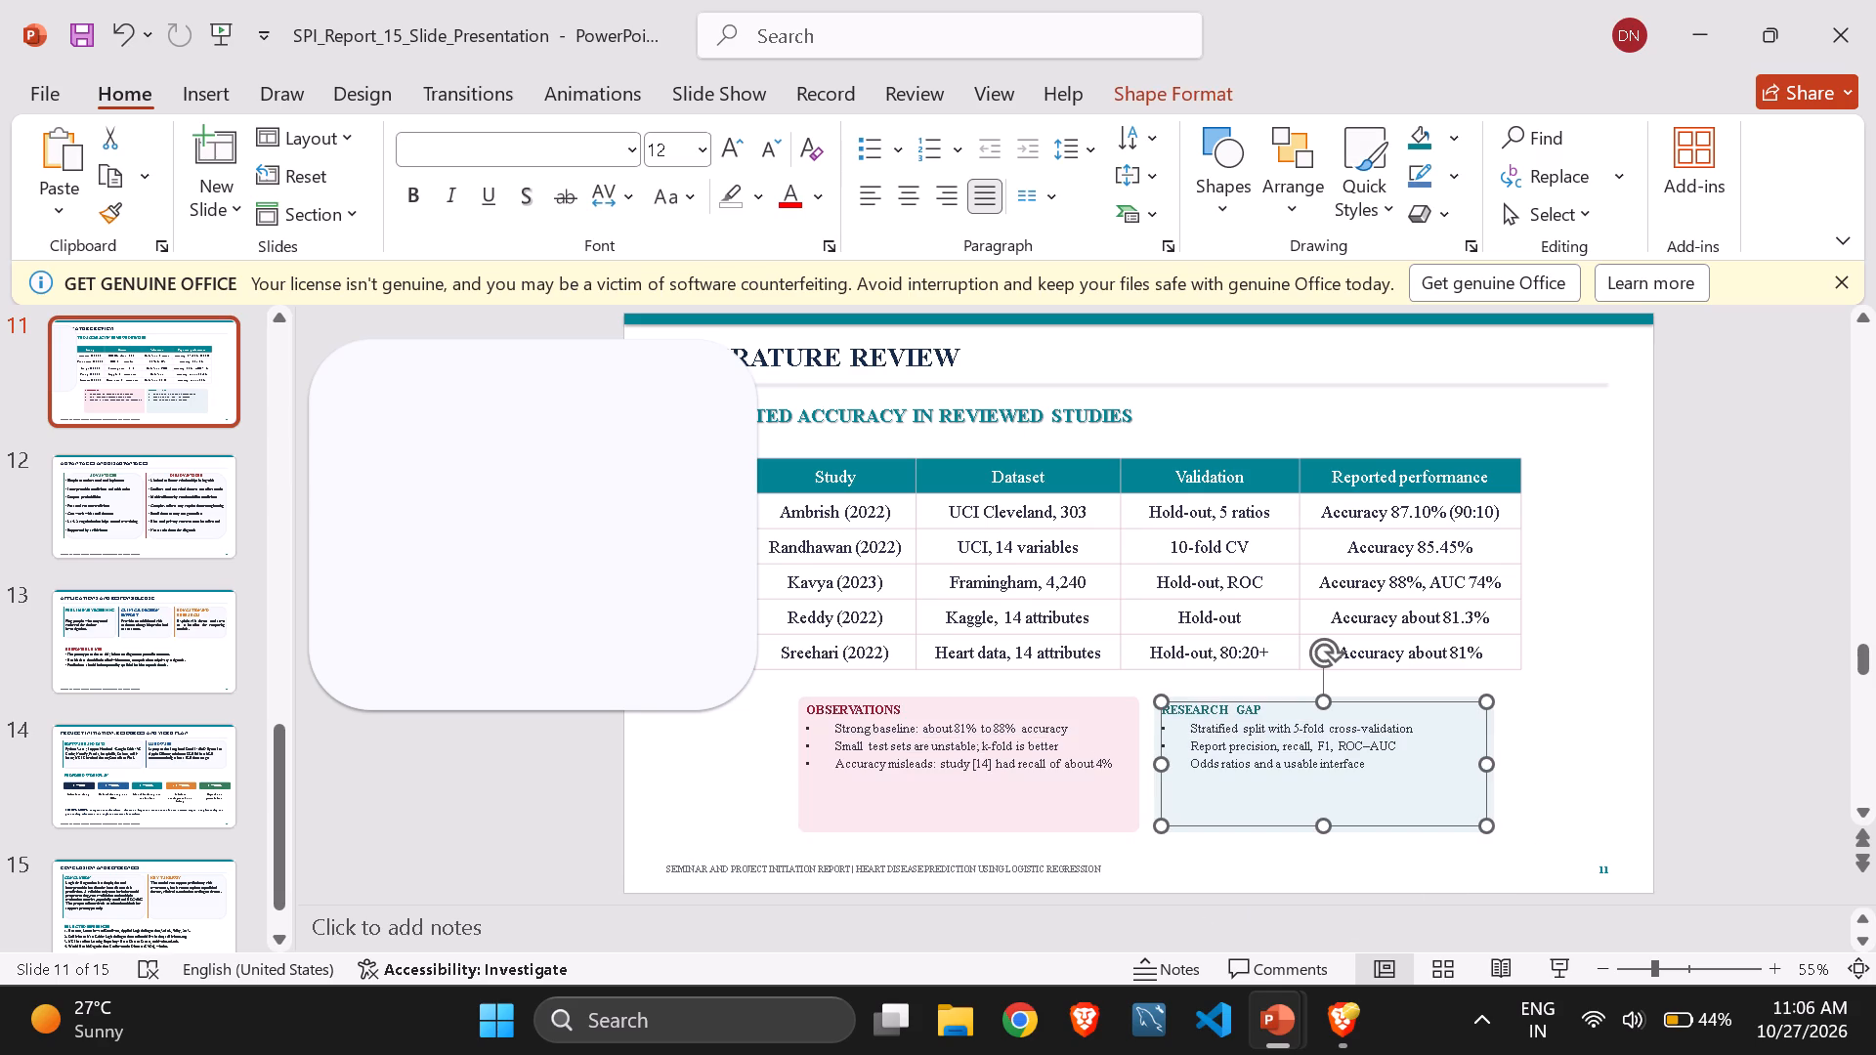
{"action": "scroll", "coordinate": [1555, 715], "scroll_direction": "up", "scroll_amount": 6, "text": "ctrl"}
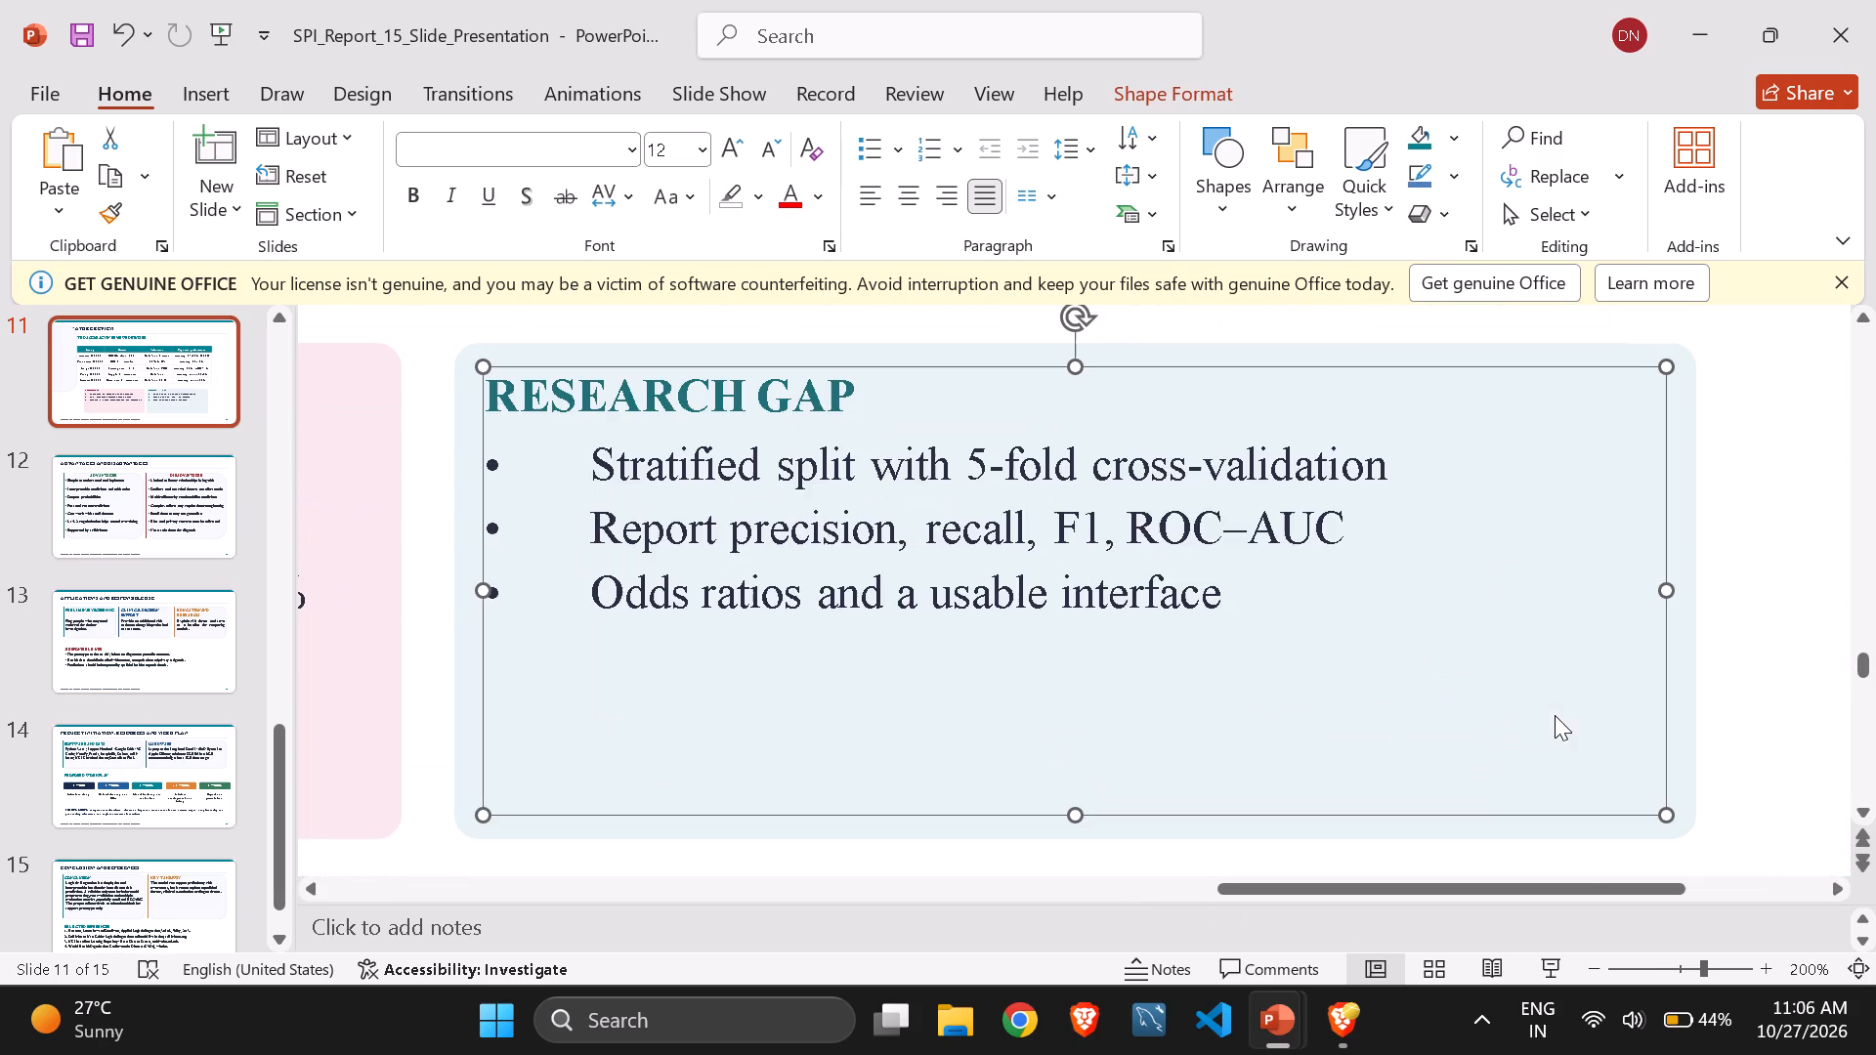
{"action": "left_click", "coordinate": [1678, 721]}
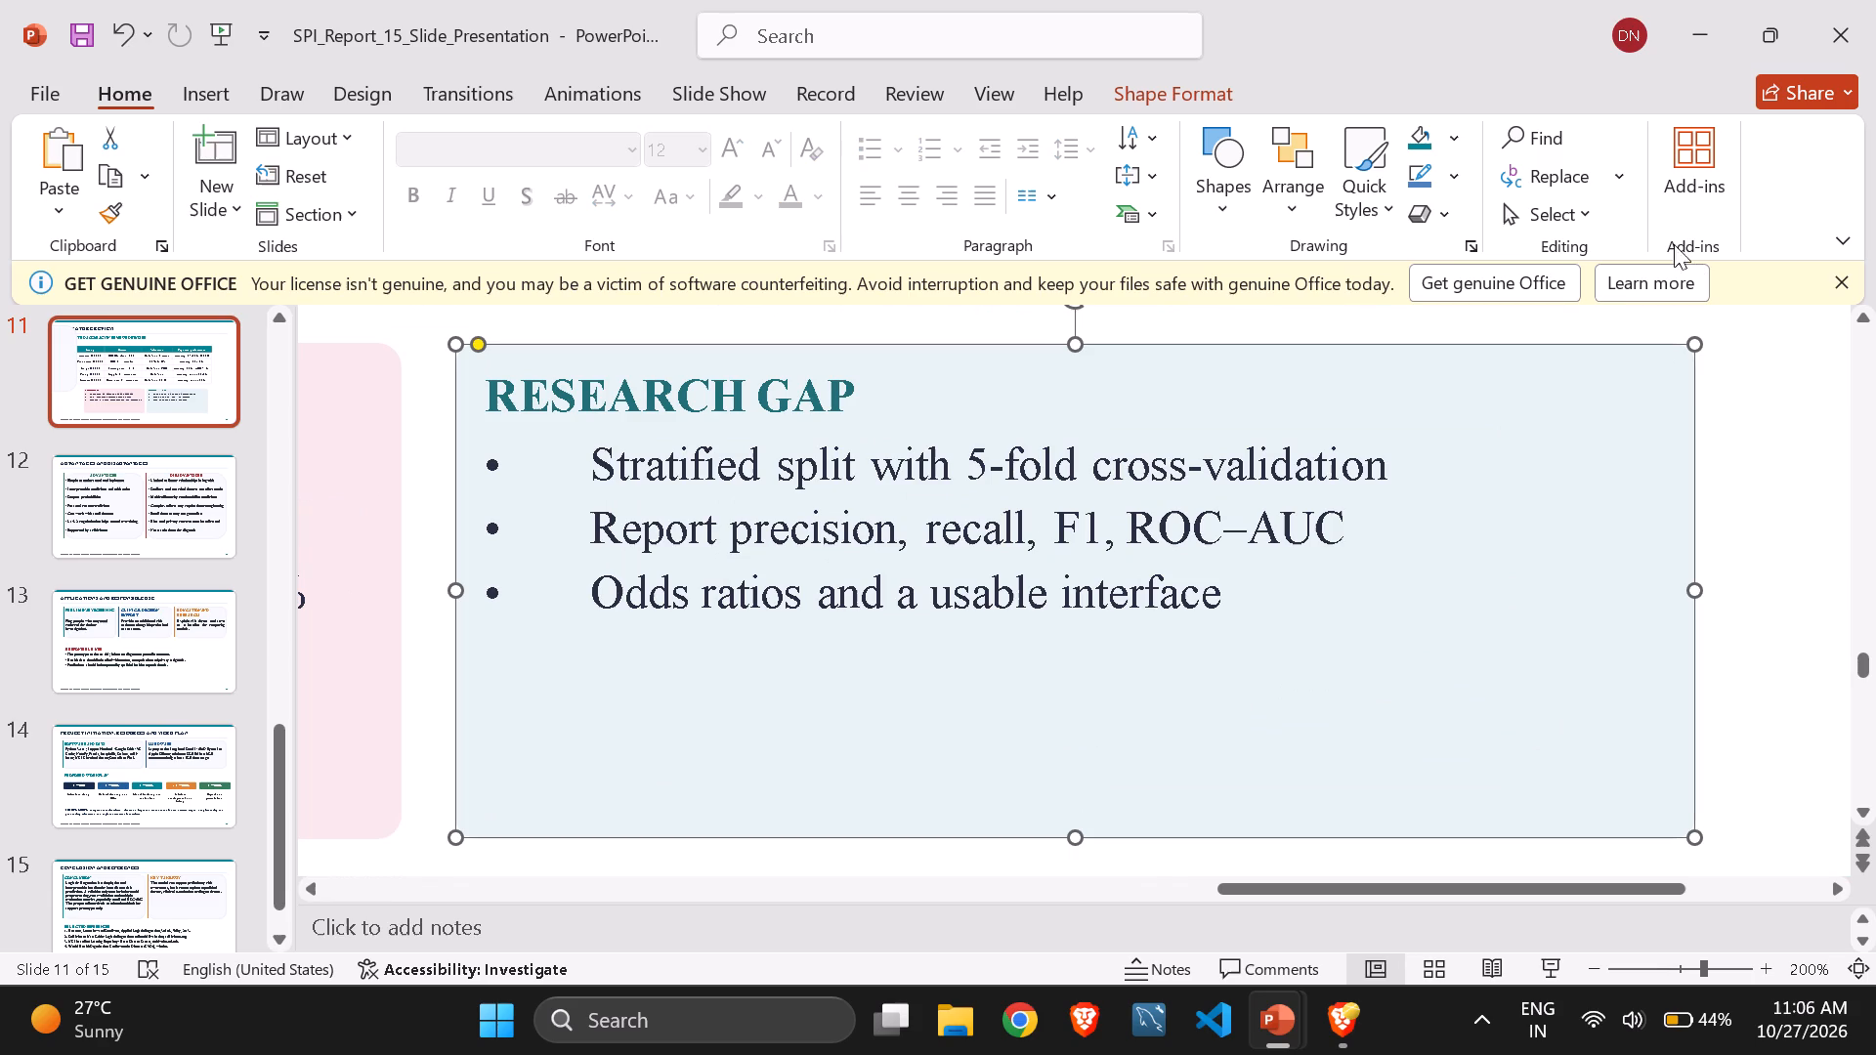
{"action": "scroll", "coordinate": [1295, 423], "scroll_direction": "down", "scroll_amount": 6, "text": "ctrl"}
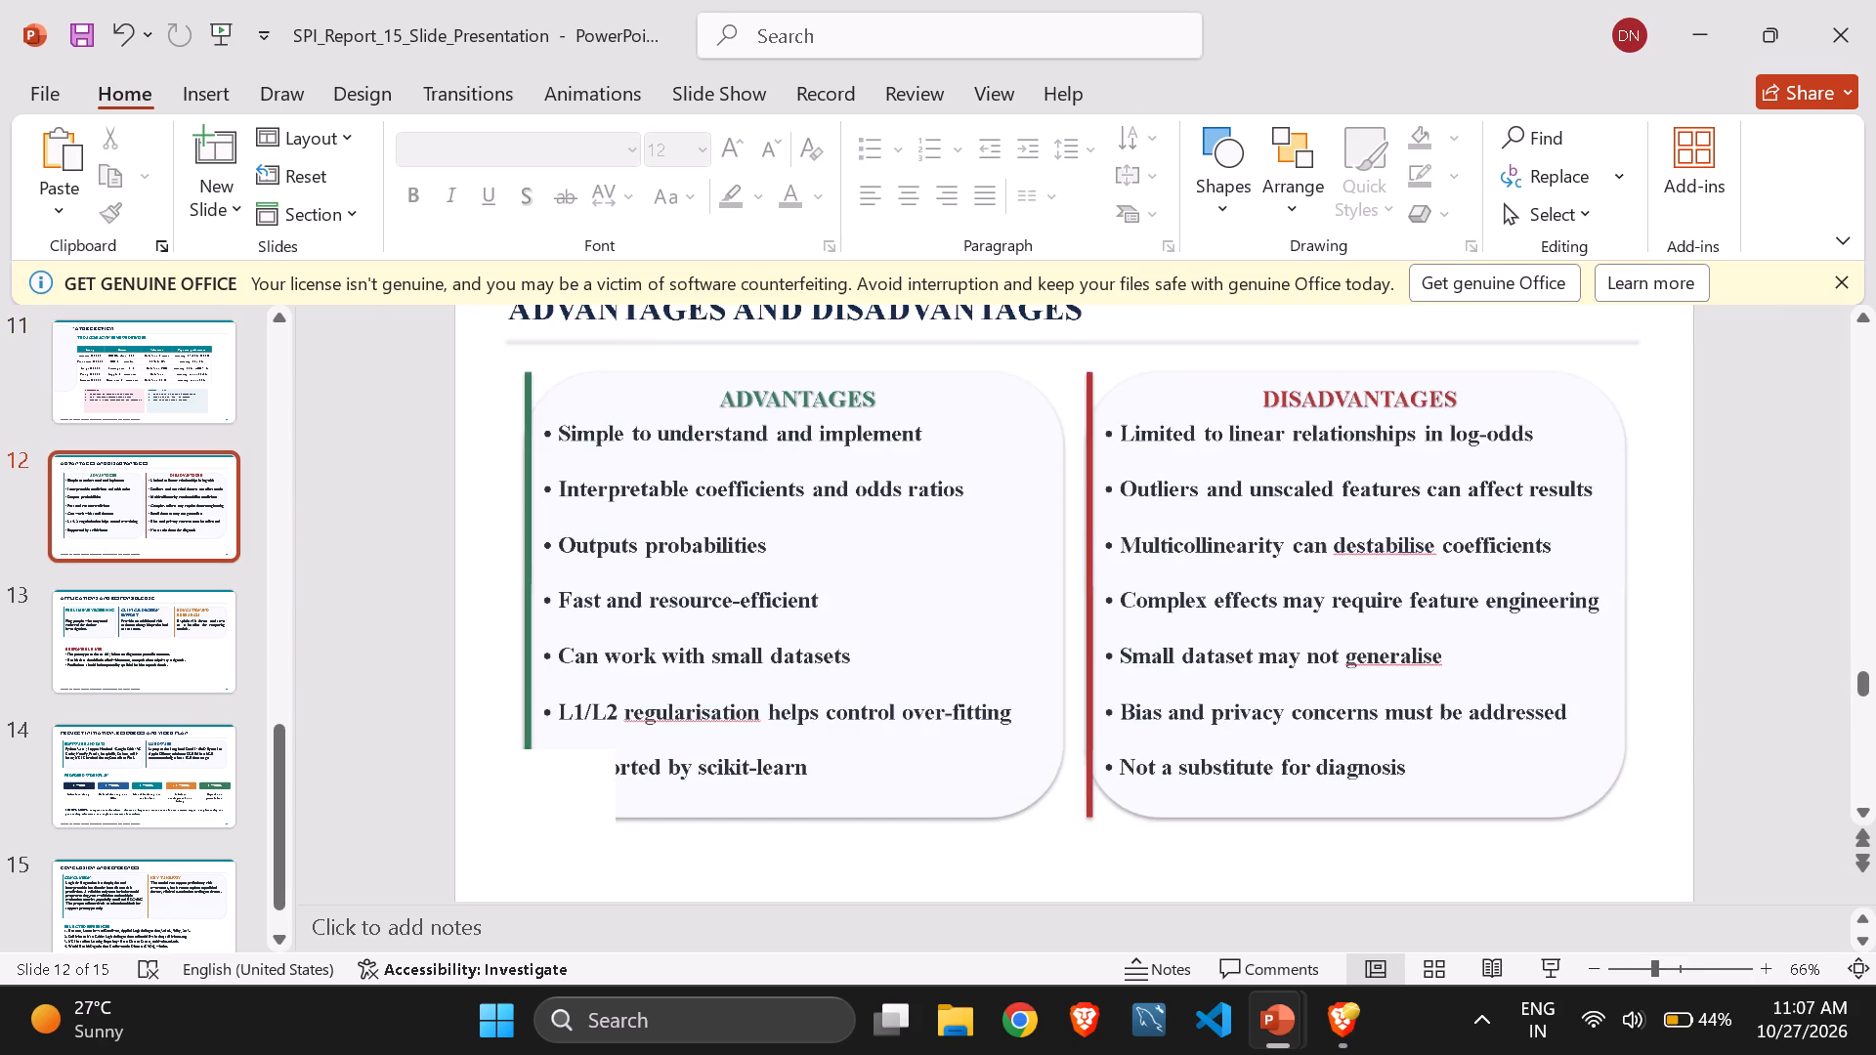
{"action": "left_click", "coordinate": [179, 340]}
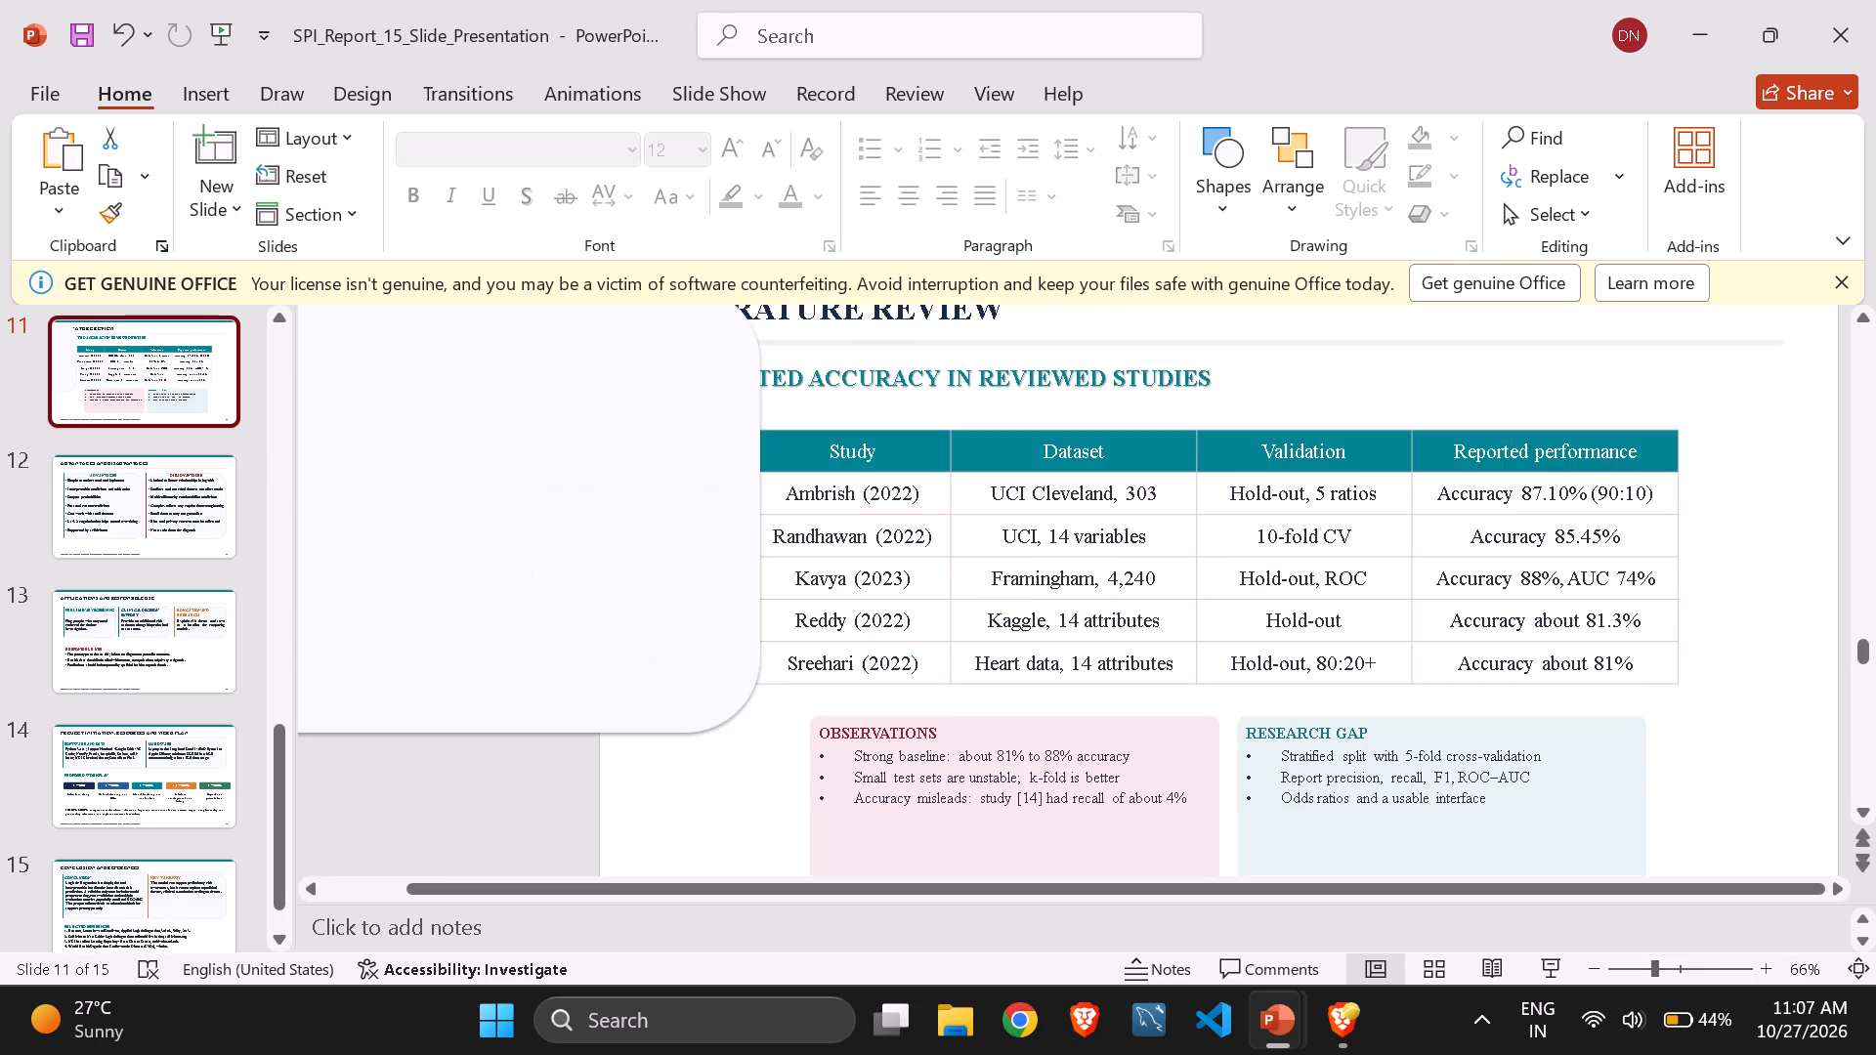
{"action": "scroll", "coordinate": [1402, 633], "scroll_direction": "down", "scroll_amount": 1, "text": "ctrl"}
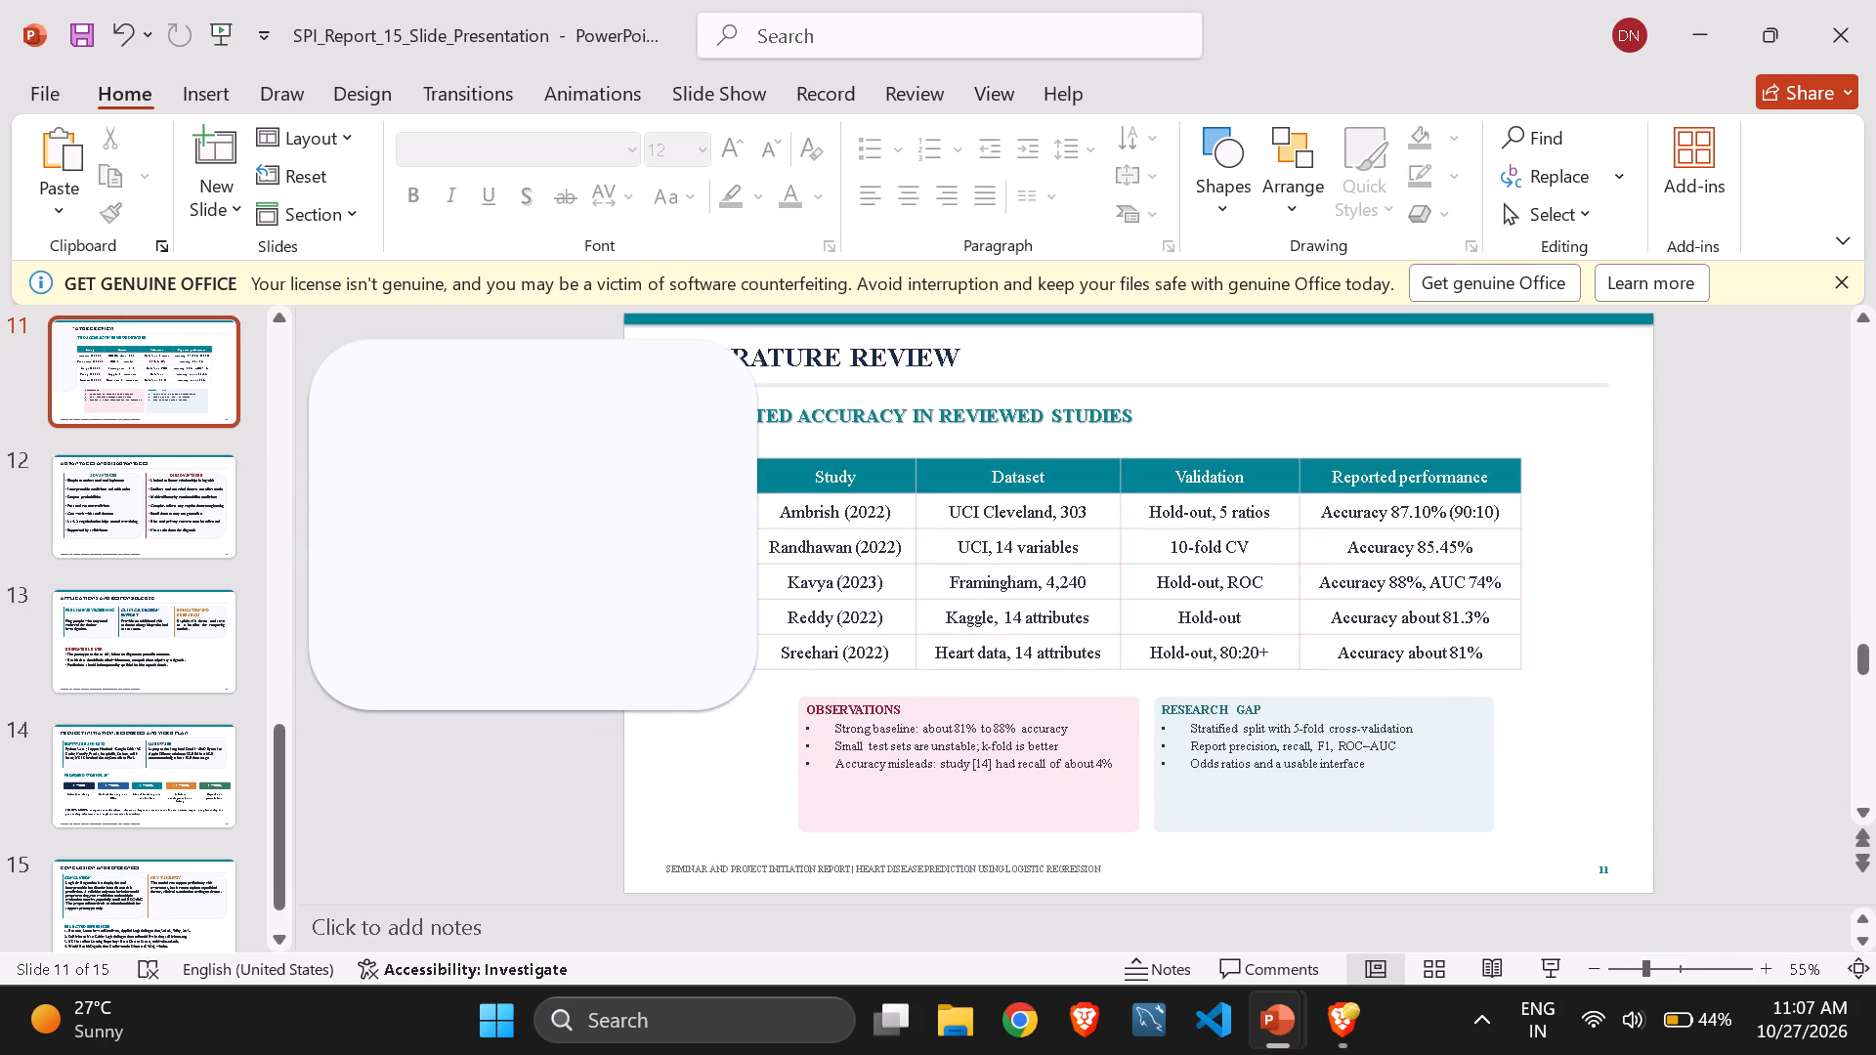
{"action": "left_click", "coordinate": [1494, 750]}
{"action": "left_click", "coordinate": [1485, 730]}
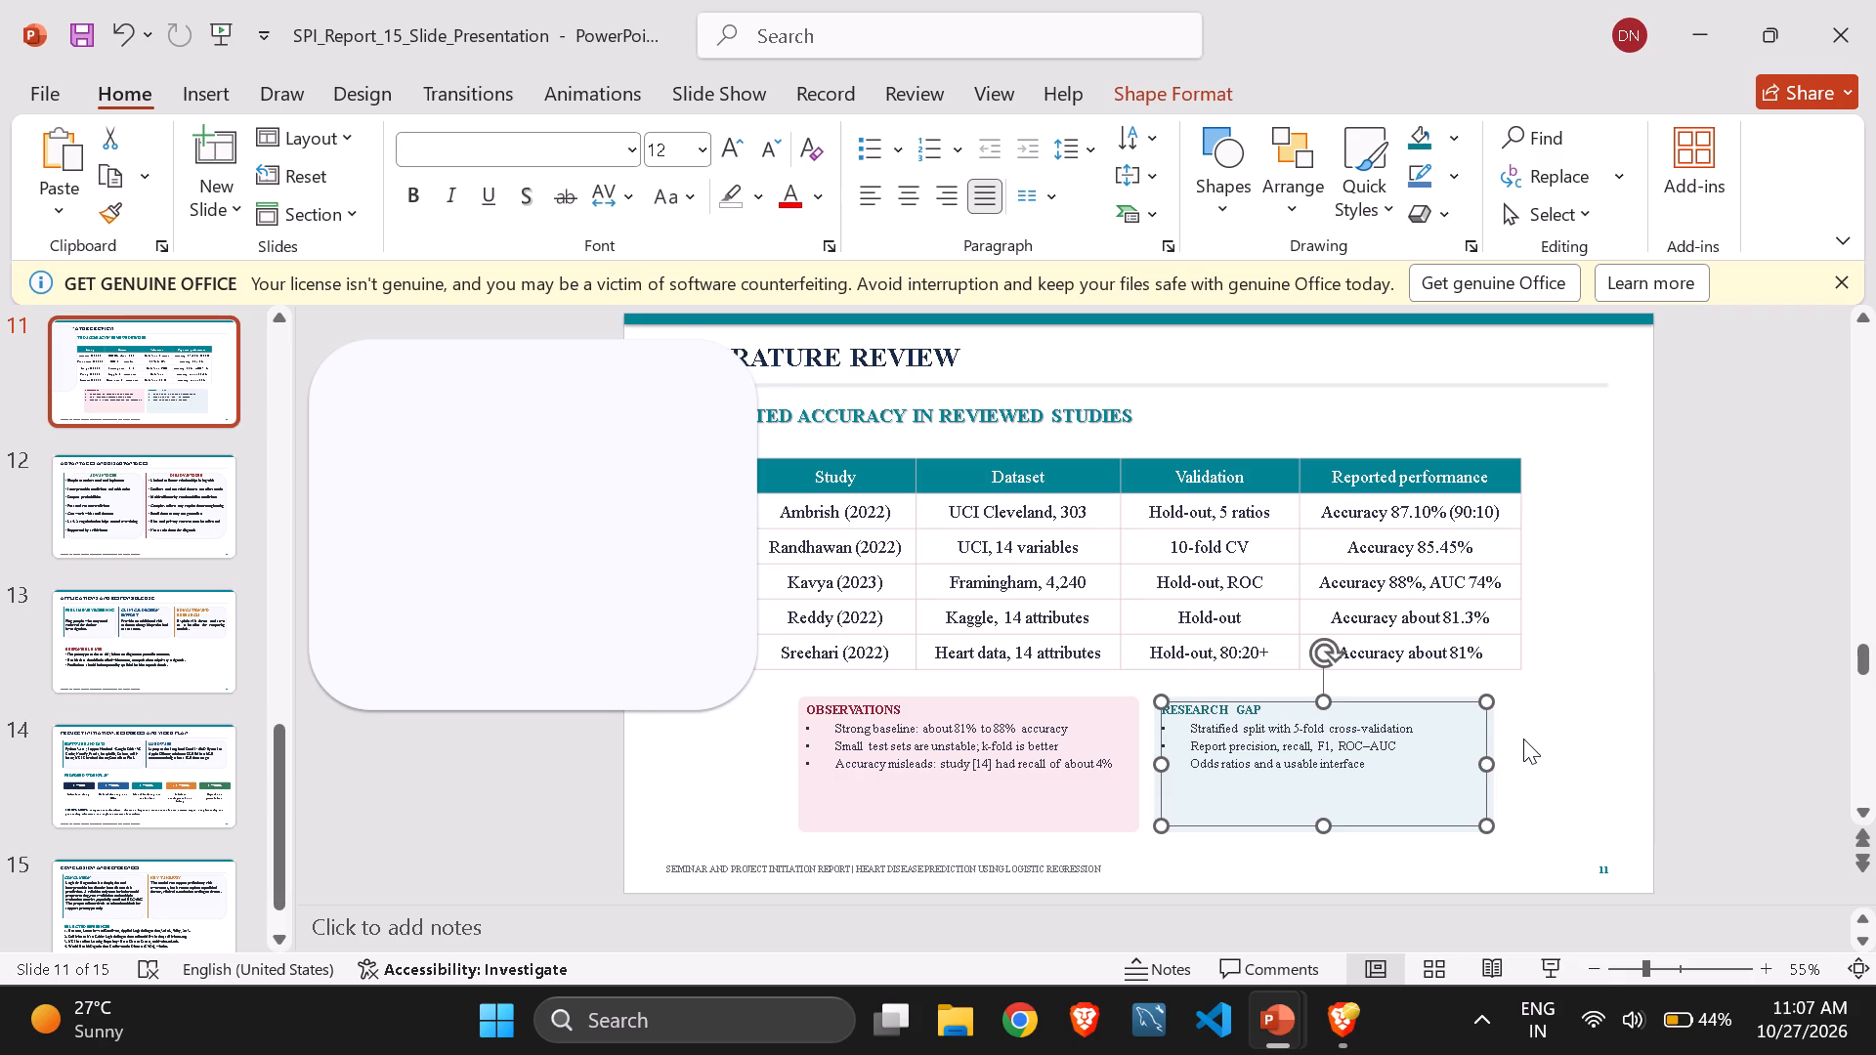
{"action": "left_click", "coordinate": [1523, 738]}
{"action": "left_click", "coordinate": [1491, 735]}
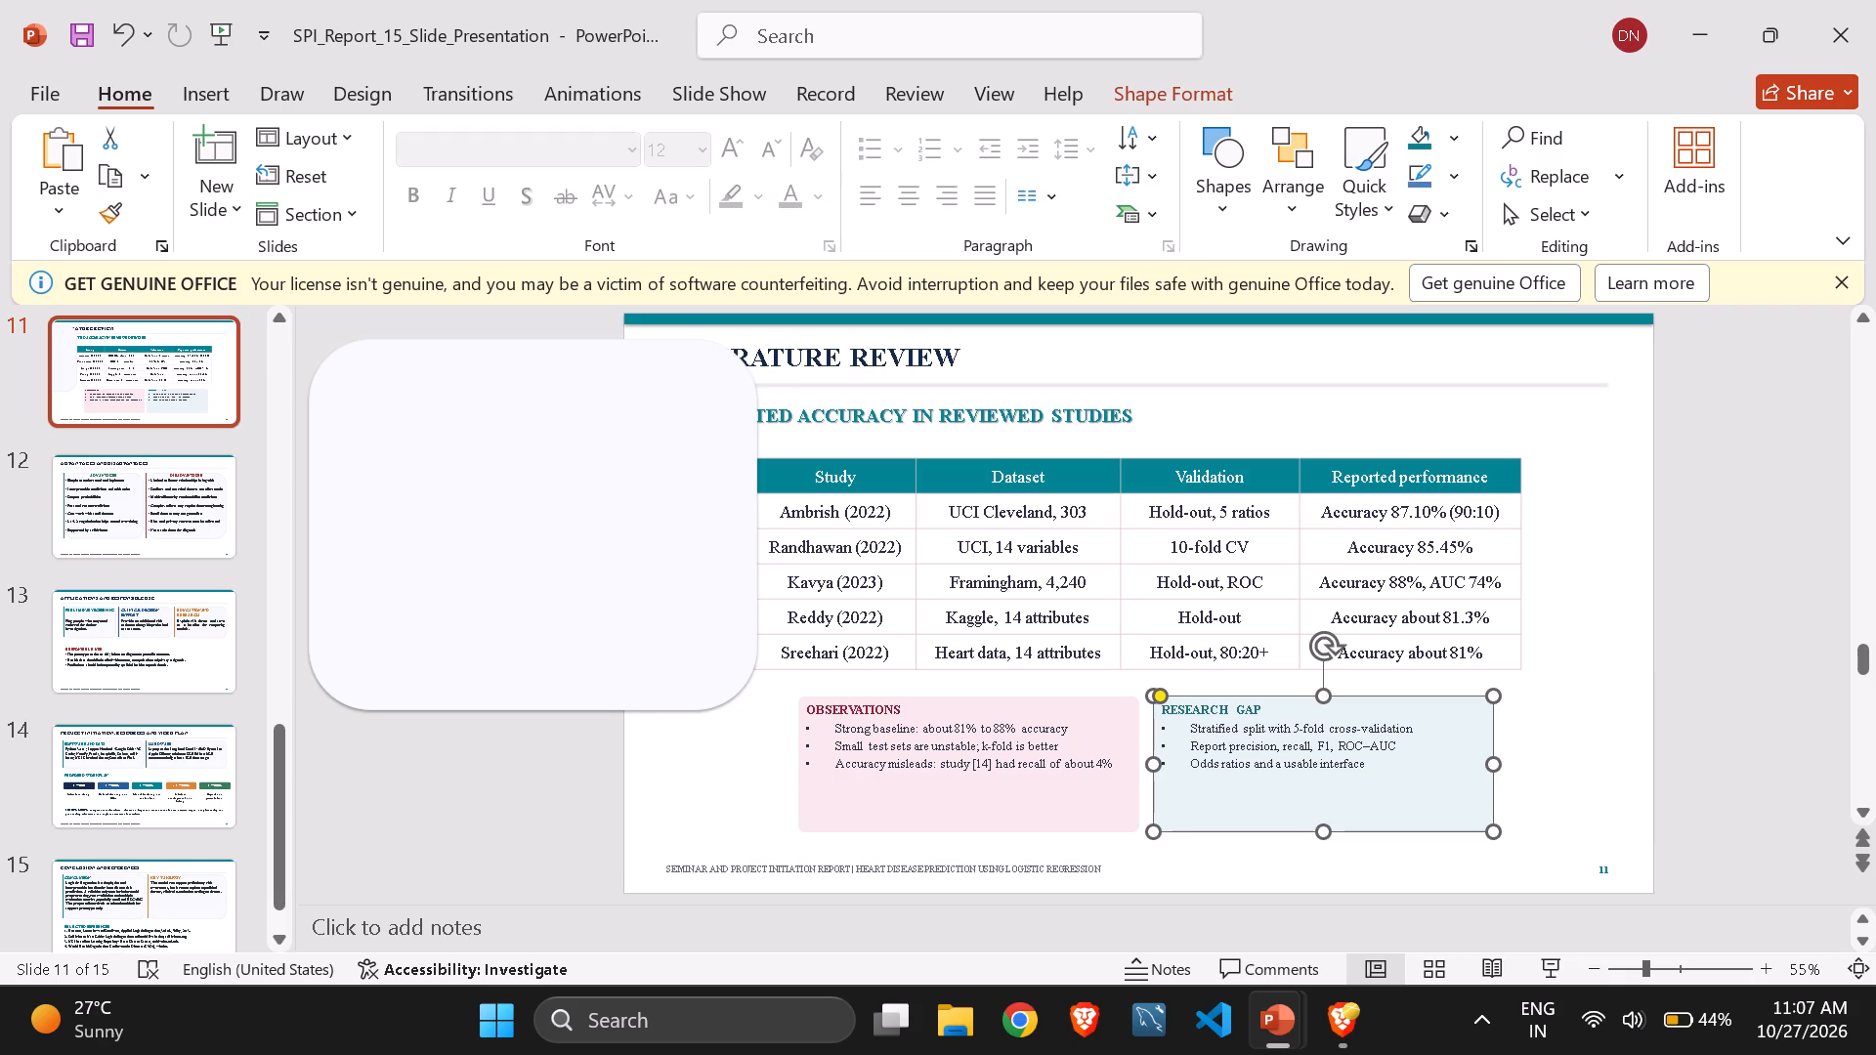
{"action": "left_click", "coordinate": [1457, 134]}
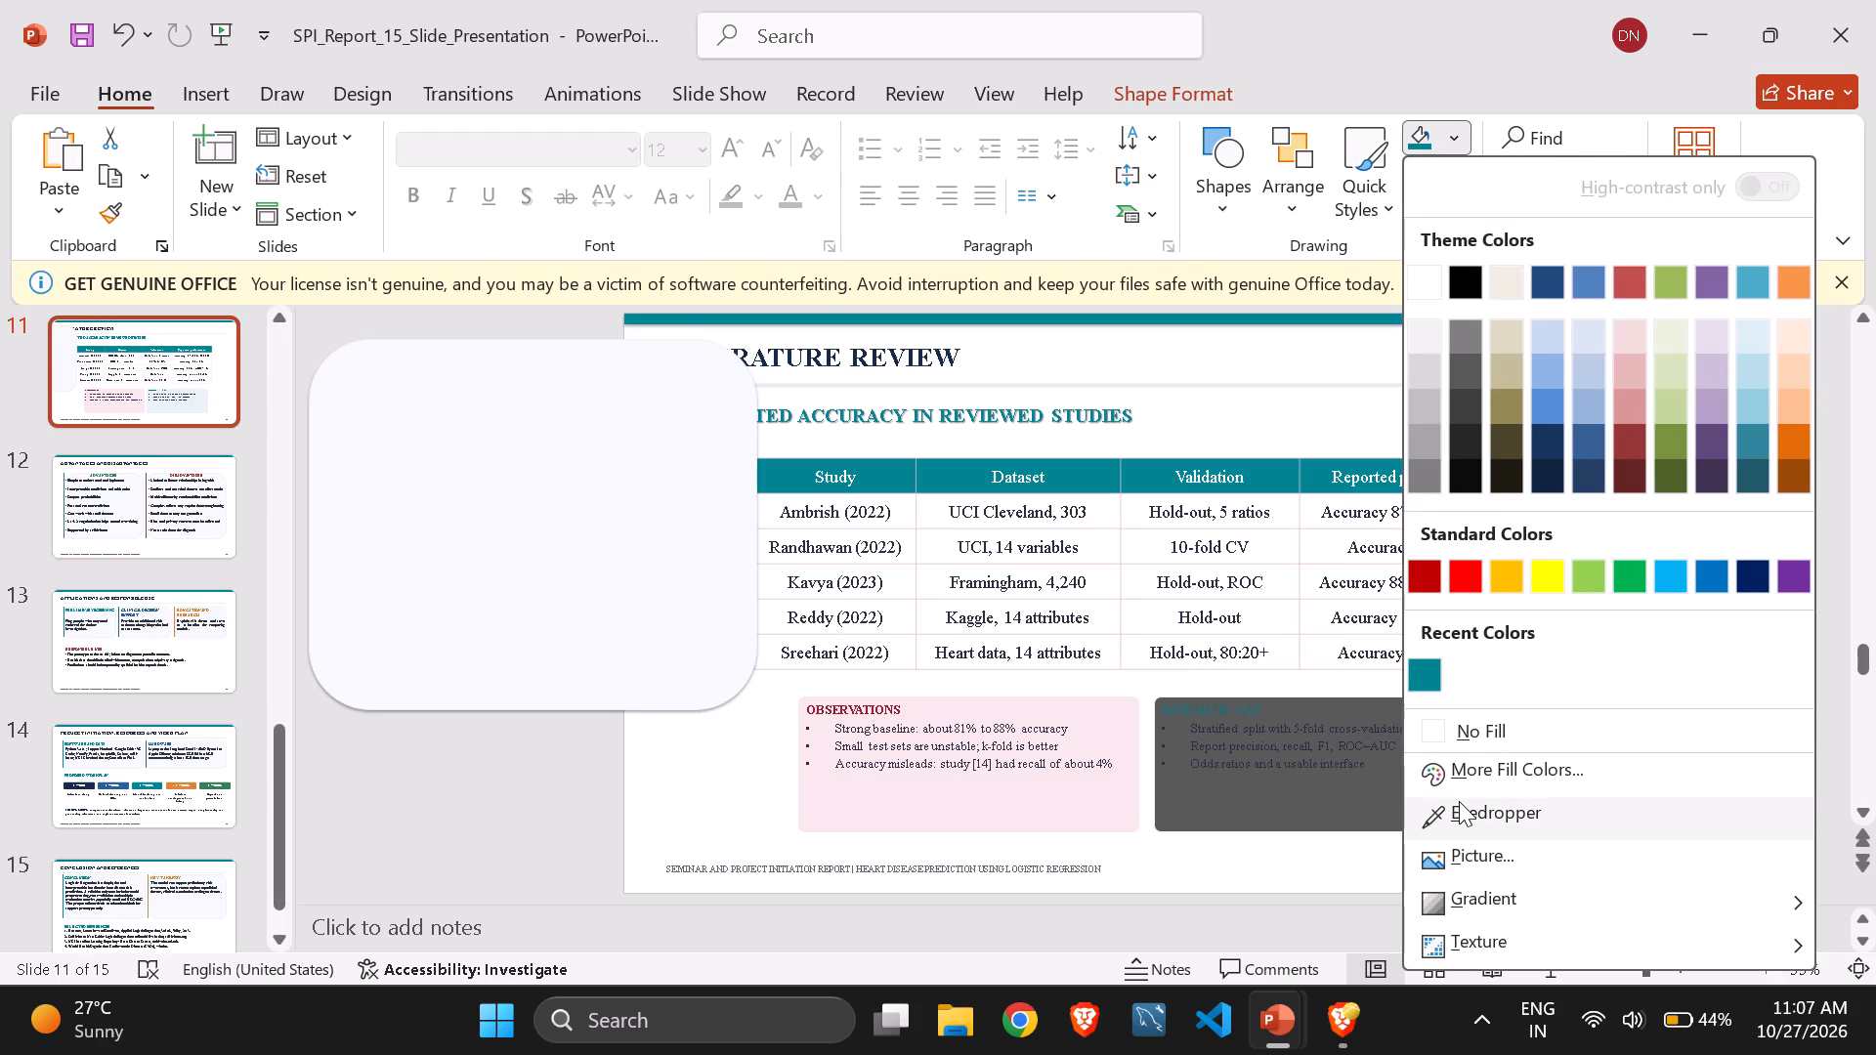
{"action": "left_click", "coordinate": [1459, 801]}
{"action": "left_click", "coordinate": [651, 555]}
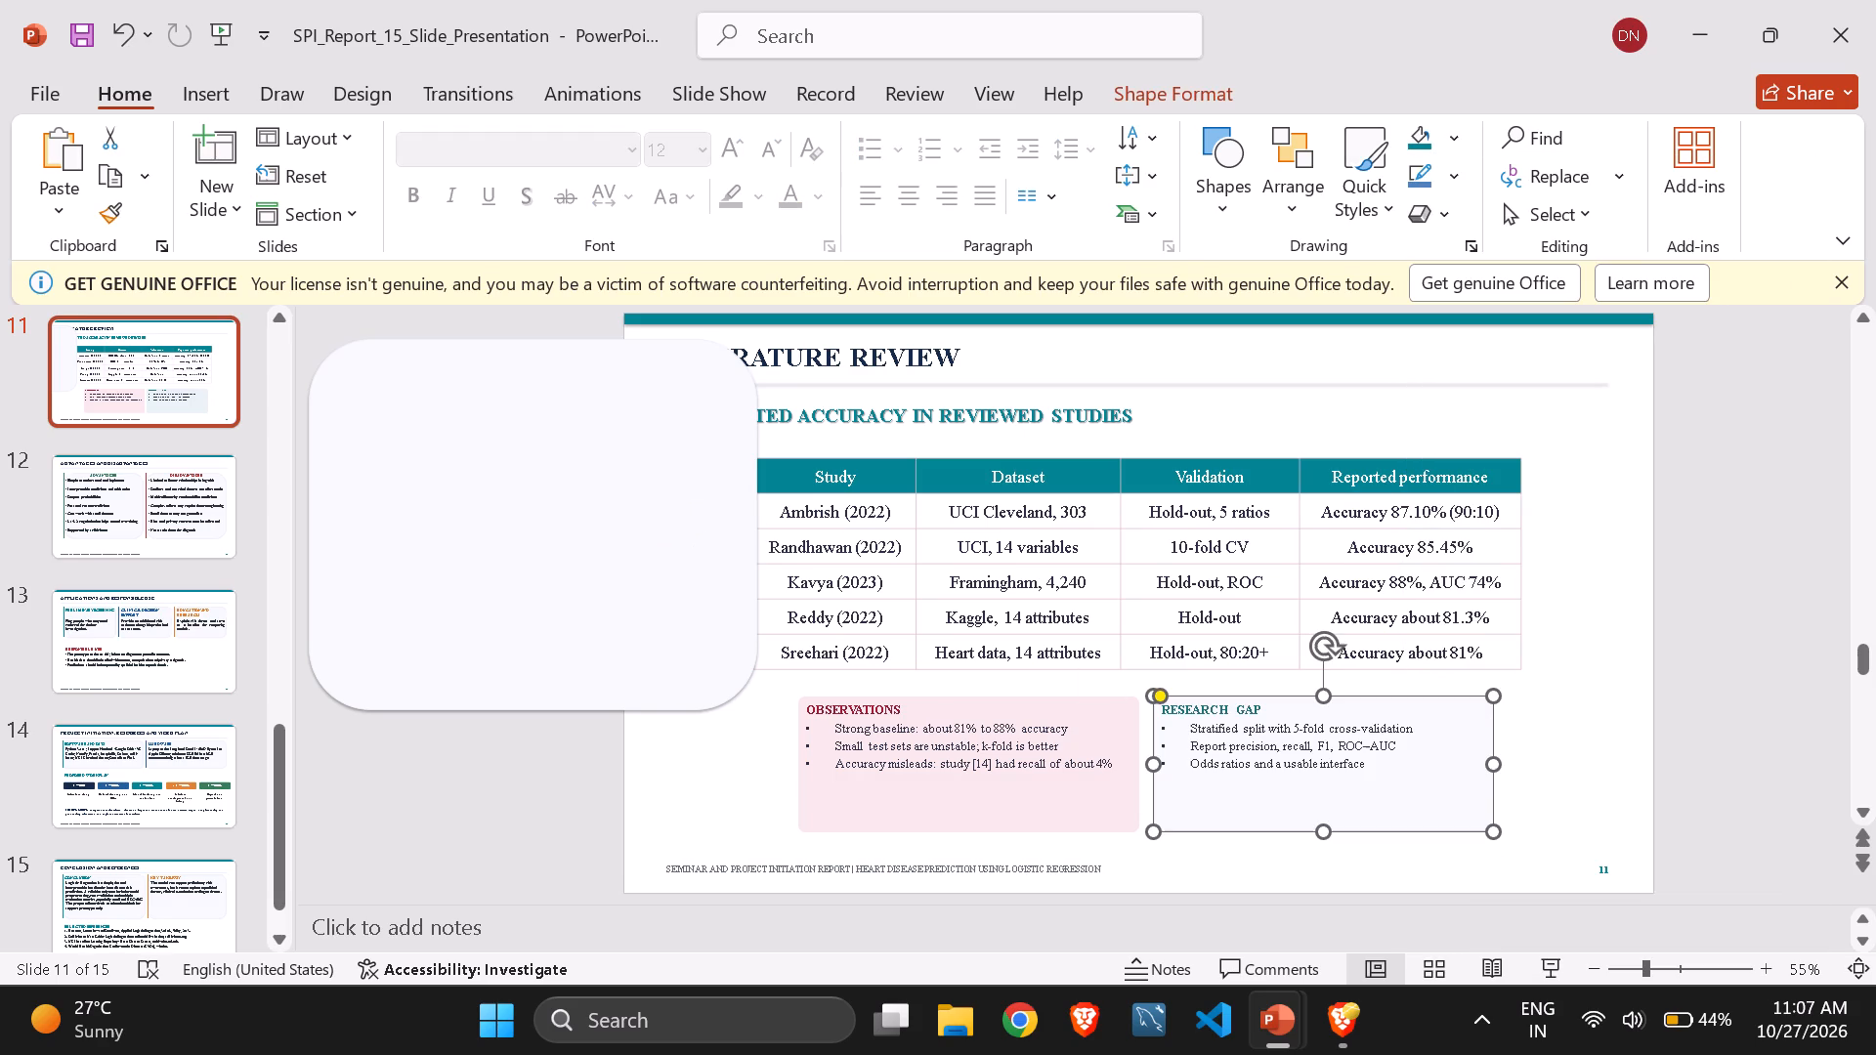
{"action": "left_click", "coordinate": [733, 779]}
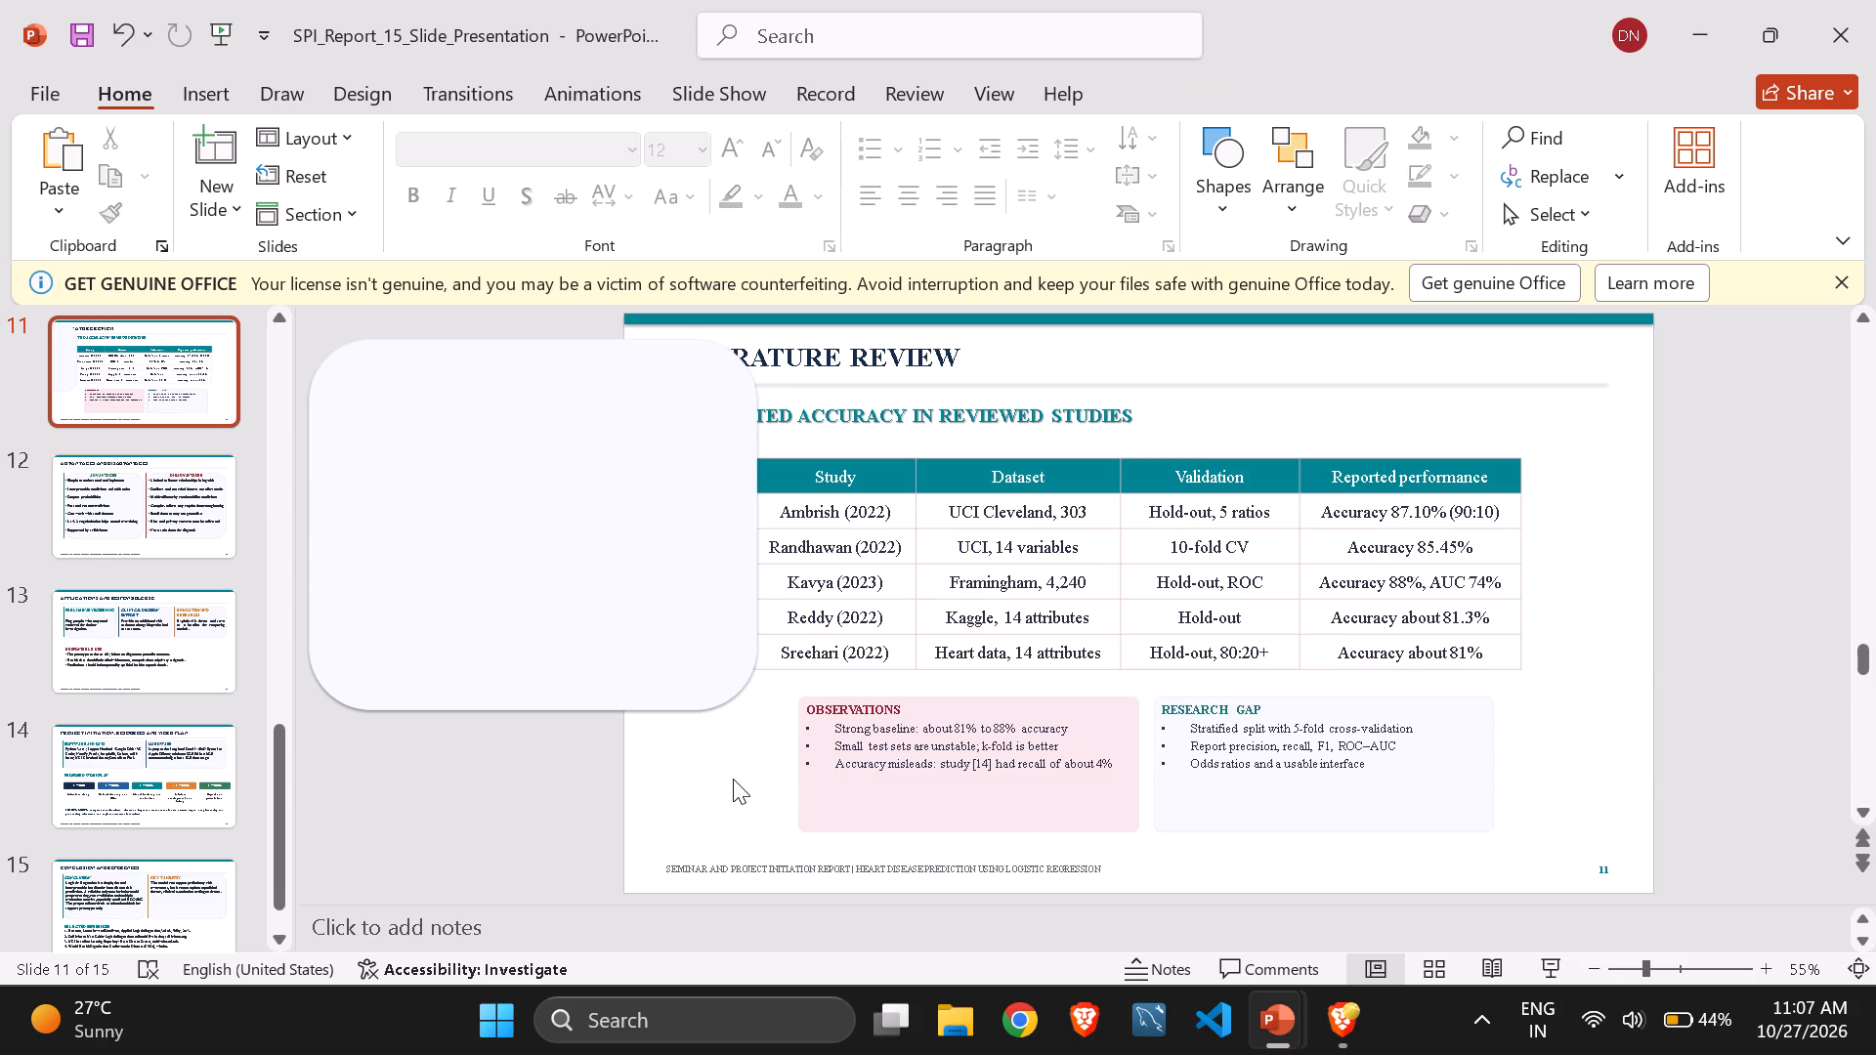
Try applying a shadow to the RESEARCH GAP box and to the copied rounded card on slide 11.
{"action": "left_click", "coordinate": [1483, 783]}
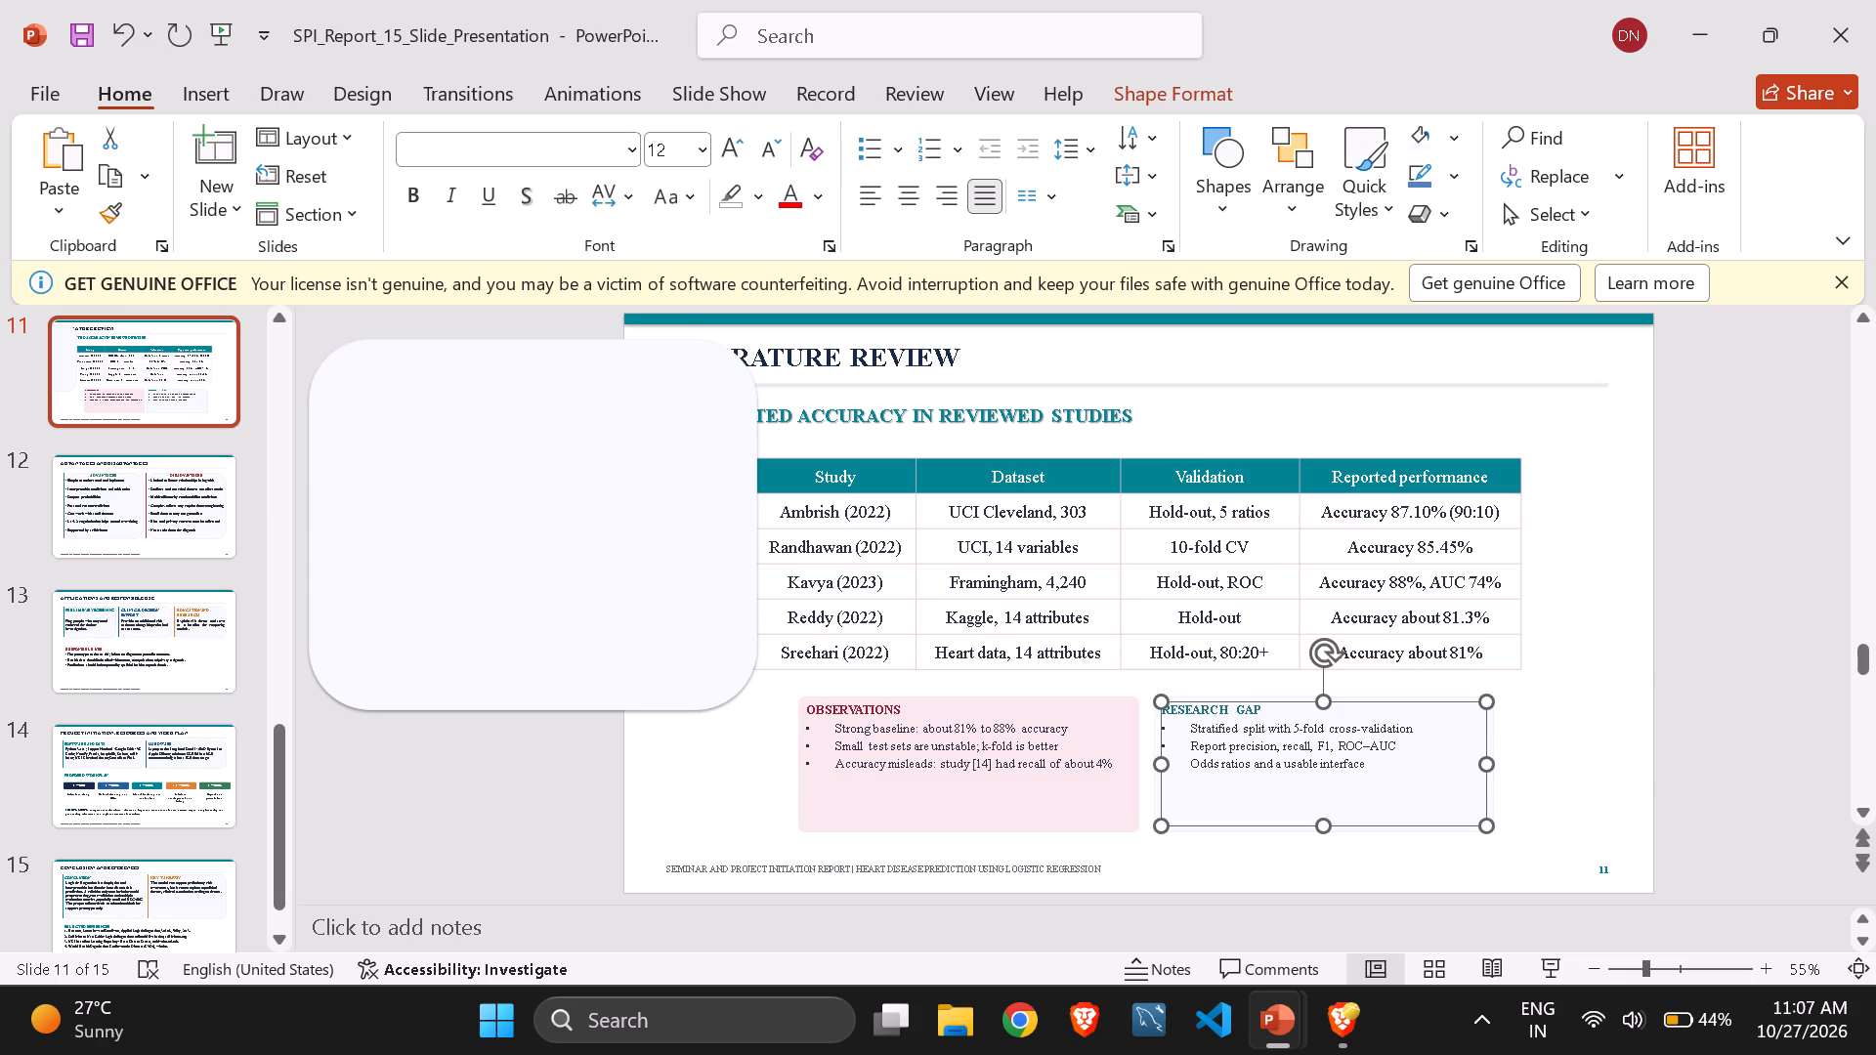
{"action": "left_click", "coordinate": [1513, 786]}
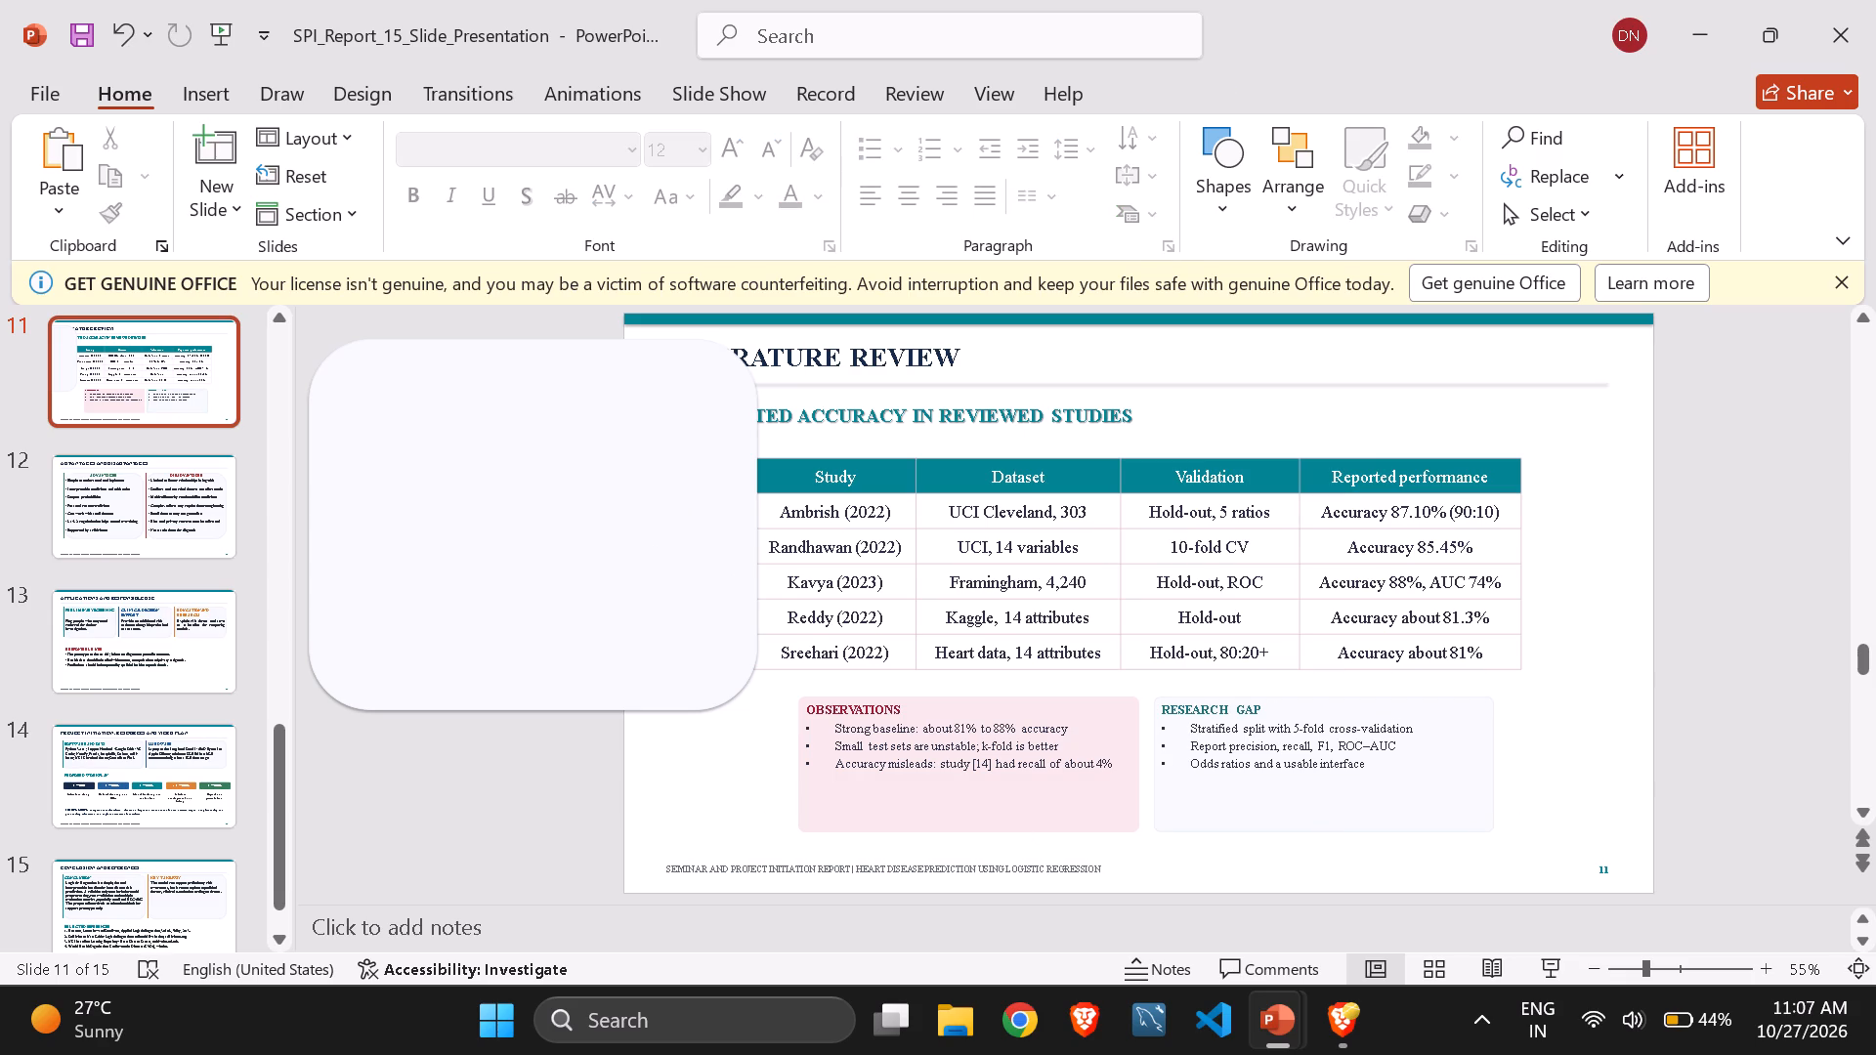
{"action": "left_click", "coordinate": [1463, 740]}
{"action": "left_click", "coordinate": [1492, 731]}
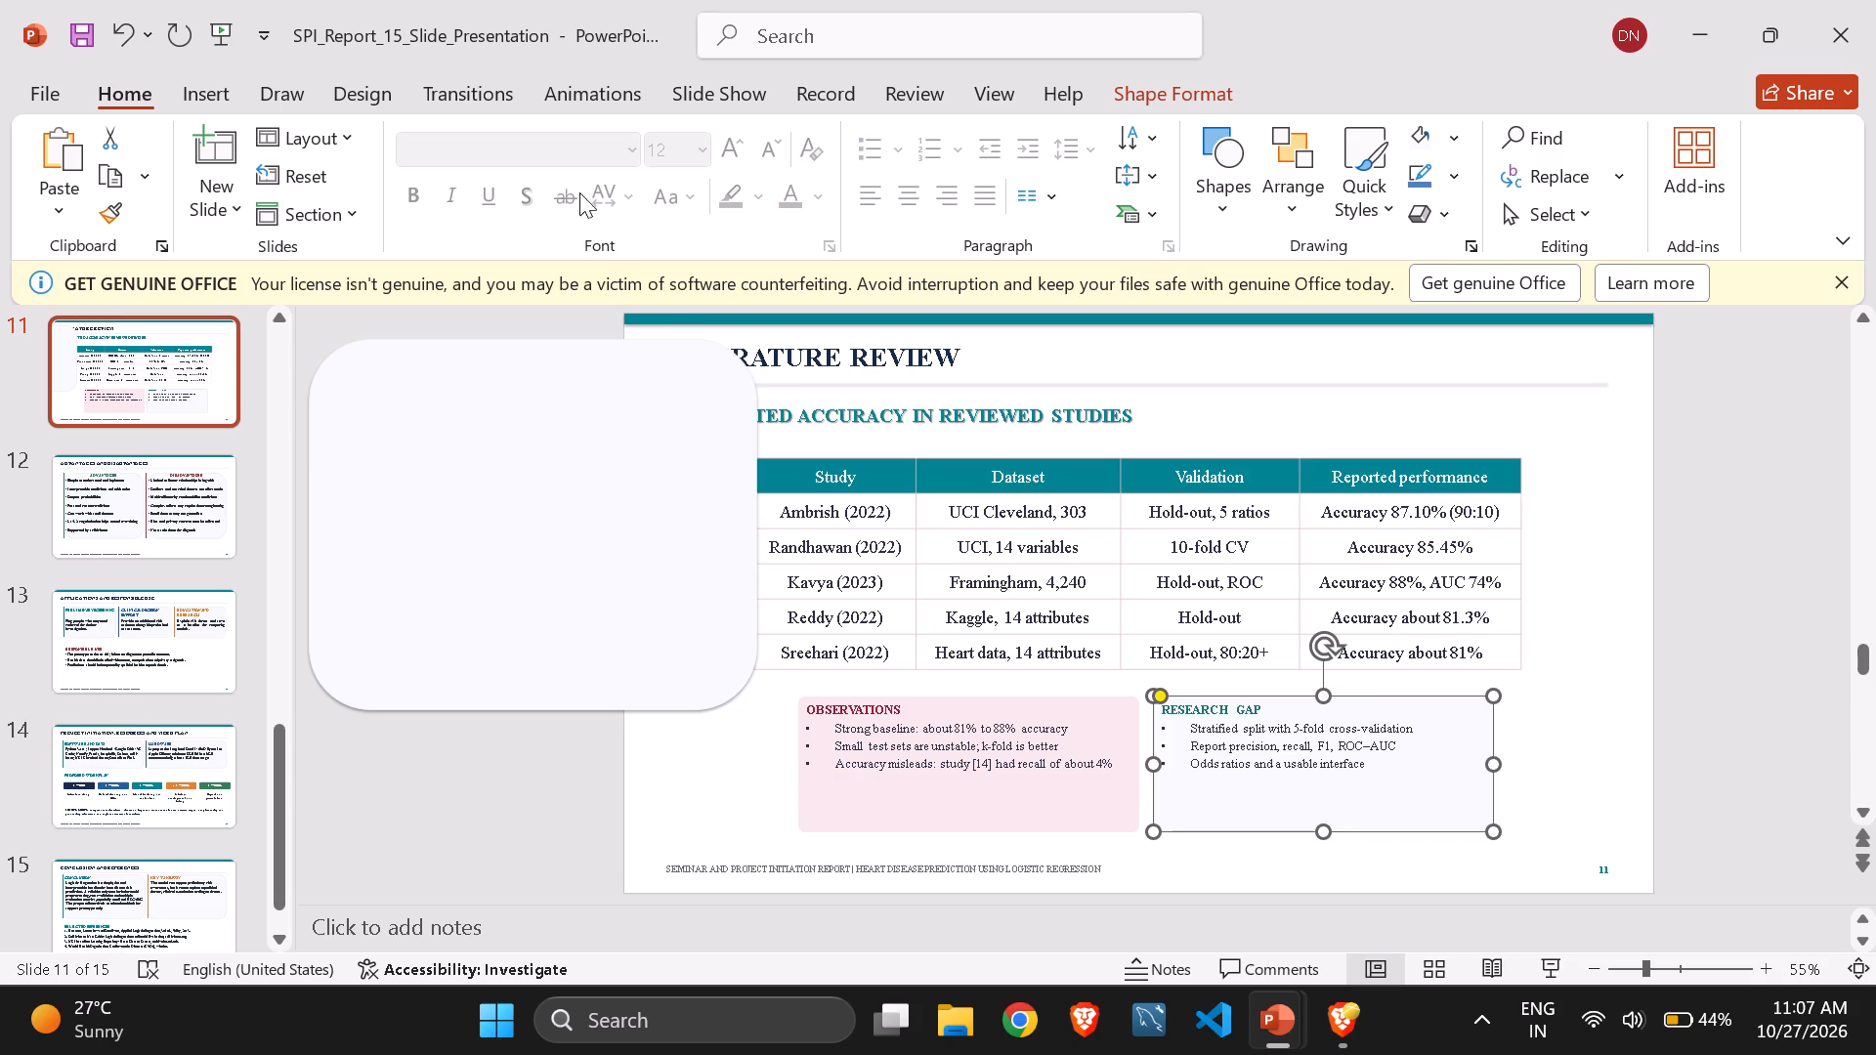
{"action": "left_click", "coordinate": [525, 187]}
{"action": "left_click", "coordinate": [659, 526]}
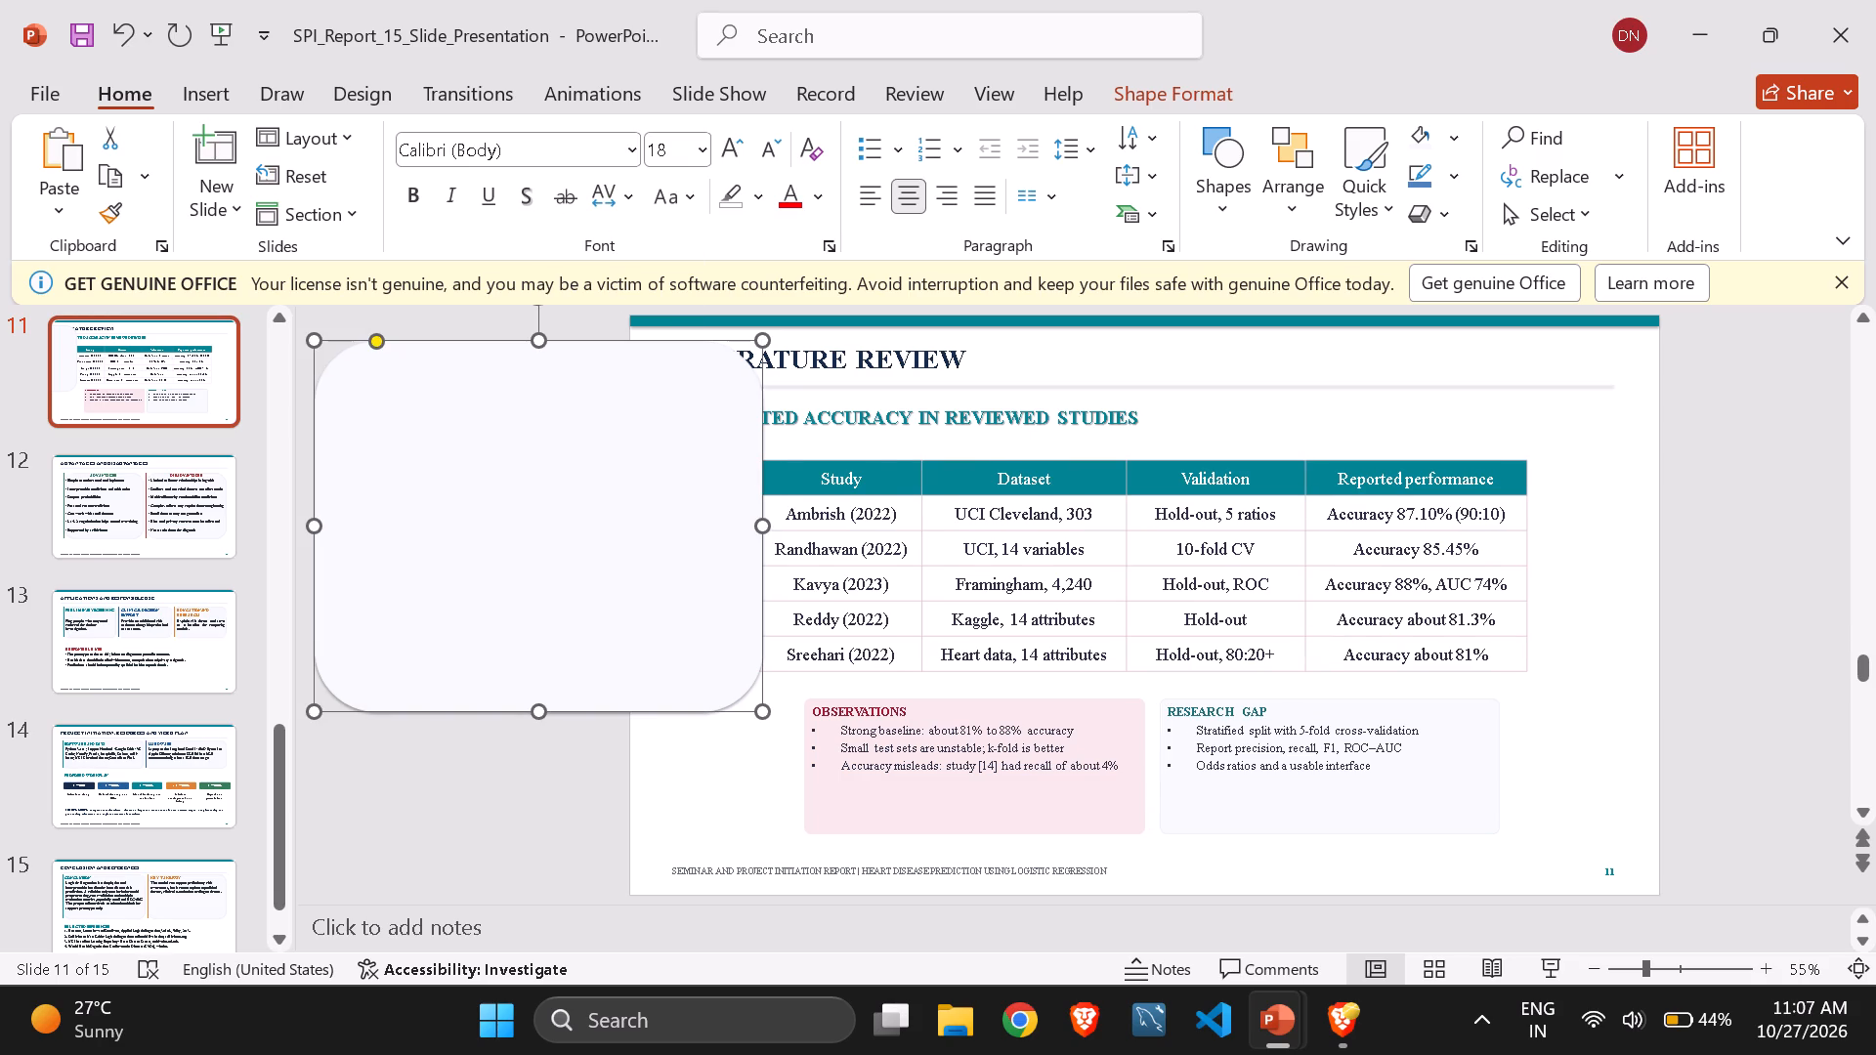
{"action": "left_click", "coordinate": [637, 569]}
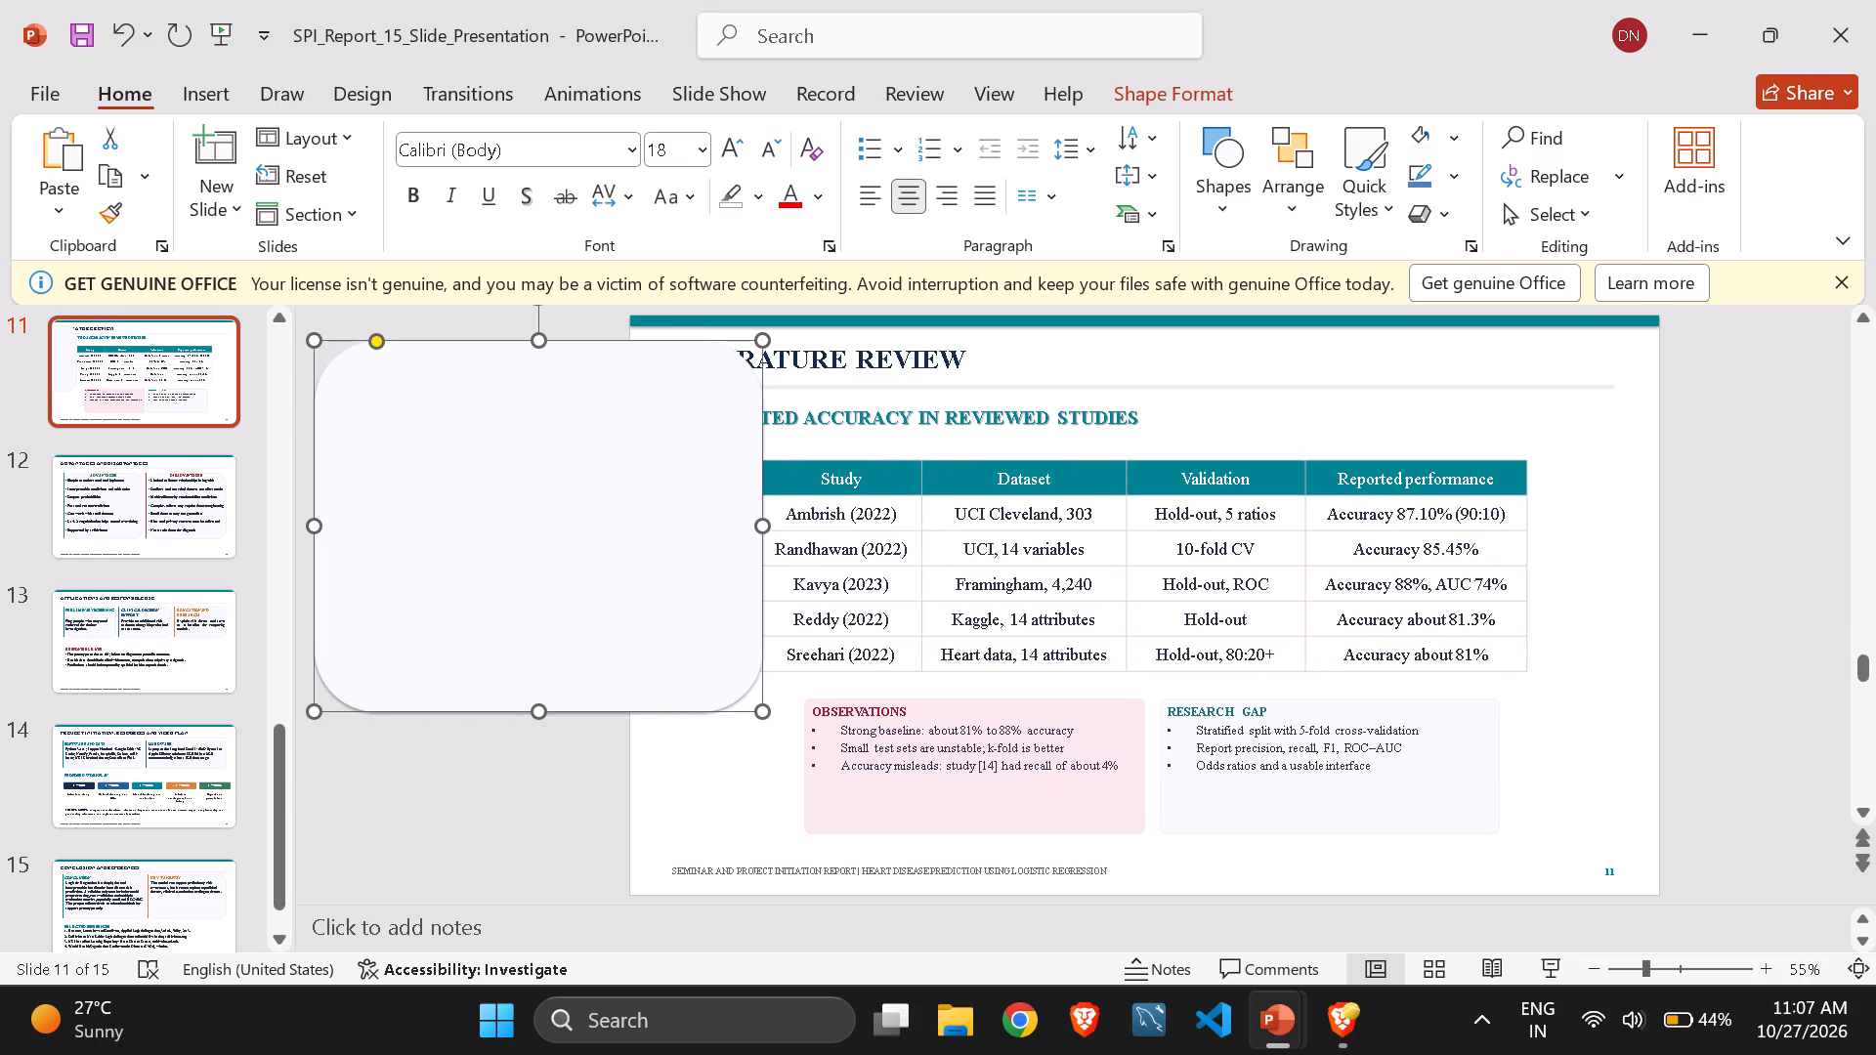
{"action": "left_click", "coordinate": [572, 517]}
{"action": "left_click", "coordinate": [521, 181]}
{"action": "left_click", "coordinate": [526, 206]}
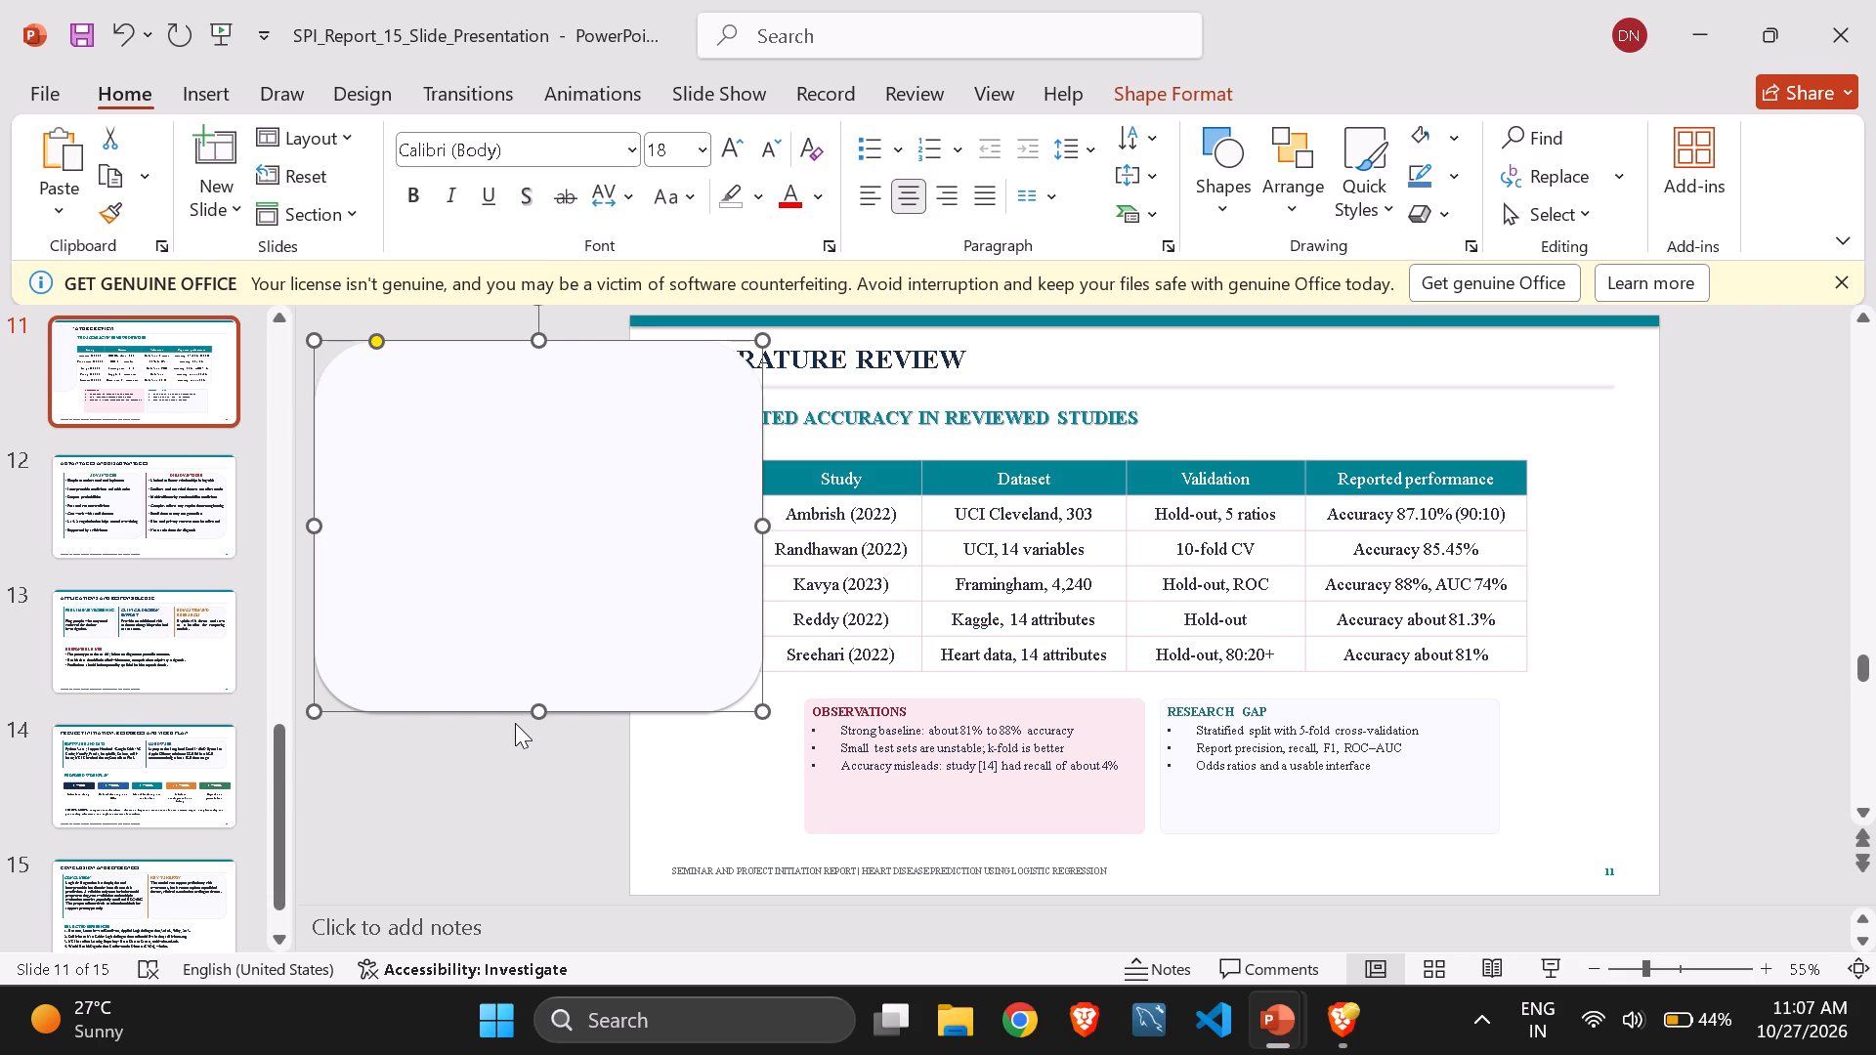
Delete the copied rounded card from slide 11.
{"action": "left_click", "coordinate": [515, 723]}
{"action": "left_click", "coordinate": [507, 597]}
{"action": "left_click_drag", "start_coordinate": [507, 597], "coordinate": [492, 635]}
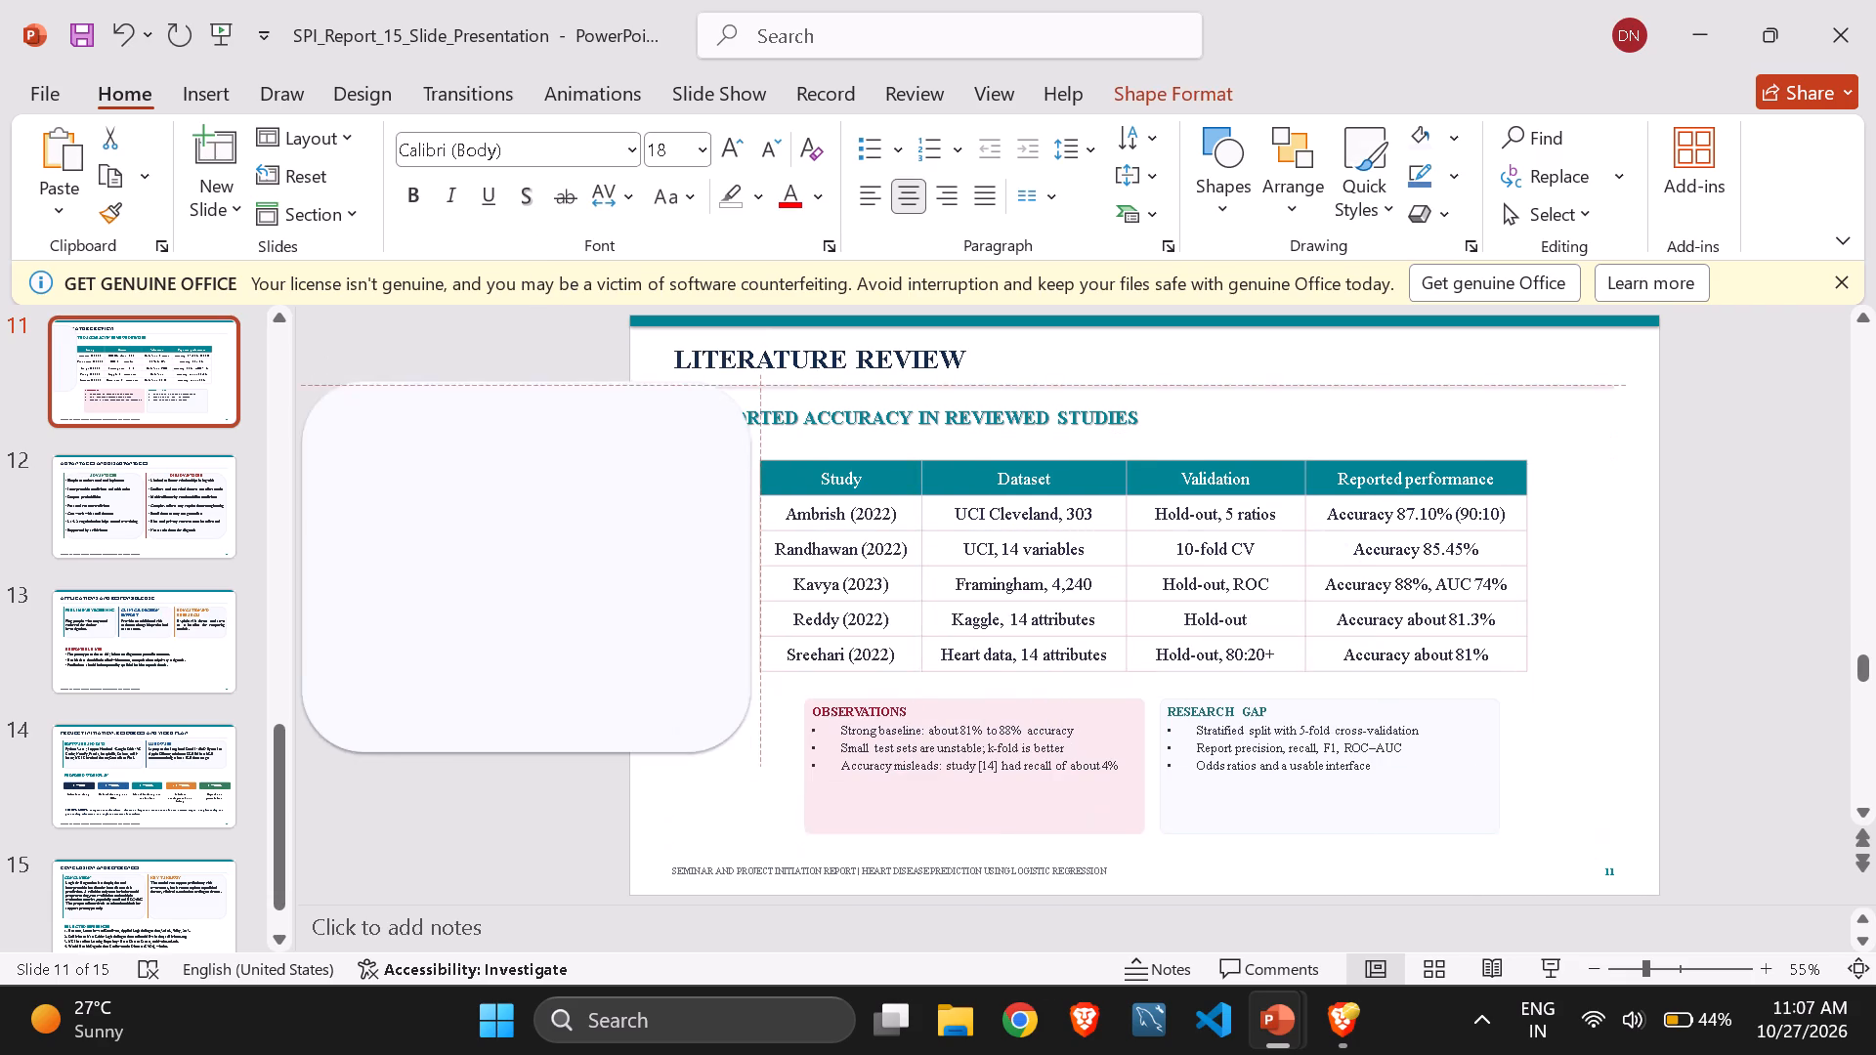
{"action": "left_click_drag", "start_coordinate": [492, 635], "coordinate": [489, 632]}
{"action": "key", "text": "Delete"}
Set both the outline and the fill of slide 11's OBSERVATIONS box to the recently sampled pale lavender.
{"action": "scroll", "coordinate": [1058, 727], "scroll_direction": "left", "scroll_amount": 1}
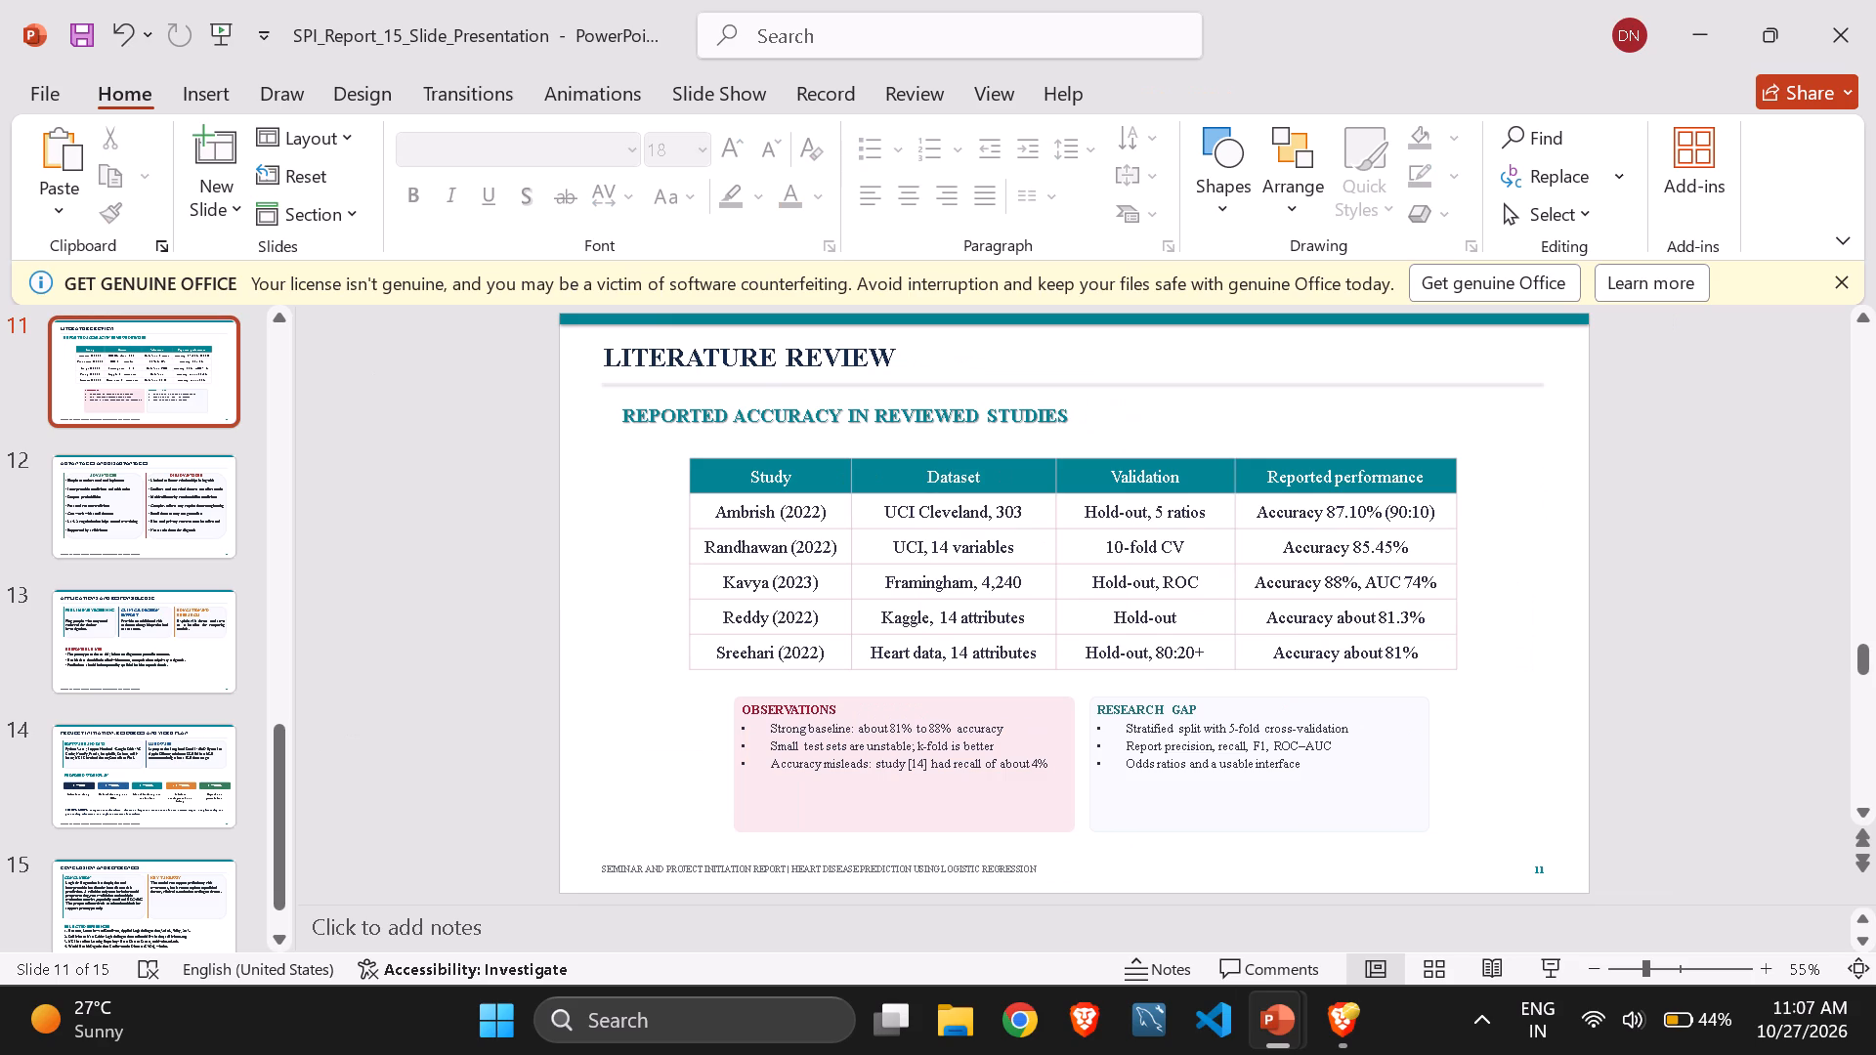
{"action": "scroll", "coordinate": [1058, 727], "scroll_direction": "left", "scroll_amount": 1}
{"action": "scroll", "coordinate": [1058, 727], "scroll_direction": "up", "scroll_amount": 2, "text": "ctrl"}
{"action": "scroll", "coordinate": [1058, 727], "scroll_direction": "down", "scroll_amount": 1}
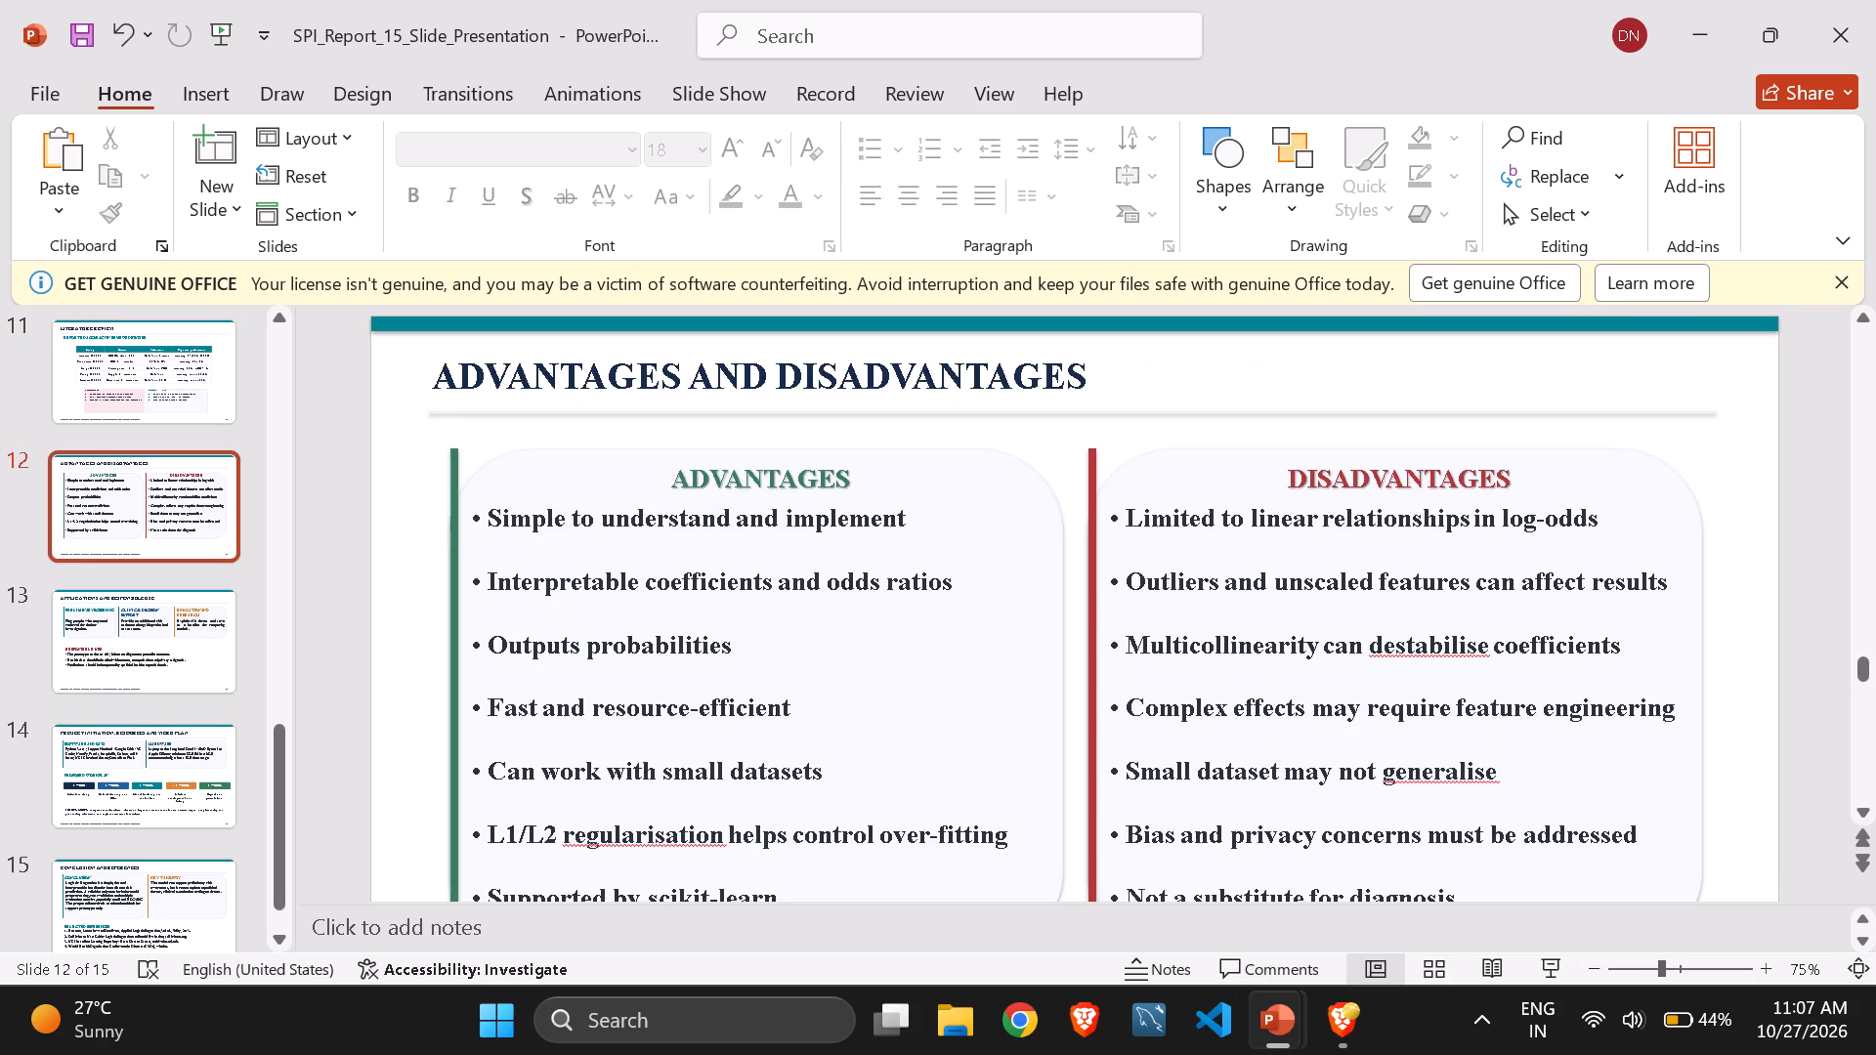
{"action": "left_click", "coordinate": [173, 385]}
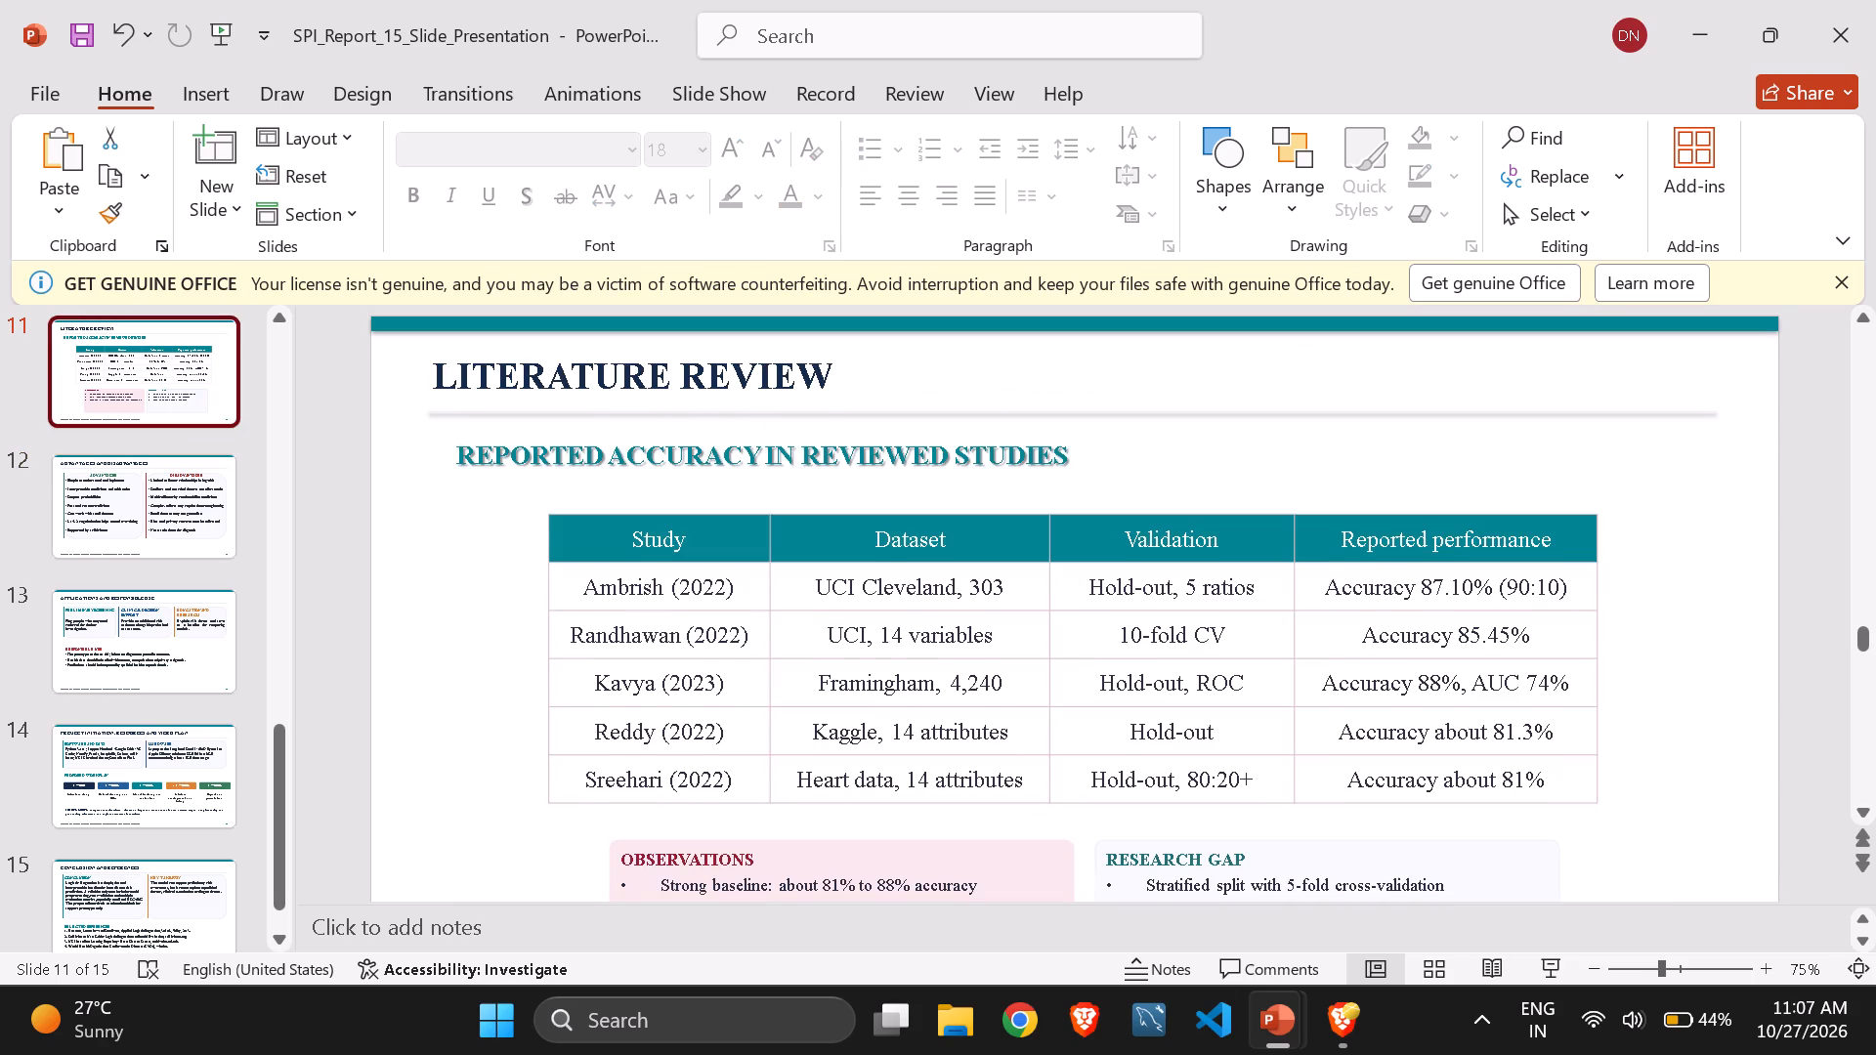
{"action": "scroll", "coordinate": [1102, 607], "scroll_direction": "down", "scroll_amount": 1}
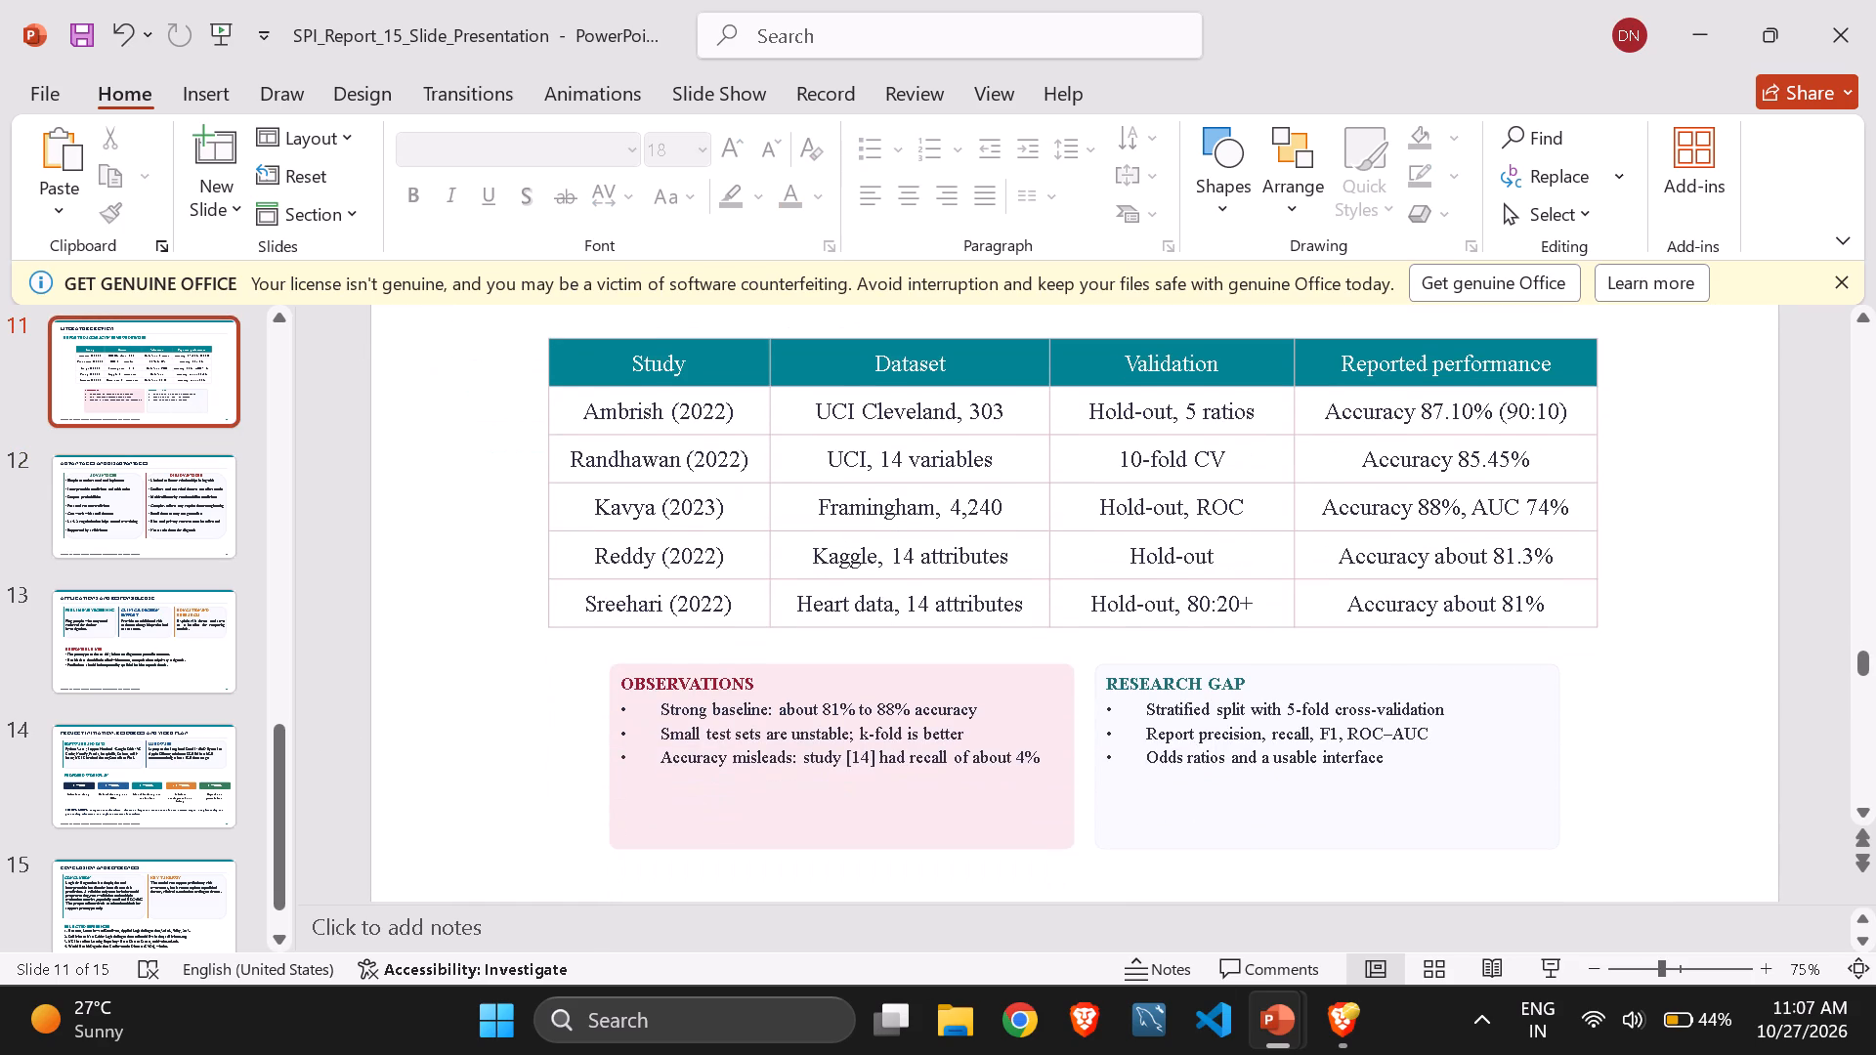
{"action": "left_click", "coordinate": [1069, 802]}
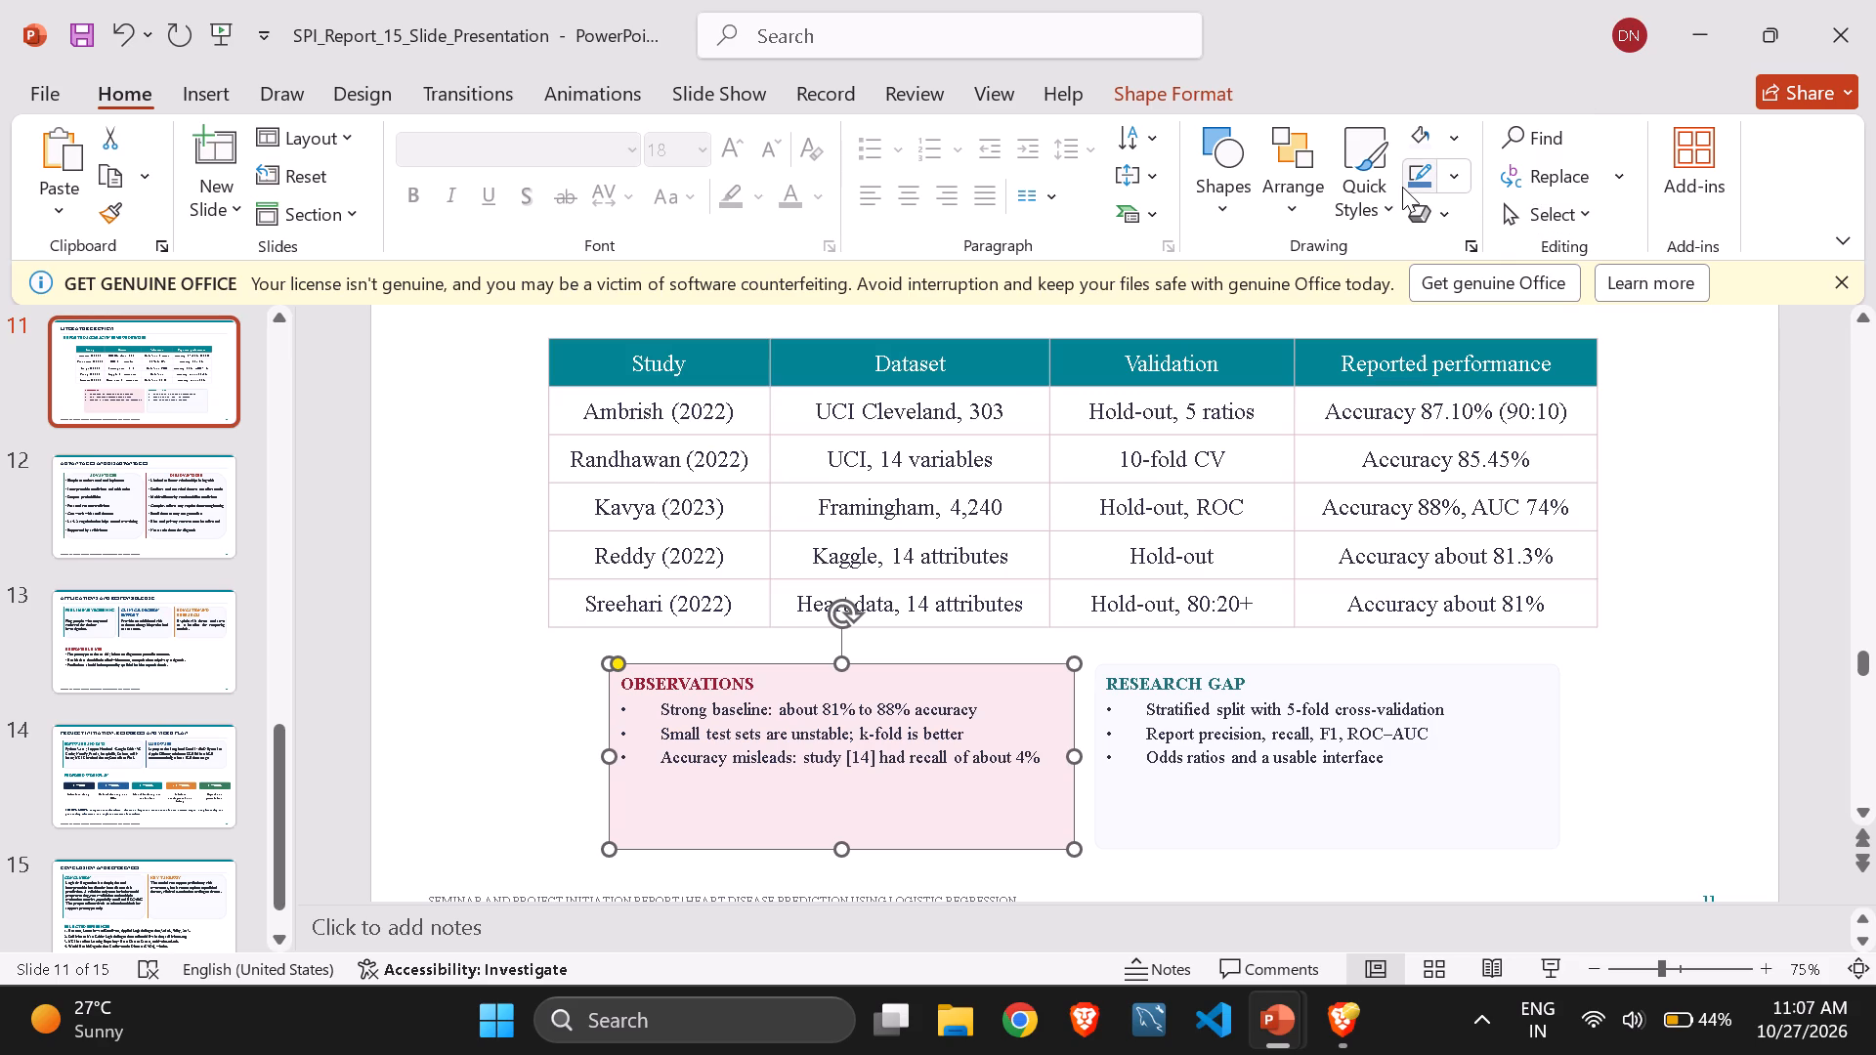
{"action": "left_click", "coordinate": [1453, 180]}
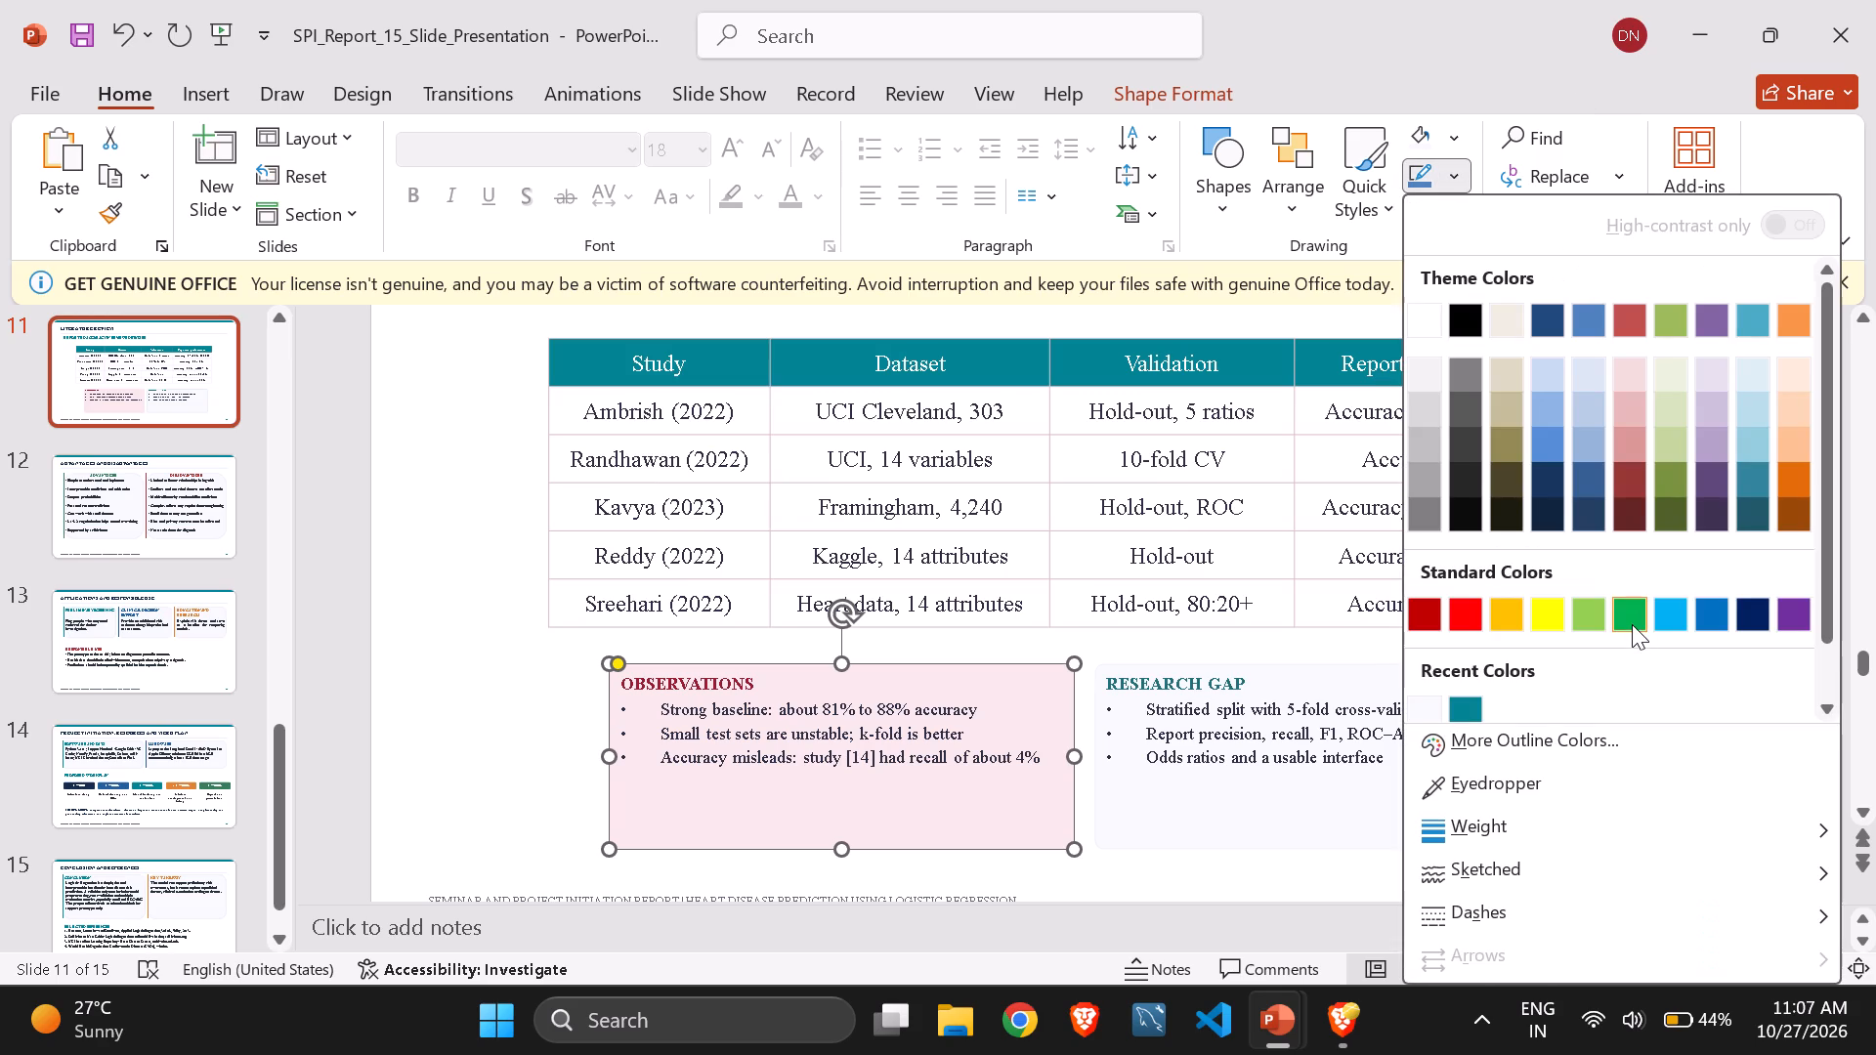
{"action": "left_click", "coordinate": [1424, 711]}
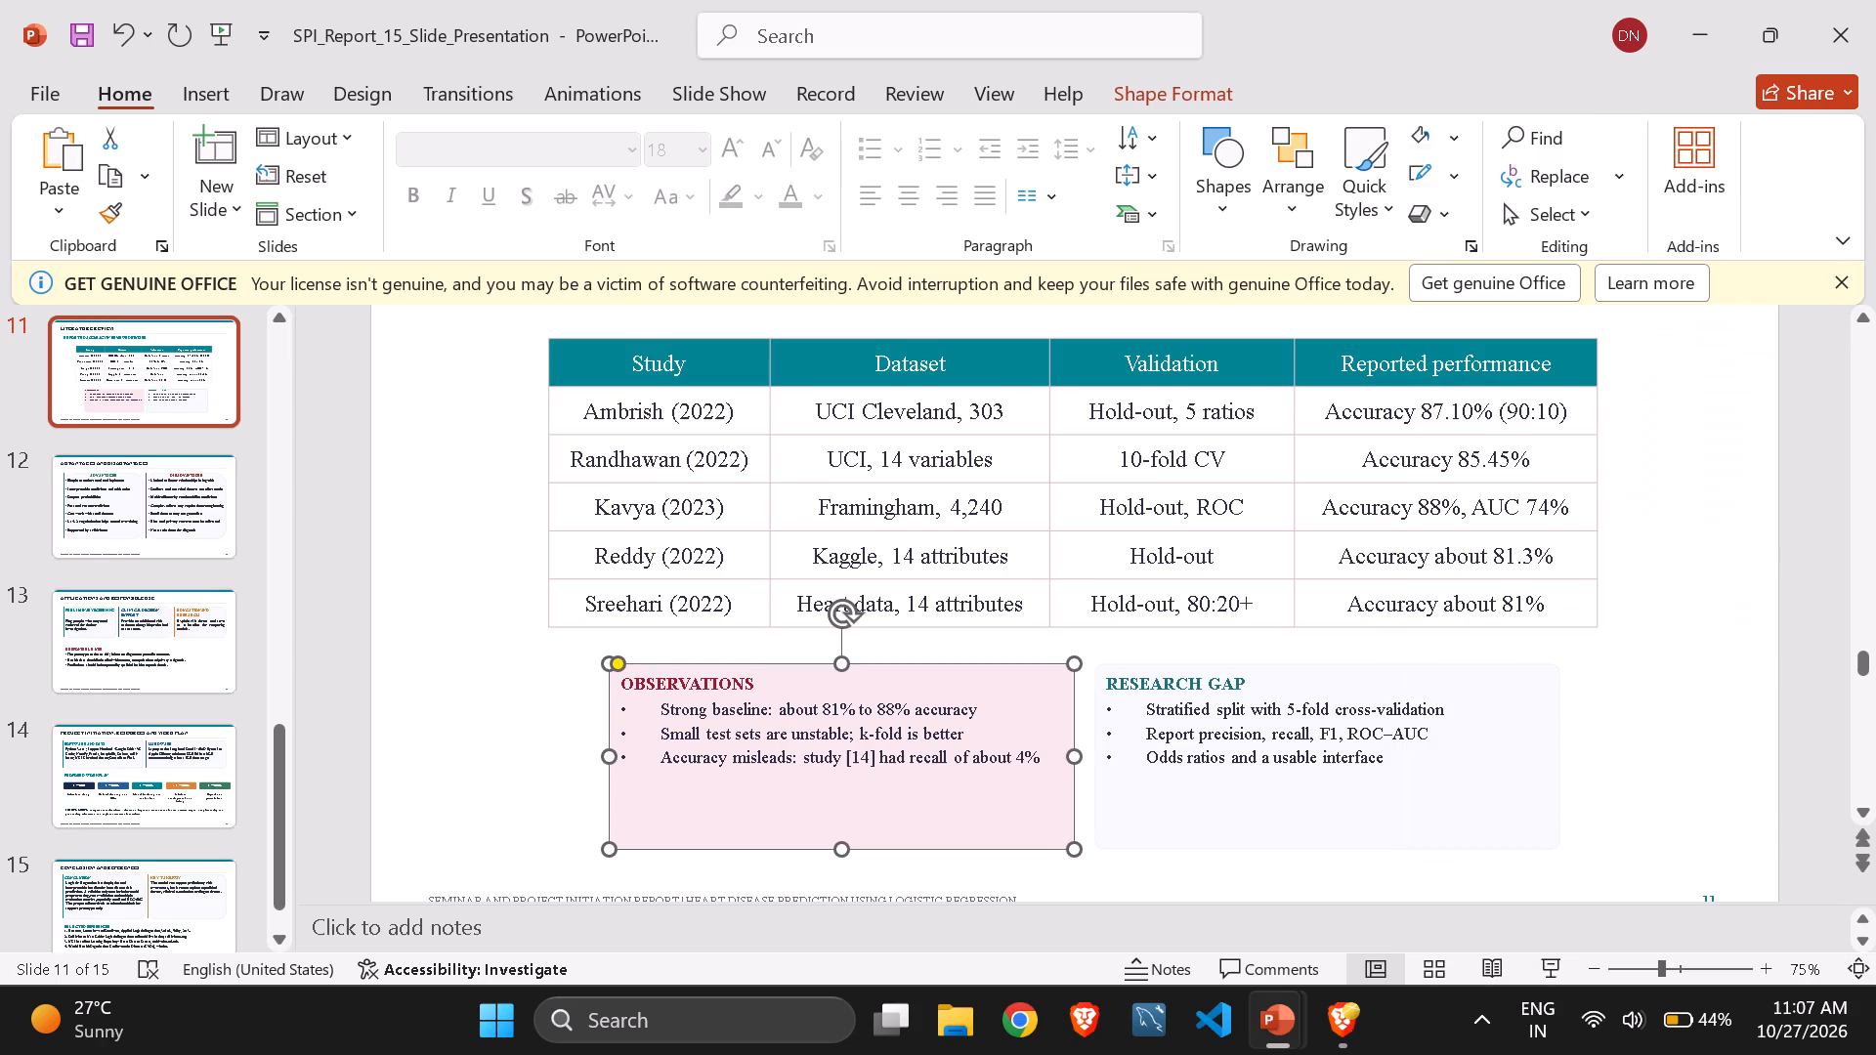
{"action": "left_click", "coordinate": [1446, 140]}
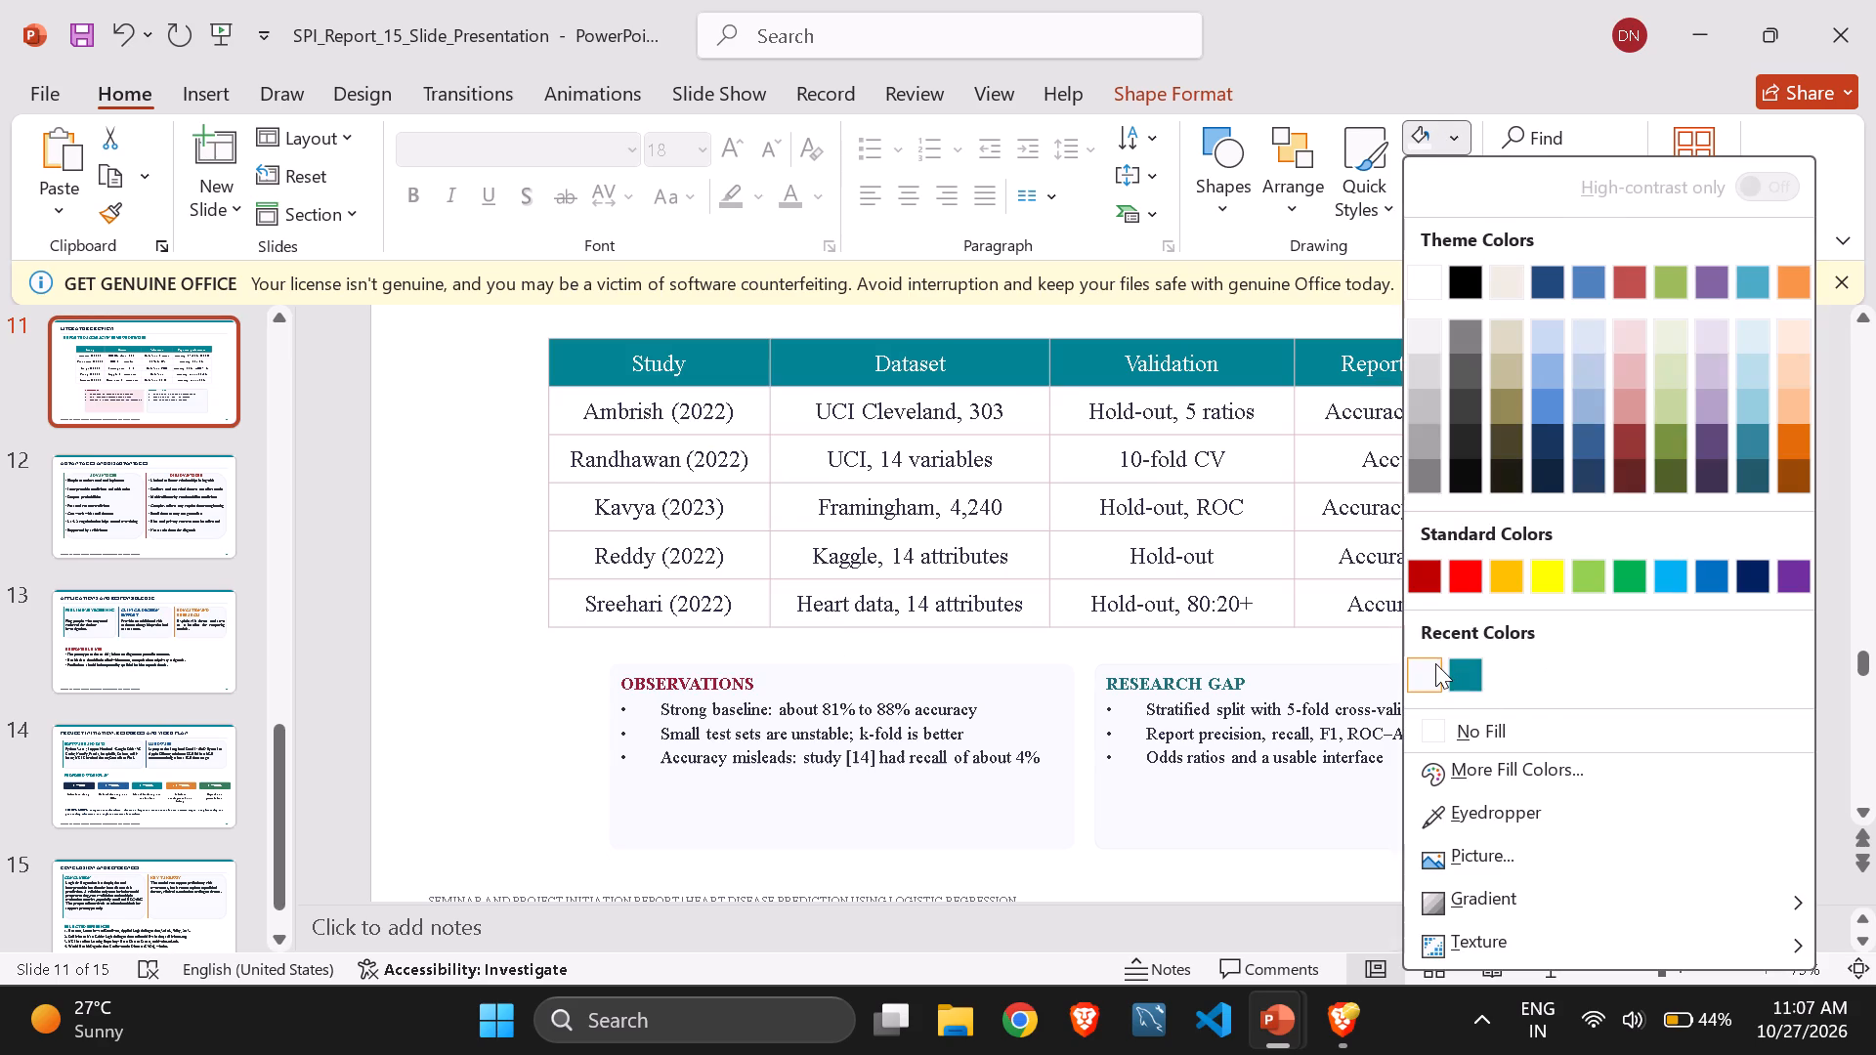
{"action": "left_click", "coordinate": [1435, 663]}
{"action": "left_click", "coordinate": [1580, 831]}
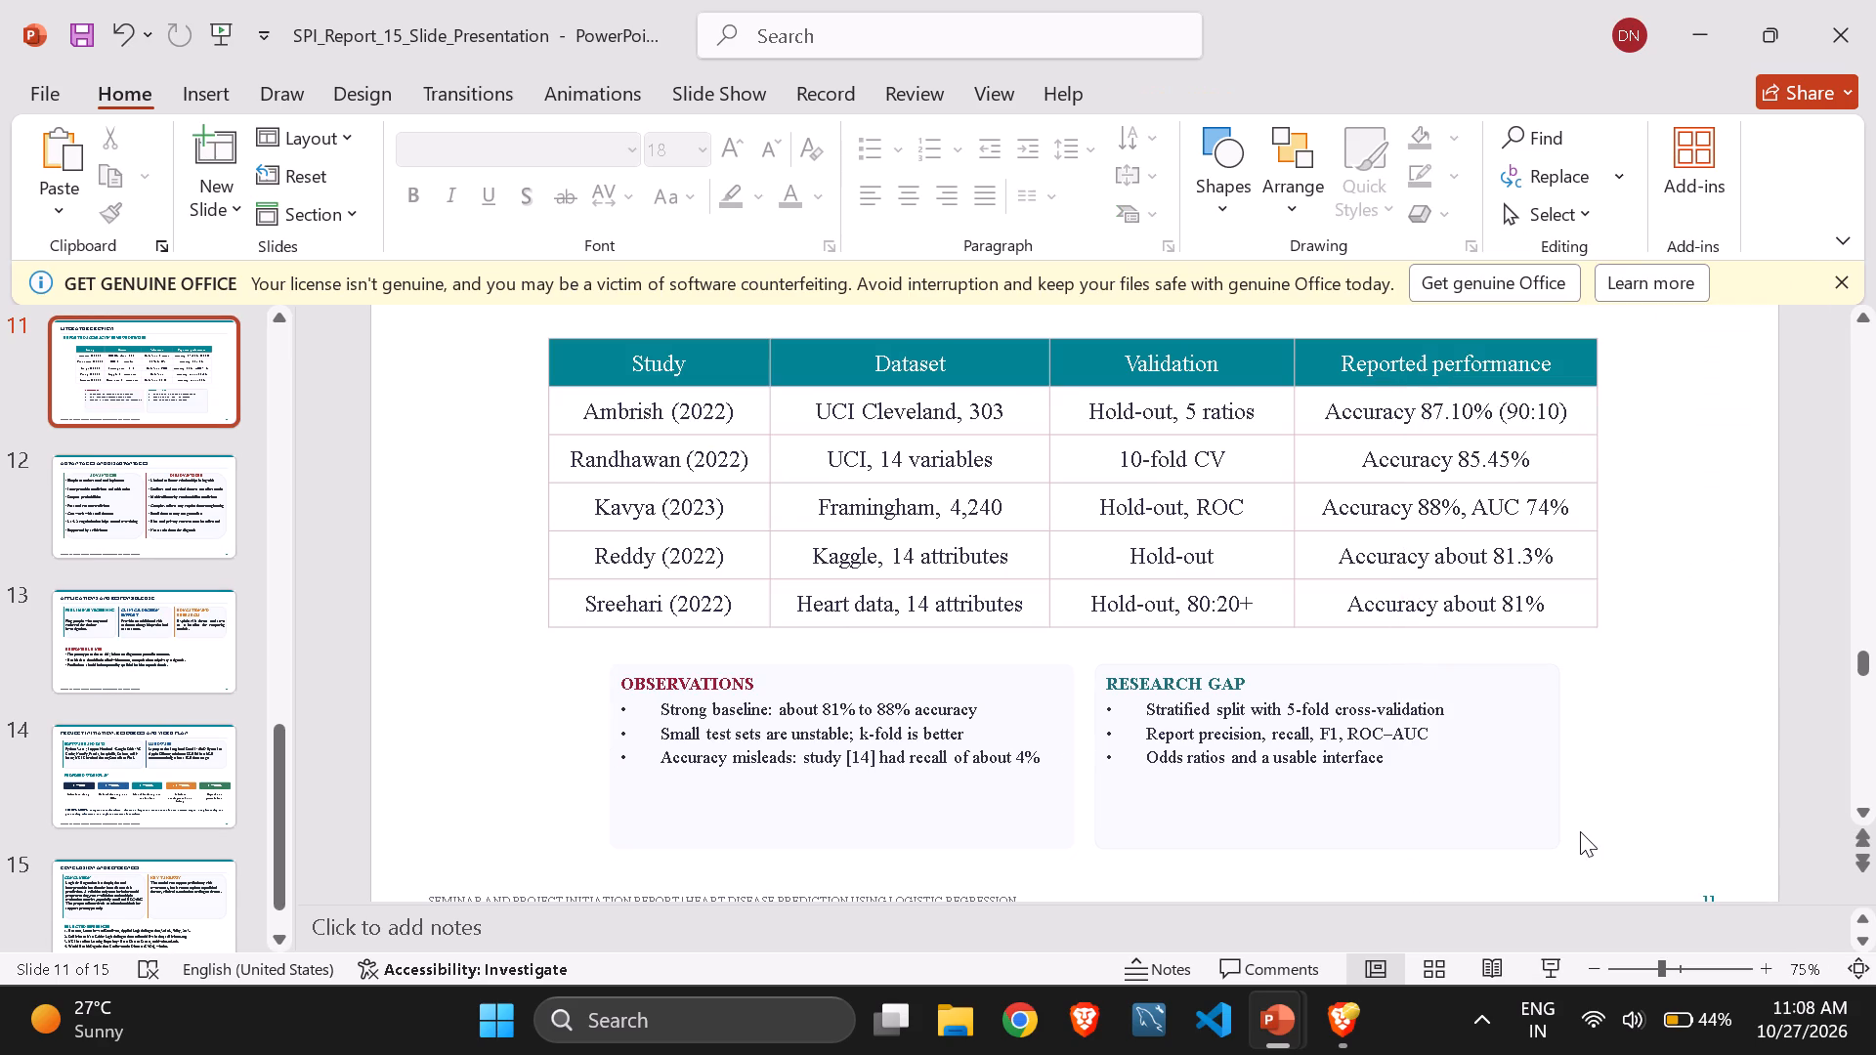
Change the OBSERVATIONS heading's text on slide 11 to the recently used teal.
{"action": "triple_click", "coordinate": [733, 681]}
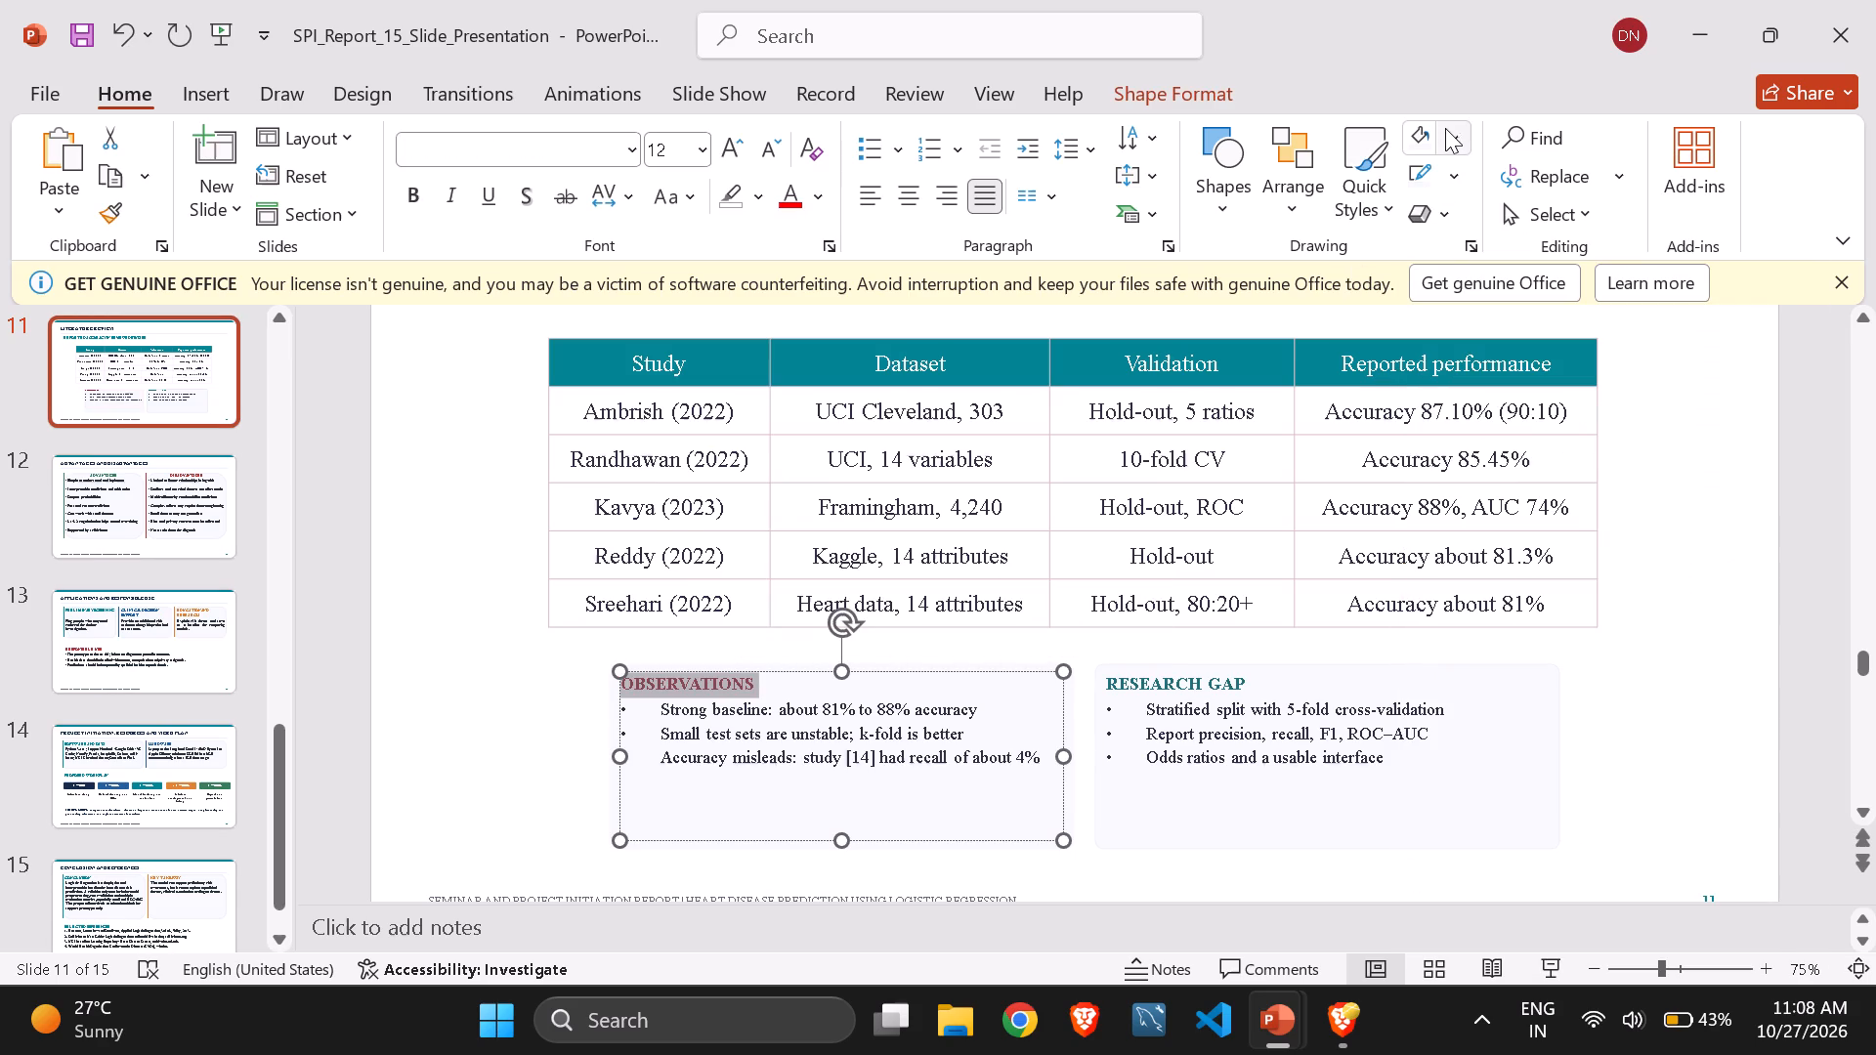
{"action": "left_click", "coordinate": [1448, 126]}
{"action": "left_click", "coordinate": [1465, 683]}
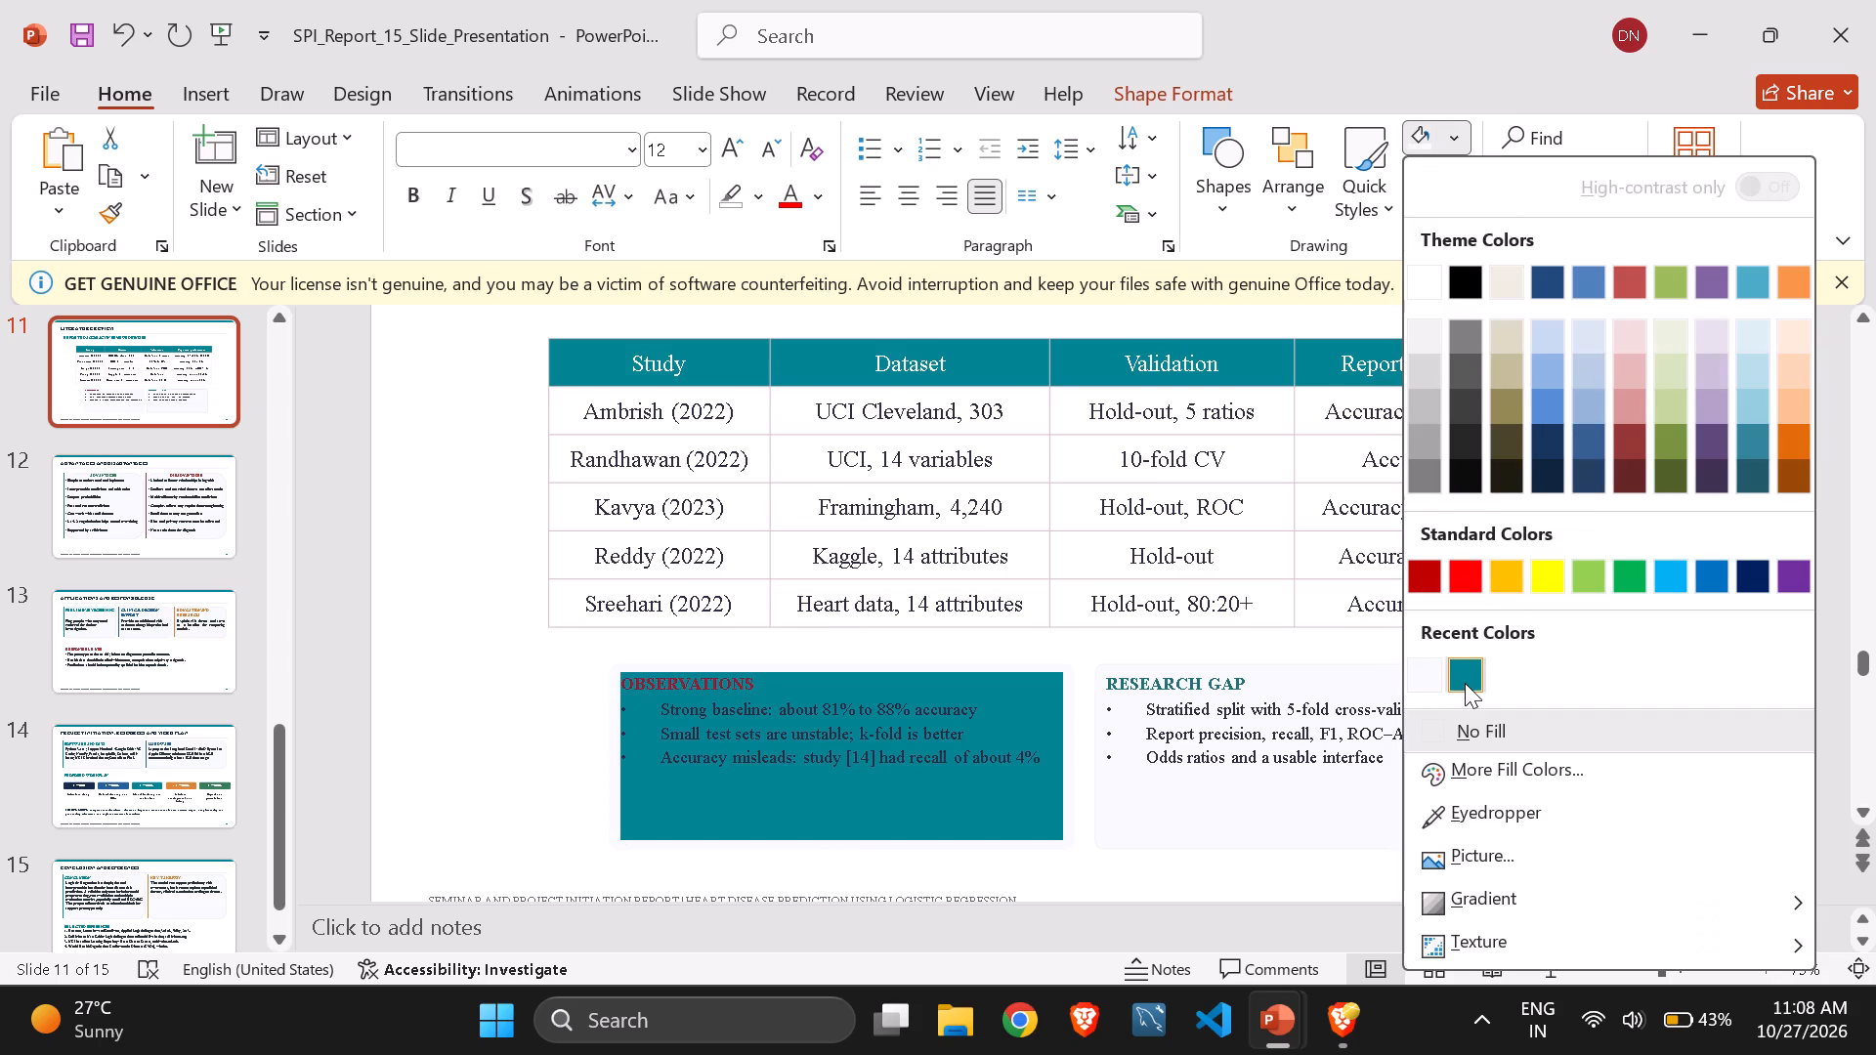
{"action": "key", "text": "ctrl+z"}
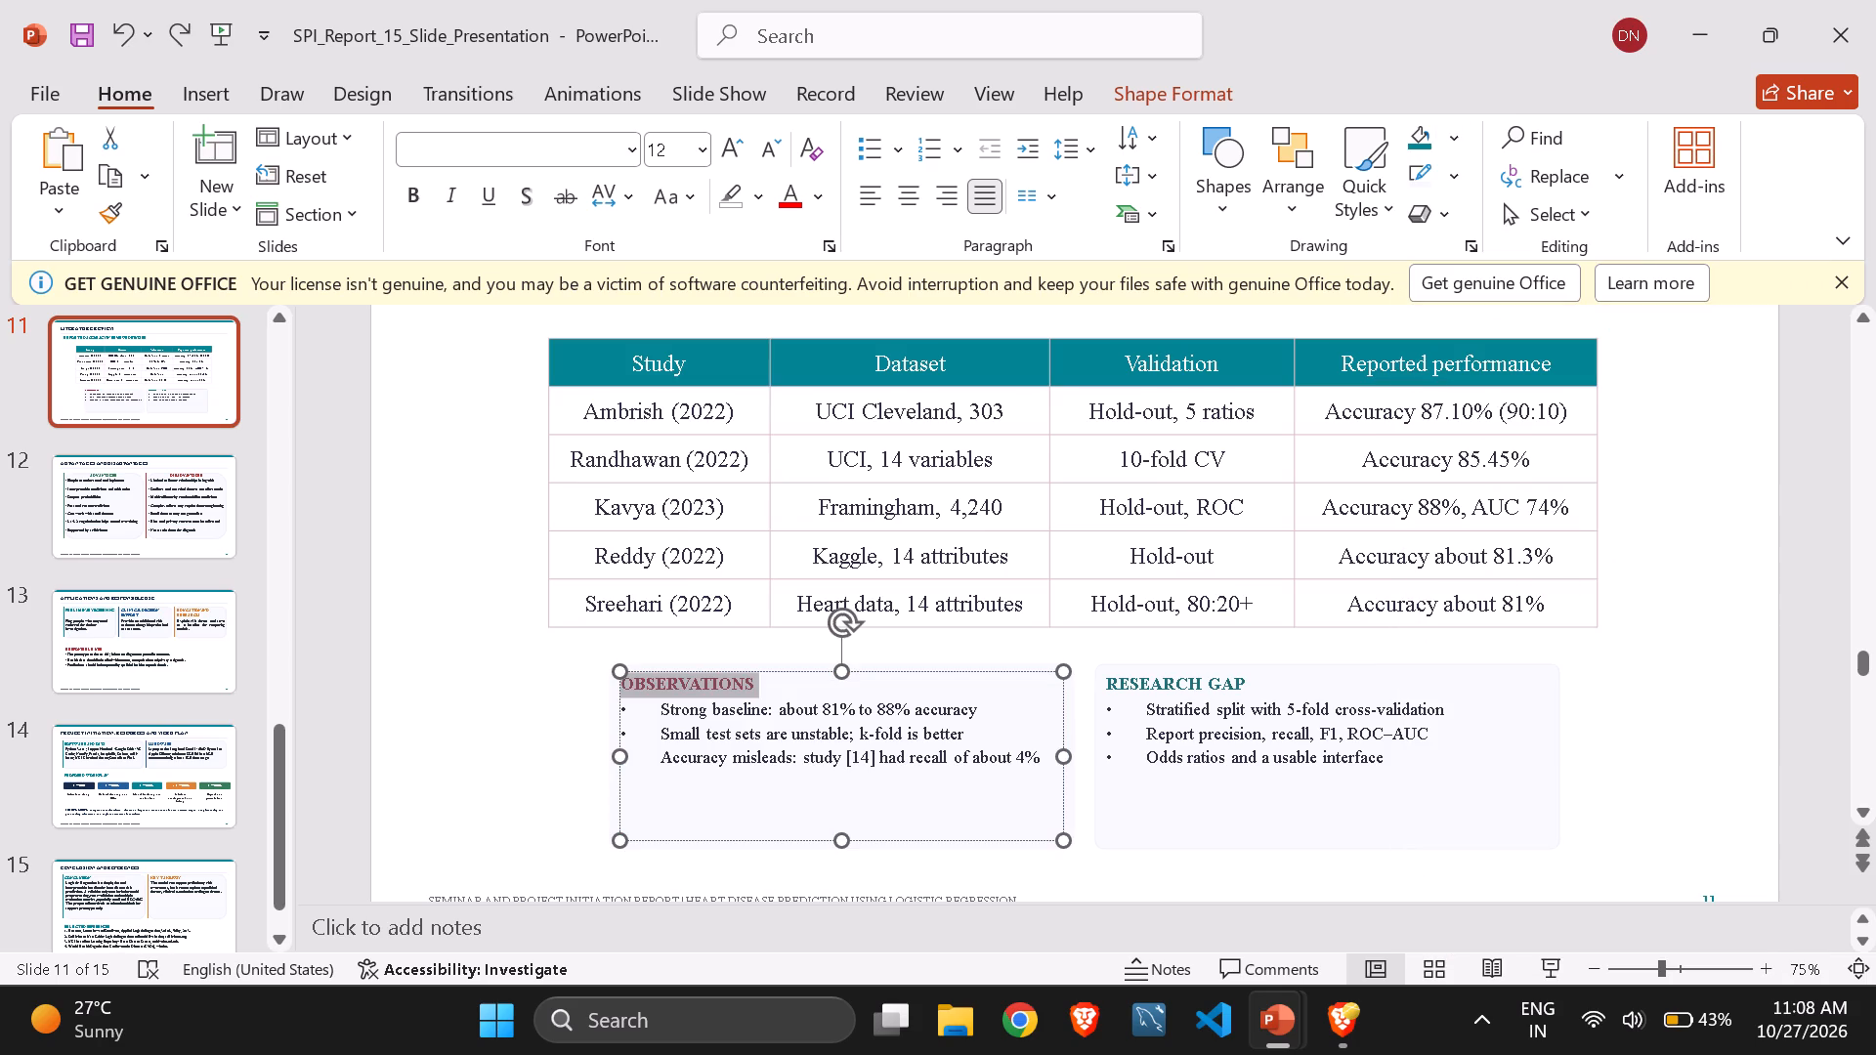
{"action": "left_click", "coordinate": [815, 196]}
{"action": "left_click", "coordinate": [792, 742]}
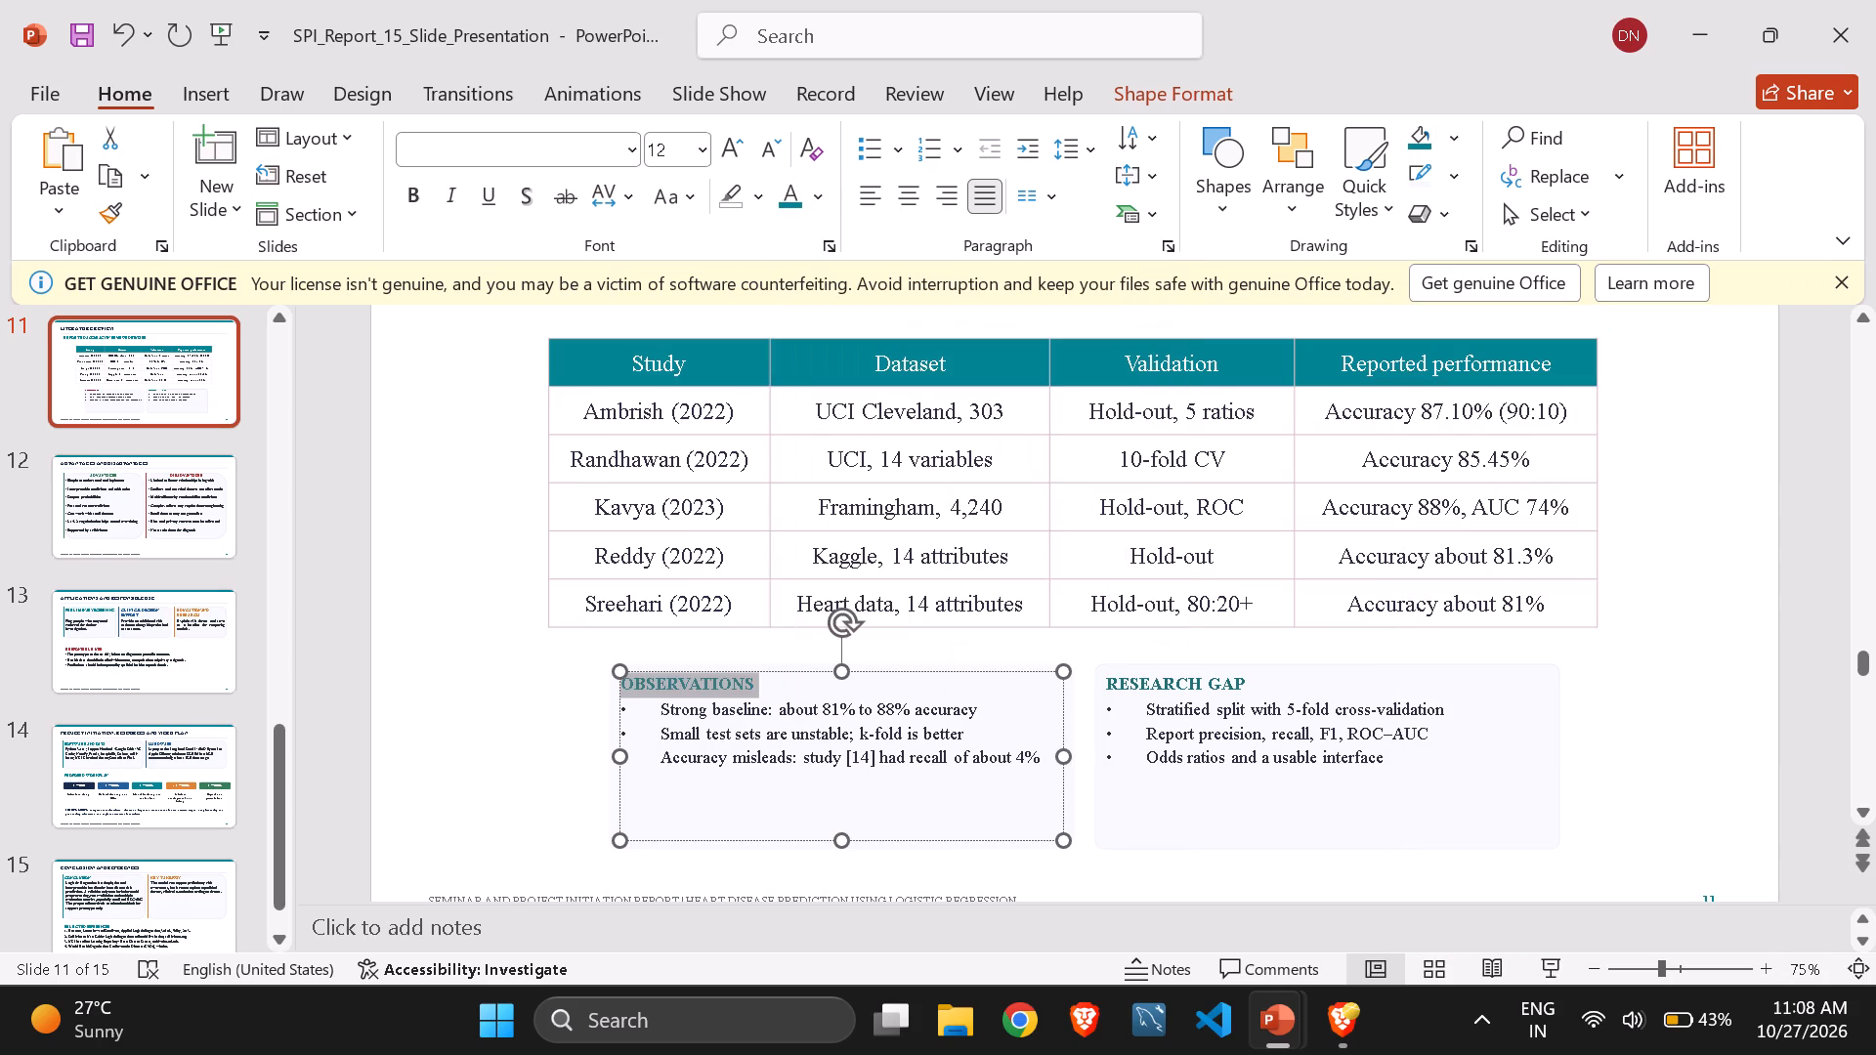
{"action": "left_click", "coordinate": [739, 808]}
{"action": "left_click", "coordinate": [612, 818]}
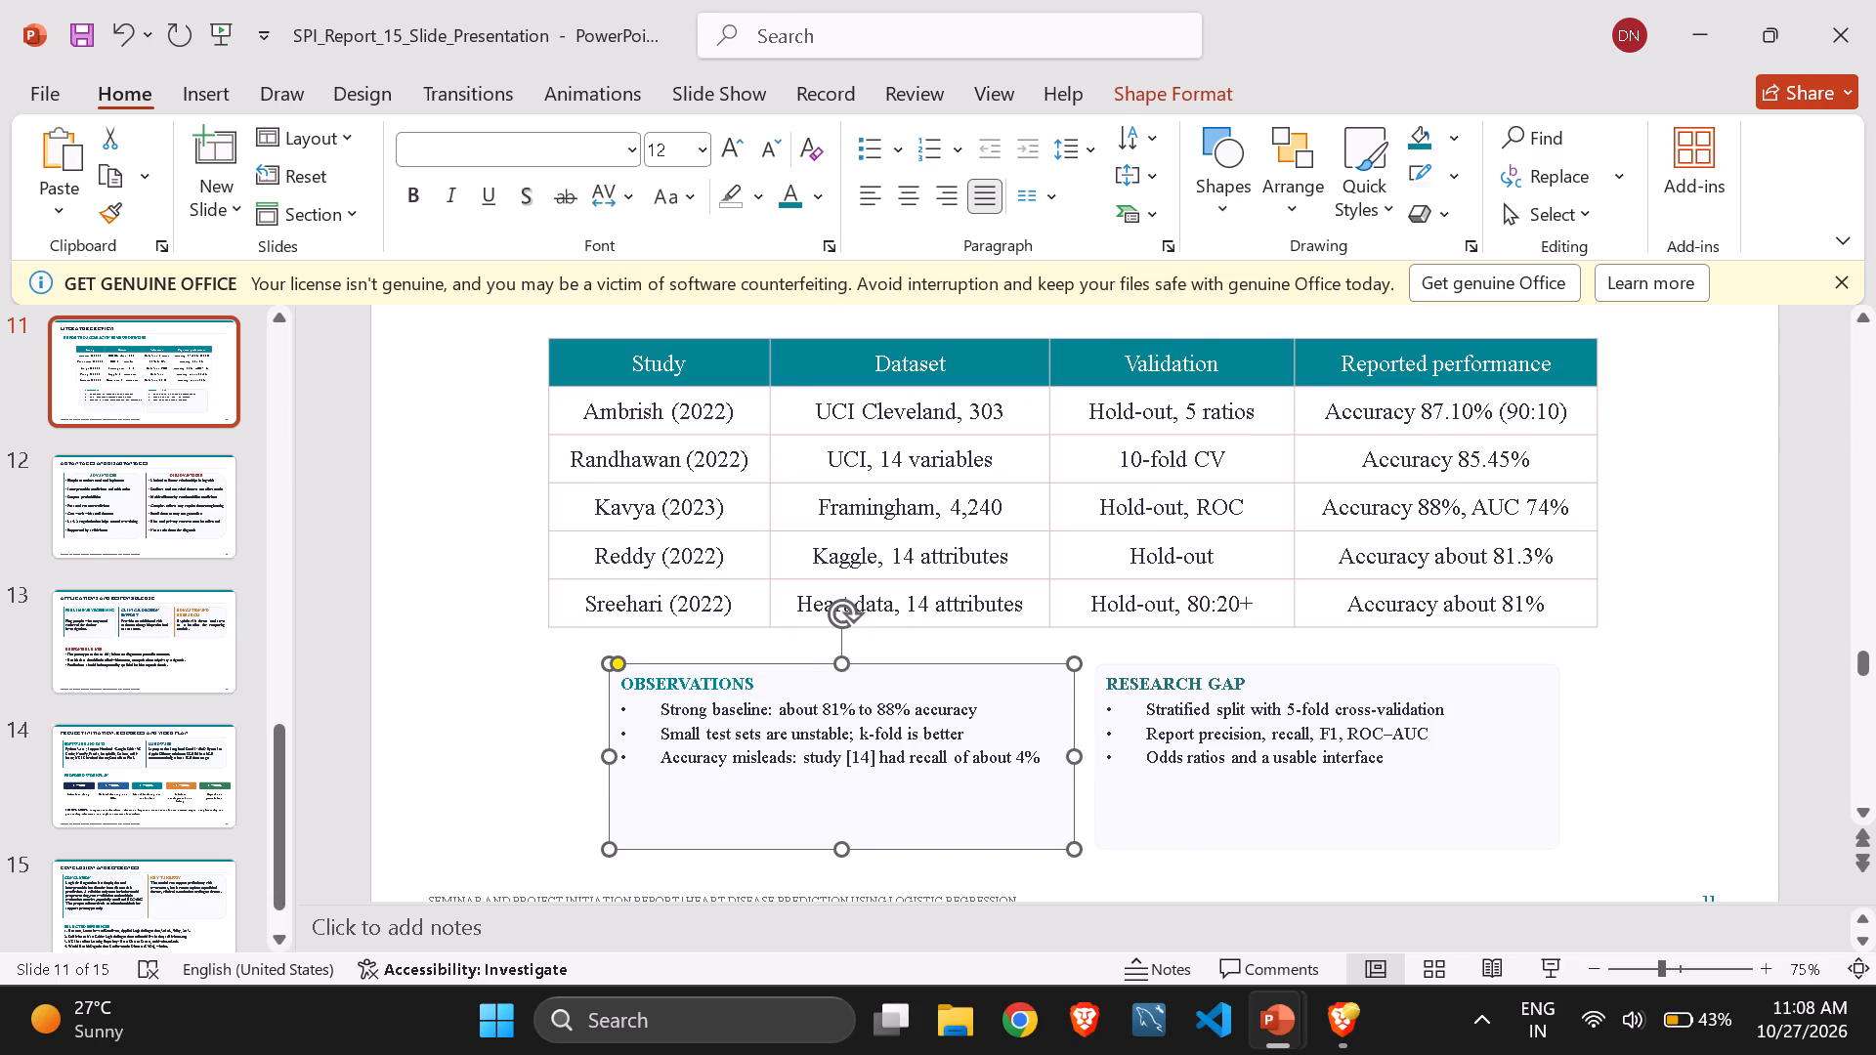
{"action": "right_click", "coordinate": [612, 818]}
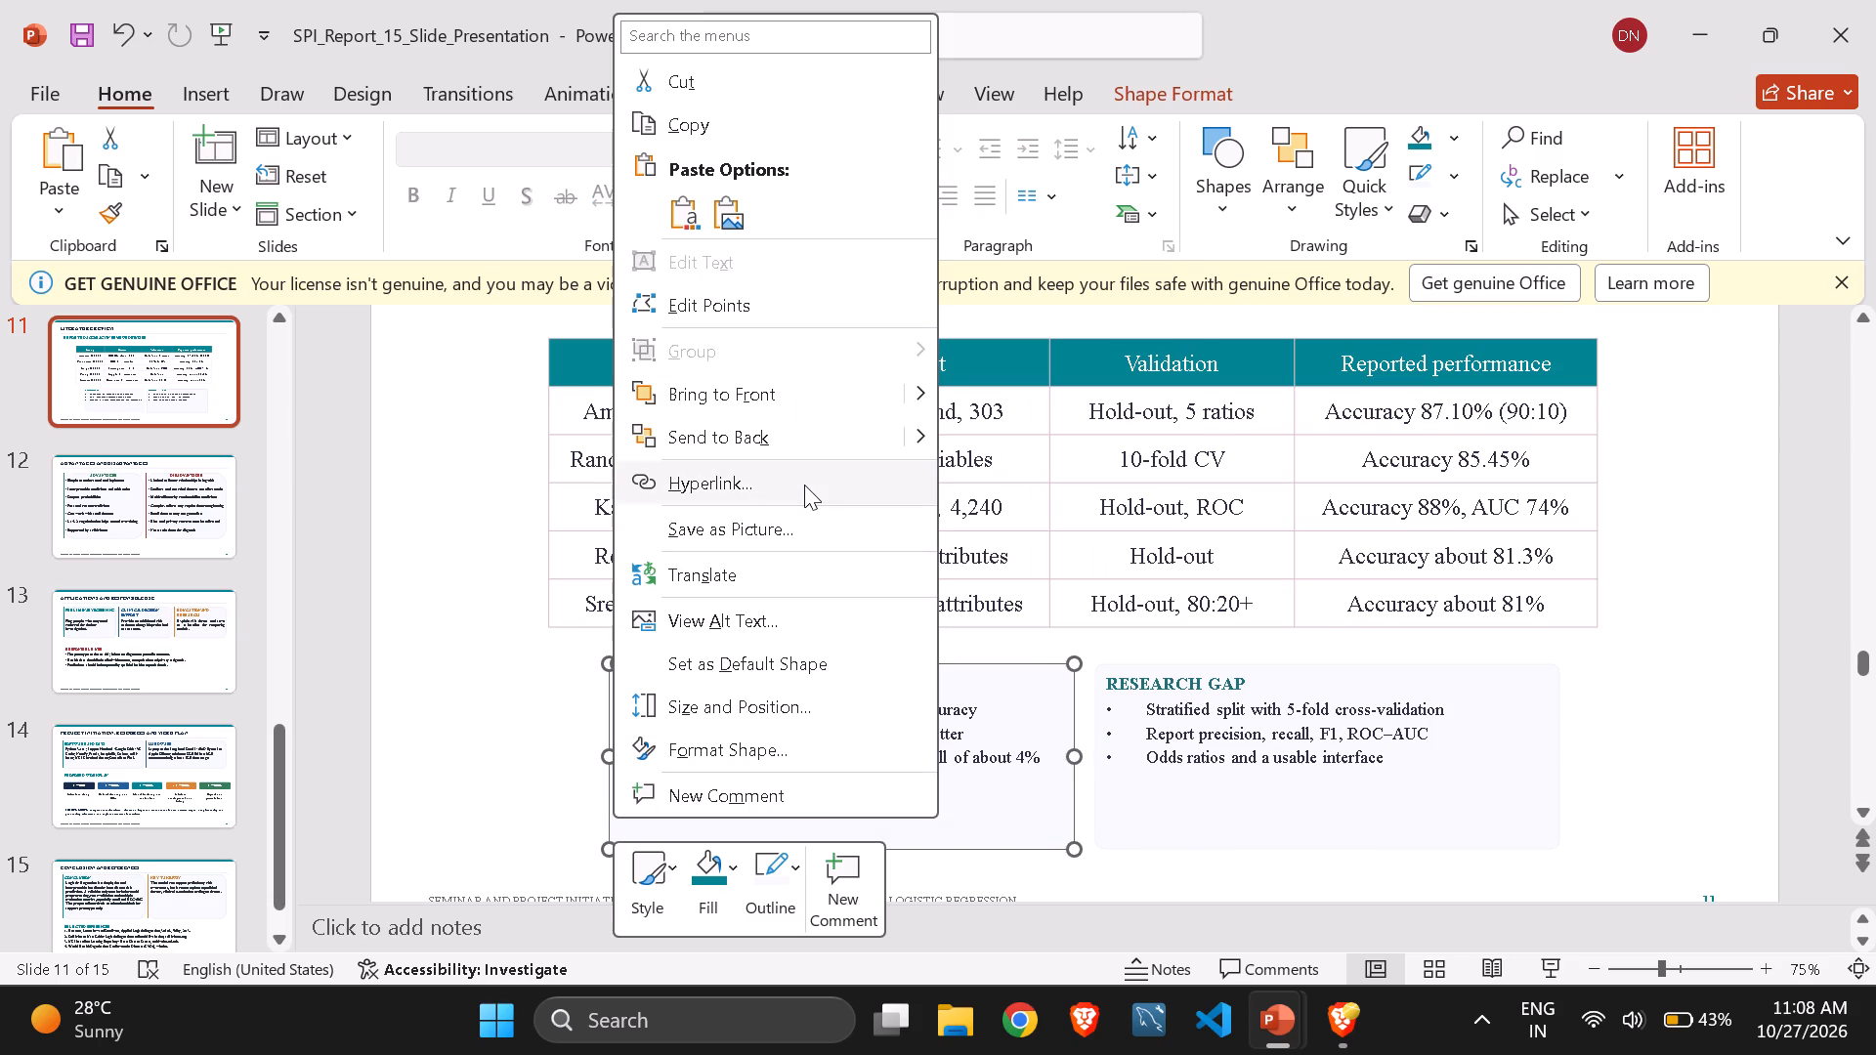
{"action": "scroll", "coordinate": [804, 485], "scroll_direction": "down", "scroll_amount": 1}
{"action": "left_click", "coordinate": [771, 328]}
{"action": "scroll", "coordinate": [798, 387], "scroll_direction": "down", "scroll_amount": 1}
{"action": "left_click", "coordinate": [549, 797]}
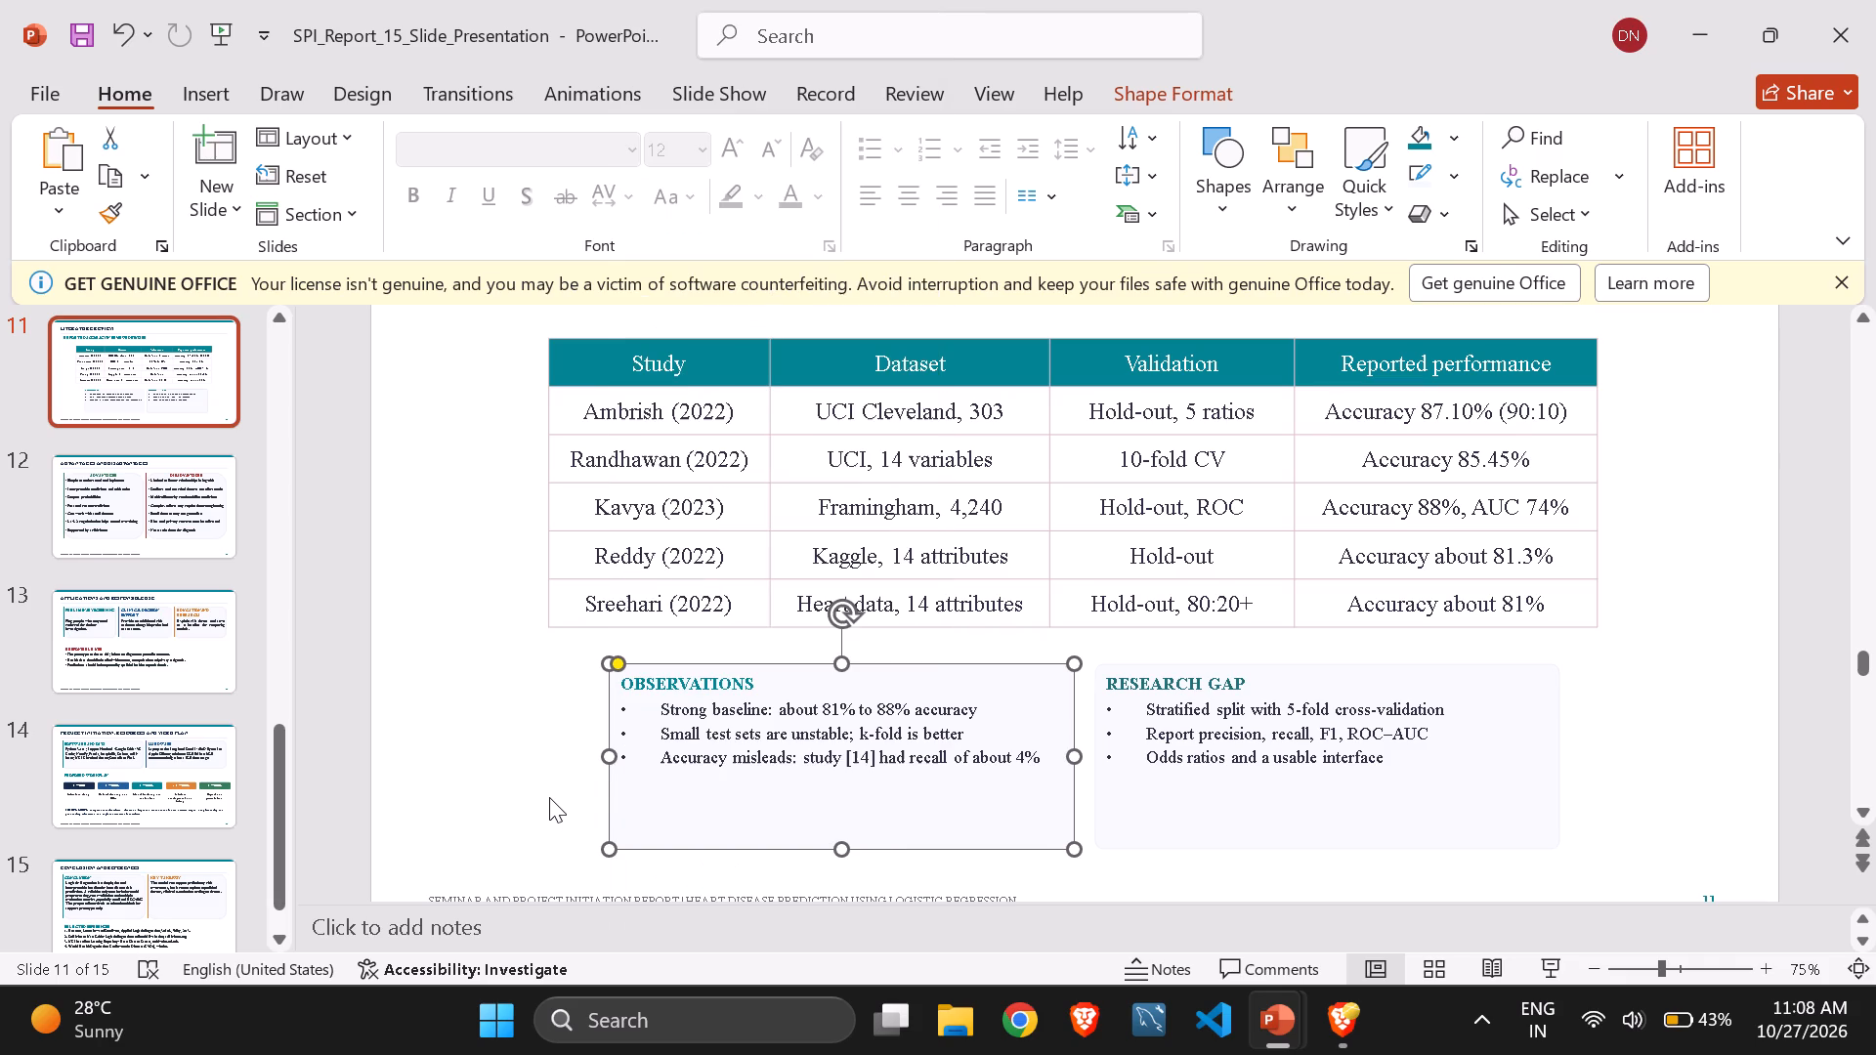
Apply the white-filled theme shape style with a black outline to slide 11's OBSERVATIONS box.
{"action": "left_click", "coordinate": [1386, 207]}
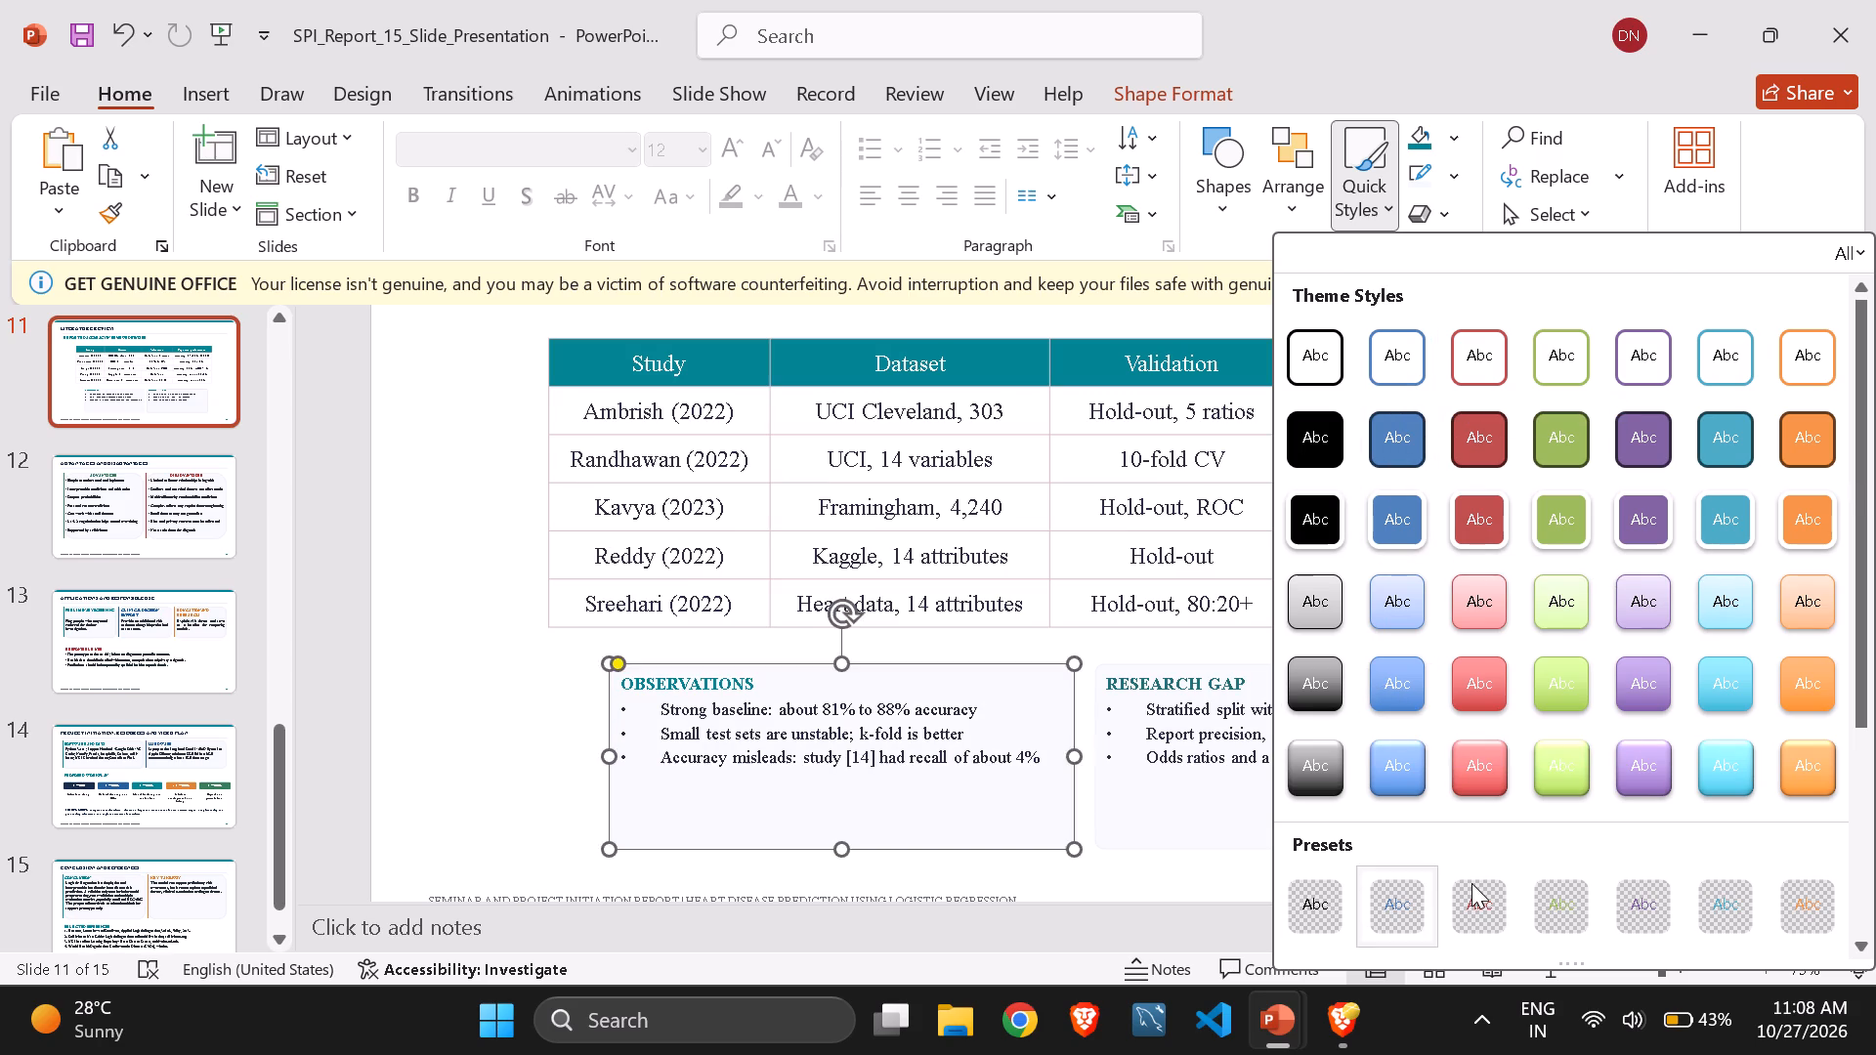
{"action": "scroll", "coordinate": [1471, 883], "scroll_direction": "down", "scroll_amount": 3}
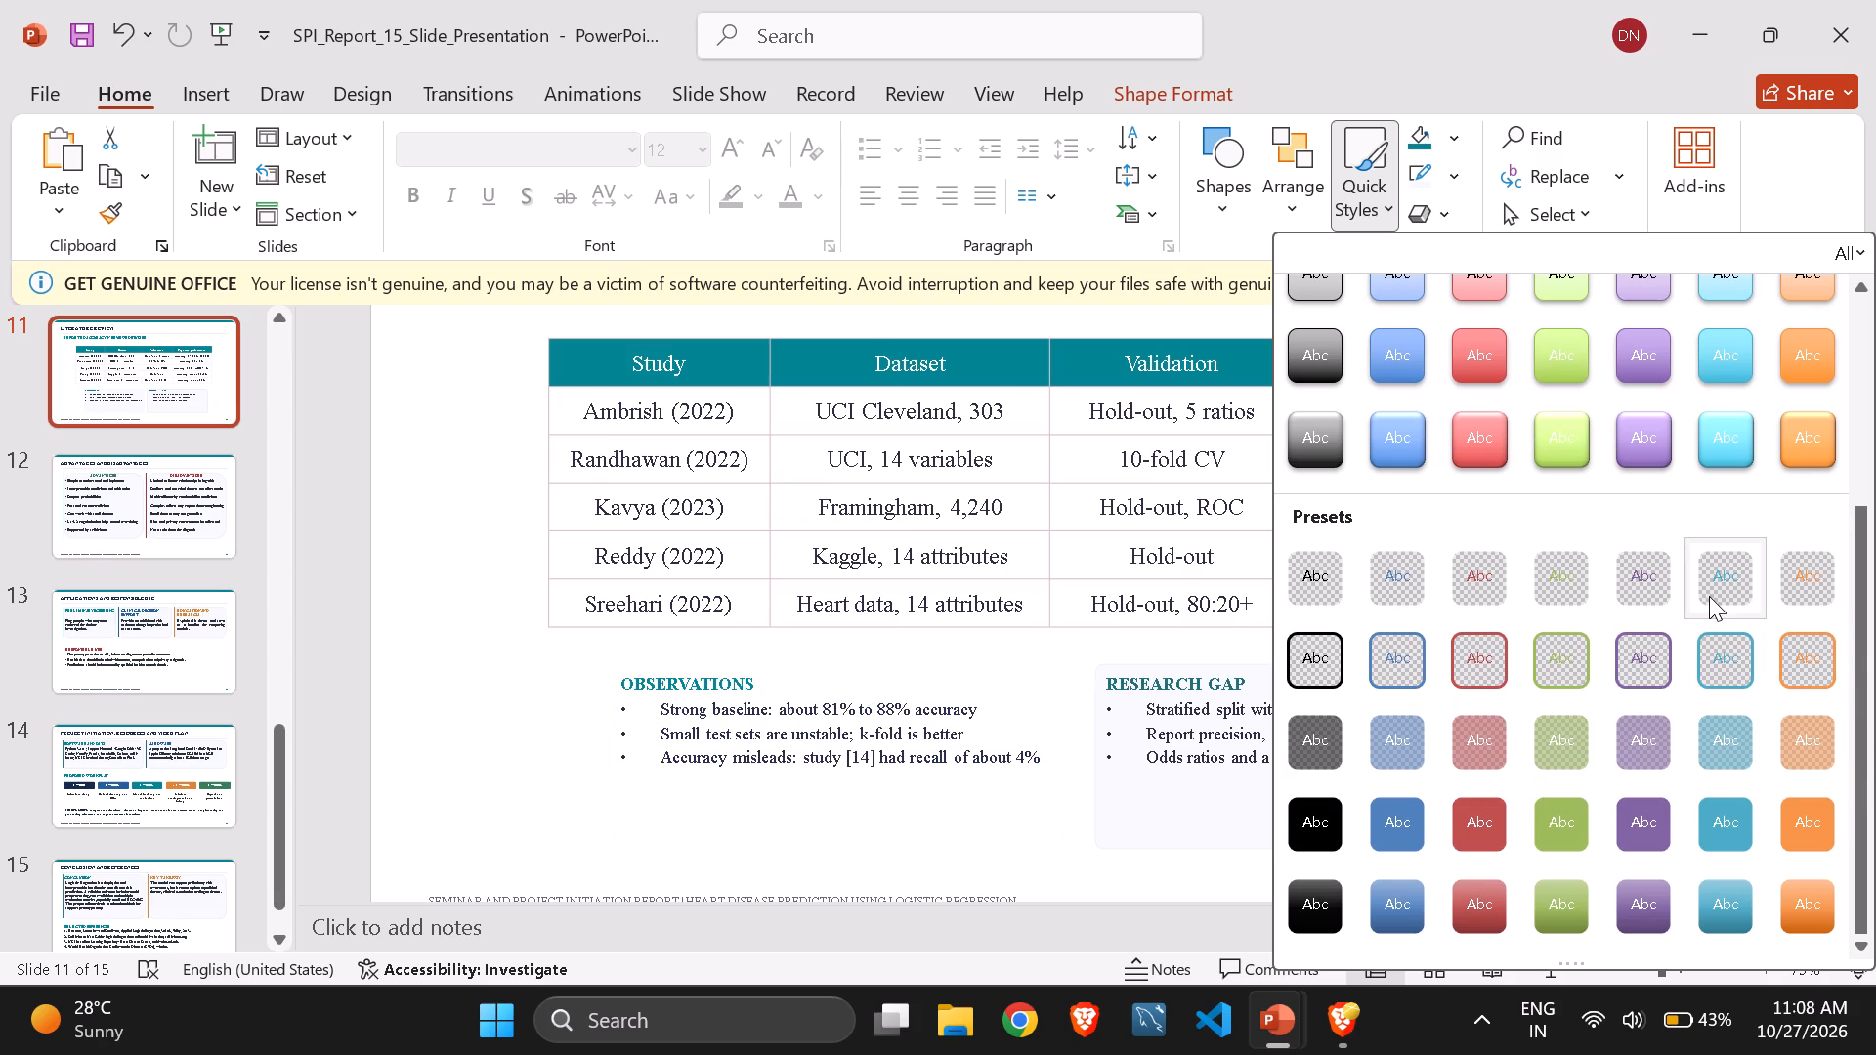
{"action": "scroll", "coordinate": [1709, 596], "scroll_direction": "down", "scroll_amount": 2}
{"action": "scroll", "coordinate": [1709, 596], "scroll_direction": "up", "scroll_amount": 2}
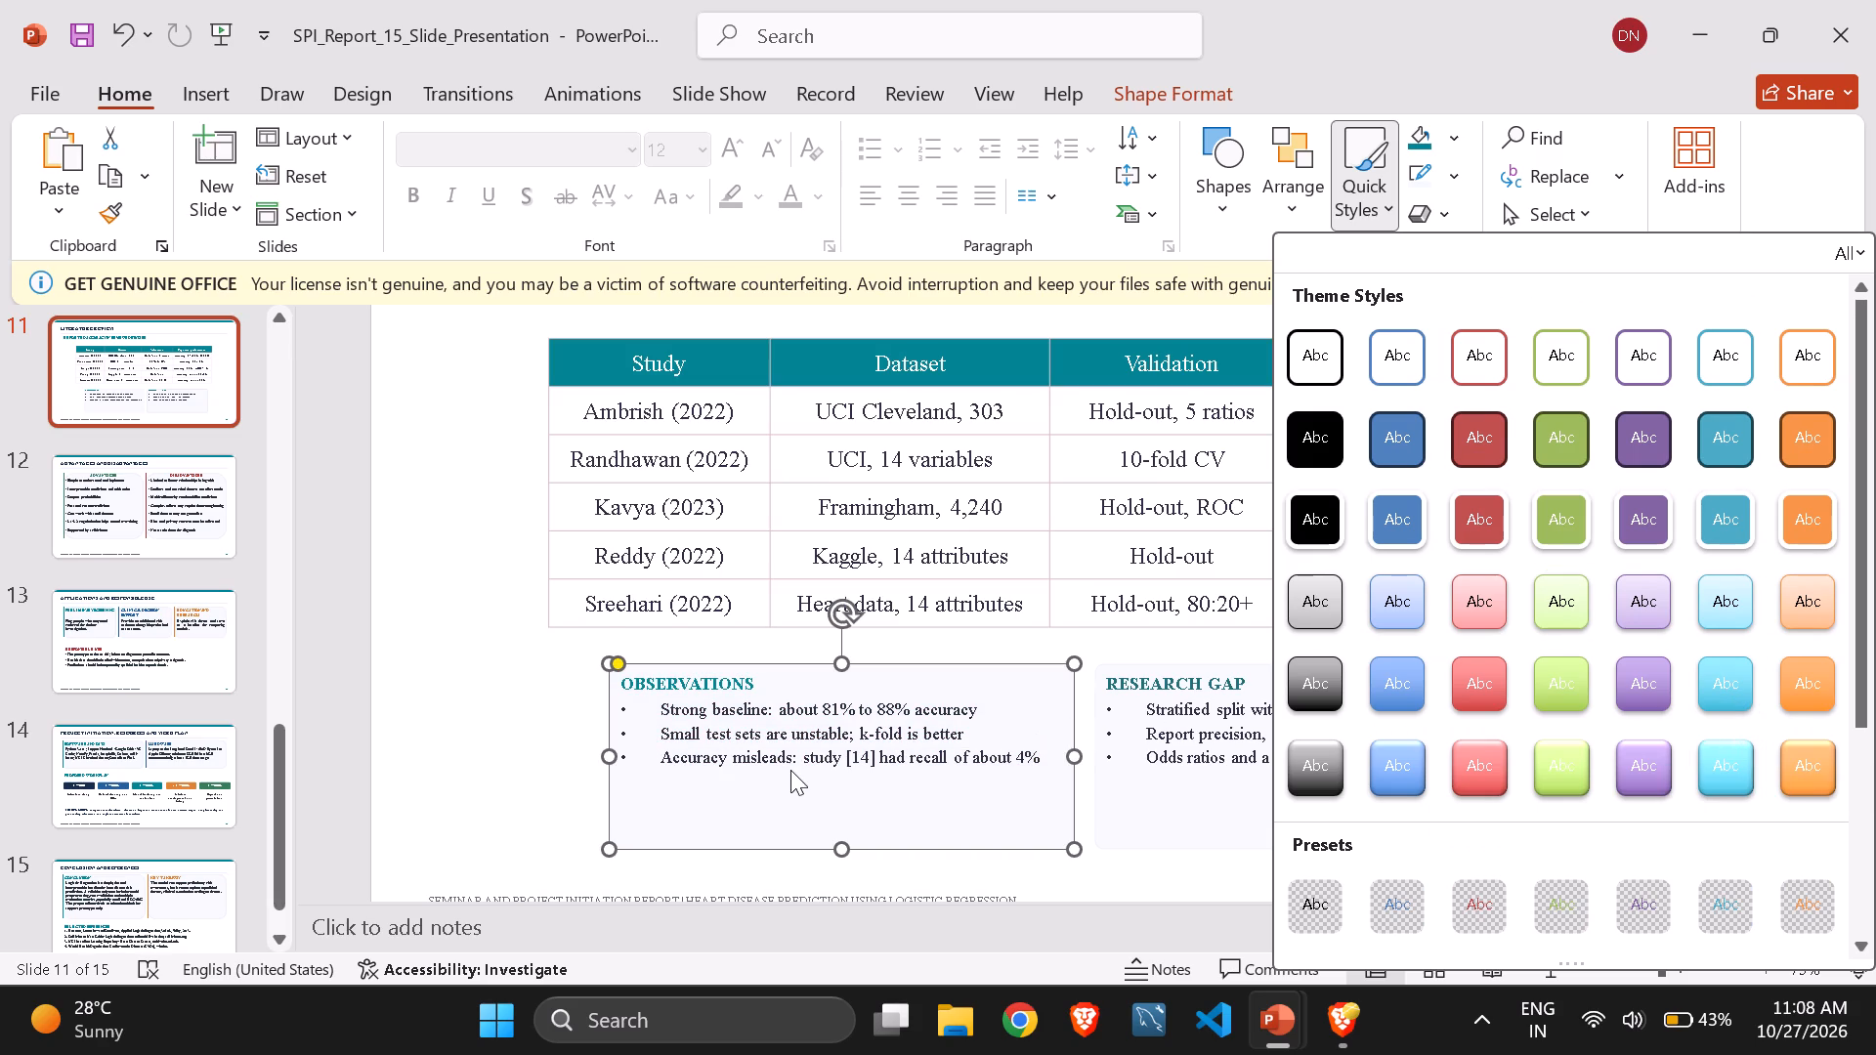
{"action": "left_click", "coordinate": [1303, 361]}
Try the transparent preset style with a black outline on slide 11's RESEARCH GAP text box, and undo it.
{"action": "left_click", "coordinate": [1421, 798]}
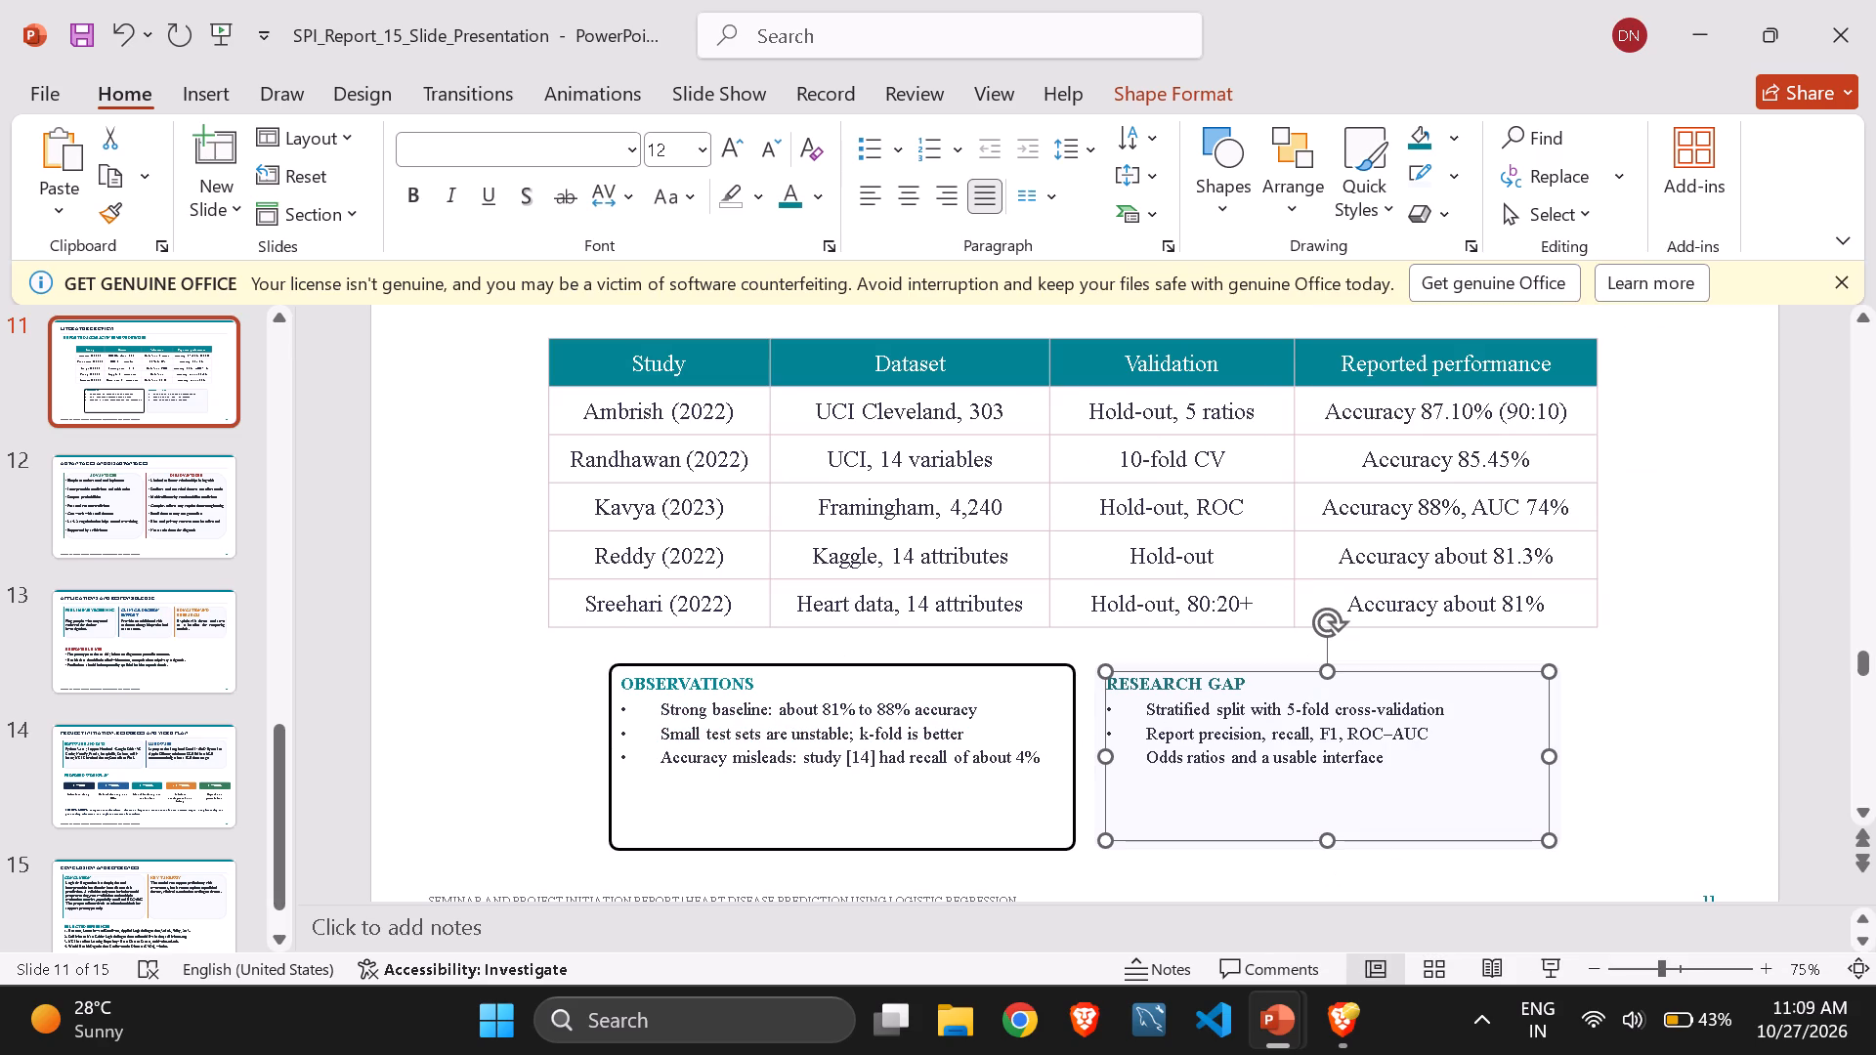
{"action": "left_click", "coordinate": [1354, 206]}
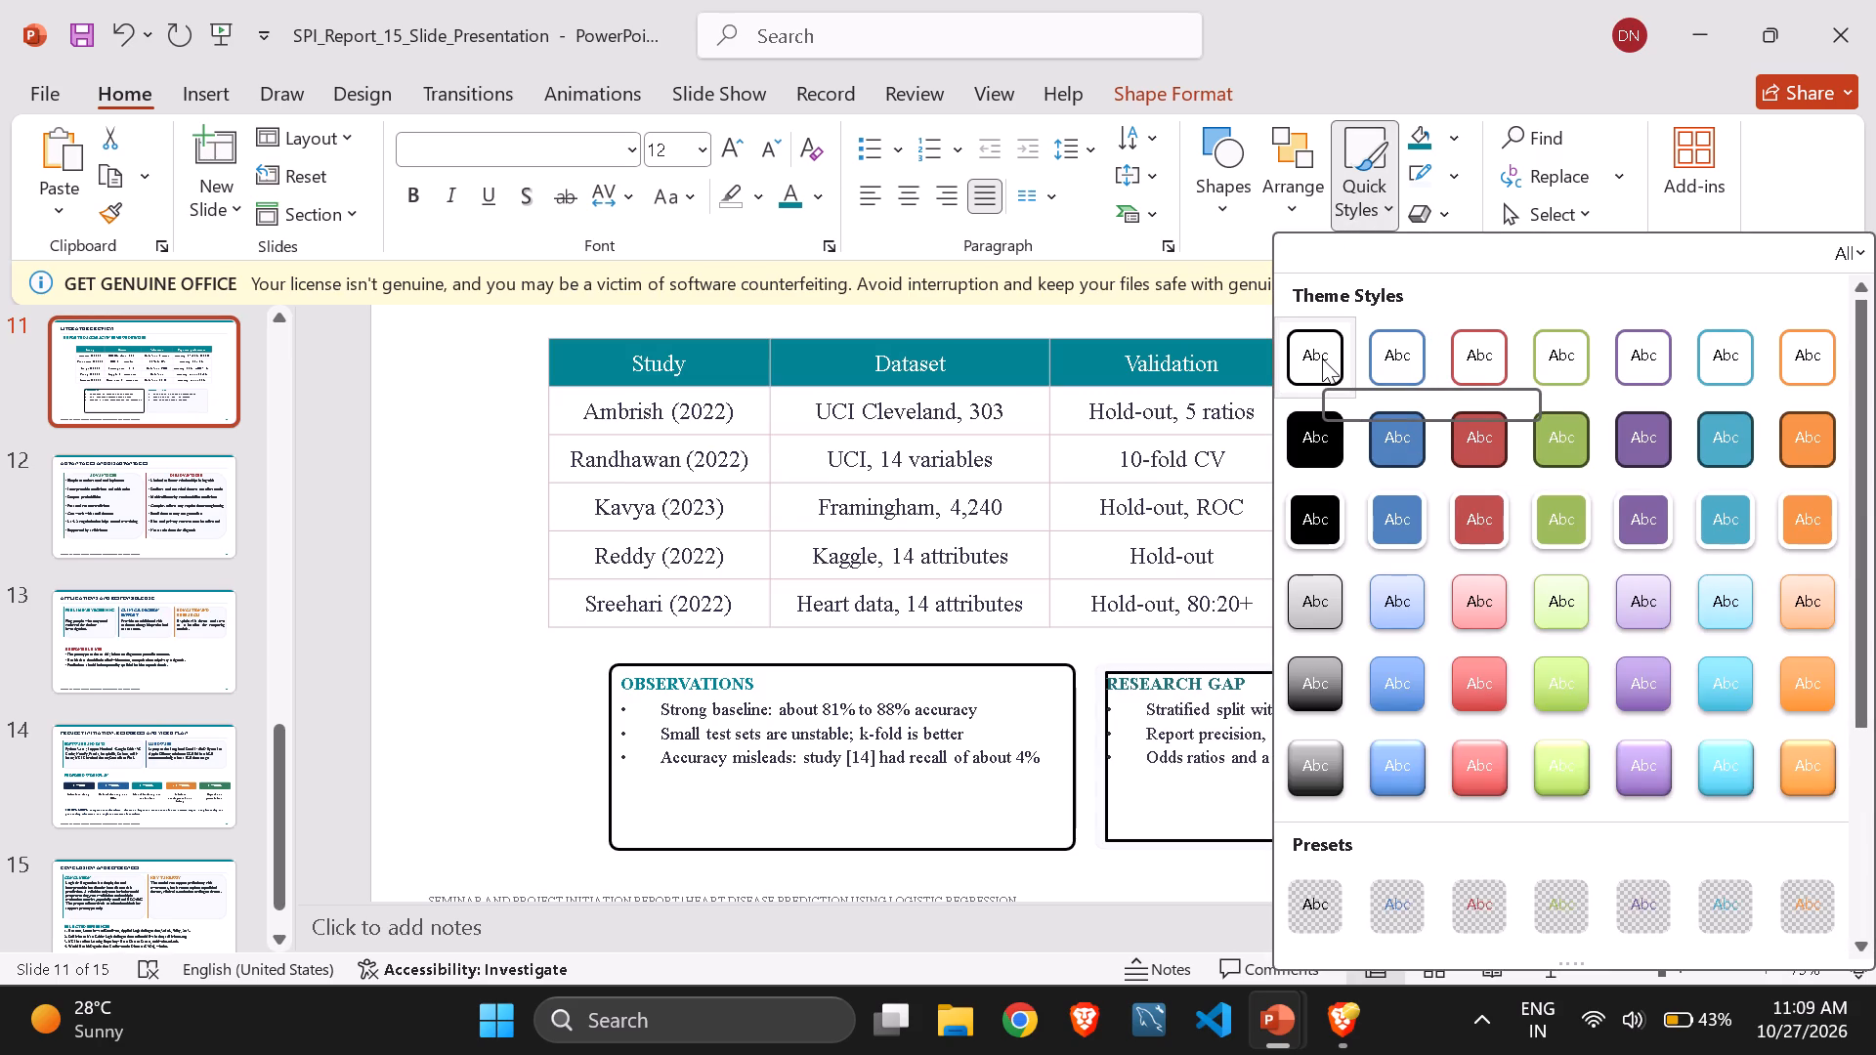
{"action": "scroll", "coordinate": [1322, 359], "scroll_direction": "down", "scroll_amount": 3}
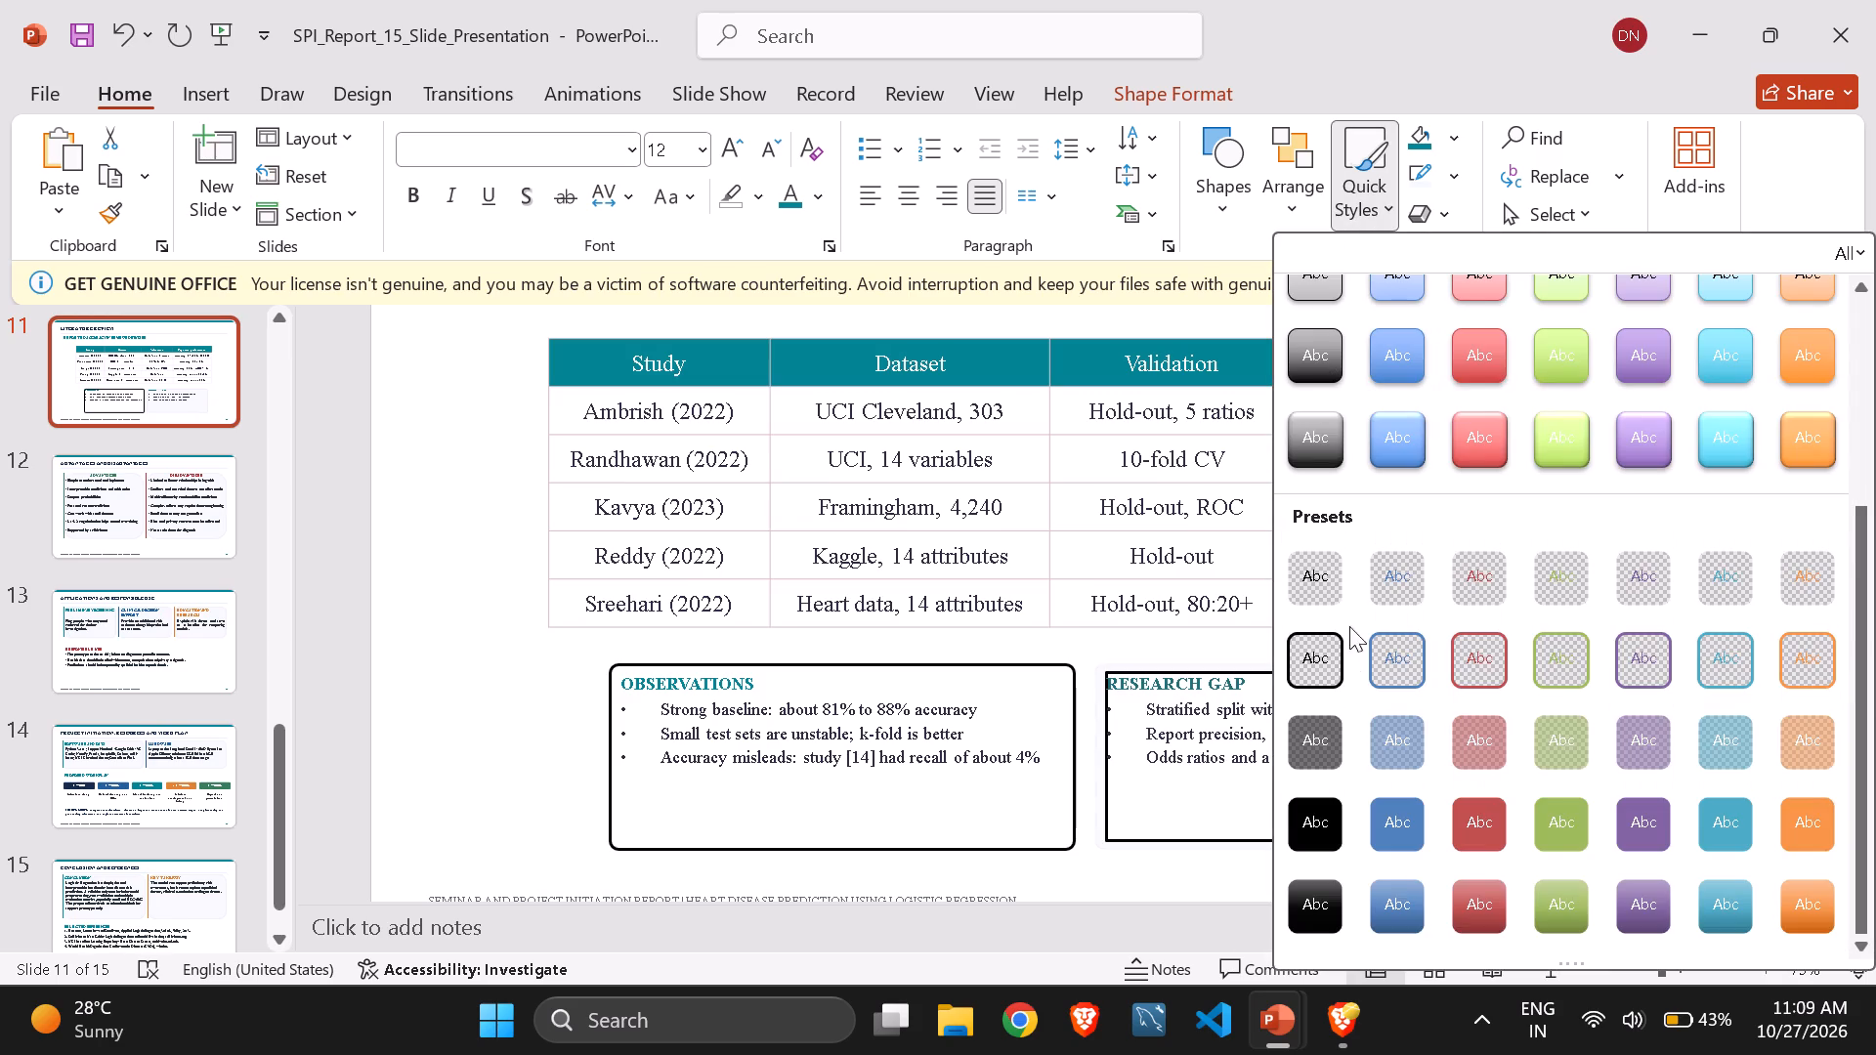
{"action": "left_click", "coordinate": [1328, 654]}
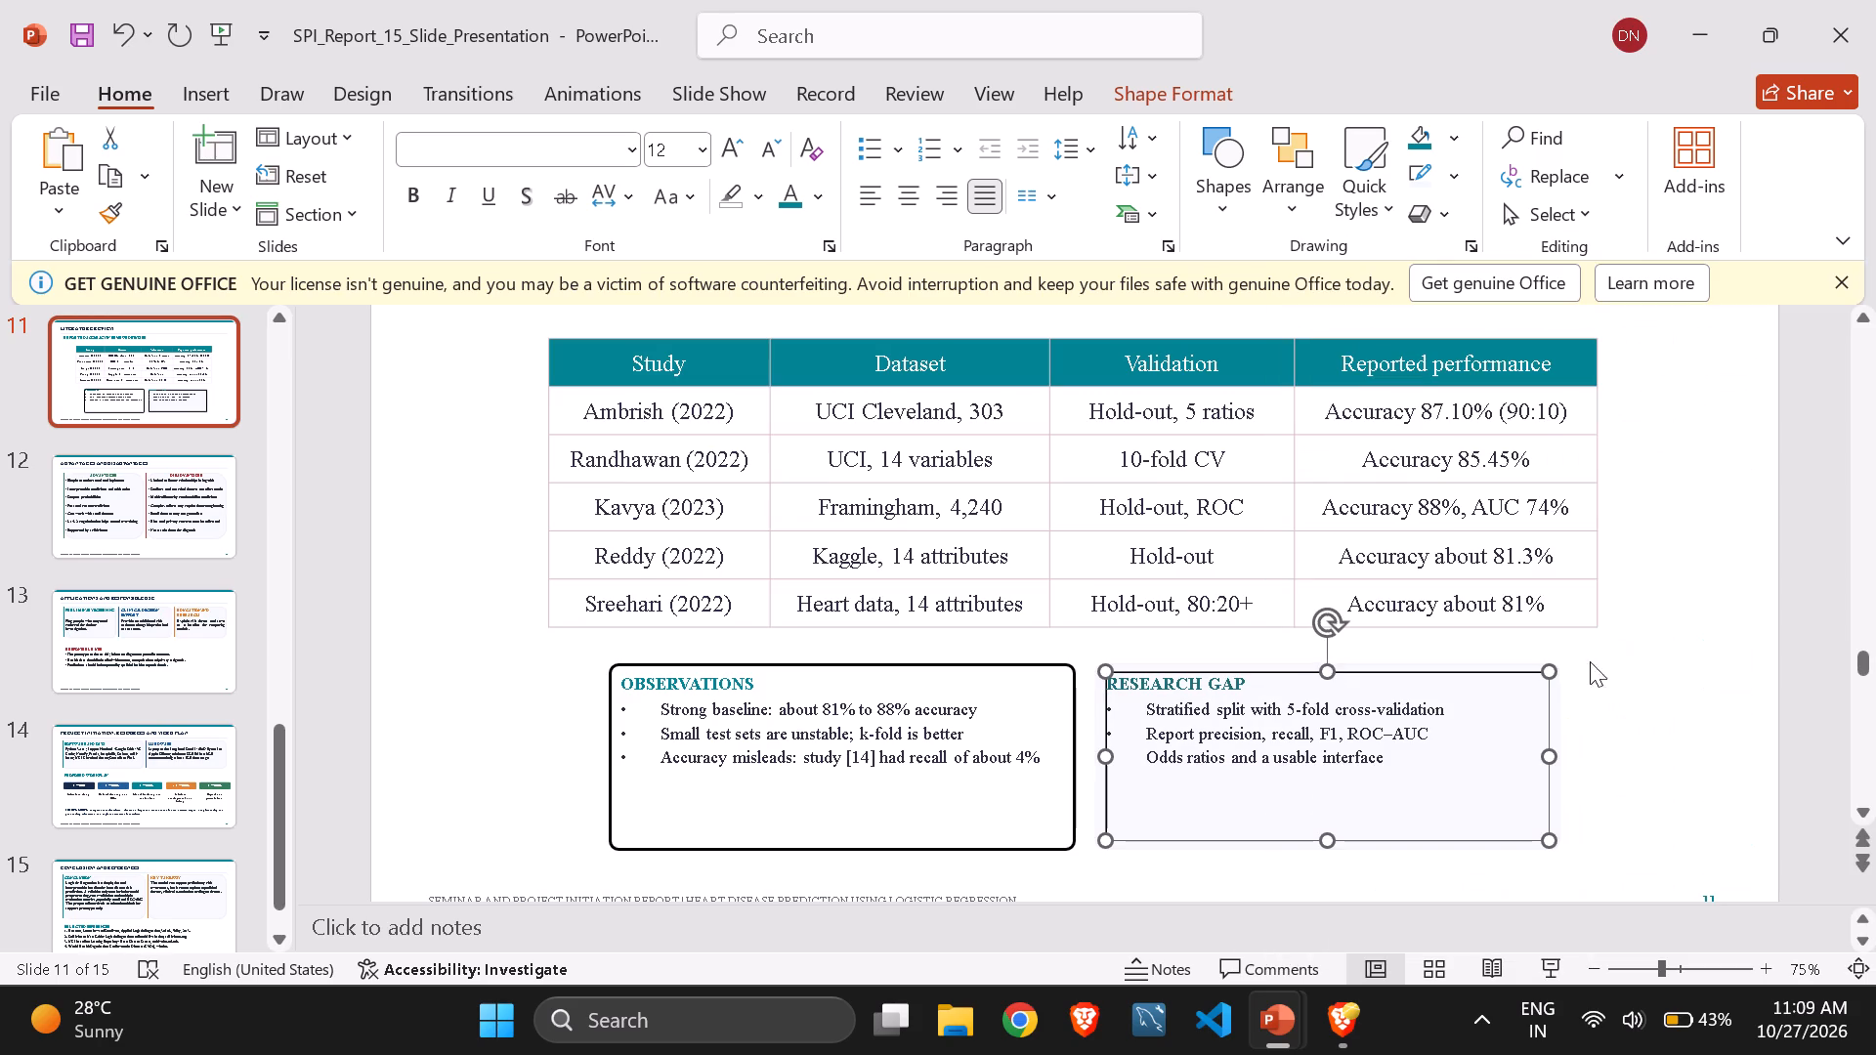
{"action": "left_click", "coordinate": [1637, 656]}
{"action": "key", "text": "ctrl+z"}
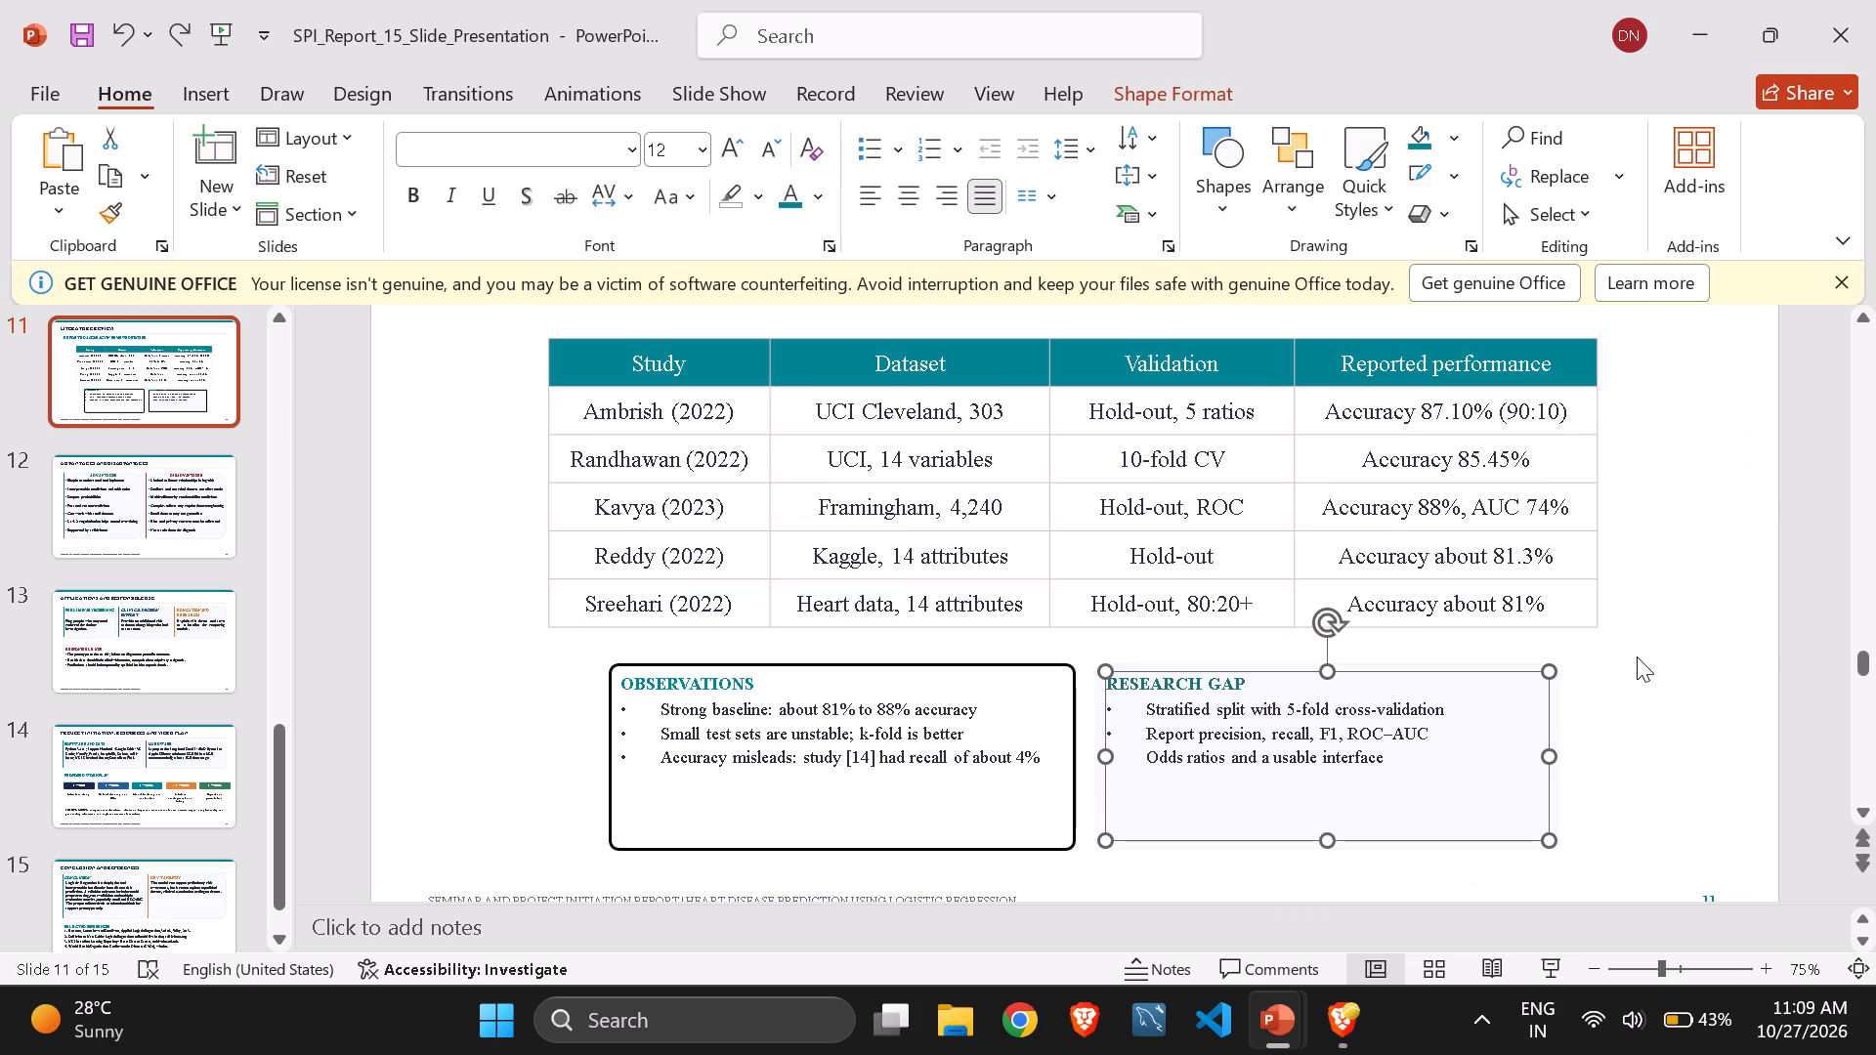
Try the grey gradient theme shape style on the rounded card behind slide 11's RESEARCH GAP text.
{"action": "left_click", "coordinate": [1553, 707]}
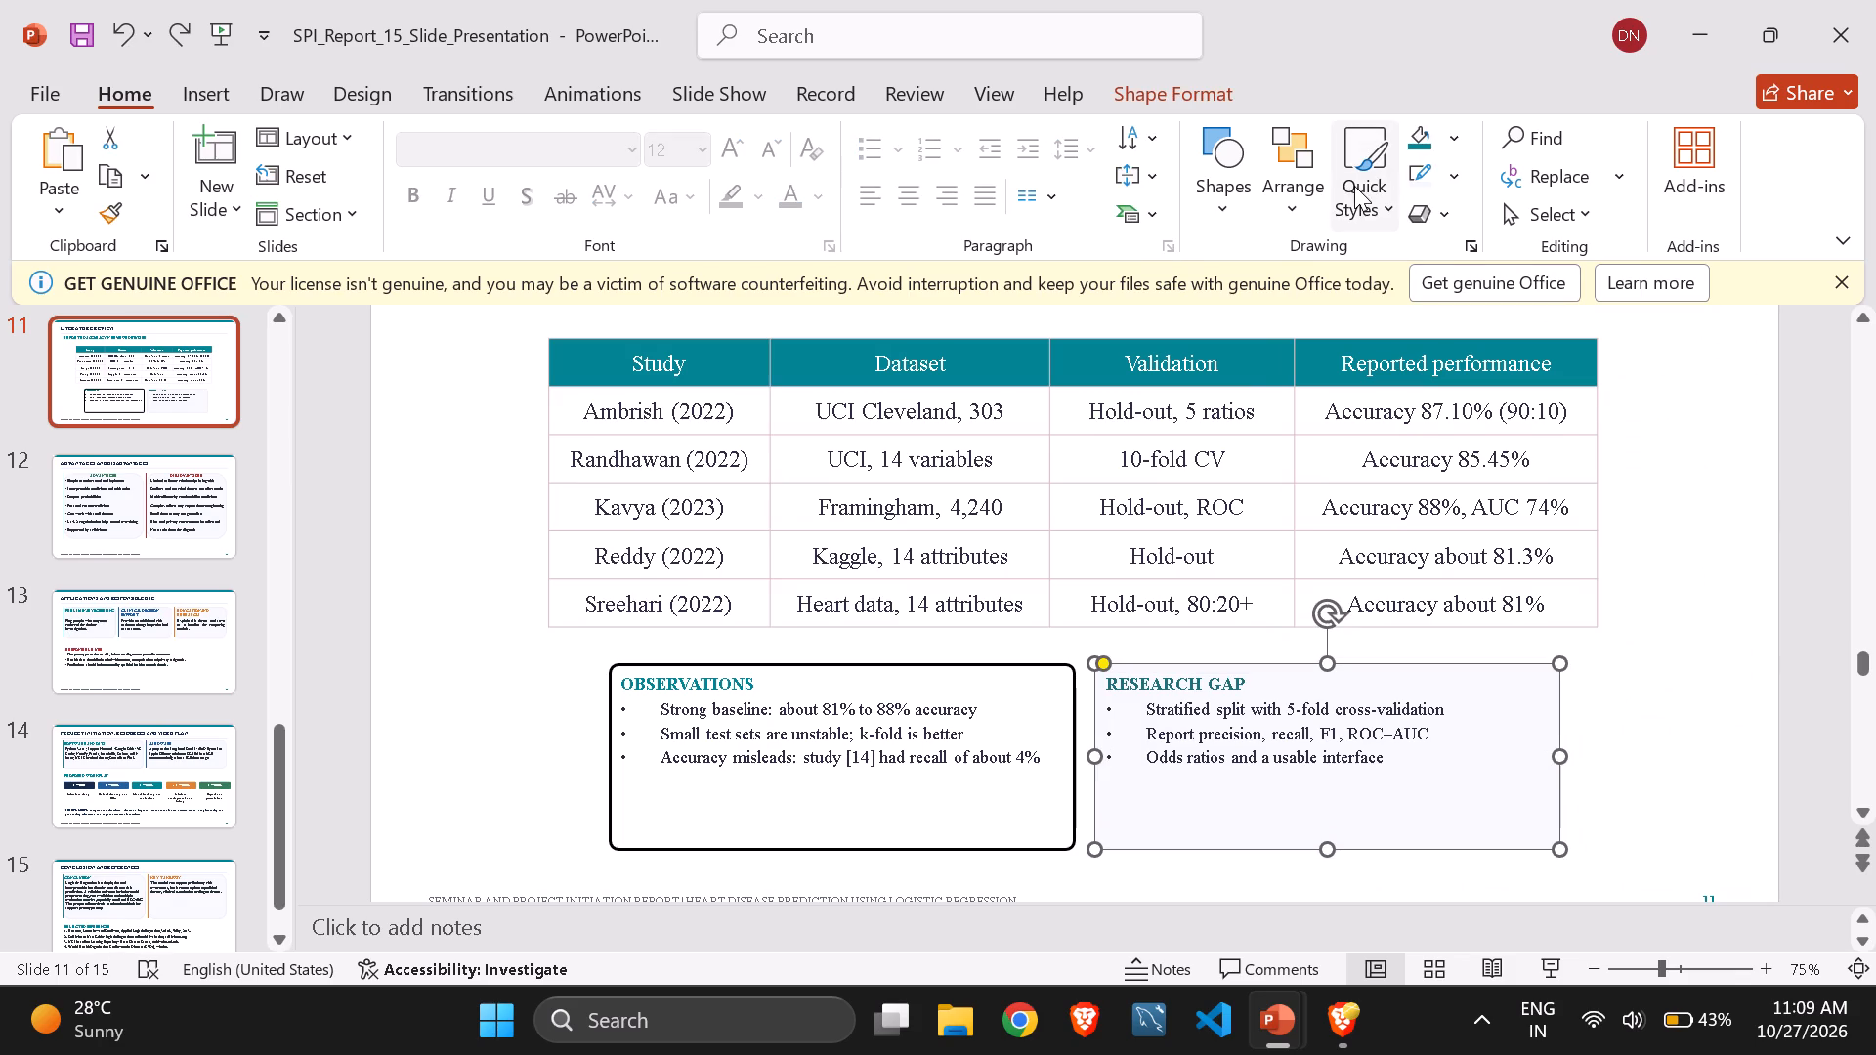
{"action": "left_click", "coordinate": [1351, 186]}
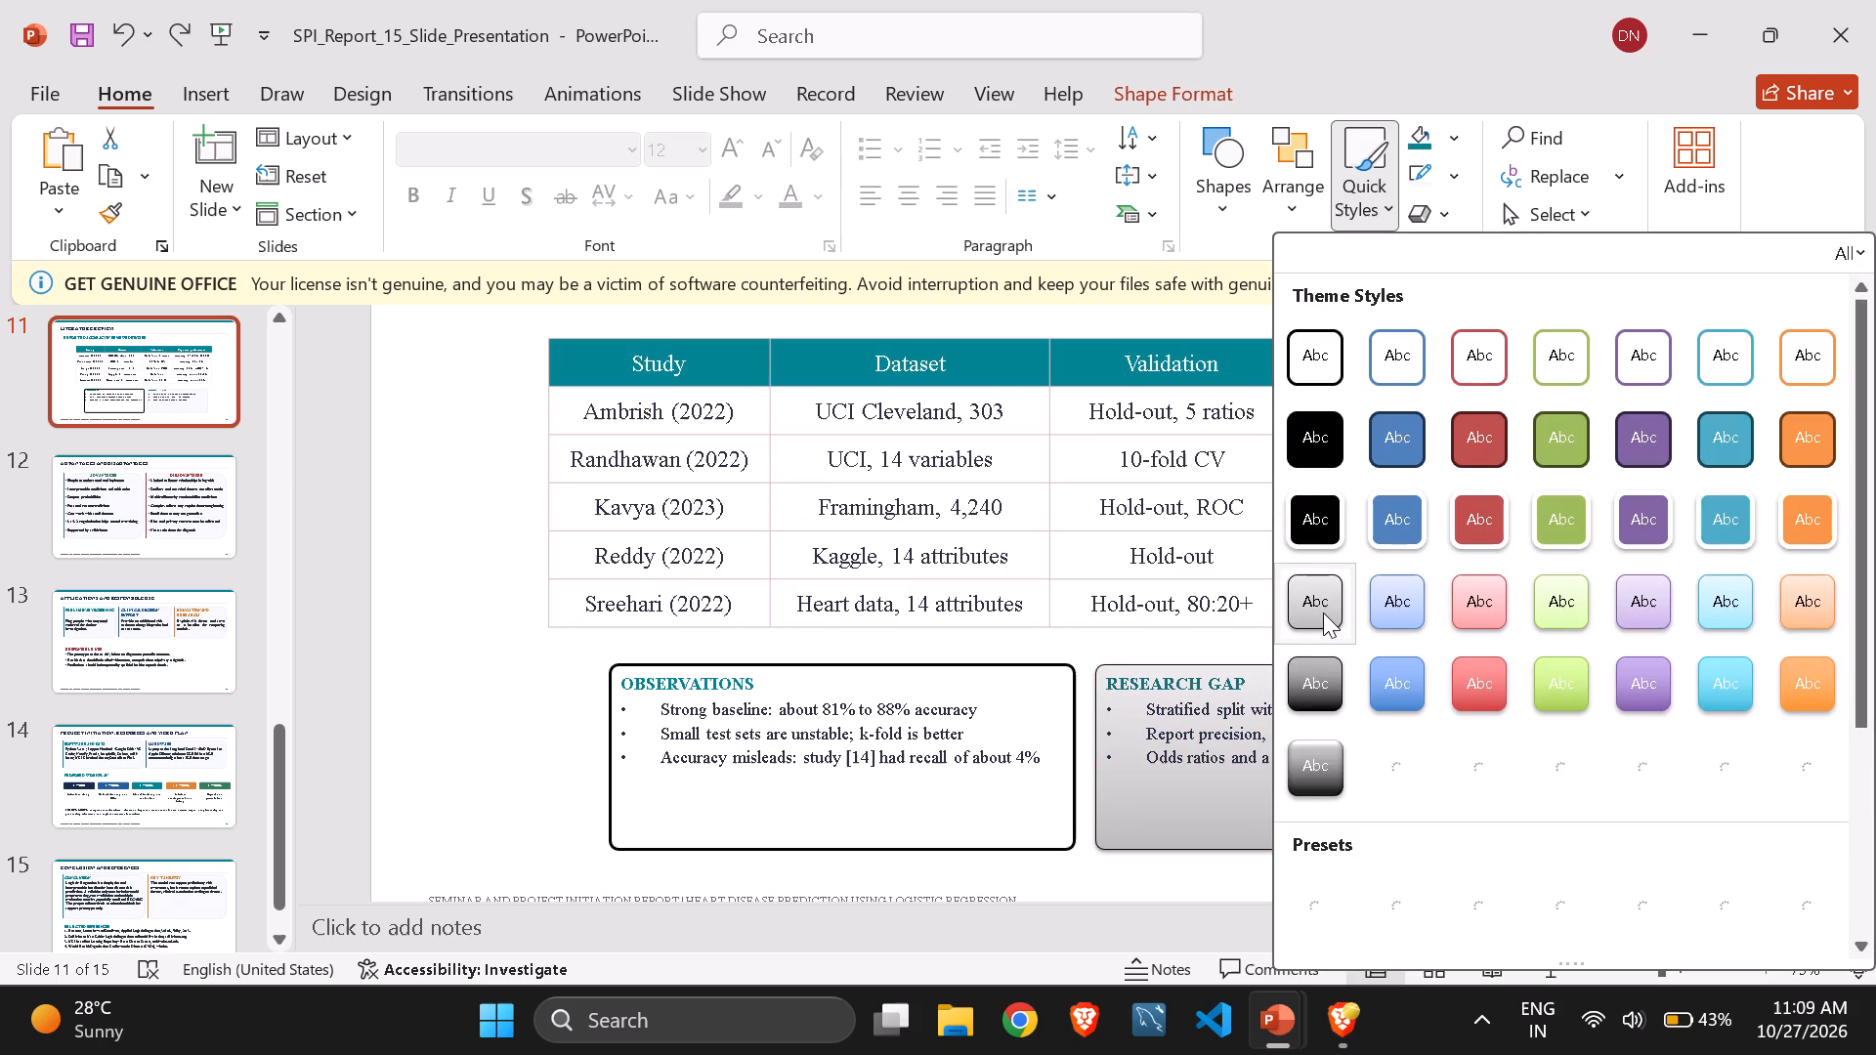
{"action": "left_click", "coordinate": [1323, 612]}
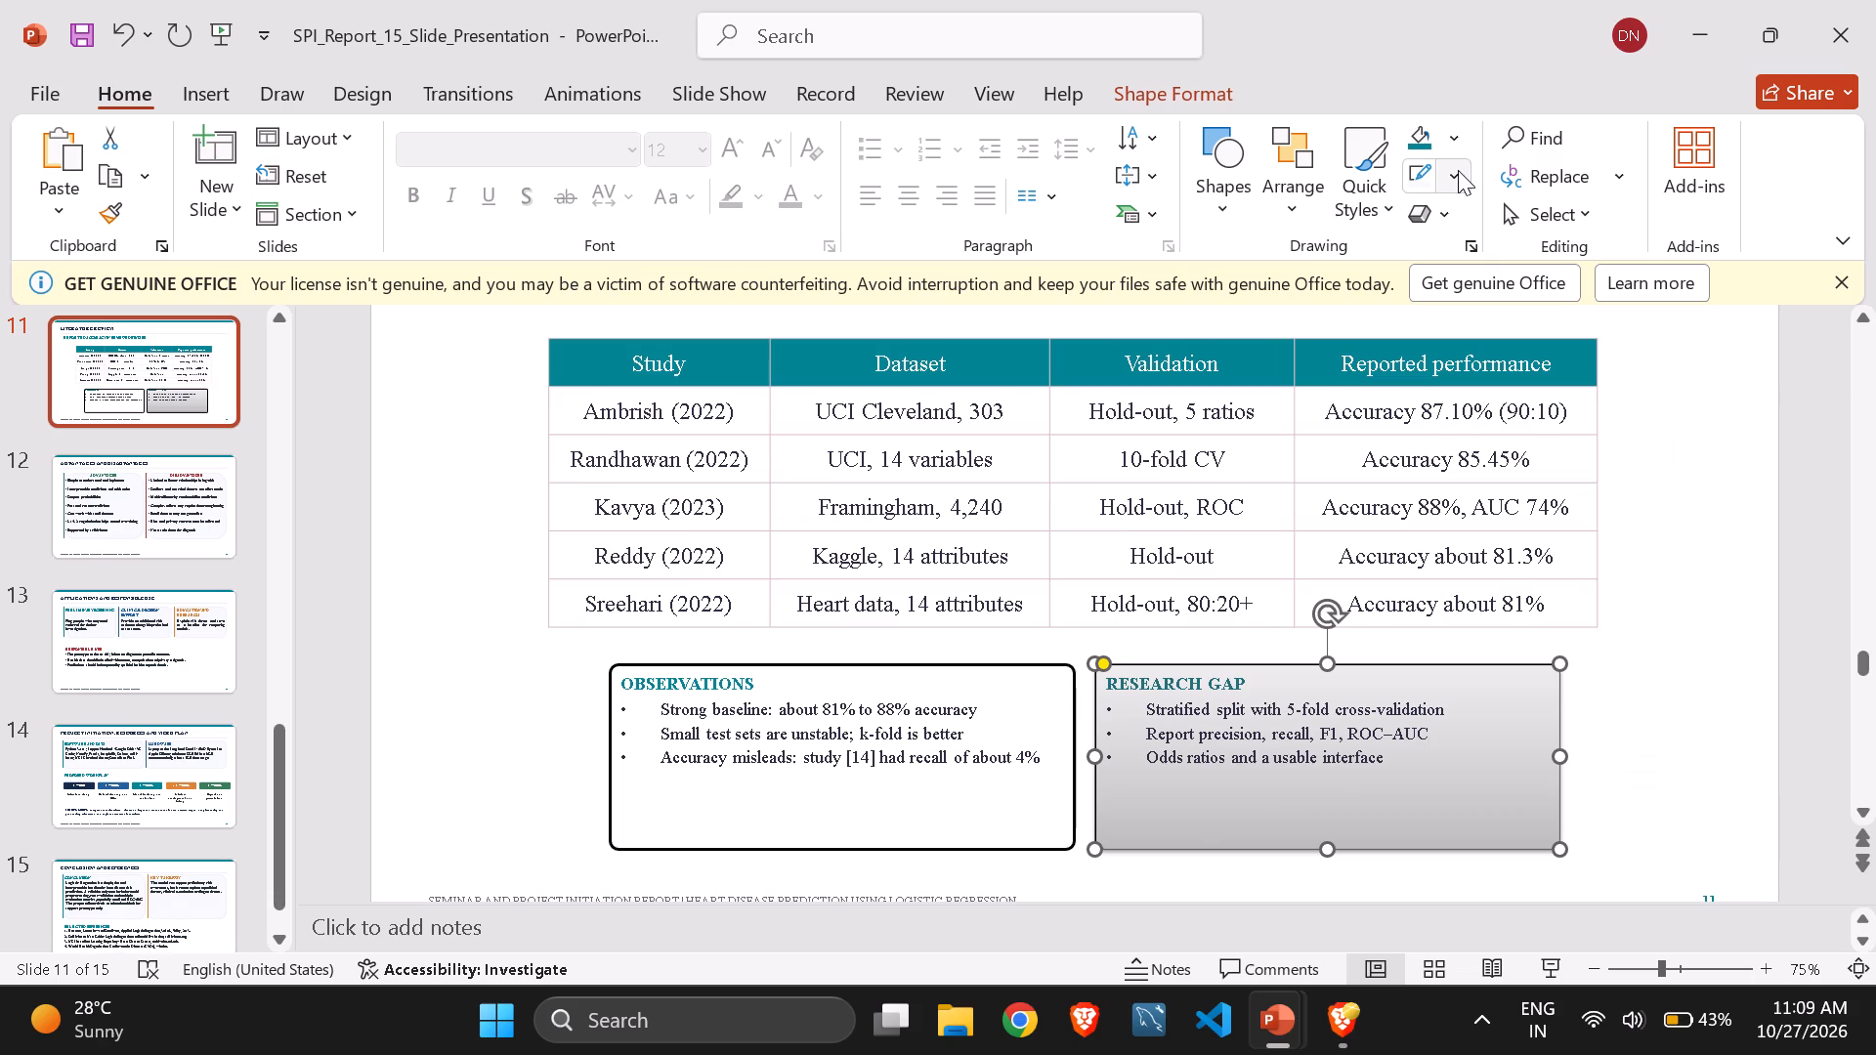
Apply the white-filled theme shape style with a black outline to the RESEARCH GAP card, matching the OBSERVATIONS box.
{"action": "left_click", "coordinate": [1343, 174]}
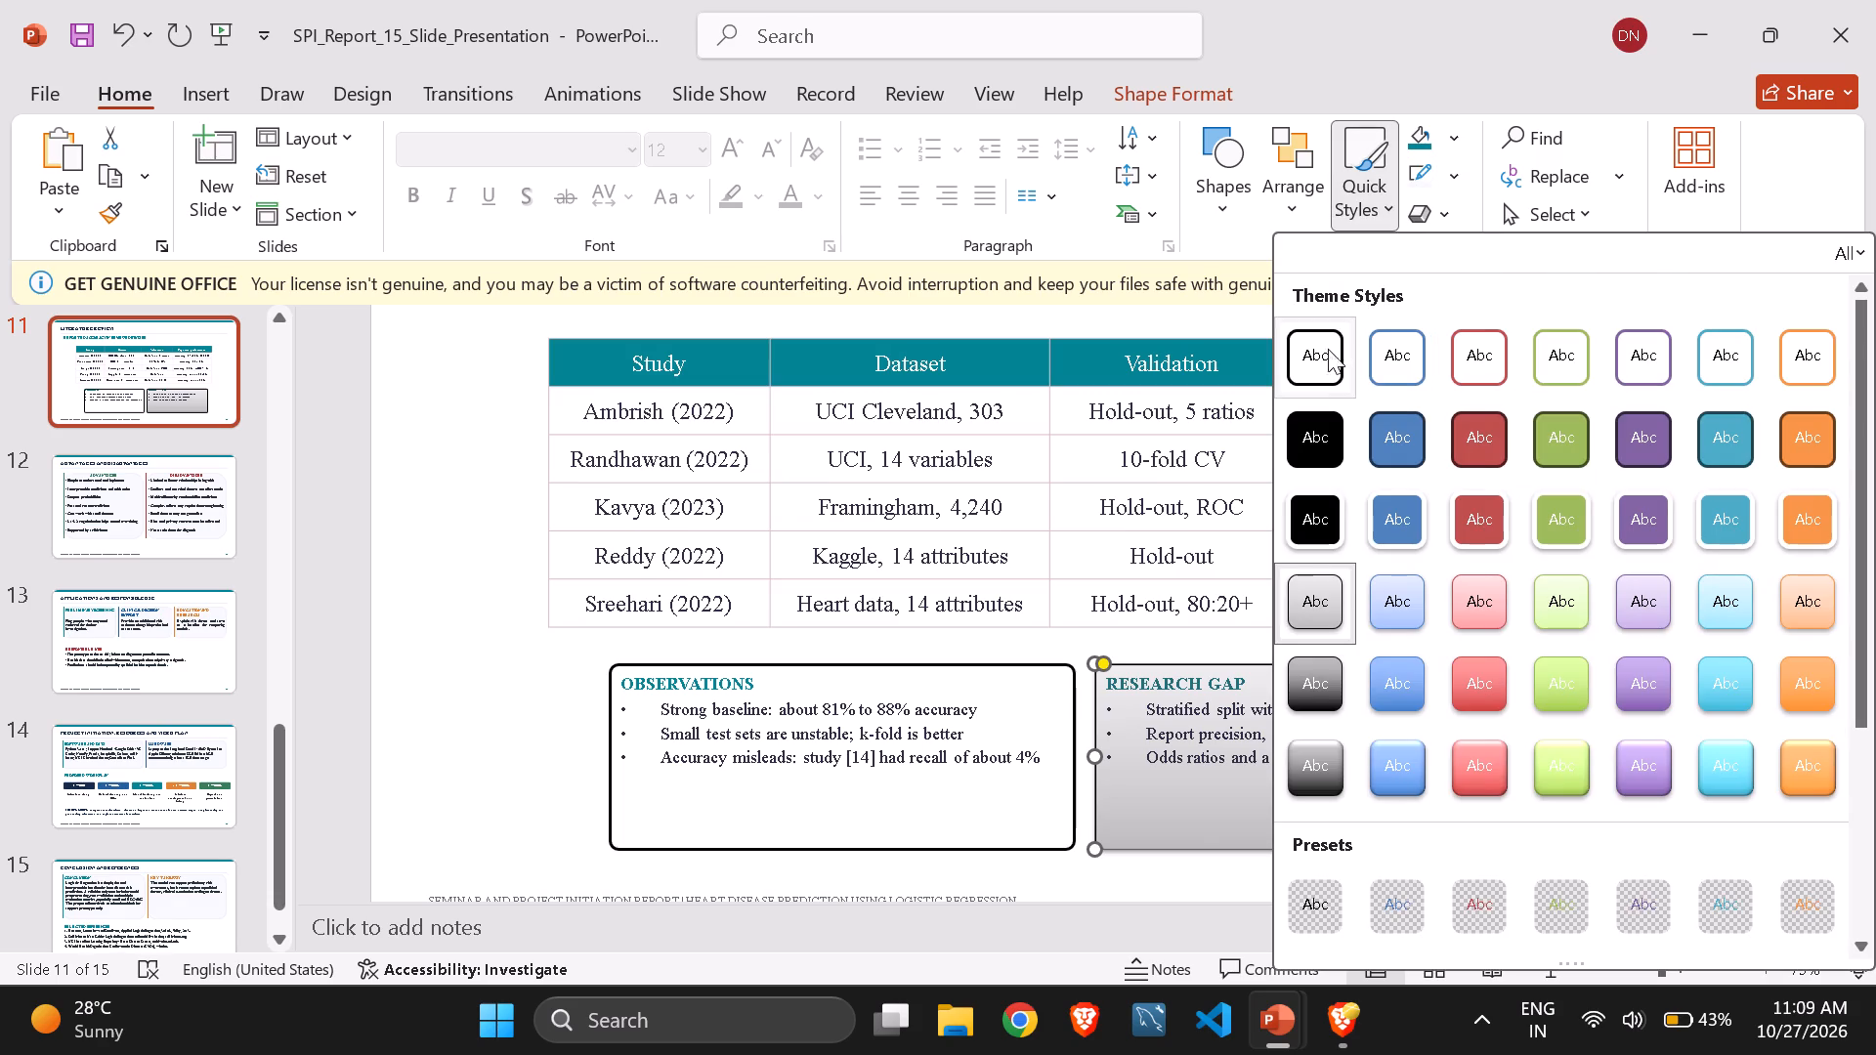
{"action": "left_click", "coordinate": [1319, 343]}
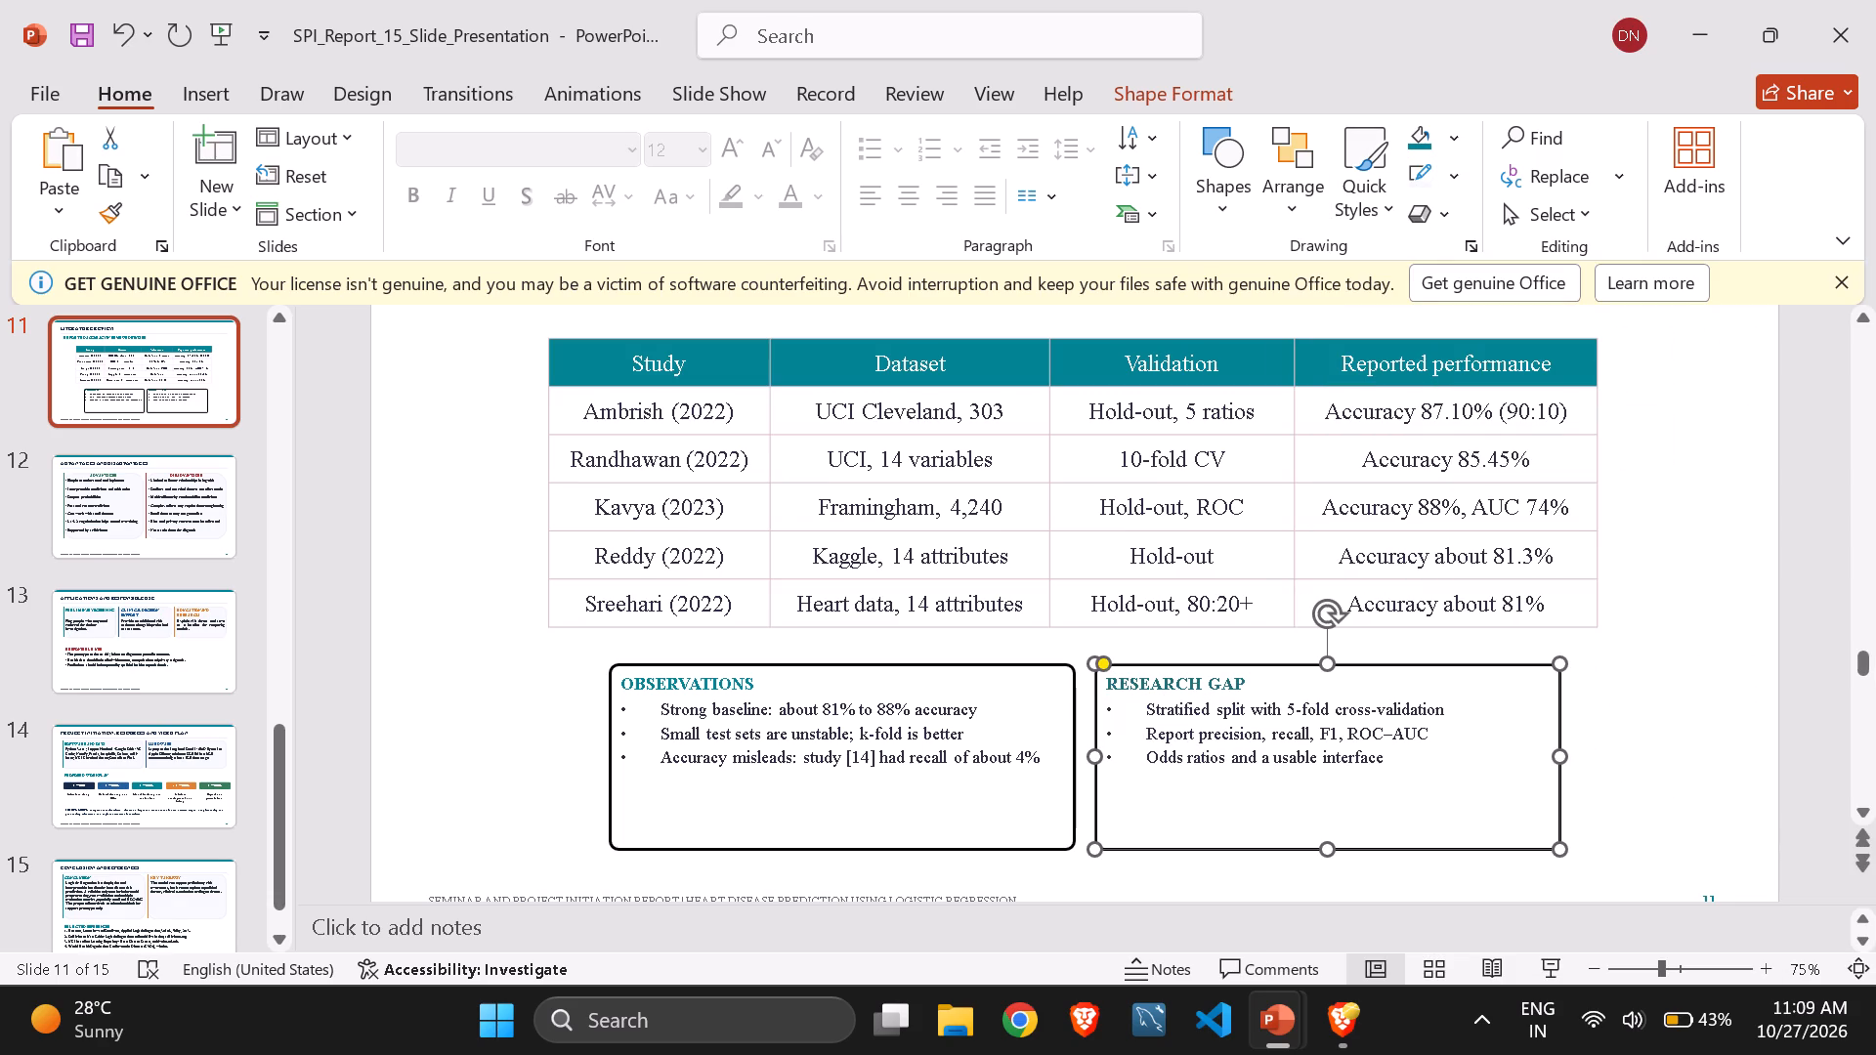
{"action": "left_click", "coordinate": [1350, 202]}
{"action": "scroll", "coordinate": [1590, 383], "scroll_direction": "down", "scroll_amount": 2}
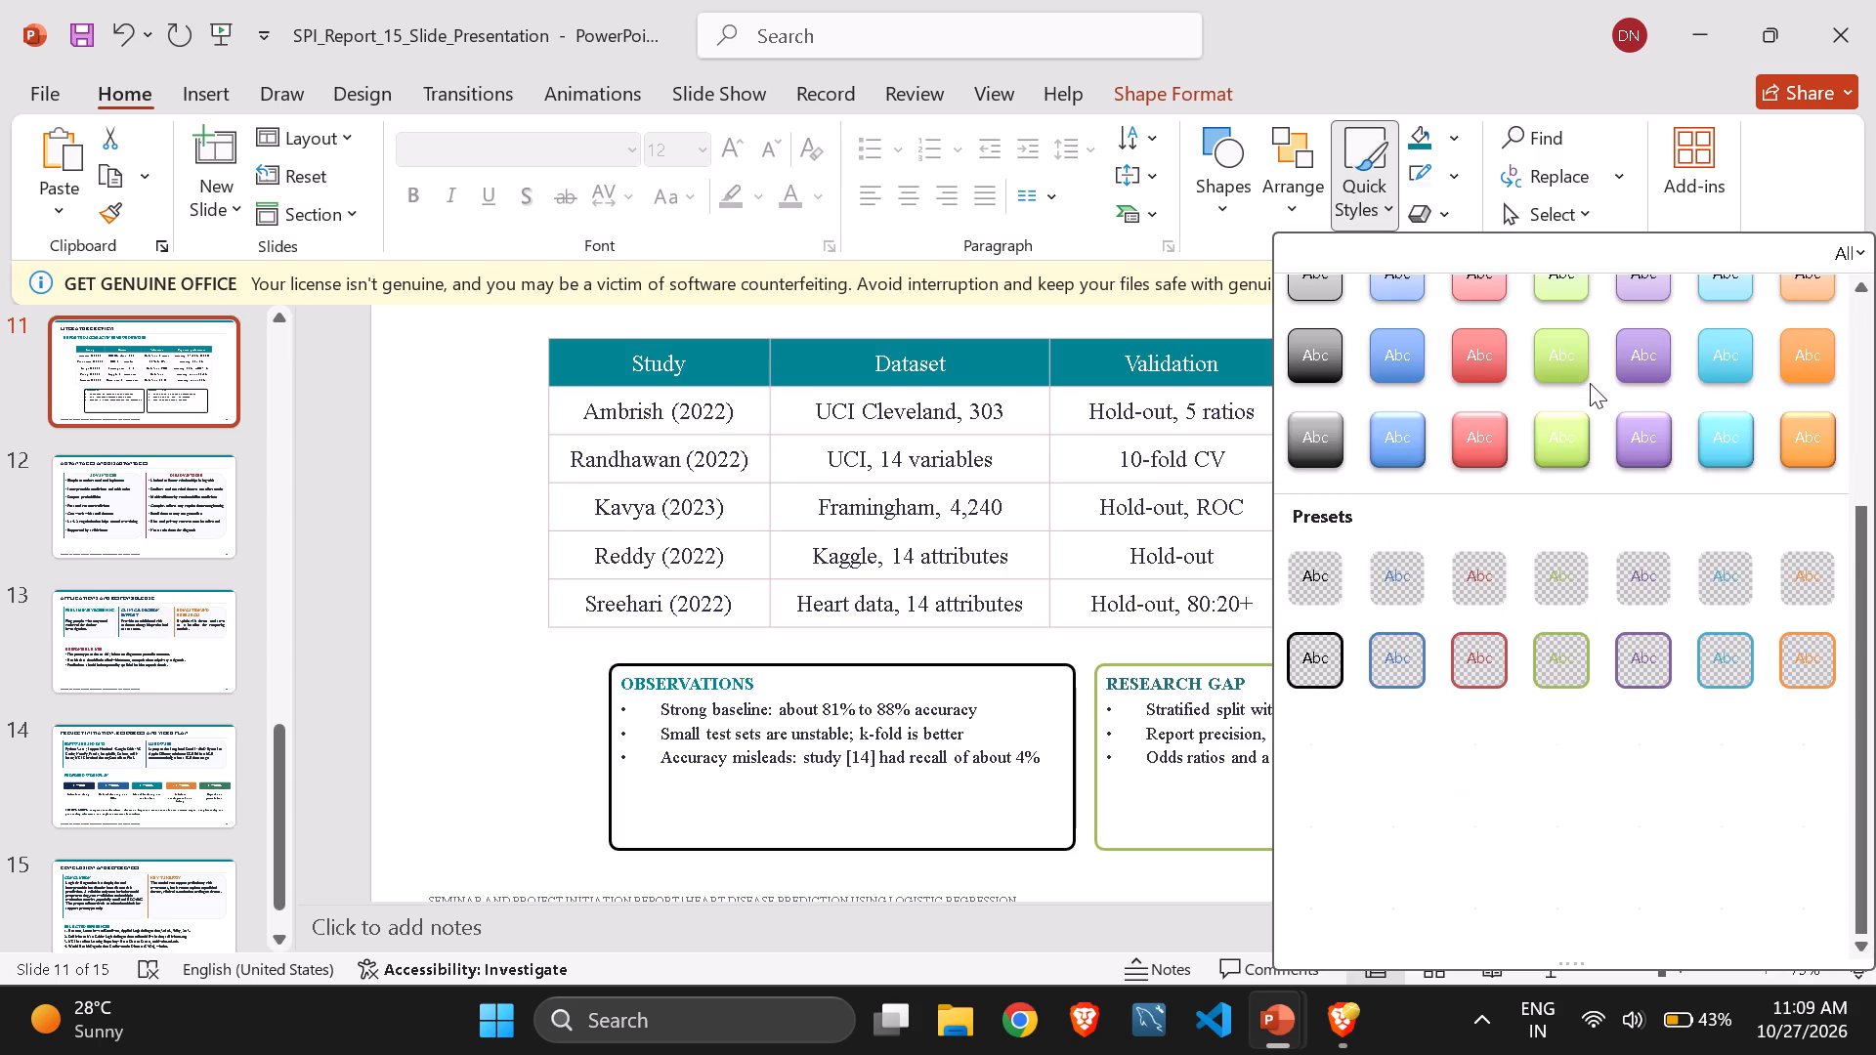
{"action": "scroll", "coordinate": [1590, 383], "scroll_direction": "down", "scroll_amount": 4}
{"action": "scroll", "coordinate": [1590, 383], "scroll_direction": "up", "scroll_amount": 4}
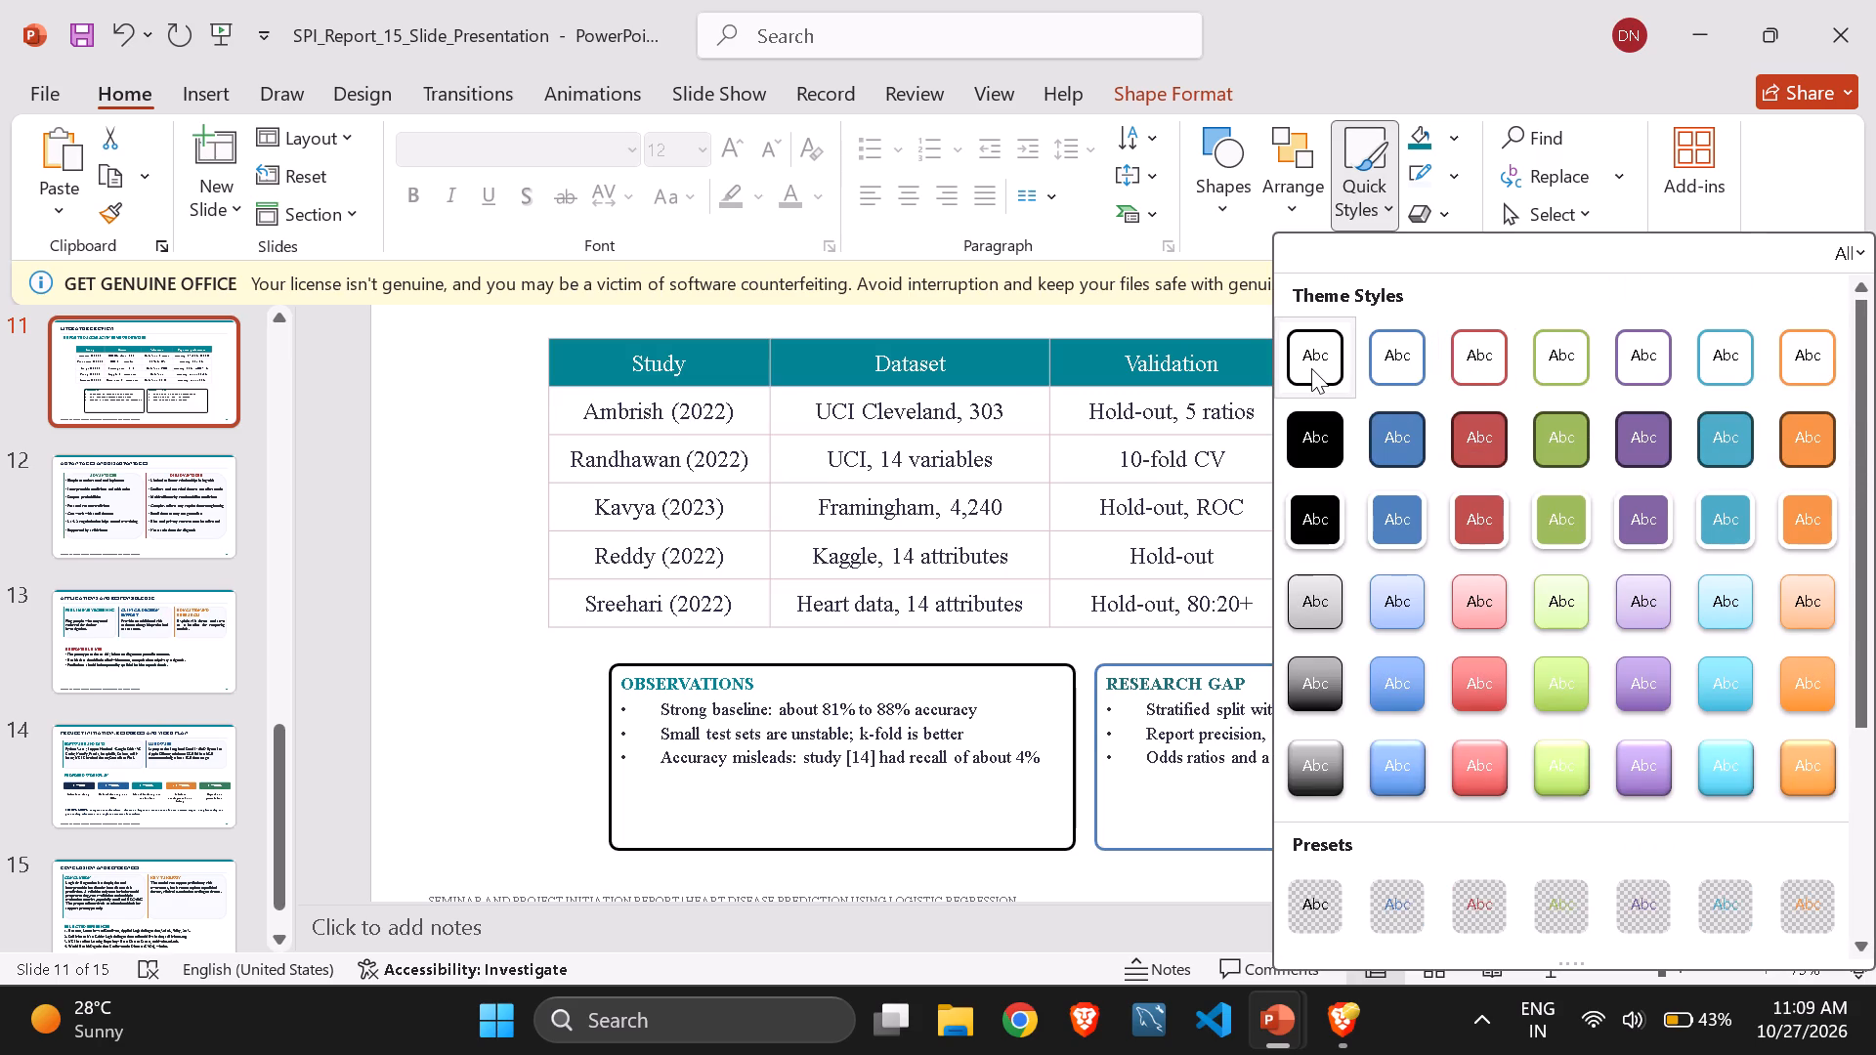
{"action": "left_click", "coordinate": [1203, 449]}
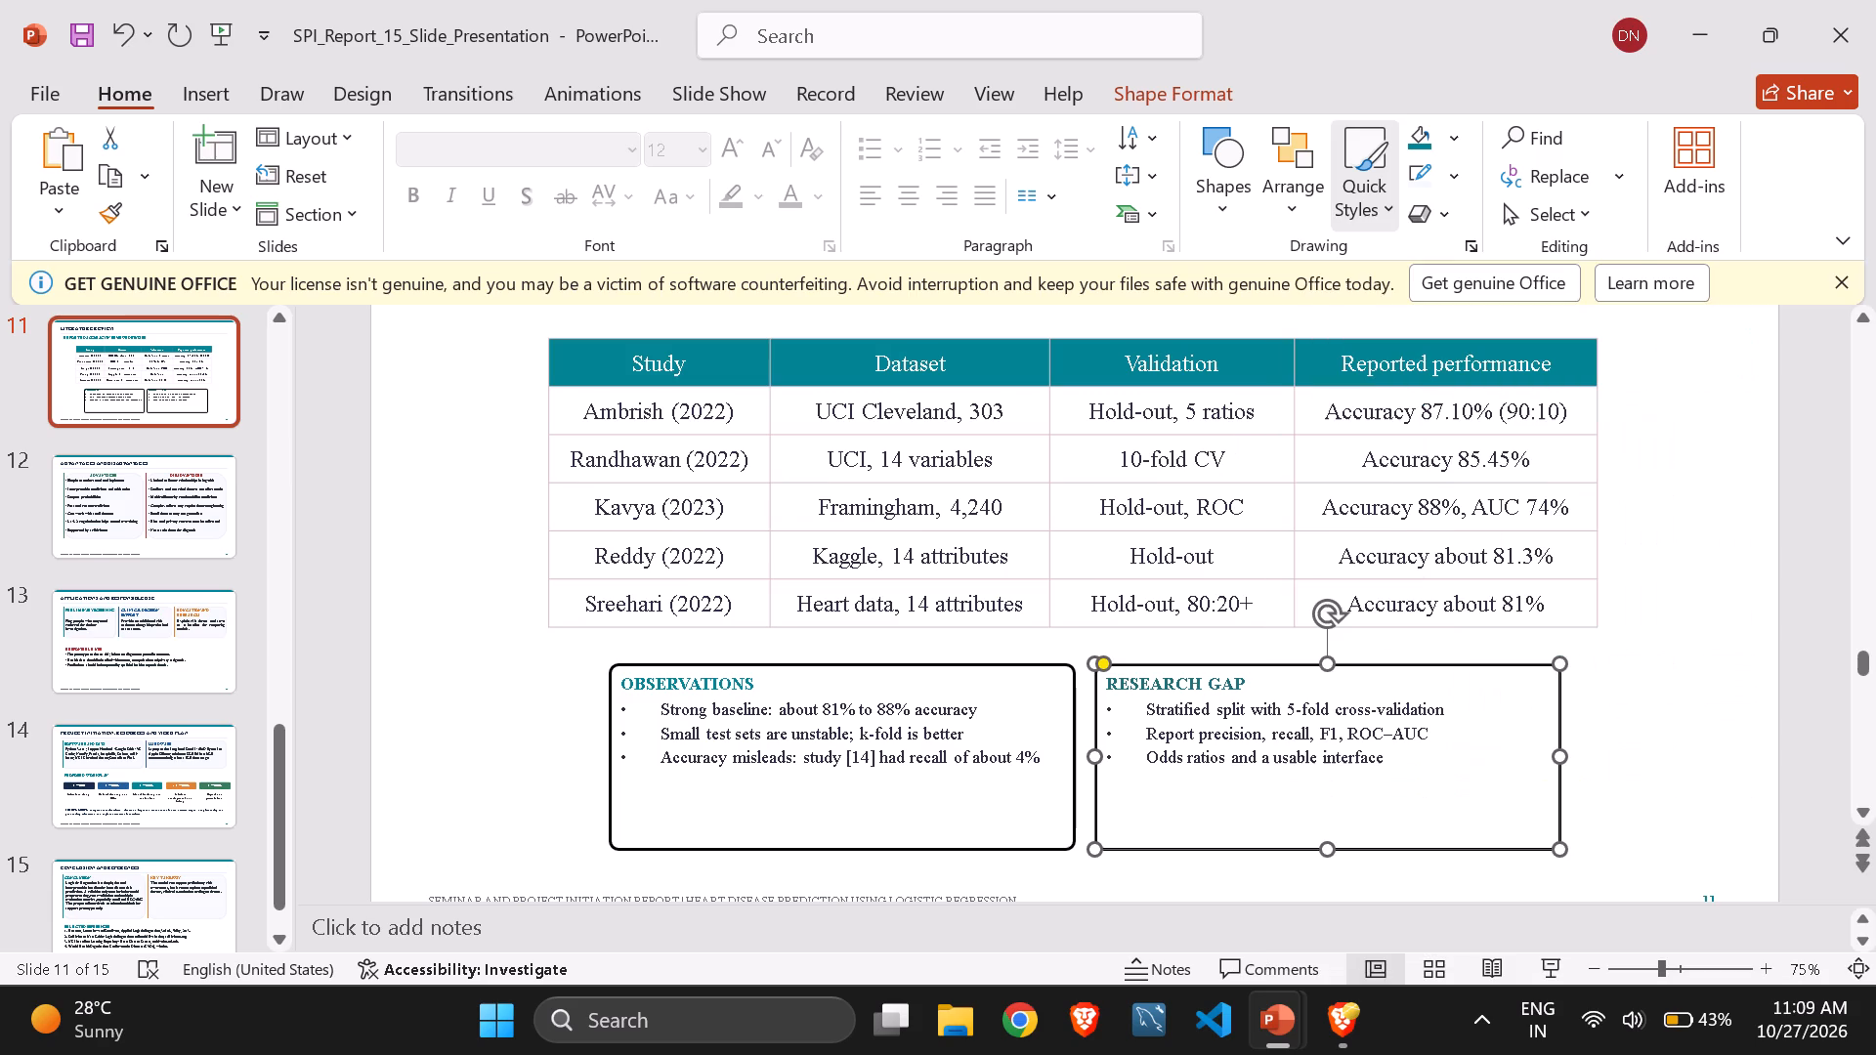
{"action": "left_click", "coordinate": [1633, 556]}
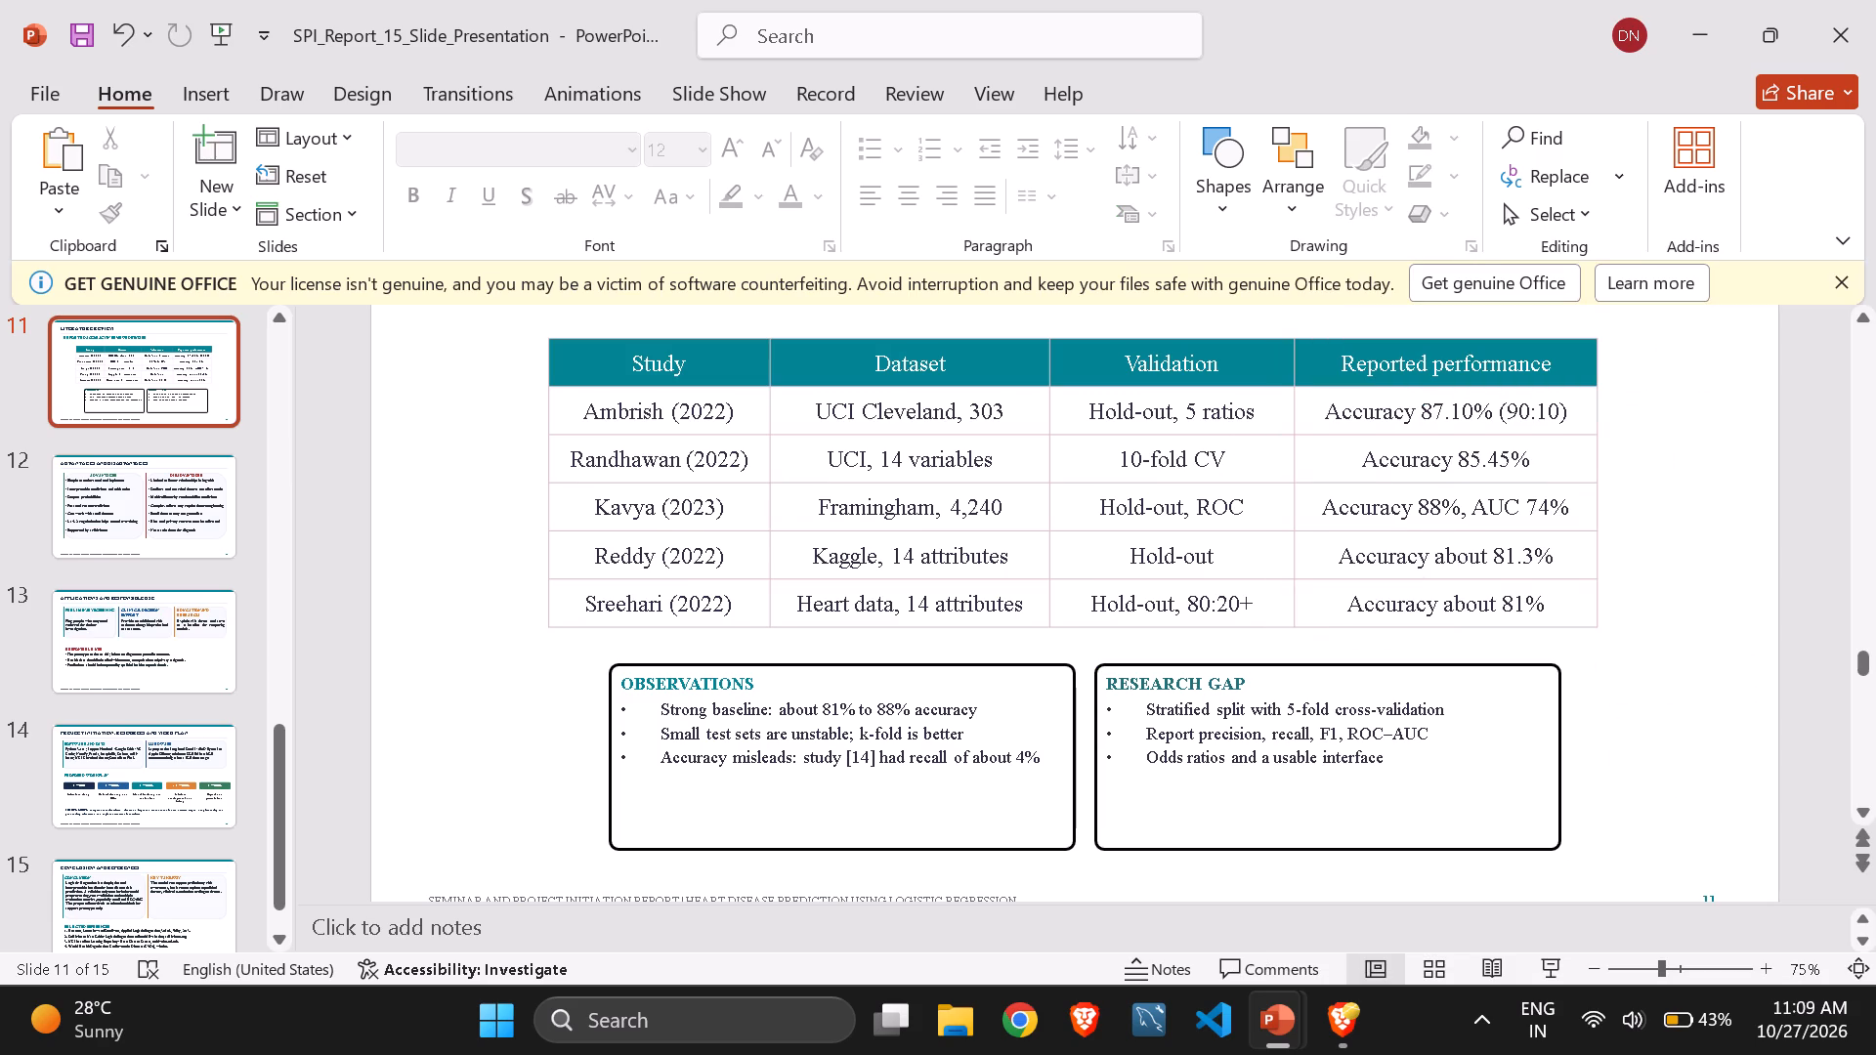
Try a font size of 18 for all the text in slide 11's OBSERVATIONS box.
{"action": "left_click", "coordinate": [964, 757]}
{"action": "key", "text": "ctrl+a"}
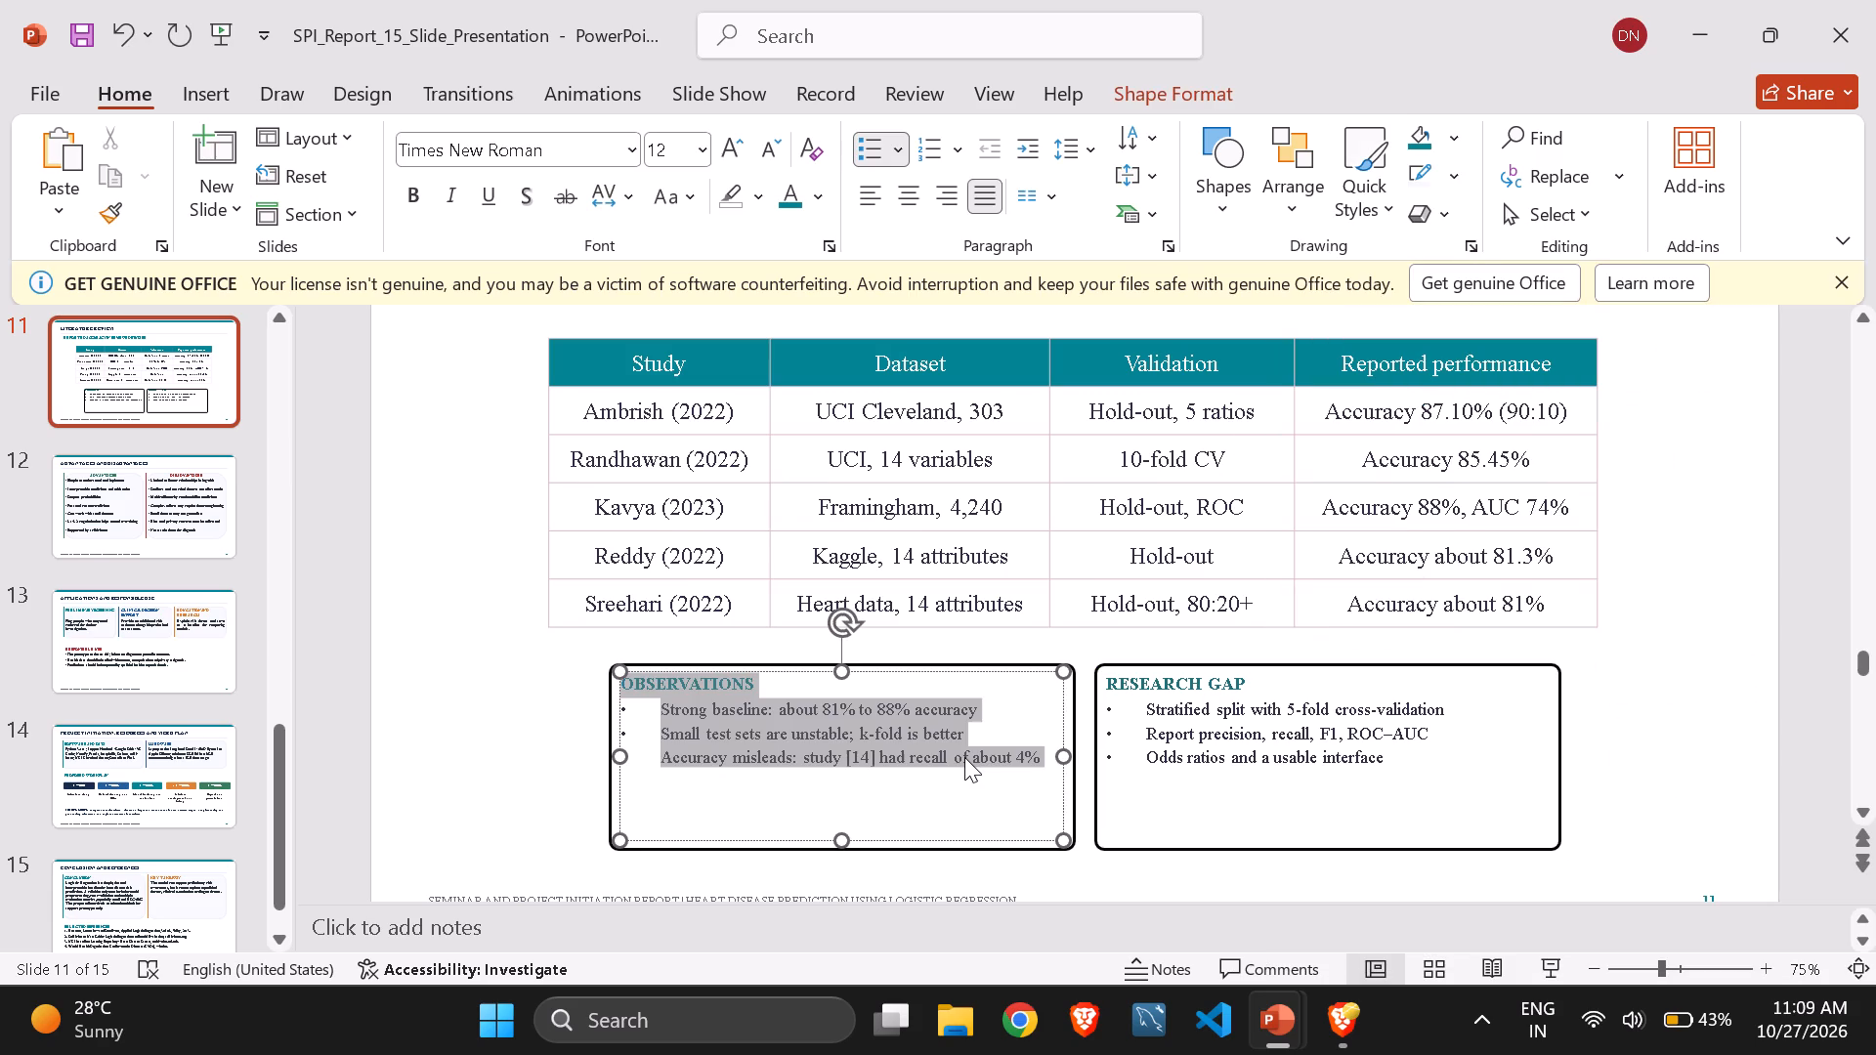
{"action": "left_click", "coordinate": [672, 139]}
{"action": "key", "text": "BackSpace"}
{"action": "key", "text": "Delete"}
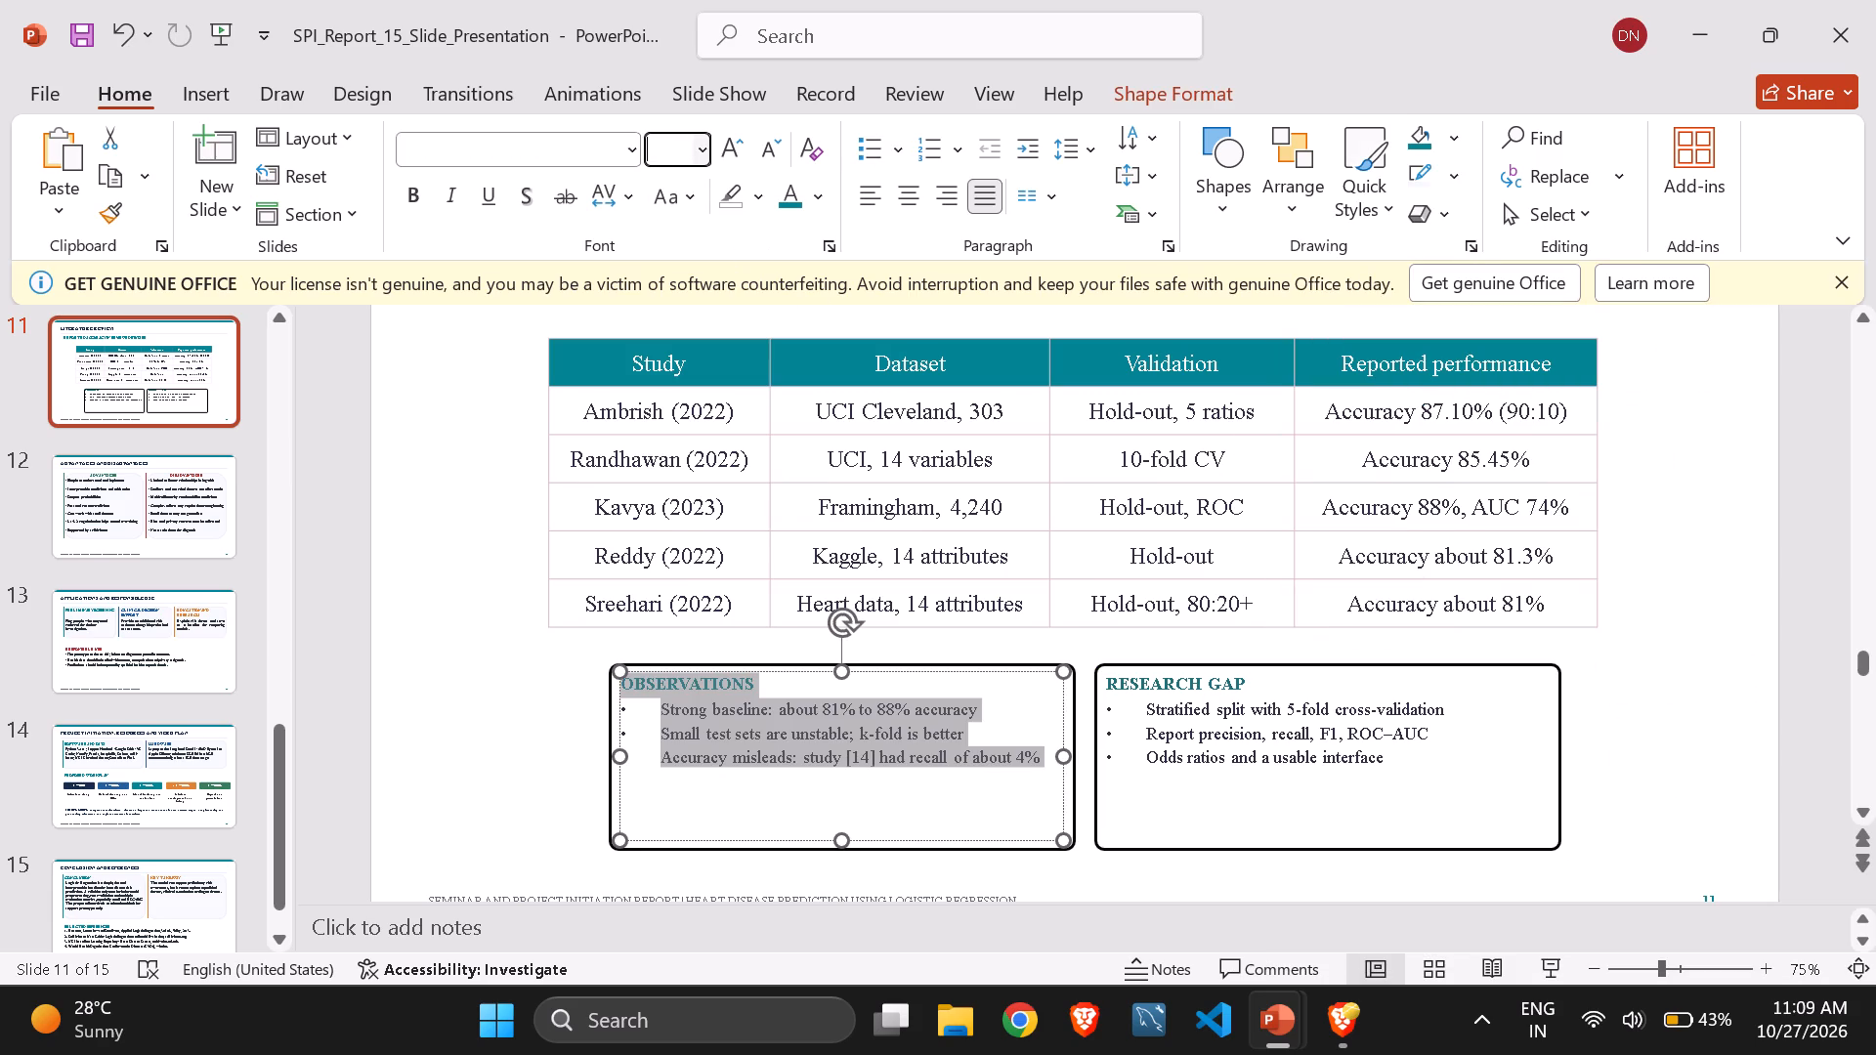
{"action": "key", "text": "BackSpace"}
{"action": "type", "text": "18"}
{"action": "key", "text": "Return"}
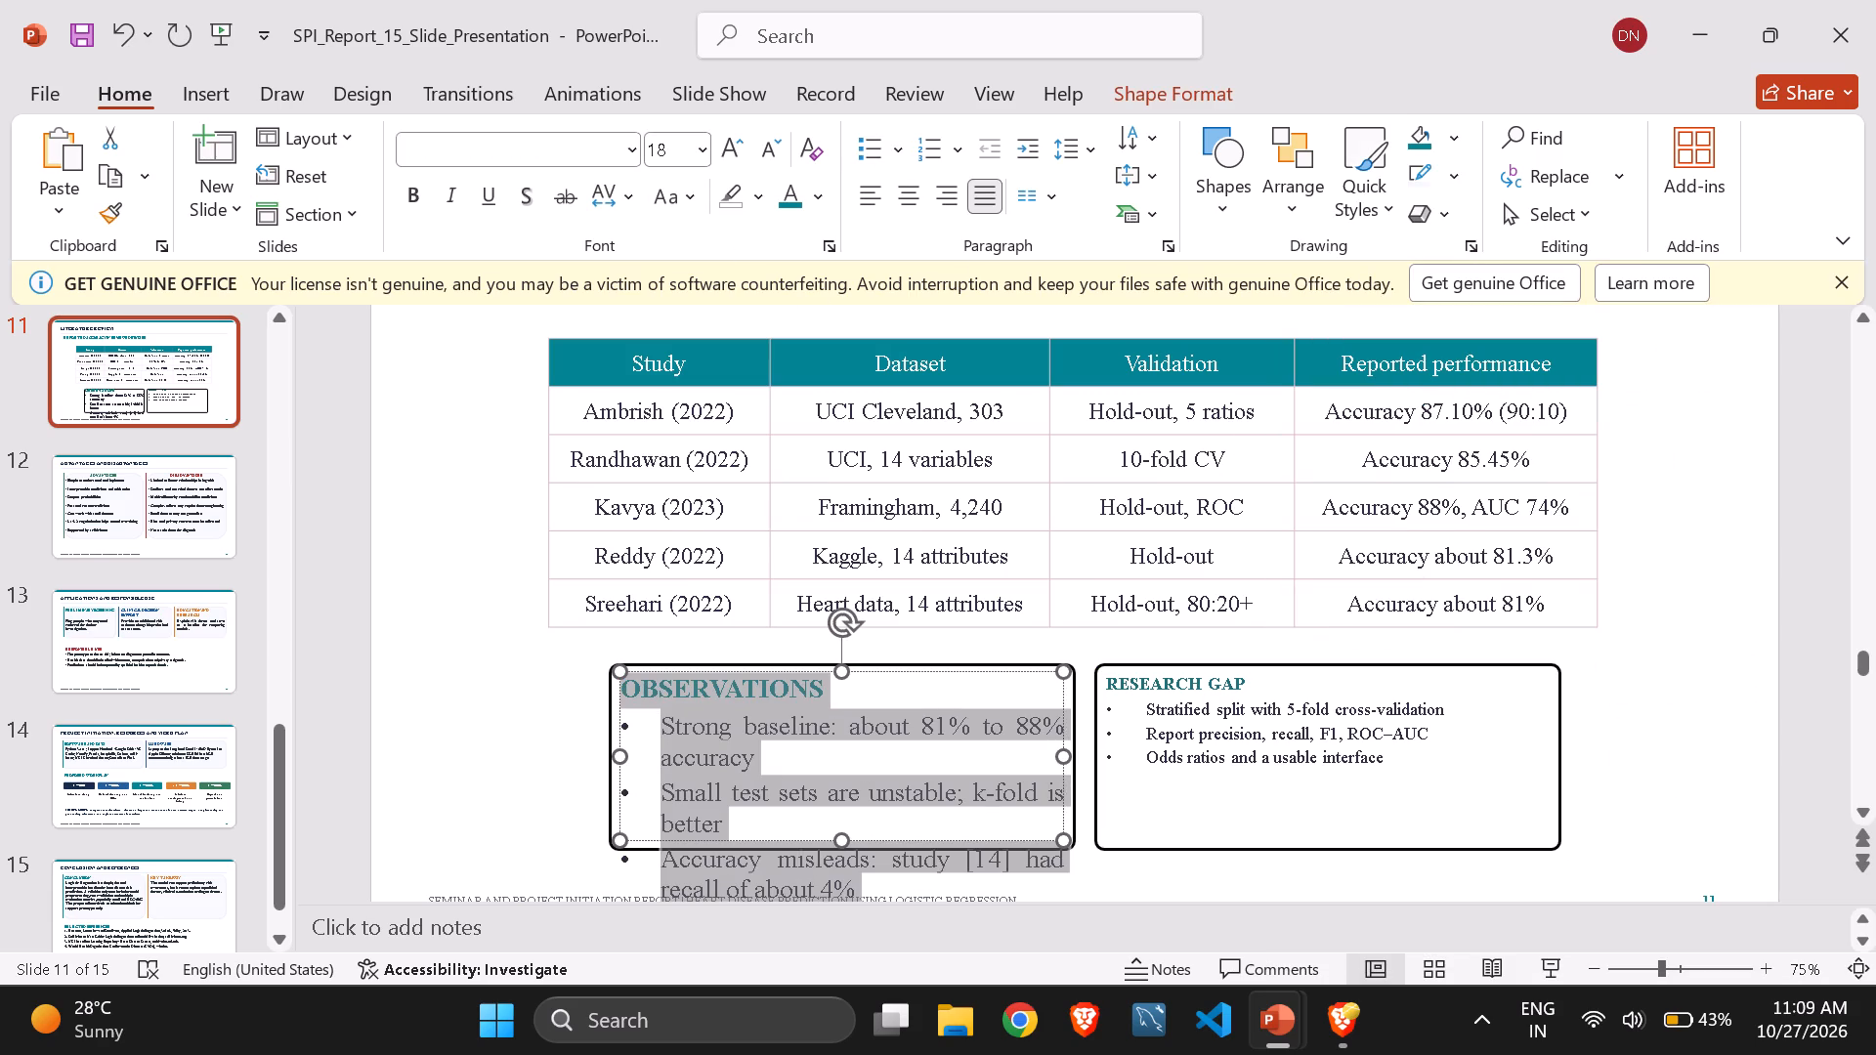
Set all the text in the OBSERVATIONS box to font size 14.
{"action": "left_click", "coordinate": [676, 154]}
{"action": "key", "text": "BackSpace"}
{"action": "key", "text": "1"}
{"action": "key", "text": "4"}
{"action": "key", "text": "Return"}
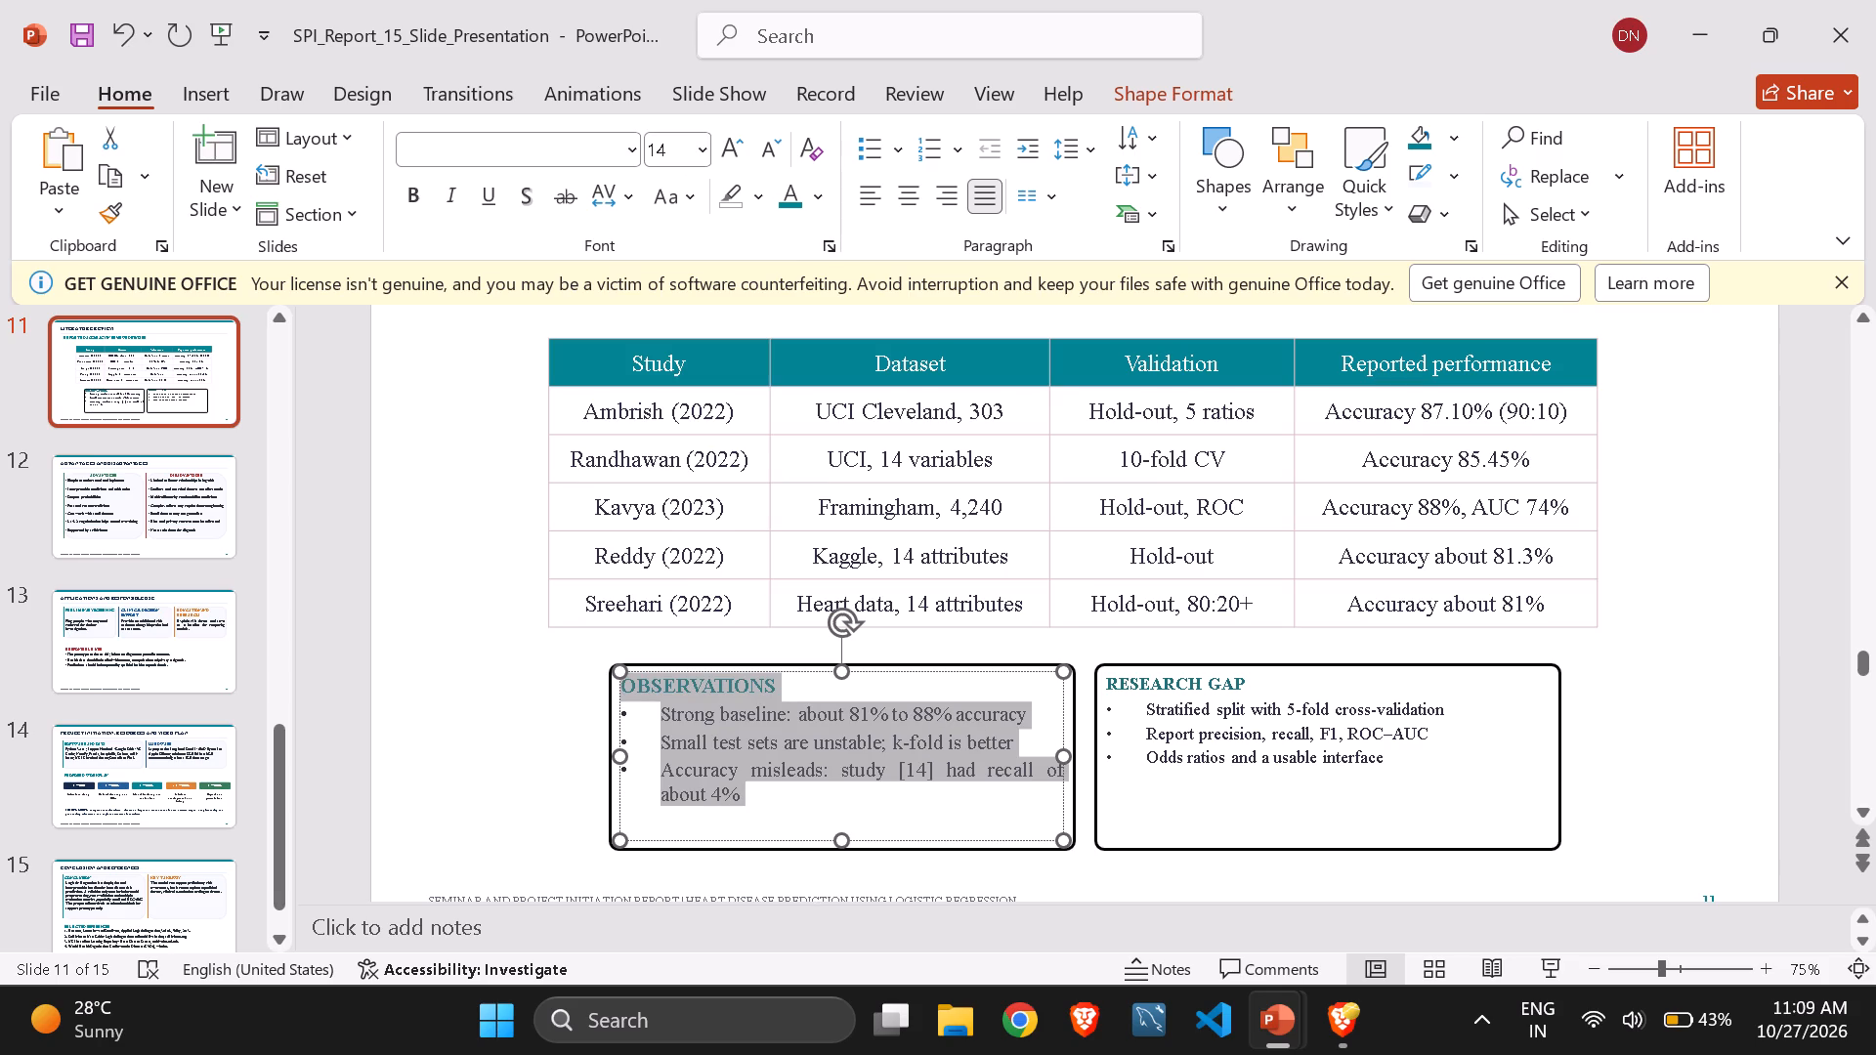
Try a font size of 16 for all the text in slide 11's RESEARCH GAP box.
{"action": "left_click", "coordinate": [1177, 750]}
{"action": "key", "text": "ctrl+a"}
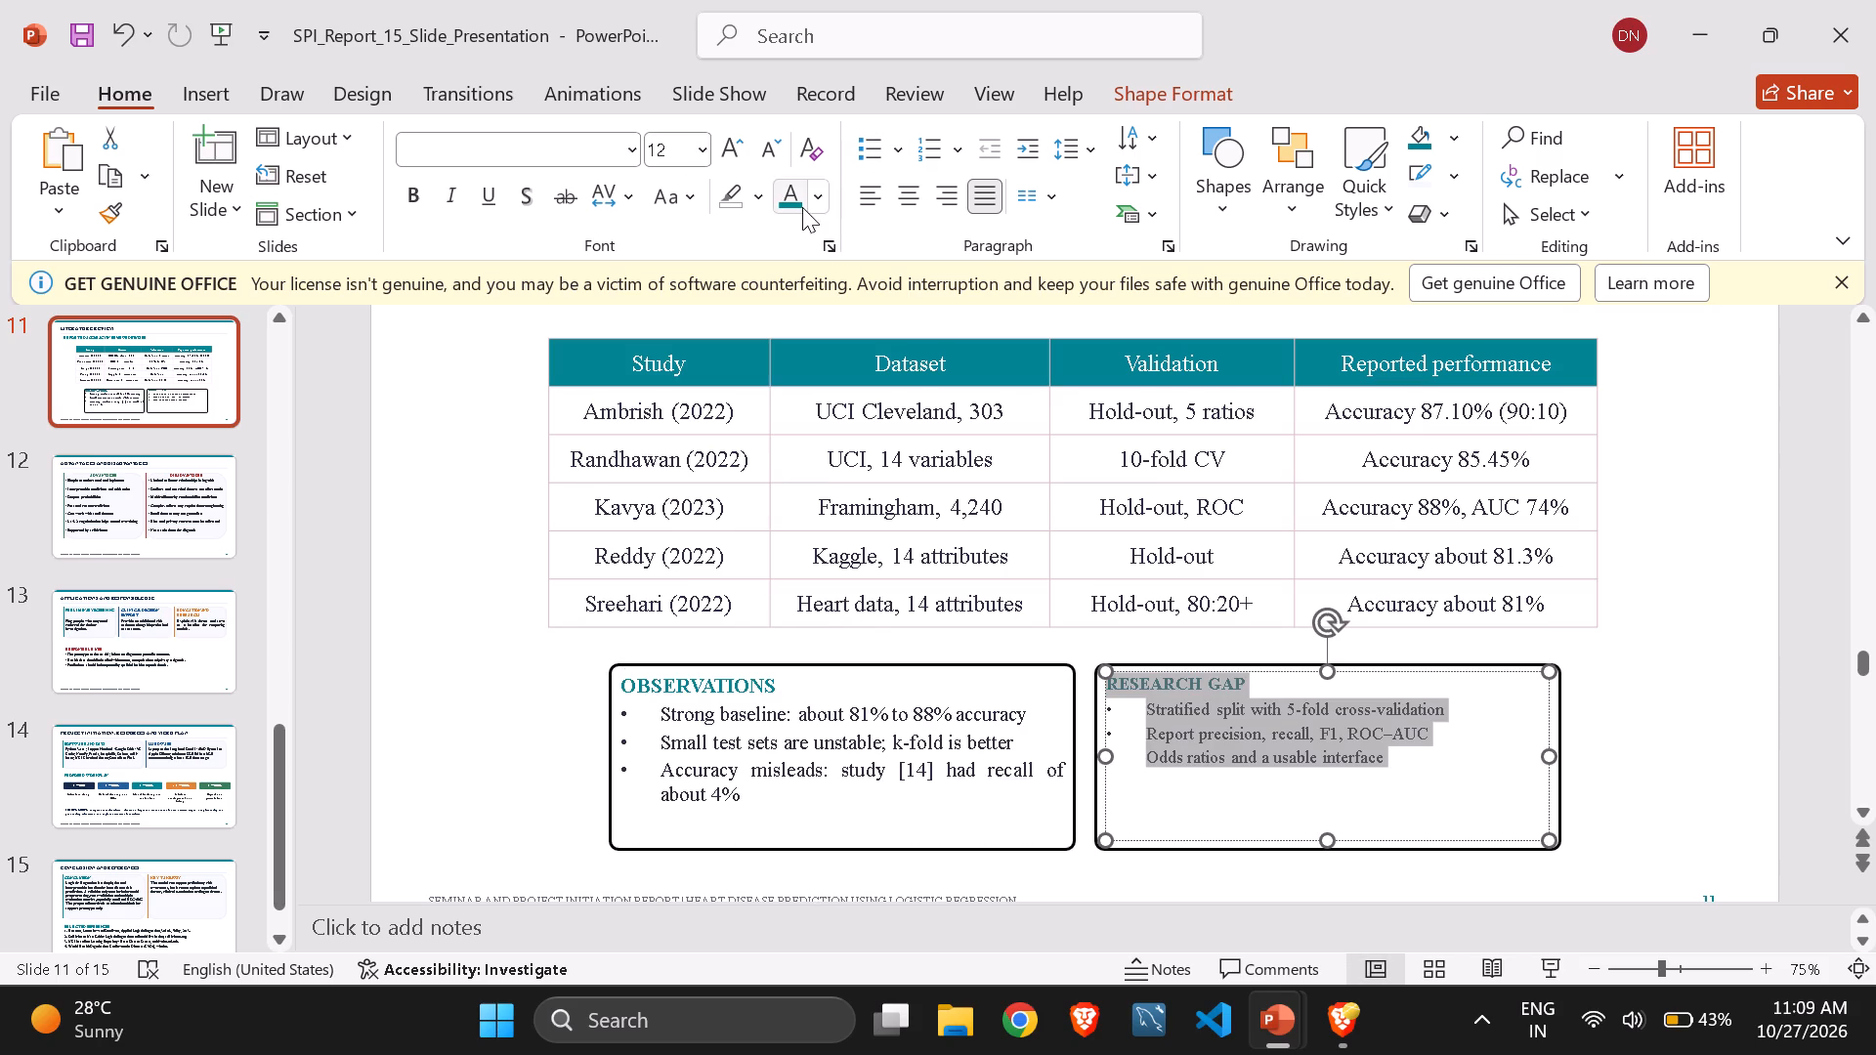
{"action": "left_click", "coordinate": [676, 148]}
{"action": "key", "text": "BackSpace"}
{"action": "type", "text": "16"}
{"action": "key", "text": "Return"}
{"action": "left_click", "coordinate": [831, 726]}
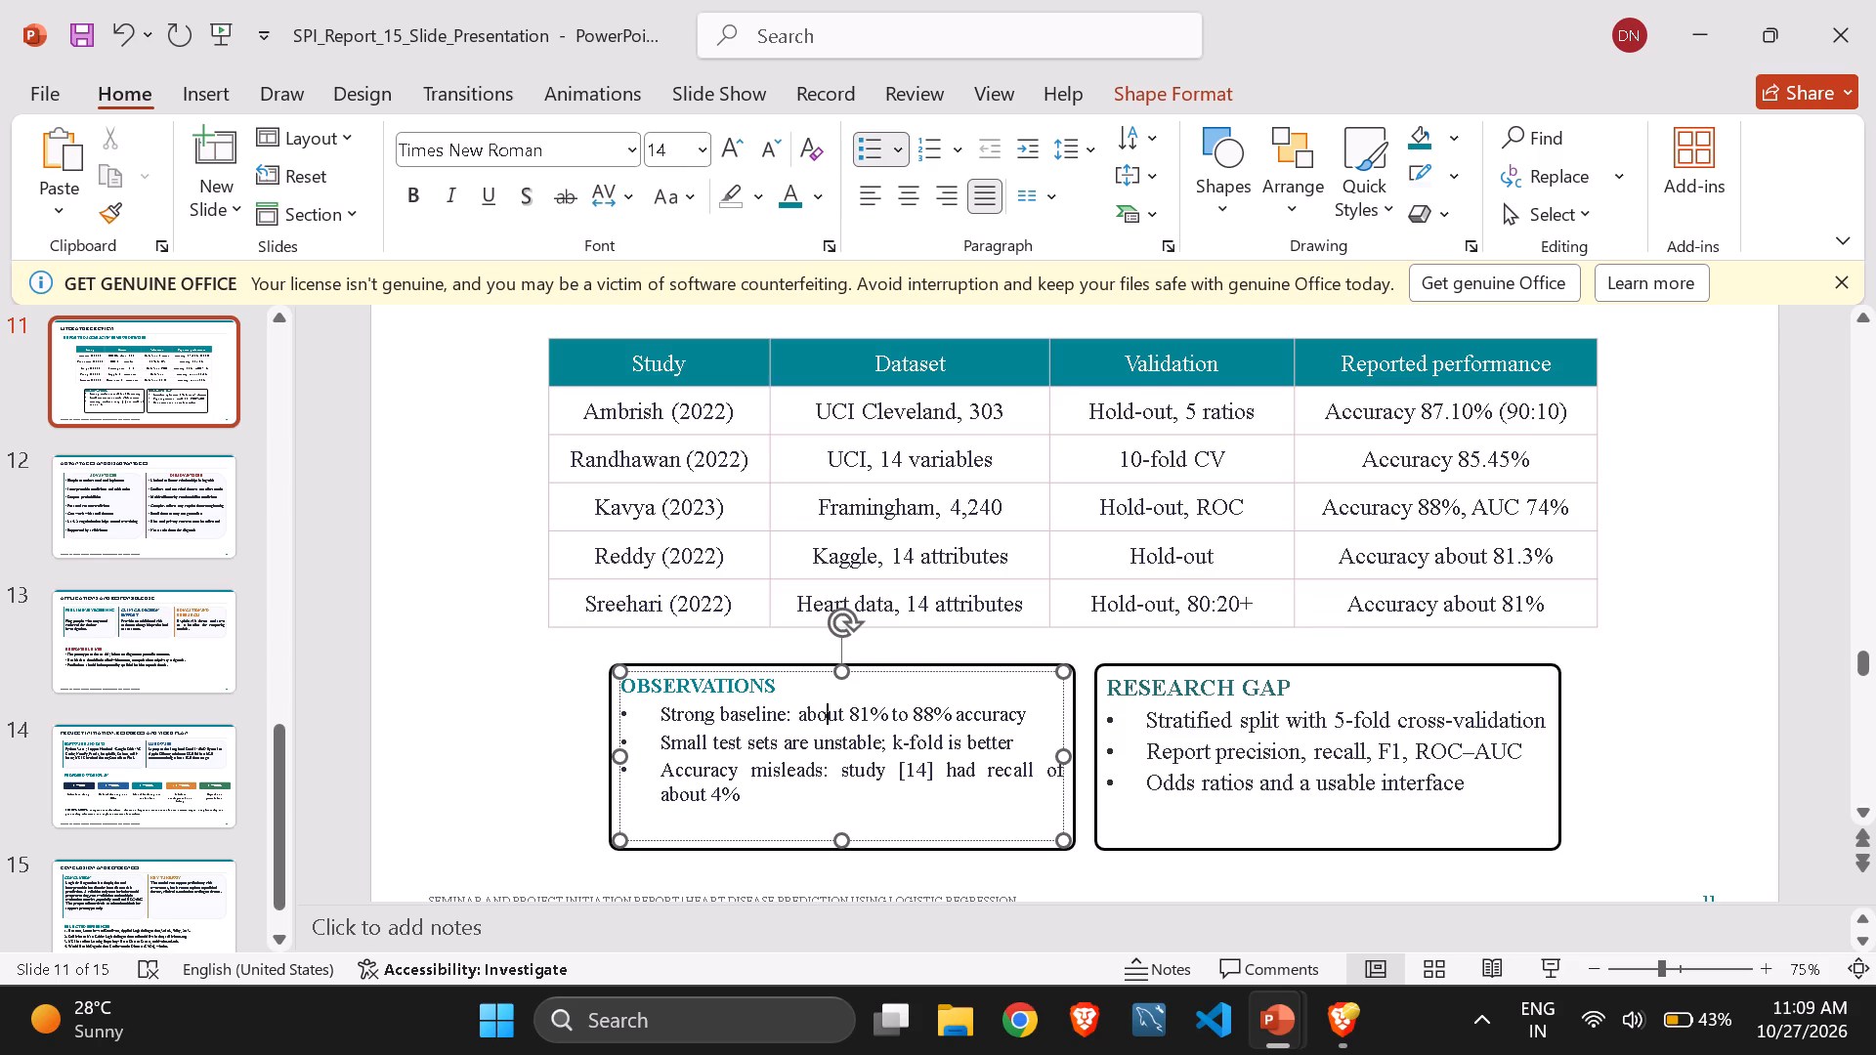
Set all the text in the RESEARCH GAP box to font size 14, matching the OBSERVATIONS text.
{"action": "left_click", "coordinate": [1260, 780]}
{"action": "key", "text": "ctrl+a"}
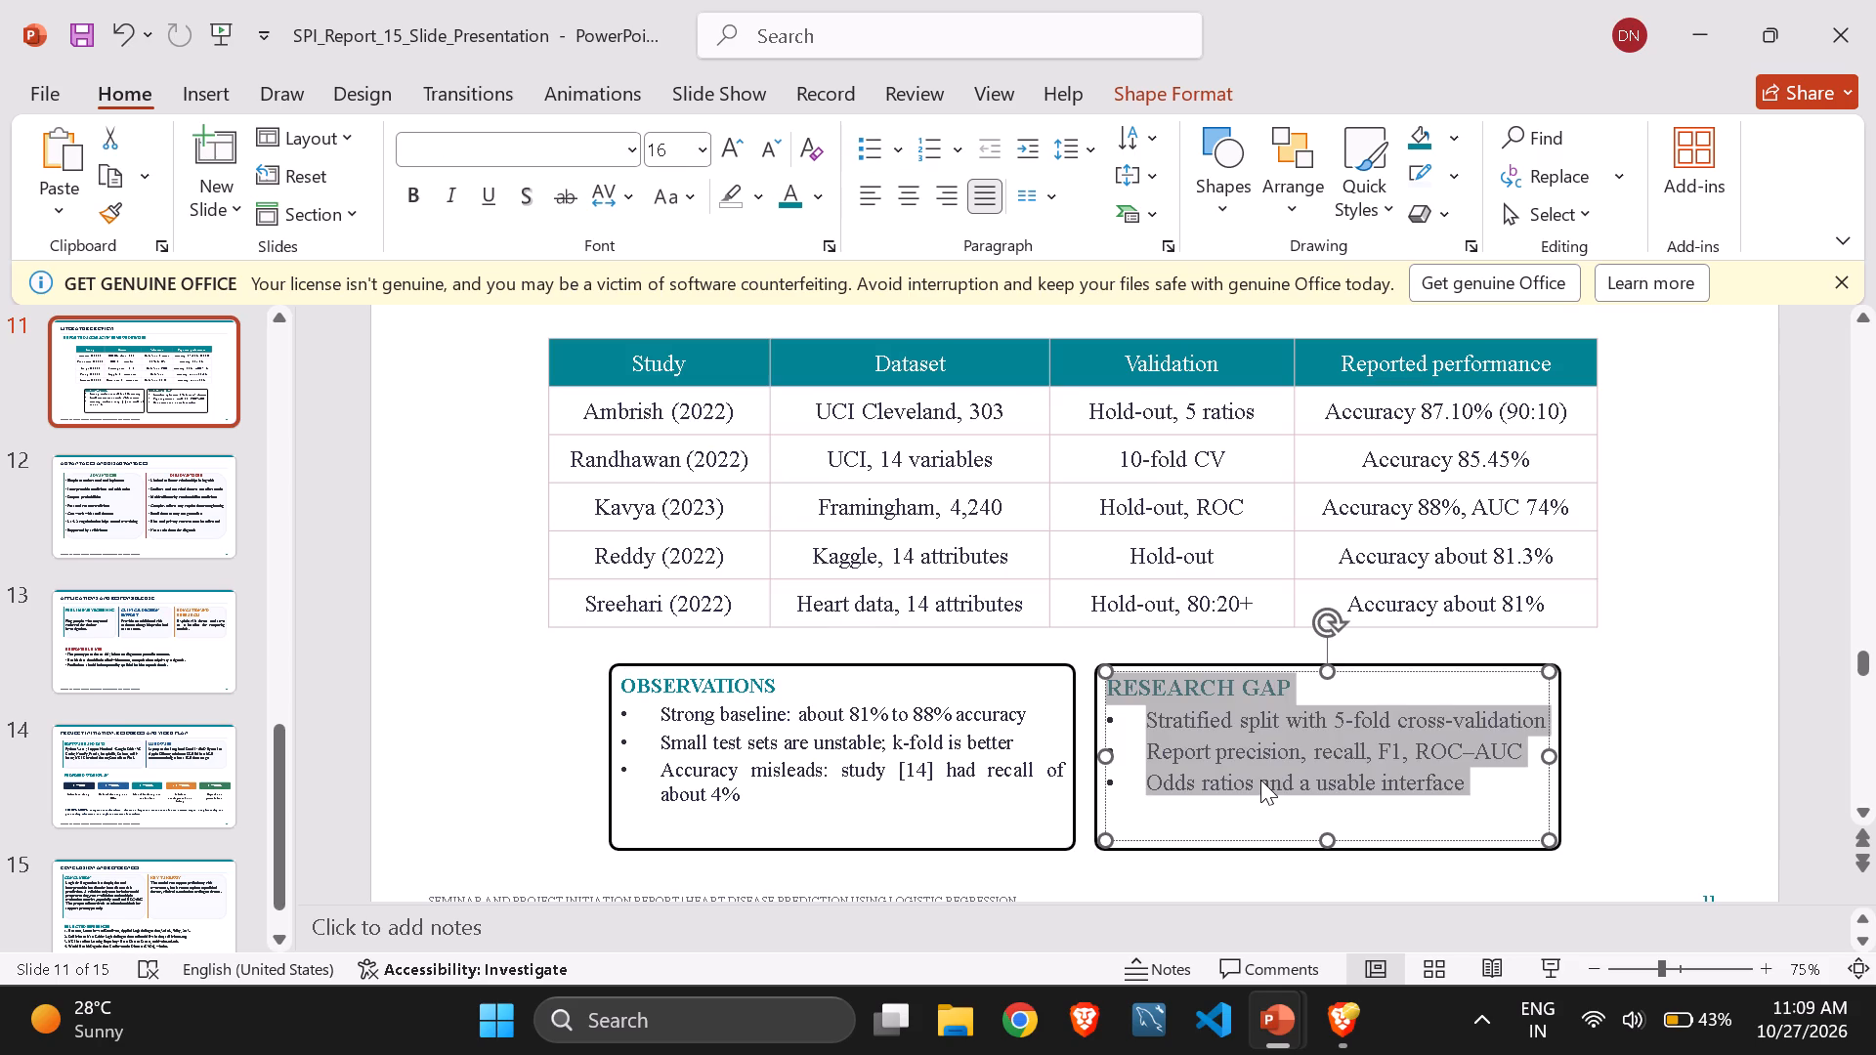
{"action": "left_click", "coordinate": [673, 154]}
{"action": "key", "text": "BackSpace"}
{"action": "type", "text": "15"}
{"action": "key", "text": "BackSpace"}
{"action": "key", "text": "4"}
{"action": "key", "text": "Return"}
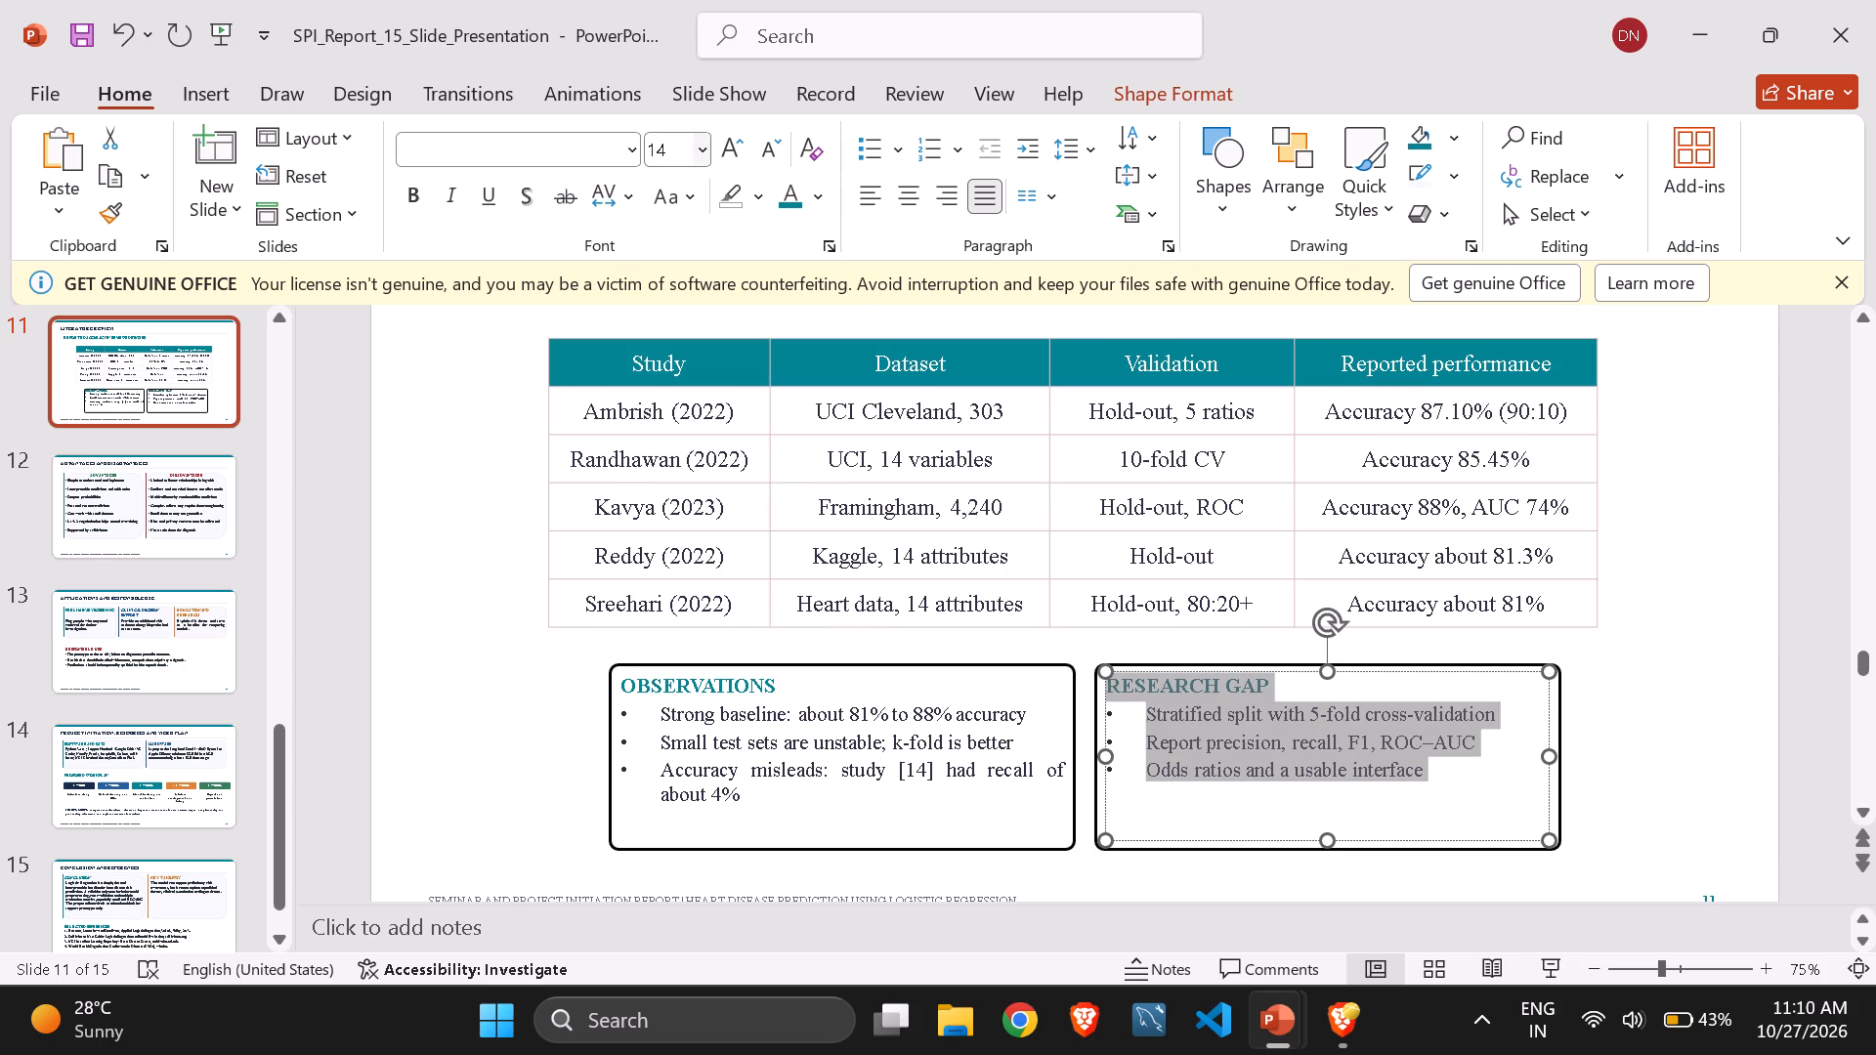
Left-align all the text in the RESEARCH GAP box.
{"action": "left_click", "coordinate": [873, 195]}
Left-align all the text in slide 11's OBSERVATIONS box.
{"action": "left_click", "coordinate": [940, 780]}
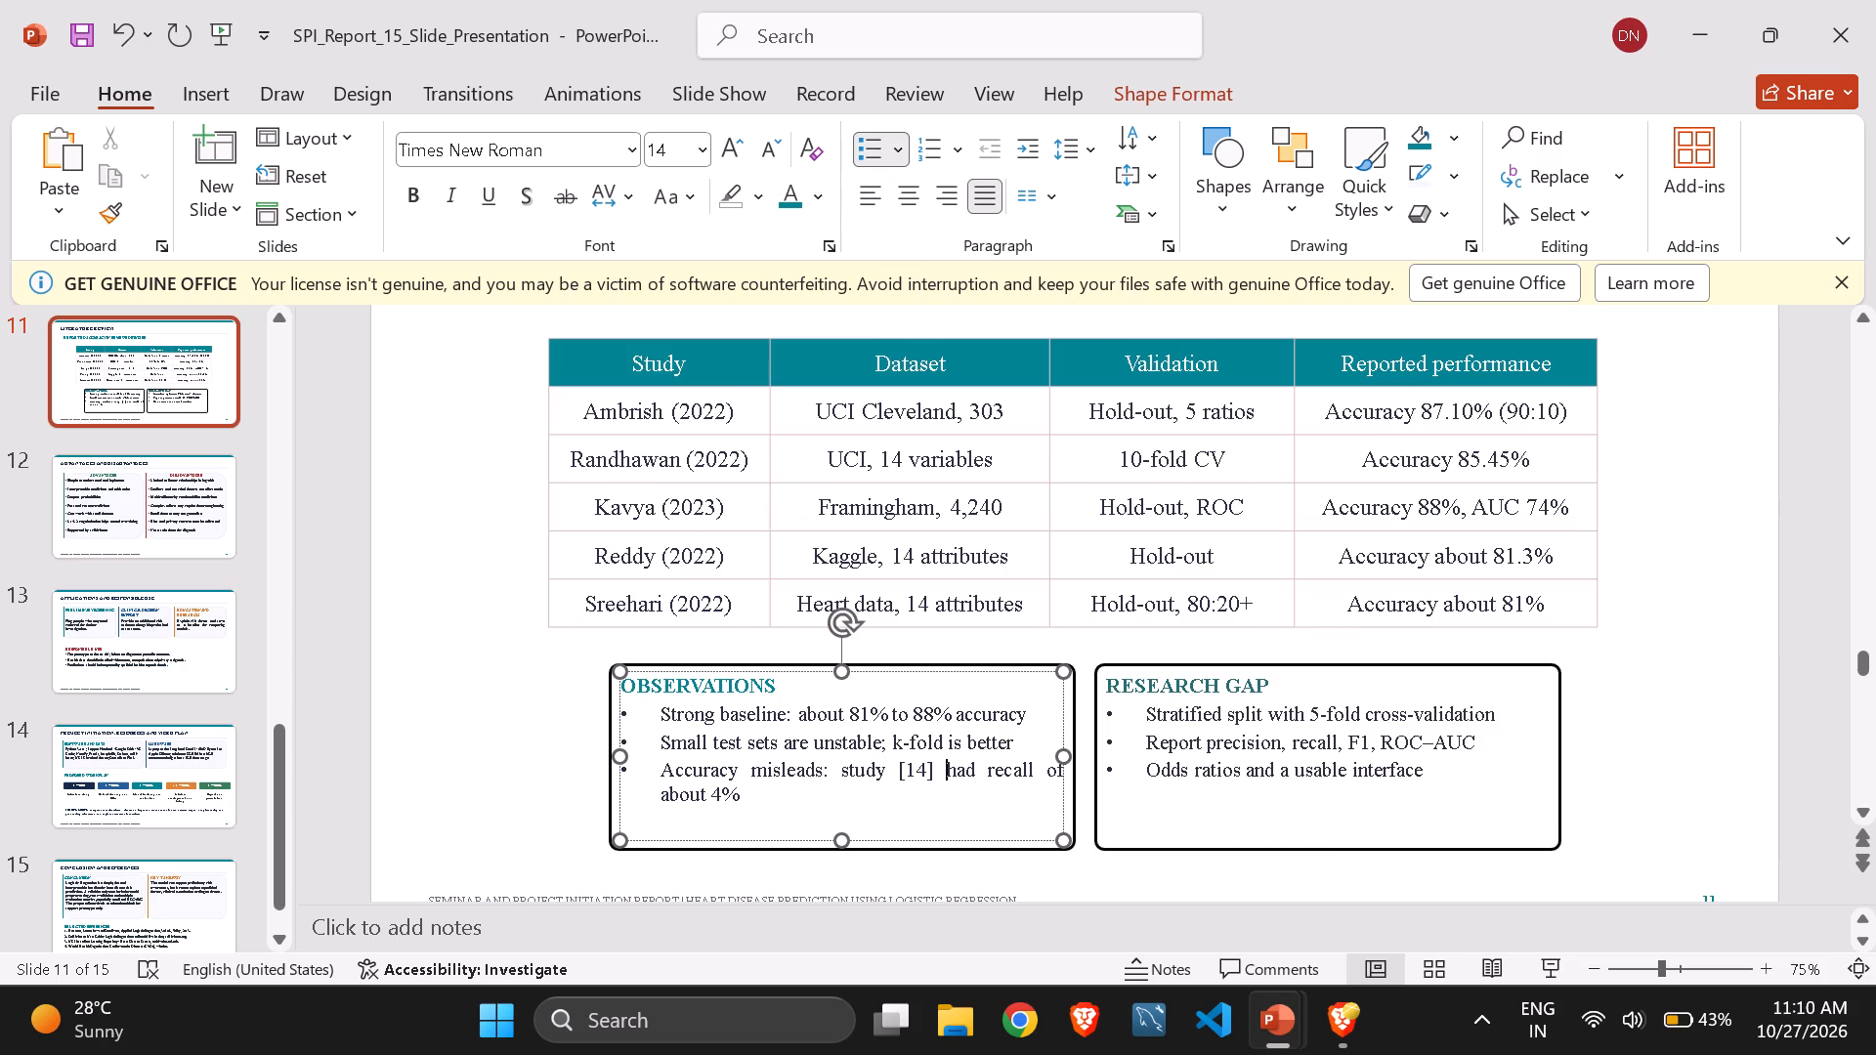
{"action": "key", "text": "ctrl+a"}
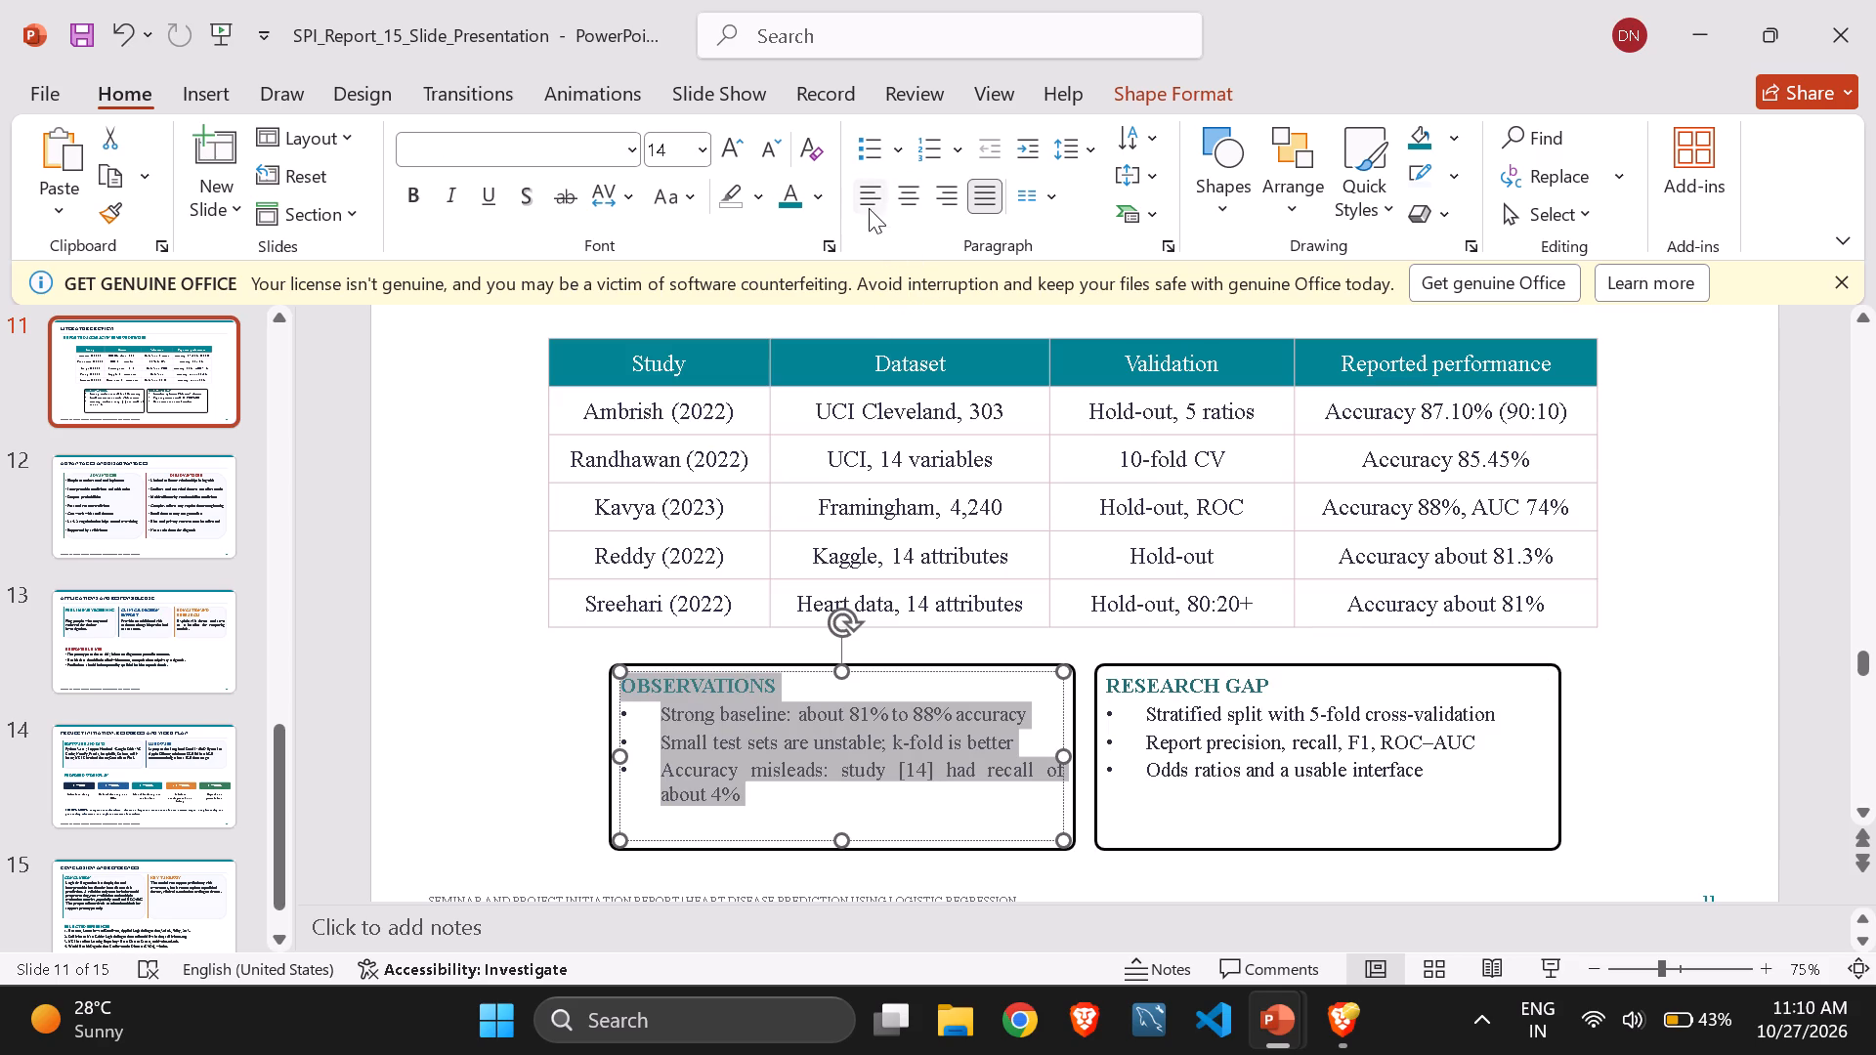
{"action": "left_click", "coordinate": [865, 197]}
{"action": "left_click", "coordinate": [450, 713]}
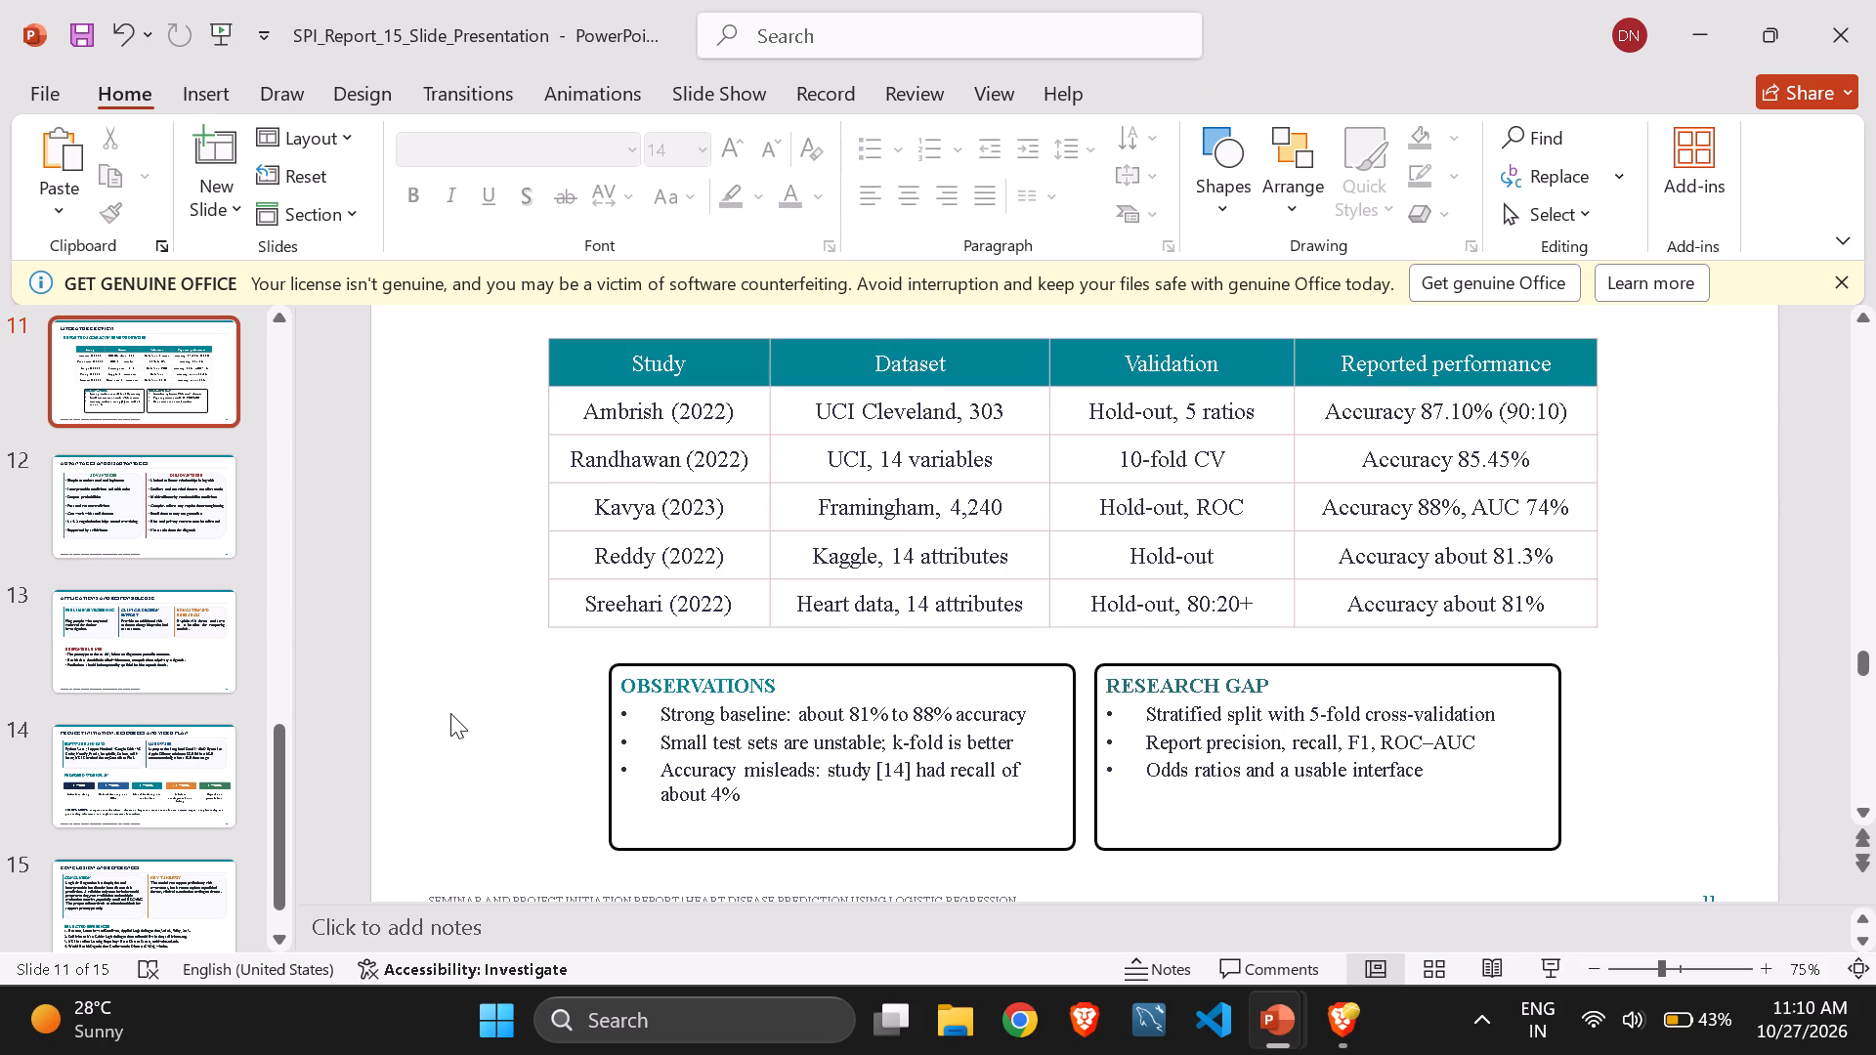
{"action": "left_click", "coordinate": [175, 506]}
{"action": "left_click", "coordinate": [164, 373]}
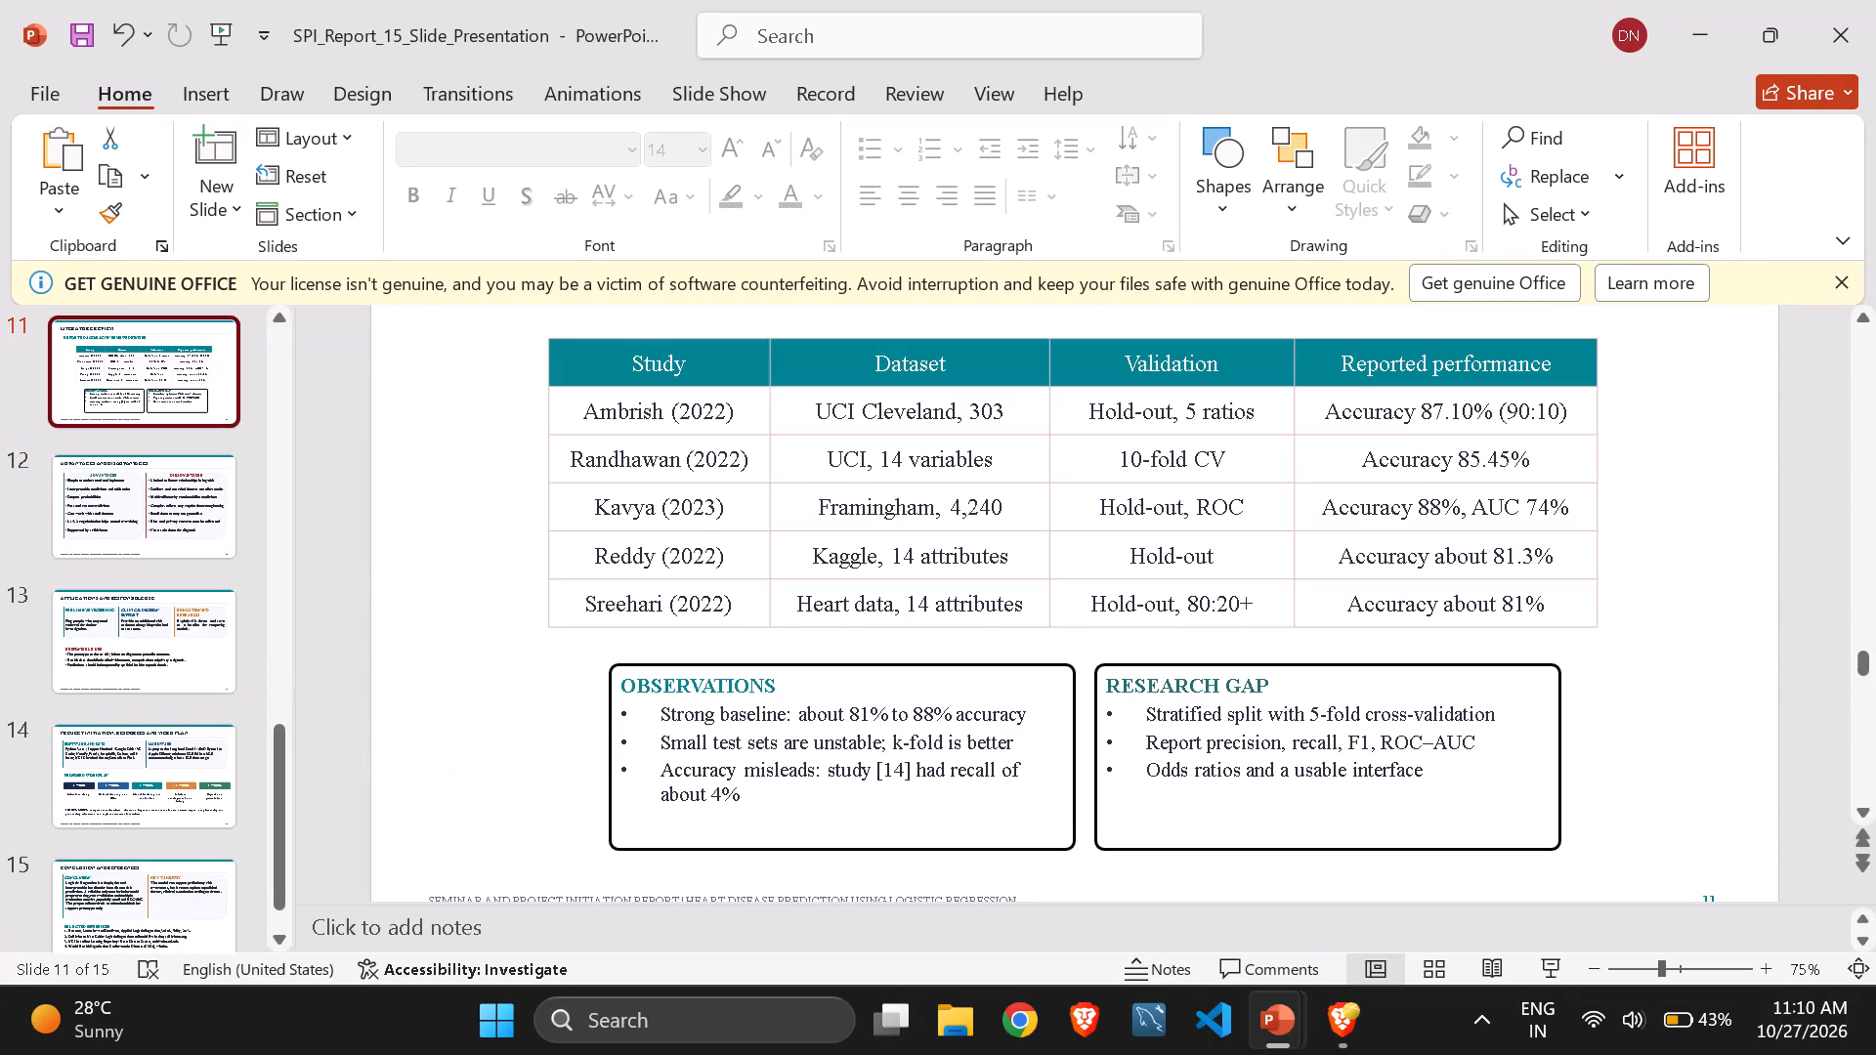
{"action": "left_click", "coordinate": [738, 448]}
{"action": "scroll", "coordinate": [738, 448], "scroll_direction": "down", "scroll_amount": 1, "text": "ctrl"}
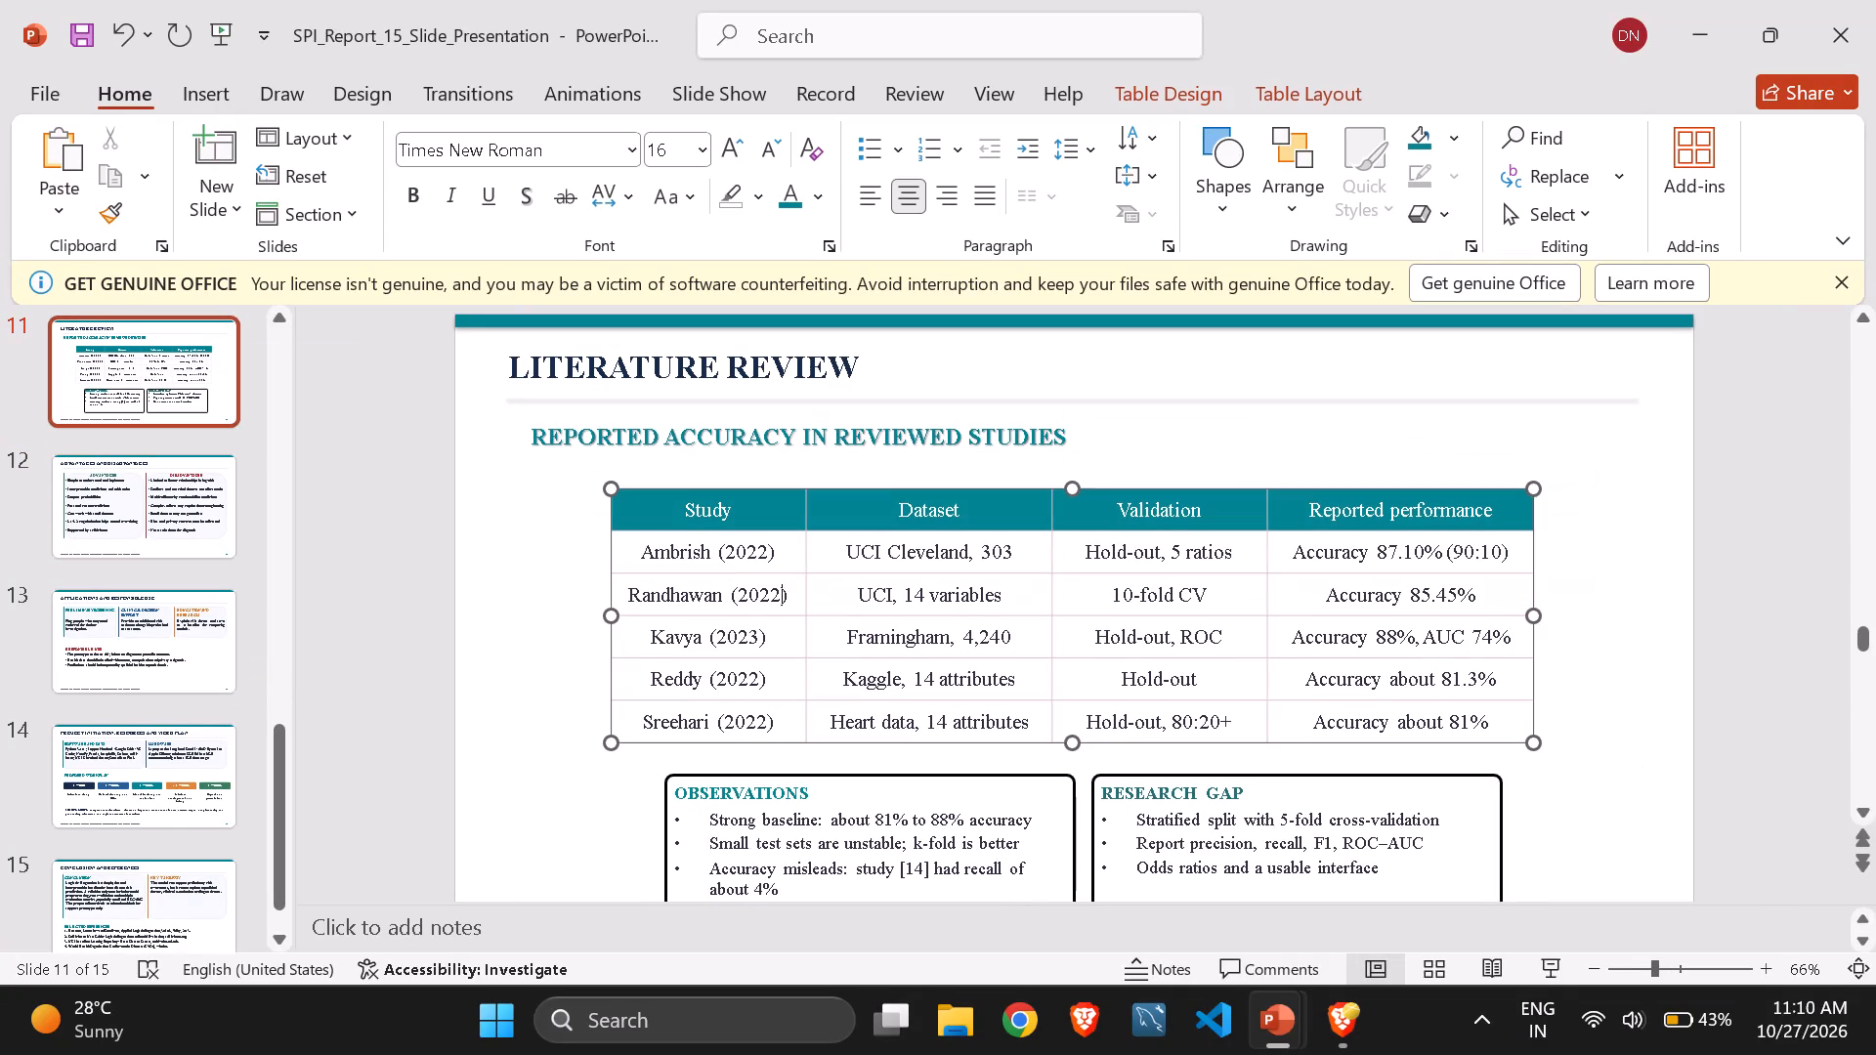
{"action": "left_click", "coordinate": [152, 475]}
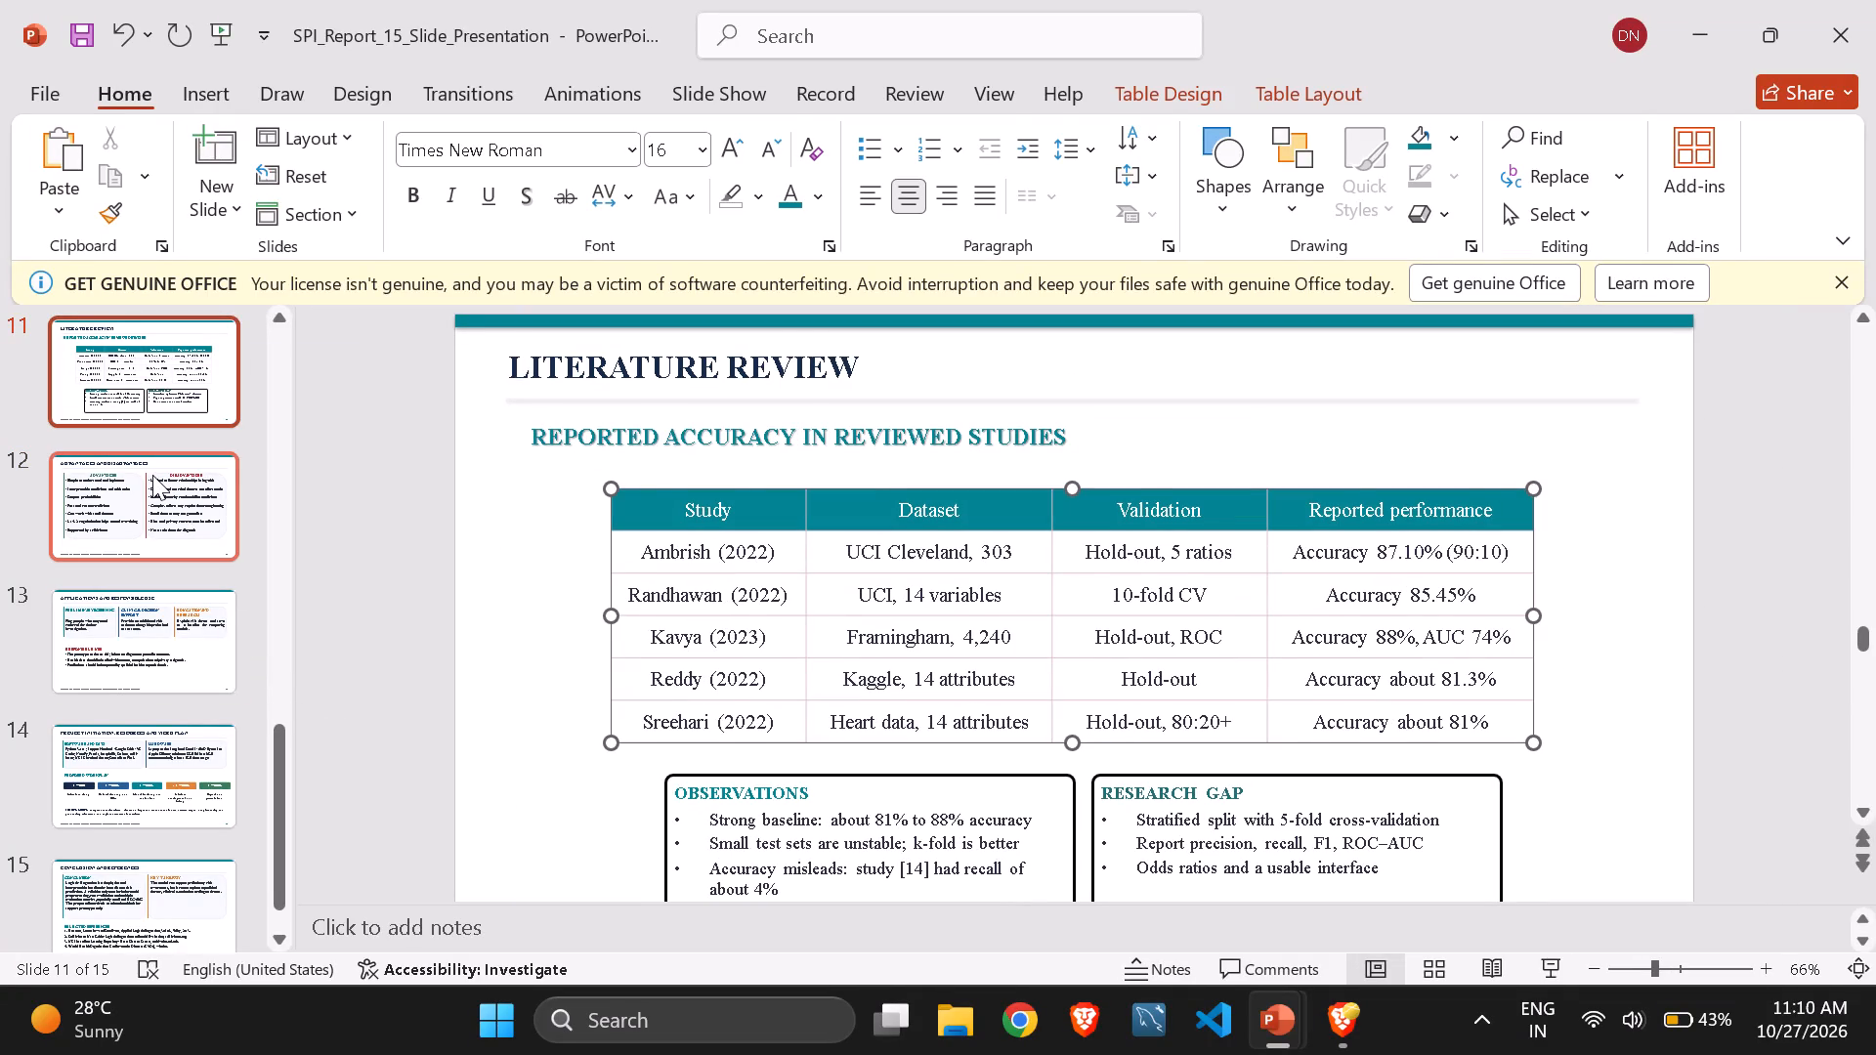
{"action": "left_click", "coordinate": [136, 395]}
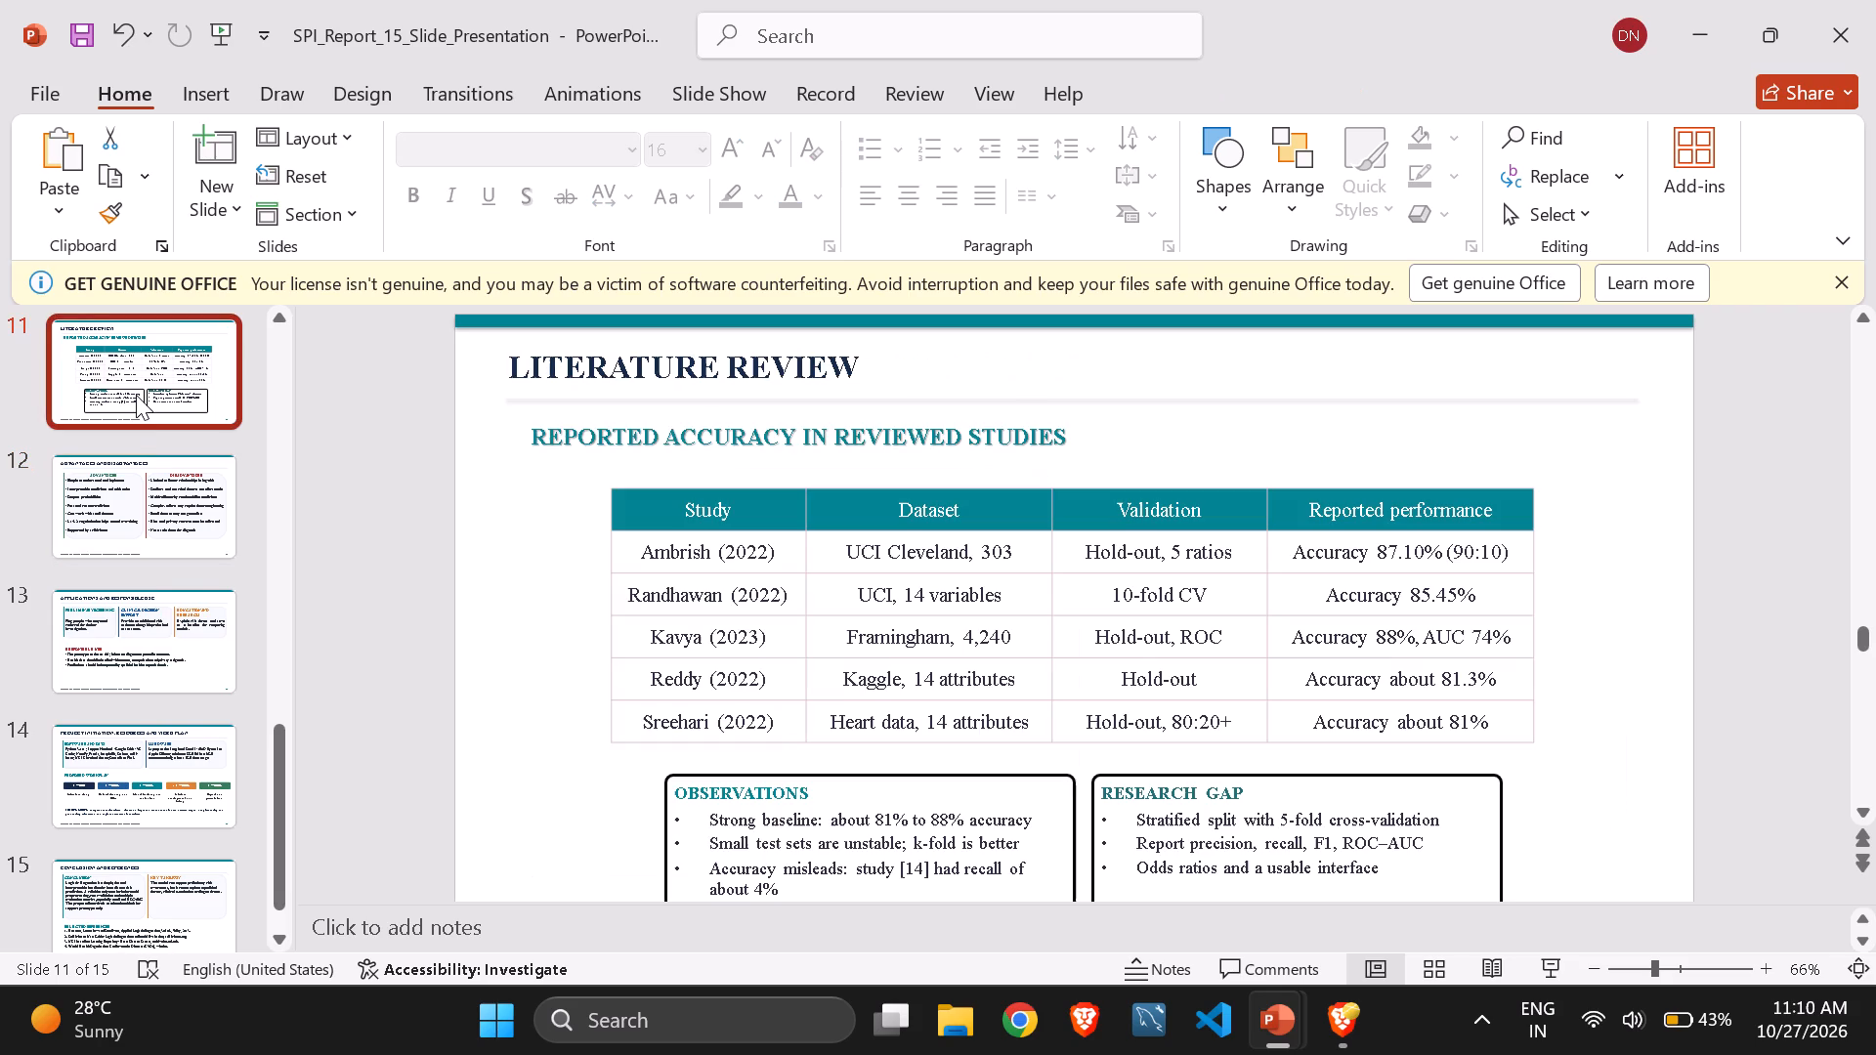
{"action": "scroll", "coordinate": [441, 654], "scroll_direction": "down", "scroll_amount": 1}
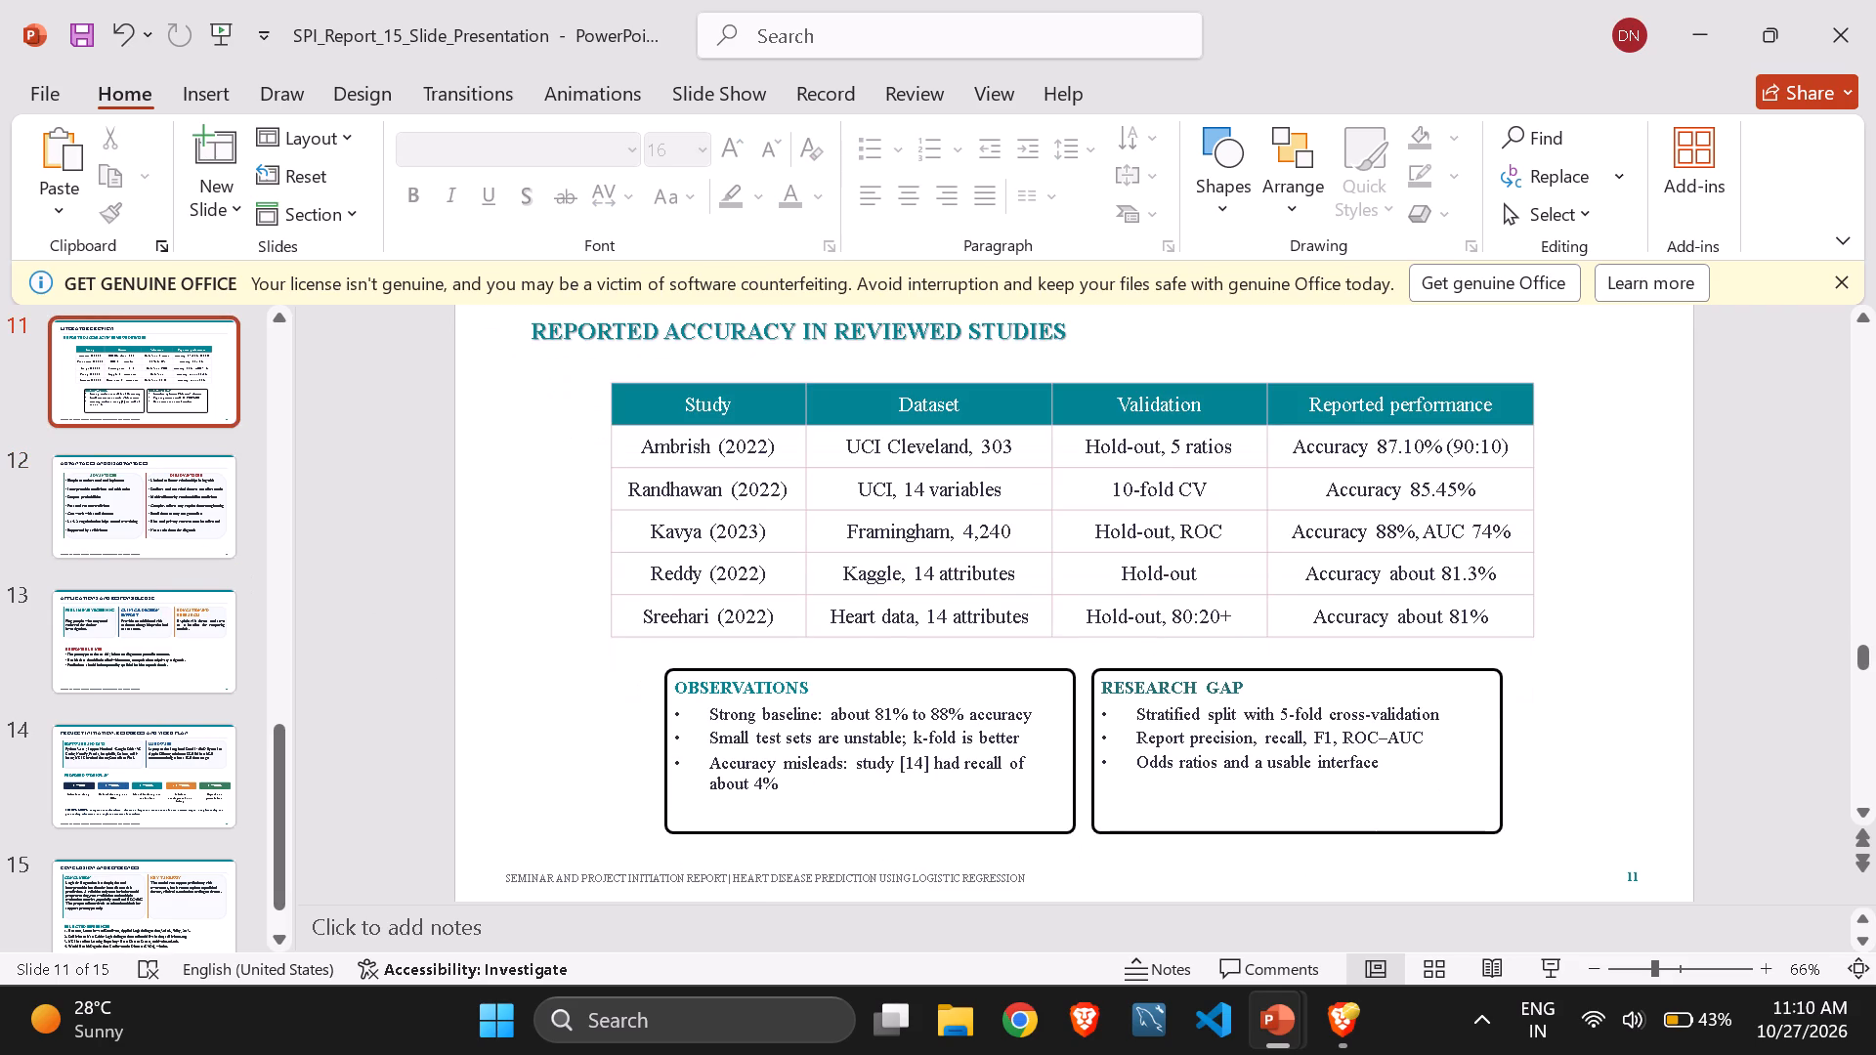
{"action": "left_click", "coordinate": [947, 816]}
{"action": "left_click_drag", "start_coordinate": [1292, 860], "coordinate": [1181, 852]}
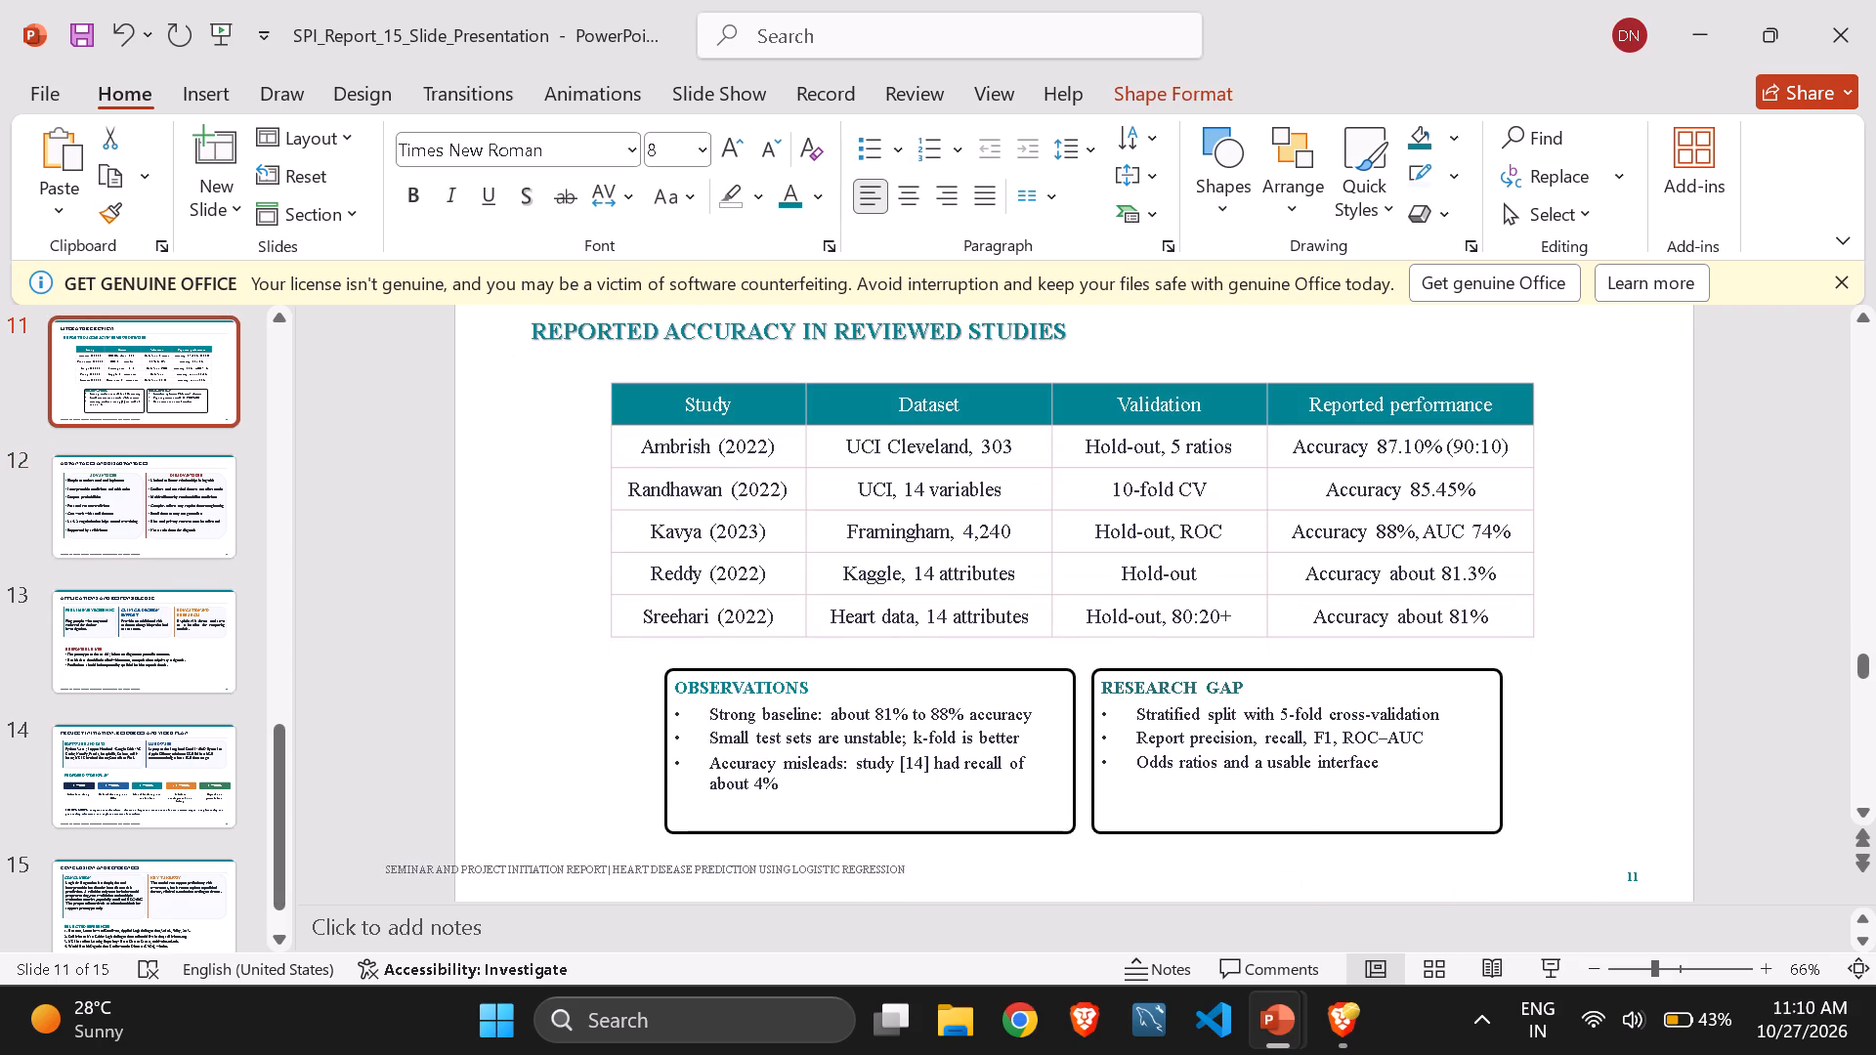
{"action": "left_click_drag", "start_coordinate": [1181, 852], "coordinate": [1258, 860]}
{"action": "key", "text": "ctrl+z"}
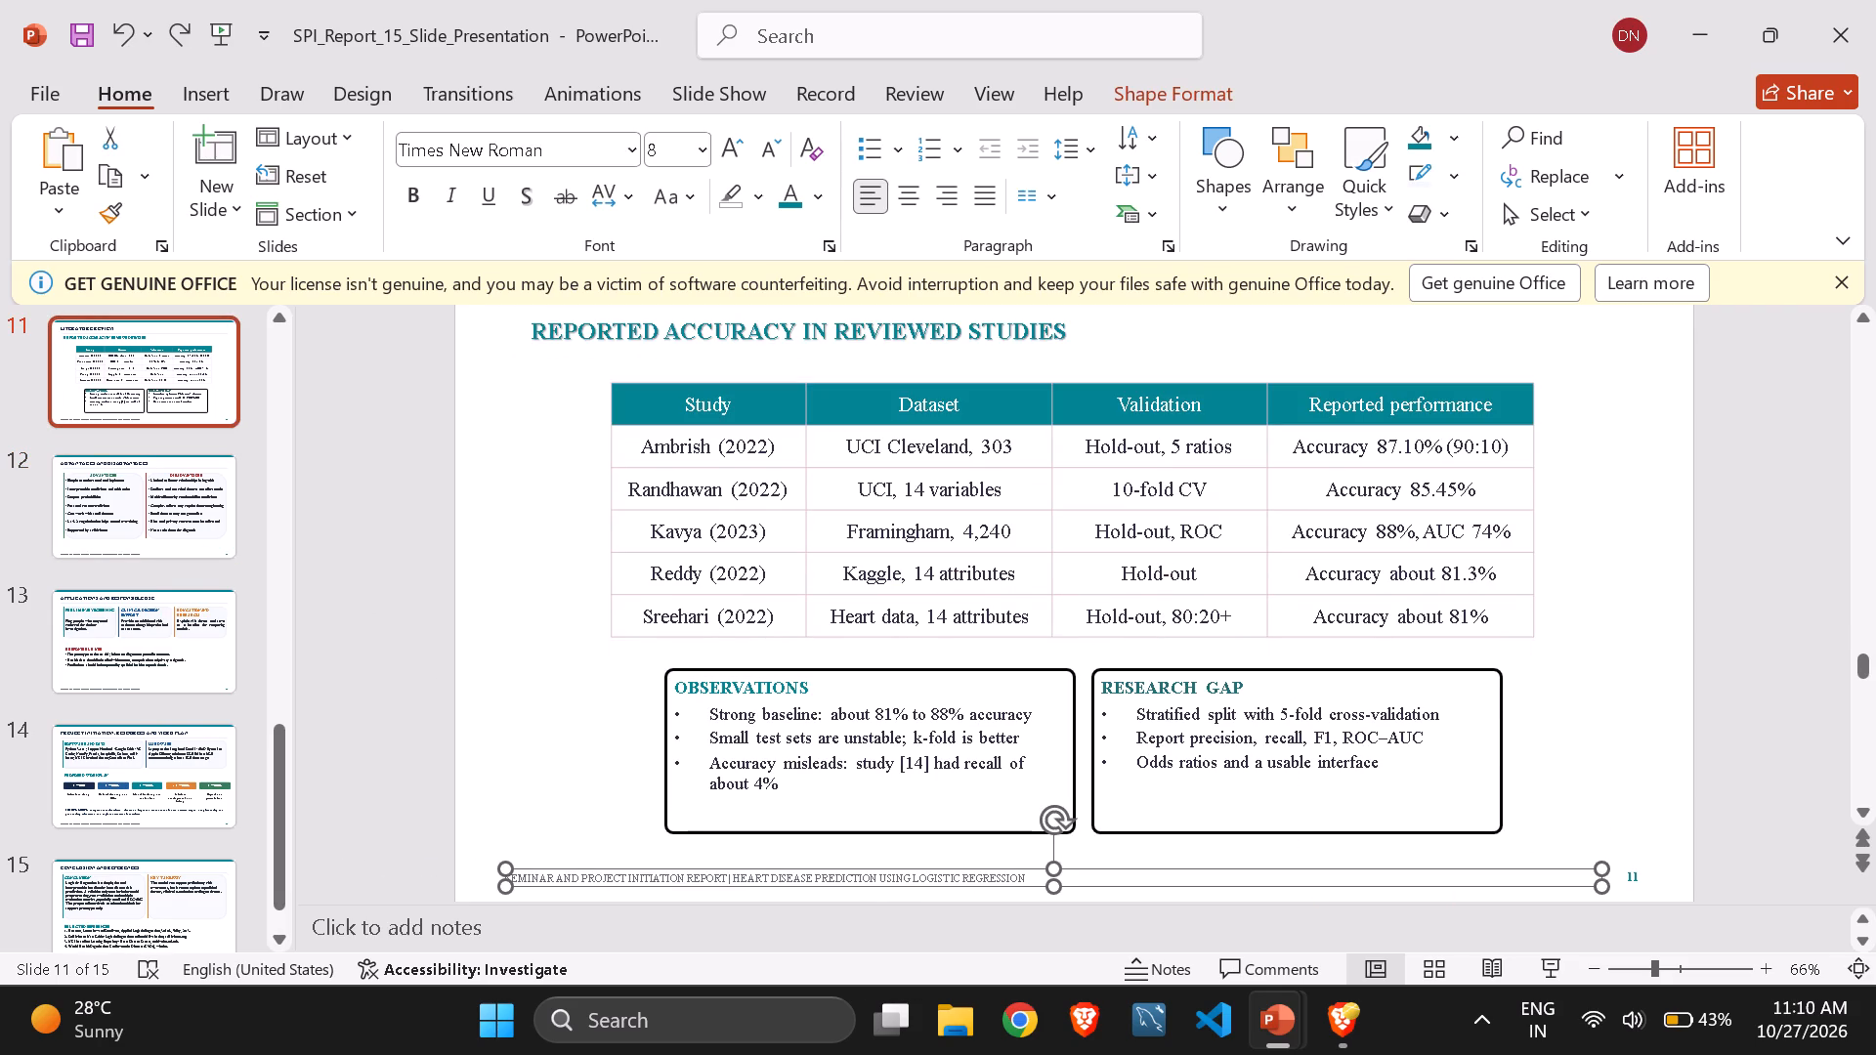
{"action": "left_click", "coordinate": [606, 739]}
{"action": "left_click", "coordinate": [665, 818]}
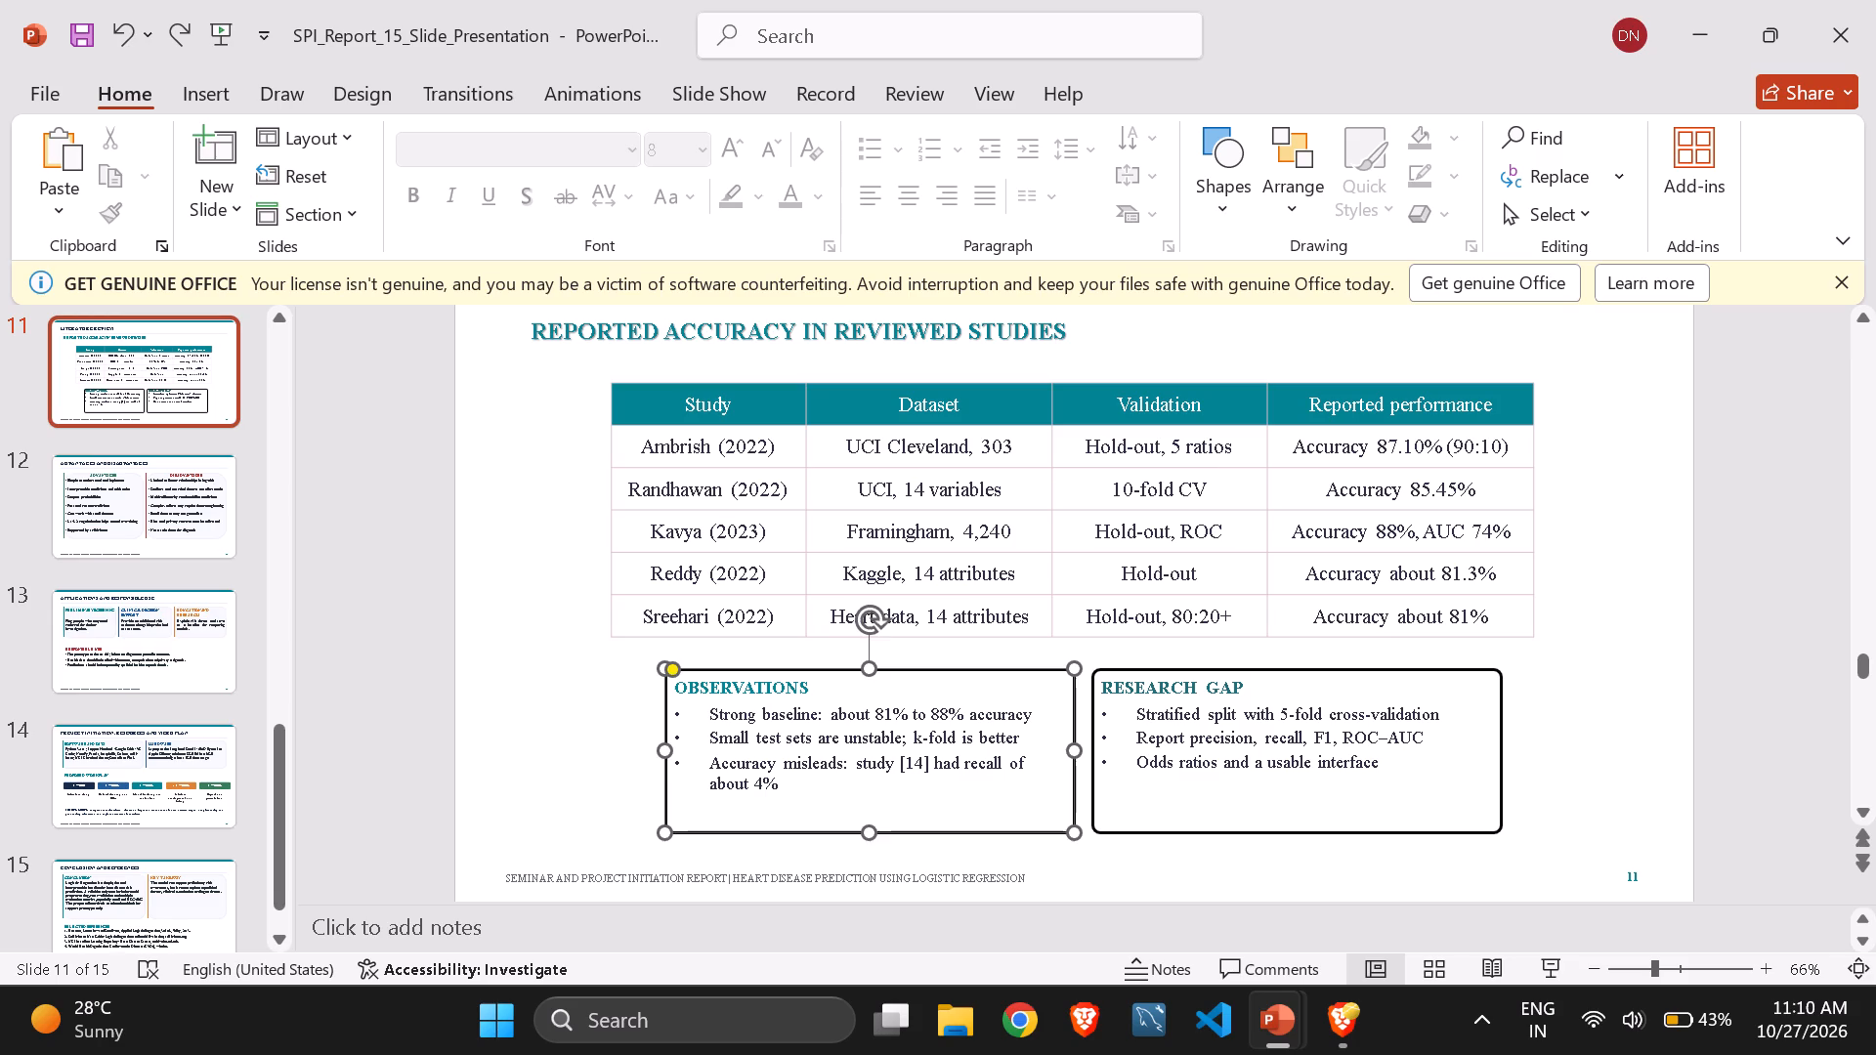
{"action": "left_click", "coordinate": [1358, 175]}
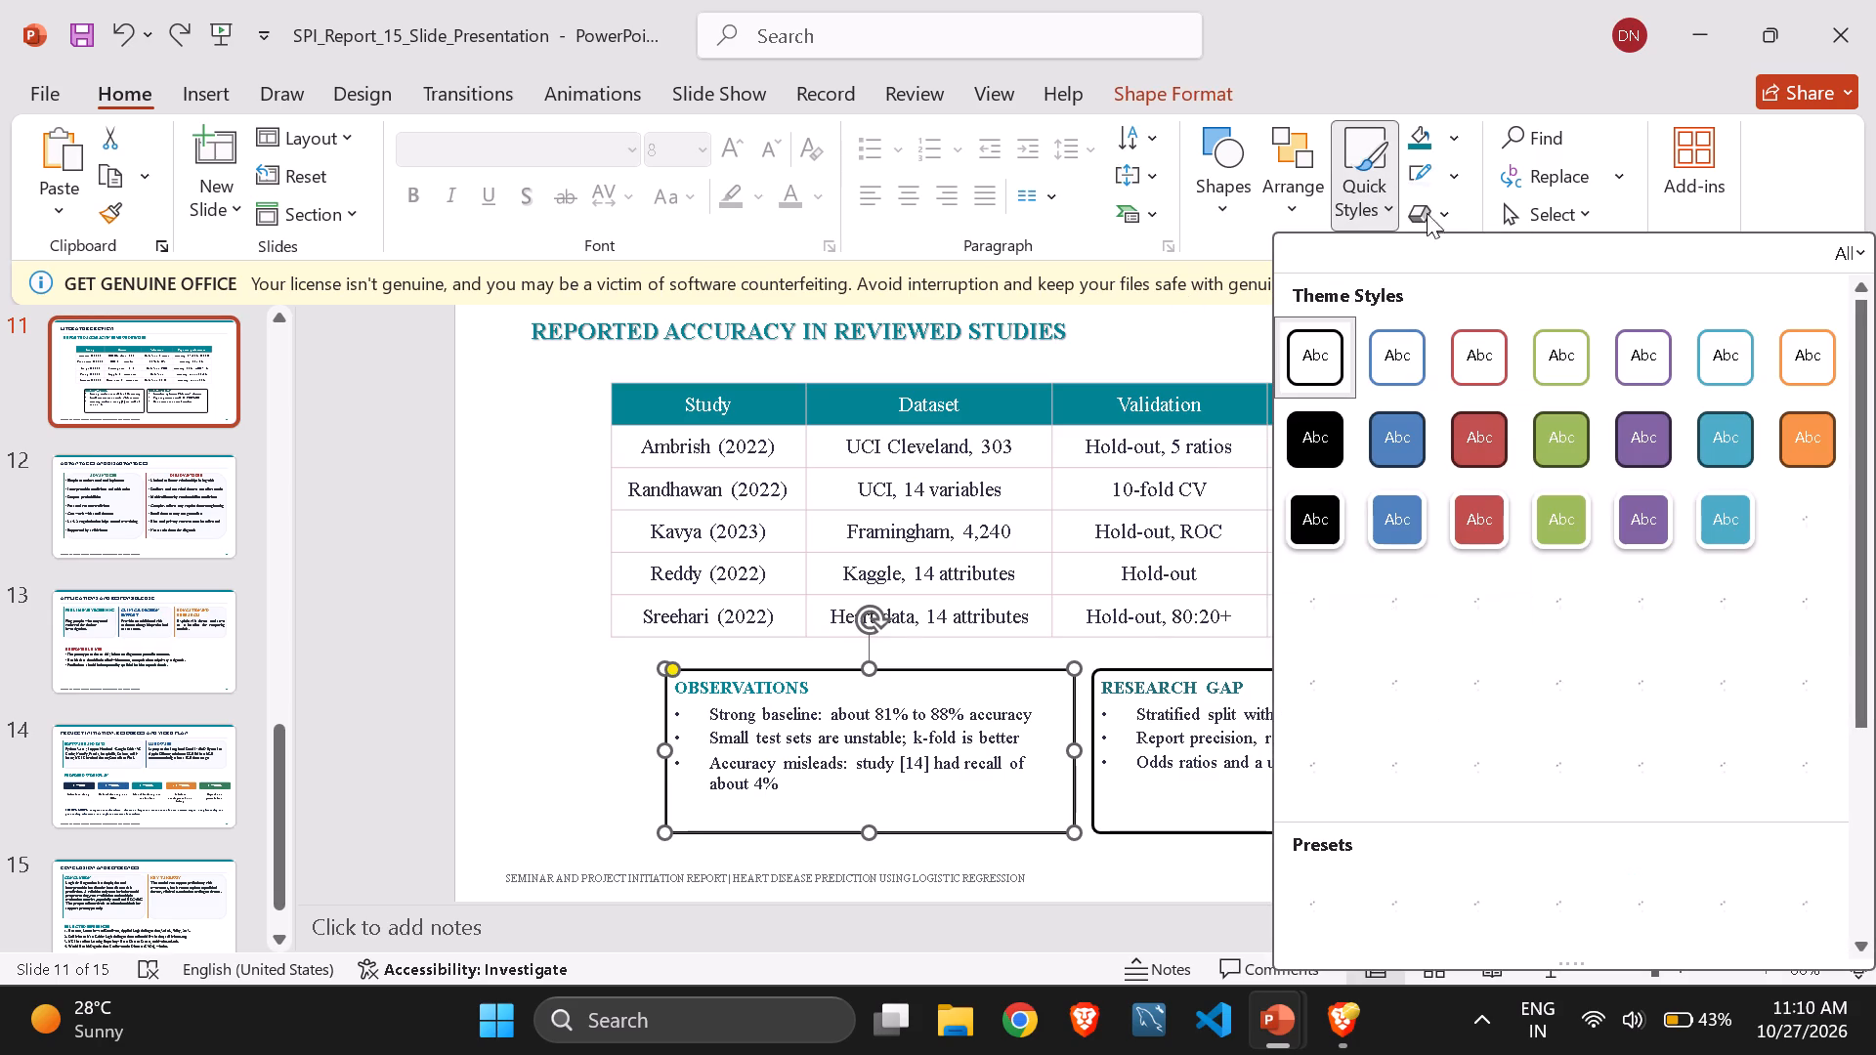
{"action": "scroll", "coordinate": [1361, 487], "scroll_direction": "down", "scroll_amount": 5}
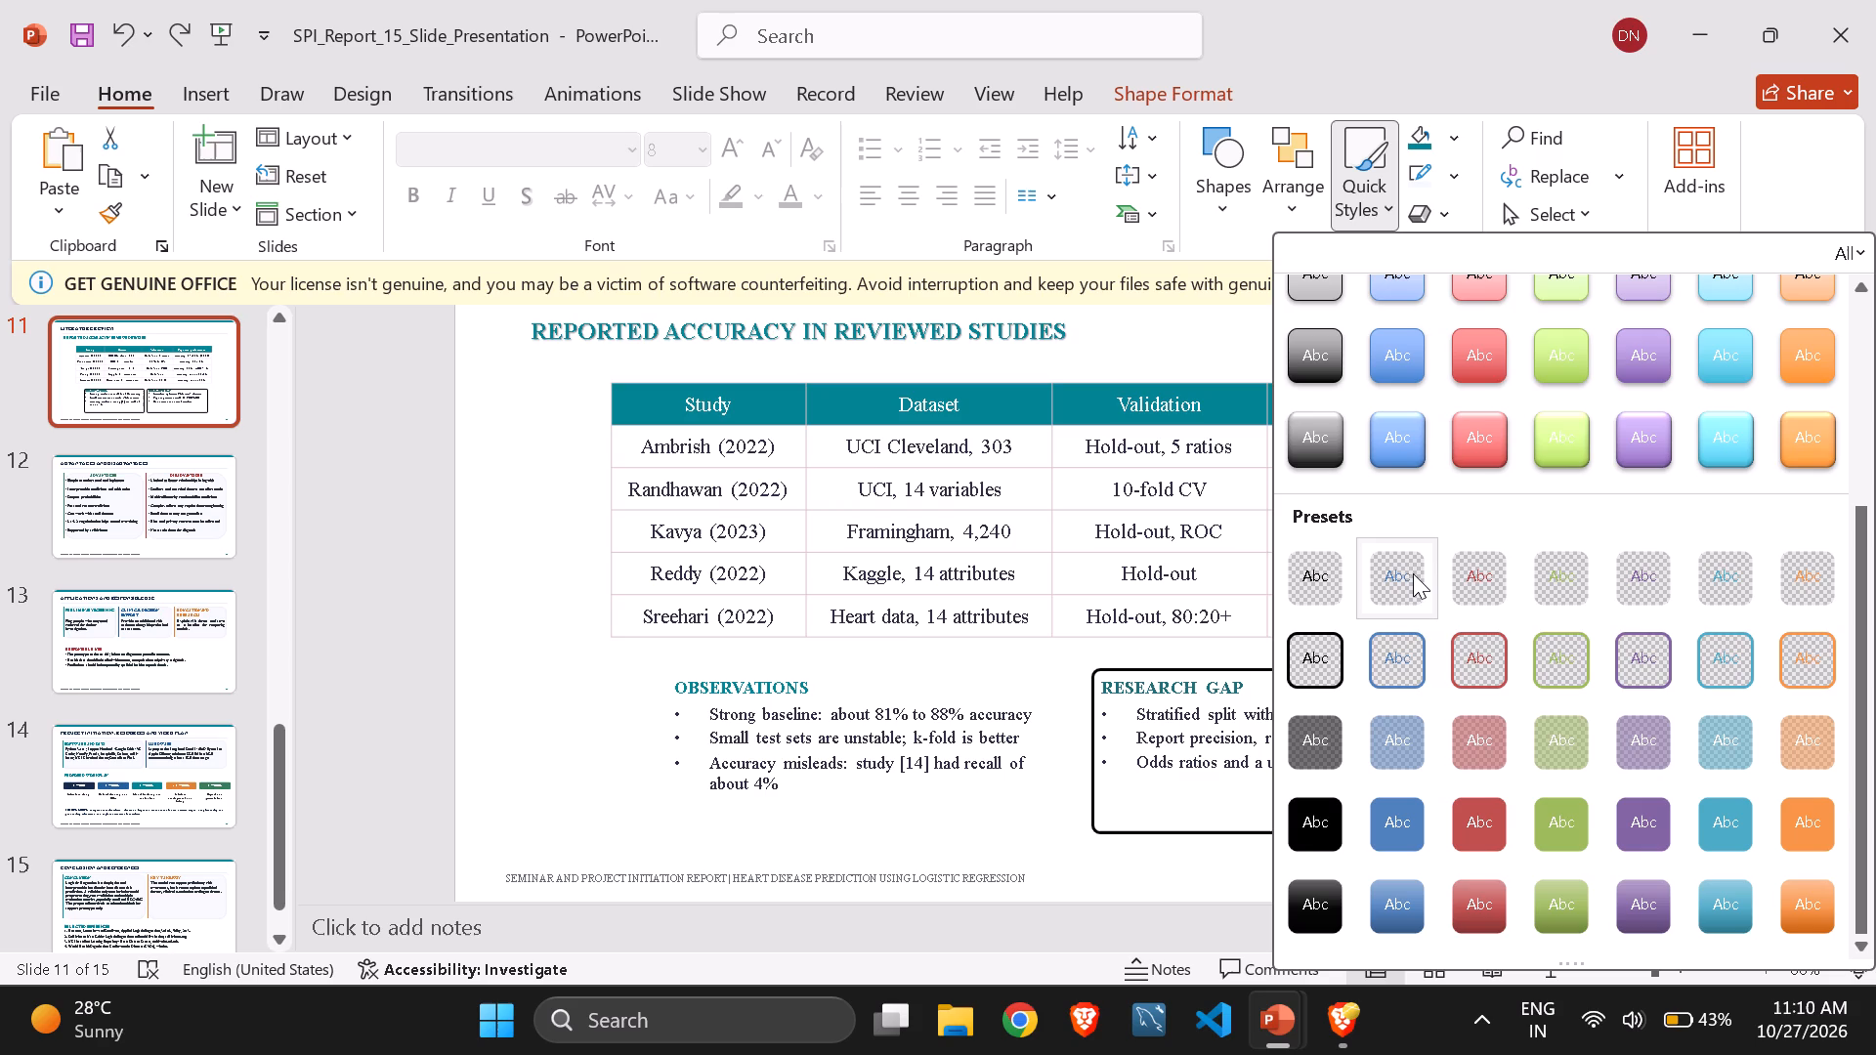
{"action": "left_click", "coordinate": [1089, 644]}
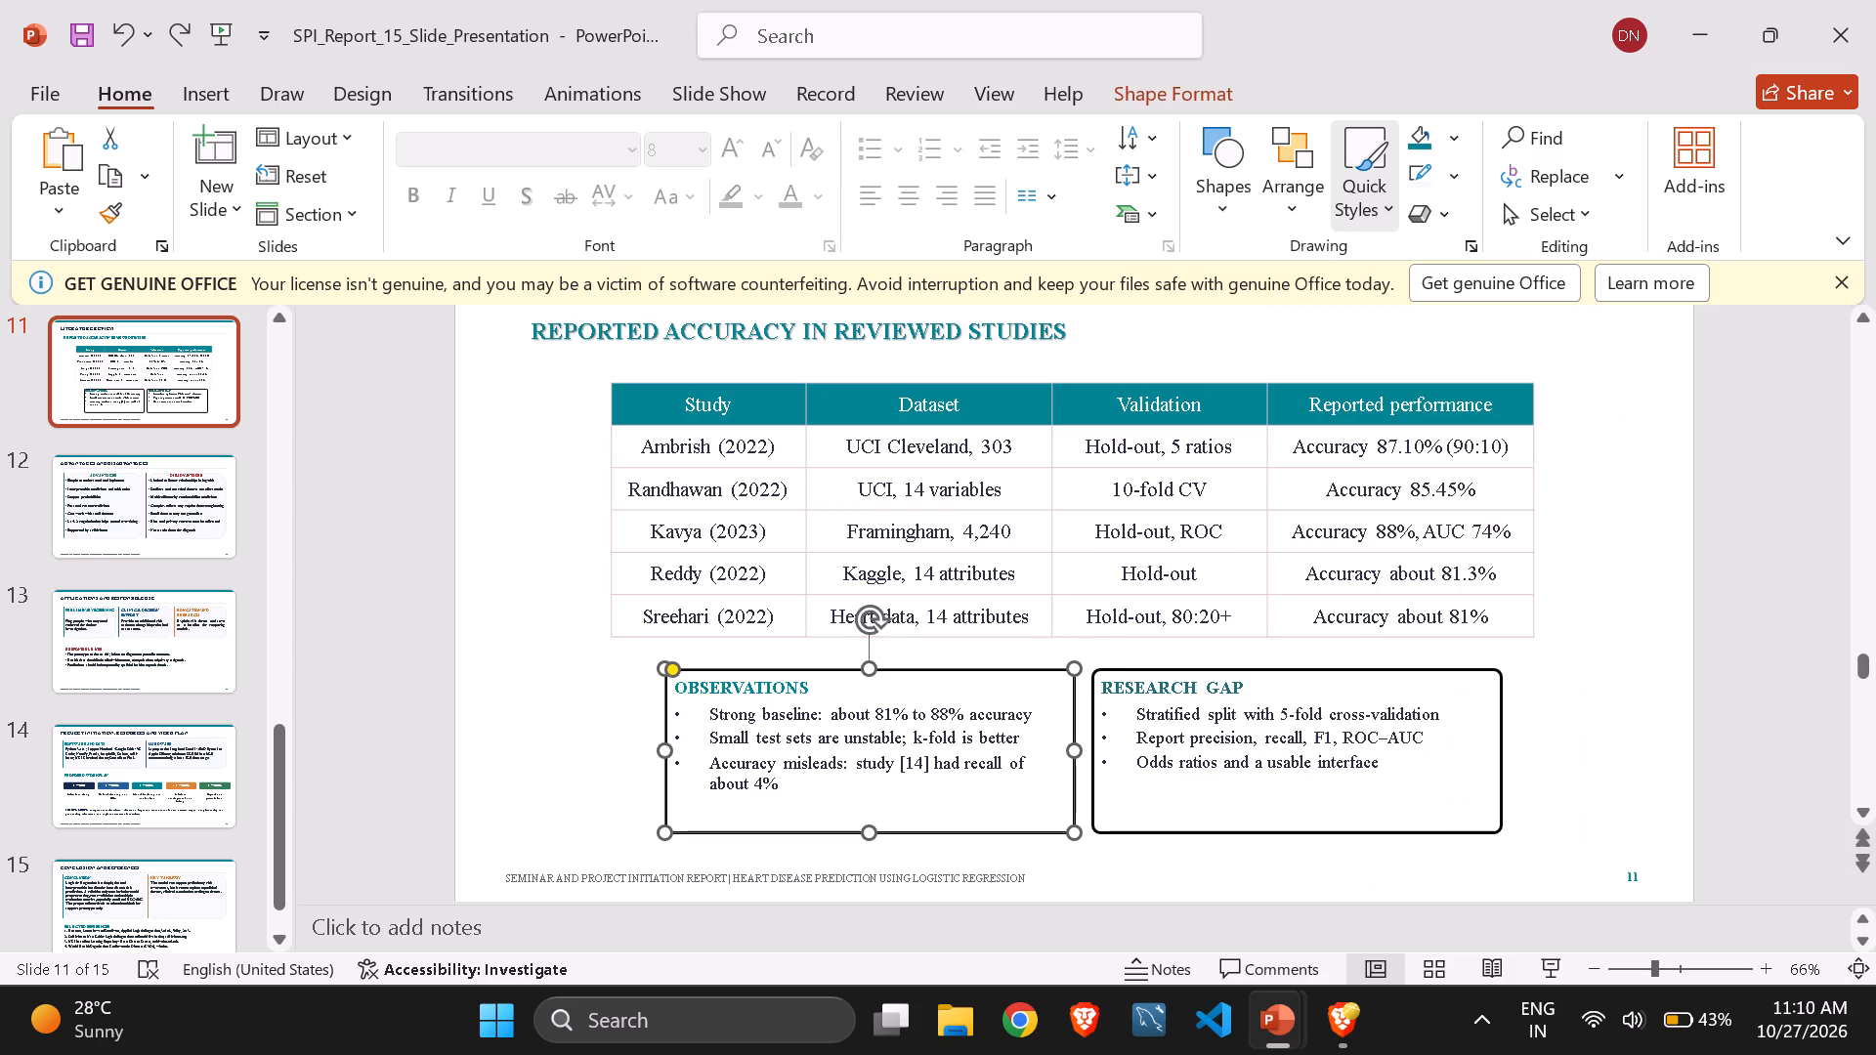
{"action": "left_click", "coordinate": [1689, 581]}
Undo the alignment, font size and black outline style changes made to slide 11's OBSERVATIONS and RESEARCH GAP boxes.
{"action": "key", "text": "ctrl+z"}
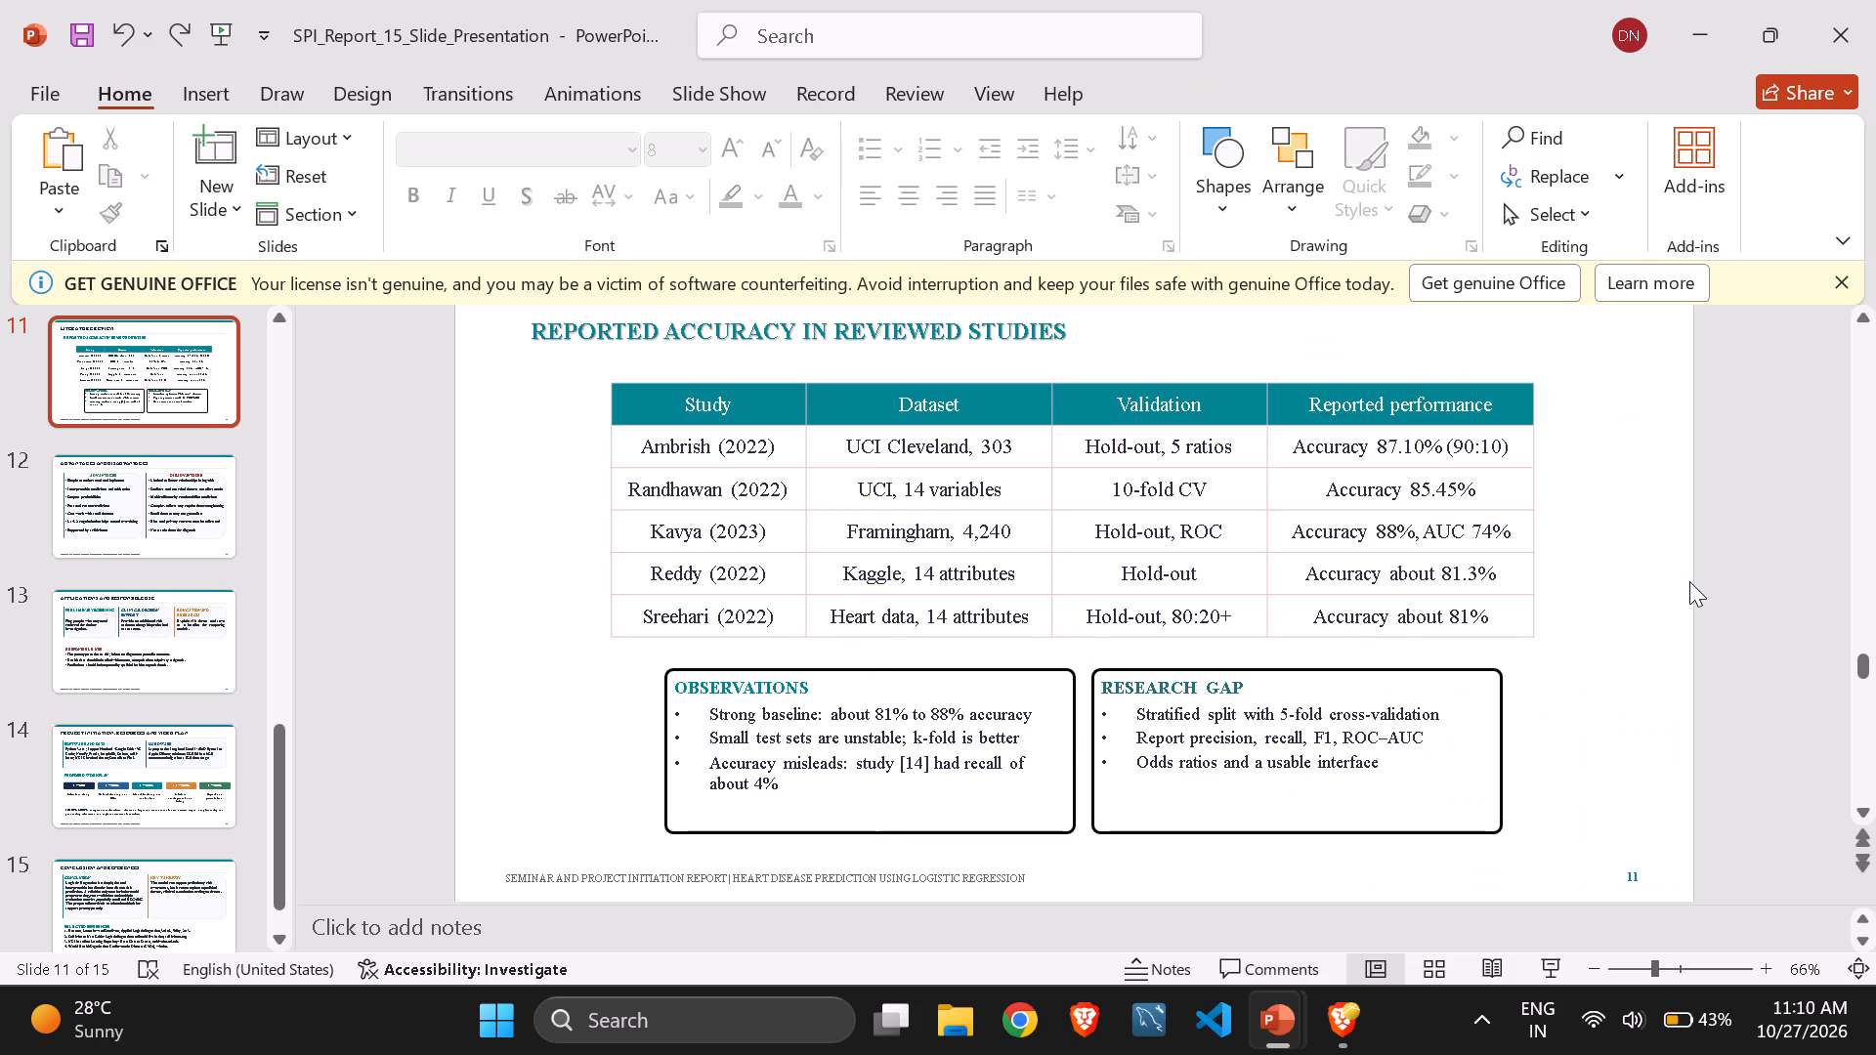
{"action": "key", "text": "ctrl+z"}
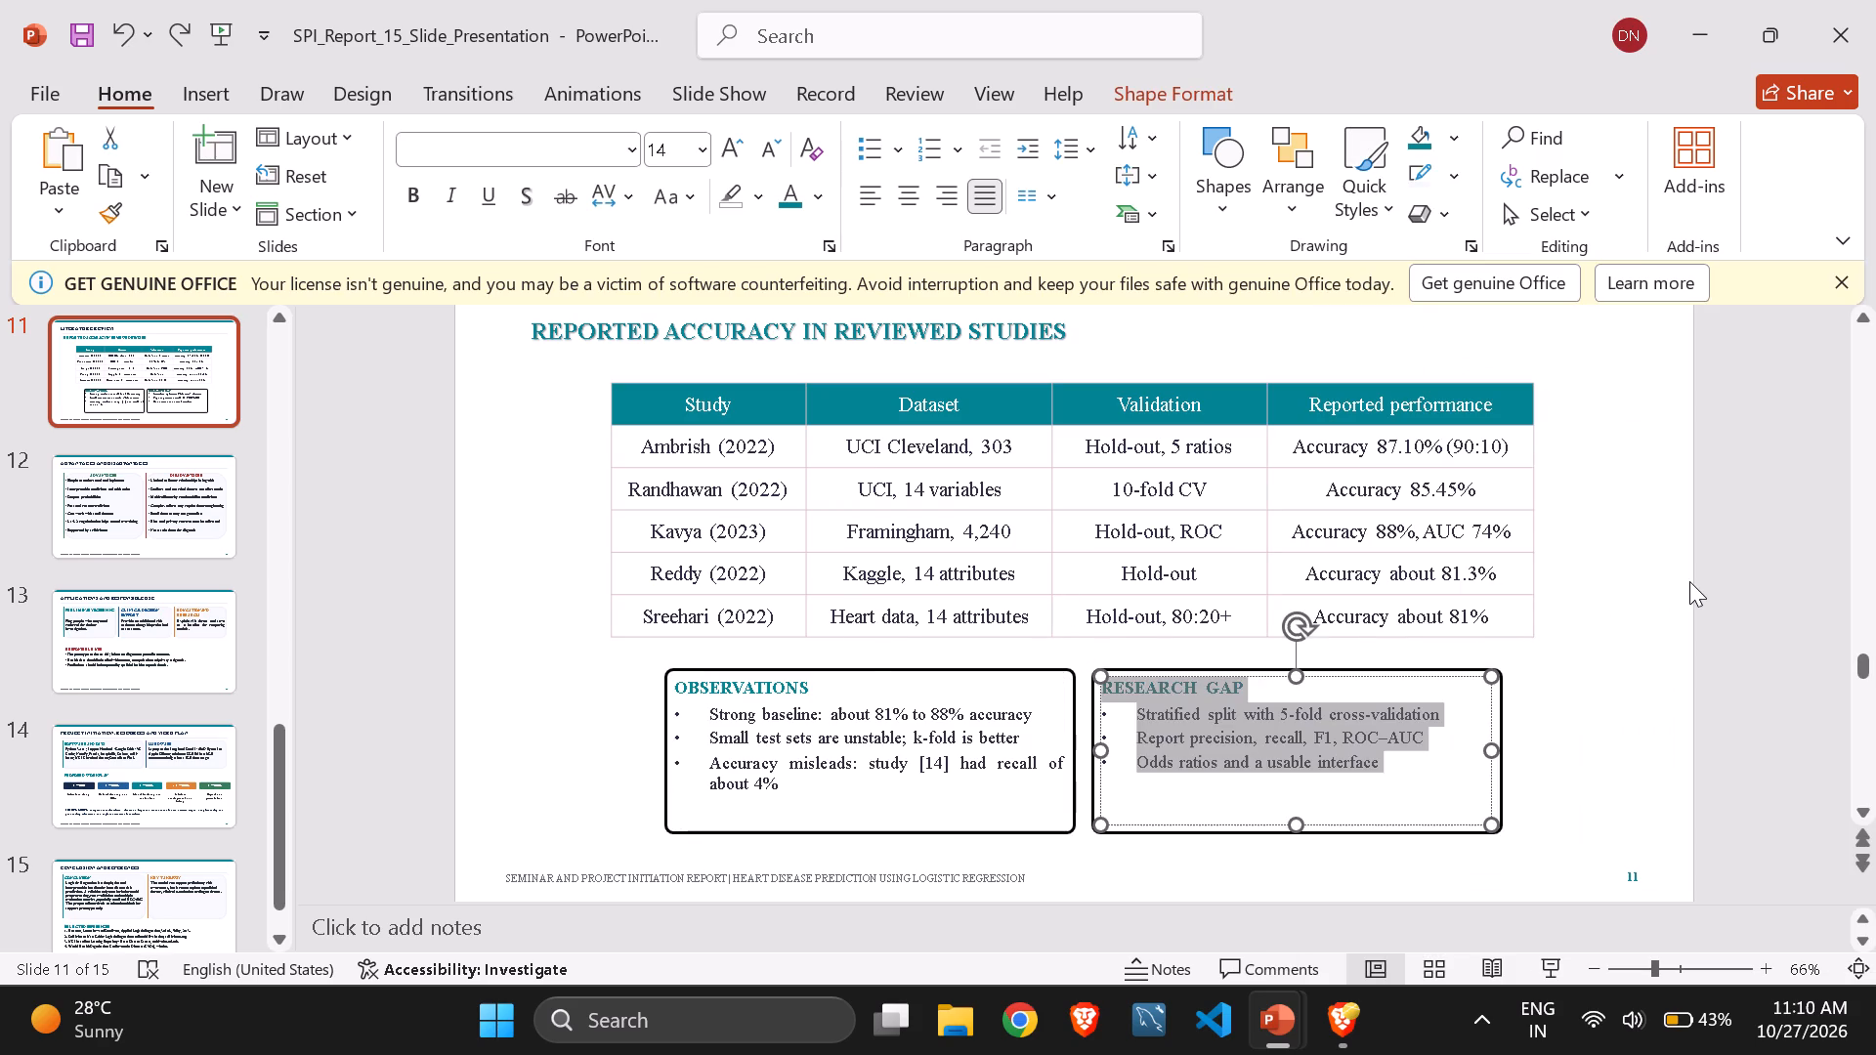
{"action": "key", "text": "ctrl+z"}
{"action": "key", "text": "ctrl+z"}
{"action": "key", "text": "ctrl+z"}
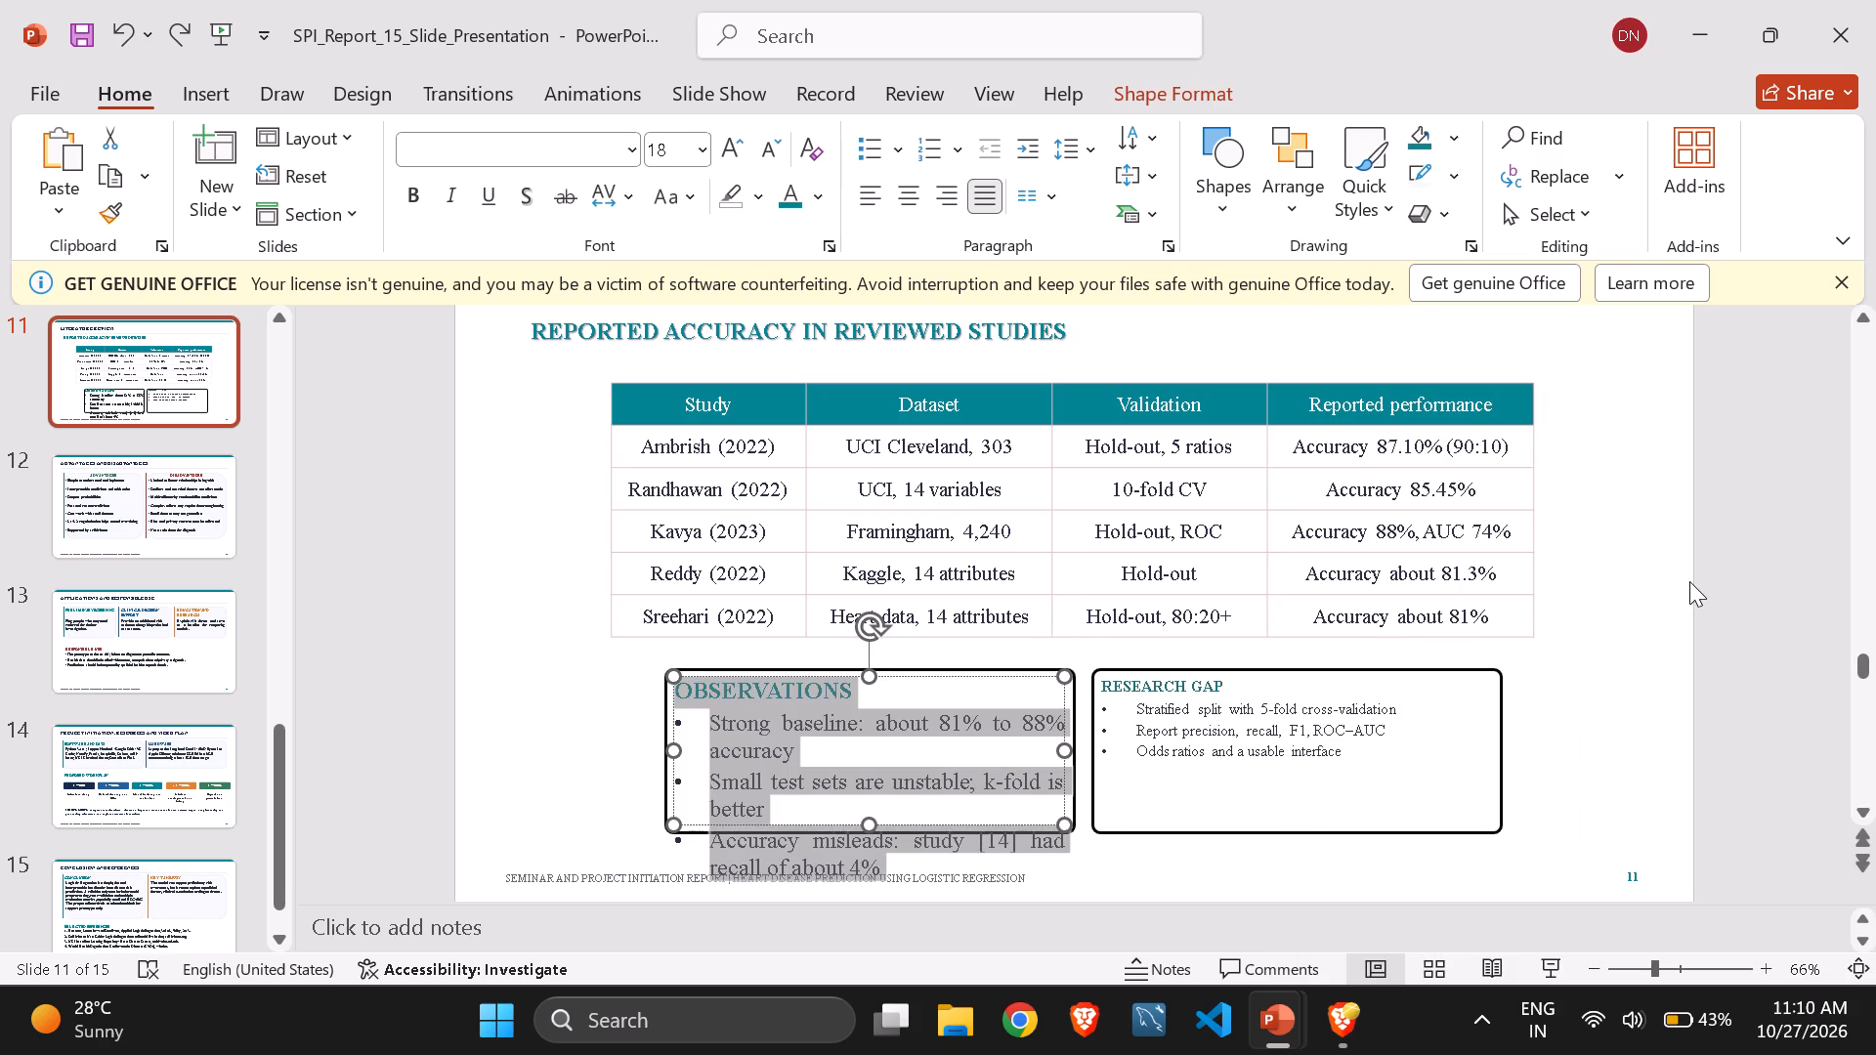
{"action": "key", "text": "ctrl+z"}
{"action": "key", "text": "ctrl+z"}
{"action": "key", "text": "ctrl+z"}
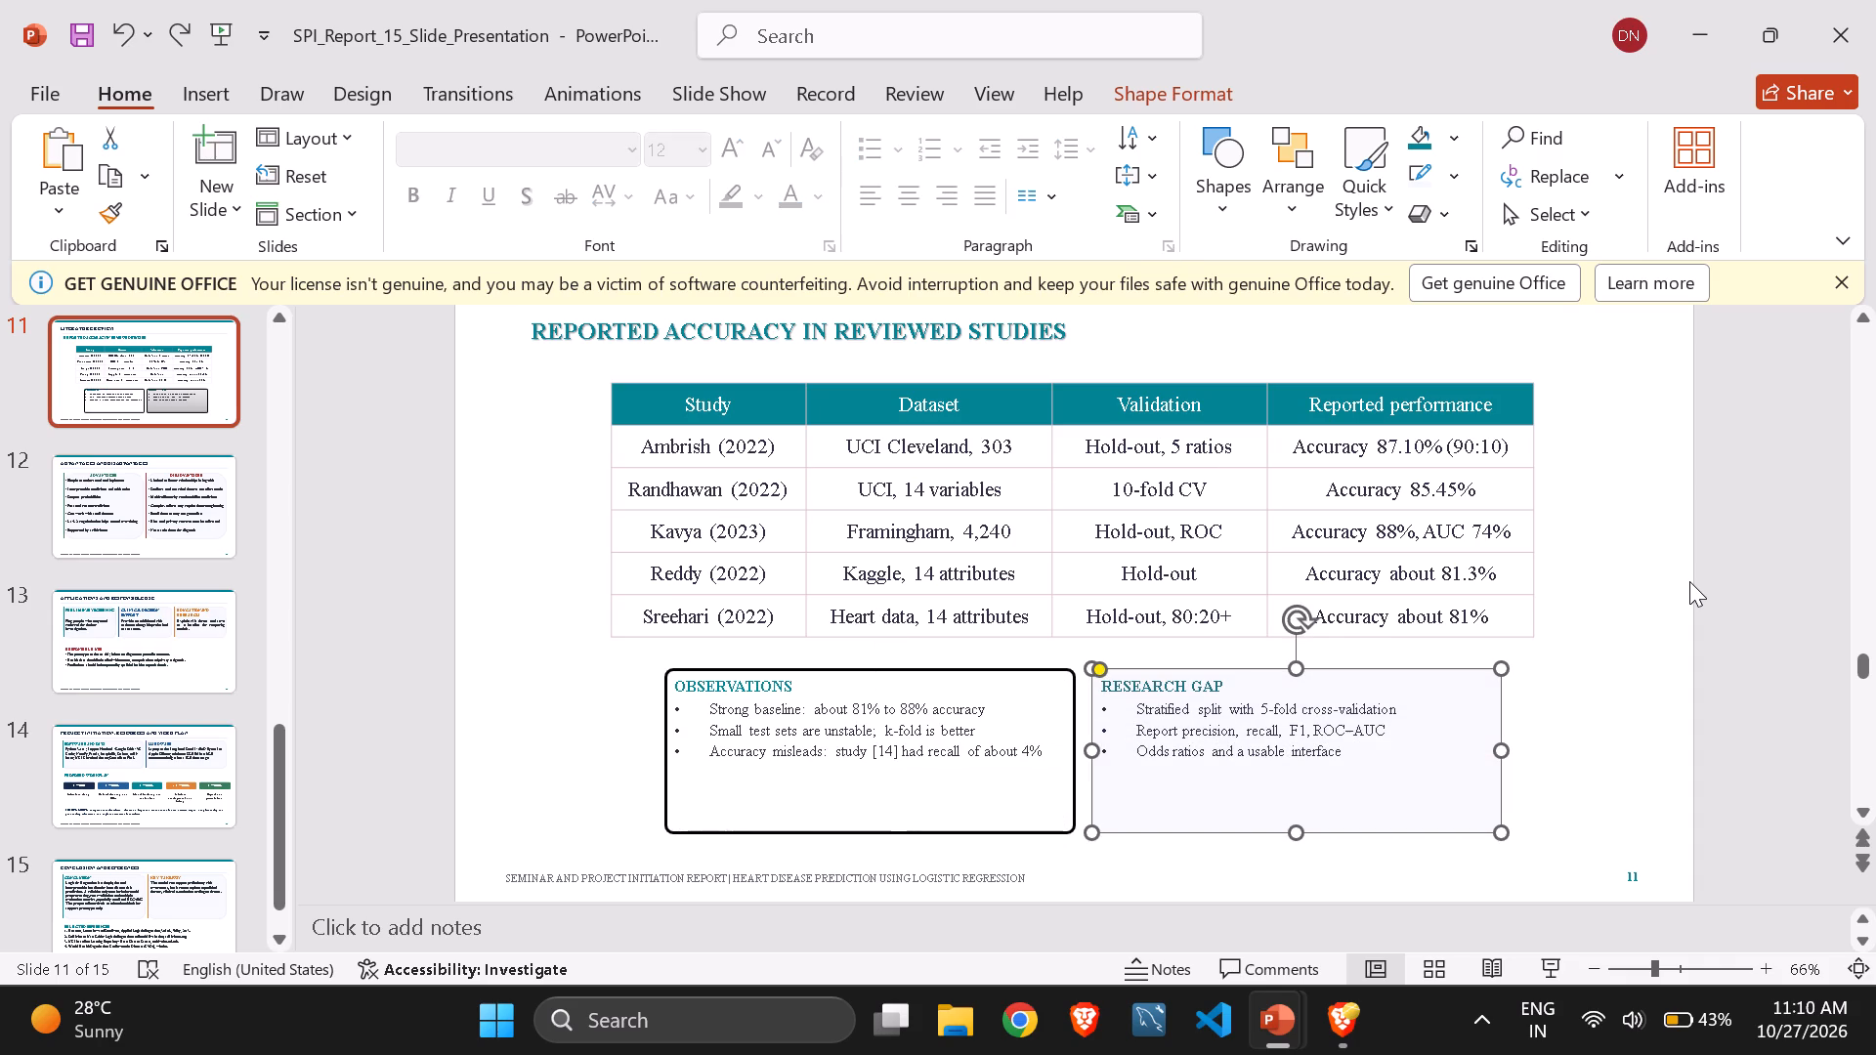
{"action": "key", "text": "ctrl+z"}
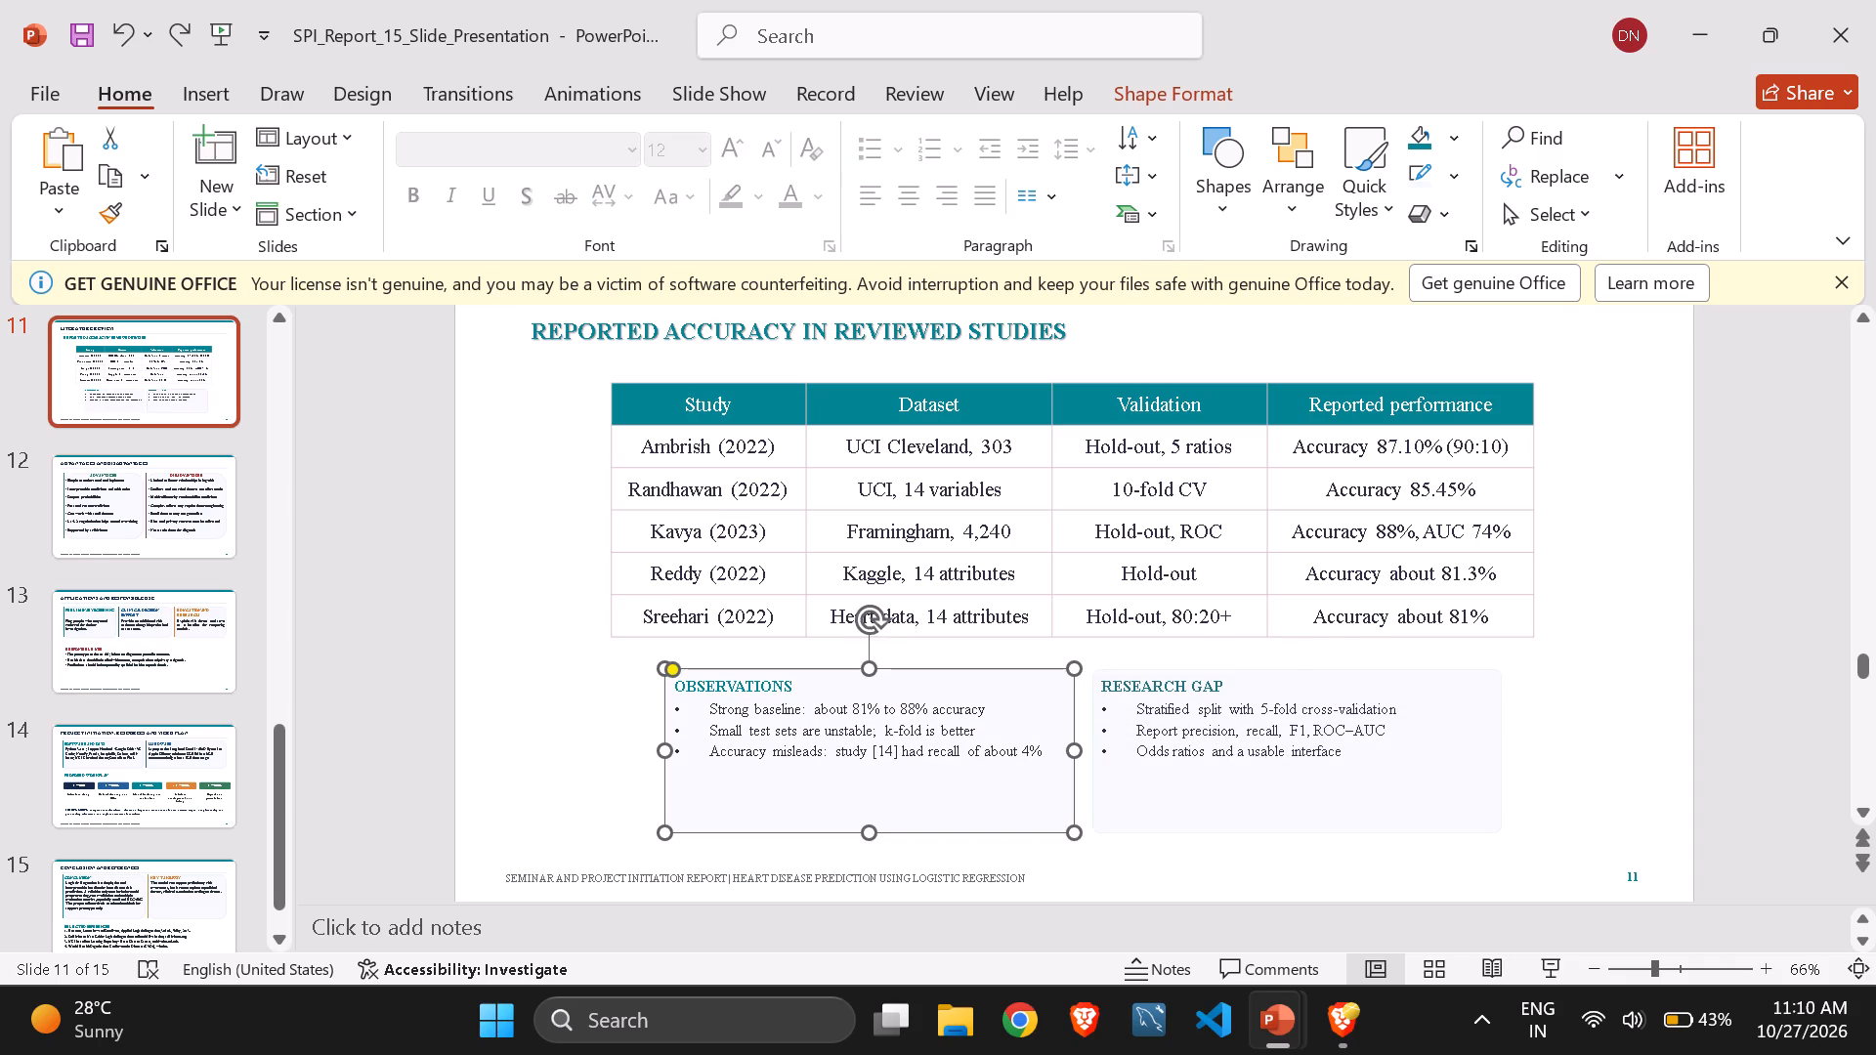
Set all the text in slide 11's RESEARCH GAP box to font size 14.
{"action": "left_click", "coordinate": [1318, 734]}
{"action": "key", "text": "ctrl+a"}
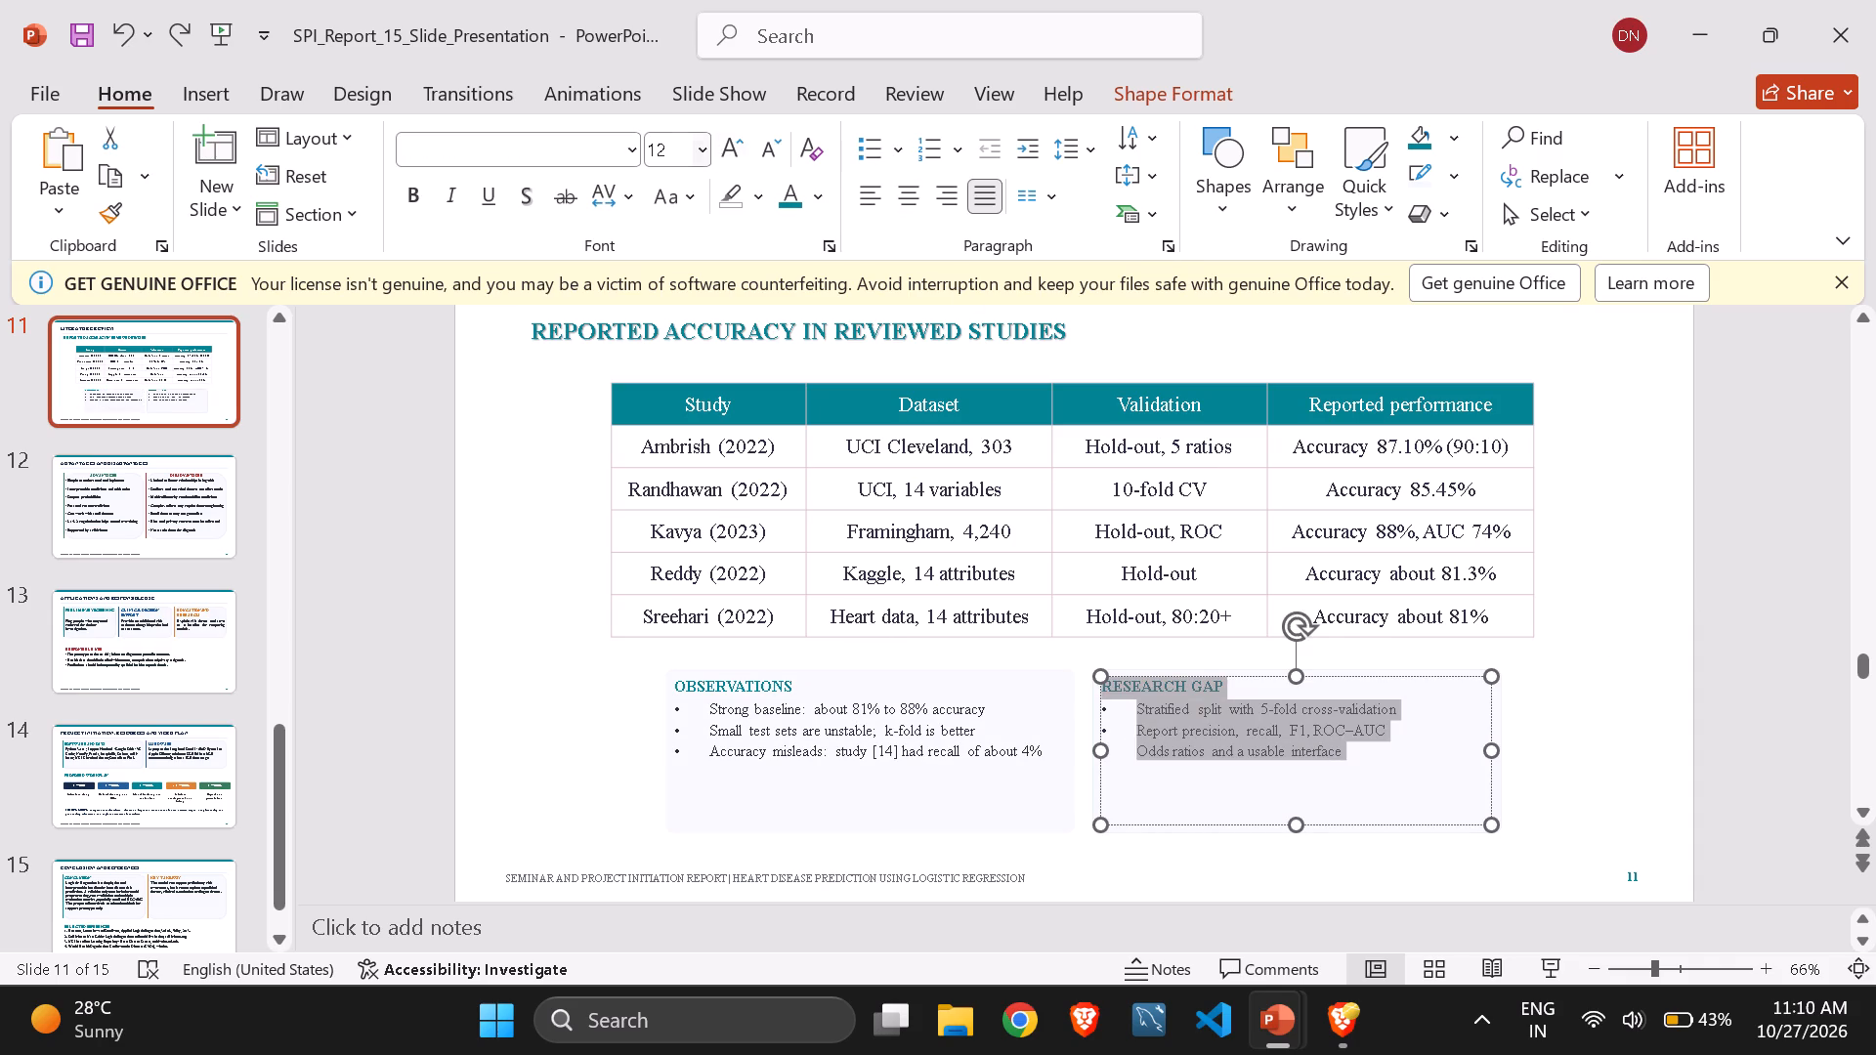
{"action": "left_click", "coordinate": [673, 148]}
{"action": "key", "text": "BackSpace"}
{"action": "type", "text": "14"}
{"action": "key", "text": "Return"}
Set all the text in slide 11's OBSERVATIONS box to font size 14.
{"action": "left_click", "coordinate": [905, 719]}
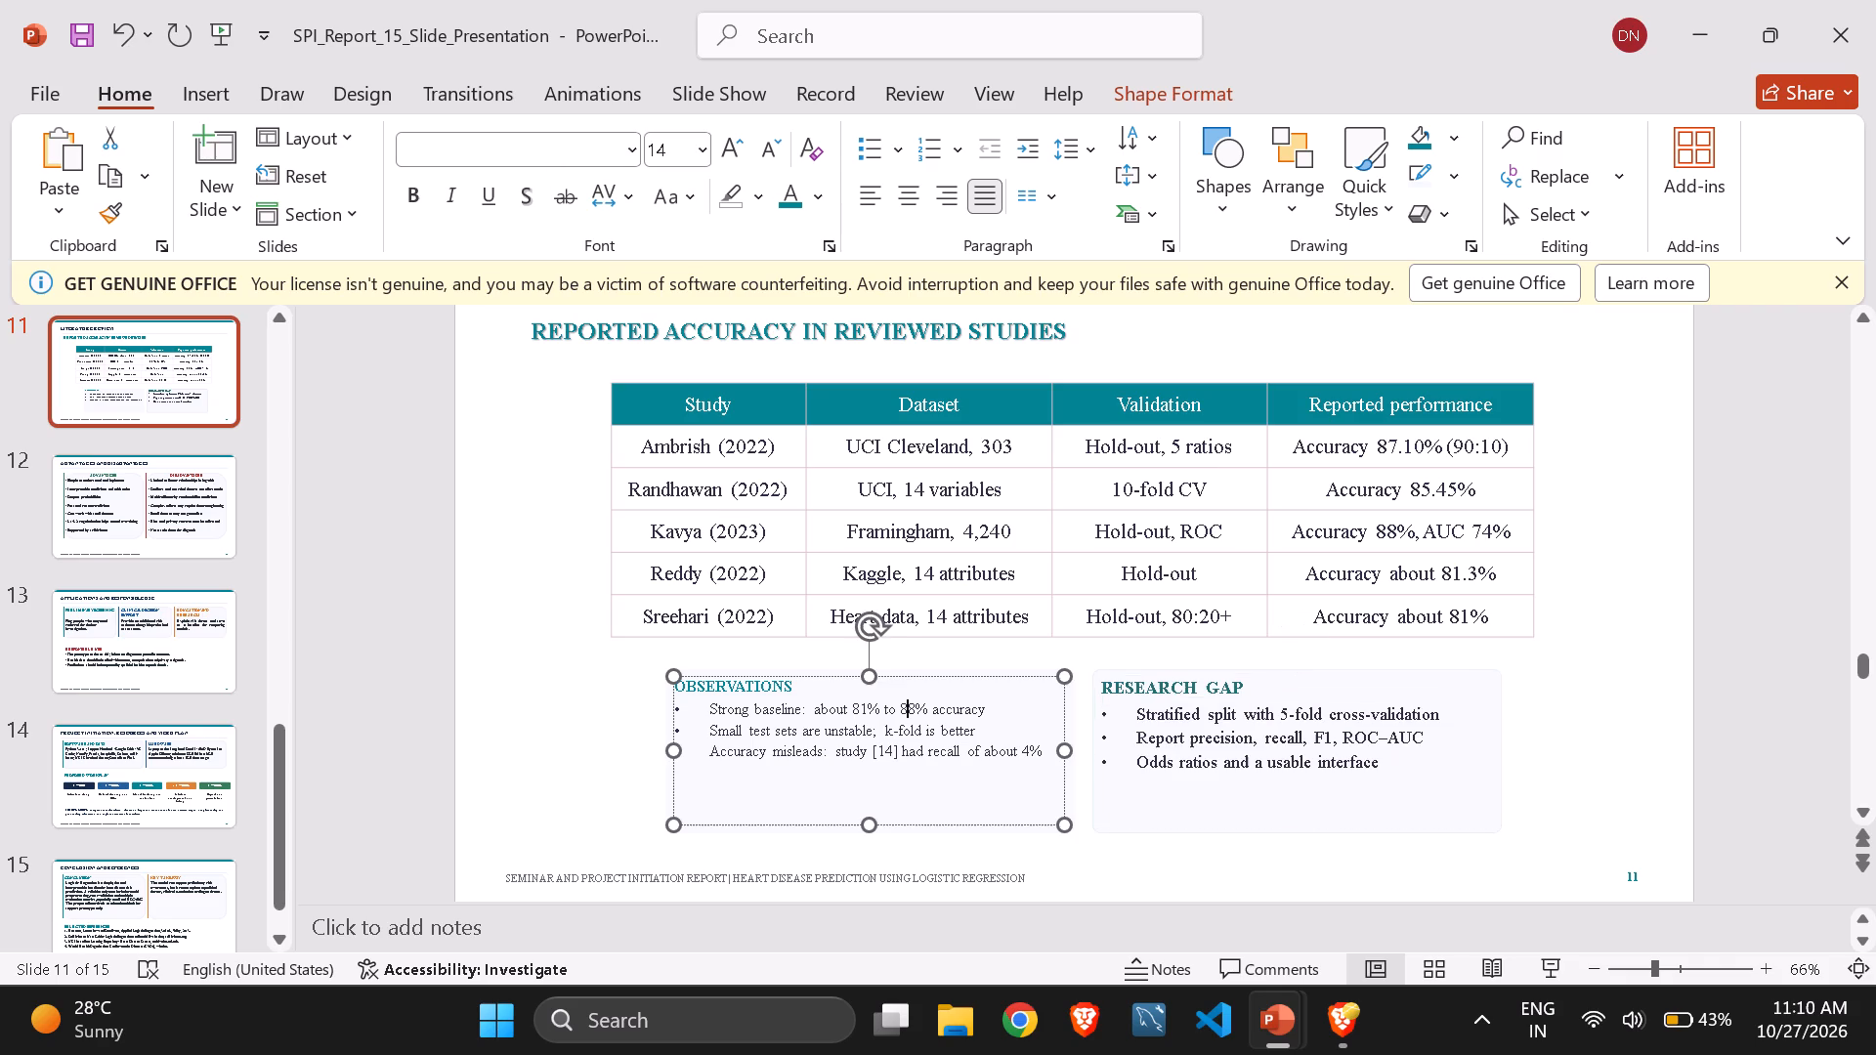
{"action": "key", "text": "ctrl+a"}
{"action": "left_click", "coordinate": [669, 154]}
{"action": "key", "text": "BackSpace"}
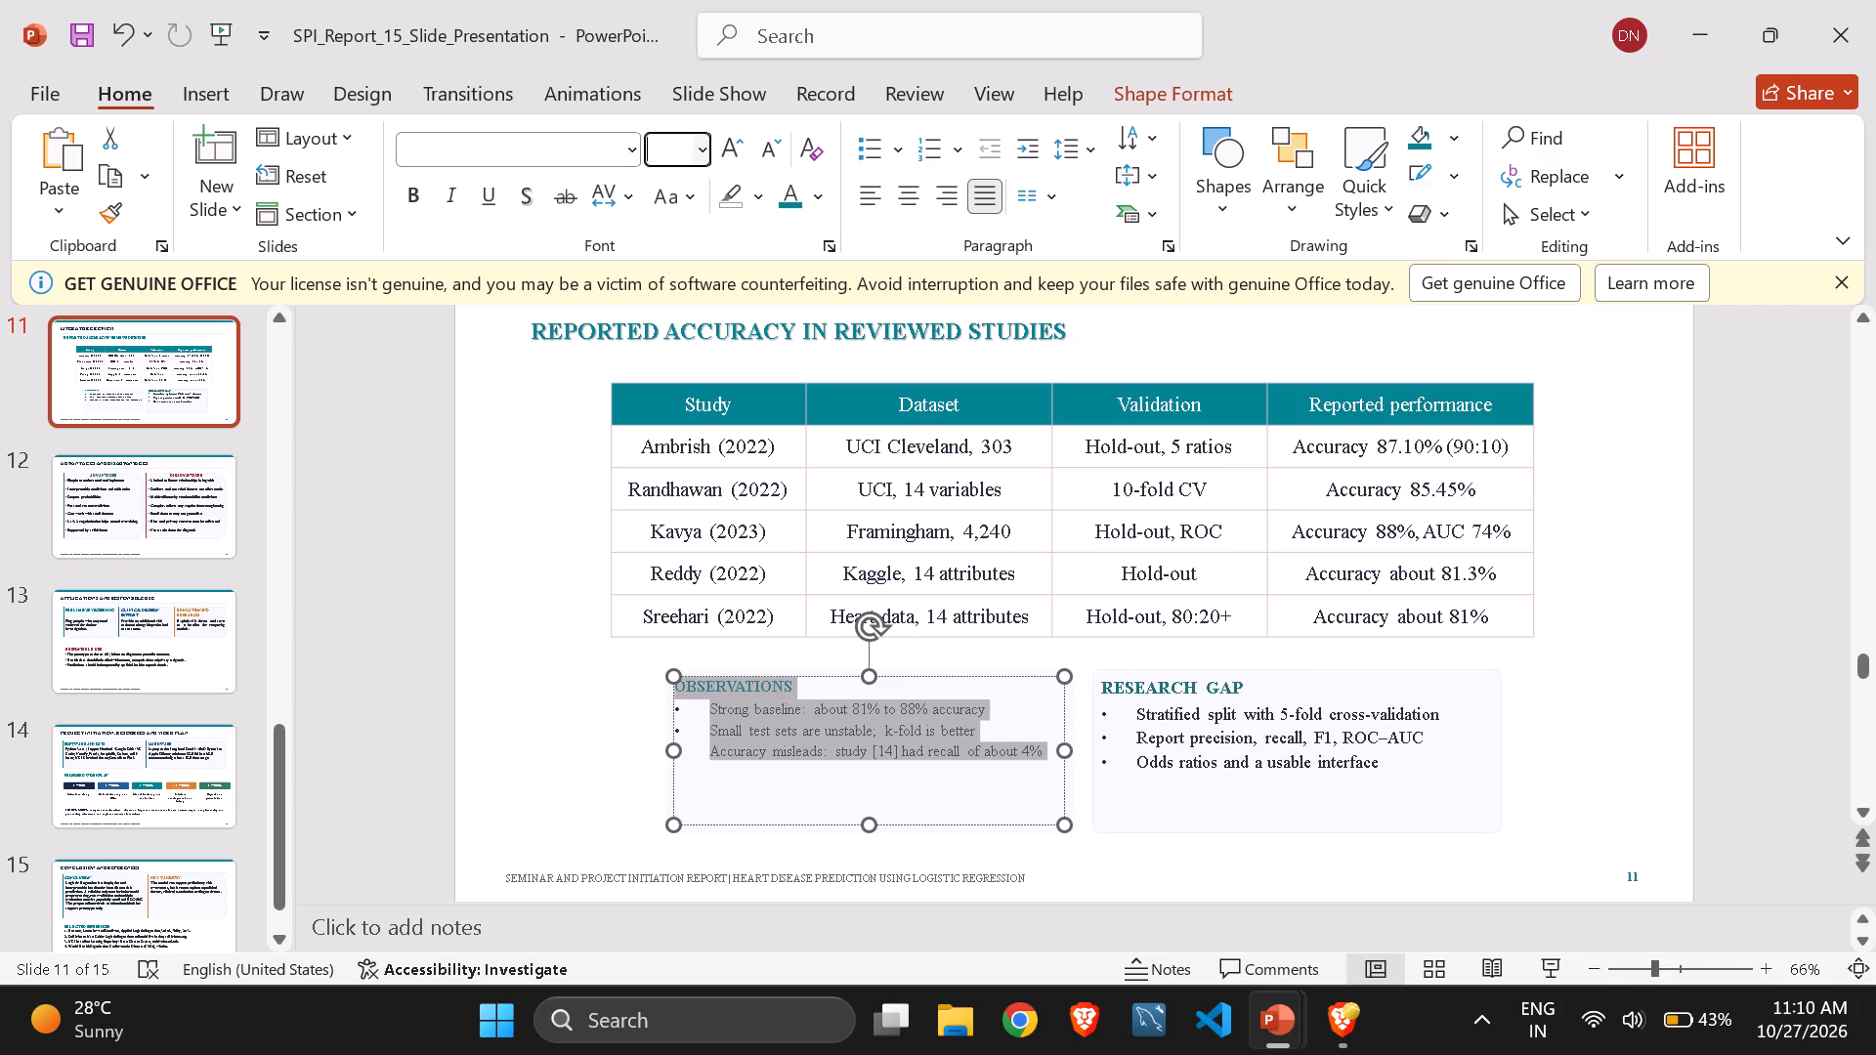
{"action": "key", "text": "1"}
{"action": "key", "text": "4"}
{"action": "key", "text": "Return"}
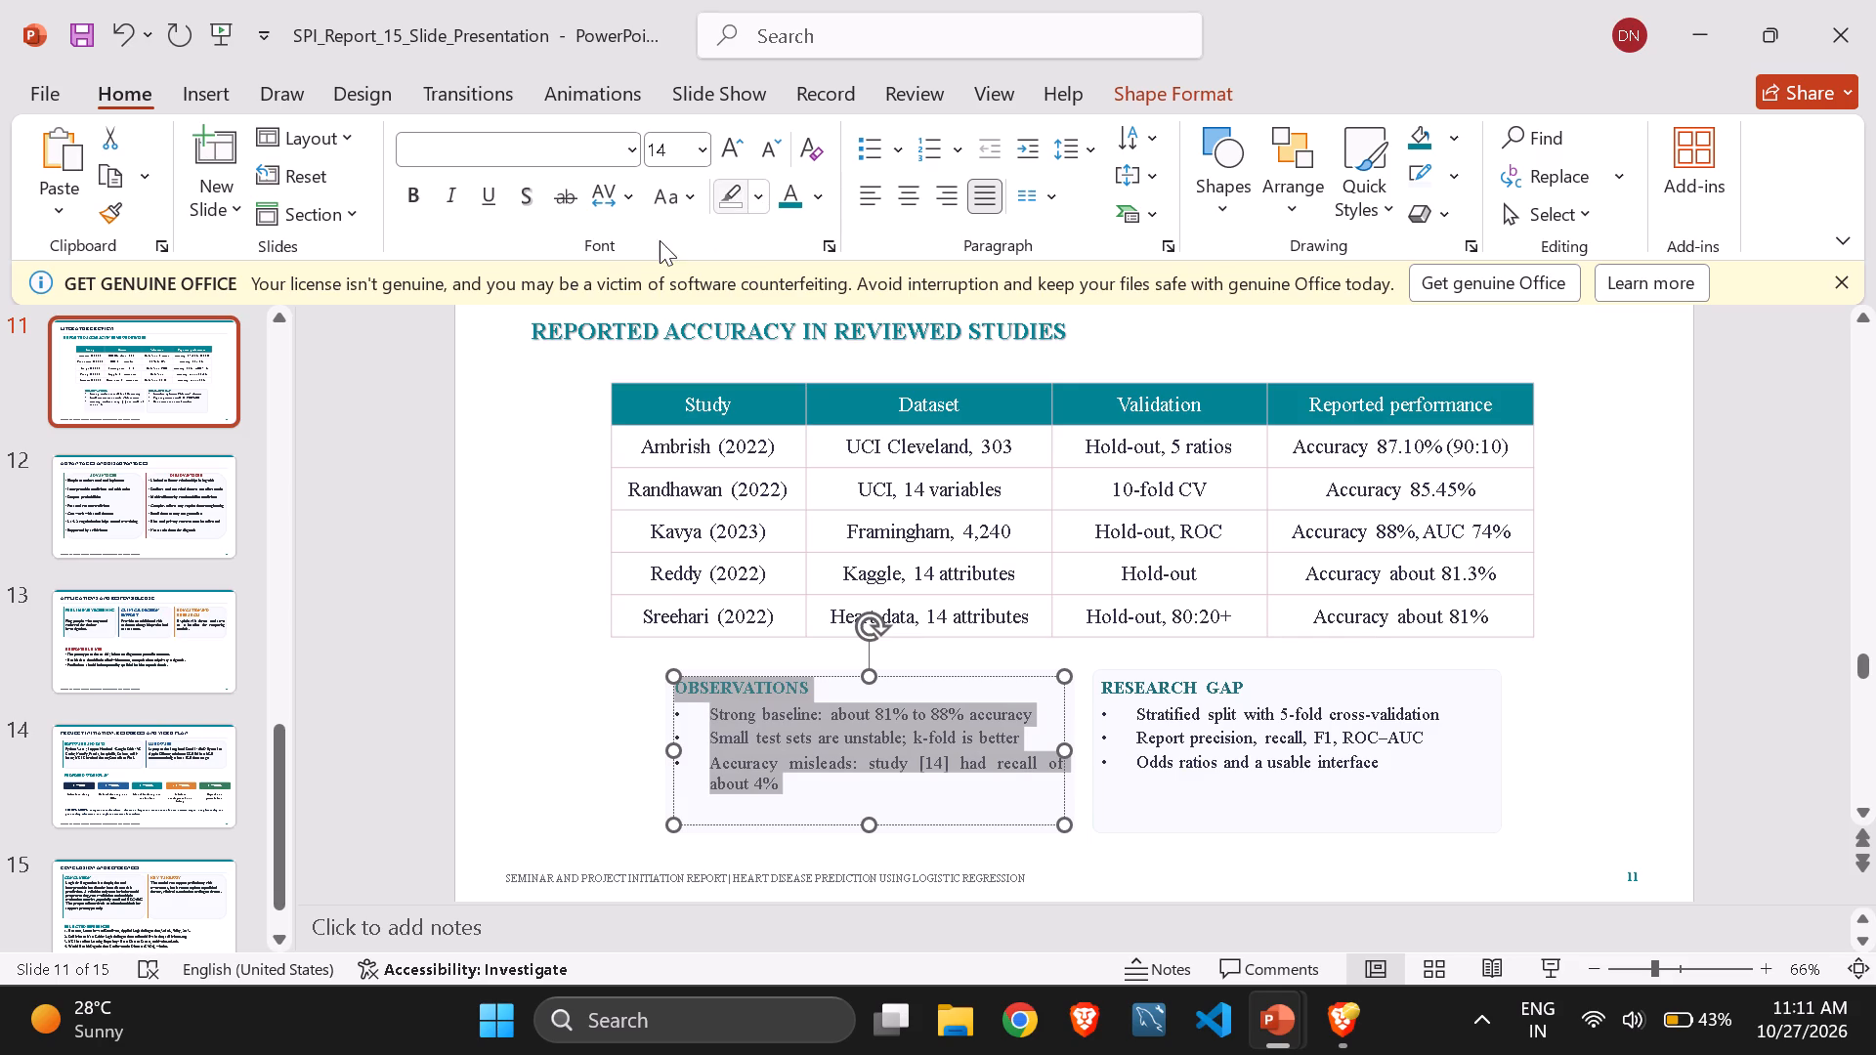
Remove bold from all the text in the OBSERVATIONS box and left-align it.
{"action": "left_click", "coordinate": [420, 204]}
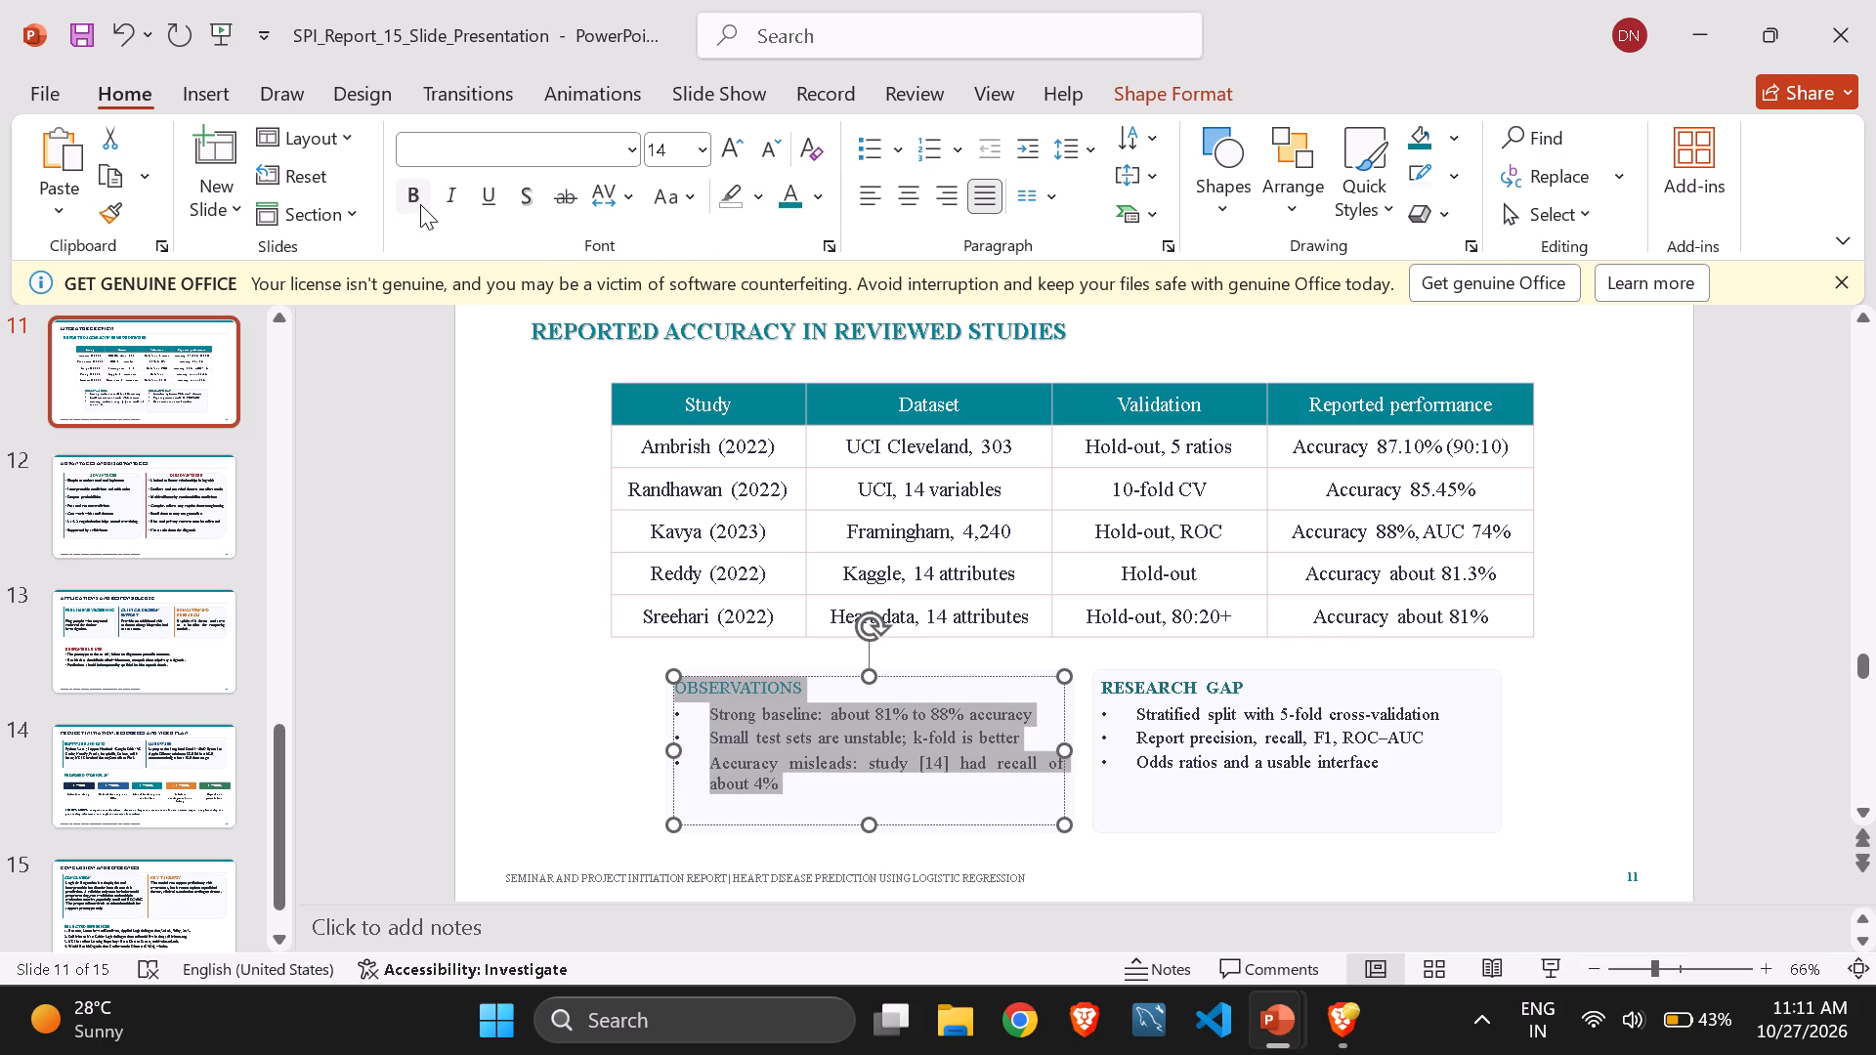
{"action": "left_click", "coordinate": [871, 193]}
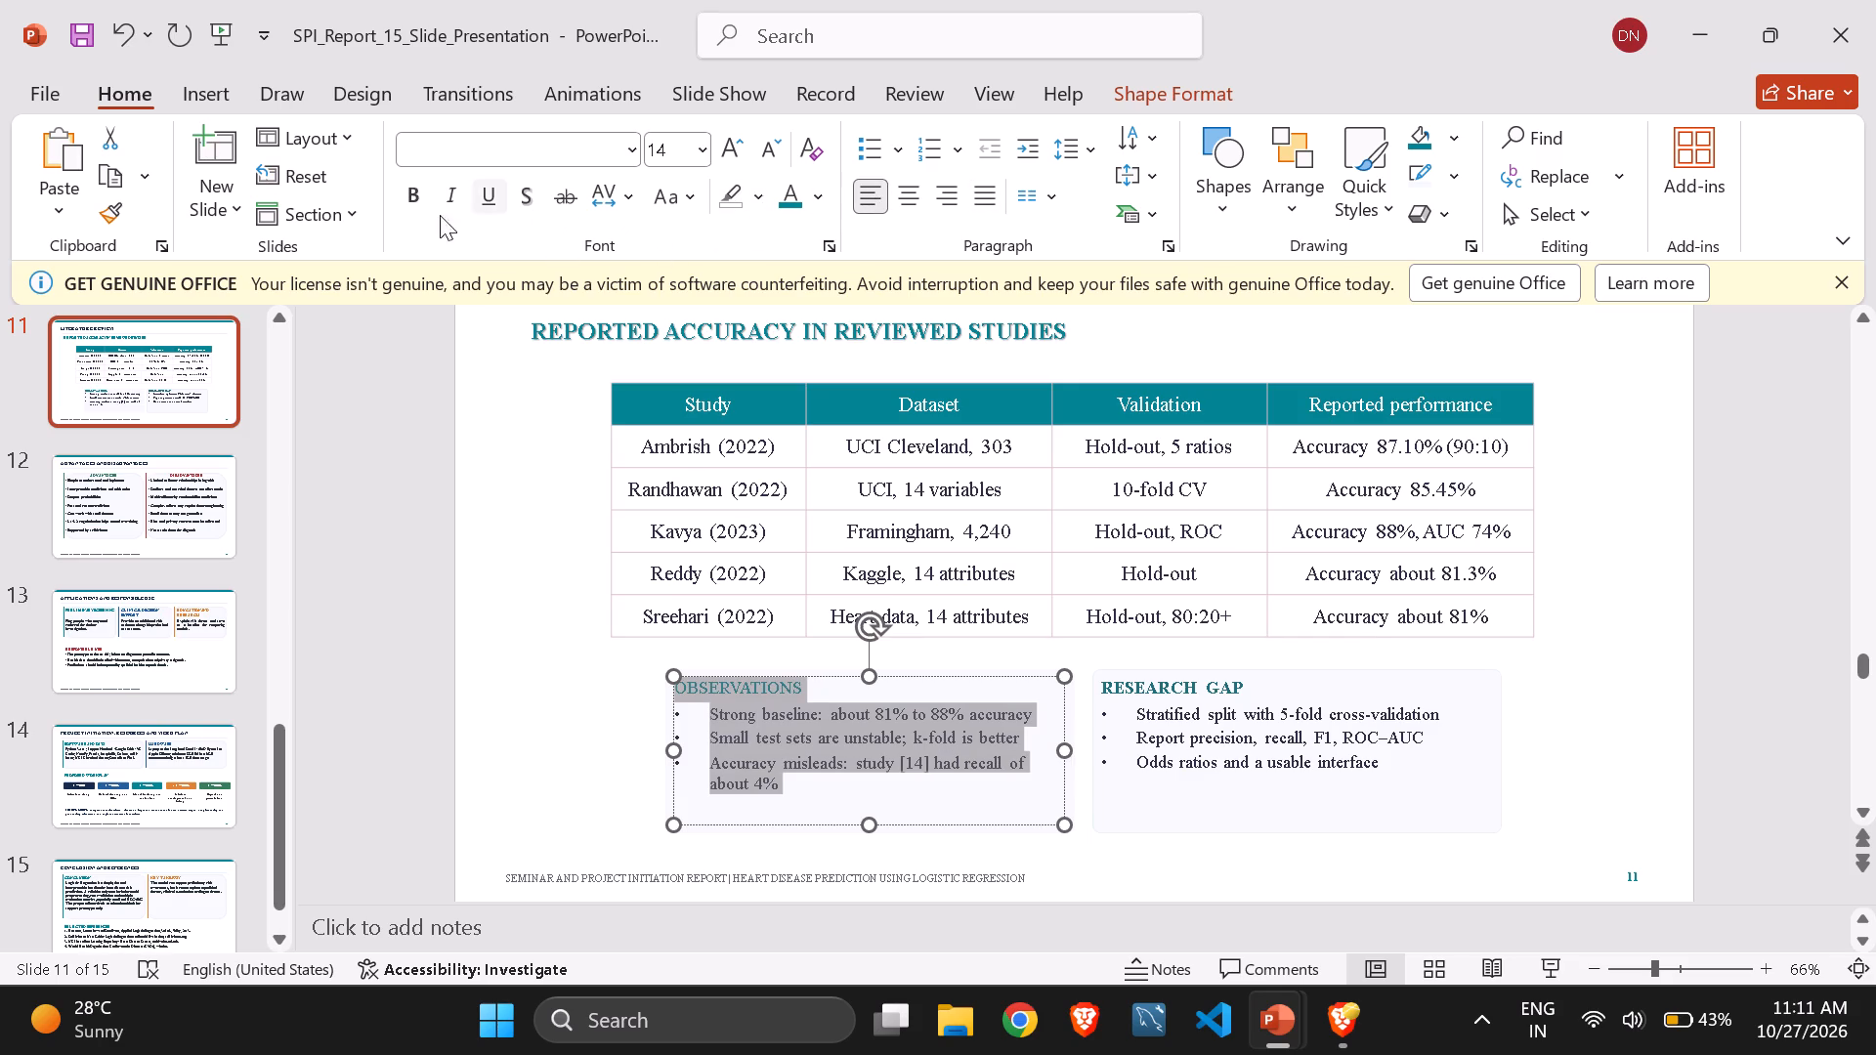
Apply bold and a text shadow to all the text in the OBSERVATIONS box.
{"action": "left_click", "coordinate": [423, 207]}
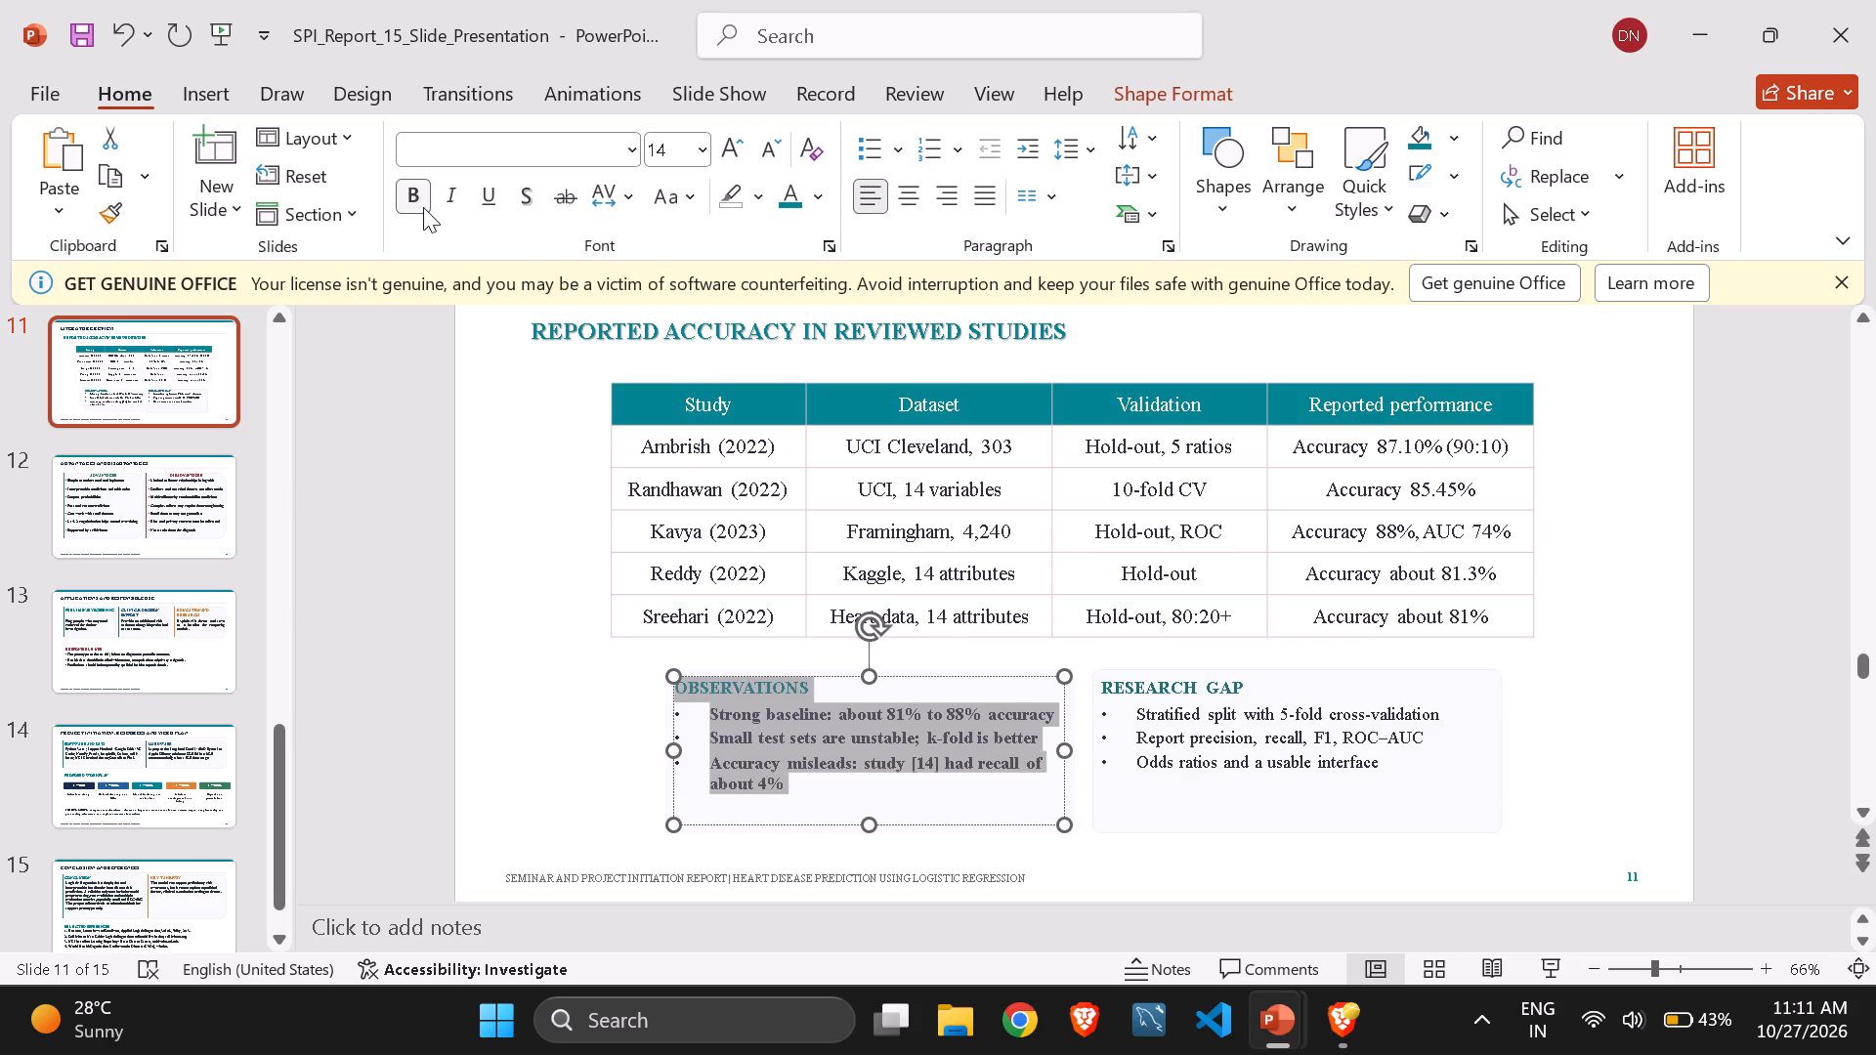
{"action": "left_click", "coordinate": [529, 192]}
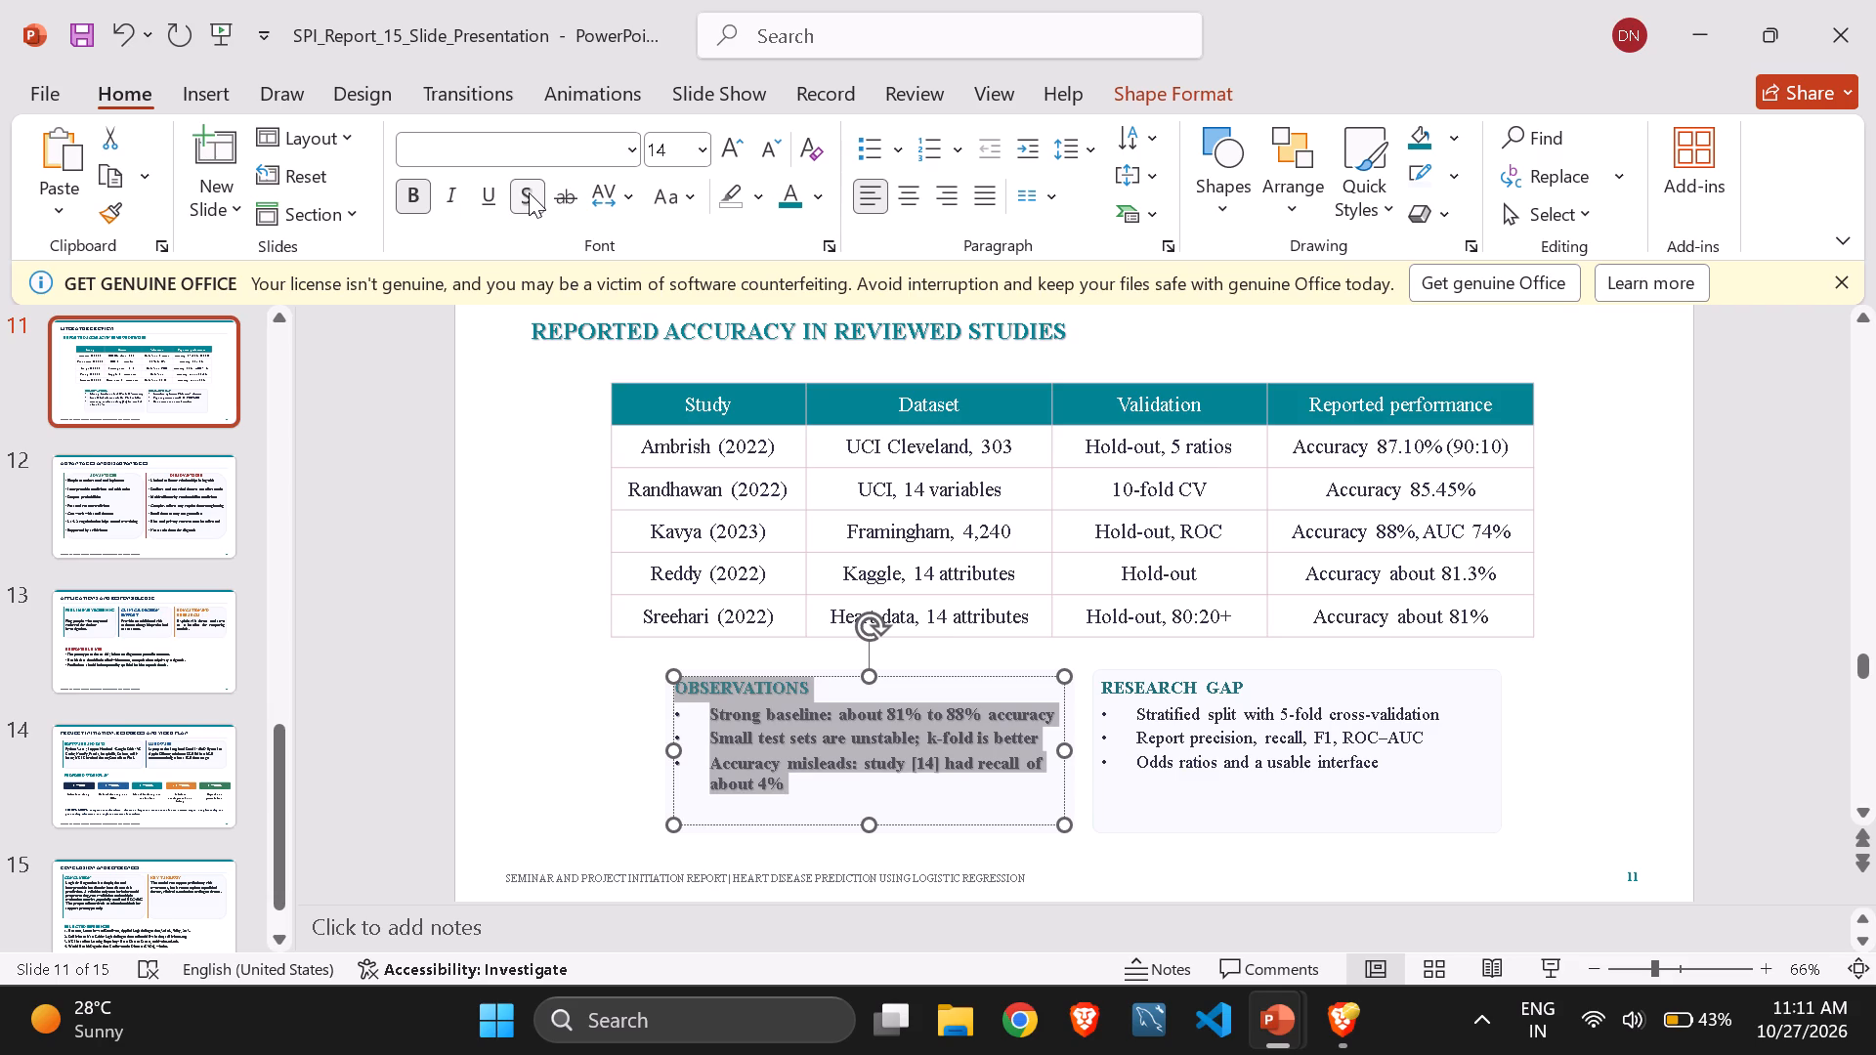
Remove the text shadow and bold from the three bullet points below the OBSERVATIONS heading.
{"action": "left_click", "coordinate": [795, 790]}
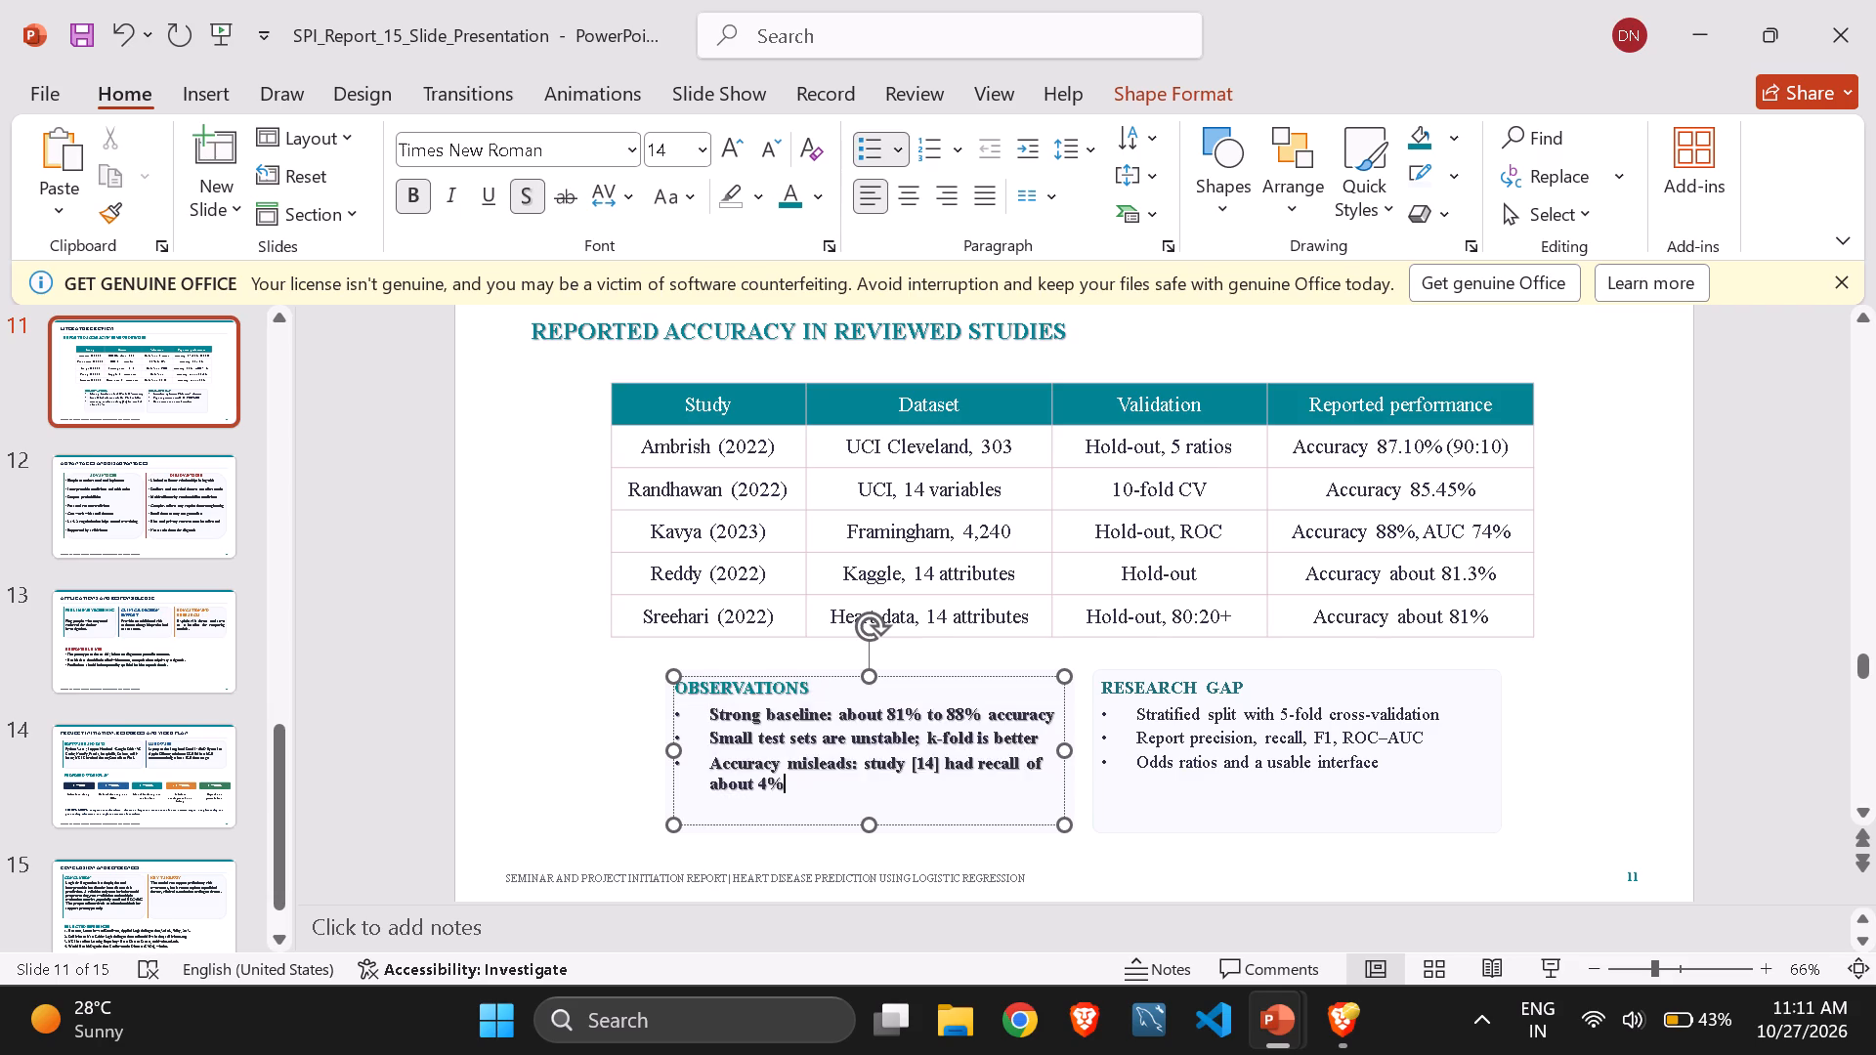
{"action": "left_click_drag", "start_coordinate": [795, 790], "coordinate": [699, 717]}
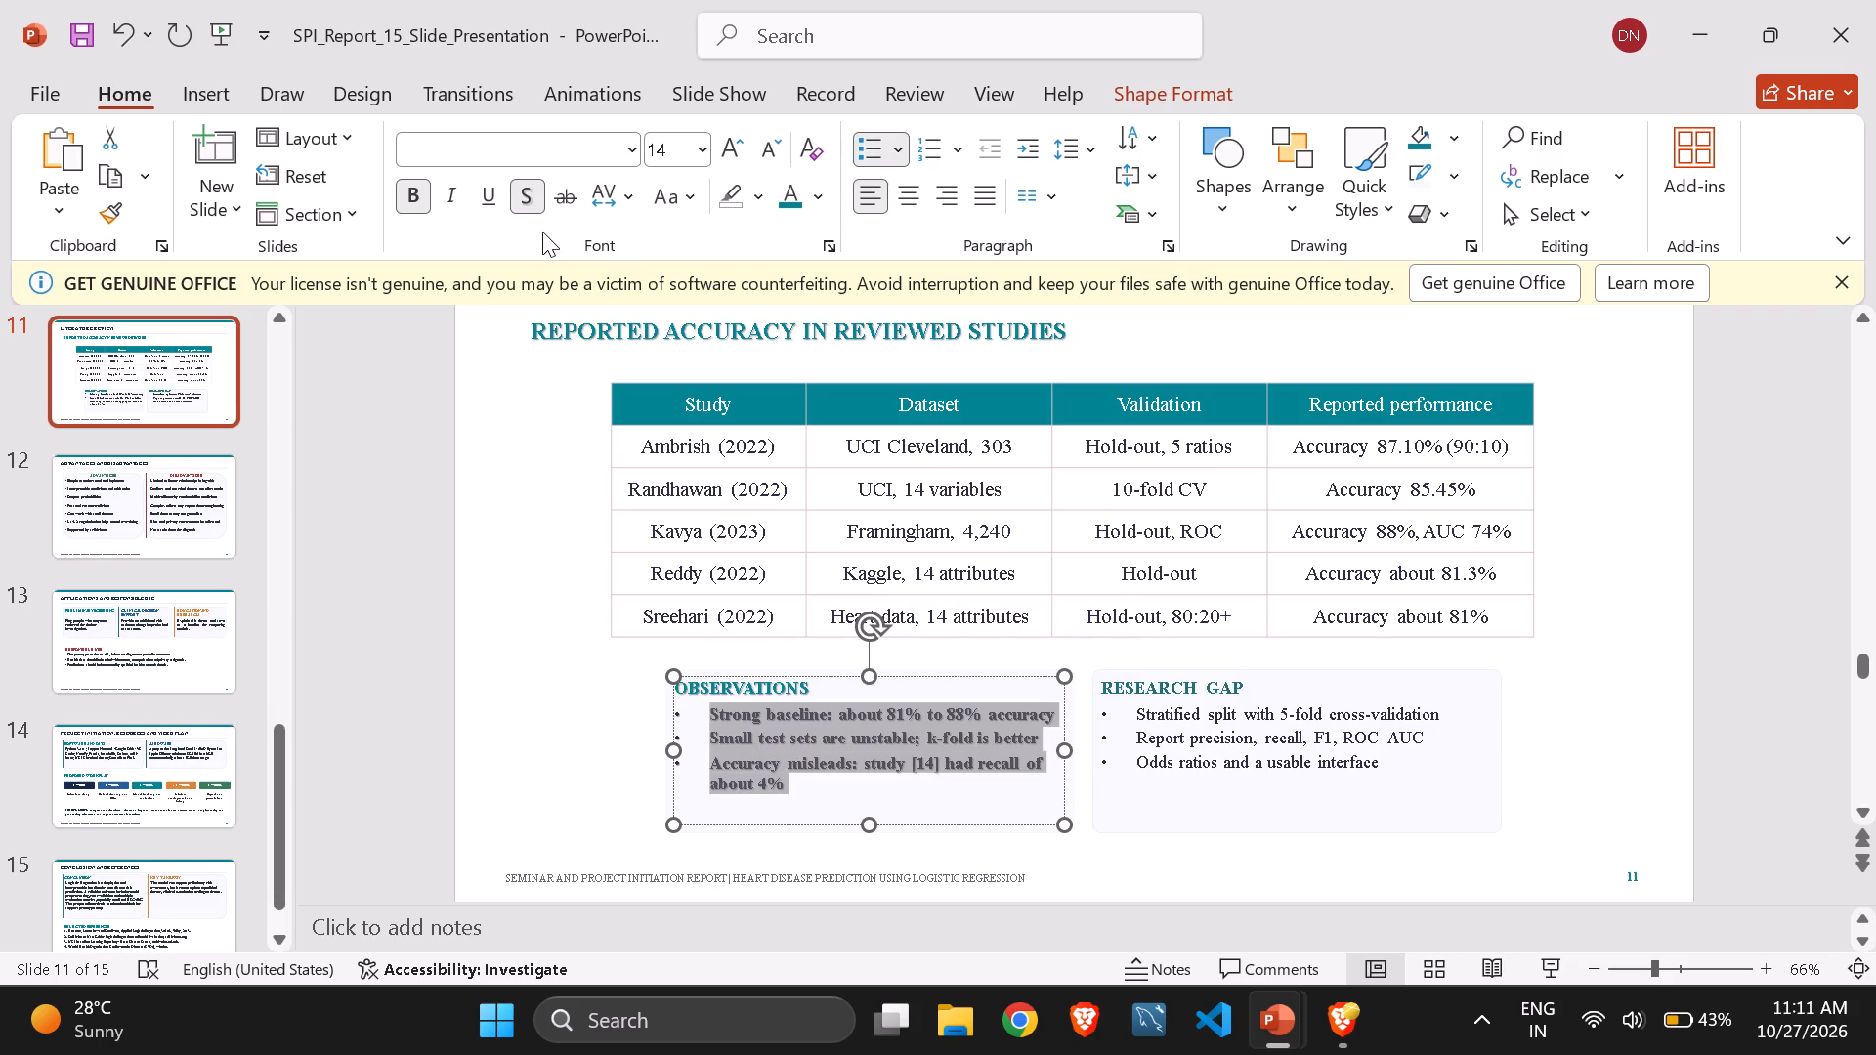
{"action": "left_click", "coordinate": [532, 190]}
{"action": "left_click", "coordinate": [411, 192]}
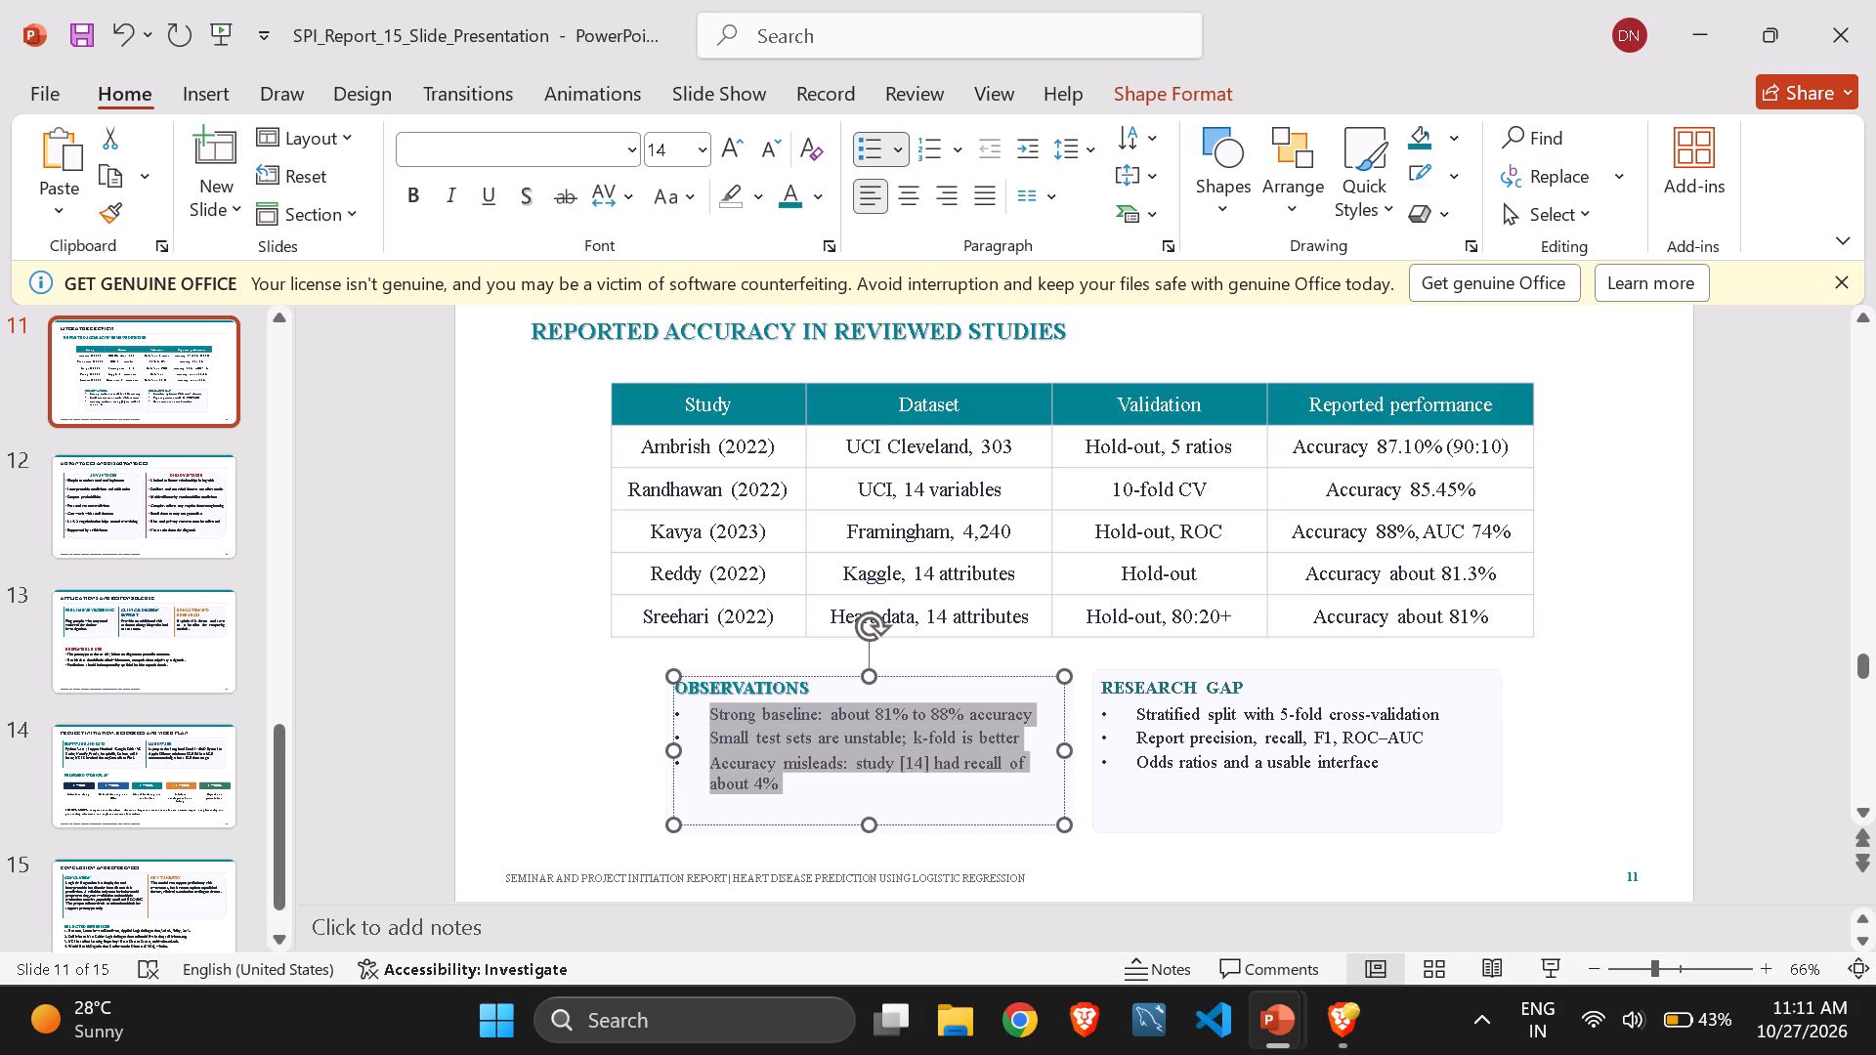
Apply a text shadow to the RESEARCH GAP heading, matching the OBSERVATIONS heading.
{"action": "left_click", "coordinate": [1201, 686]}
{"action": "triple_click", "coordinate": [1201, 686]}
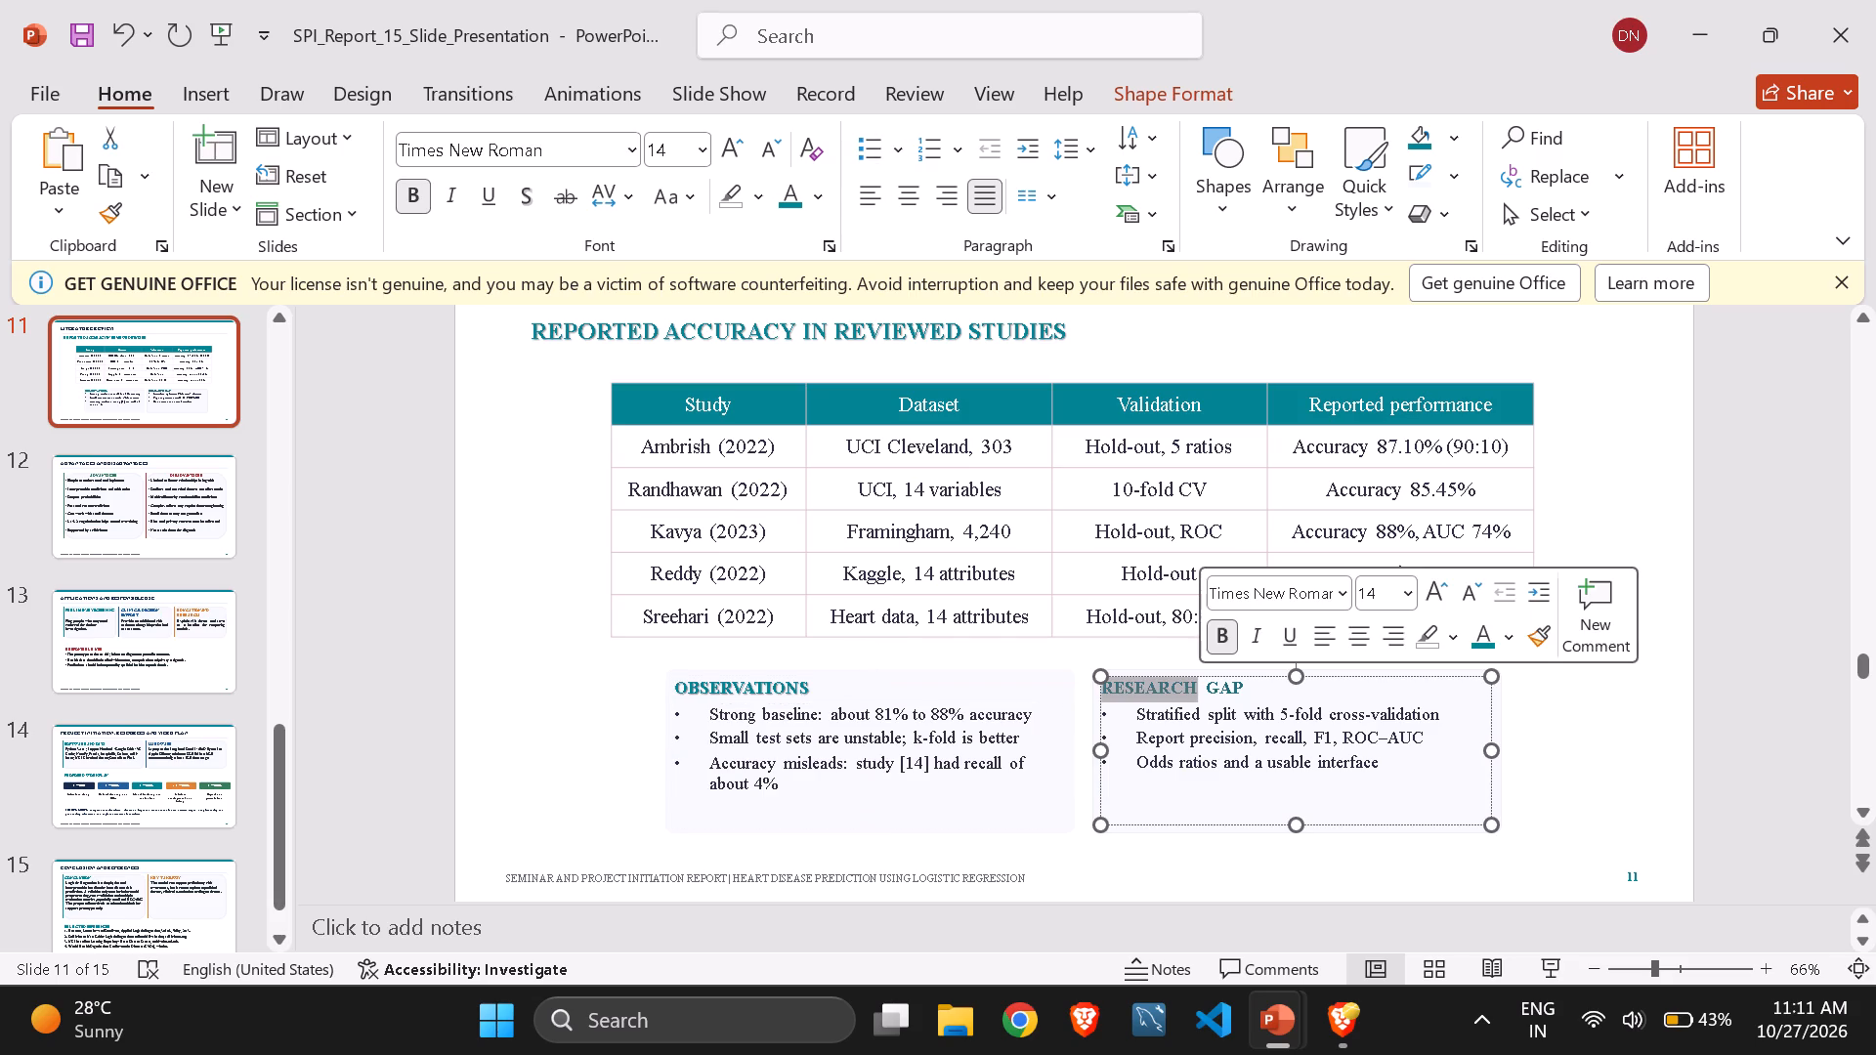
{"action": "left_click_drag", "start_coordinate": [1254, 691], "coordinate": [1053, 674]}
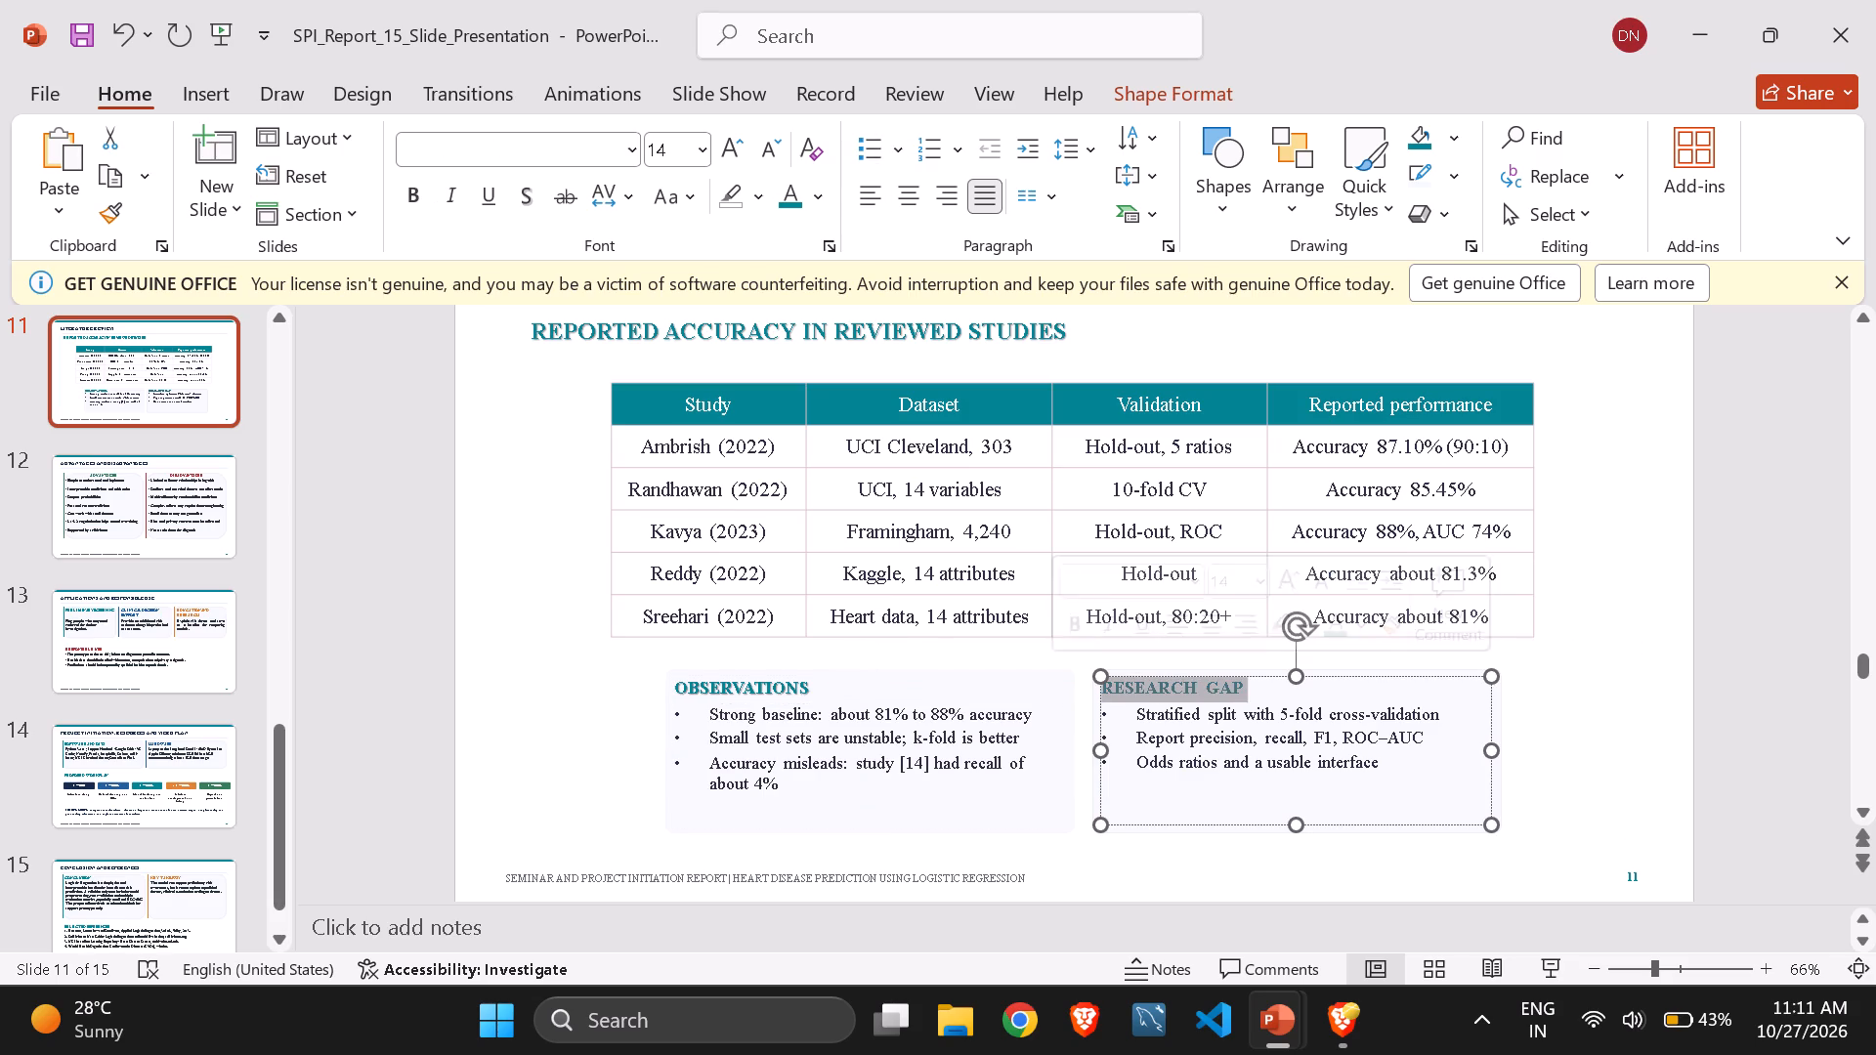
{"action": "left_click", "coordinate": [518, 187]}
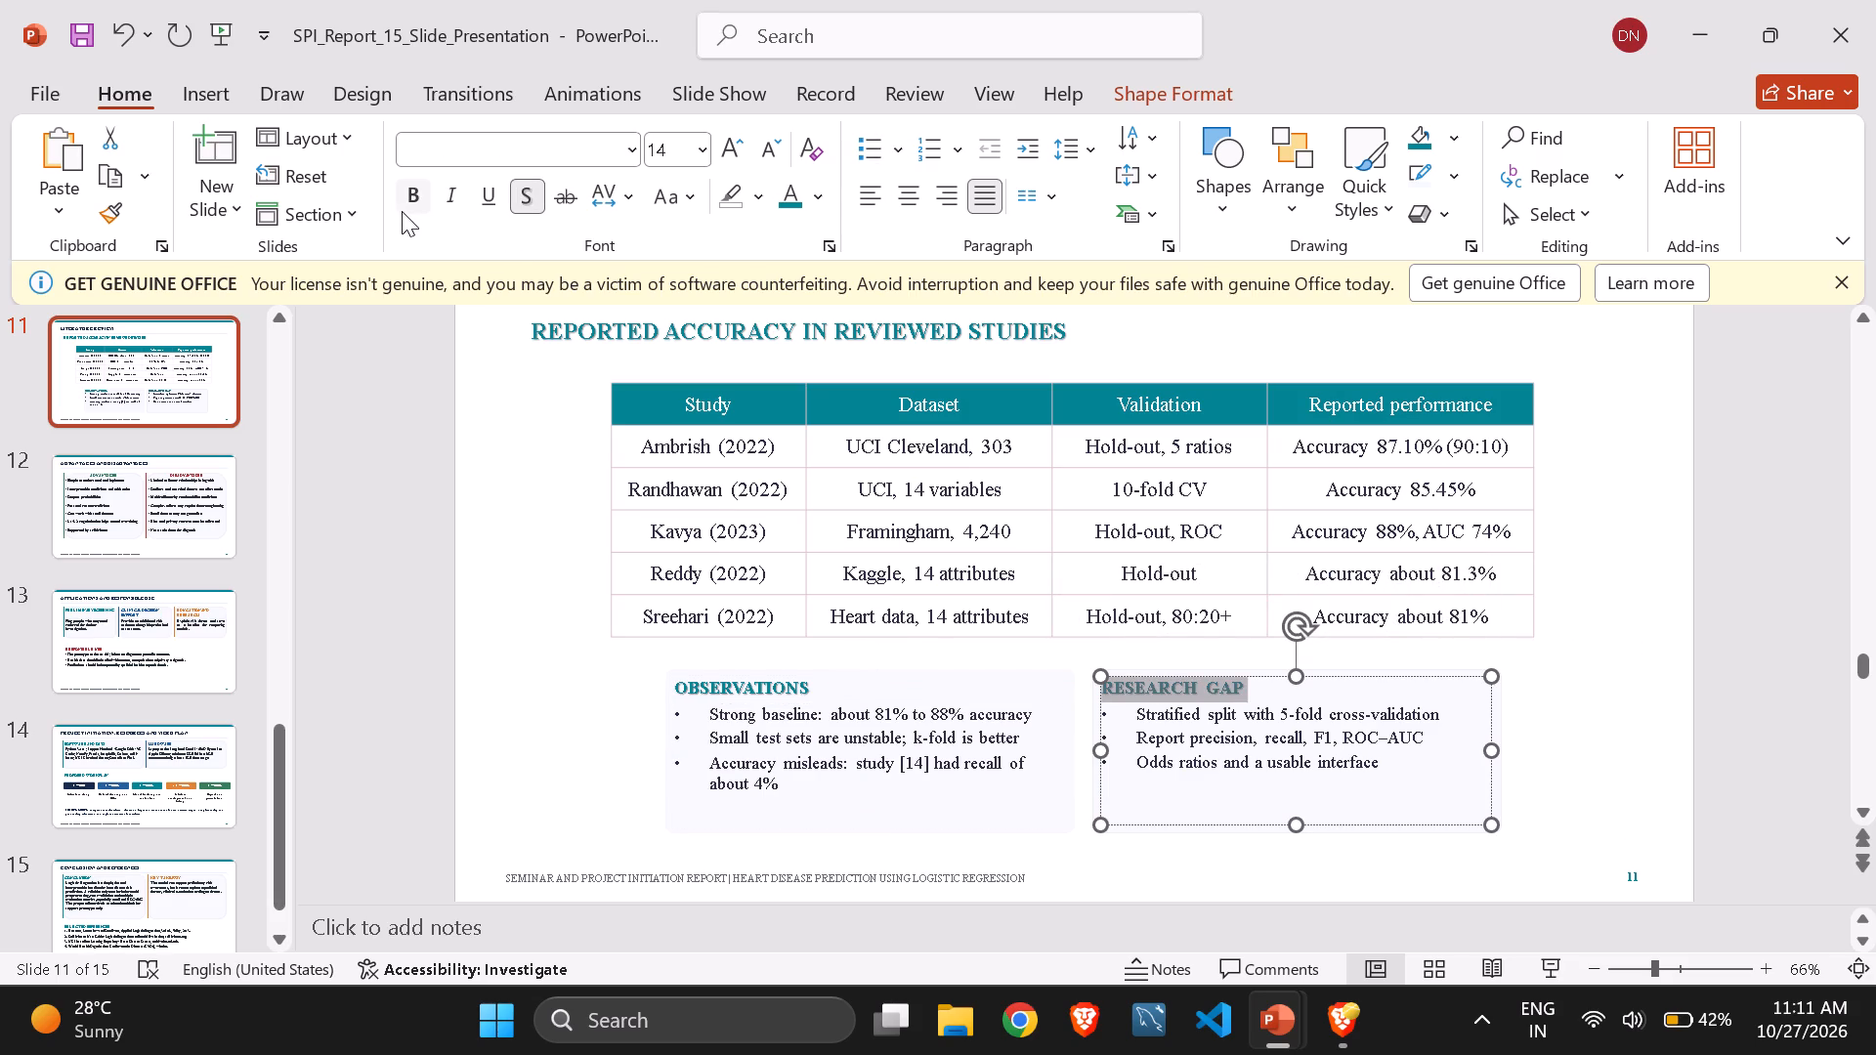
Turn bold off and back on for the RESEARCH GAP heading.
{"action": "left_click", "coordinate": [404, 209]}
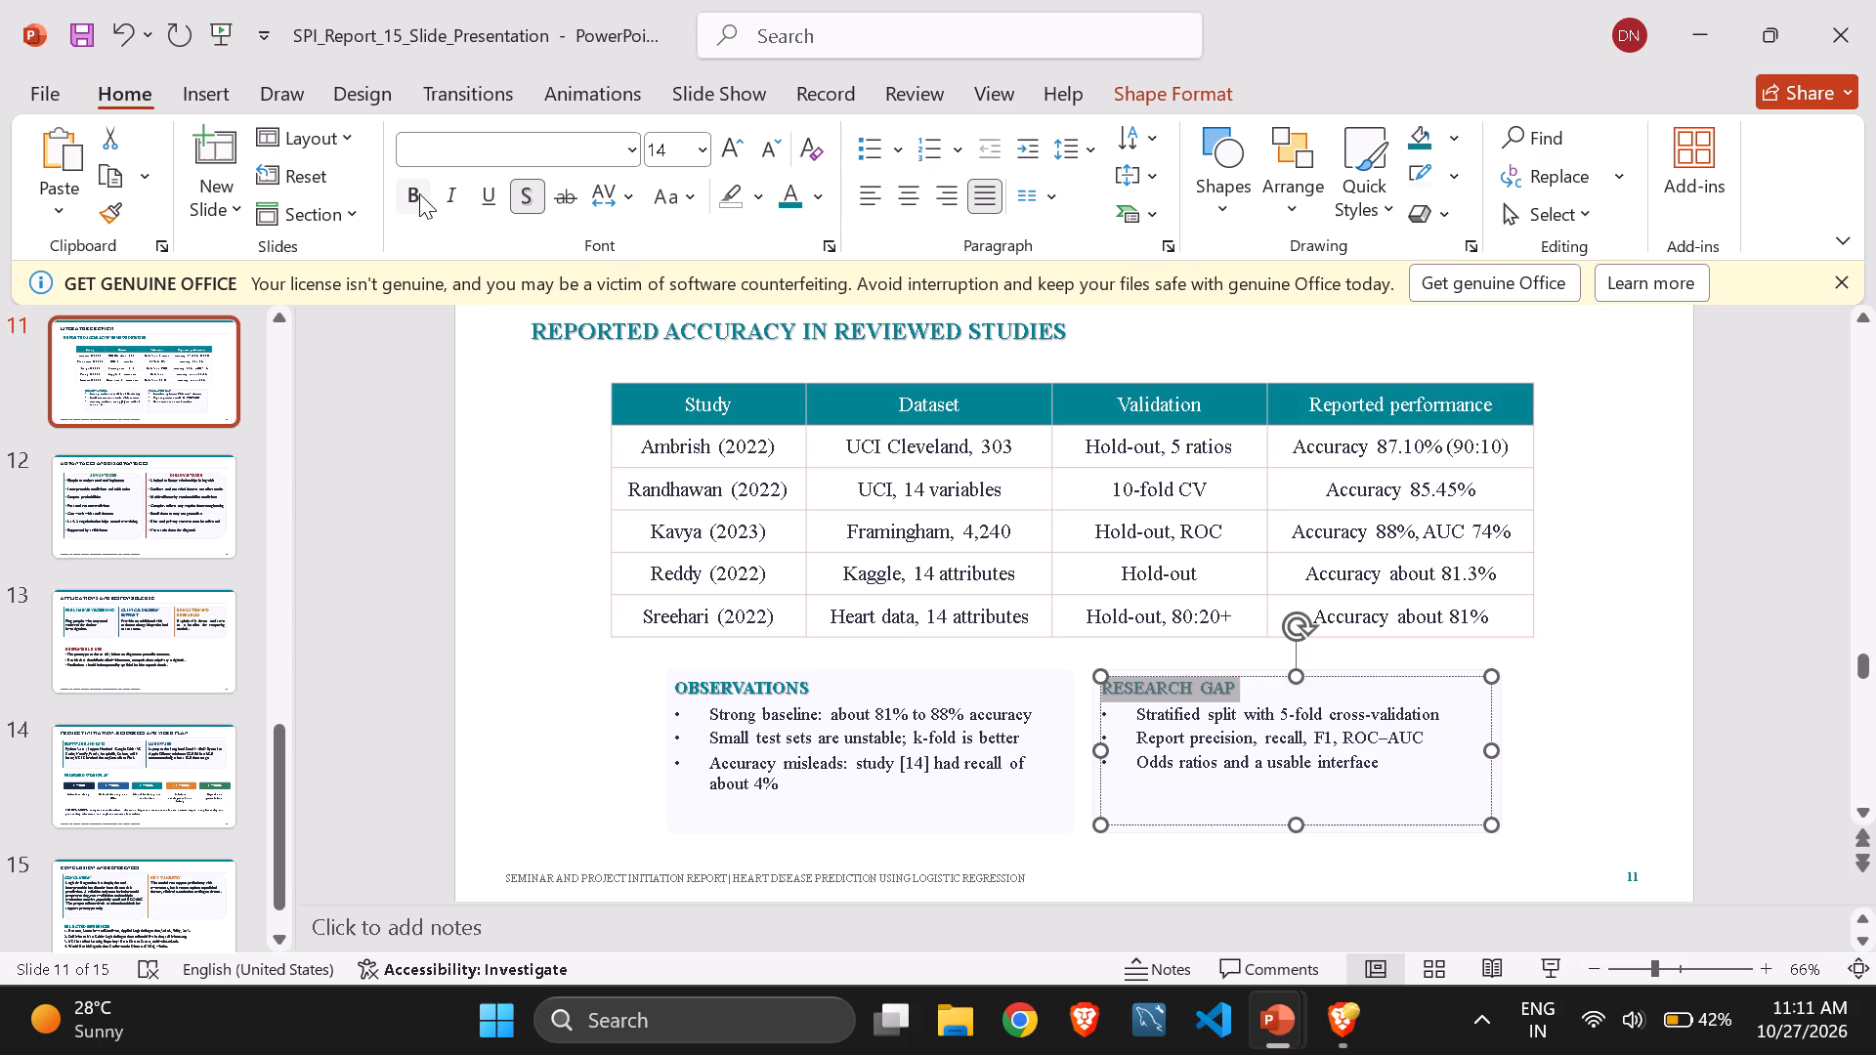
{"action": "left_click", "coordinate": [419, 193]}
Left-align the three bullet points below the RESEARCH GAP heading.
{"action": "left_click", "coordinate": [1201, 715]}
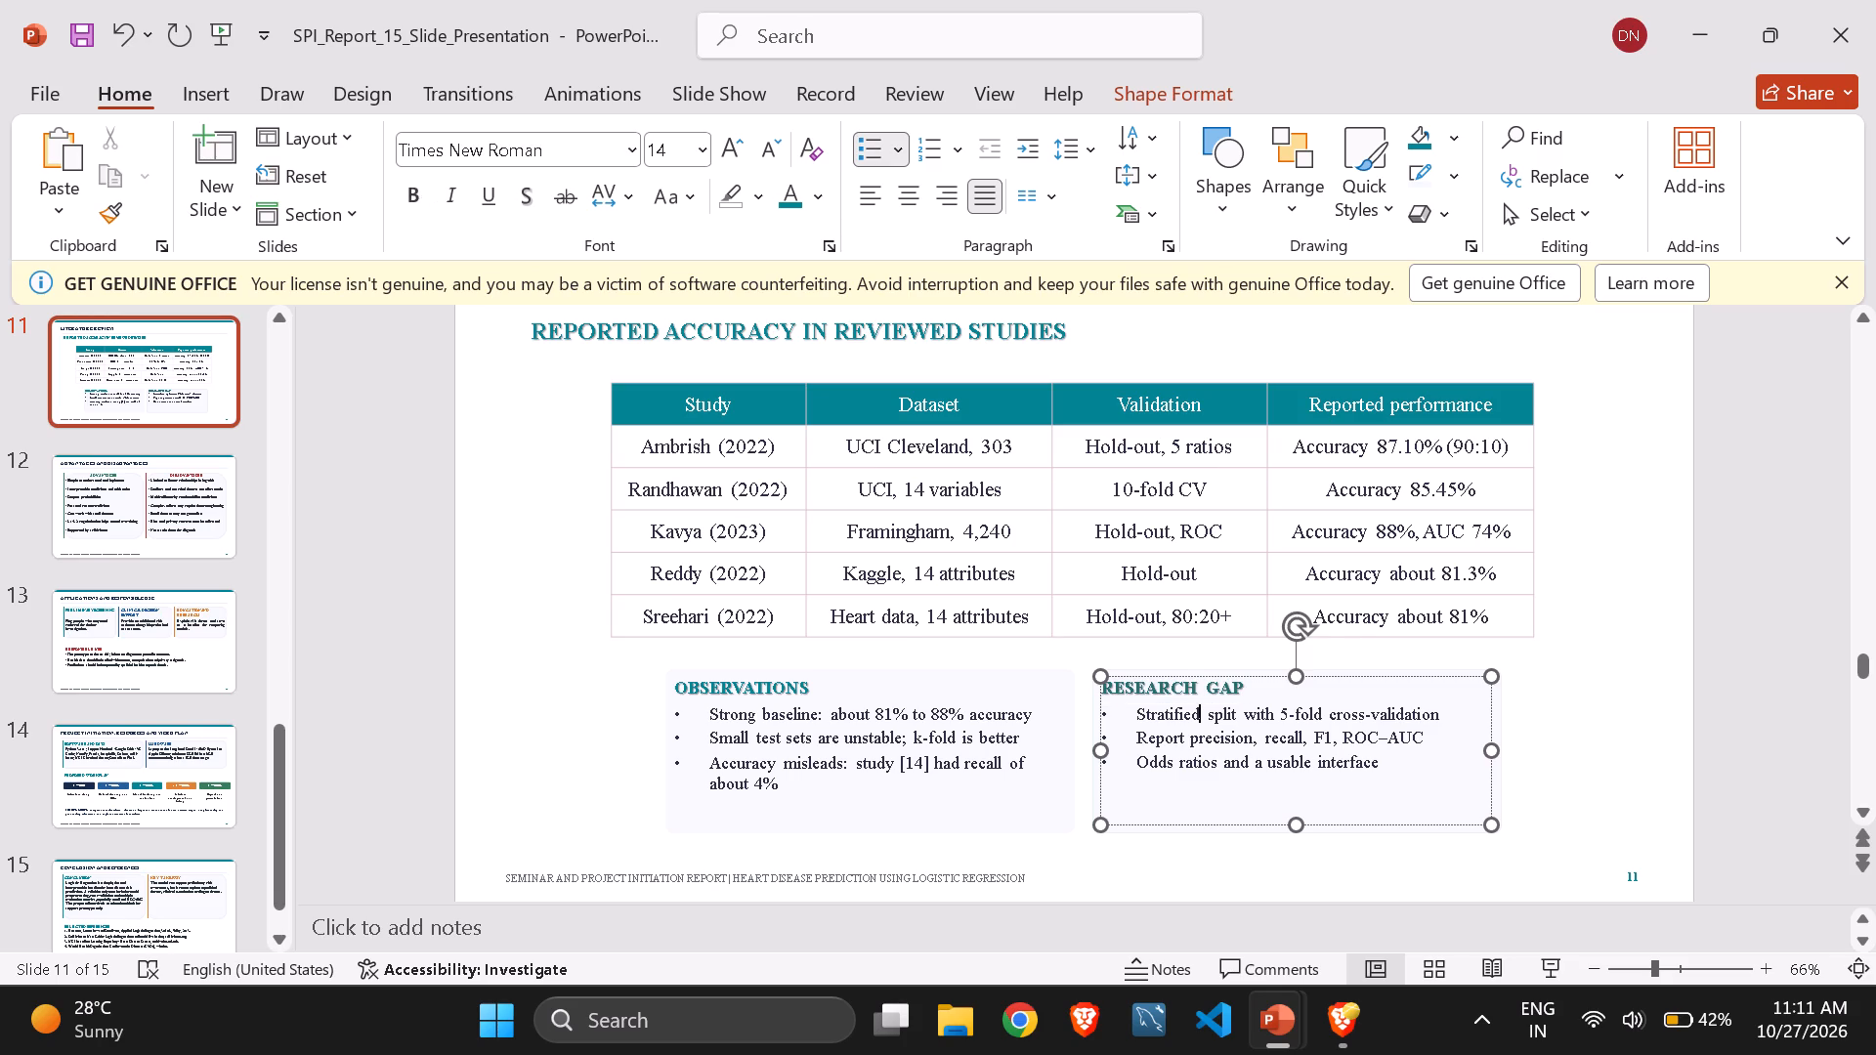
{"action": "double_click", "coordinate": [1201, 715]}
{"action": "left_click", "coordinate": [1390, 765]}
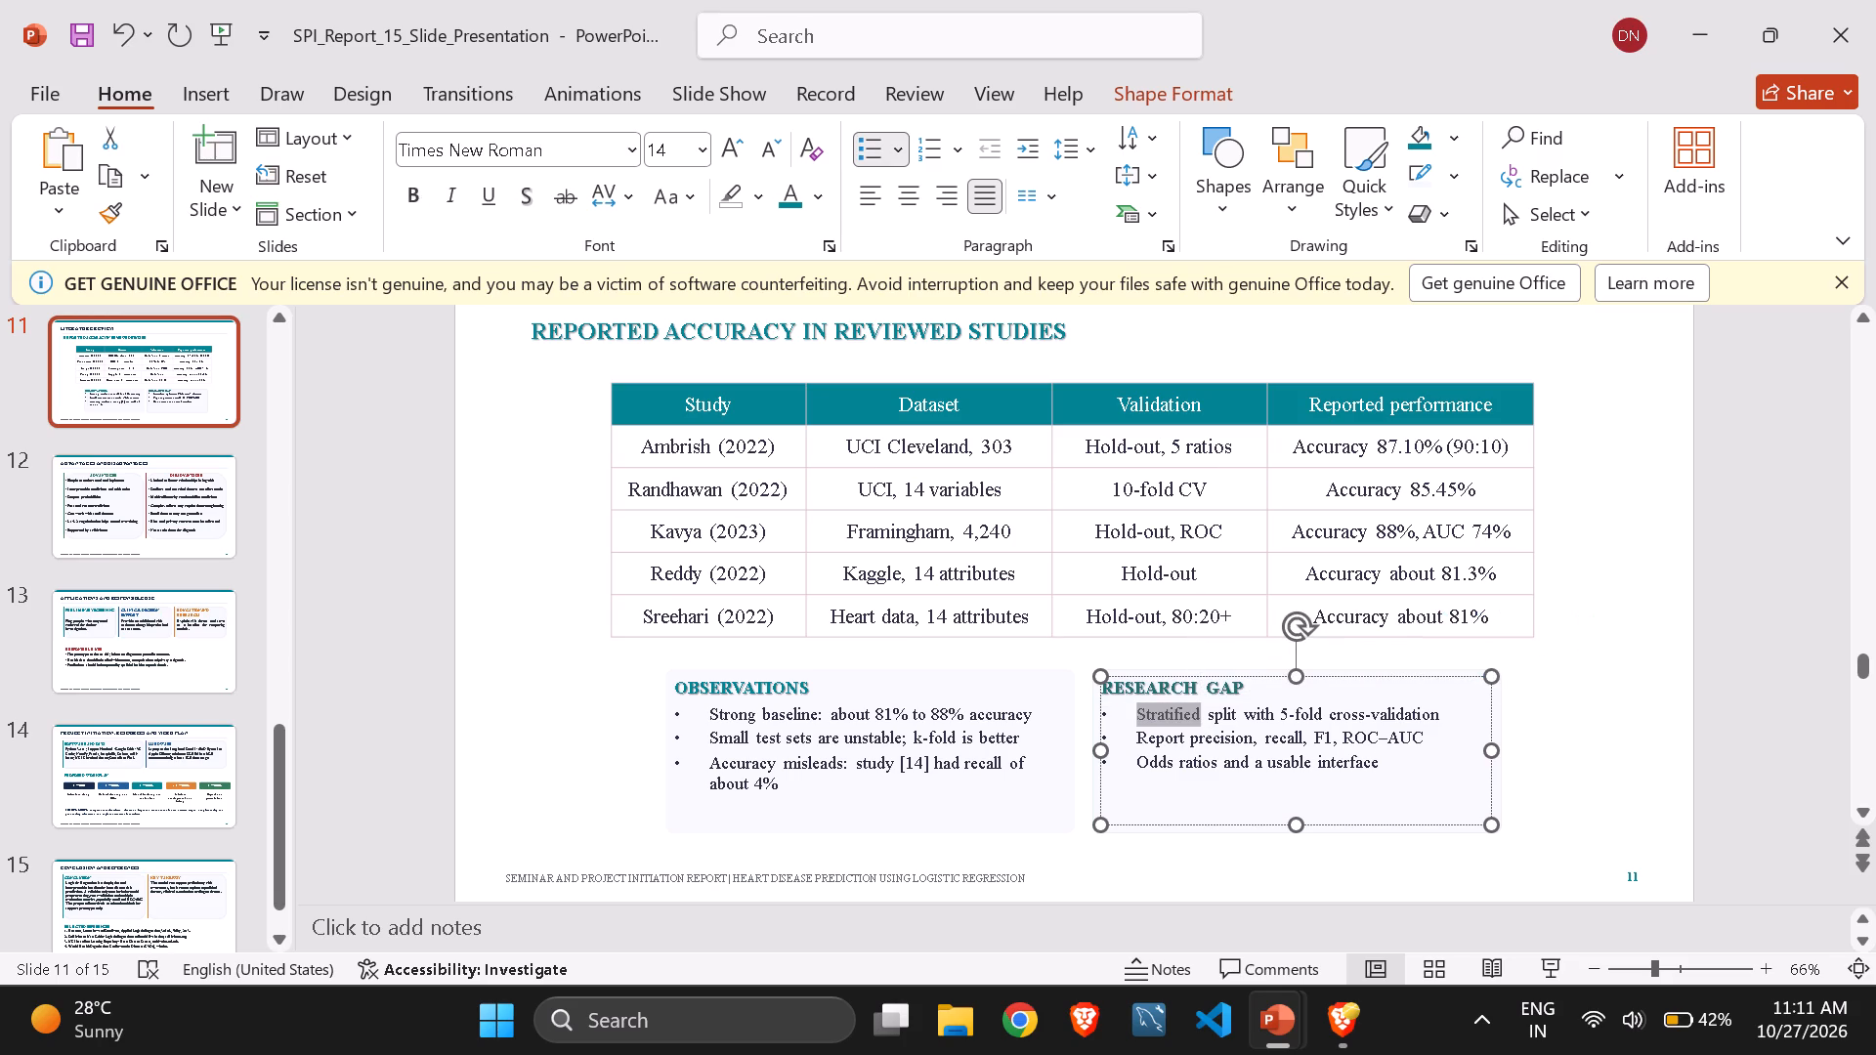
{"action": "left_click_drag", "start_coordinate": [1390, 765], "coordinate": [1121, 712]}
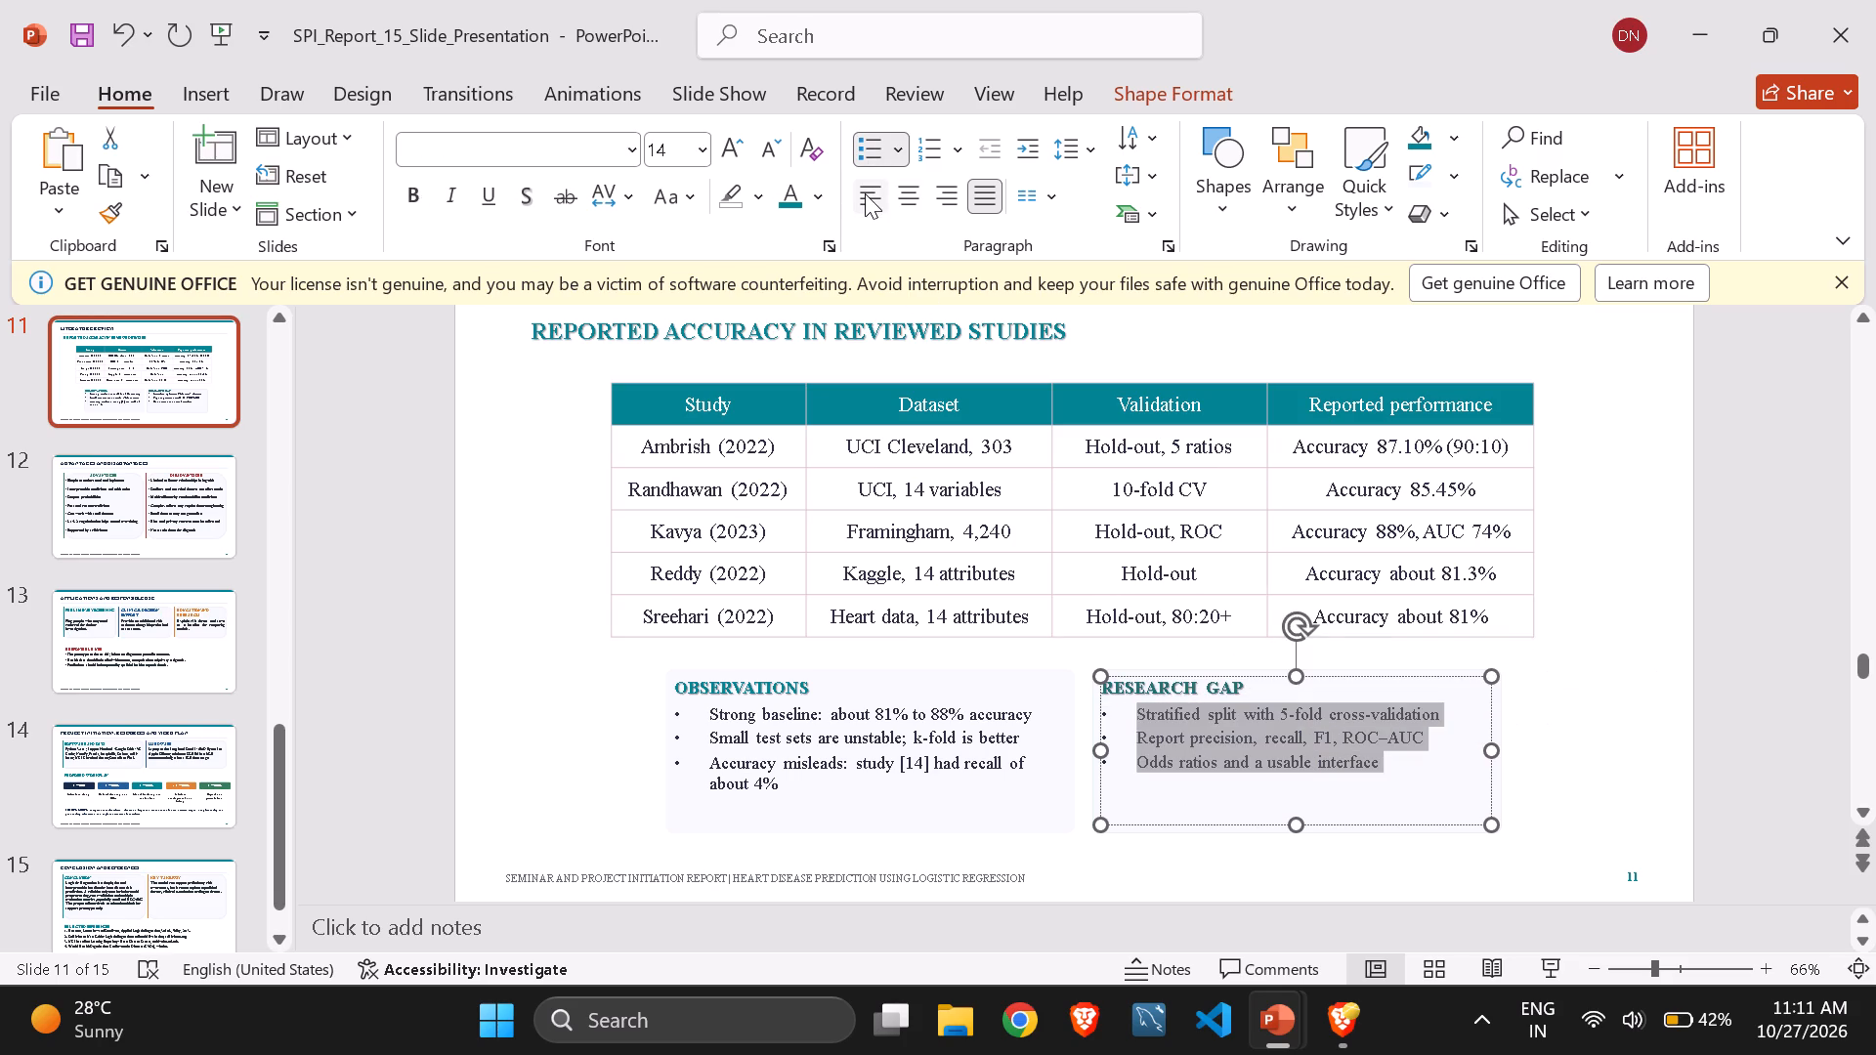
{"action": "left_click", "coordinate": [865, 193]}
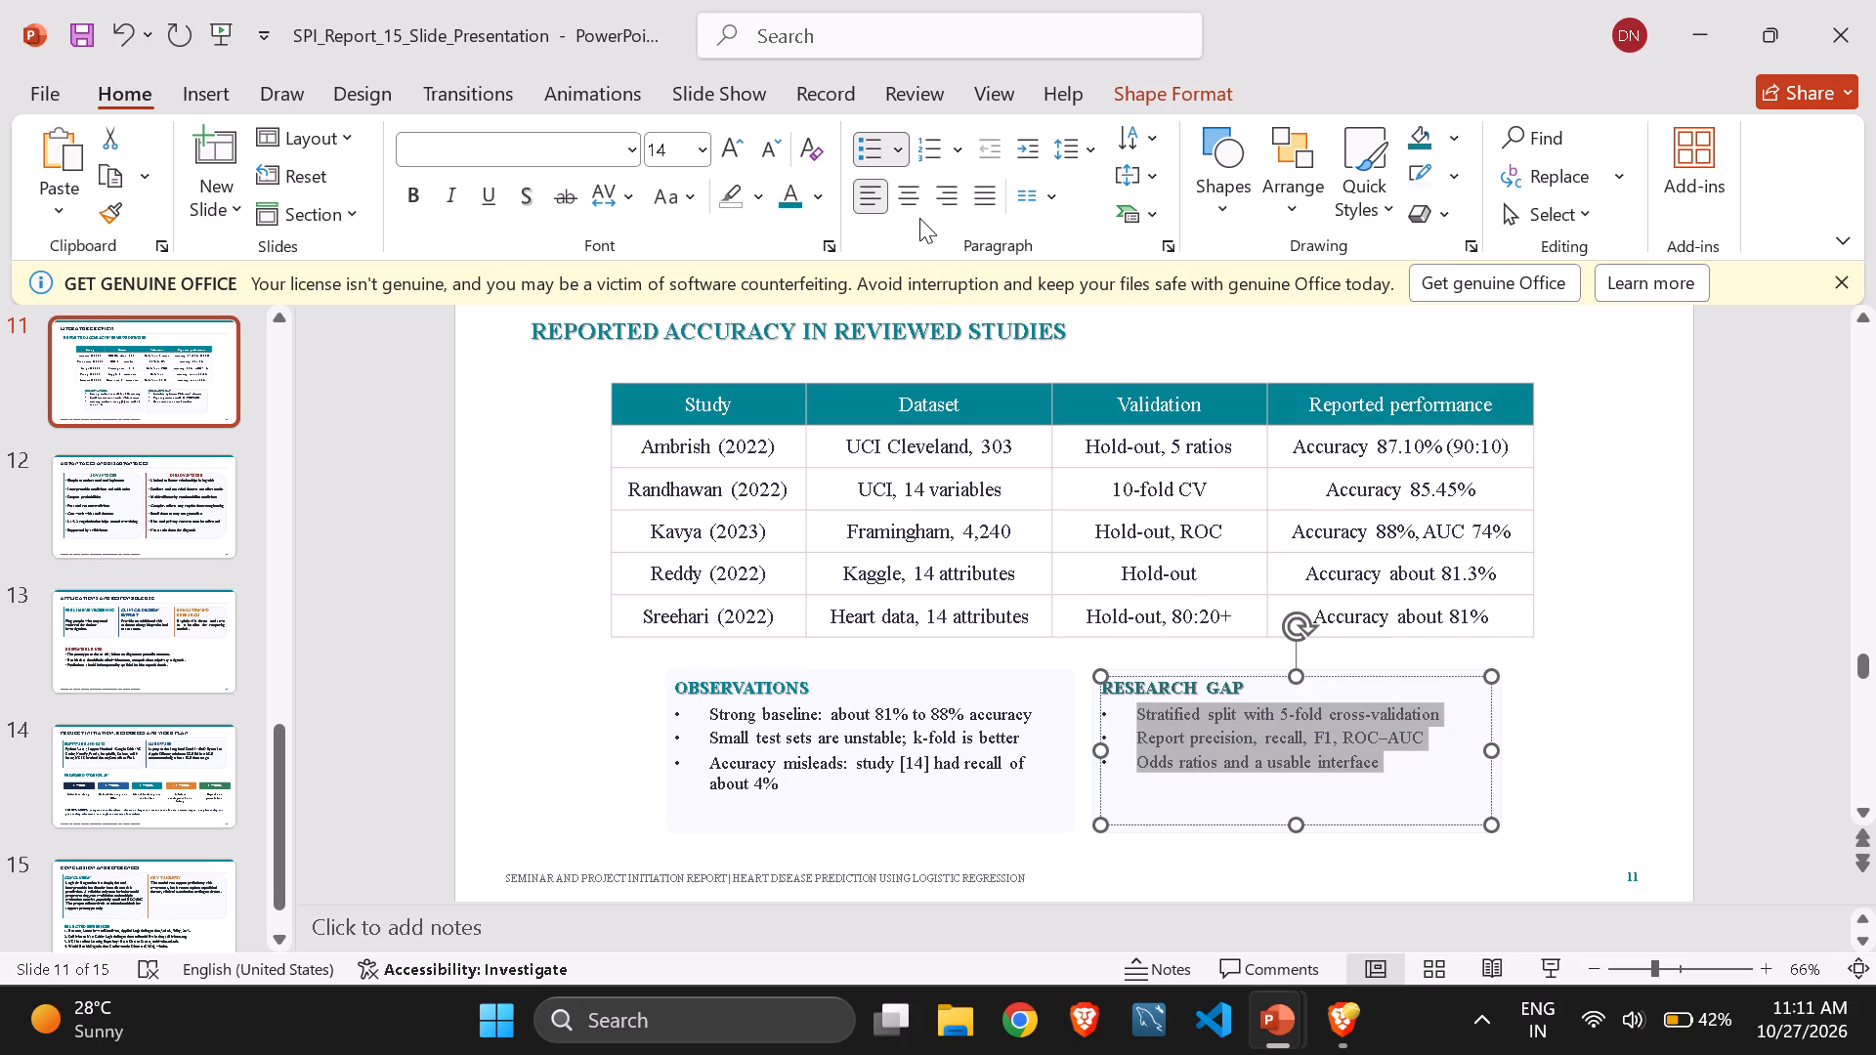
{"action": "left_click", "coordinate": [914, 203]}
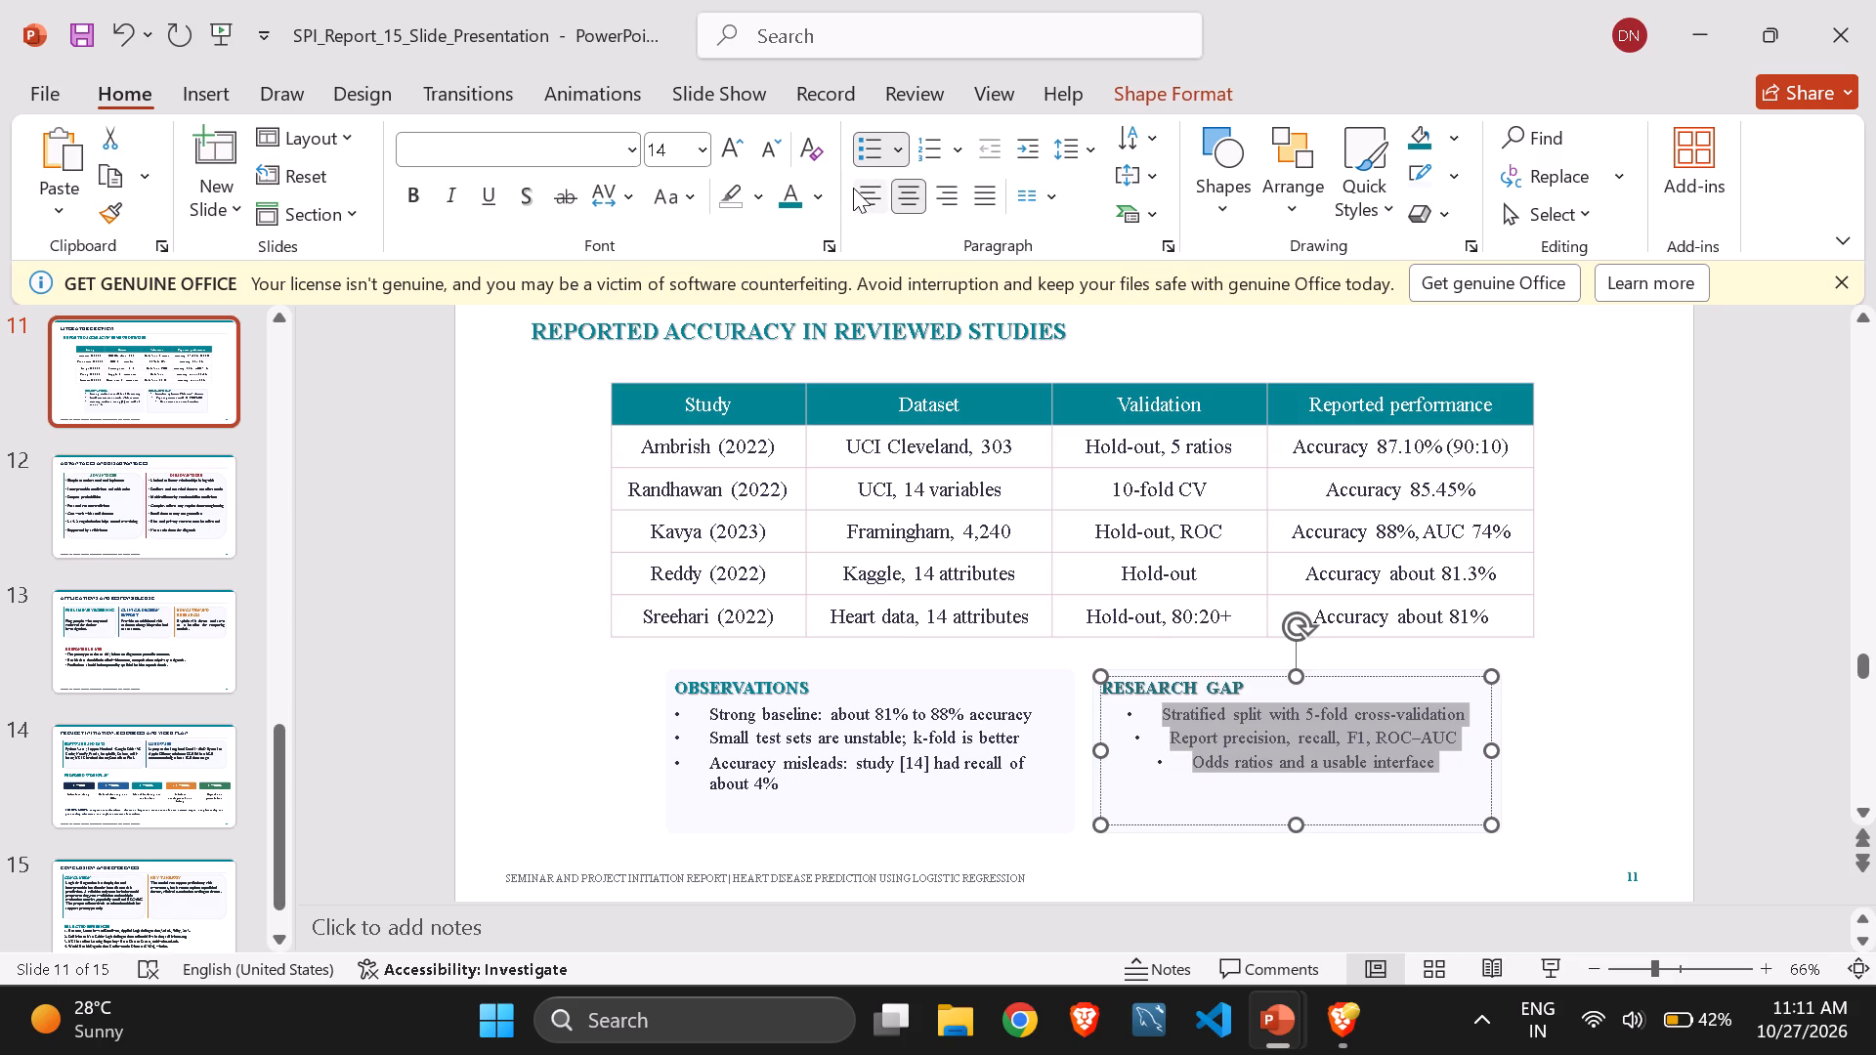
{"action": "left_click", "coordinate": [869, 191]}
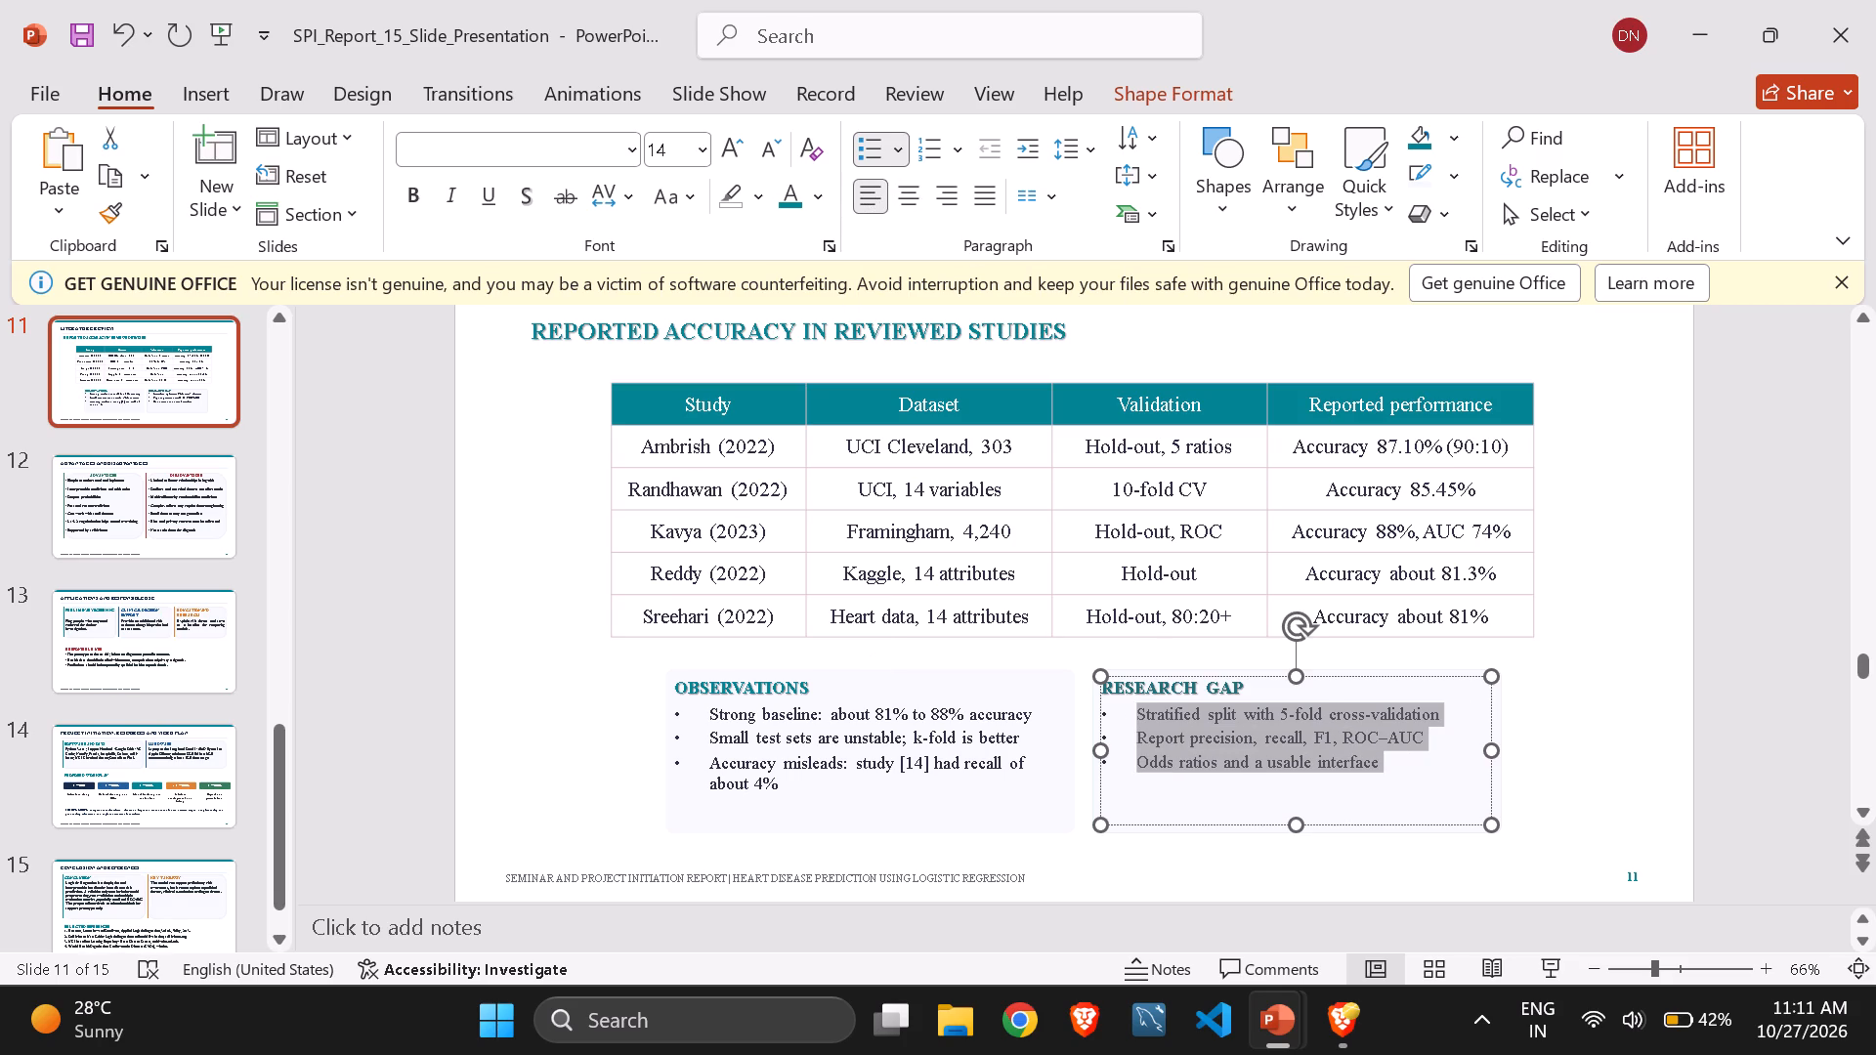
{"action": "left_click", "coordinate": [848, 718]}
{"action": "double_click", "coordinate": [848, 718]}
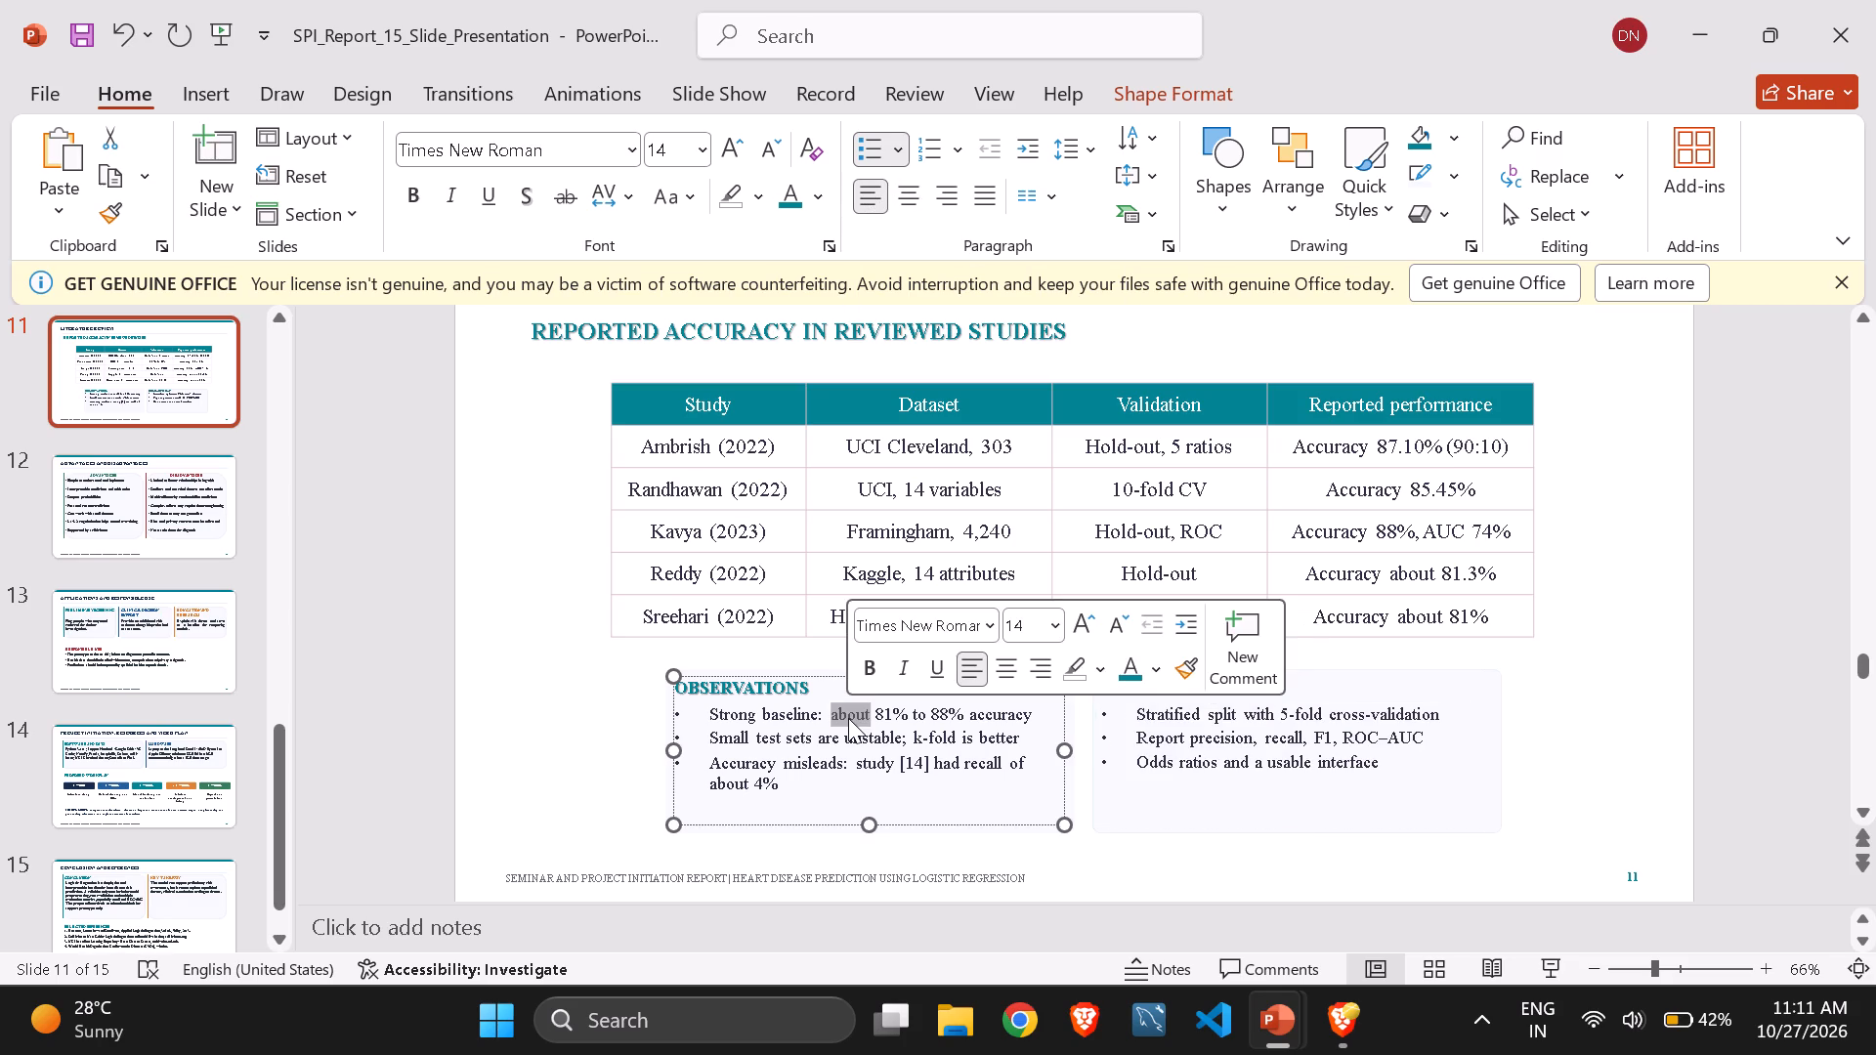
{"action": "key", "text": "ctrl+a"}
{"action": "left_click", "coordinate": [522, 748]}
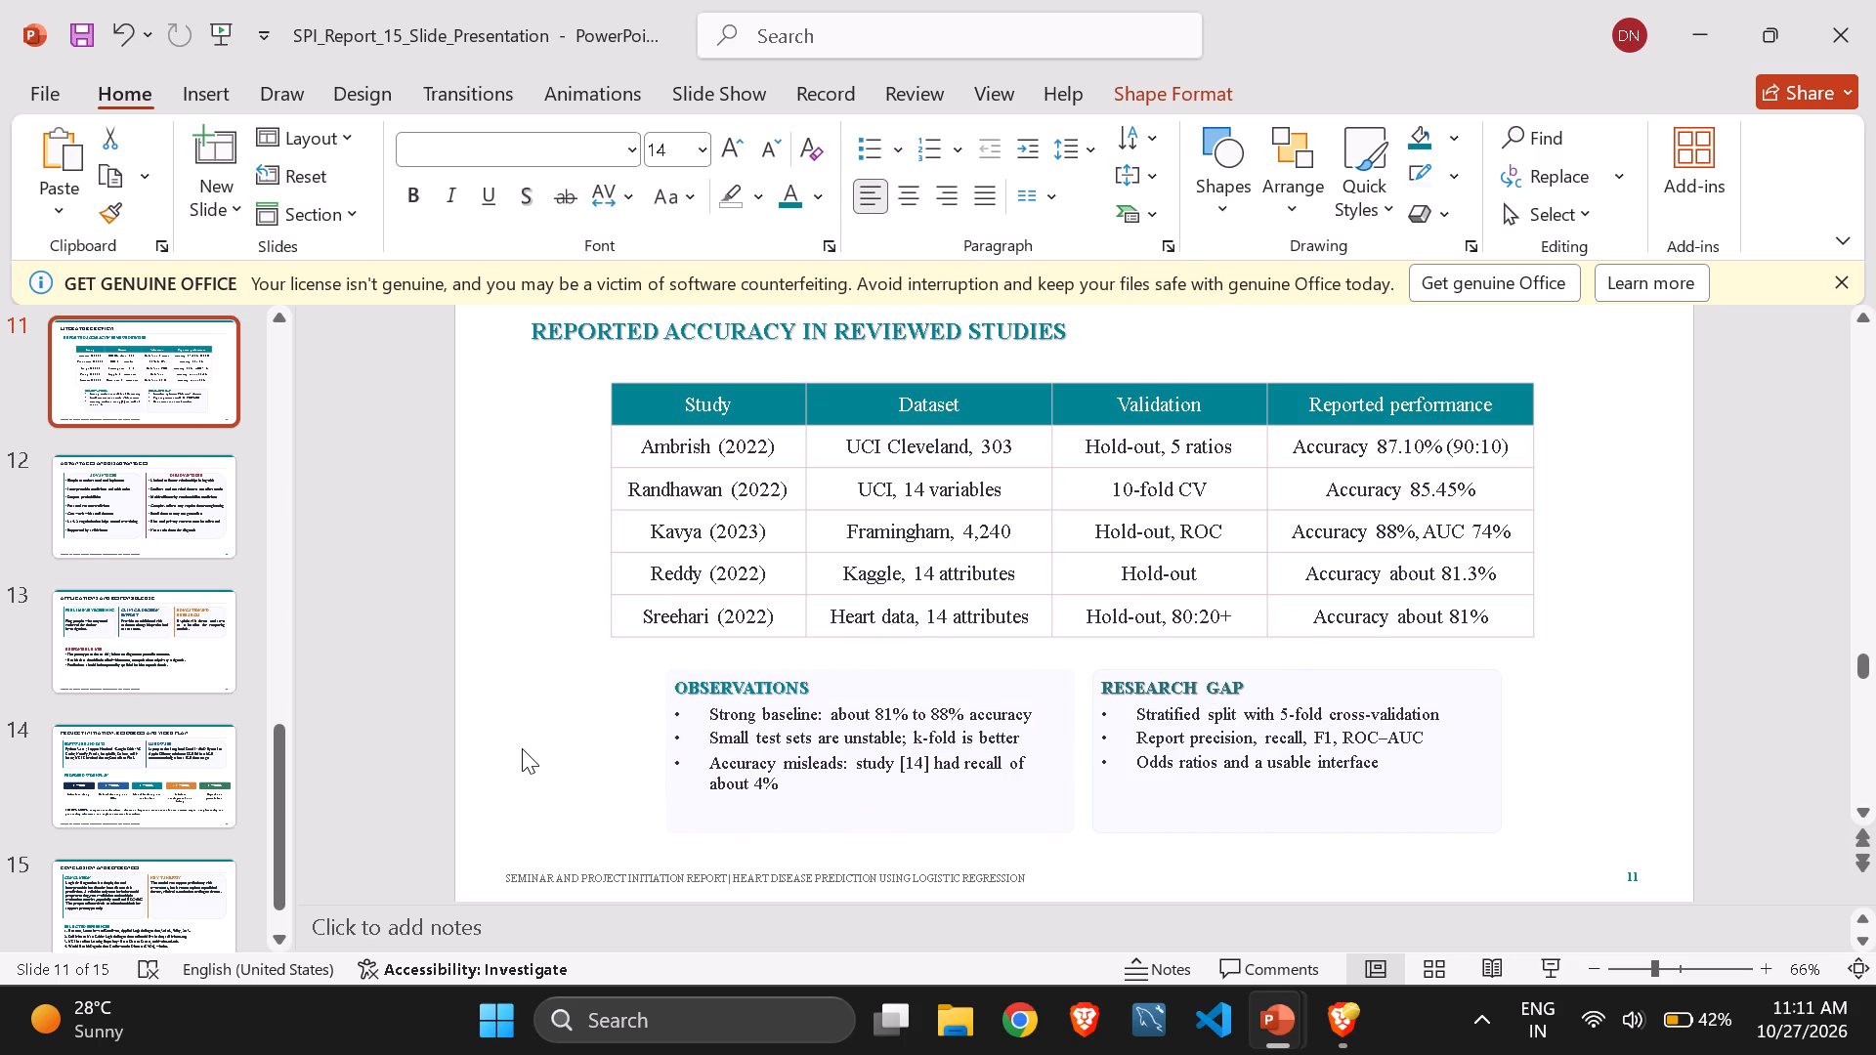
Remove bold from all the bullet points under ADVANTAGES on slide 12.
{"action": "left_click", "coordinate": [183, 487]}
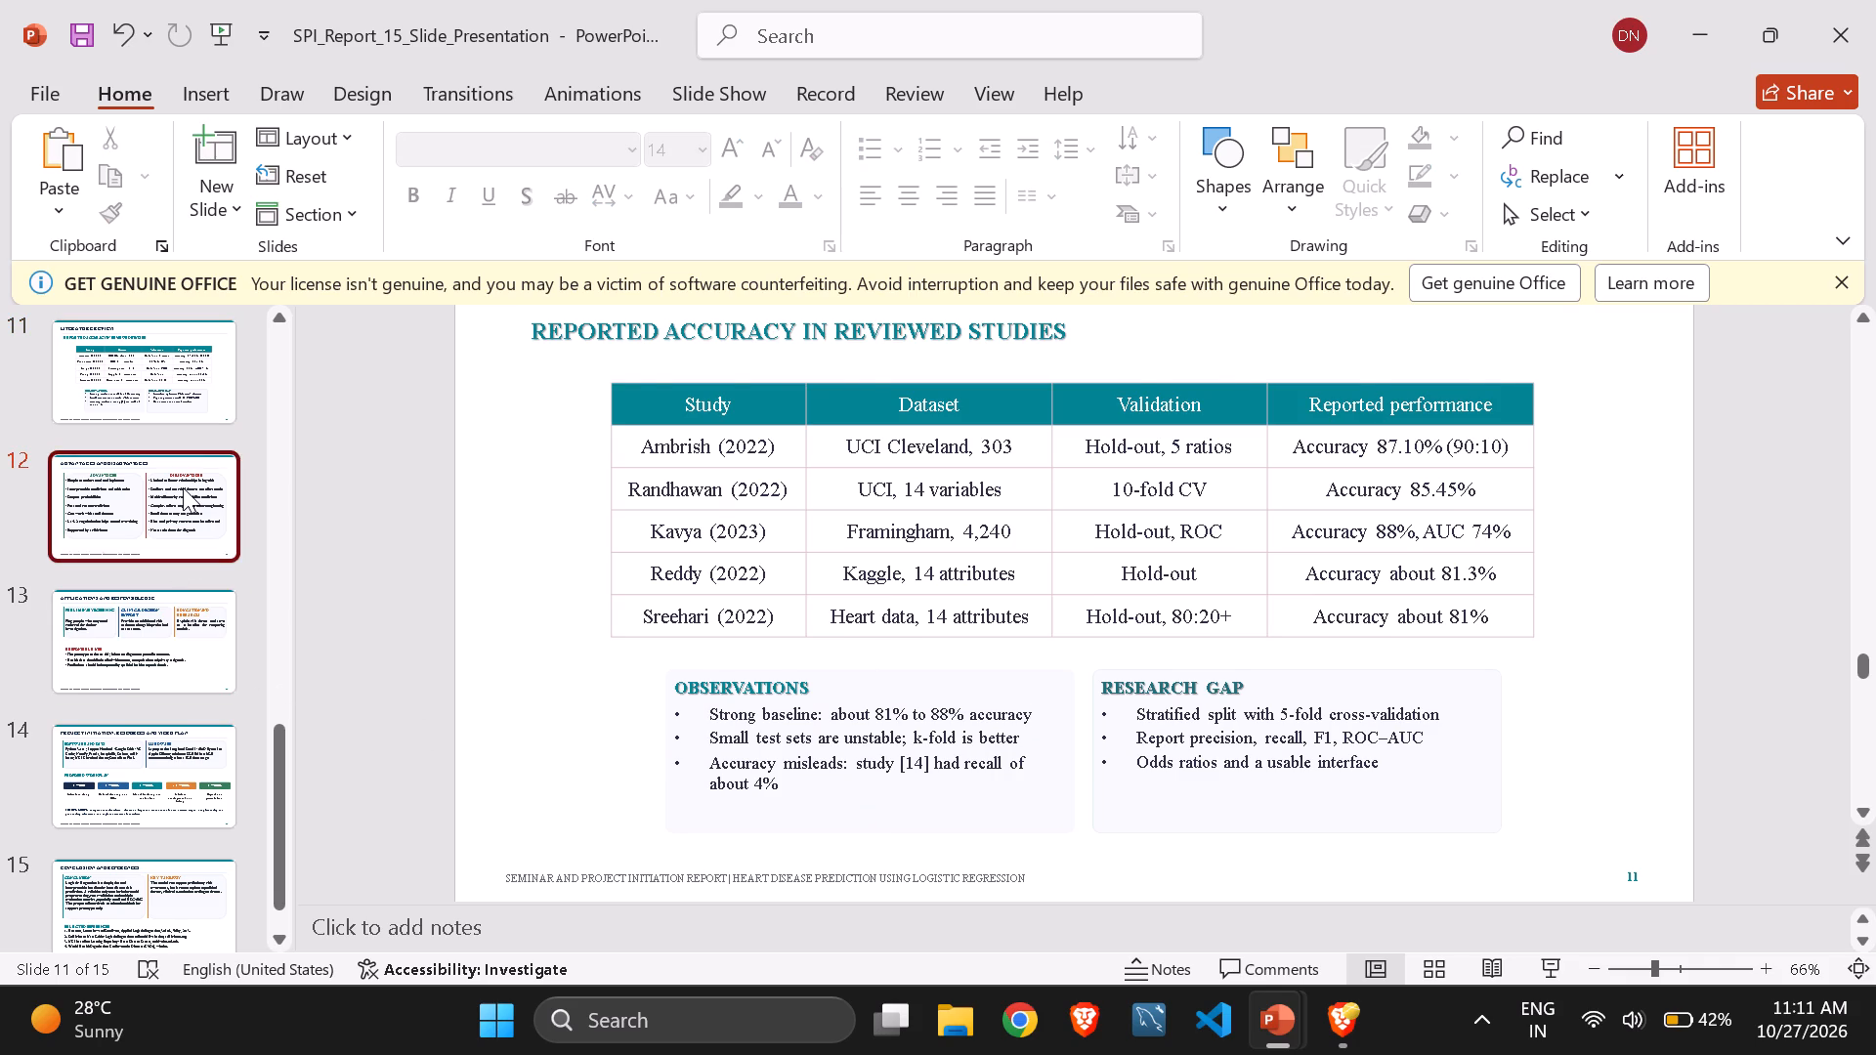
{"action": "scroll", "coordinate": [685, 556], "scroll_direction": "down", "scroll_amount": 1, "text": "ctrl"}
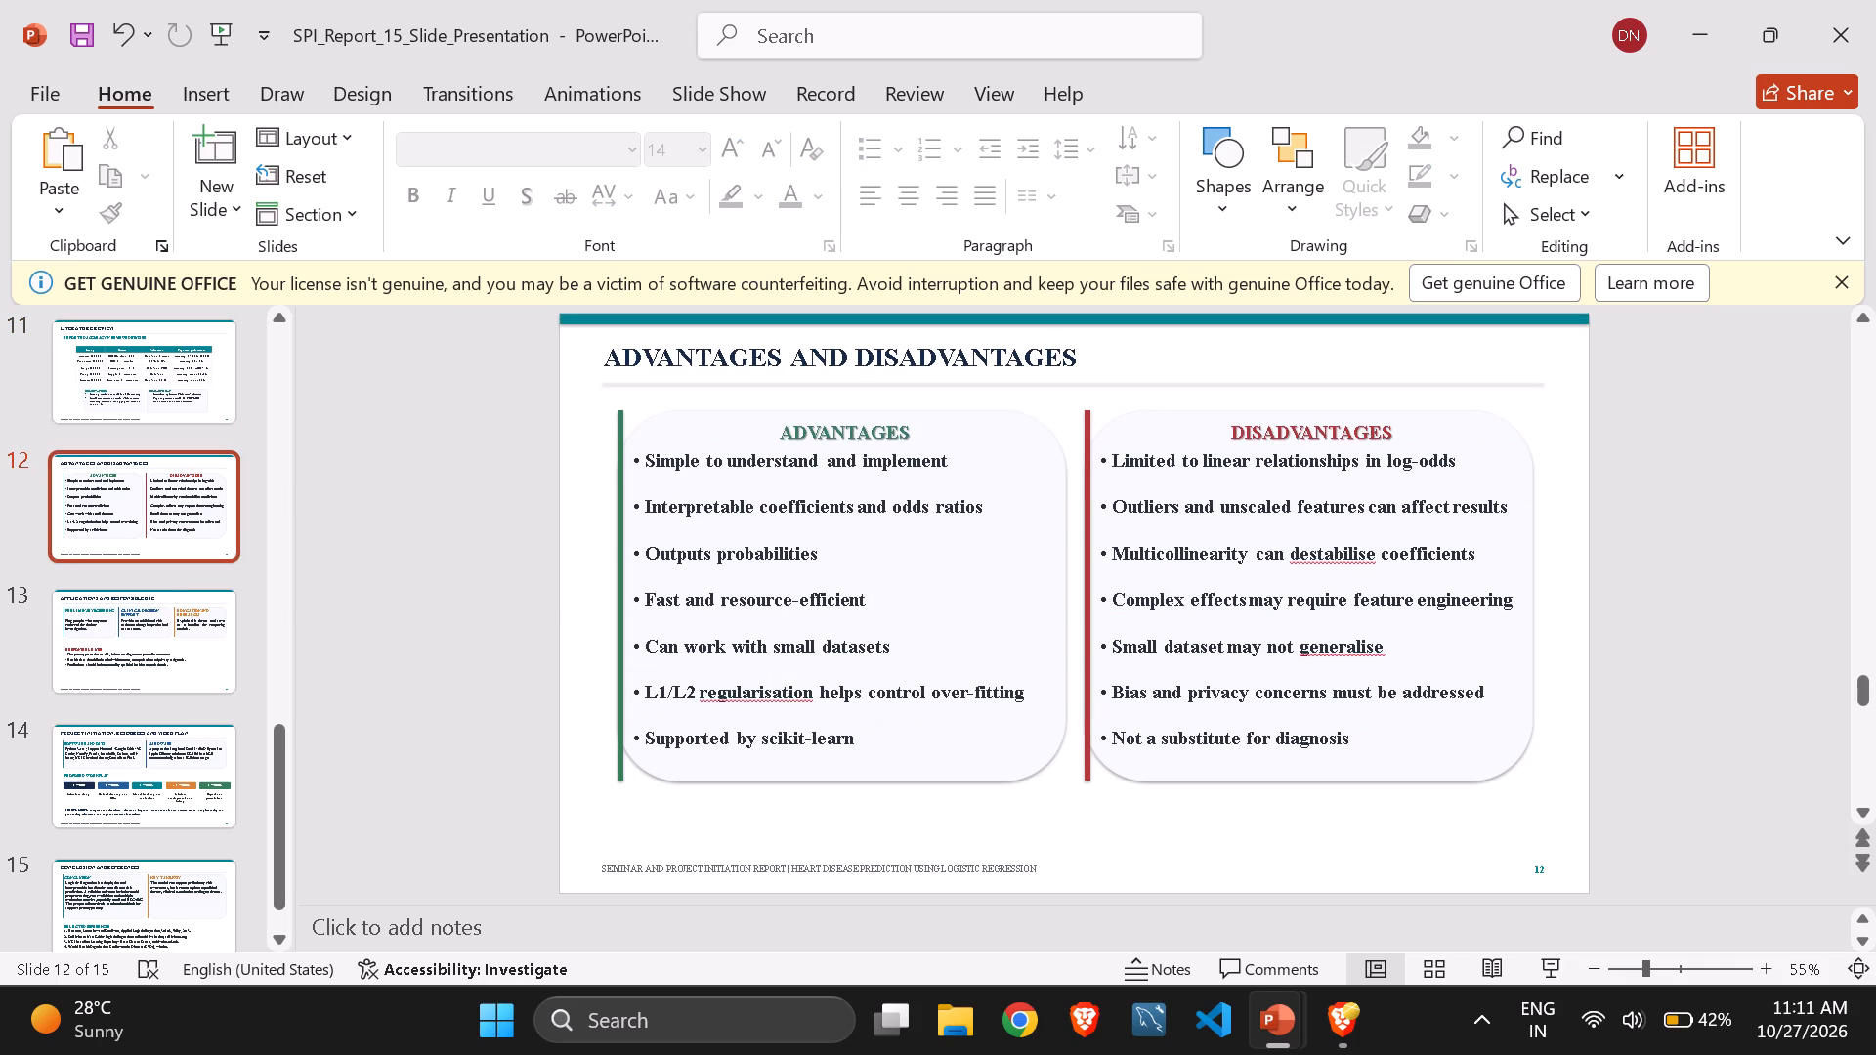
{"action": "left_click", "coordinate": [813, 551]}
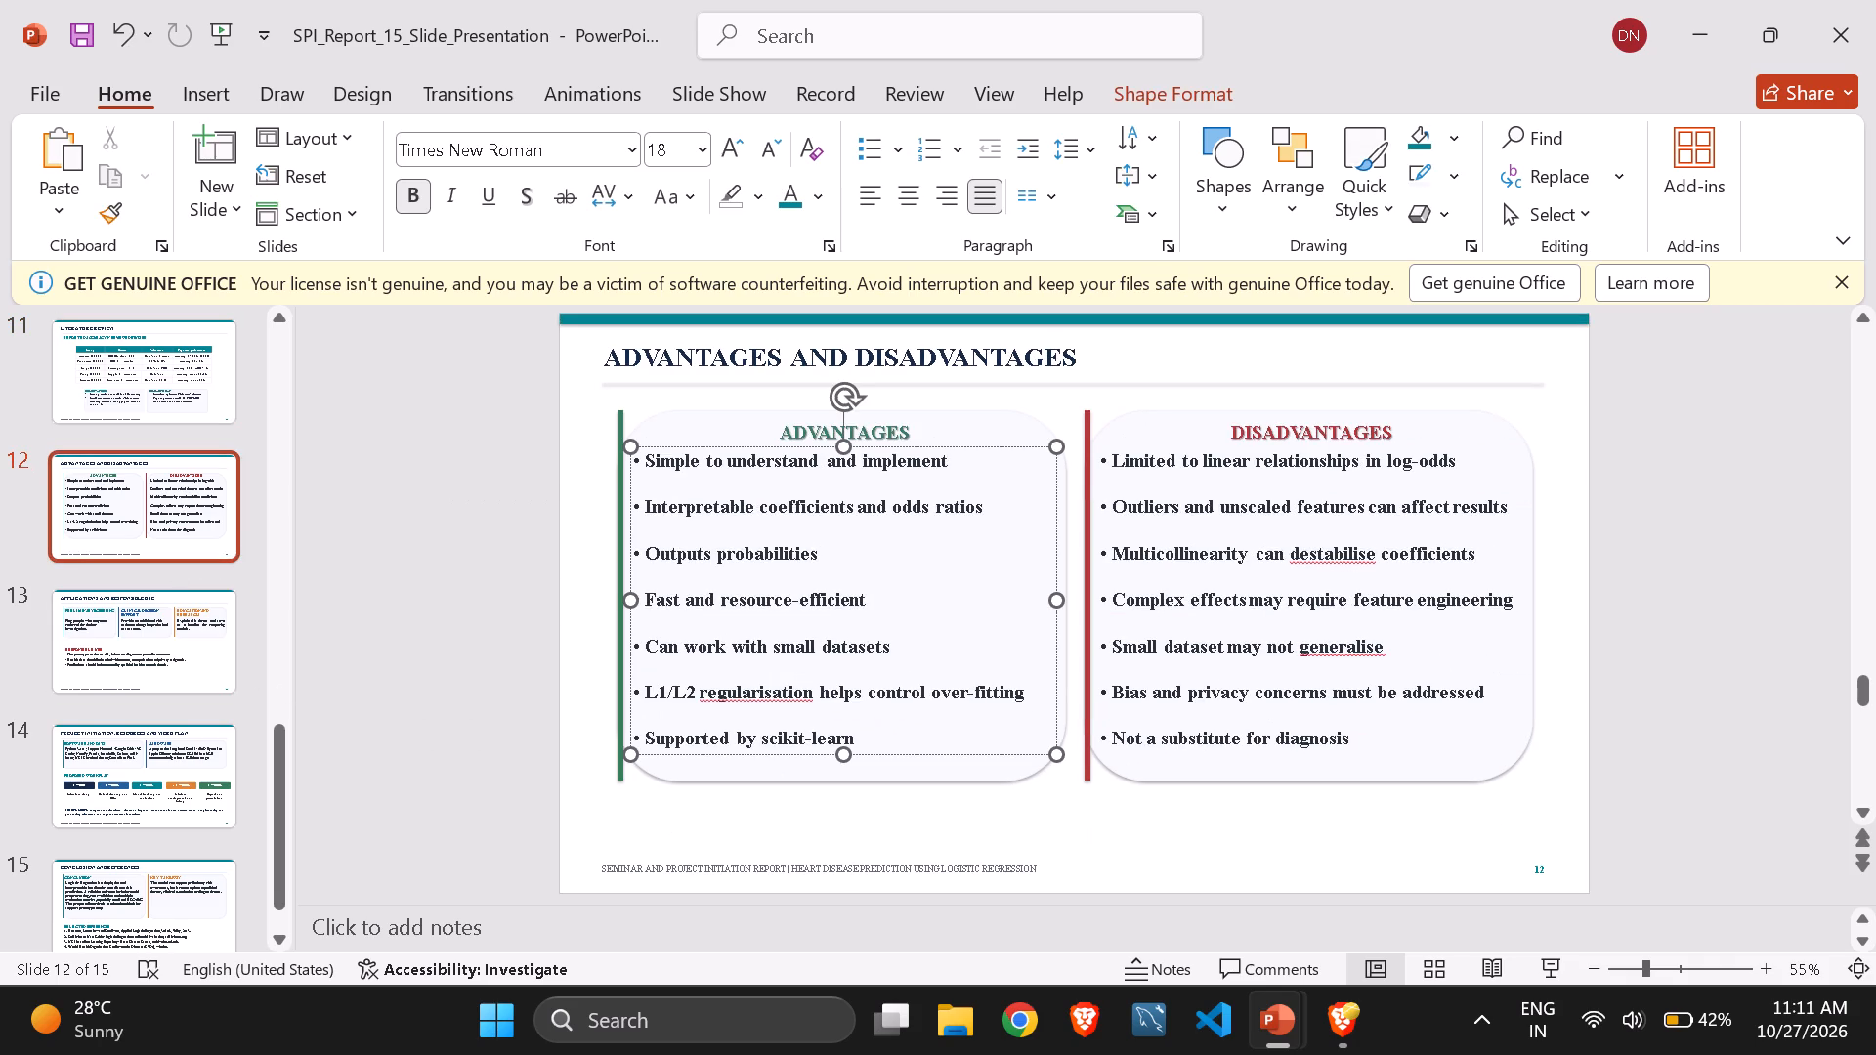
{"action": "key", "text": "ctrl+a"}
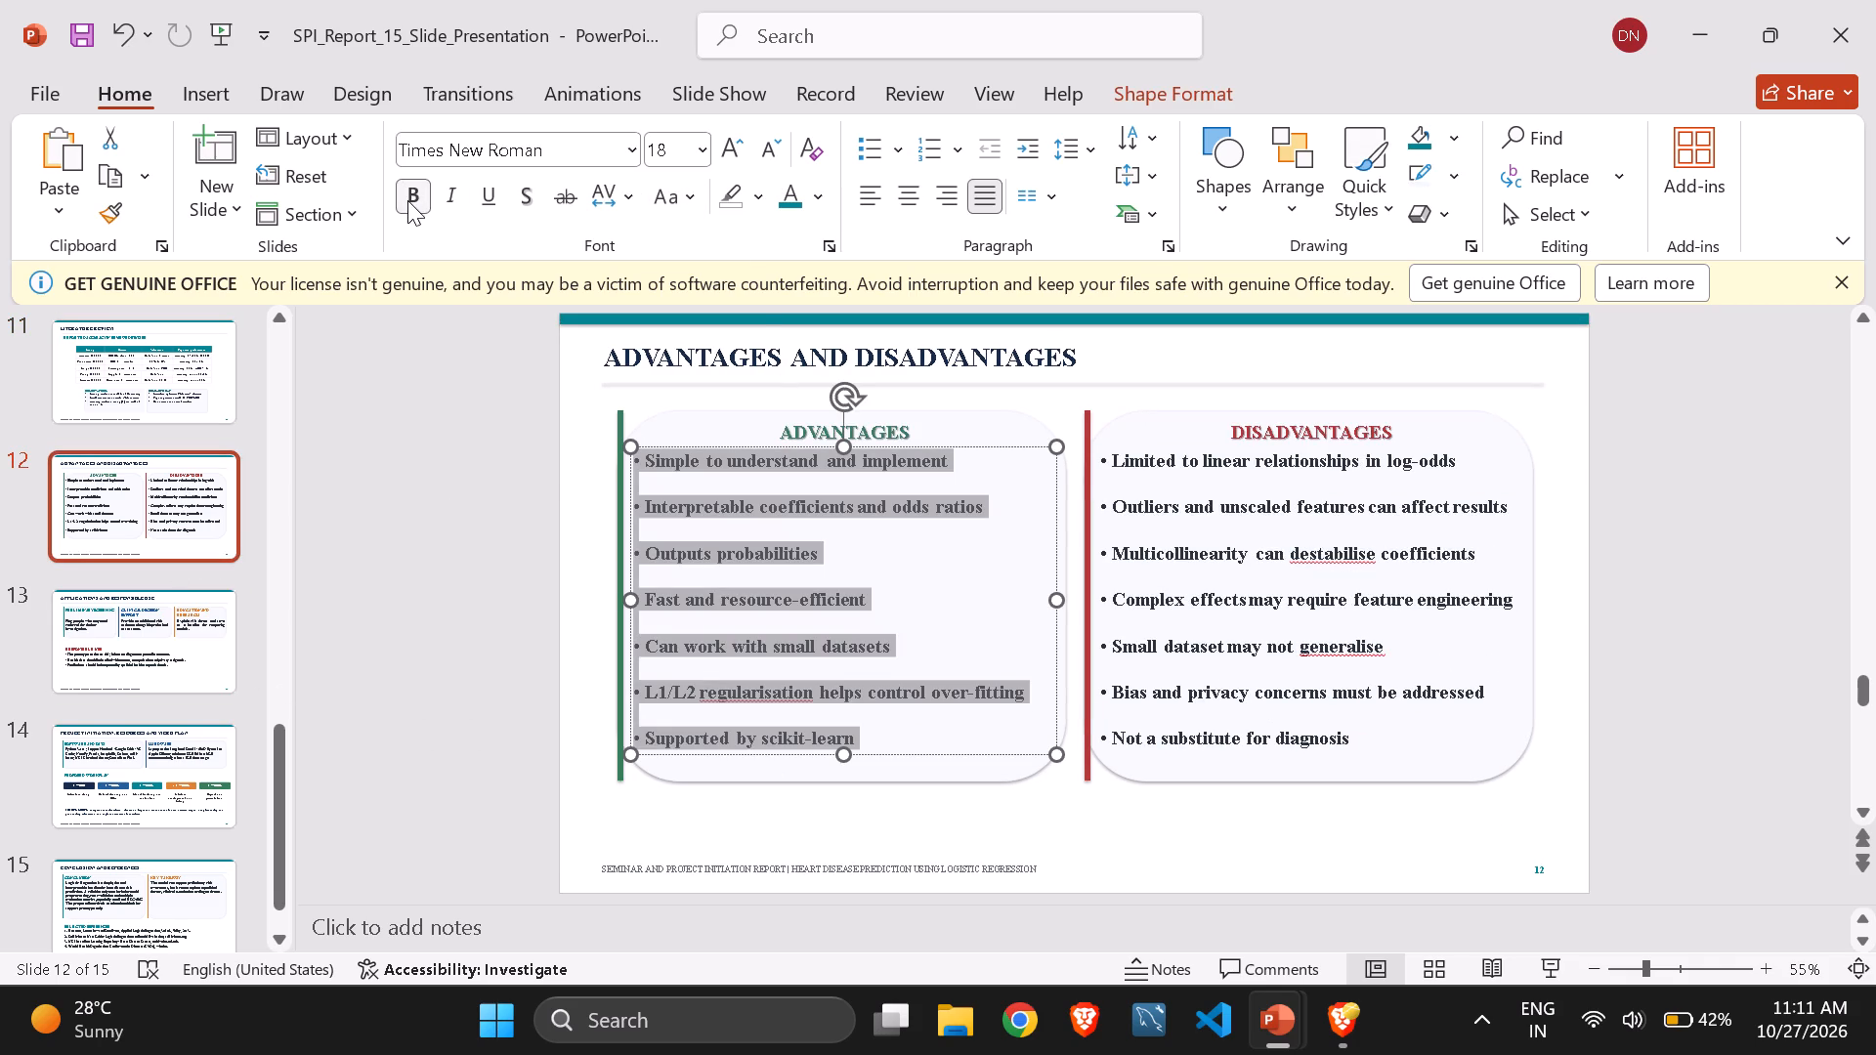
{"action": "left_click", "coordinate": [407, 200]}
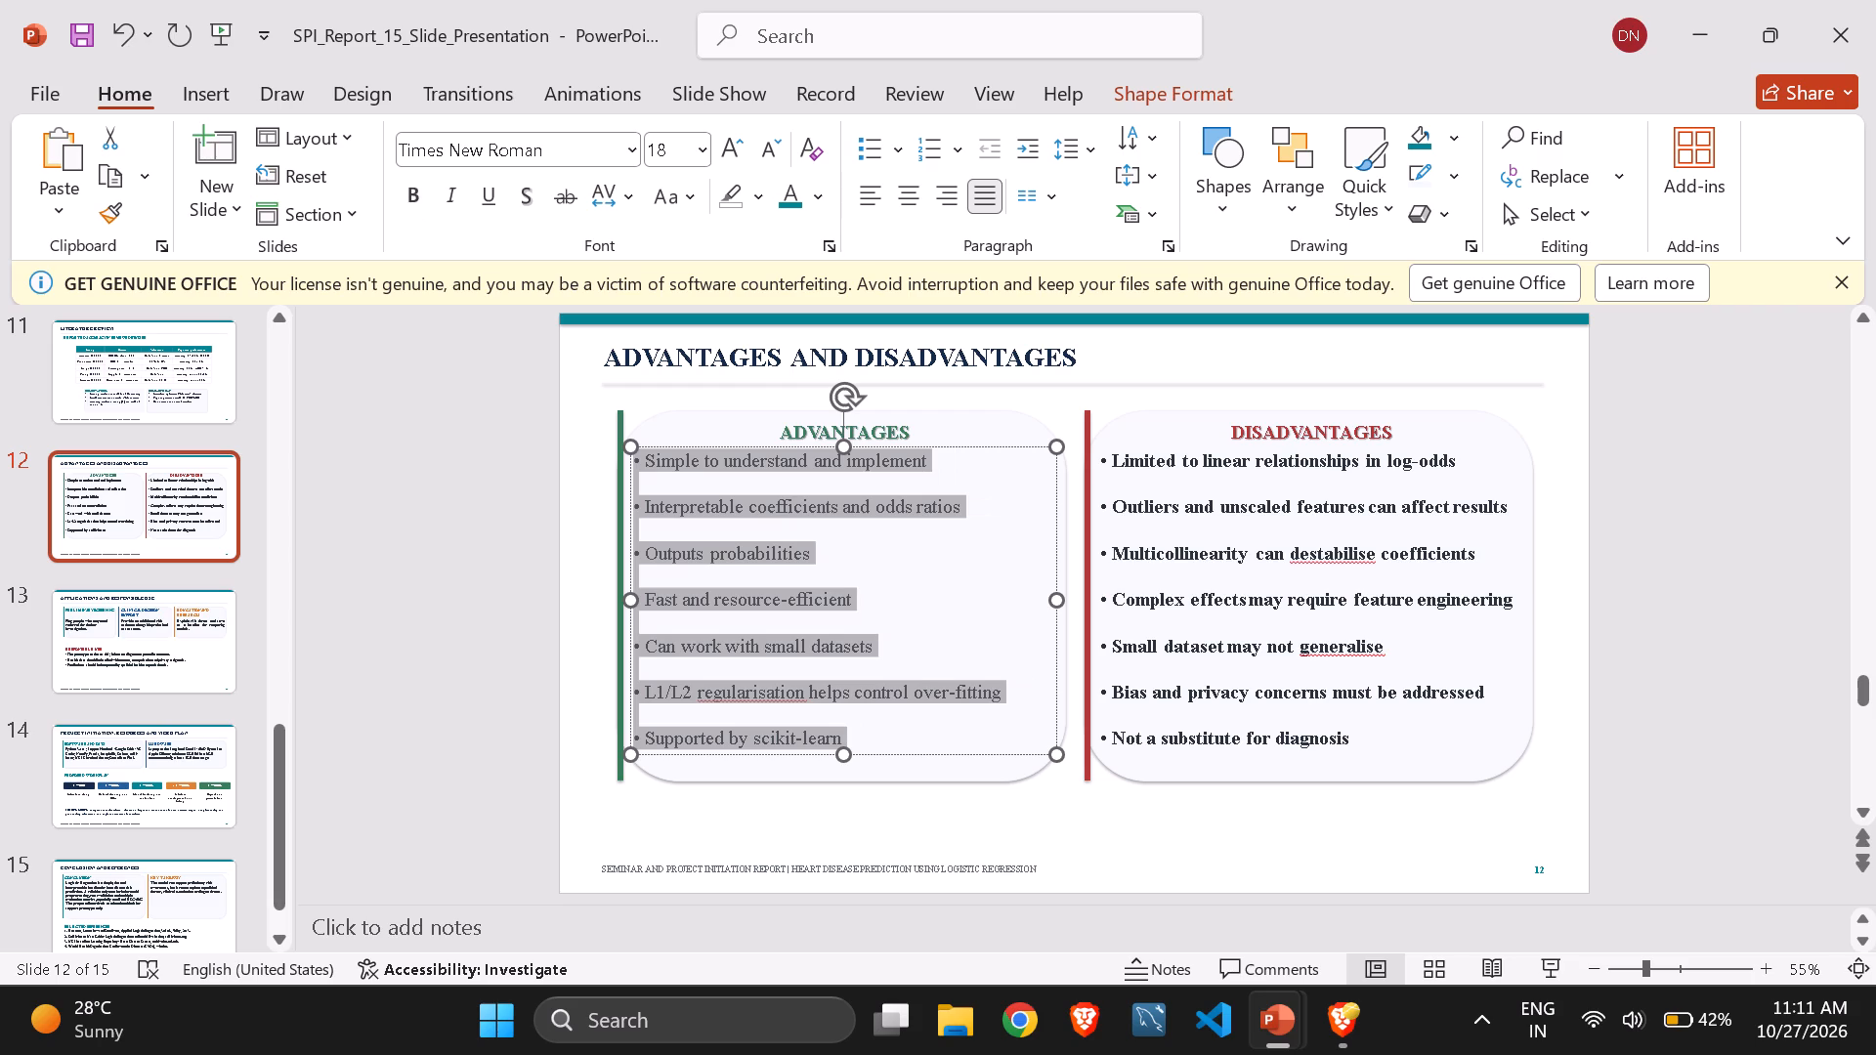
Remove bold from all the bullet points under DISADVANTAGES on slide 12.
{"action": "left_click", "coordinate": [1288, 659]}
{"action": "key", "text": "ctrl+a"}
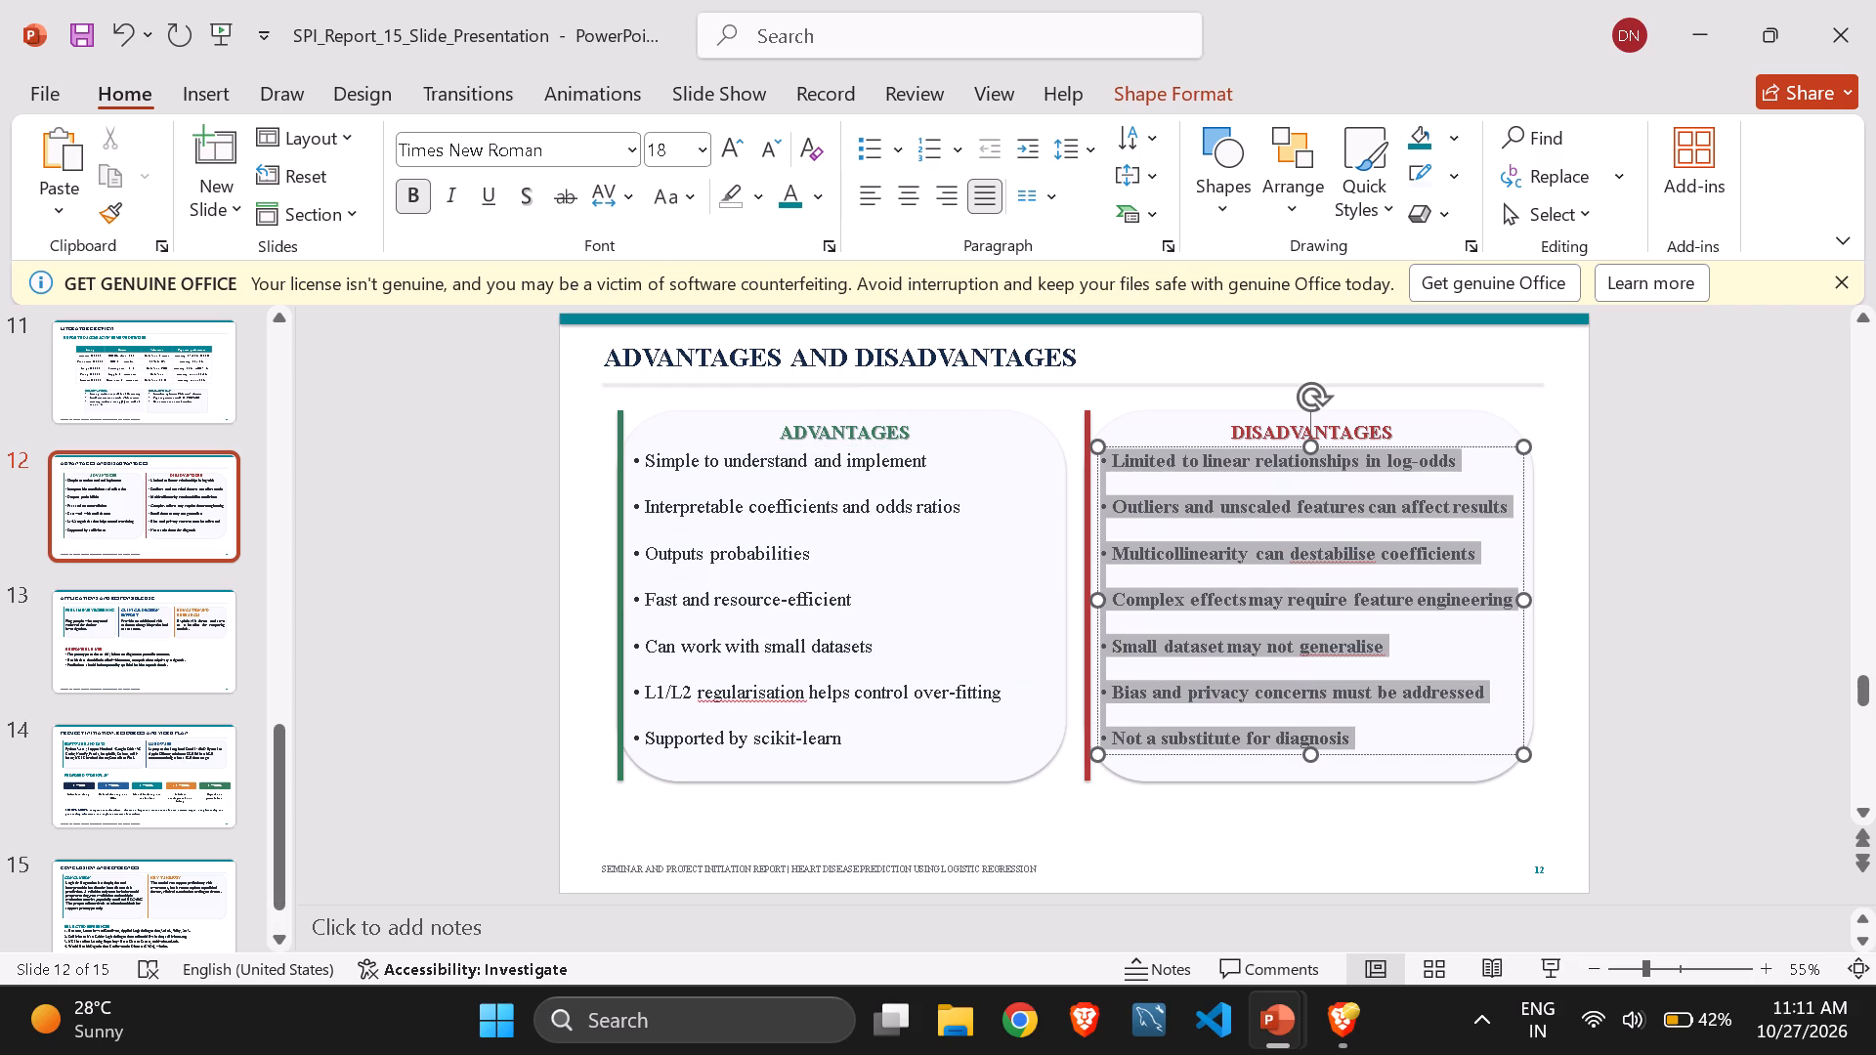
{"action": "left_click", "coordinate": [409, 193]}
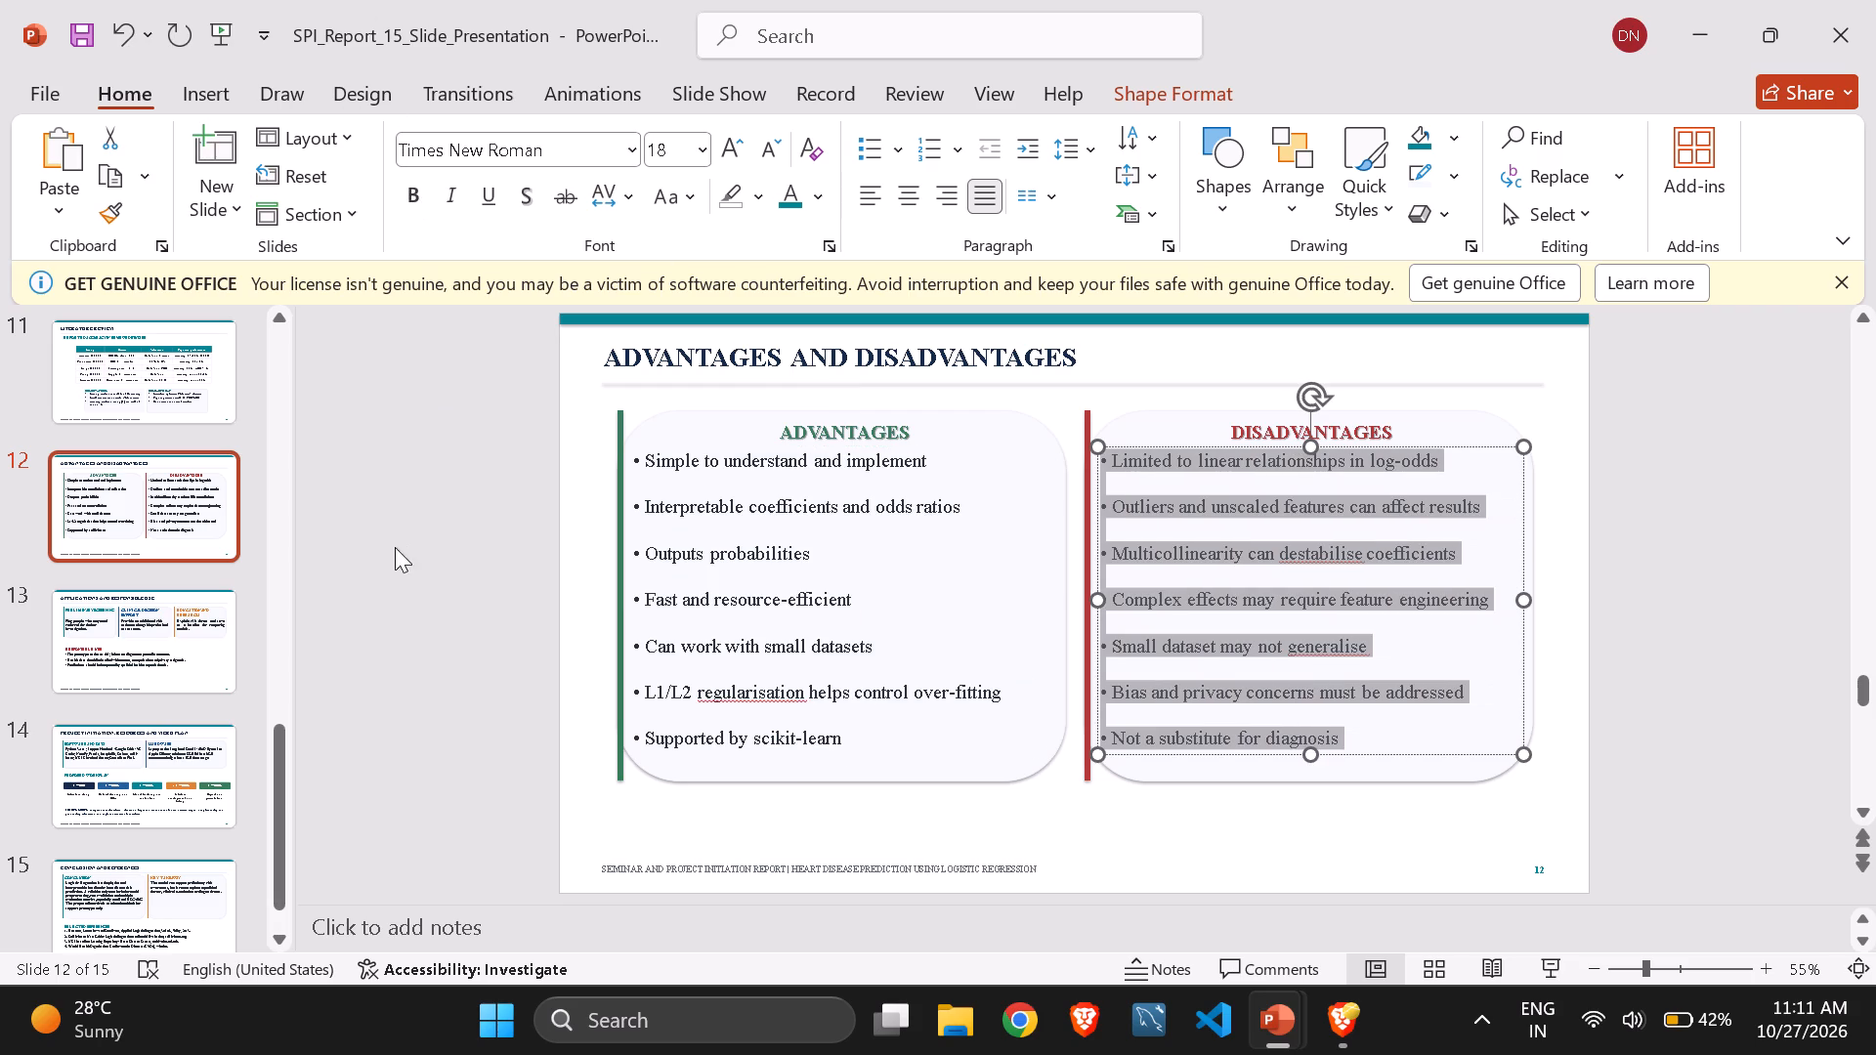
{"action": "left_click", "coordinate": [366, 587]}
Set the RESPONSIBLE USE heading on slide 13 to font size 18 and apply a text shadow.
{"action": "left_click", "coordinate": [174, 667]}
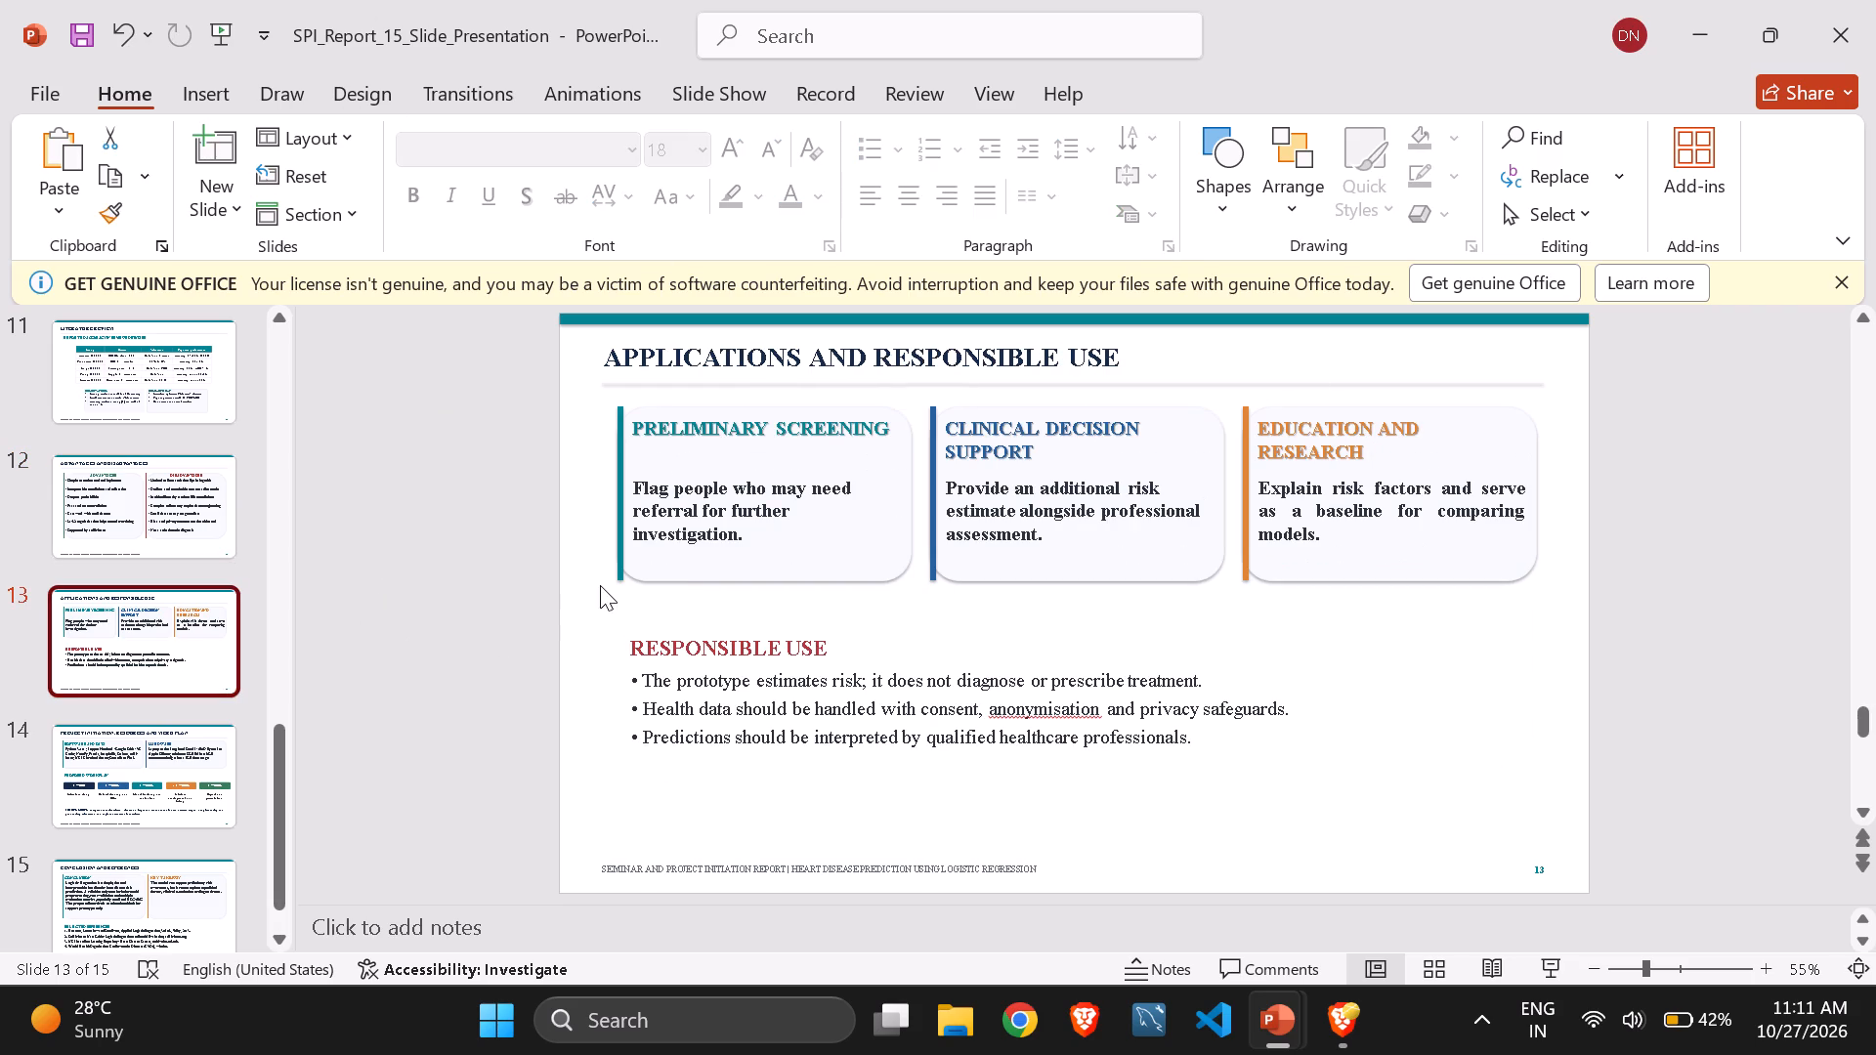
{"action": "left_click", "coordinate": [781, 644]}
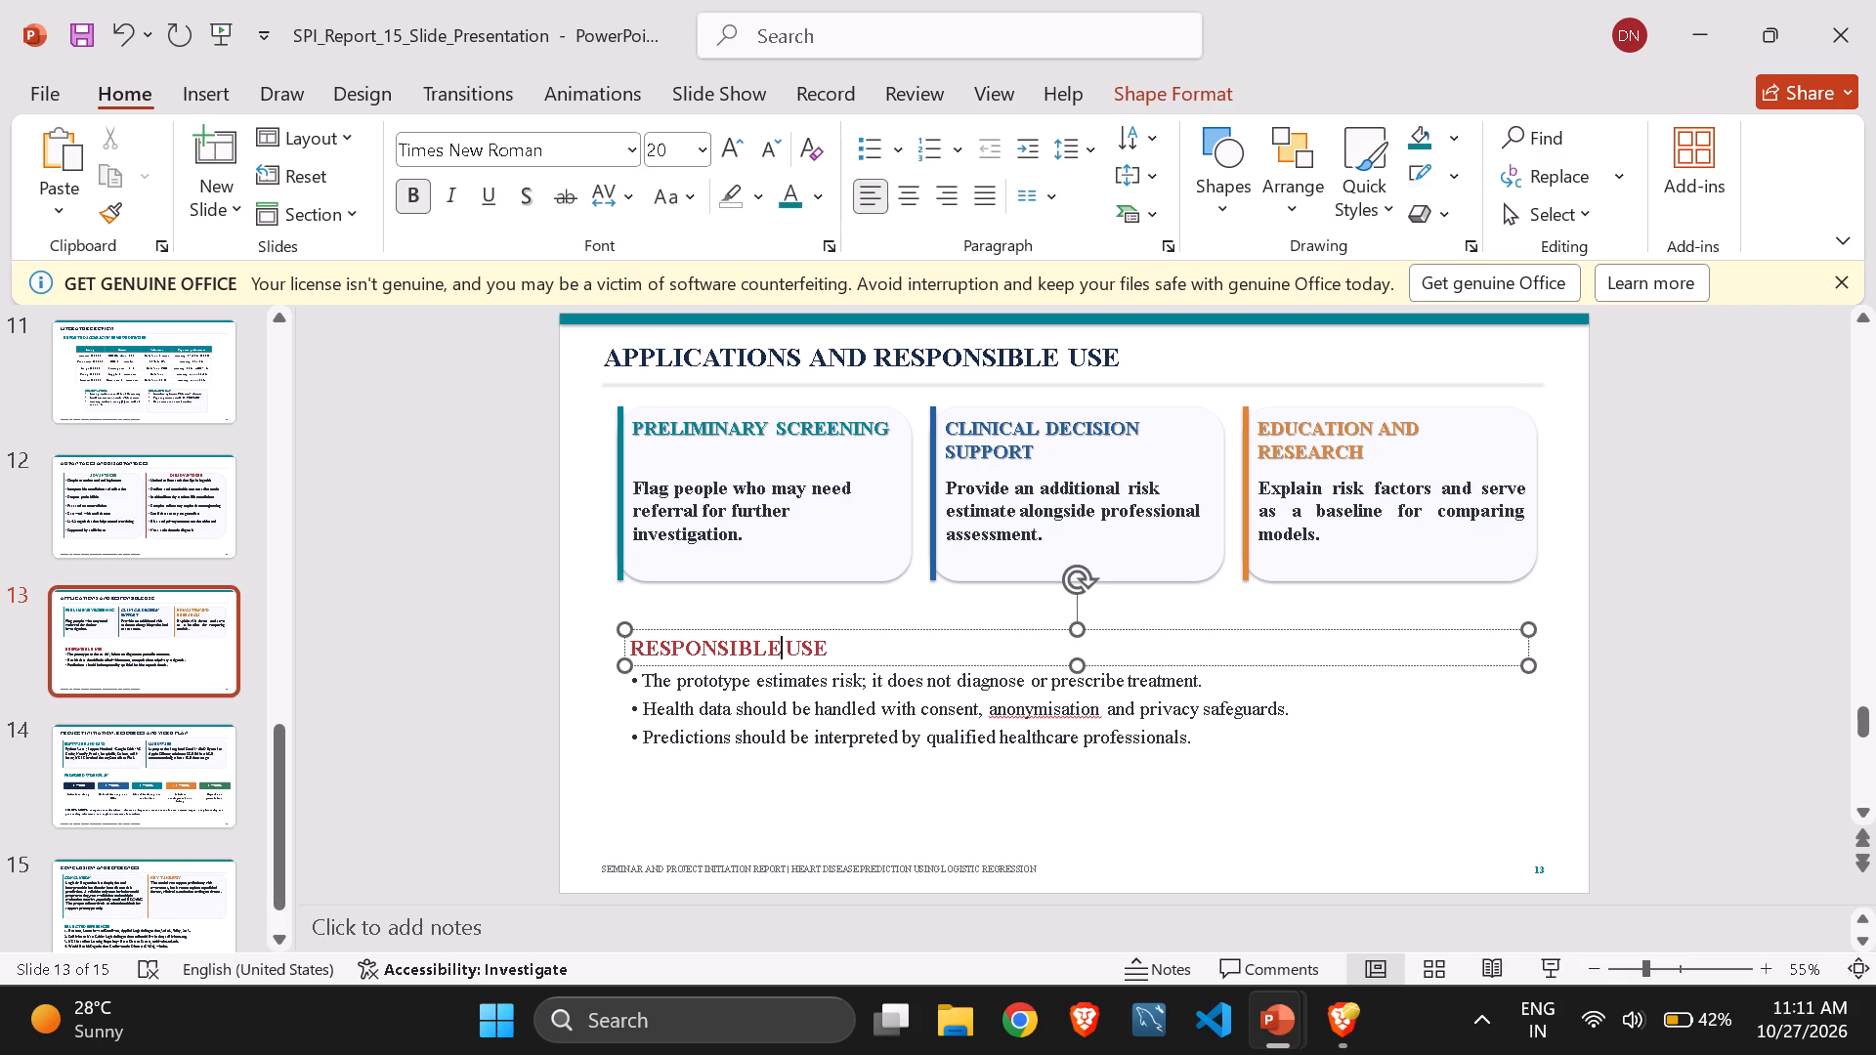
{"action": "key", "text": "ctrl+a"}
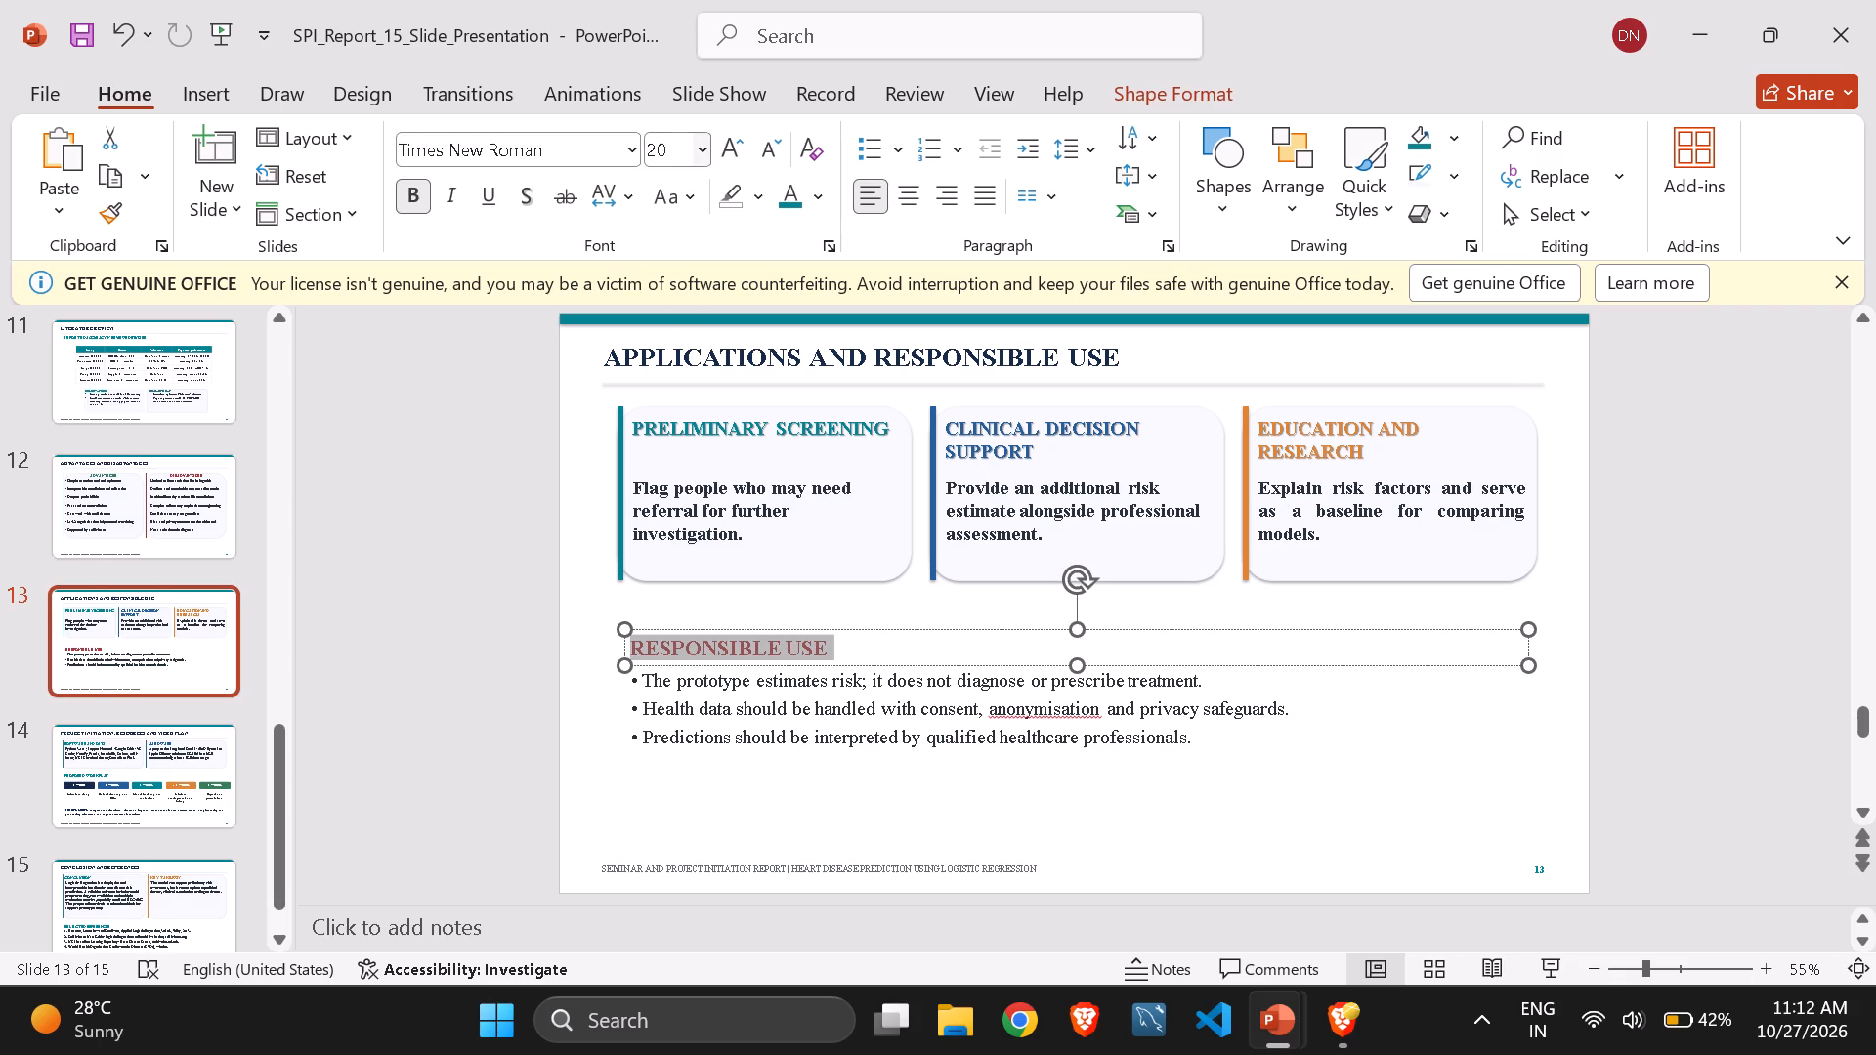
{"action": "left_click", "coordinate": [681, 143]}
{"action": "key", "text": "BackSpace"}
{"action": "type", "text": "18"}
{"action": "key", "text": "Return"}
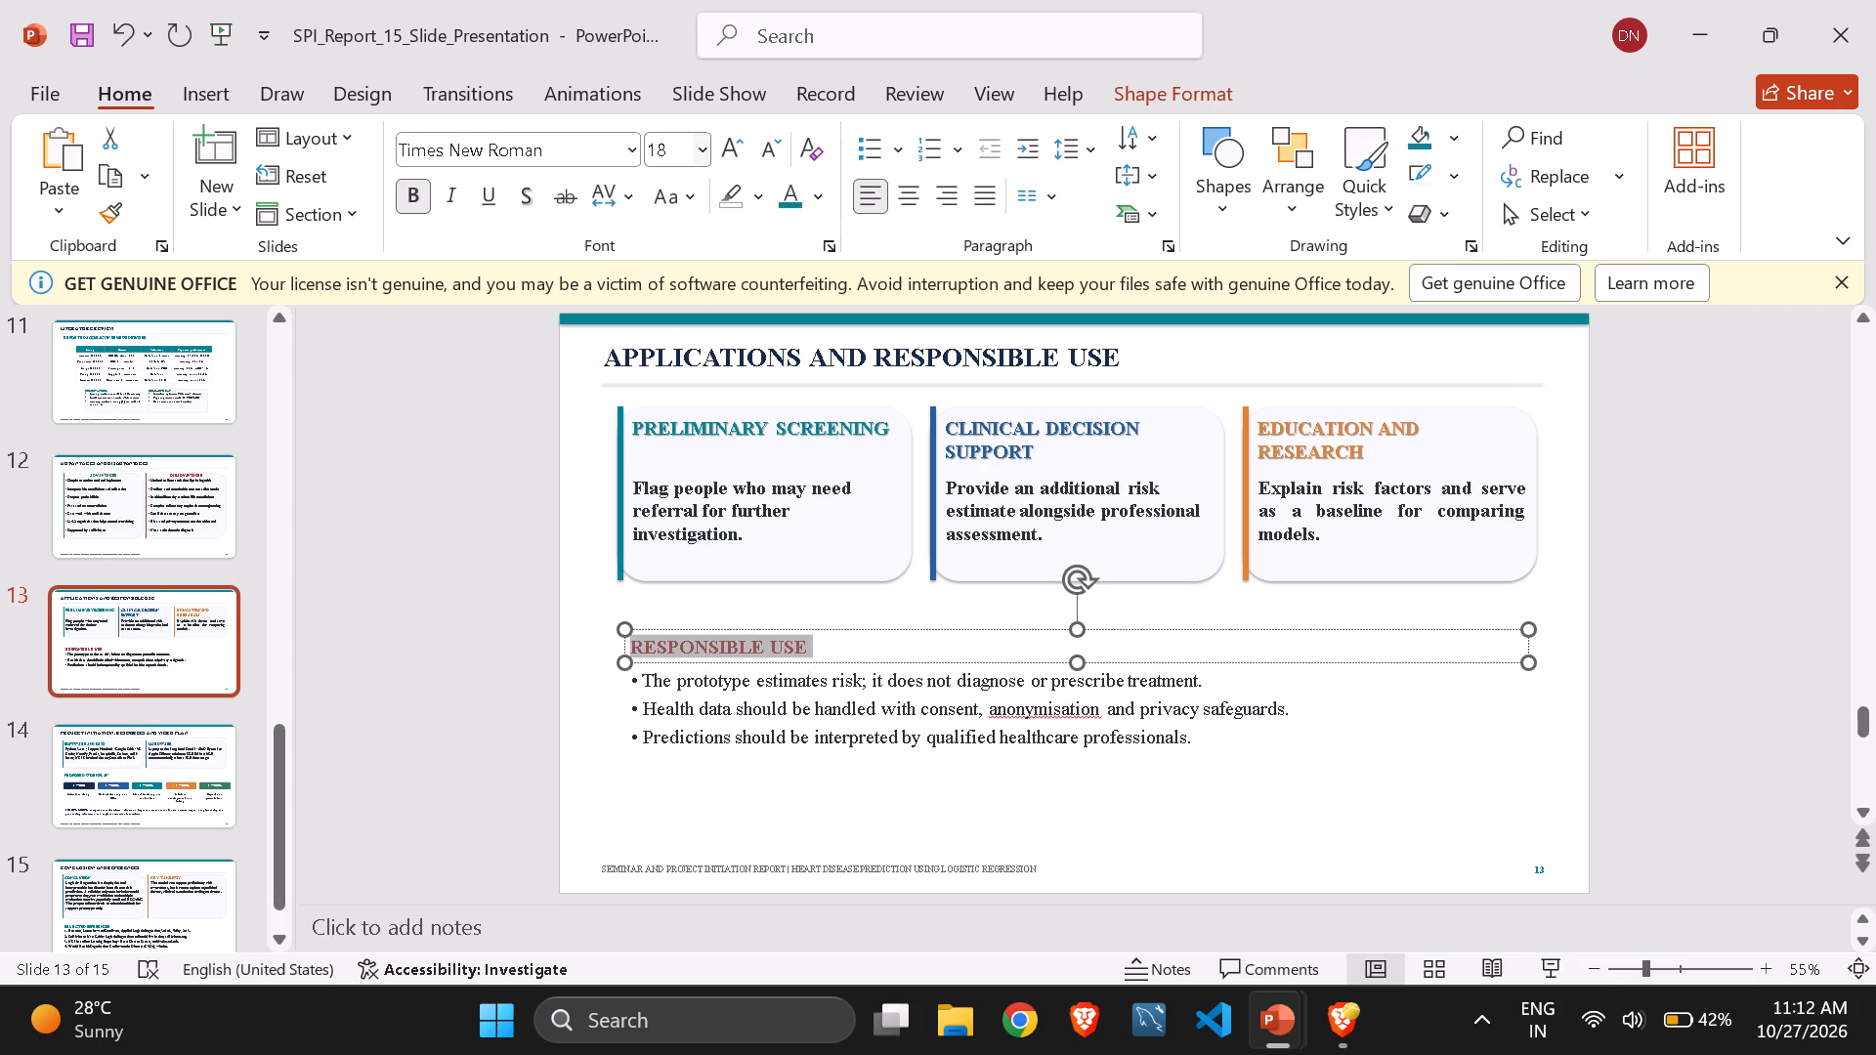
{"action": "left_click", "coordinate": [525, 206]}
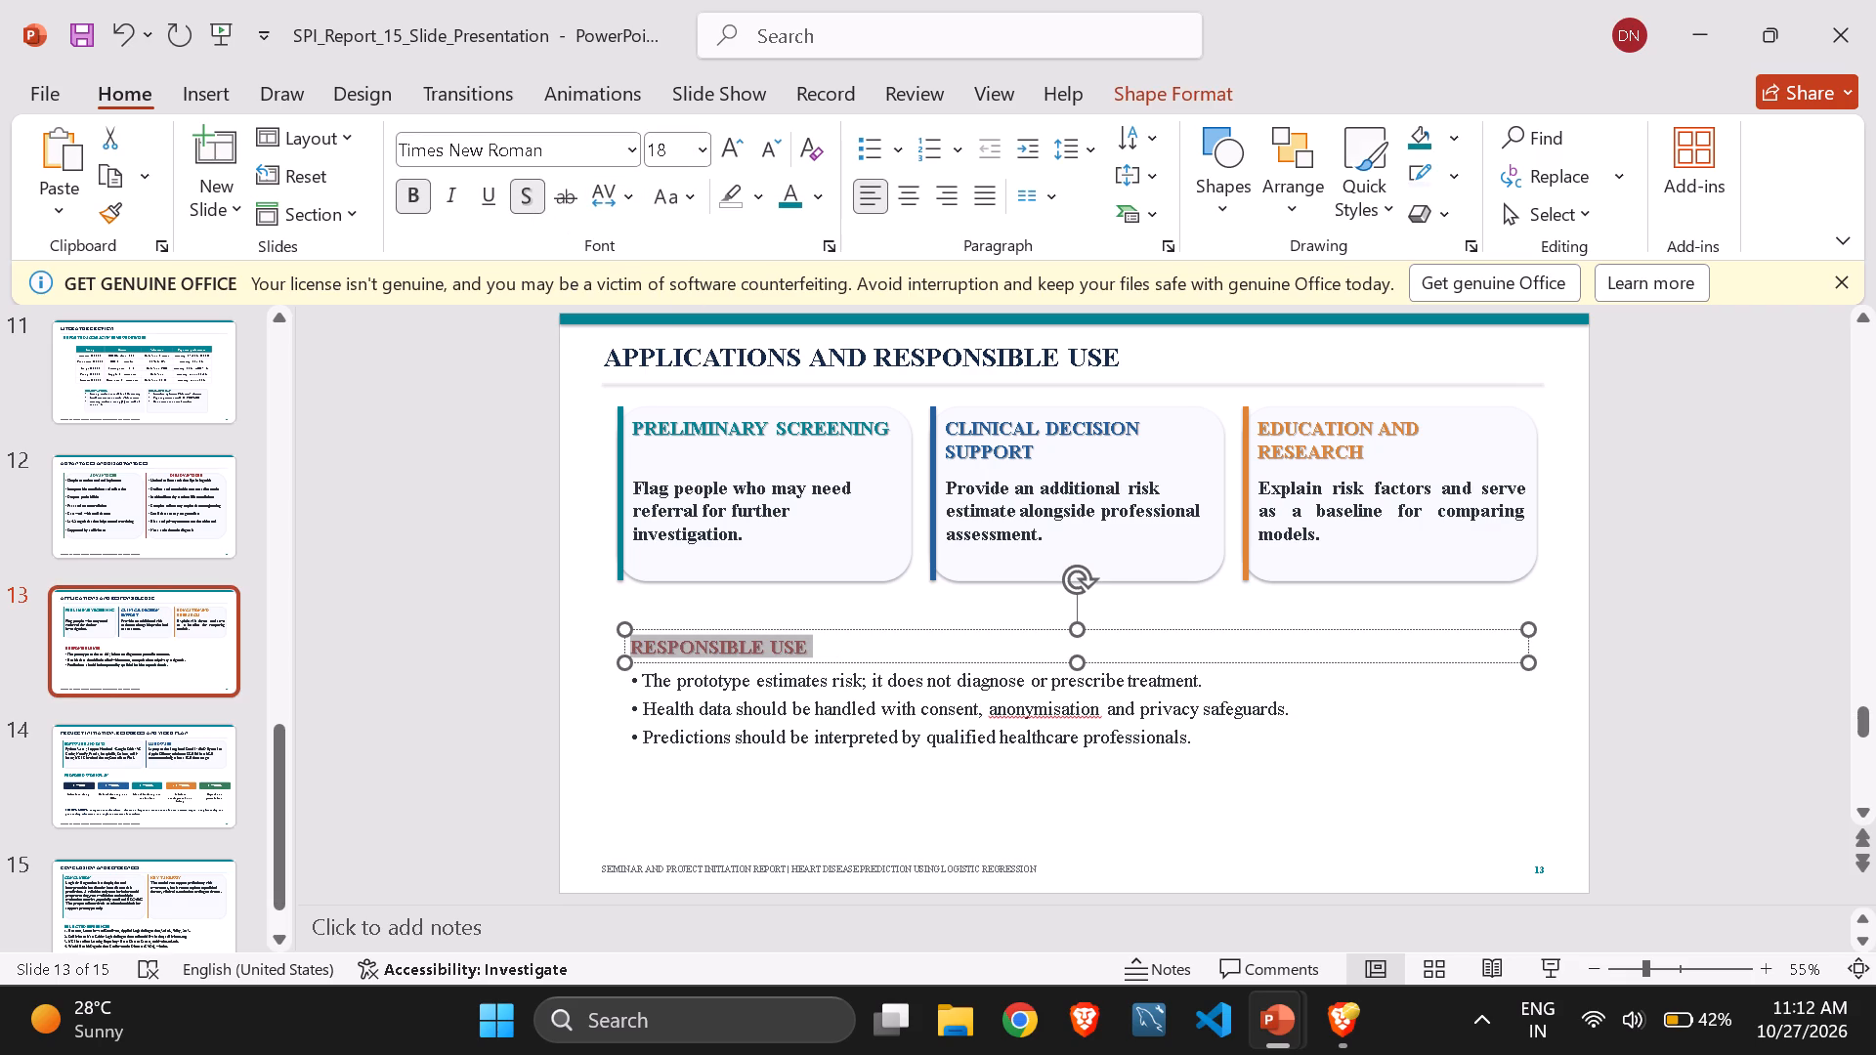
{"action": "left_click", "coordinate": [781, 426]}
Check the text formatting of the software and data description and the FUTURE SCOPE paragraph on slide 14.
{"action": "left_click", "coordinate": [163, 742]}
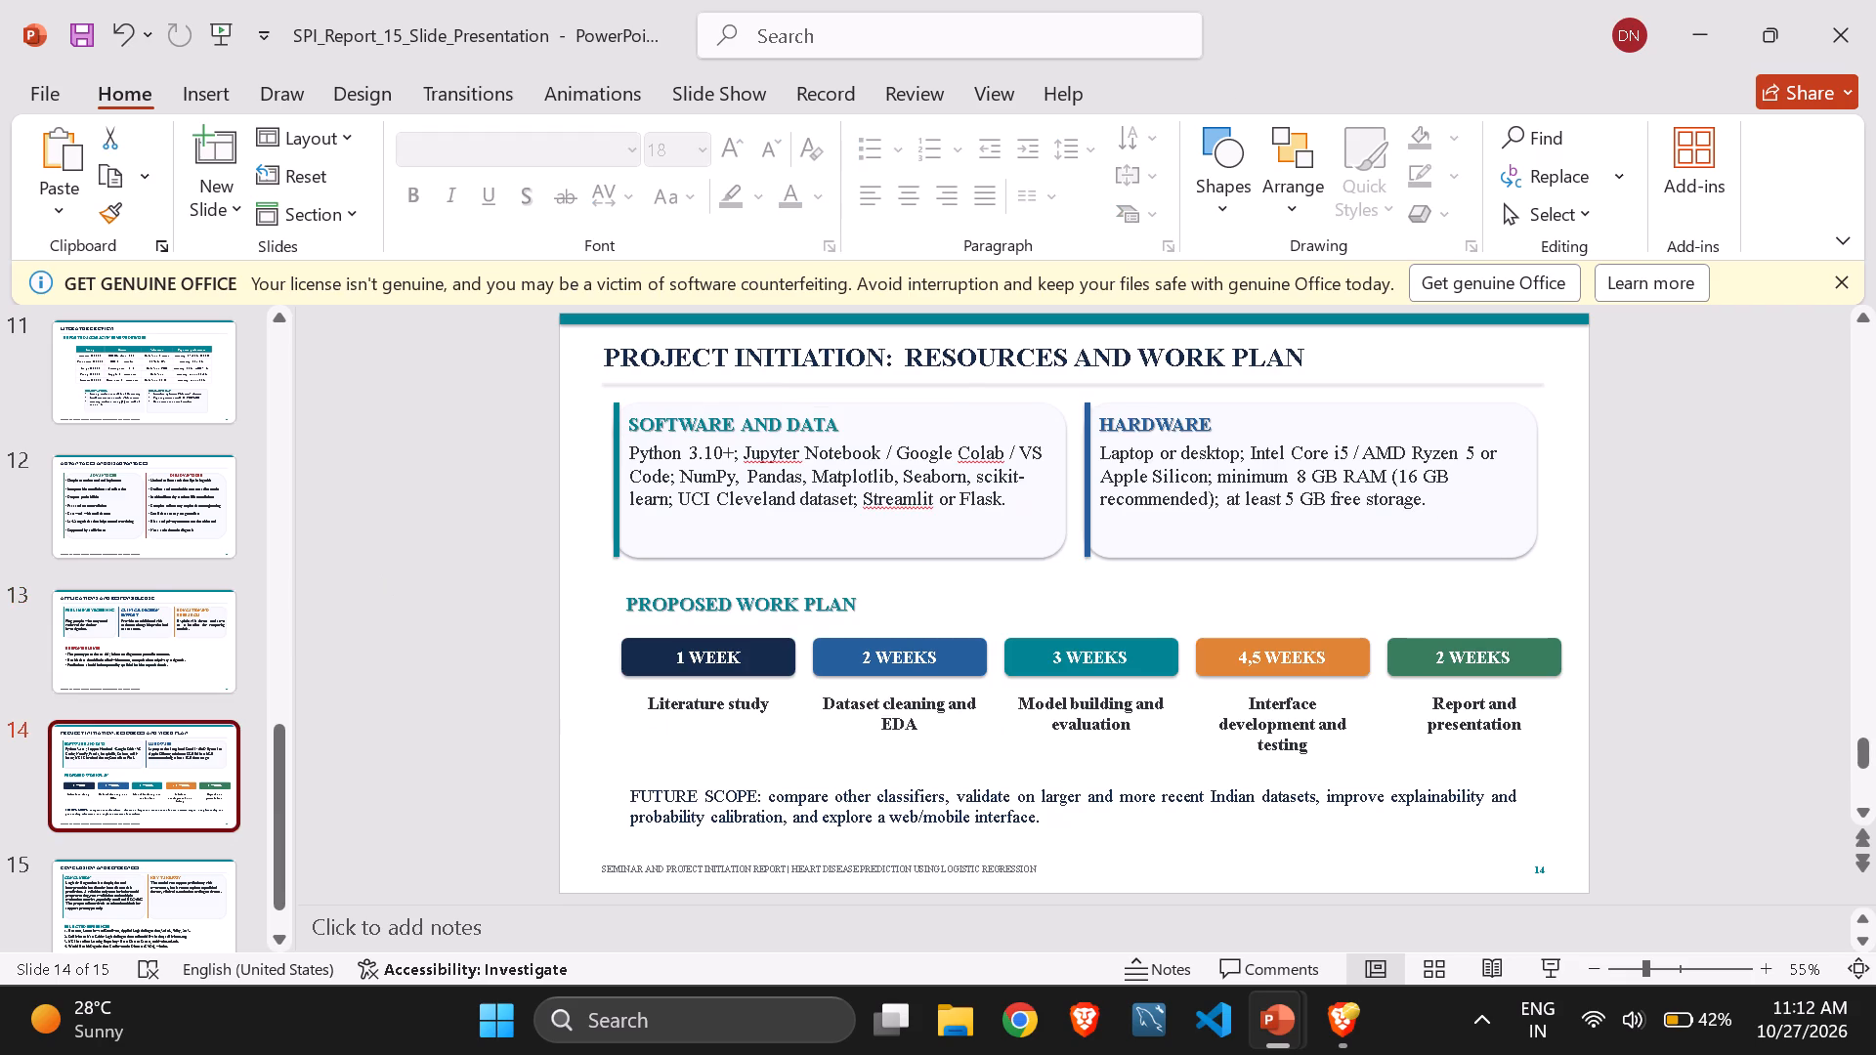
{"action": "left_click", "coordinate": [933, 480]}
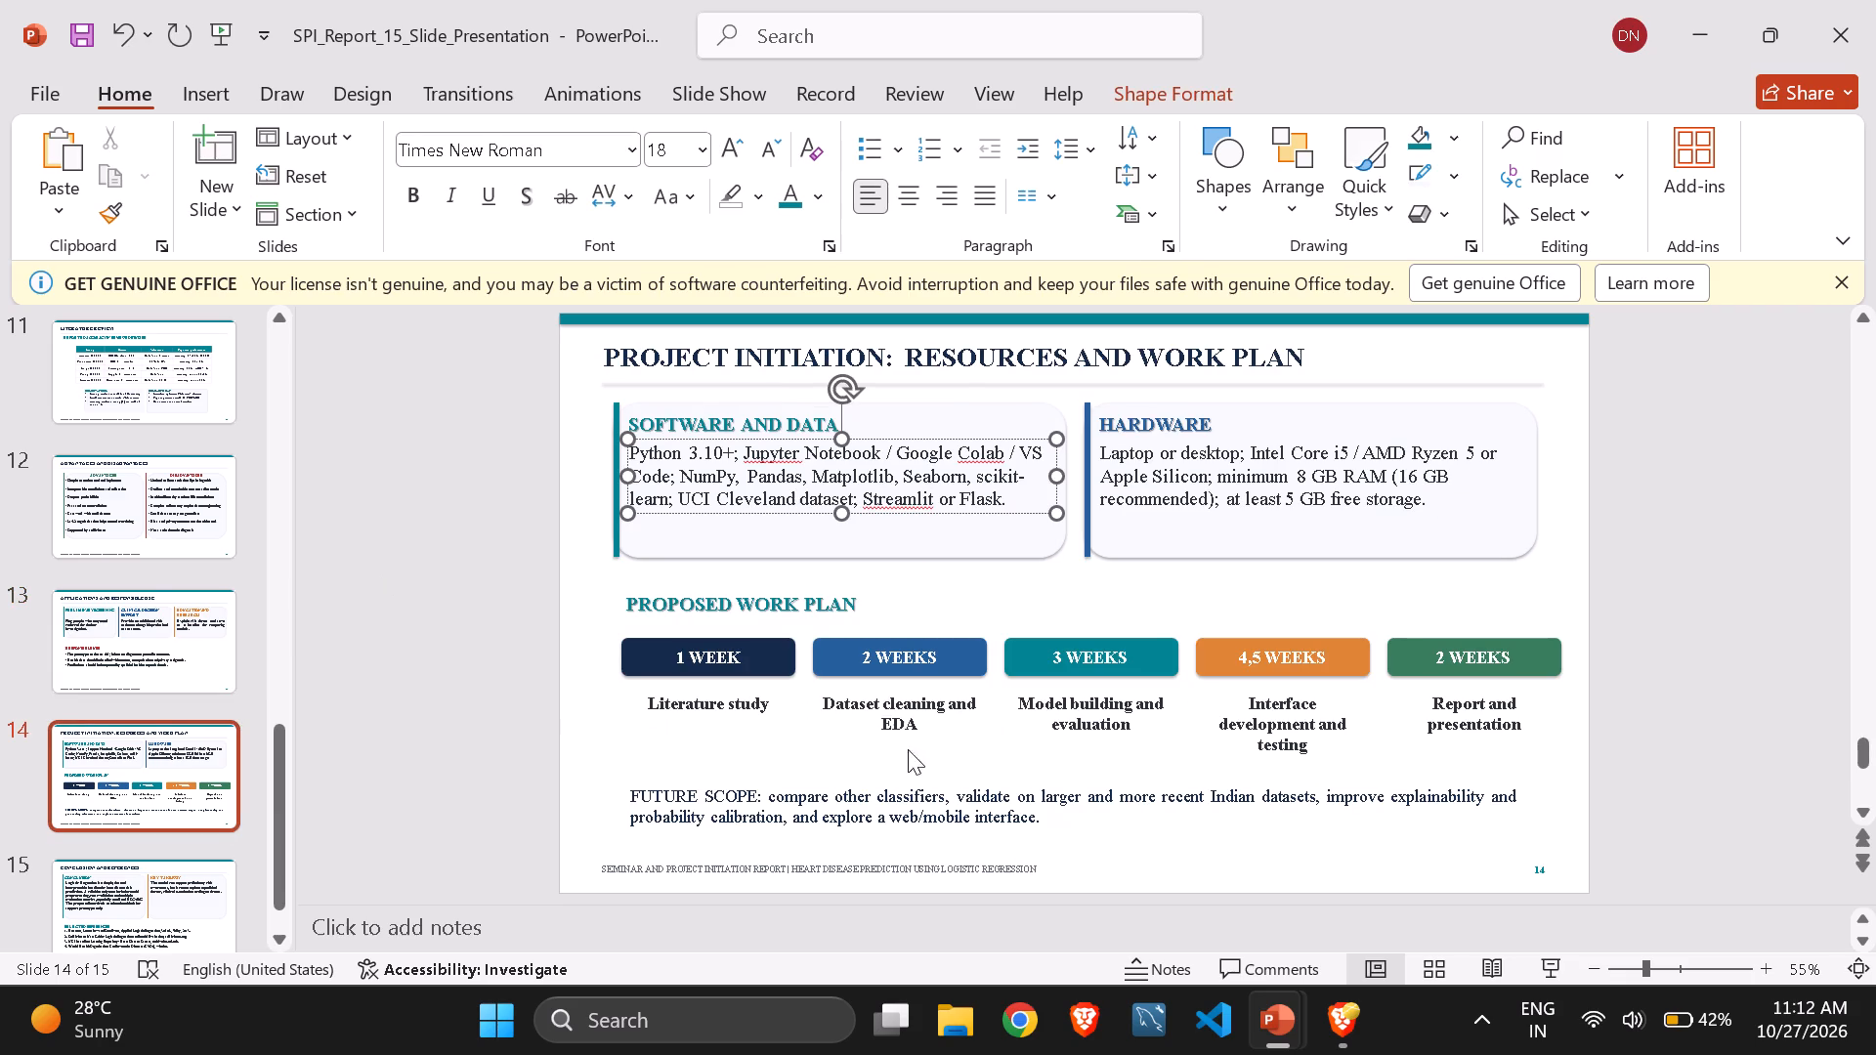
{"action": "left_click", "coordinate": [892, 797]}
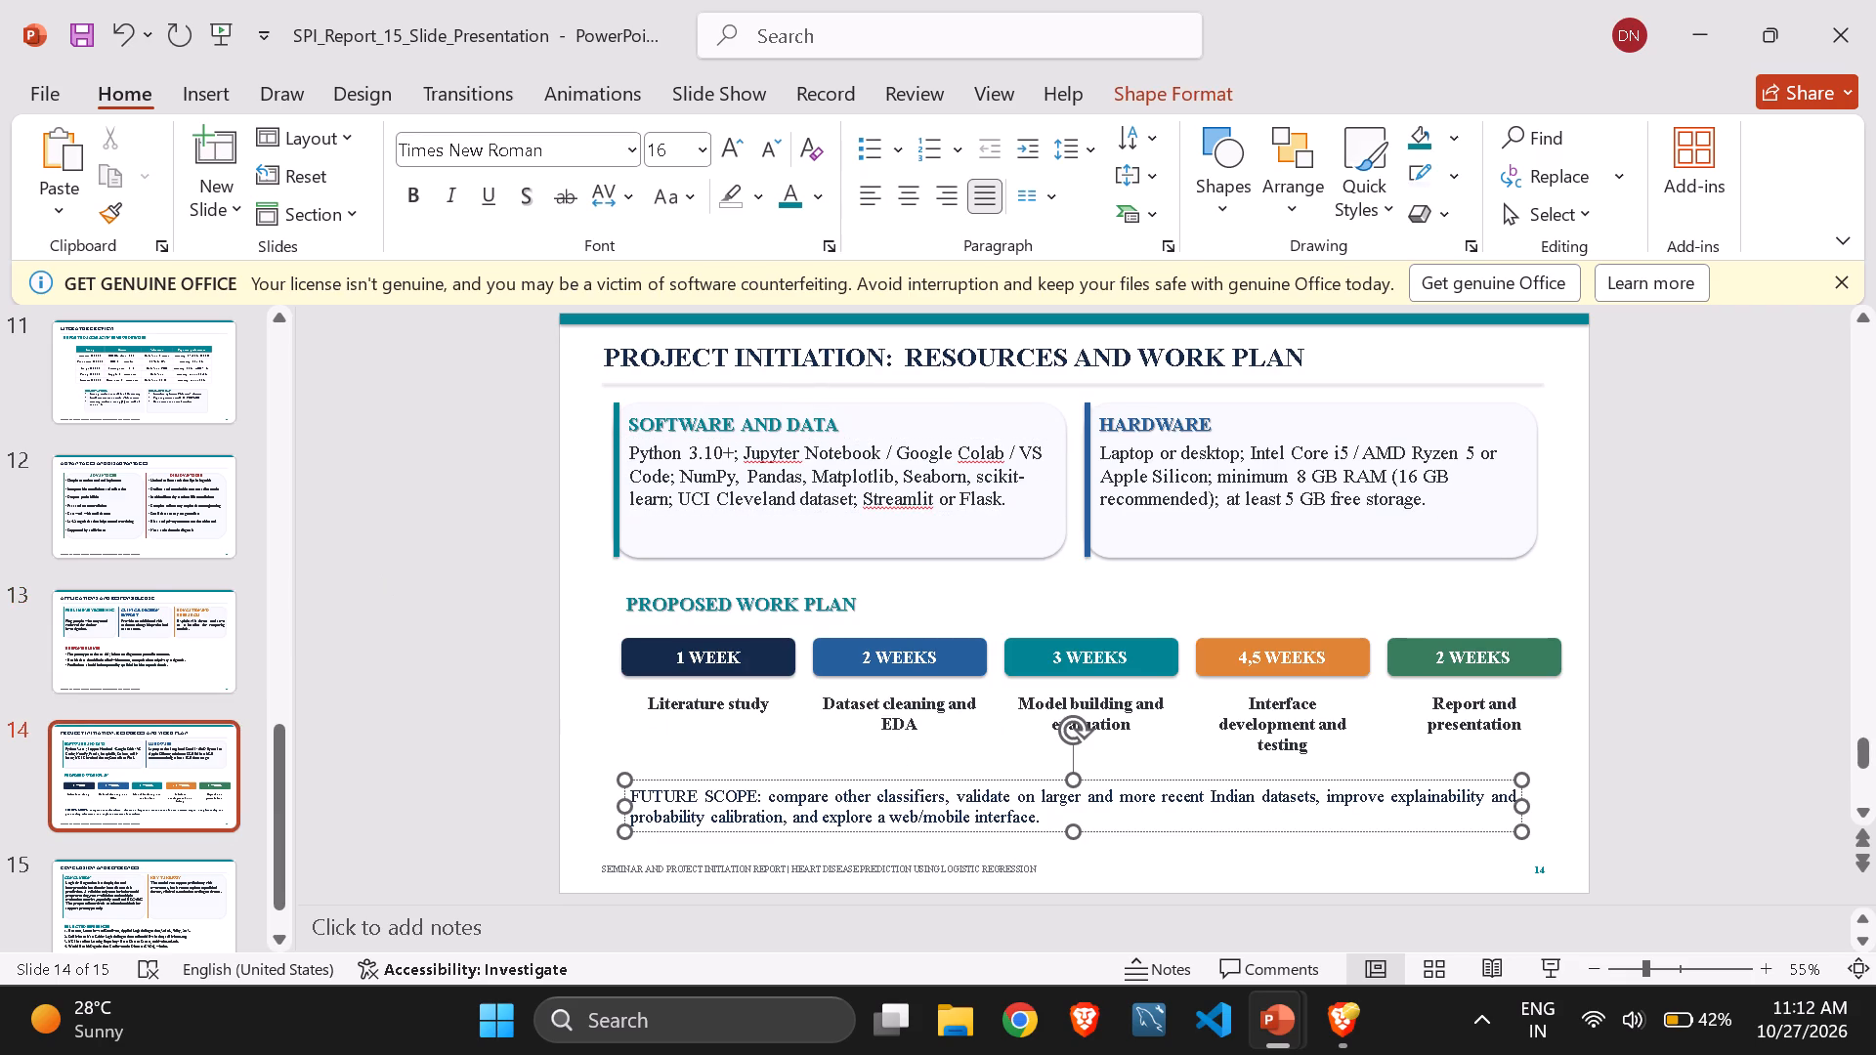
{"action": "left_click", "coordinate": [1255, 827]}
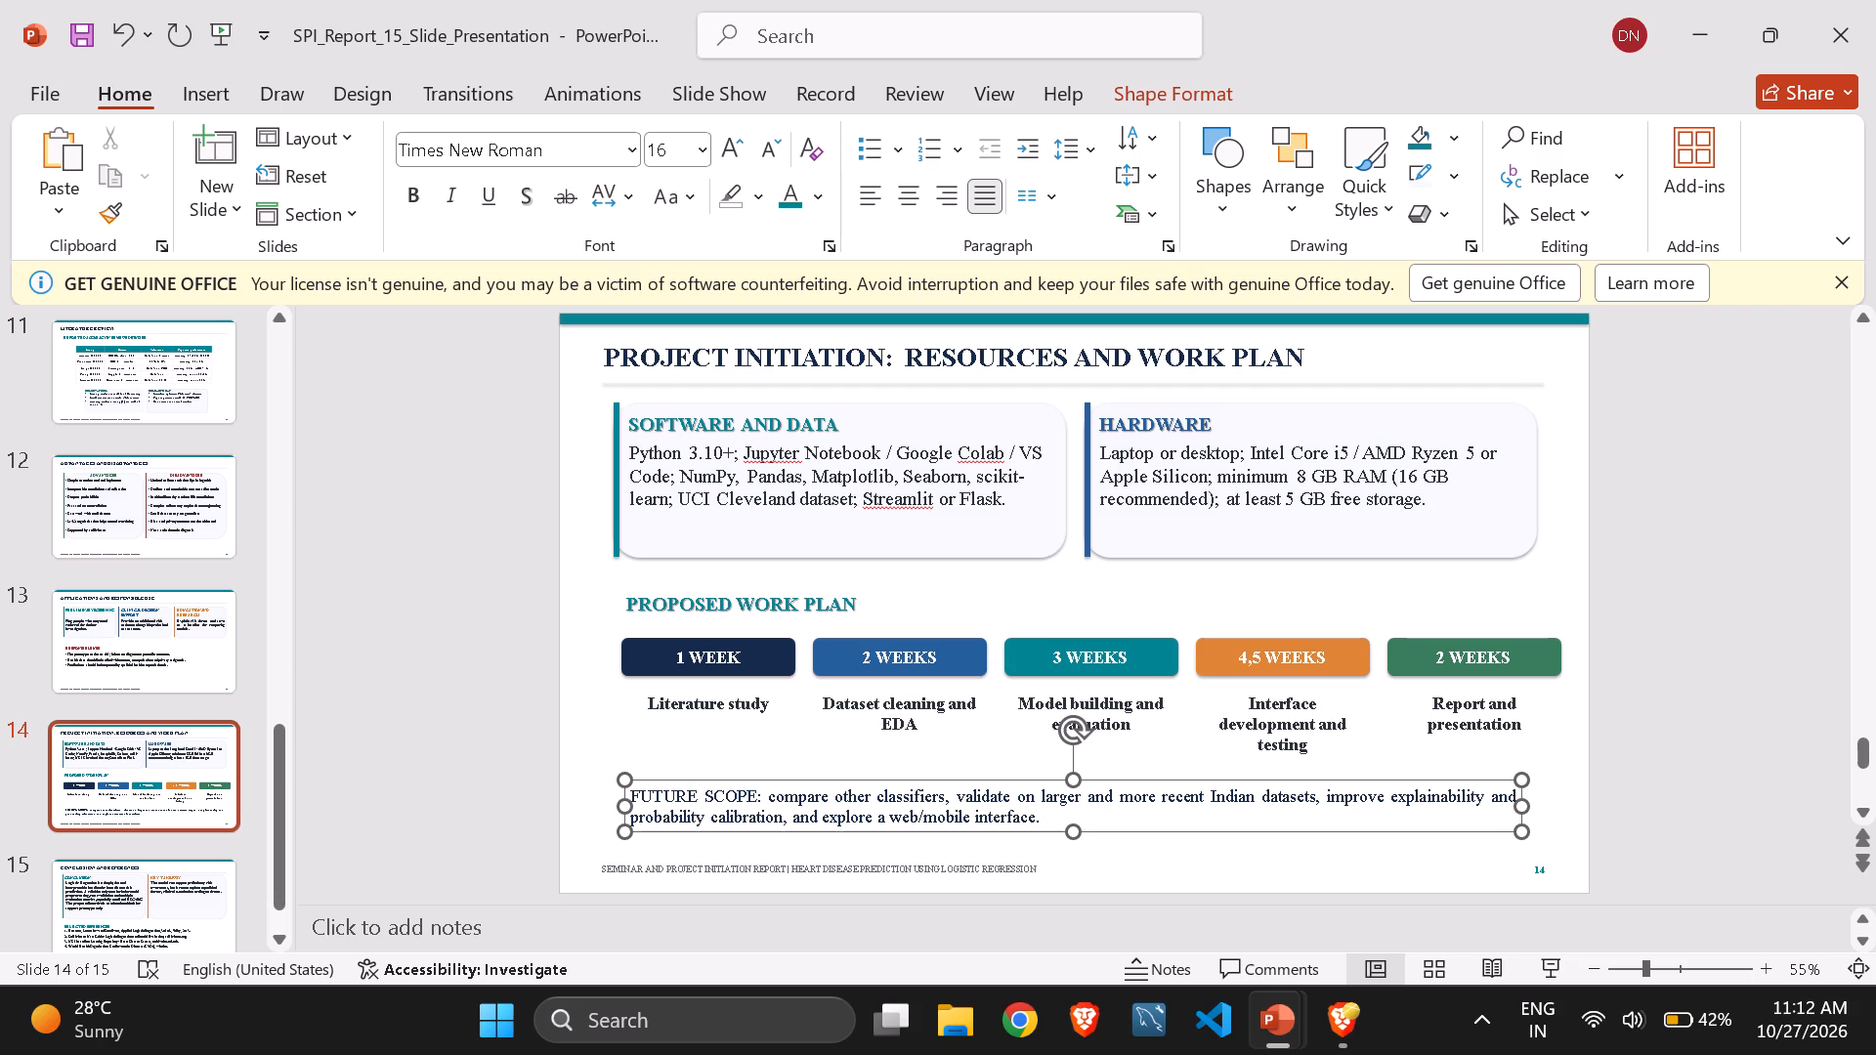
{"action": "left_click", "coordinate": [1249, 858]}
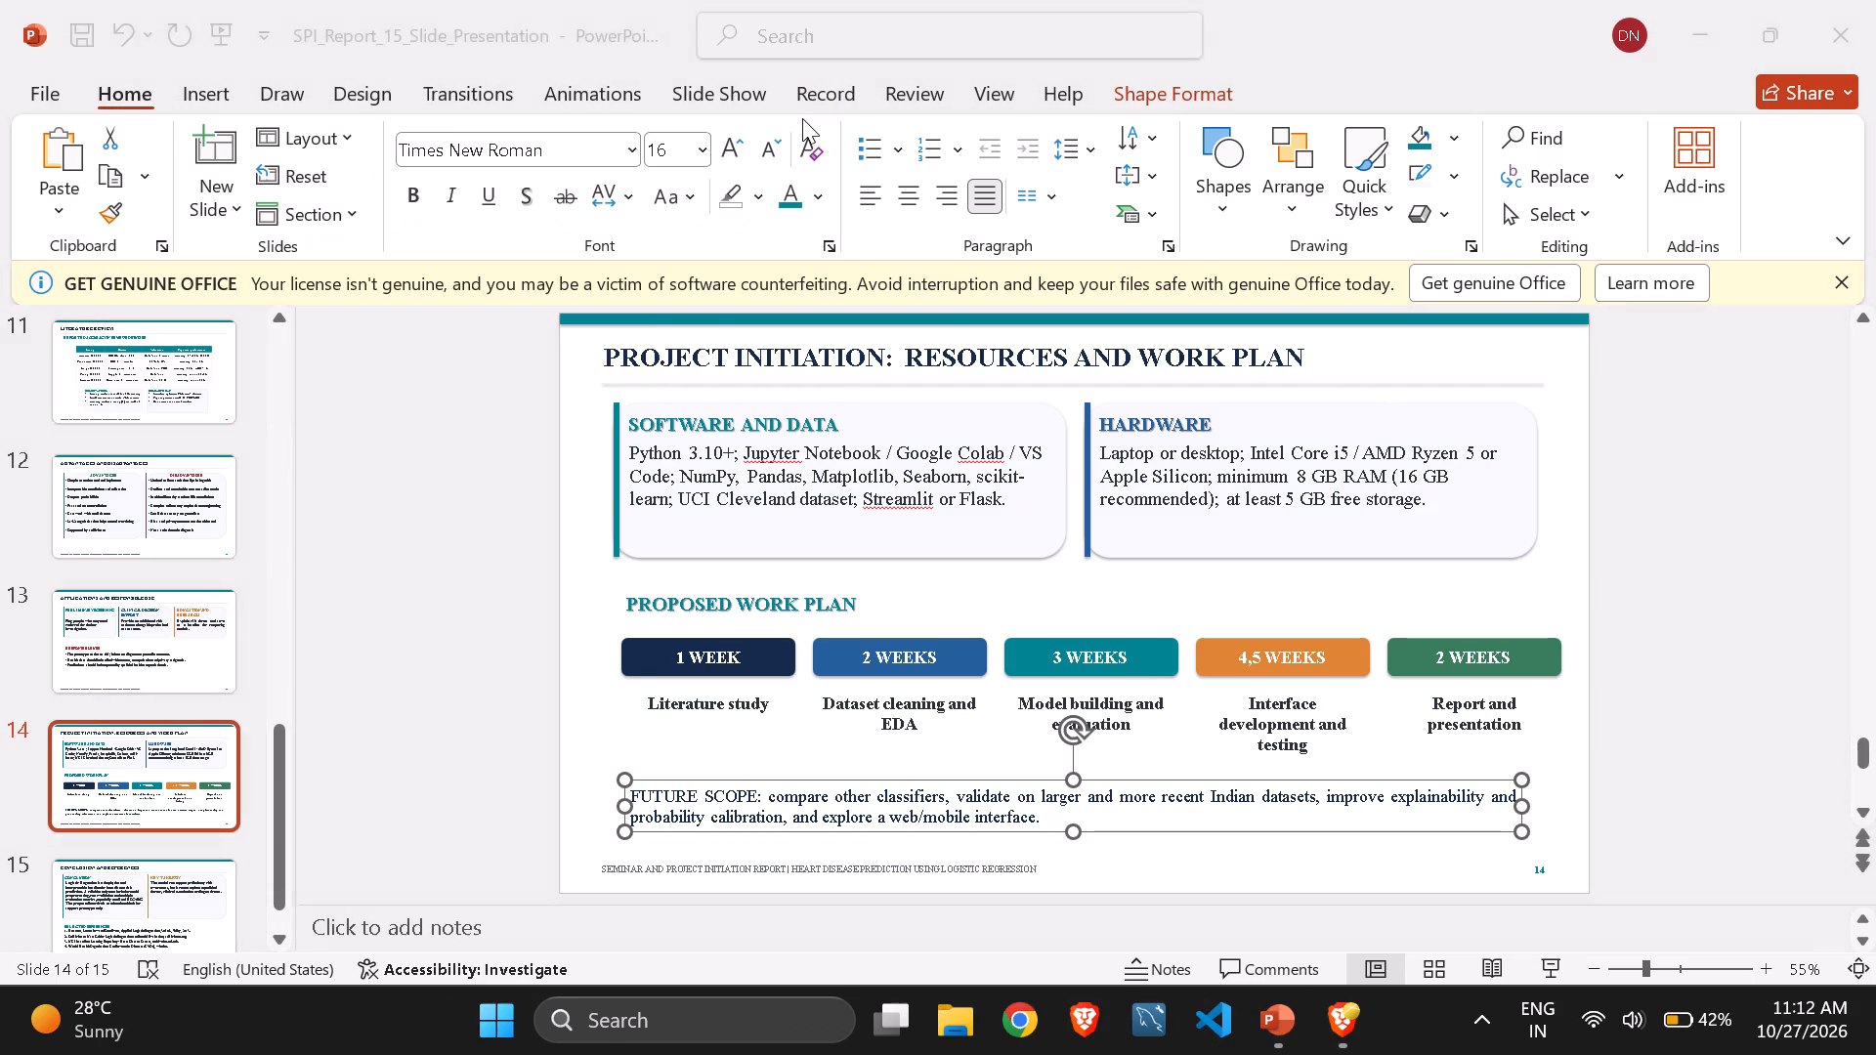
{"action": "left_click", "coordinate": [429, 735]}
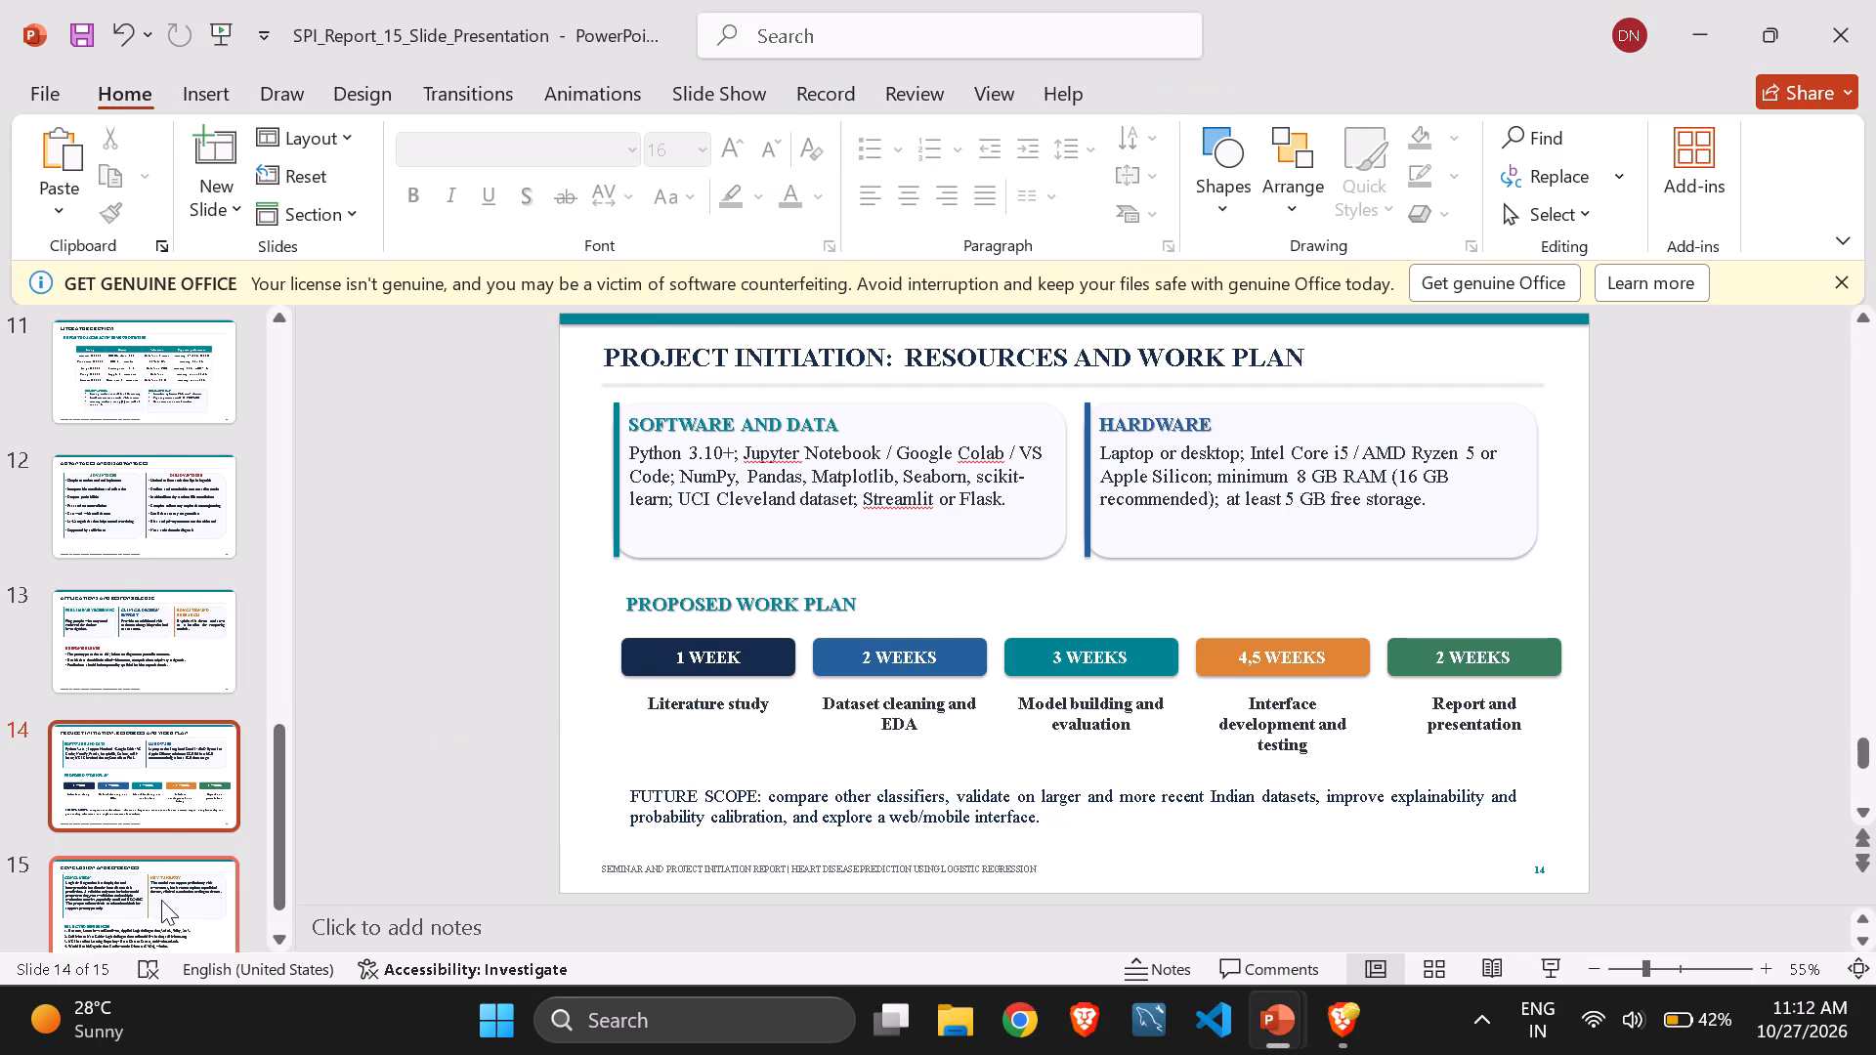
Remove bold from the paragraph under the CONCLUSION heading on slide 15.
{"action": "left_click", "coordinate": [161, 900]}
{"action": "left_click", "coordinate": [807, 547]}
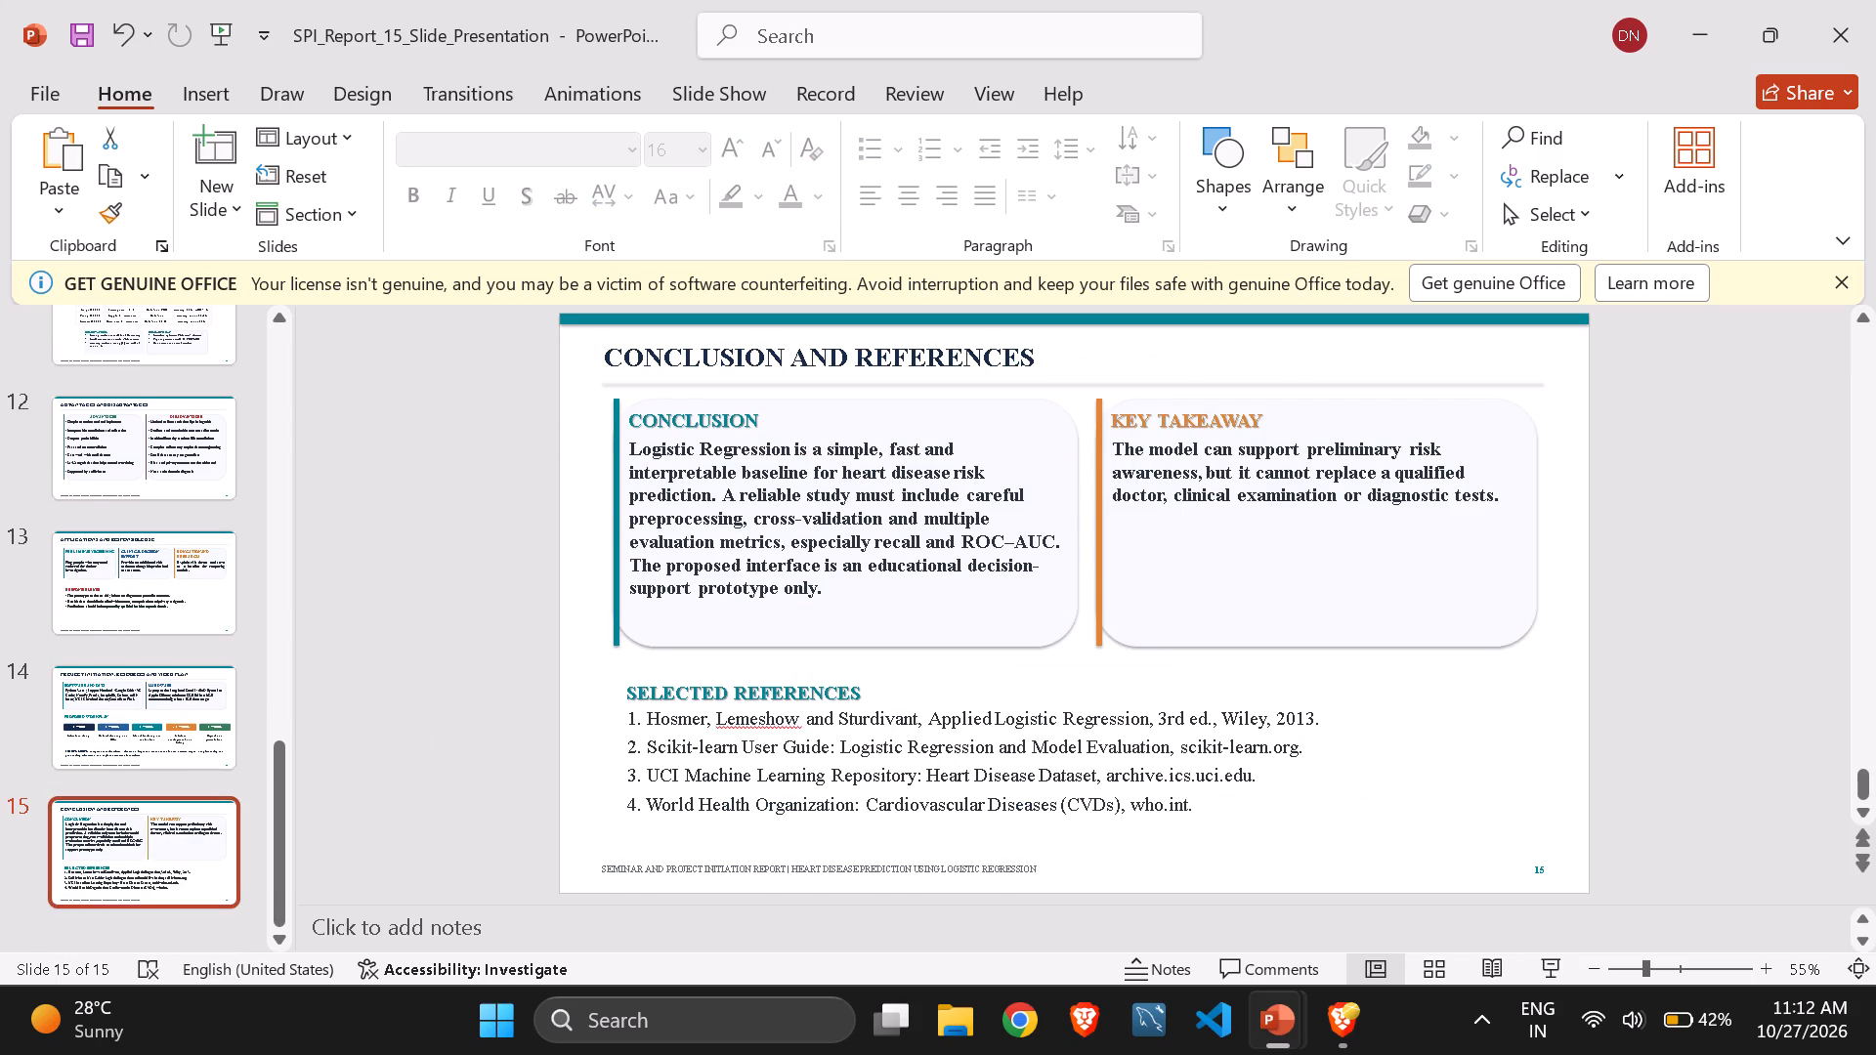
{"action": "key", "text": "ctrl+a"}
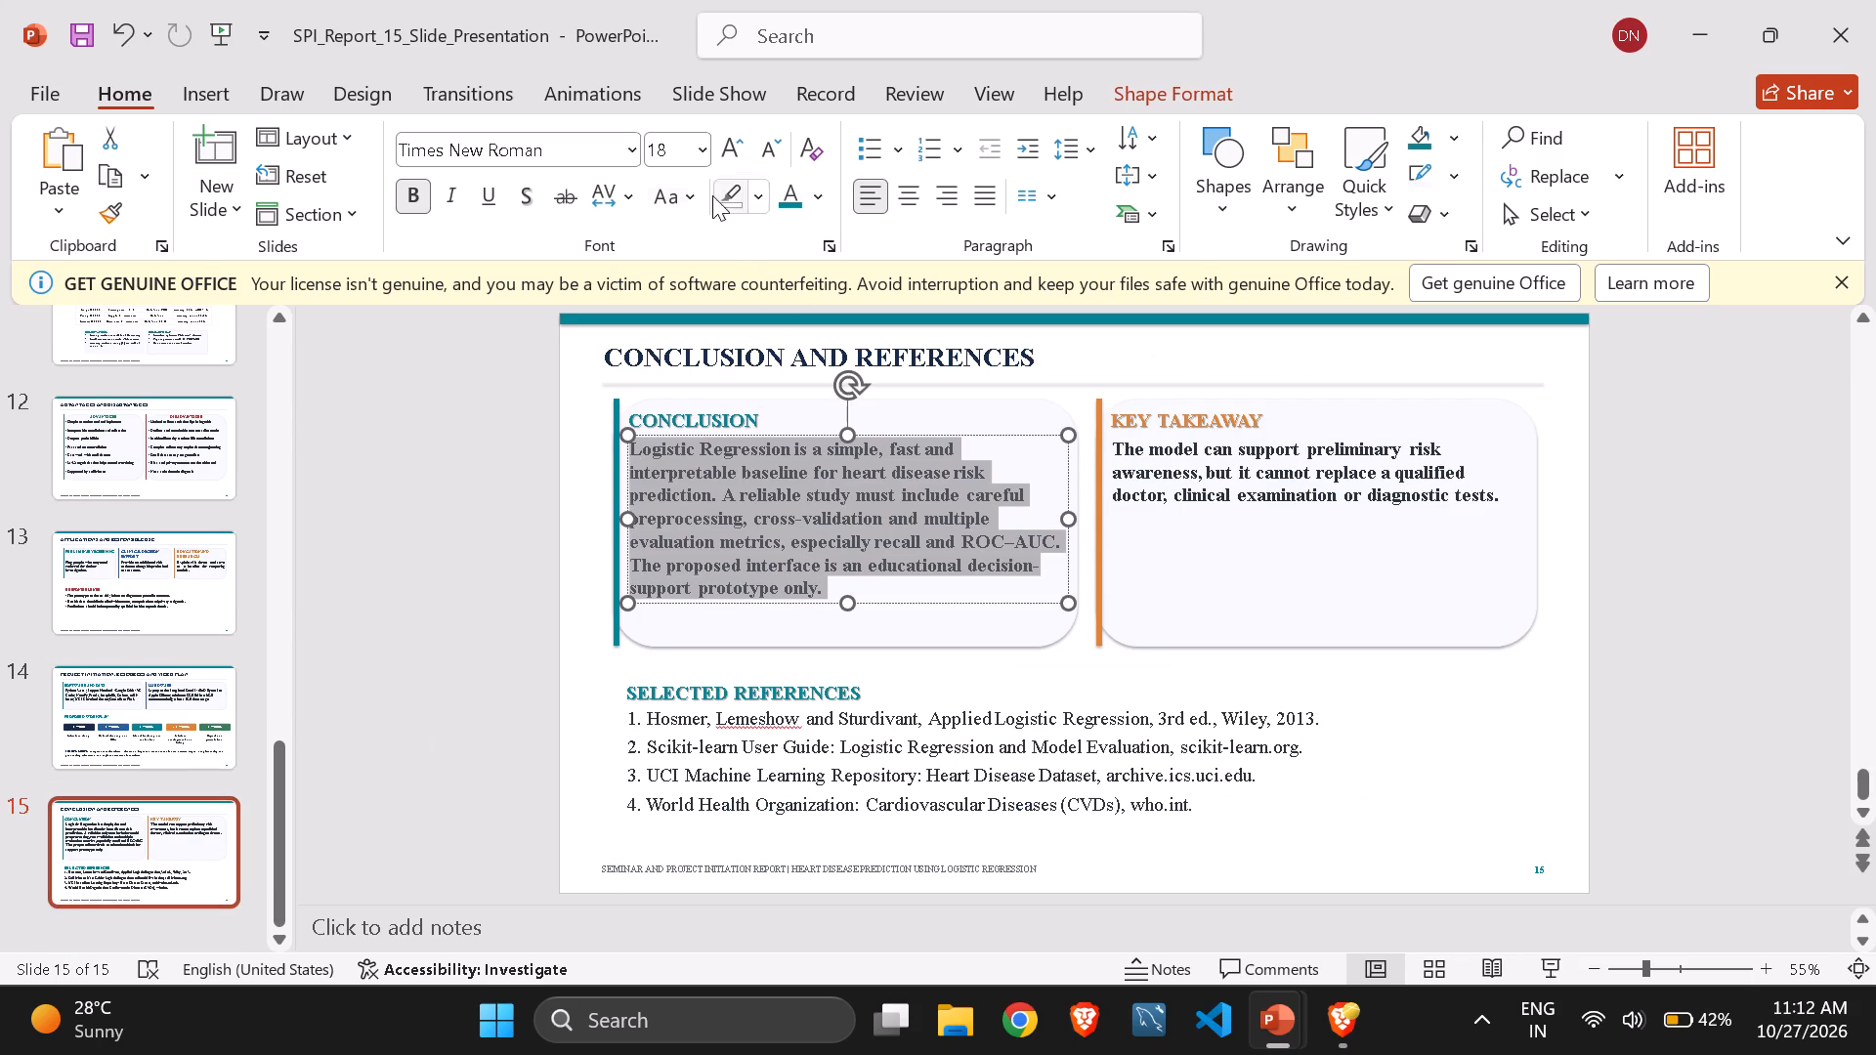
{"action": "left_click", "coordinate": [420, 193]}
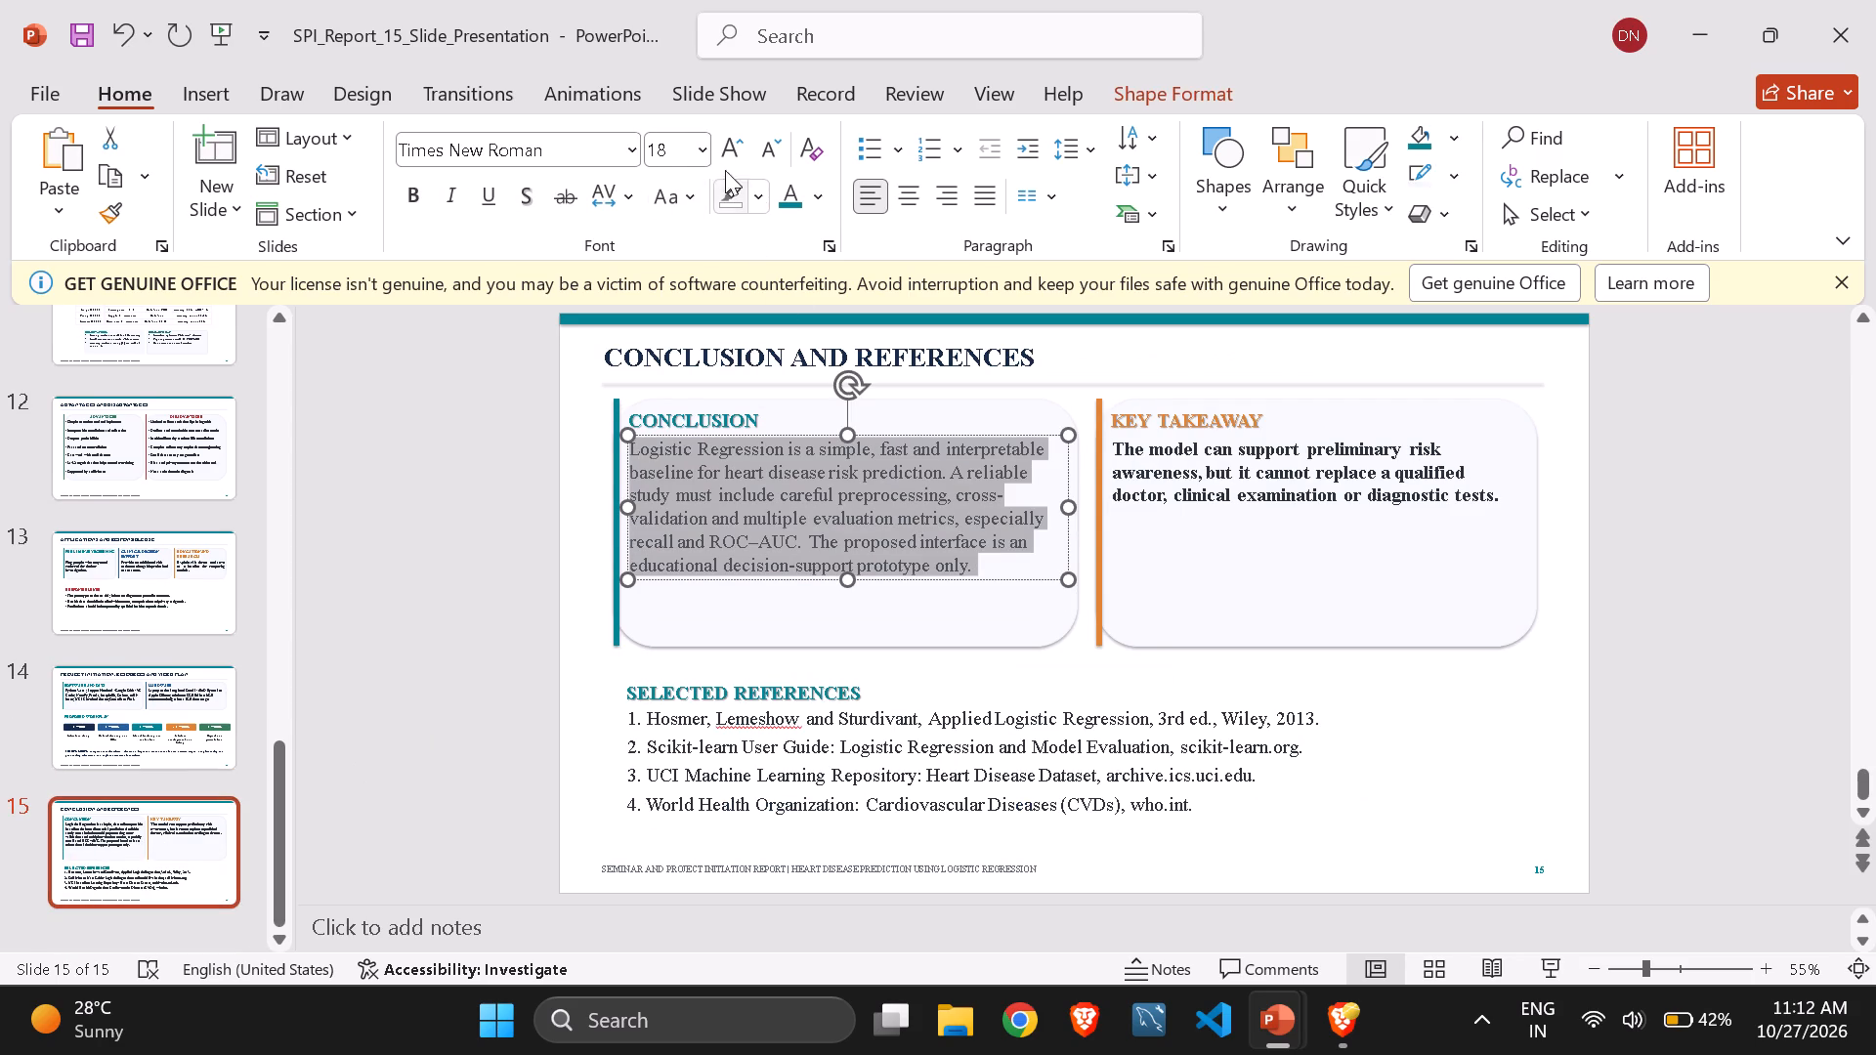
Remove bold from the paragraph under the KEY TAKEAWAY heading on slide 15.
{"action": "left_click", "coordinate": [1234, 517]}
{"action": "left_click", "coordinate": [1227, 495]}
{"action": "key", "text": "ctrl+a"}
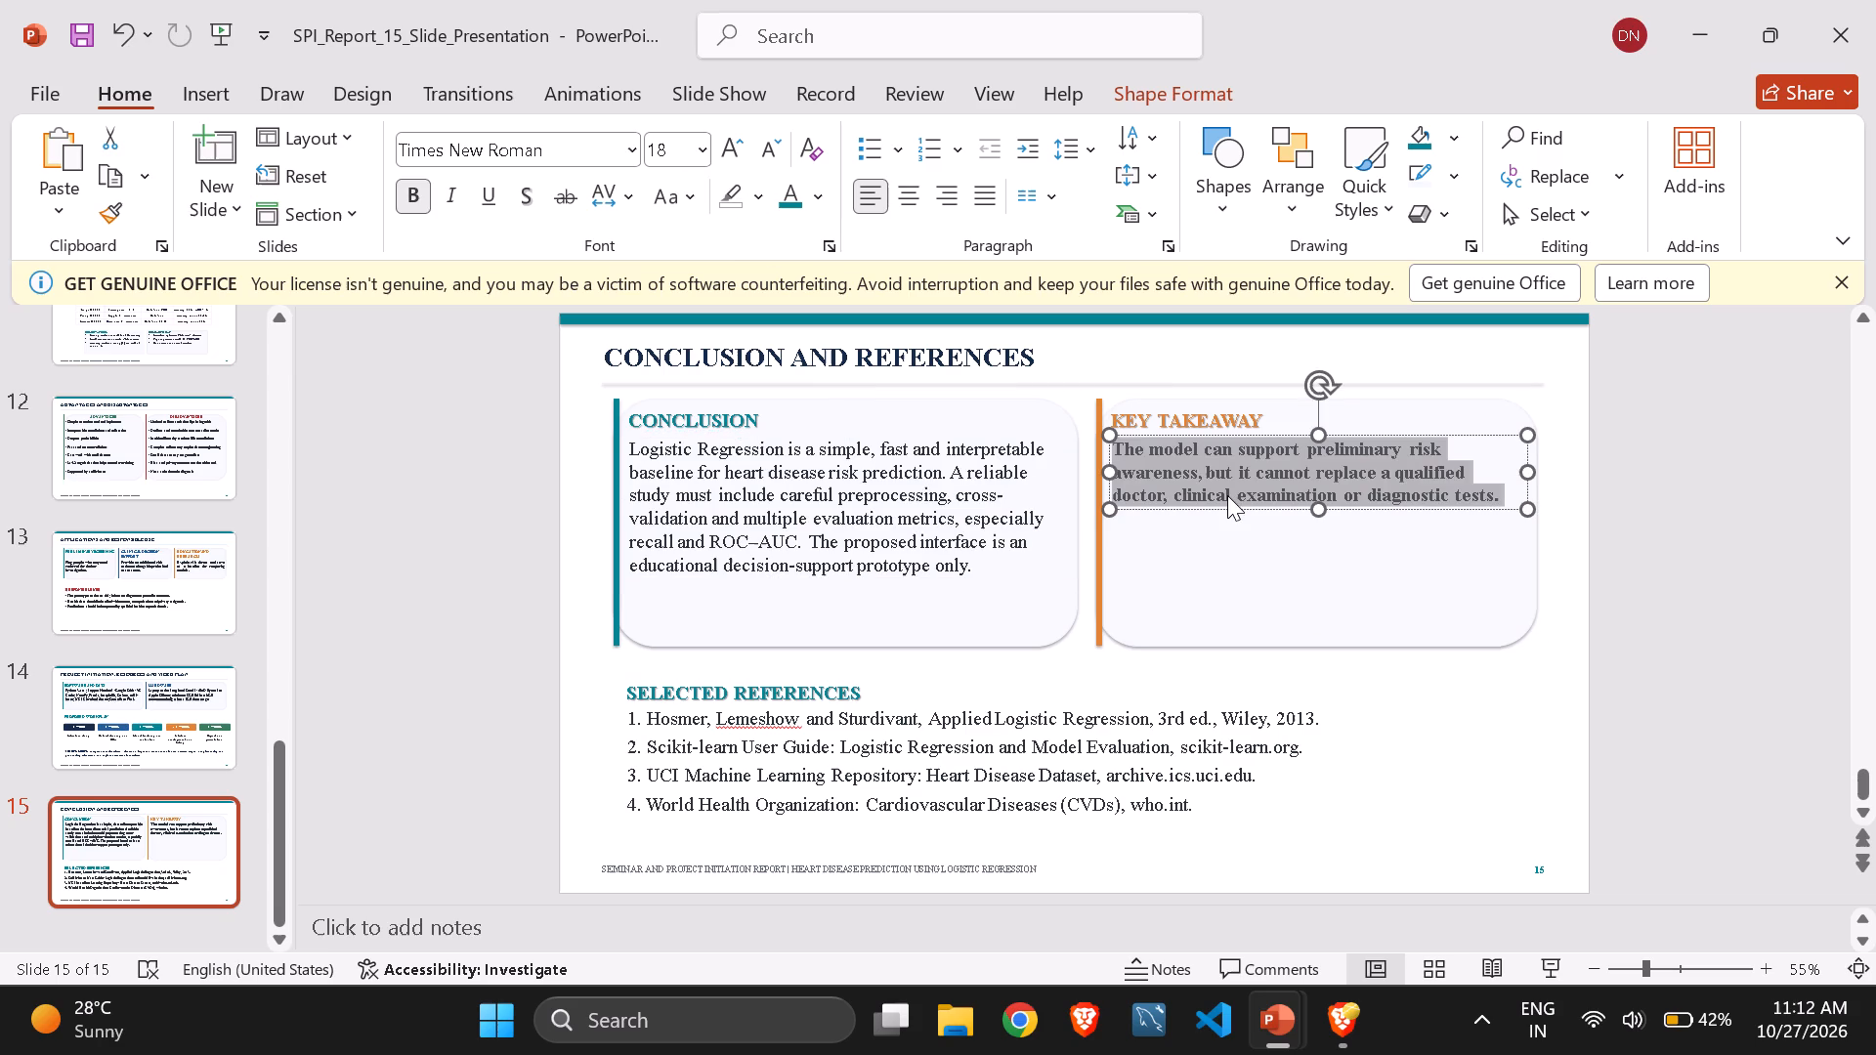
{"action": "left_click", "coordinate": [420, 198]}
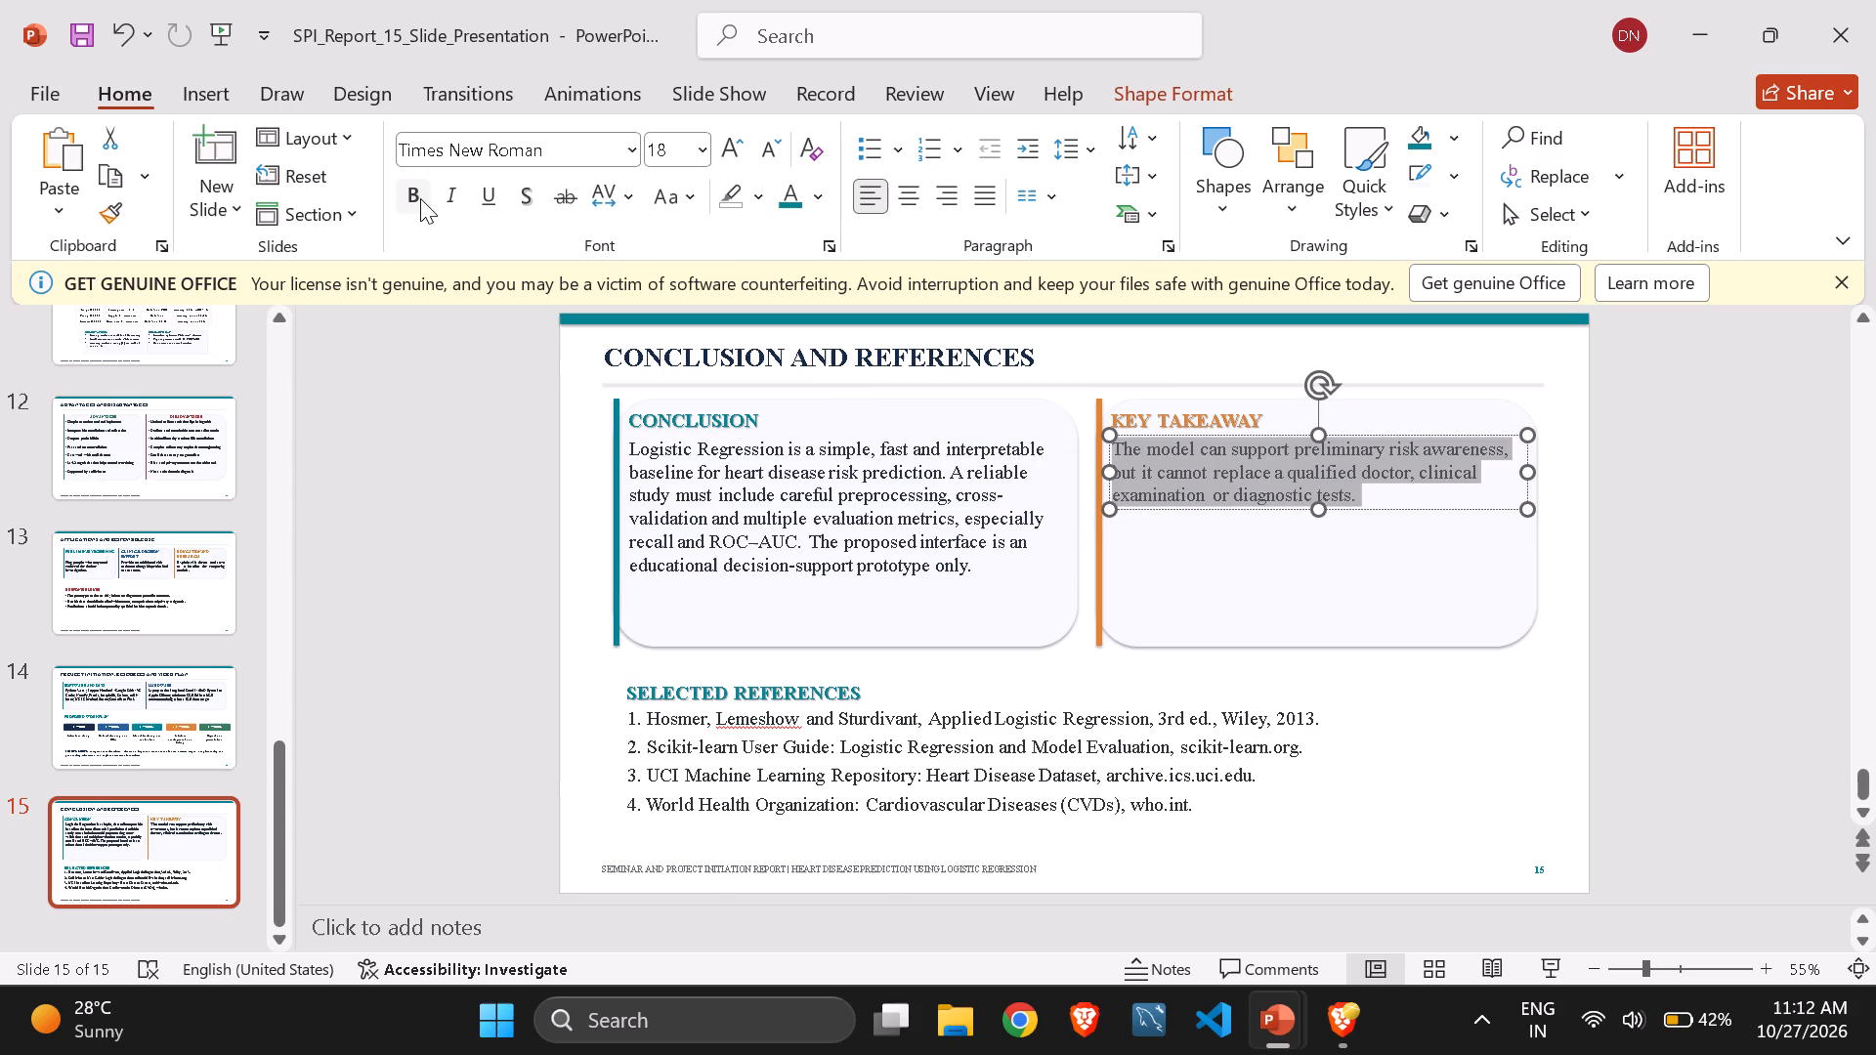
{"action": "left_click", "coordinate": [933, 498]}
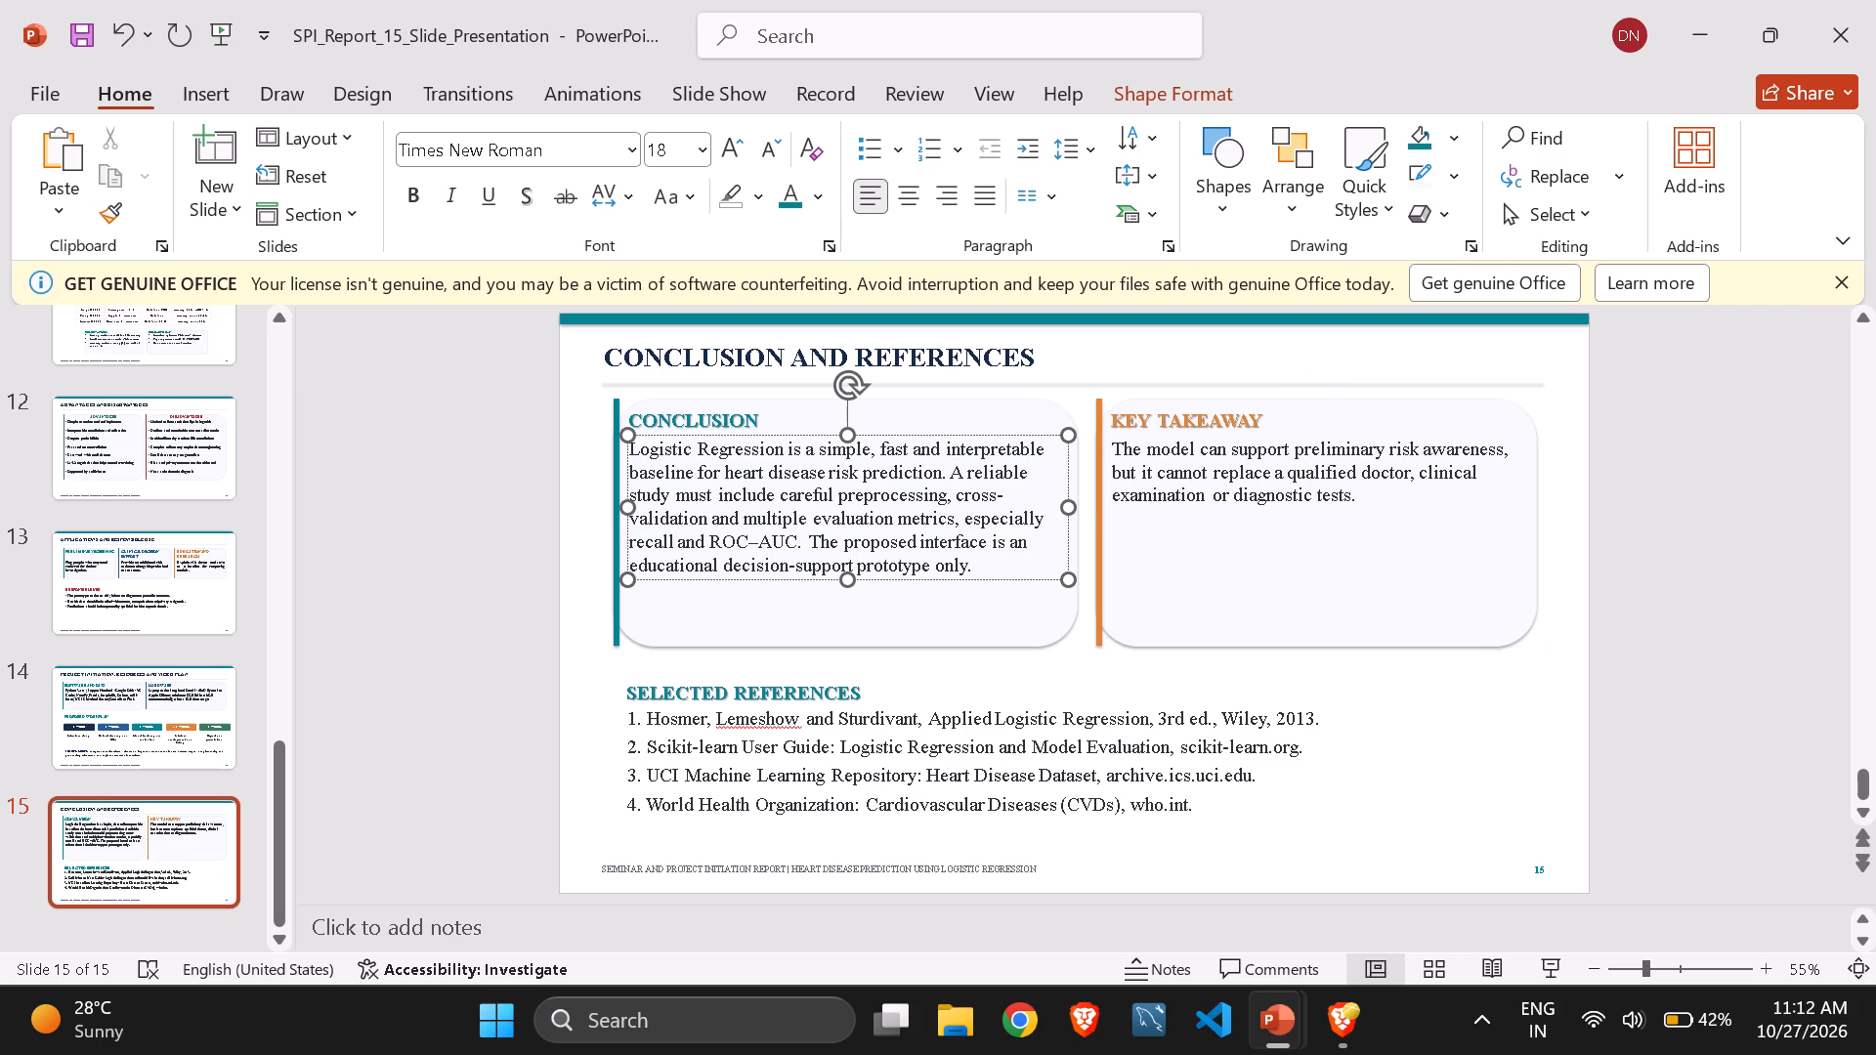
{"action": "left_click", "coordinate": [1087, 783]}
Remove bold from the lists under the OBJECTIVES and SCOPE headings on slide 4.
{"action": "scroll", "coordinate": [96, 488], "scroll_direction": "up", "scroll_amount": 3}
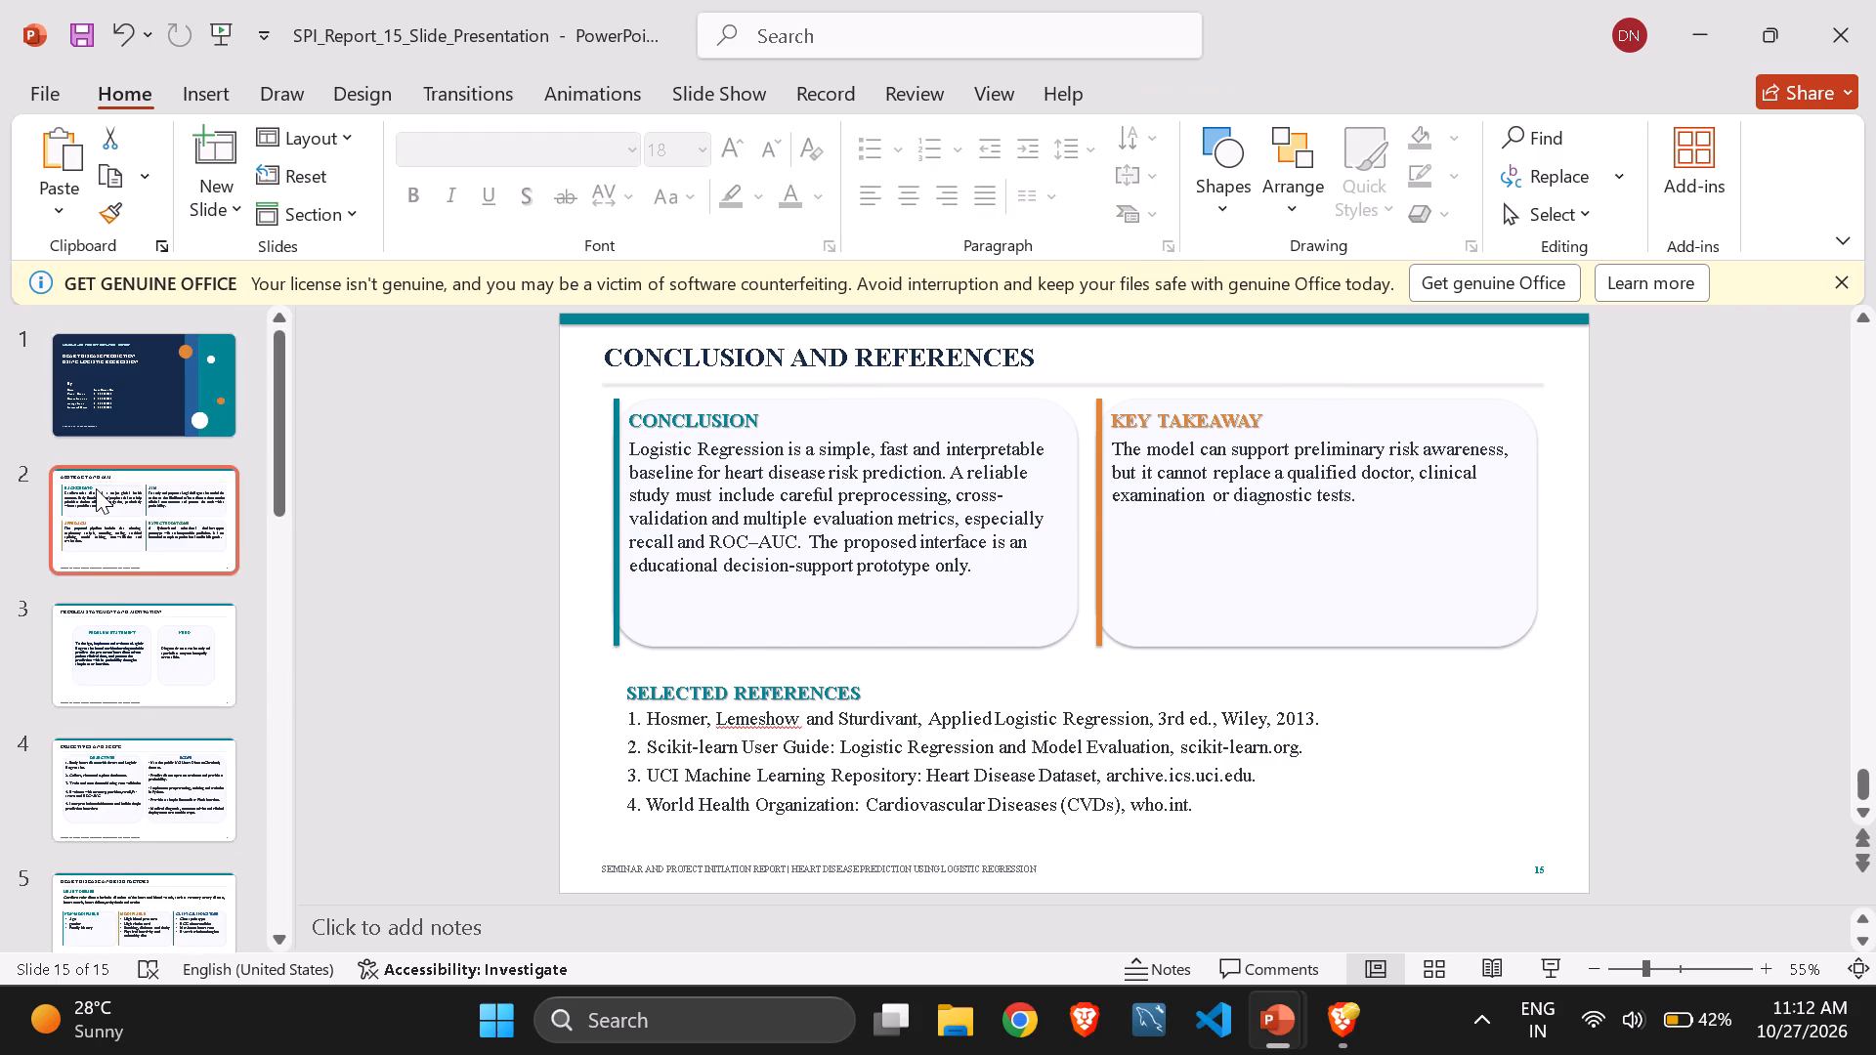
{"action": "left_click", "coordinate": [96, 488]}
{"action": "left_click", "coordinate": [725, 501]}
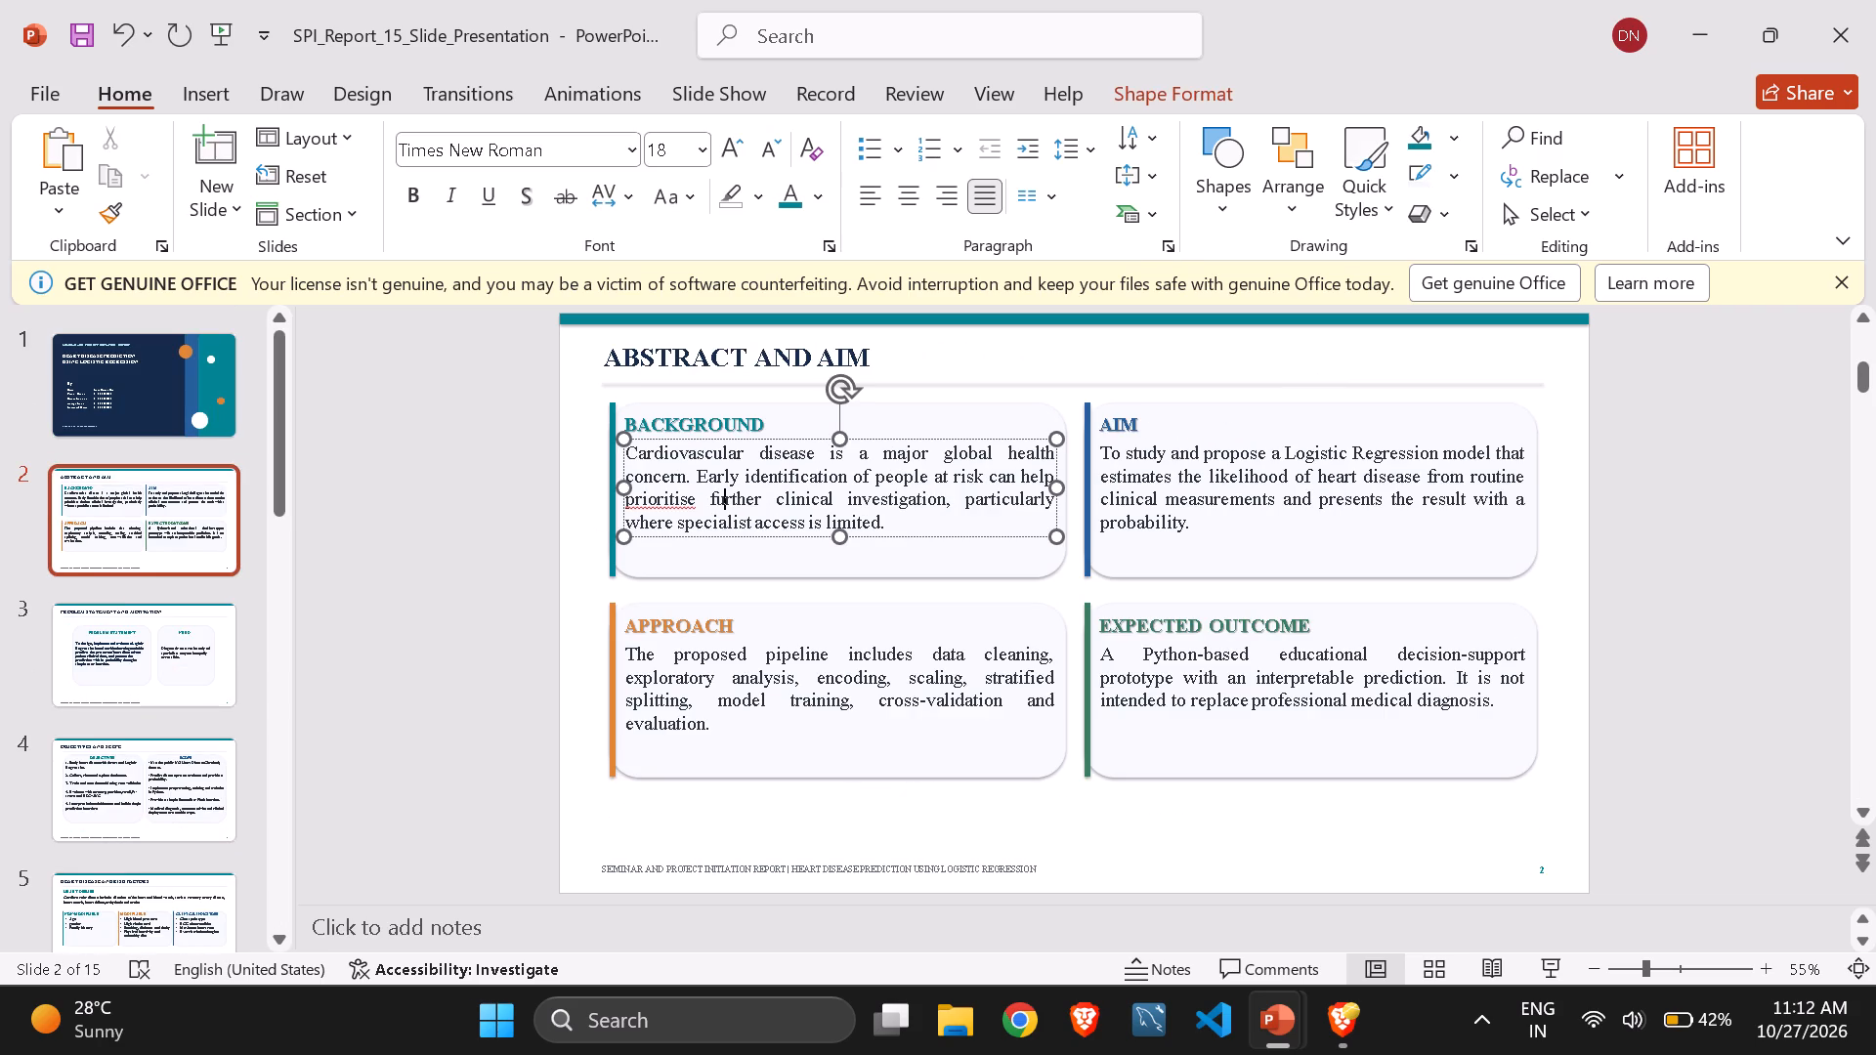
{"action": "left_click", "coordinate": [125, 672]}
{"action": "left_click", "coordinate": [108, 803]}
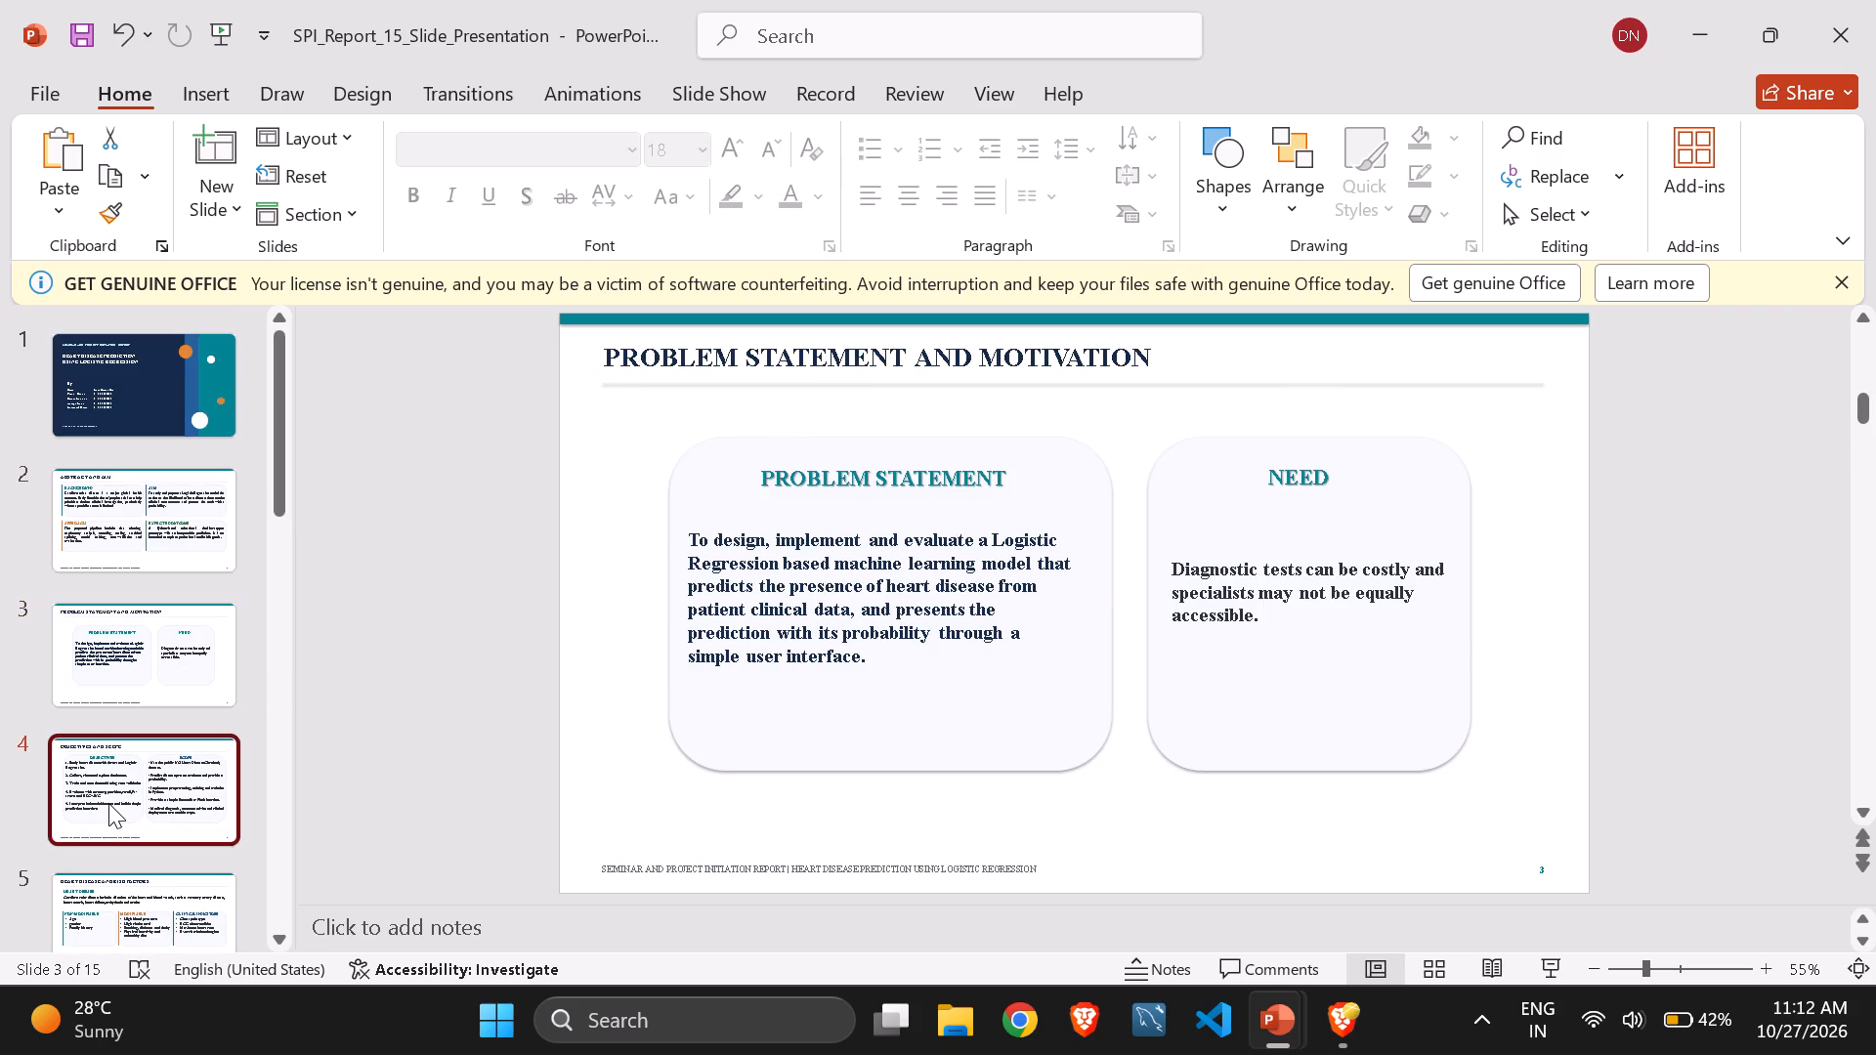
{"action": "scroll", "coordinate": [108, 803], "scroll_direction": "down", "scroll_amount": 1}
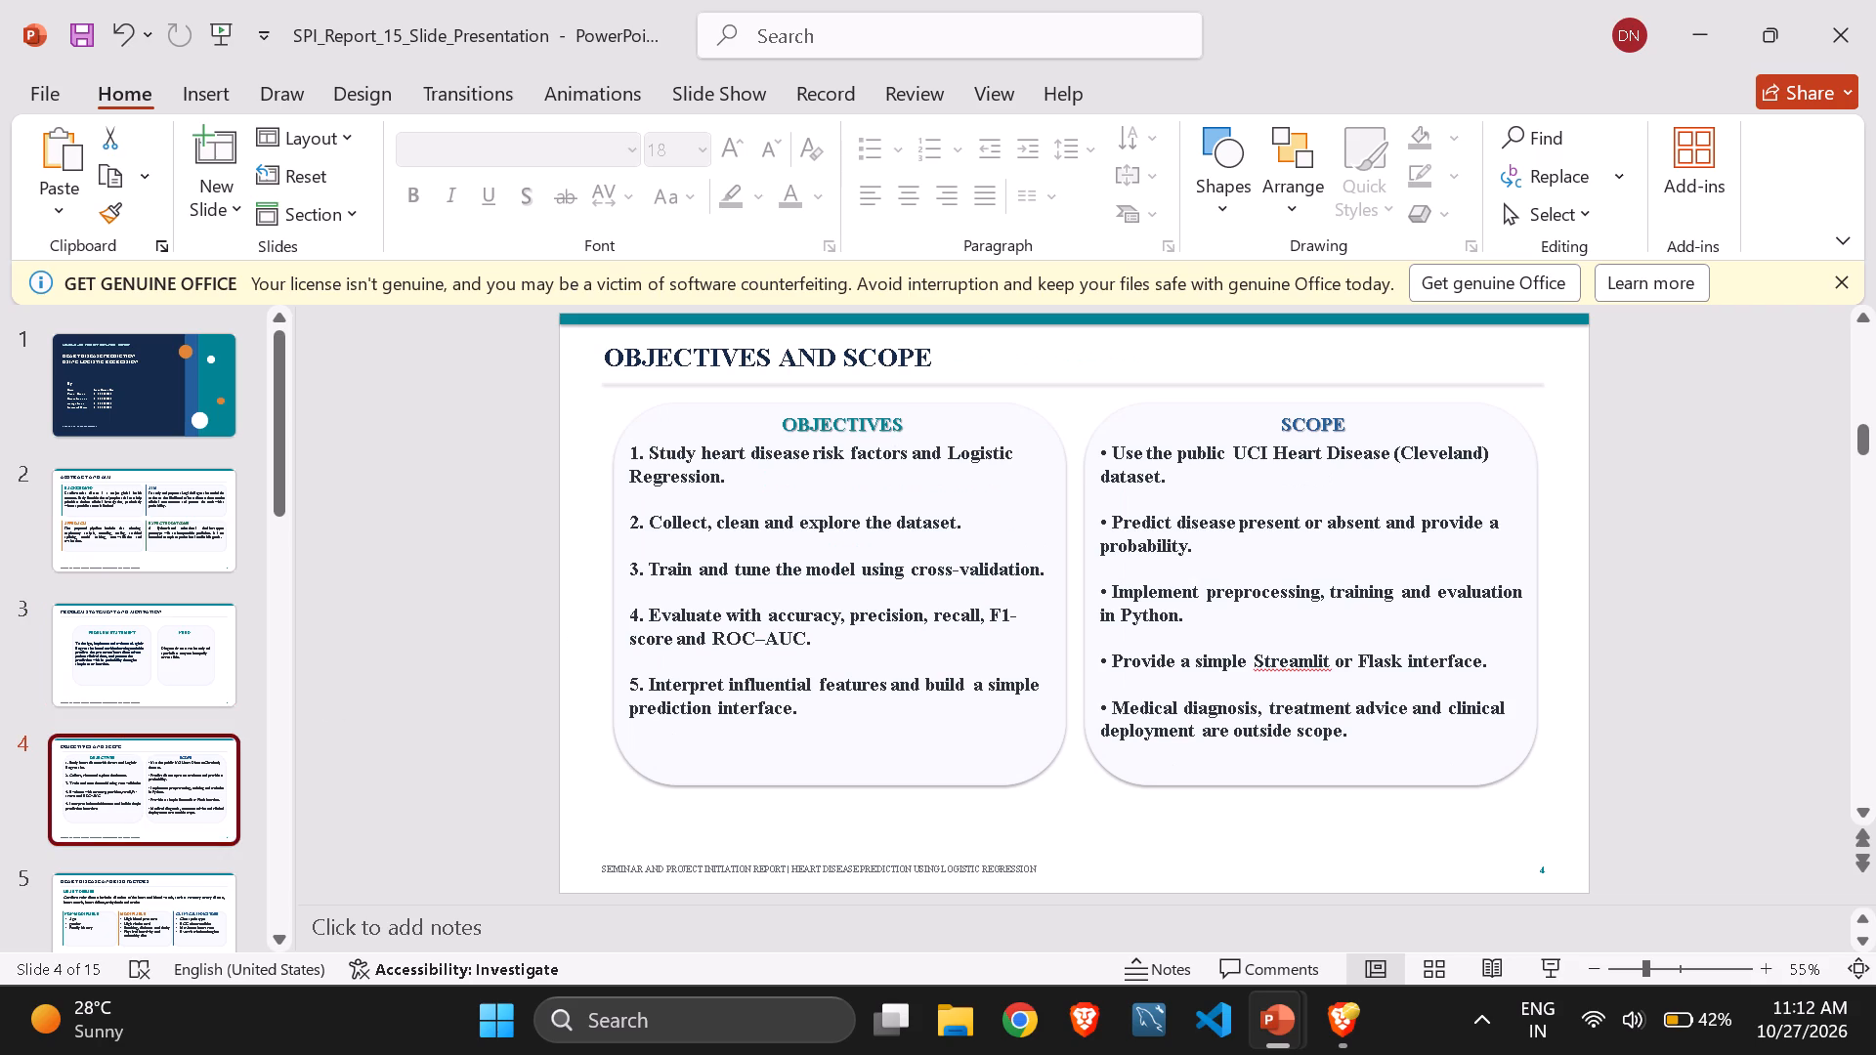
{"action": "left_click", "coordinate": [755, 588]}
{"action": "key", "text": "ctrl+a"}
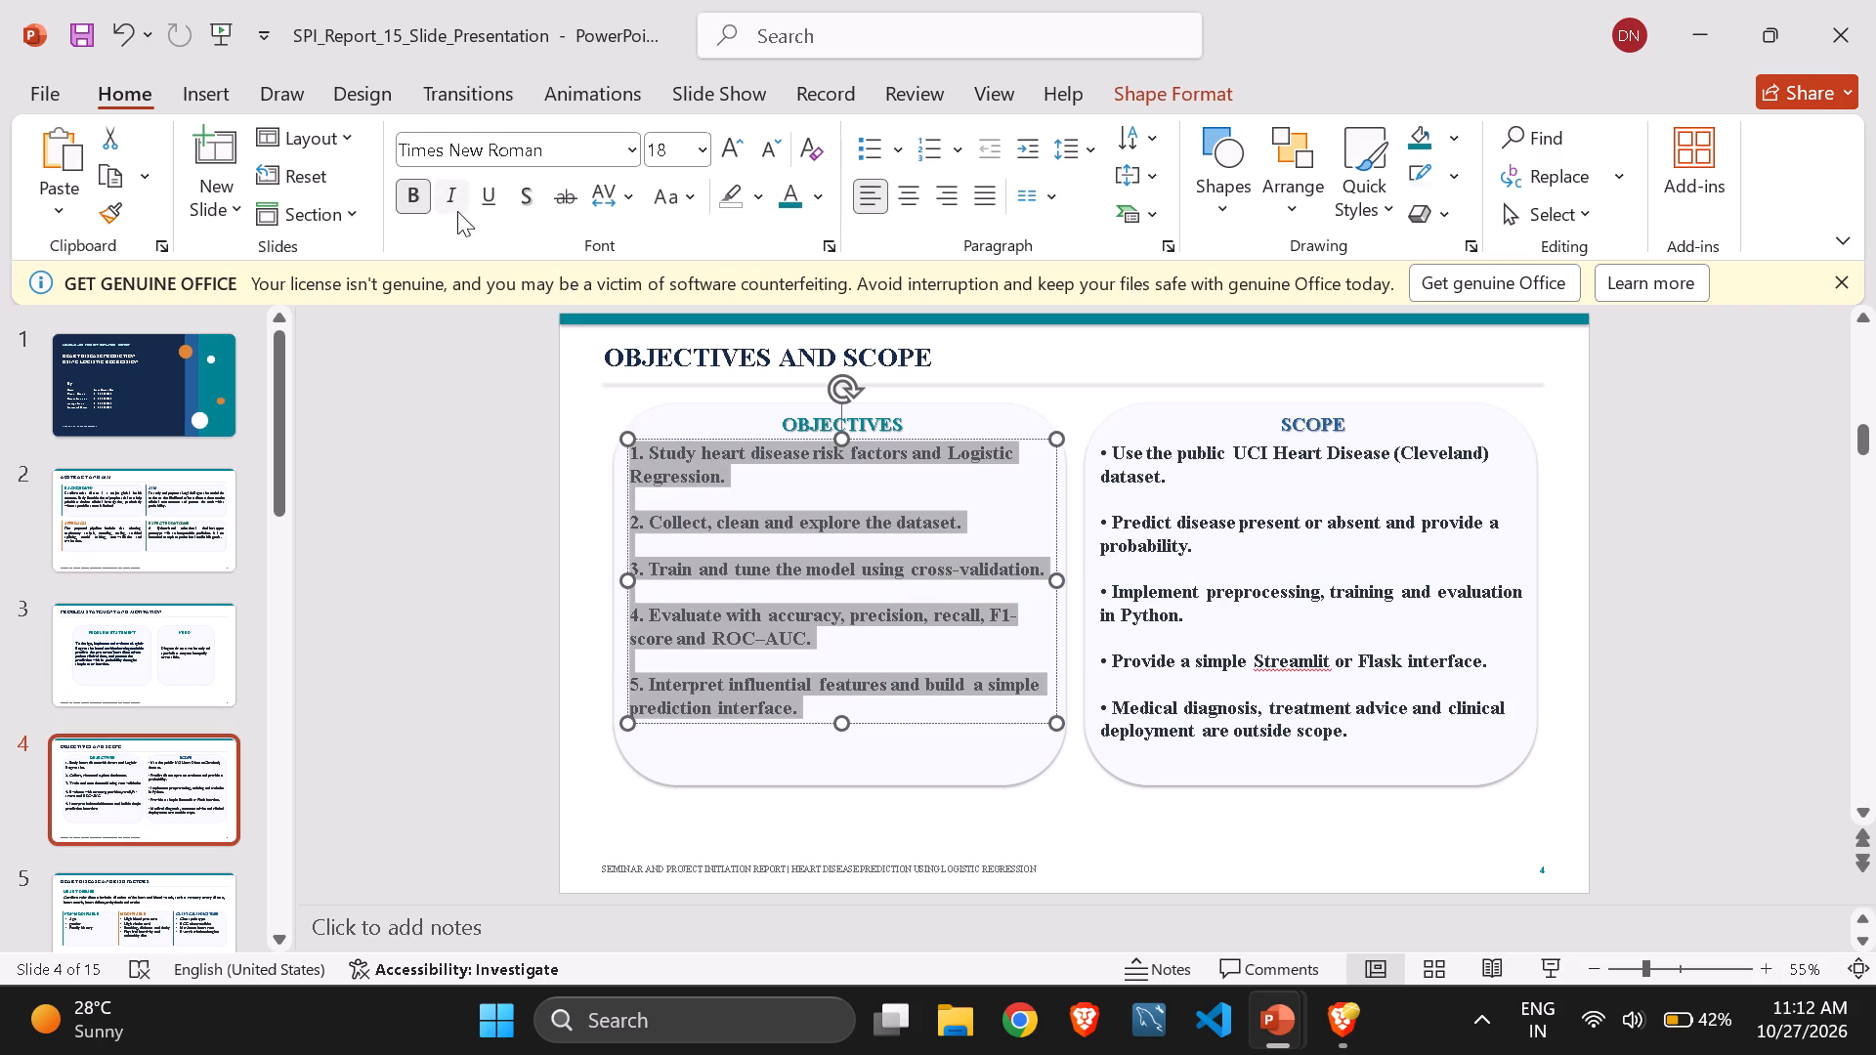
{"action": "left_click", "coordinate": [416, 198]}
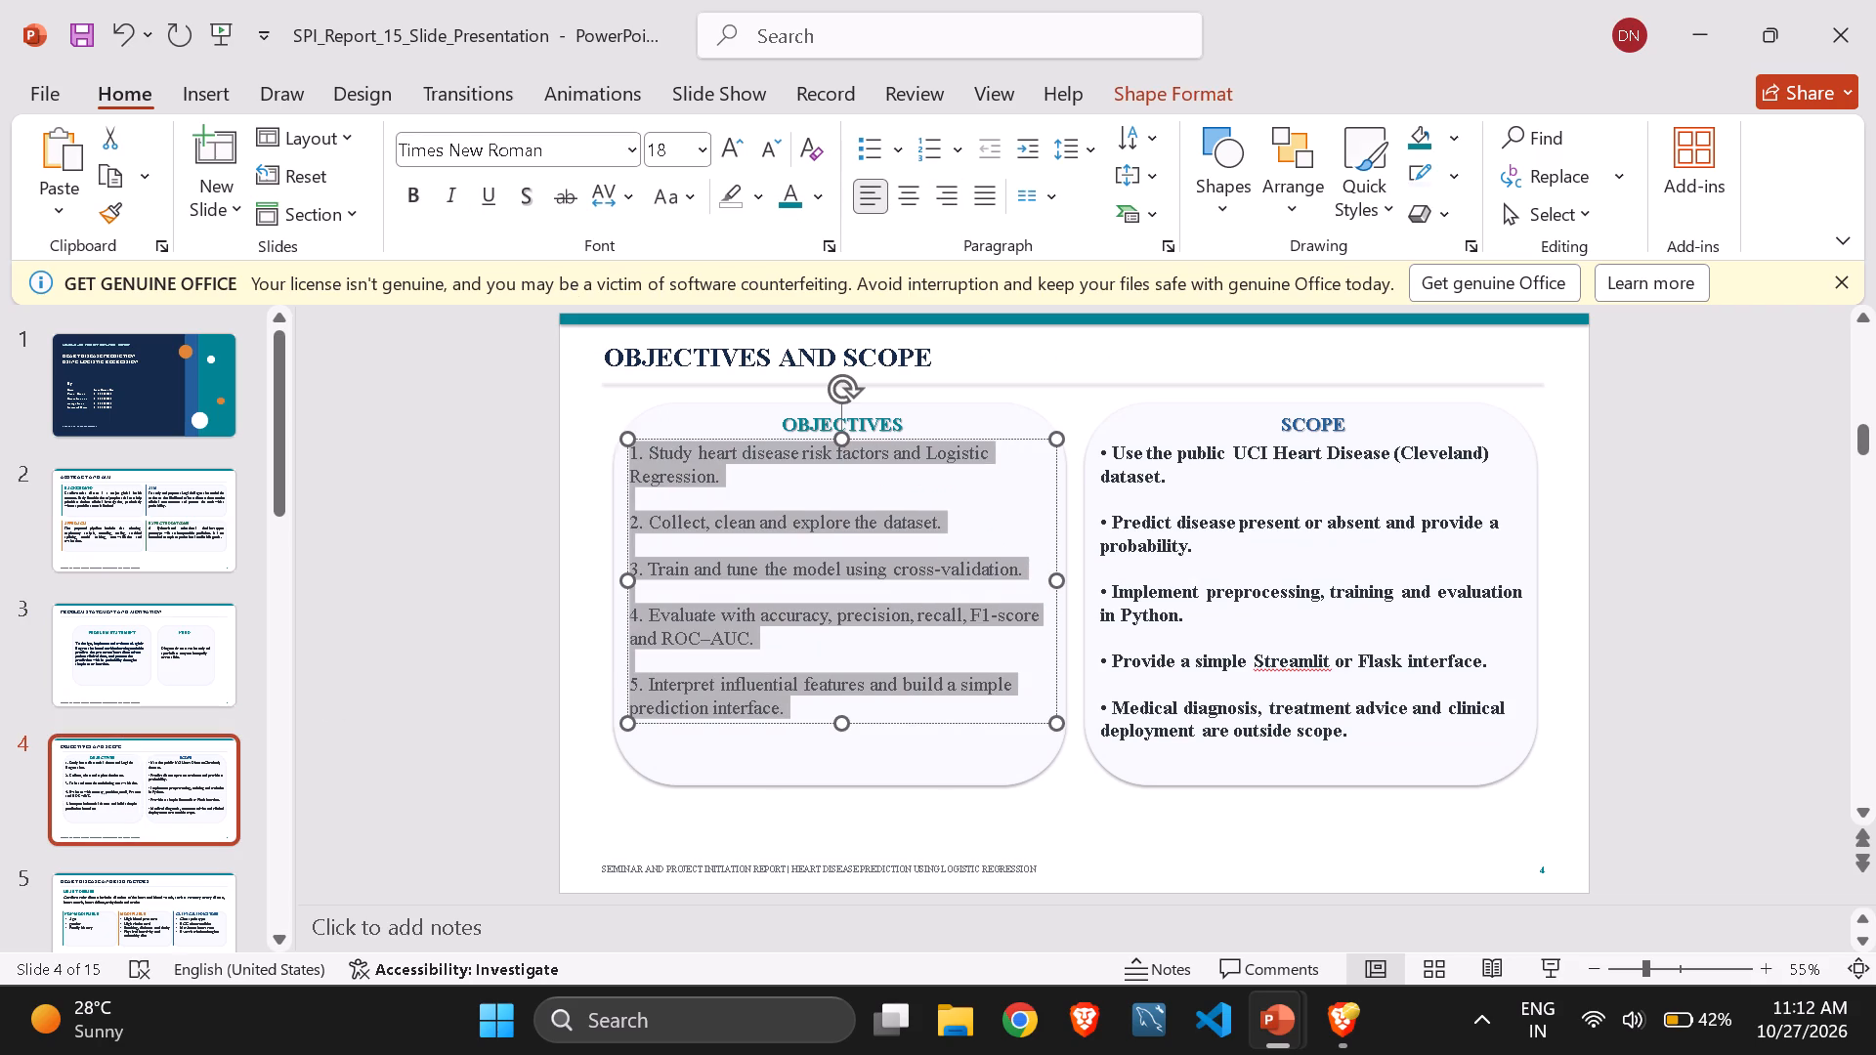
{"action": "left_click", "coordinate": [1366, 666]}
{"action": "key", "text": "ctrl+a"}
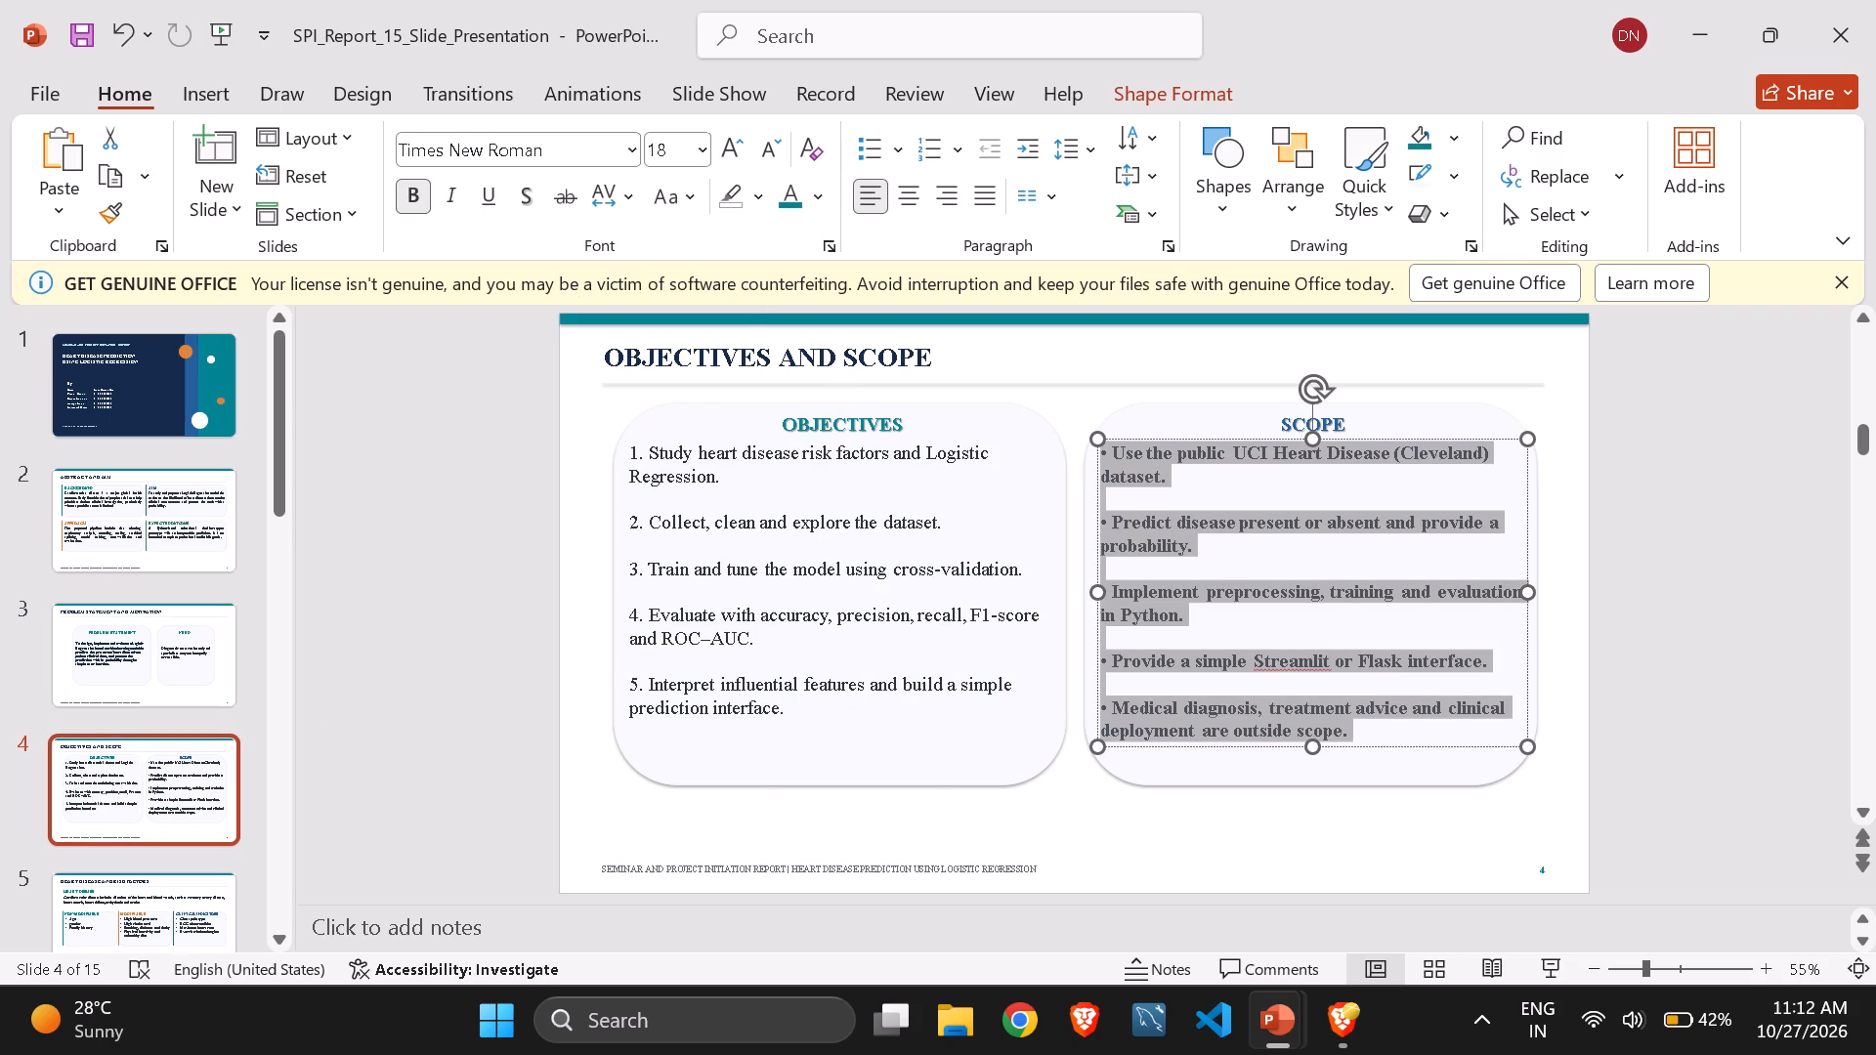
{"action": "left_click", "coordinate": [405, 198]}
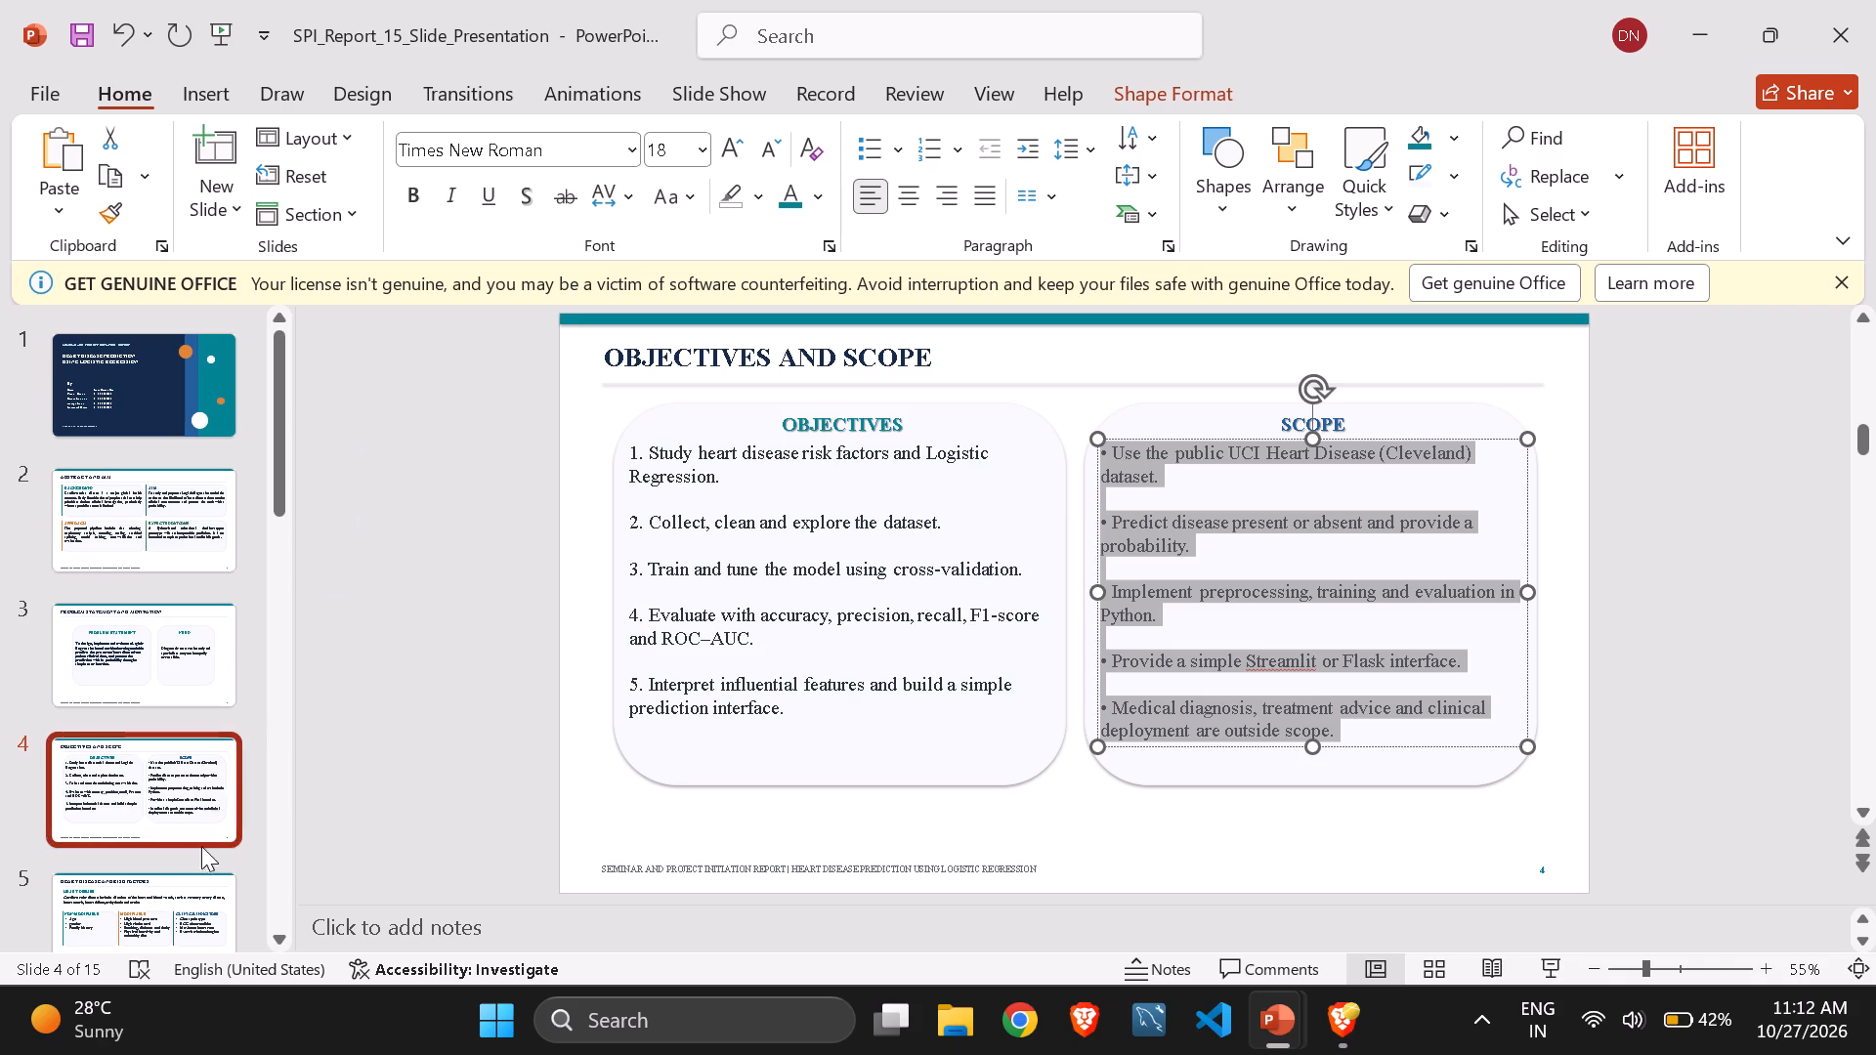
Move the paragraph under the SUPERVISED LEARNING heading on slide 6 slightly down to leave a gap below the heading.
{"action": "left_click", "coordinate": [150, 896]}
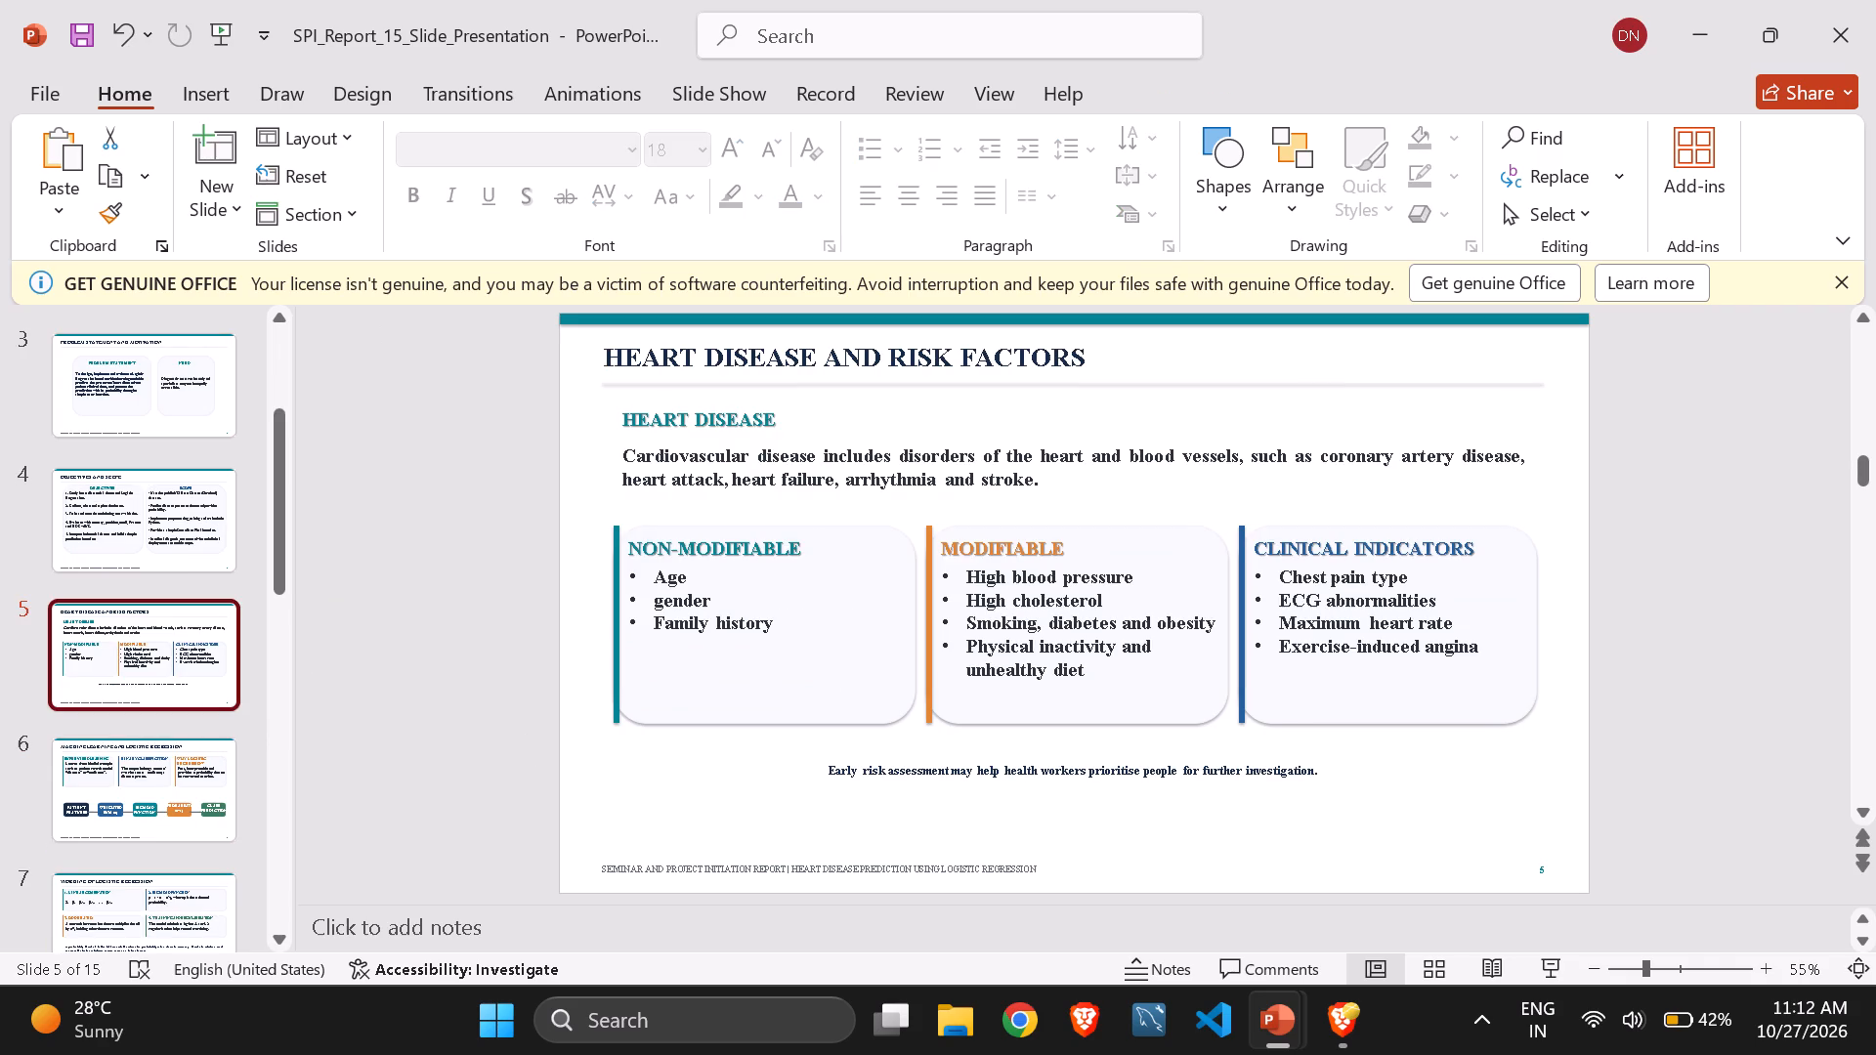
{"action": "left_click", "coordinate": [766, 468]}
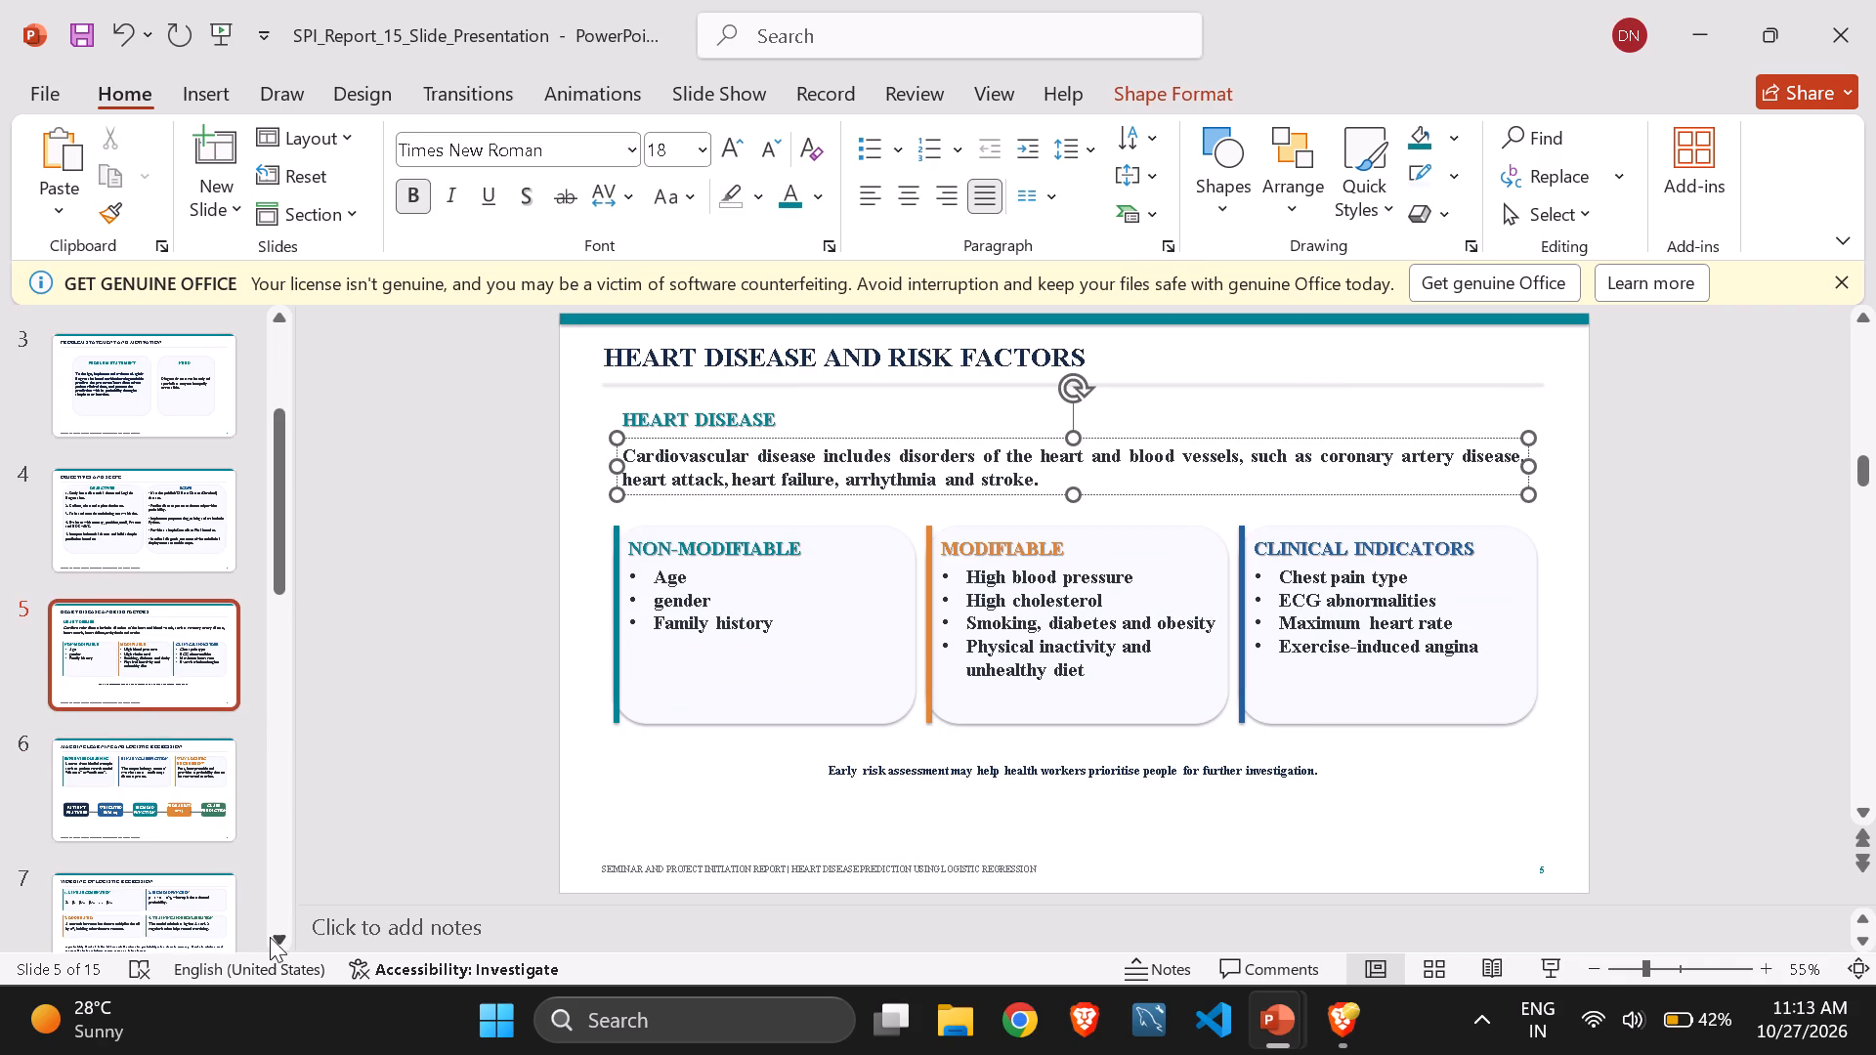
{"action": "left_click", "coordinate": [172, 786]}
{"action": "scroll", "coordinate": [172, 786], "scroll_direction": "down", "scroll_amount": 1}
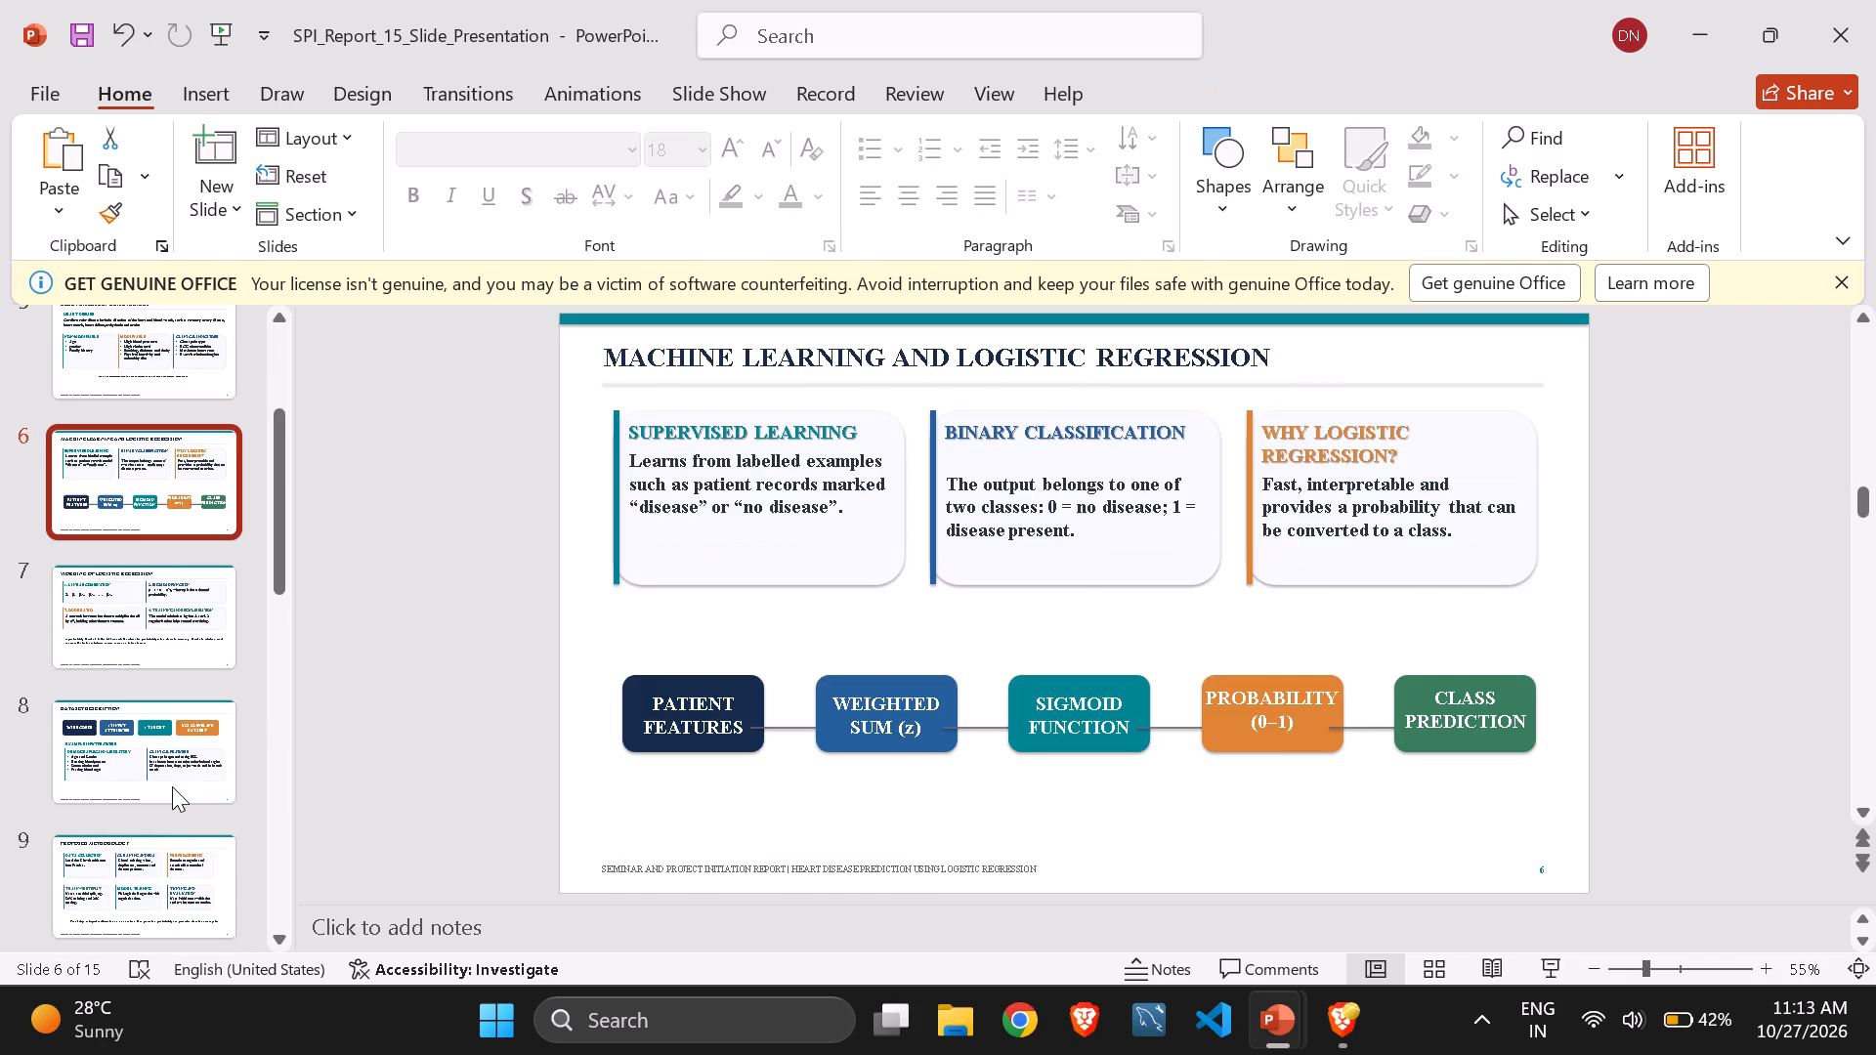
{"action": "scroll", "coordinate": [172, 786], "scroll_direction": "down", "scroll_amount": 1}
{"action": "left_click", "coordinate": [753, 475]}
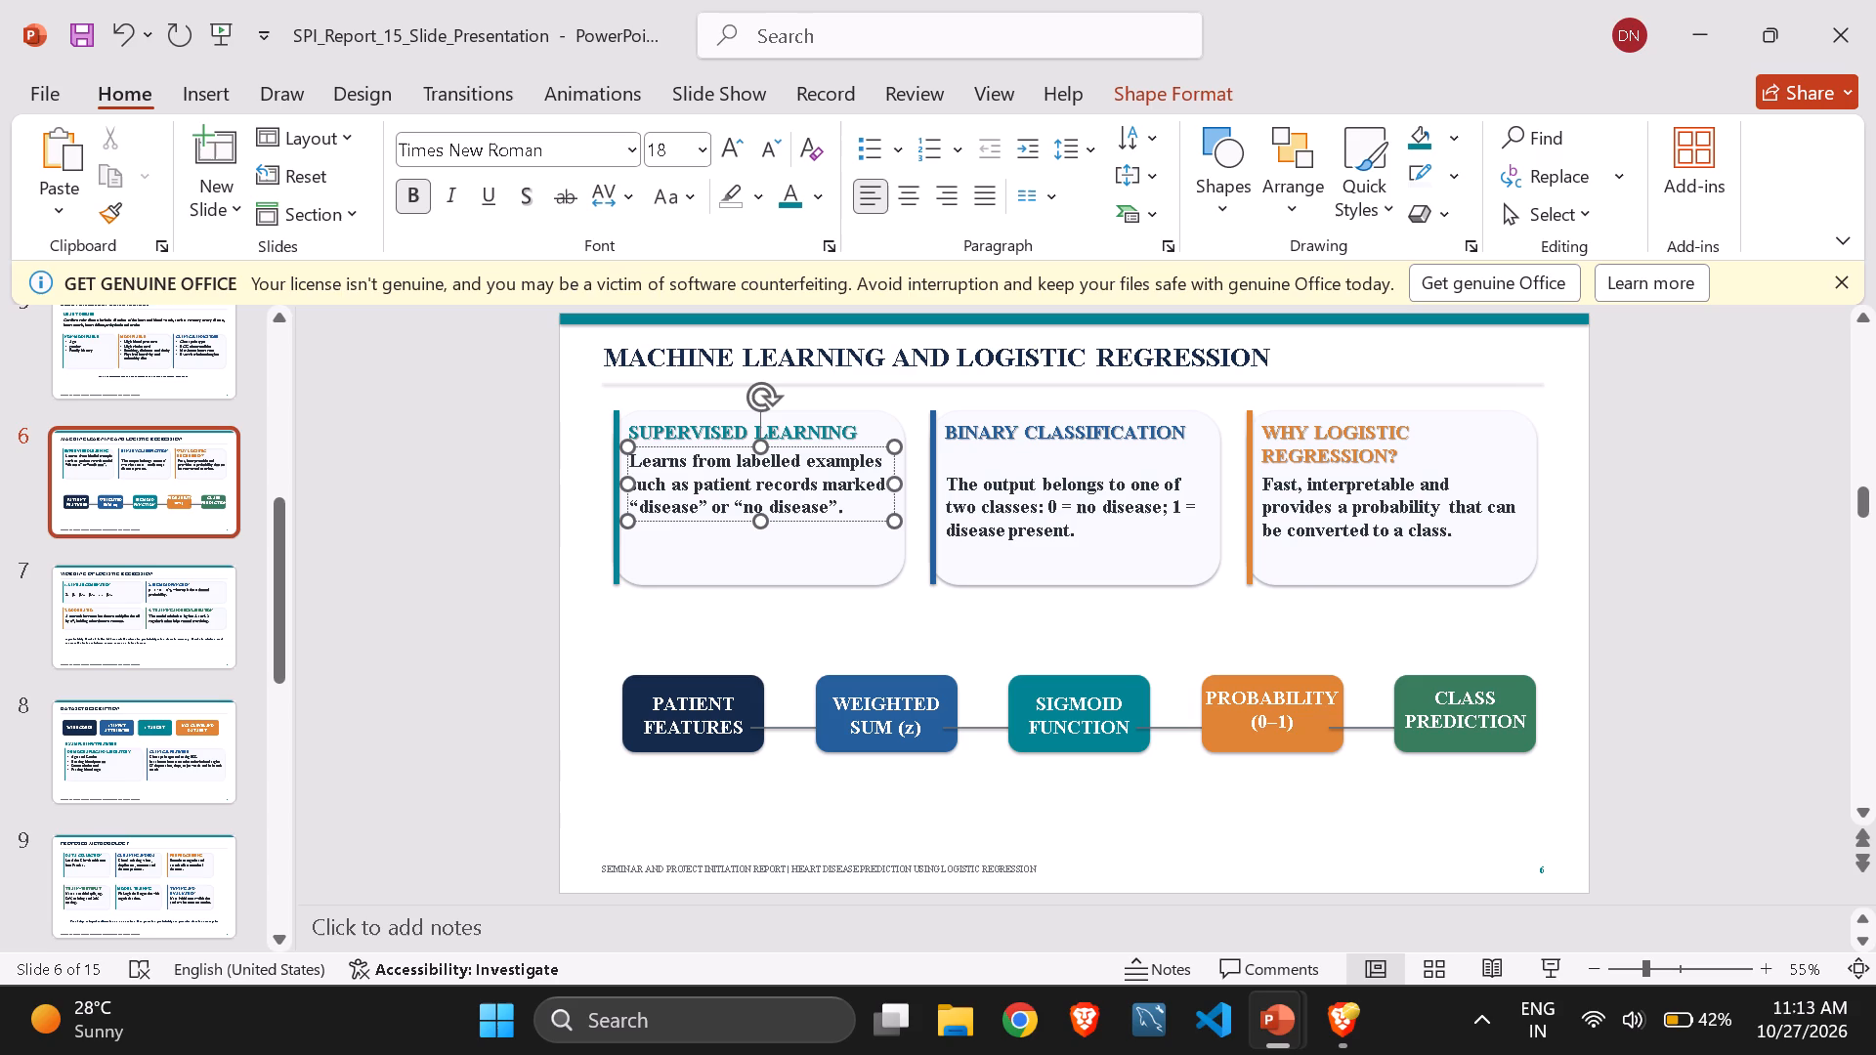
{"action": "key", "text": "Down"}
{"action": "left_click", "coordinate": [900, 556]}
{"action": "left_click", "coordinate": [837, 480]}
{"action": "left_click_drag", "start_coordinate": [878, 518], "coordinate": [875, 533]}
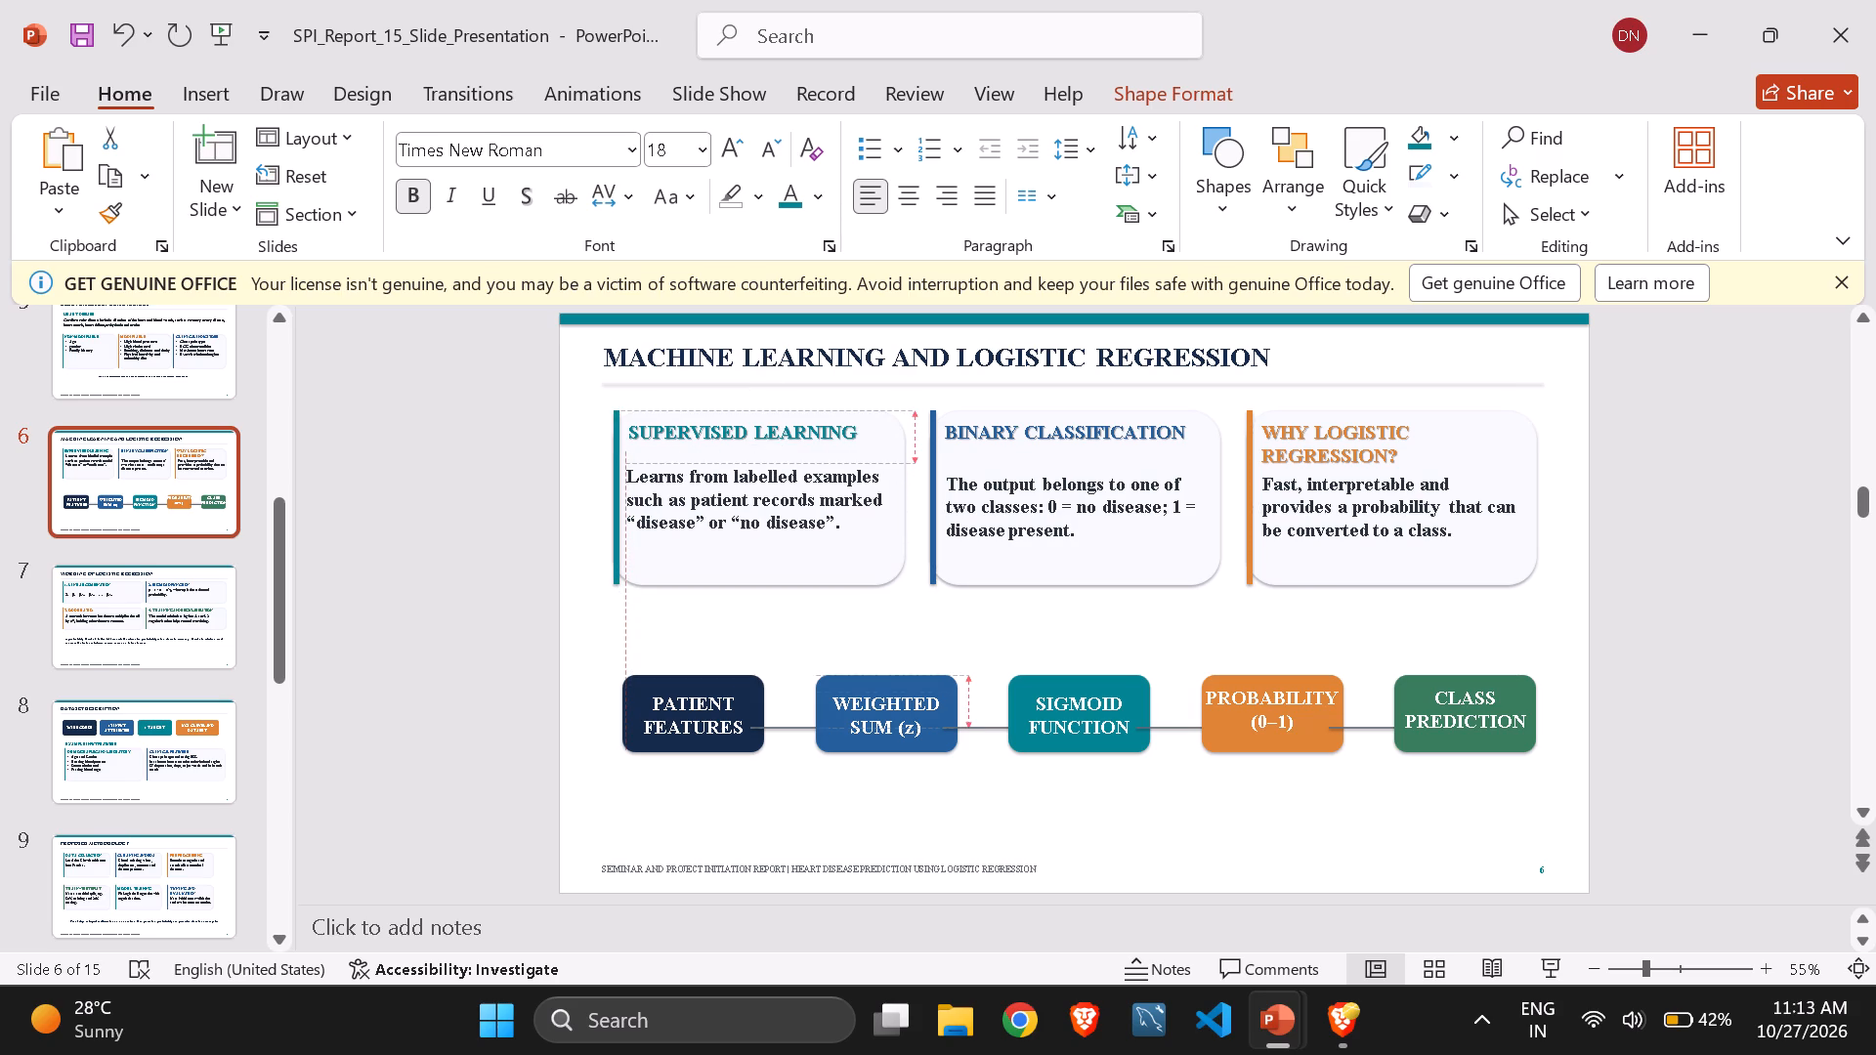
{"action": "left_click_drag", "start_coordinate": [875, 533], "coordinate": [875, 530]}
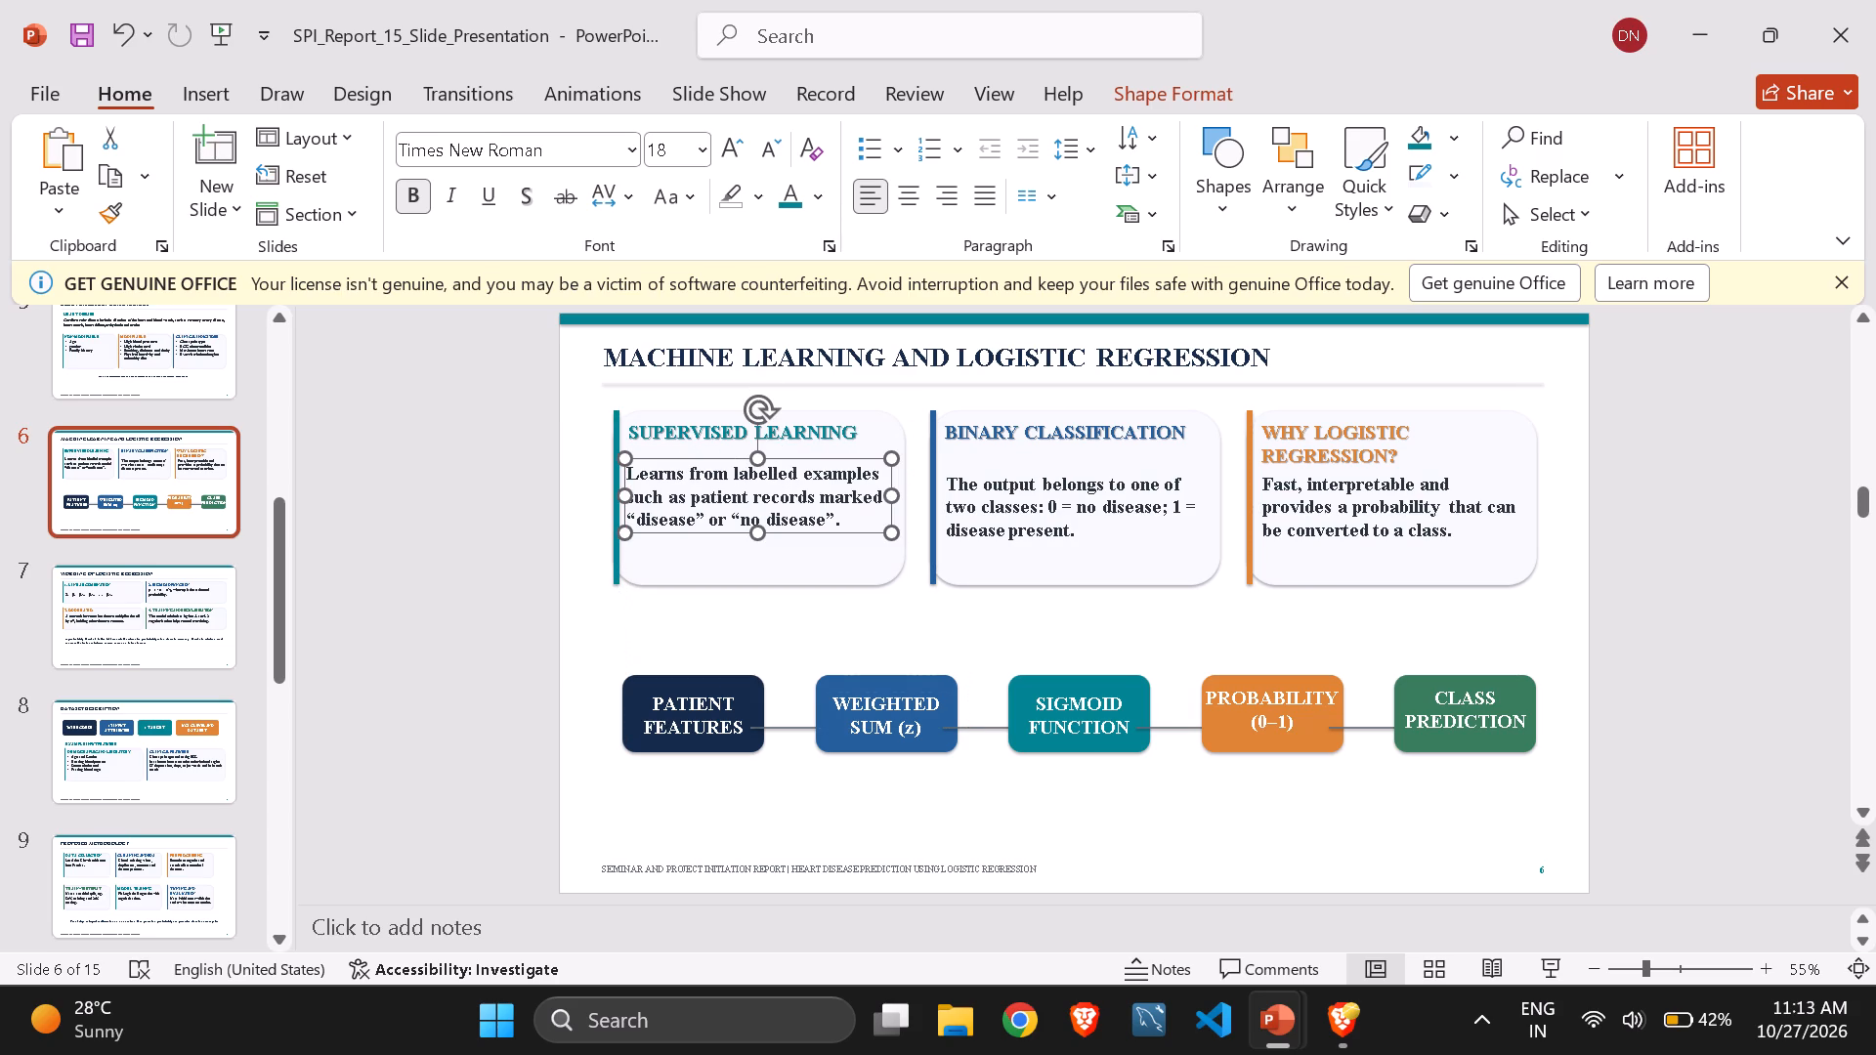
{"action": "left_click", "coordinate": [866, 518]}
{"action": "left_click", "coordinate": [869, 532]}
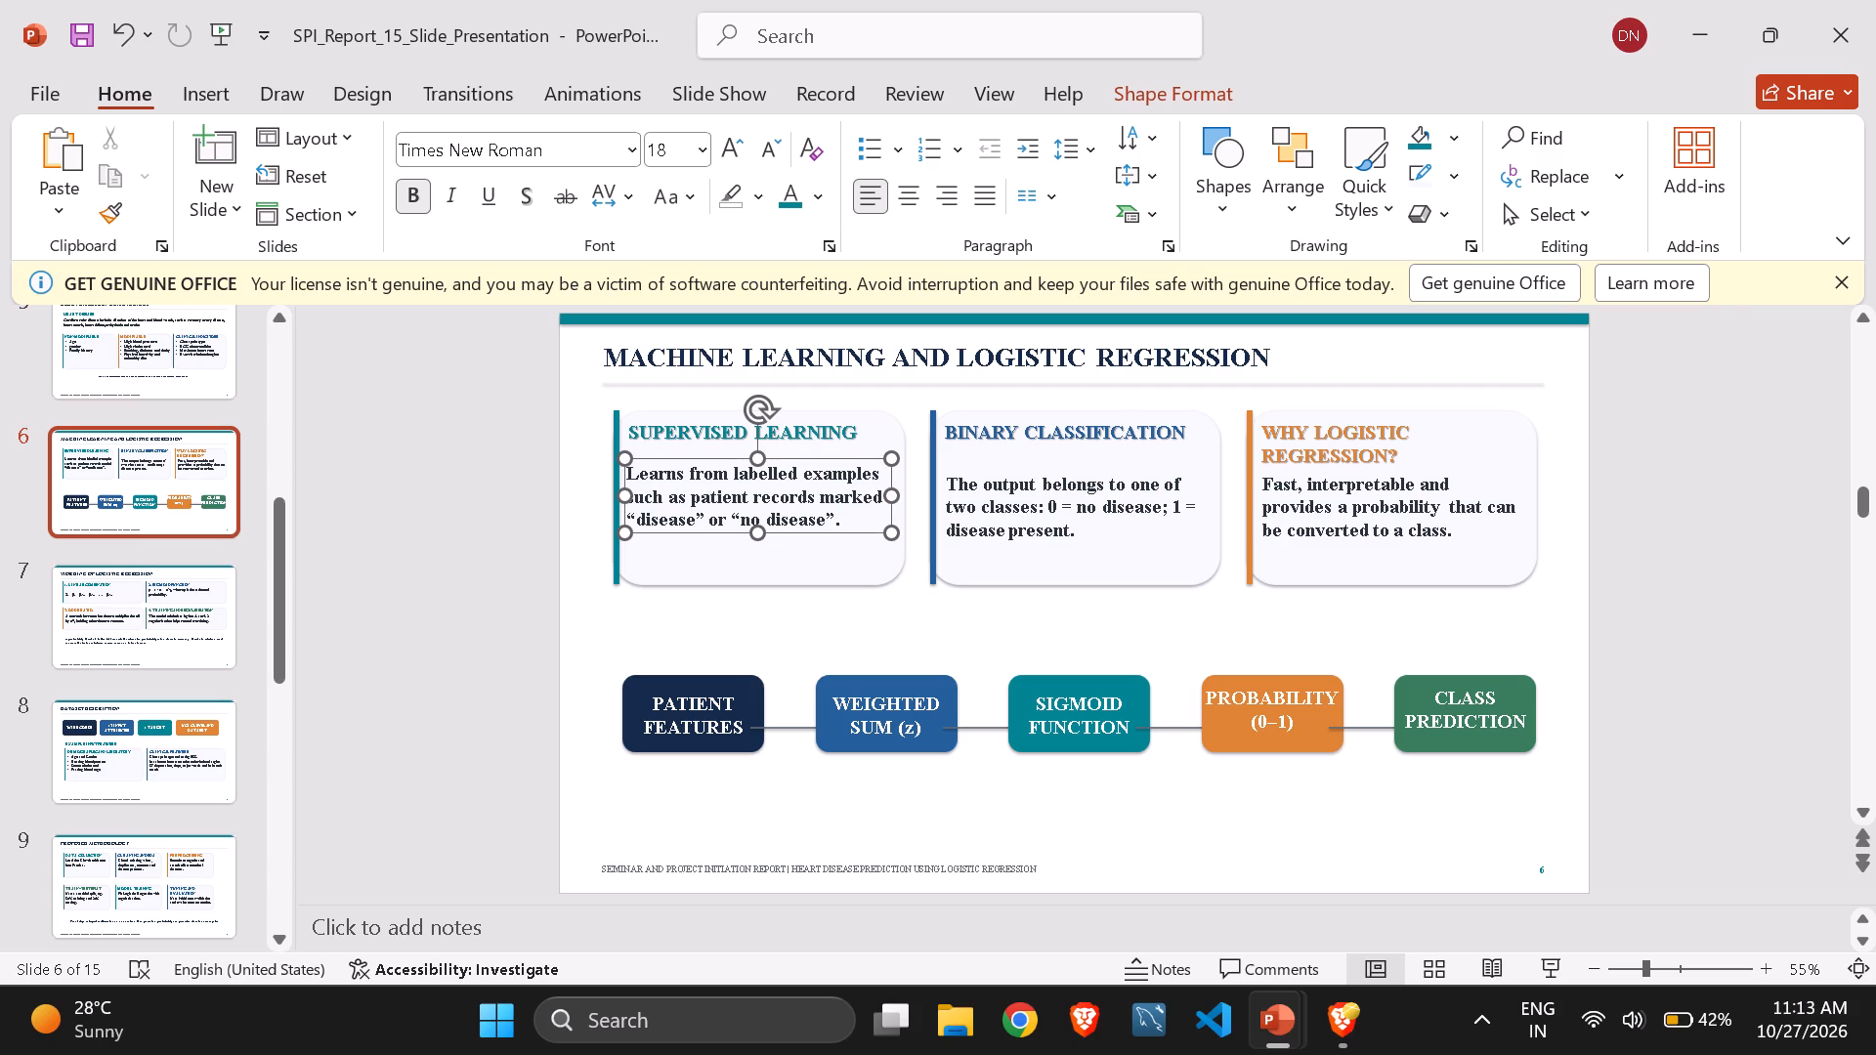
{"action": "left_click", "coordinate": [869, 532]}
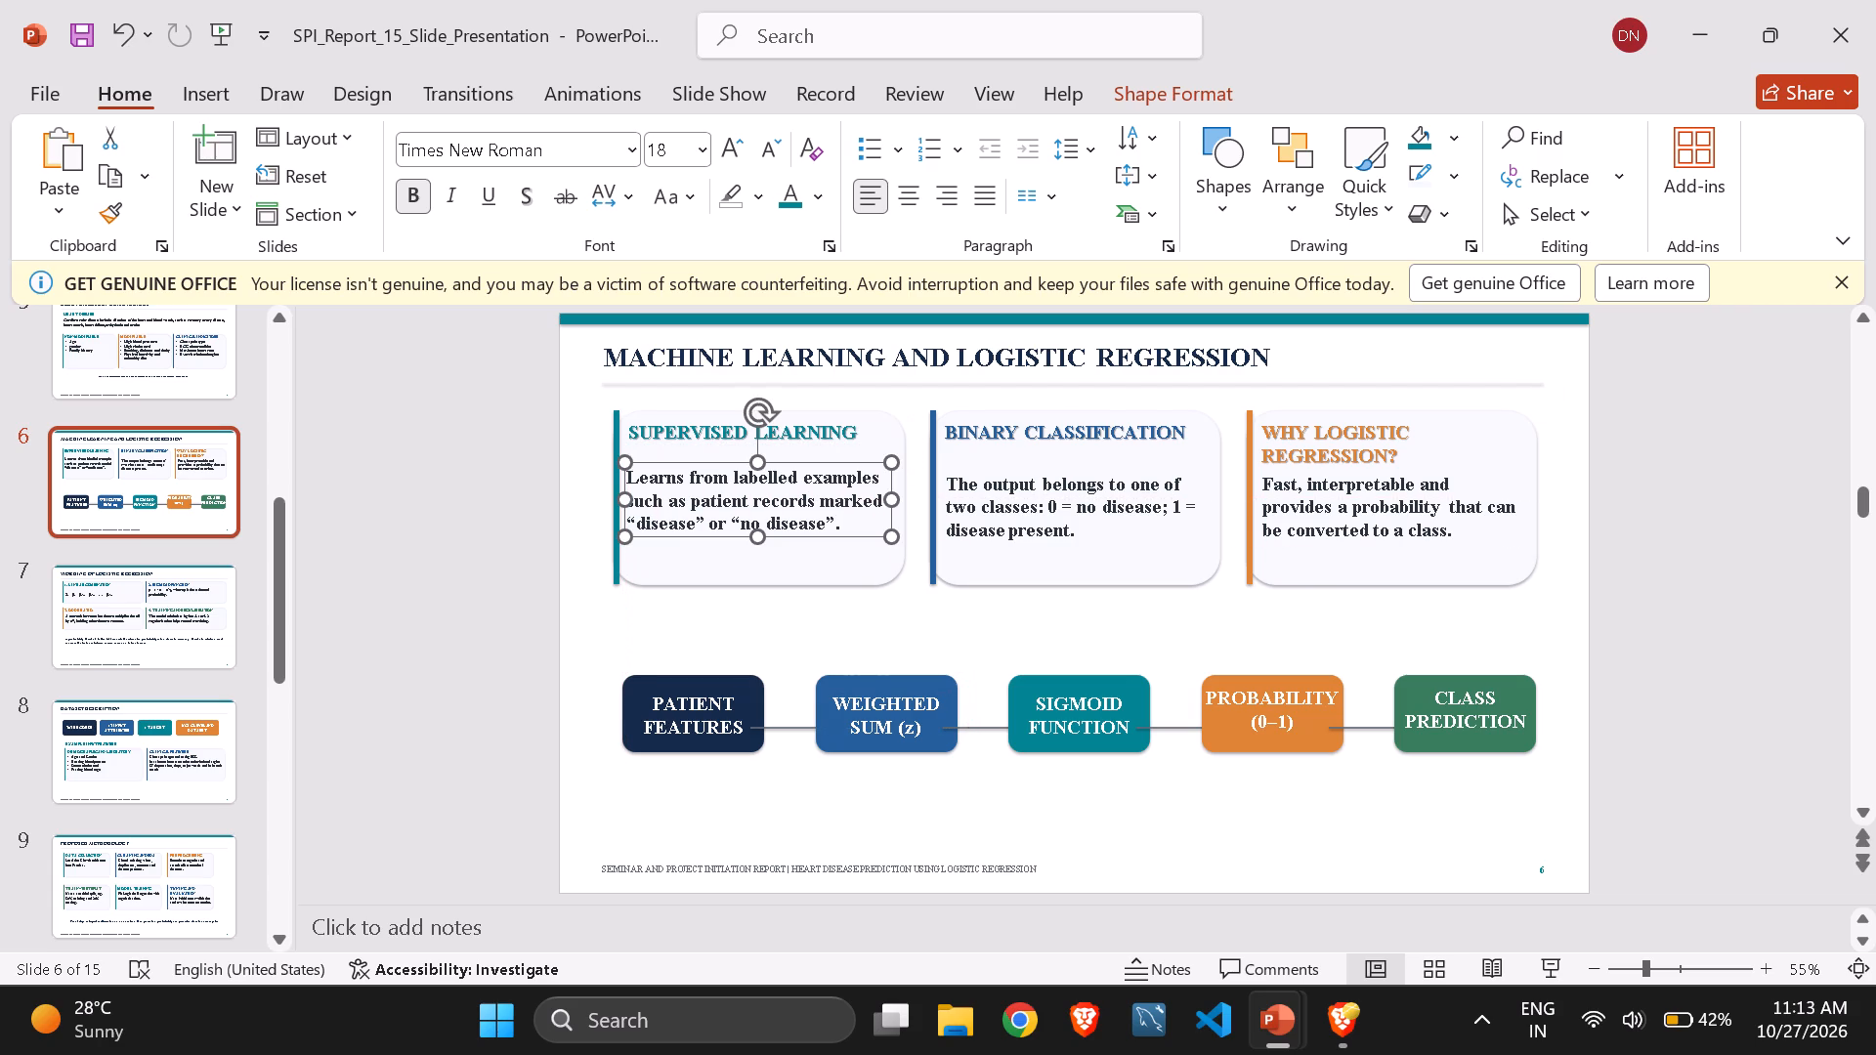
Delete the blank line above the paragraph under the BINARY CLASSIFICATION heading on slide 6.
{"action": "left_click", "coordinate": [1074, 537]}
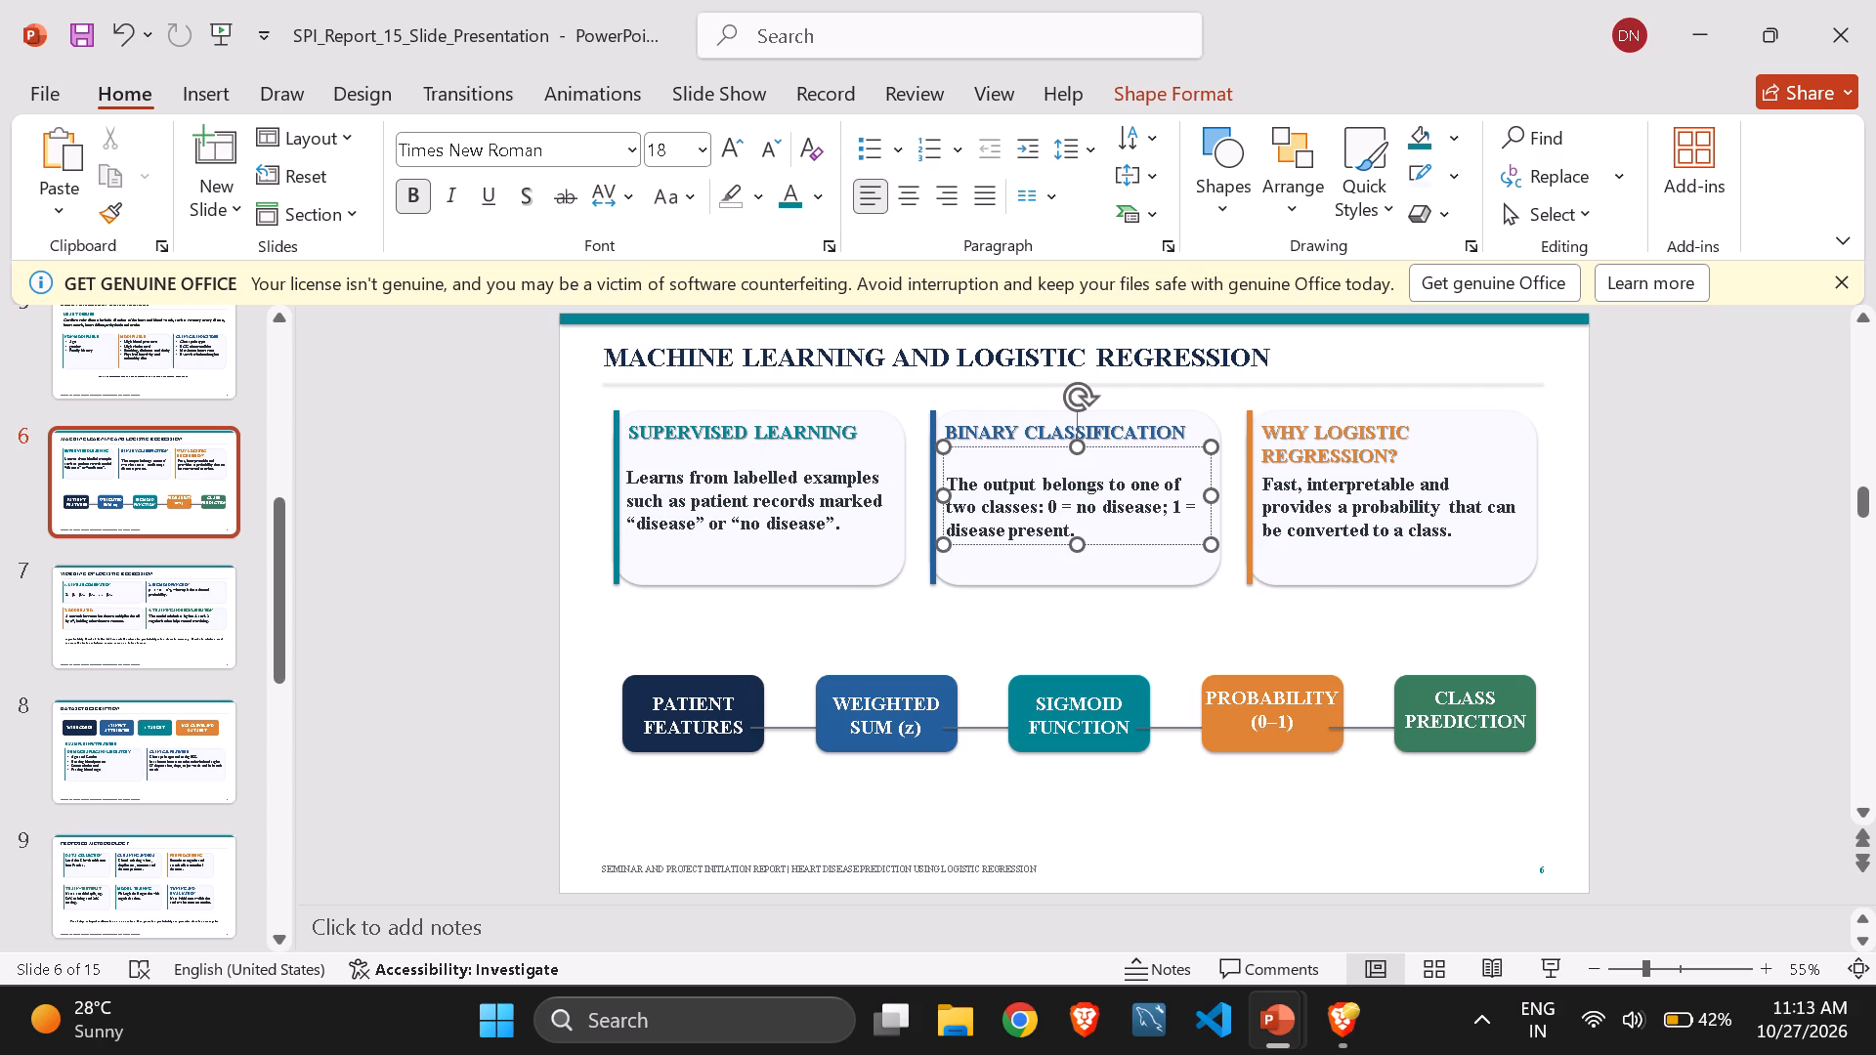
{"action": "left_click", "coordinate": [1050, 472]}
{"action": "key", "text": "Up"}
{"action": "key", "text": "Delete"}
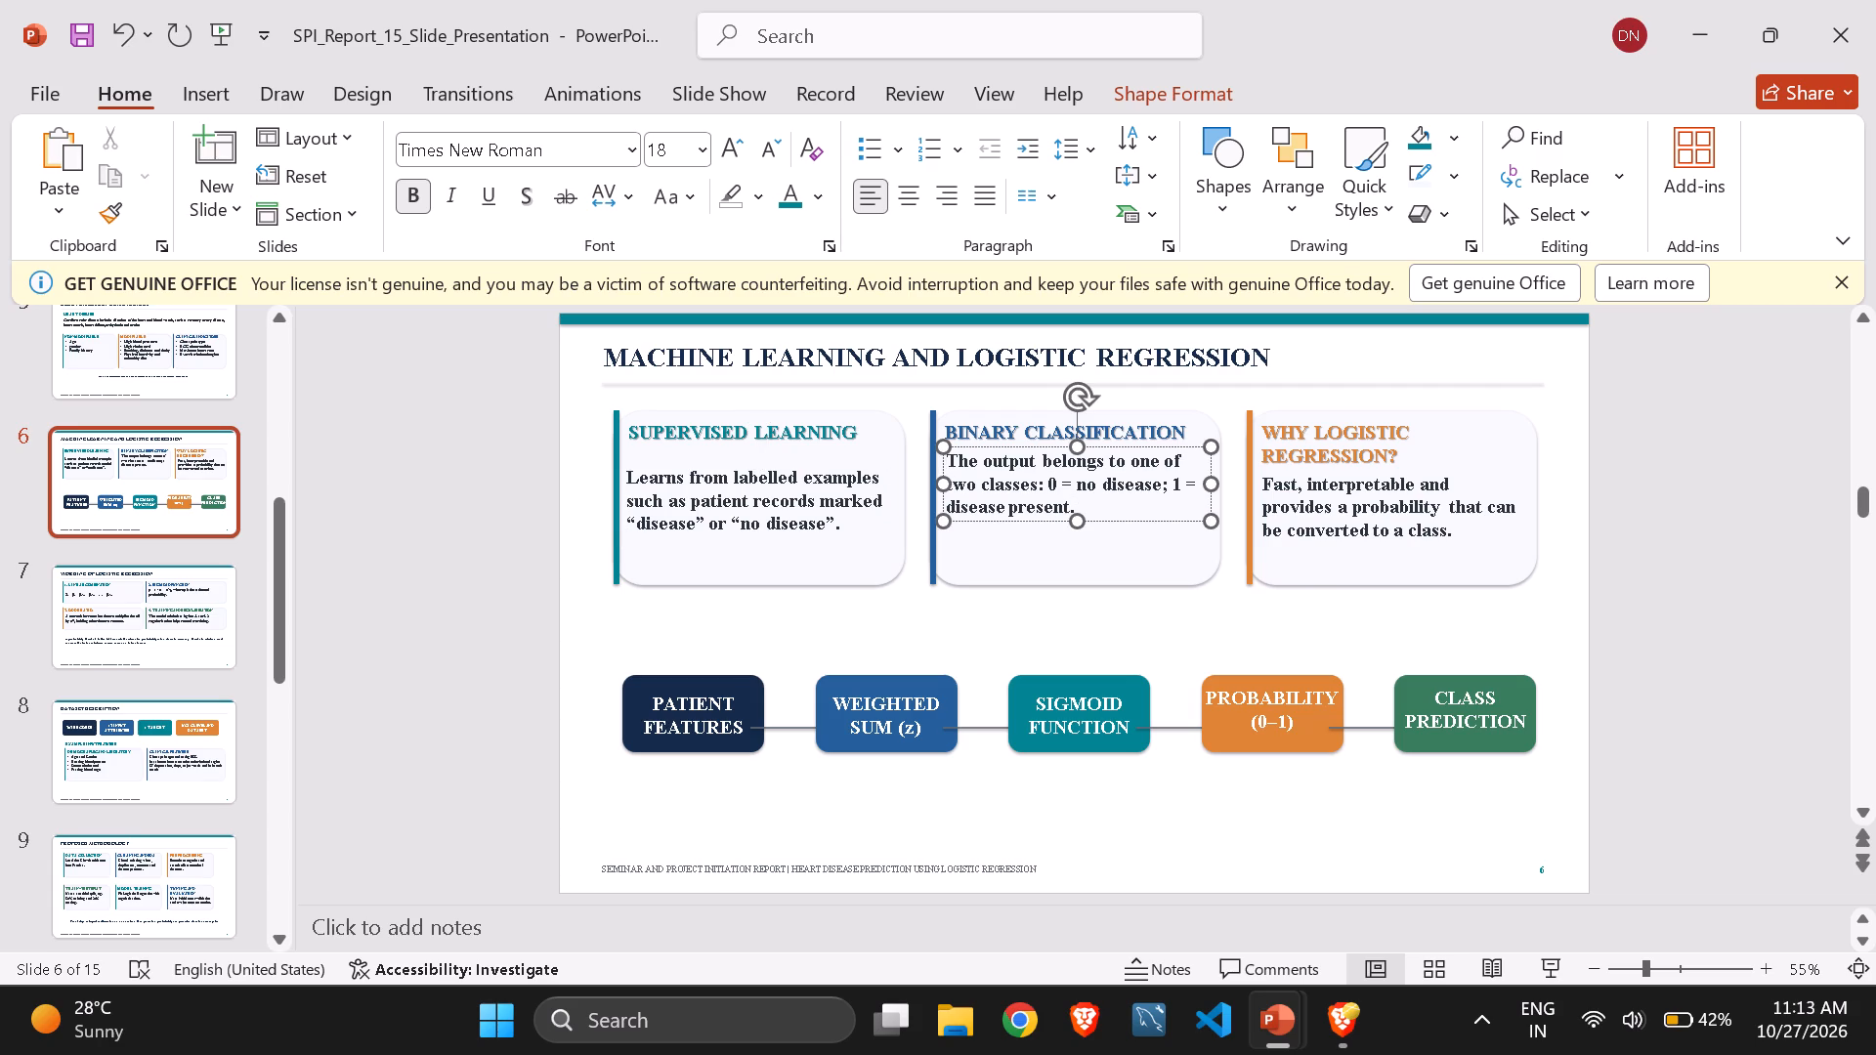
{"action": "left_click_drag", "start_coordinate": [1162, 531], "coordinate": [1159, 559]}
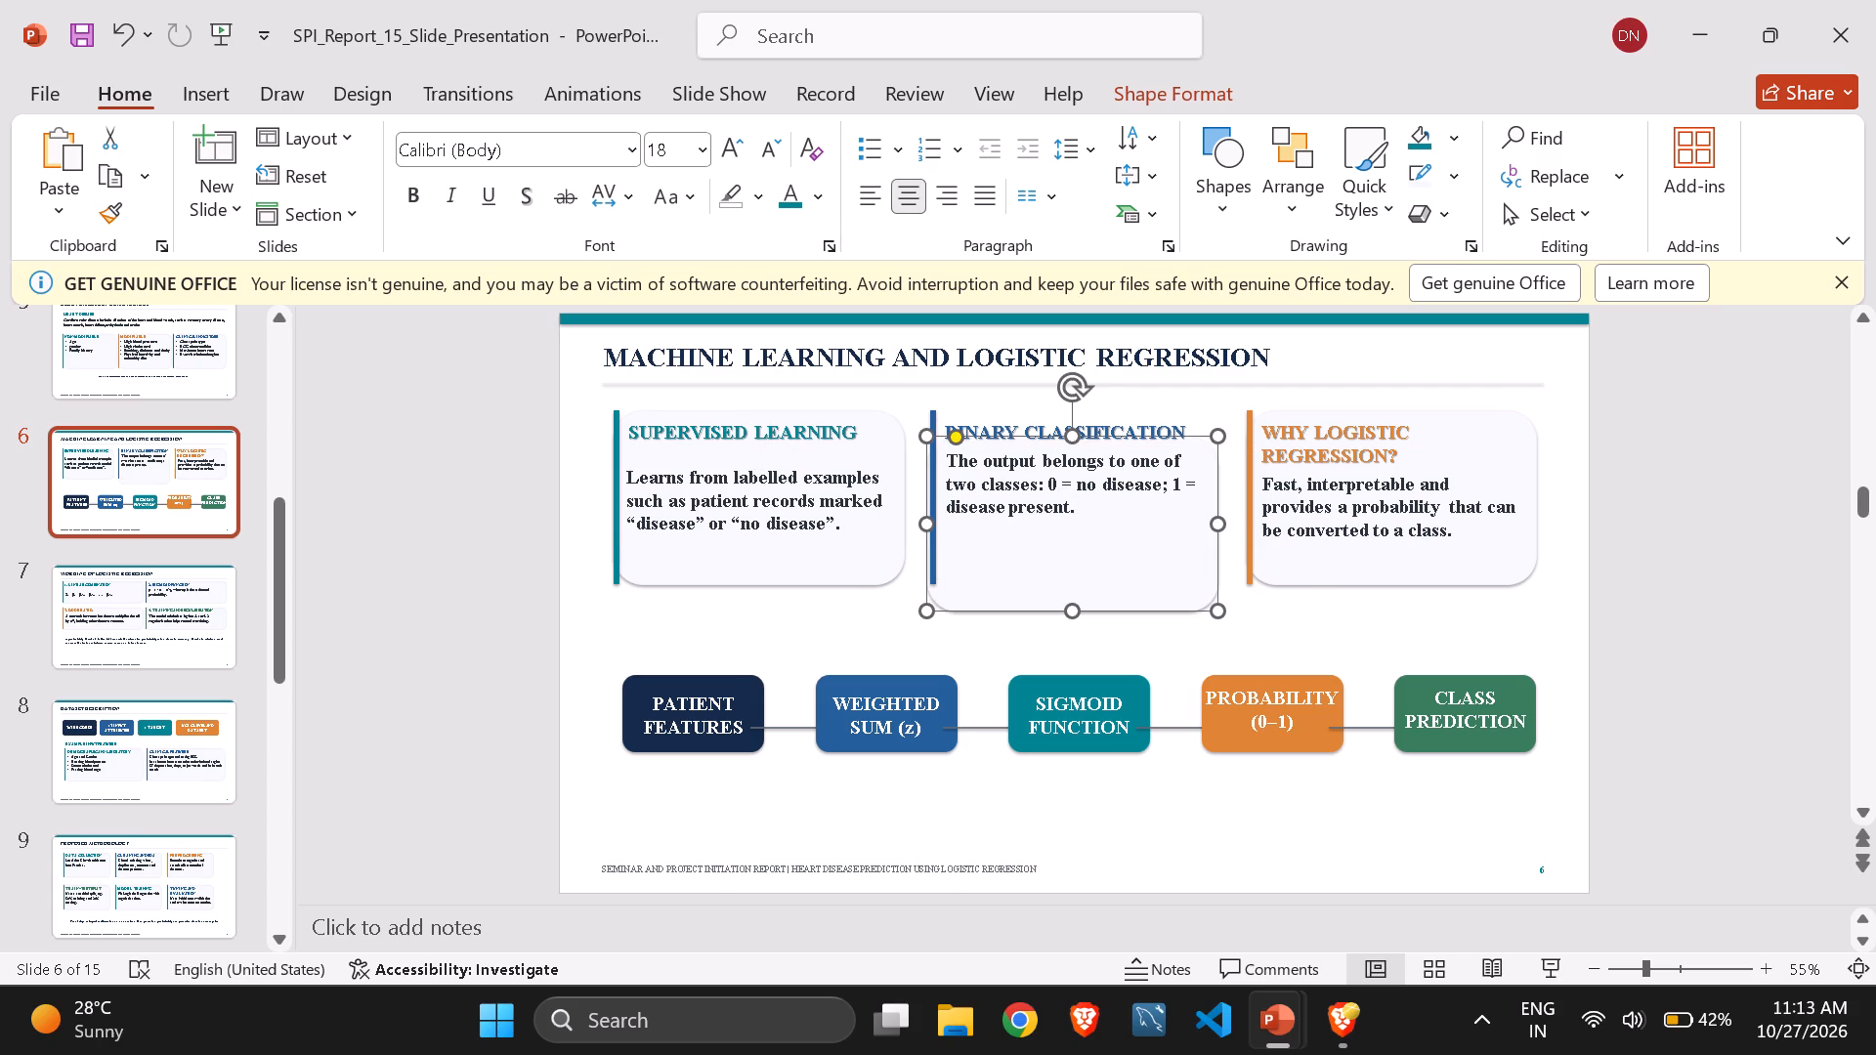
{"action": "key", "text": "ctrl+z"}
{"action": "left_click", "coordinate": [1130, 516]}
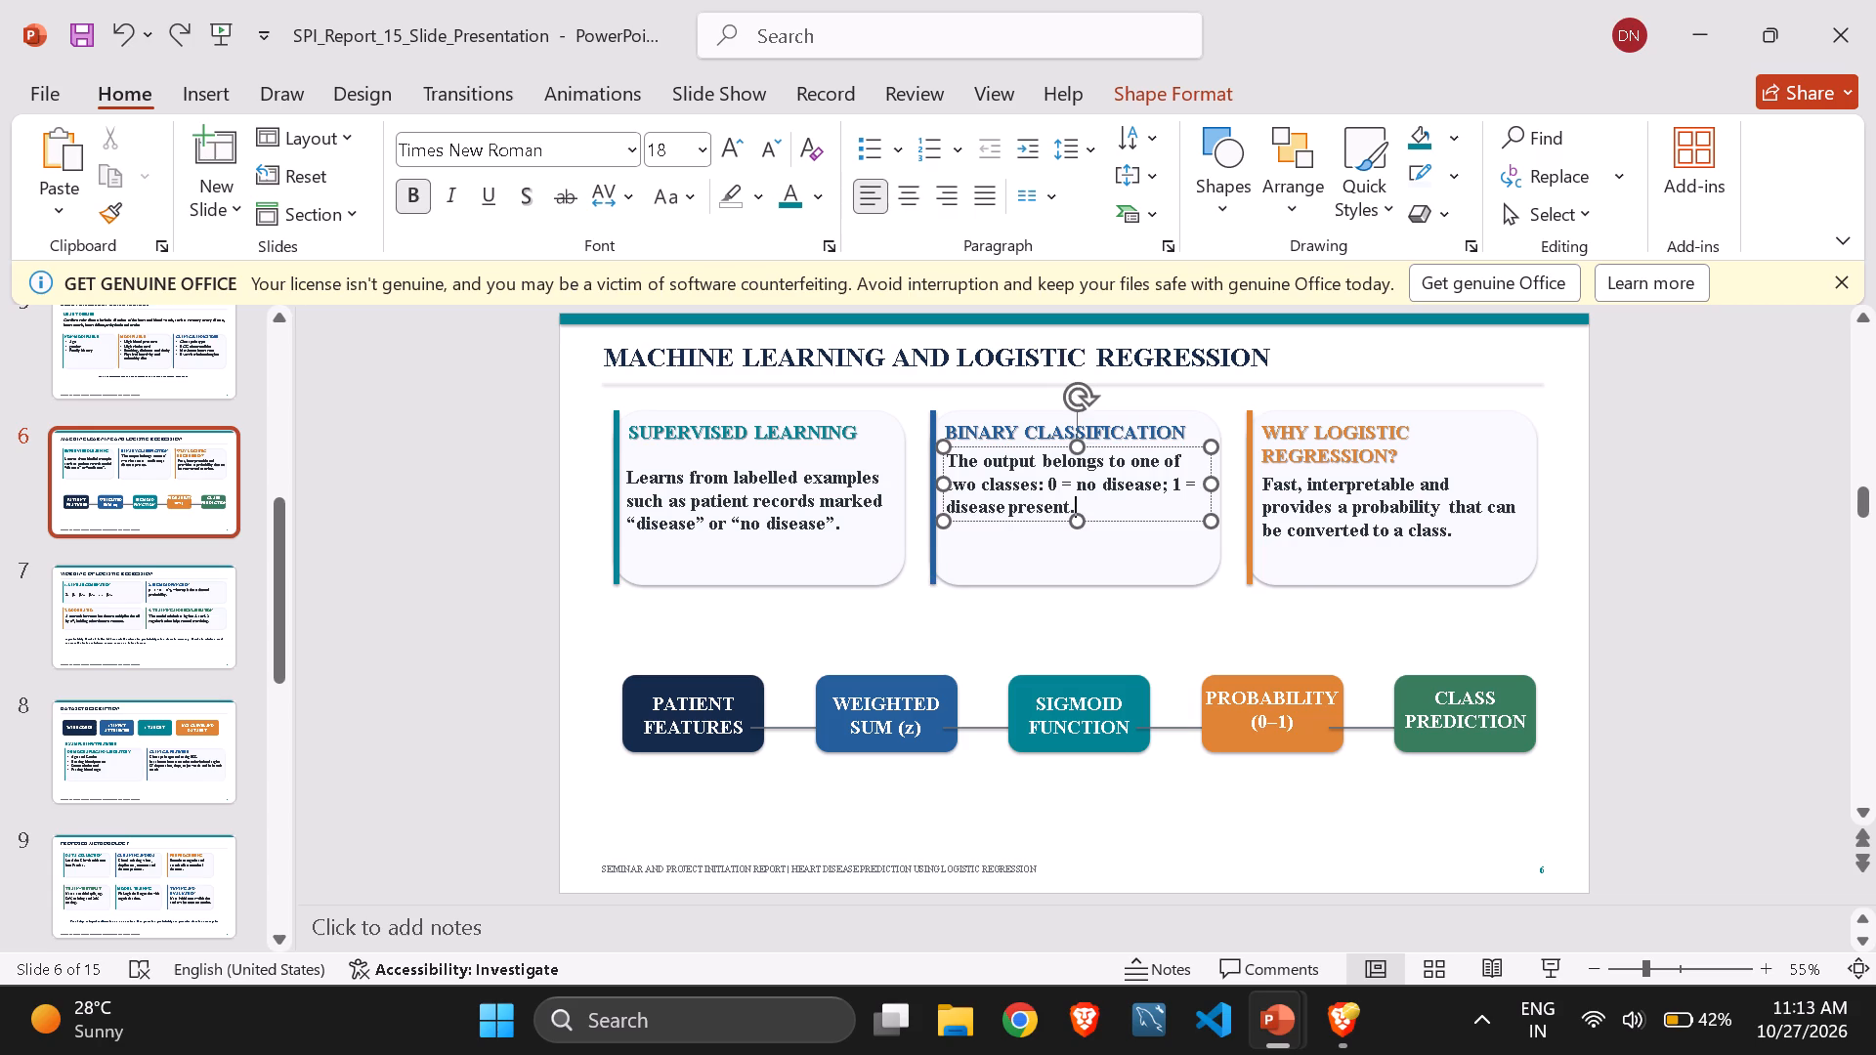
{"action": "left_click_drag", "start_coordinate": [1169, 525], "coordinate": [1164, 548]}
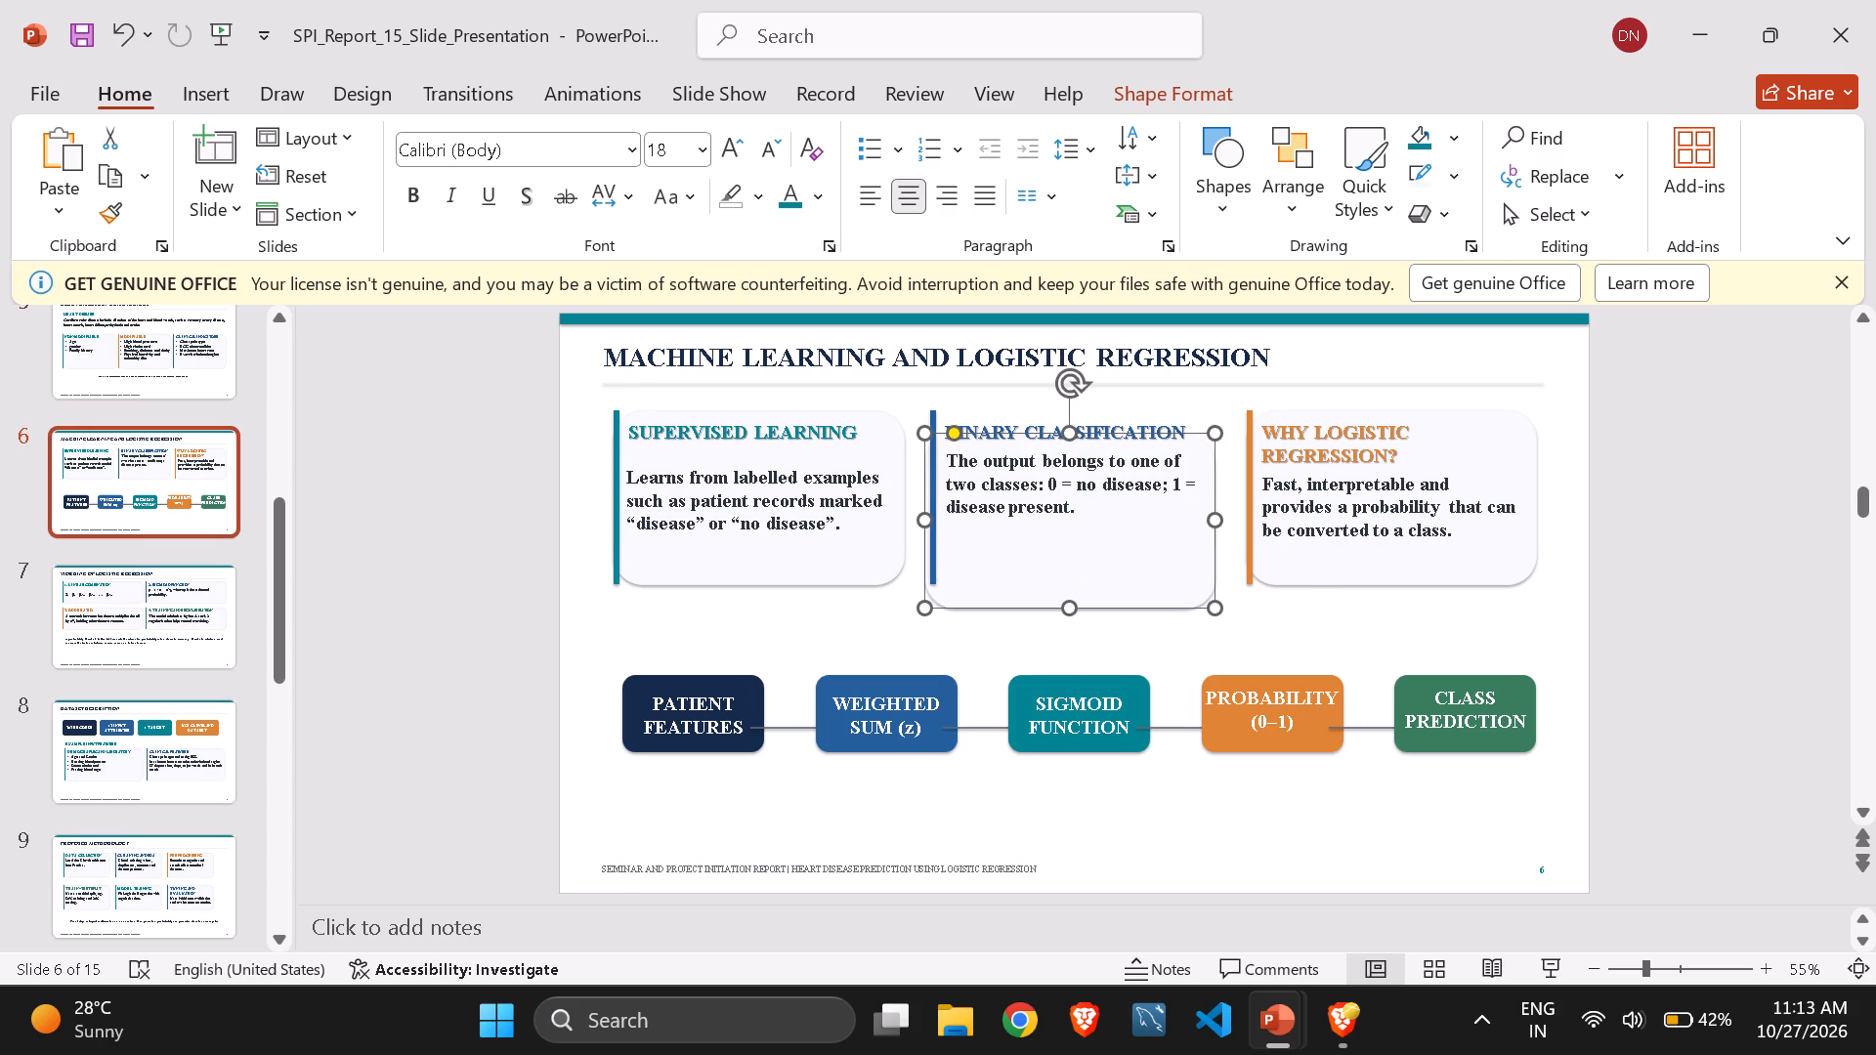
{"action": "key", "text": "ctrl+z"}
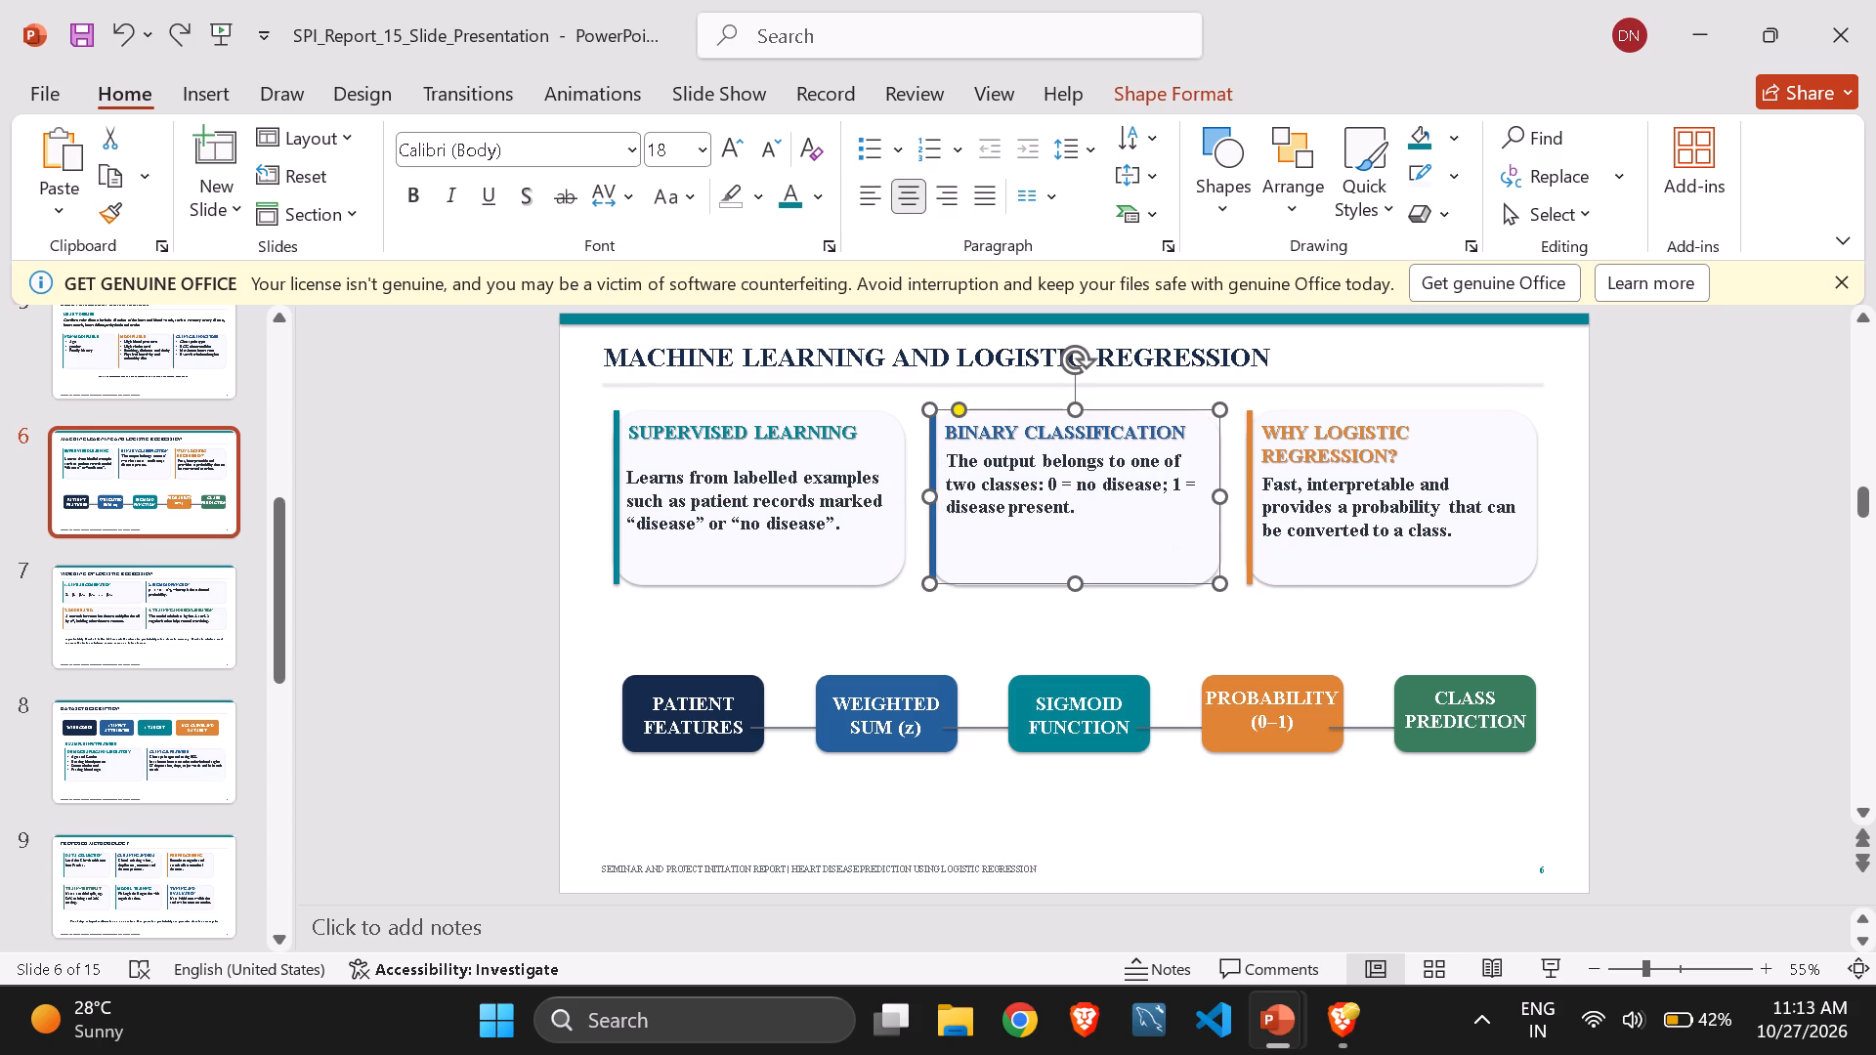
Move the BINARY CLASSIFICATION paragraph on slide 6 slightly down, level with the SUPERVISED LEARNING paragraph.
{"action": "left_click", "coordinate": [1057, 485]}
{"action": "left_click_drag", "start_coordinate": [1136, 519], "coordinate": [1134, 533]}
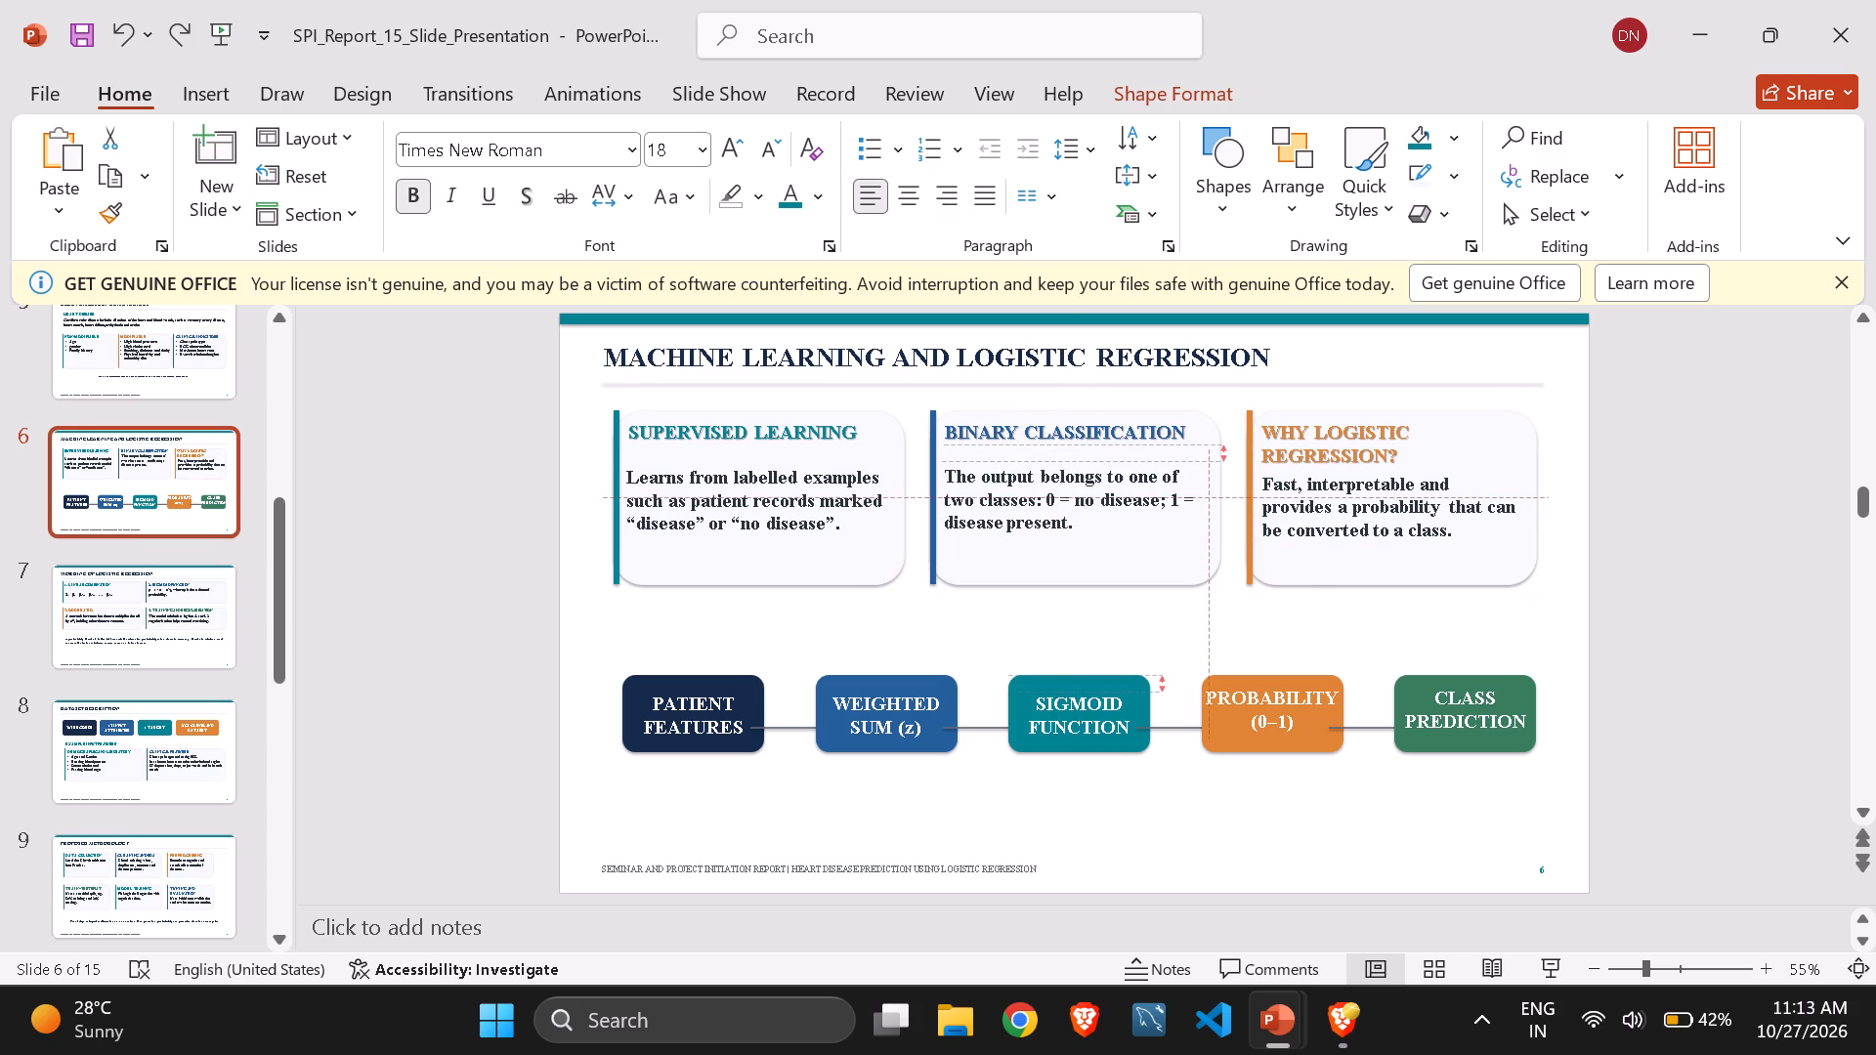
{"action": "left_click_drag", "start_coordinate": [1134, 533], "coordinate": [1136, 534]}
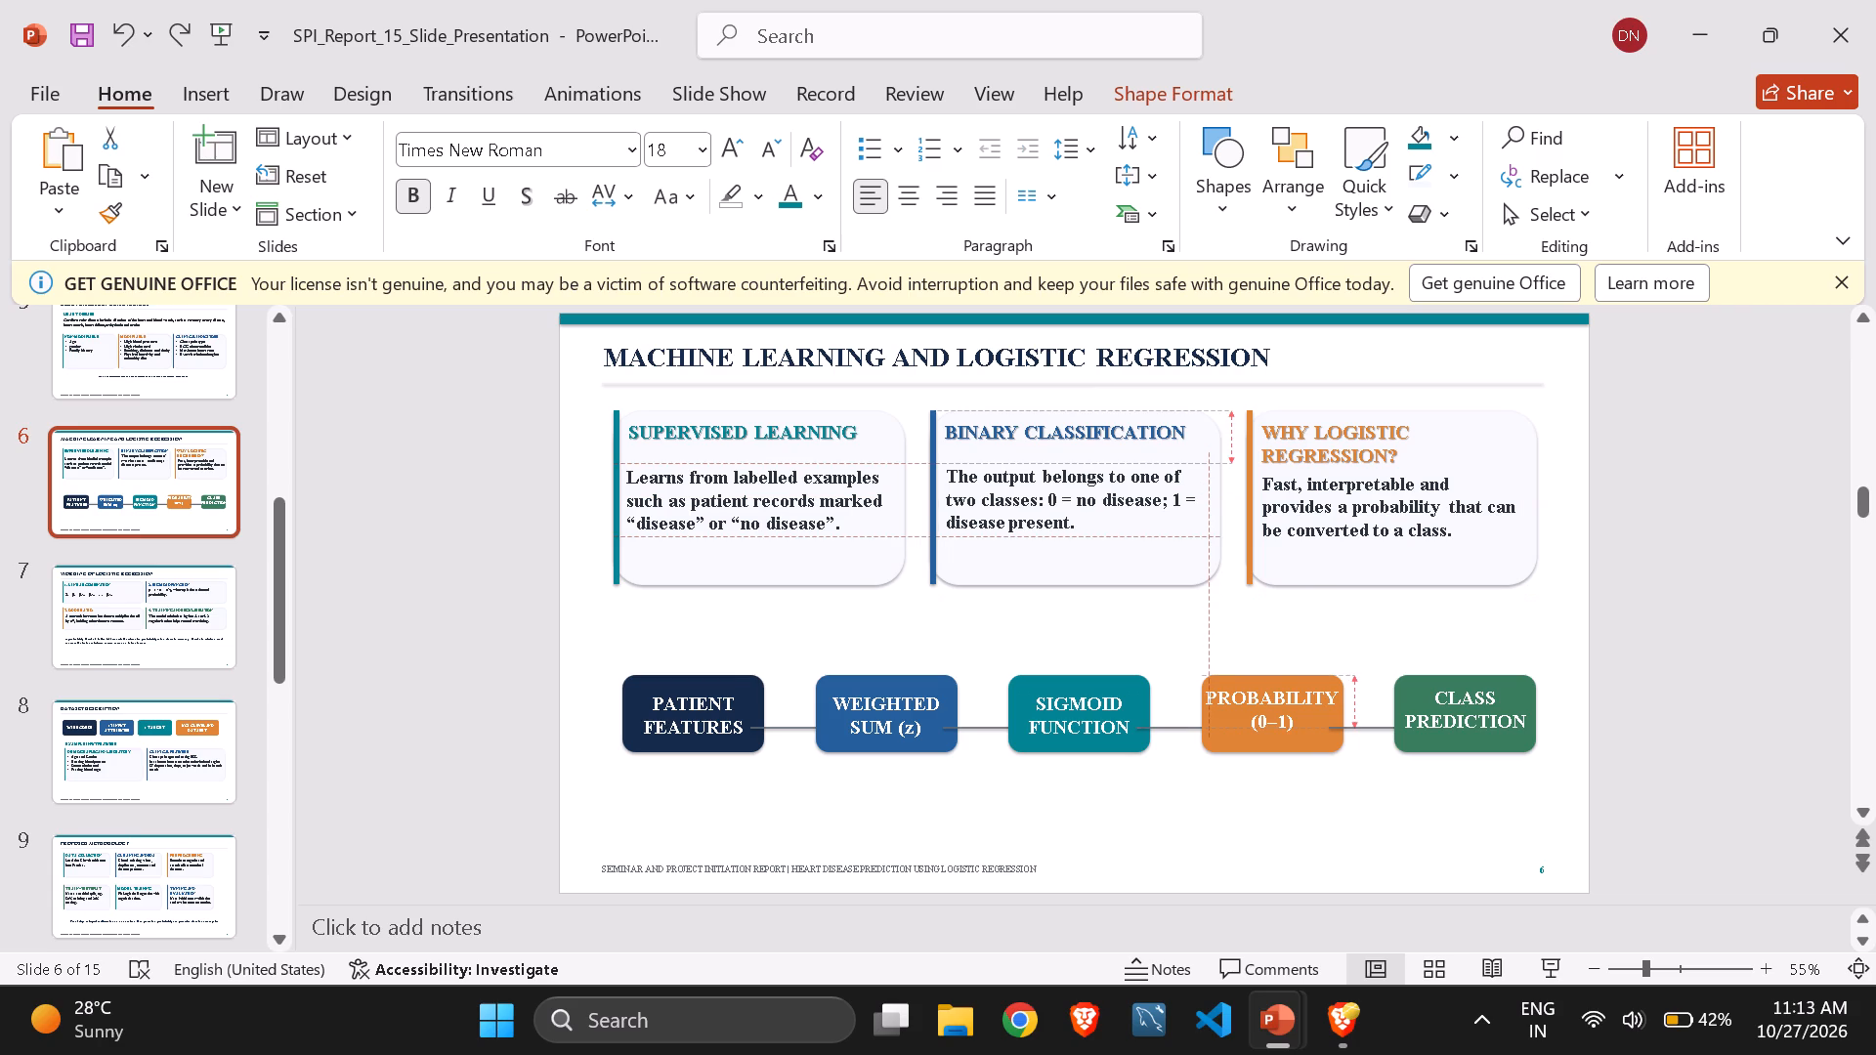
{"action": "left_click_drag", "start_coordinate": [1136, 534], "coordinate": [1135, 533]}
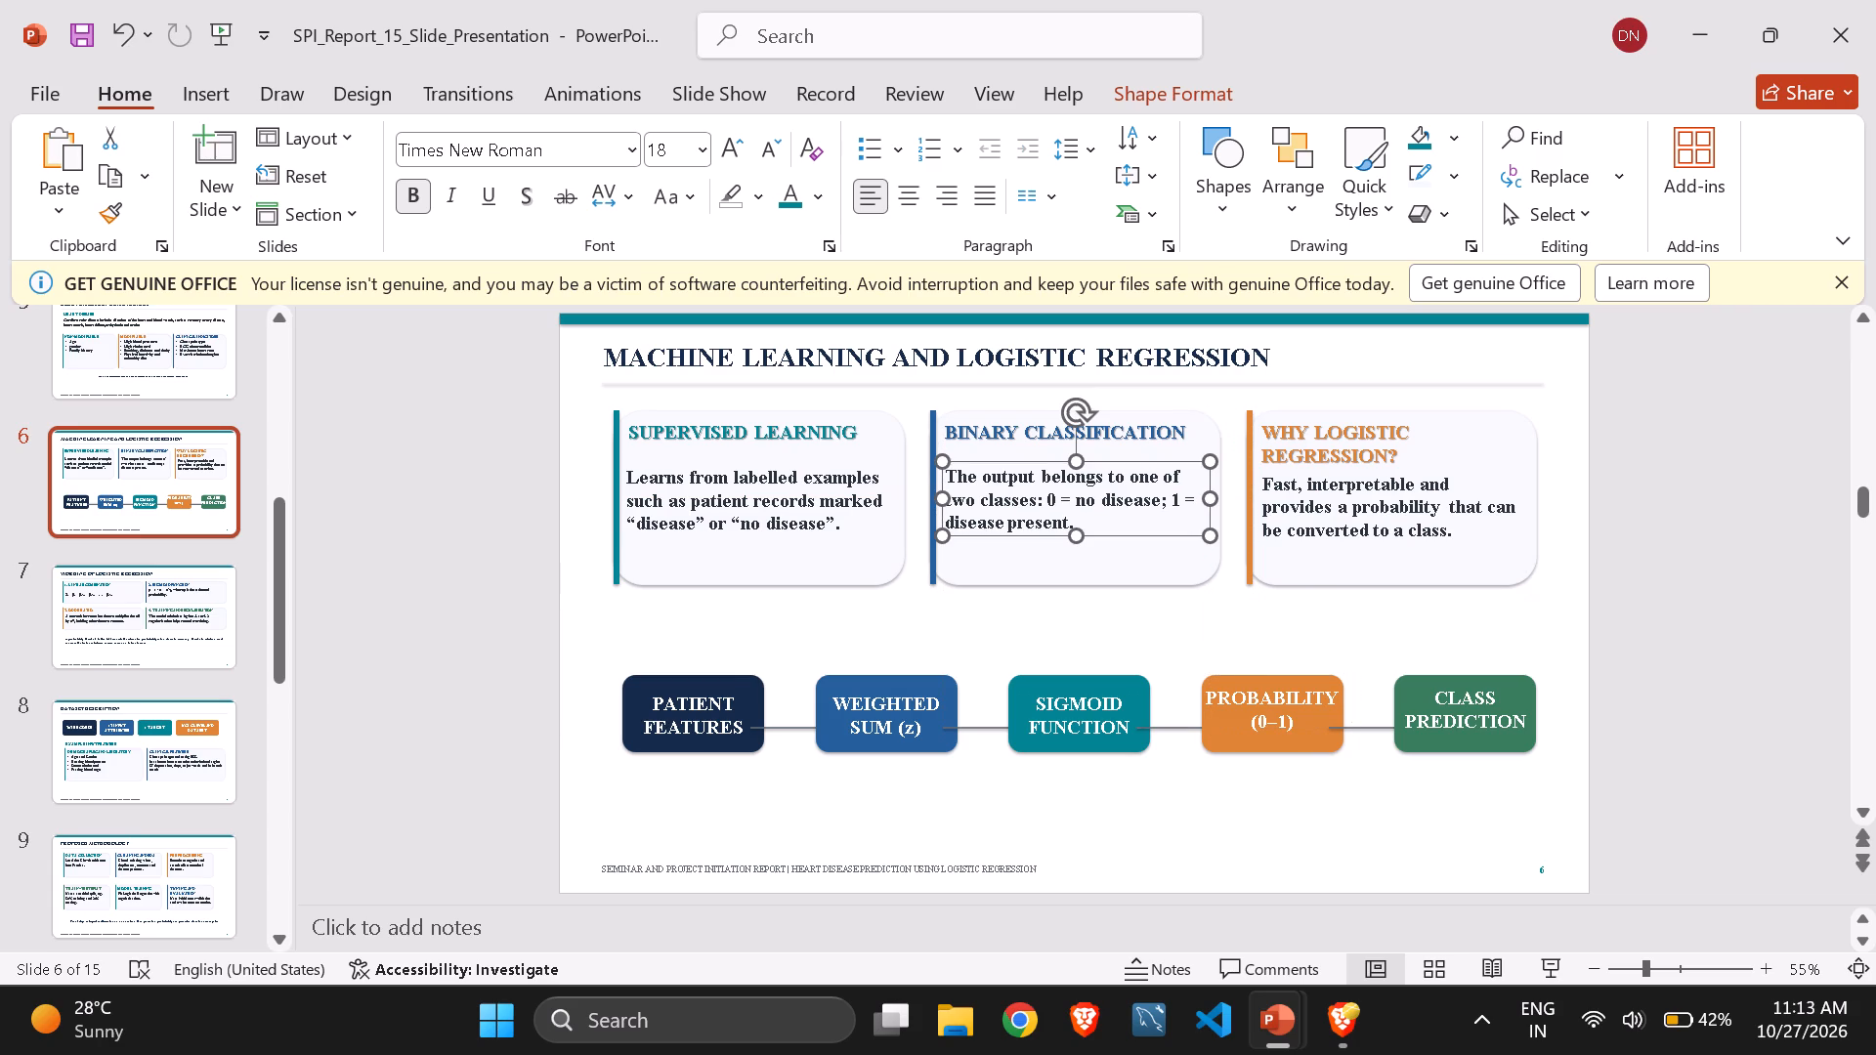
Check slides 6 to 9, 14 and 15 for consistent text formatting and spacing.
{"action": "left_click", "coordinate": [1407, 566]}
{"action": "left_click", "coordinate": [1363, 446]}
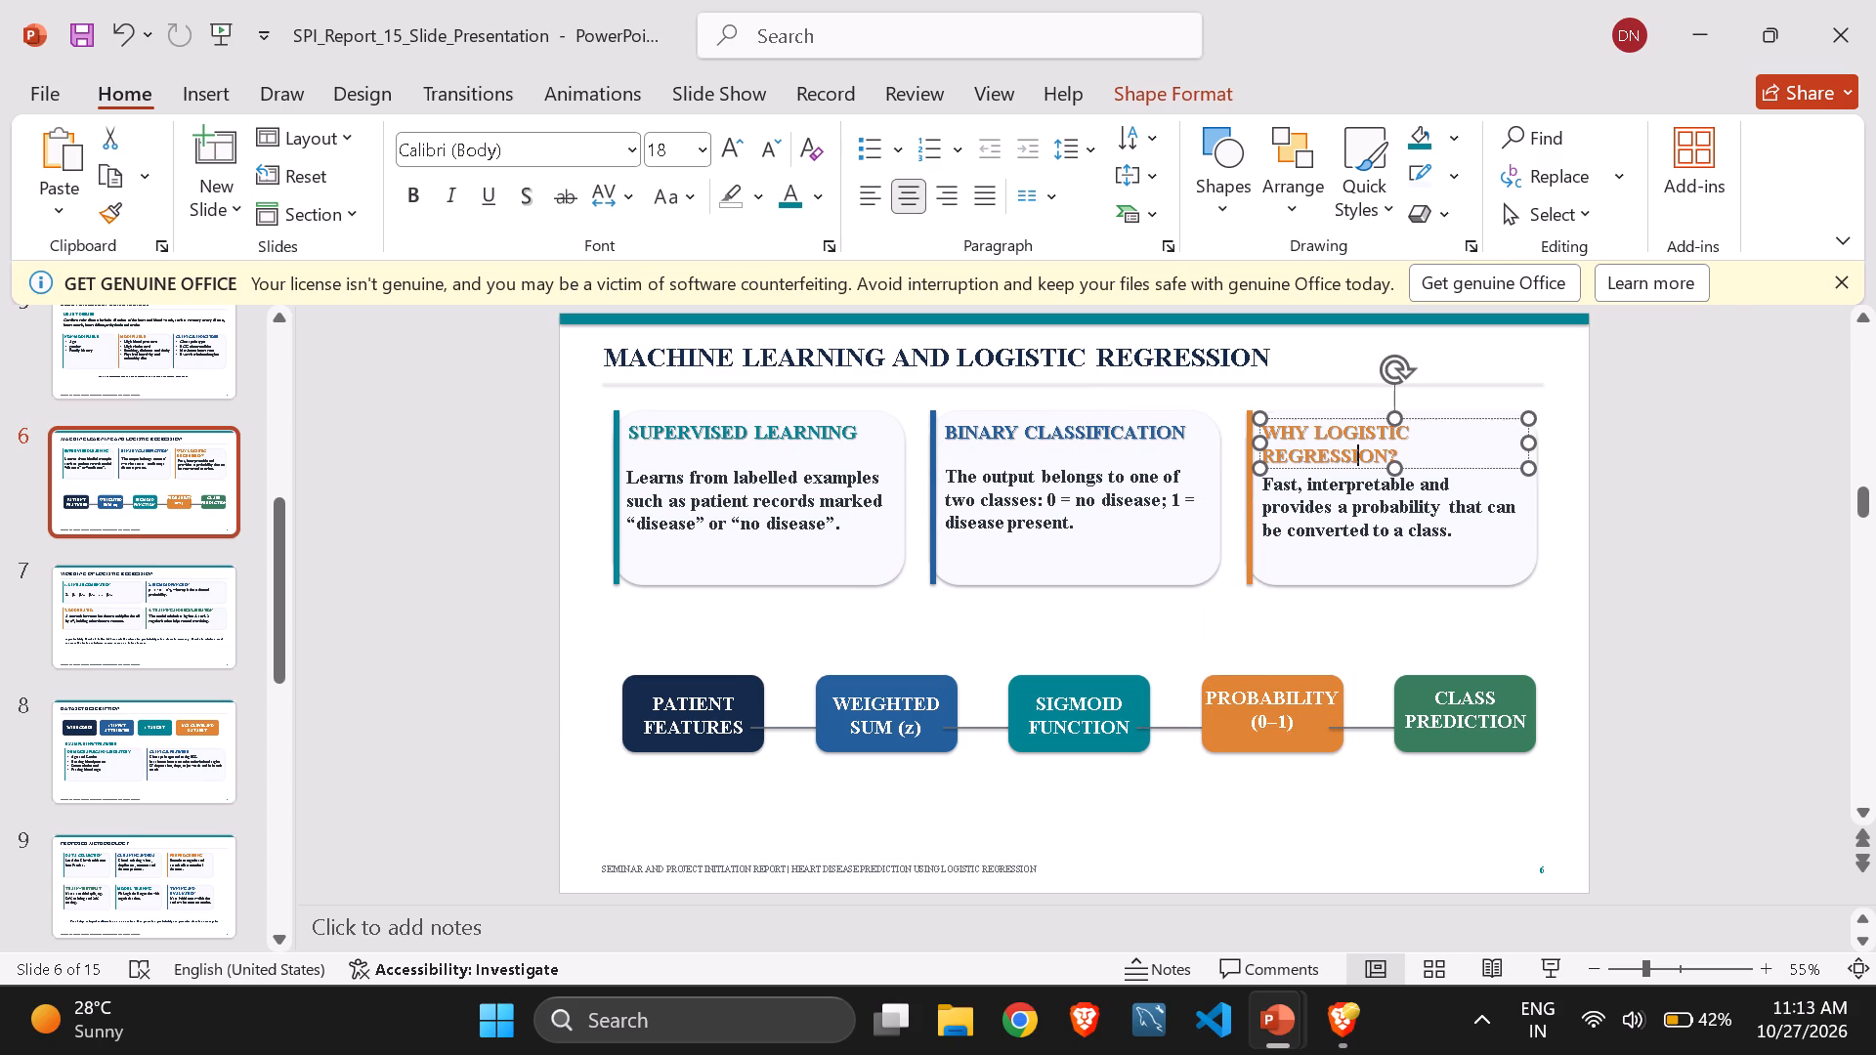
{"action": "left_click", "coordinate": [1644, 515]}
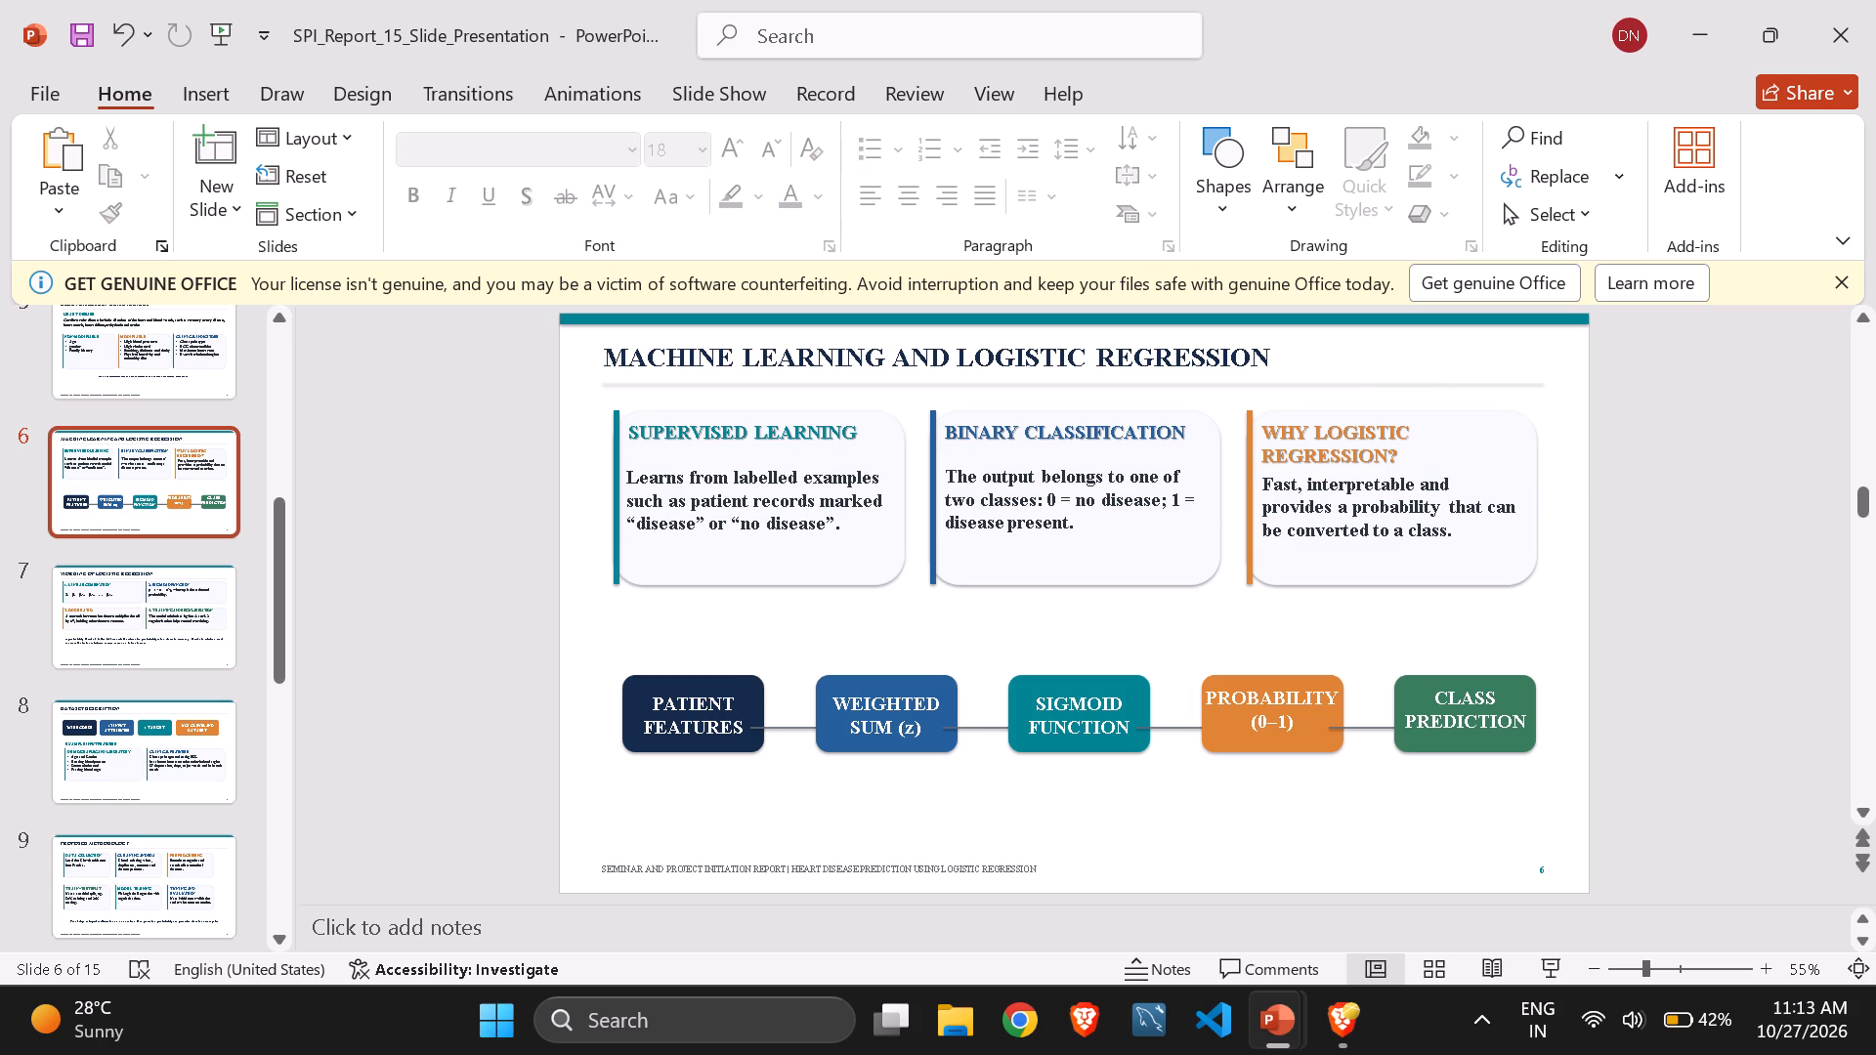
{"action": "left_click", "coordinate": [131, 594]}
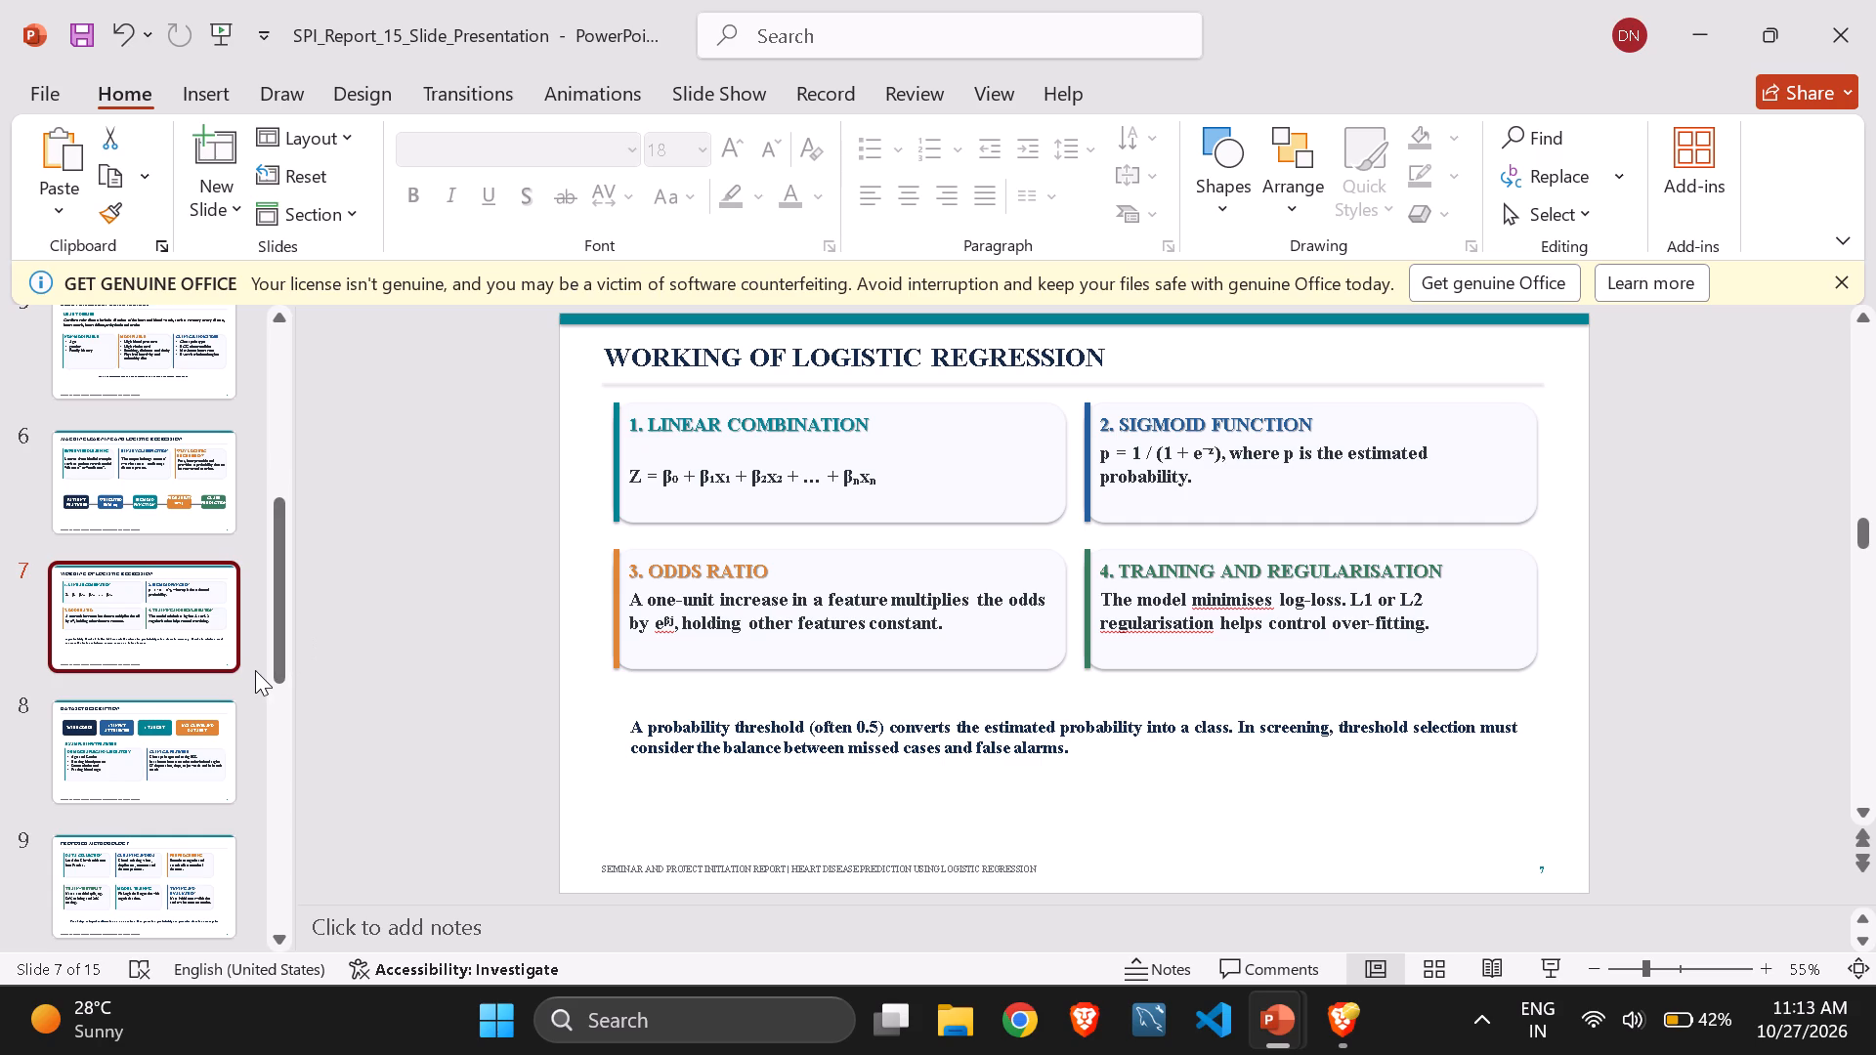
{"action": "left_click", "coordinate": [101, 743]}
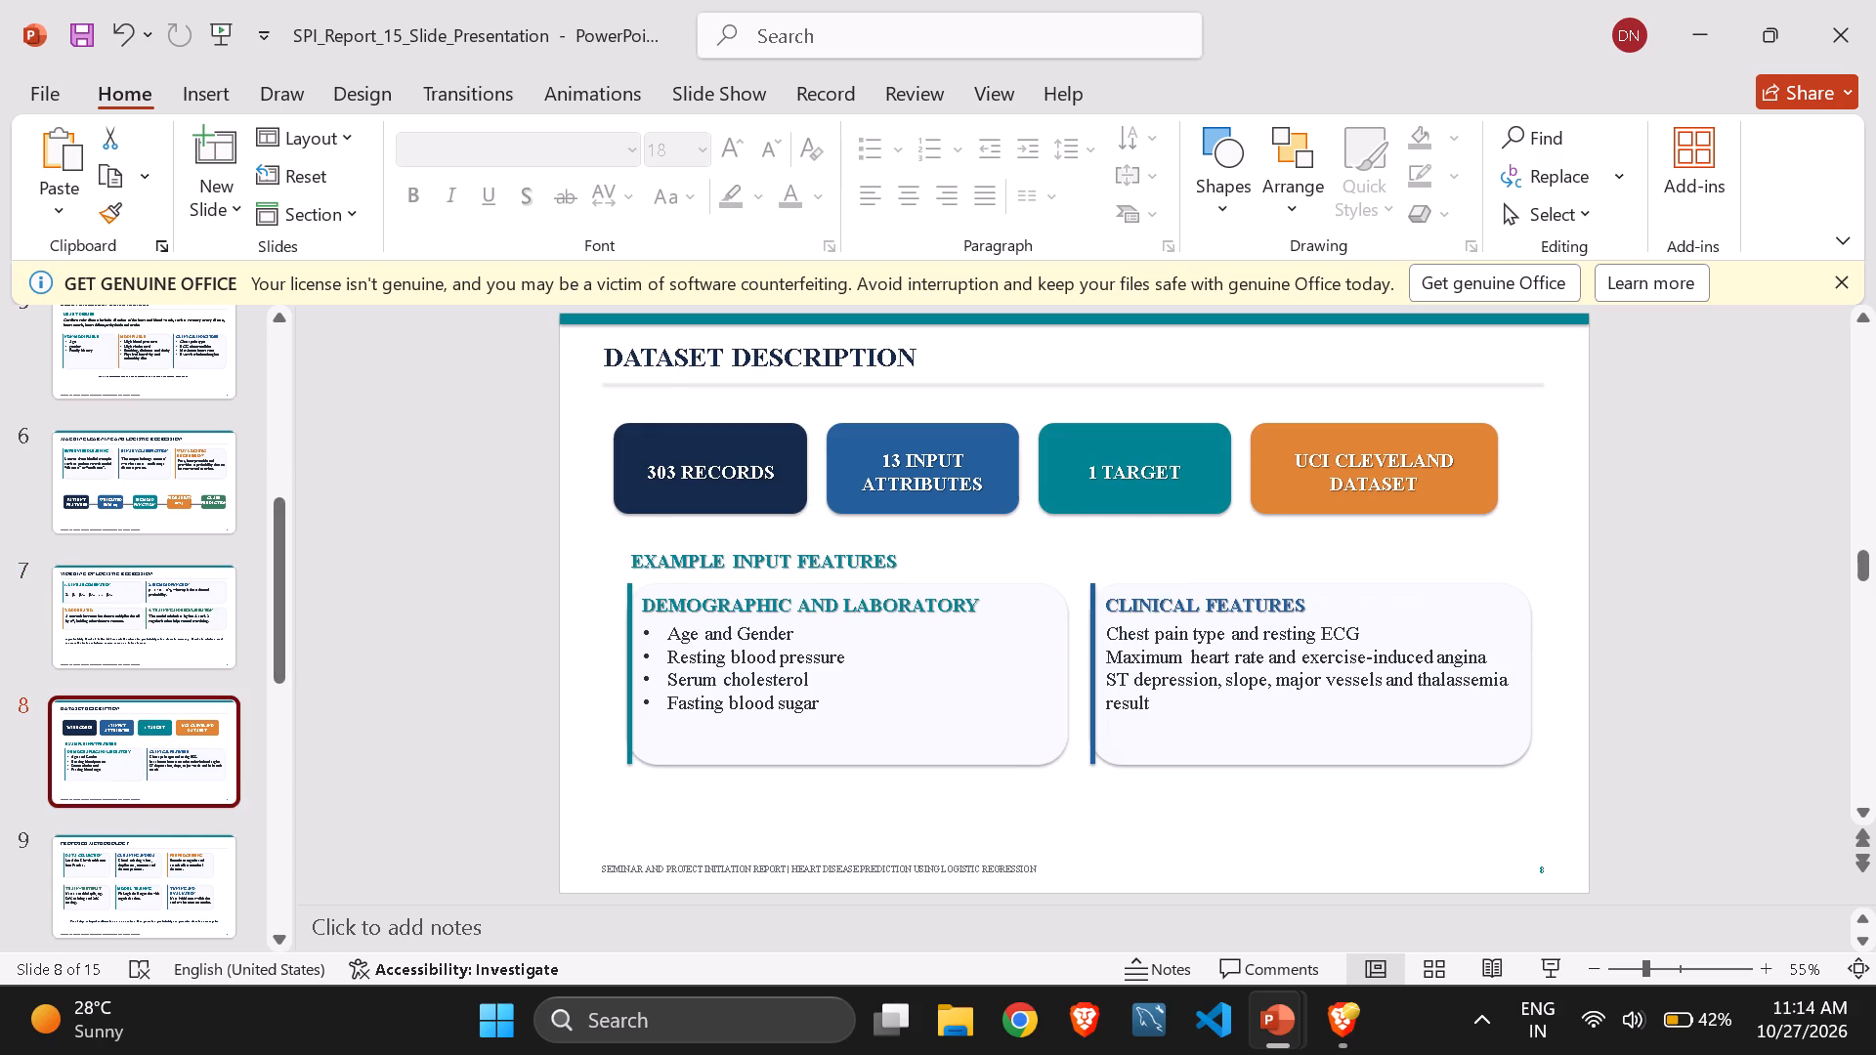
{"action": "left_click", "coordinate": [818, 657]}
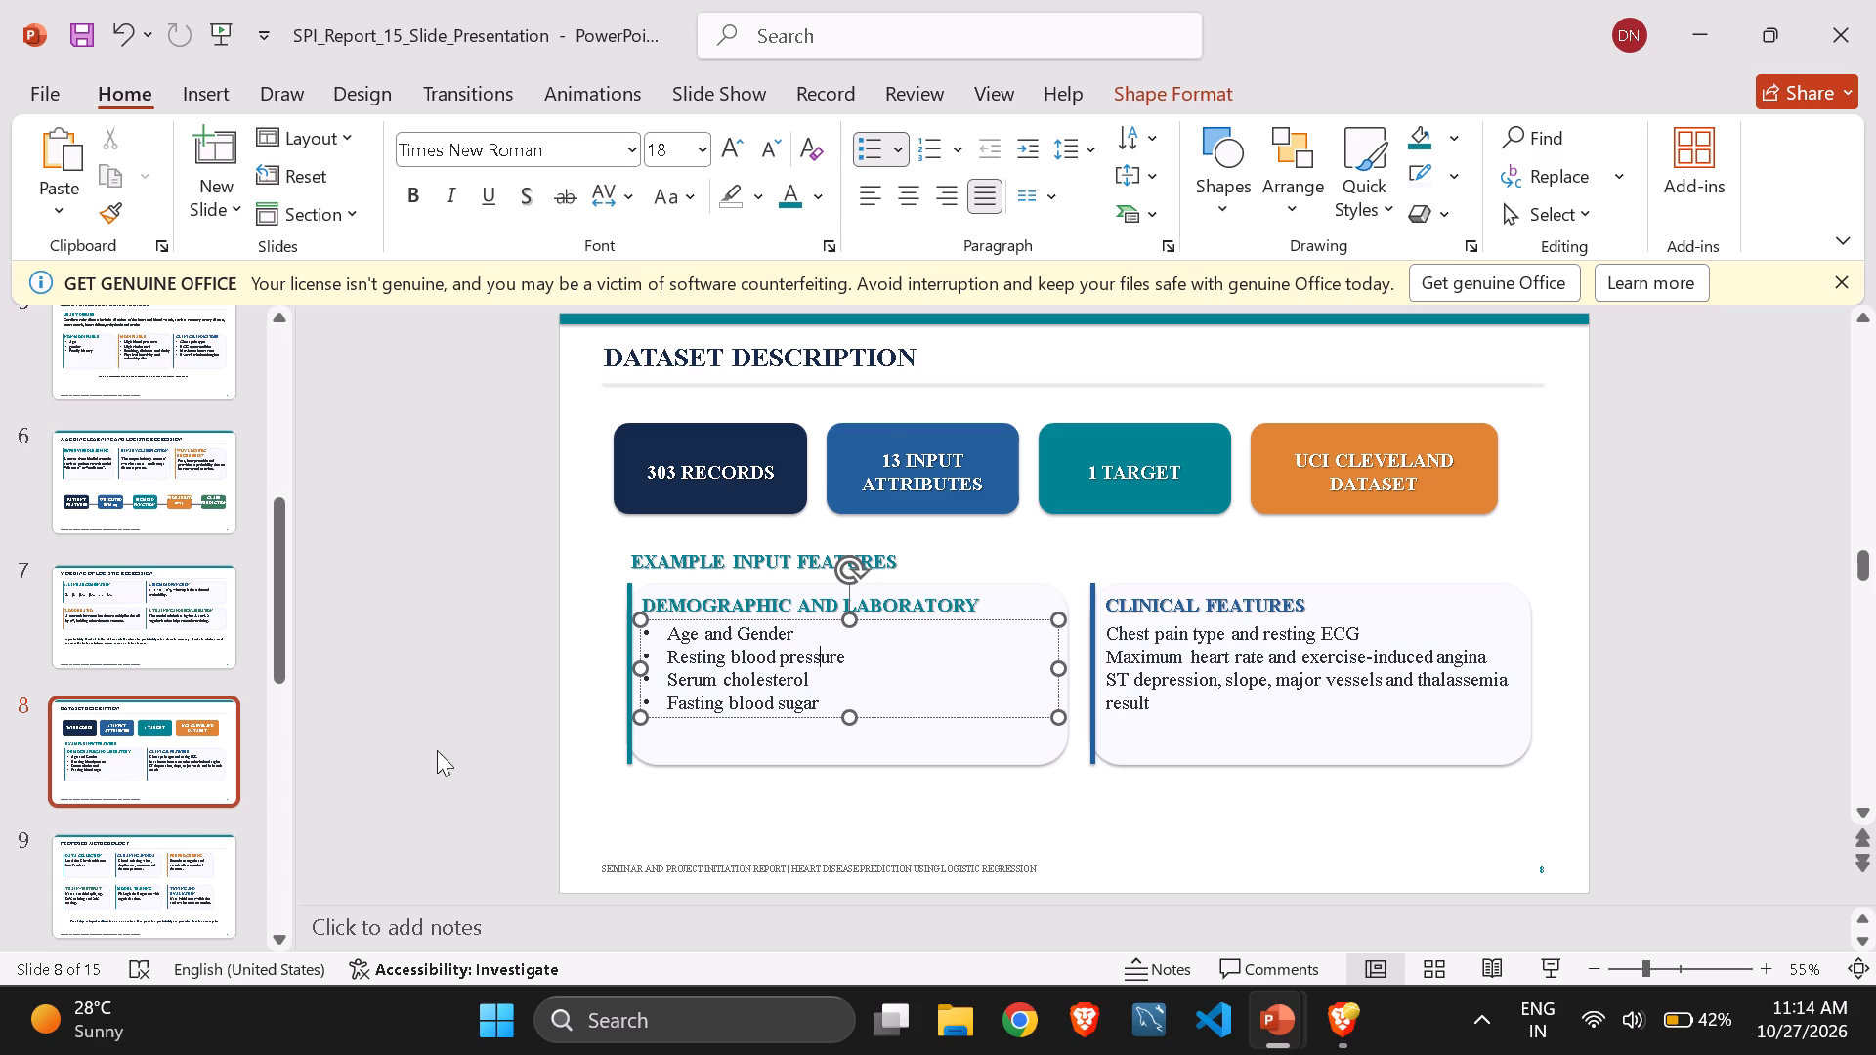
{"action": "left_click", "coordinate": [168, 863]}
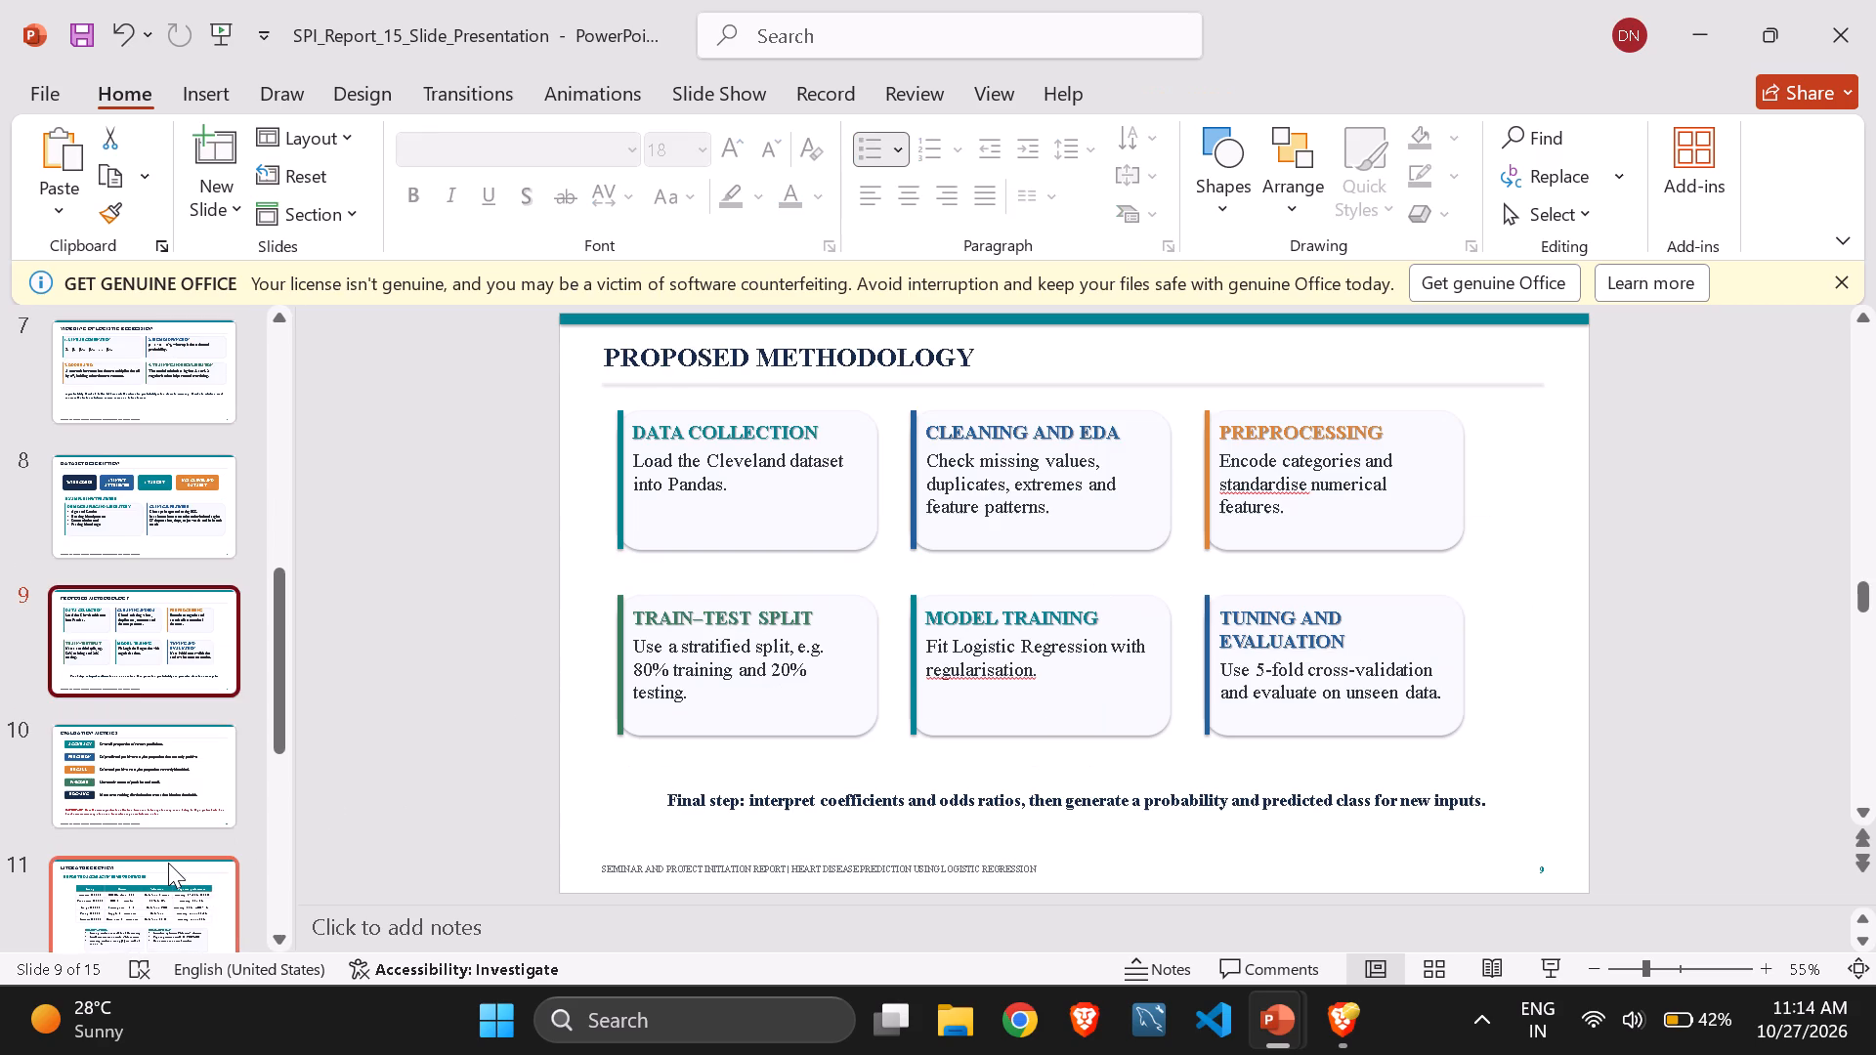
{"action": "scroll", "coordinate": [168, 863], "scroll_direction": "down", "scroll_amount": 2}
{"action": "scroll", "coordinate": [166, 668], "scroll_direction": "down", "scroll_amount": 2}
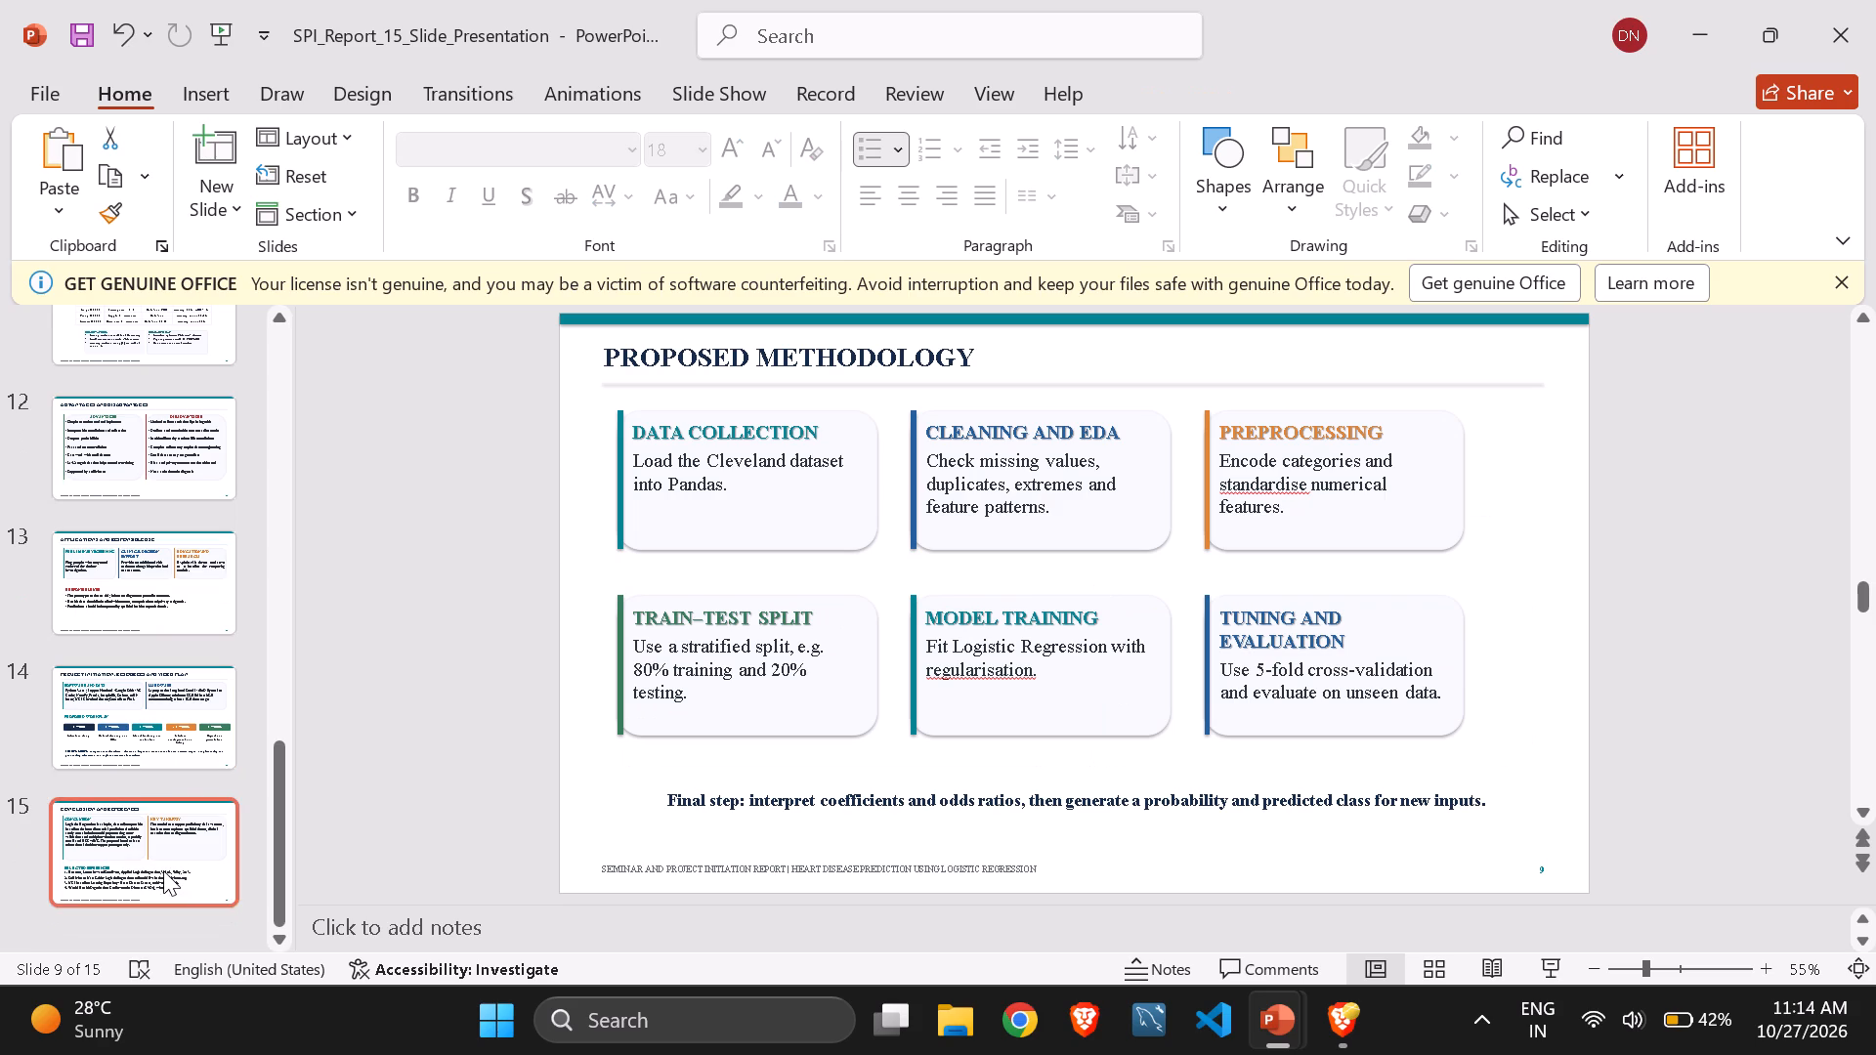
{"action": "left_click", "coordinate": [163, 871]}
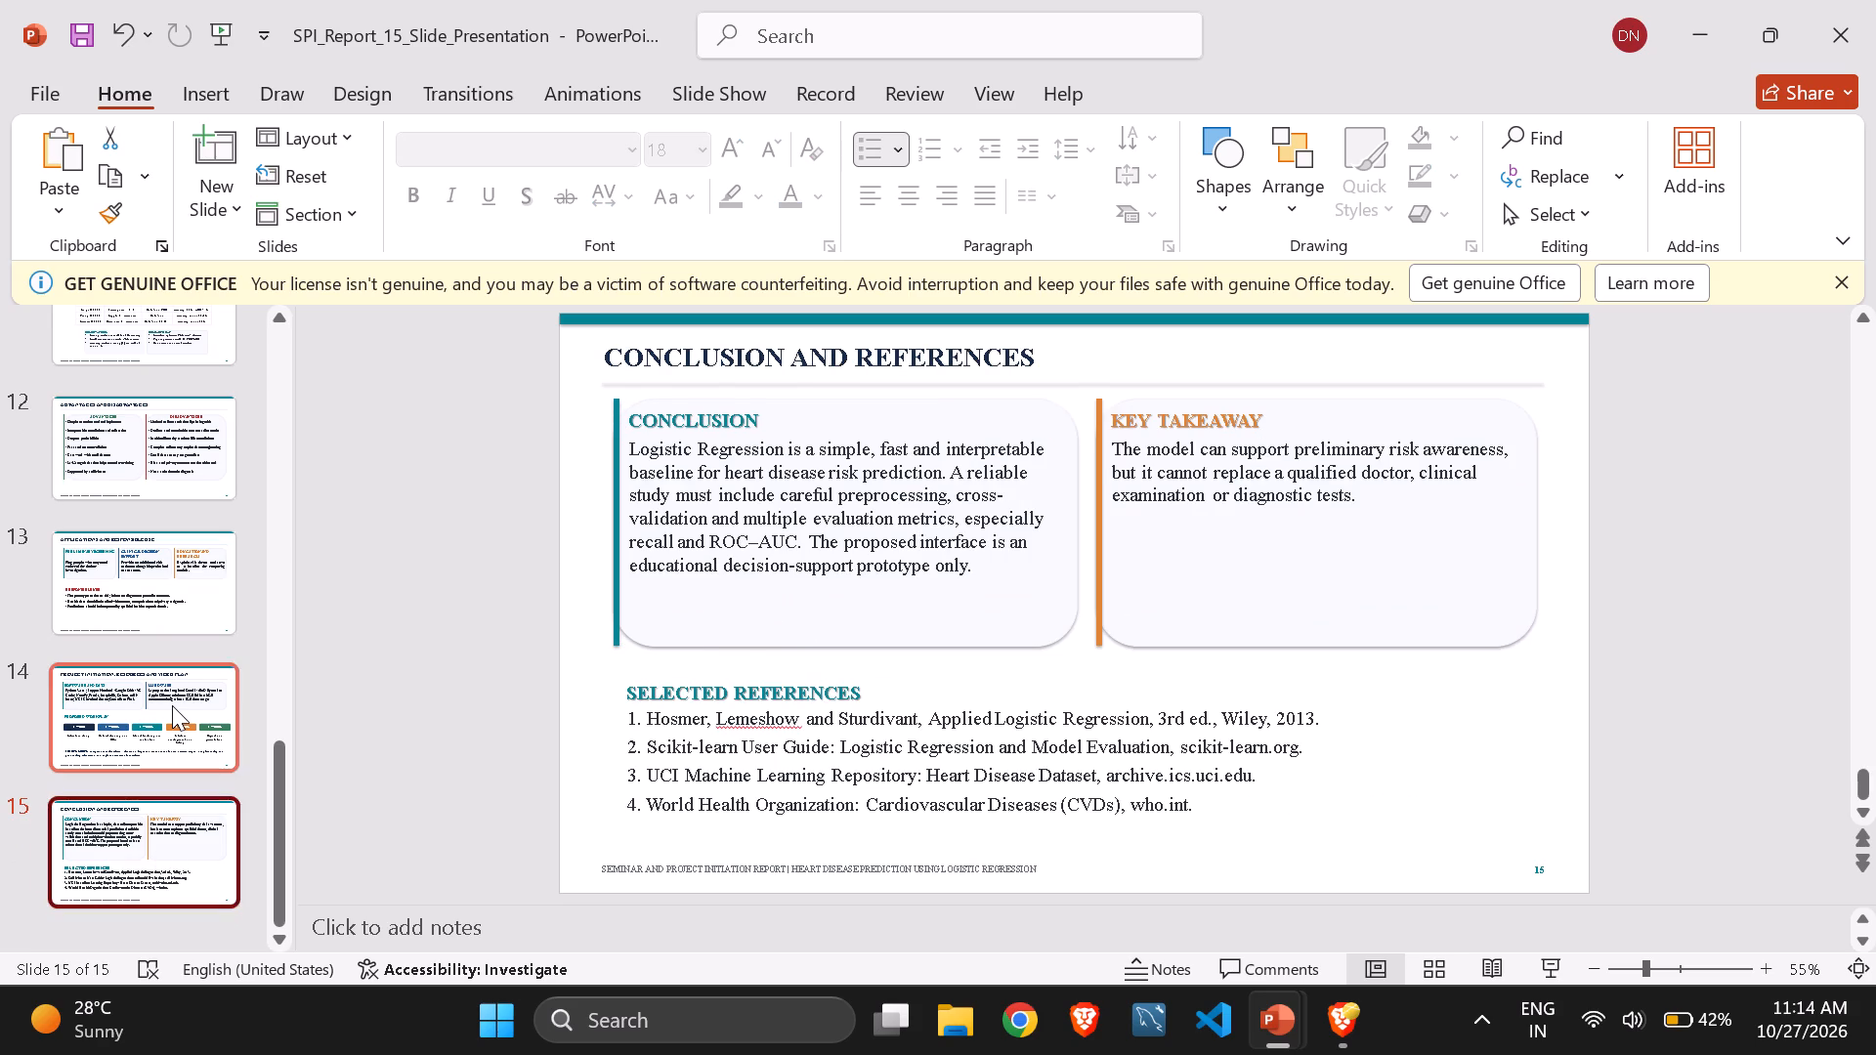
{"action": "left_click", "coordinate": [172, 705]}
{"action": "scroll", "coordinate": [172, 705], "scroll_direction": "up", "scroll_amount": 2}
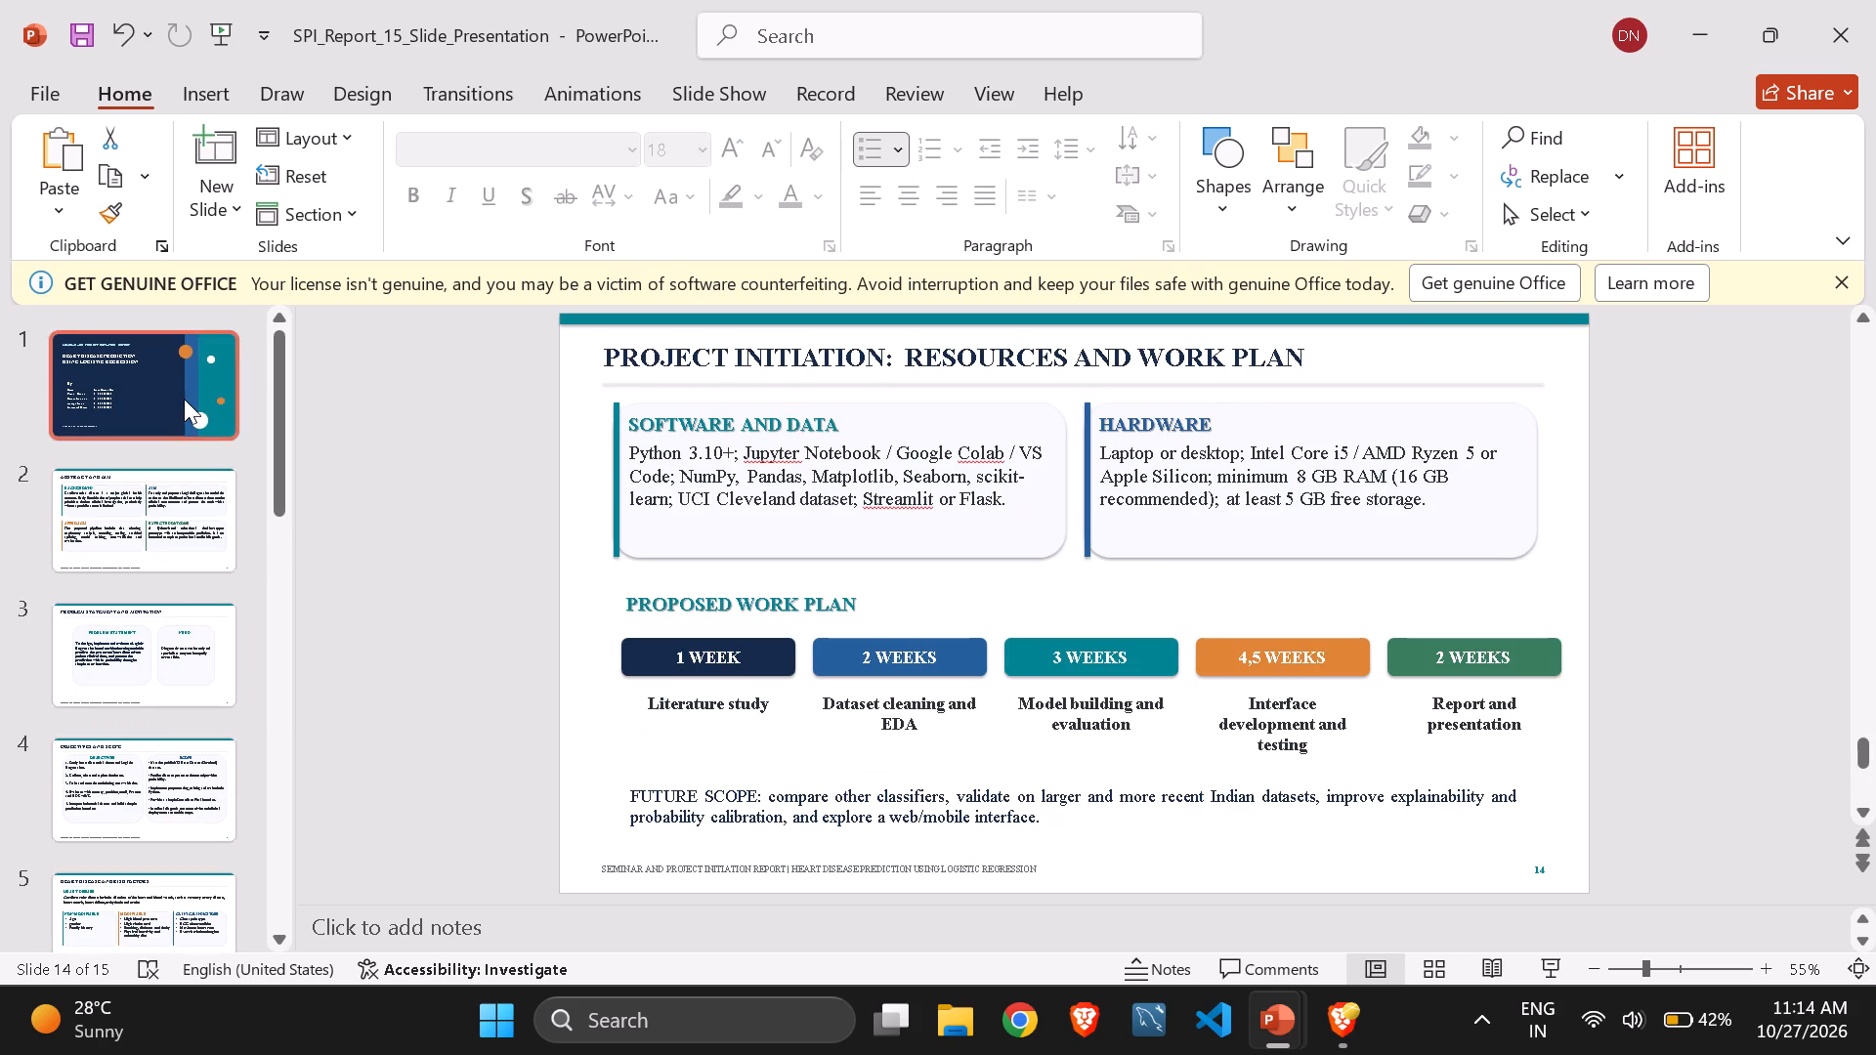
Play the slide show from the title slide through slide 15 to review every slide, ending back on slide 1 in editing view.
{"action": "left_click", "coordinate": [183, 399]}
{"action": "key", "text": "Down"}
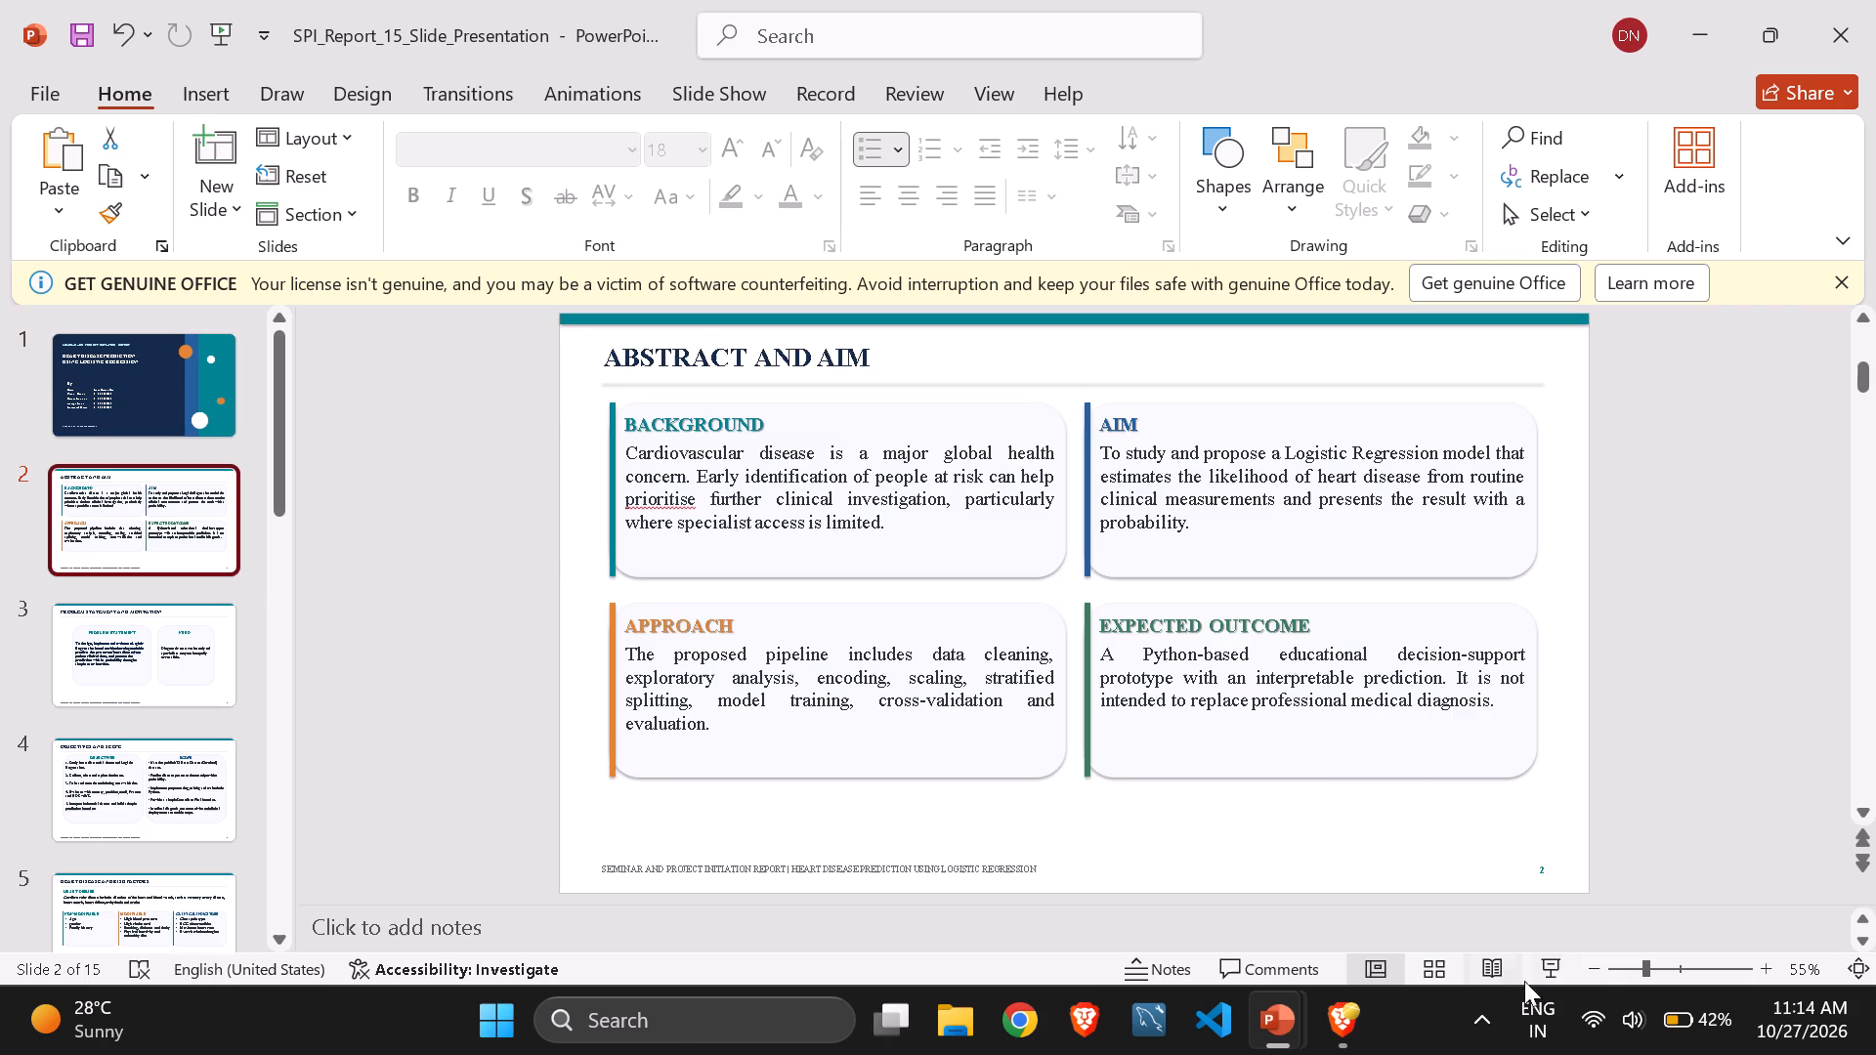
{"action": "left_click", "coordinate": [1534, 957]}
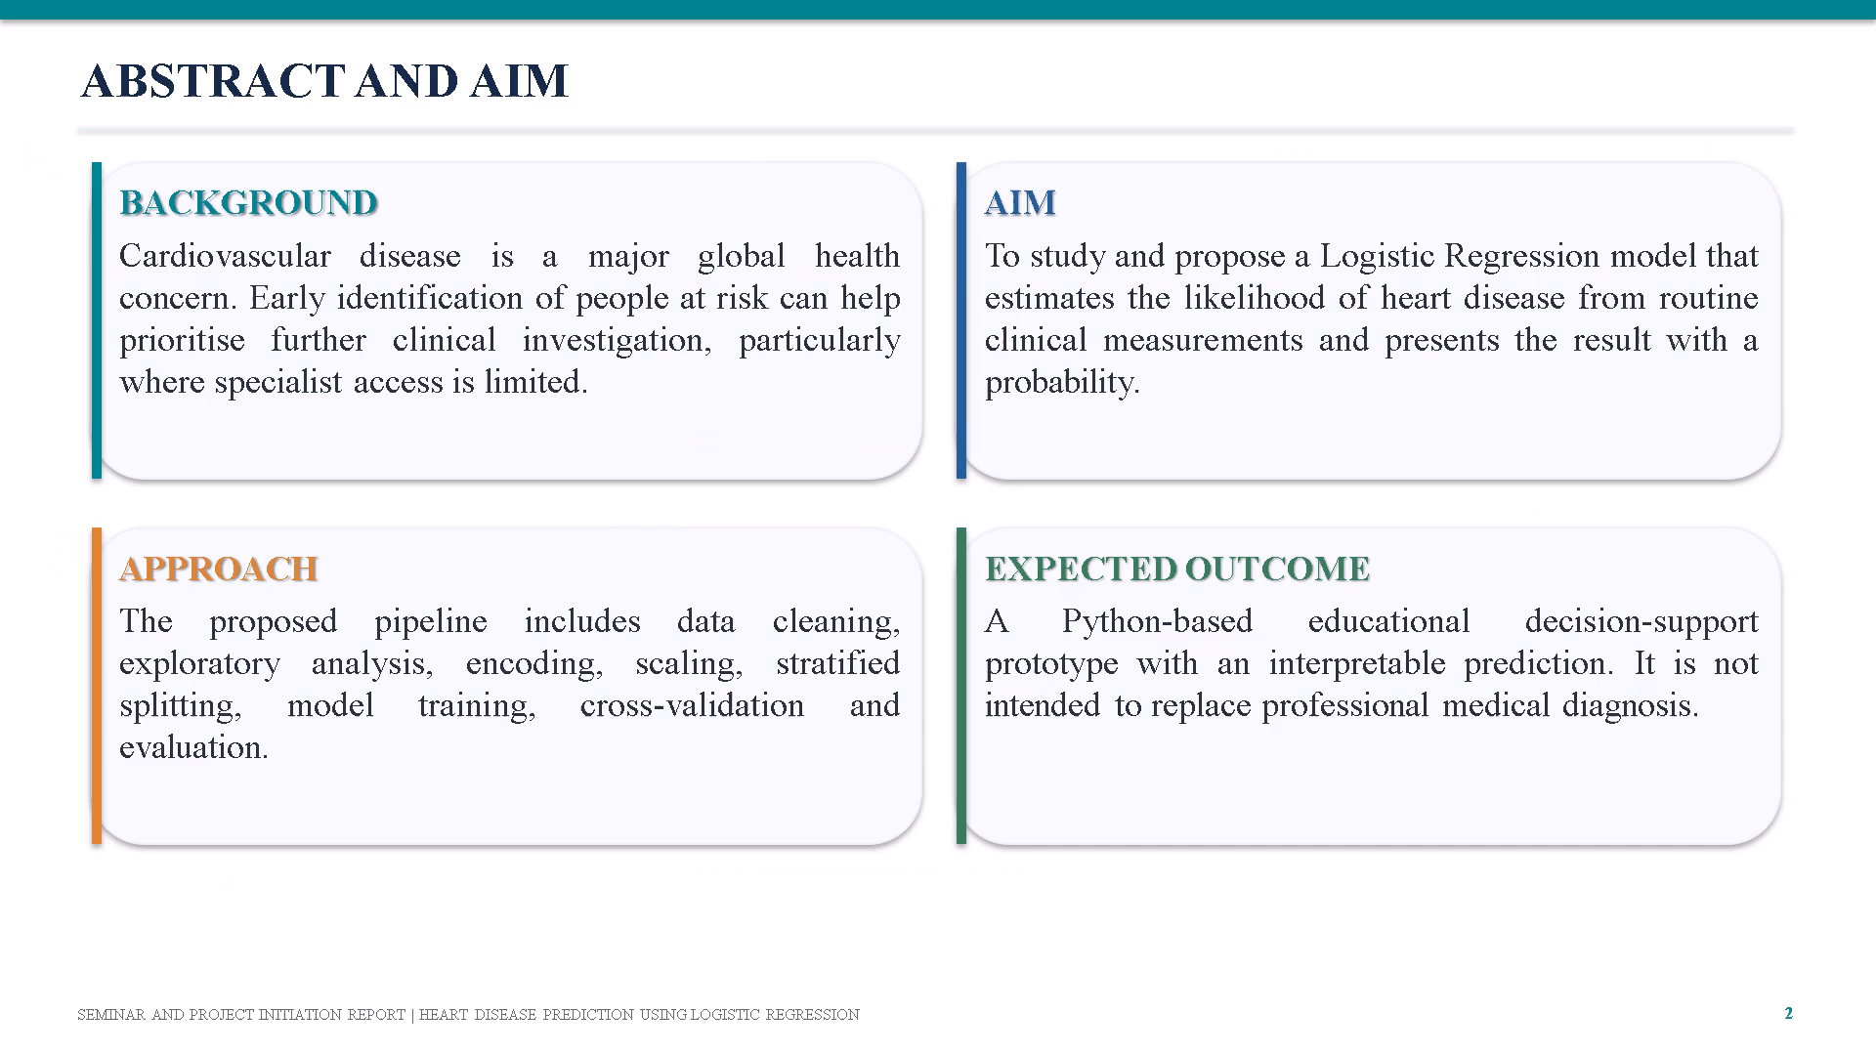
{"action": "key", "text": "Left"}
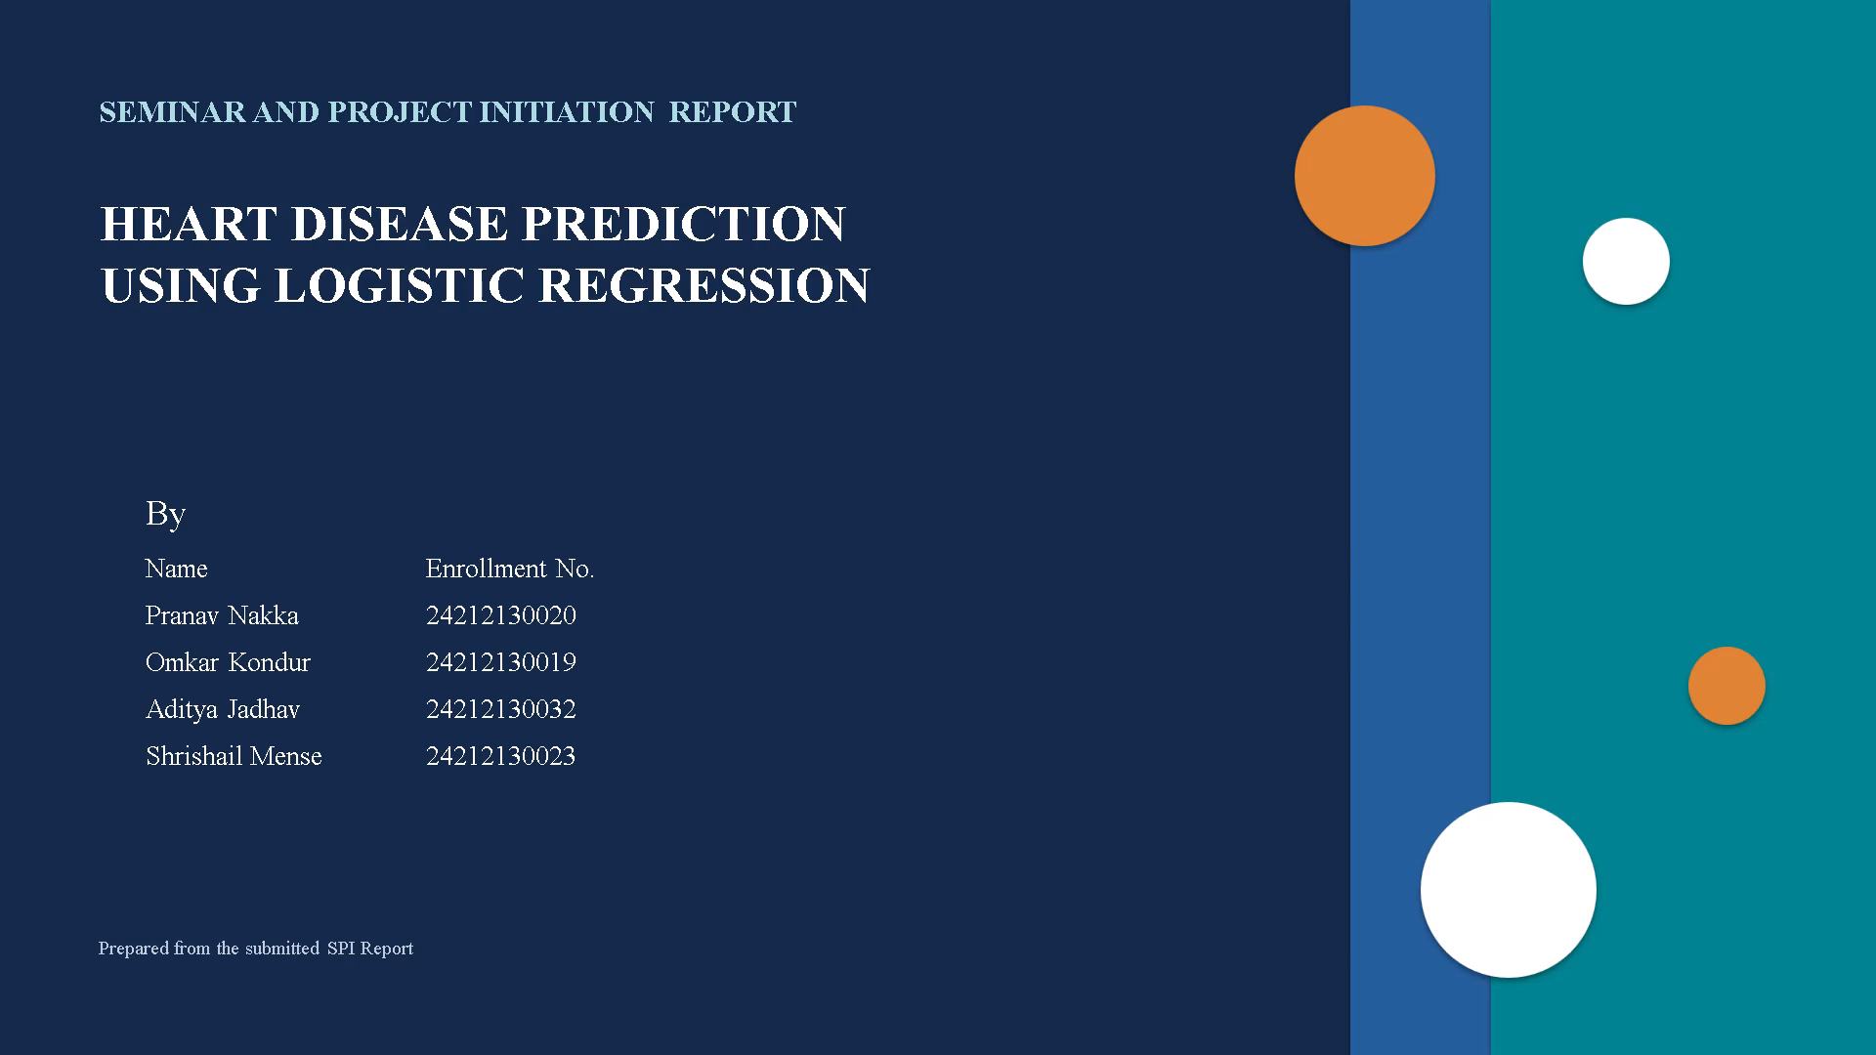
{"action": "key", "text": "Down"}
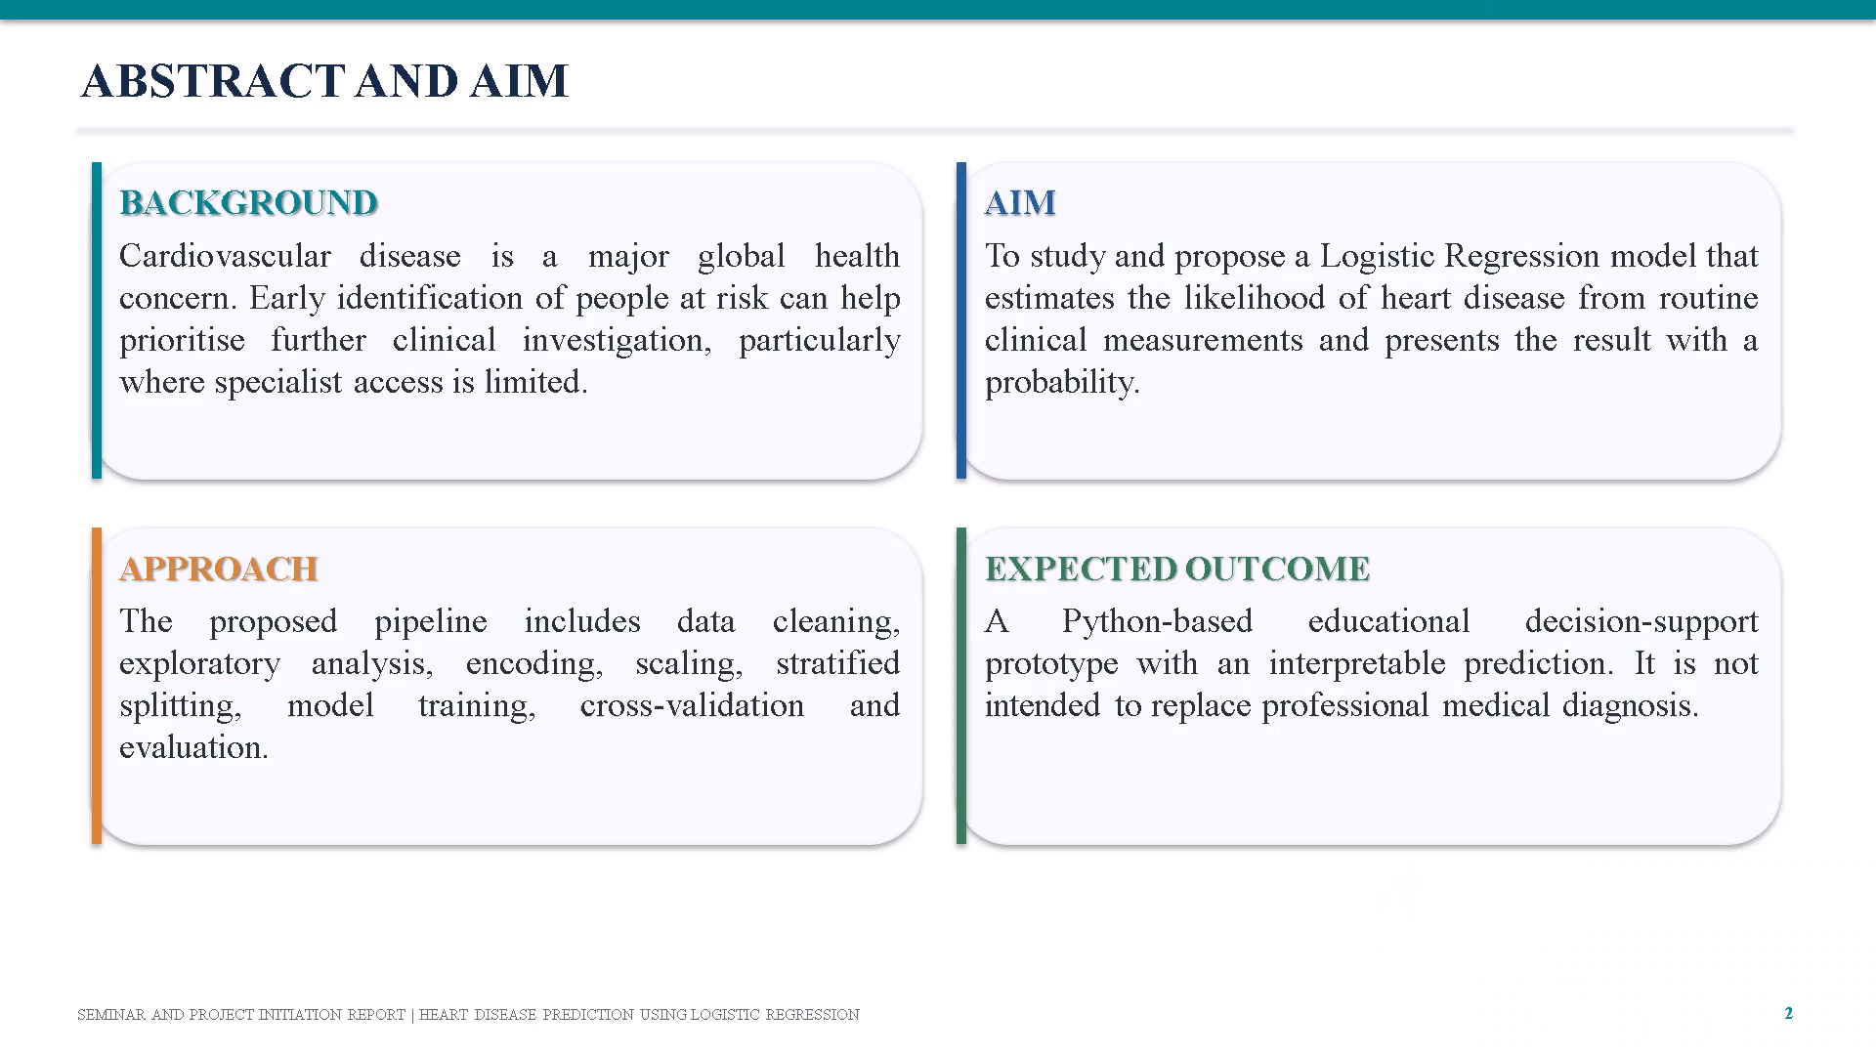
{"action": "key", "text": "Down"}
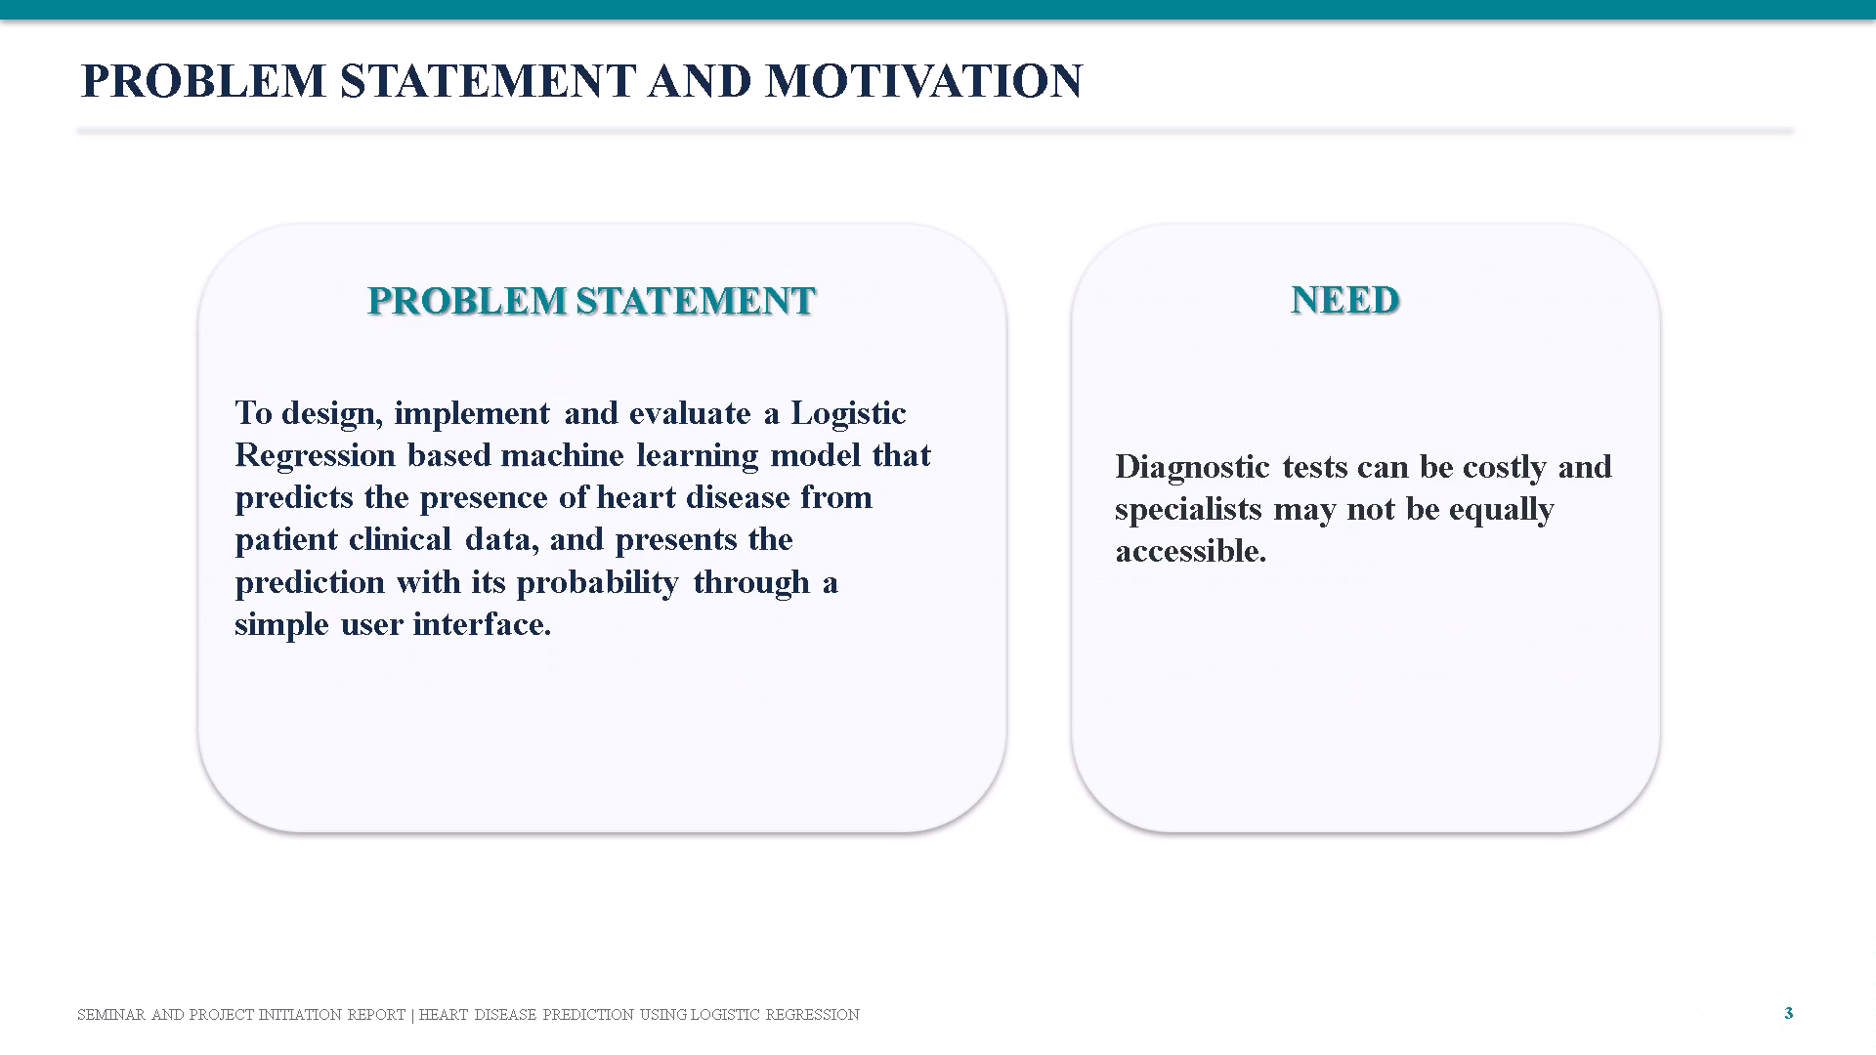
{"action": "key", "text": "Down"}
{"action": "key", "text": "Down"}
{"action": "key", "text": "Down"}
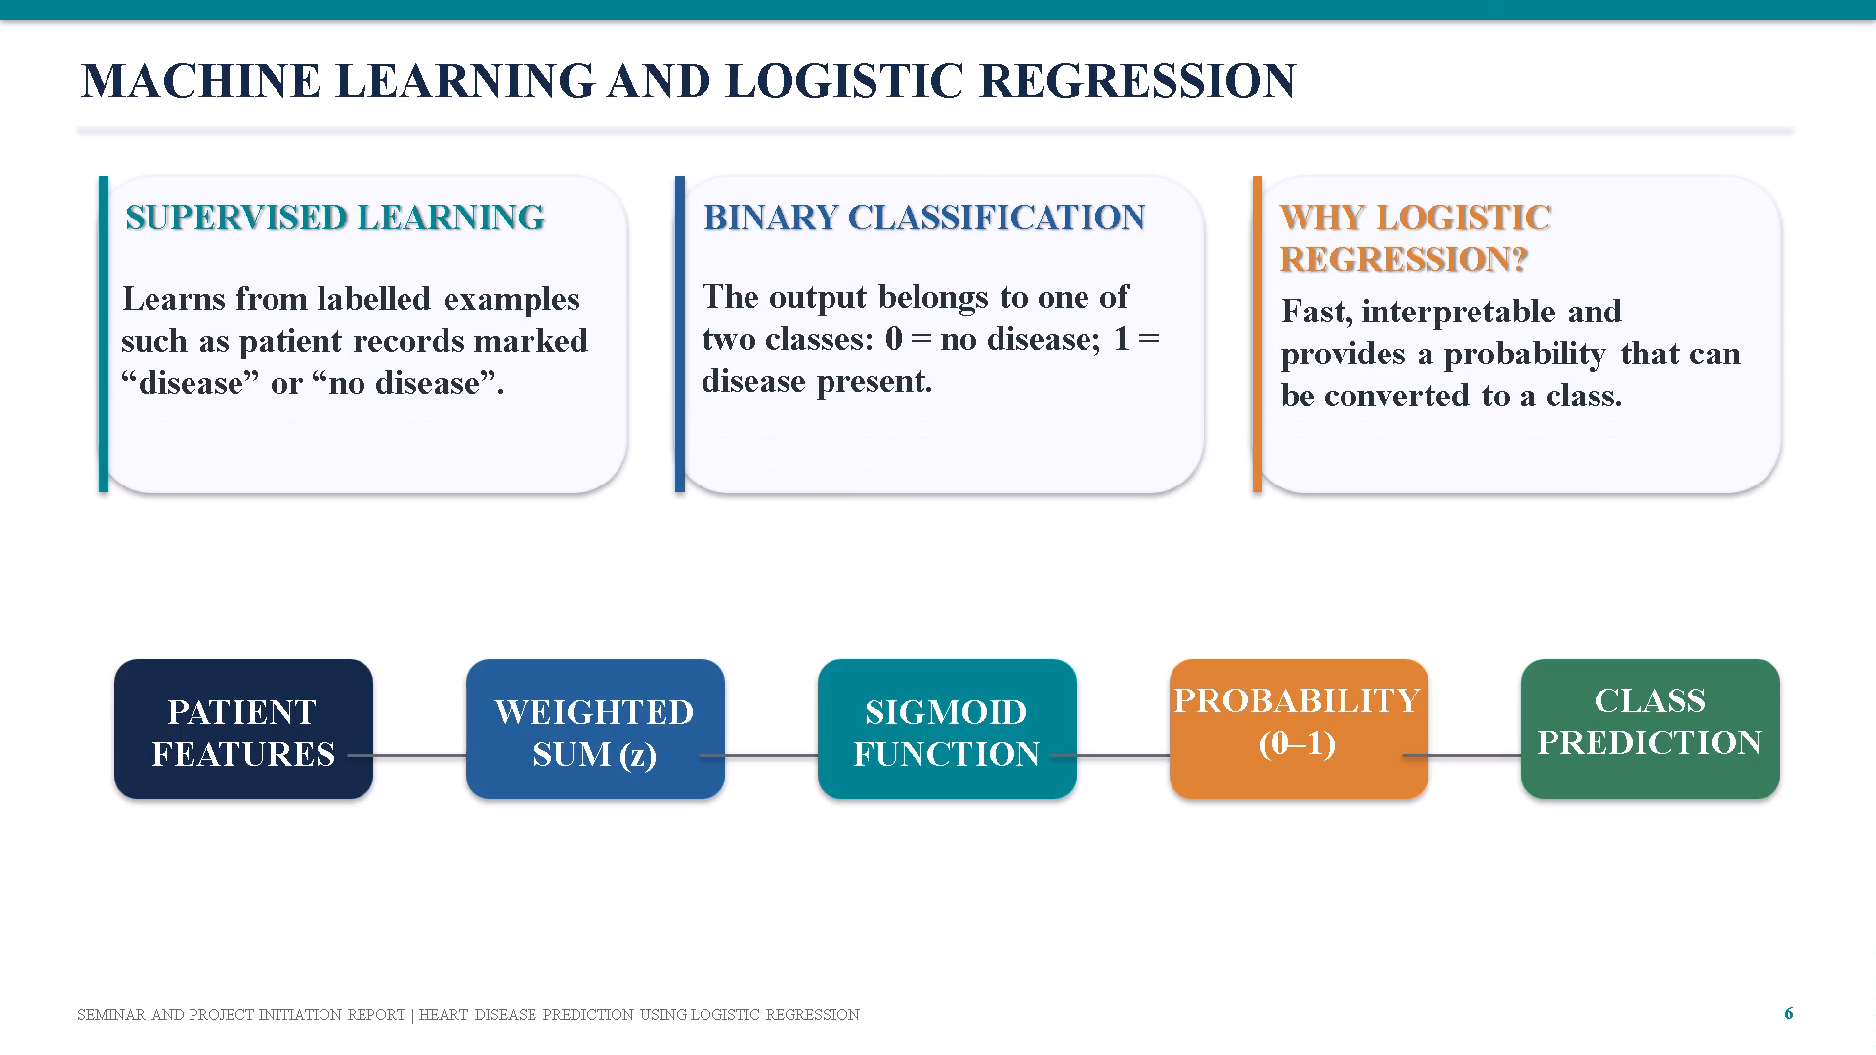
{"action": "key", "text": "Down"}
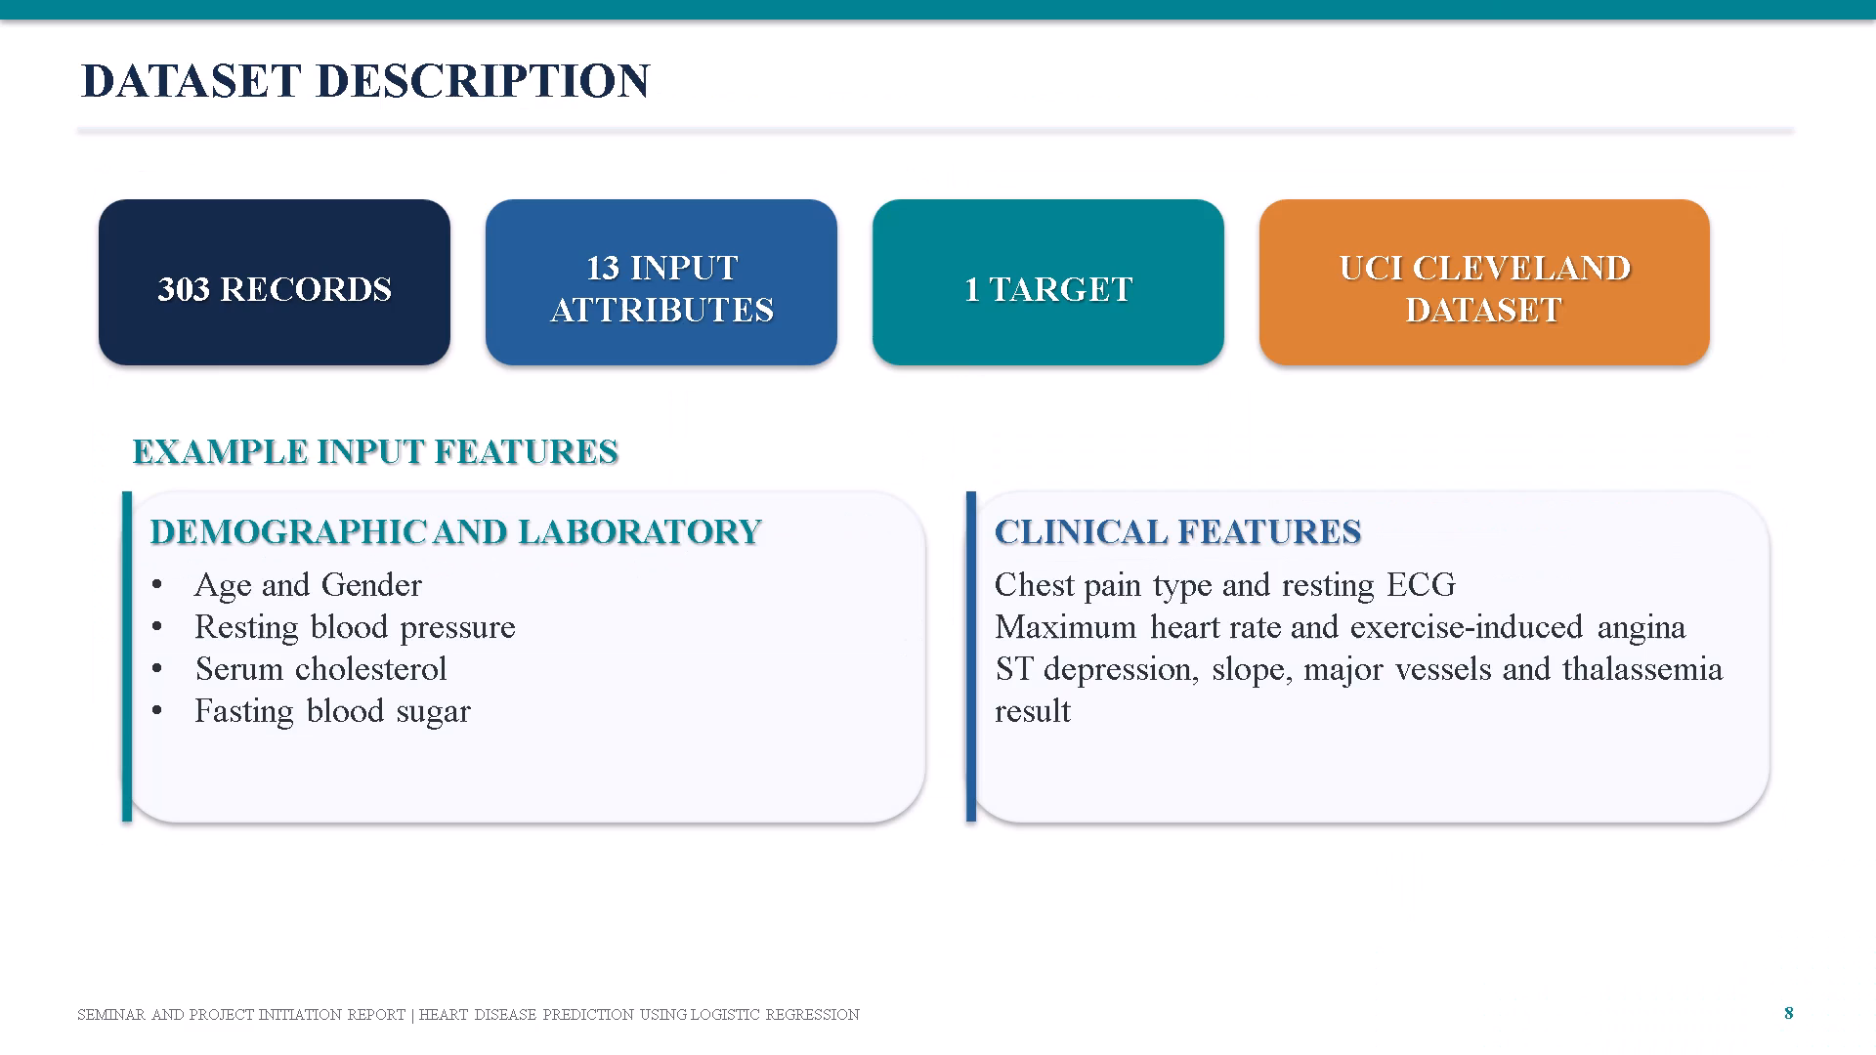
{"action": "key", "text": "Up"}
{"action": "key", "text": "Down"}
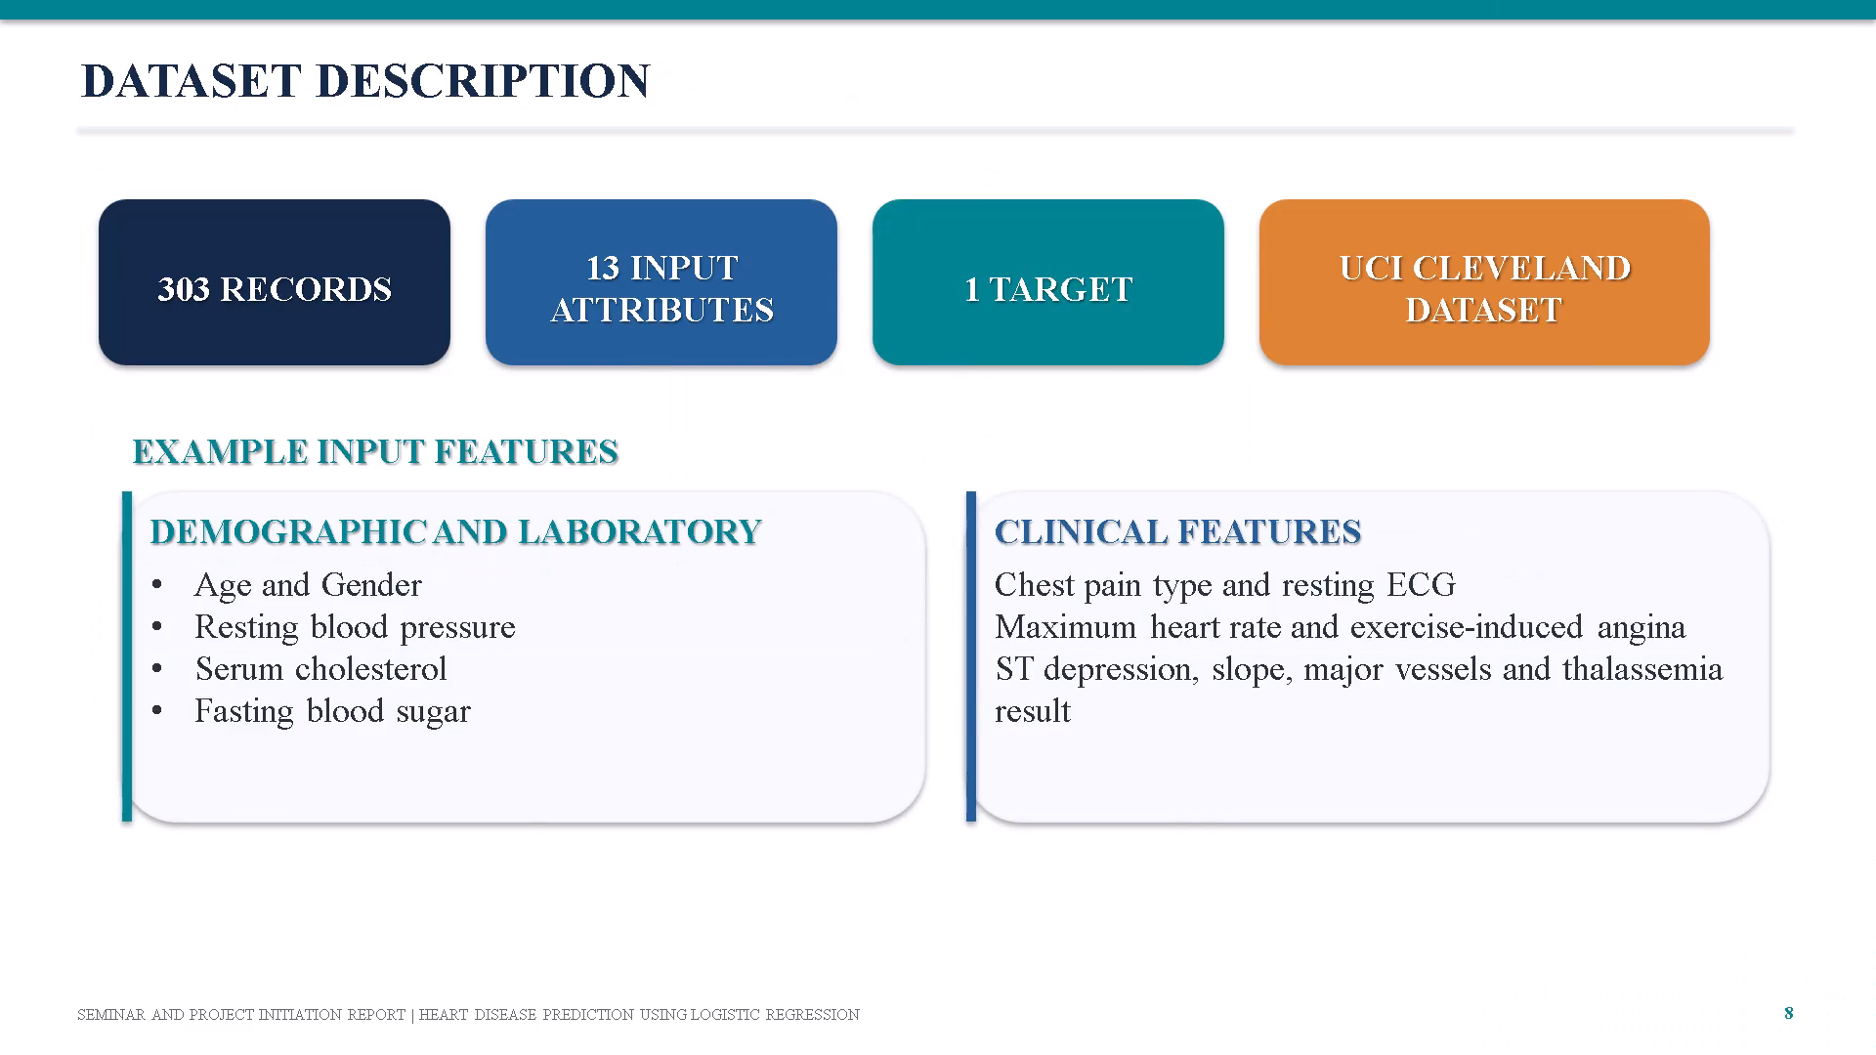
{"action": "key", "text": "Down"}
{"action": "key", "text": "Down"}
{"action": "key", "text": "Down"}
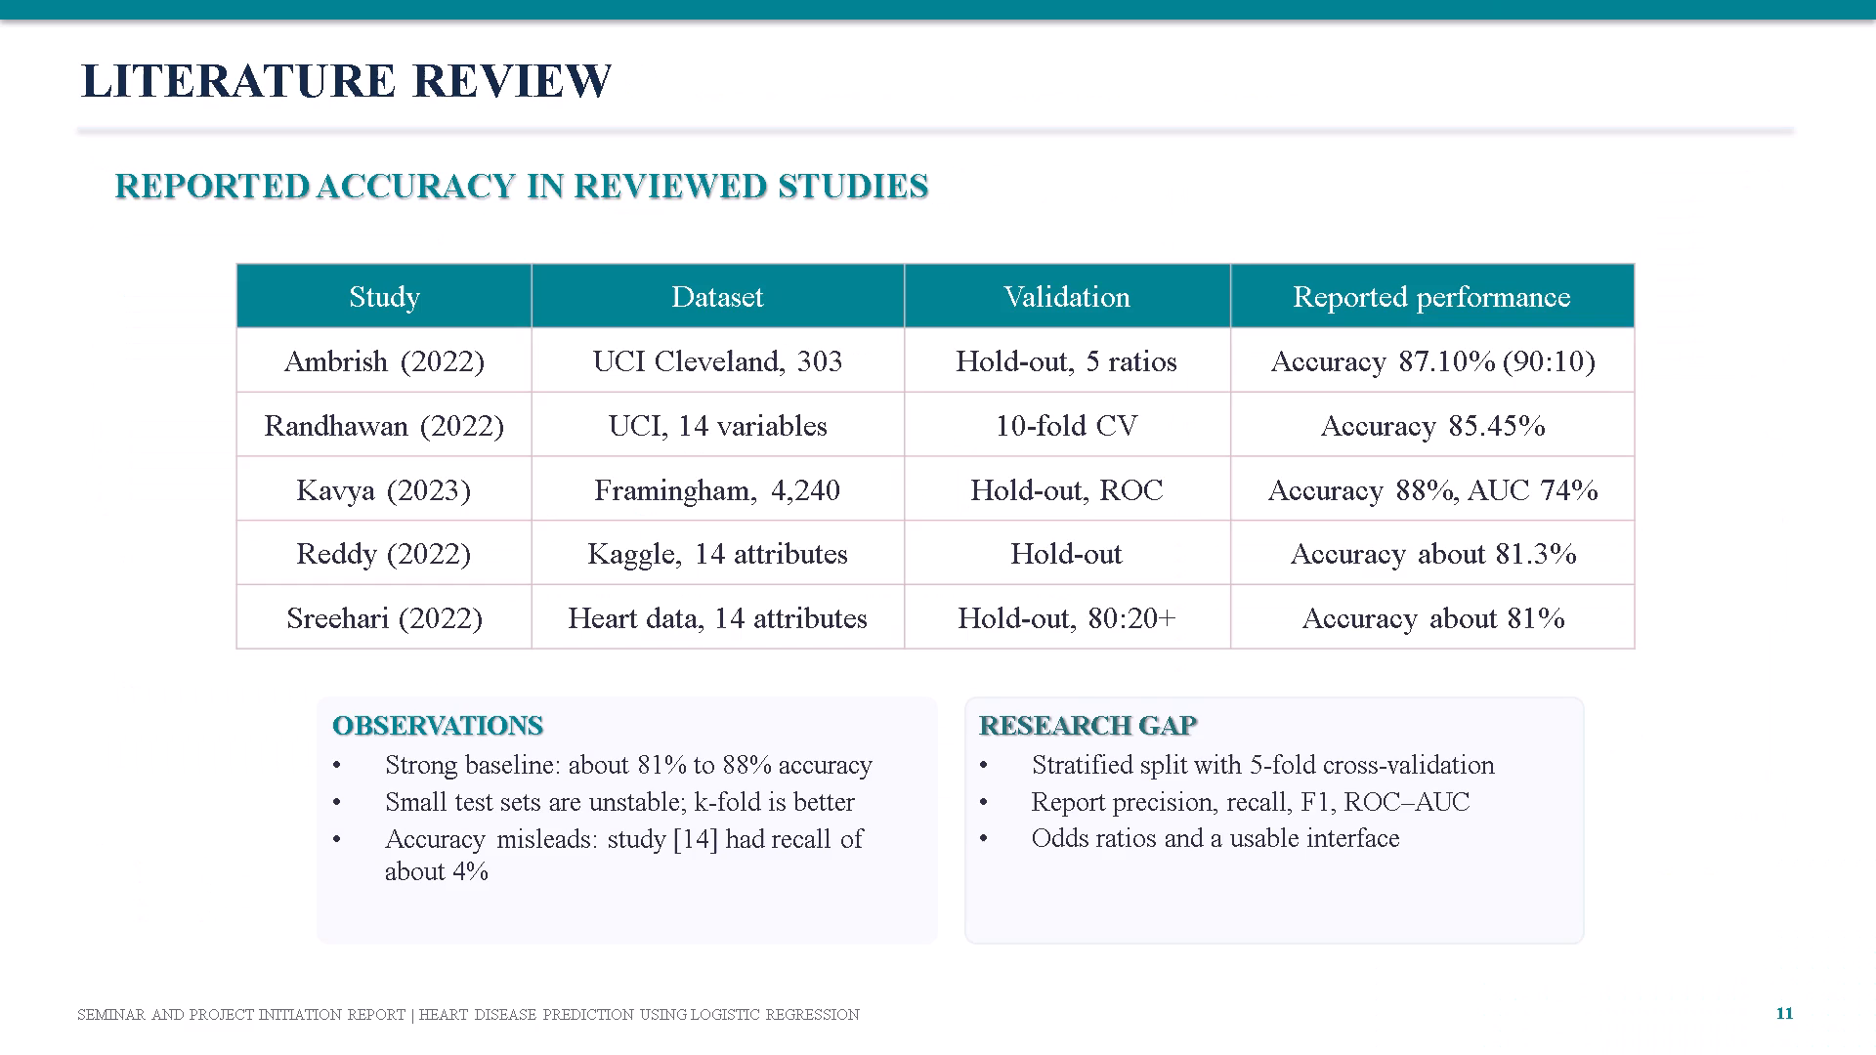
{"action": "key", "text": "Down"}
{"action": "key", "text": "Down"}
{"action": "key", "text": "Down"}
{"action": "key", "text": "Down"}
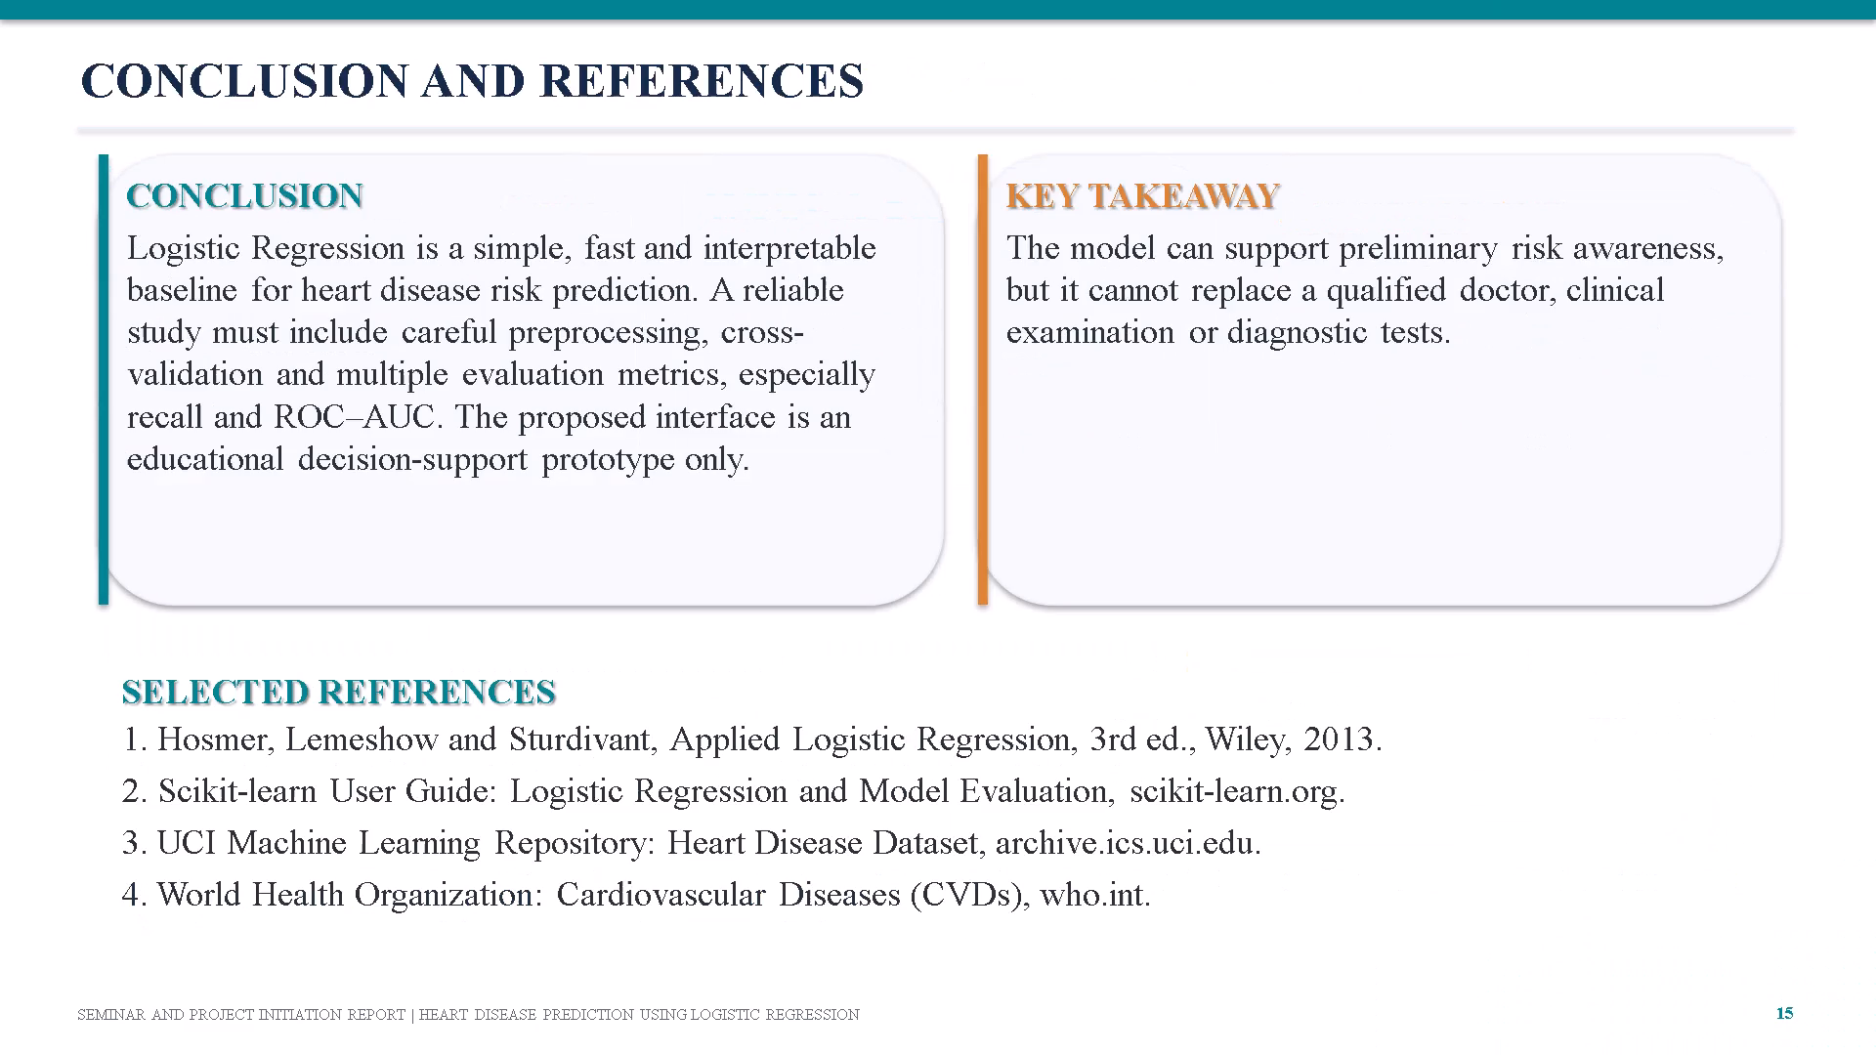
{"action": "key", "text": "Down"}
{"action": "key", "text": "Down"}
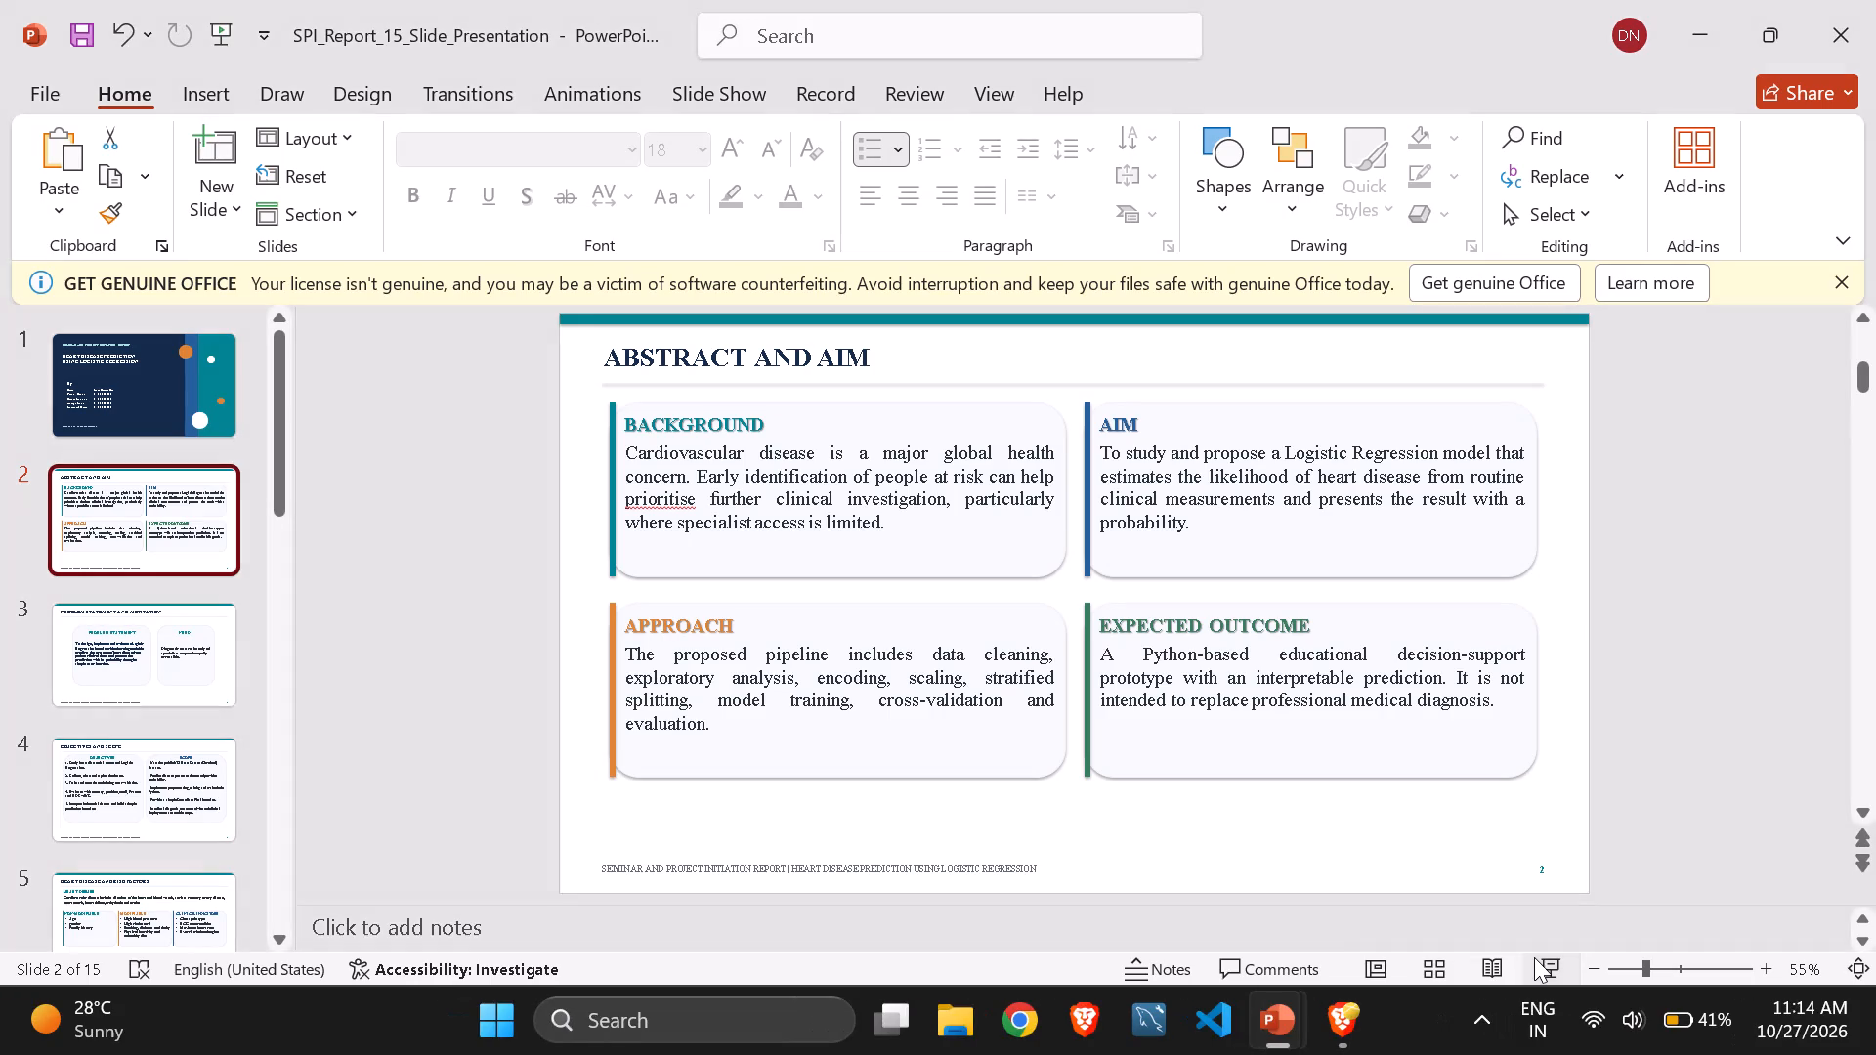
{"action": "left_click", "coordinate": [180, 420]}
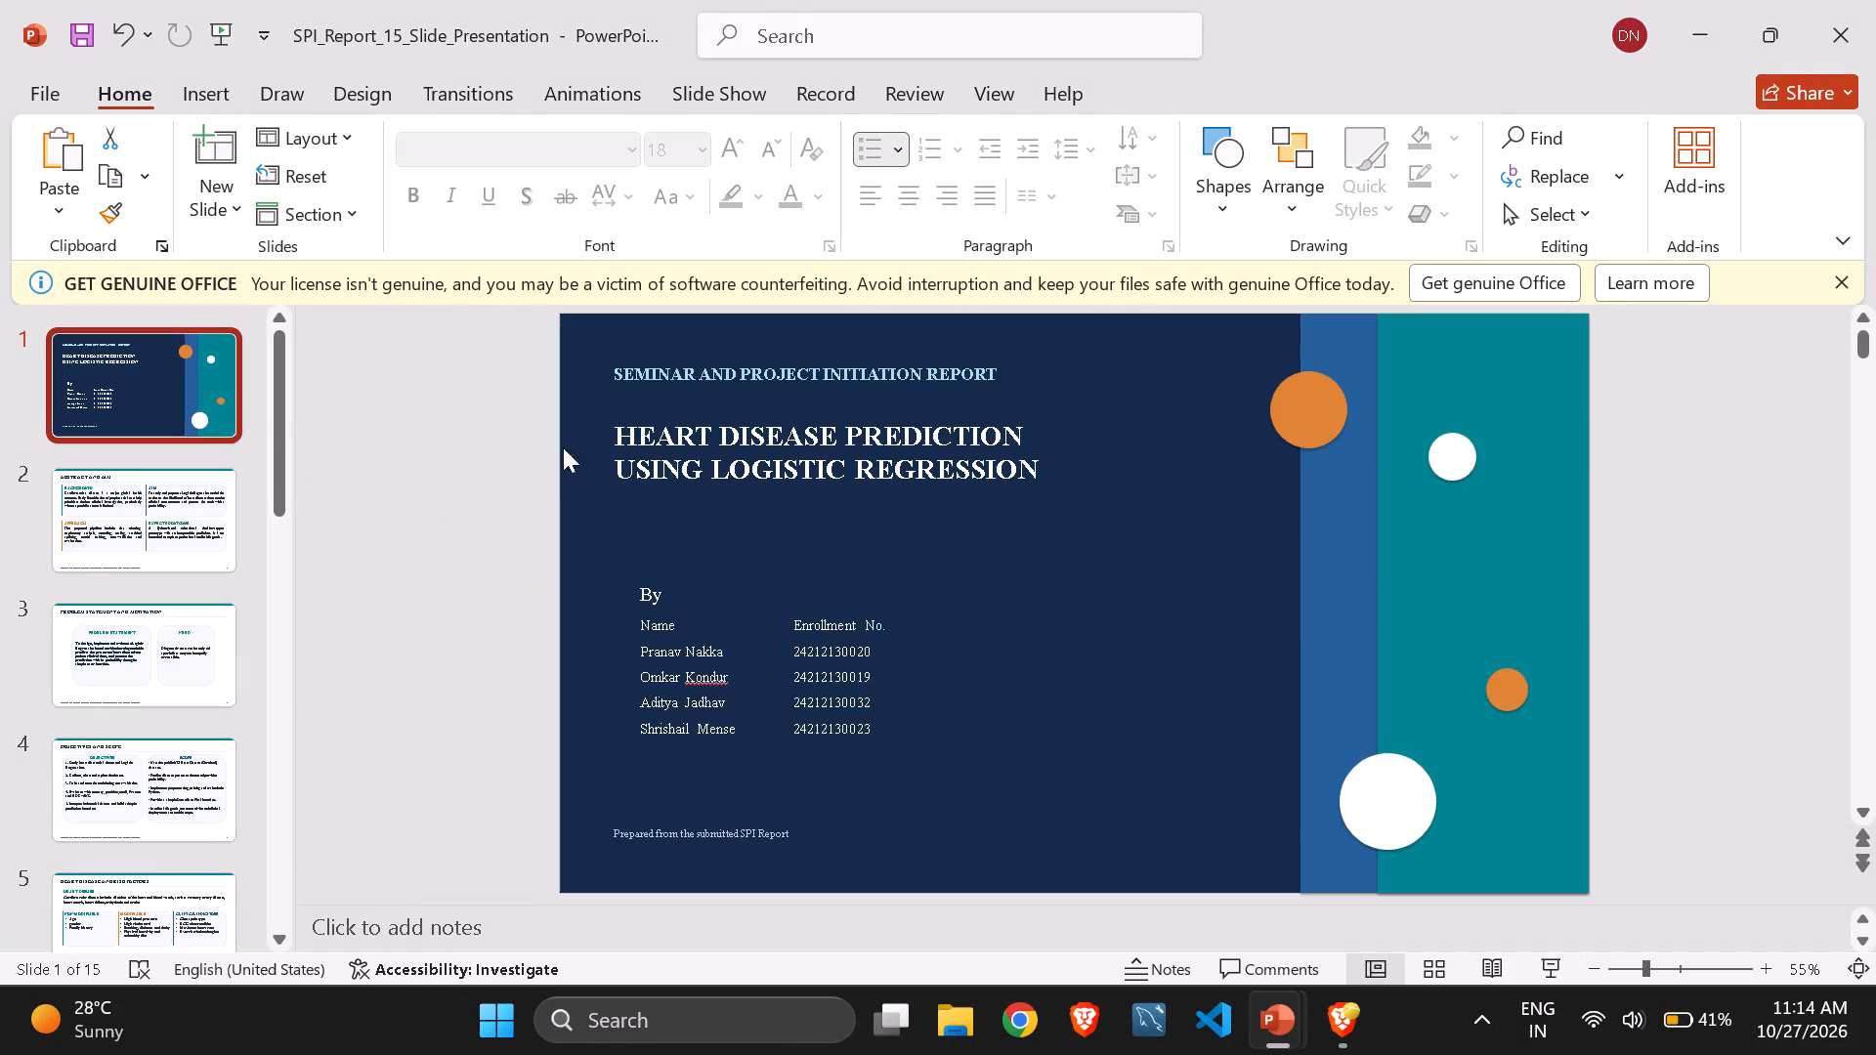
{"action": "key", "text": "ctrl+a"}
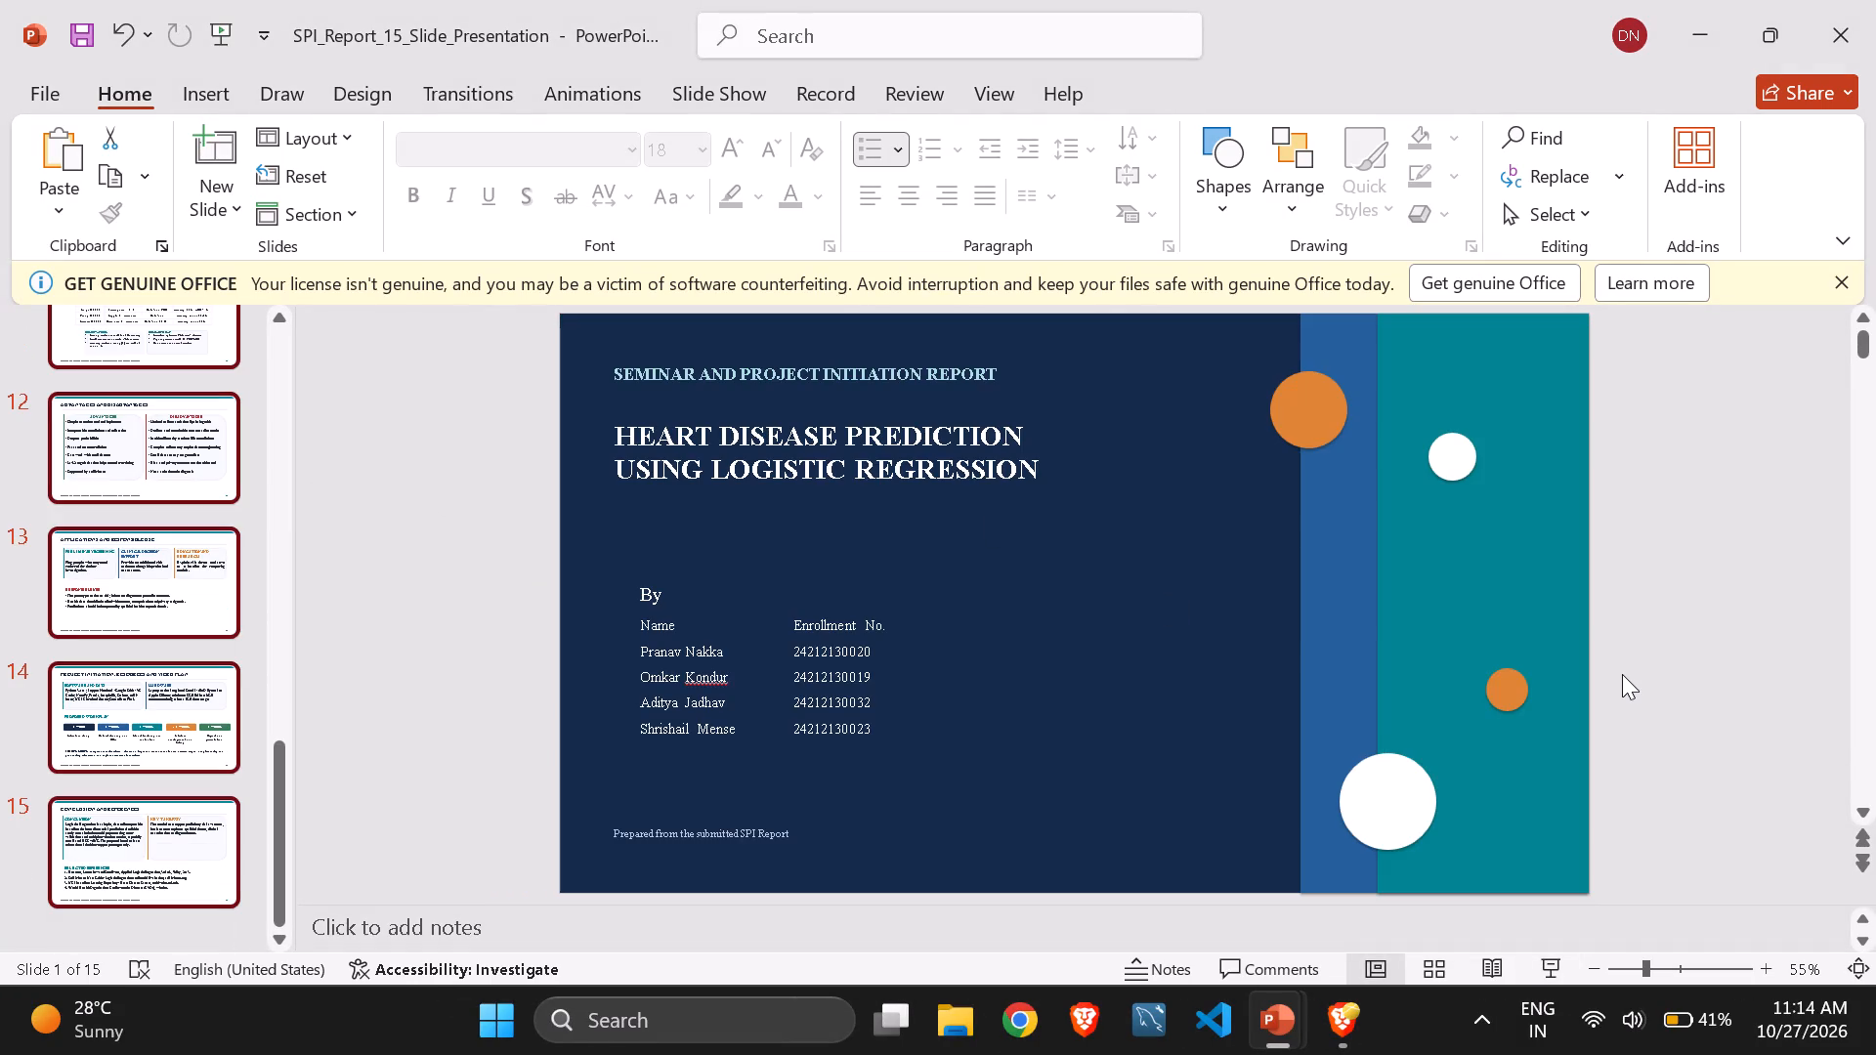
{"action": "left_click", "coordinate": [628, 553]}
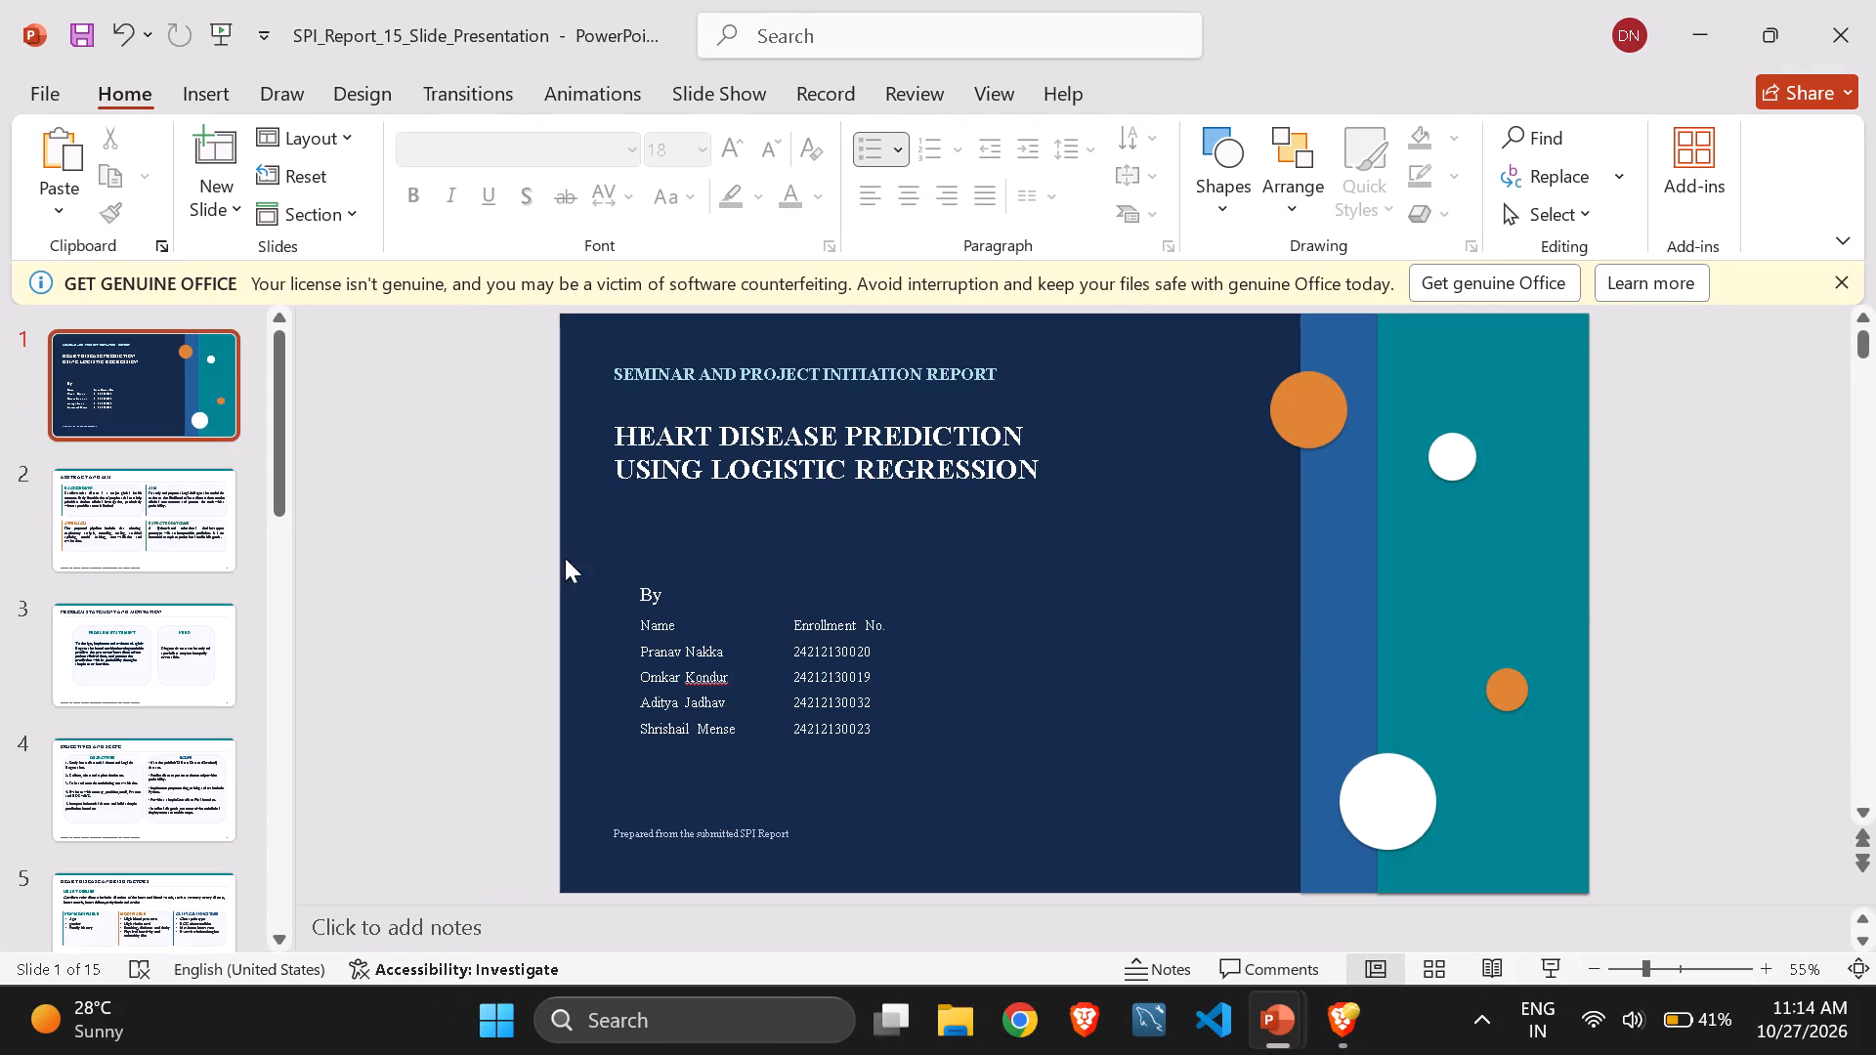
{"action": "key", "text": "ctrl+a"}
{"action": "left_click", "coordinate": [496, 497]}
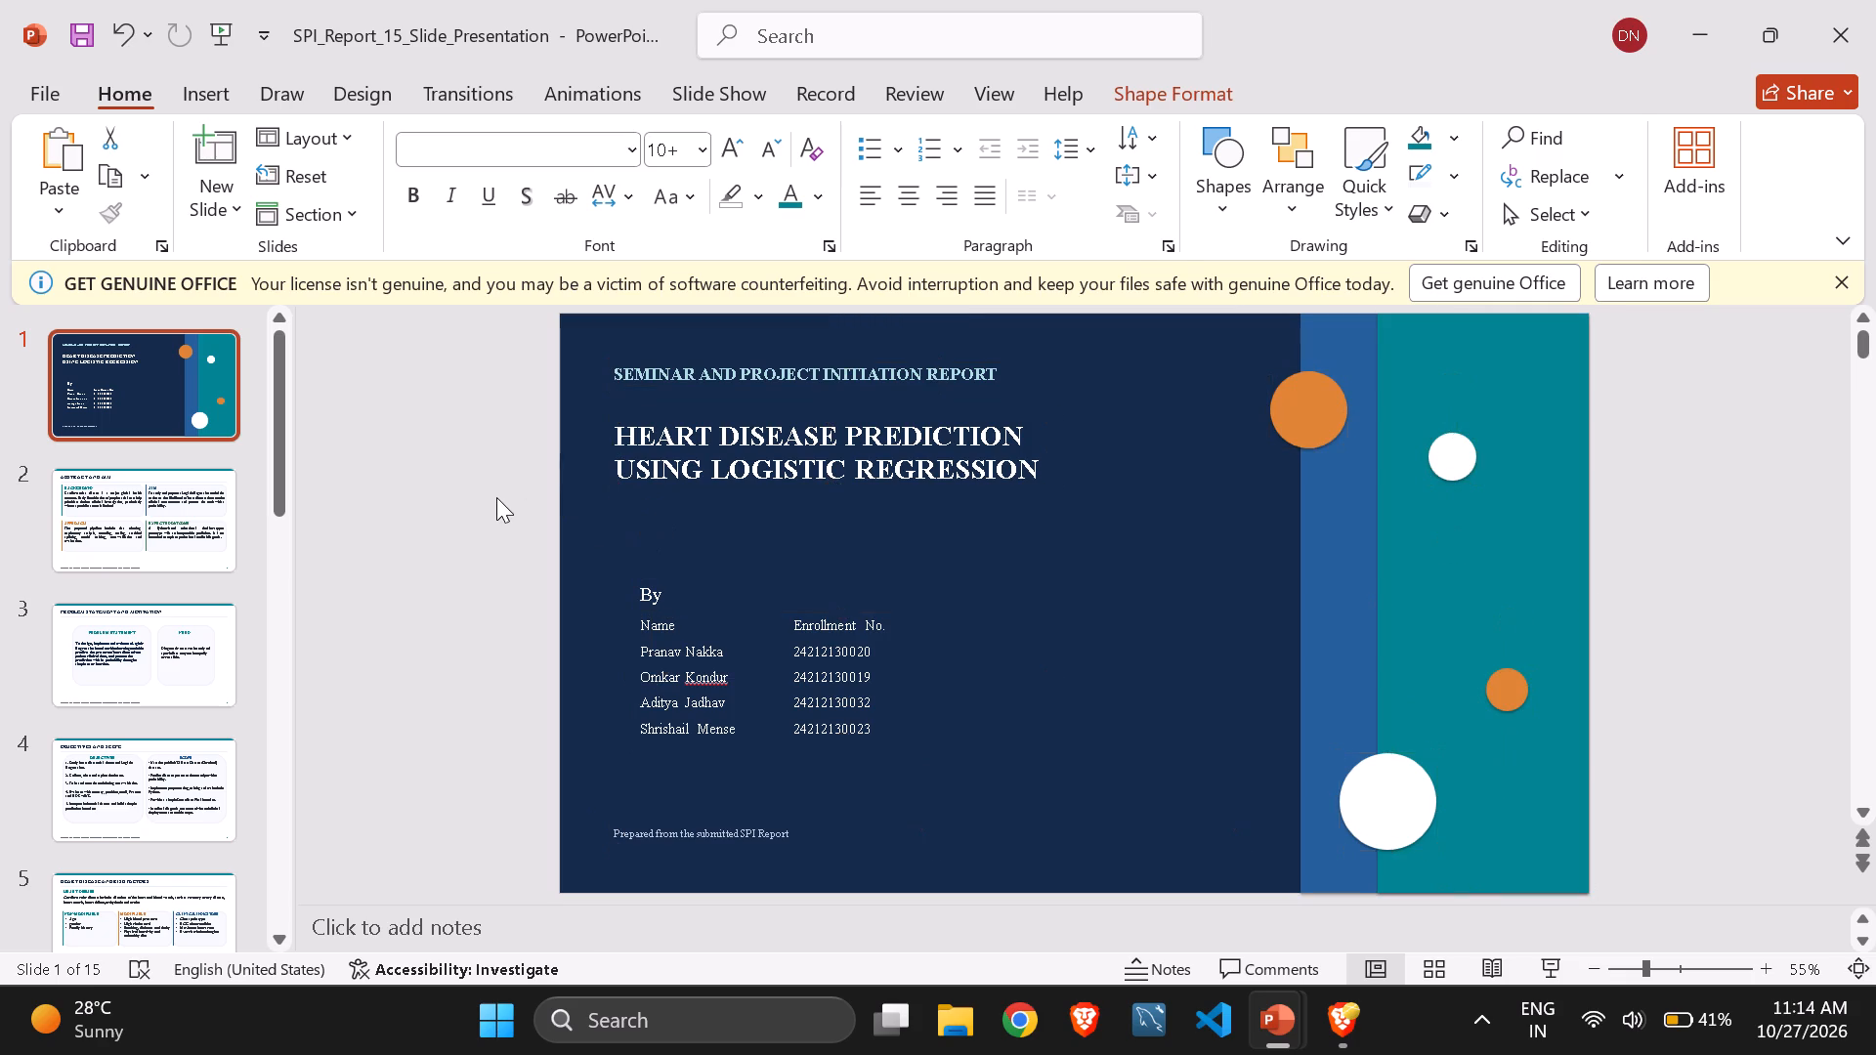
Dismiss the Office licence notice above the slide.
{"action": "left_click", "coordinate": [1841, 282]}
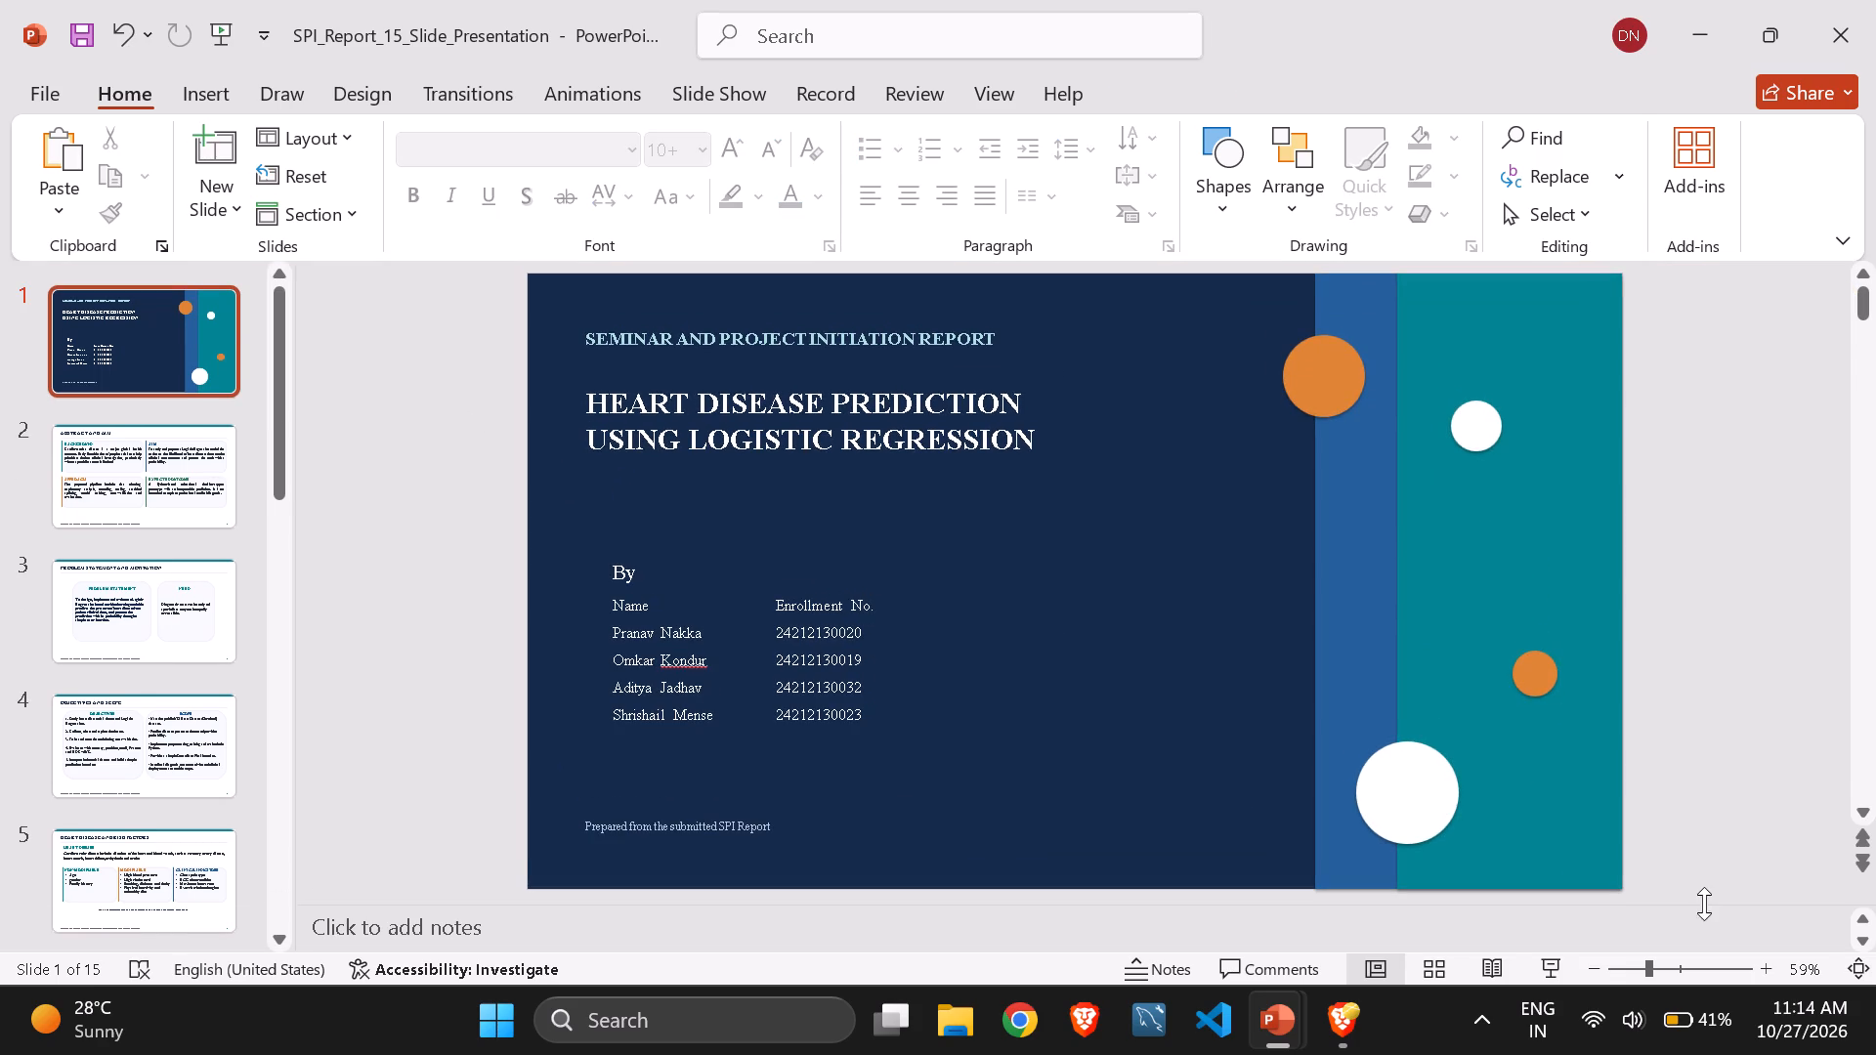
Present the title slide in the slide show and capture a full-screen screenshot of it with Snipping Tool.
{"action": "left_click", "coordinate": [1551, 969]}
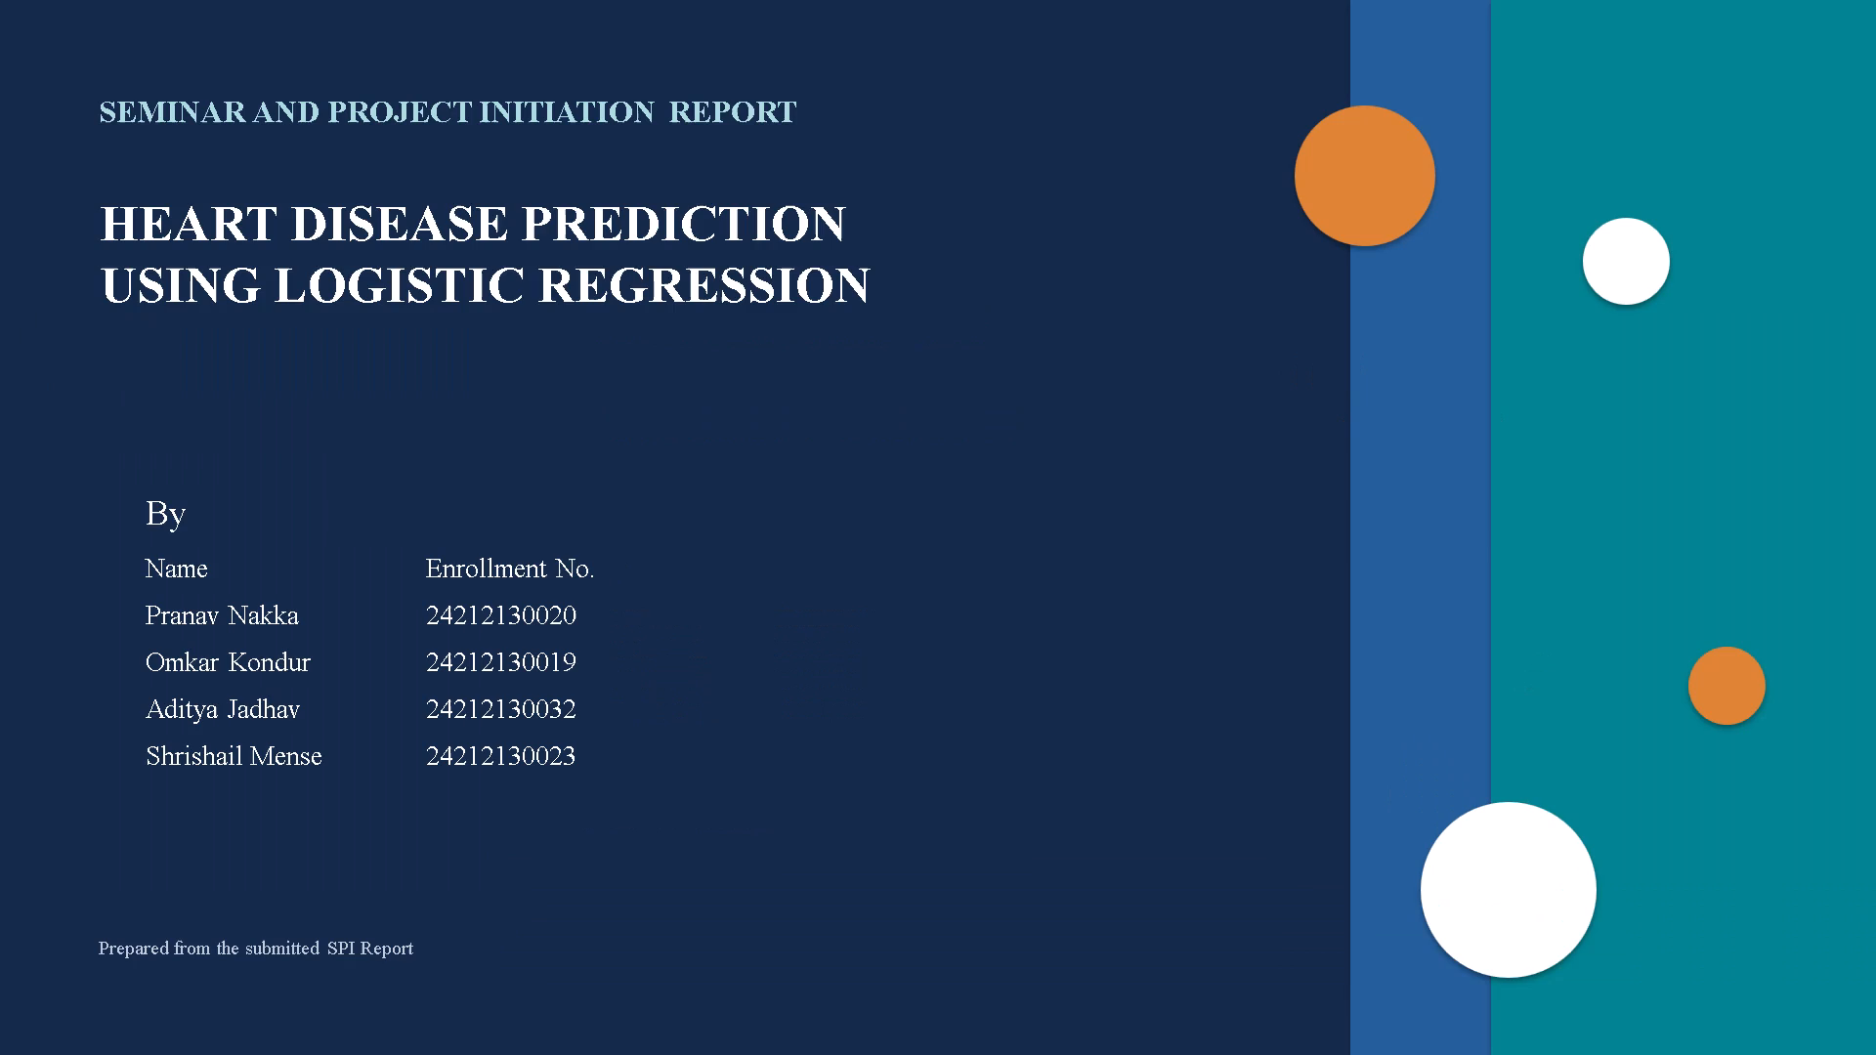
{"action": "key", "text": "shift+super+s"}
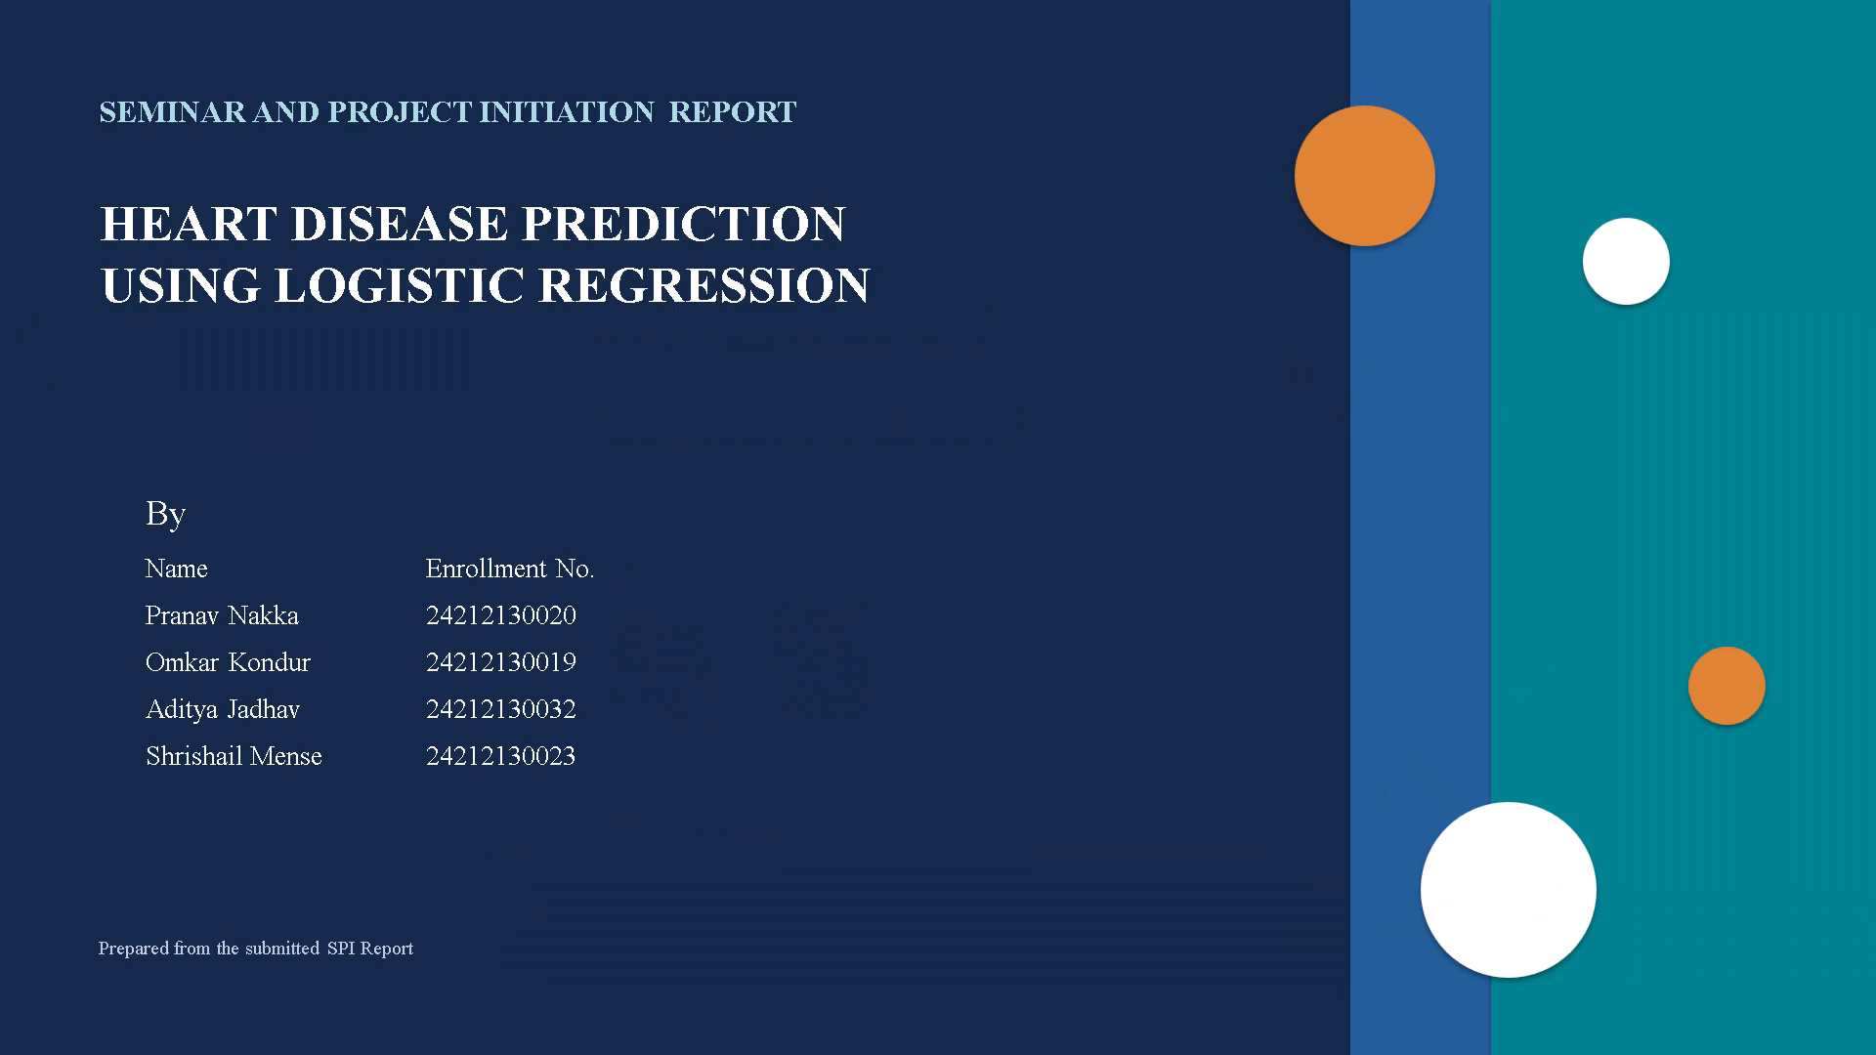
{"action": "left_click", "coordinate": [860, 53]}
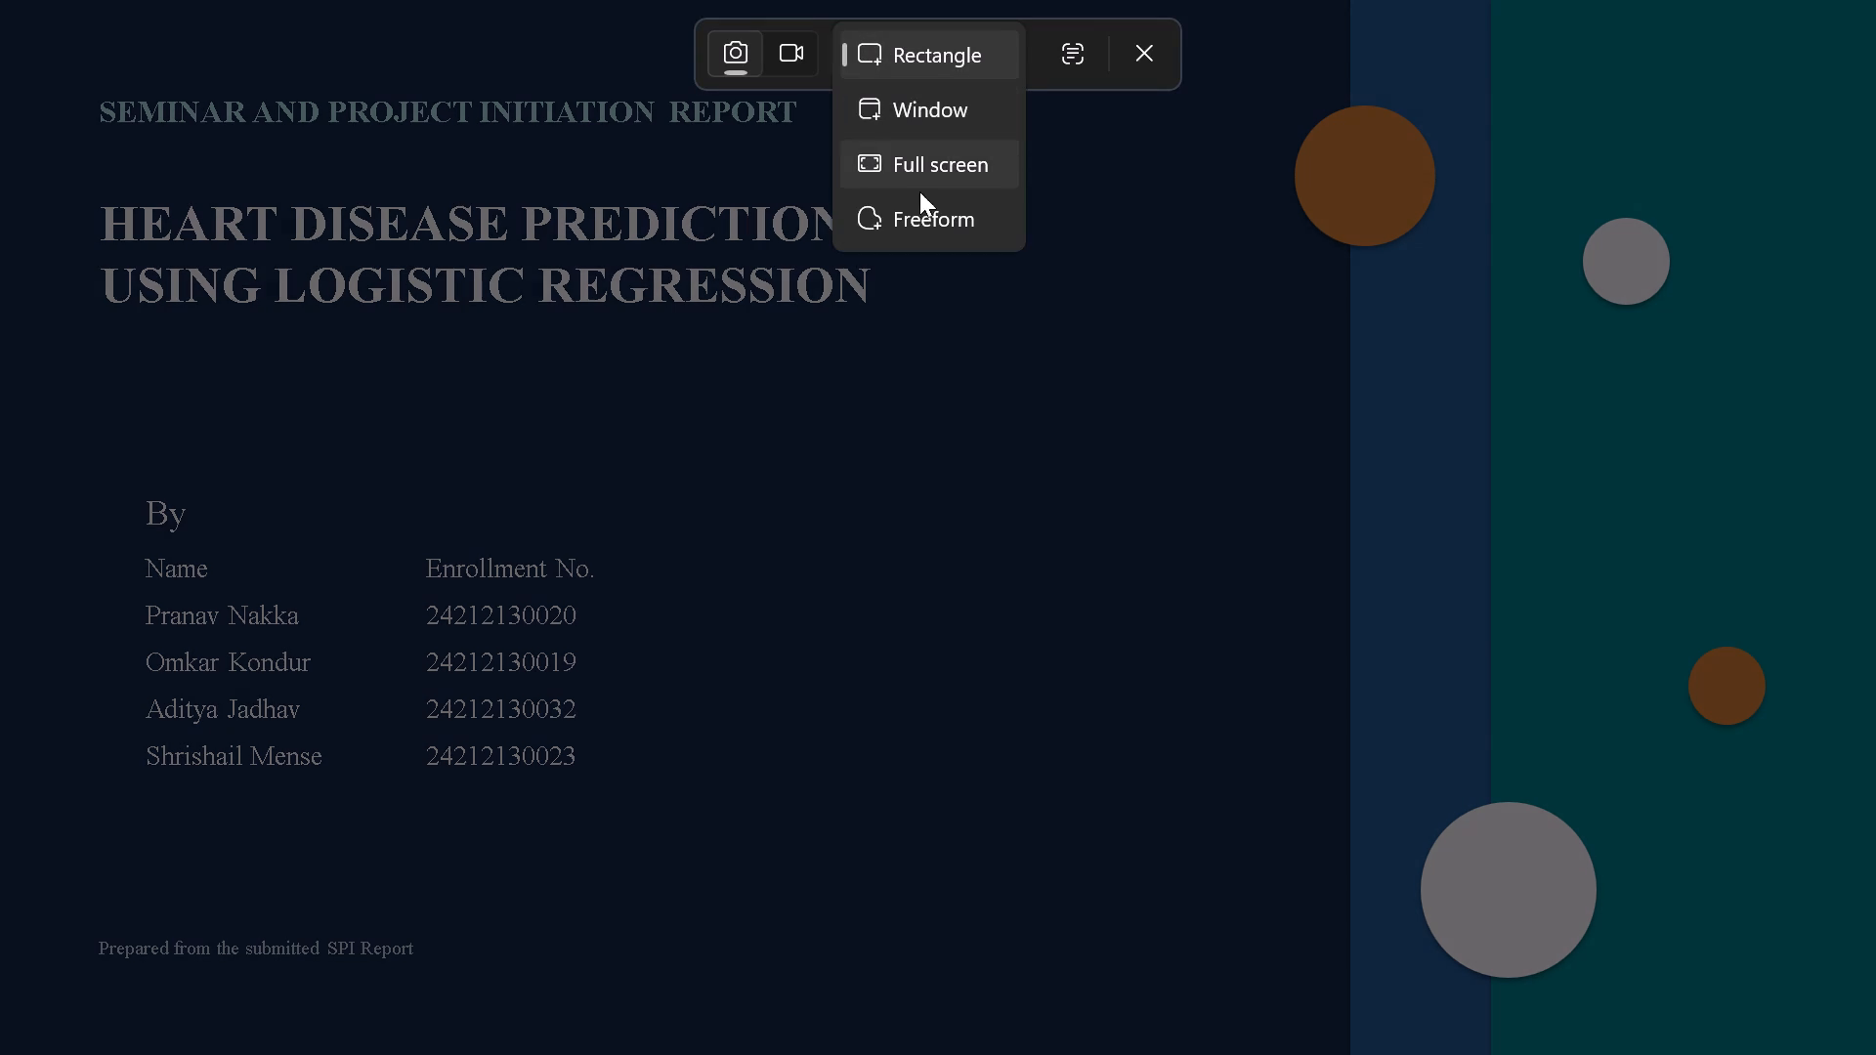
{"action": "left_click", "coordinate": [911, 167]}
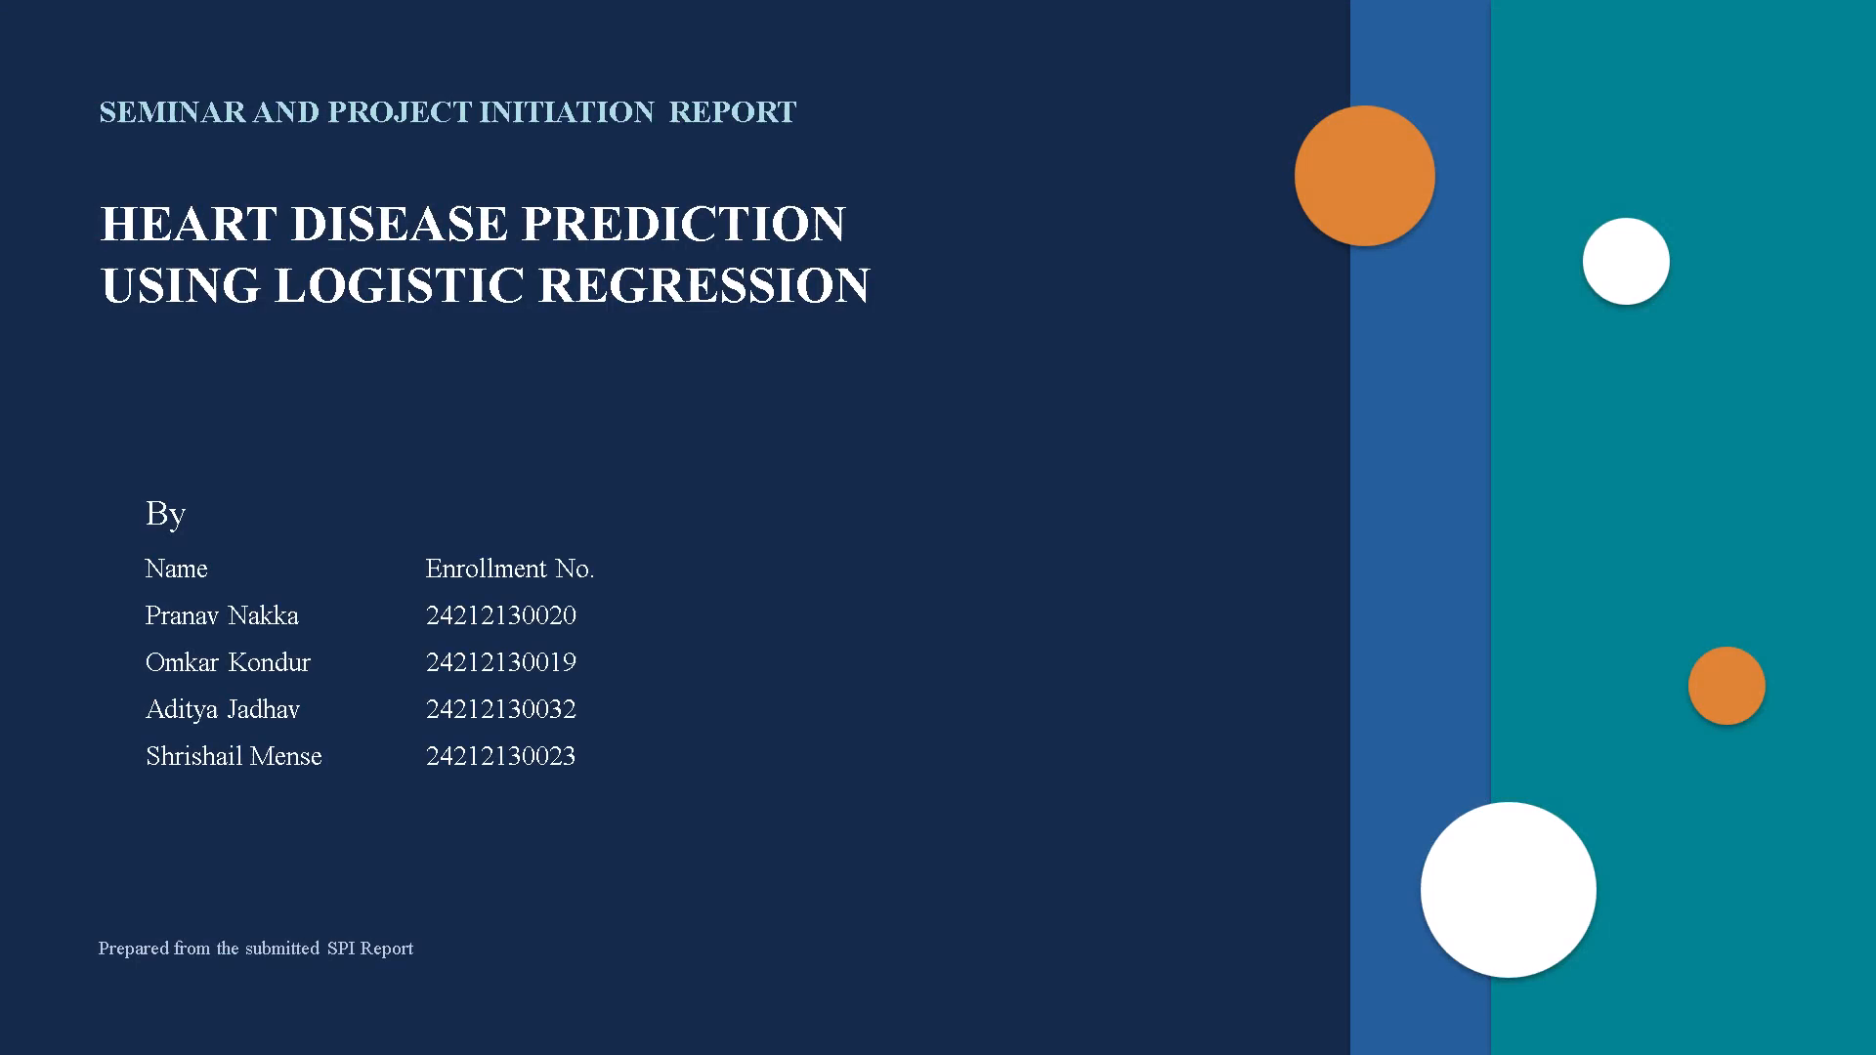
Switch to the Brave browser and open Canva in a new tab.
{"action": "key", "text": "alt+Tab"}
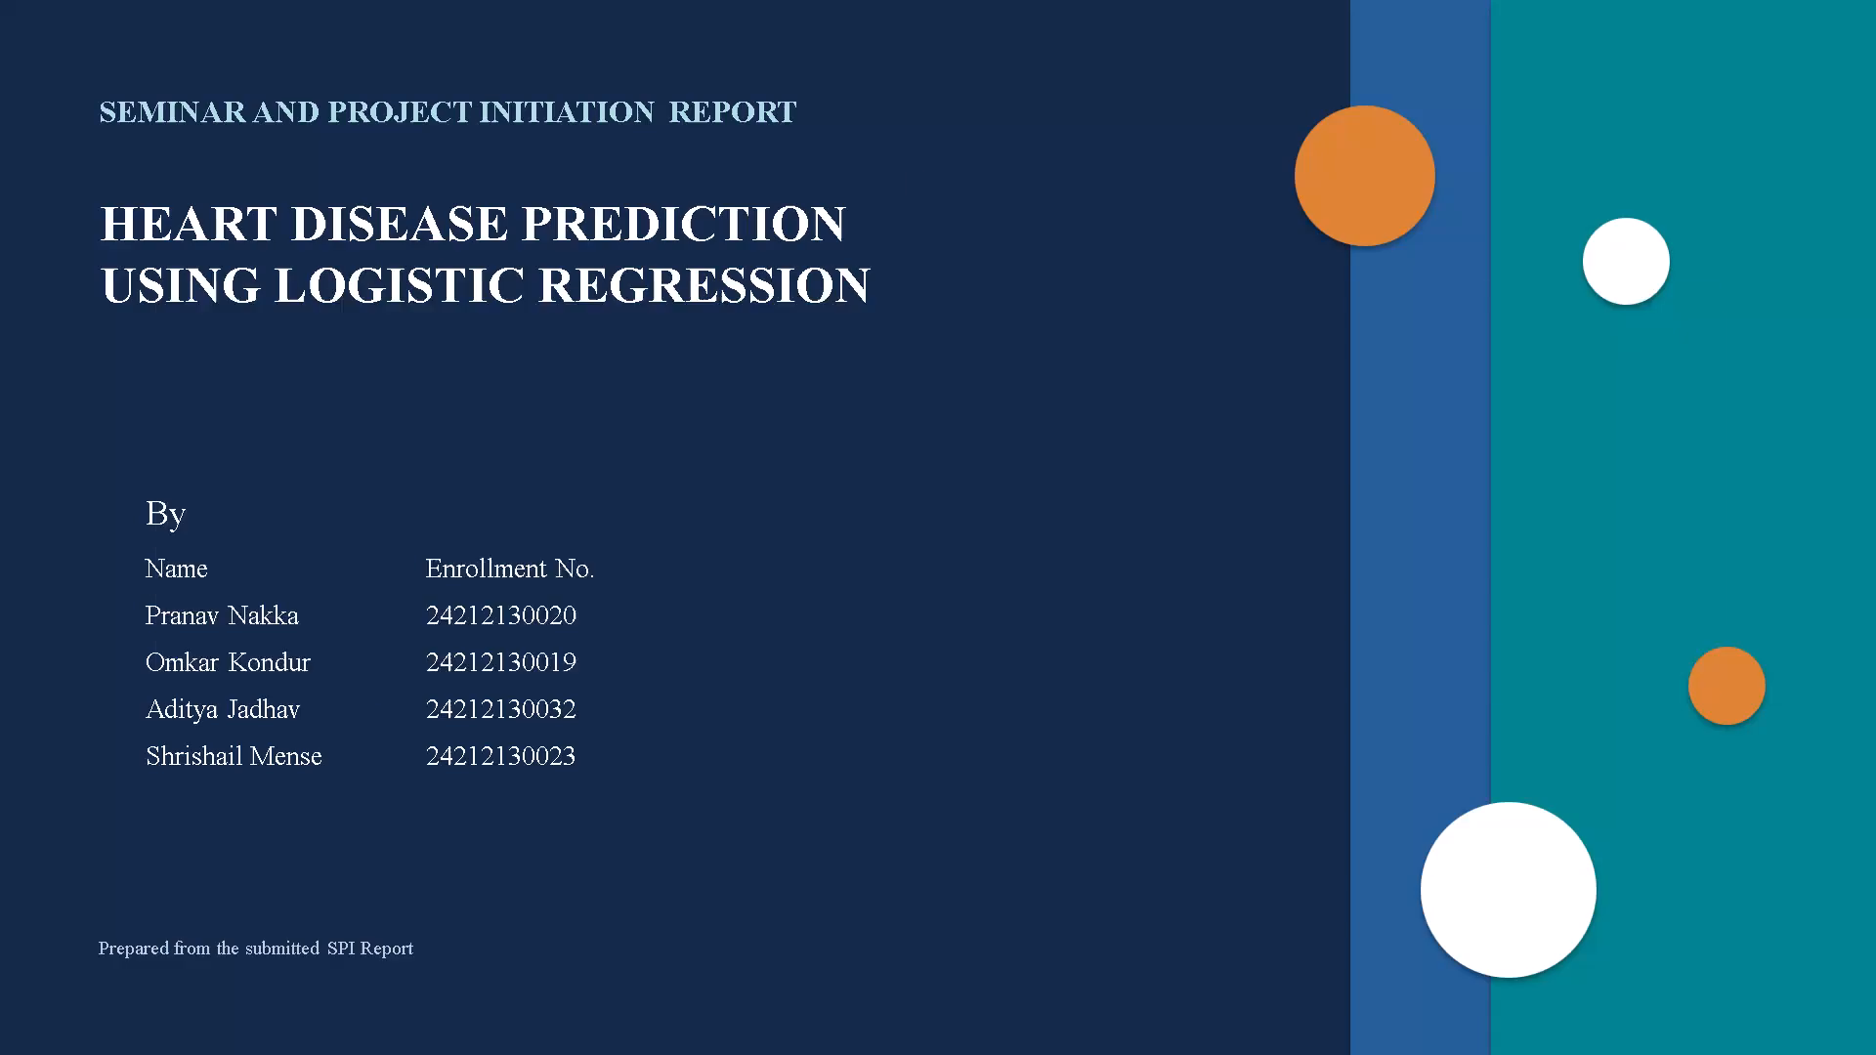
{"action": "key", "text": "alt+Tab"}
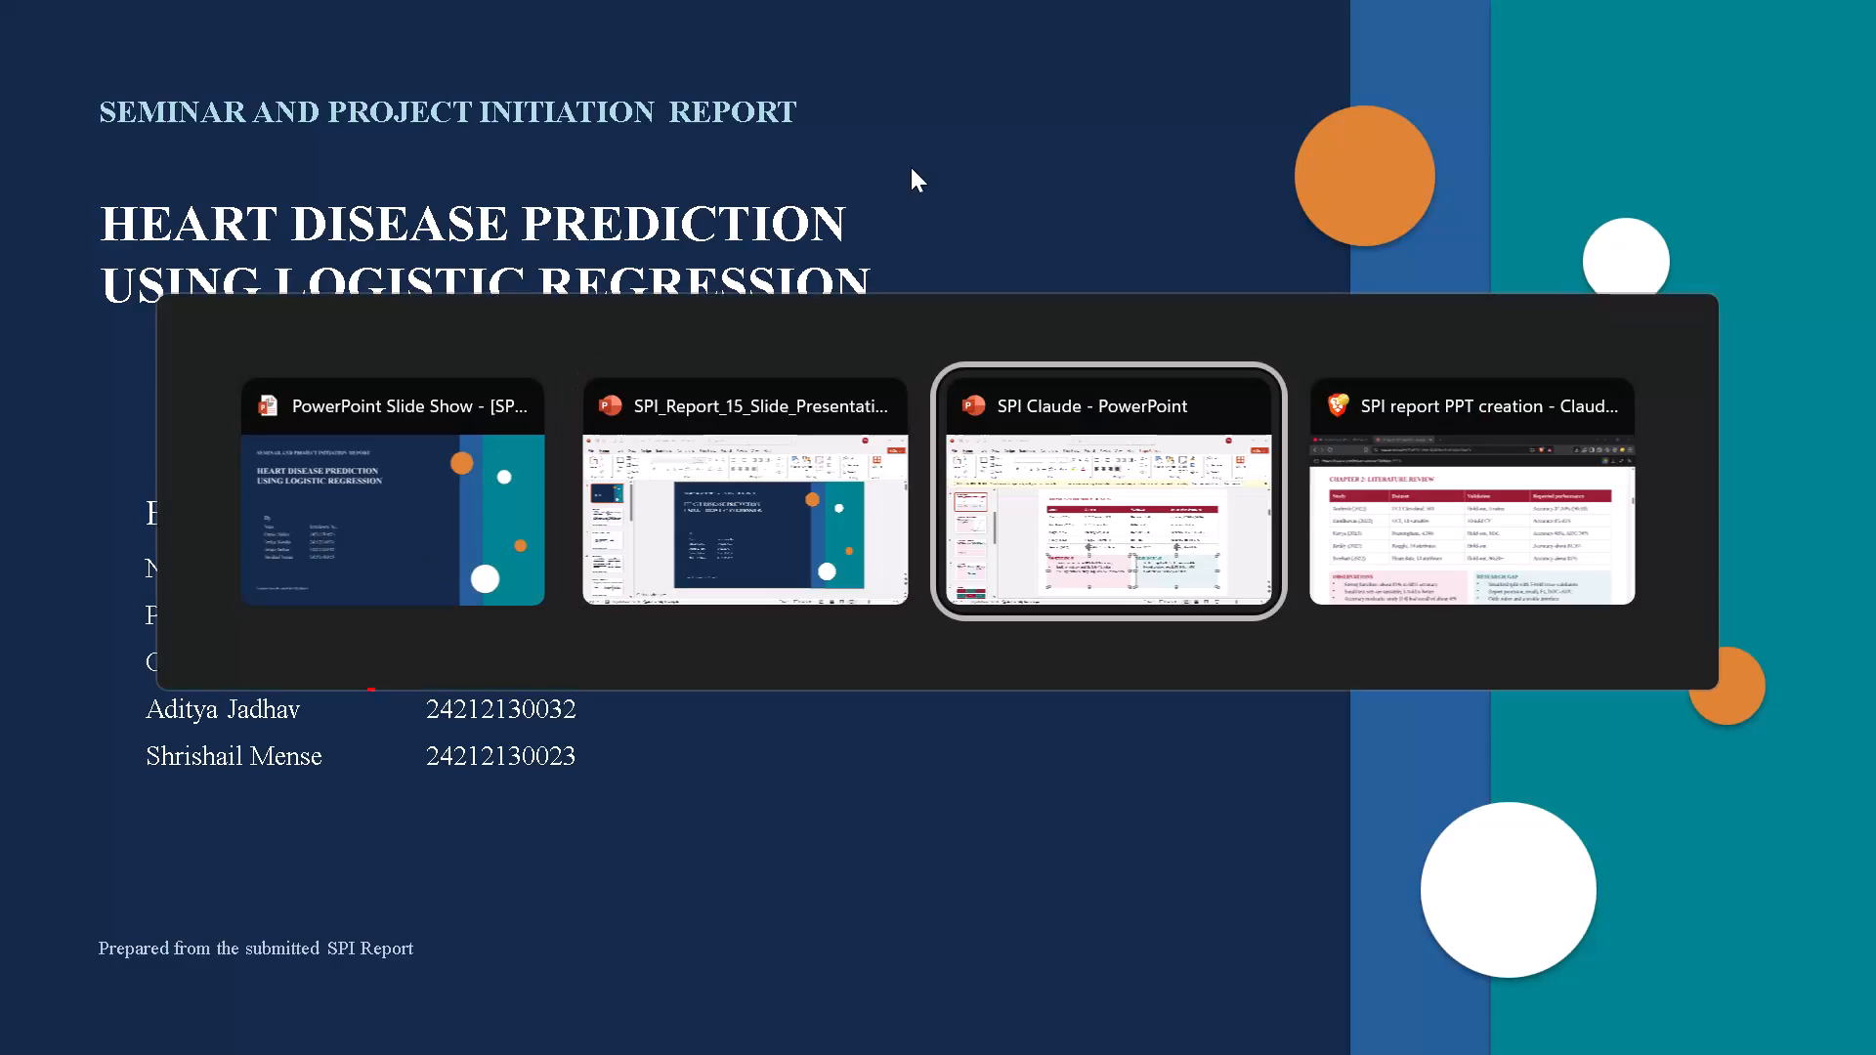
{"action": "key", "text": "alt+Tab"}
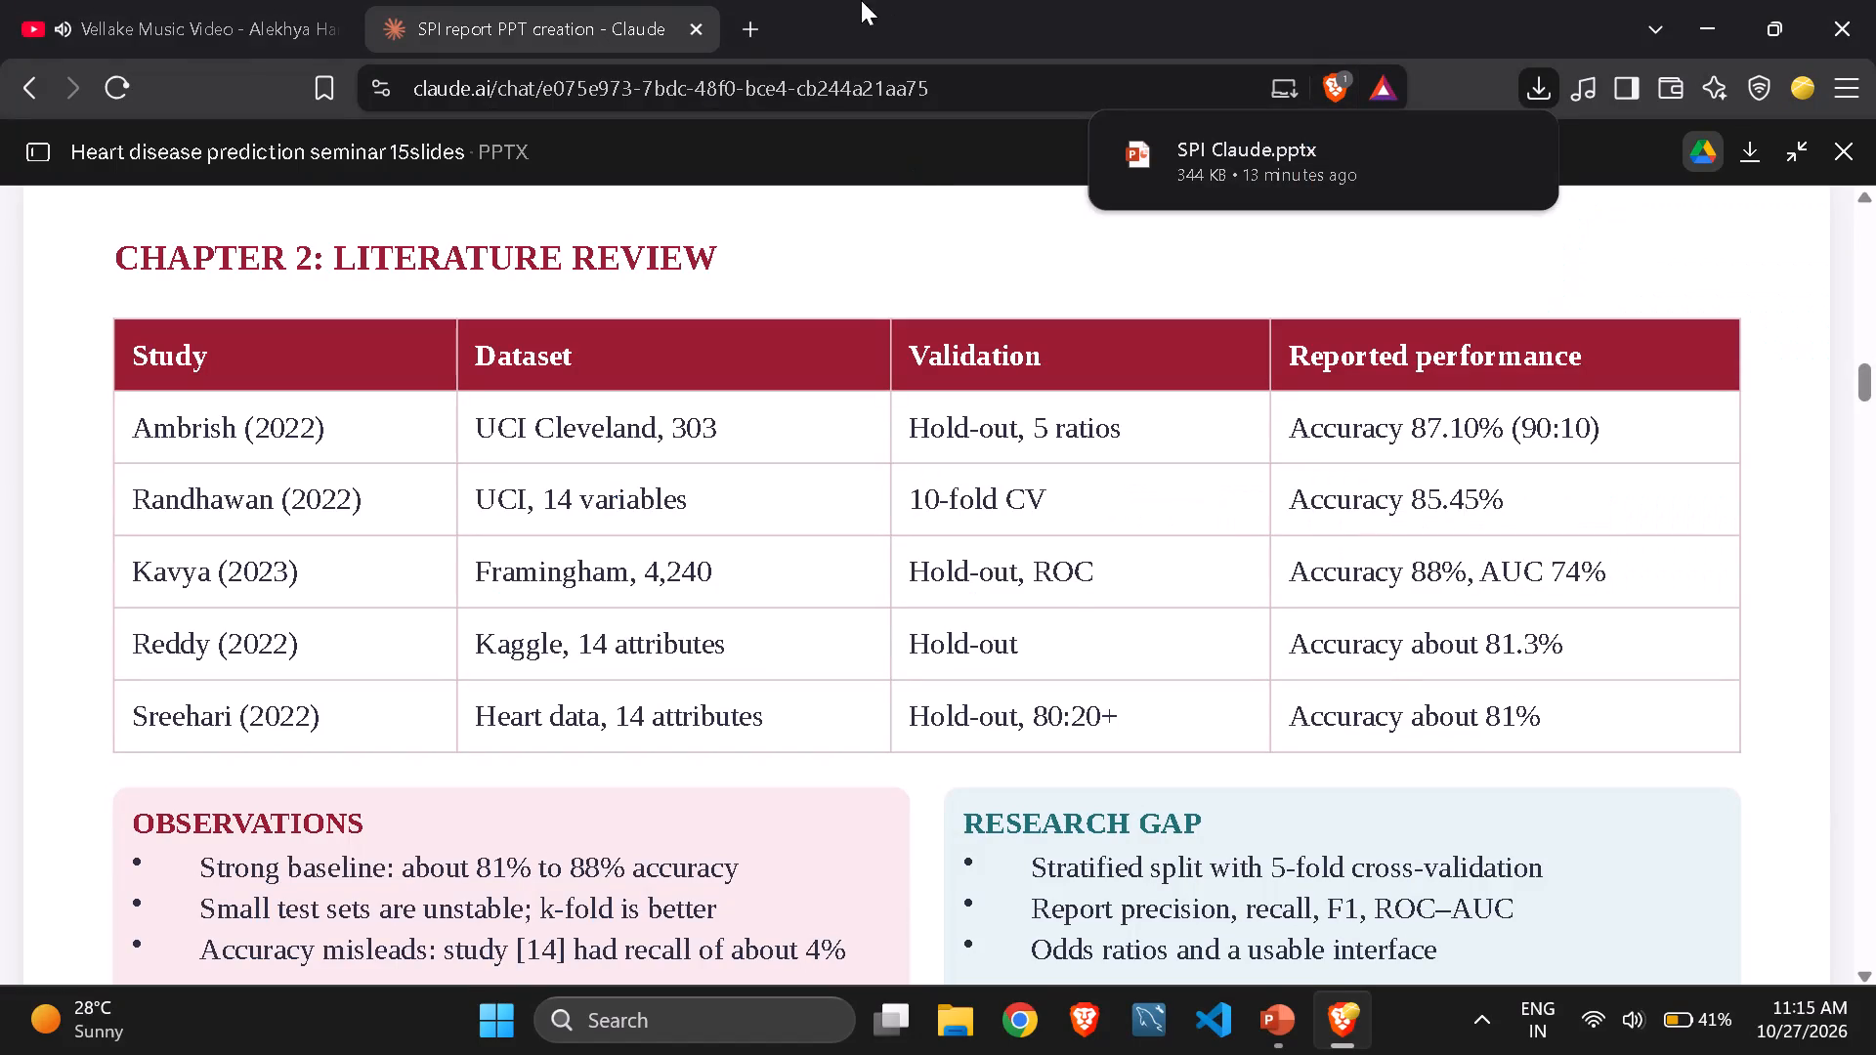
{"action": "left_click", "coordinate": [750, 32]}
{"action": "type", "text": "canva"}
{"action": "key", "text": "Return"}
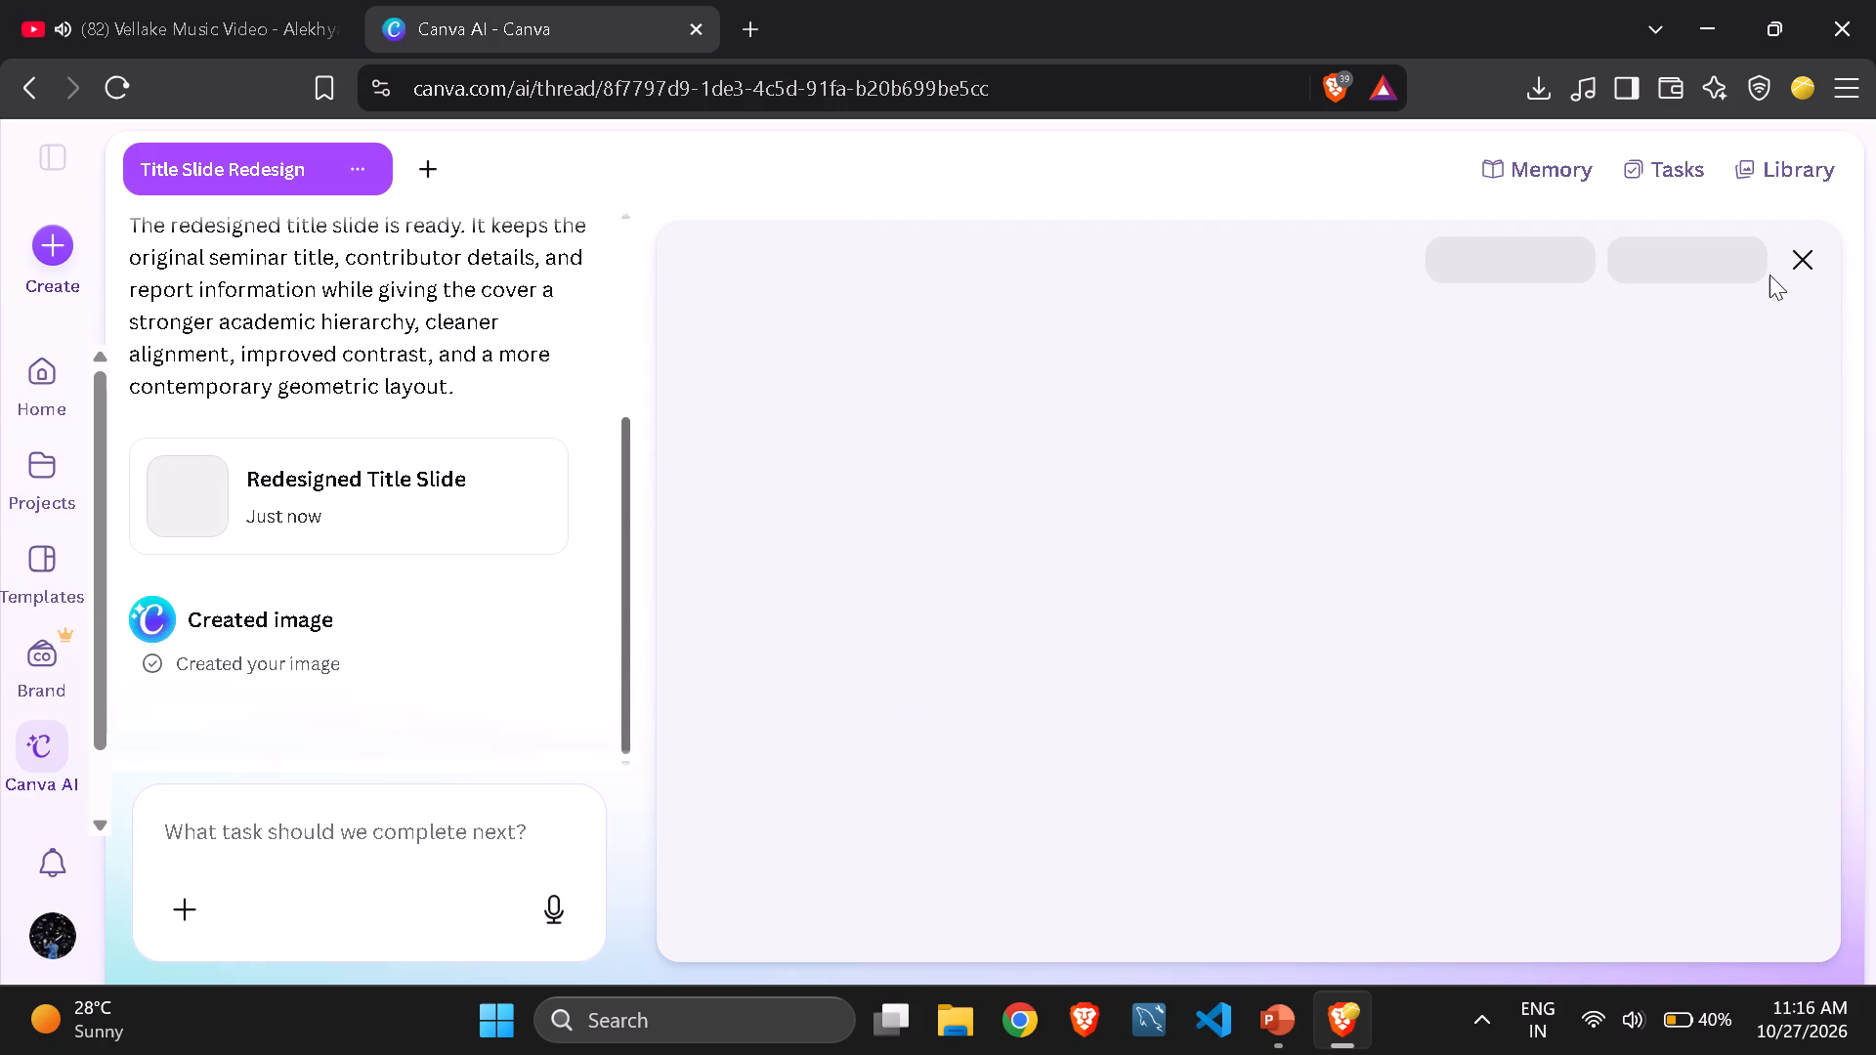
{"action": "left_click", "coordinate": [1812, 264]}
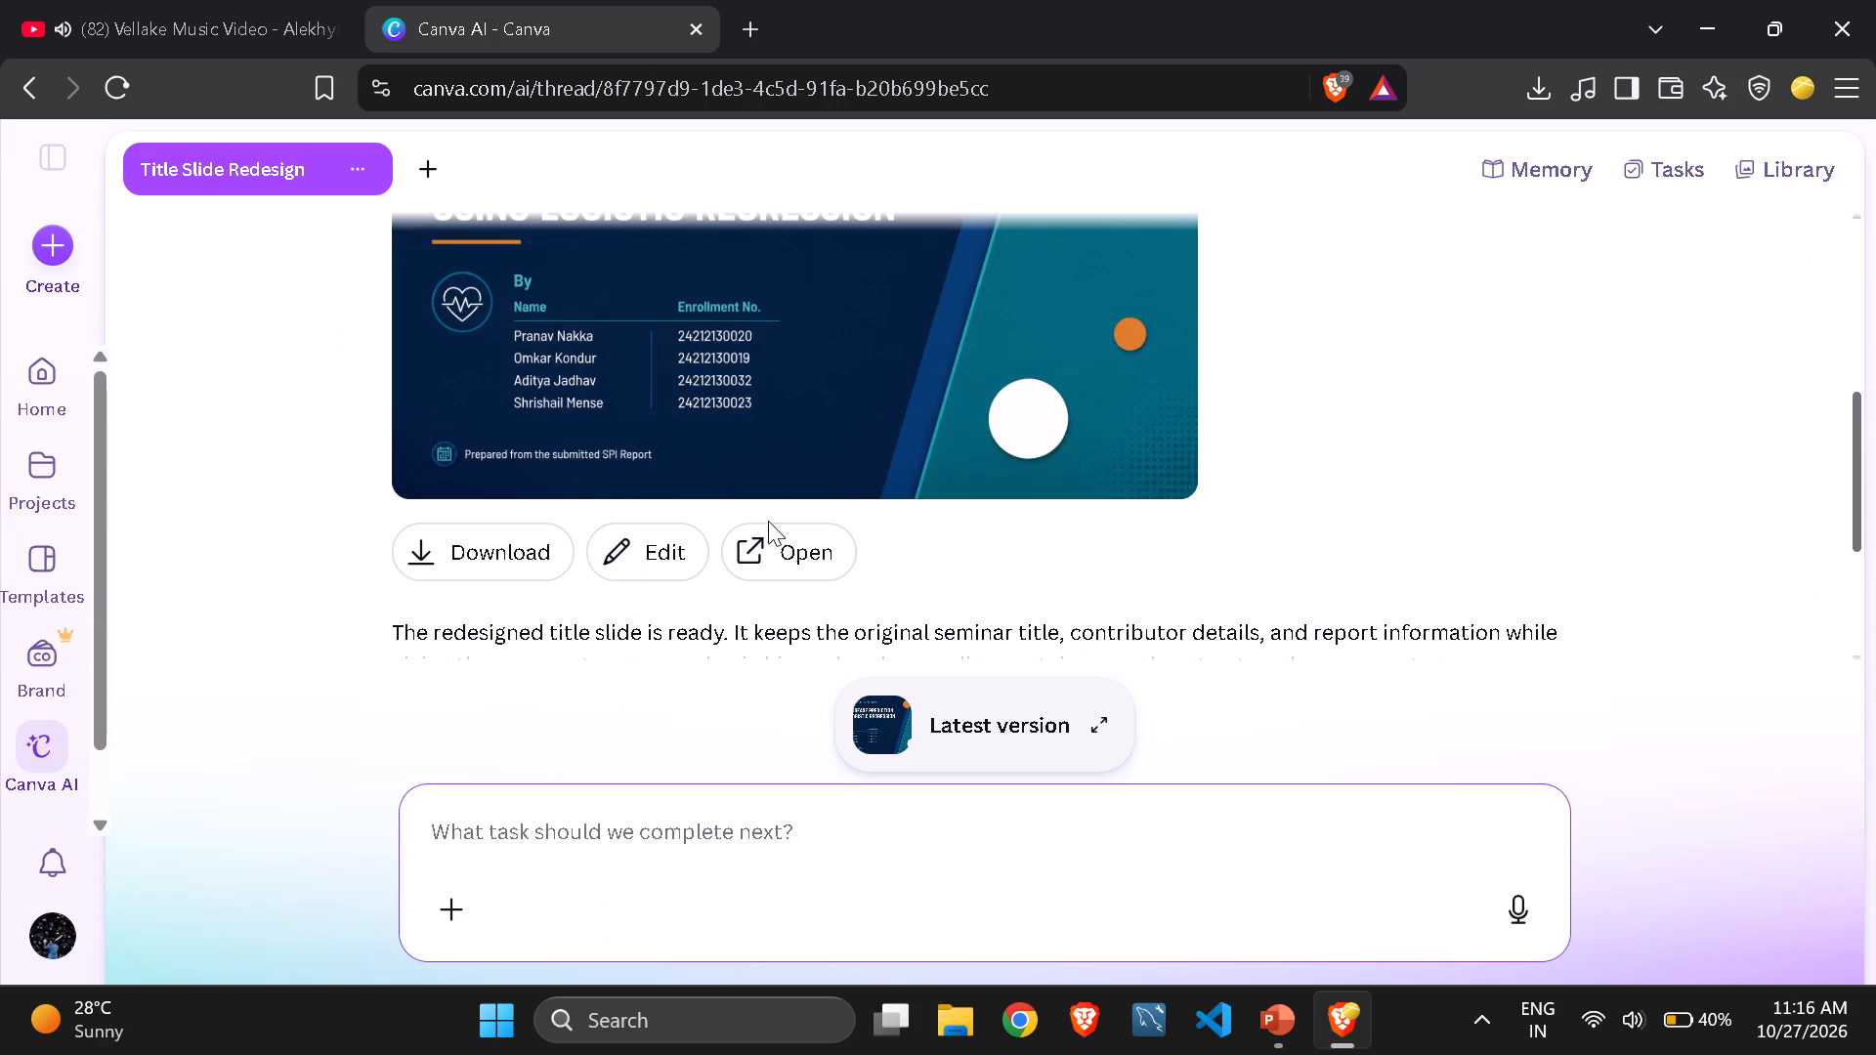
Open the redesigned title slide in the Canva editor.
{"action": "left_click", "coordinate": [770, 558]}
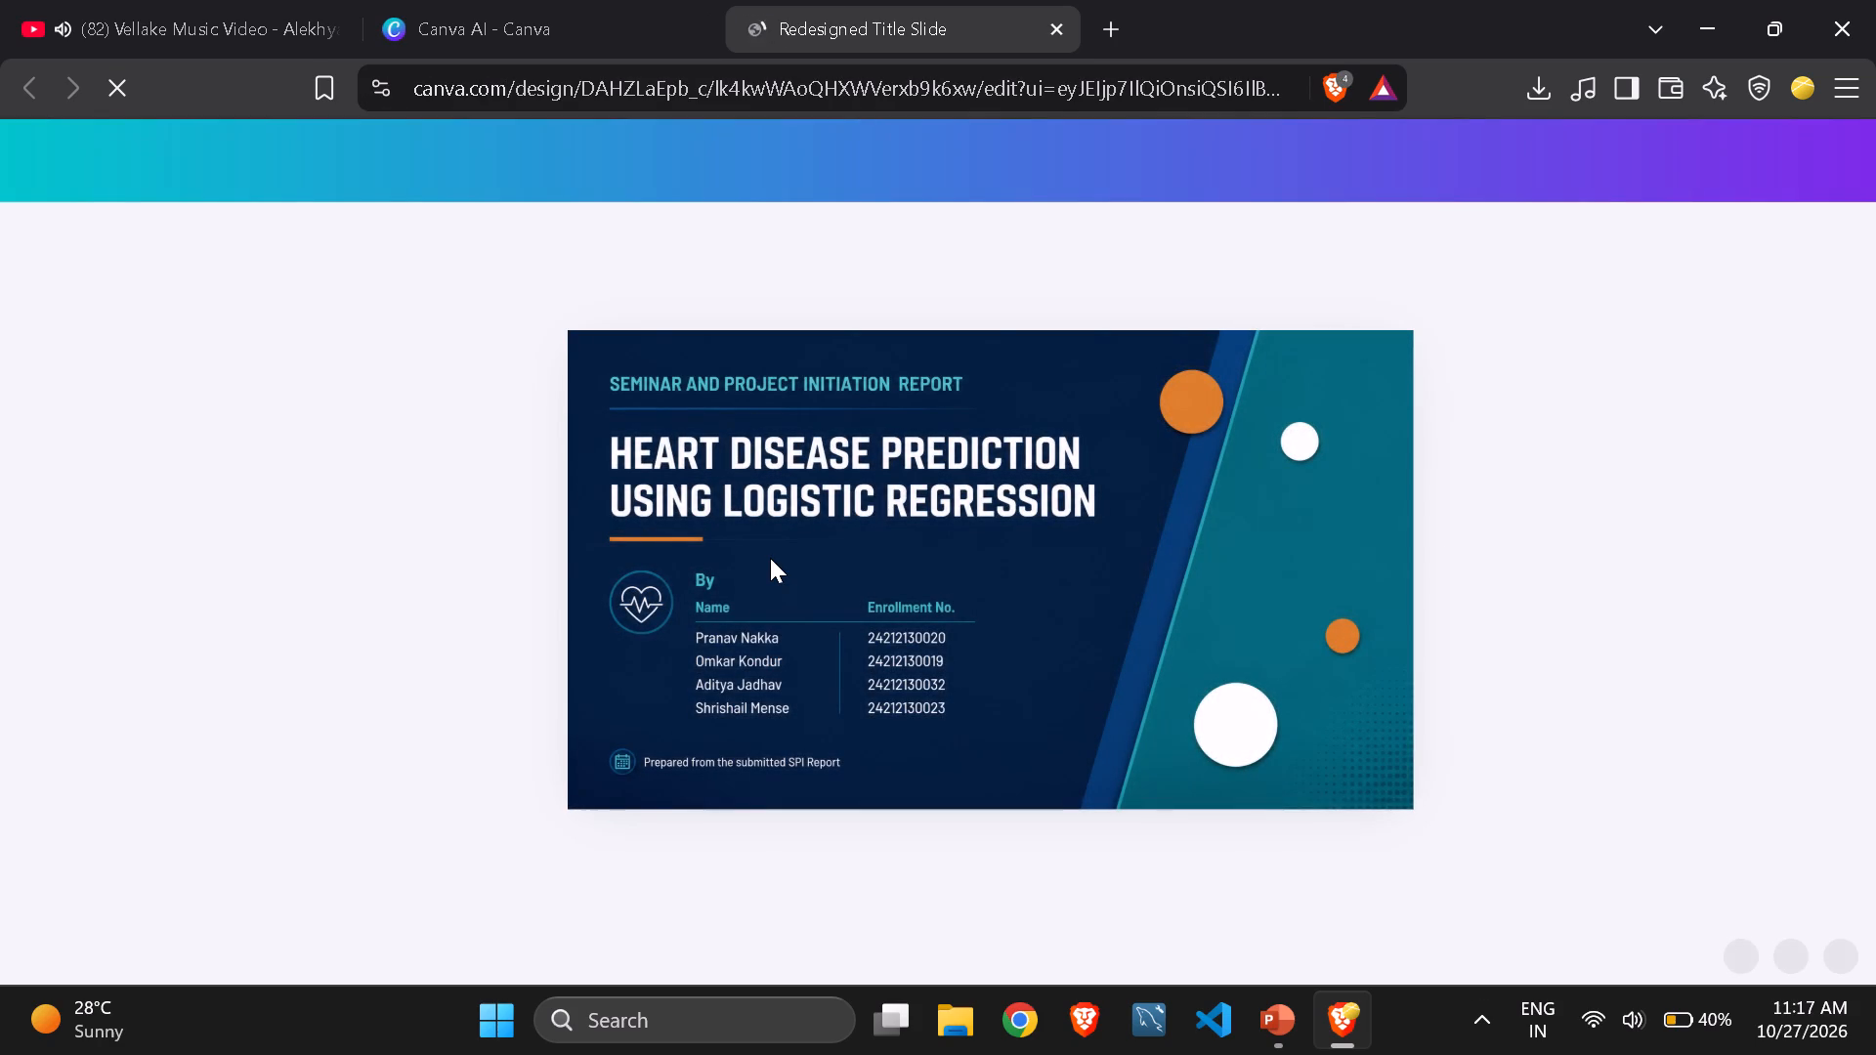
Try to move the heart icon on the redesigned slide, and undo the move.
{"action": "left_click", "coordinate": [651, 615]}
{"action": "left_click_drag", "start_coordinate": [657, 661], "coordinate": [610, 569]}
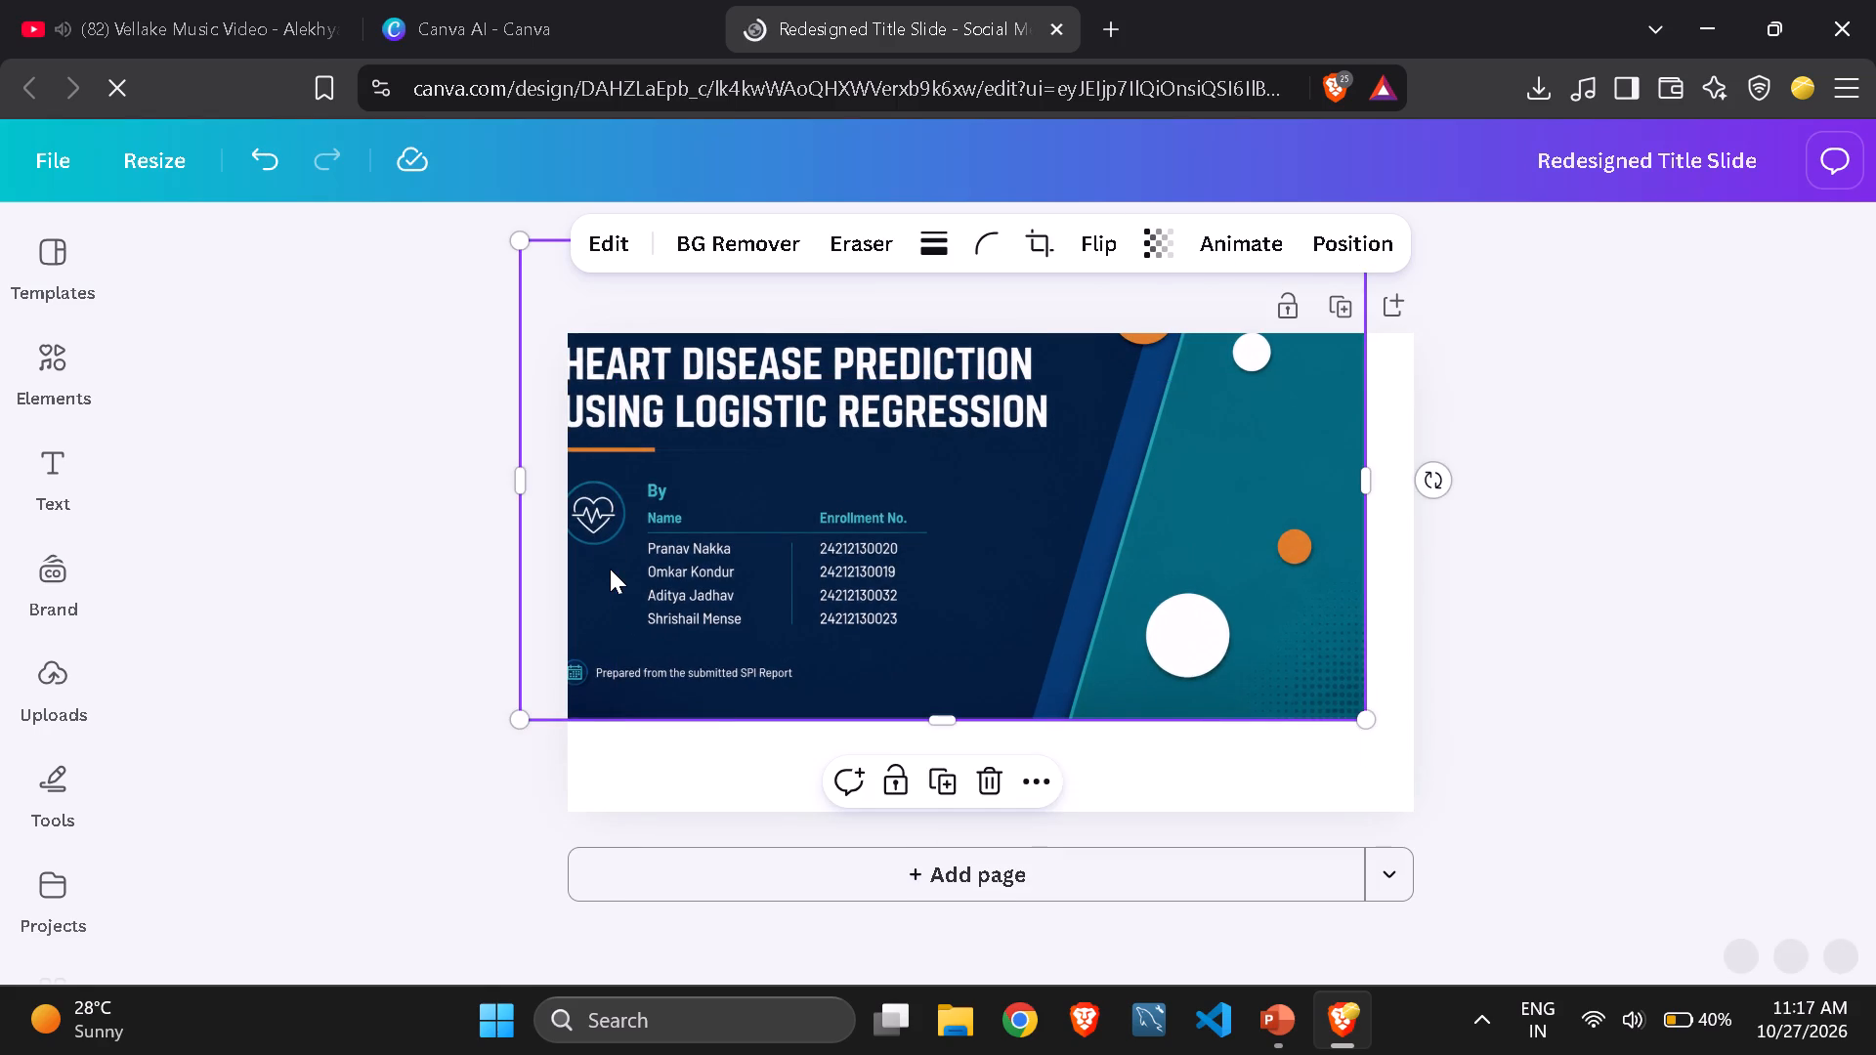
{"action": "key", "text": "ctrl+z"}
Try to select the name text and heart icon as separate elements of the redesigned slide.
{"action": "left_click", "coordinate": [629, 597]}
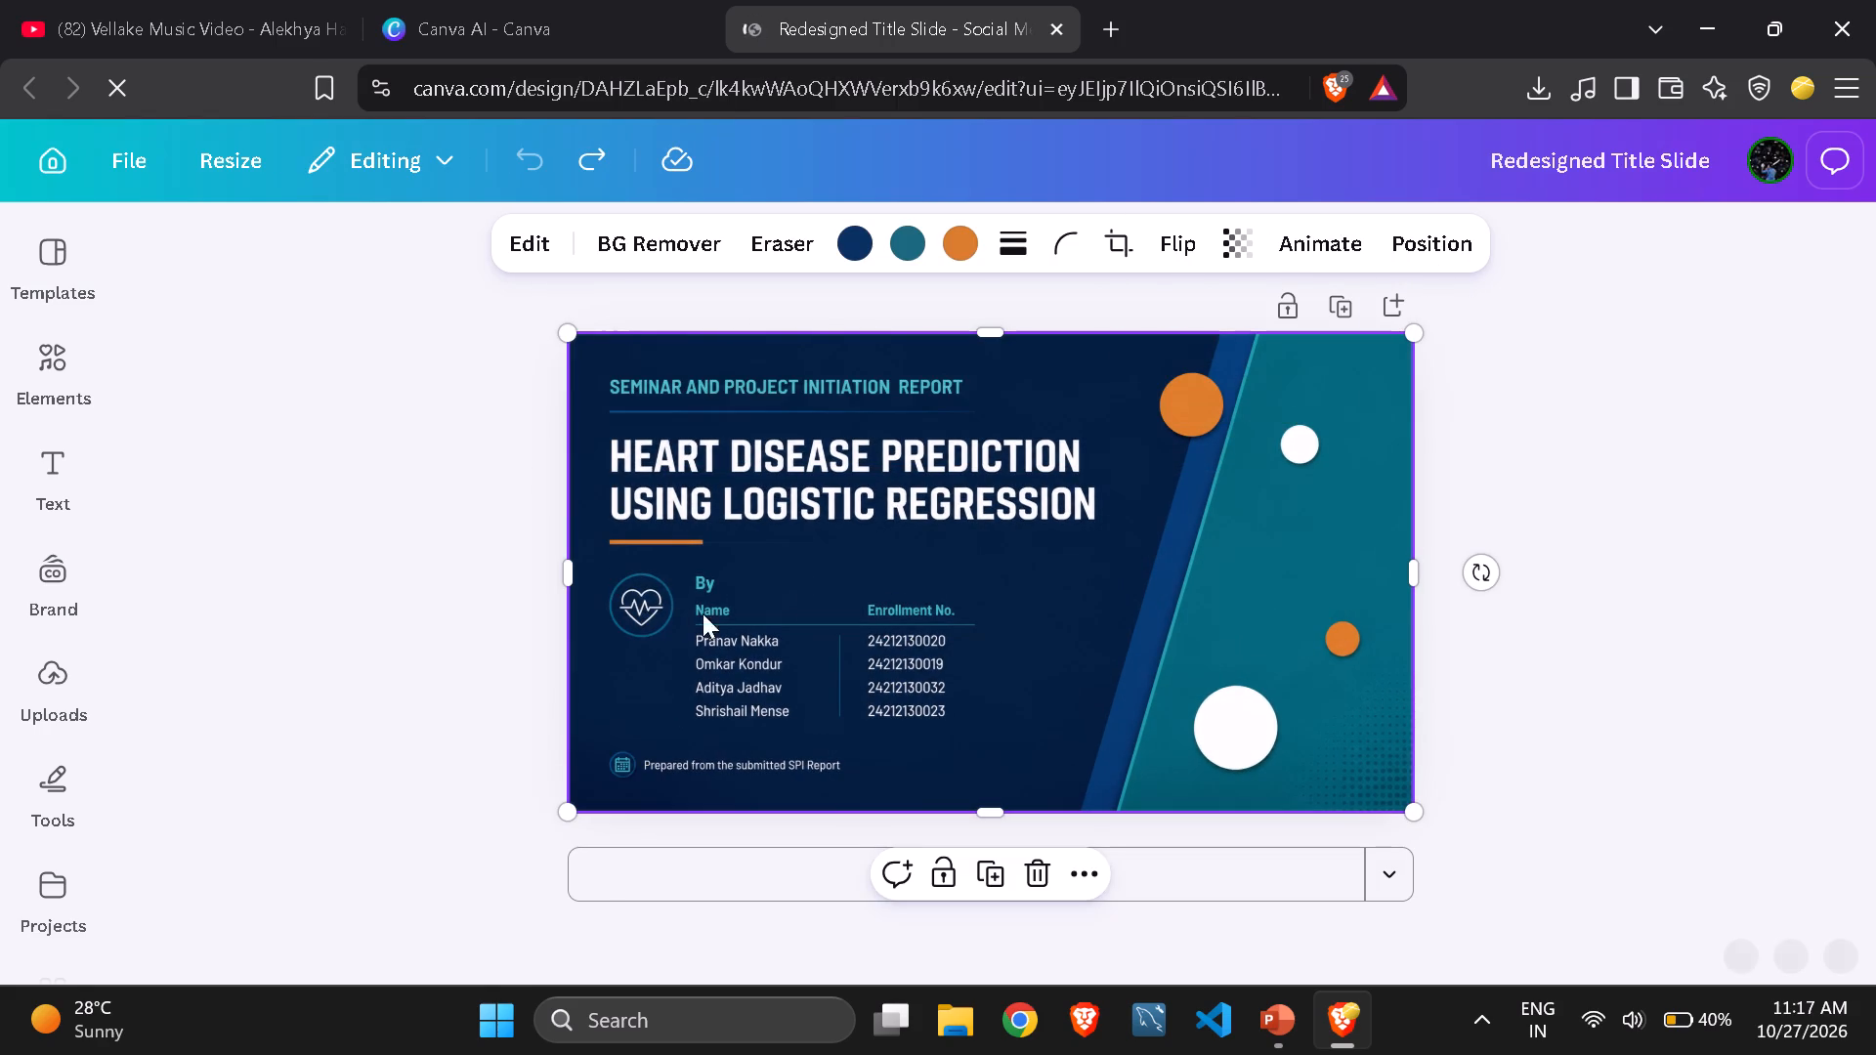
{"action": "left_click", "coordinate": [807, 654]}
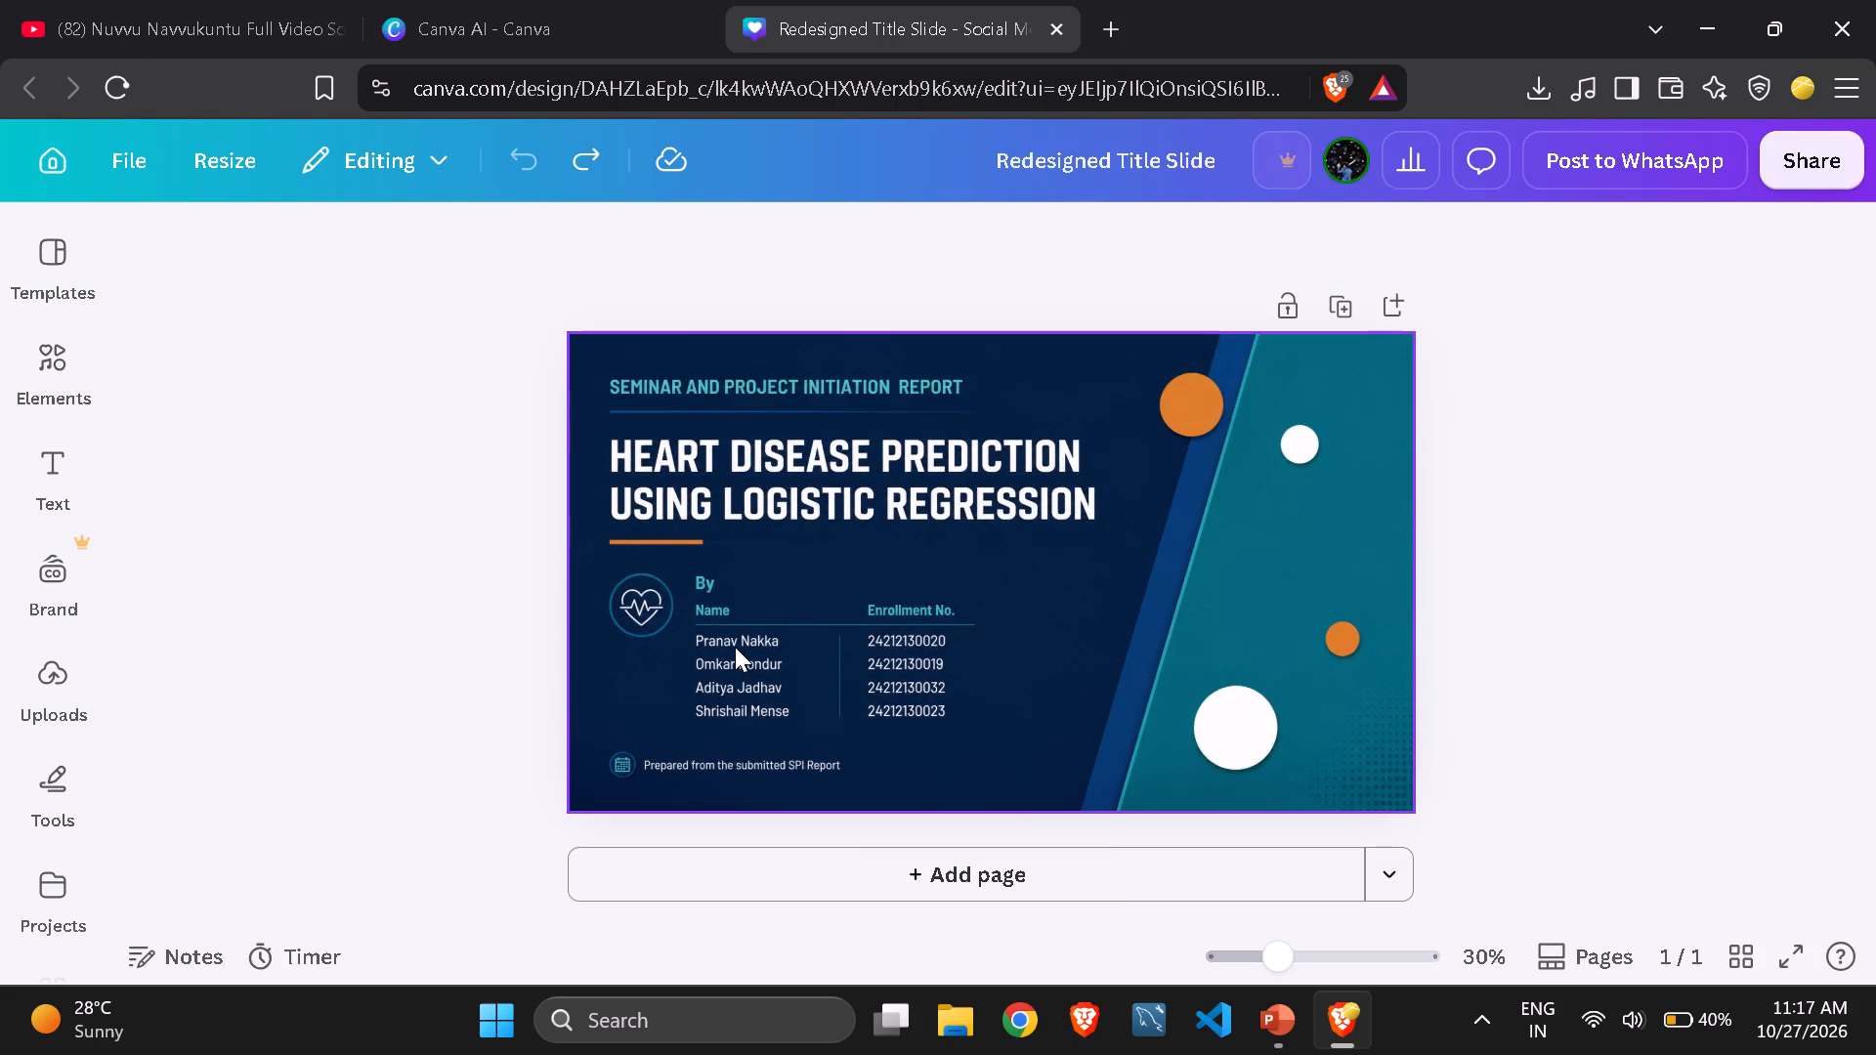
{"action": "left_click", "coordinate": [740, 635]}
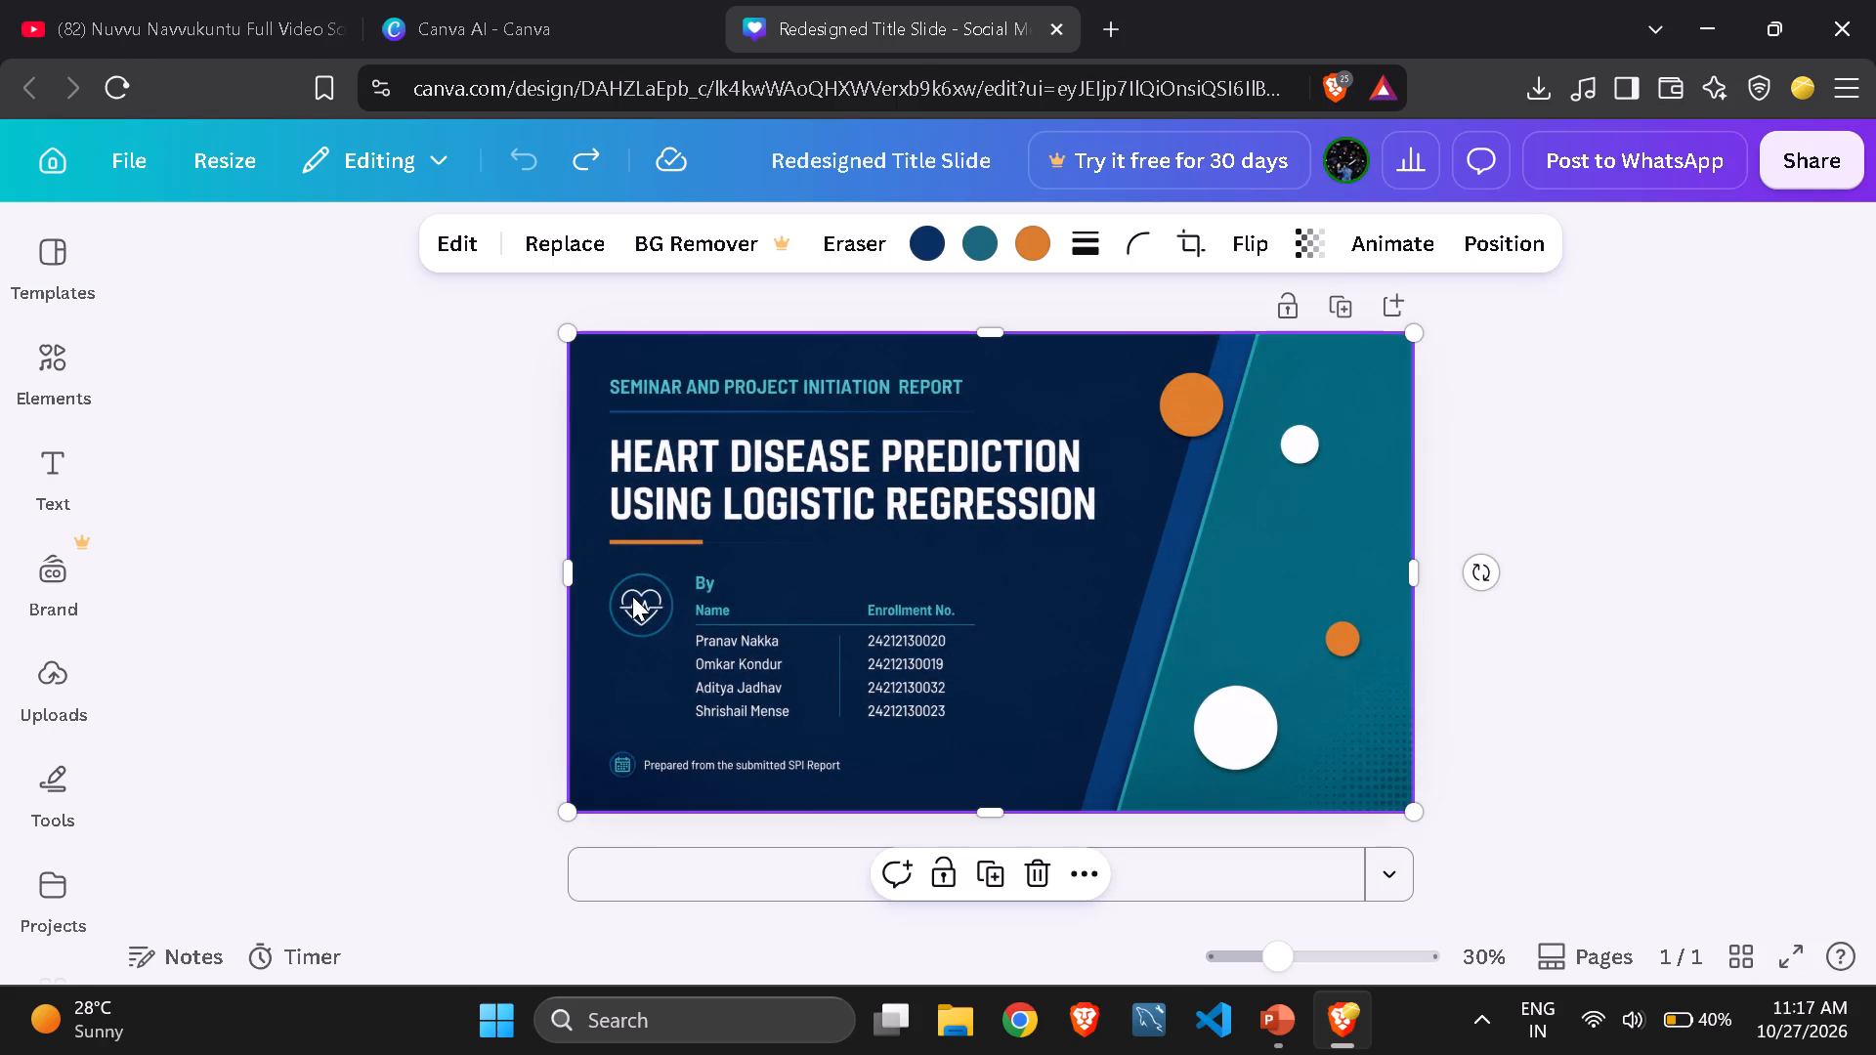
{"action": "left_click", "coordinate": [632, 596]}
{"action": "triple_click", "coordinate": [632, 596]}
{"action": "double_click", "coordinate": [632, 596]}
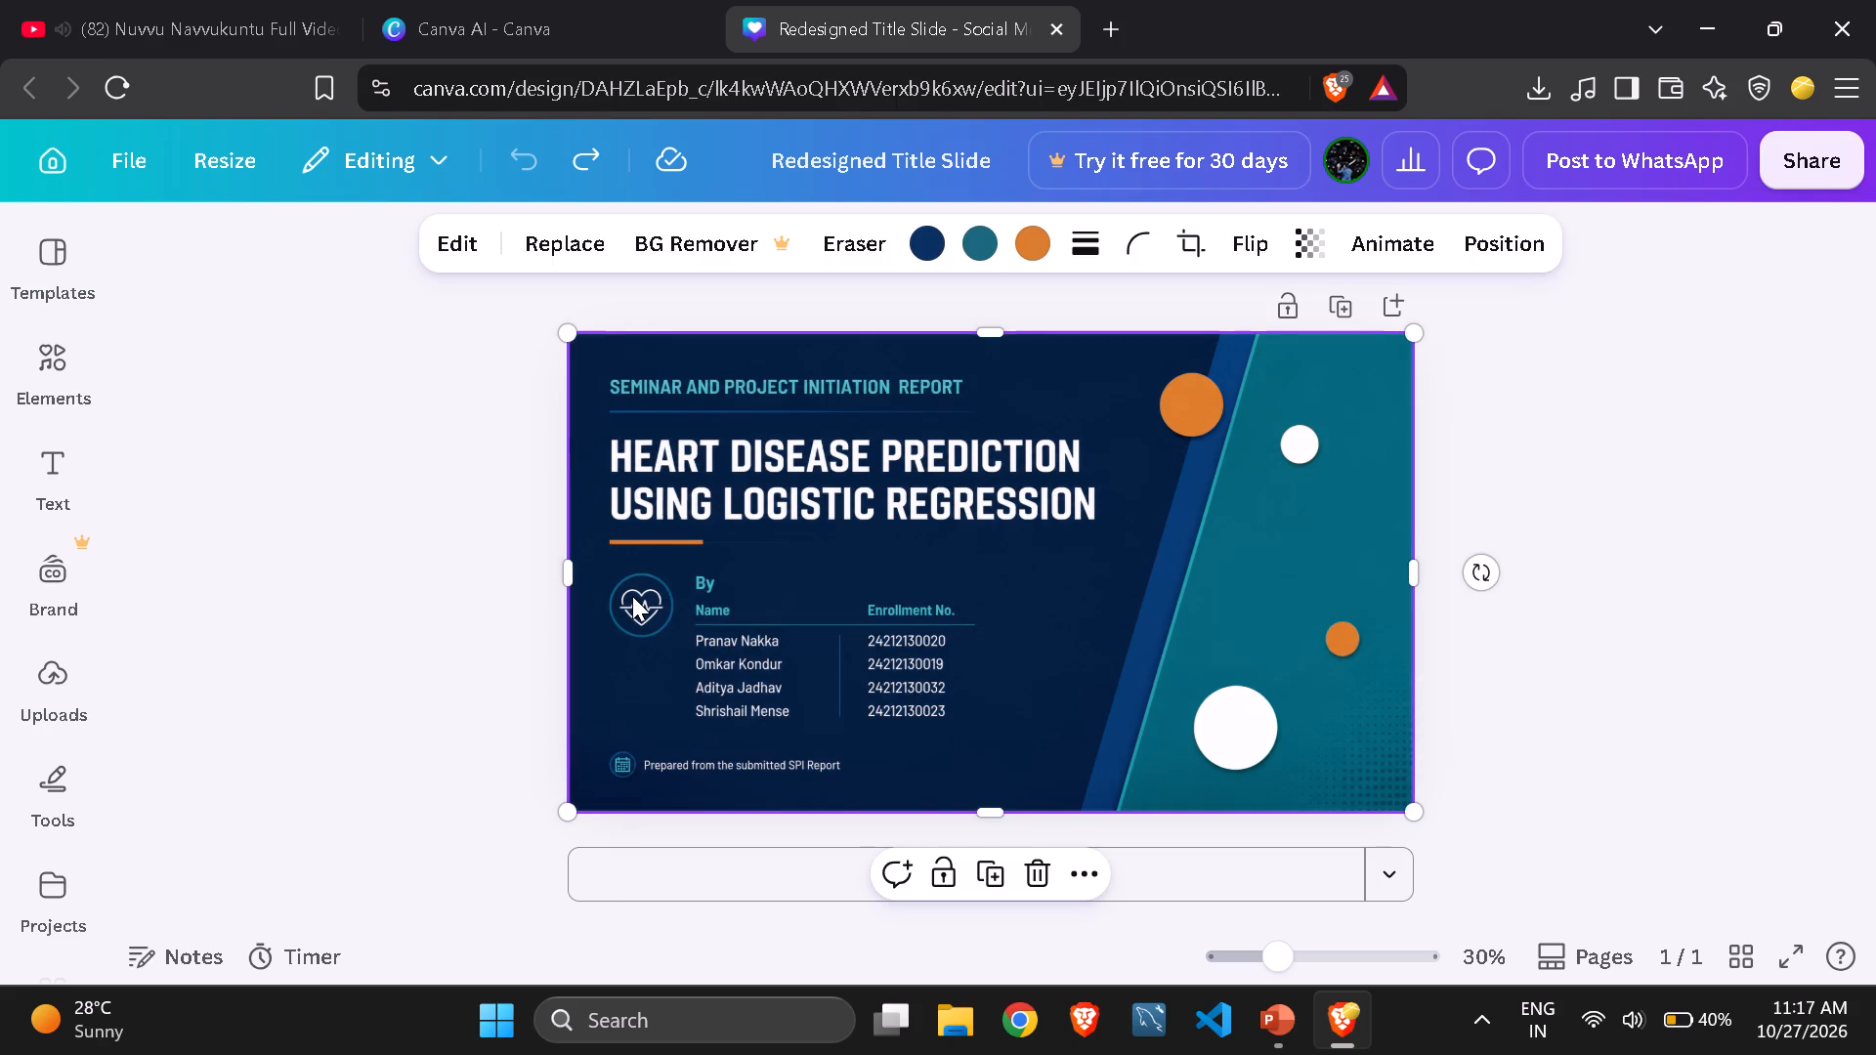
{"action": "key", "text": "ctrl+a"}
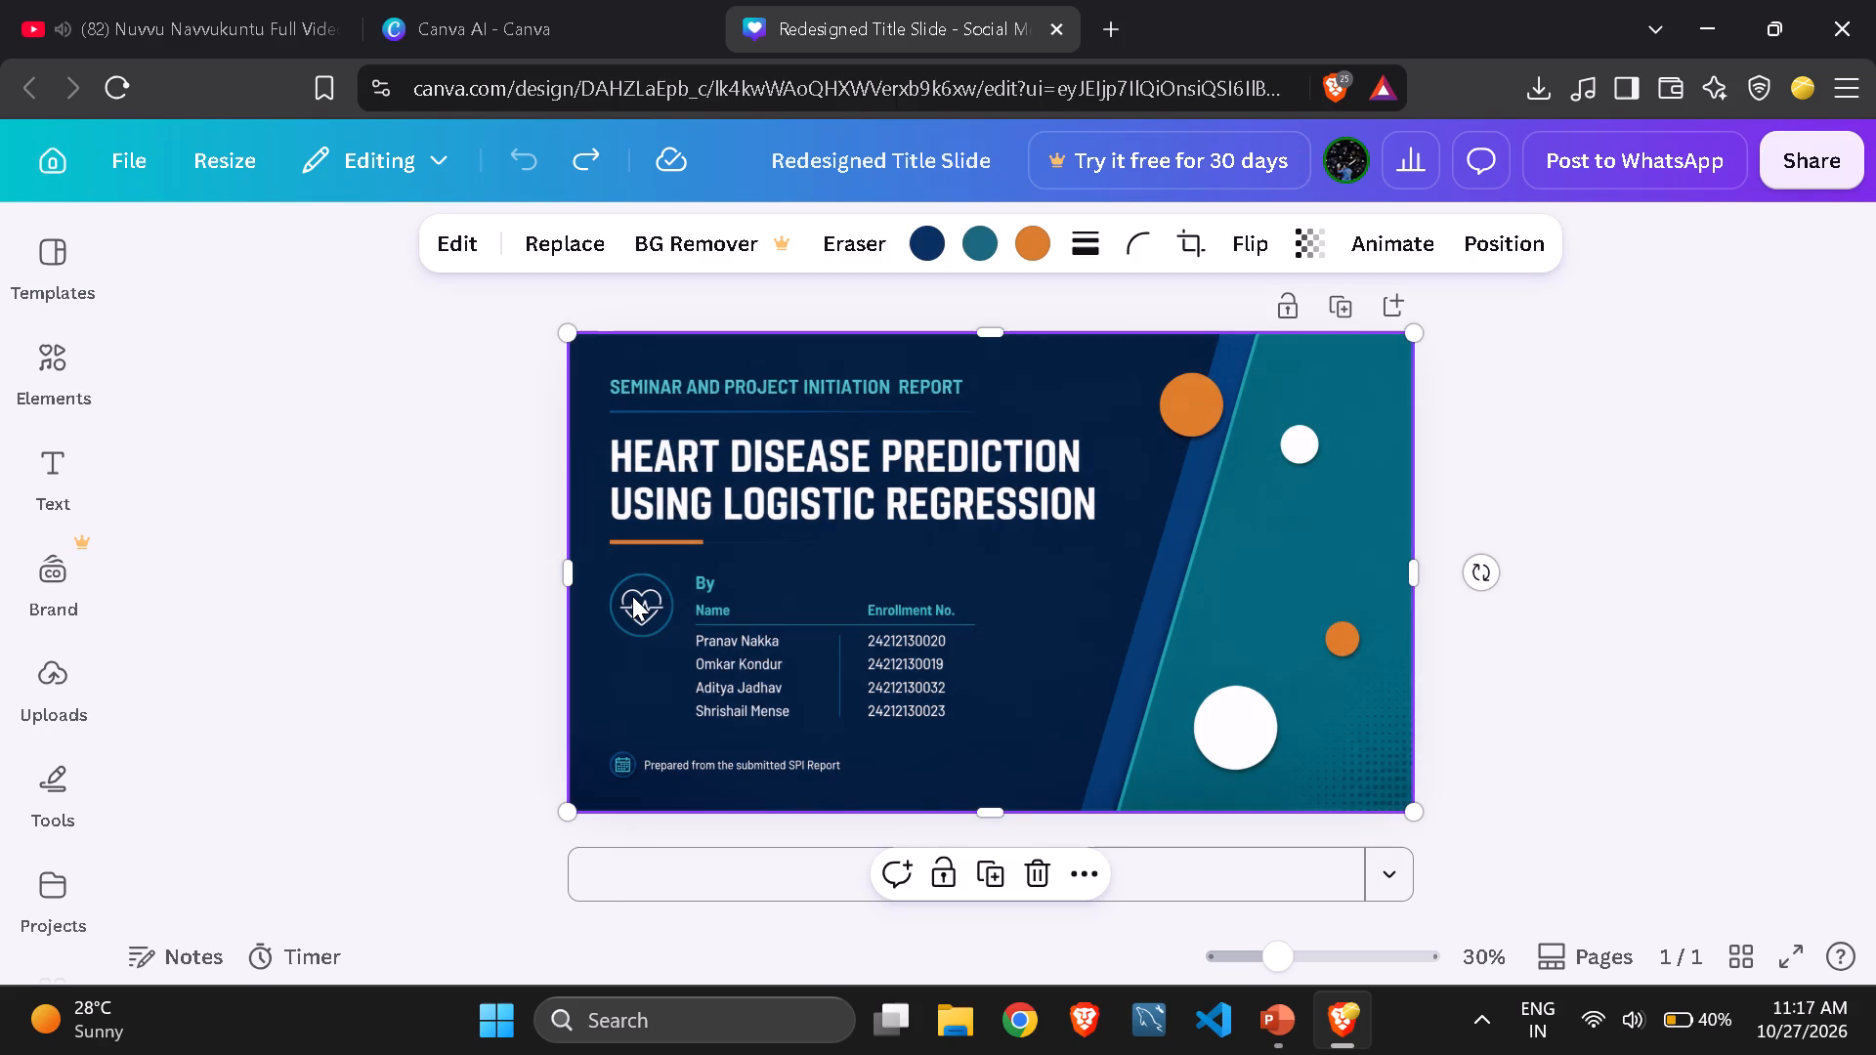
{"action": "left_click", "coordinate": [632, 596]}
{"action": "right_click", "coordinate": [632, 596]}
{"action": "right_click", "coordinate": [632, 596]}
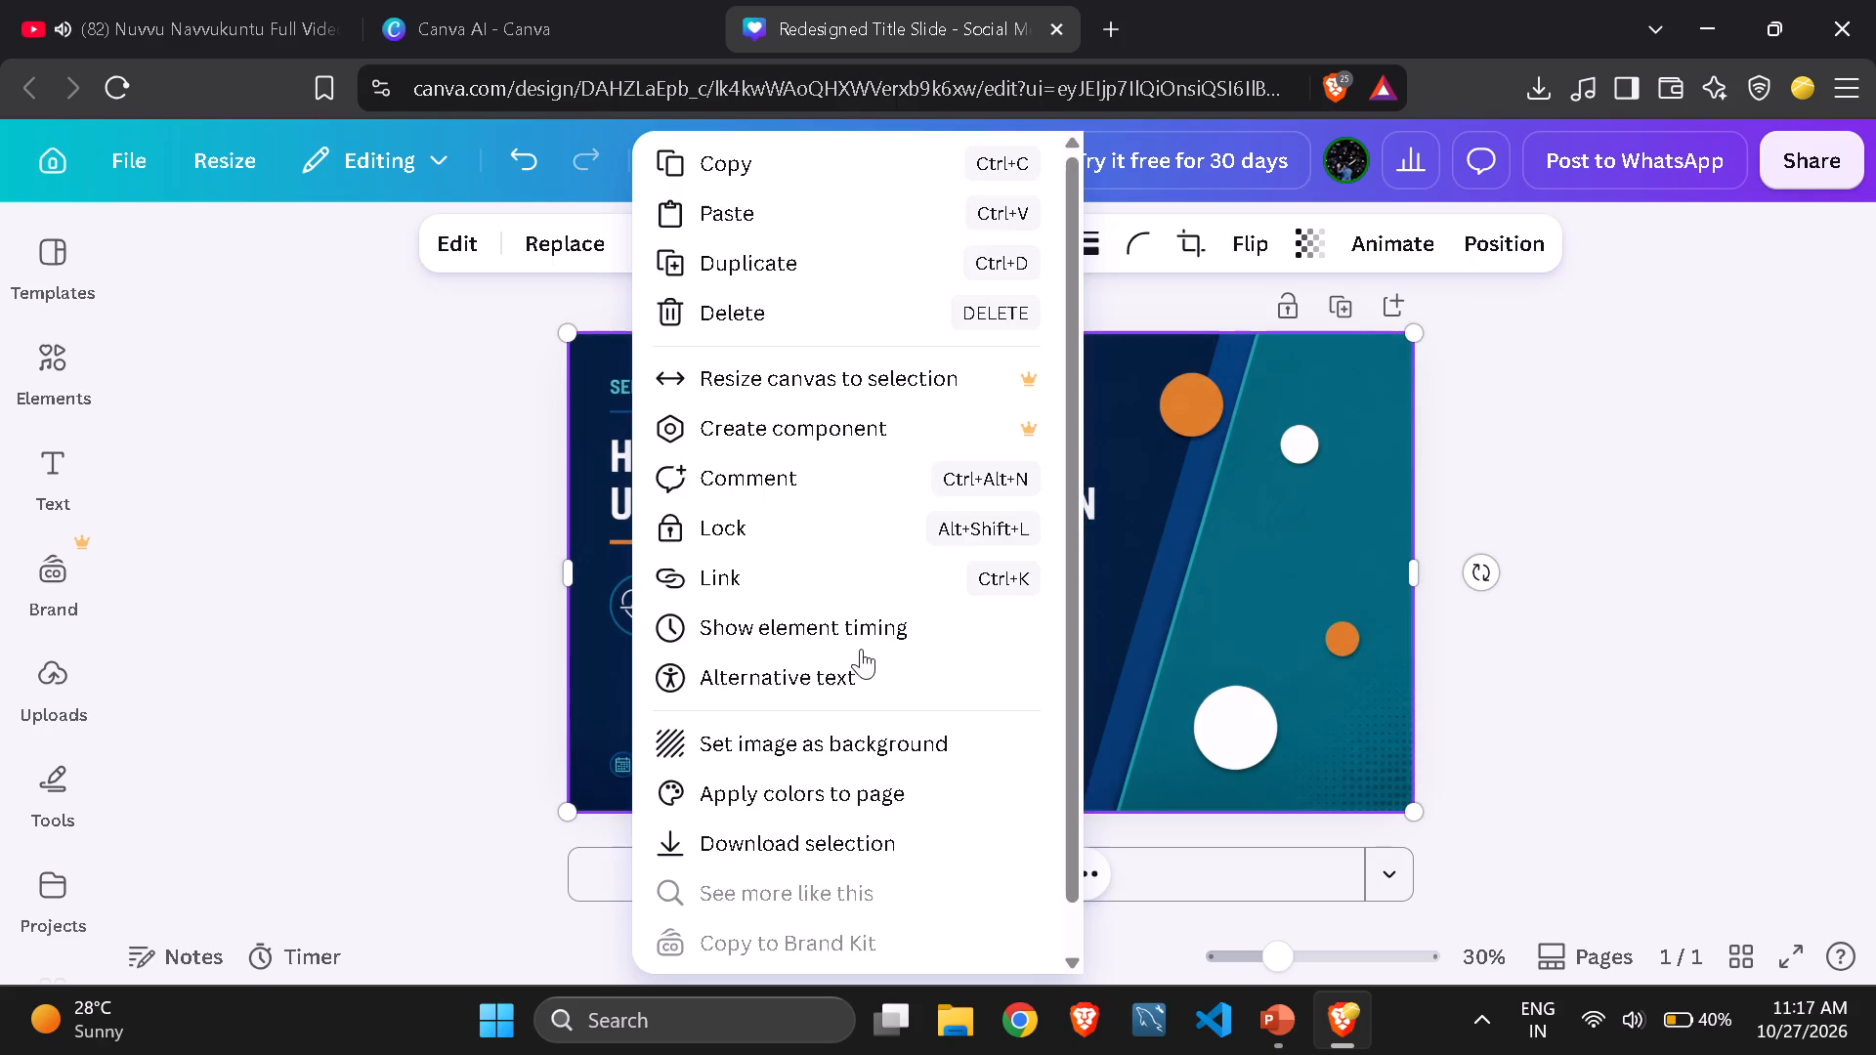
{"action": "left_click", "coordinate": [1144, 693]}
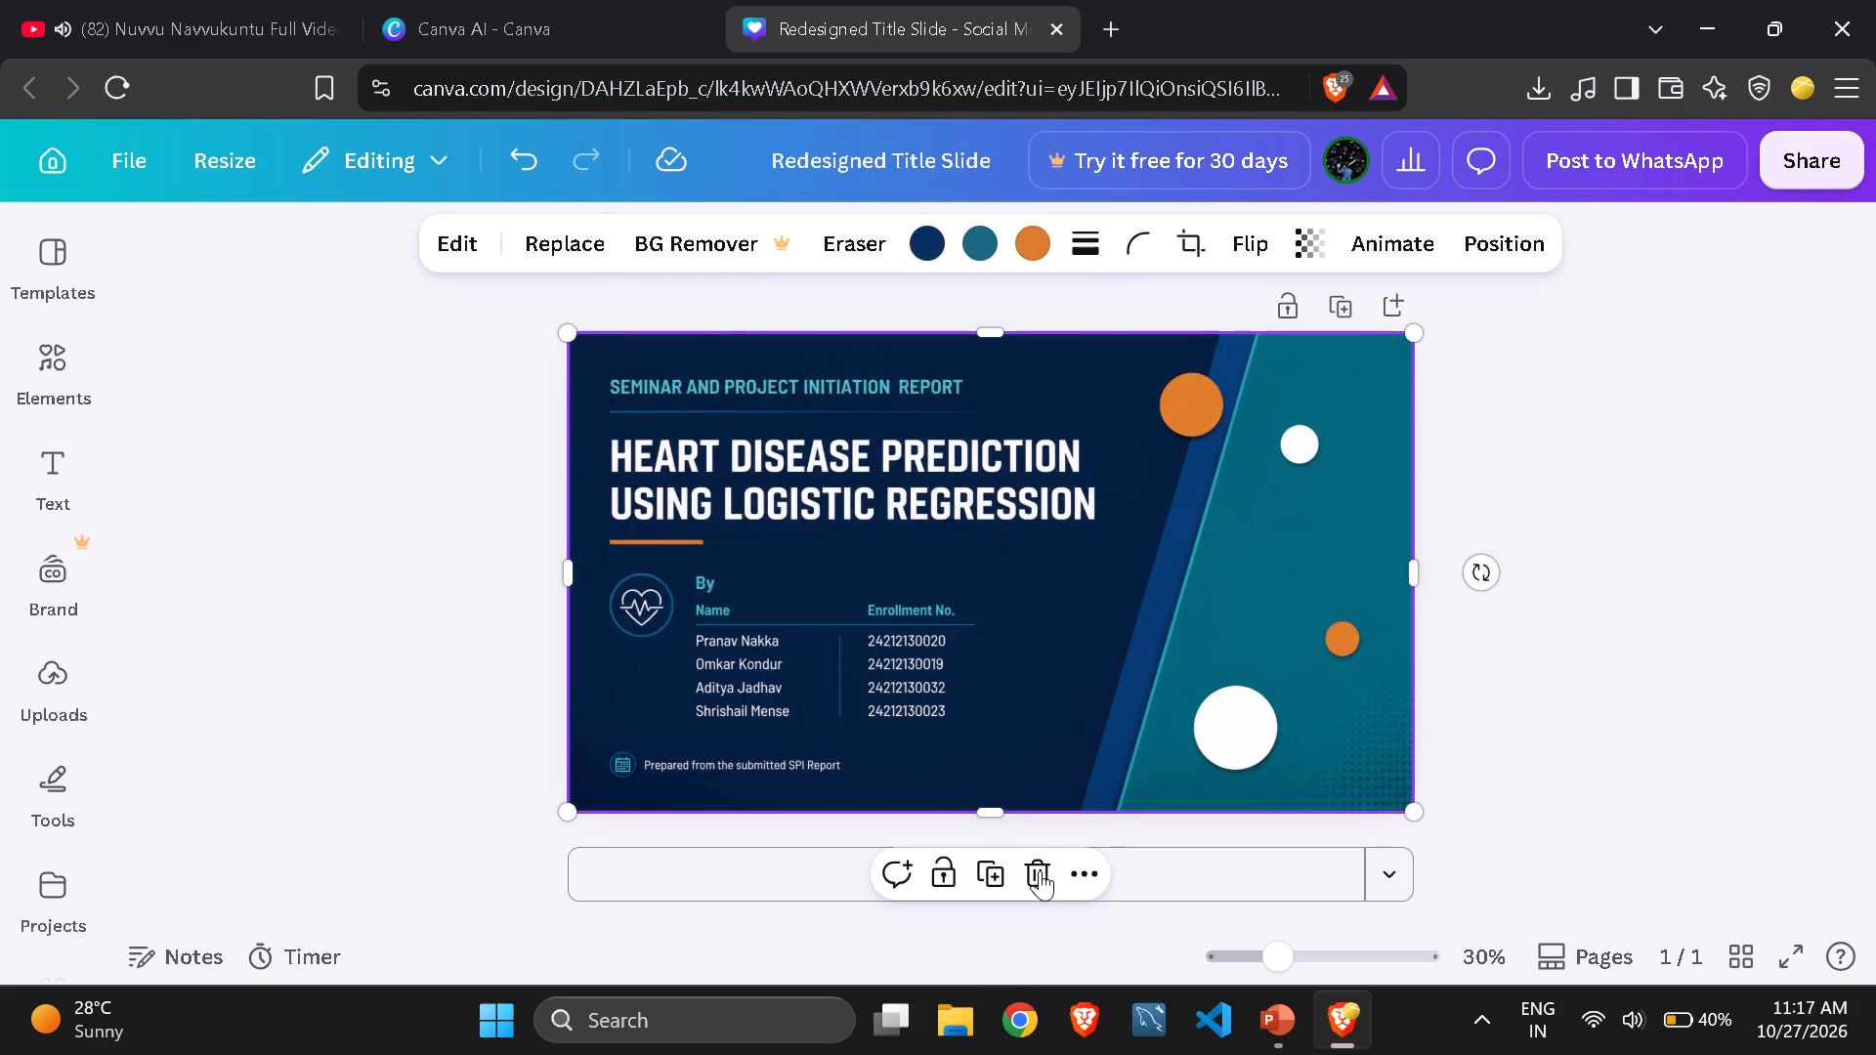
Lock the redesigned title slide image on its page.
{"action": "left_click", "coordinate": [944, 885]}
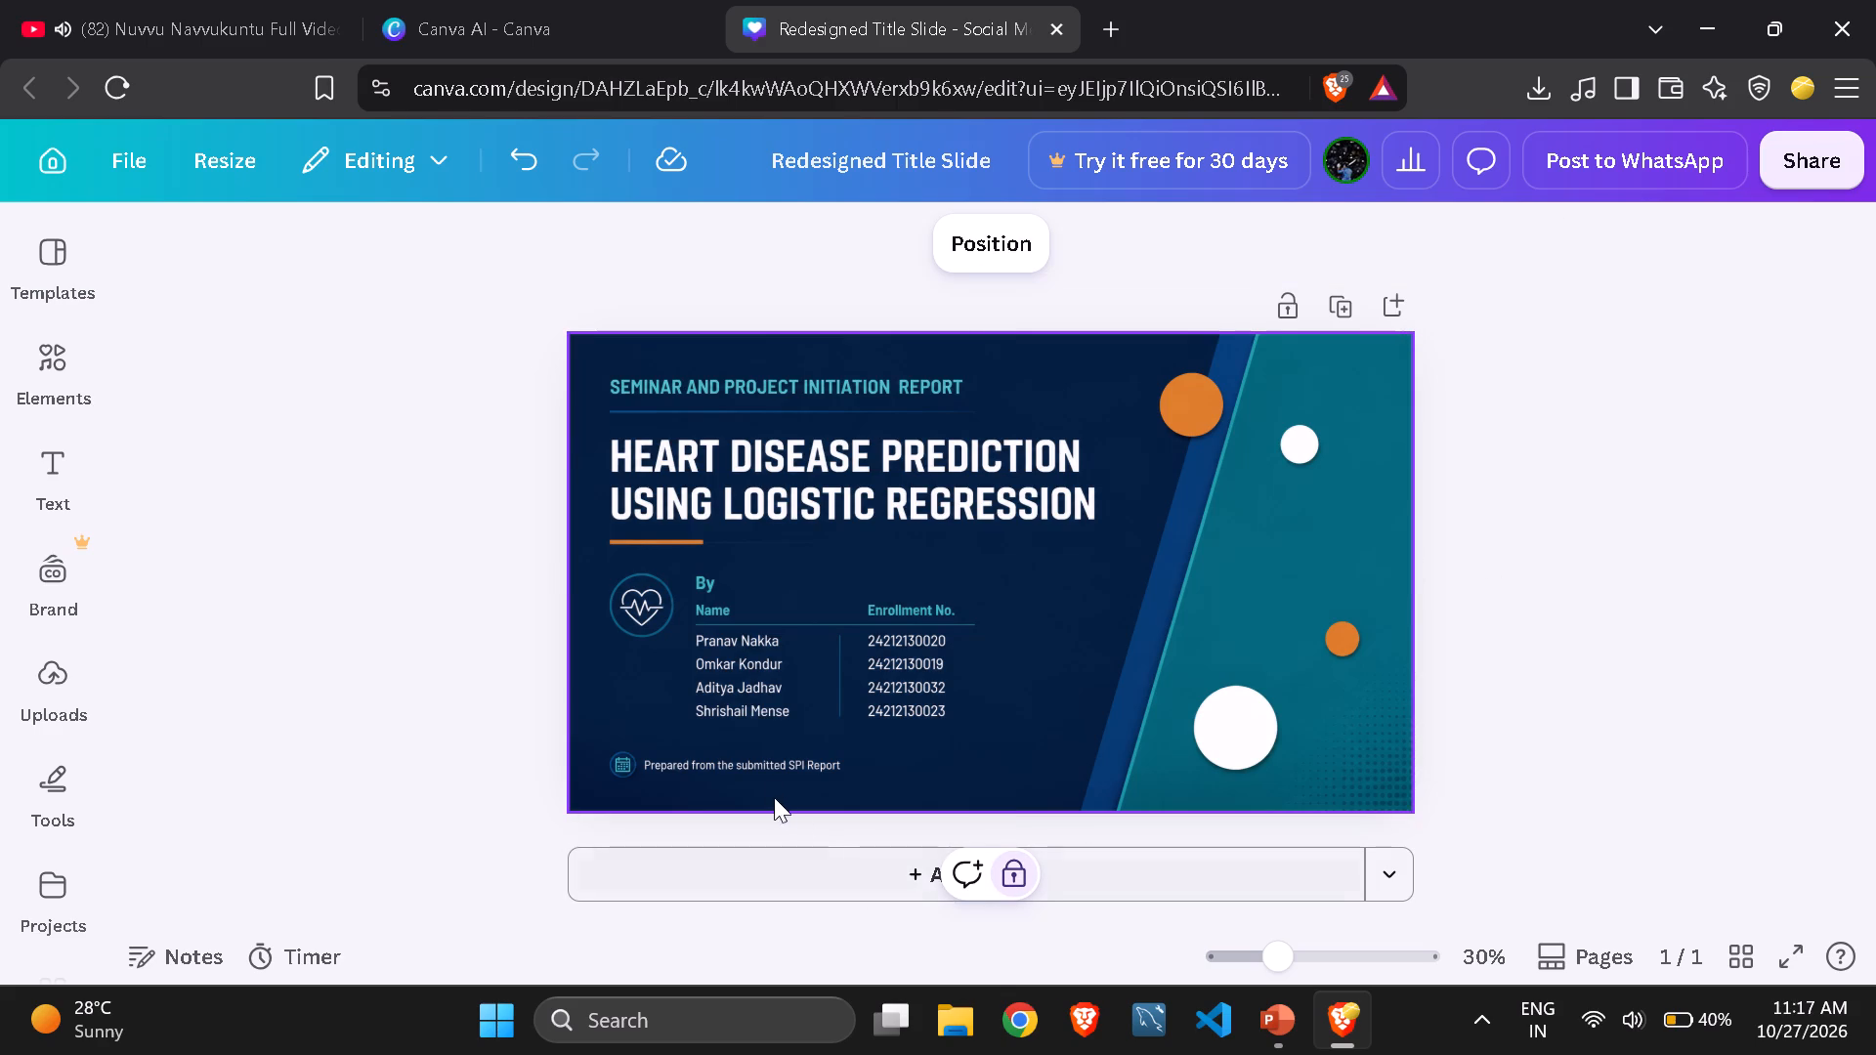
{"action": "left_click", "coordinate": [765, 760]}
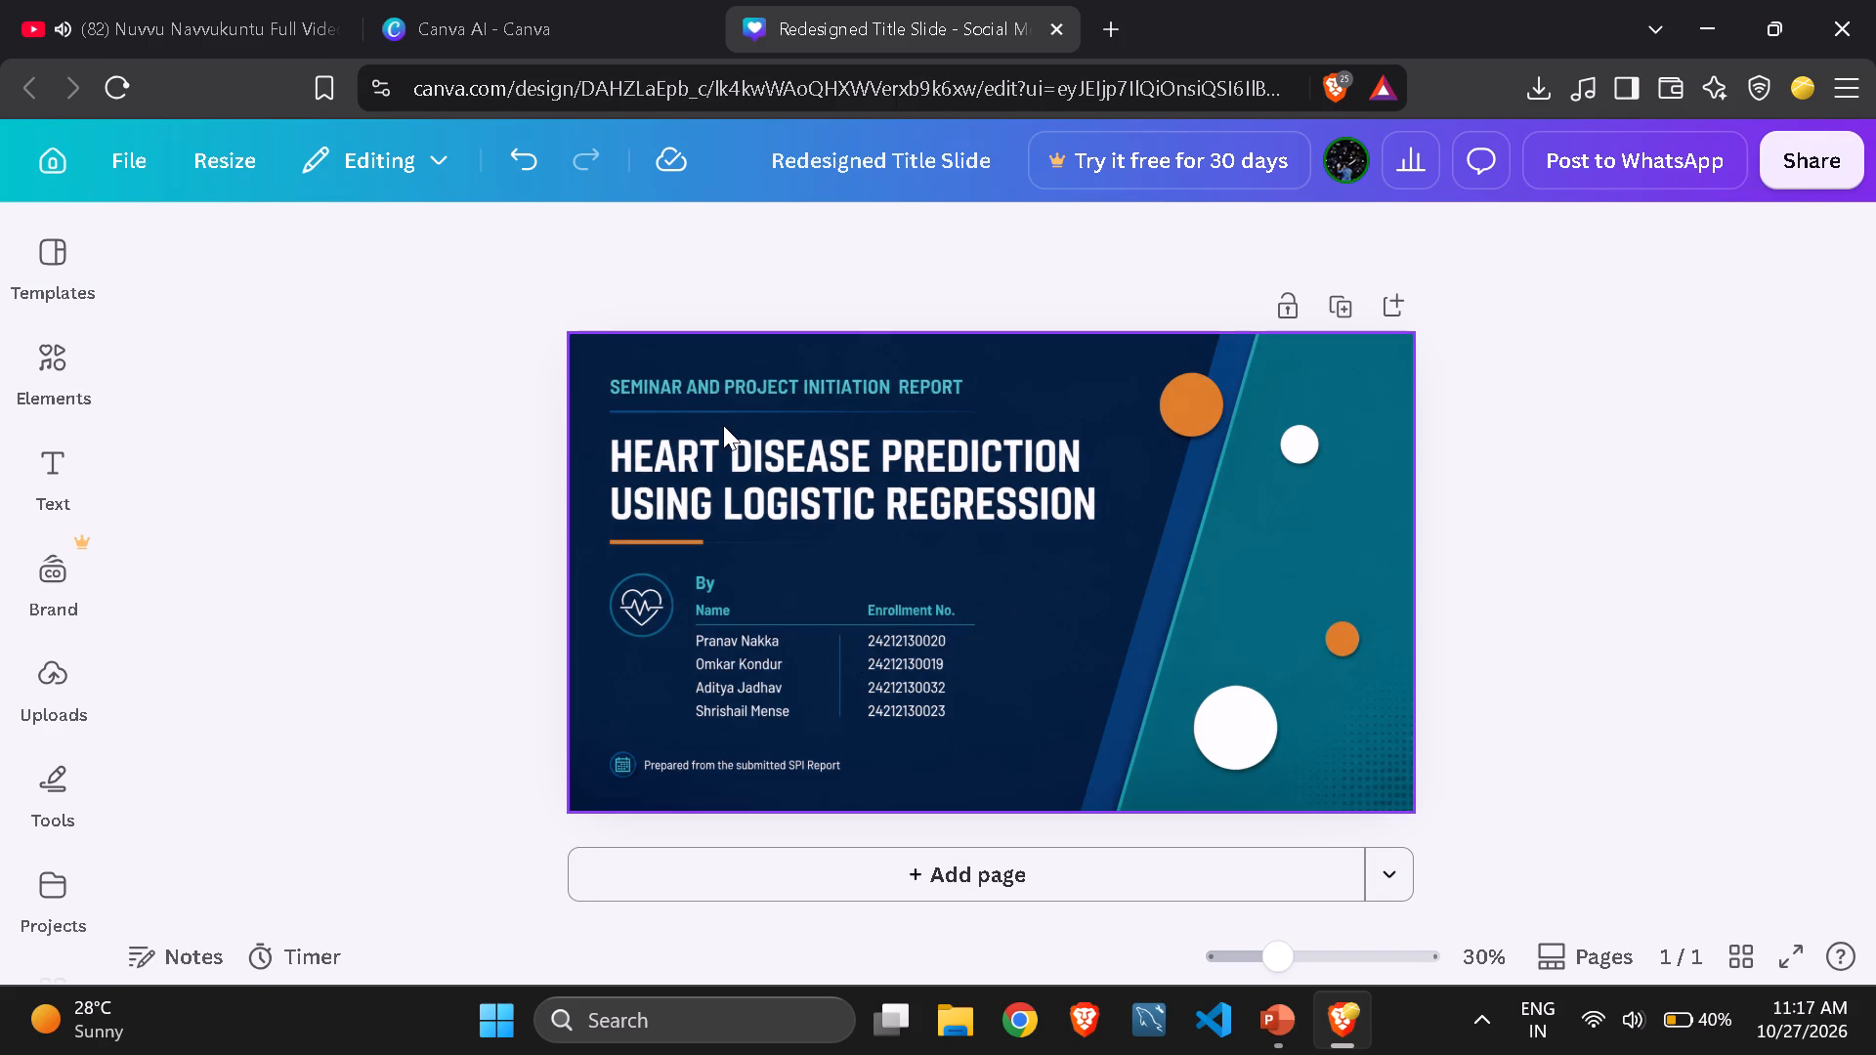
Download the redesigned title slide as a PPTX file named Redesigned Title Slide into the Final Year Project folder.
{"action": "left_click", "coordinate": [117, 140]}
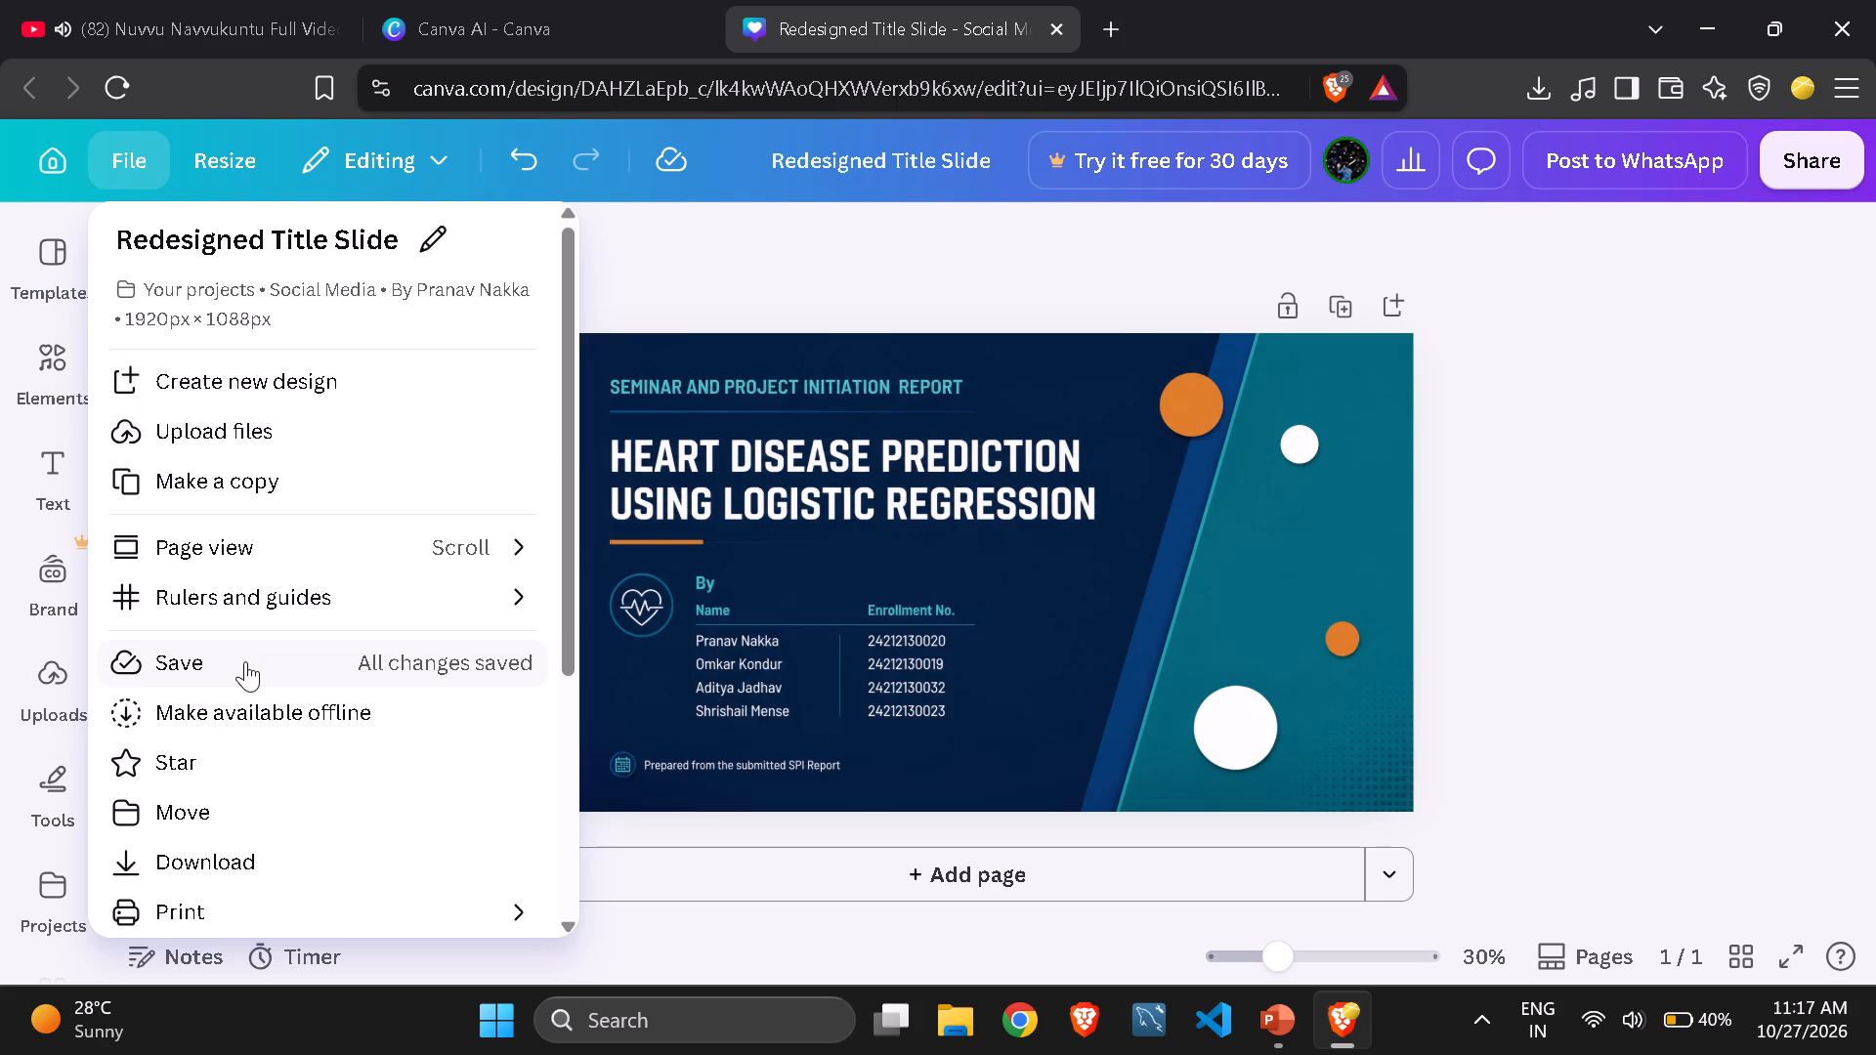
{"action": "left_click", "coordinate": [236, 859]}
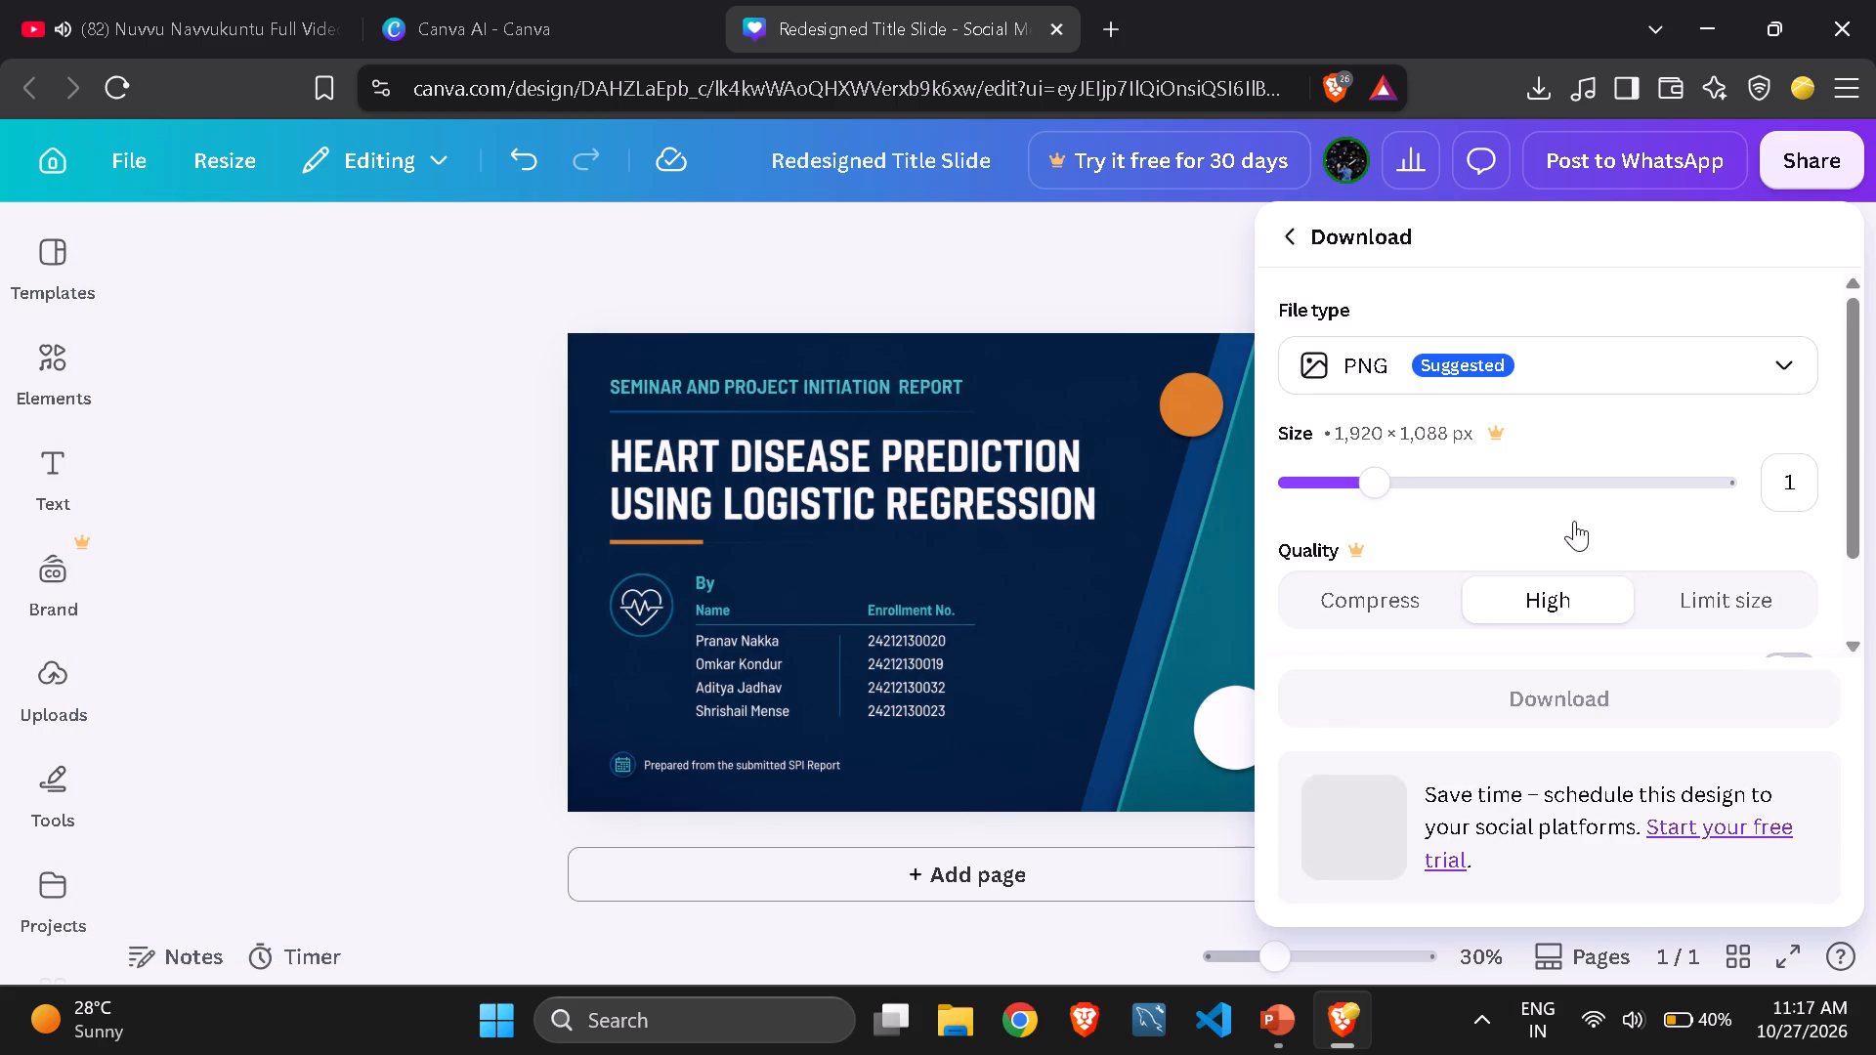
{"action": "left_click", "coordinate": [1650, 353]}
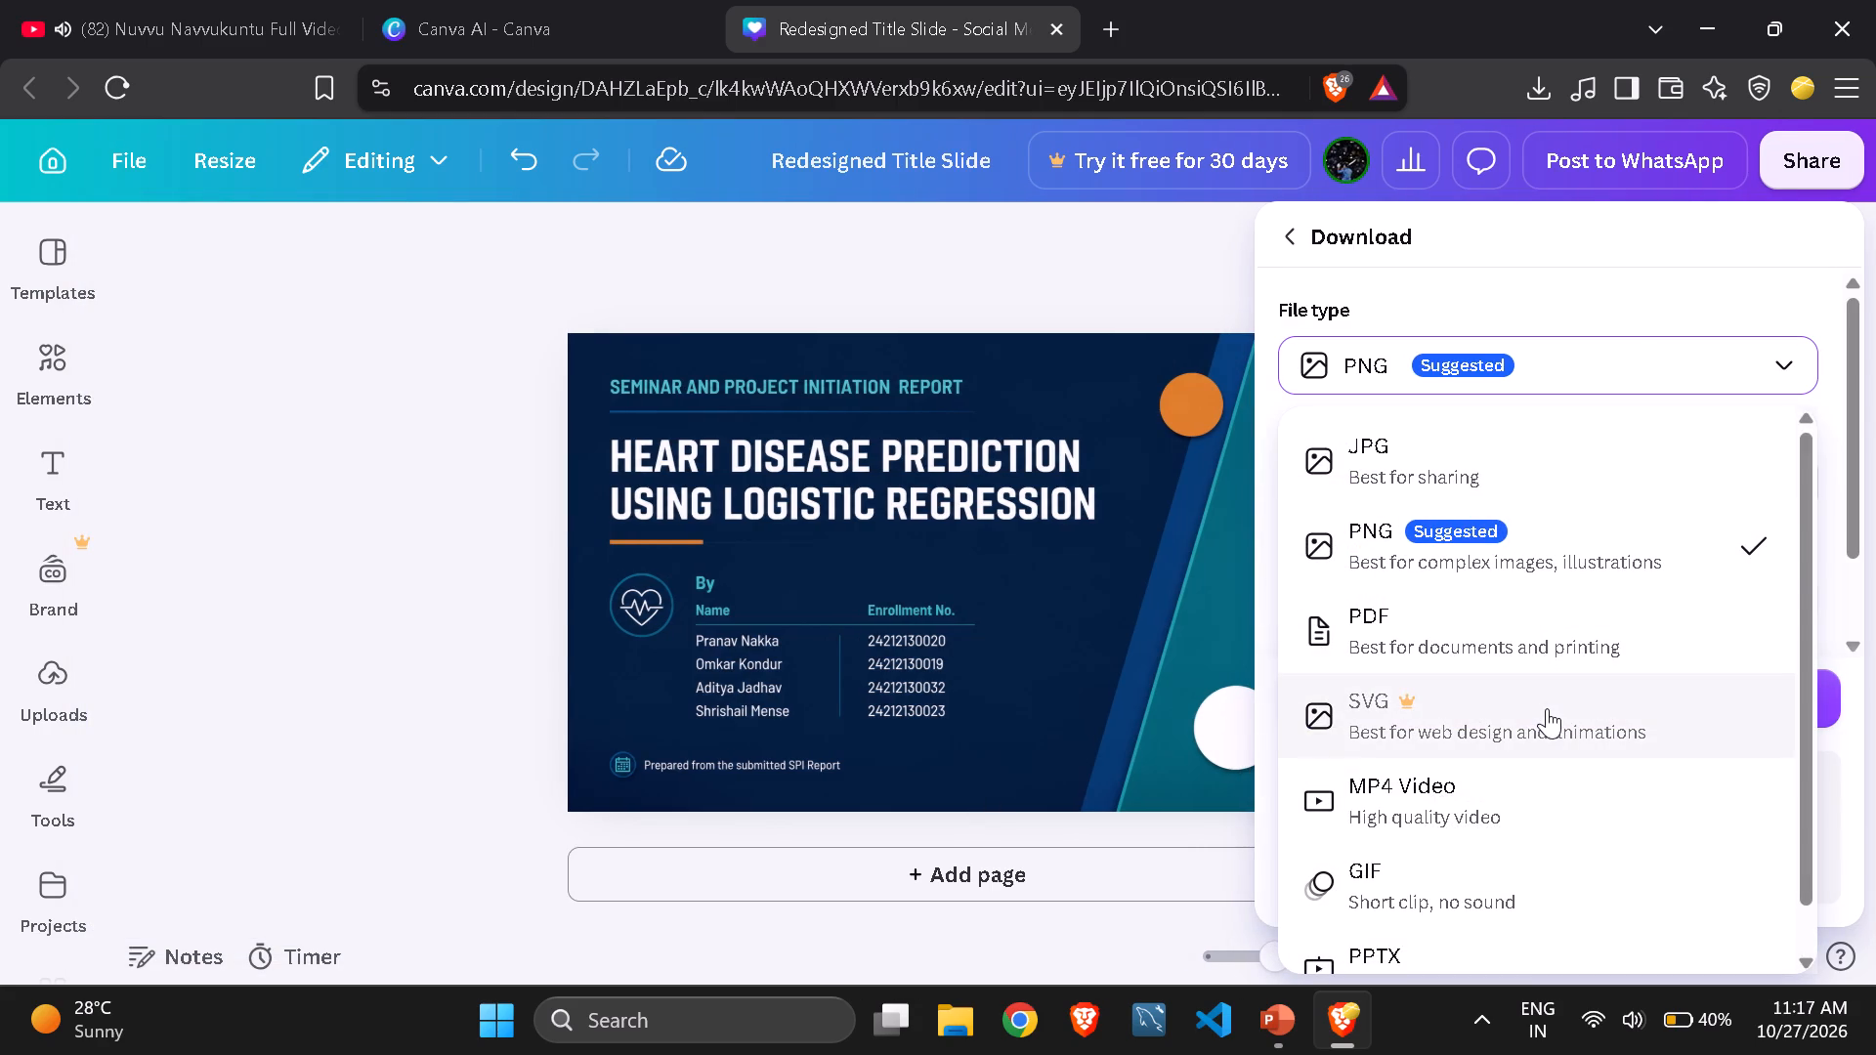
{"action": "scroll", "coordinate": [1523, 712], "scroll_direction": "down", "scroll_amount": 2}
{"action": "left_click", "coordinate": [1452, 917]}
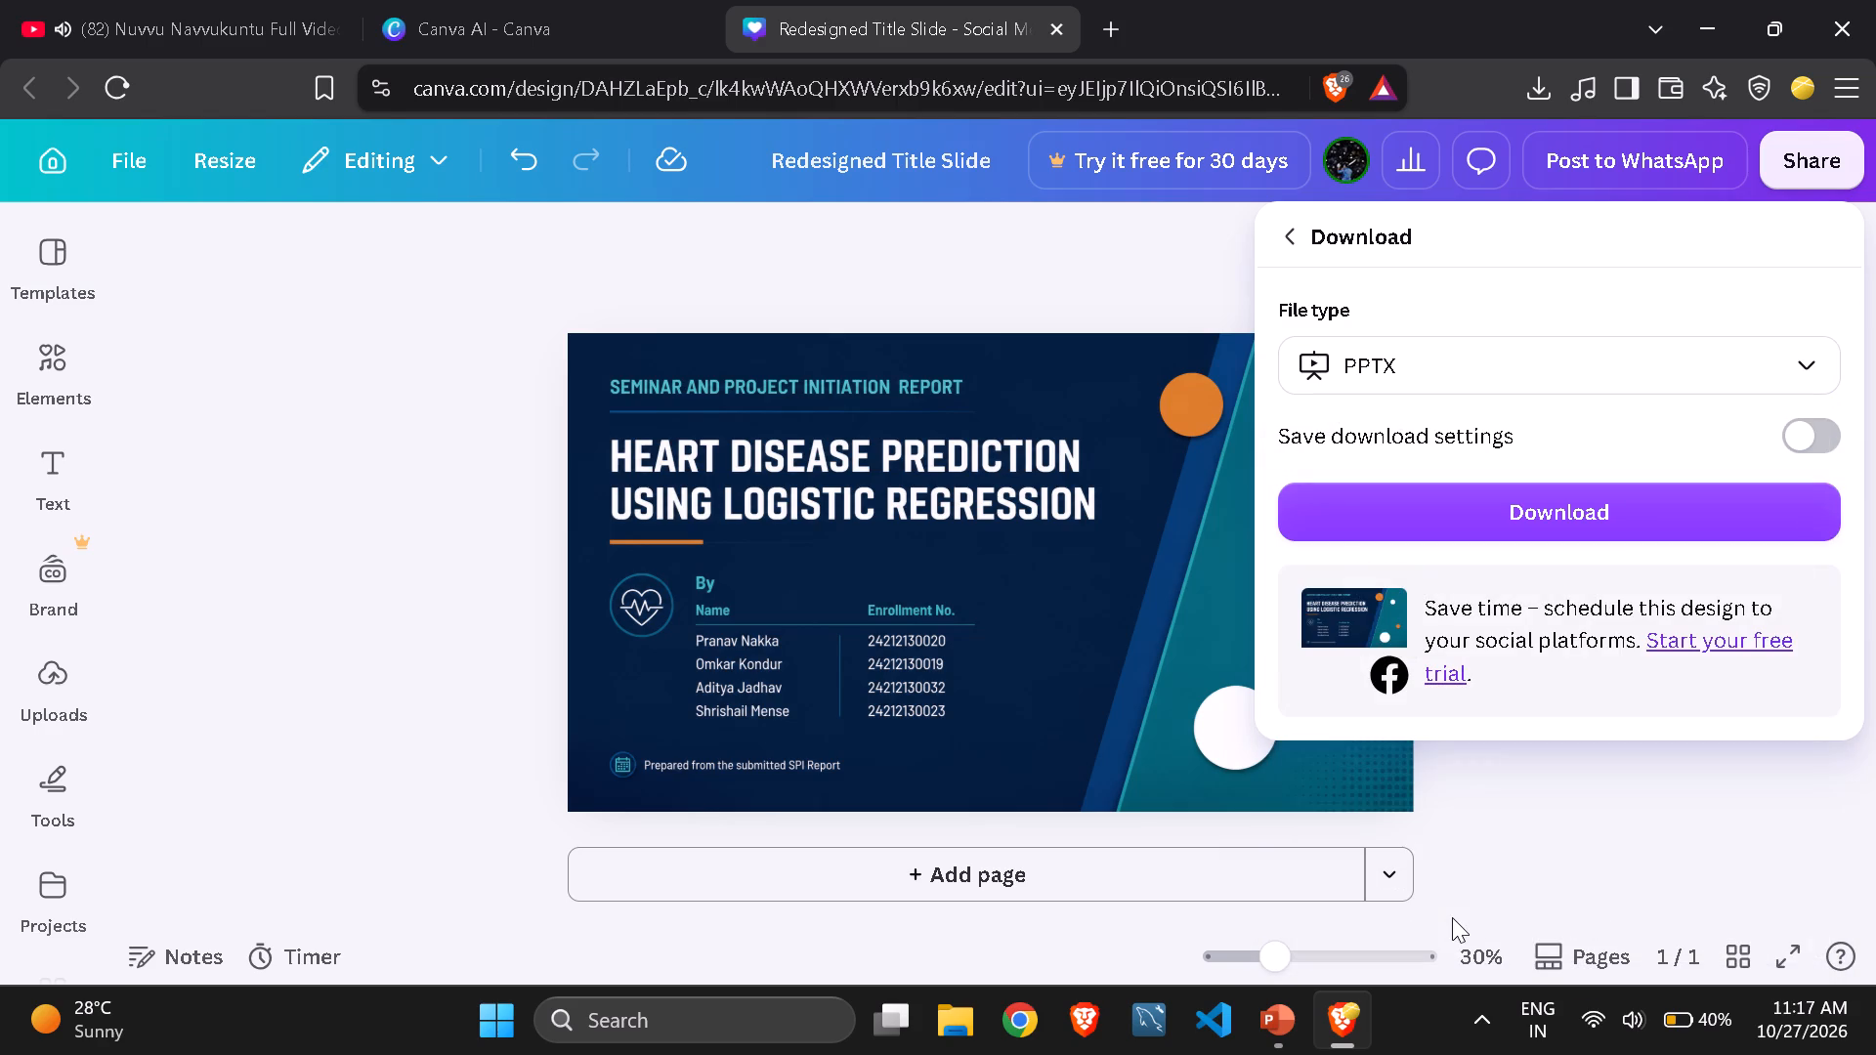
{"action": "left_click", "coordinate": [1490, 524]}
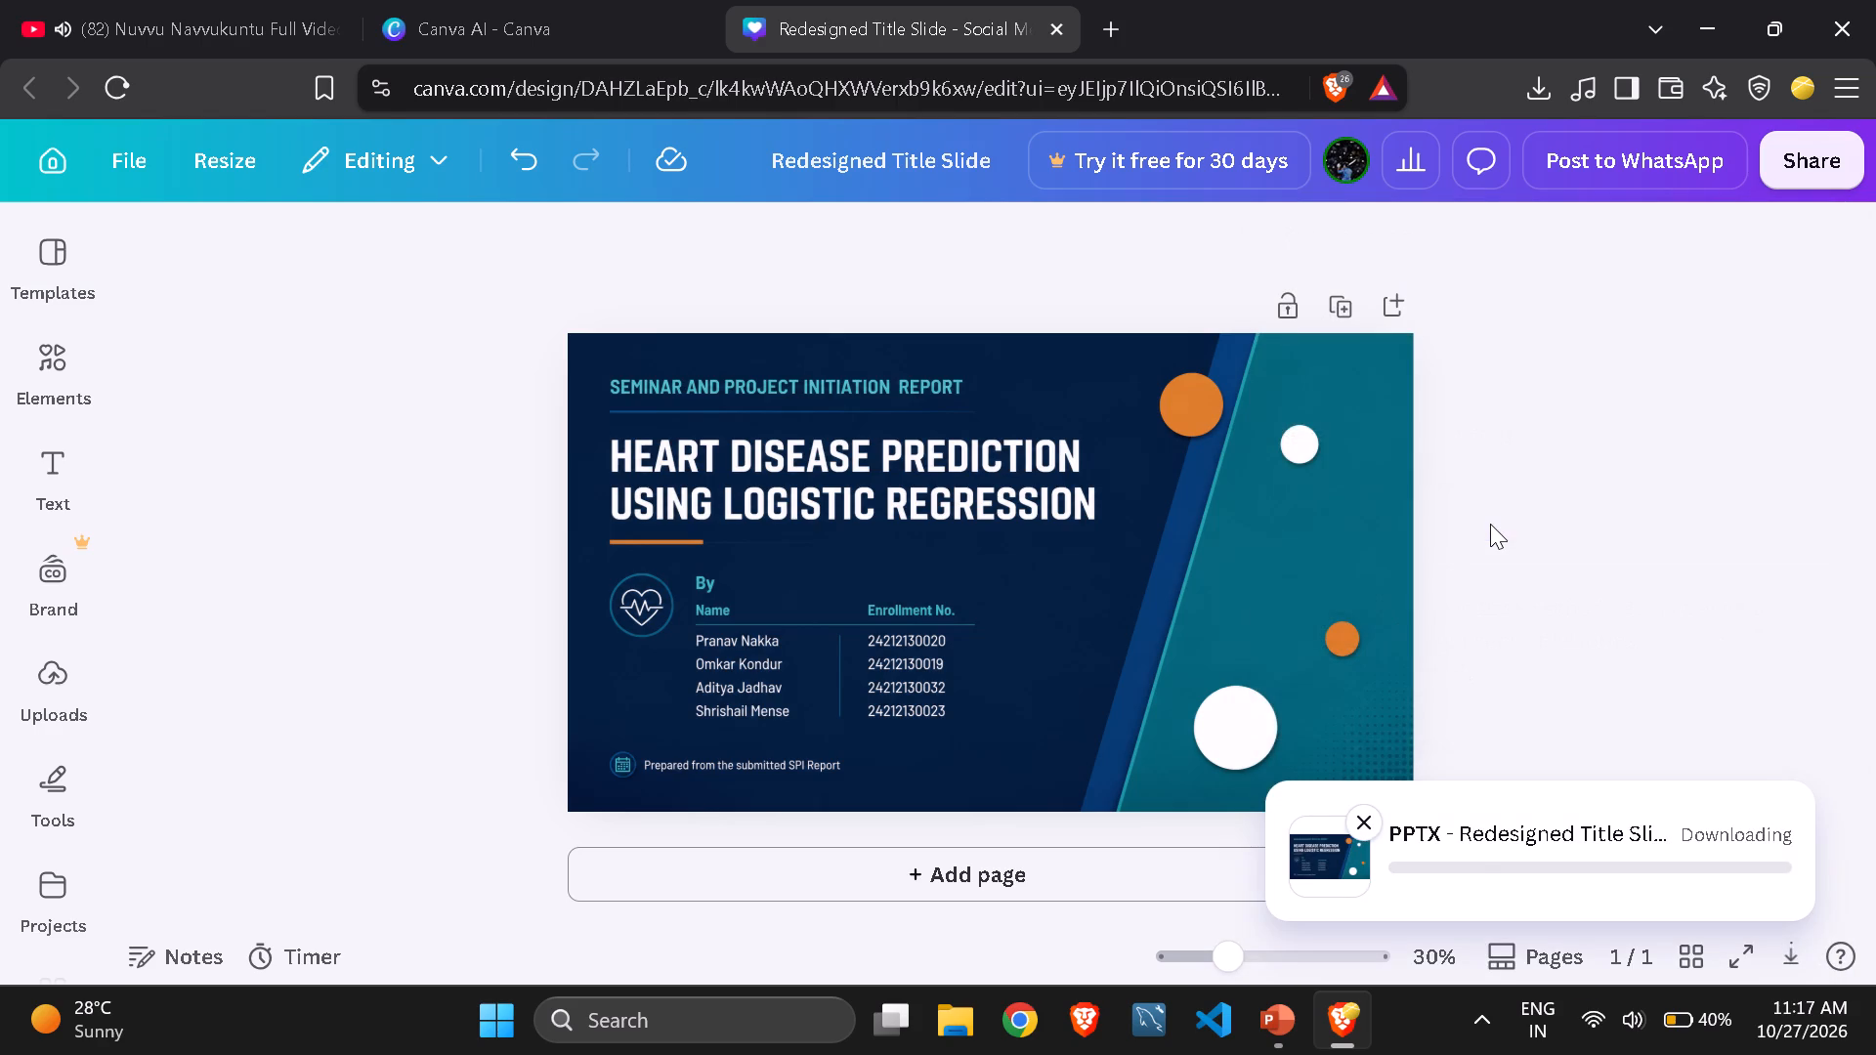
{"action": "left_click_drag", "start_coordinate": [1490, 524], "coordinate": [804, 0]}
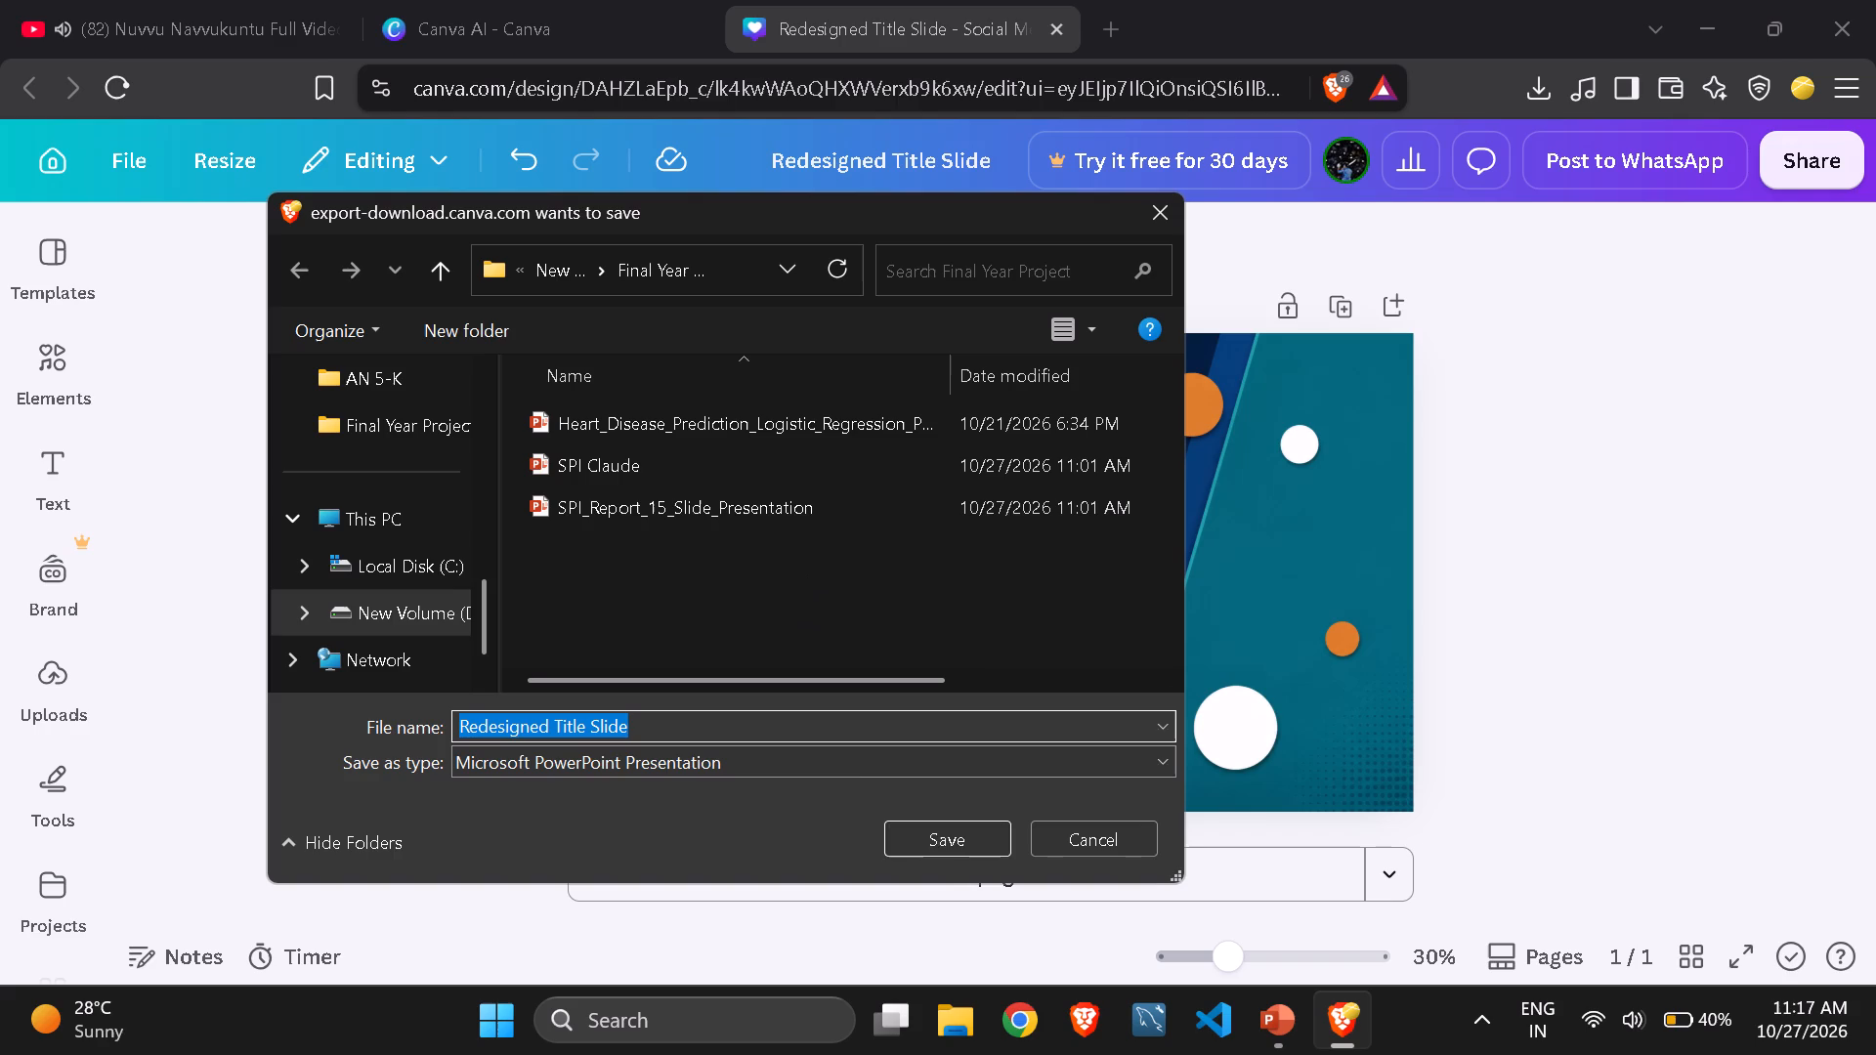
{"action": "left_click", "coordinate": [950, 838]}
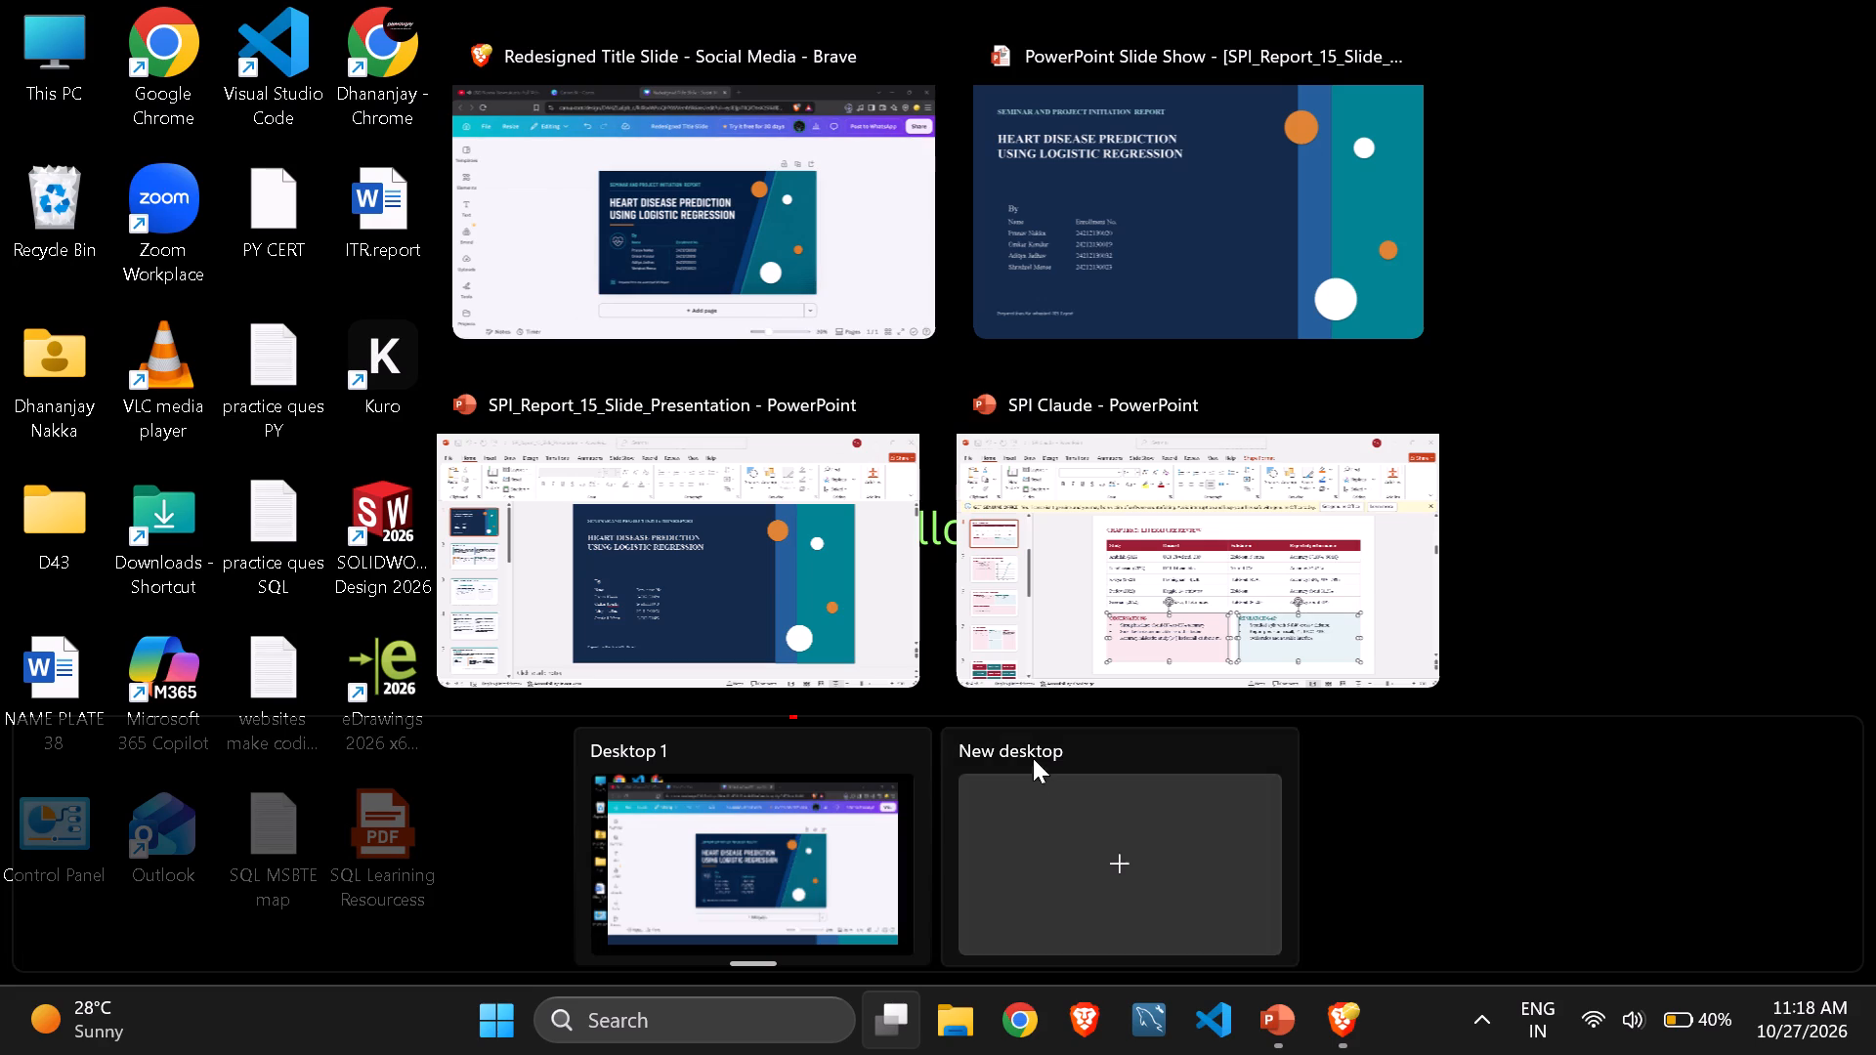
Close the SPI Claude presentation window.
{"action": "left_click", "coordinate": [1414, 401]}
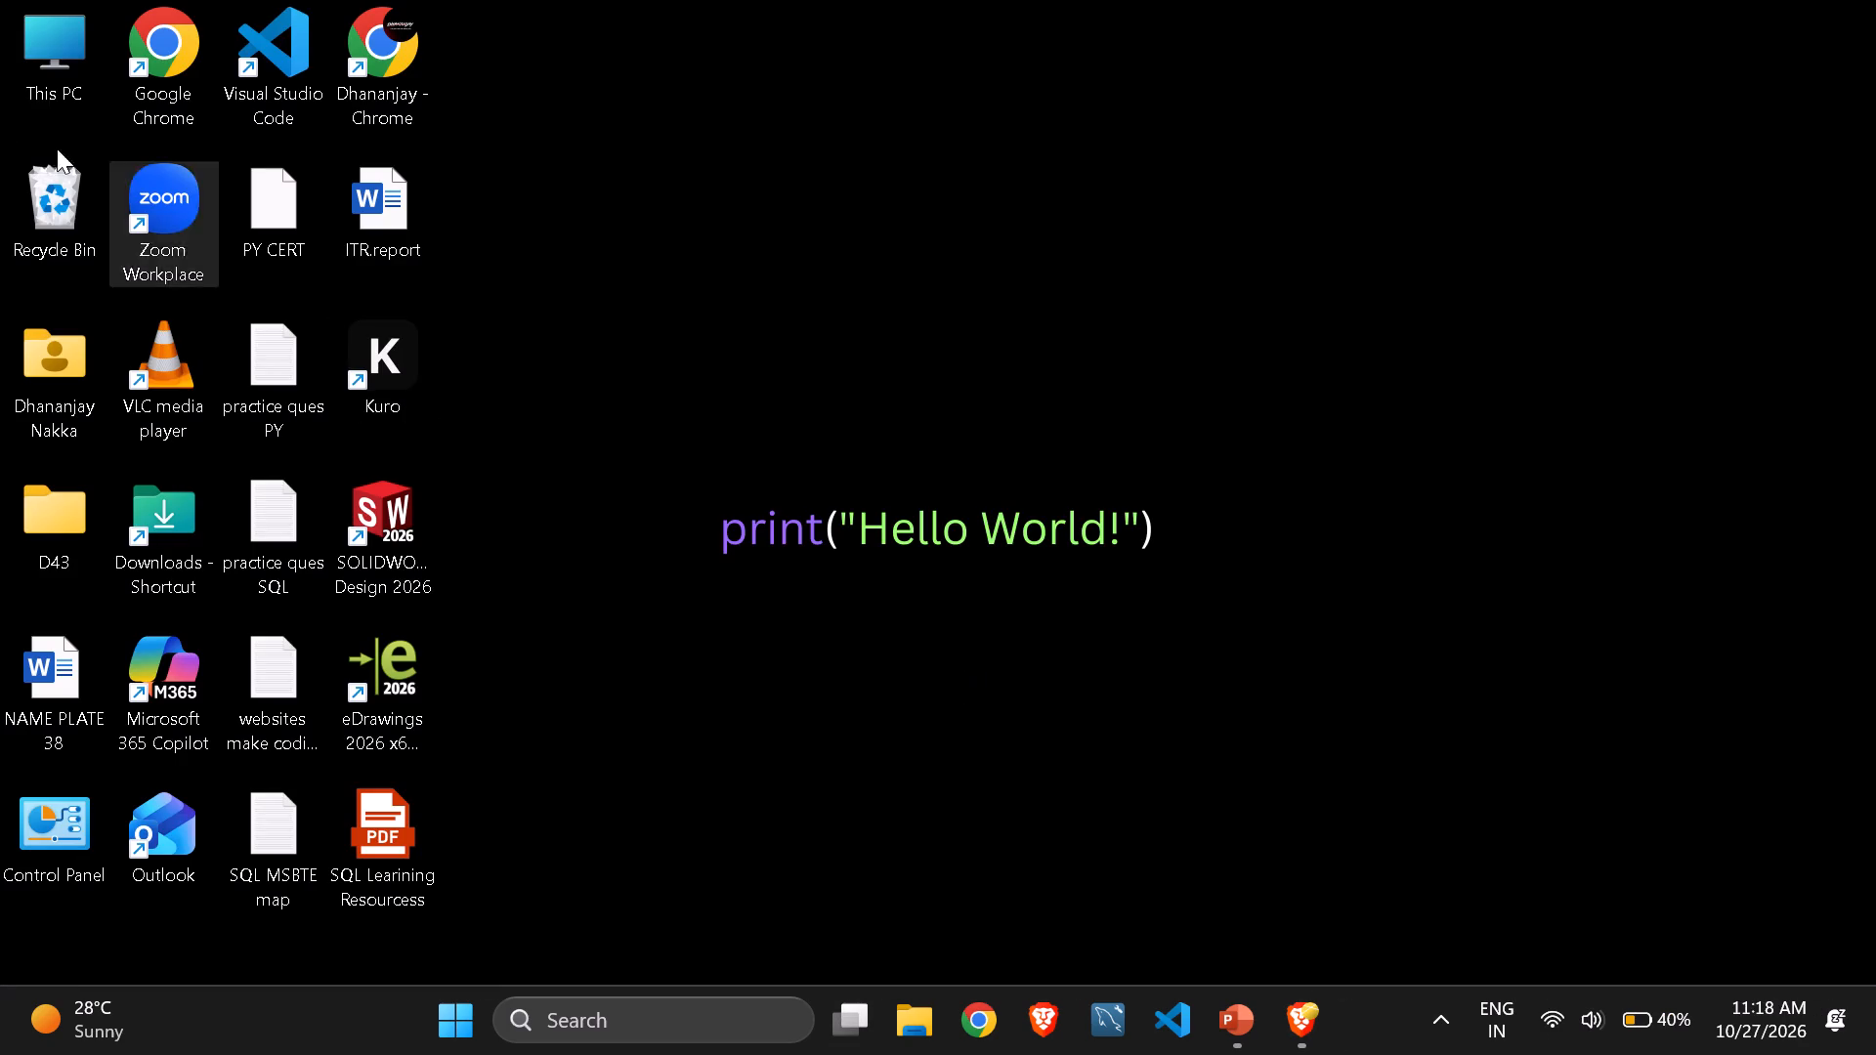
Open the Redesigned Title Slide presentation from the Final Year Project folder on drive D and enable editing.
{"action": "double_click", "coordinate": [41, 60]}
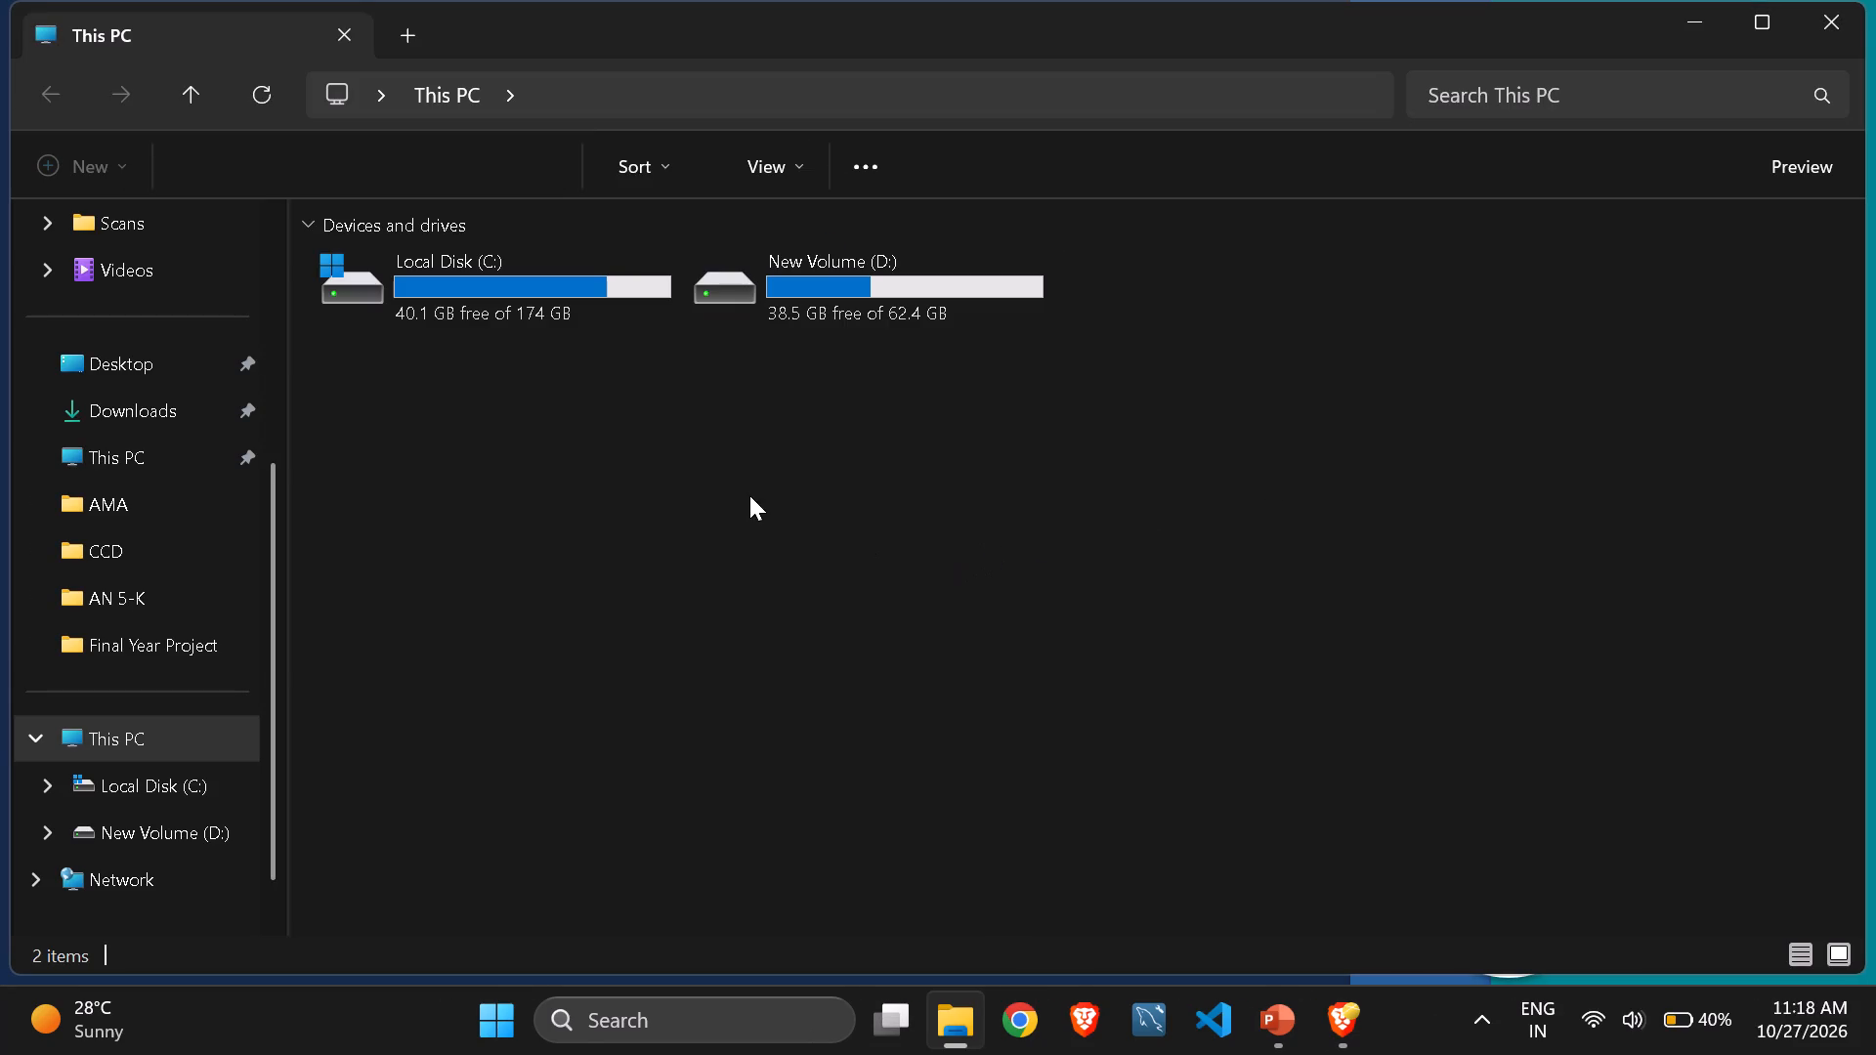
{"action": "double_click", "coordinate": [812, 319]}
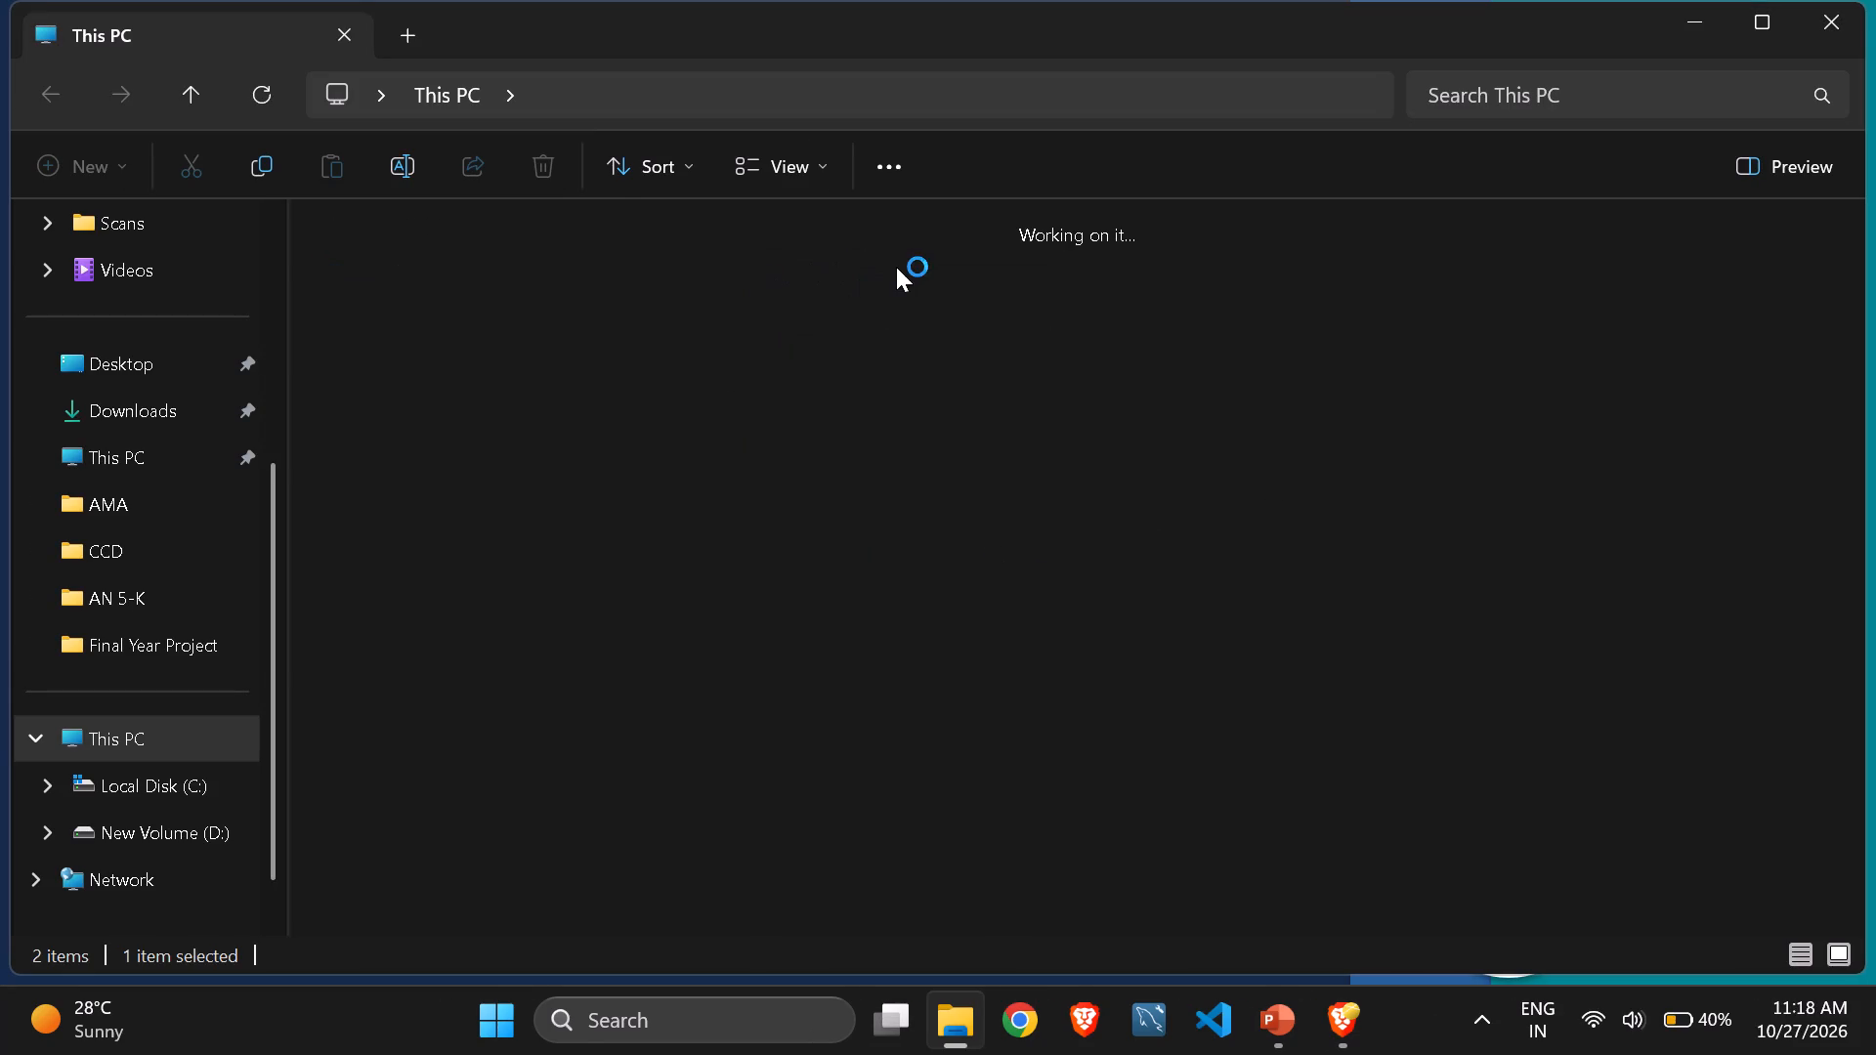
{"action": "double_click", "coordinate": [903, 291]}
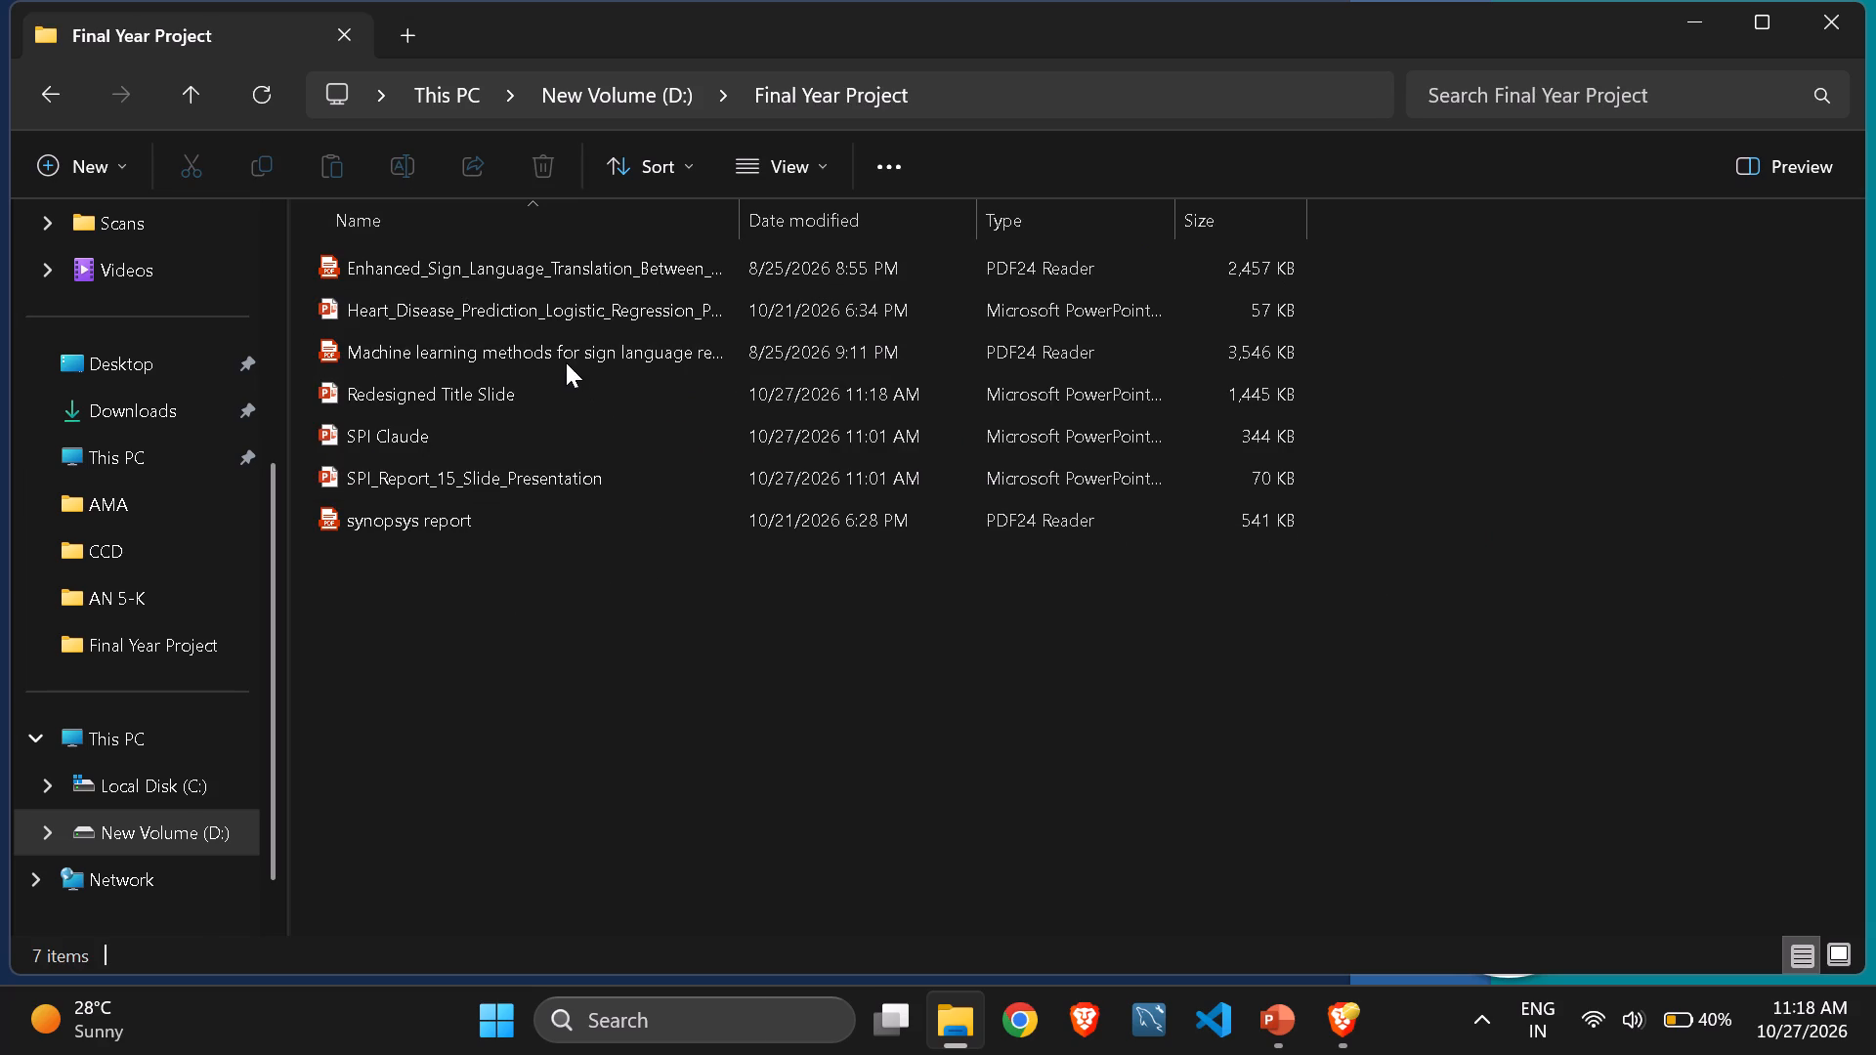
{"action": "double_click", "coordinate": [543, 386]}
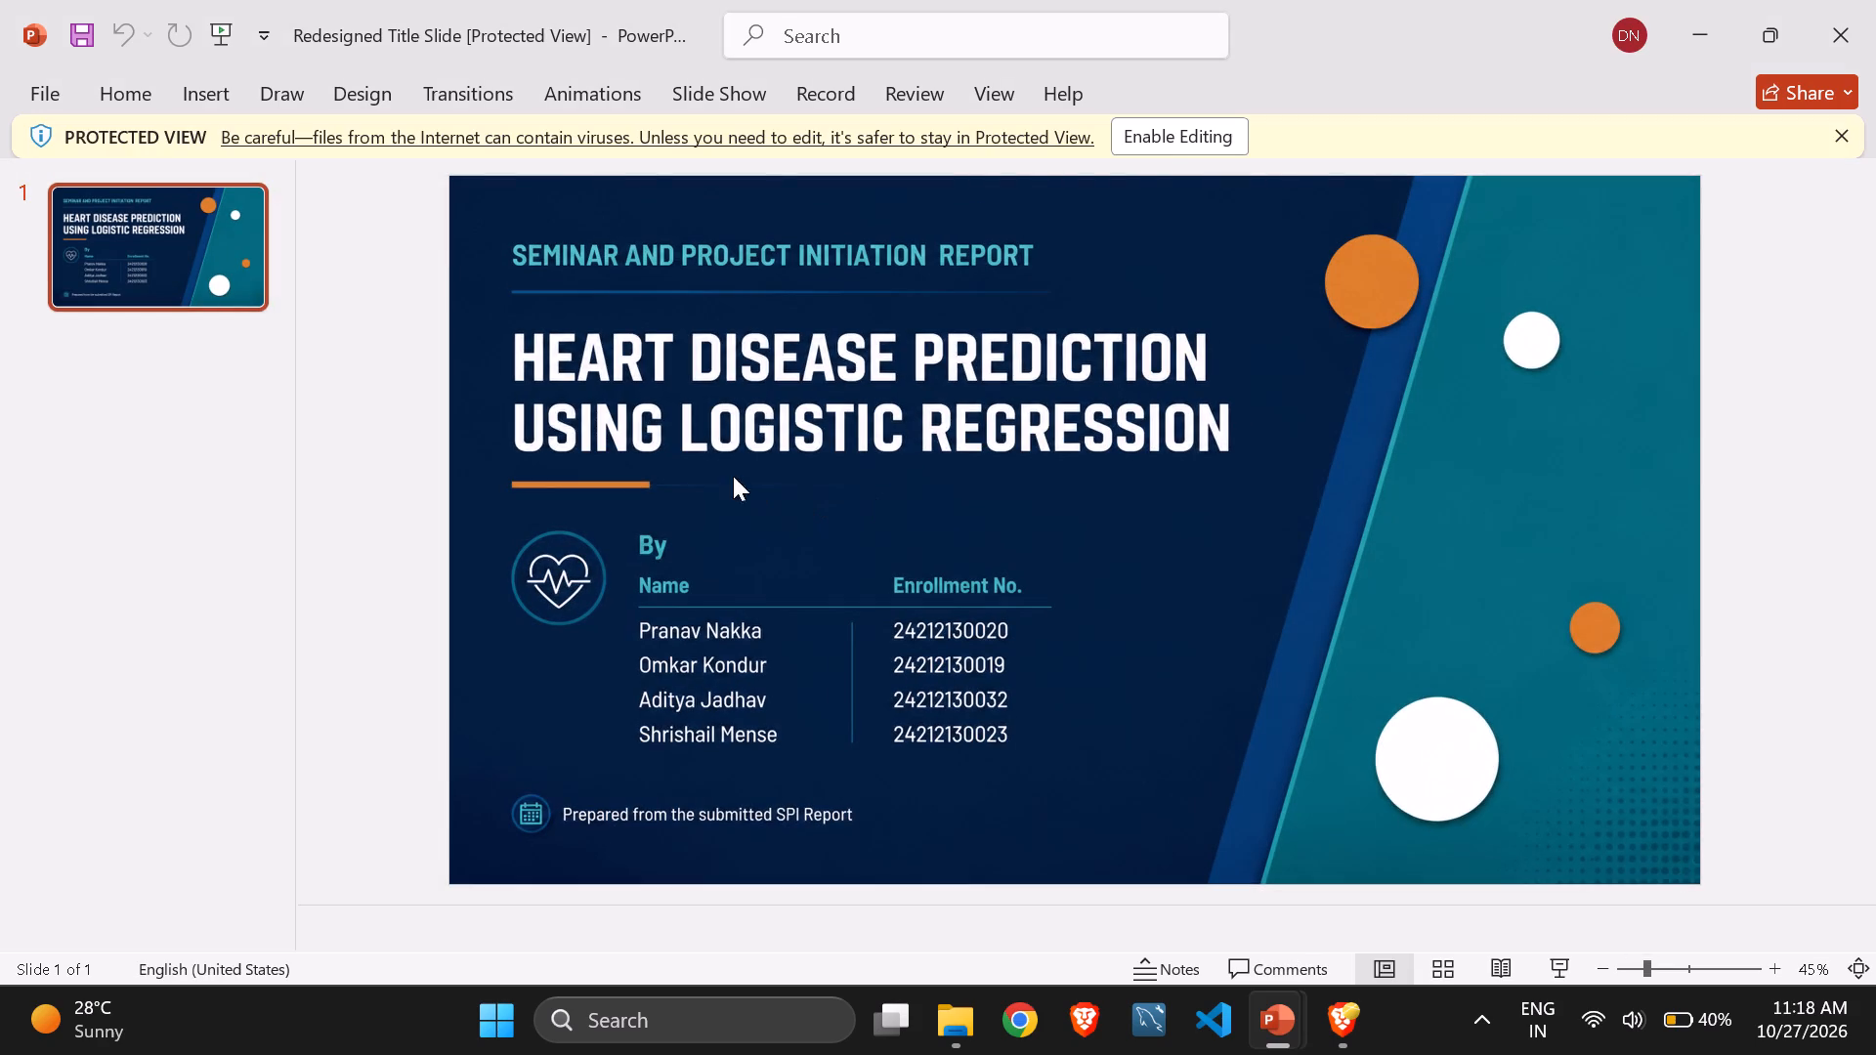
{"action": "left_click", "coordinate": [566, 568]}
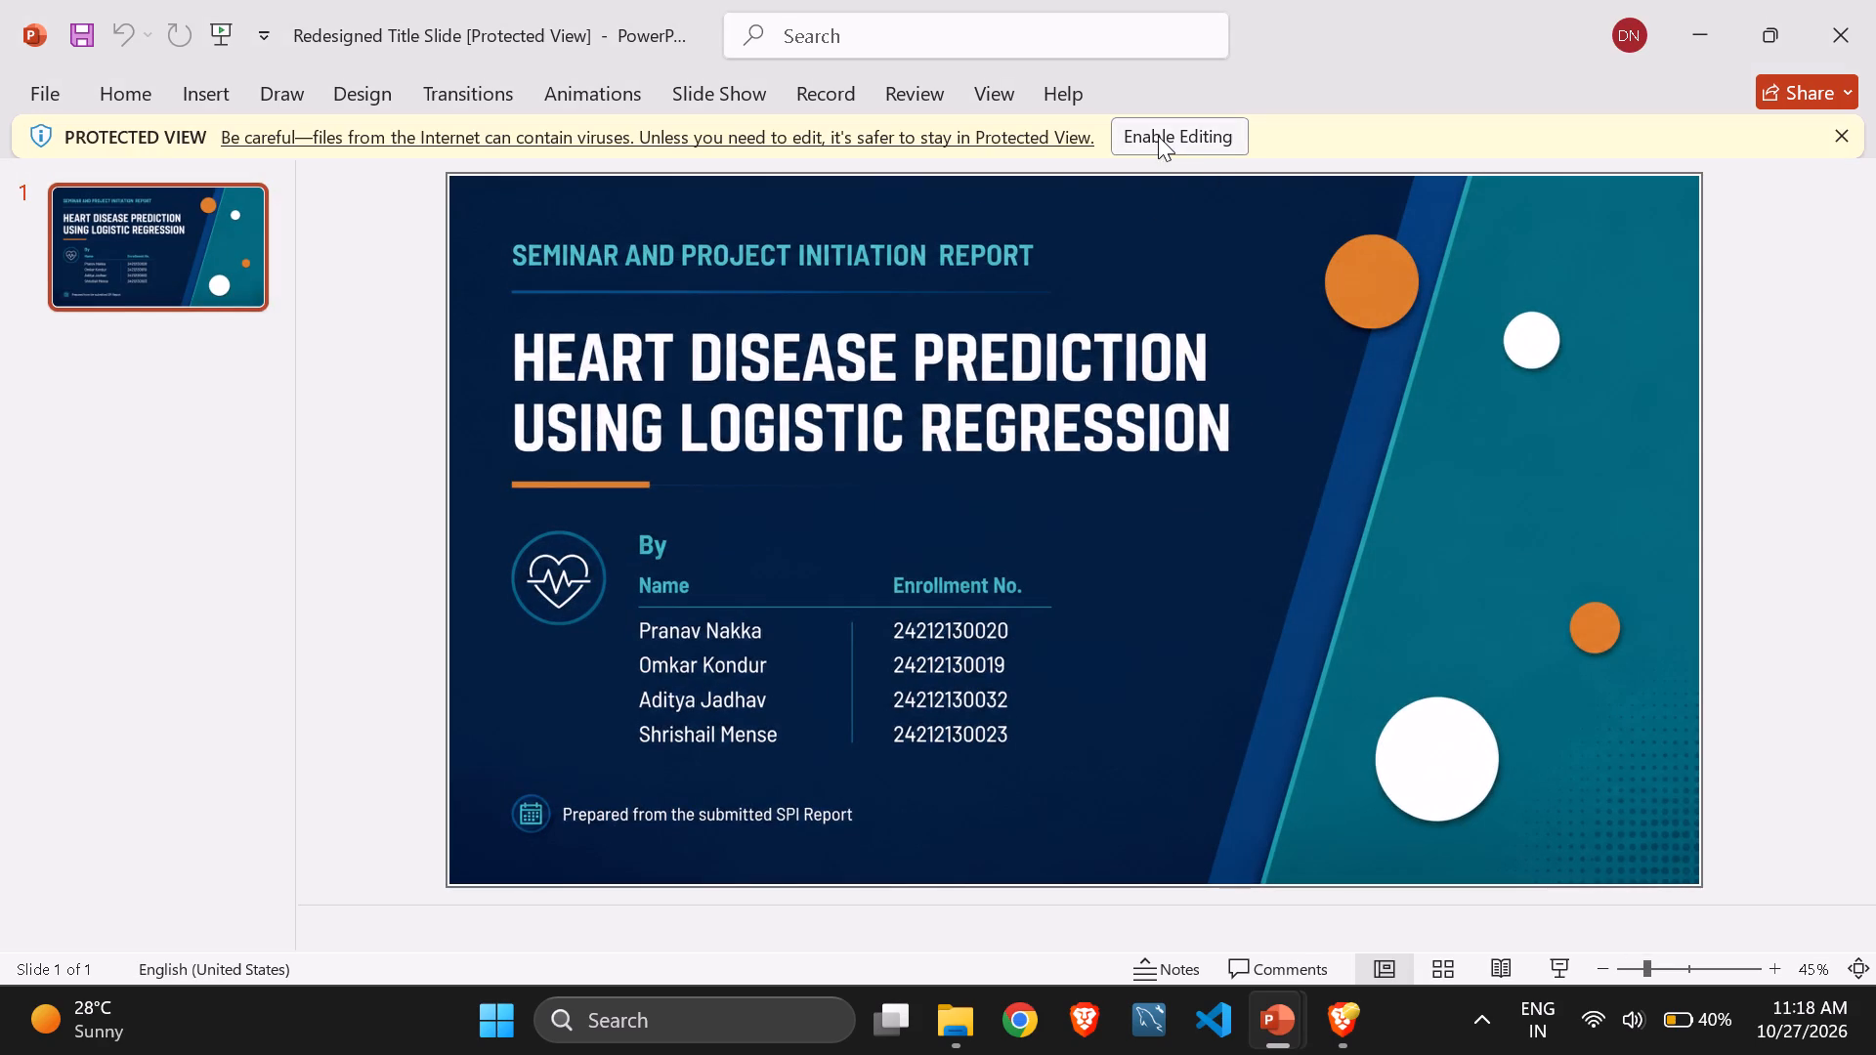
{"action": "left_click", "coordinate": [1158, 136]}
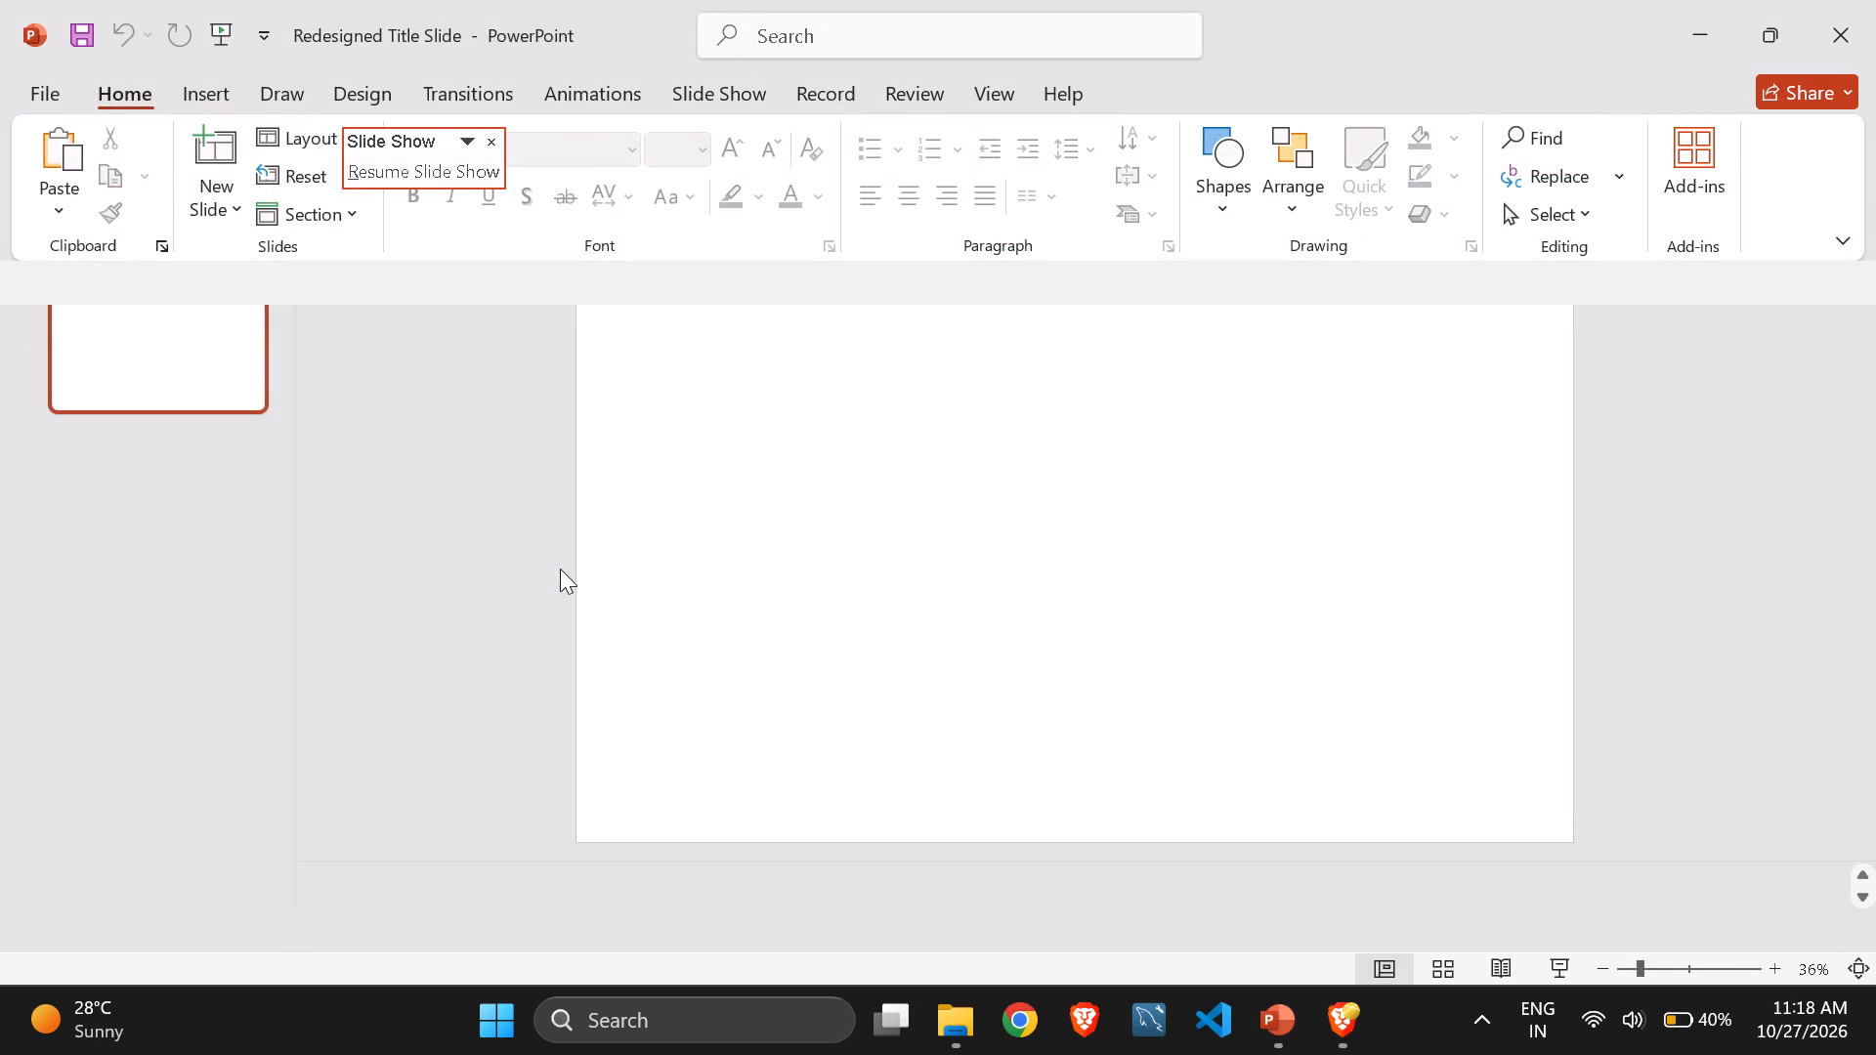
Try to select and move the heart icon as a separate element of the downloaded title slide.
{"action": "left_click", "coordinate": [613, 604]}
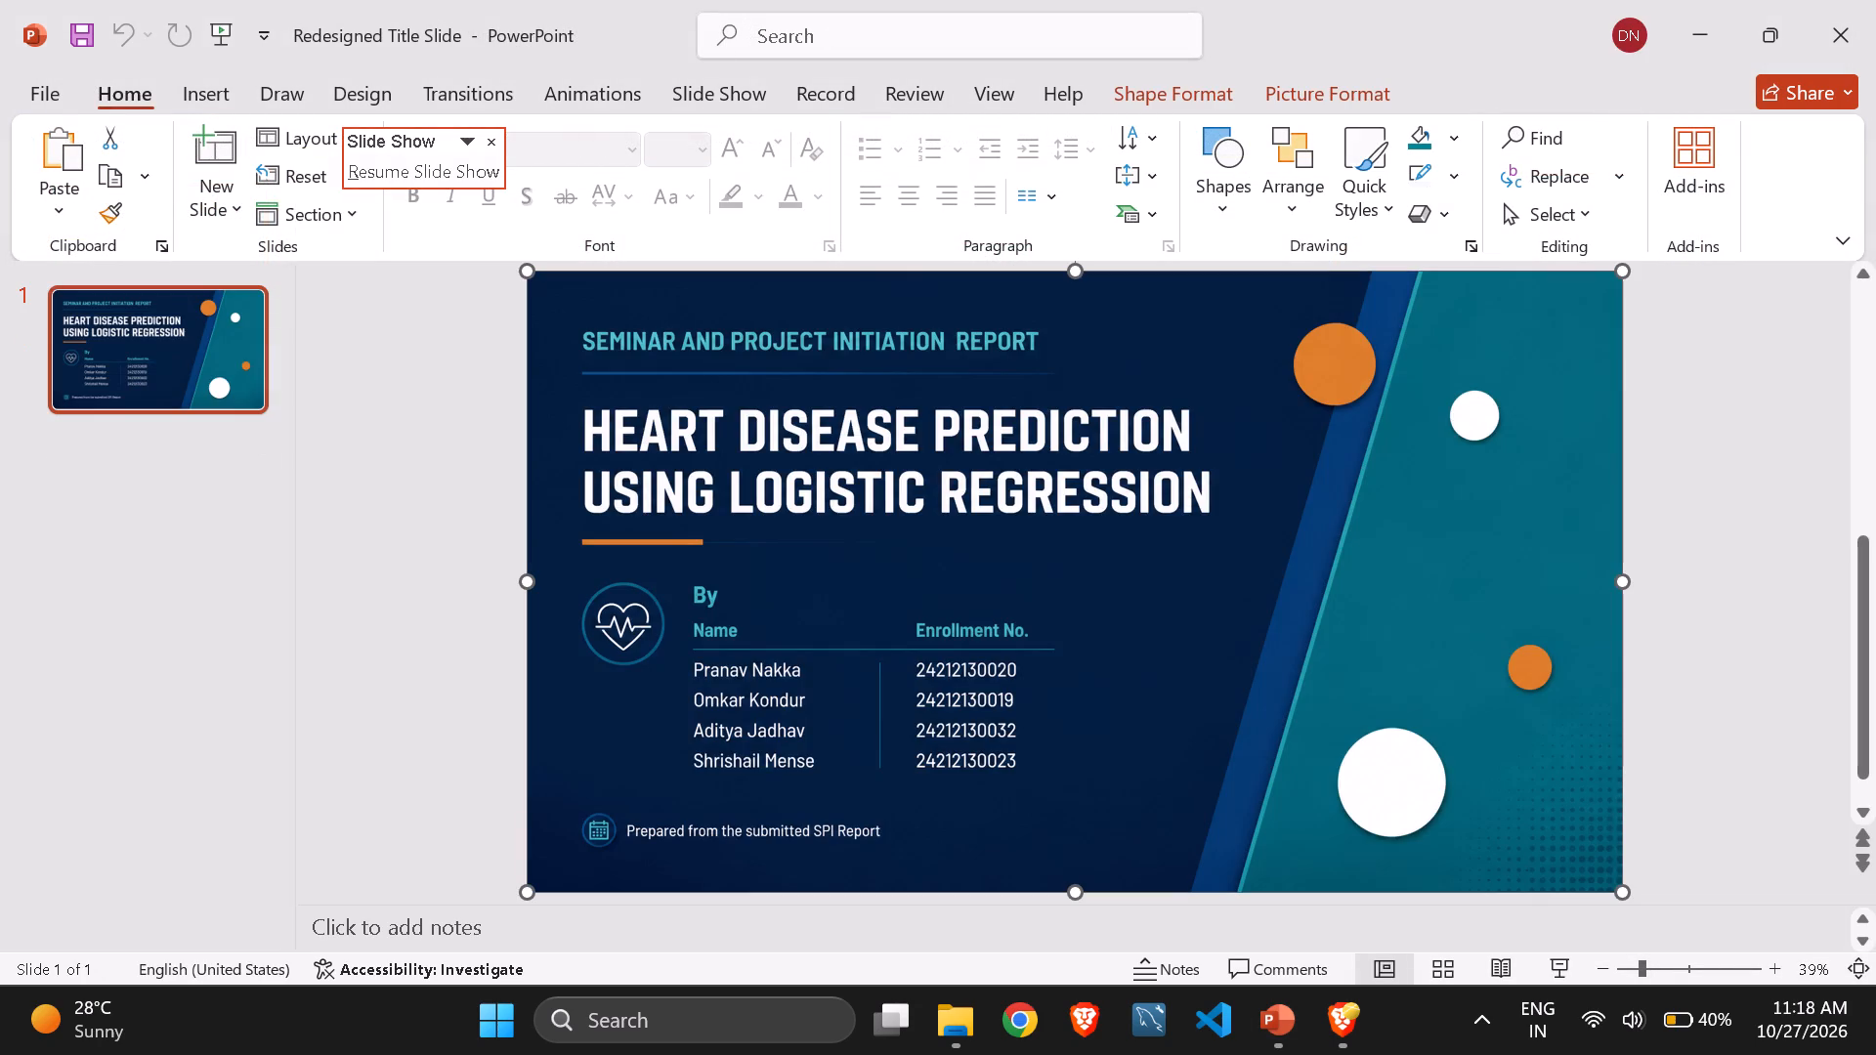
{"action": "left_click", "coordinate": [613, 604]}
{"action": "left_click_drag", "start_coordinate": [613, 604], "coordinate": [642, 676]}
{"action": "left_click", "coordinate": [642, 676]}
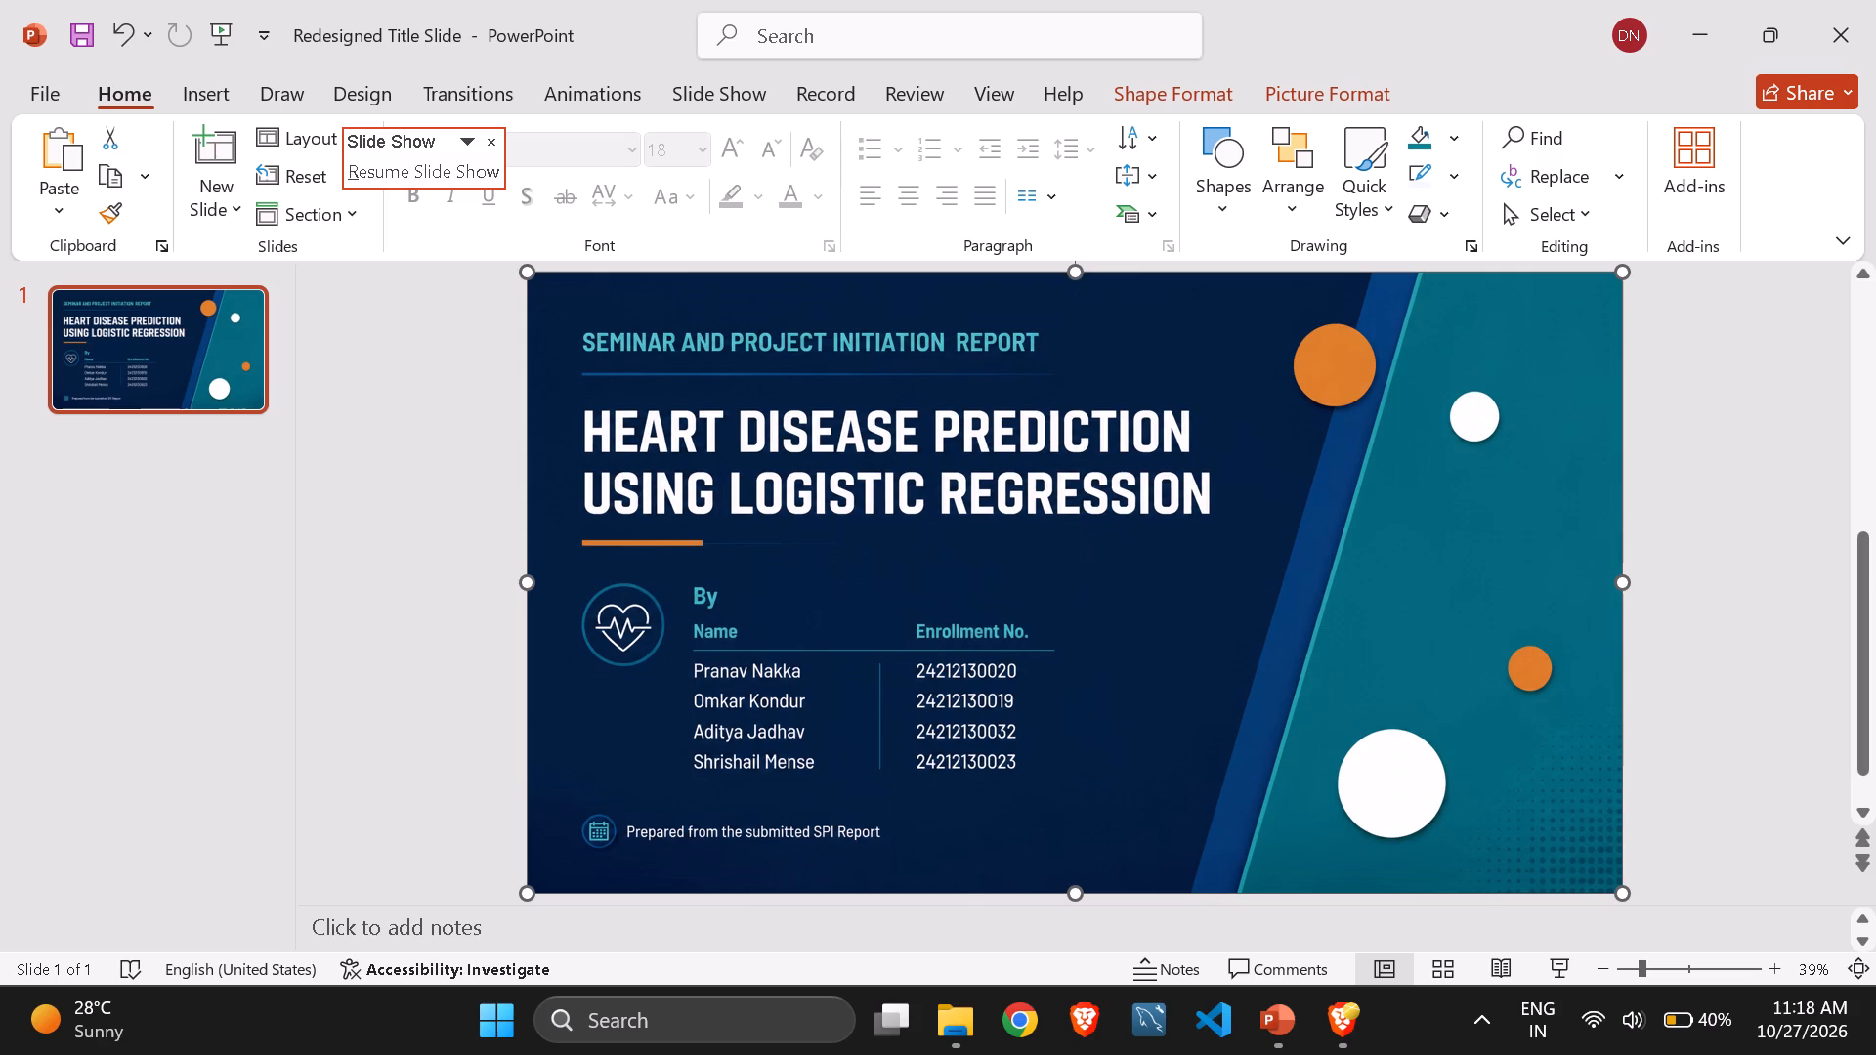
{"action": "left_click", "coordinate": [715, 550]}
Close the running slide show of SPI_Report_15_Slide_Presentation.
{"action": "key", "text": "alt+Tab"}
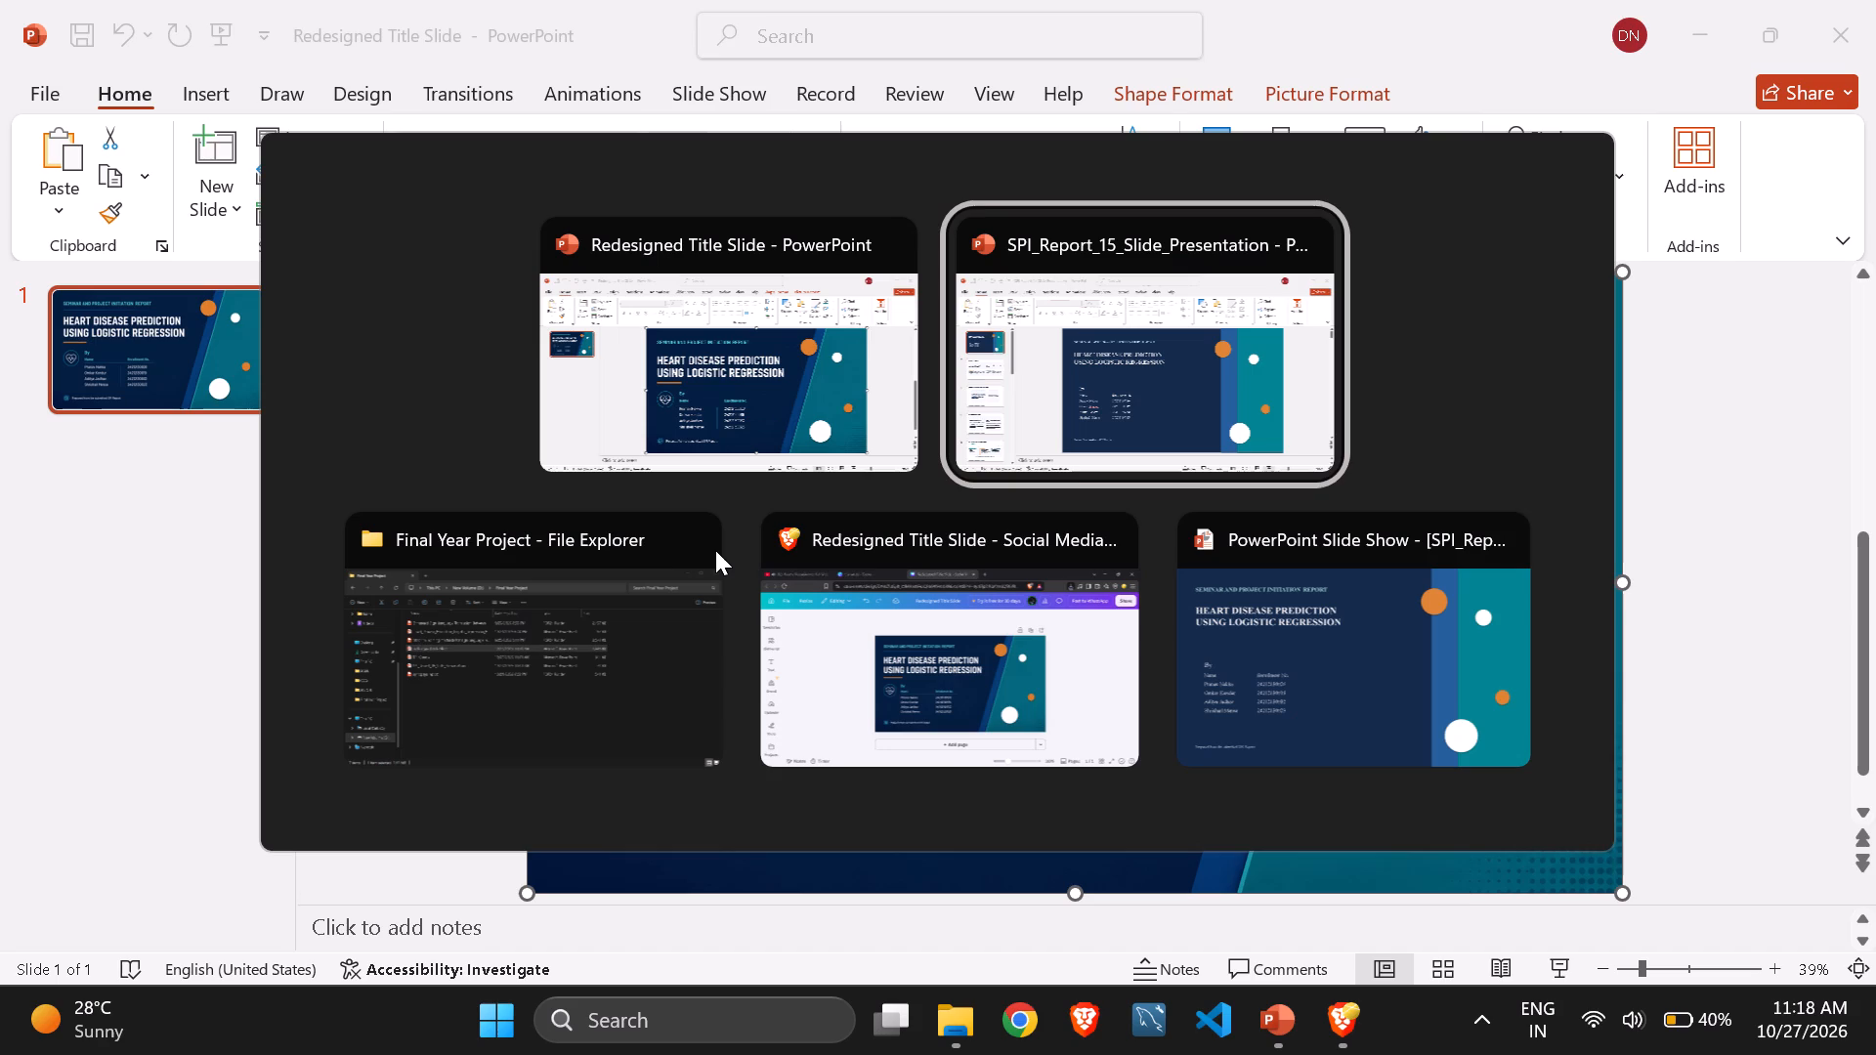
{"action": "left_click", "coordinate": [1527, 546], "text": "alt"}
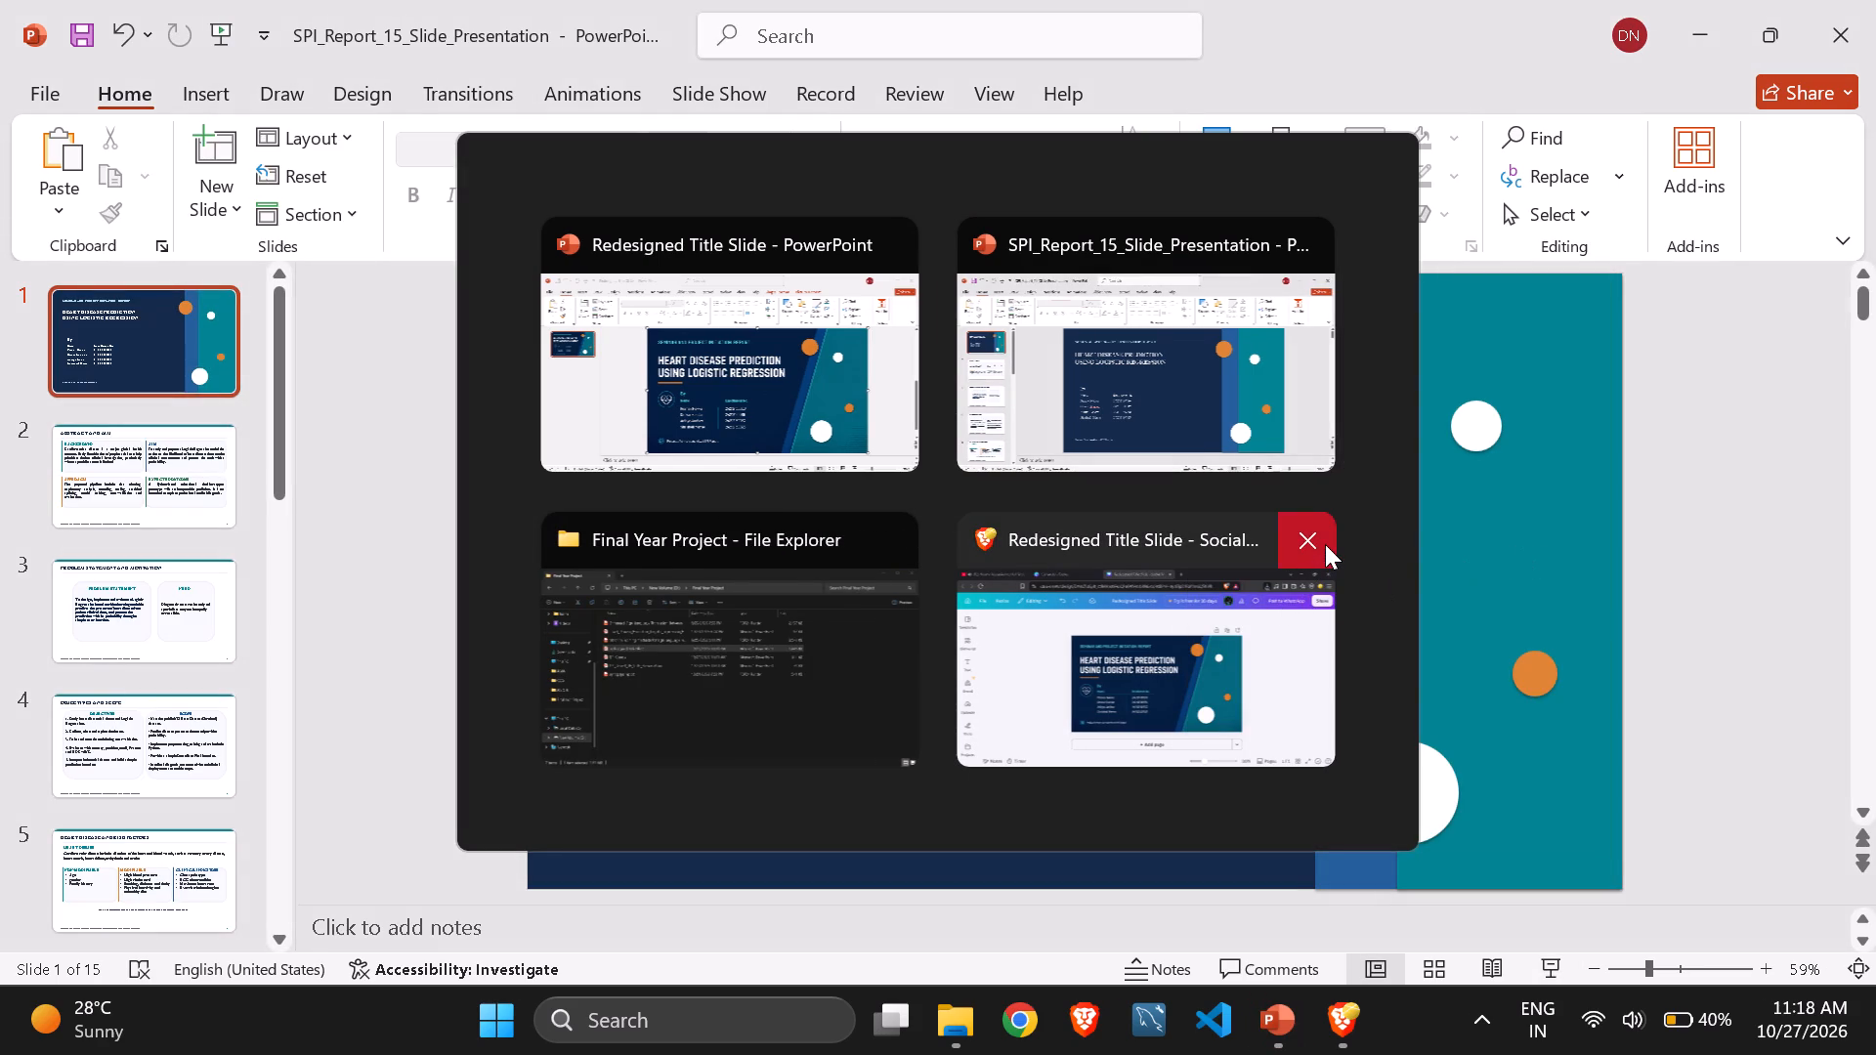
Switch to SPI_Report_15_Slide_Presentation and delete its old title slide.
{"action": "key", "text": "alt+Tab"}
{"action": "key", "text": "alt+Tab"}
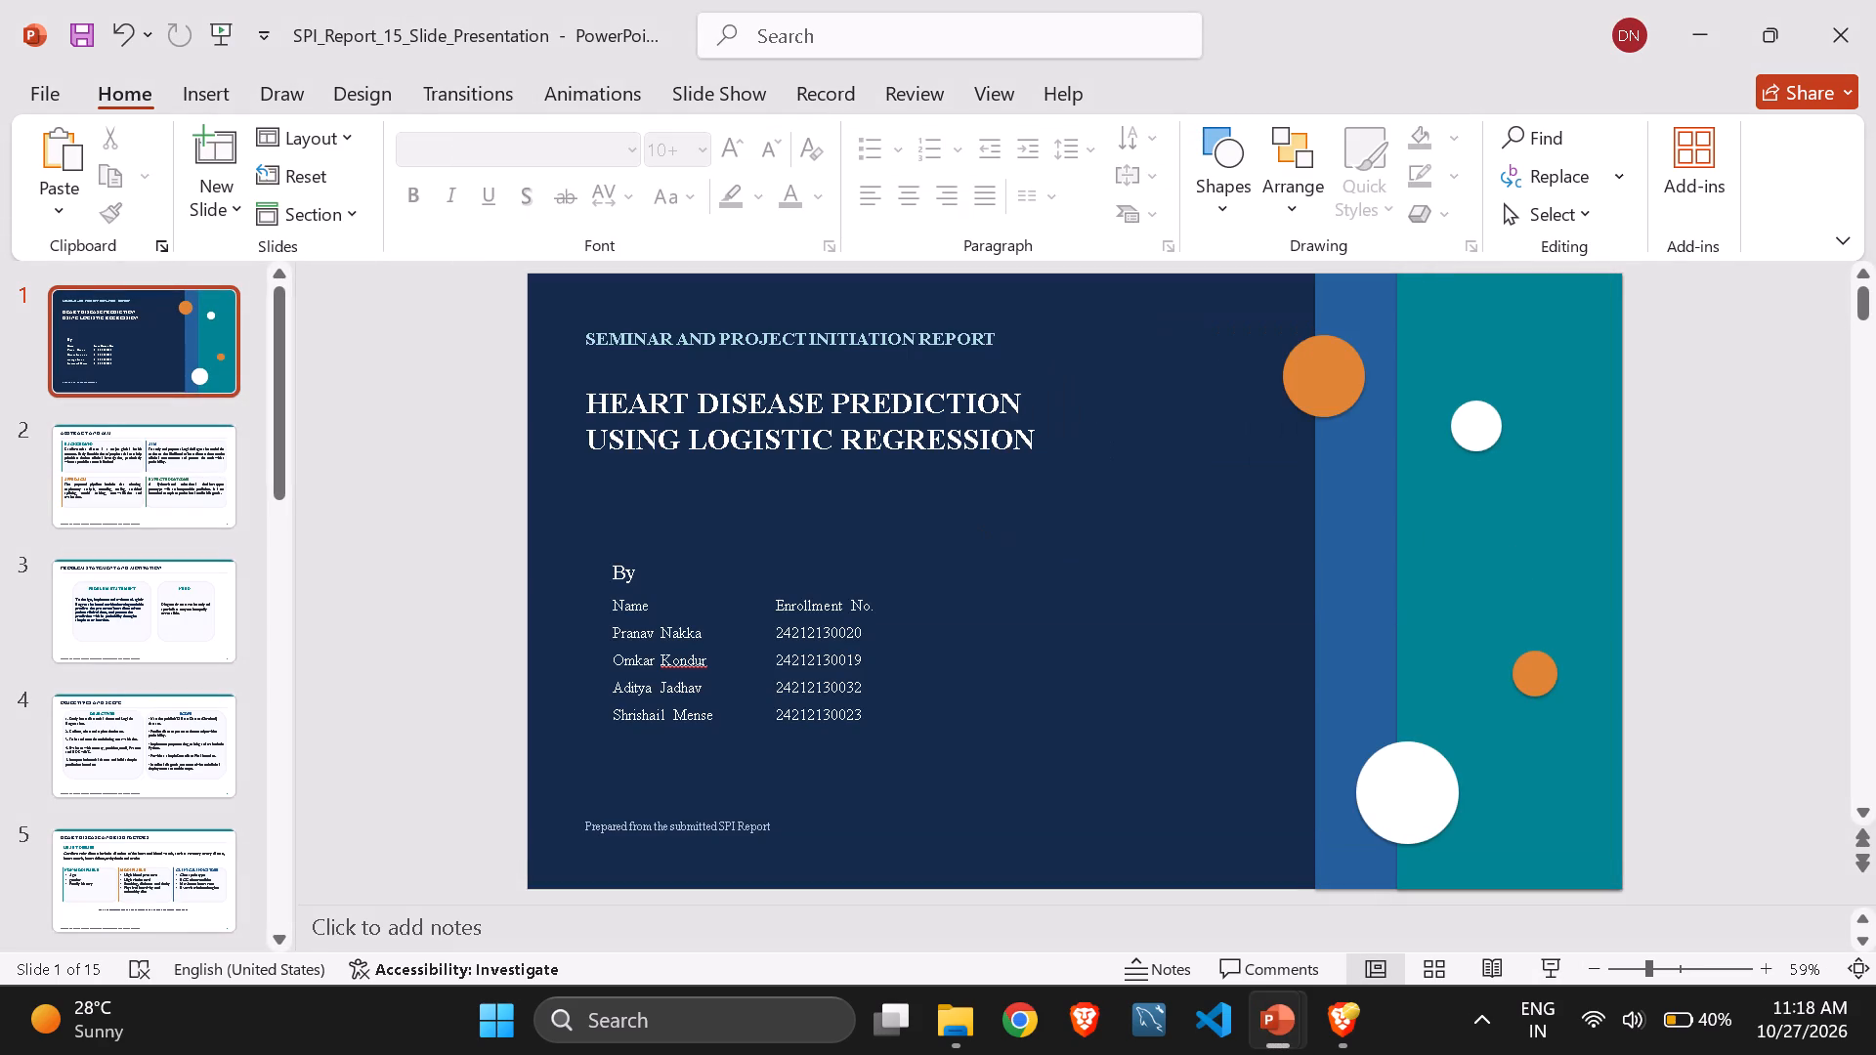
{"action": "key", "text": "alt+Tab"}
{"action": "key", "text": "alt+Tab"}
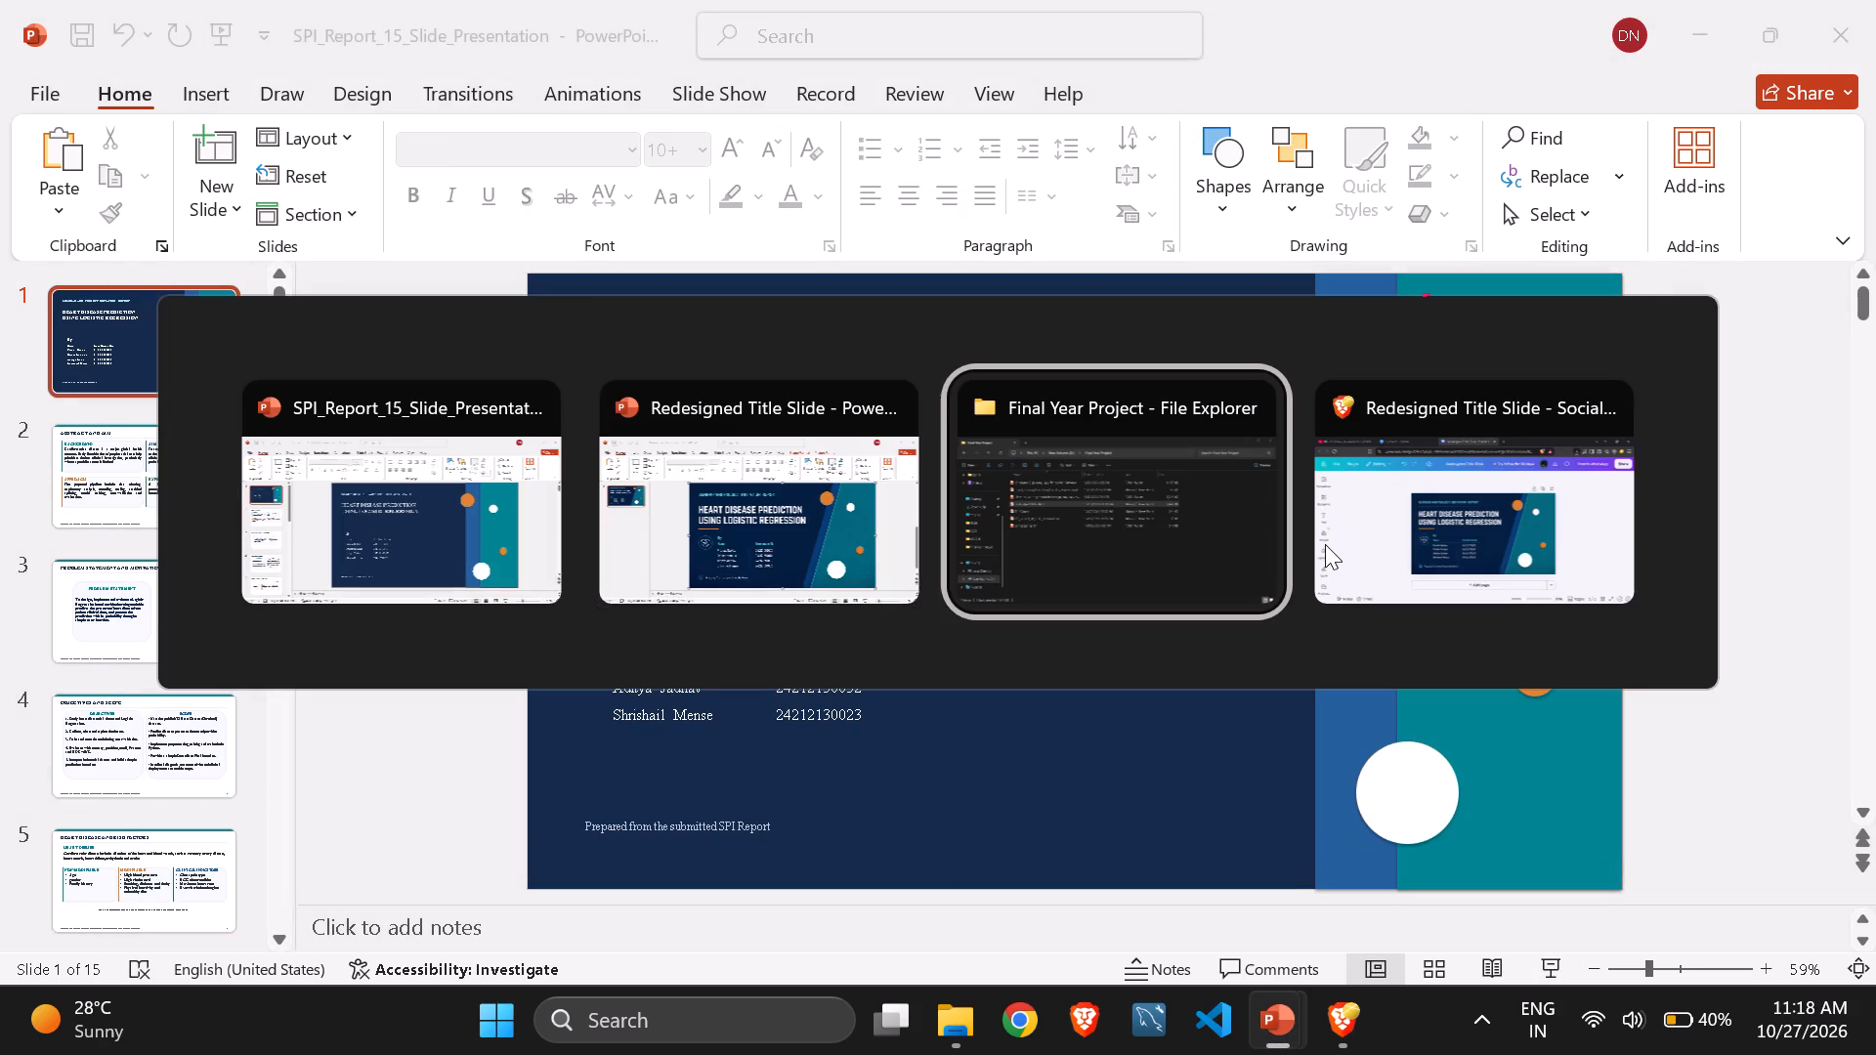
{"action": "key", "text": "alt+Tab"}
{"action": "key", "text": "alt+Tab"}
{"action": "key", "text": "alt+Tab"}
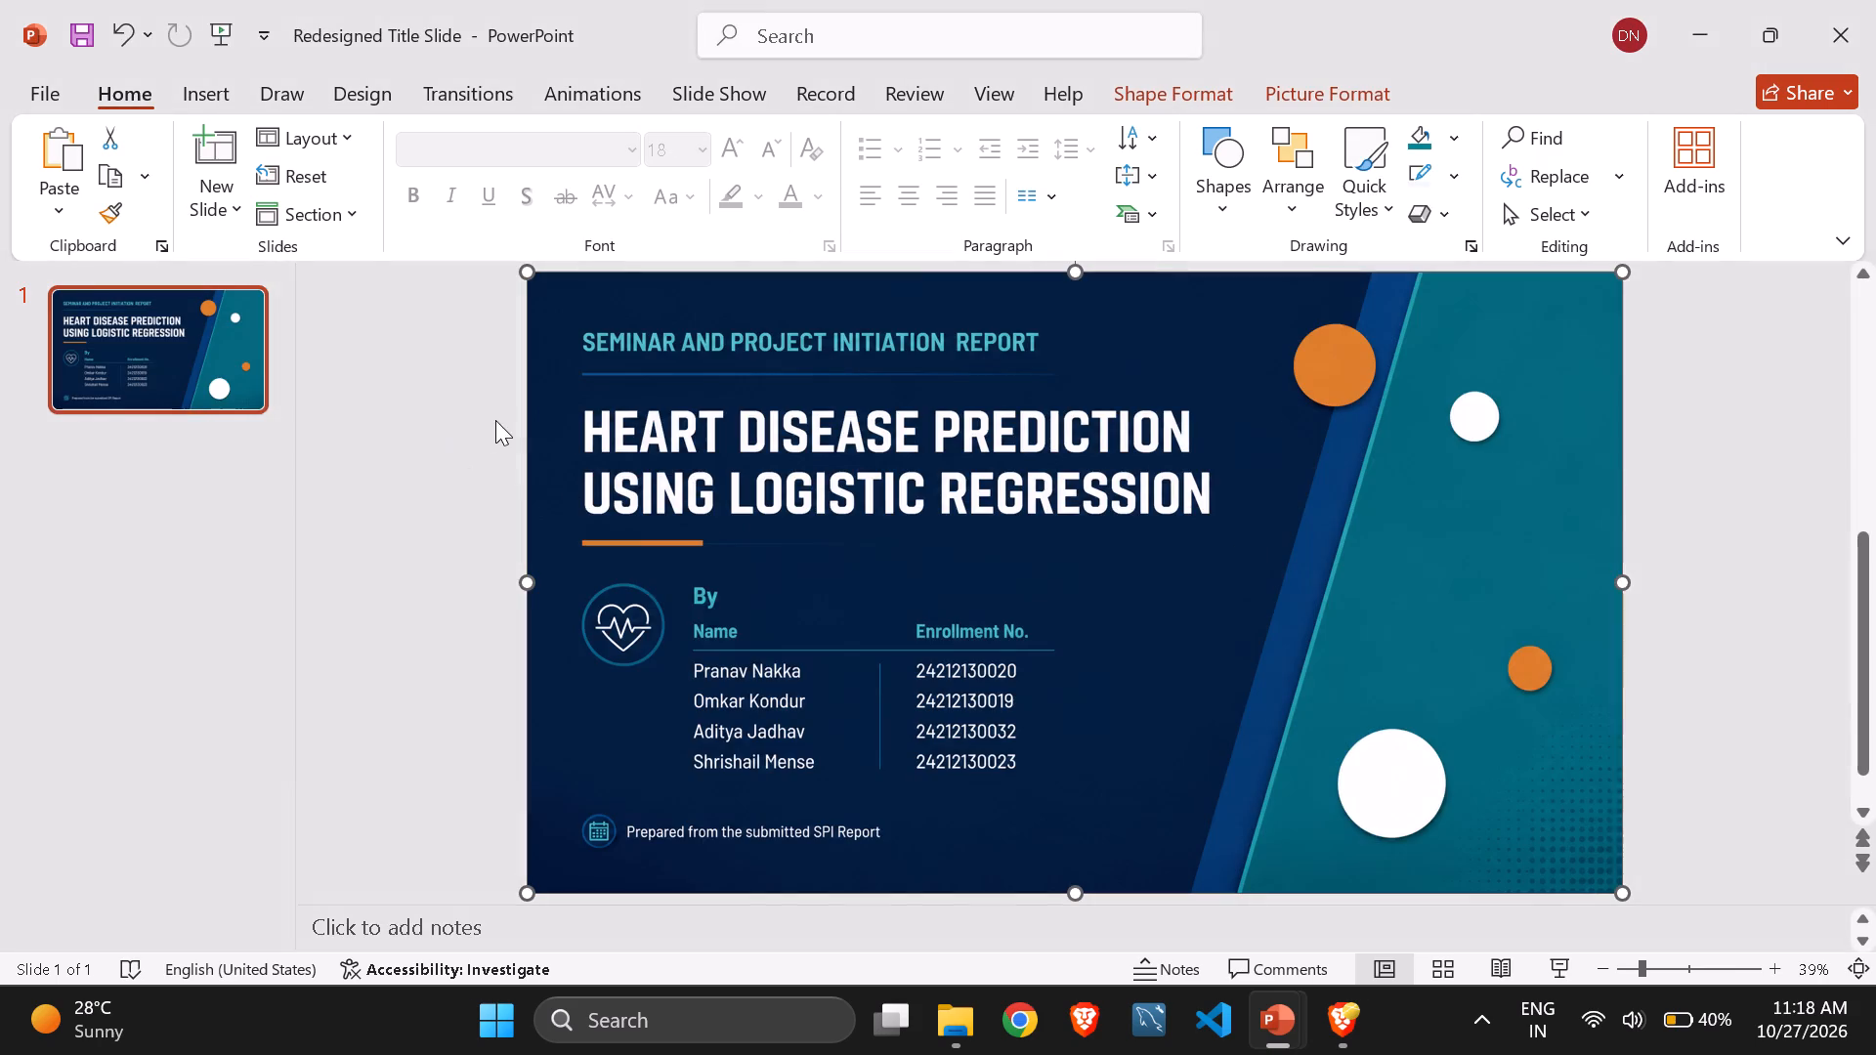
{"action": "key", "text": "alt+Tab"}
{"action": "left_click", "coordinate": [221, 353]}
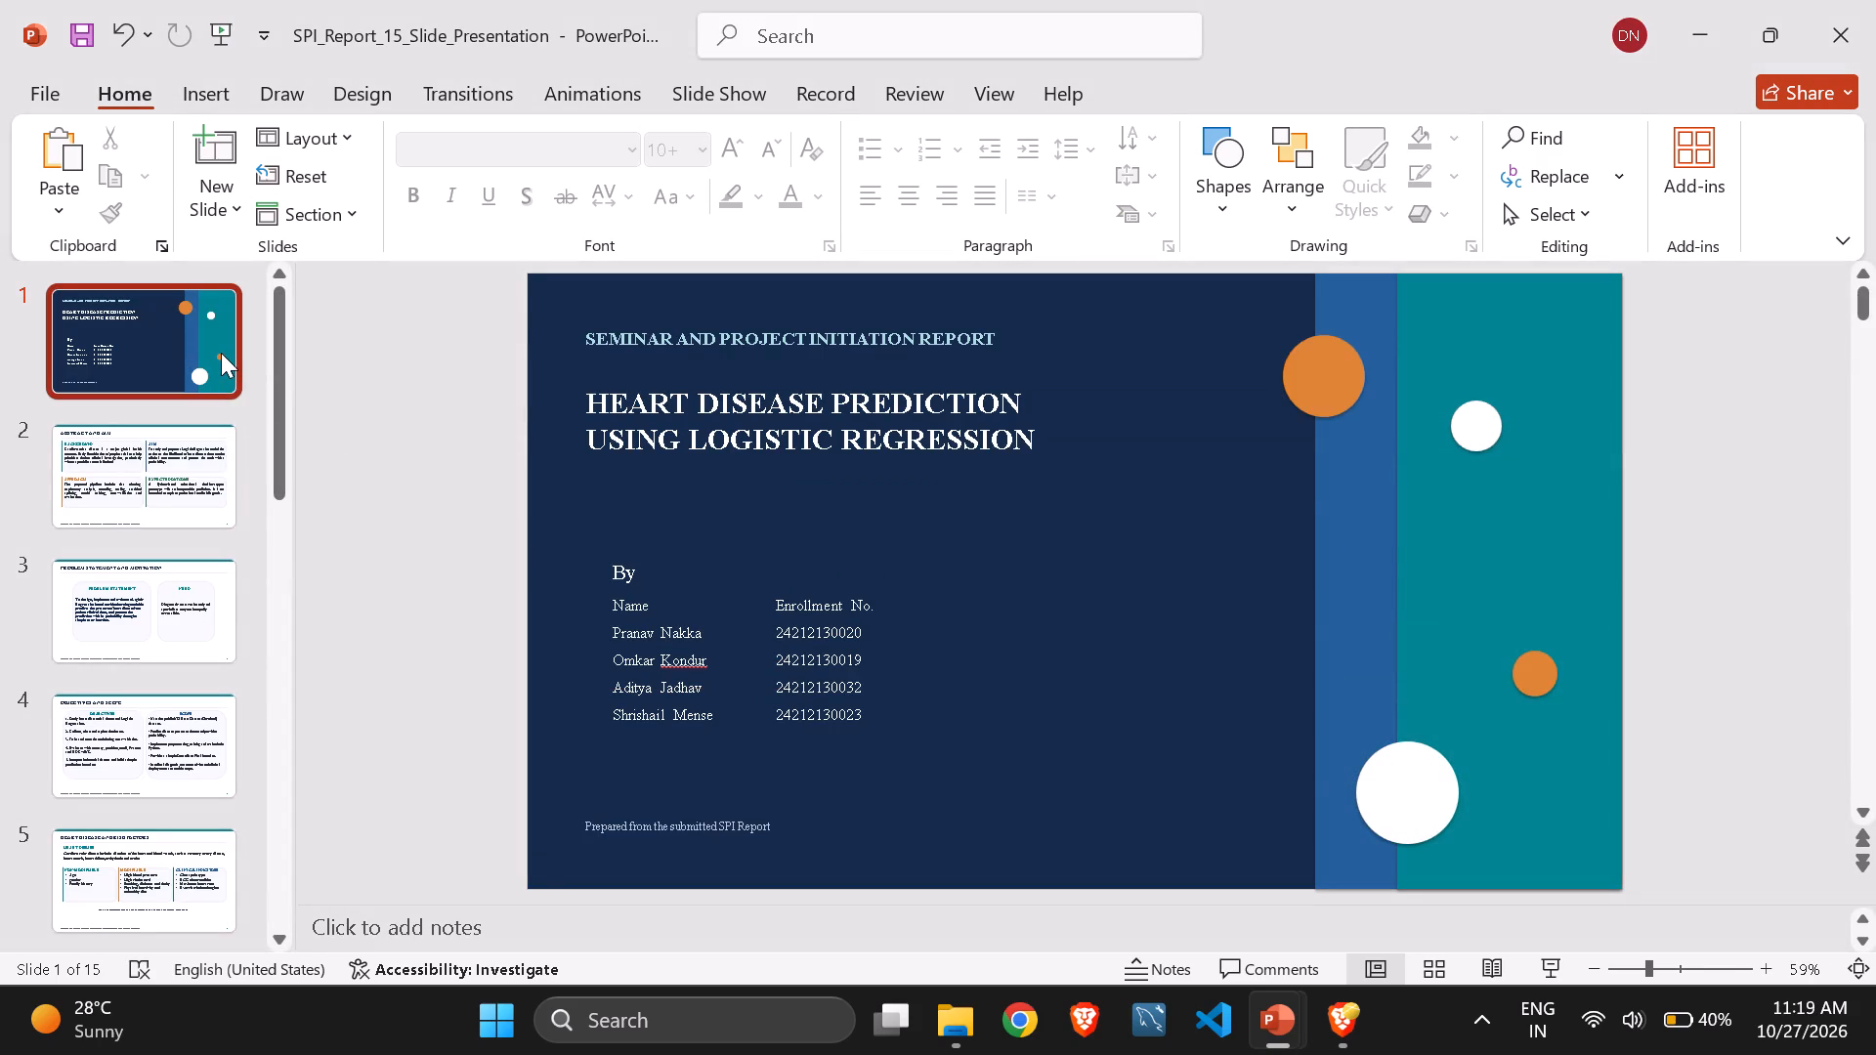
{"action": "right_click", "coordinate": [221, 353]}
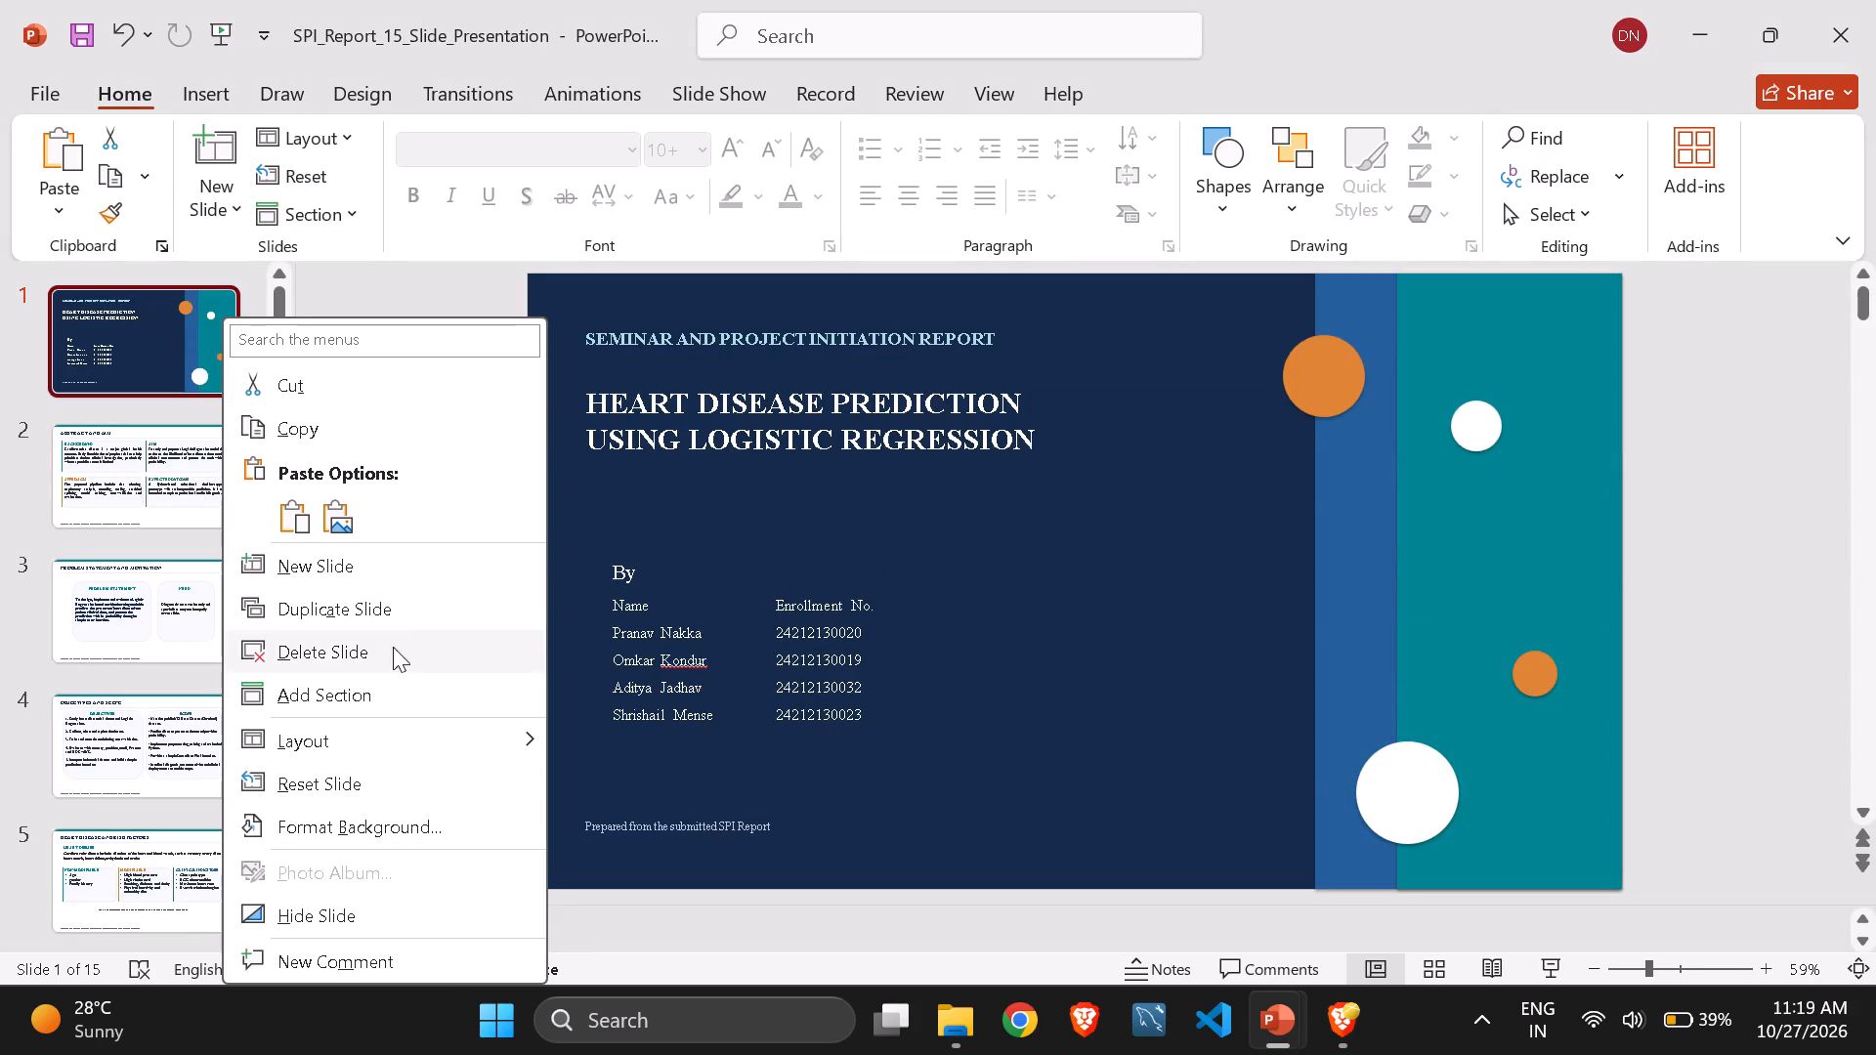
{"action": "left_click", "coordinate": [372, 648]}
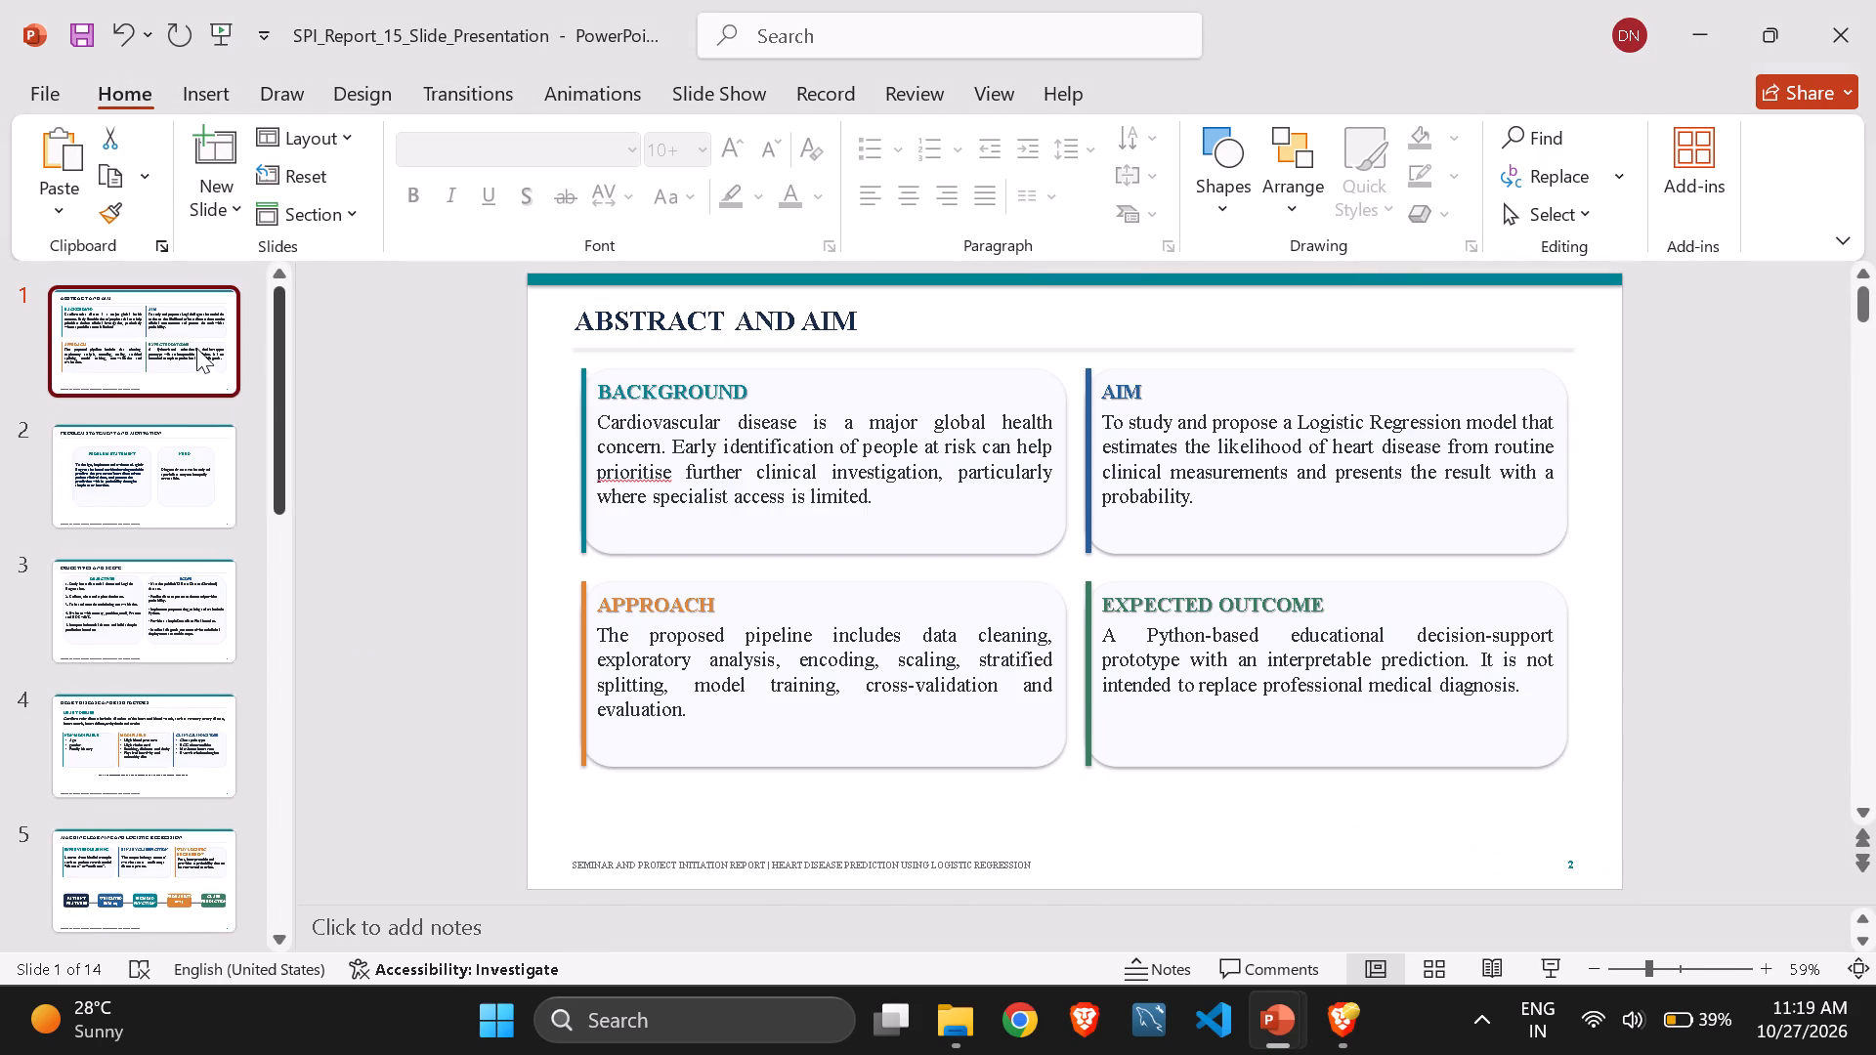
Add a new blank slide and place it first, before the Abstract and Aim slide.
{"action": "right_click", "coordinate": [176, 313]}
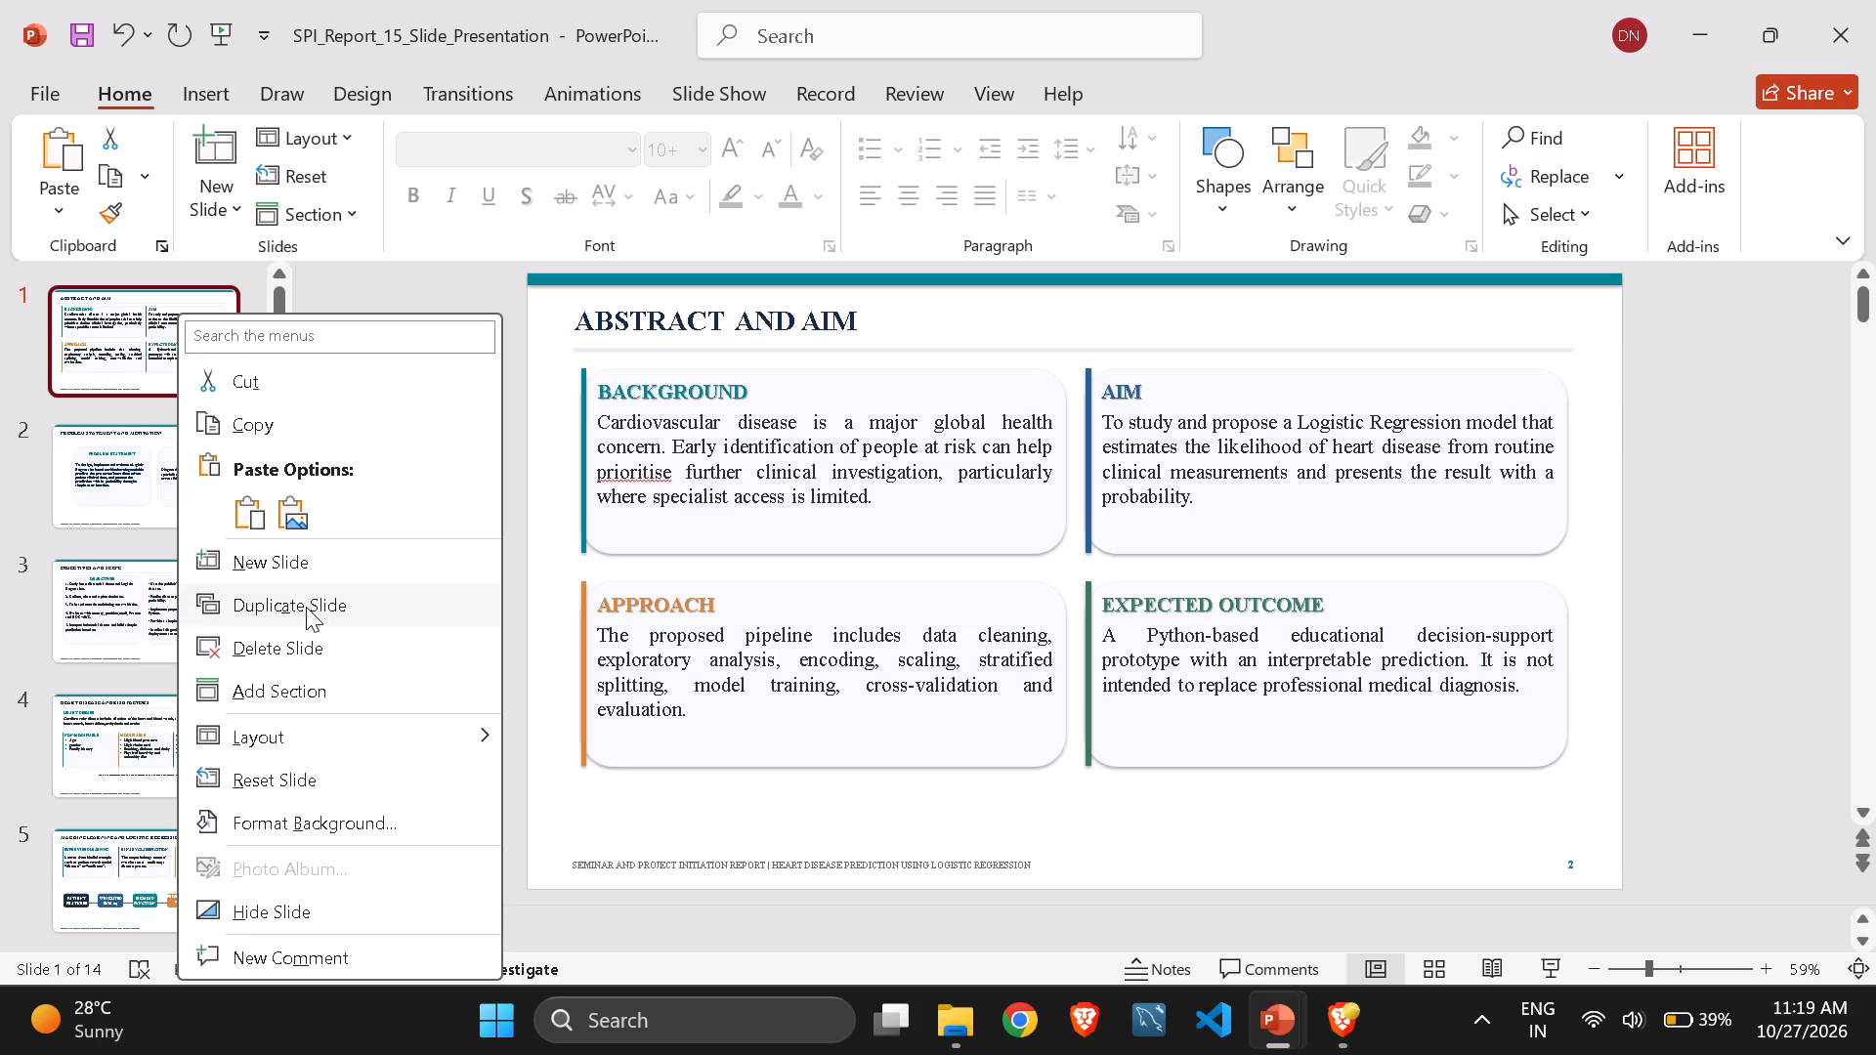
{"action": "left_click", "coordinate": [390, 557]}
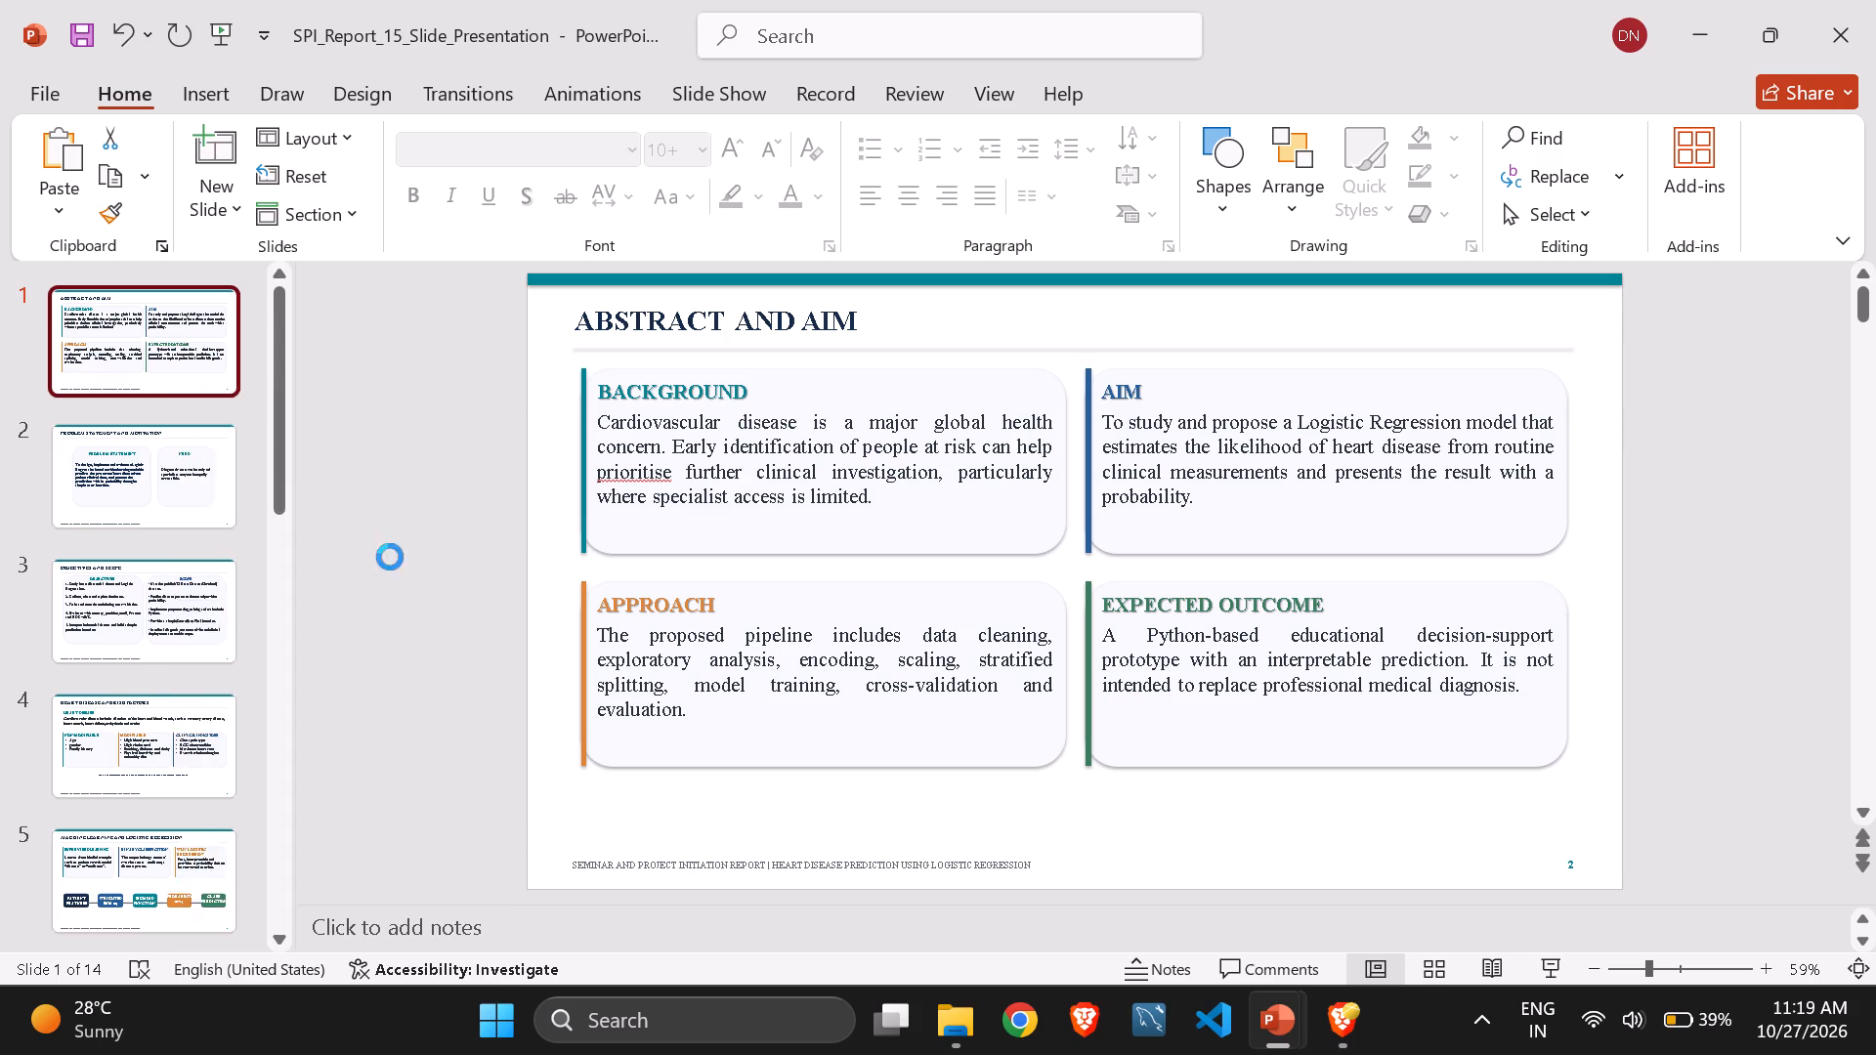
{"action": "left_click_drag", "start_coordinate": [190, 499], "coordinate": [189, 334]}
Copy the title slide image from the Redesigned Title Slide presentation and paste it onto the blank first slide of SPI_Report_15_Slide_Presentation.
{"action": "key", "text": "alt+Tab"}
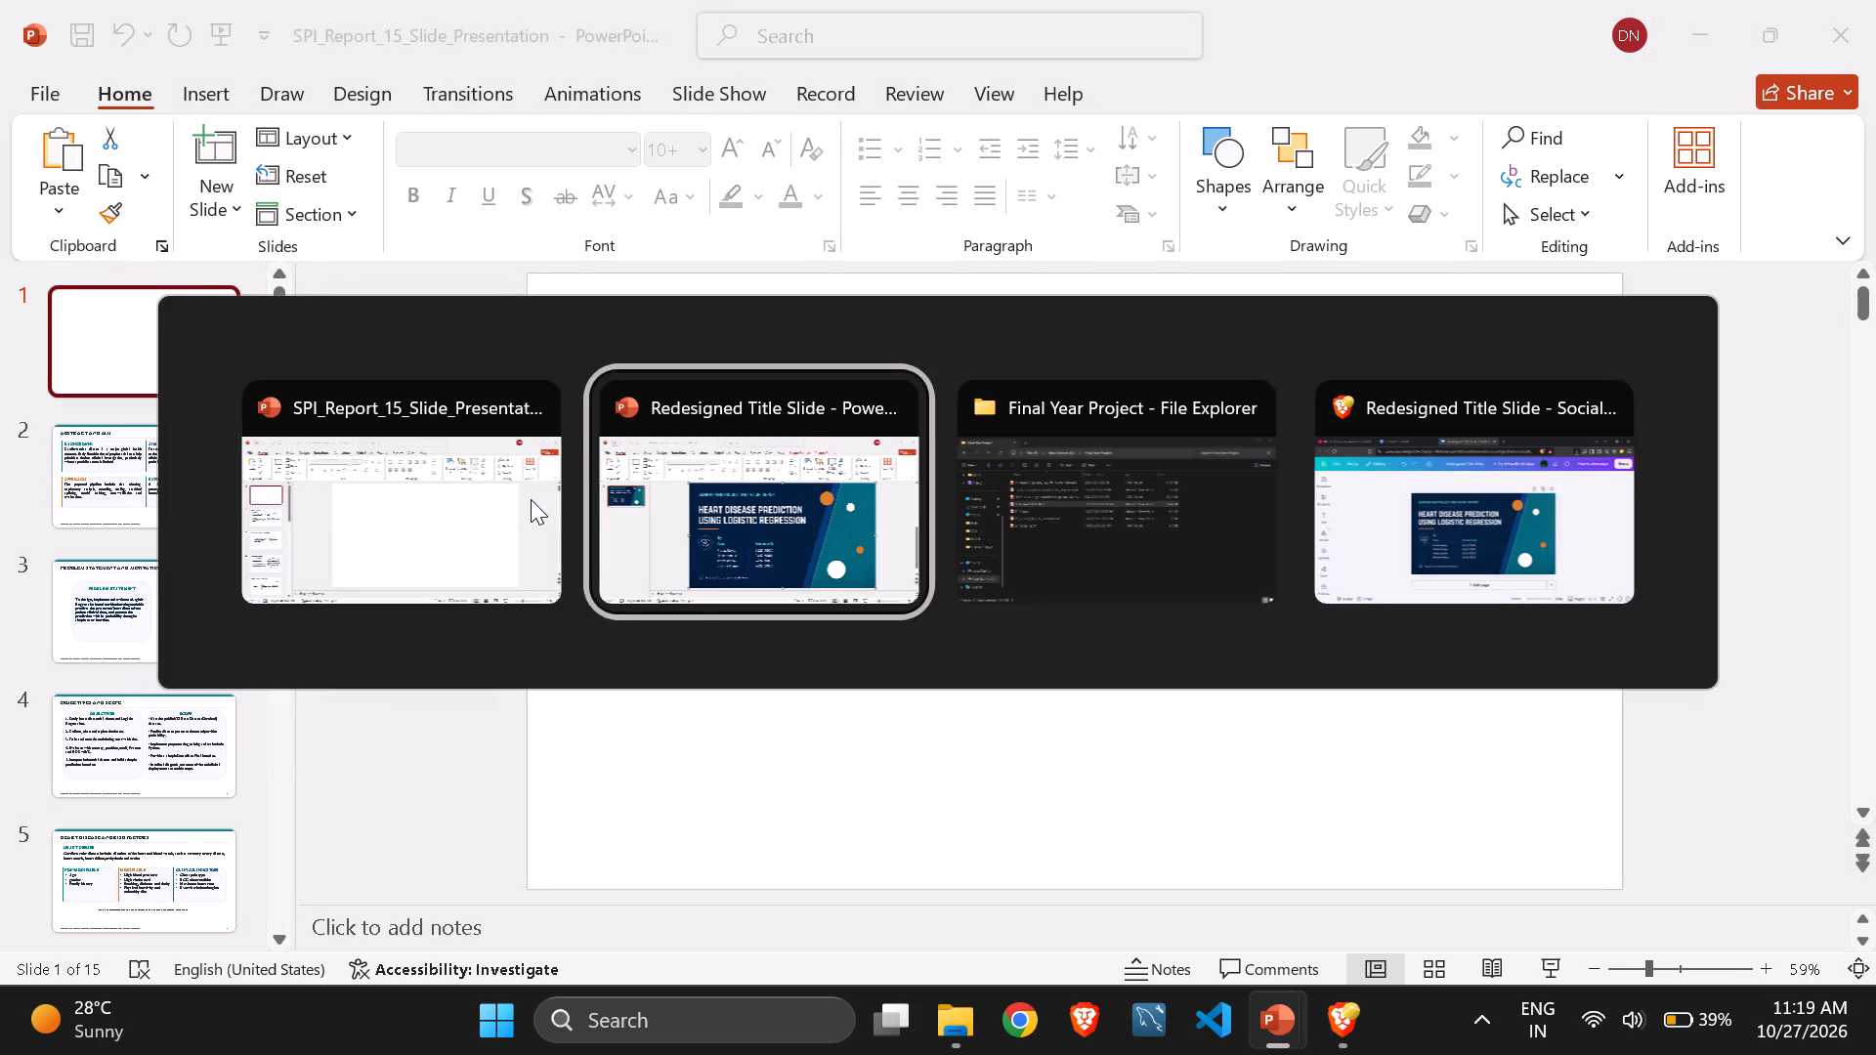
{"action": "left_click", "coordinate": [988, 575]}
{"action": "key", "text": "ctrl+a"}
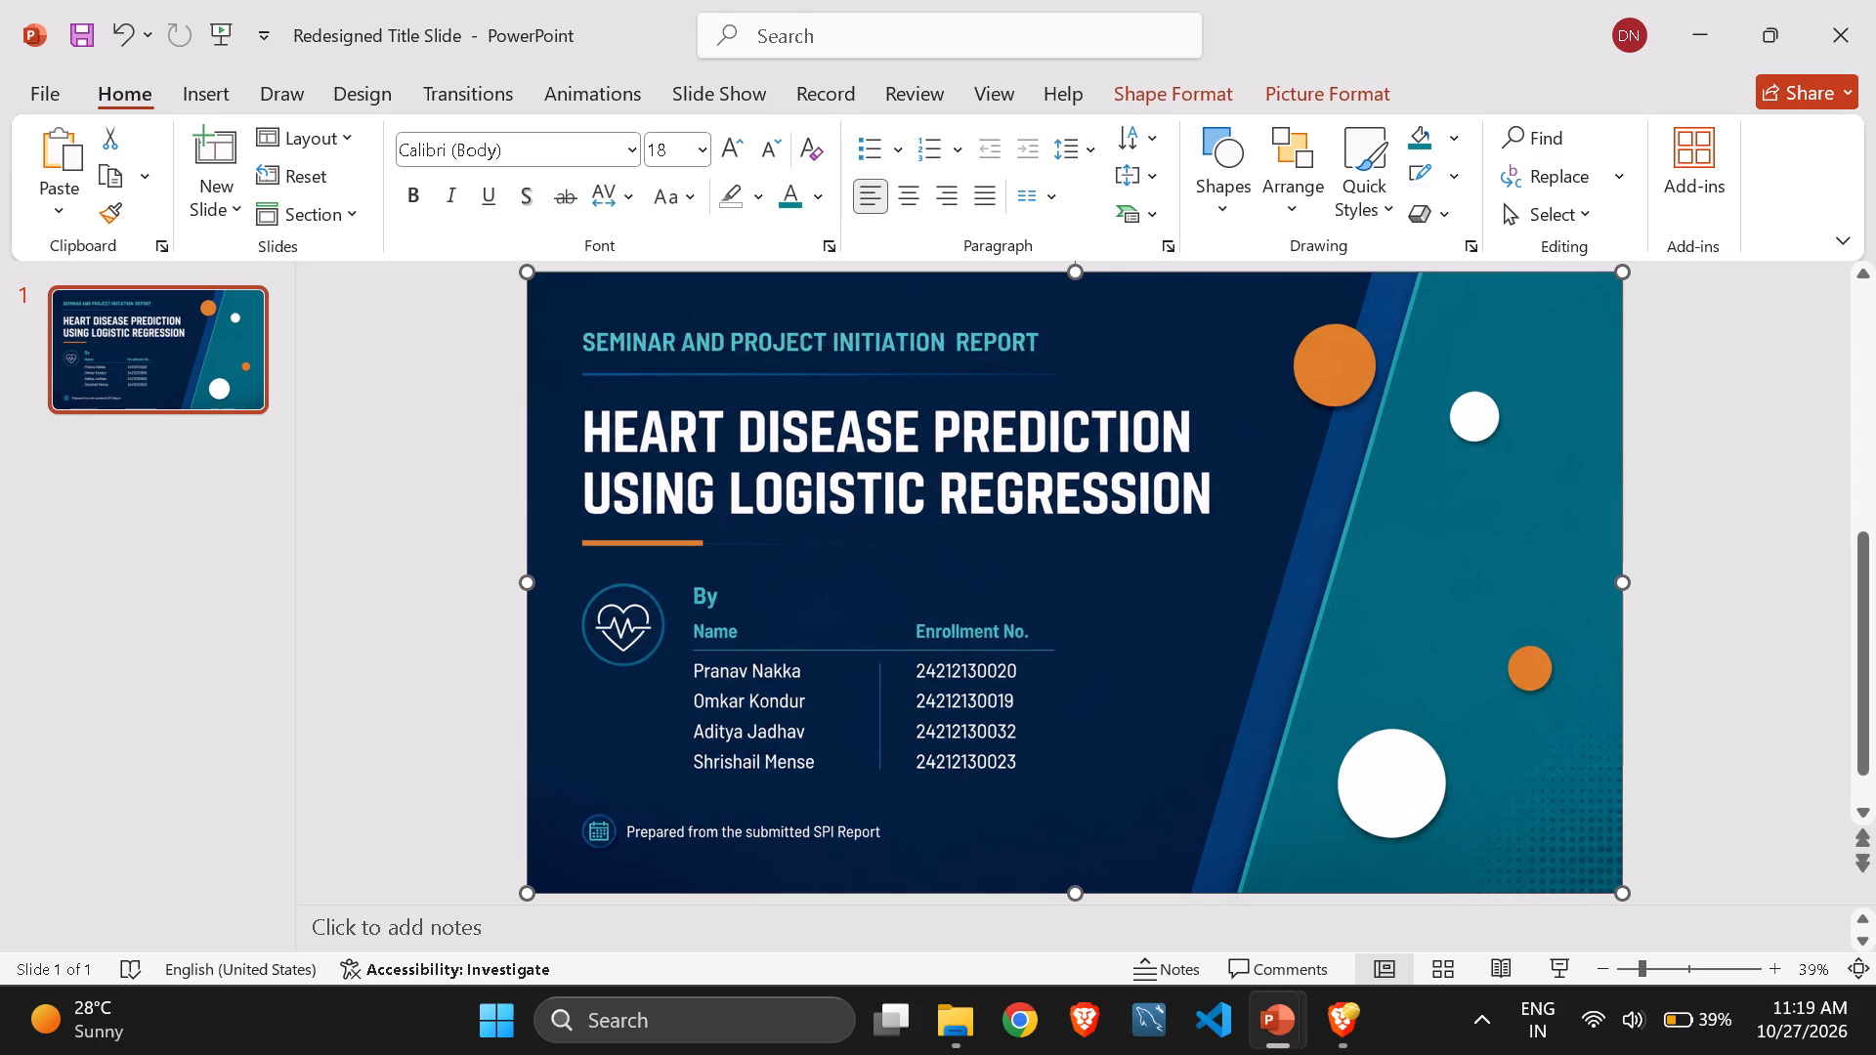
{"action": "key", "text": "ctrl+c"}
{"action": "key", "text": "alt+Tab"}
{"action": "left_click", "coordinate": [910, 594]}
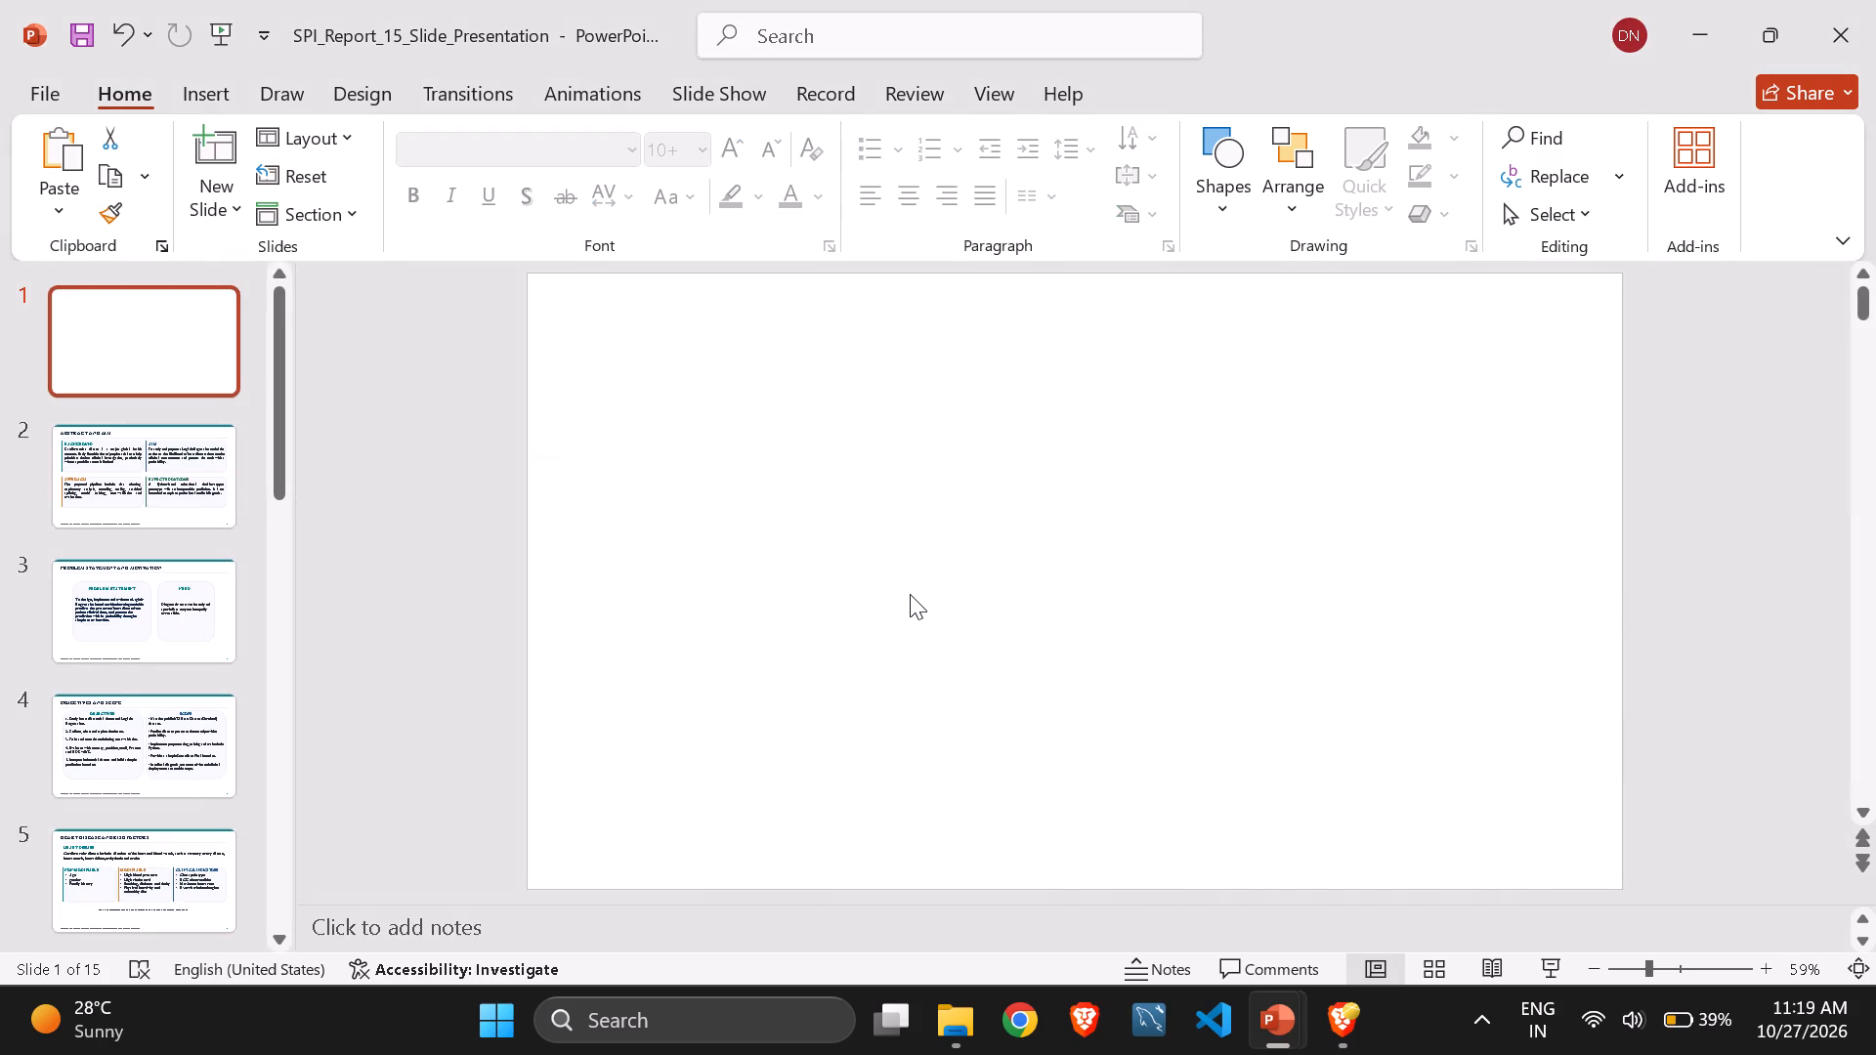
{"action": "key", "text": "ctrl+v"}
{"action": "scroll", "coordinate": [683, 537], "scroll_direction": "down", "scroll_amount": 2, "text": "ctrl"}
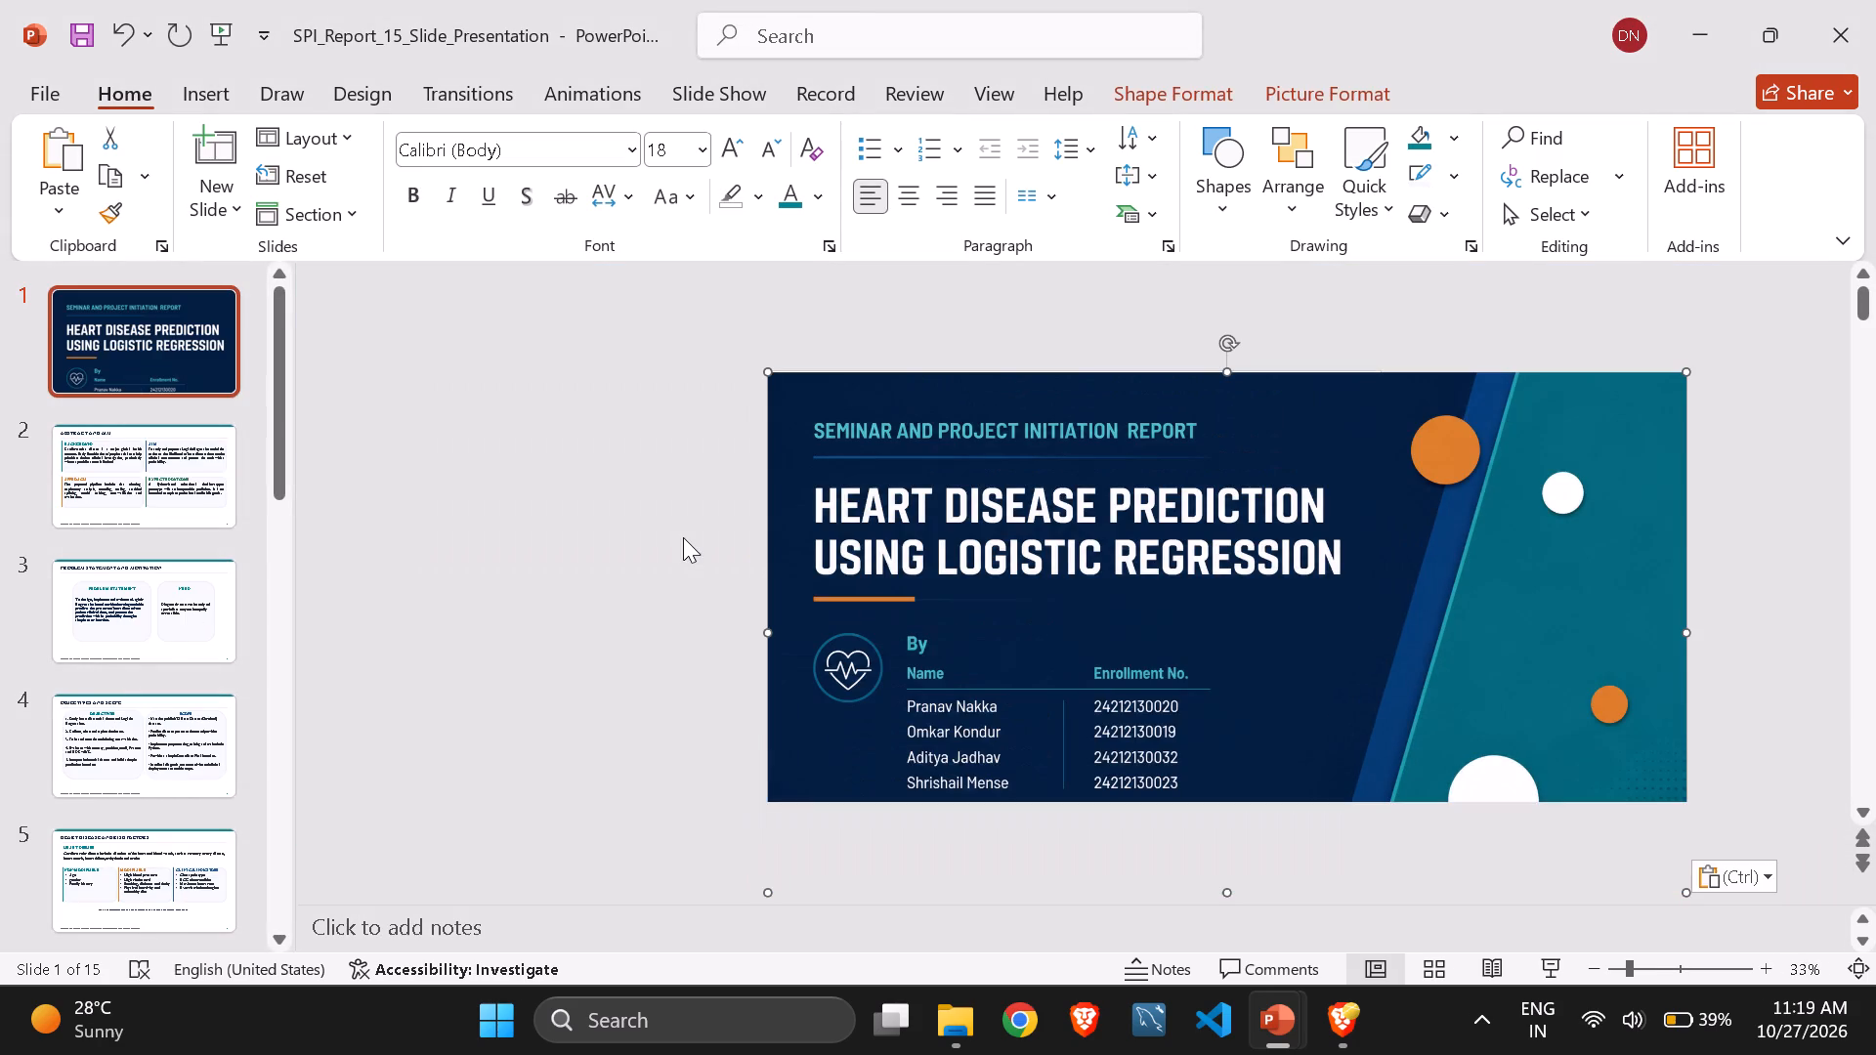
{"action": "left_click", "coordinate": [620, 477]}
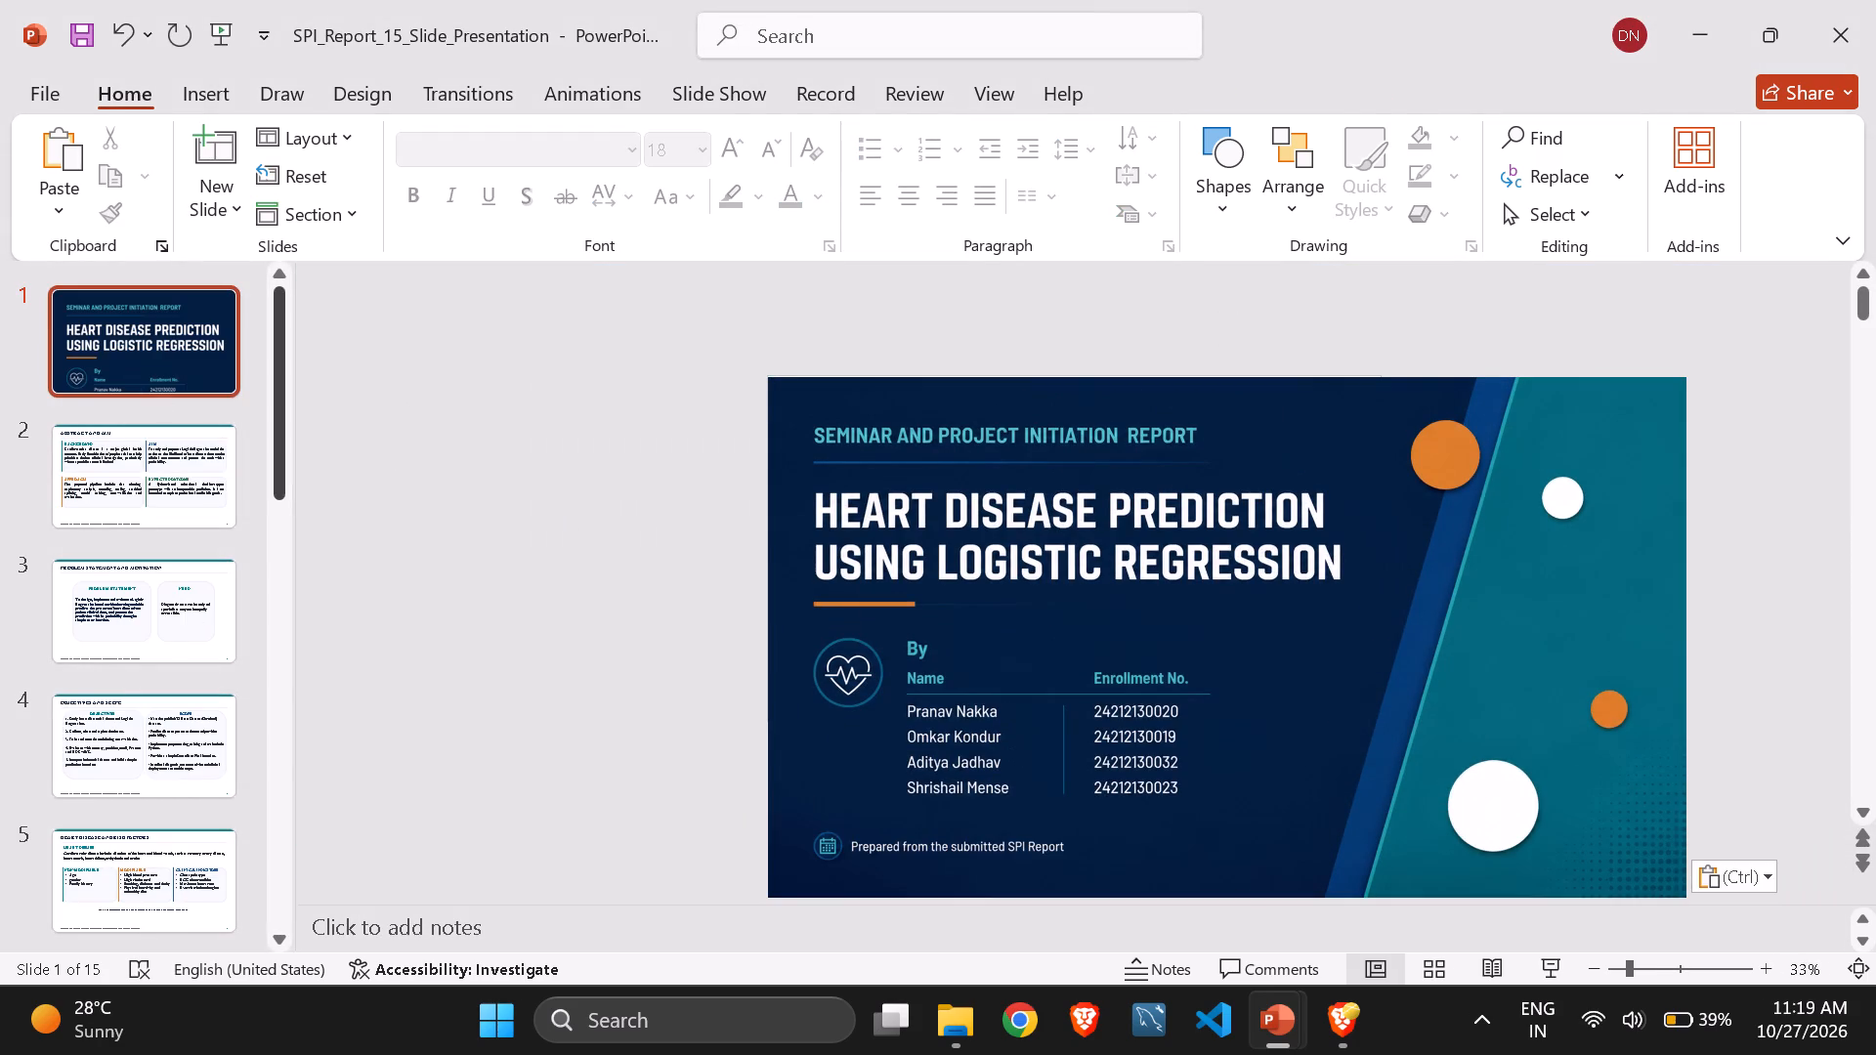
Preview the pasted title slide in a full-screen slide show, advance to Problem Statement and Motivation, and close the show.
{"action": "left_click_drag", "start_coordinate": [1536, 991], "coordinate": [1552, 971]}
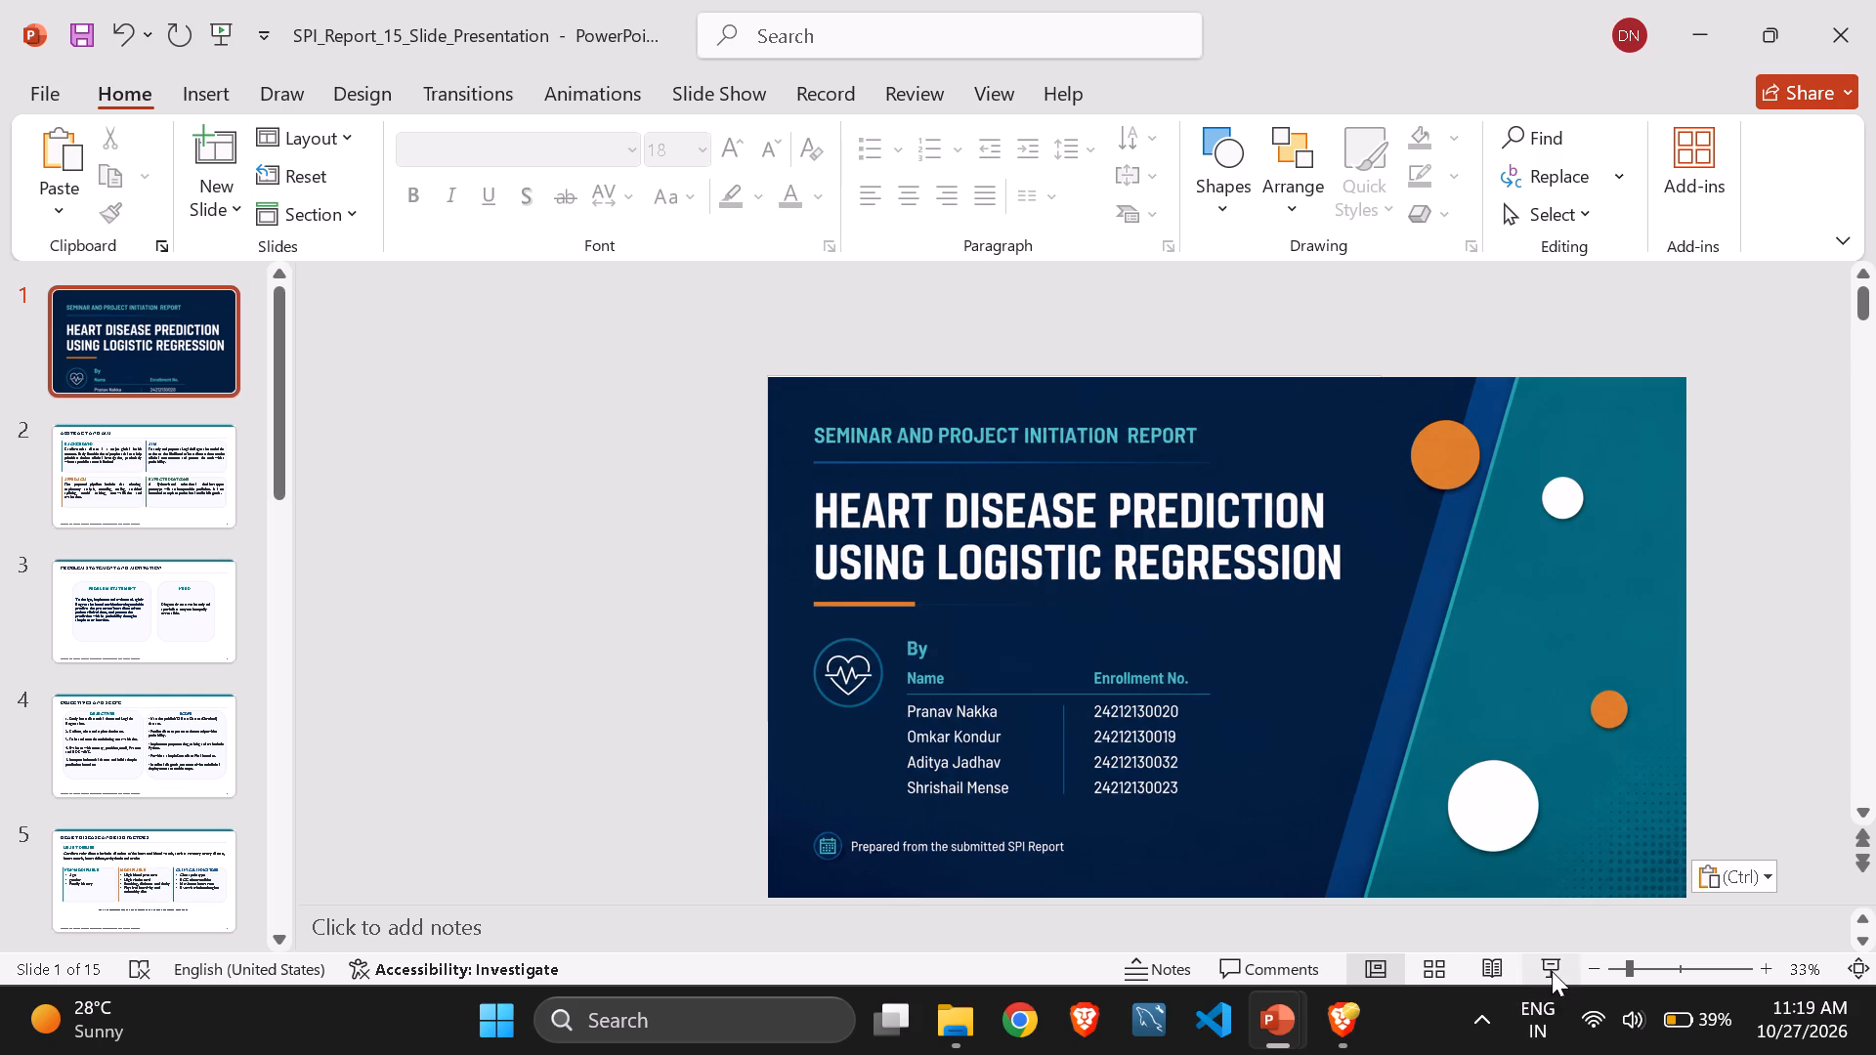
{"action": "left_click", "coordinate": [1552, 971]}
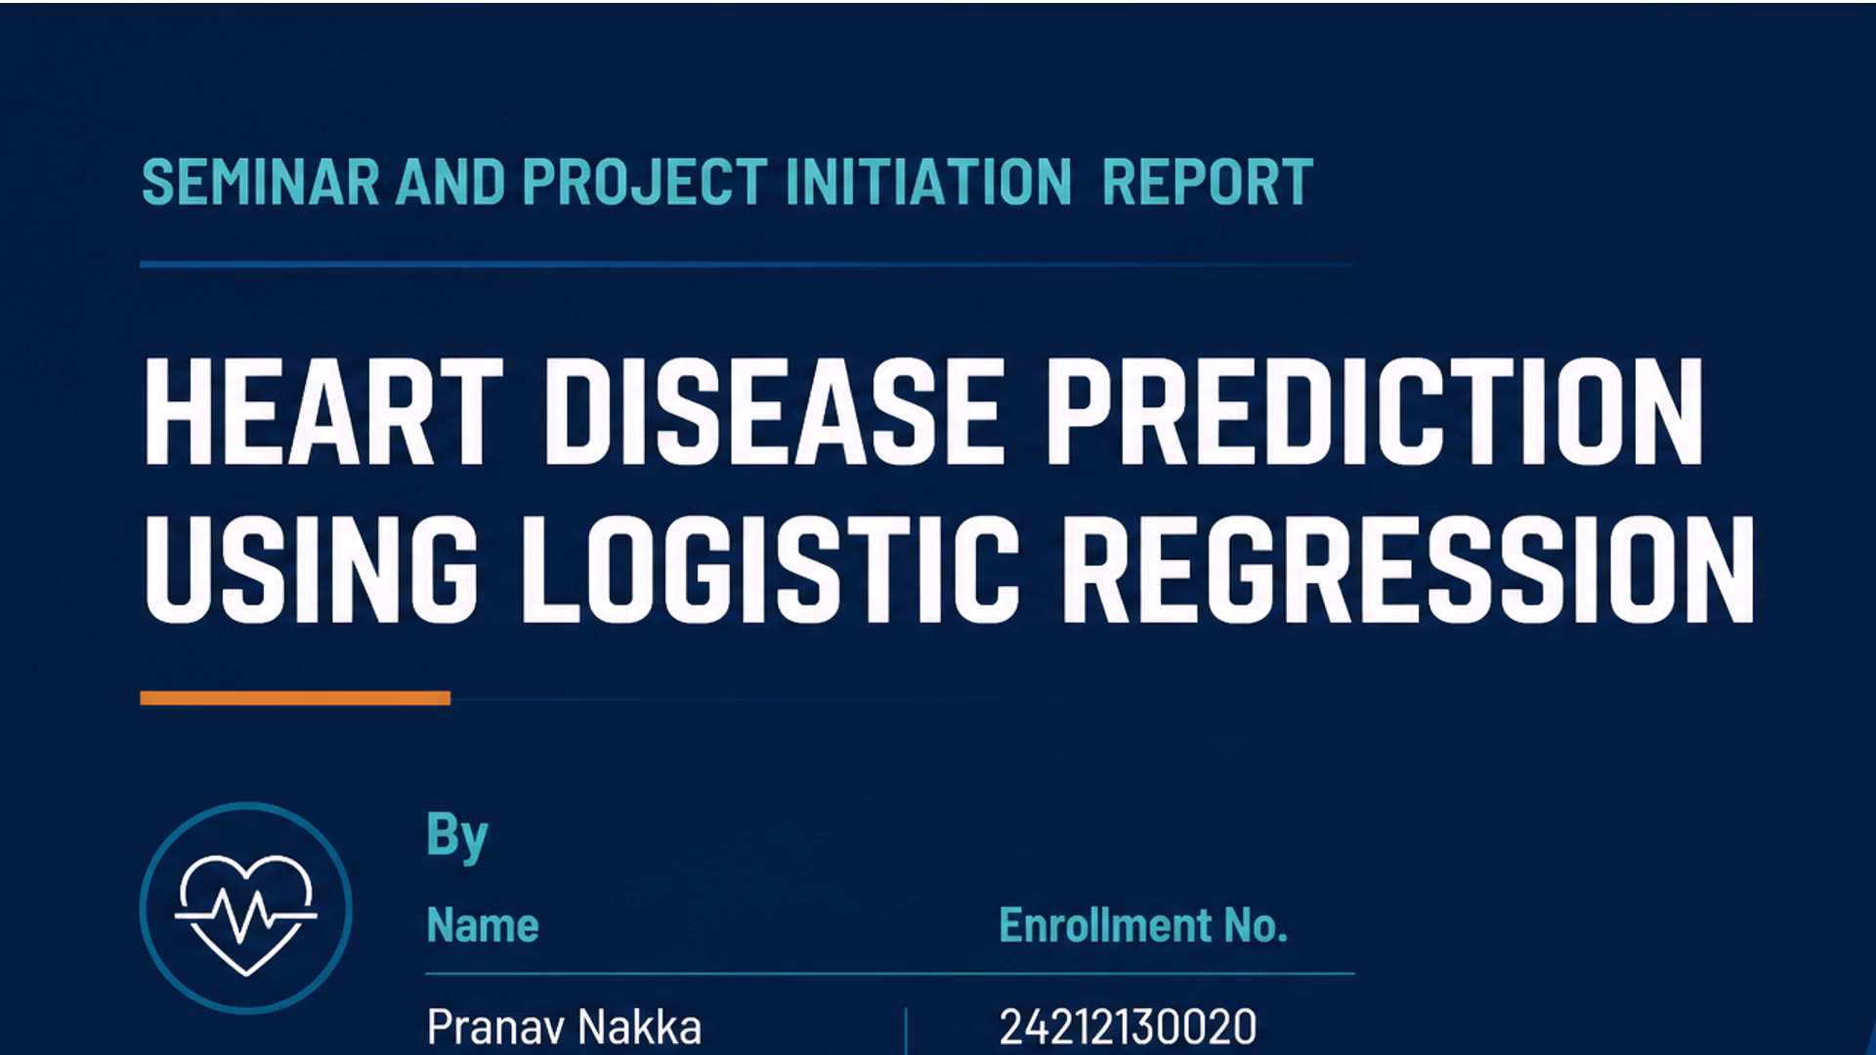
{"action": "scroll", "coordinate": [1271, 637], "scroll_direction": "down", "scroll_amount": 2, "text": "ctrl"}
{"action": "scroll", "coordinate": [1271, 637], "scroll_direction": "up", "scroll_amount": 3}
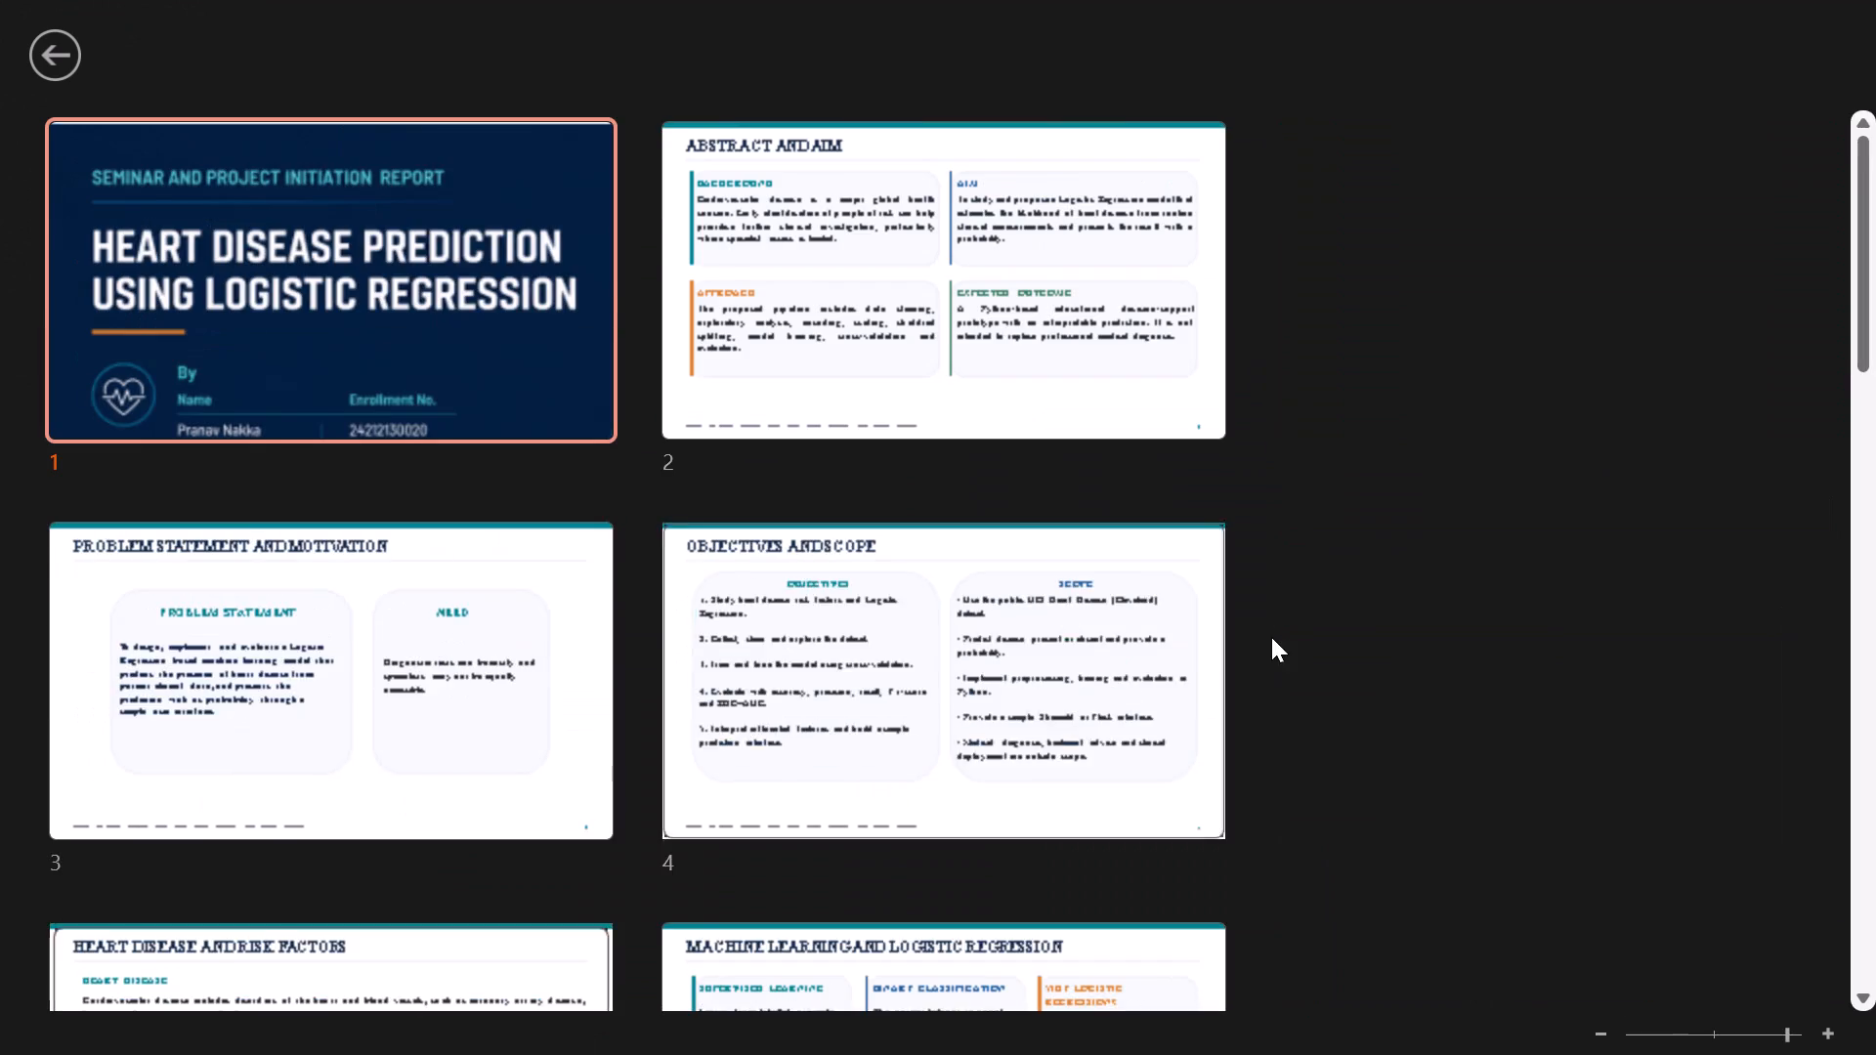
{"action": "scroll", "coordinate": [1271, 637], "scroll_direction": "up", "scroll_amount": 5, "text": "ctrl"}
{"action": "left_click", "coordinate": [64, 71]}
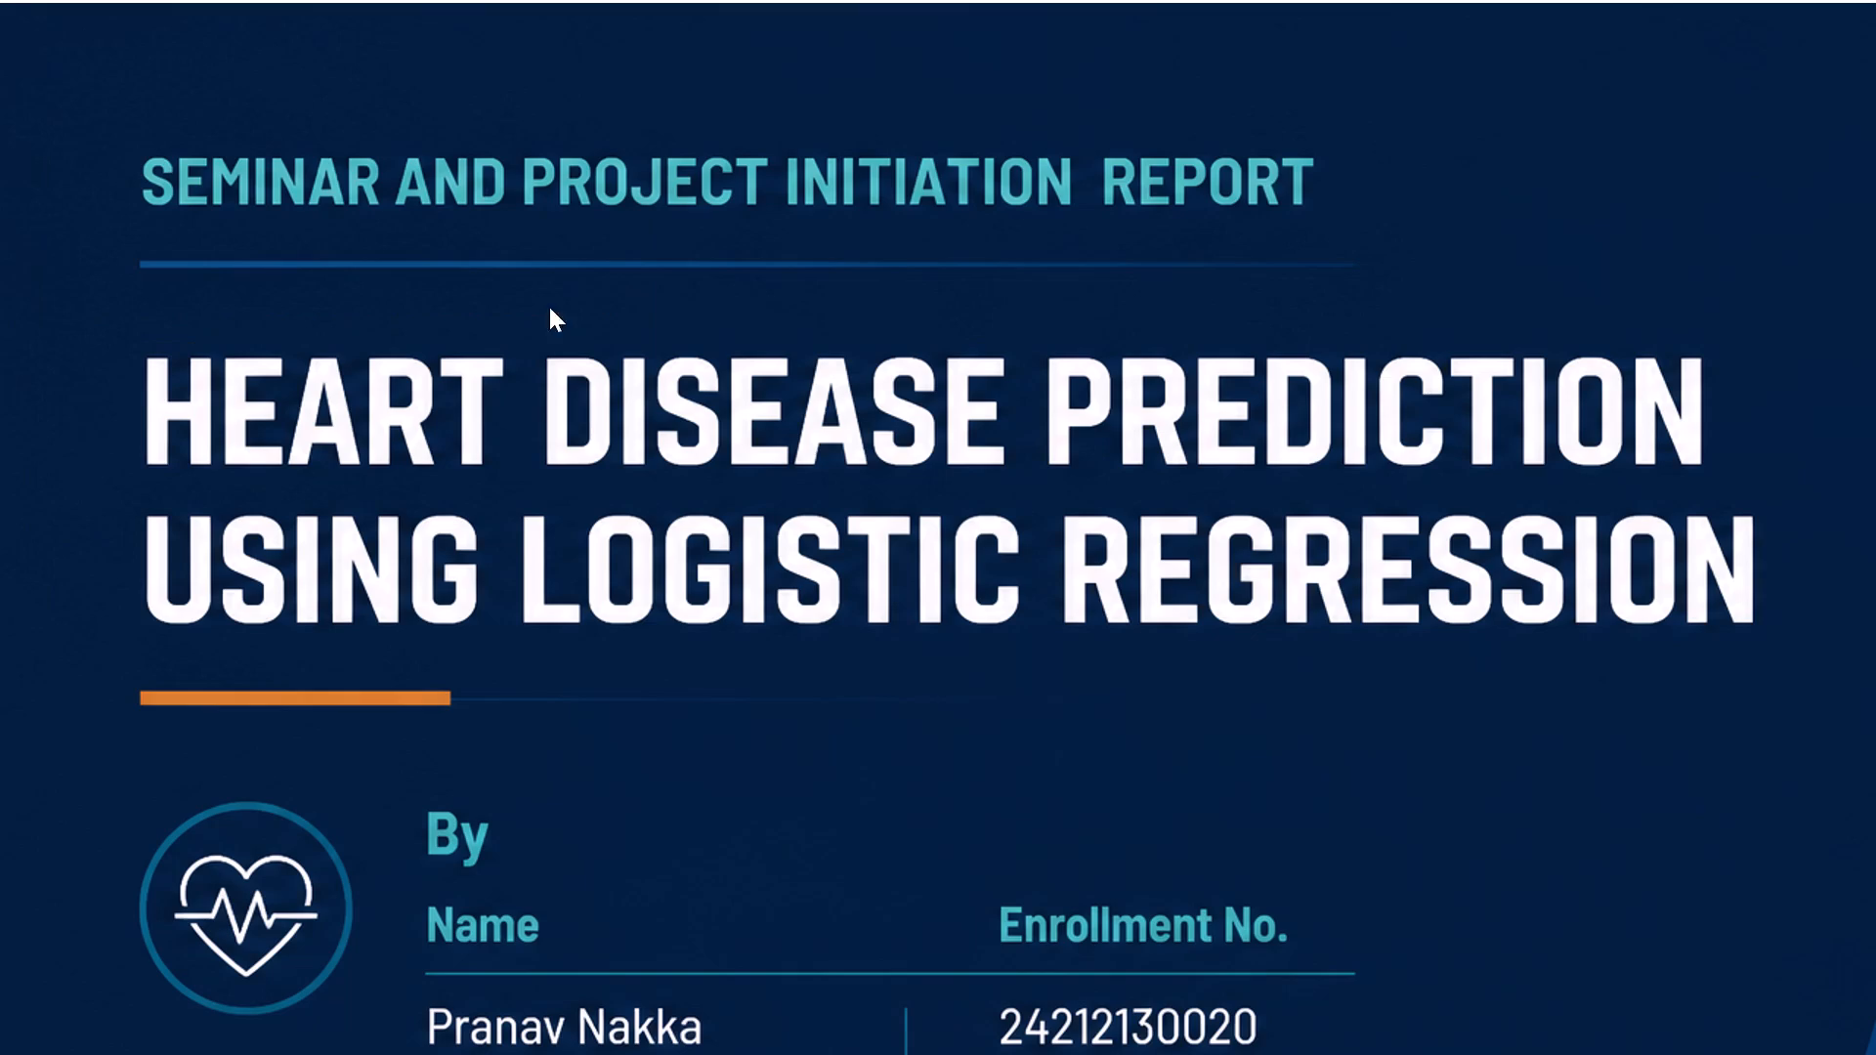
{"action": "left_click", "coordinate": [915, 415]}
{"action": "left_click", "coordinate": [915, 415]}
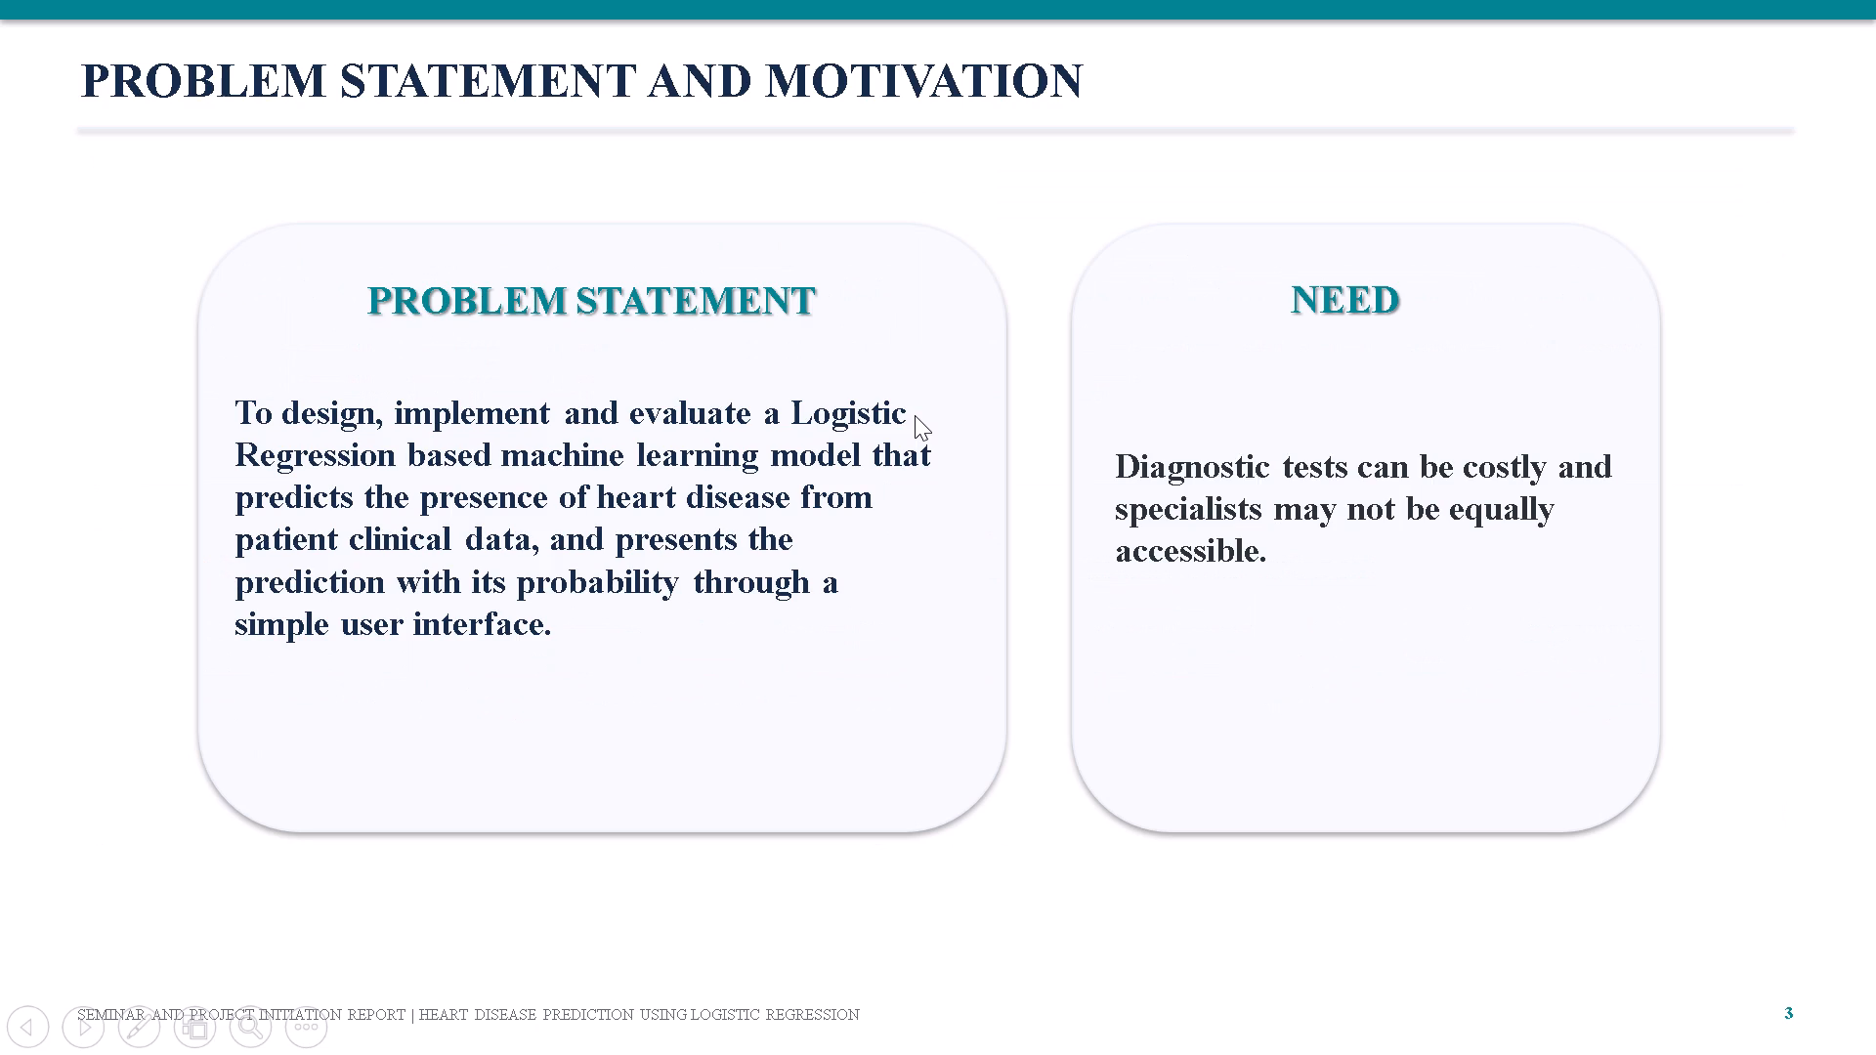
{"action": "key", "text": "Escape"}
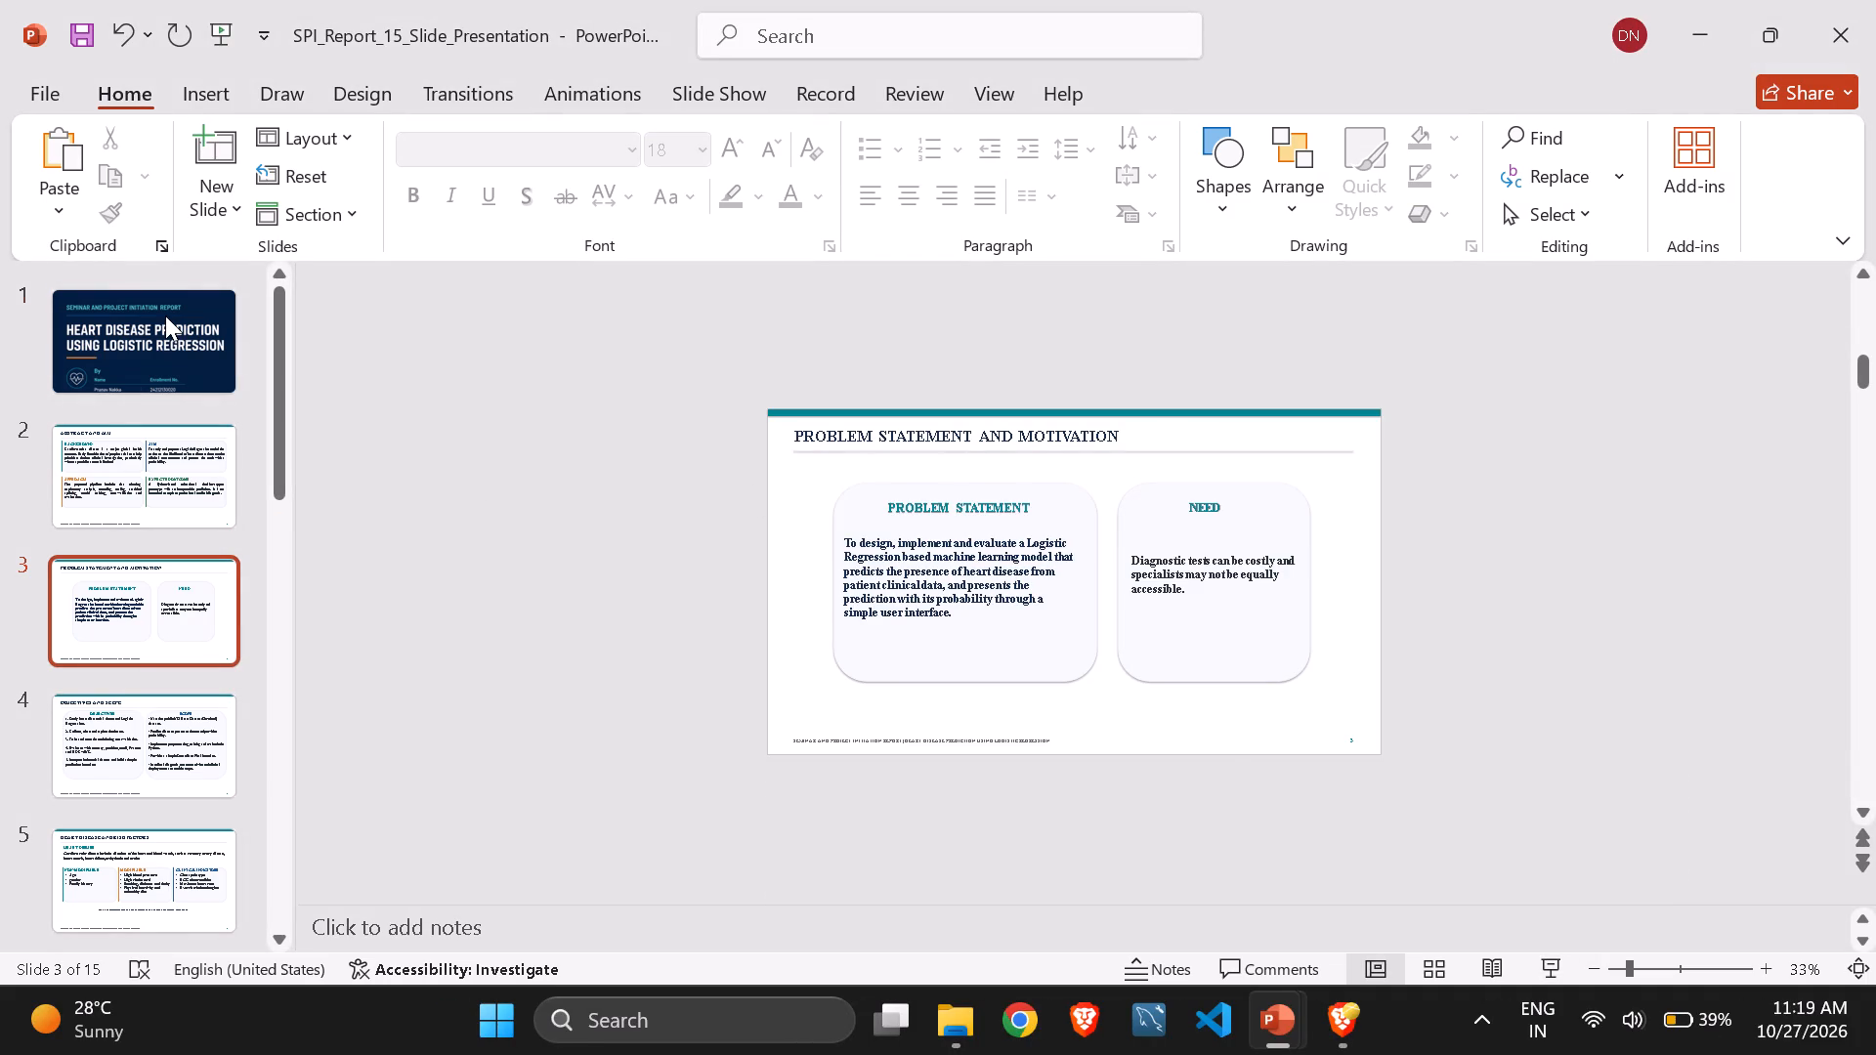
Shrink and align the pasted title image on slide 1 so that it exactly fills the slide.
{"action": "left_click", "coordinate": [165, 316]}
{"action": "left_click", "coordinate": [1190, 683]}
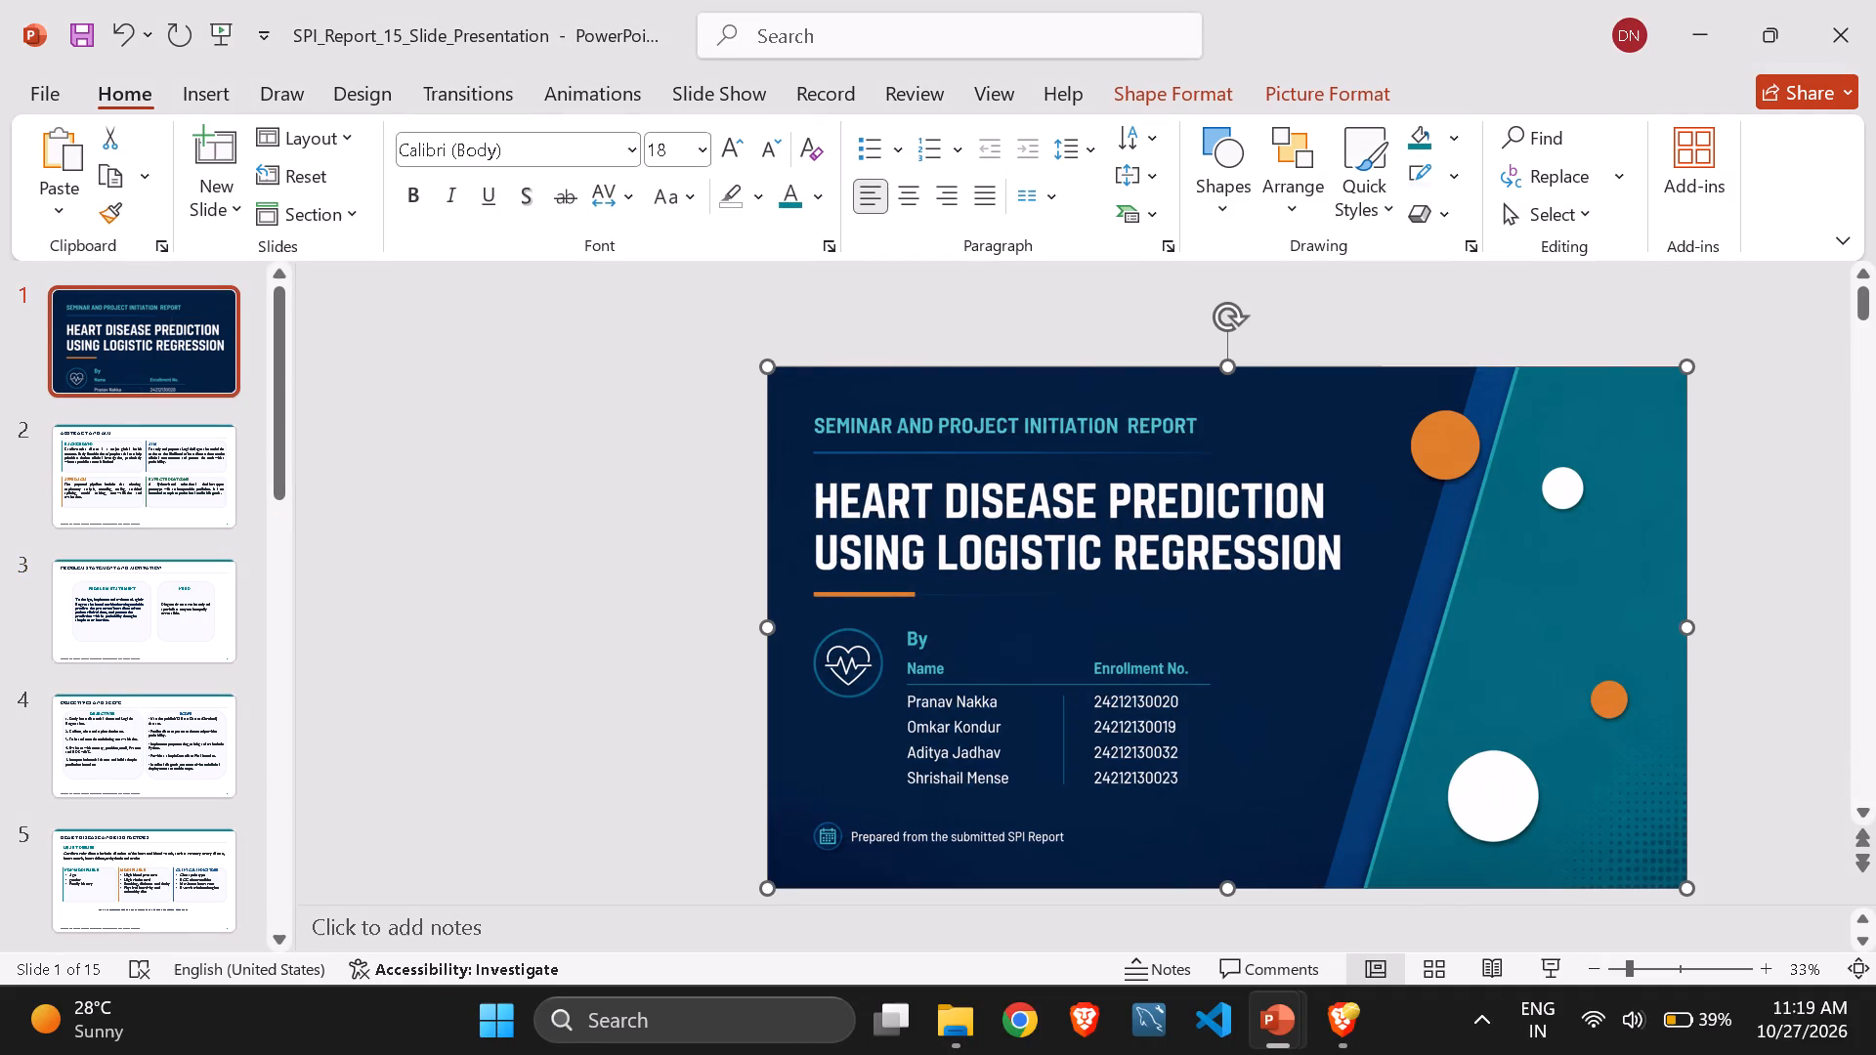
{"action": "left_click_drag", "start_coordinate": [1683, 890], "coordinate": [1423, 736]}
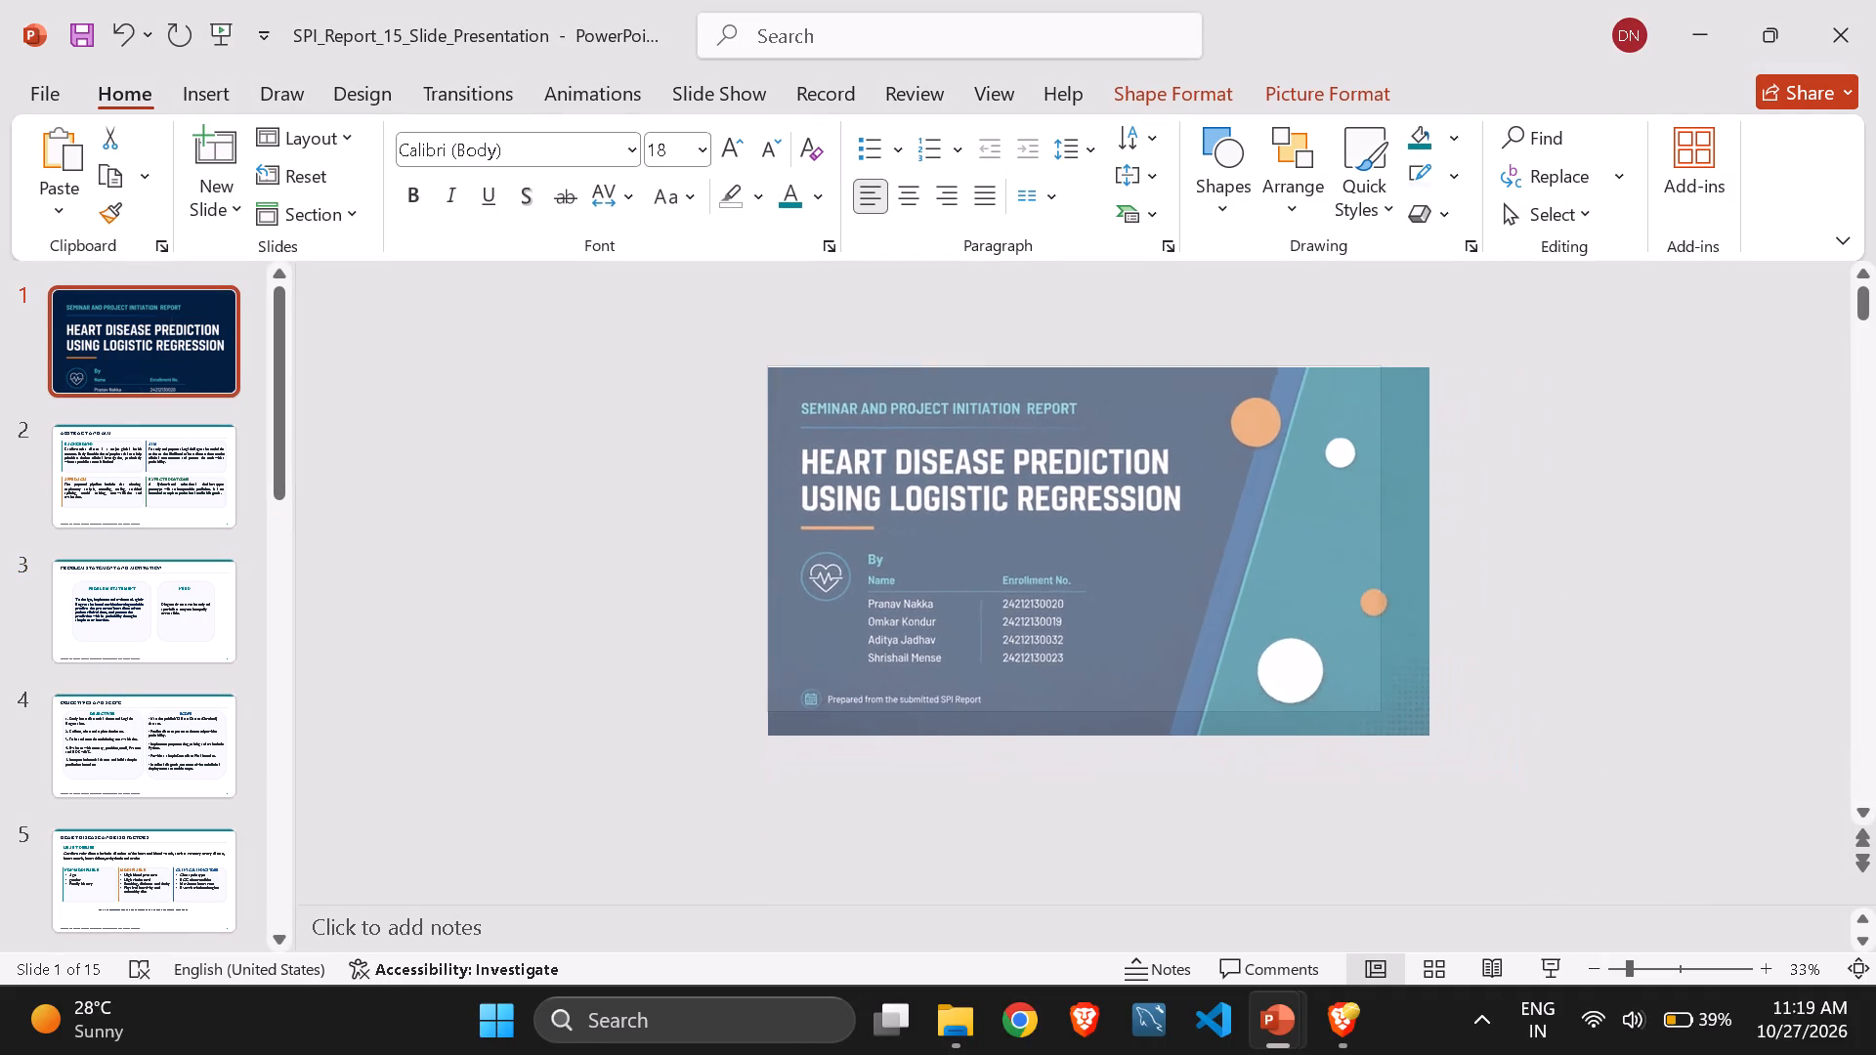
{"action": "left_click_drag", "start_coordinate": [1423, 736], "coordinate": [1375, 710]}
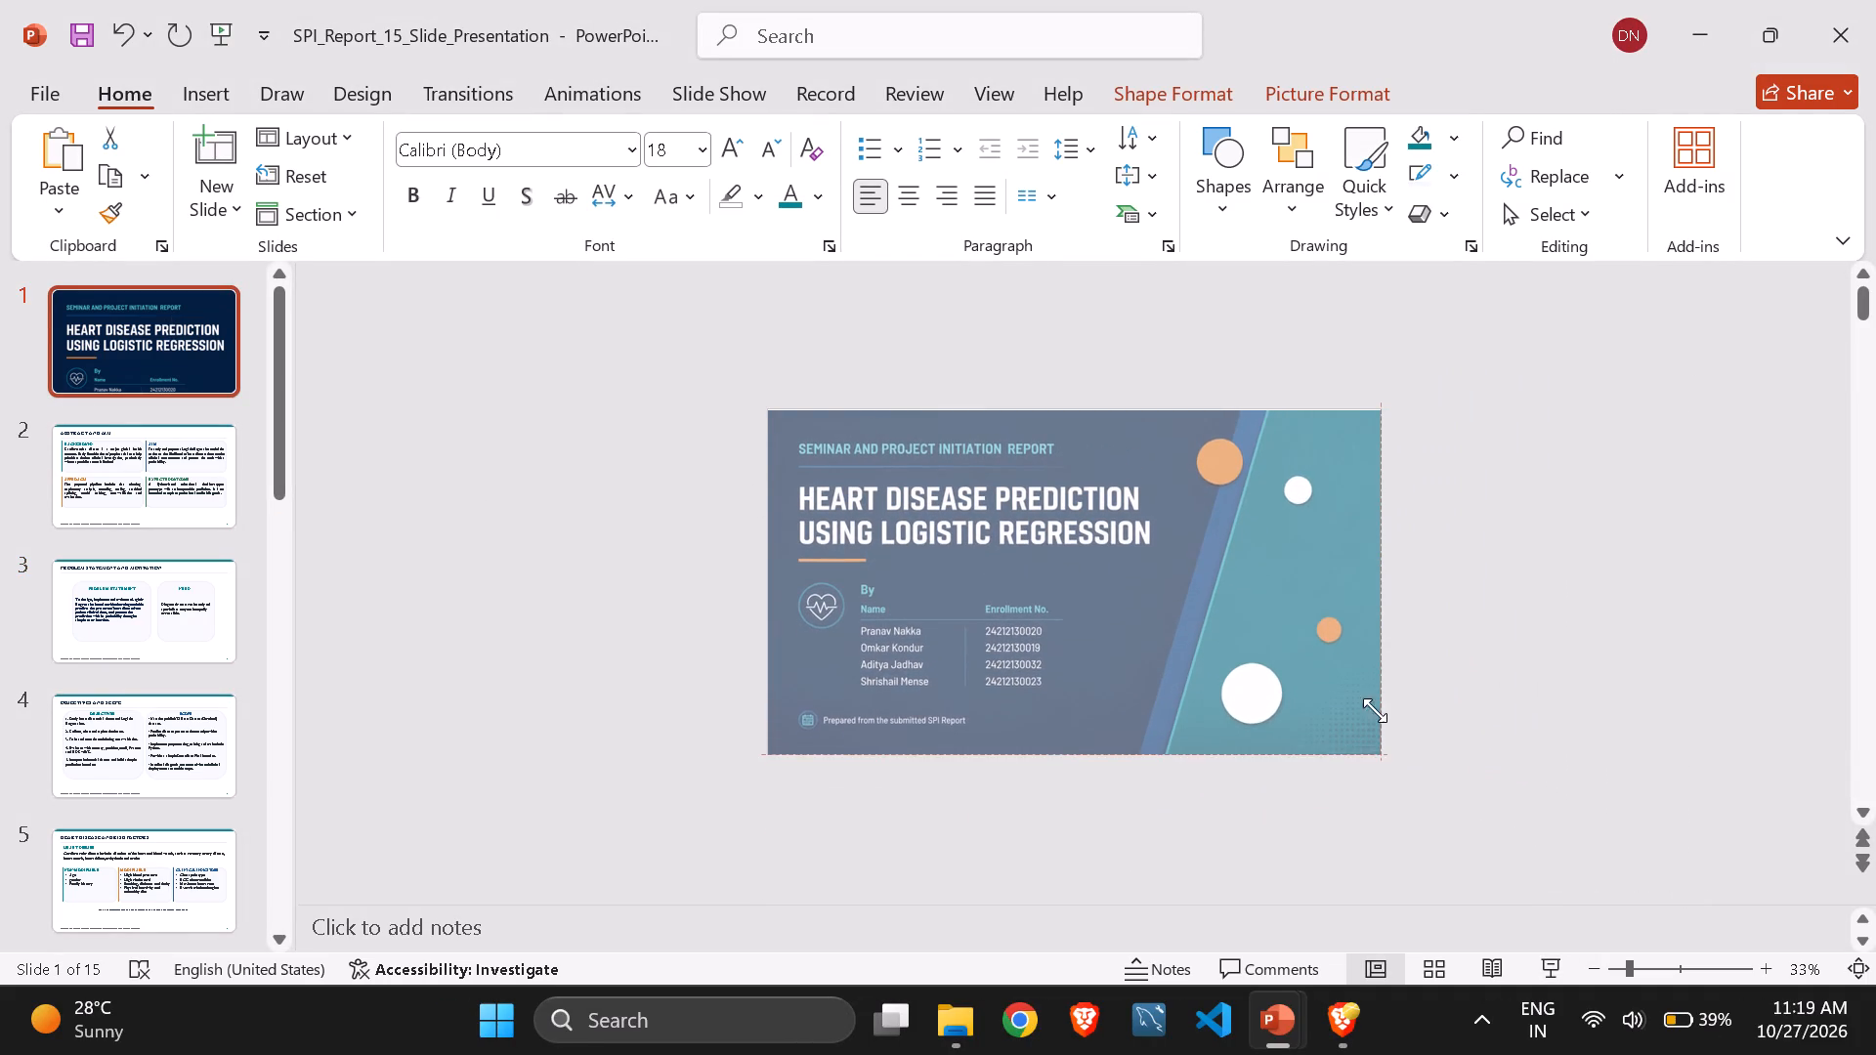
{"action": "scroll", "coordinate": [788, 588], "scroll_direction": "up", "scroll_amount": 1, "text": "ctrl"}
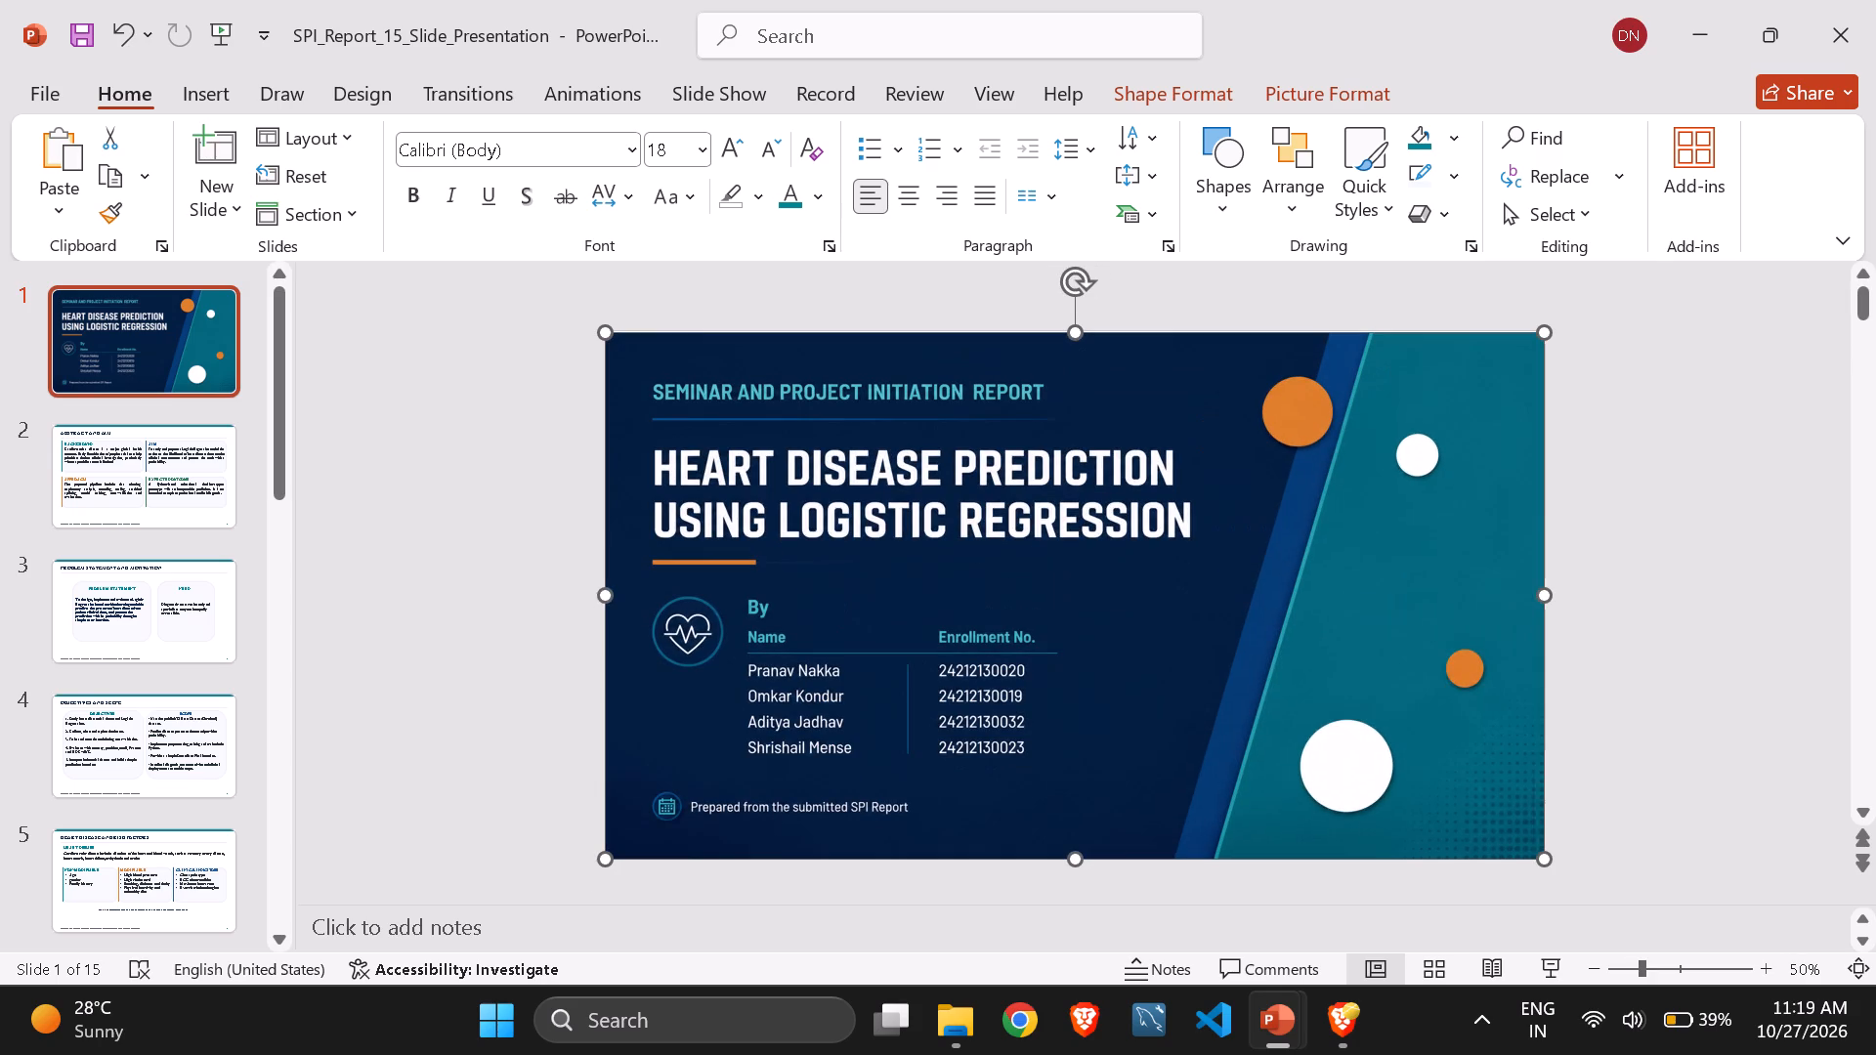
{"action": "left_click_drag", "start_coordinate": [600, 592], "coordinate": [618, 577]}
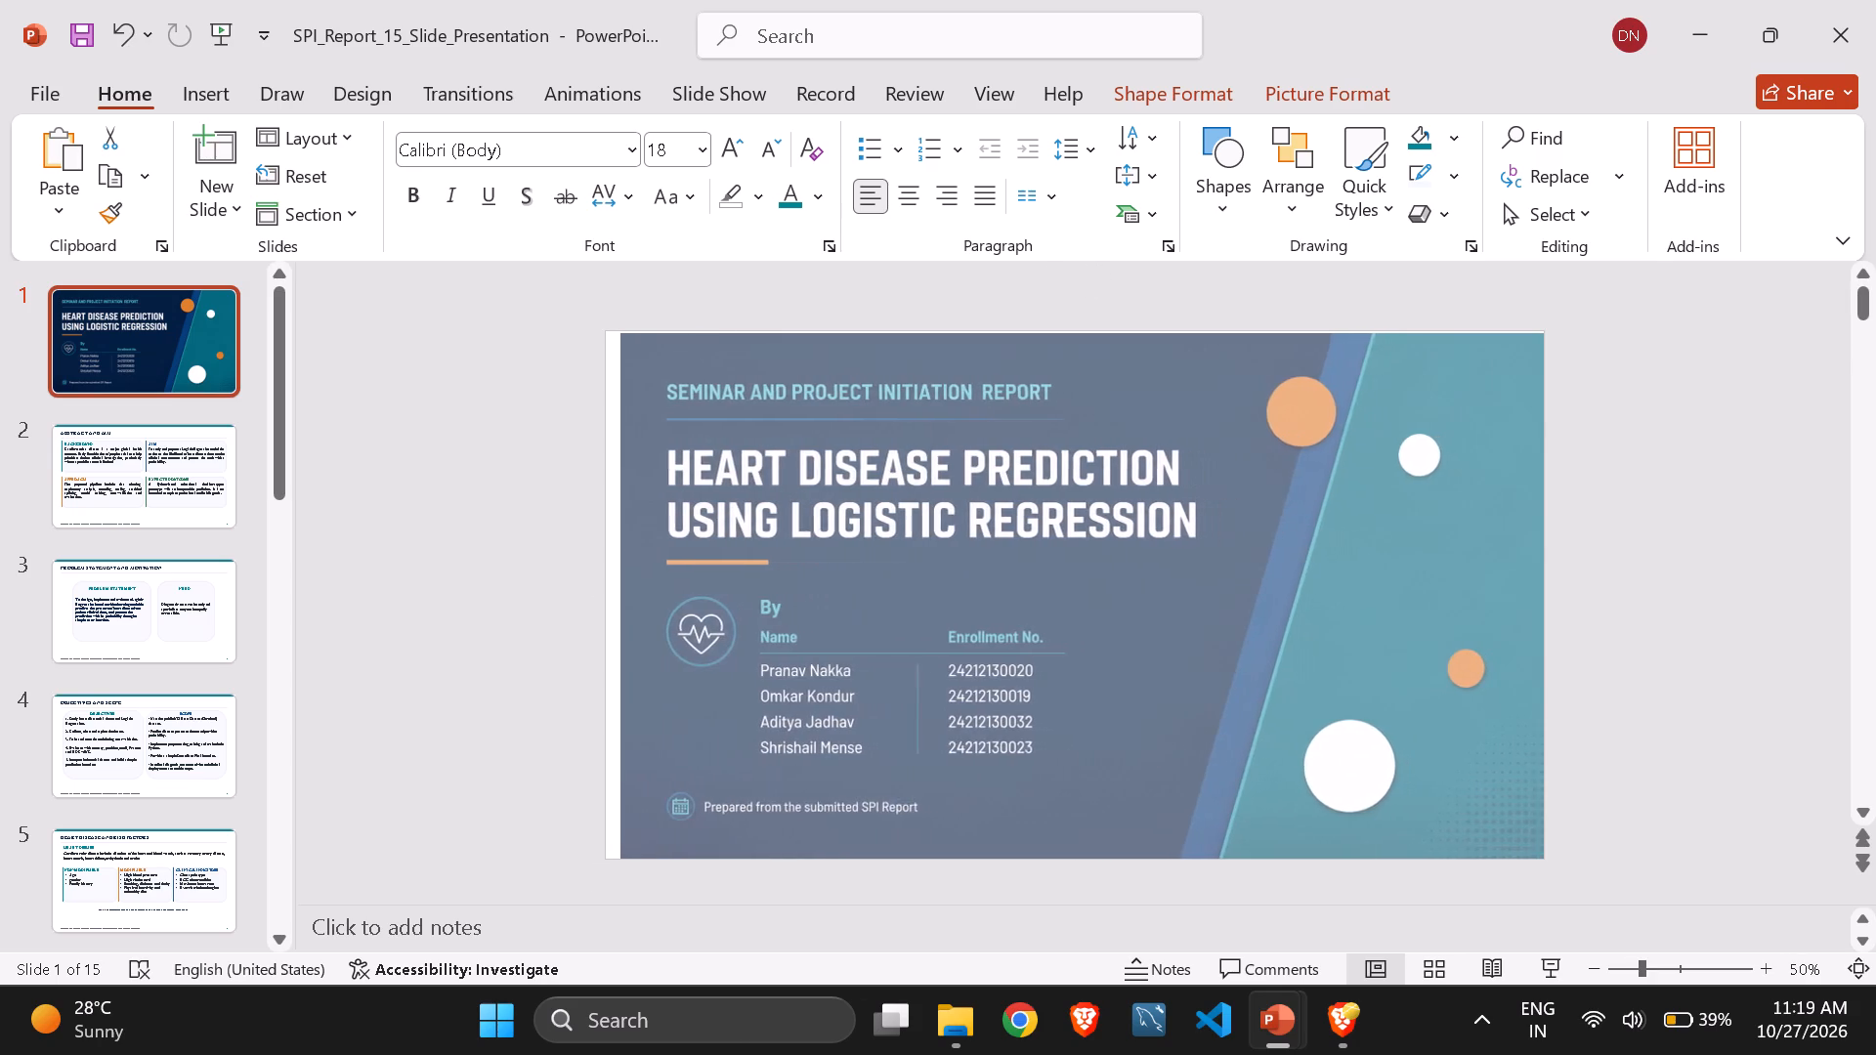
{"action": "left_click_drag", "start_coordinate": [618, 577], "coordinate": [605, 576]}
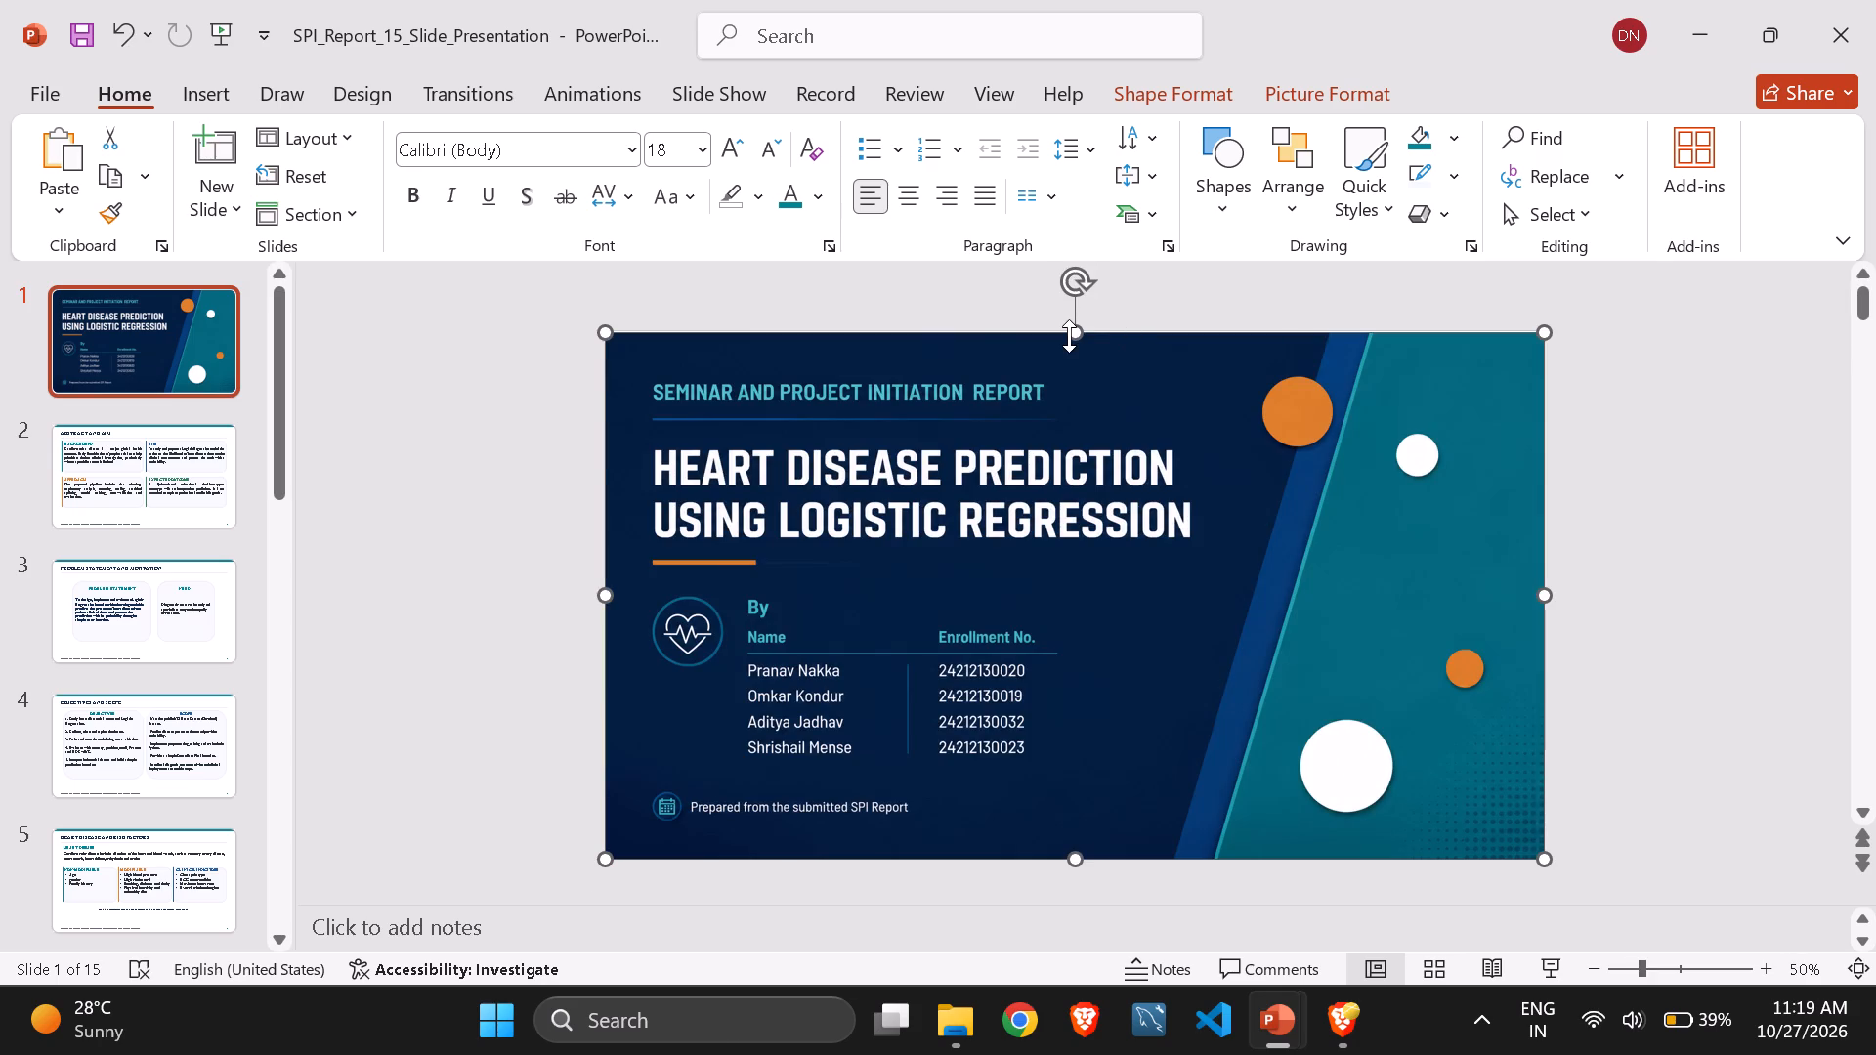
{"action": "left_click_drag", "start_coordinate": [1069, 336], "coordinate": [1059, 329]}
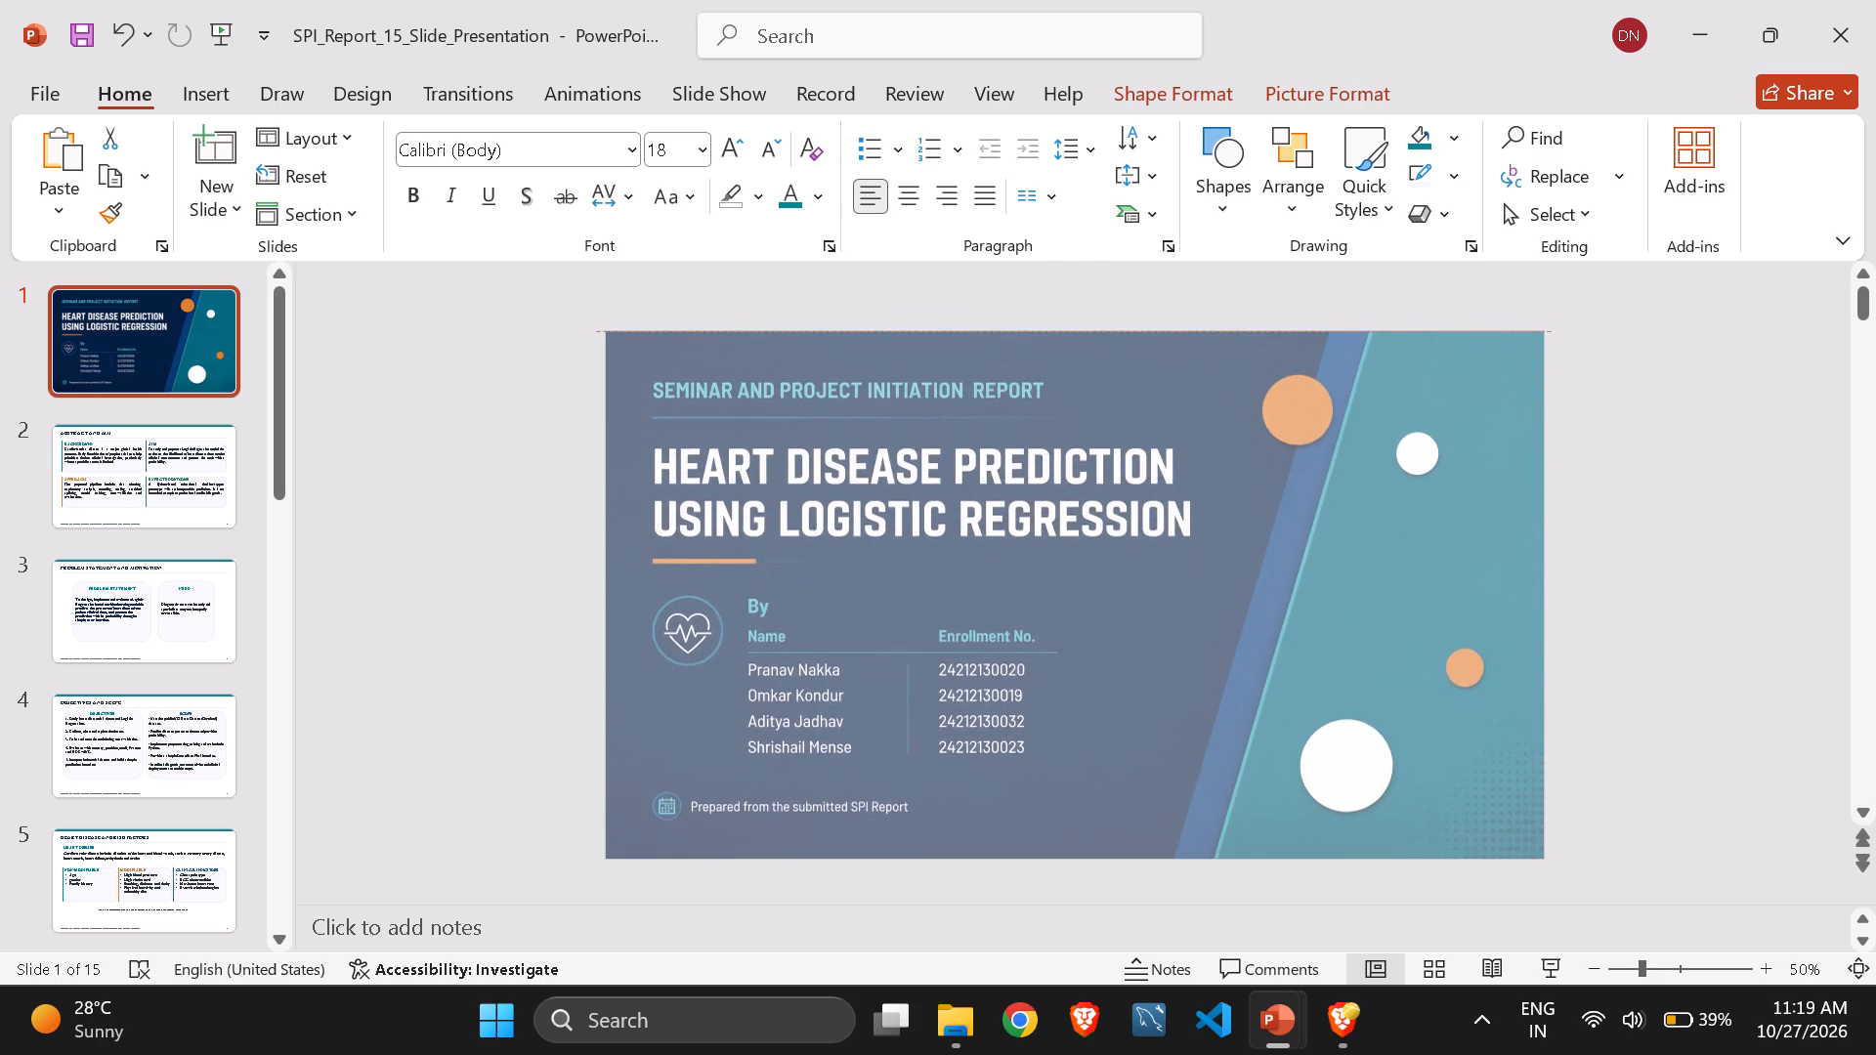
{"action": "left_click_drag", "start_coordinate": [1059, 329], "coordinate": [1059, 331]}
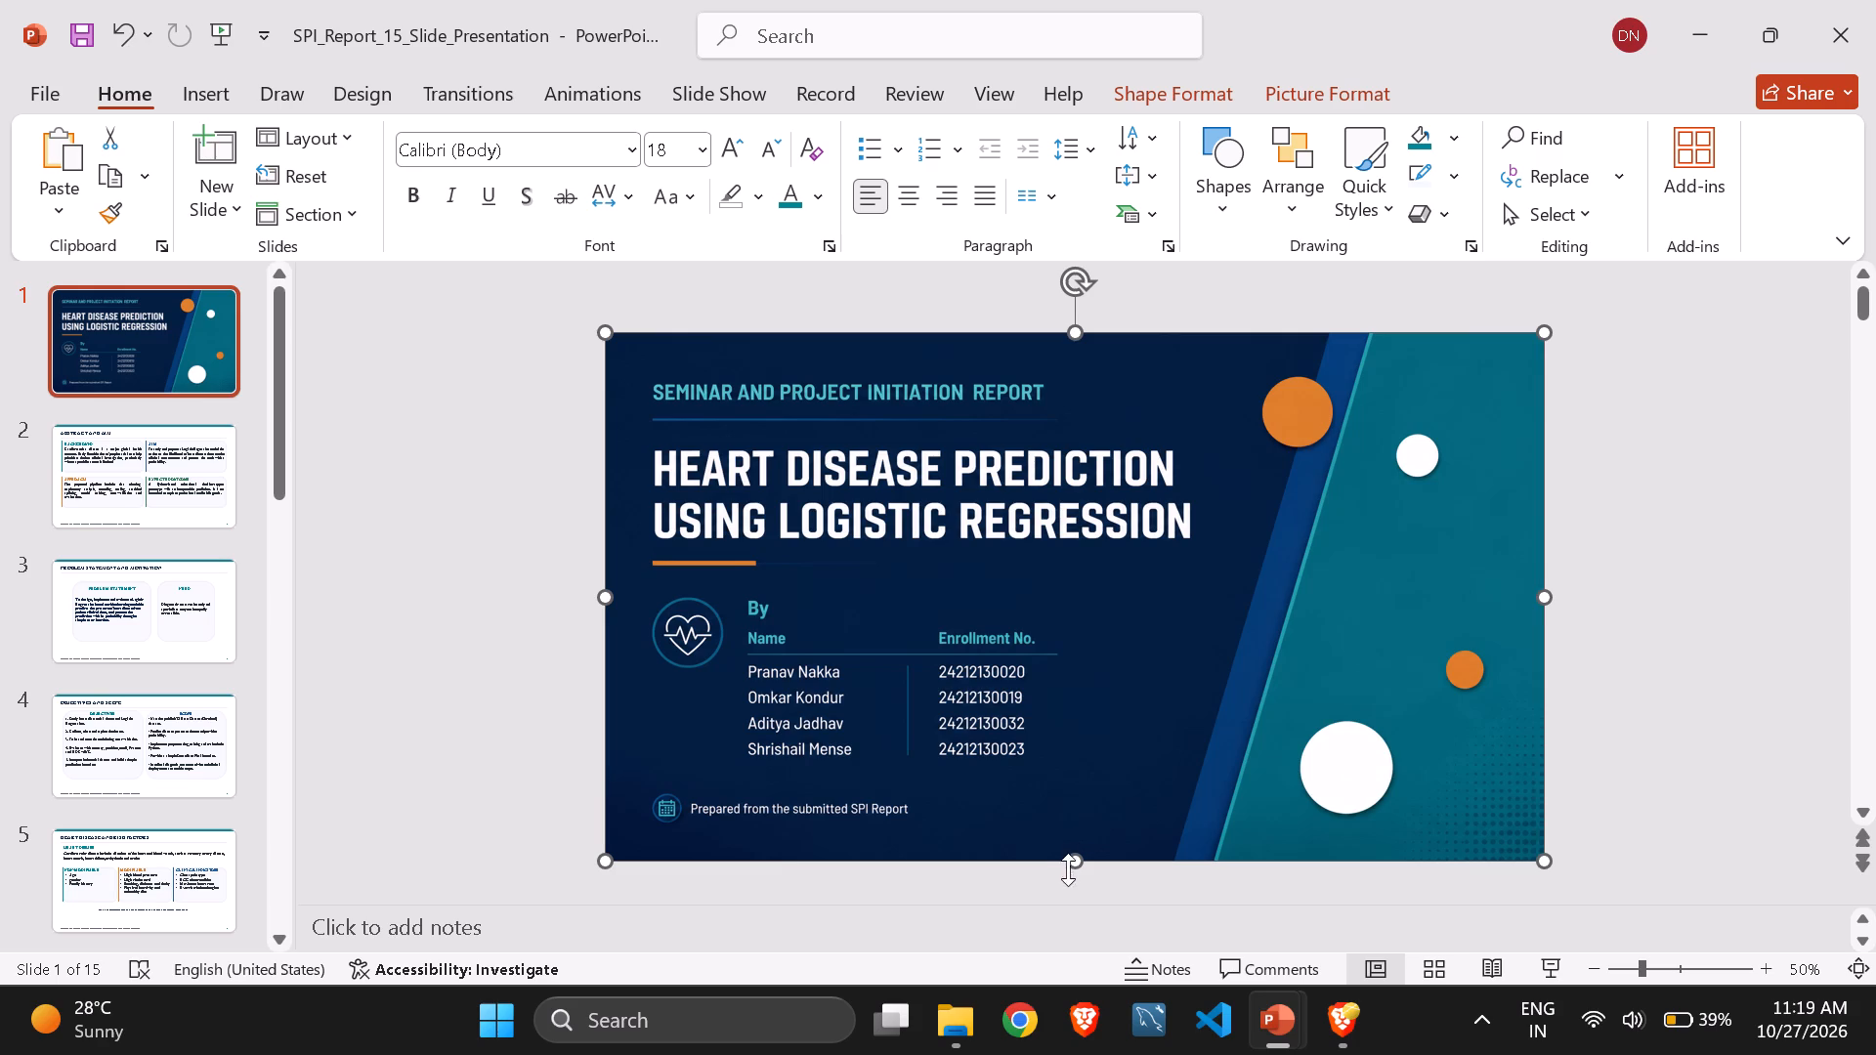
{"action": "left_click", "coordinate": [1075, 855]}
{"action": "left_click_drag", "start_coordinate": [1544, 597], "coordinate": [1548, 608]}
{"action": "left_click", "coordinate": [1631, 707]}
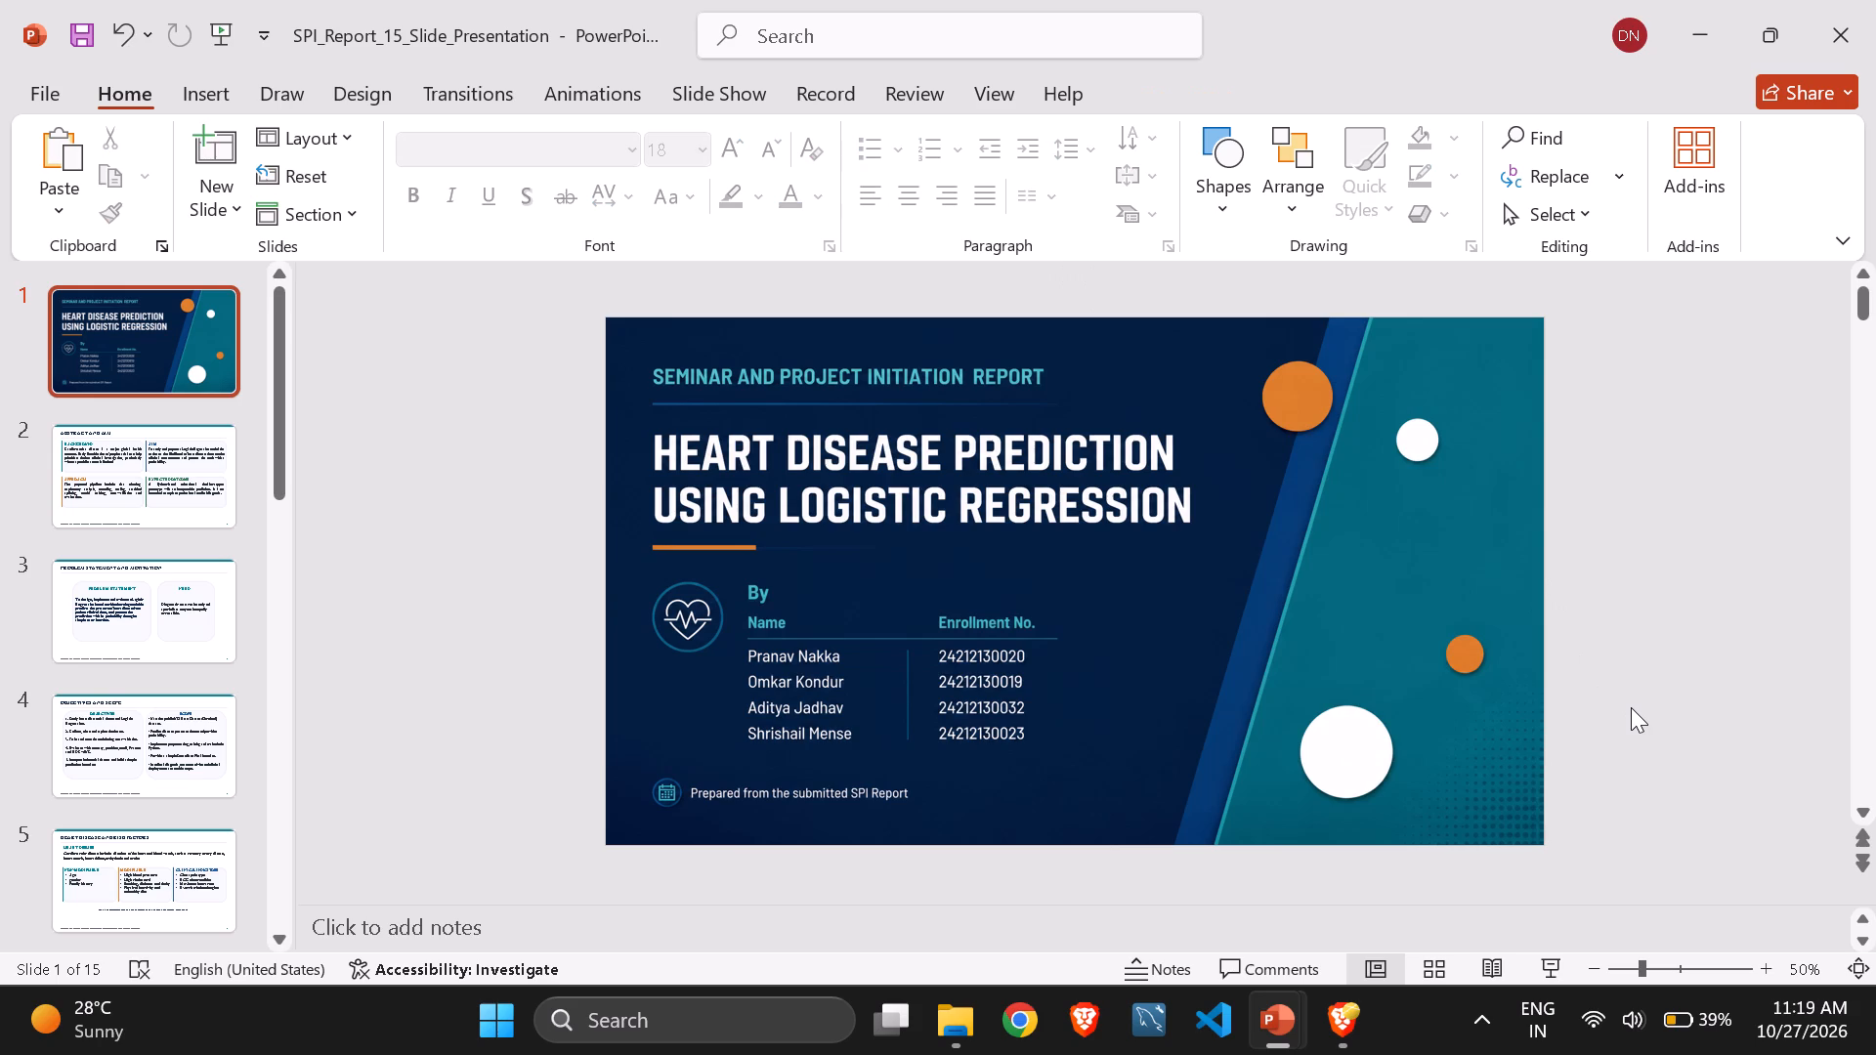
Switch to the Brave browser and pause the YouTube video playing there.
{"action": "key", "text": "alt+Tab"}
{"action": "key", "text": "alt+Tab"}
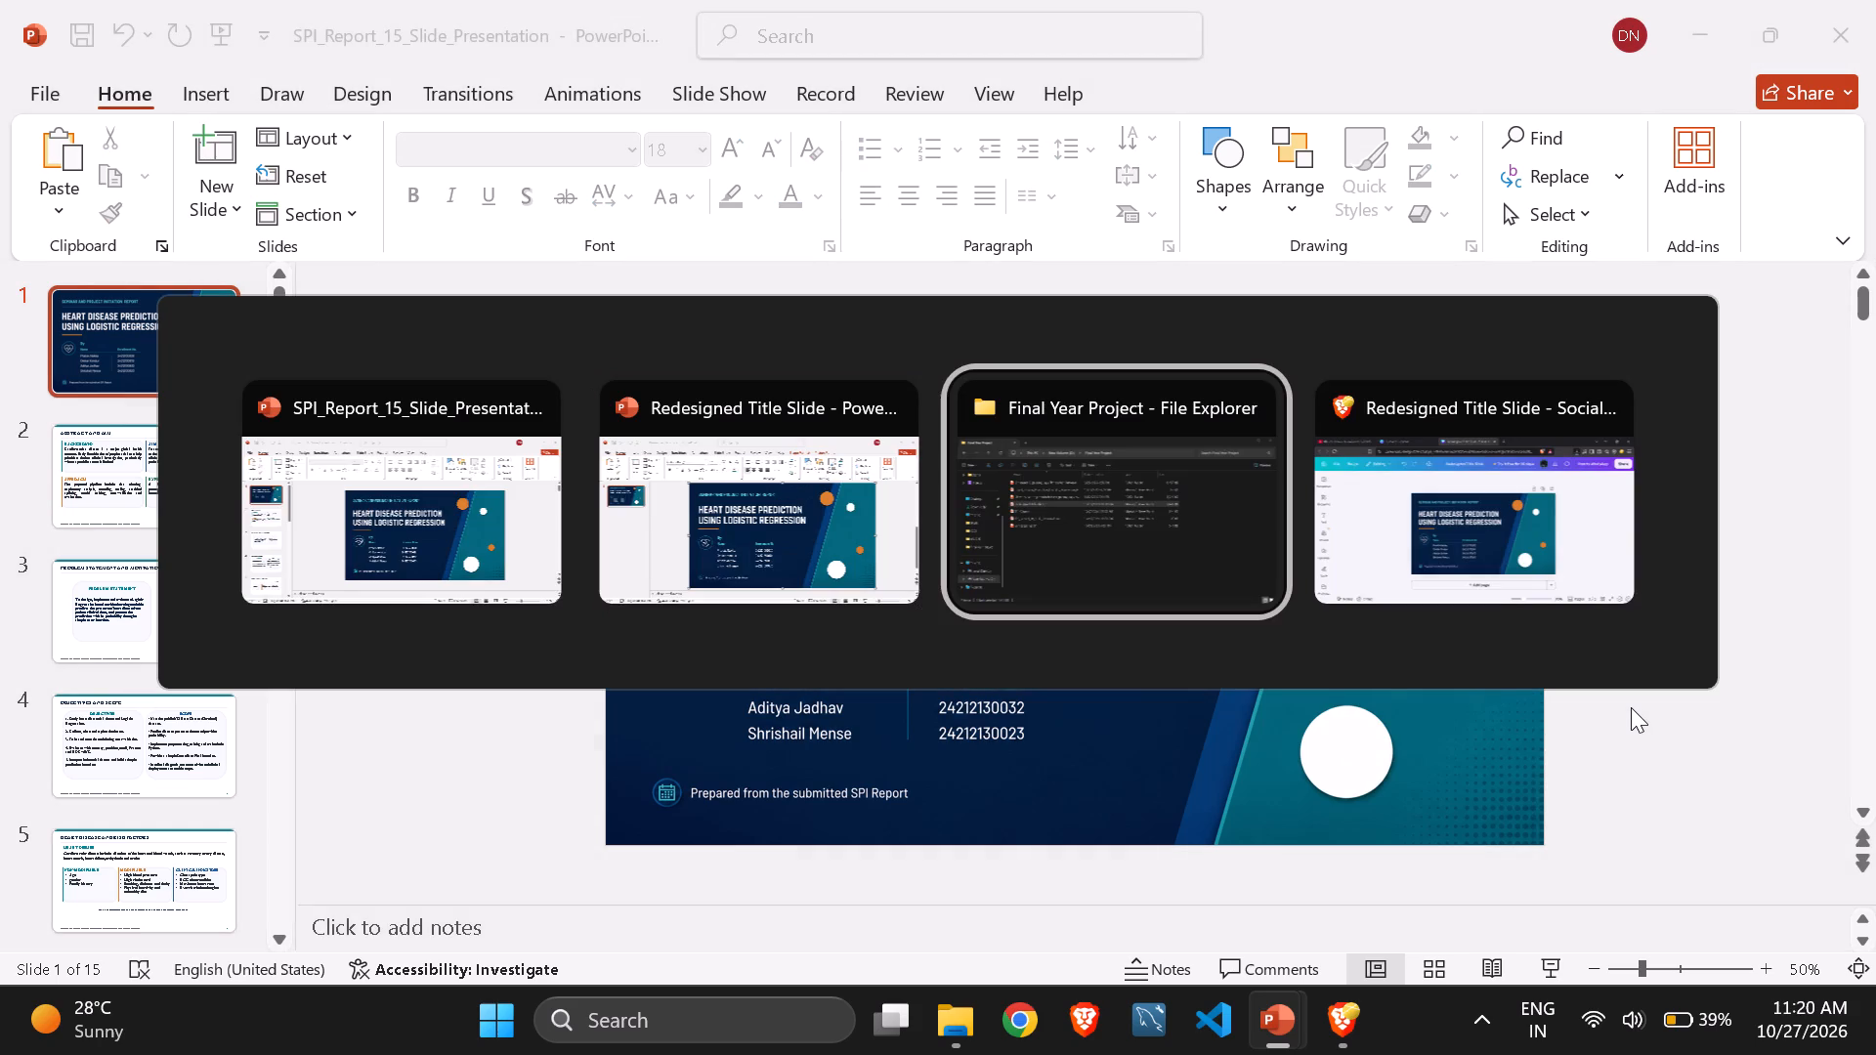
{"action": "key", "text": "alt+Tab"}
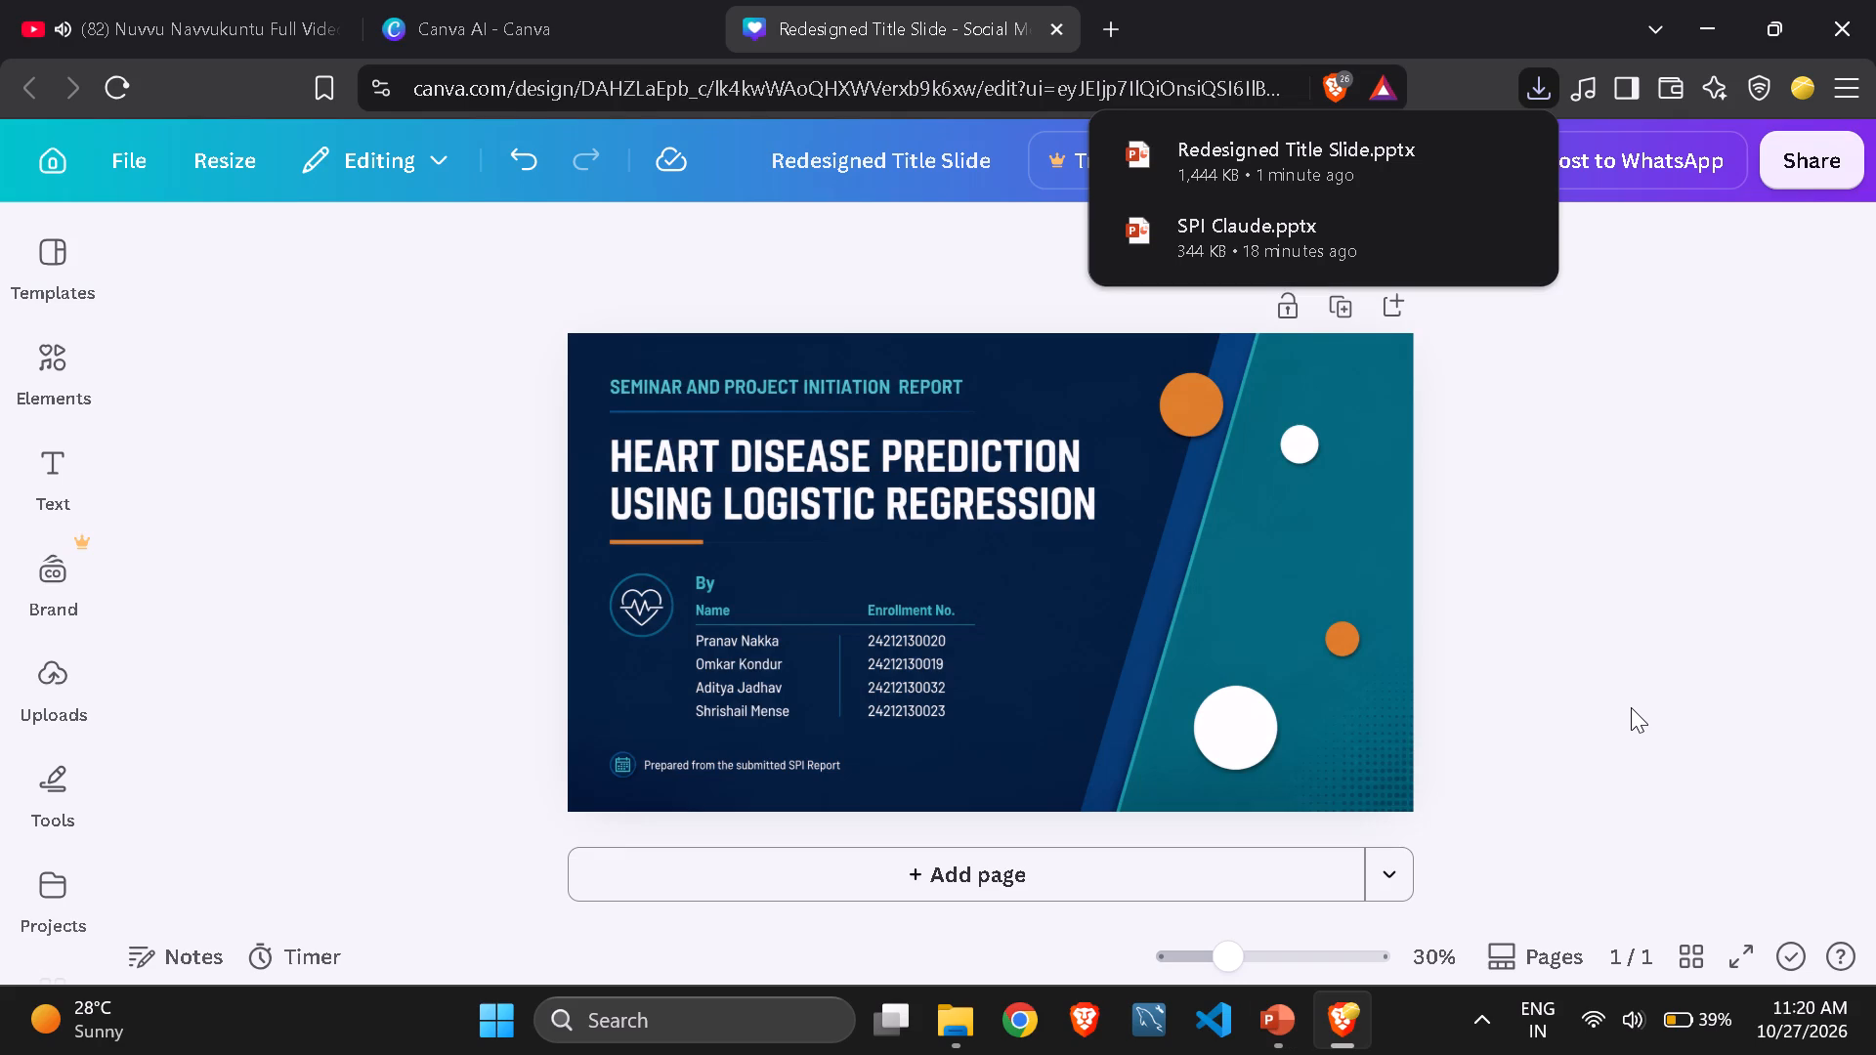
{"action": "left_click", "coordinate": [151, 0]}
{"action": "key", "text": "space"}
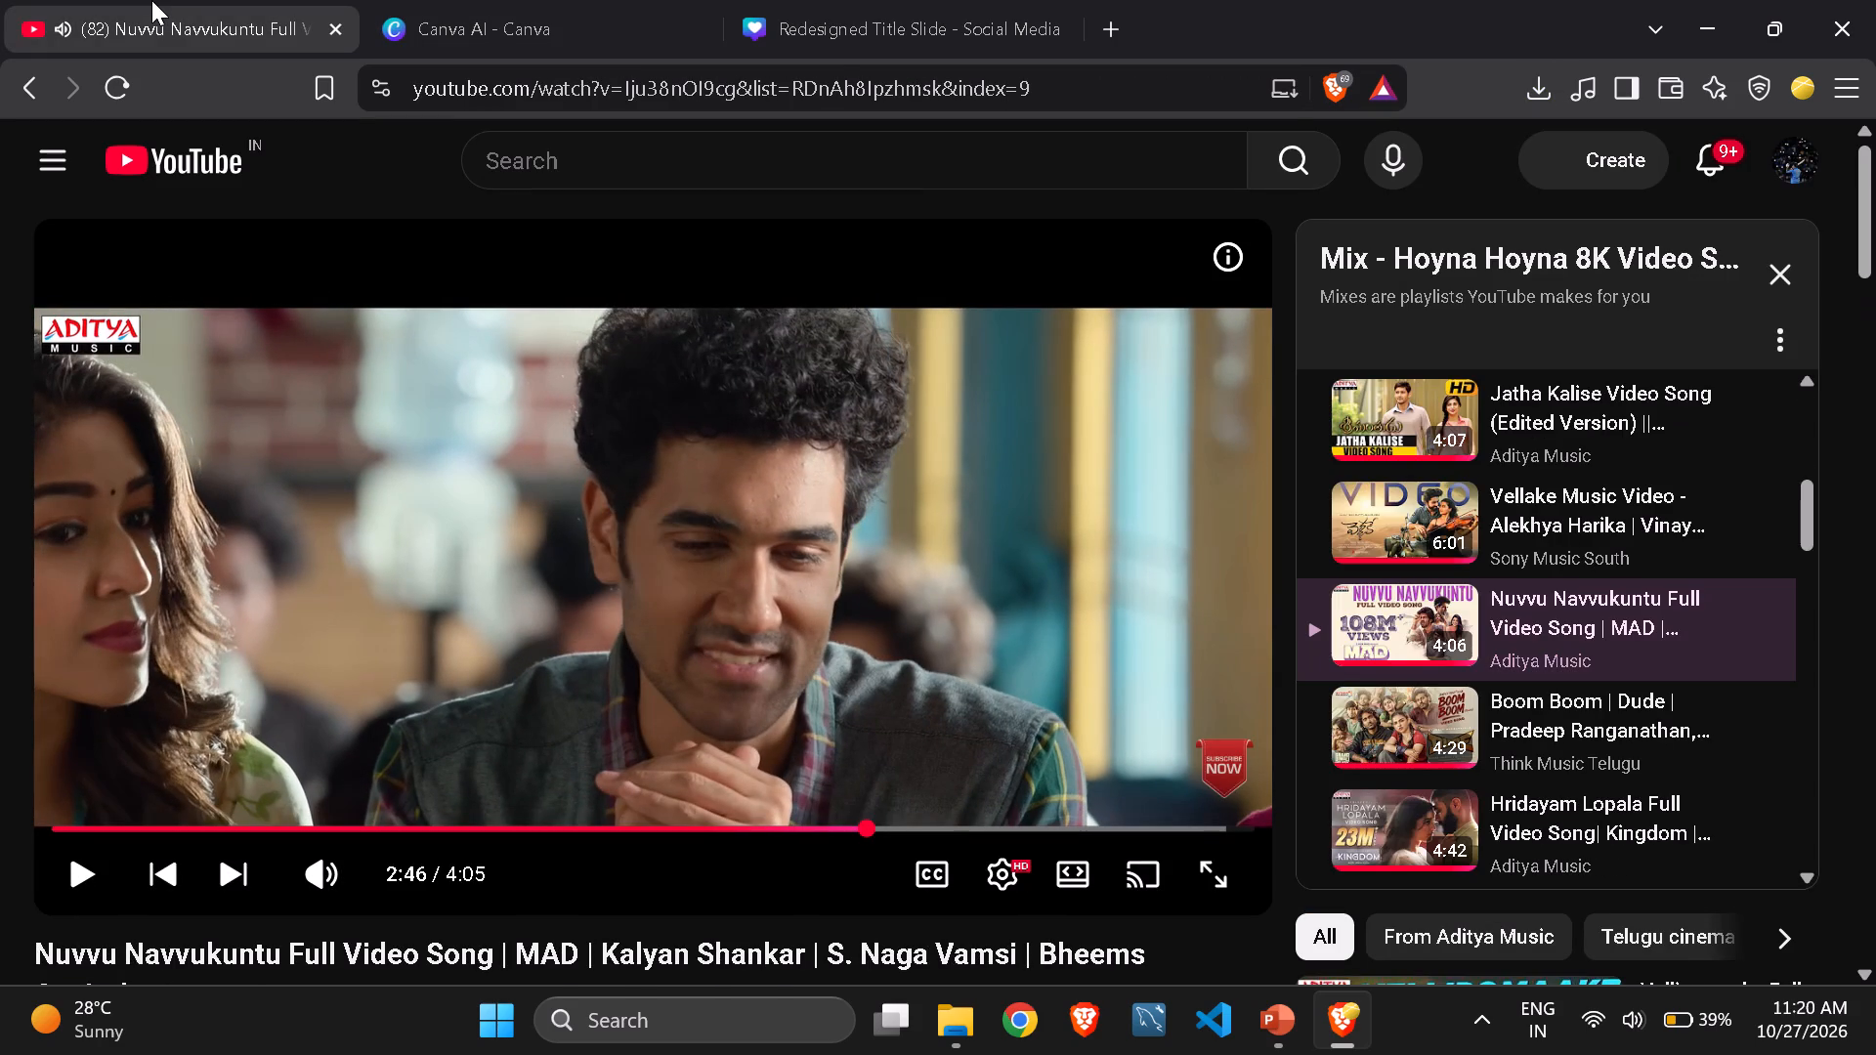
Return to SPI_Report_15_Slide_Presentation and review the full slide show from the title slide through Conclusion and References.
{"action": "key", "text": "alt+Tab"}
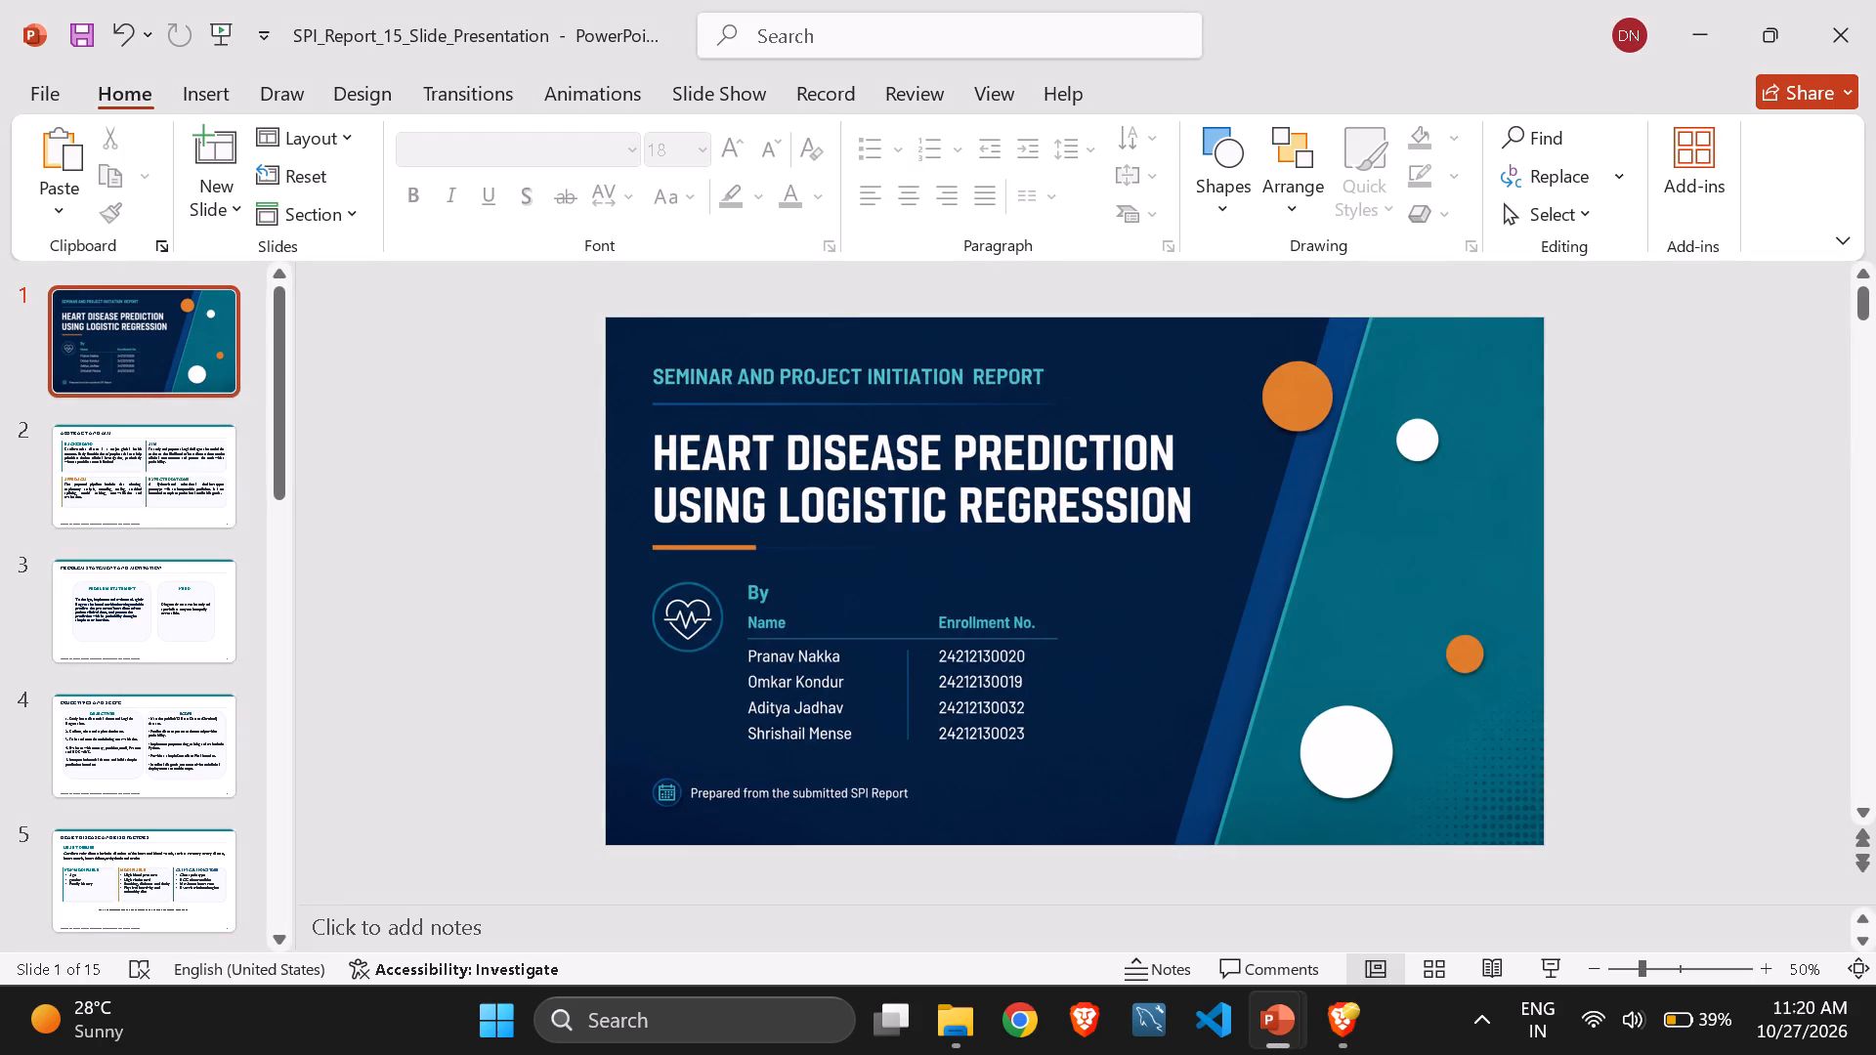
{"action": "left_click", "coordinate": [1551, 966]}
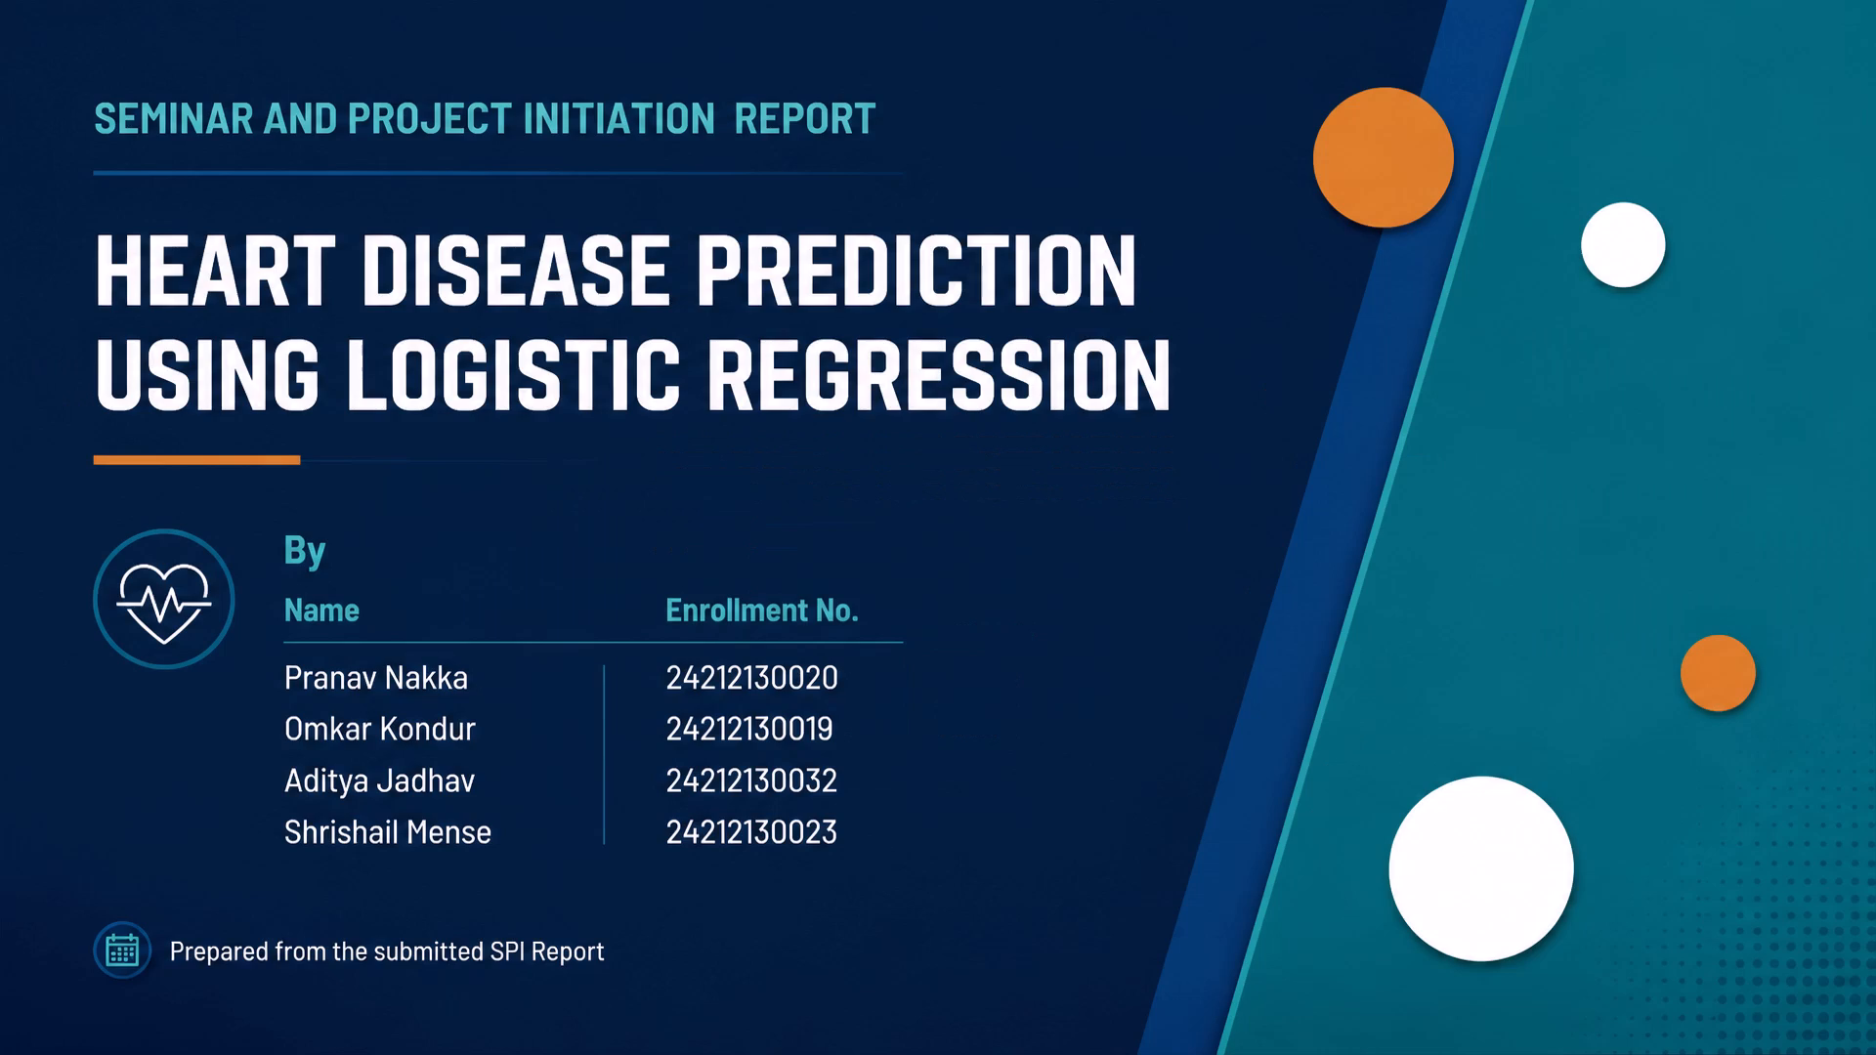
{"action": "key", "text": "Right"}
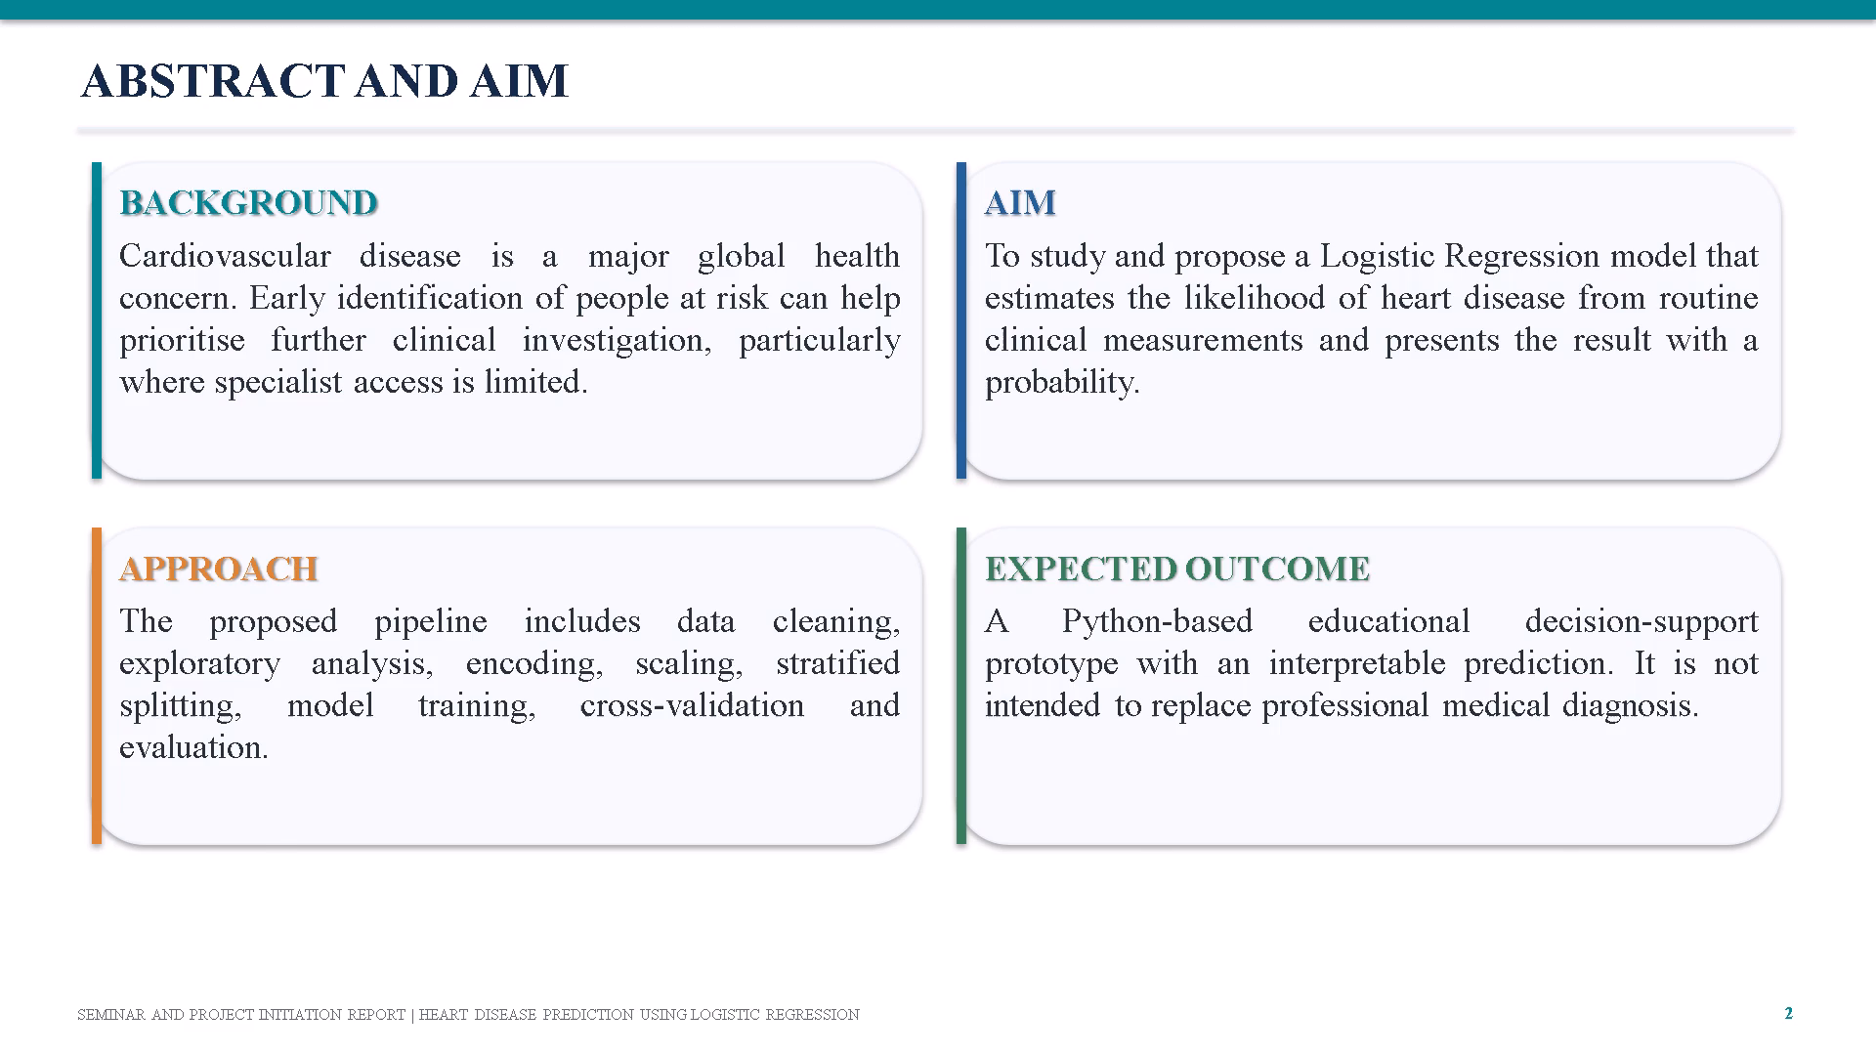
{"action": "key", "text": "Right"}
{"action": "key", "text": "Up"}
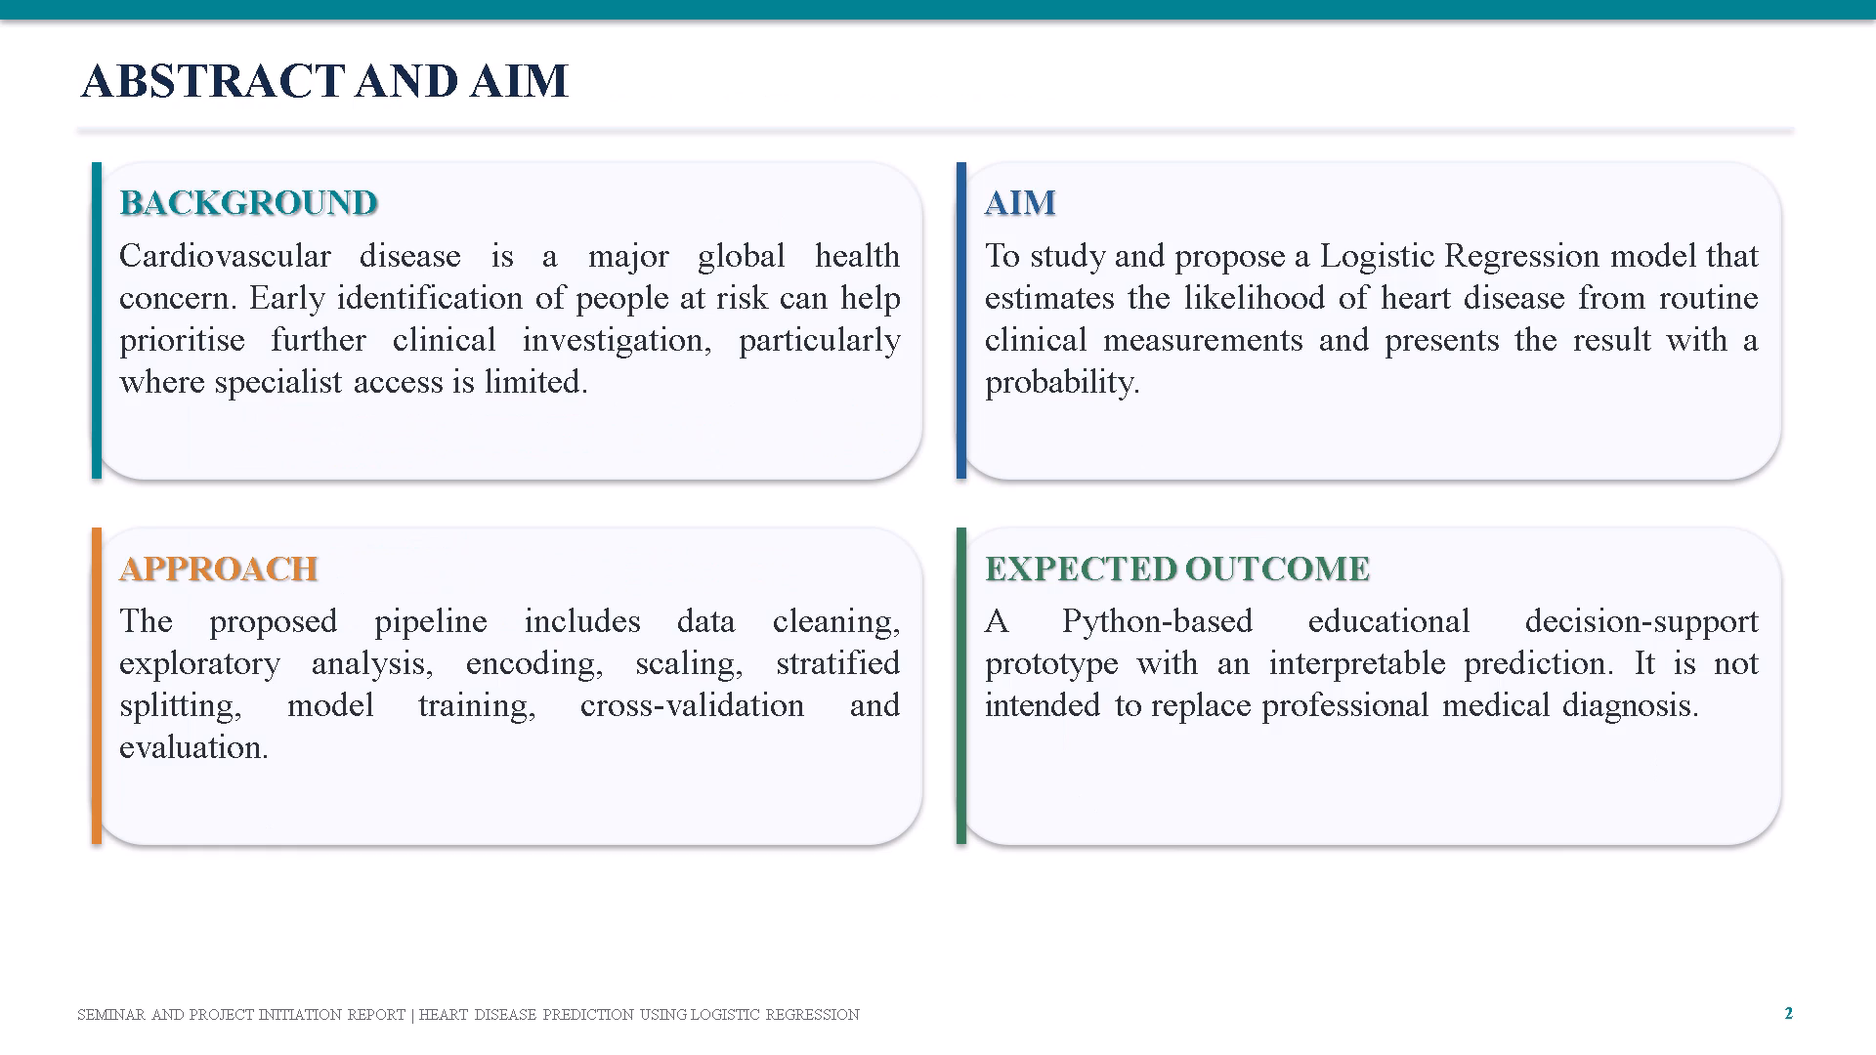
{"action": "key", "text": "Right"}
{"action": "key", "text": "Right"}
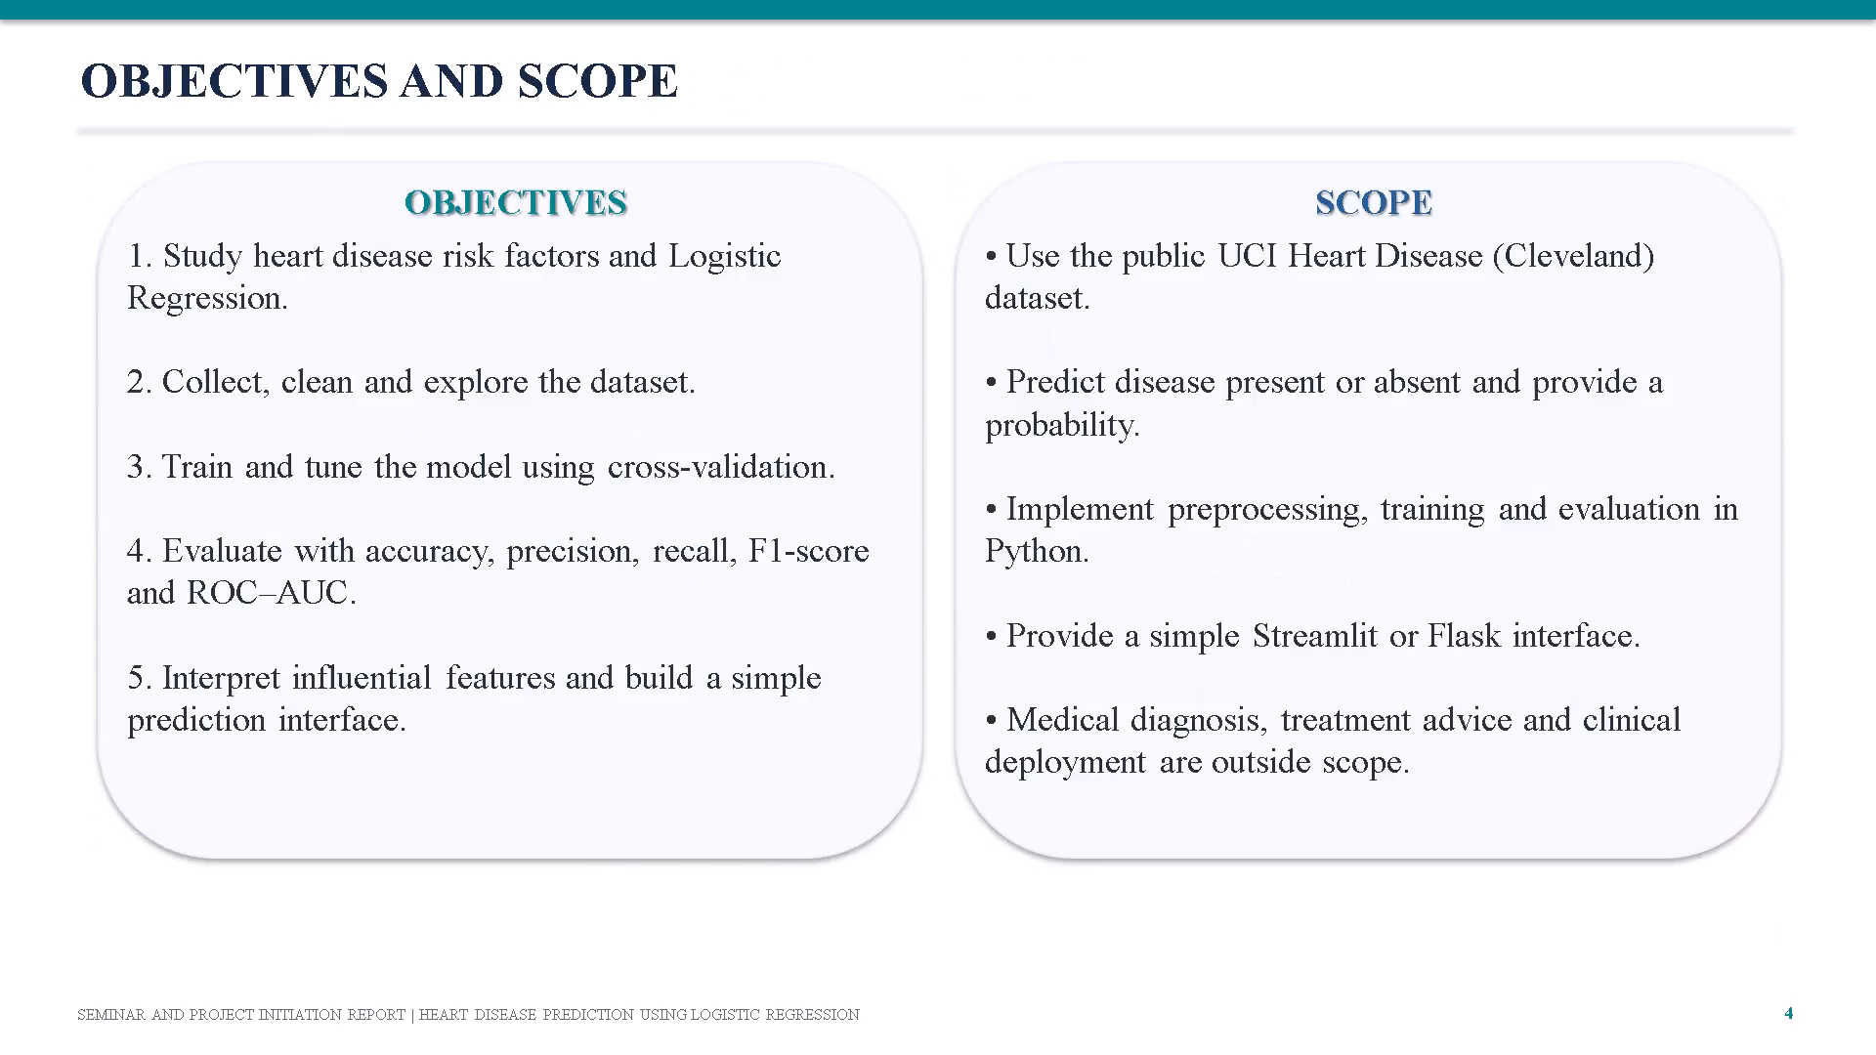
{"action": "key", "text": "Right"}
{"action": "key", "text": "Right"}
{"action": "key", "text": "Right"}
{"action": "key", "text": "Right"}
{"action": "key", "text": "Right"}
{"action": "key", "text": "Right"}
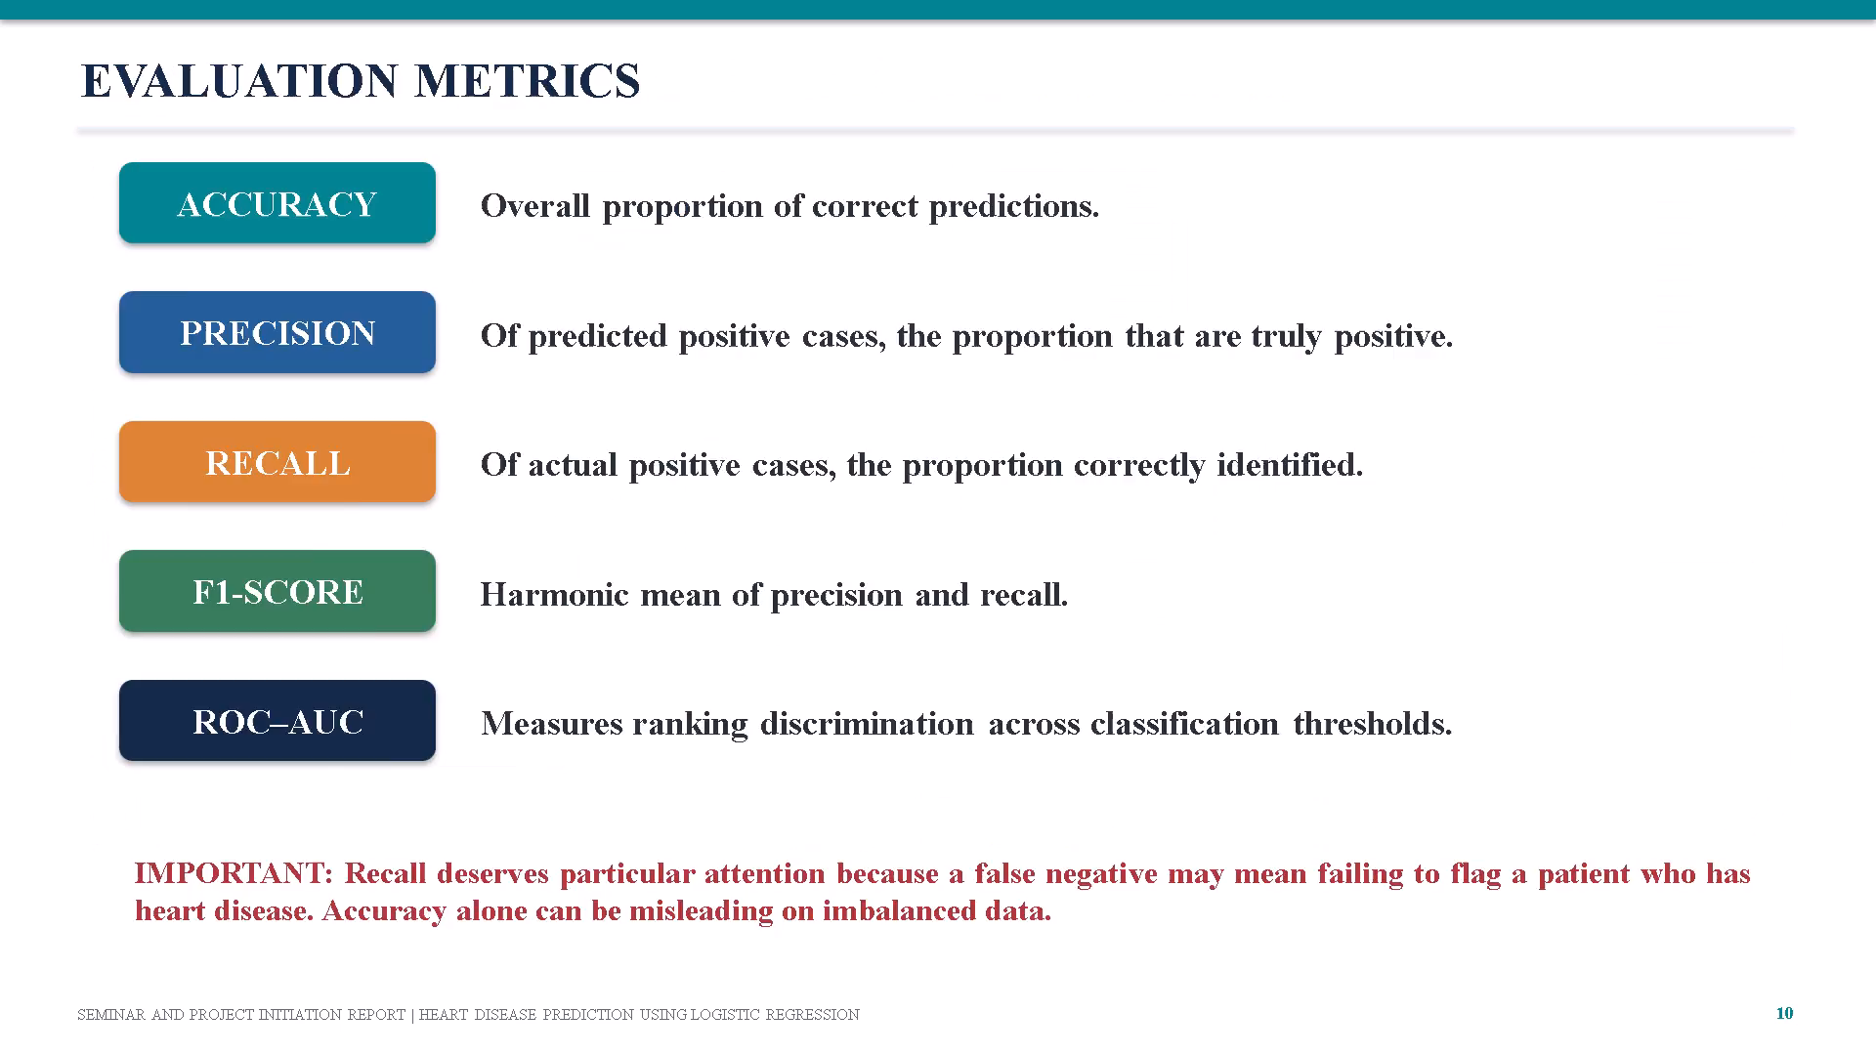
{"action": "key", "text": "Right"}
{"action": "key", "text": "Right"}
{"action": "key", "text": "Right"}
{"action": "key", "text": "Right"}
{"action": "key", "text": "Right"}
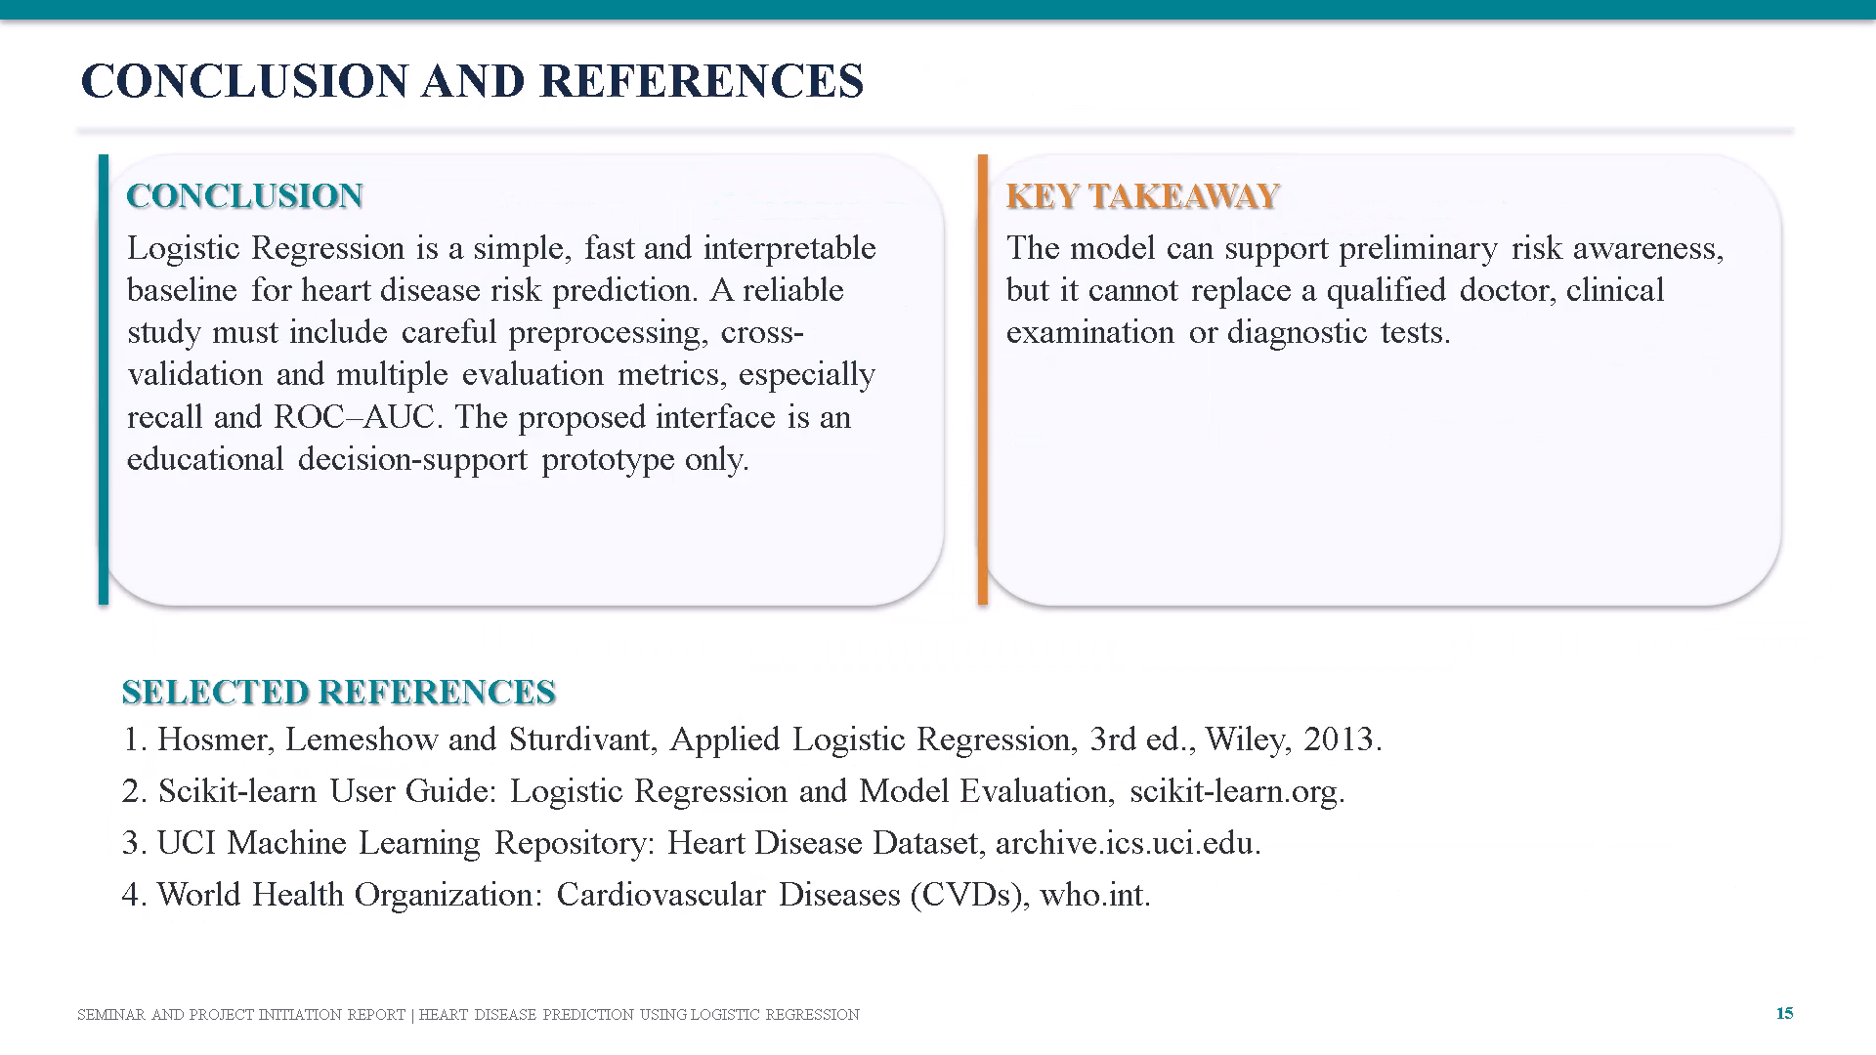
{"action": "key", "text": "Right"}
Review the slides in reverse, from Conclusion and References back to Problem Statement and Motivation.
{"action": "key", "text": "Left"}
{"action": "key", "text": "Left"}
{"action": "key", "text": "Left"}
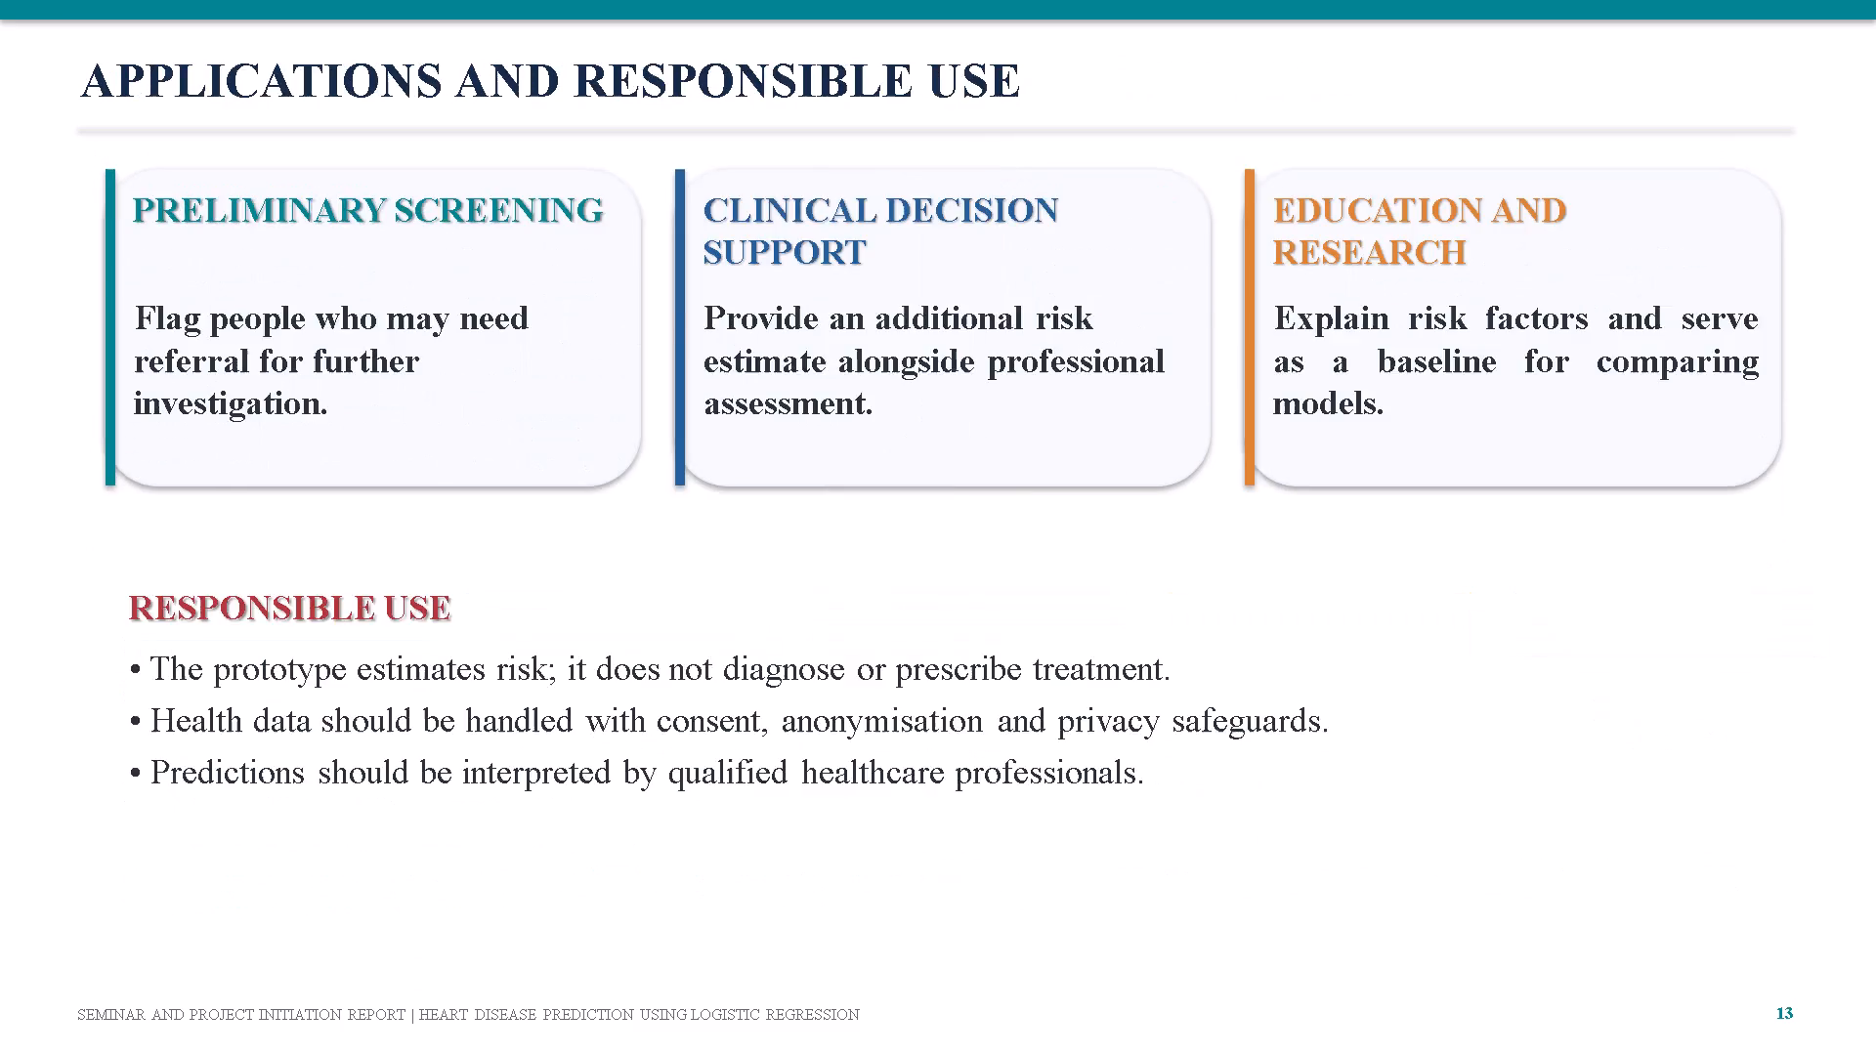
{"action": "key", "text": "Left"}
{"action": "key", "text": "Left"}
{"action": "key", "text": "Left"}
{"action": "key", "text": "Right"}
{"action": "key", "text": "Page_Down"}
{"action": "key", "text": "Left"}
{"action": "key", "text": "Left"}
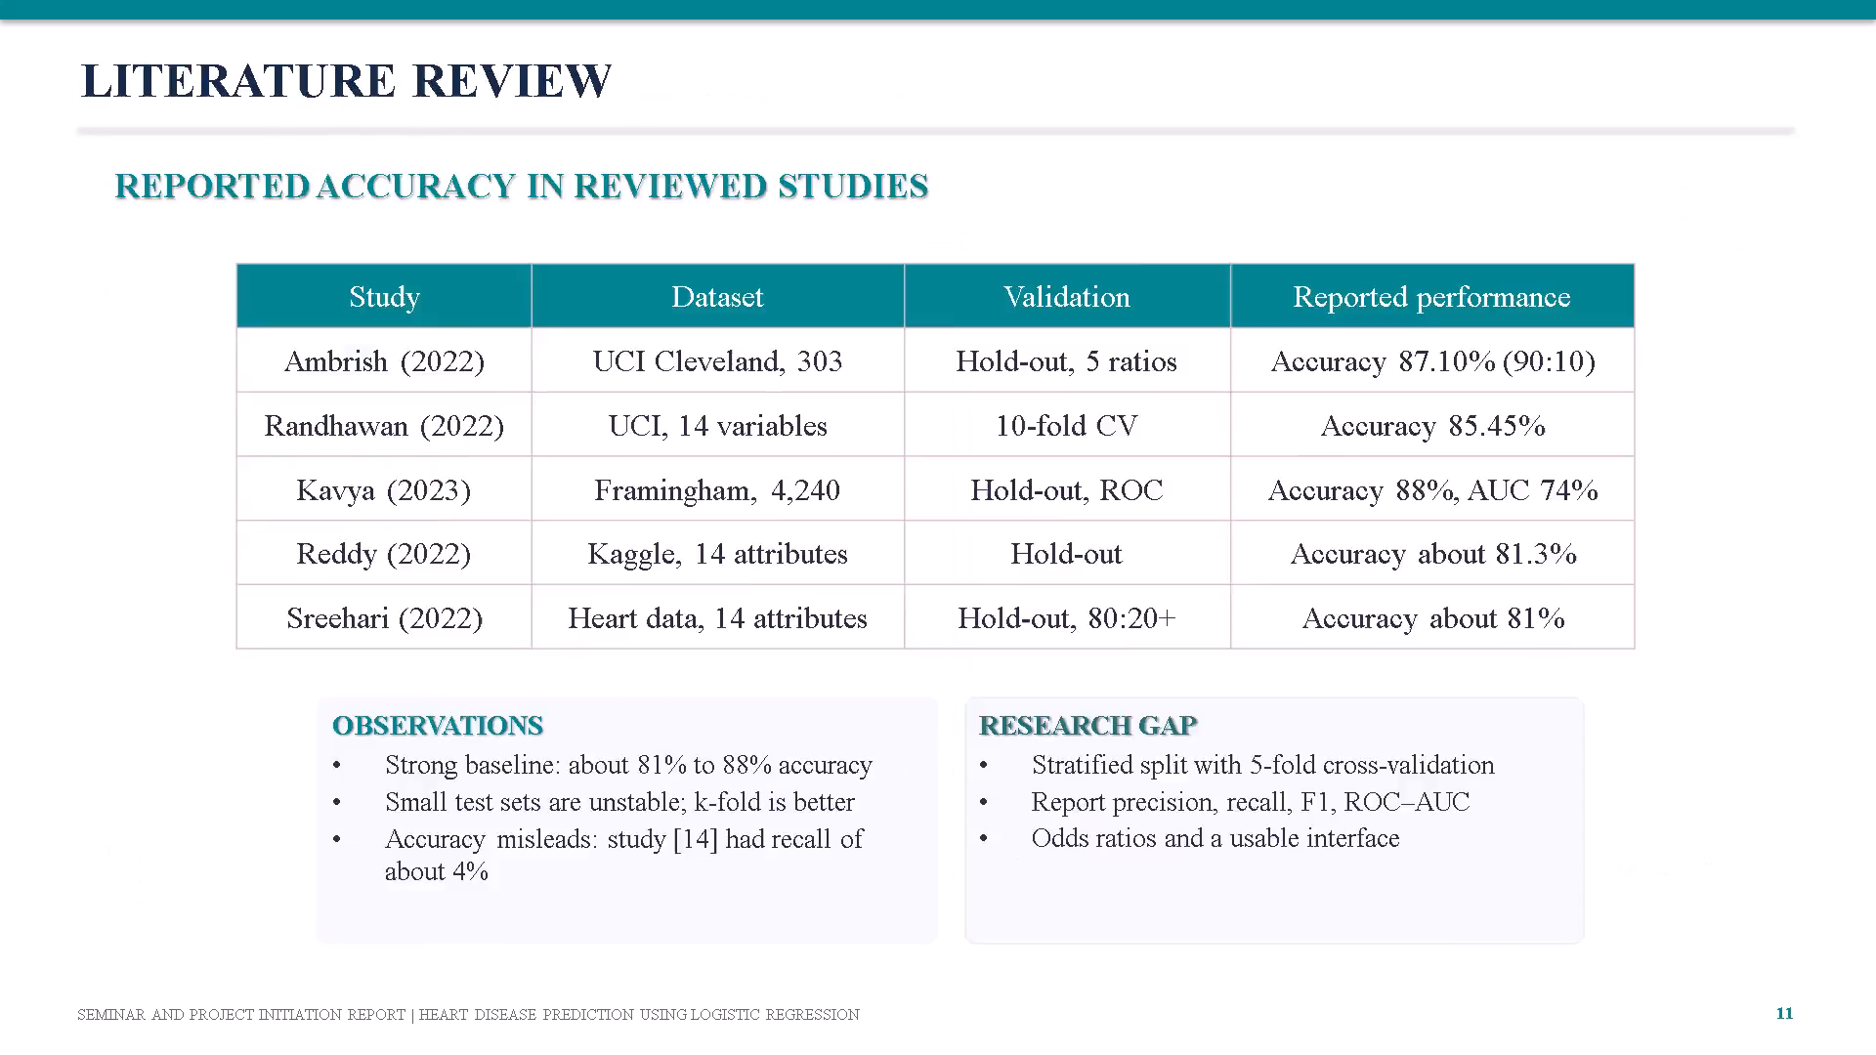
{"action": "key", "text": "Left"}
{"action": "key", "text": "Left"}
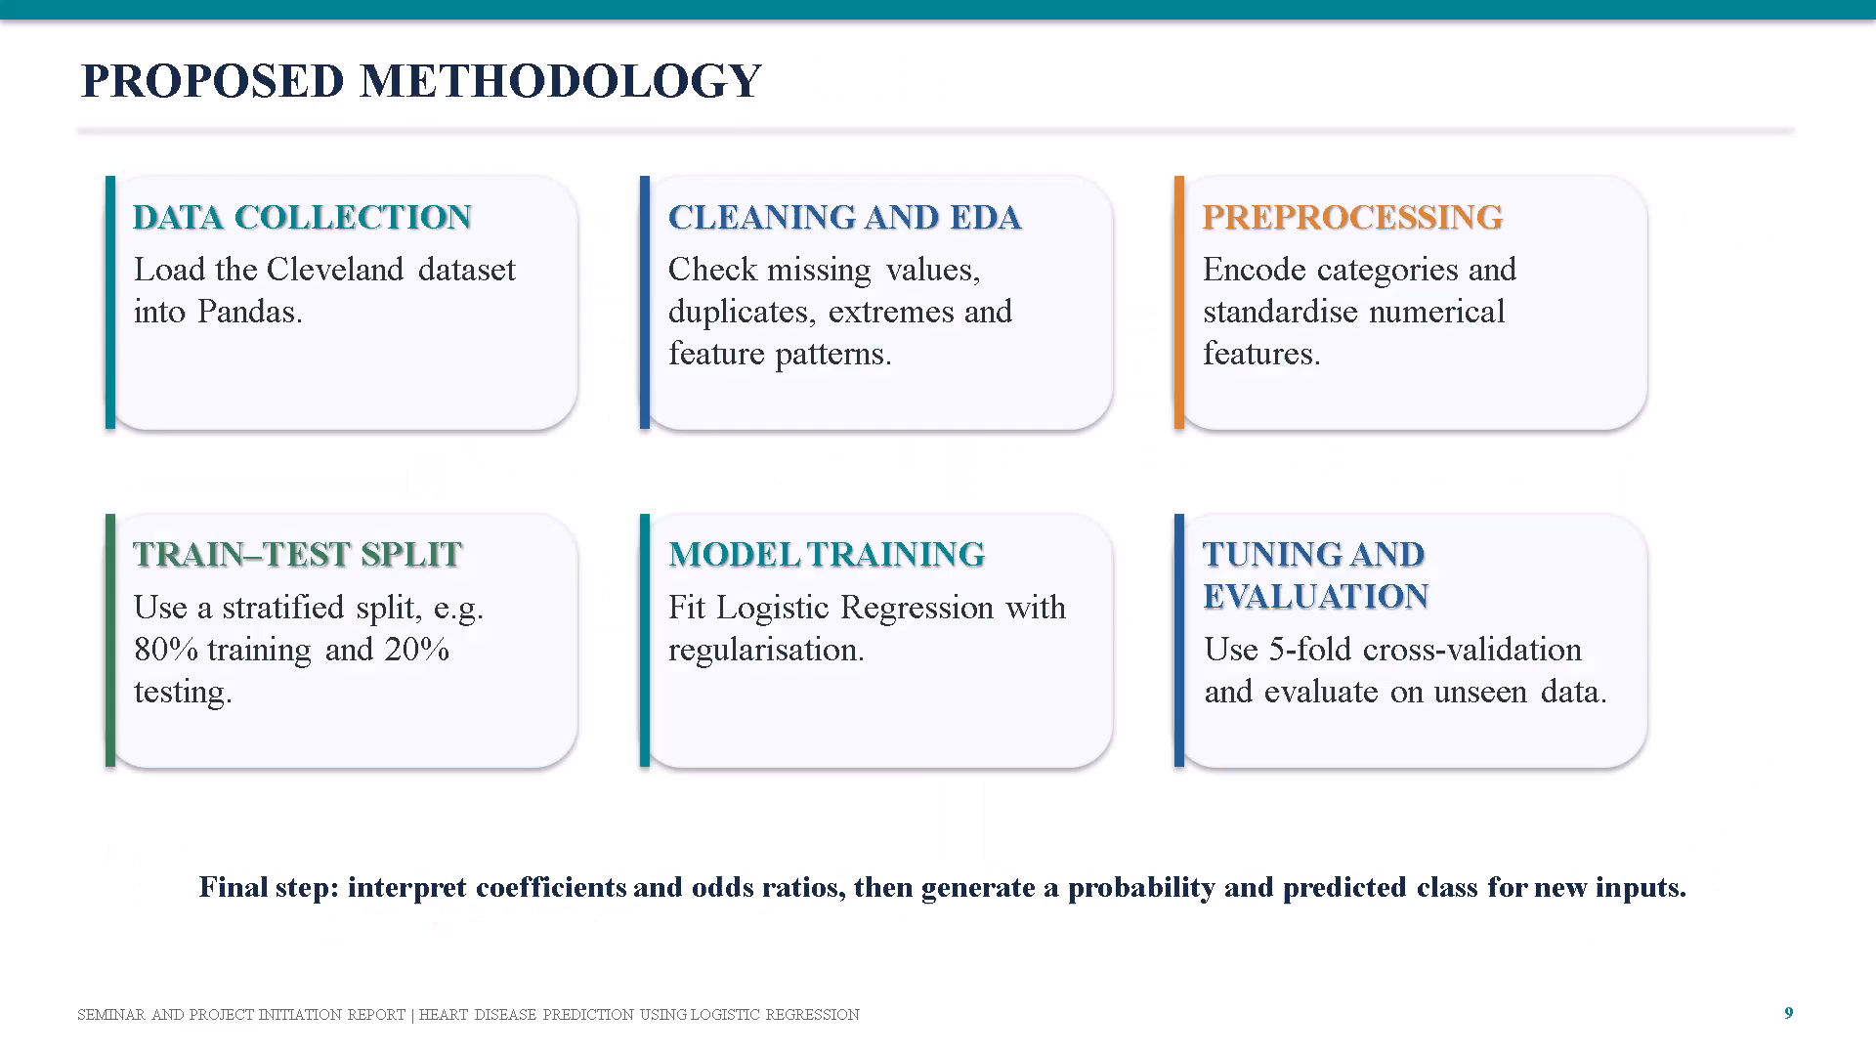
{"action": "key", "text": "Left"}
{"action": "key", "text": "Left"}
{"action": "key", "text": "Left"}
{"action": "key", "text": "Left"}
{"action": "key", "text": "Left"}
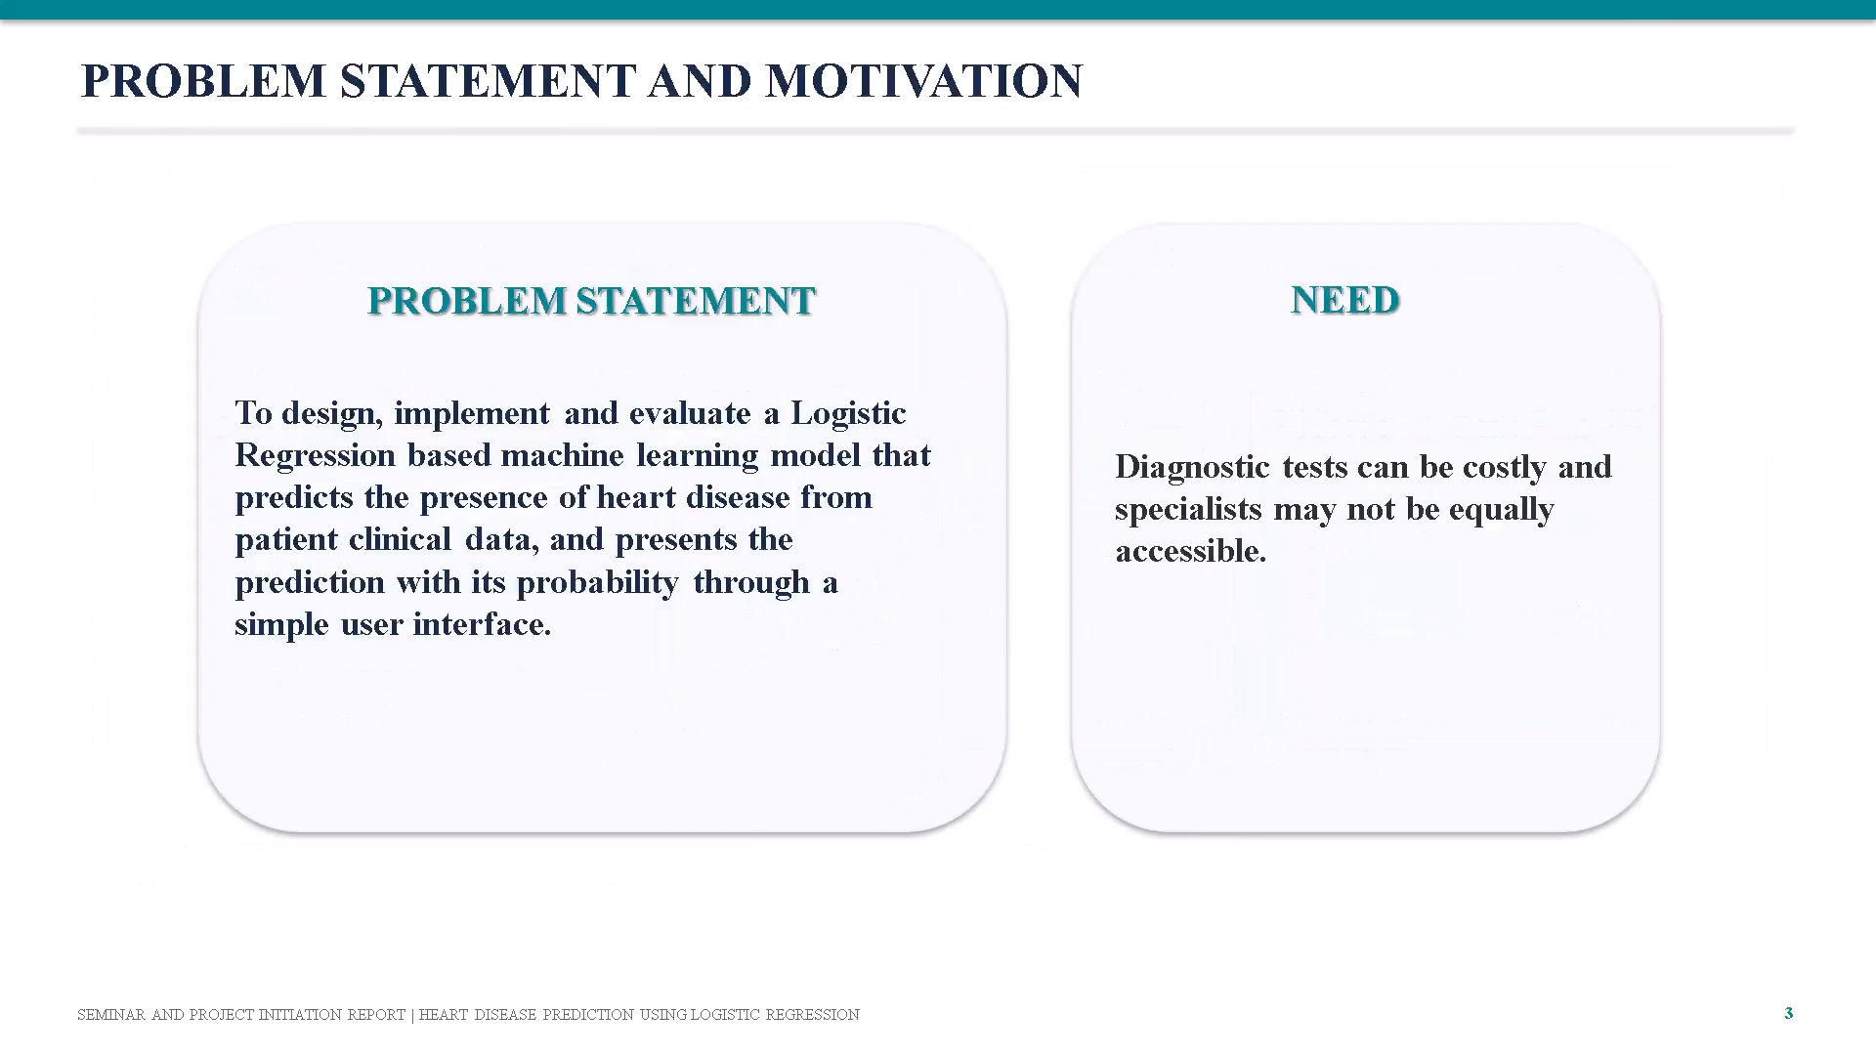
{"action": "key", "text": "Left"}
{"action": "key", "text": "Right"}
{"action": "key", "text": "Right"}
{"action": "key", "text": "Right"}
{"action": "key", "text": "Left"}
{"action": "key", "text": "Left"}
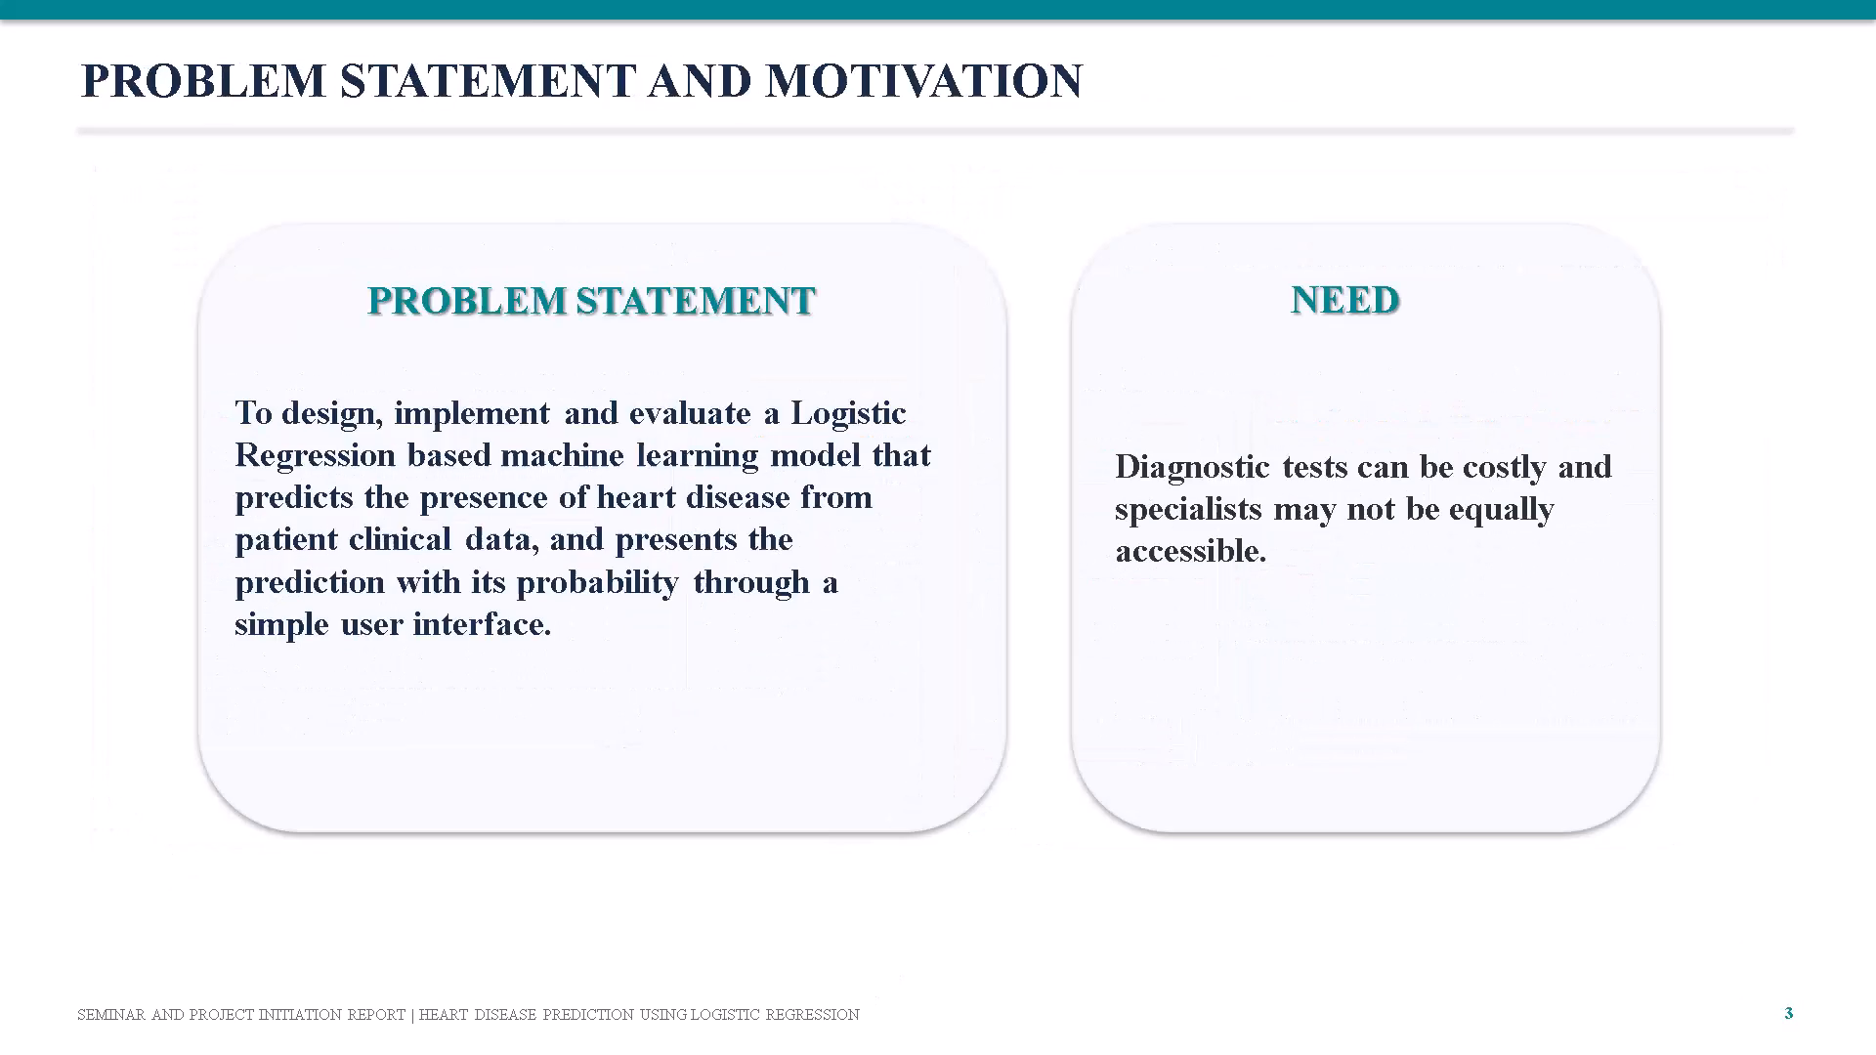
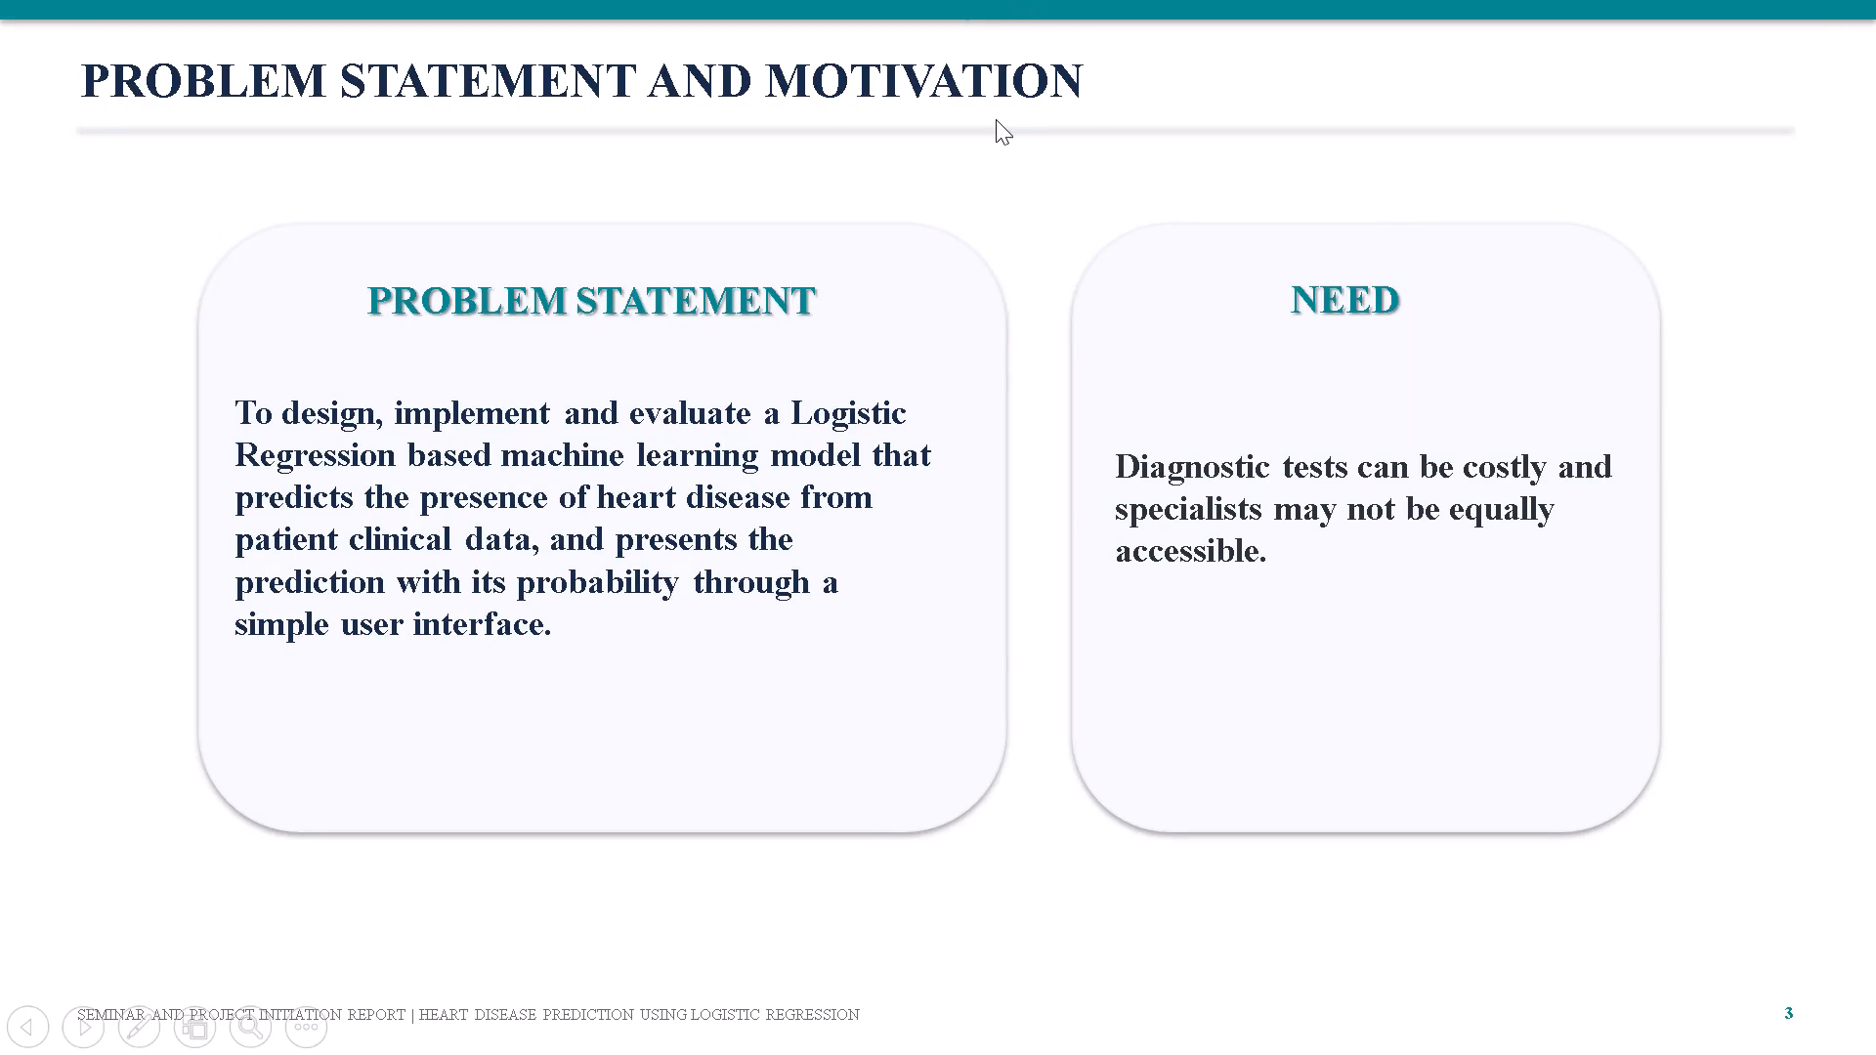
Review the slide show back to Abstract and Aim, forward again to Conclusion and References, and exit the show.
{"action": "key", "text": "Left"}
{"action": "key", "text": "Left"}
{"action": "key", "text": "Left"}
{"action": "key", "text": "Left"}
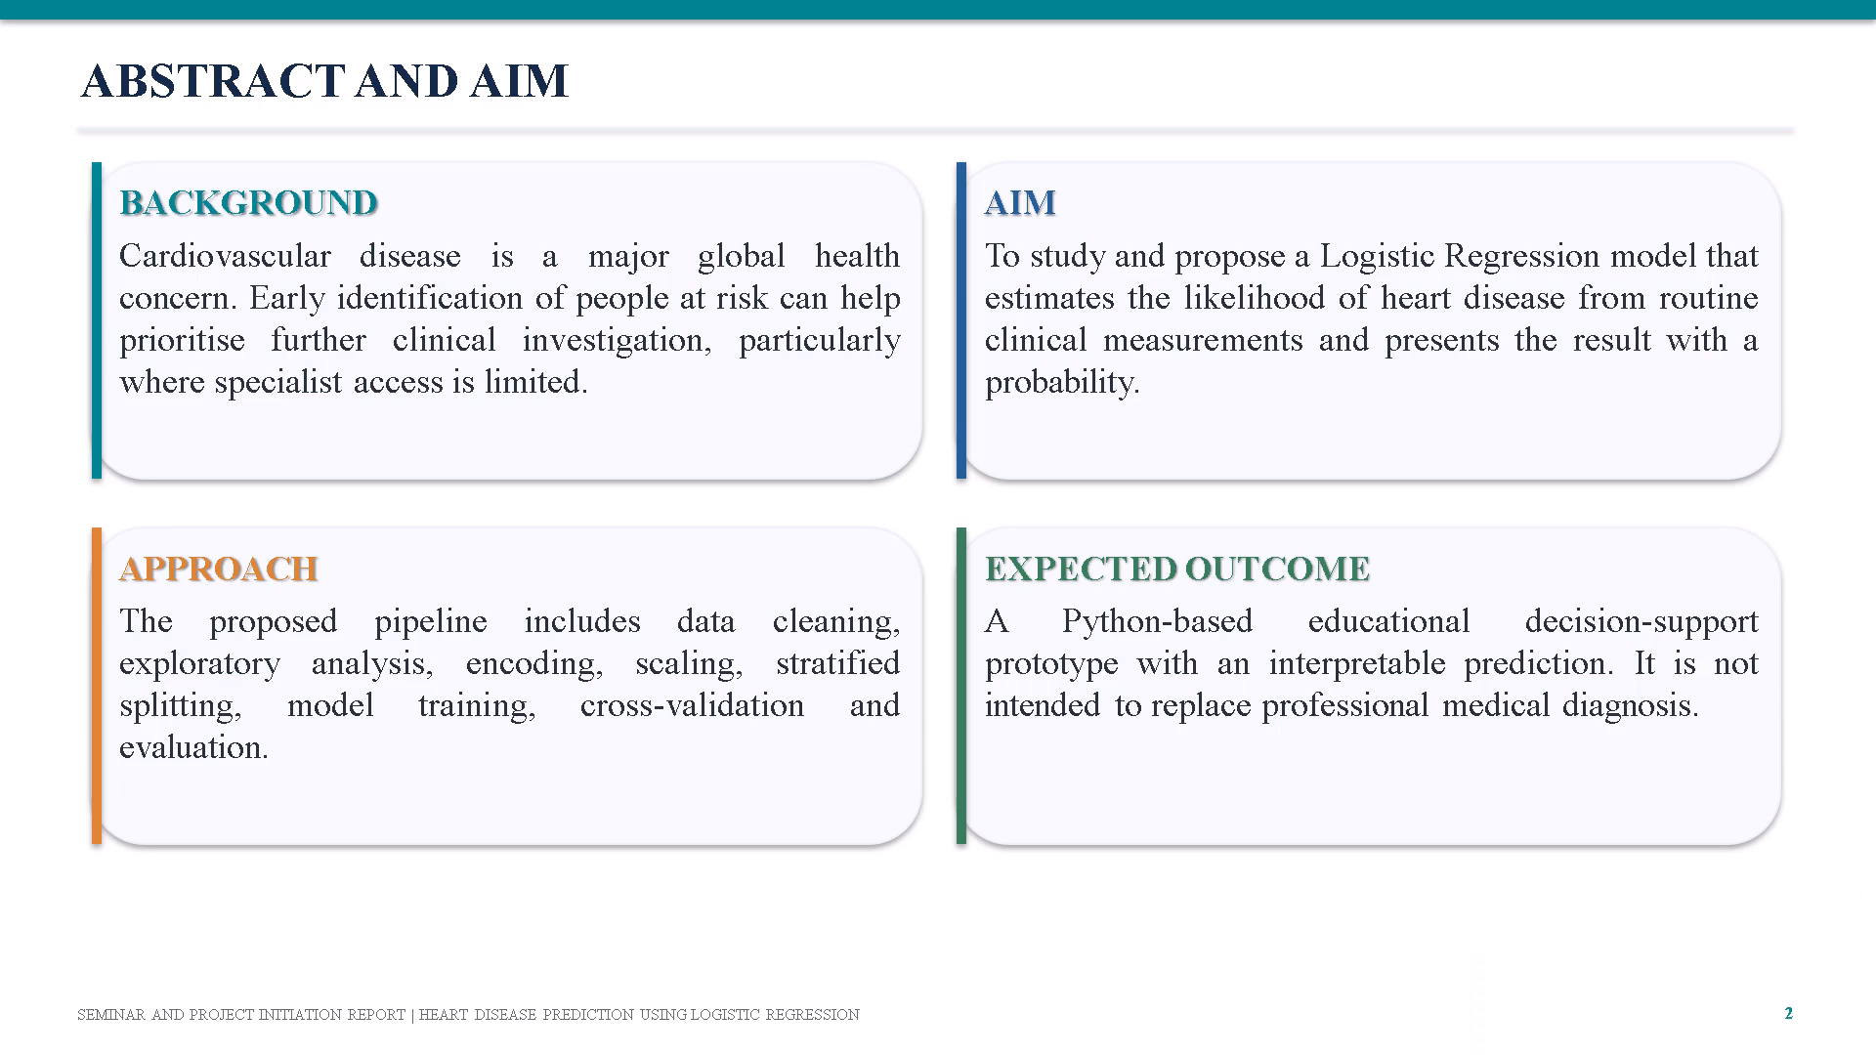
{"action": "key", "text": "Right"}
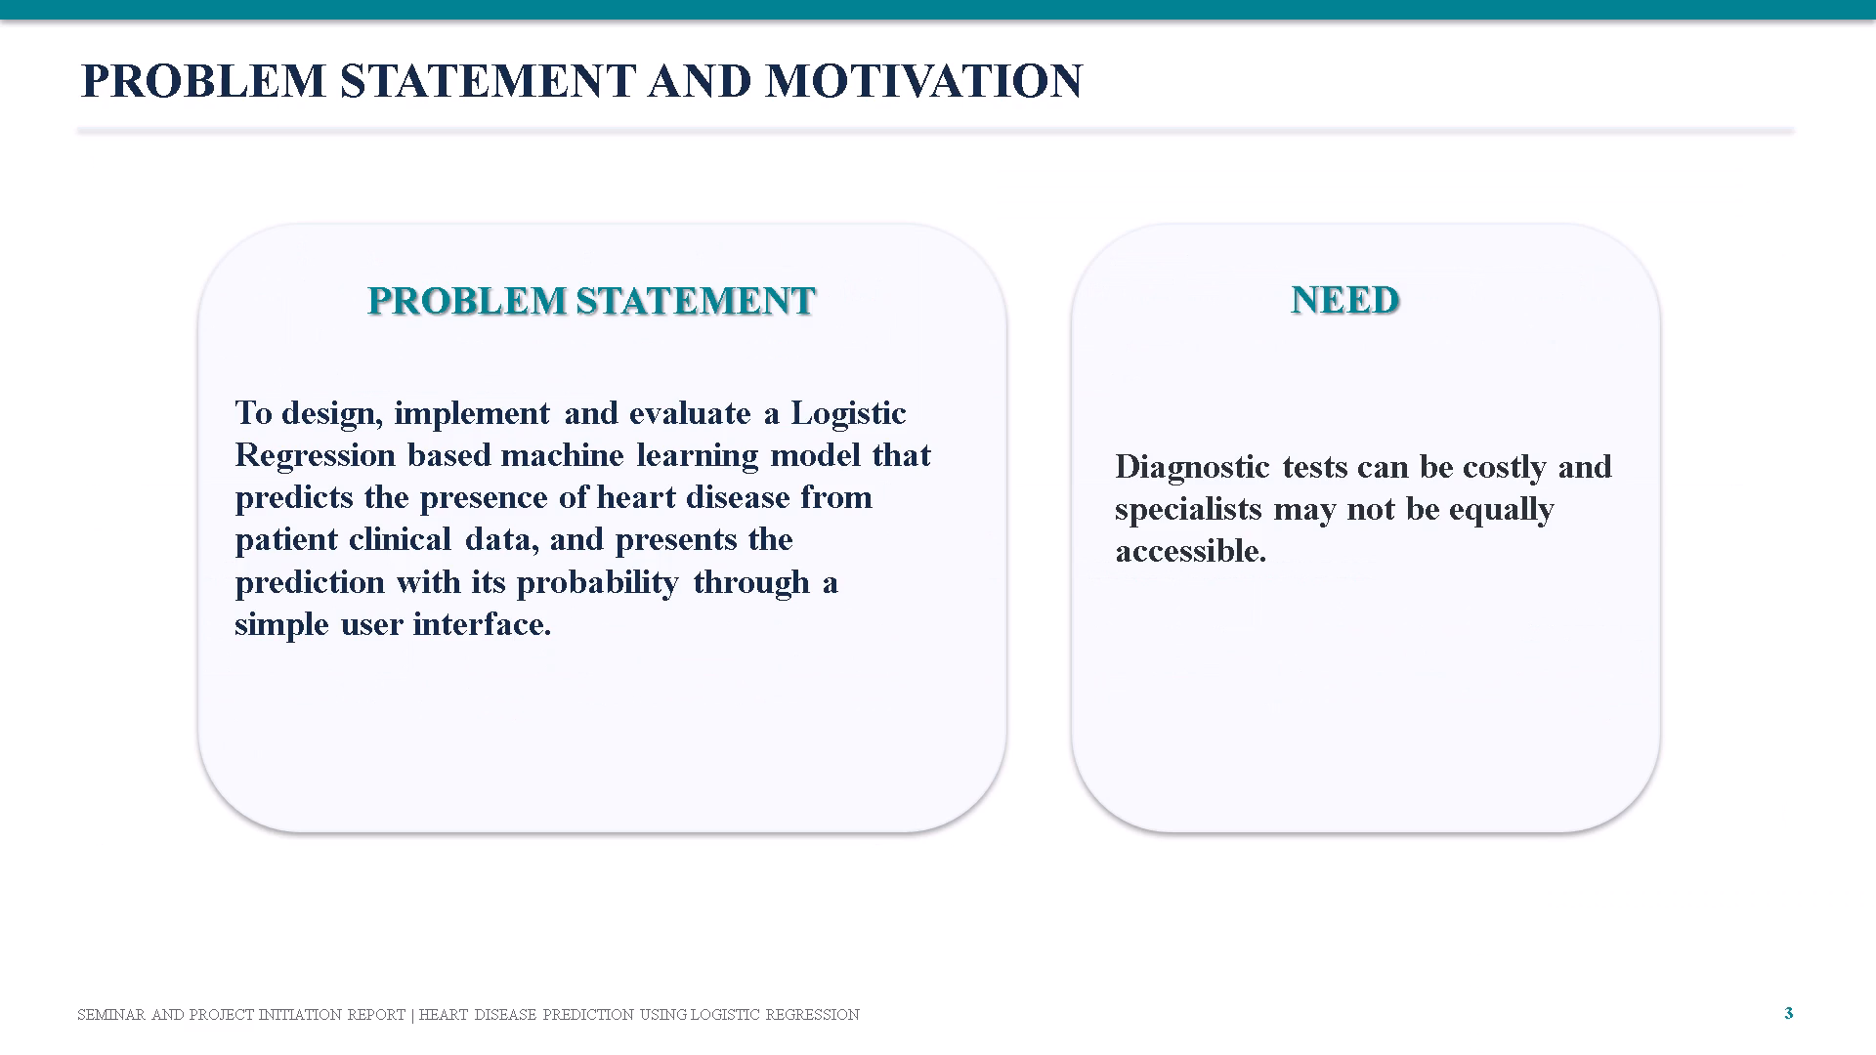
{"action": "key", "text": "Right"}
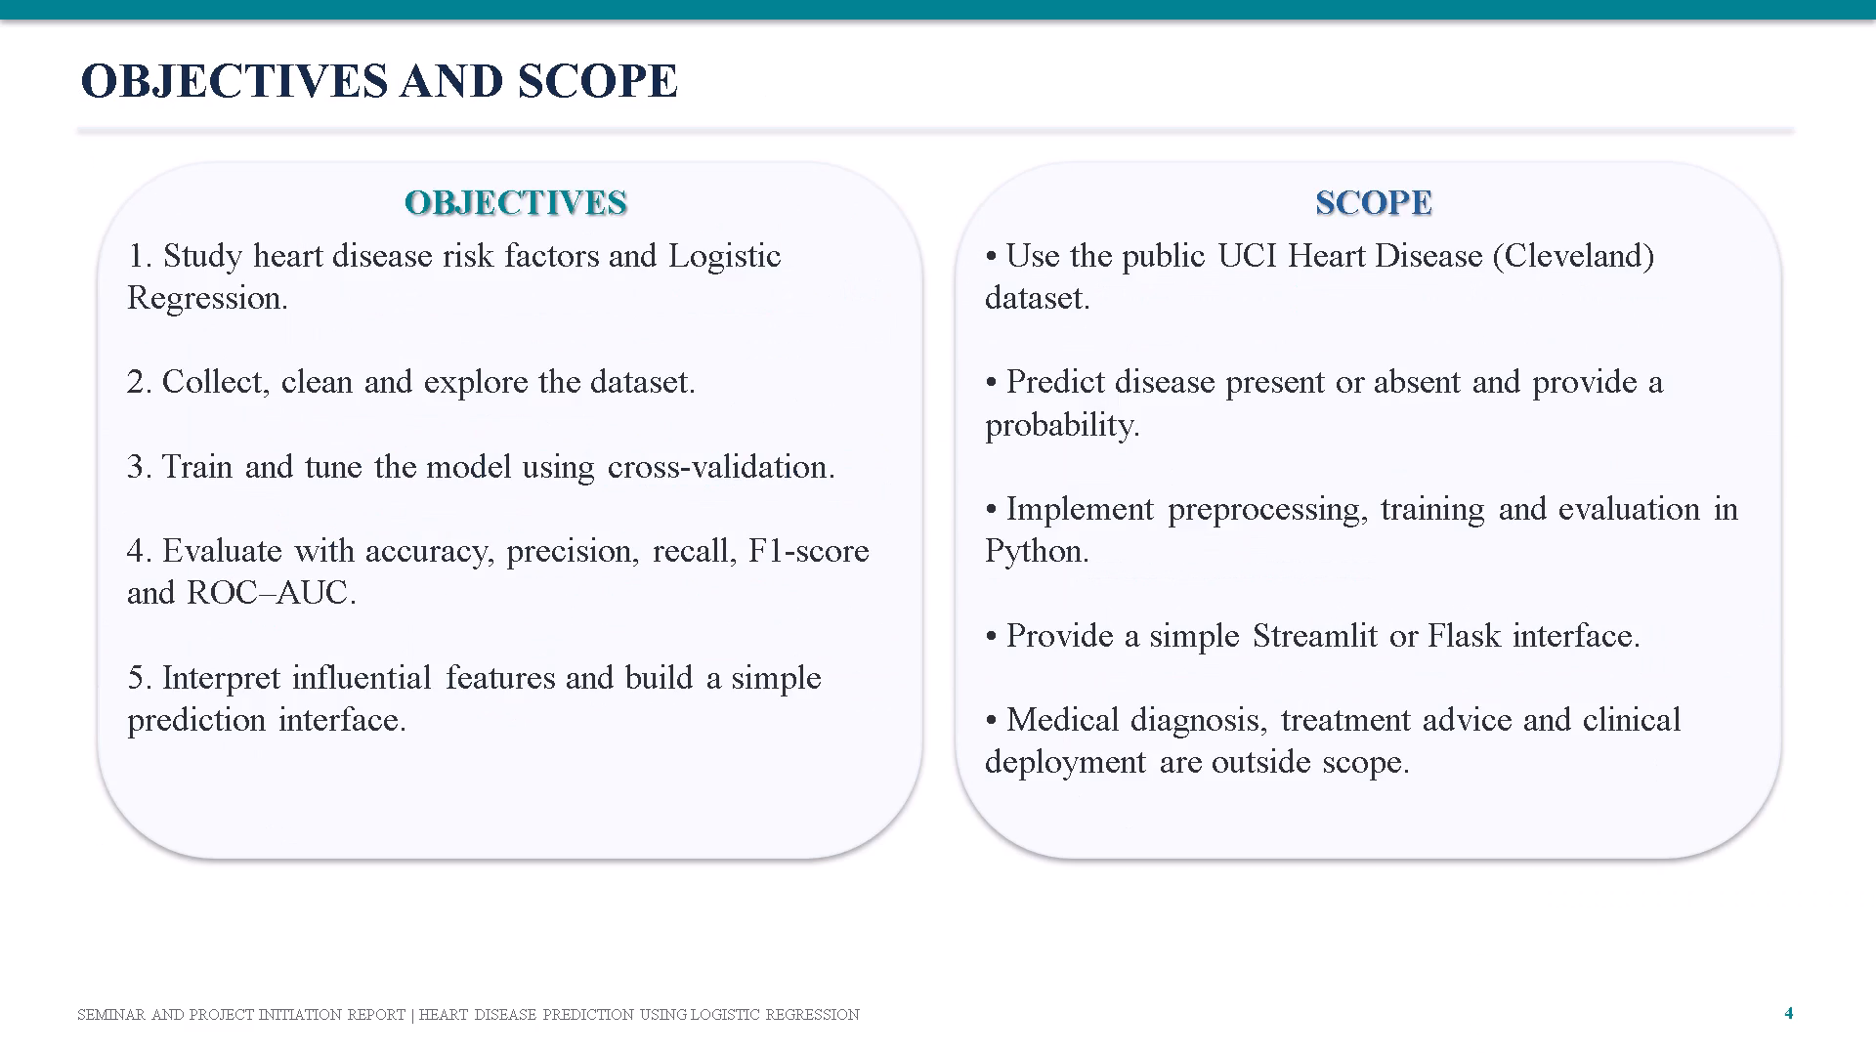
{"action": "key", "text": "Right"}
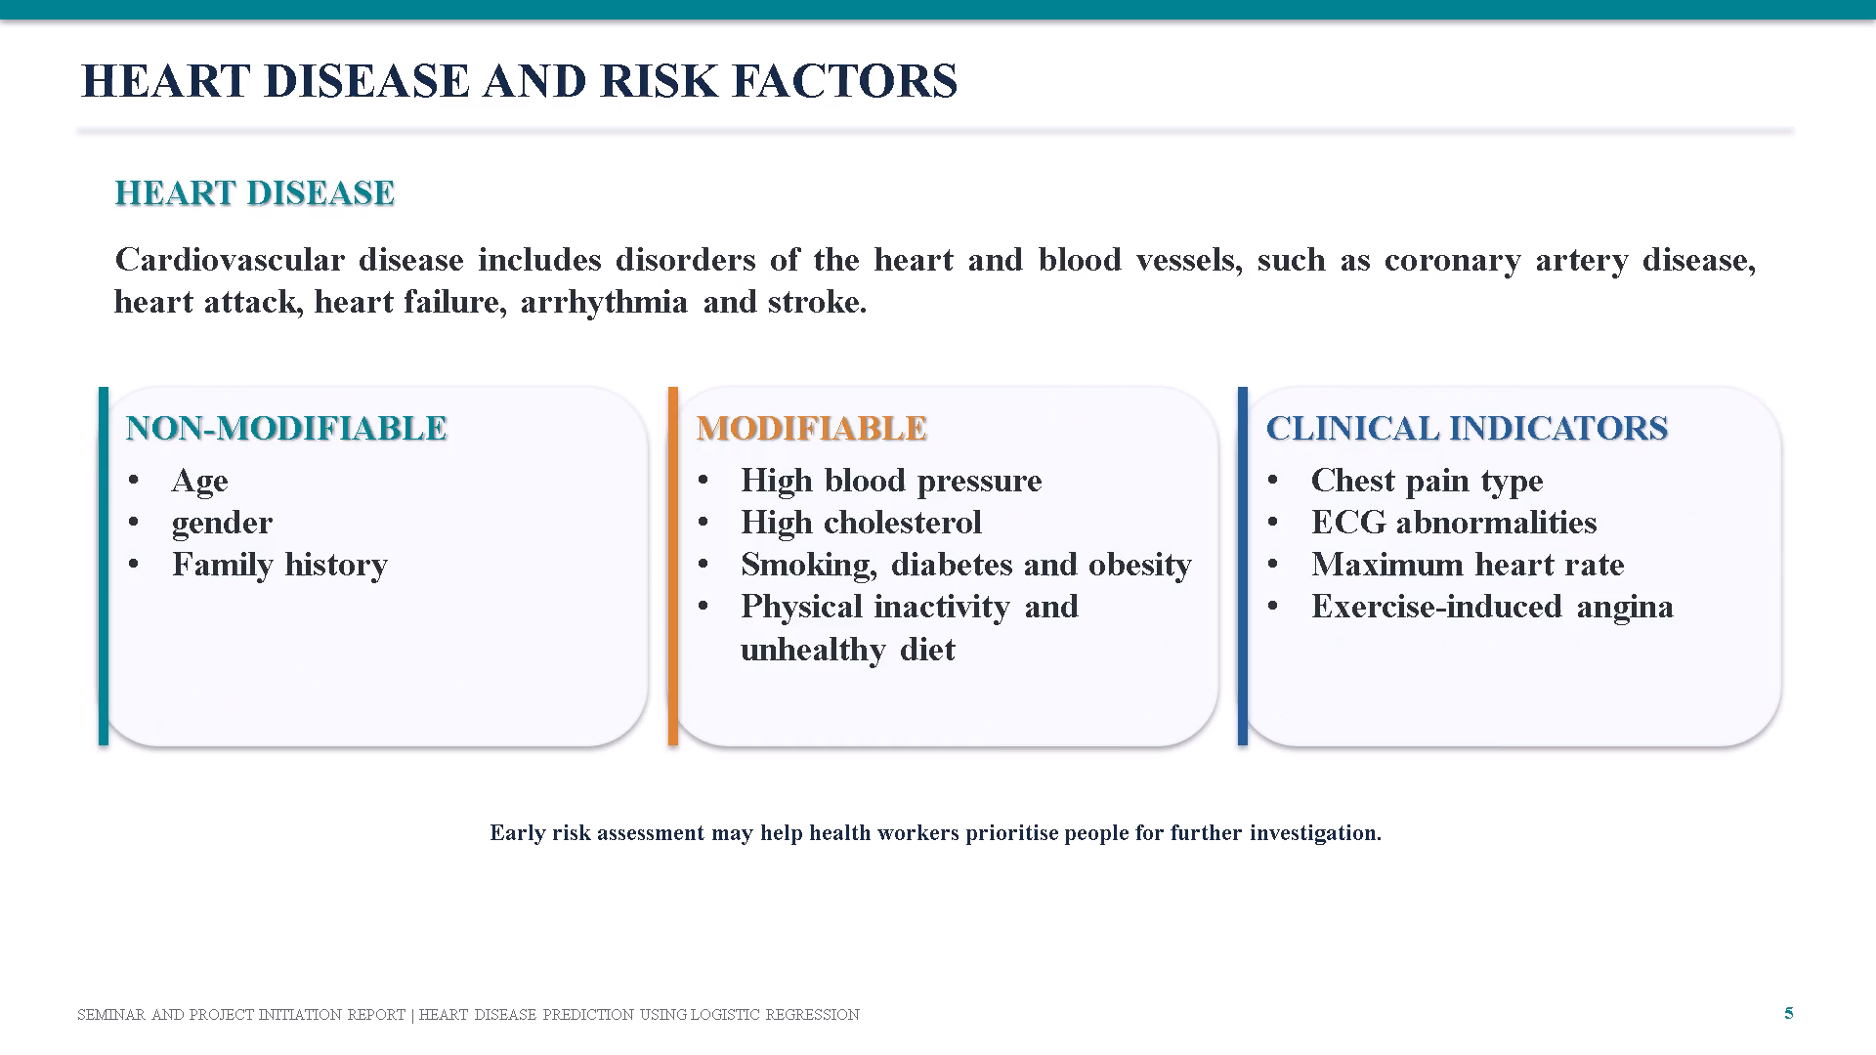
{"action": "key", "text": "Left"}
{"action": "key", "text": "Right"}
{"action": "key", "text": "Right"}
{"action": "key", "text": "Right"}
{"action": "key", "text": "Right"}
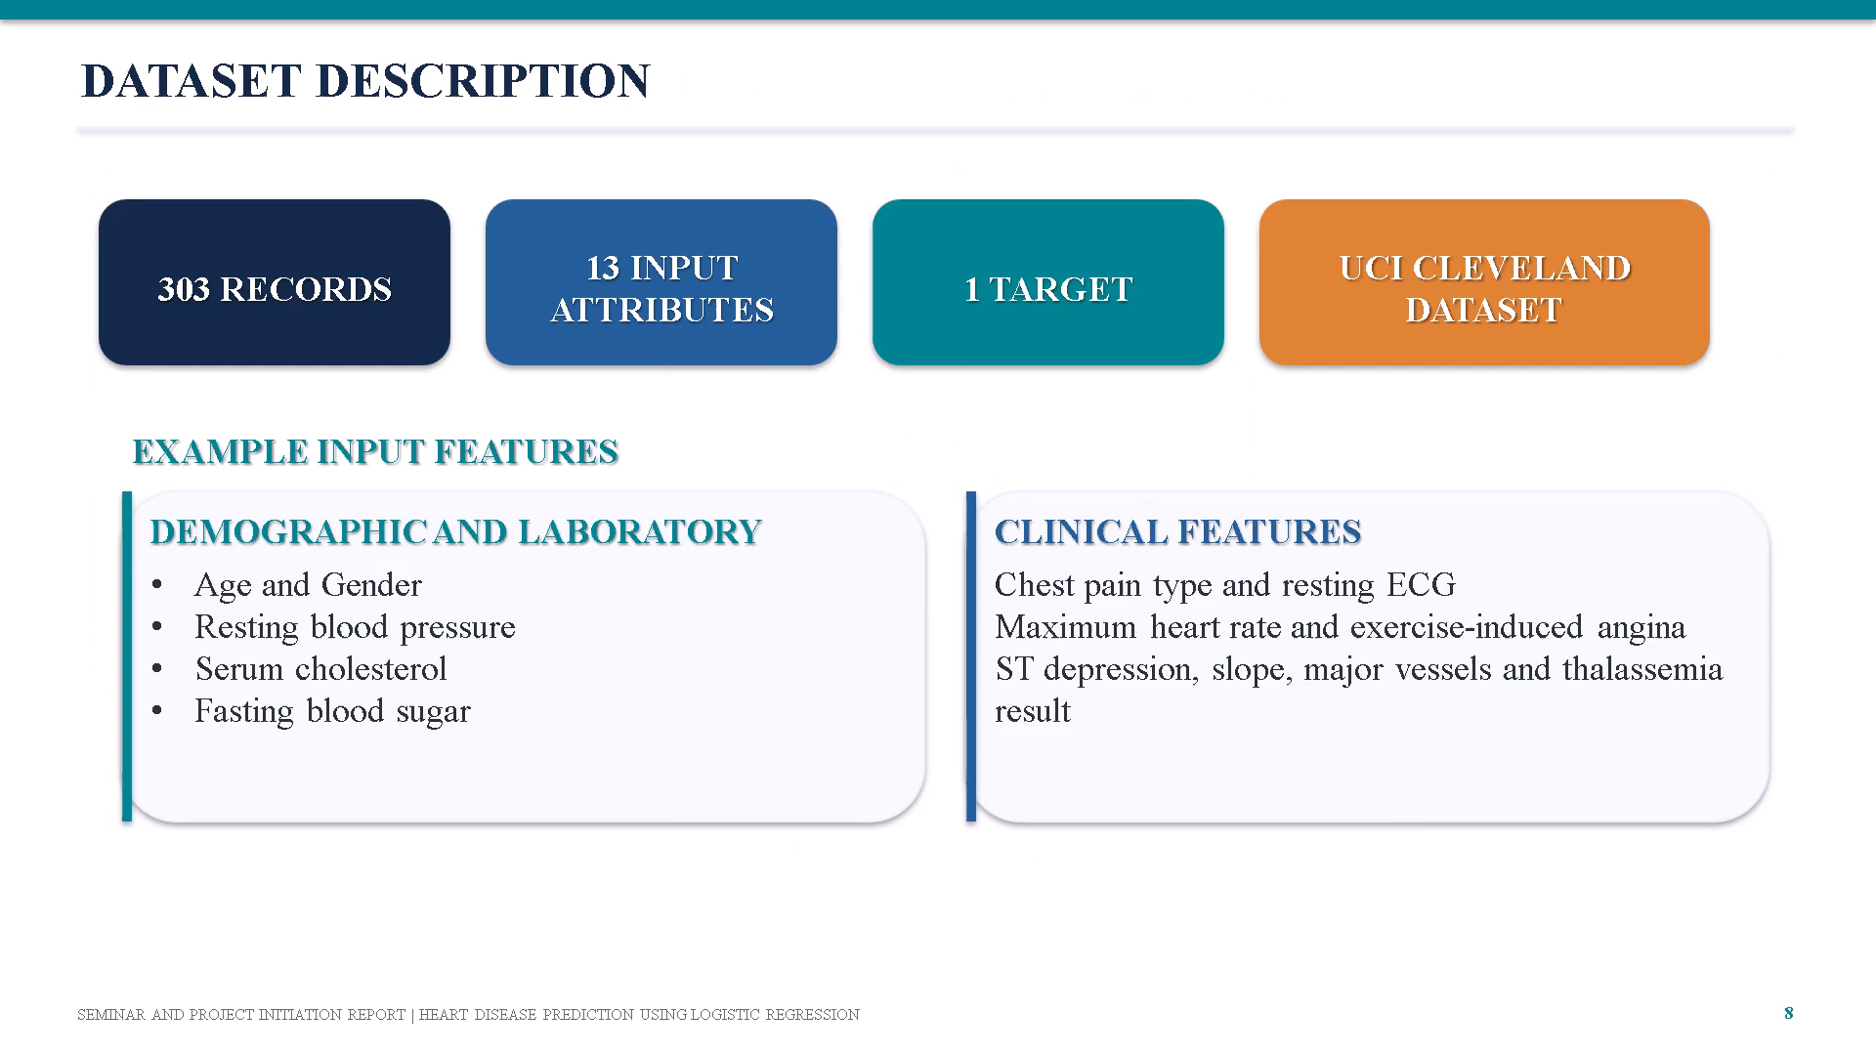
{"action": "key", "text": "Right"}
{"action": "key", "text": "Right"}
{"action": "key", "text": "Left"}
{"action": "key", "text": "Right"}
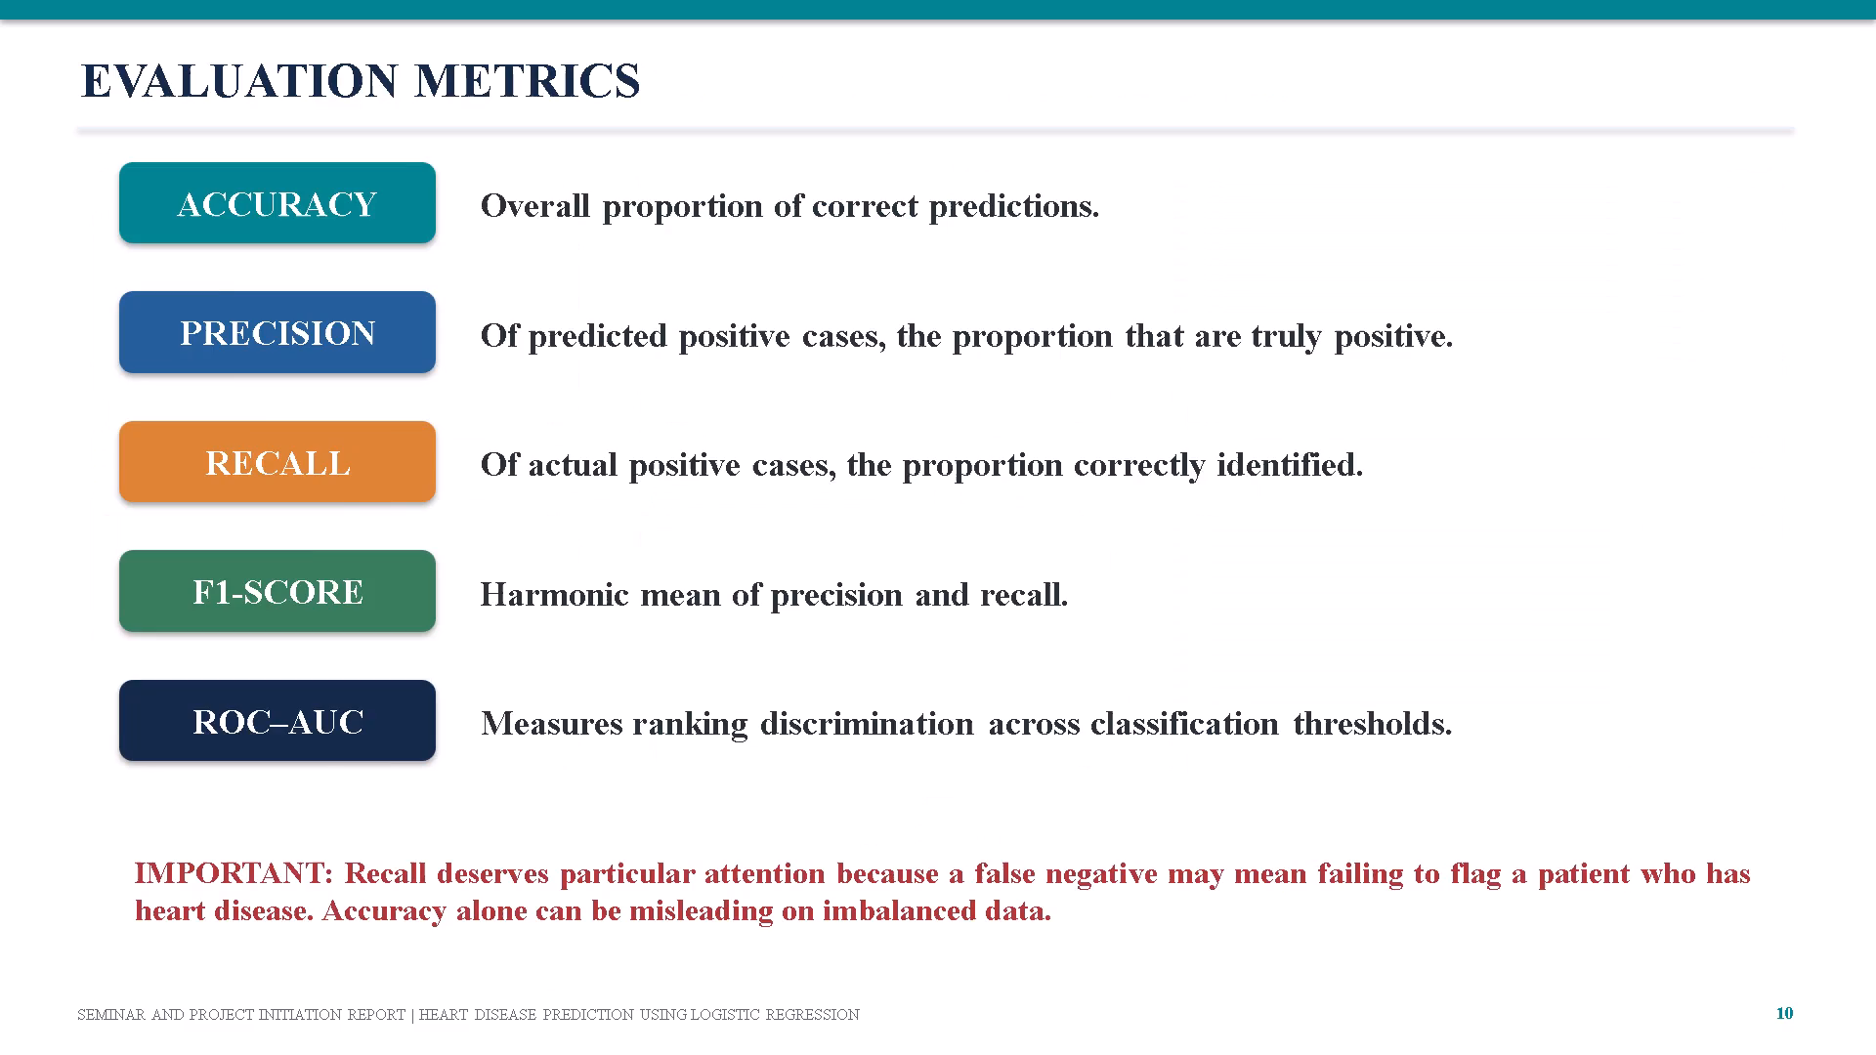
{"action": "key", "text": "Right"}
{"action": "key", "text": "Right"}
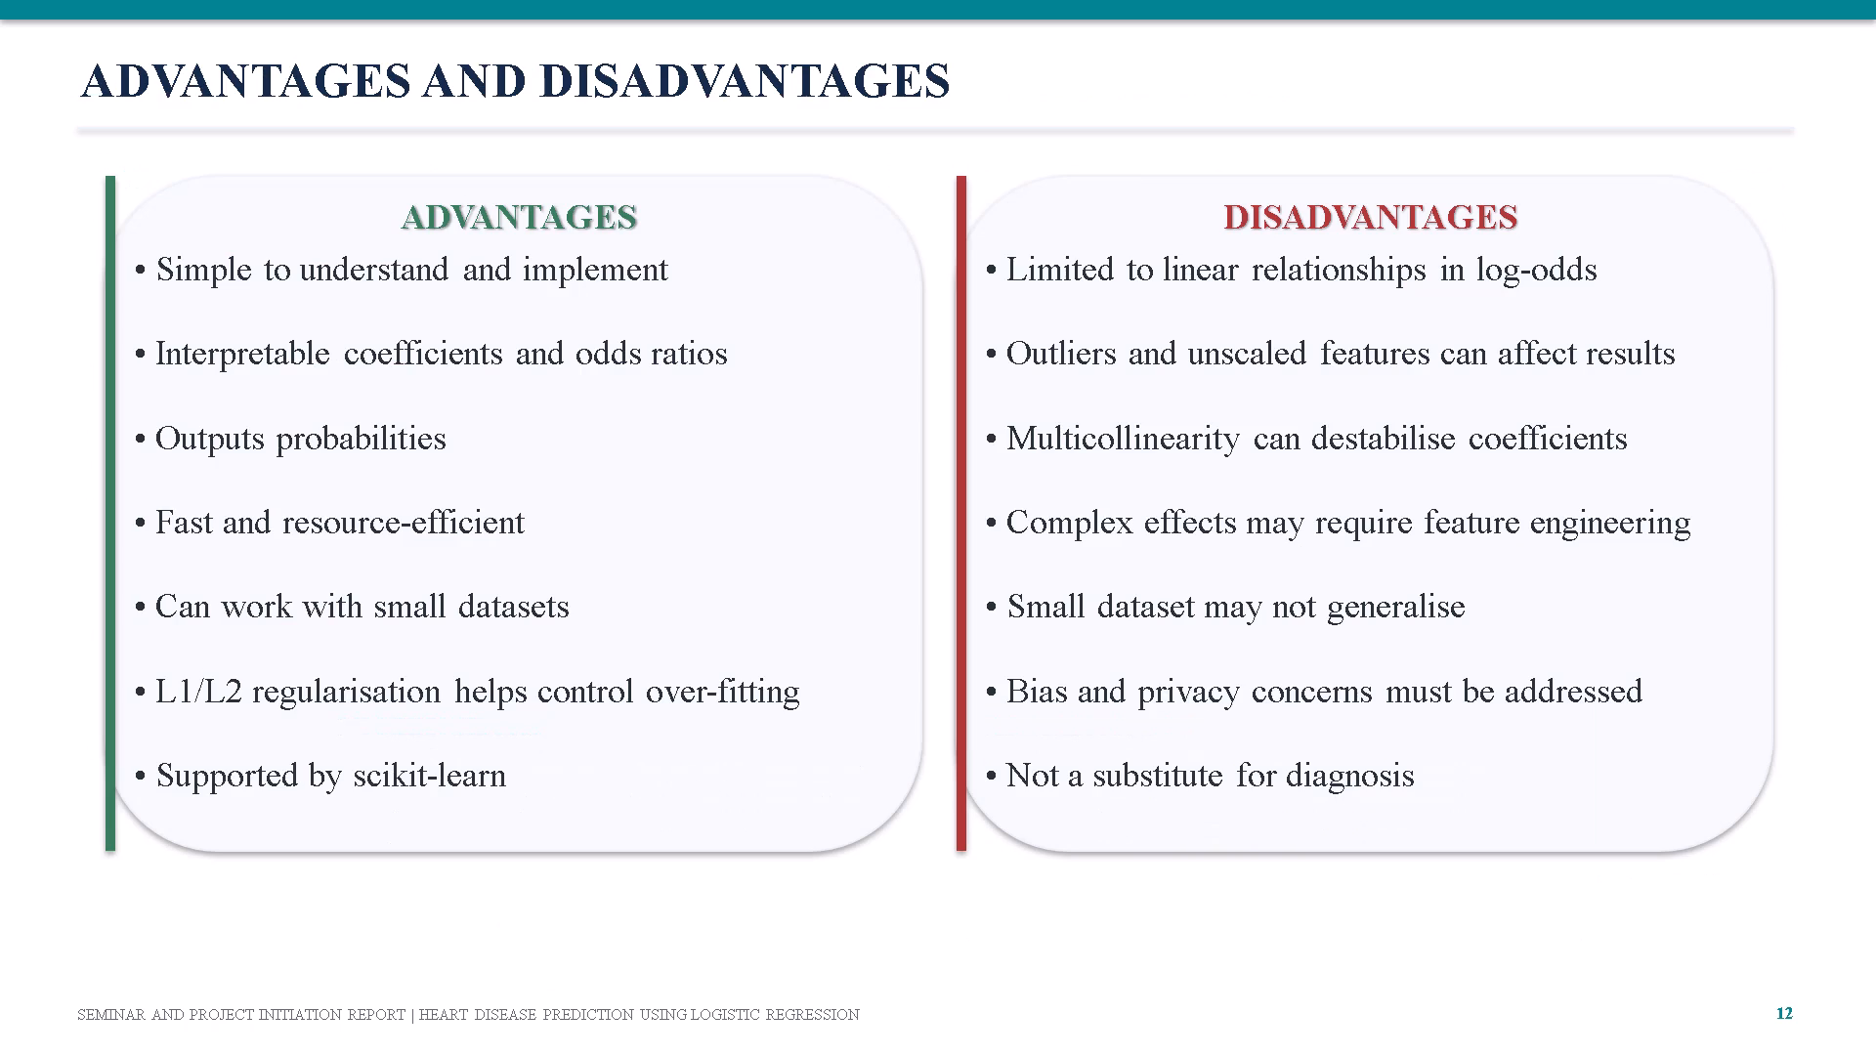
{"action": "key", "text": "Right"}
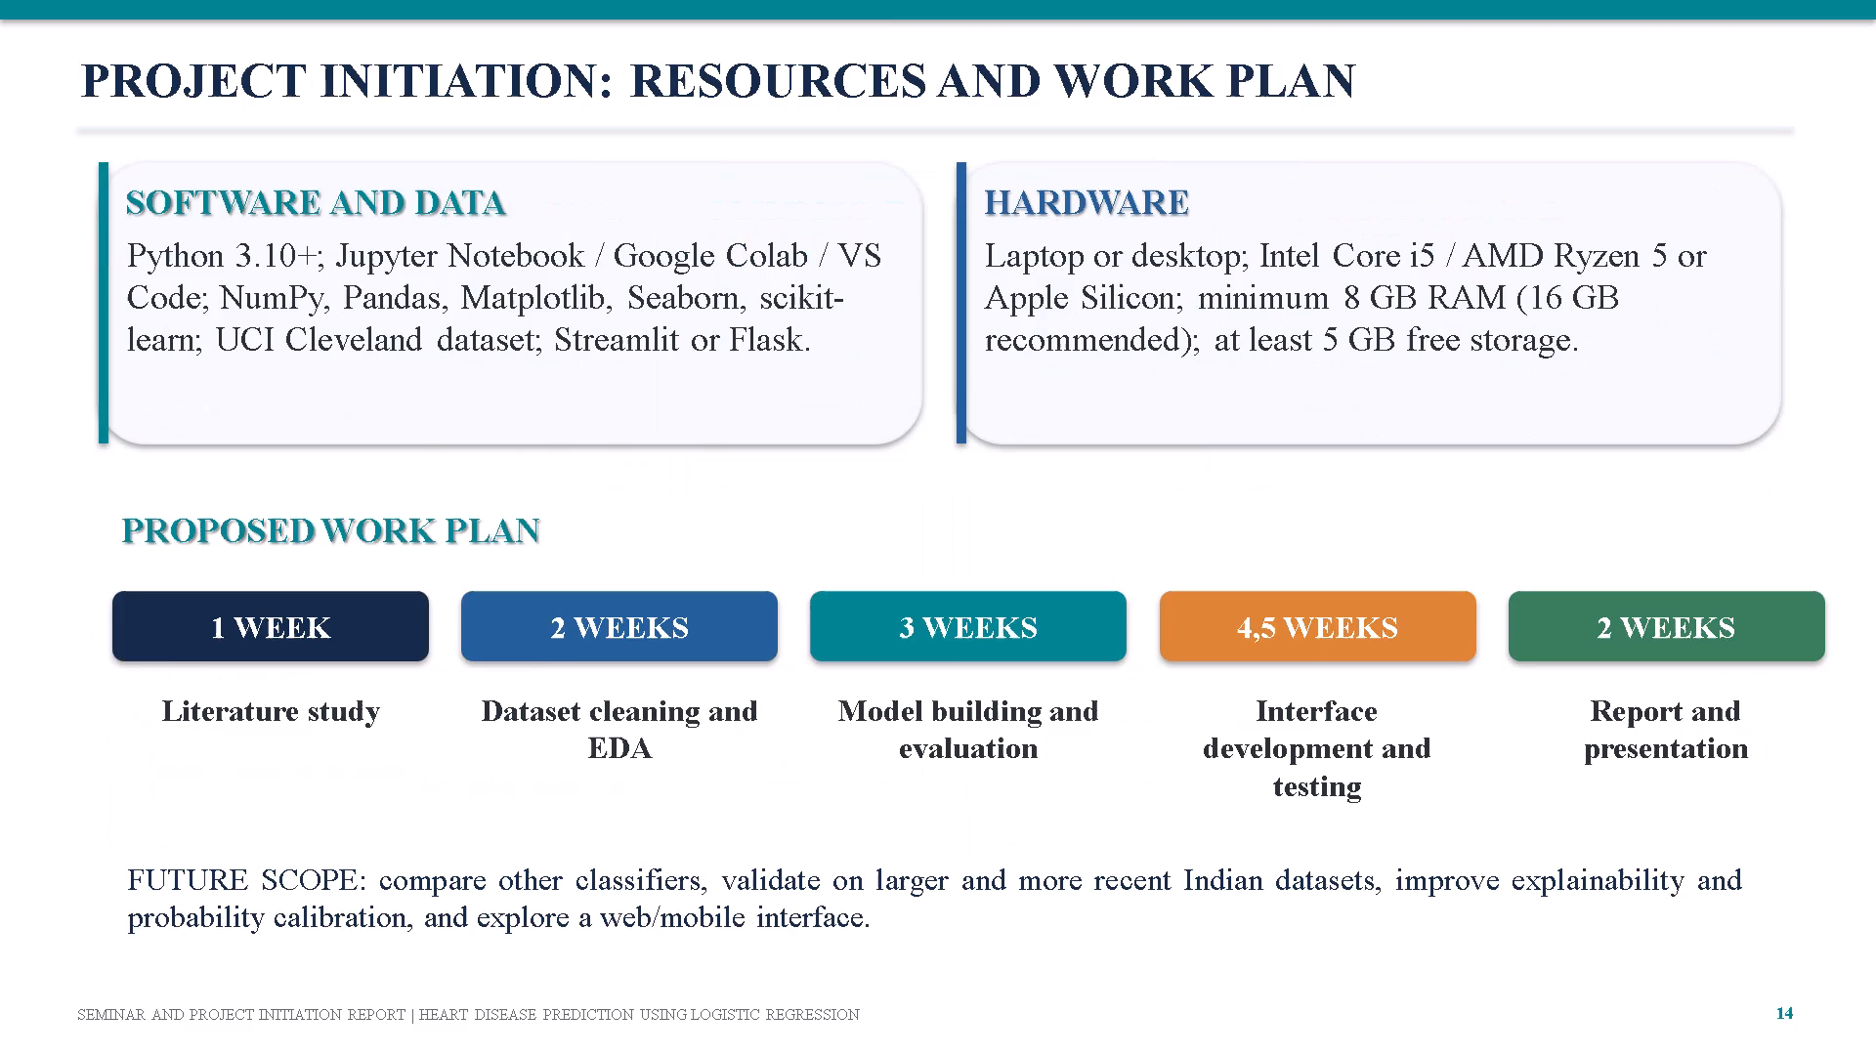
{"action": "key", "text": "Right"}
{"action": "key", "text": "Right"}
{"action": "key", "text": "Right"}
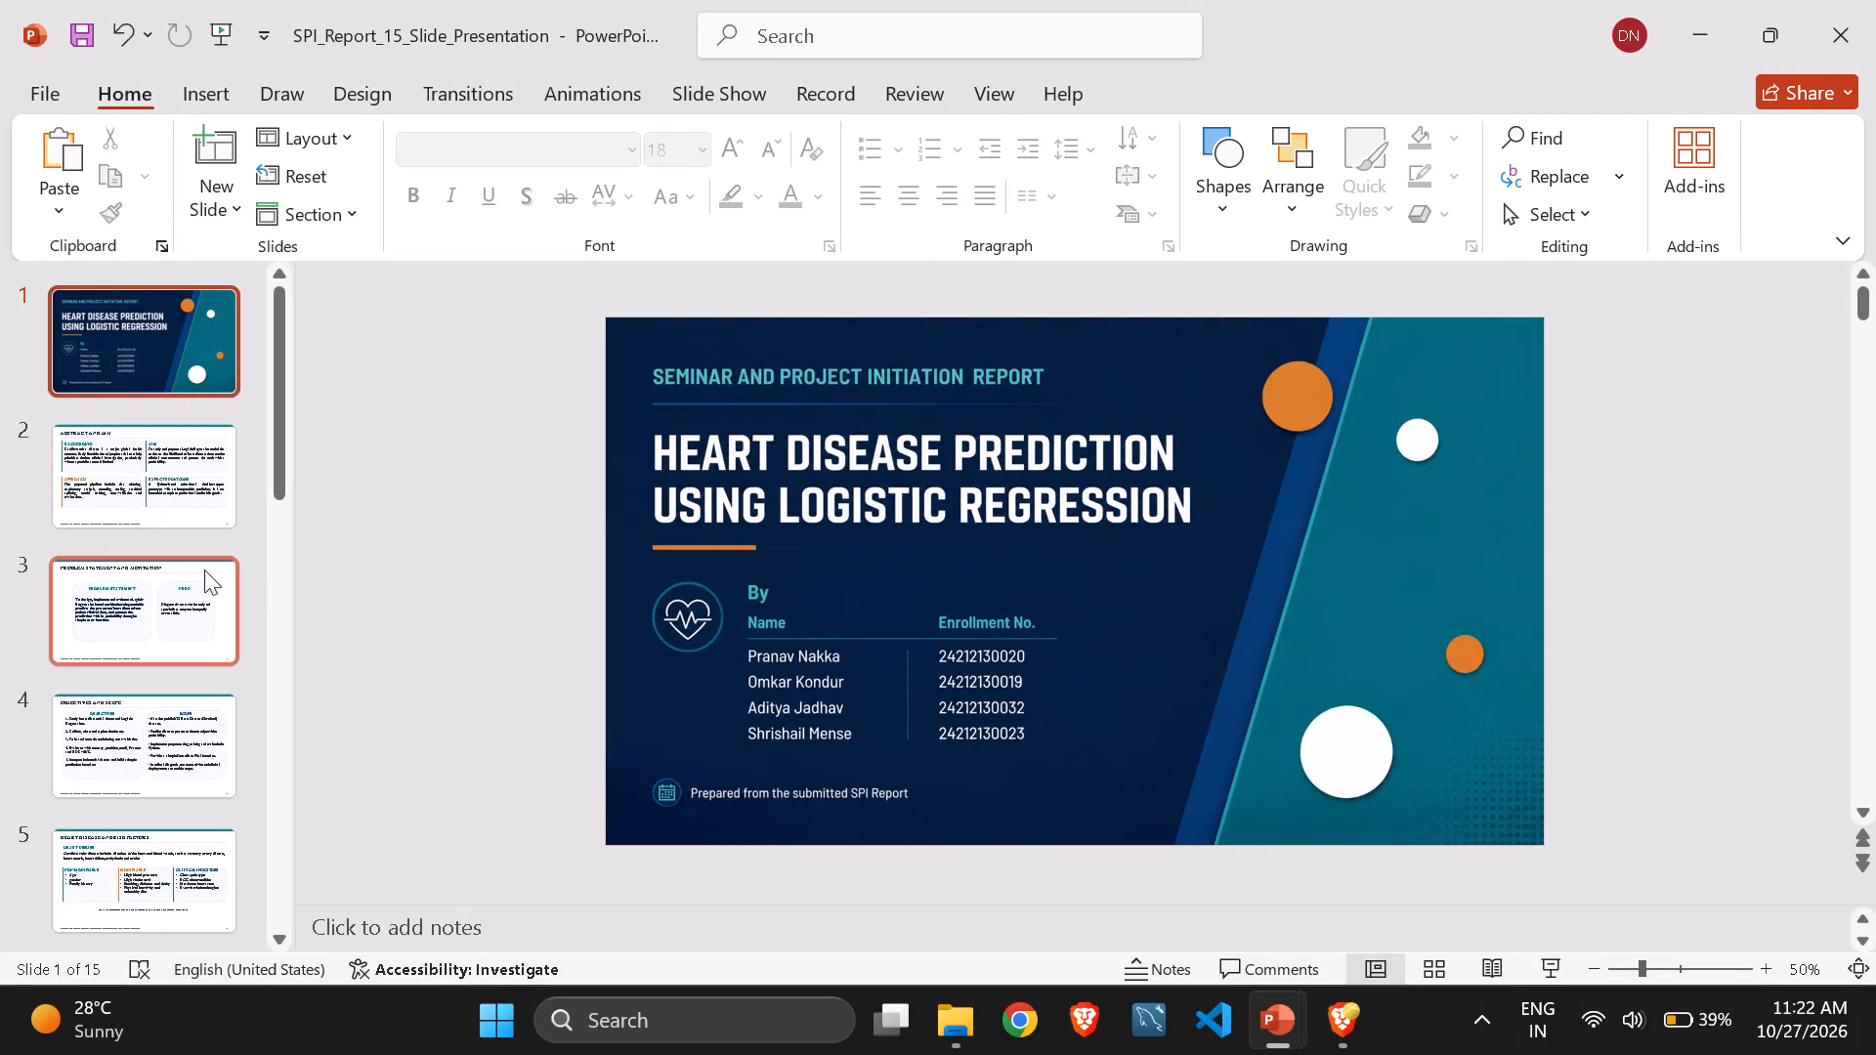
Open slide 15, Conclusion and References, for editing and enlarge its view to 75%.
{"action": "scroll", "coordinate": [211, 567], "scroll_direction": "down", "scroll_amount": 5}
{"action": "left_click", "coordinate": [155, 722]}
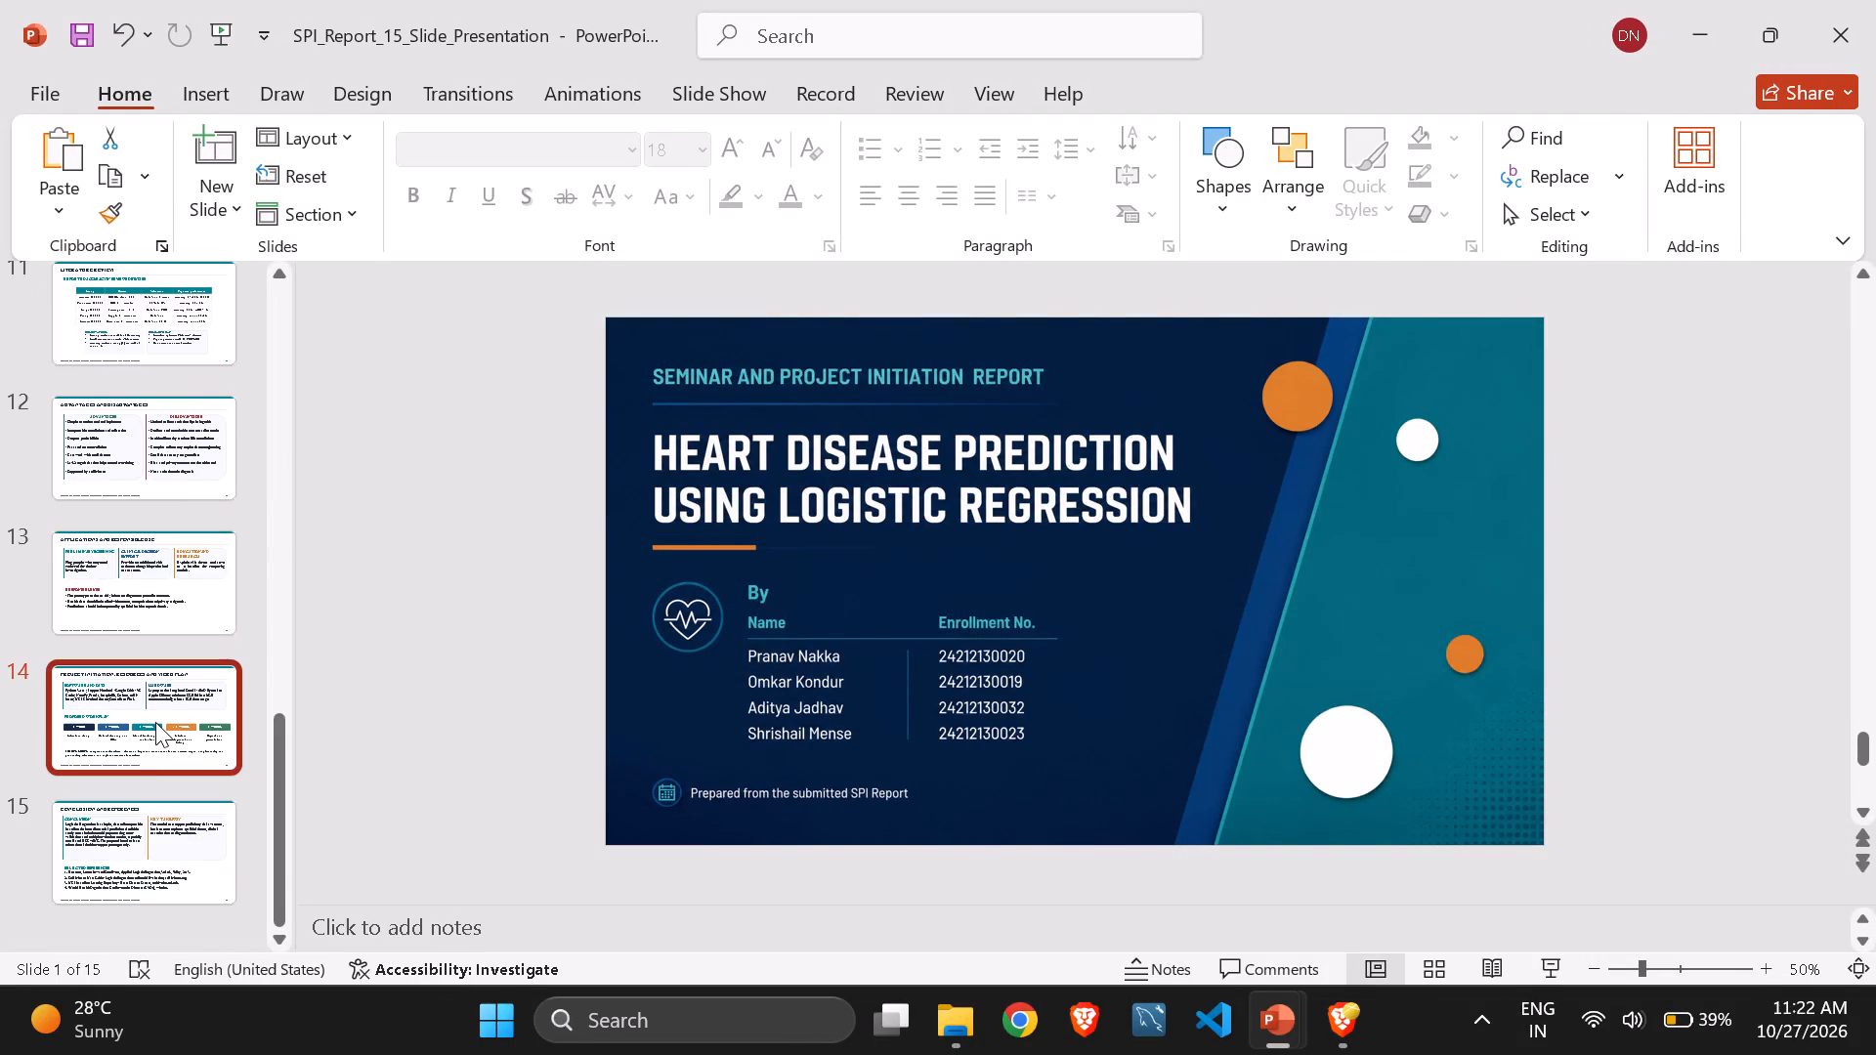
{"action": "left_click", "coordinate": [138, 855]}
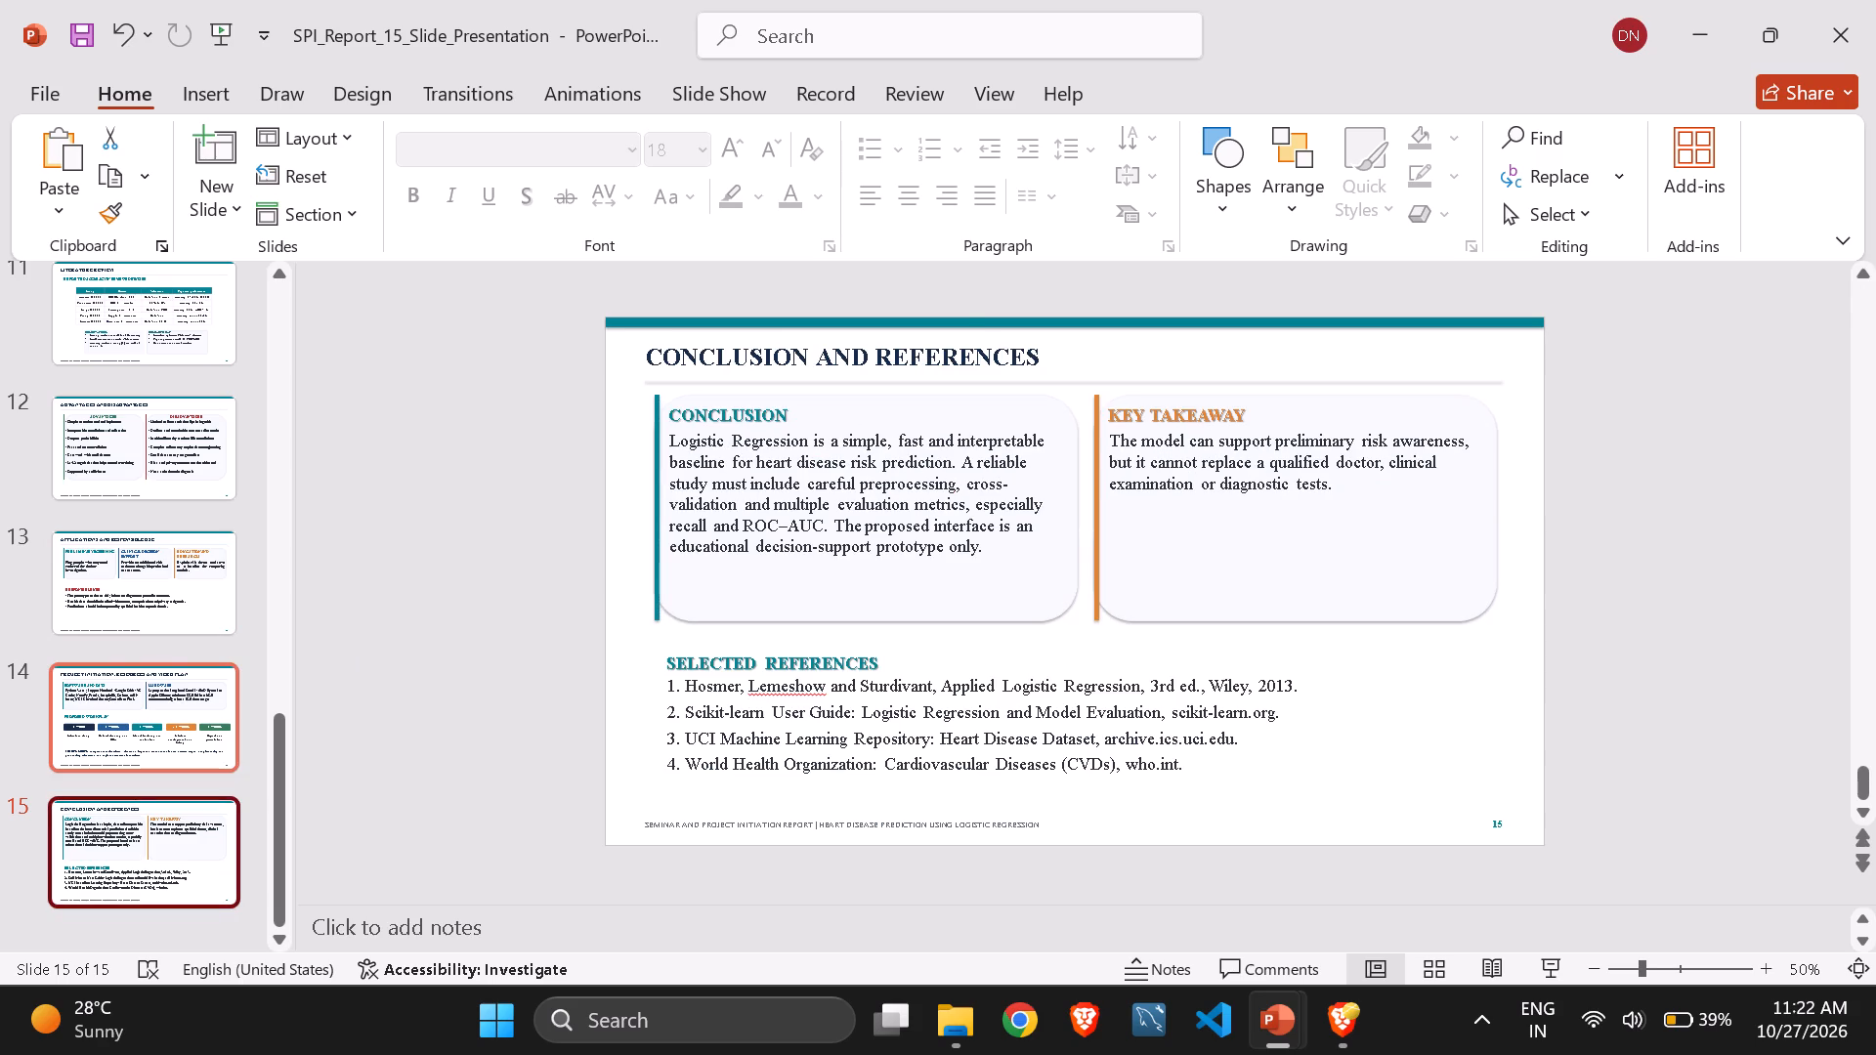
{"action": "scroll", "coordinate": [696, 496], "scroll_direction": "up", "scroll_amount": 4, "text": "ctrl"}
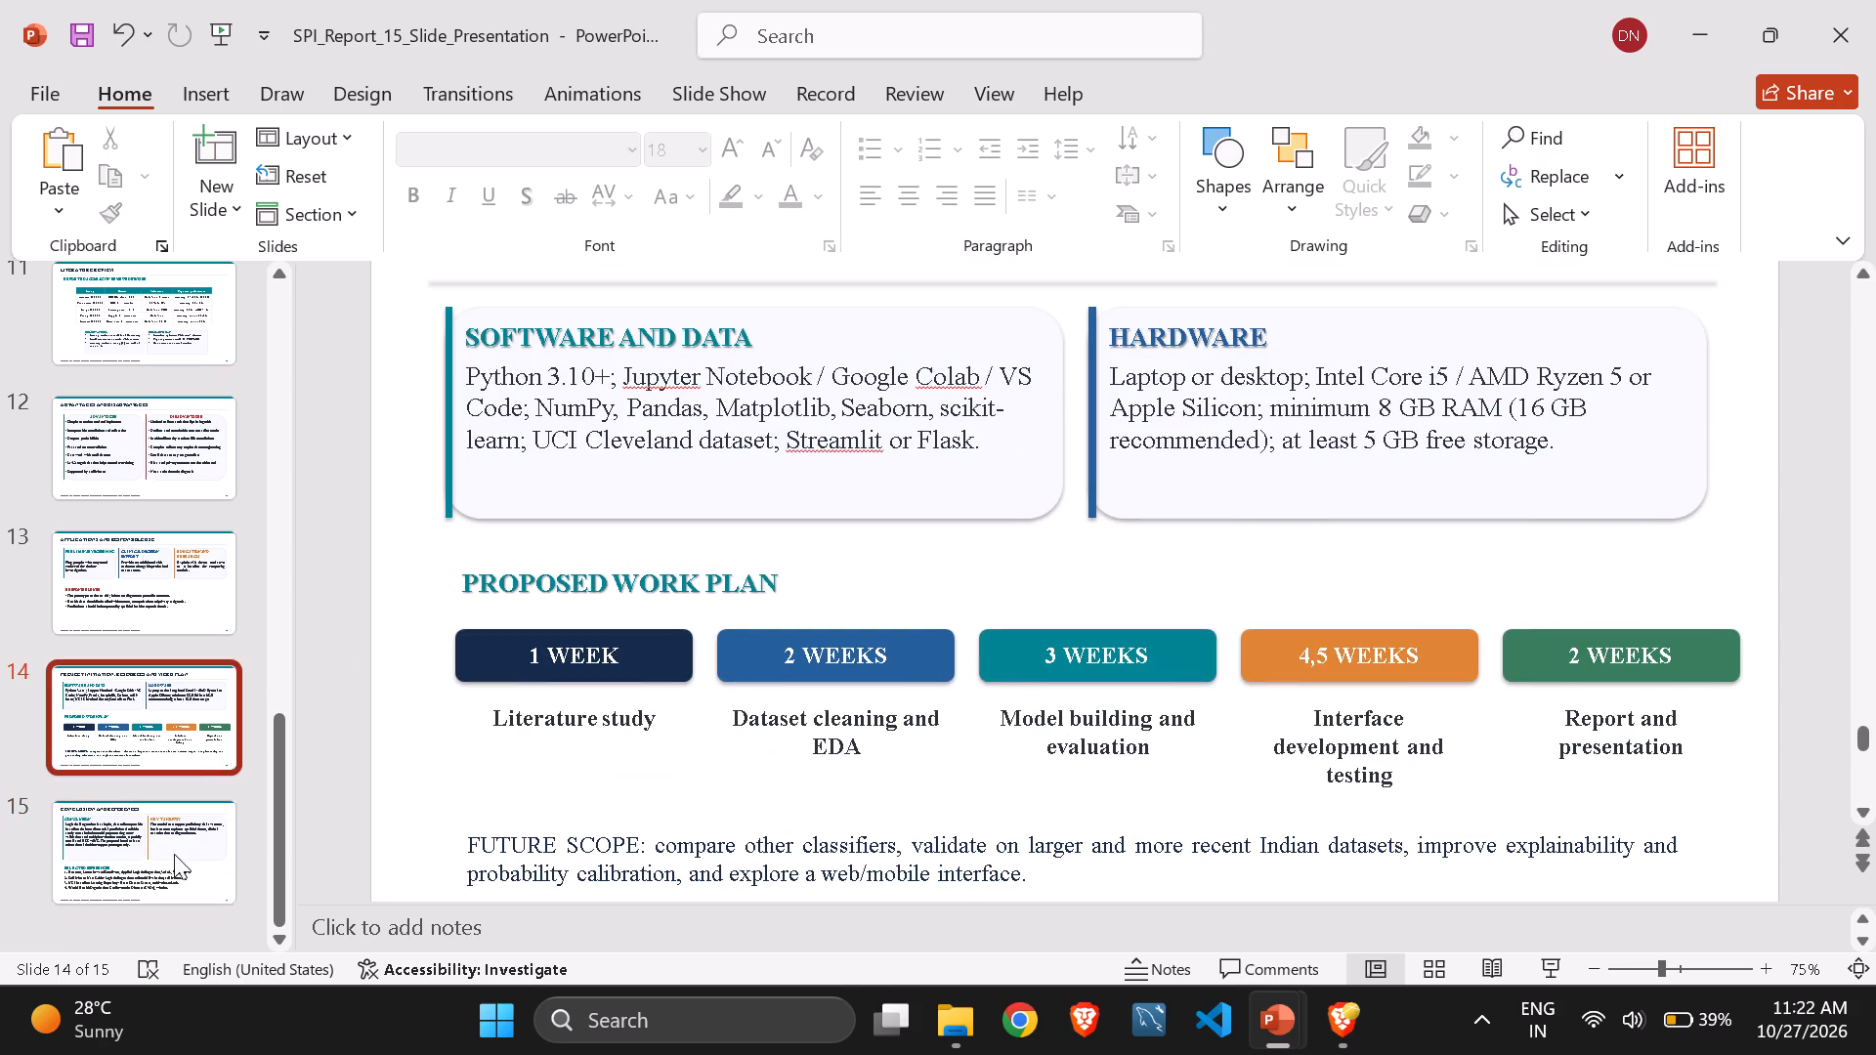
{"action": "left_click", "coordinate": [167, 880]}
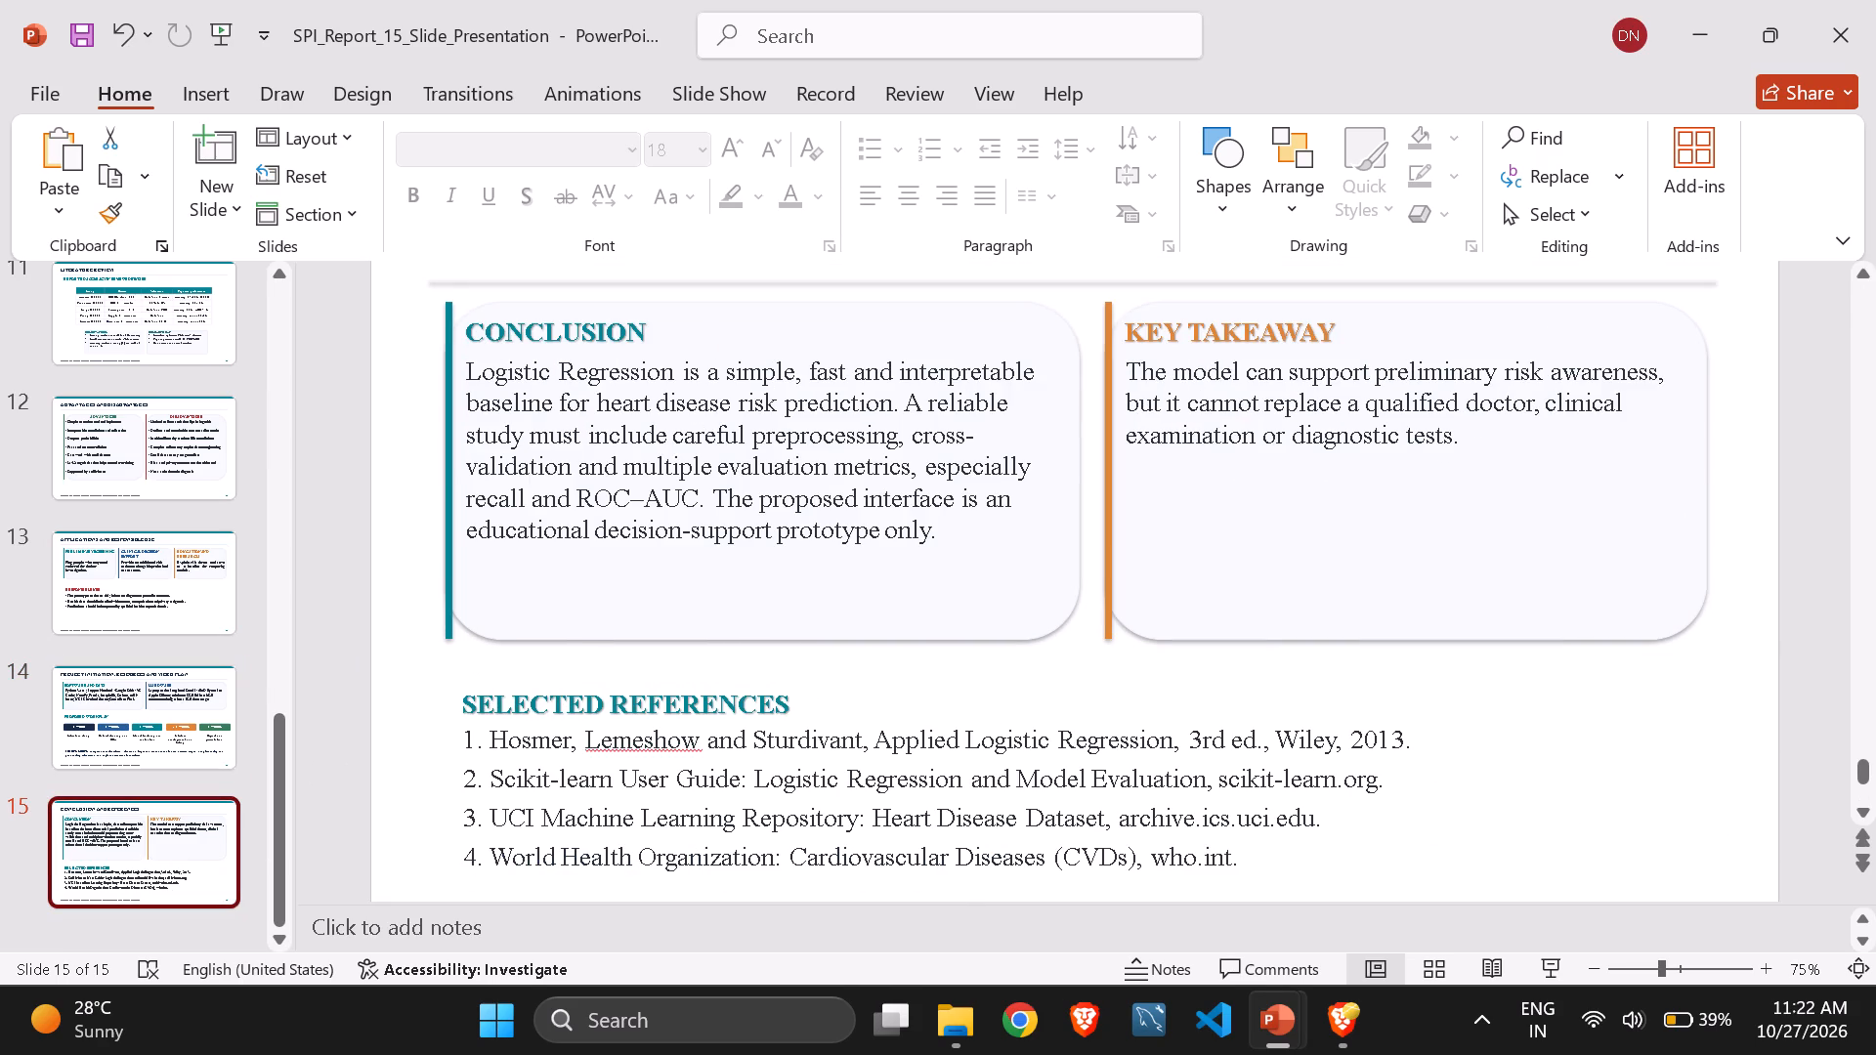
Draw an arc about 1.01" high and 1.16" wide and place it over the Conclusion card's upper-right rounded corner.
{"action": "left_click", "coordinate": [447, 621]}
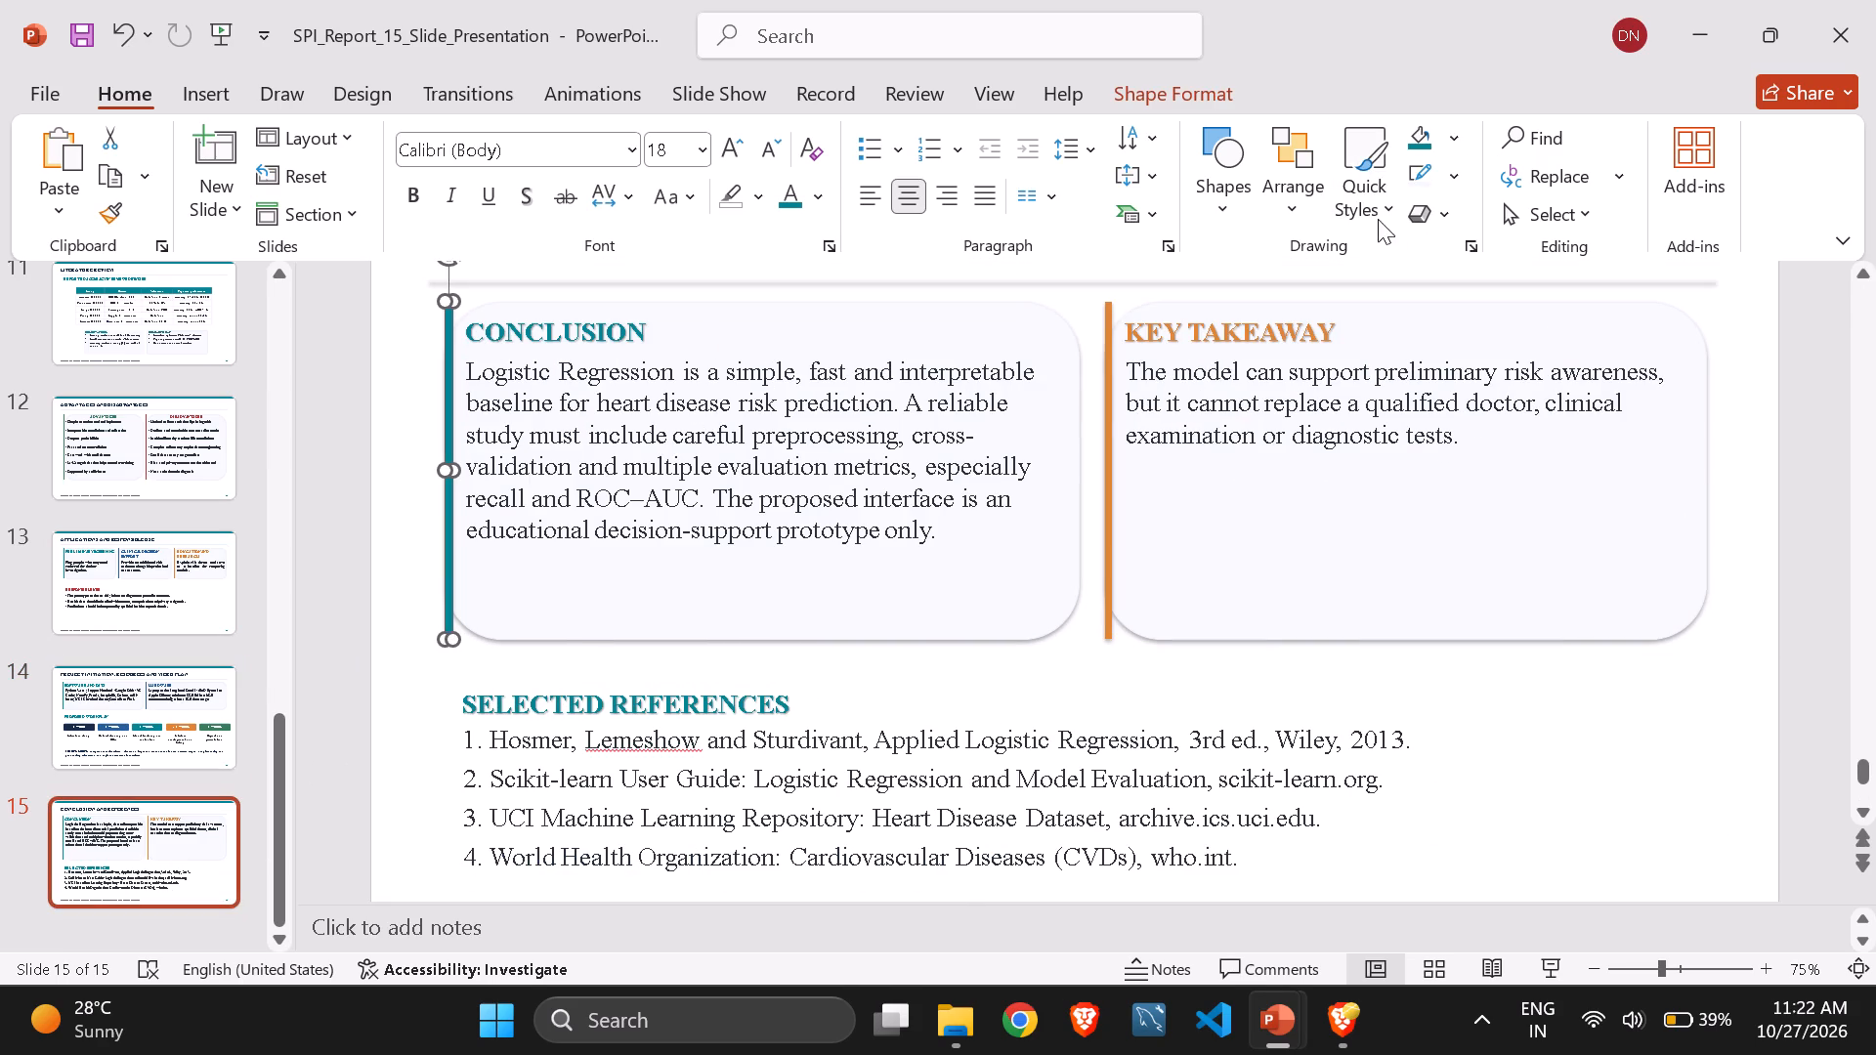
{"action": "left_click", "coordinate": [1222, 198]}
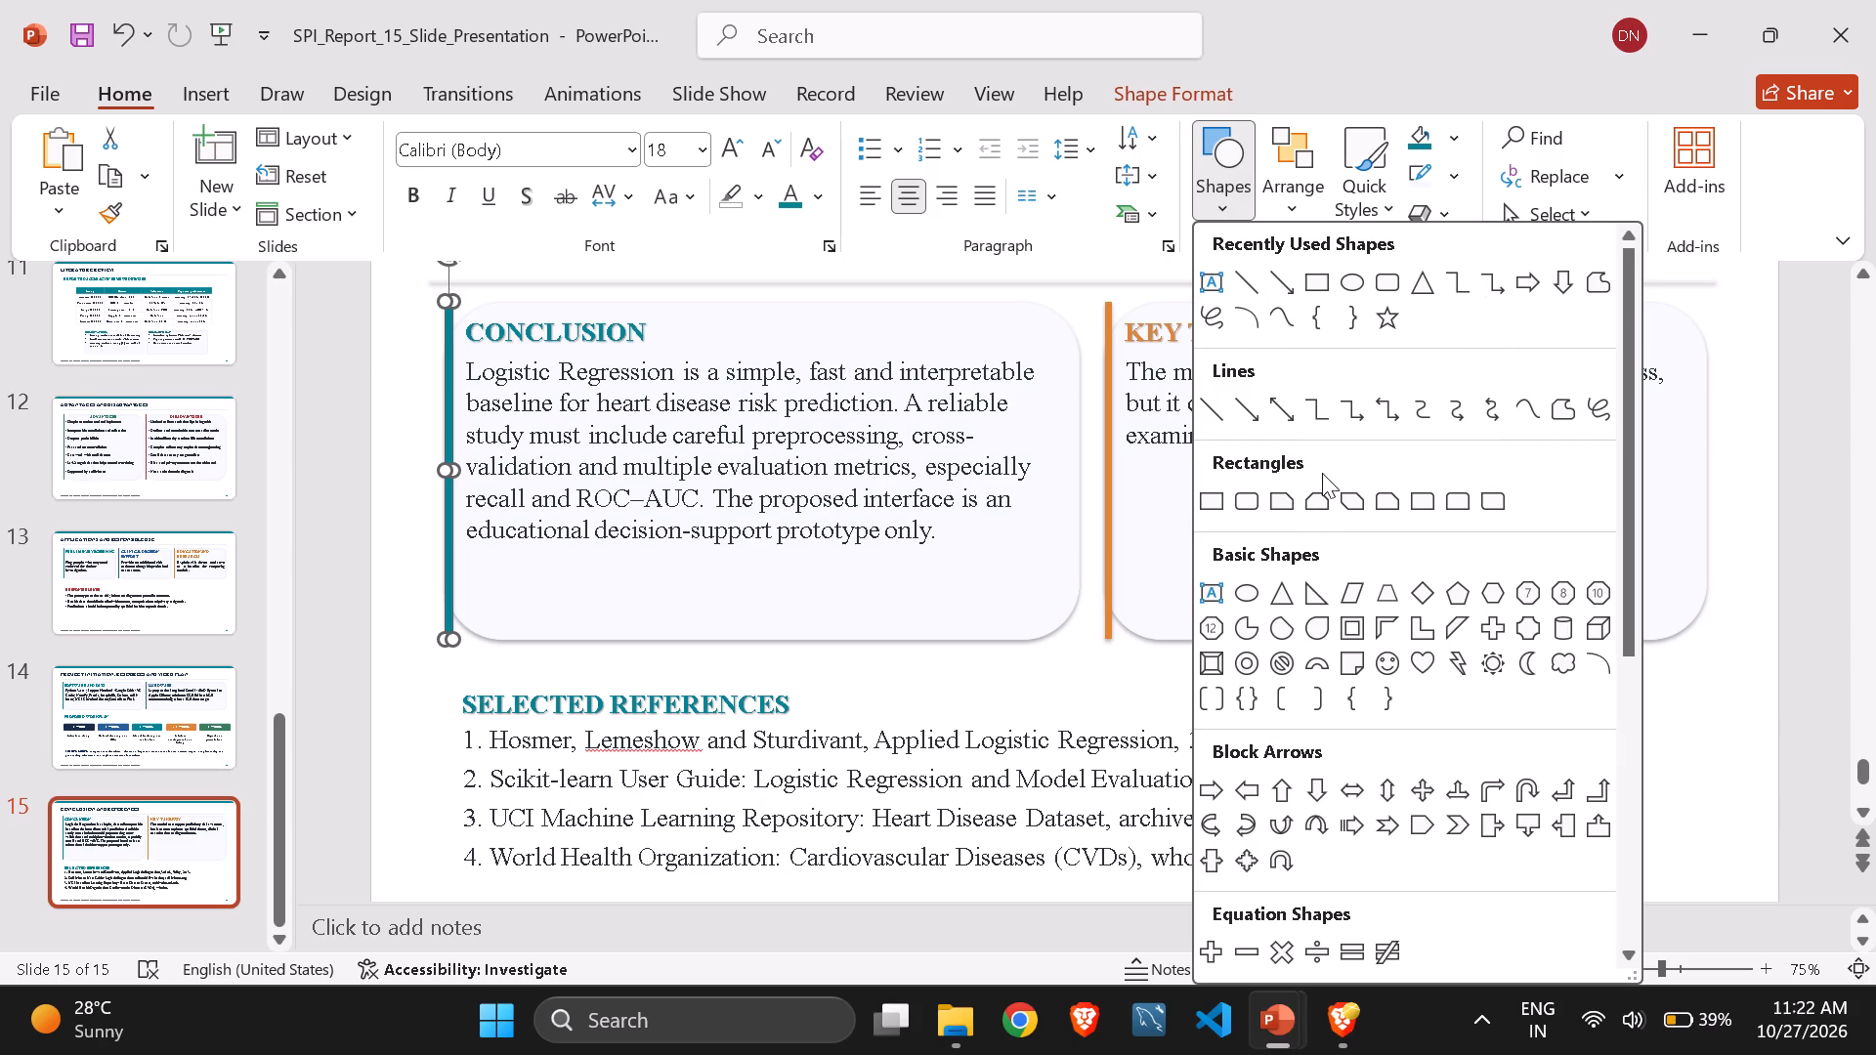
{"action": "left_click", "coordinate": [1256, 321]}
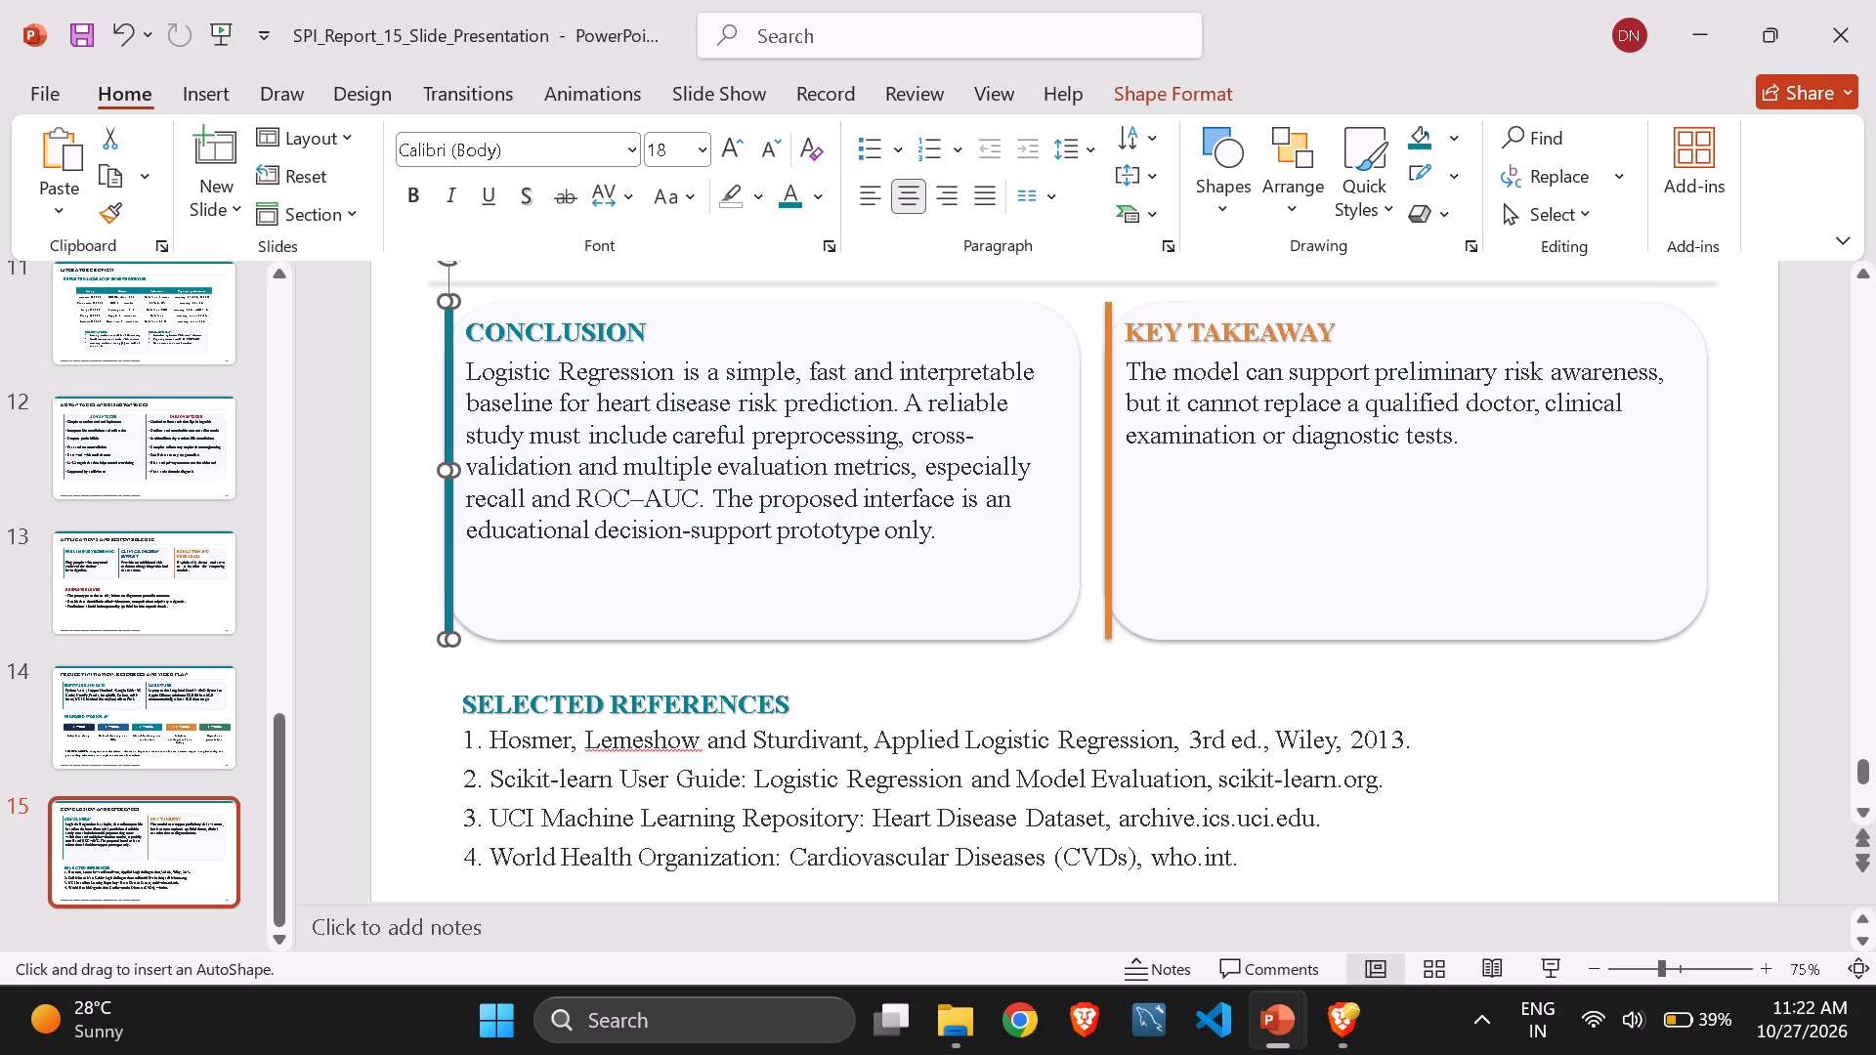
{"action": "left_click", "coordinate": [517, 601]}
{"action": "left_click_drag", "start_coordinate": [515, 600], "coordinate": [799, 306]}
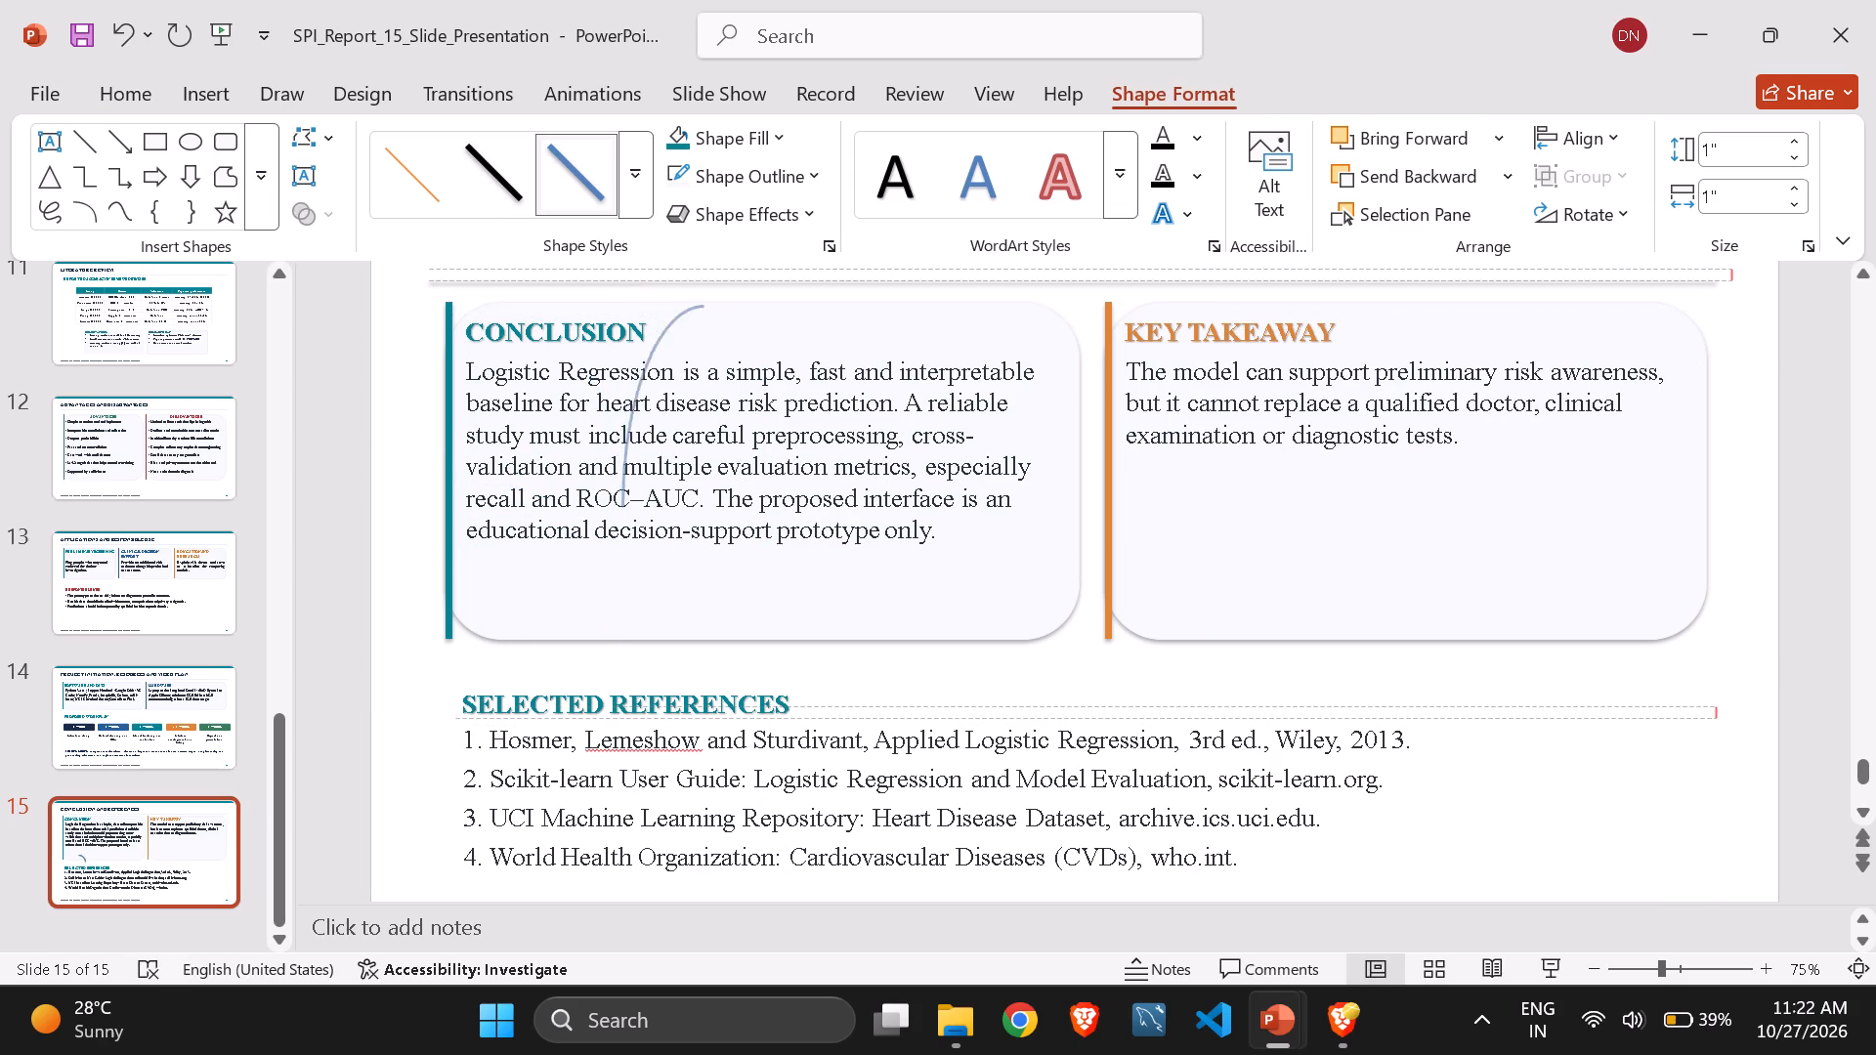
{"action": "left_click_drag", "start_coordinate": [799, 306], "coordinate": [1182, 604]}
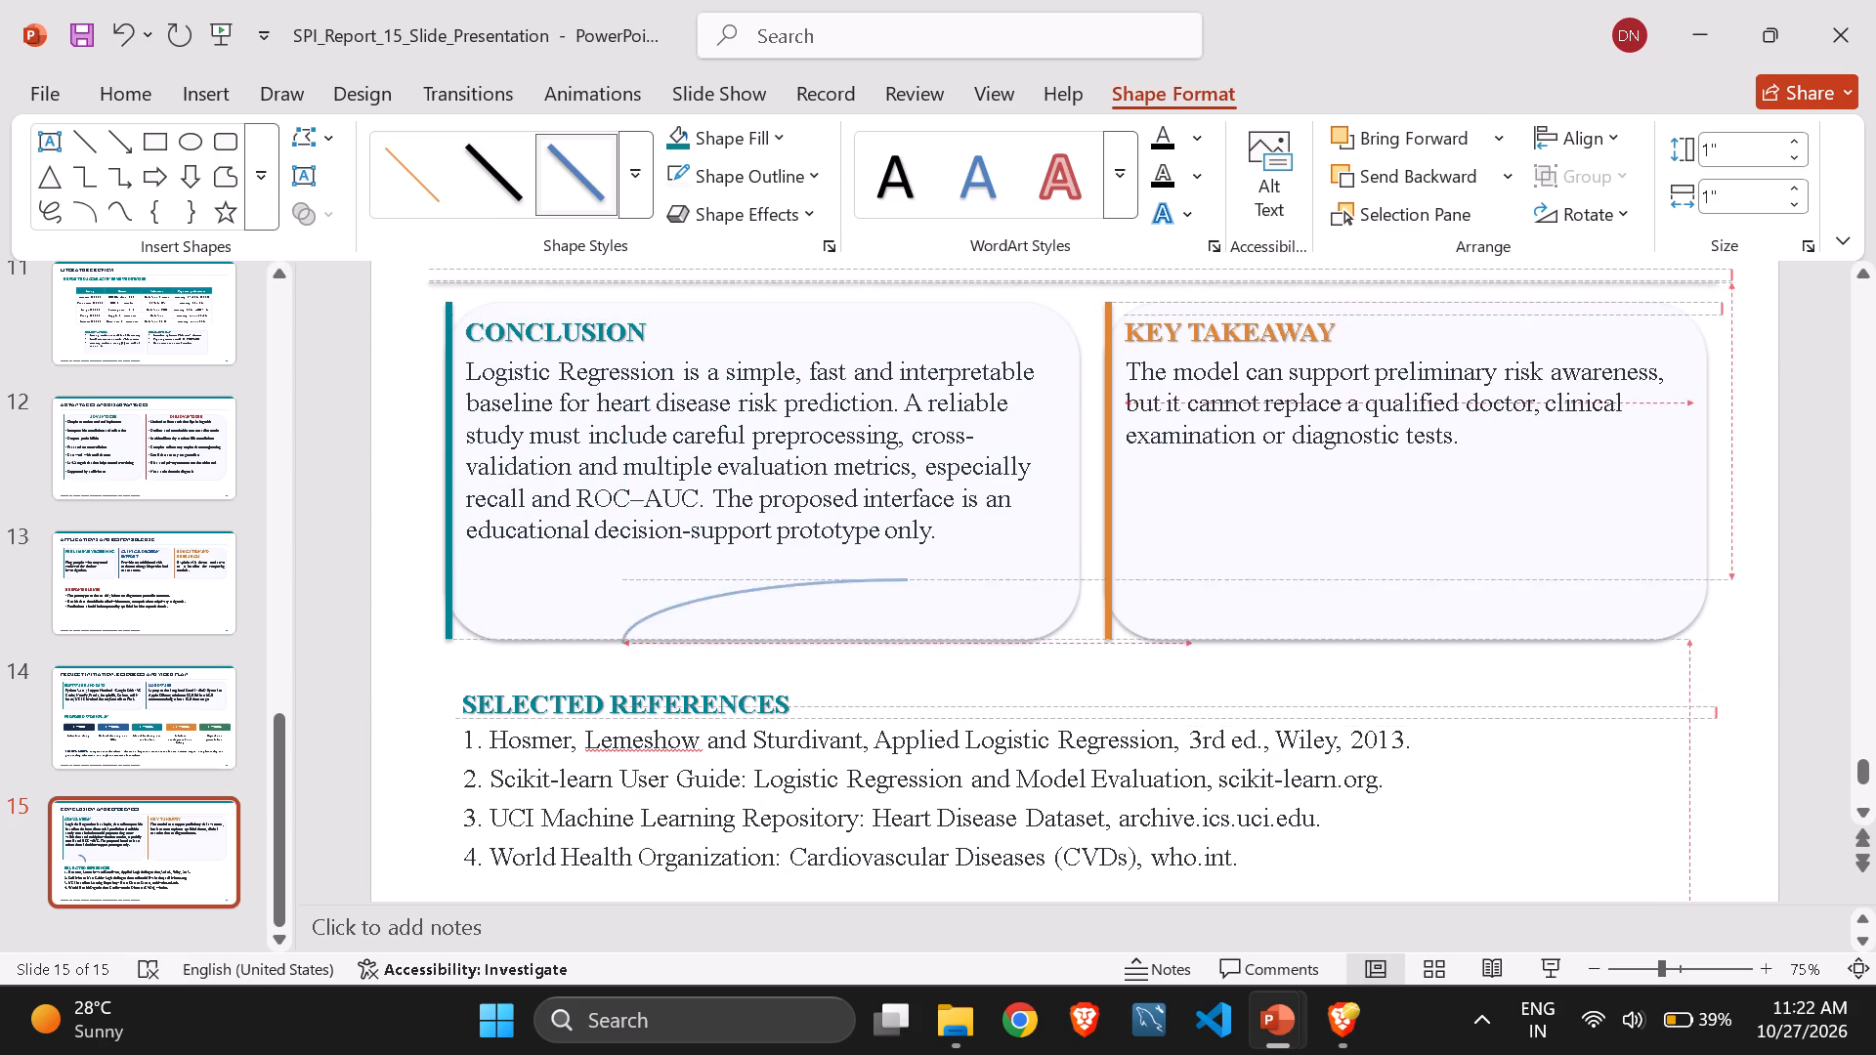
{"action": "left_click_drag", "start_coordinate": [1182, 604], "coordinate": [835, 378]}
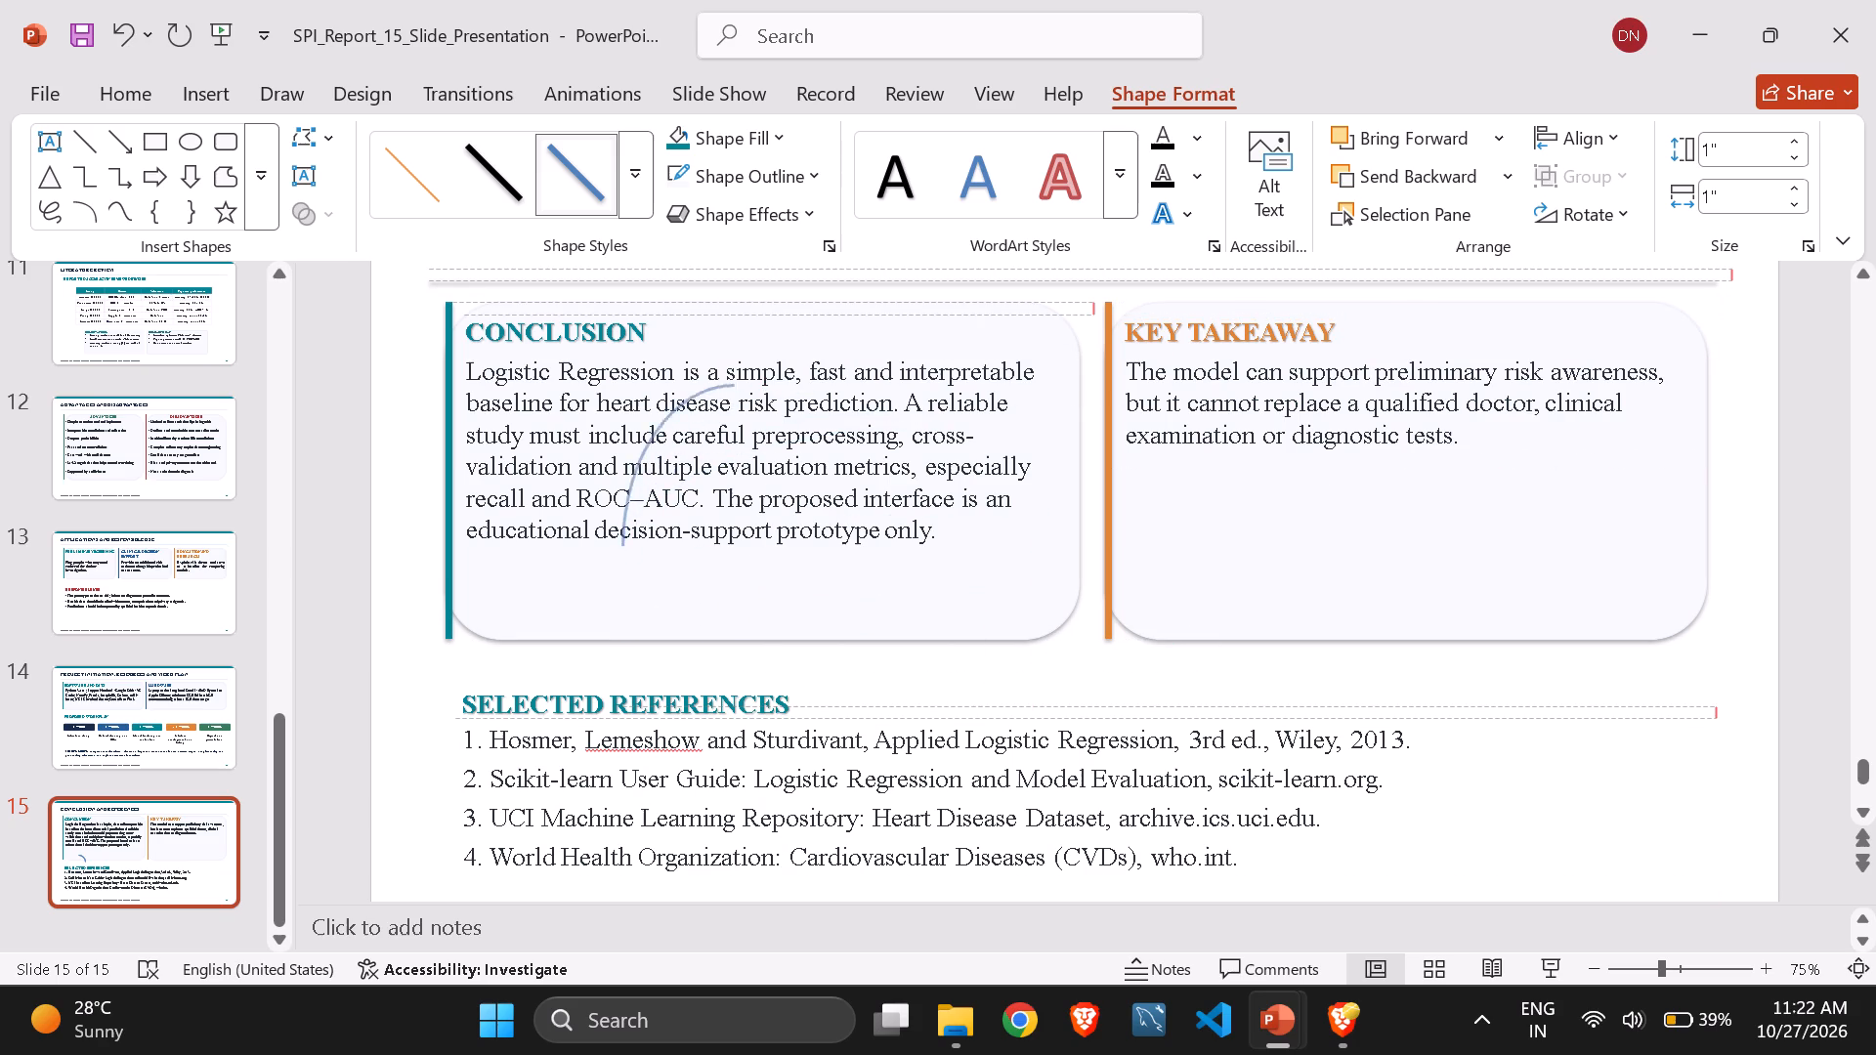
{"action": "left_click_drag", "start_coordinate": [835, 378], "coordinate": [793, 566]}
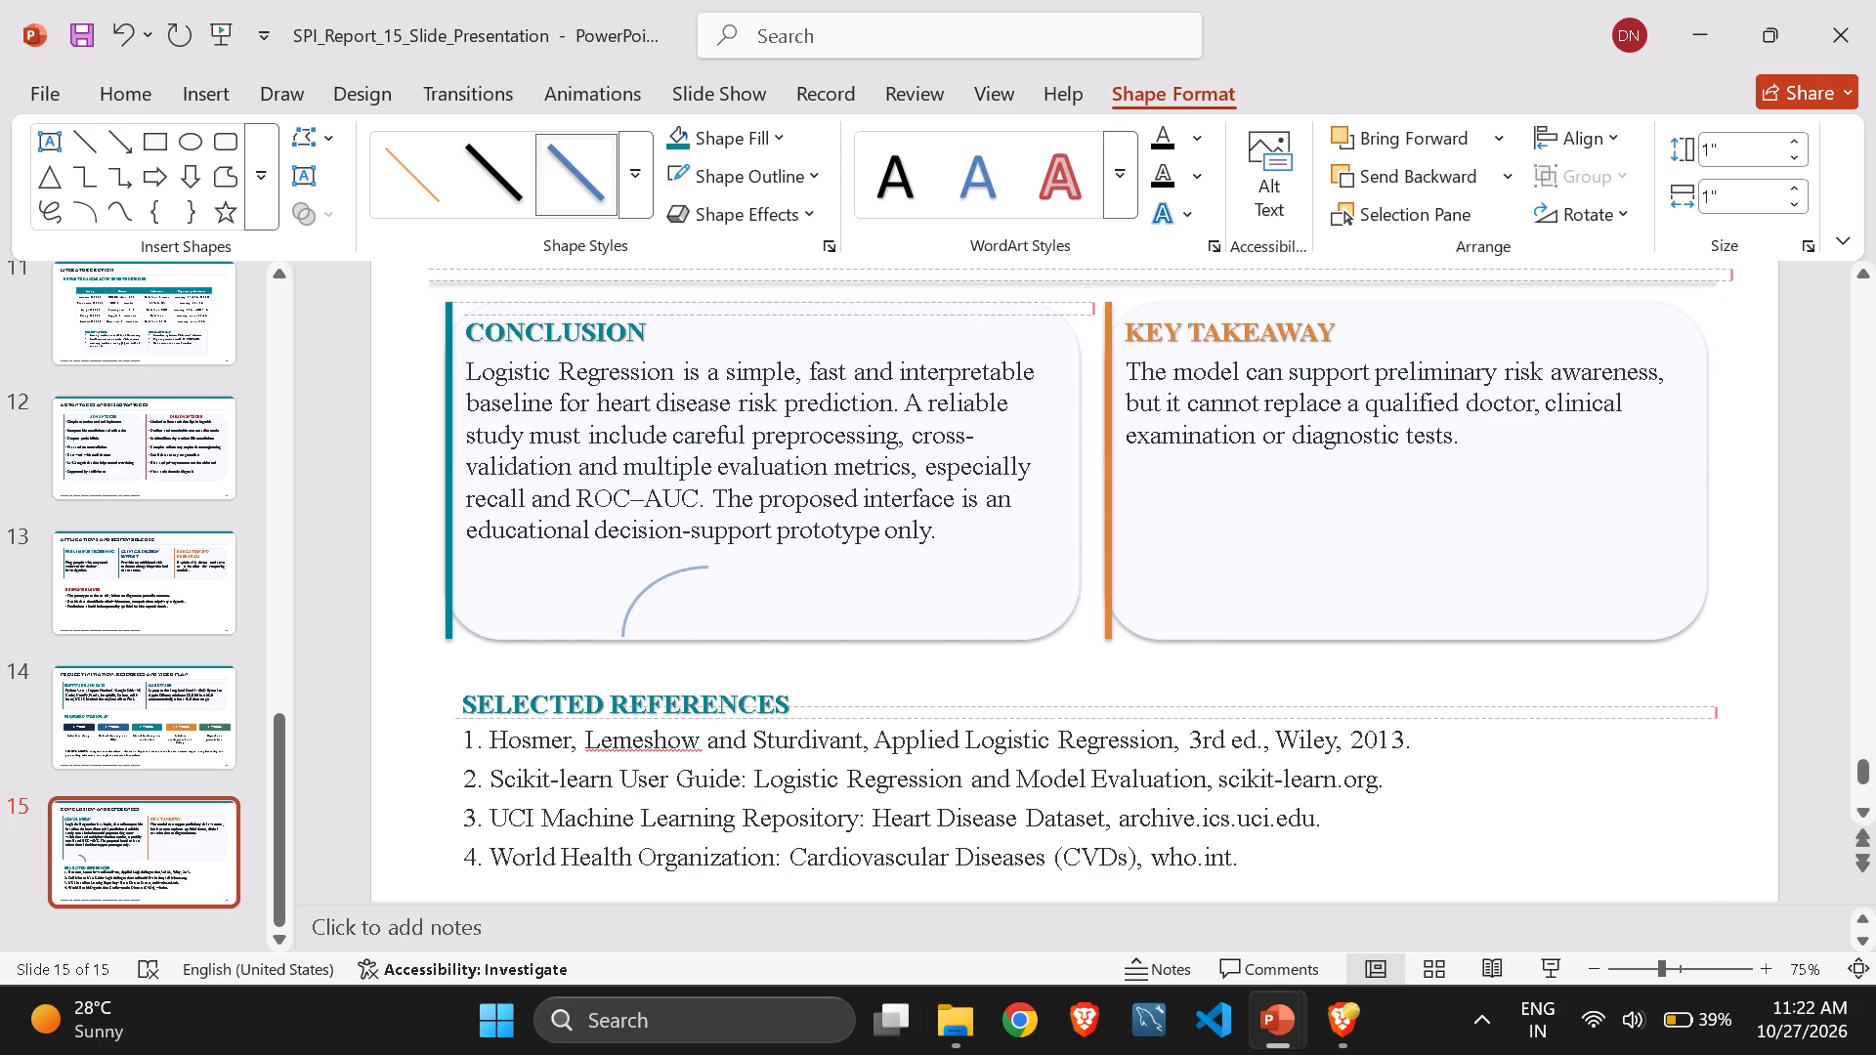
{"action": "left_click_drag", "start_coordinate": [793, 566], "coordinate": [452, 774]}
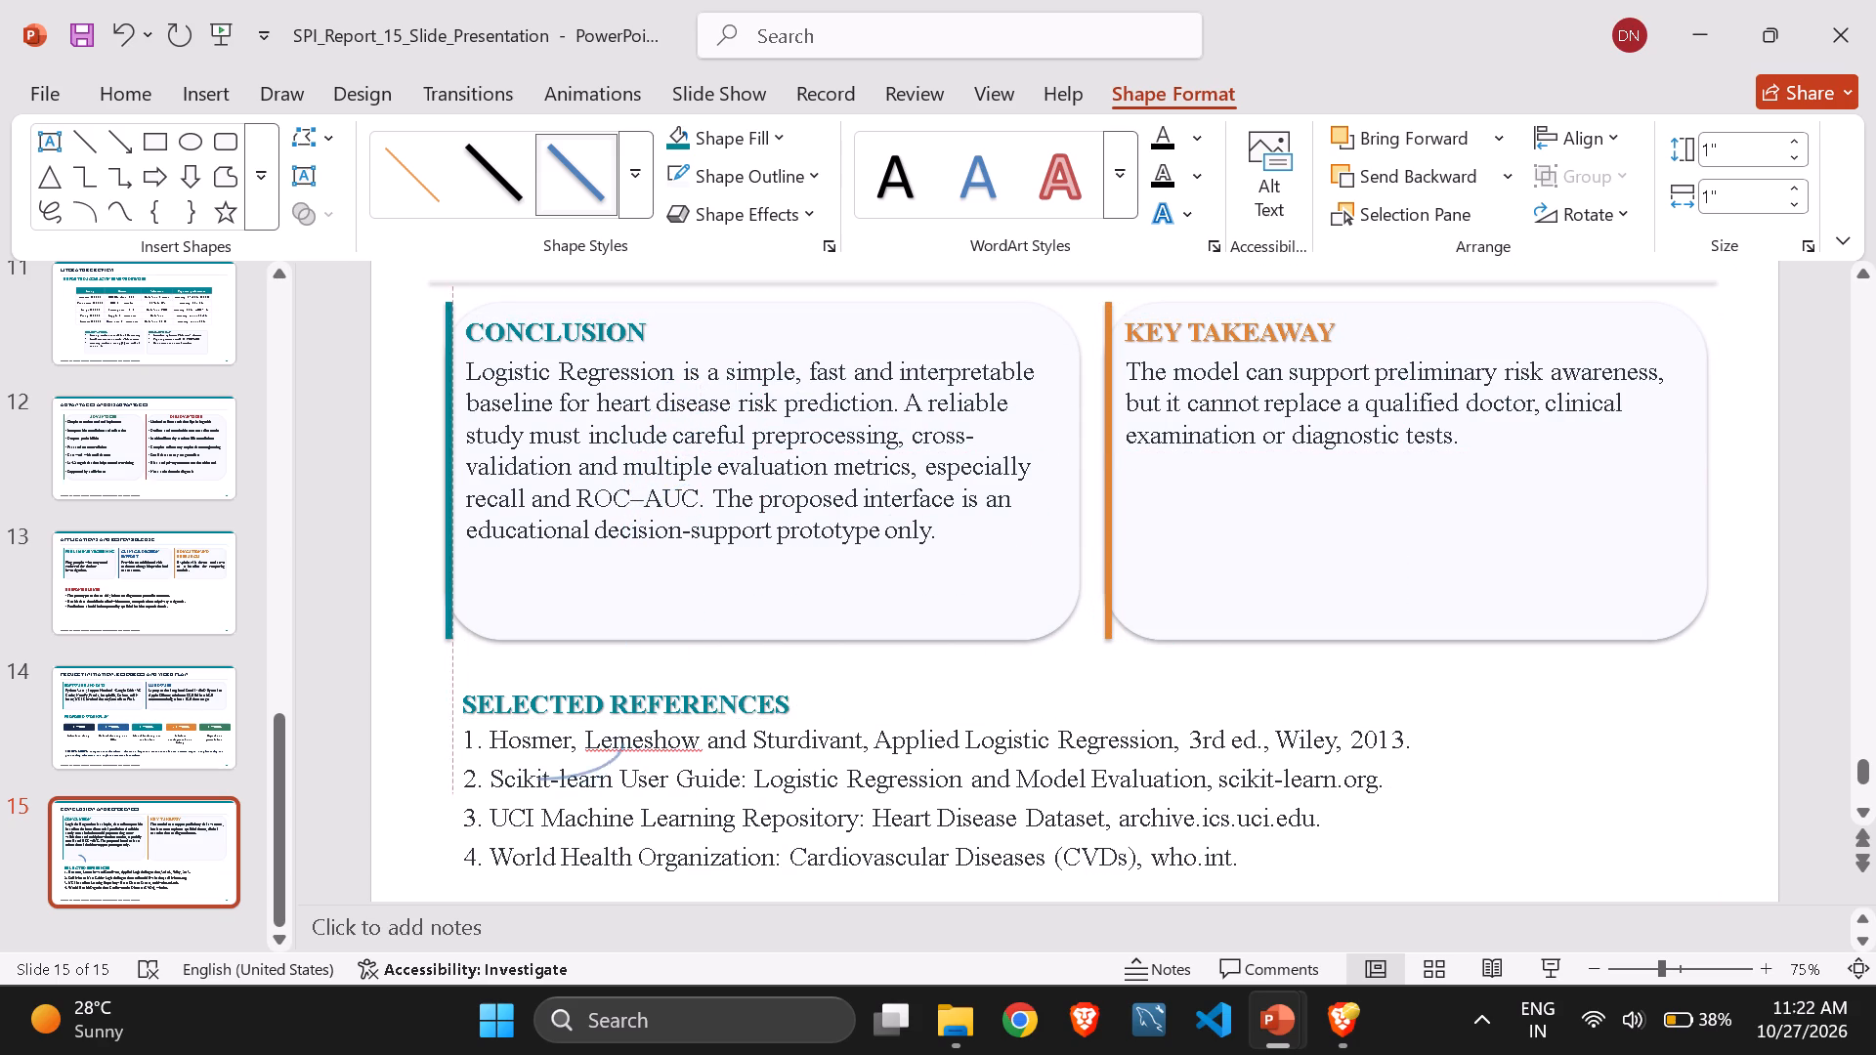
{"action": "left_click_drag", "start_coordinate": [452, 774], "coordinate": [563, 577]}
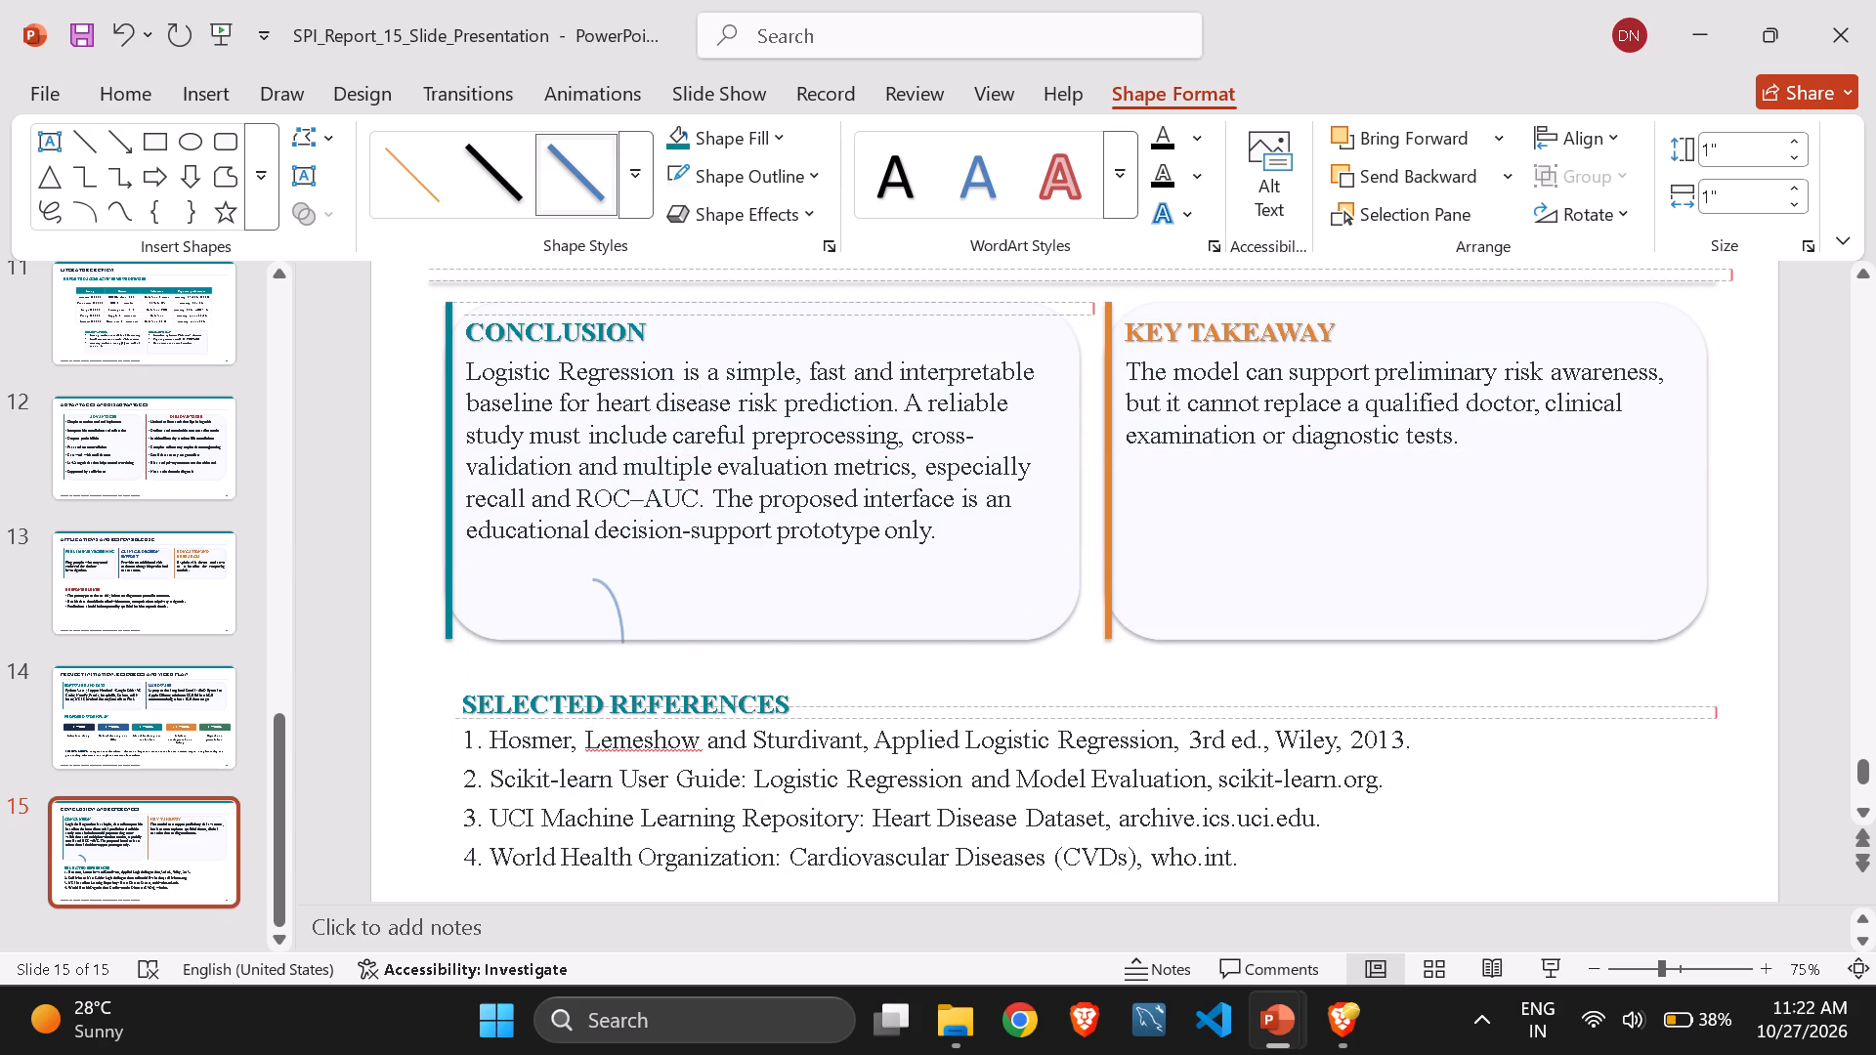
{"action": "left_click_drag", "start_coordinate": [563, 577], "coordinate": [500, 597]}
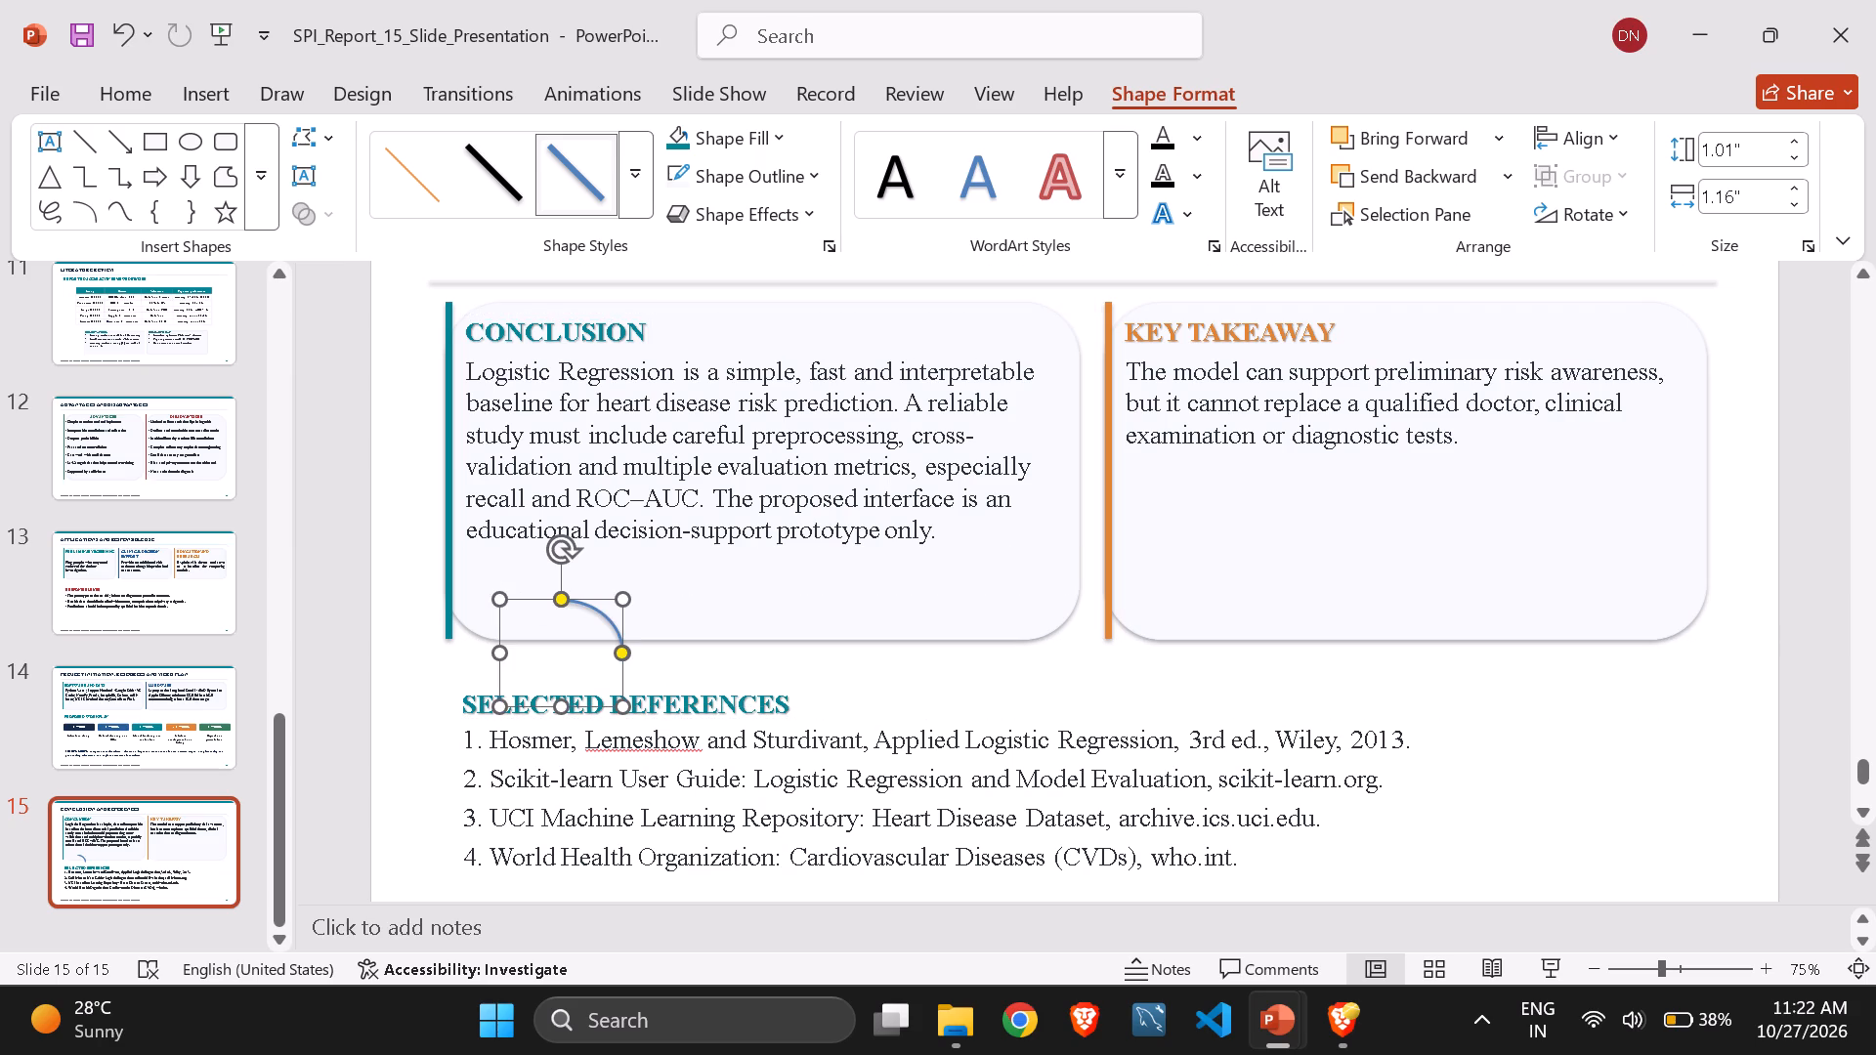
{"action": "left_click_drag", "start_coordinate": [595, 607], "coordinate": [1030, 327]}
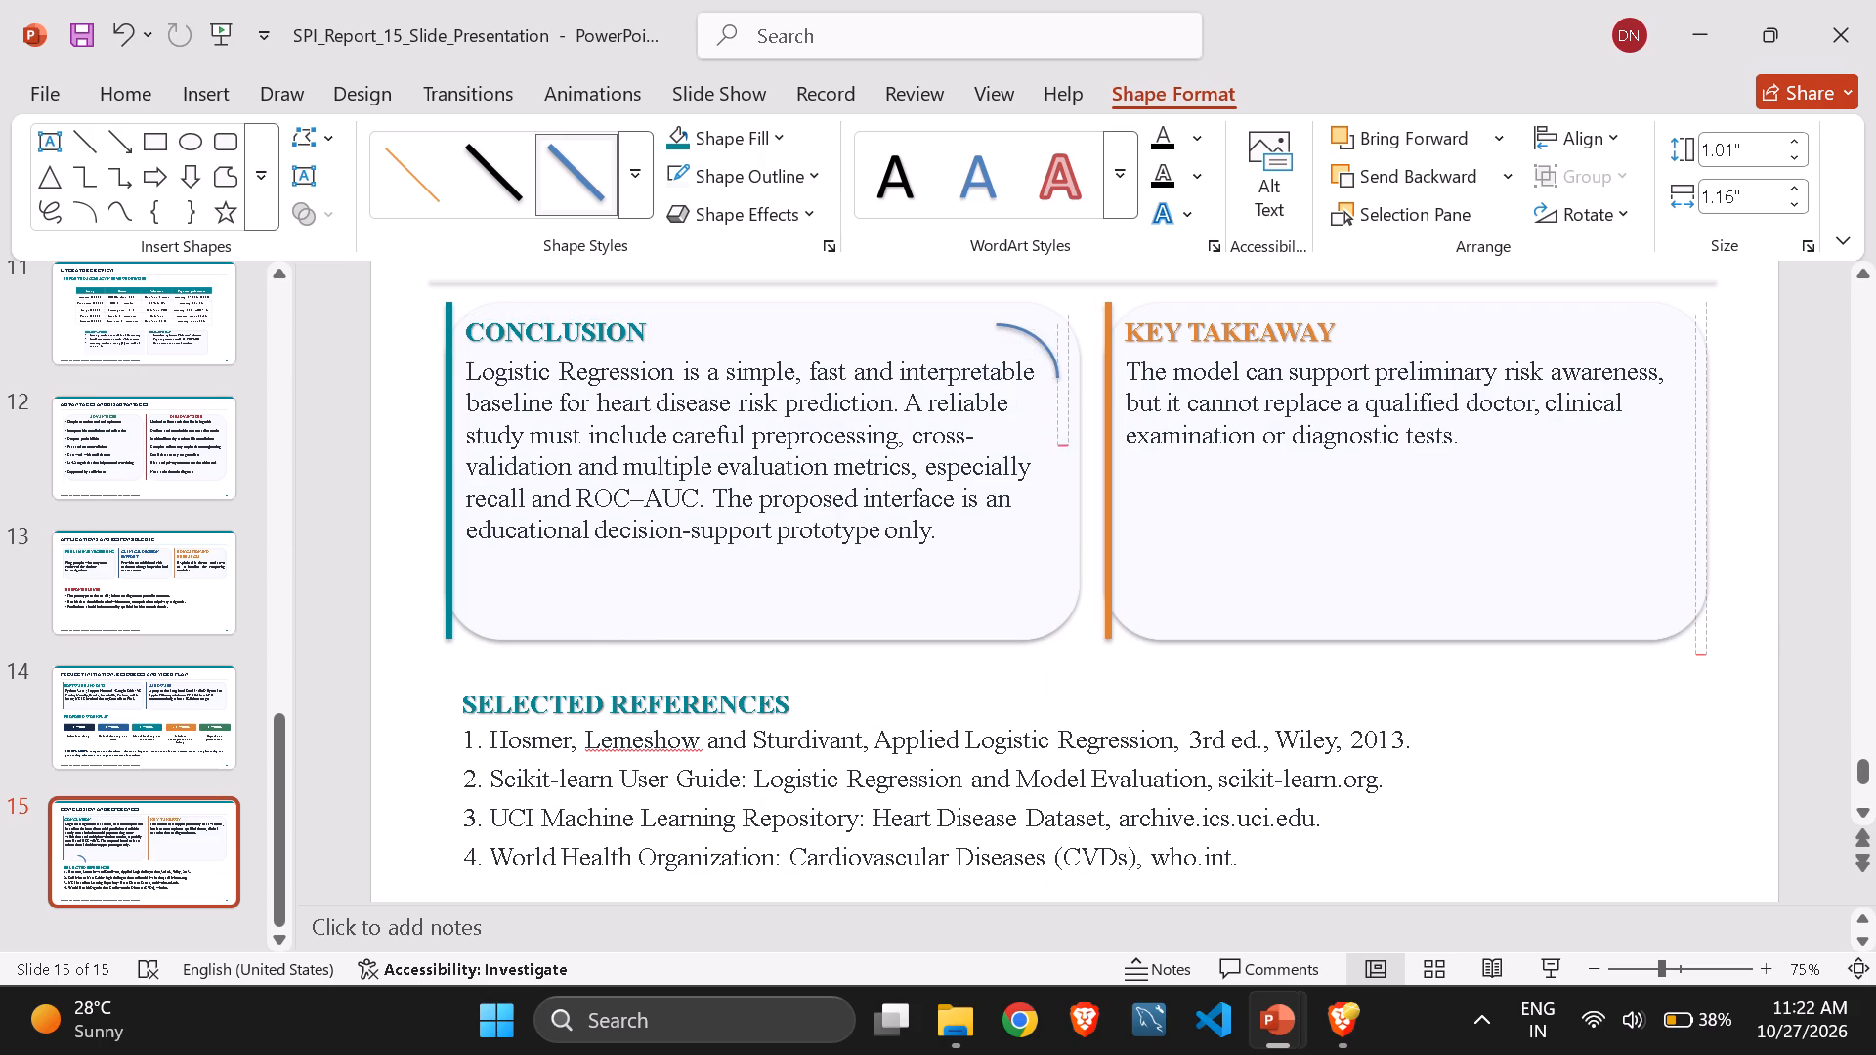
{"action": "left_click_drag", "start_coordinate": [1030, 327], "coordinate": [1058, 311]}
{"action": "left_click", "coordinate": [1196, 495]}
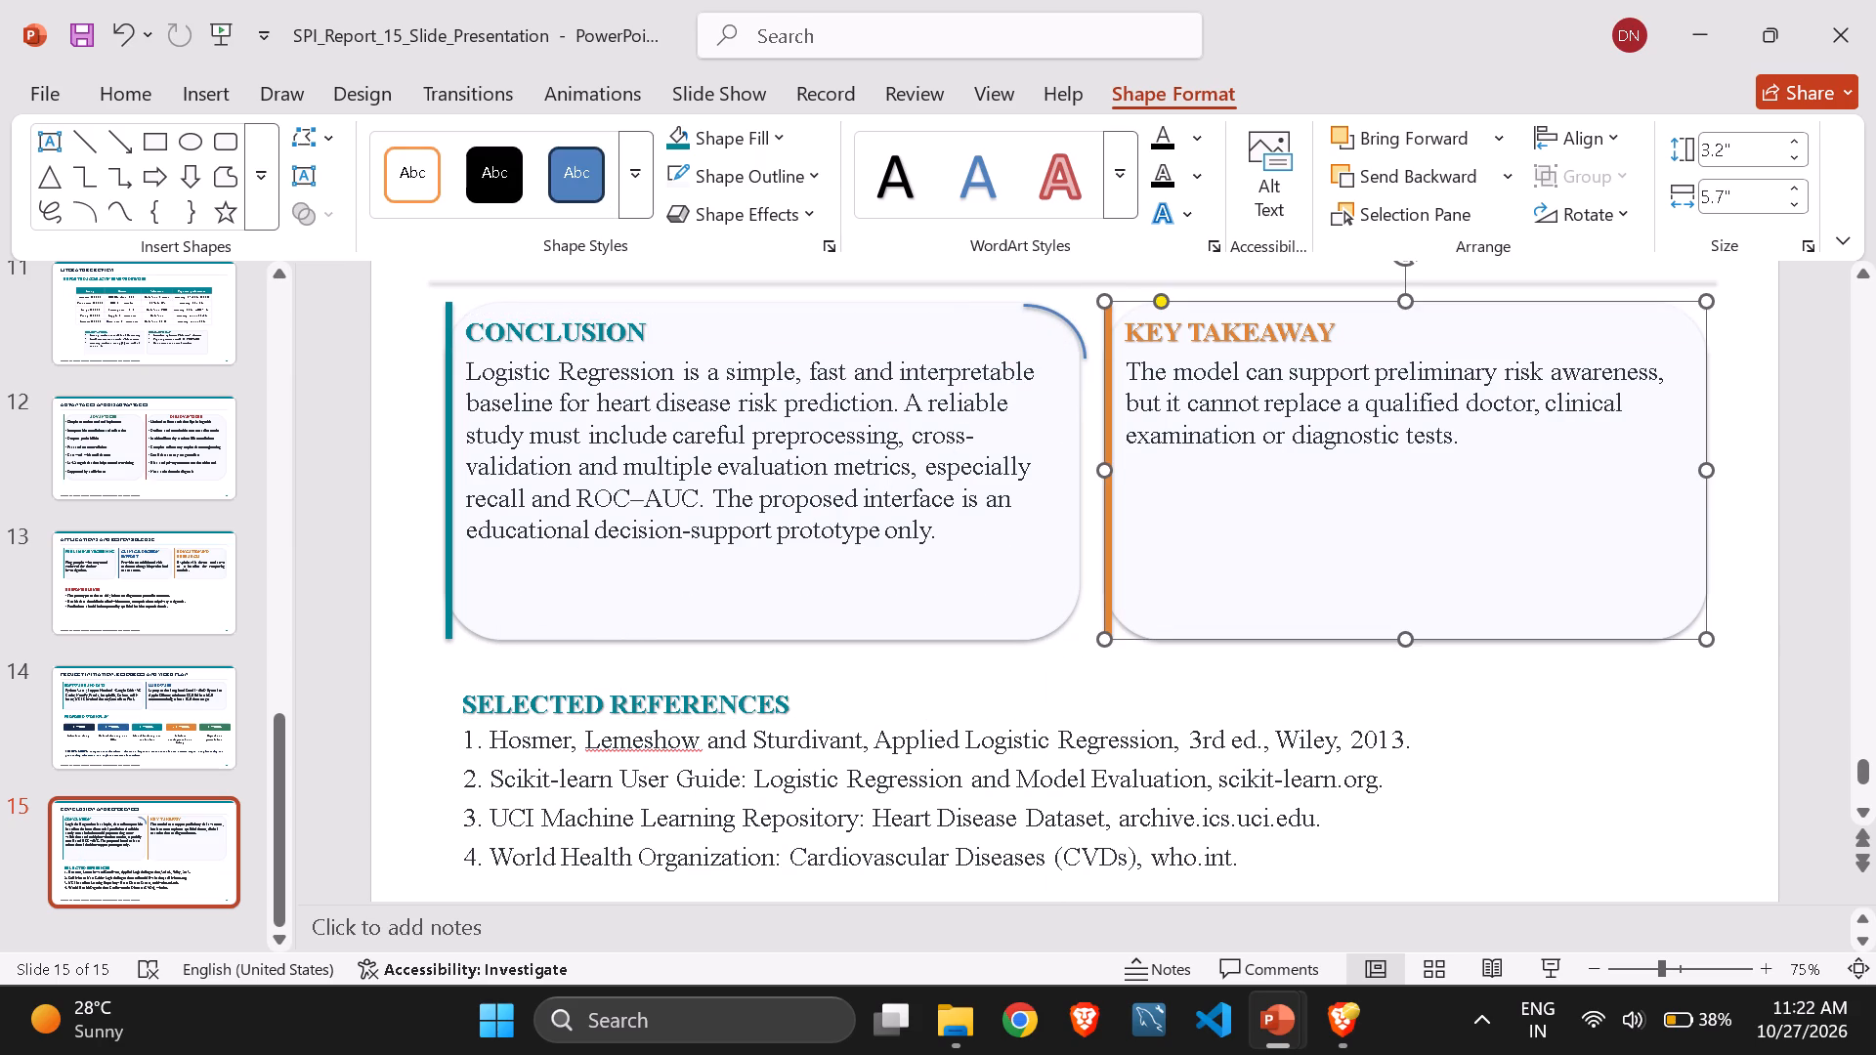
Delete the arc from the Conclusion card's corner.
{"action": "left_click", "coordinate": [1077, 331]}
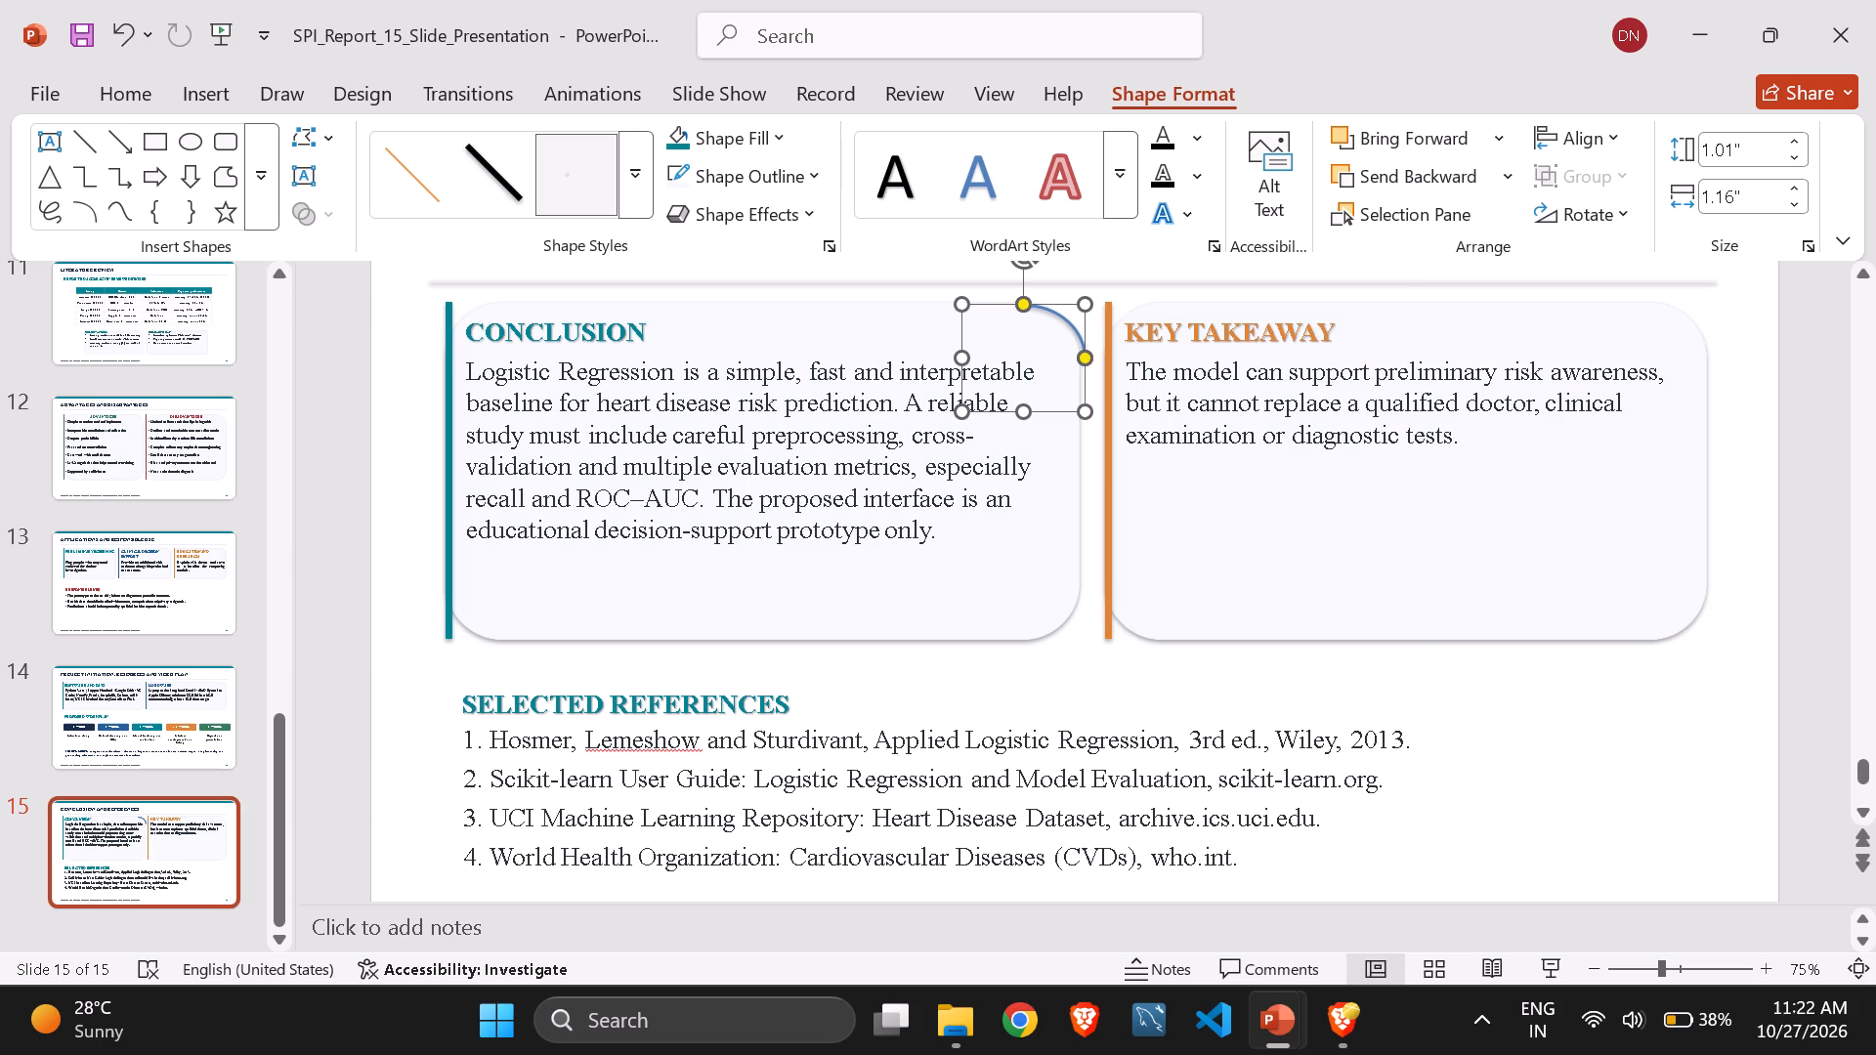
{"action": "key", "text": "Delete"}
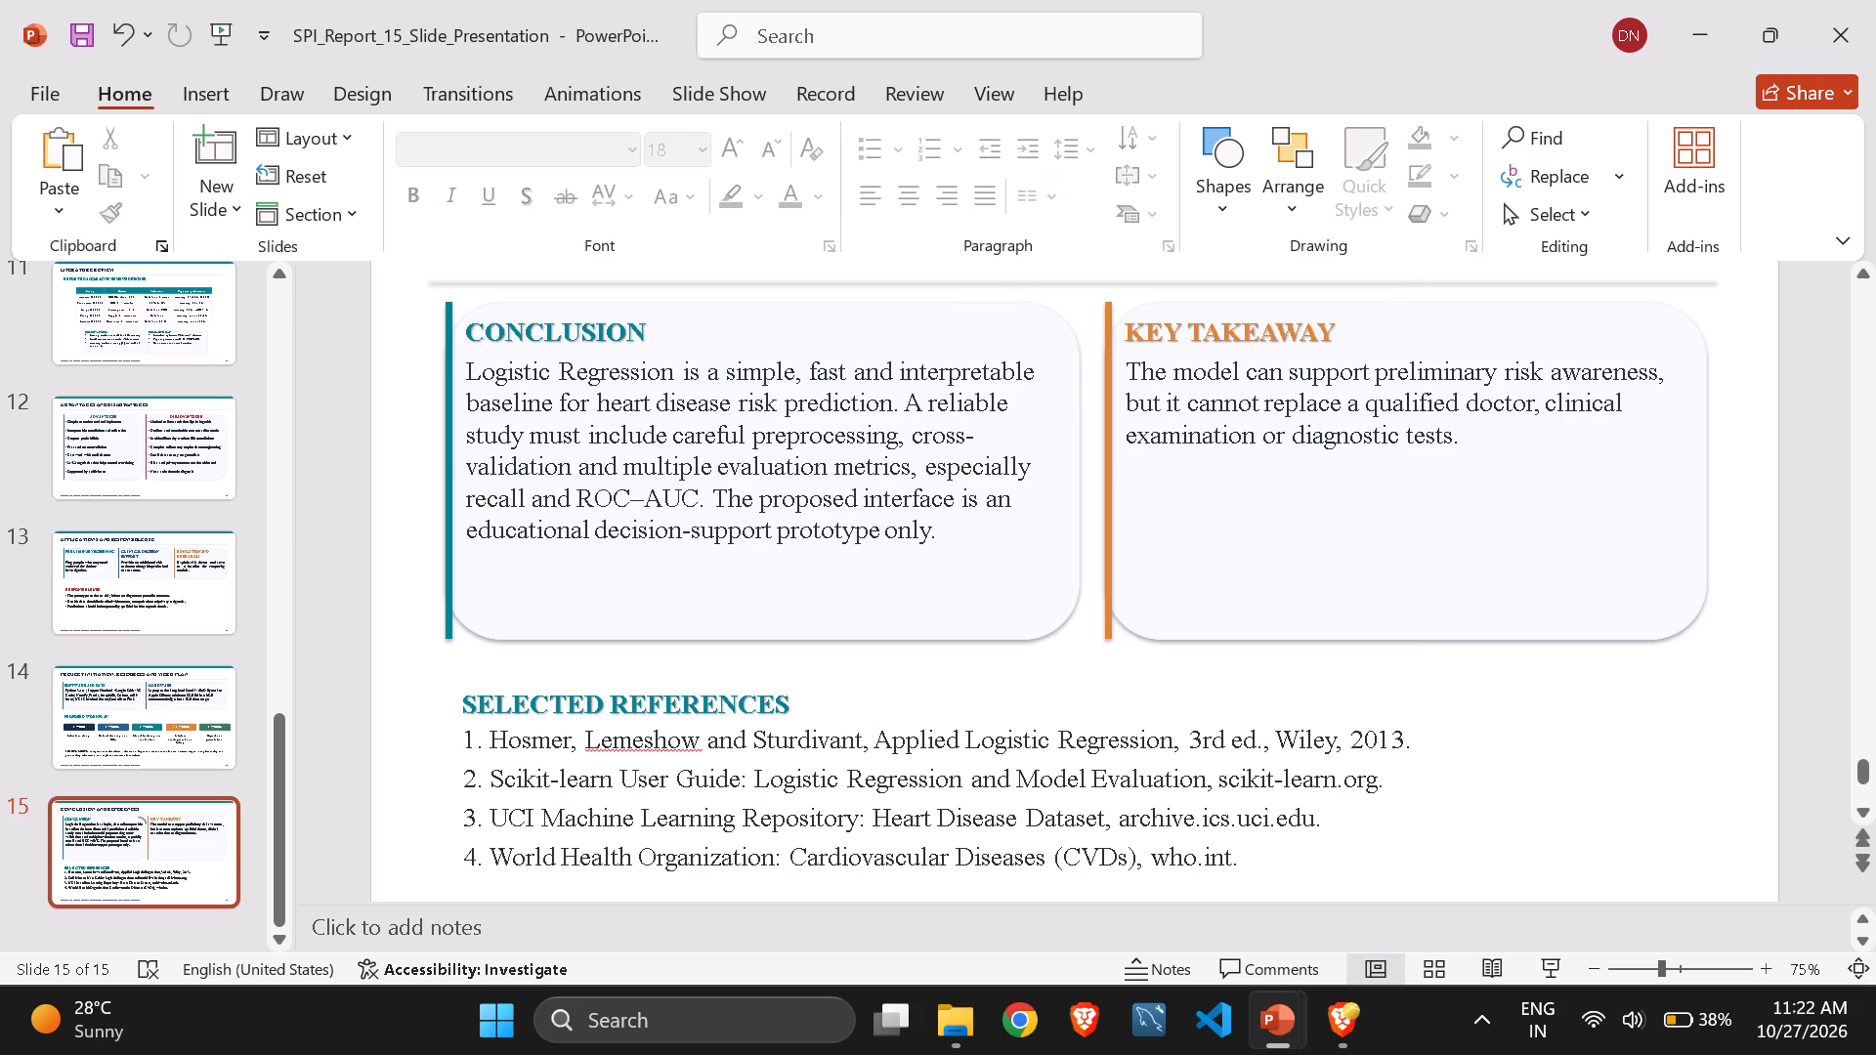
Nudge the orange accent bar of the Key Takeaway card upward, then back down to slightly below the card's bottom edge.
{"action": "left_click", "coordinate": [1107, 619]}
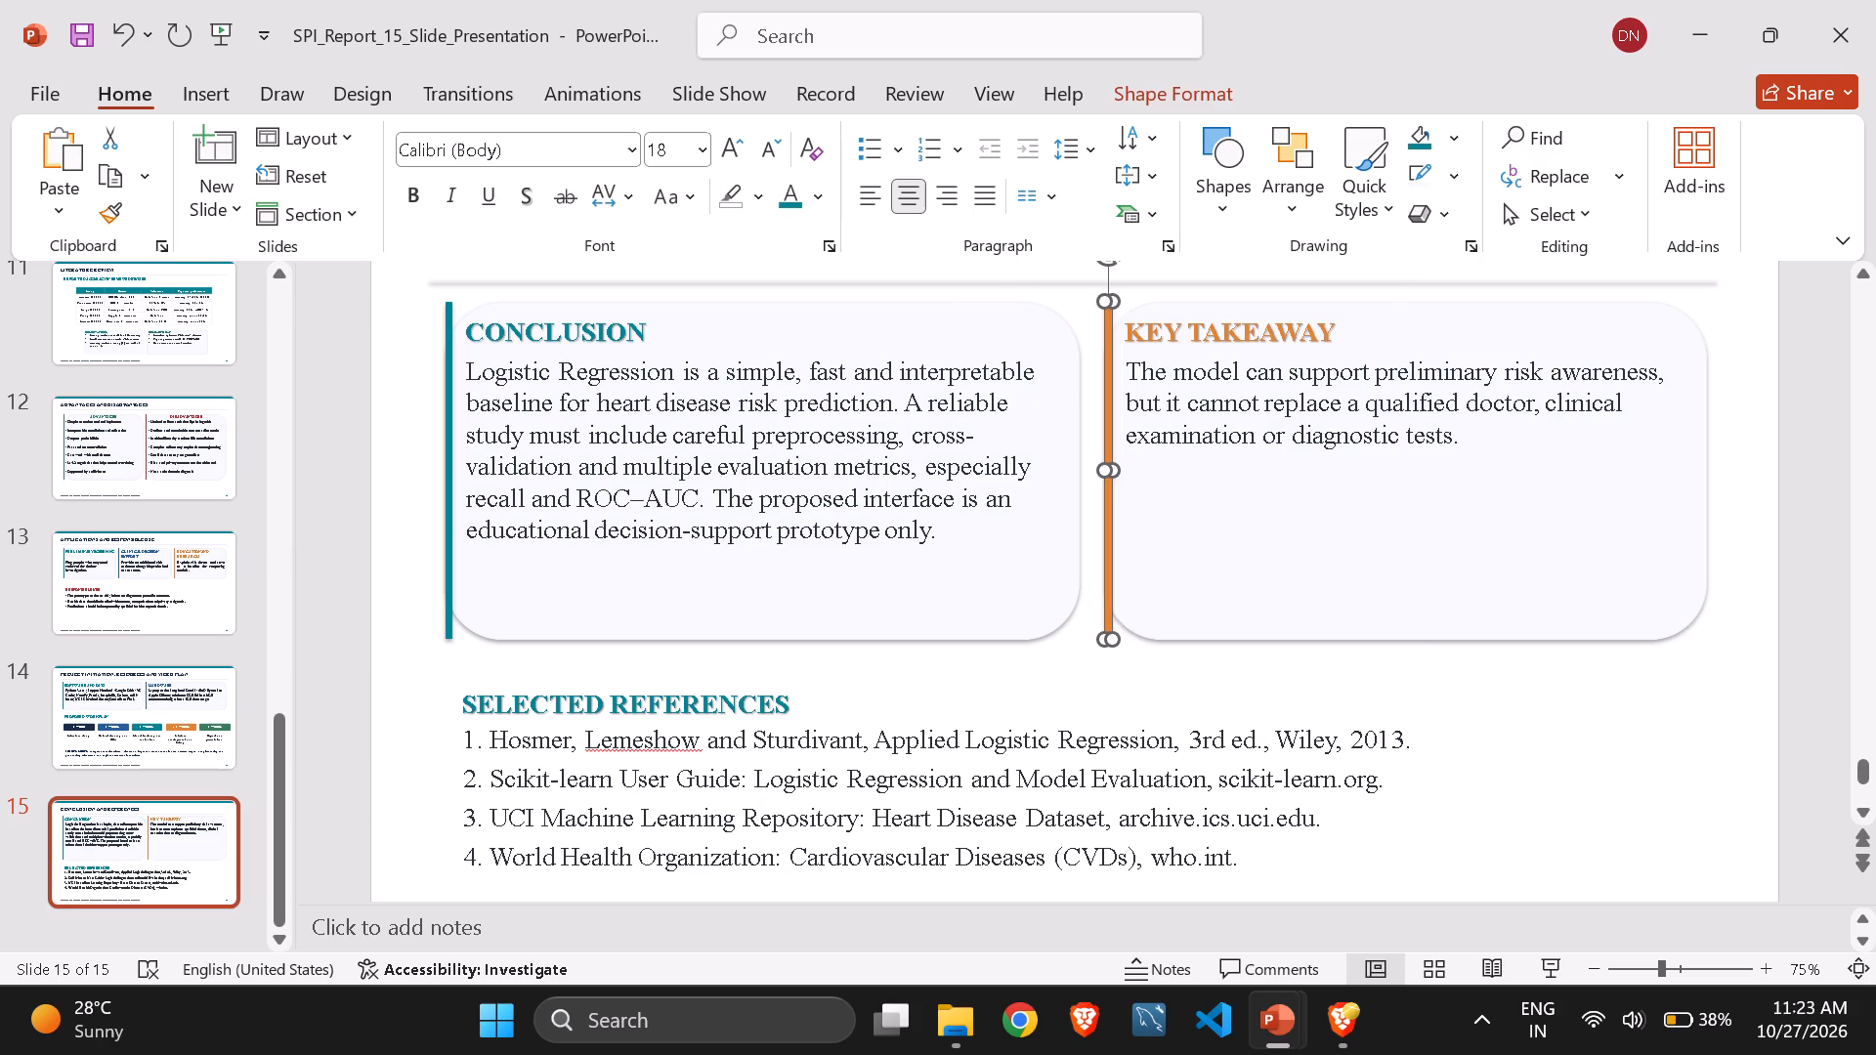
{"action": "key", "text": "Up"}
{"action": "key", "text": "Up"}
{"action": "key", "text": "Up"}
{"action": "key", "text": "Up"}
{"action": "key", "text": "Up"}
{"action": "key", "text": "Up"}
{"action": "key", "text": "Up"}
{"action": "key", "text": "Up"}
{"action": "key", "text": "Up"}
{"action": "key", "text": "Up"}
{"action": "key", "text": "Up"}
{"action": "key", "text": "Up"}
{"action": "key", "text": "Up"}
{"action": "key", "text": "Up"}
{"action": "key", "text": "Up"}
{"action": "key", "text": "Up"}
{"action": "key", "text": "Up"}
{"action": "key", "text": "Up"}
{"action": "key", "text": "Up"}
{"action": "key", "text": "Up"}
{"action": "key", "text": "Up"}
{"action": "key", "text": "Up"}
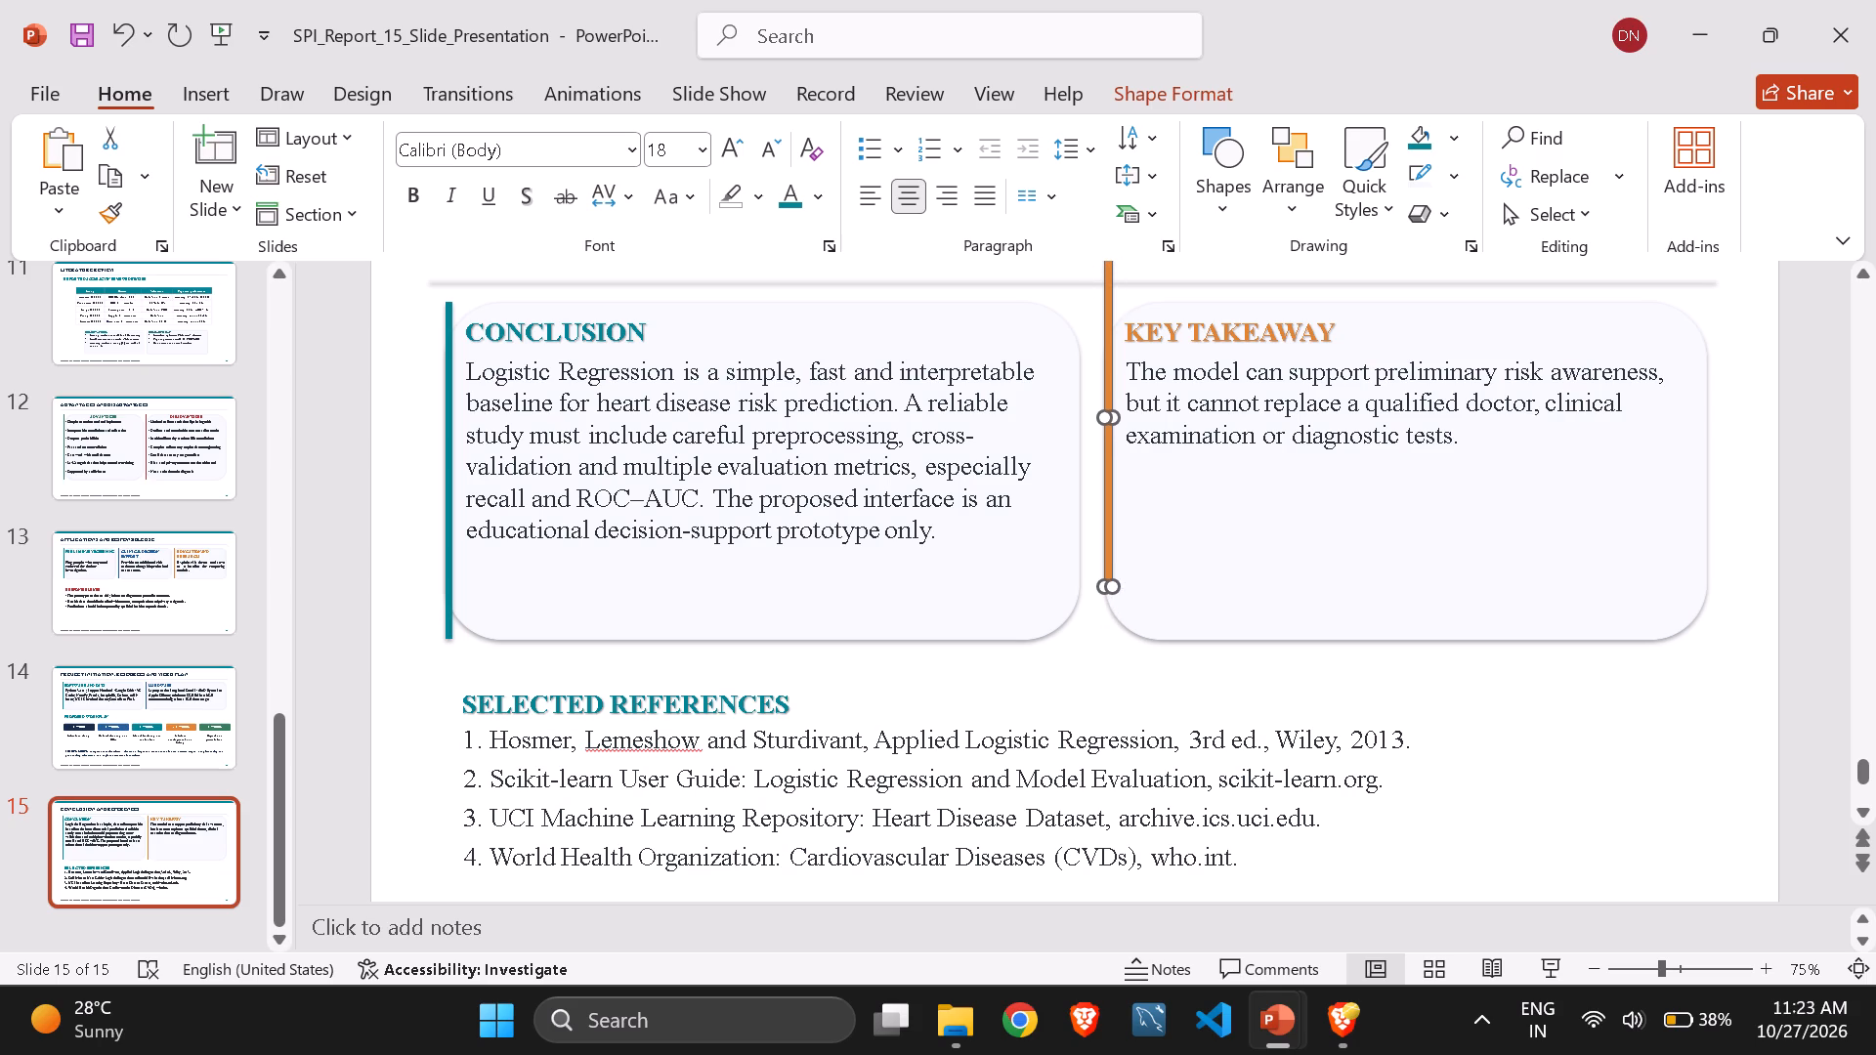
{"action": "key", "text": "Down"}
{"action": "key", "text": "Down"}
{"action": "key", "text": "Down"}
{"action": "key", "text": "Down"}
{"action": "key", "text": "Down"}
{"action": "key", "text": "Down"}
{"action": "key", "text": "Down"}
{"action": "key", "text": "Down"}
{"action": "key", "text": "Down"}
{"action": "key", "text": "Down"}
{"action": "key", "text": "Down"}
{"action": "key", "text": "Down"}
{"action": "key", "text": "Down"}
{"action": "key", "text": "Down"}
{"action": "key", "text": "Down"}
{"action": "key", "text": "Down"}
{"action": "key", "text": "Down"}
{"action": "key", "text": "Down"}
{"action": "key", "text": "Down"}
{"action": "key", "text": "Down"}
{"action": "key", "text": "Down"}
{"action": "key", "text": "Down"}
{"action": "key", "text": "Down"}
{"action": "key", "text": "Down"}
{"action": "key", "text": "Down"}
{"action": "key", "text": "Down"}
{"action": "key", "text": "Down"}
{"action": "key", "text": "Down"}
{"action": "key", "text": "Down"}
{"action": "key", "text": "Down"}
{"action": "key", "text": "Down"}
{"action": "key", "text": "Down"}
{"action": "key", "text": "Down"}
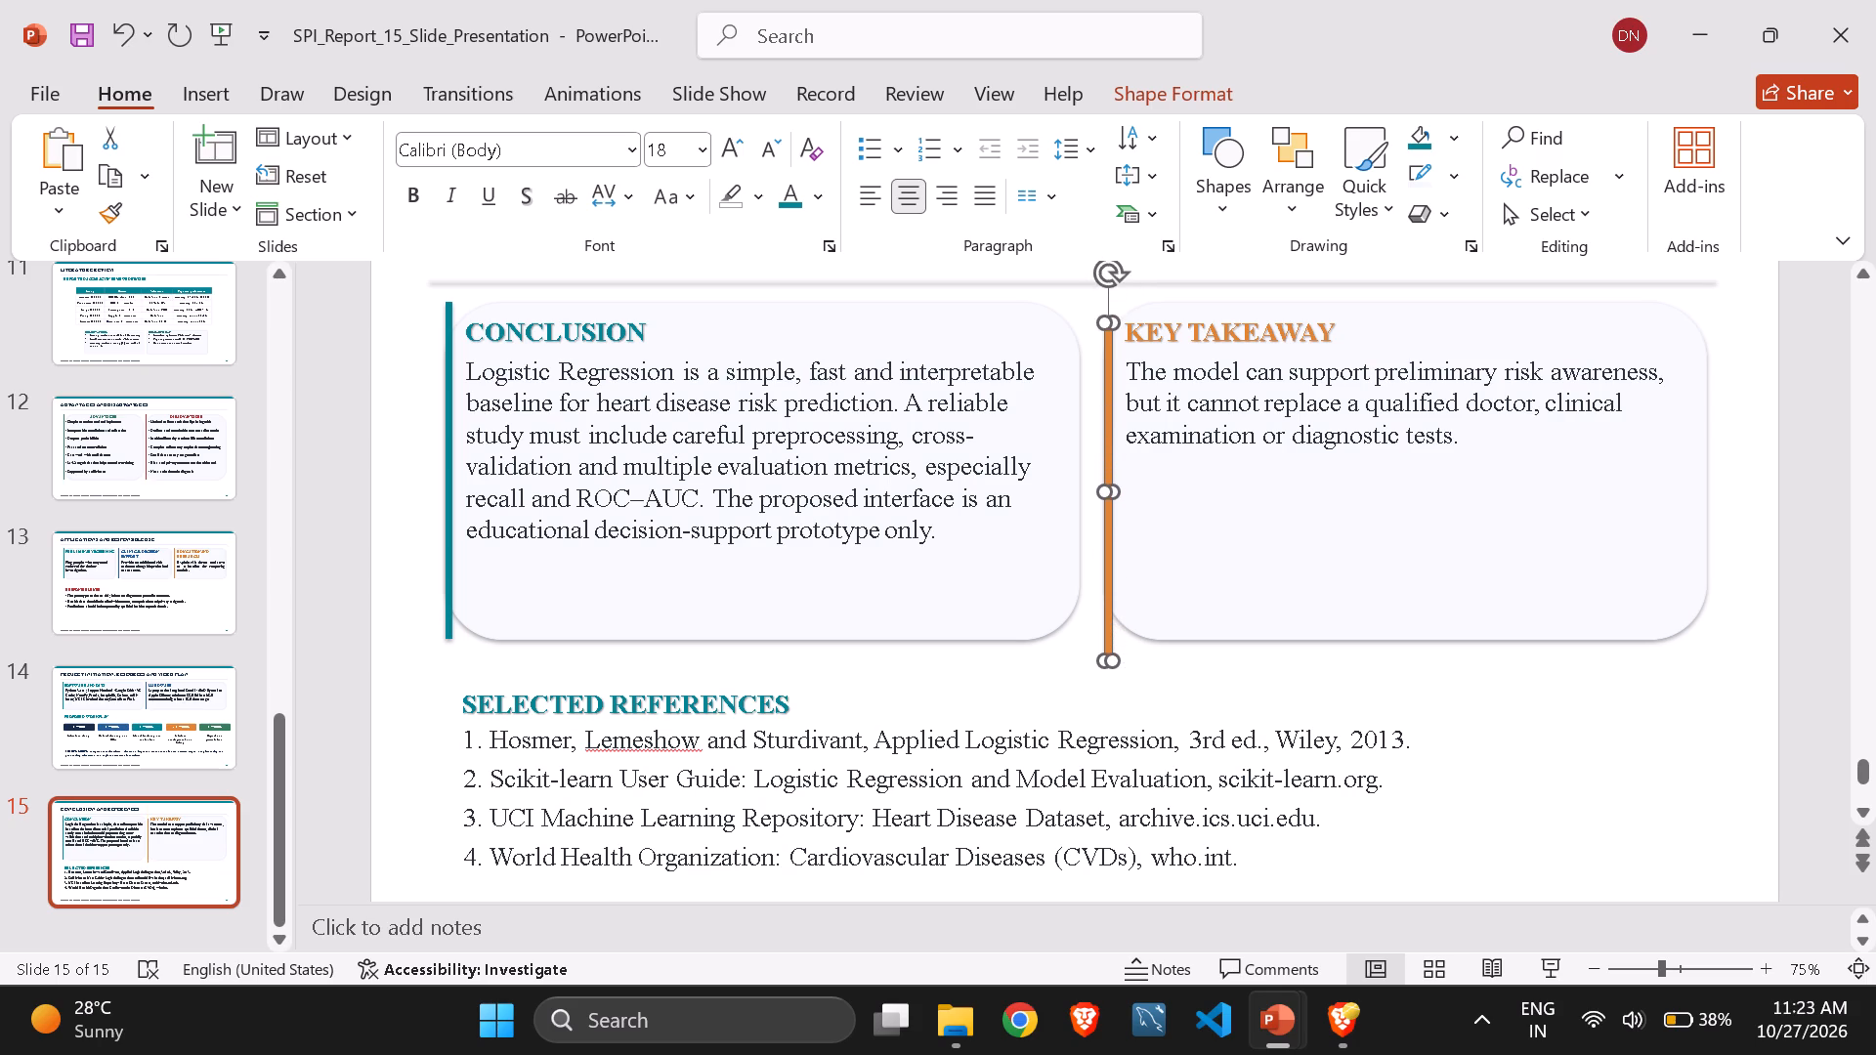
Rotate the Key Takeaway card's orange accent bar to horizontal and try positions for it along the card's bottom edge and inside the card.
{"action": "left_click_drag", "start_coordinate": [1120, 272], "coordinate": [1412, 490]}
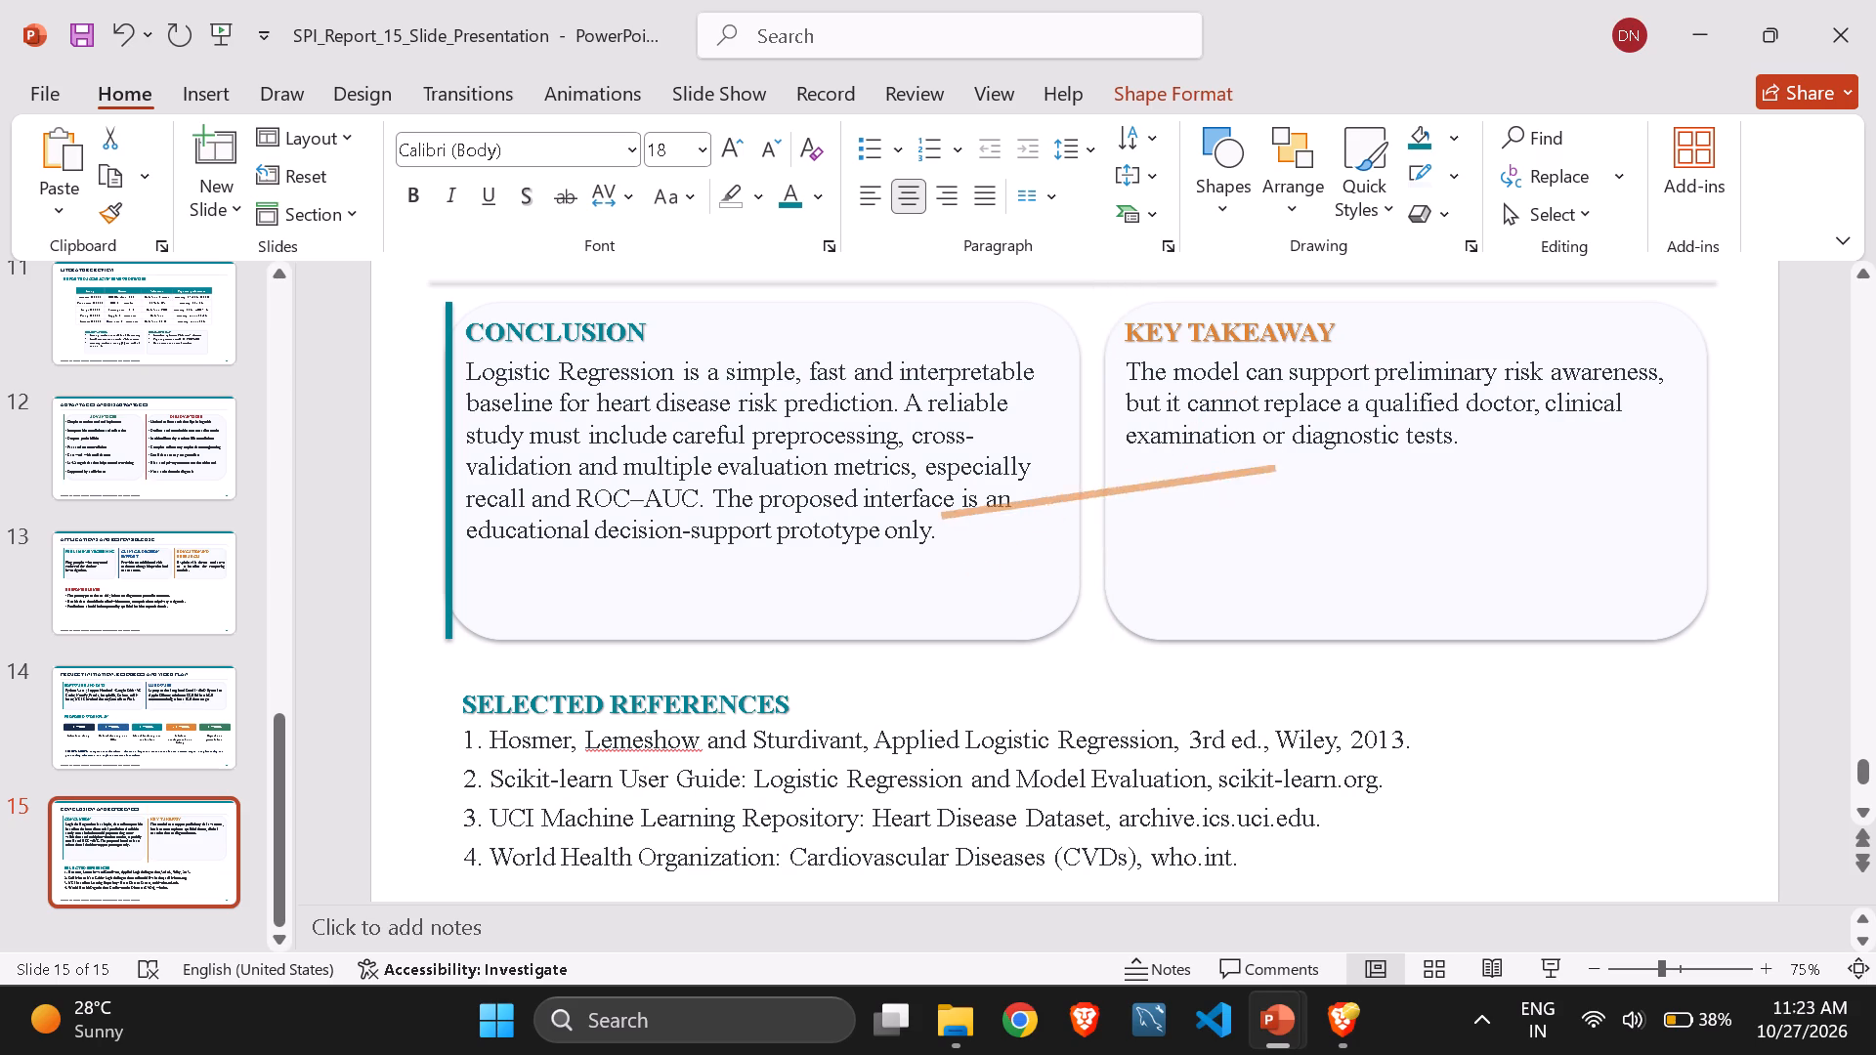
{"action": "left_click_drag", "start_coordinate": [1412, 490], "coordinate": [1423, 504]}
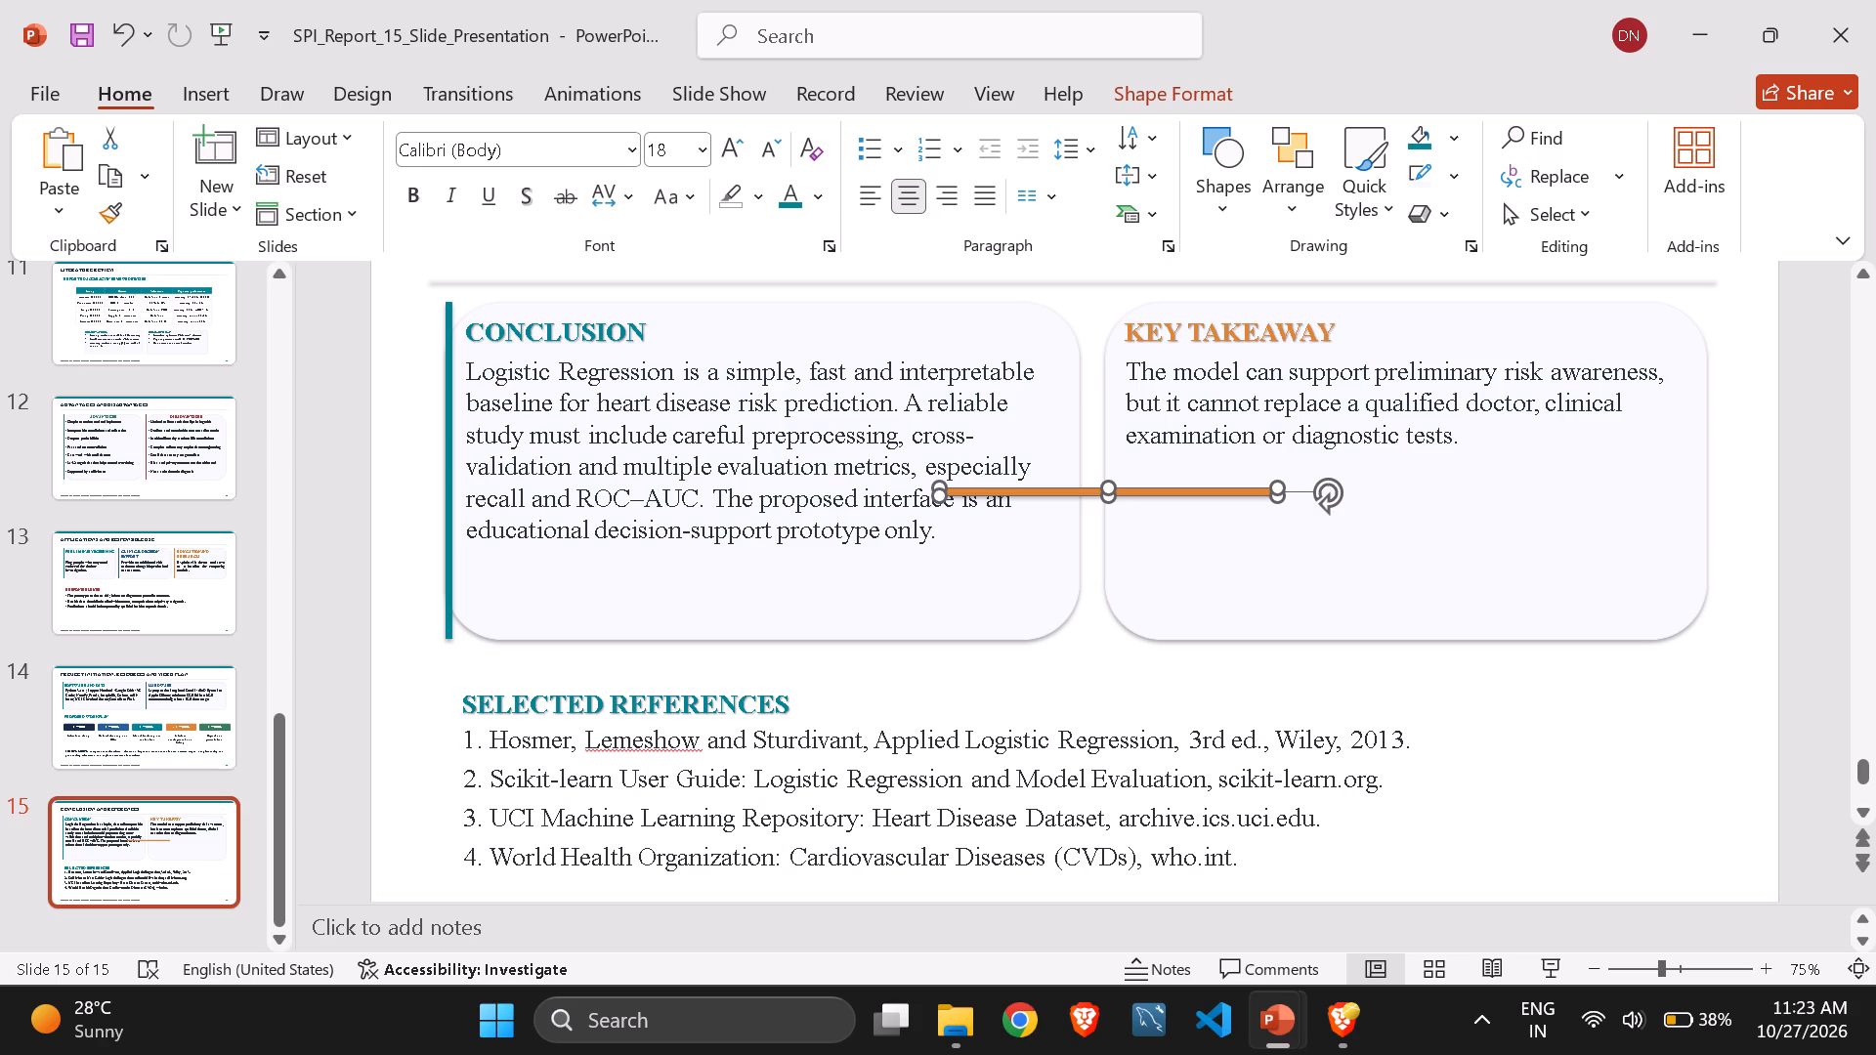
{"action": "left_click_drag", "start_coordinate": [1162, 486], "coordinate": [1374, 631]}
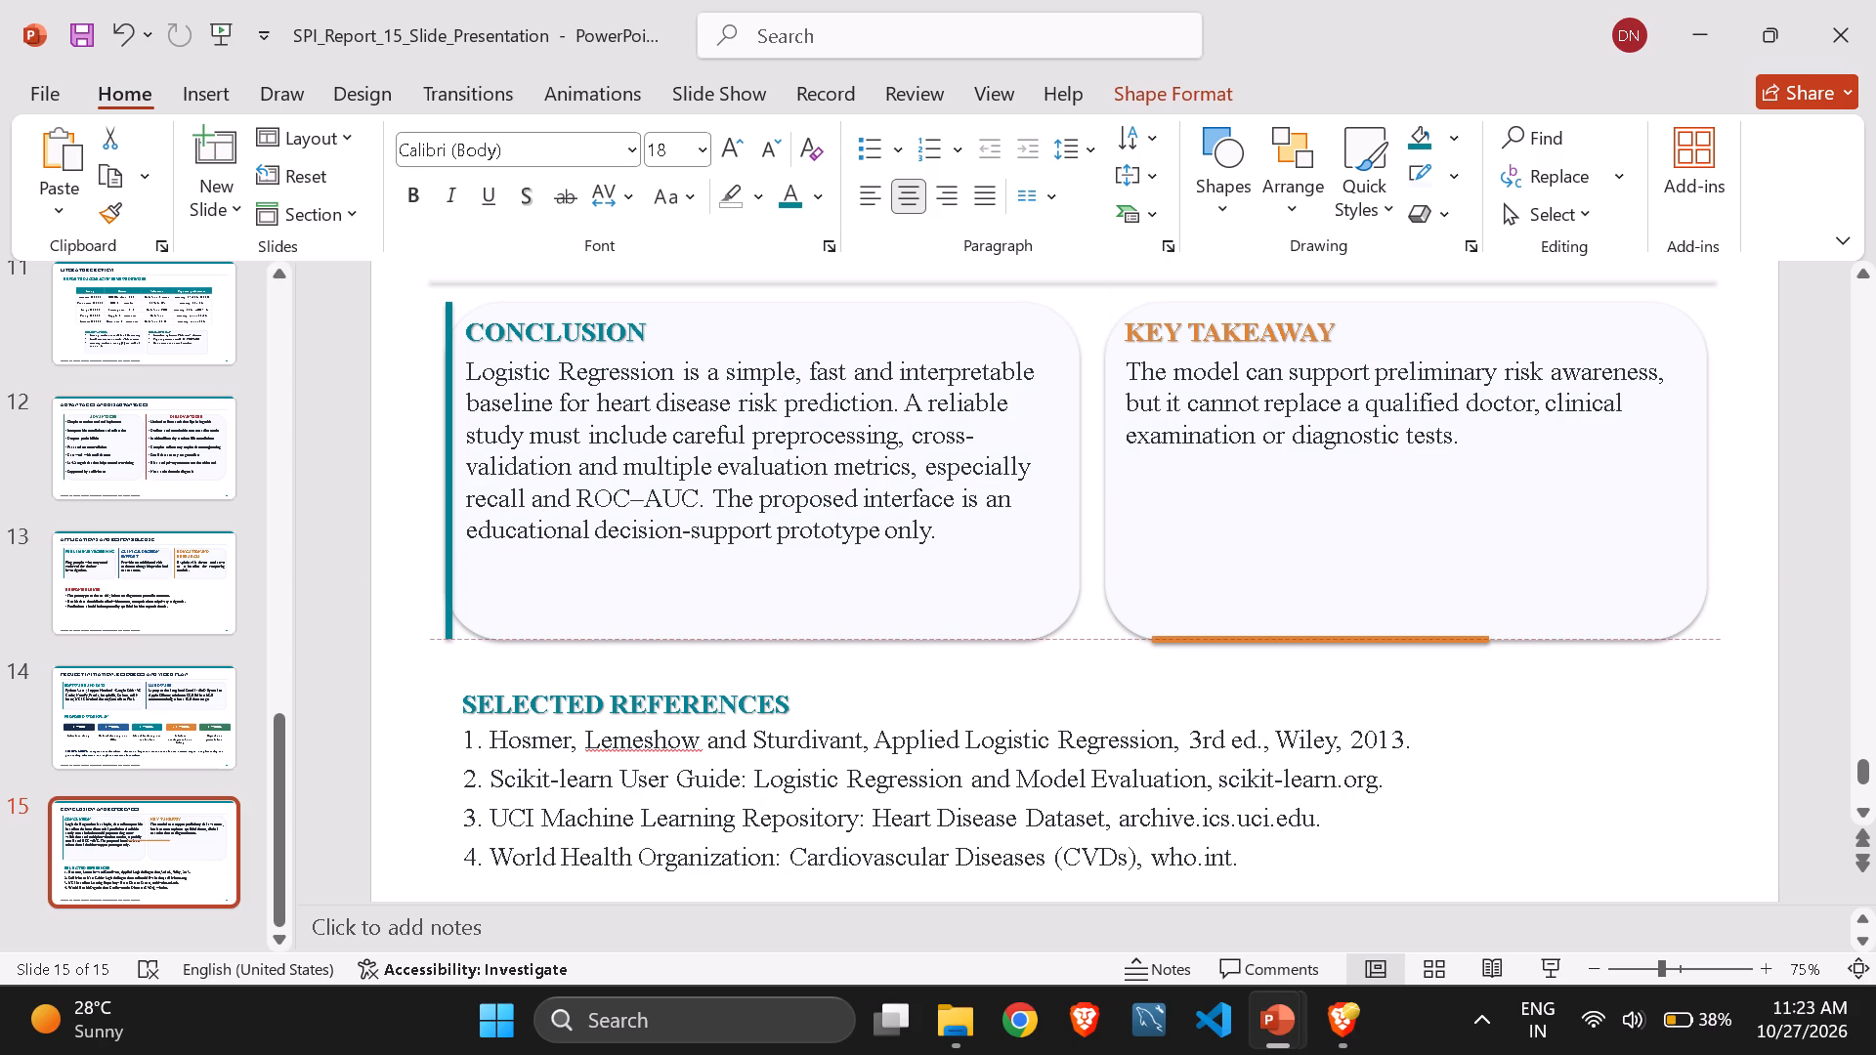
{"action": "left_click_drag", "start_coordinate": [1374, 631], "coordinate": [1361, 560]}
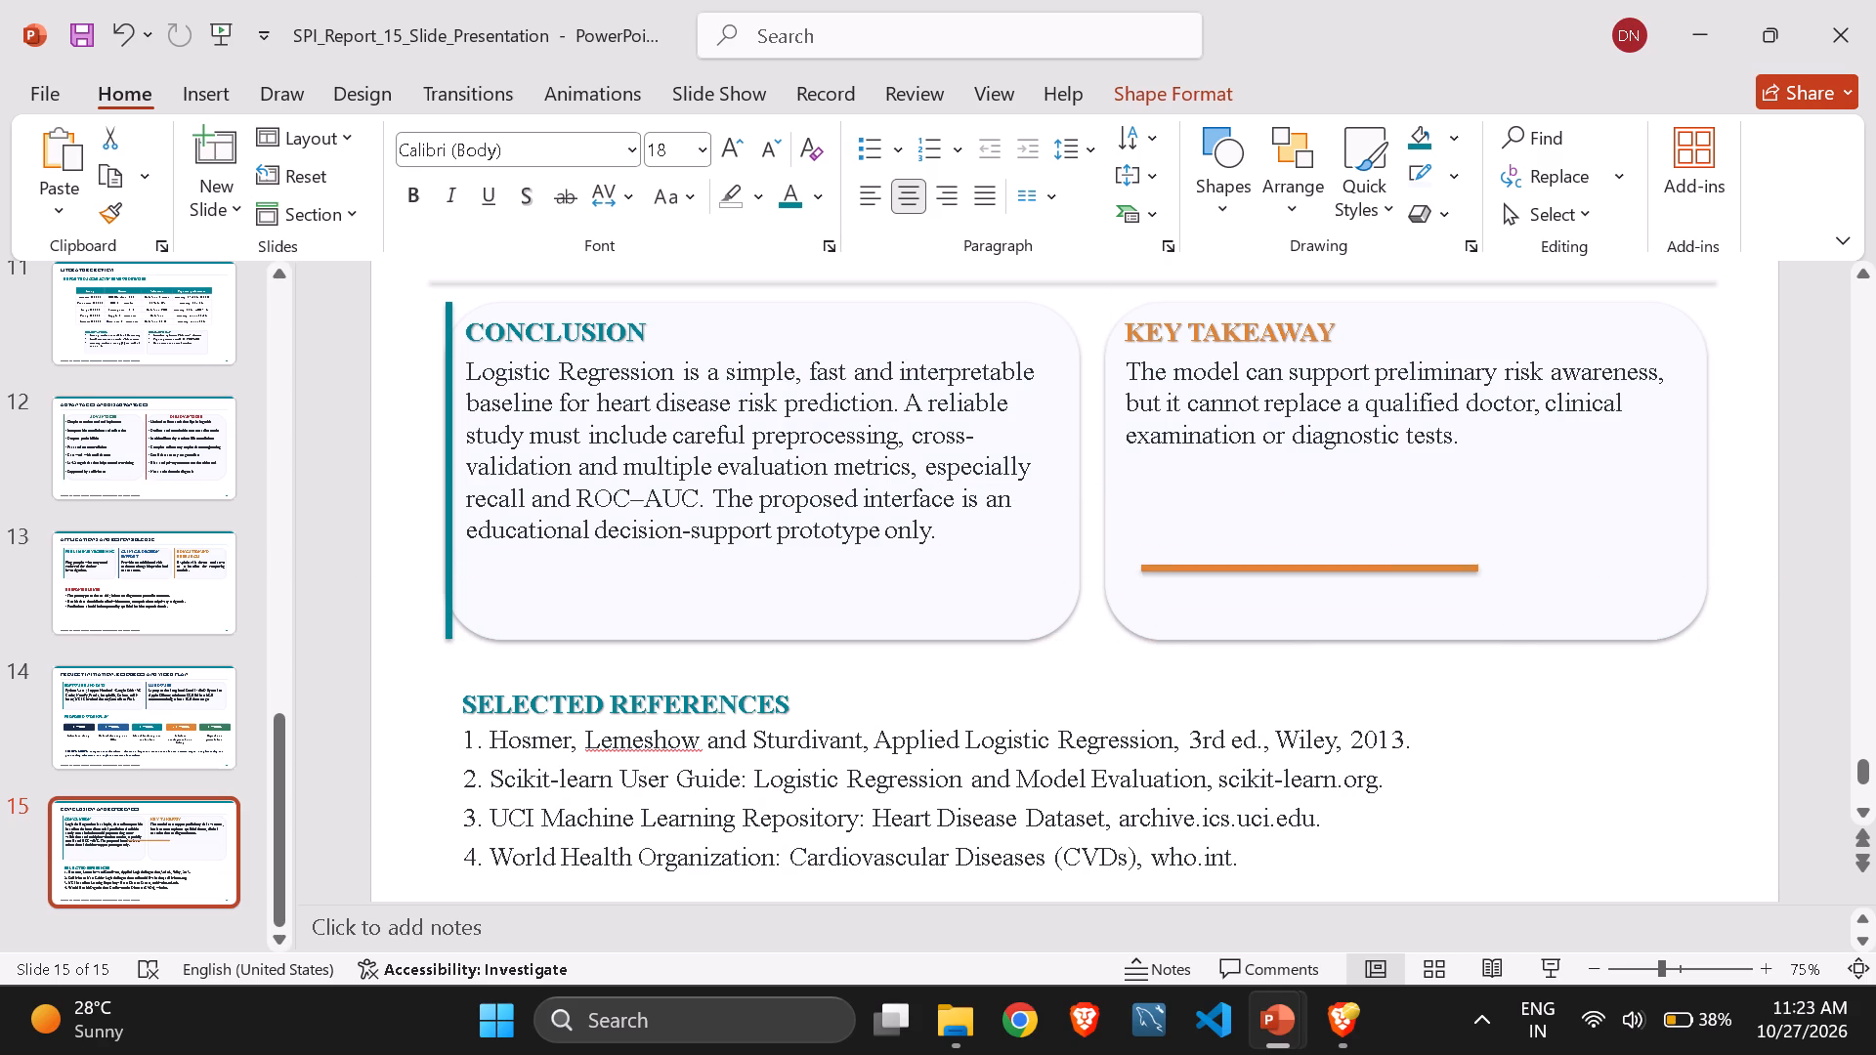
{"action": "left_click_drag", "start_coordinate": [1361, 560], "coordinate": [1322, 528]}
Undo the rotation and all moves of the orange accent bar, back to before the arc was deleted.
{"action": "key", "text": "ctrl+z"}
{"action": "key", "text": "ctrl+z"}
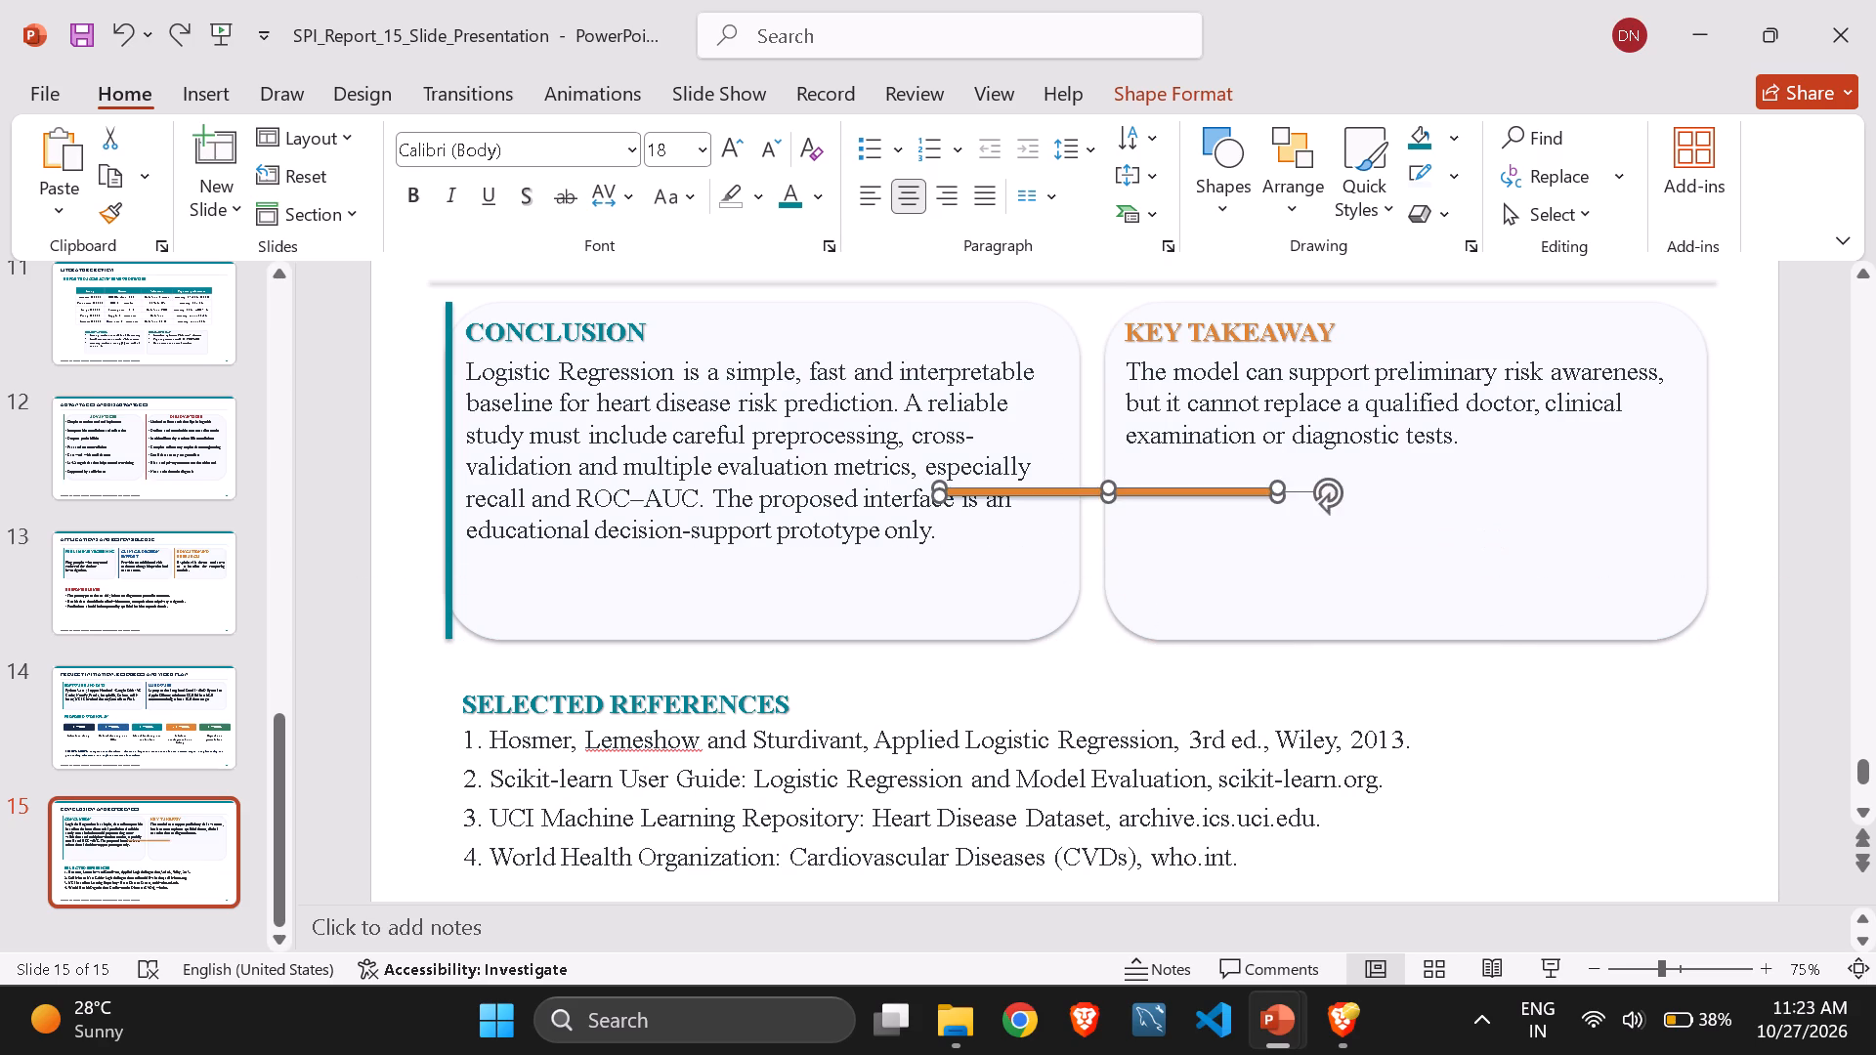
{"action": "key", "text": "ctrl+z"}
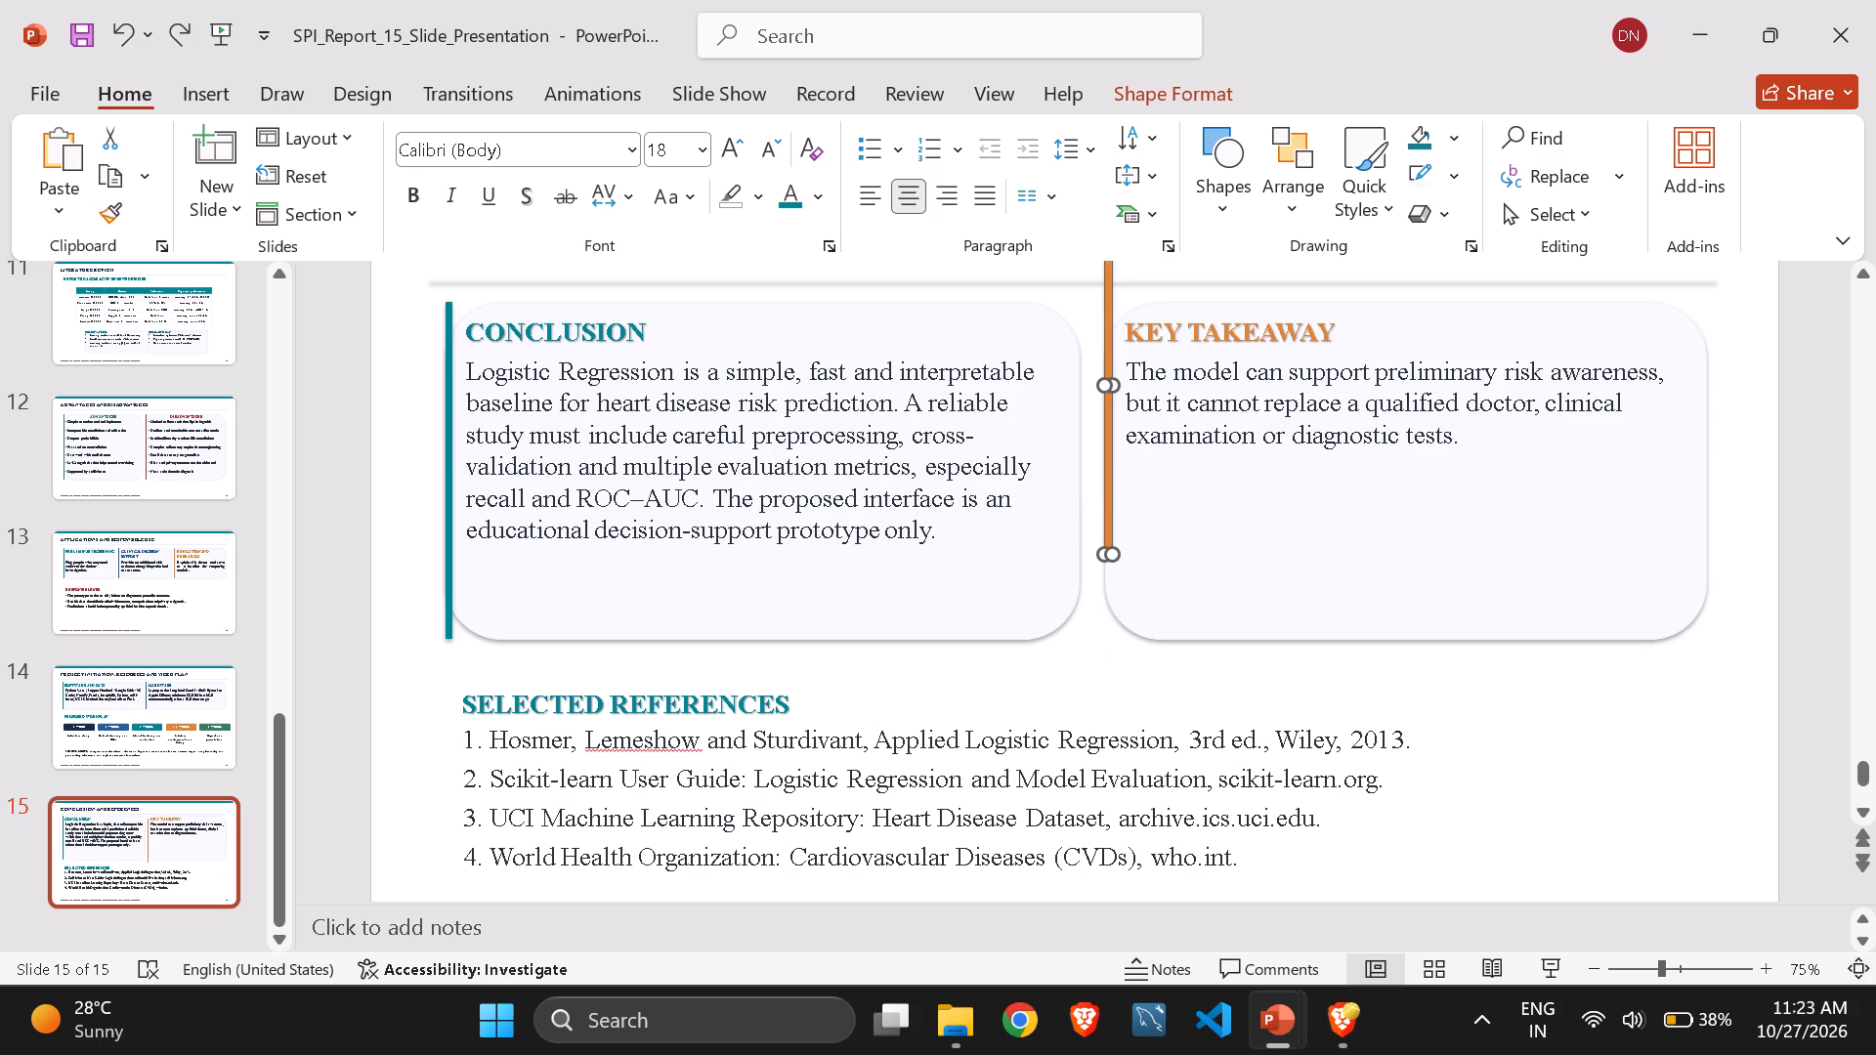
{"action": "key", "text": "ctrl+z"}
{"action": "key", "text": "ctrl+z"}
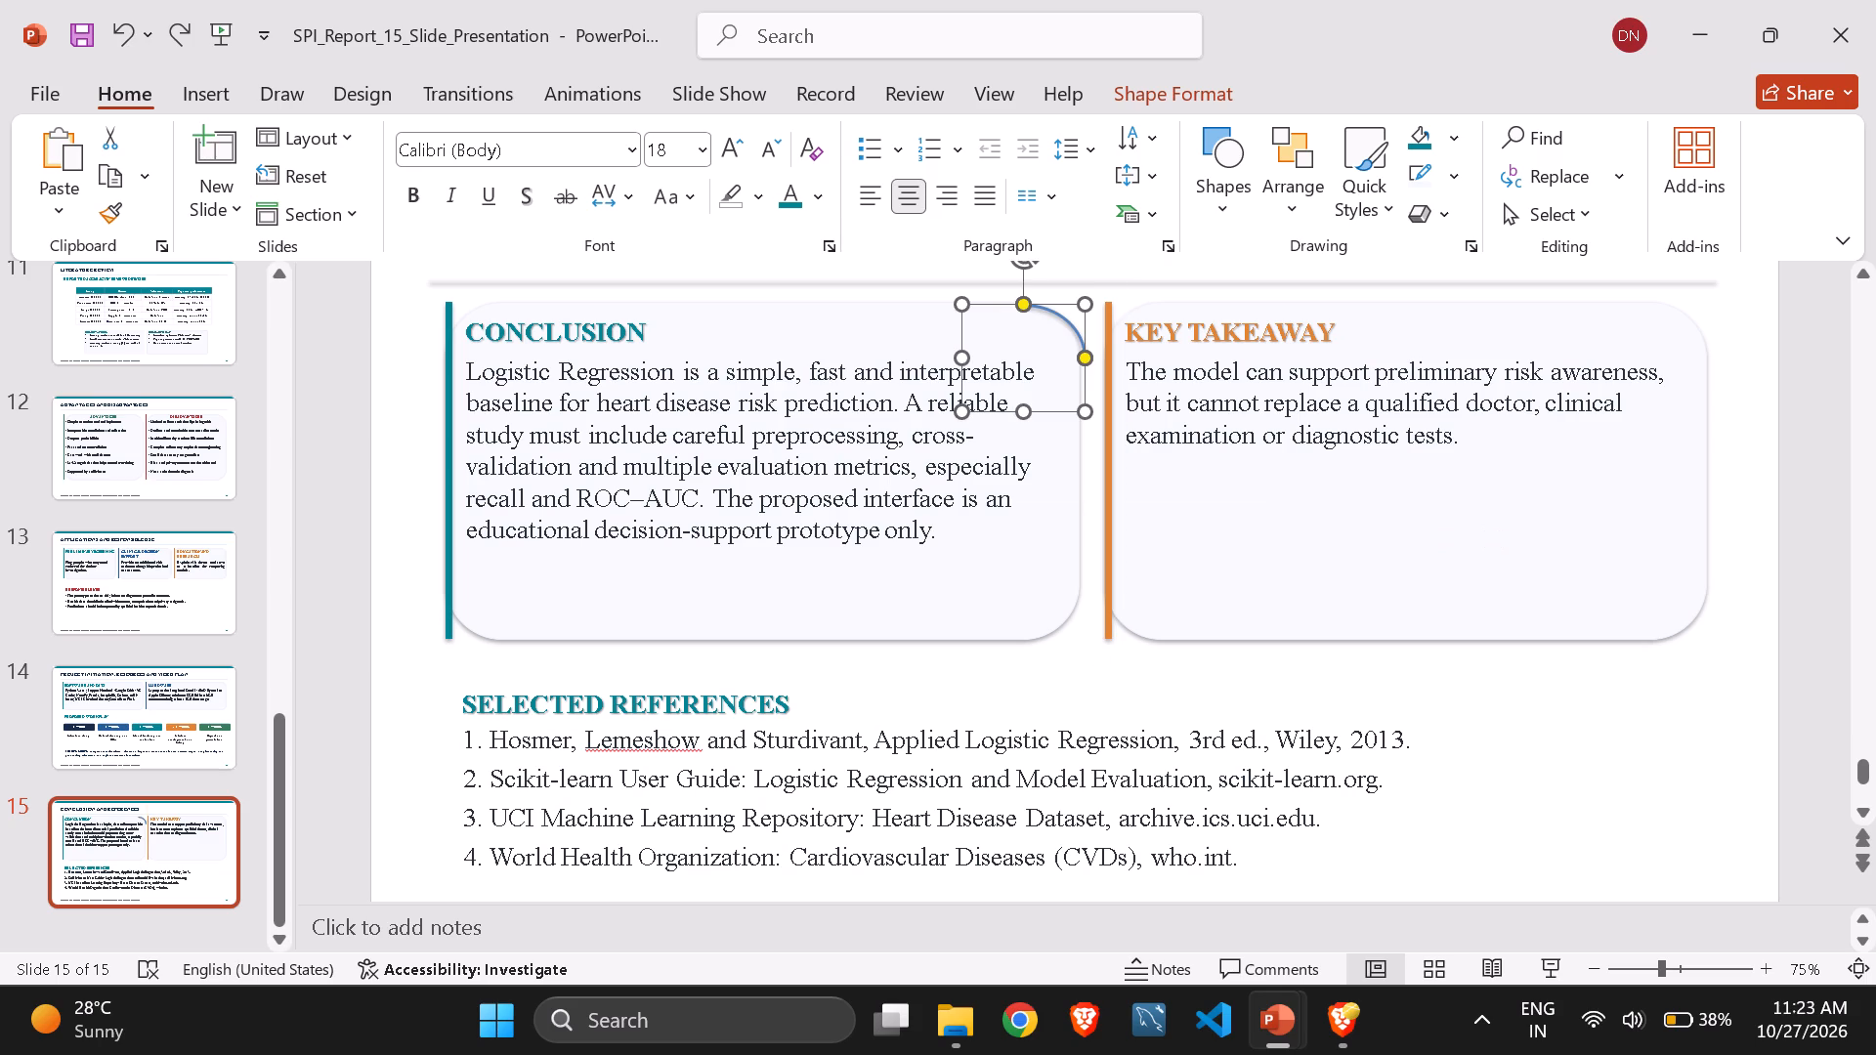
Delete the arc over the Conclusion card's upper-right rounded corner.
{"action": "key", "text": "Delete"}
{"action": "left_click", "coordinate": [1322, 528]}
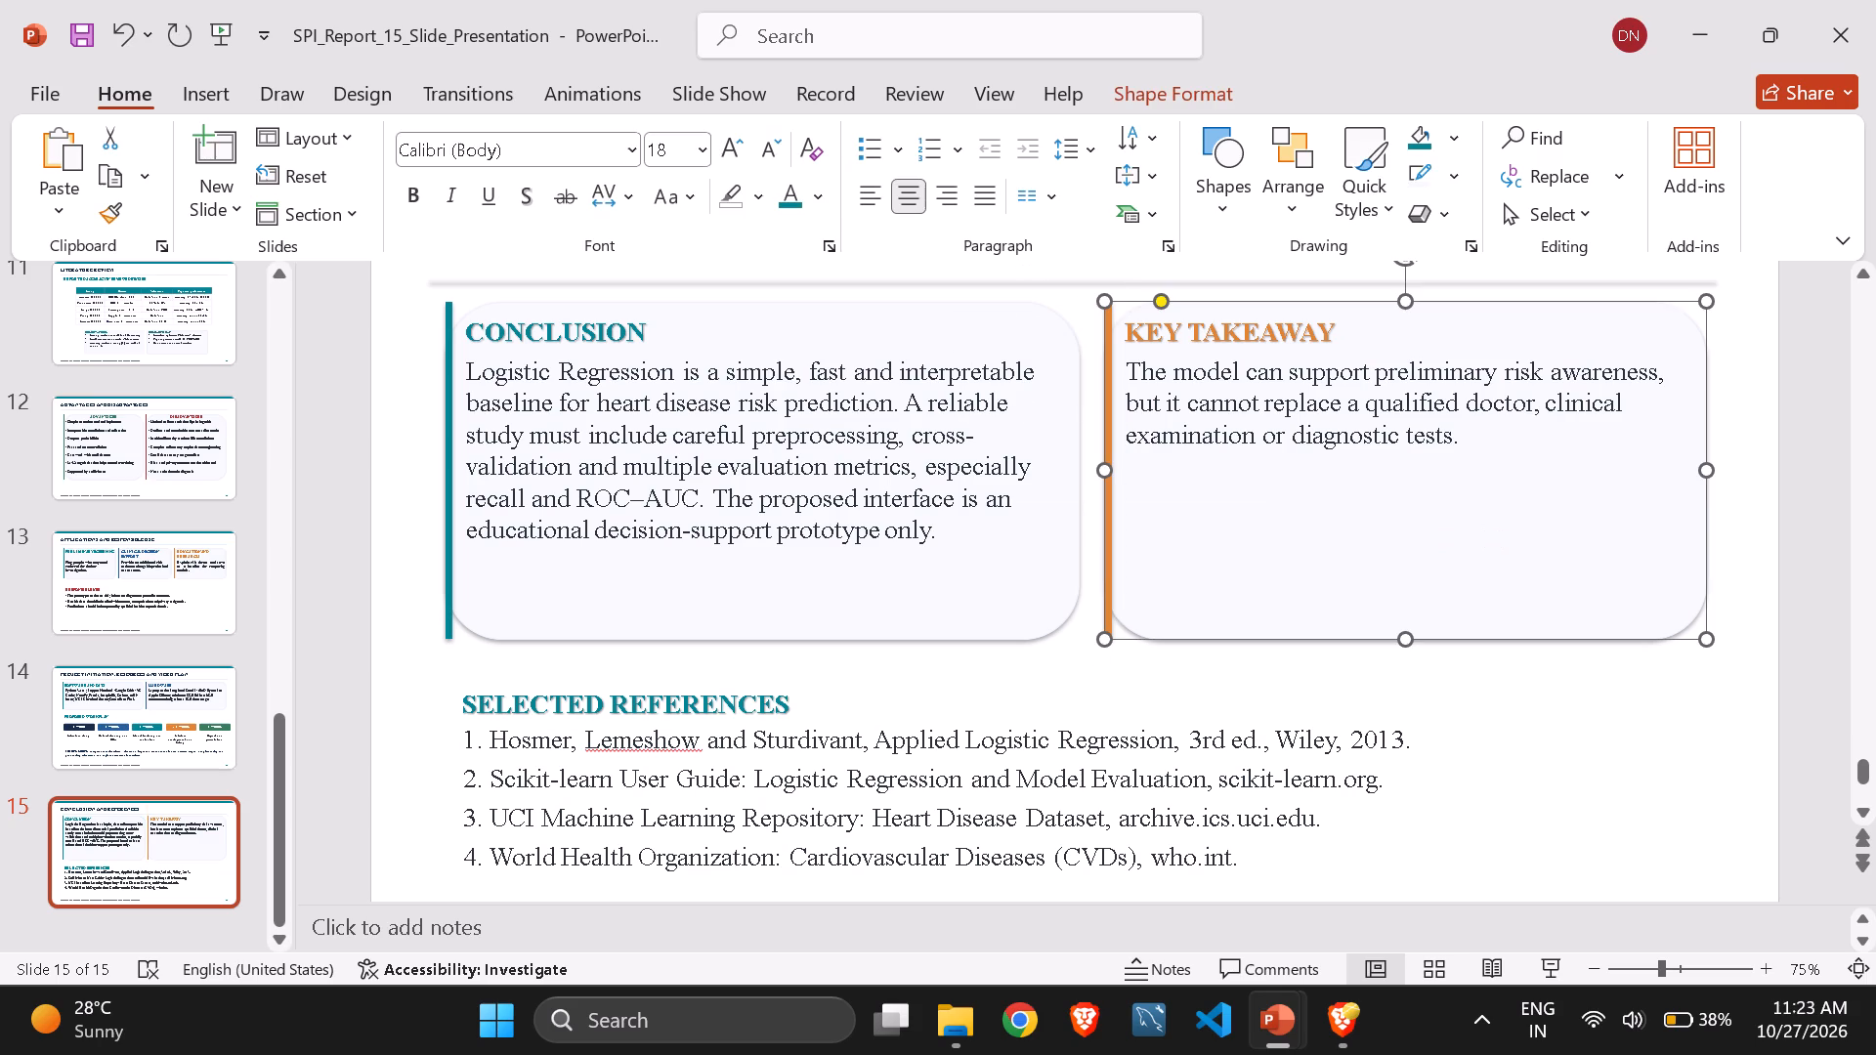
Run the slide show from the title slide and look over slides 1 and 2.
{"action": "scroll", "coordinate": [138, 385], "scroll_direction": "up", "scroll_amount": 3}
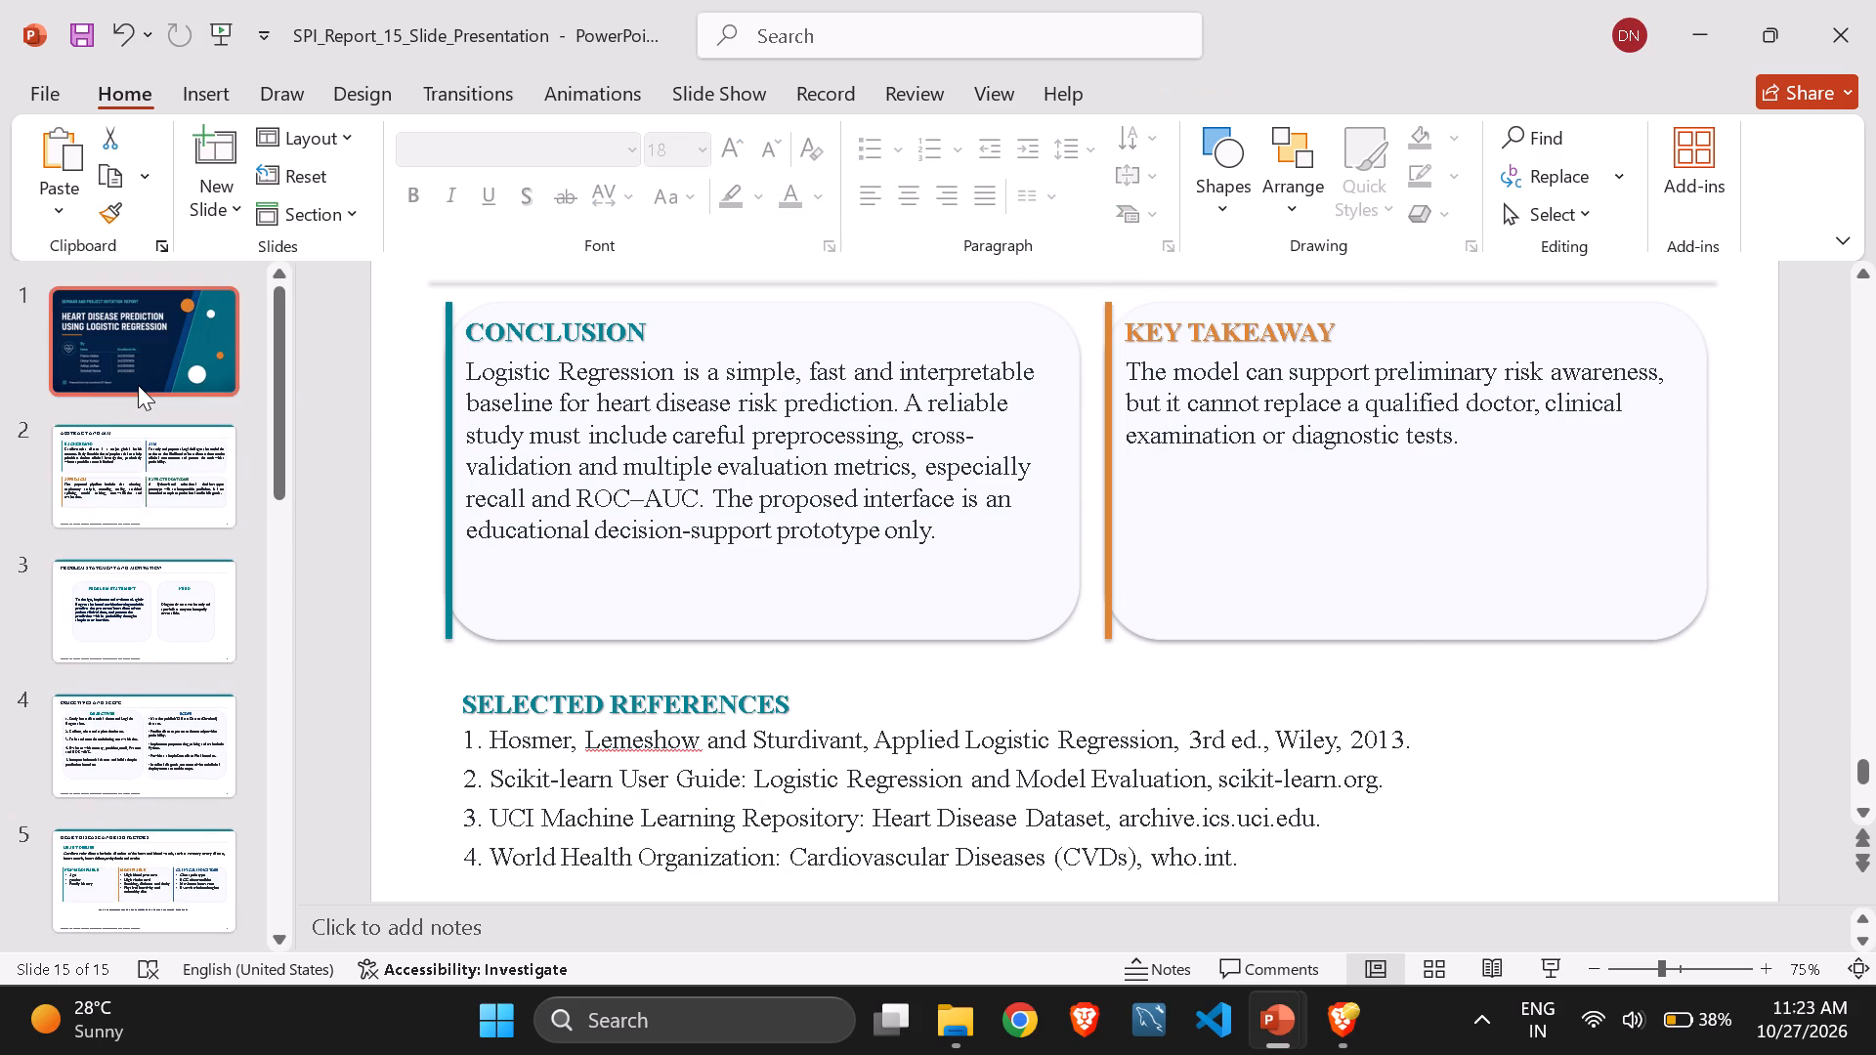
{"action": "left_click", "coordinate": [138, 386]}
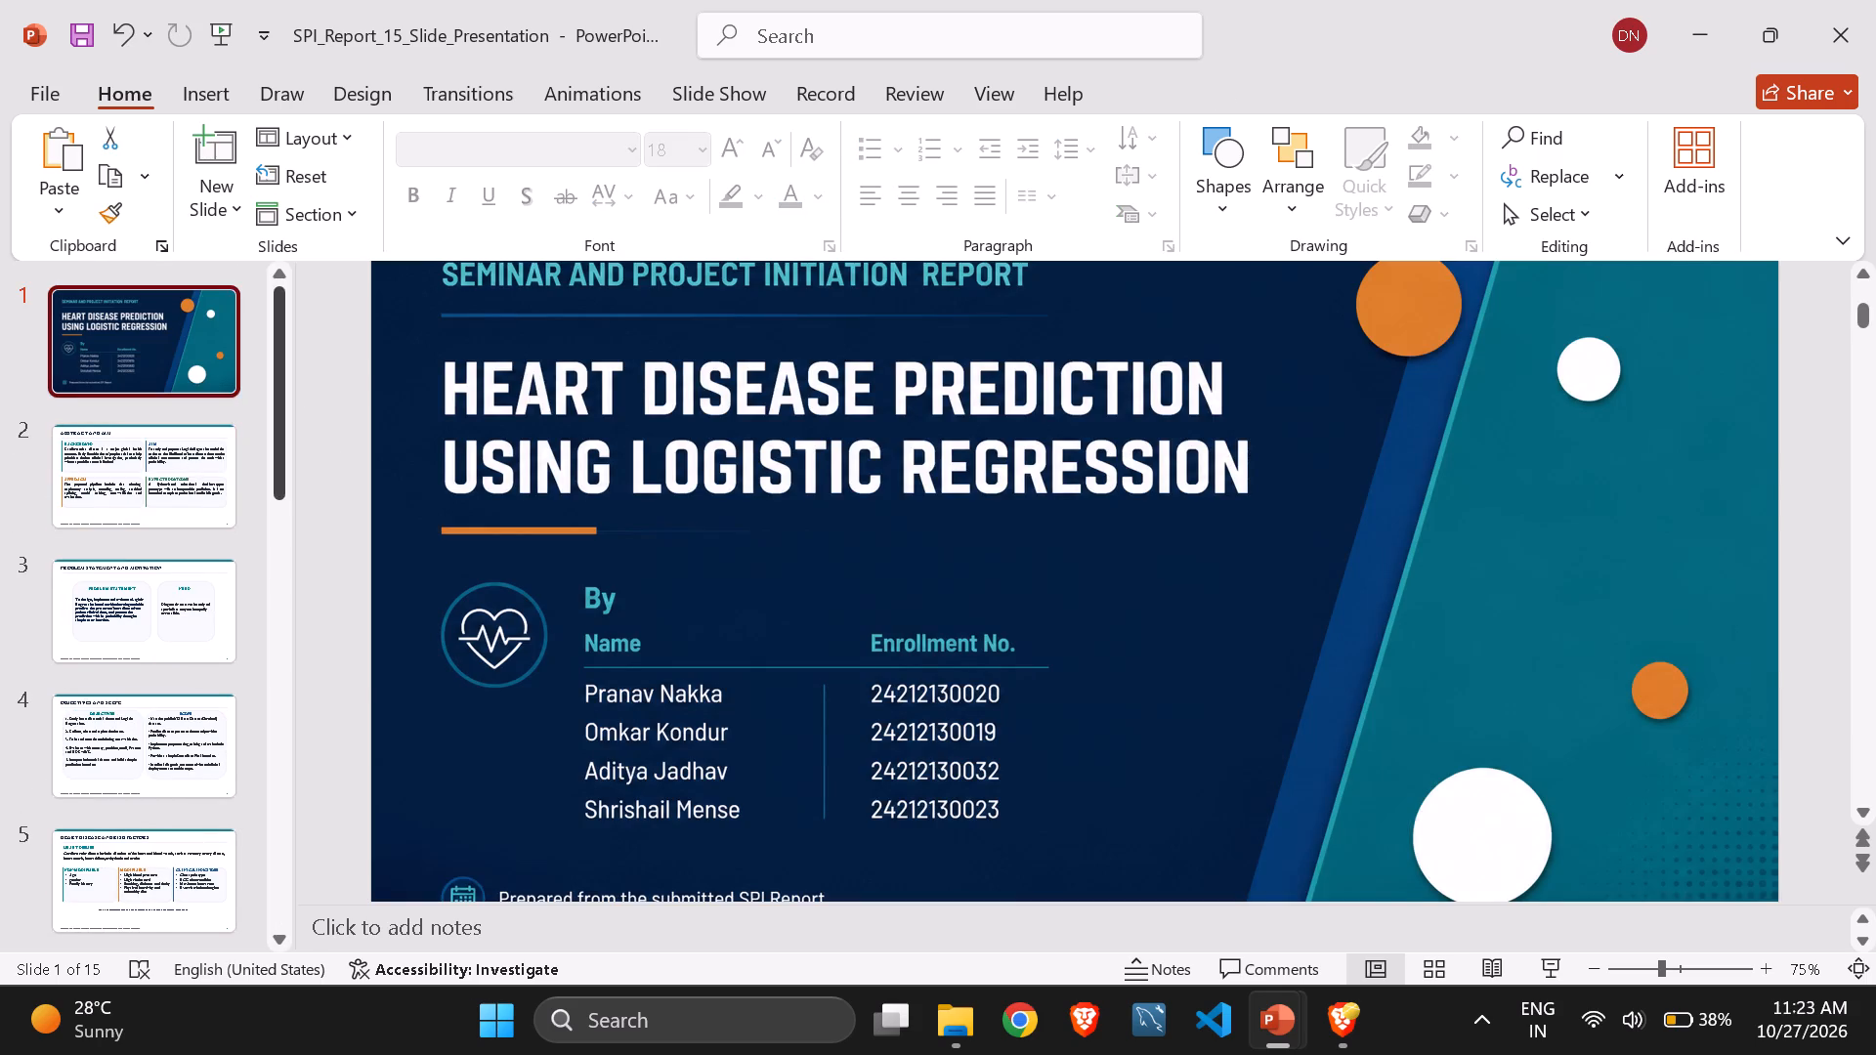
{"action": "scroll", "coordinate": [564, 539], "scroll_direction": "down", "scroll_amount": 1, "text": "ctrl"}
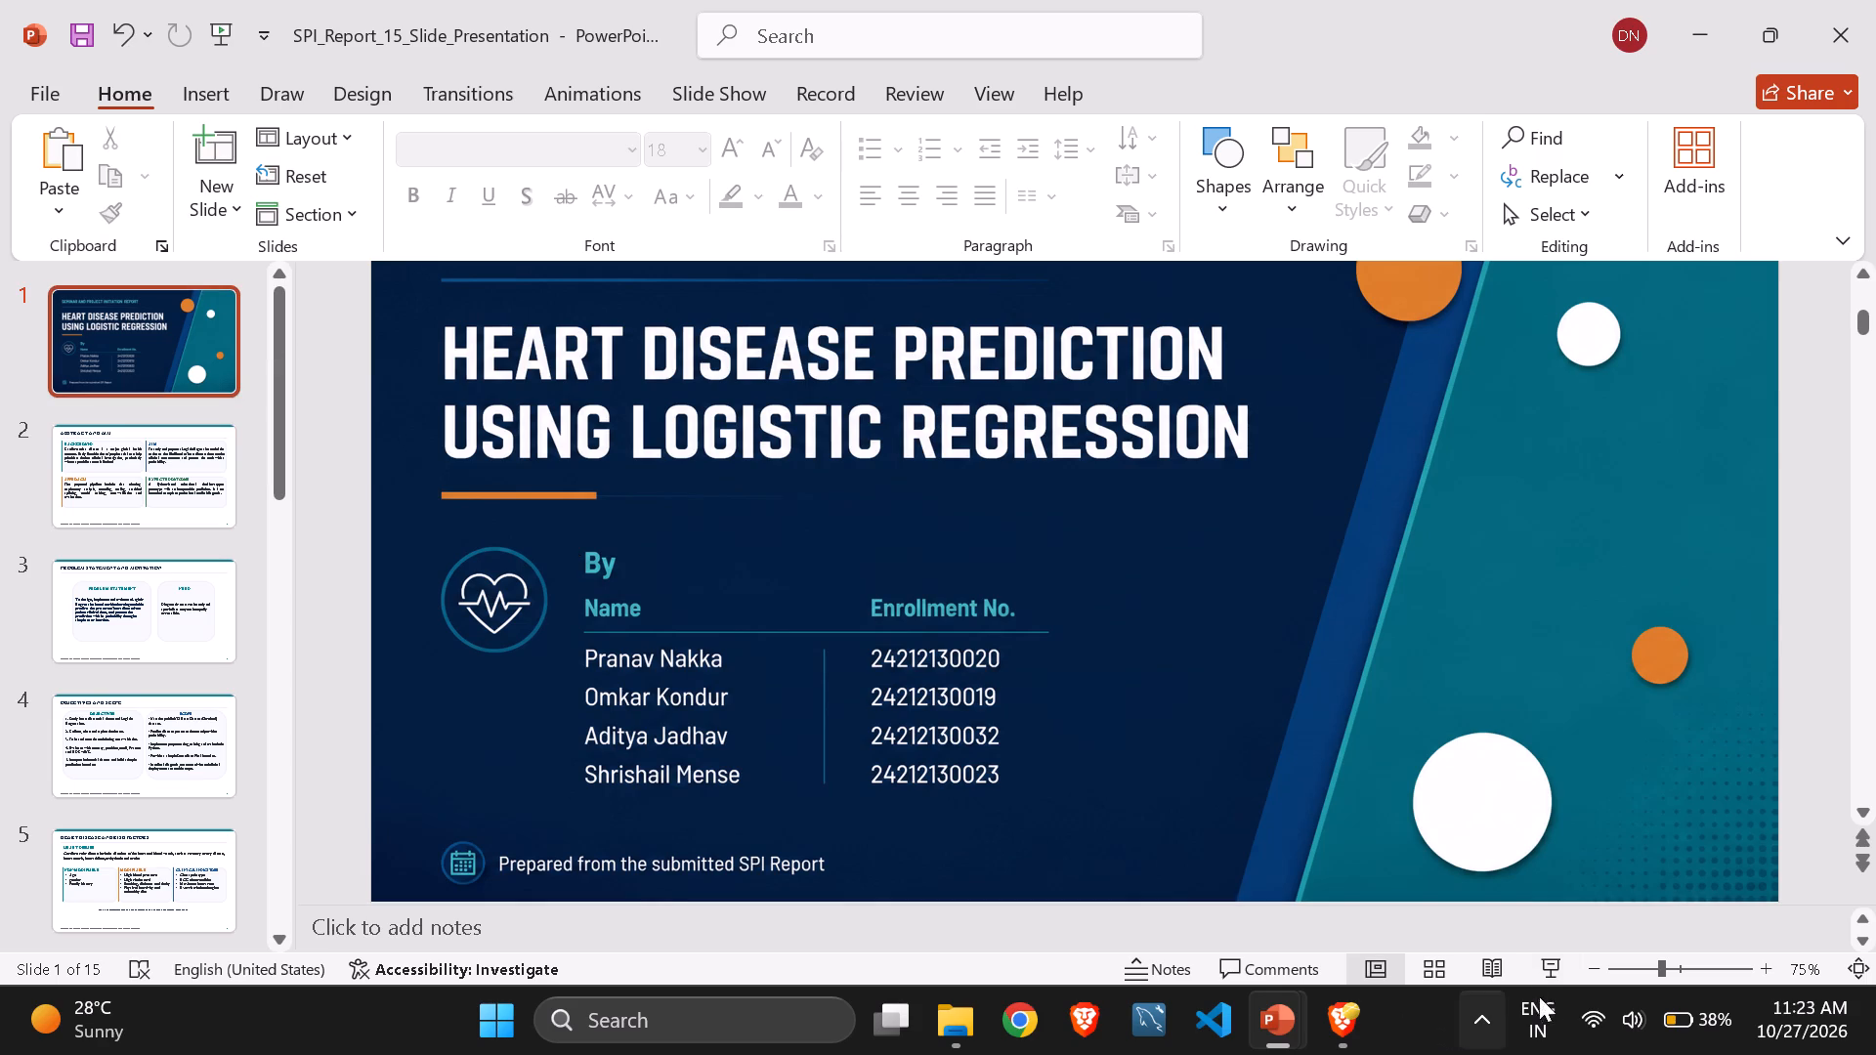
{"action": "left_click", "coordinate": [1534, 966]}
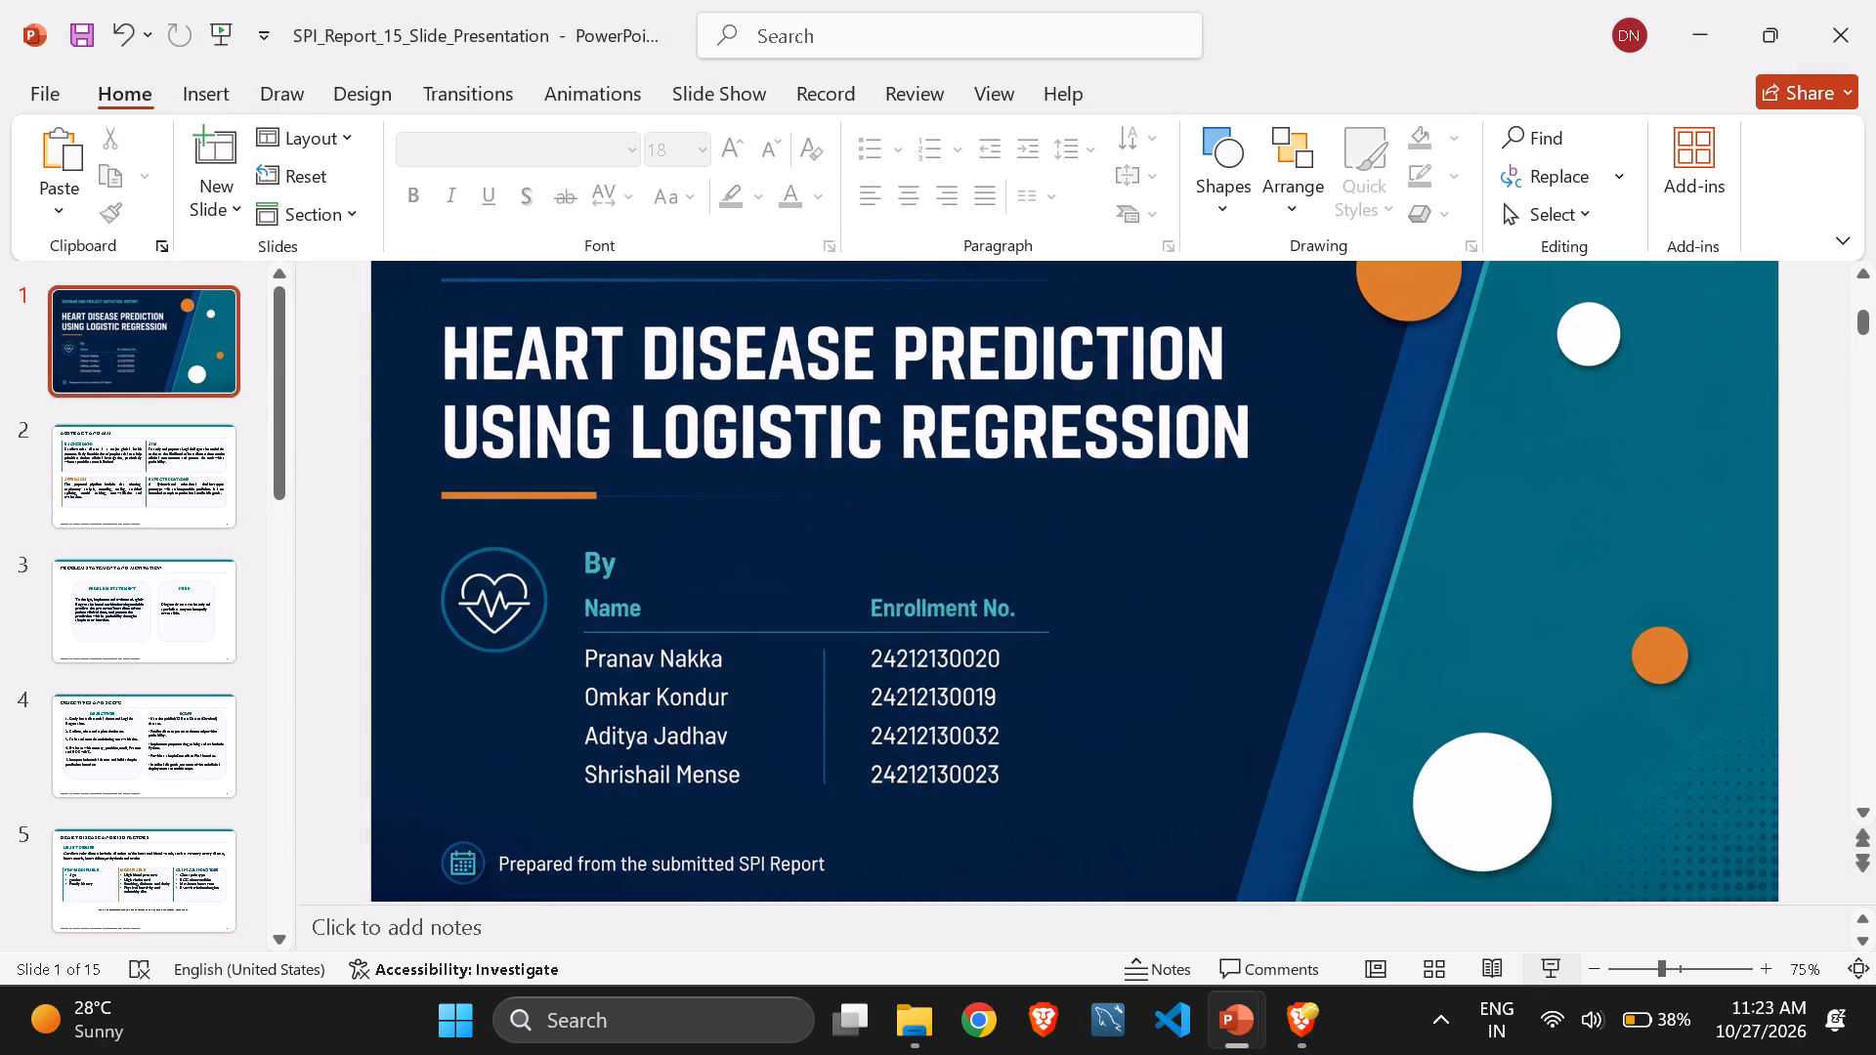
{"action": "key", "text": "Right"}
{"action": "key", "text": "Left"}
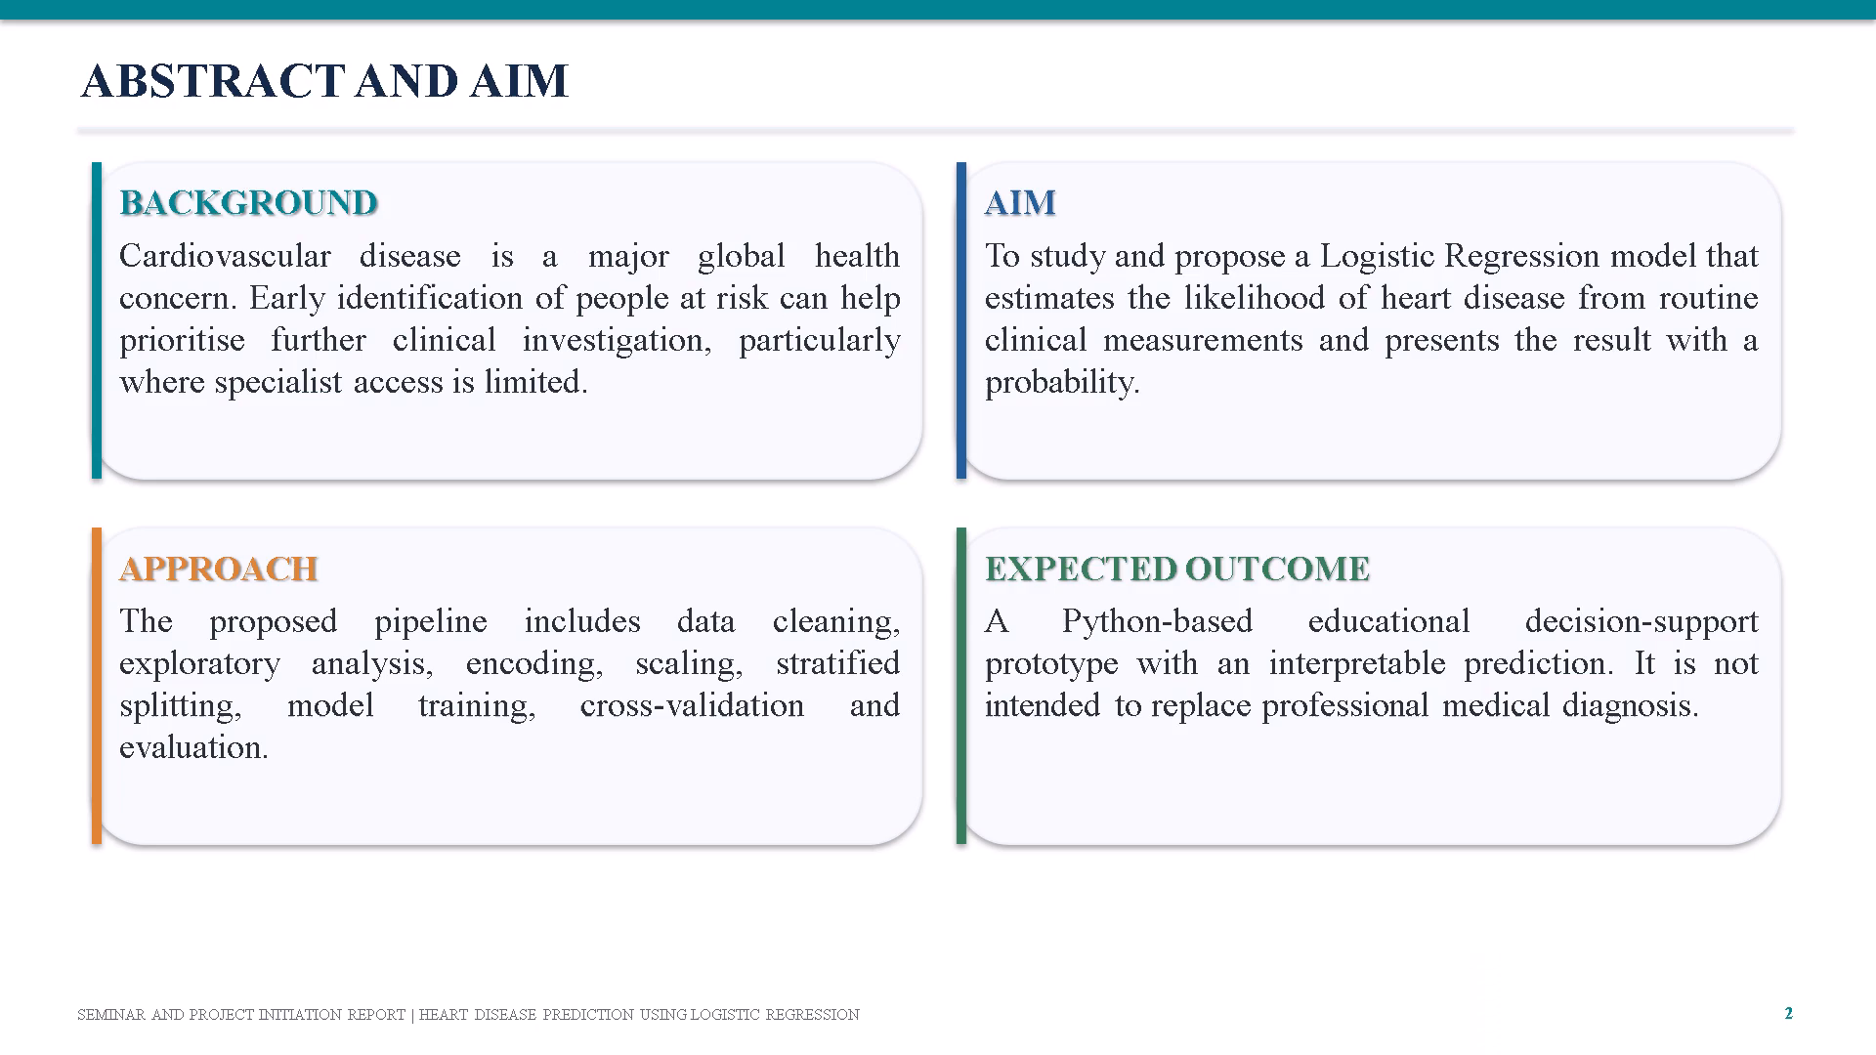
{"action": "key", "text": "Left"}
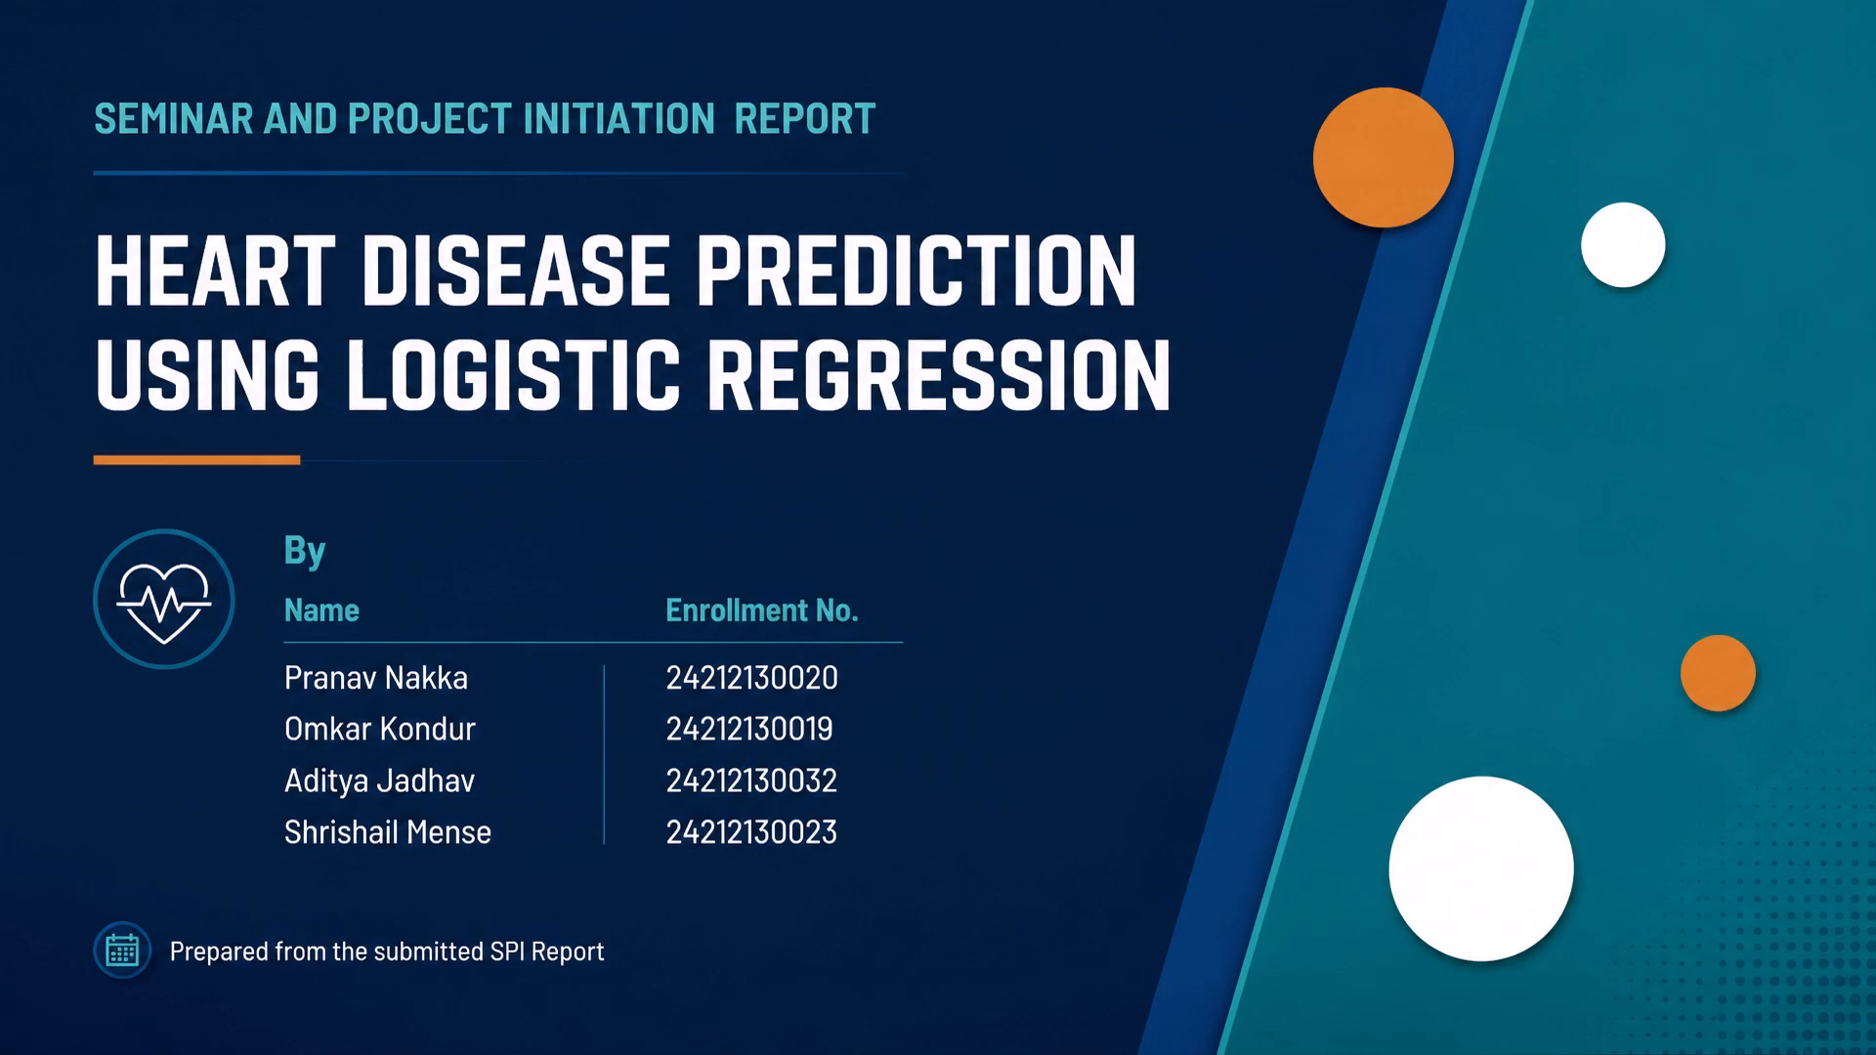
Page through the slide show from the title slide to slide 14, checking each slide's layout.
{"action": "key", "text": "Right"}
{"action": "key", "text": "Right"}
{"action": "key", "text": "Right"}
{"action": "key", "text": "Right"}
{"action": "key", "text": "Right"}
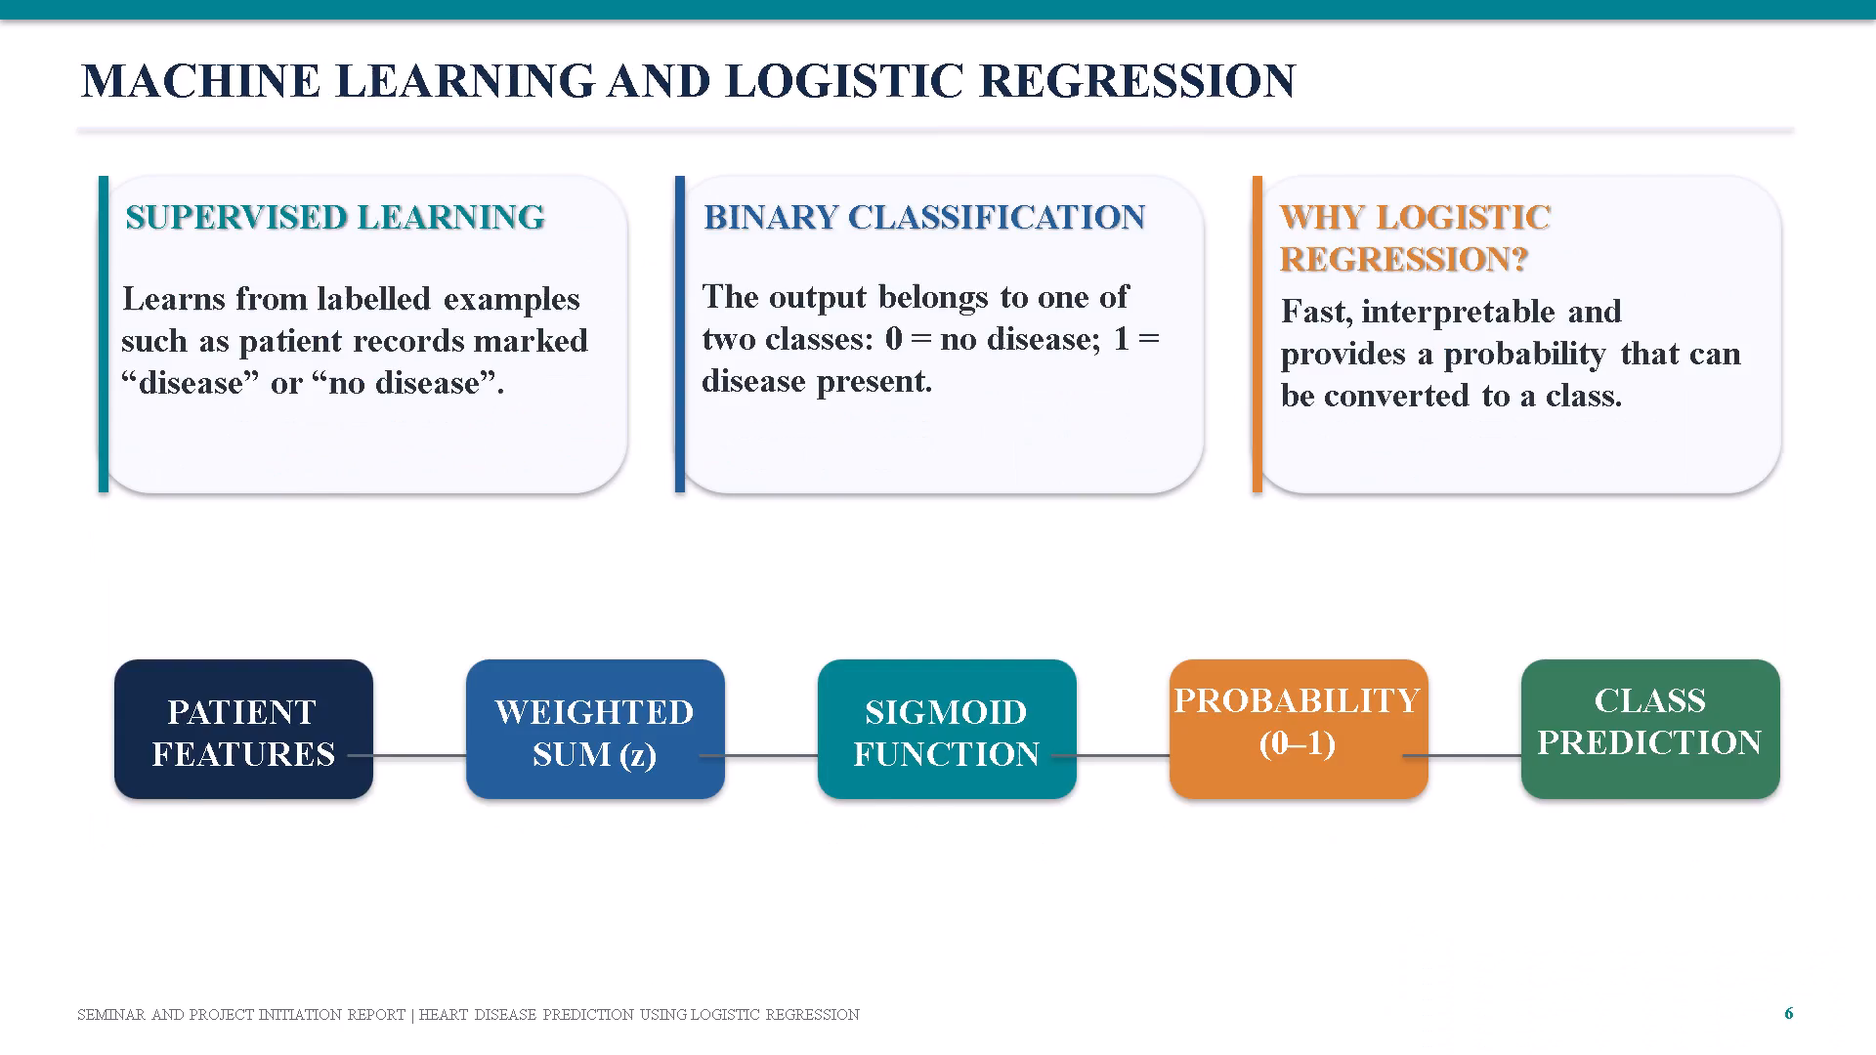
{"action": "key", "text": "Right"}
{"action": "key", "text": "Right"}
{"action": "key", "text": "Right"}
{"action": "key", "text": "Right"}
{"action": "key", "text": "Right"}
{"action": "key", "text": "Right"}
{"action": "key", "text": "Right"}
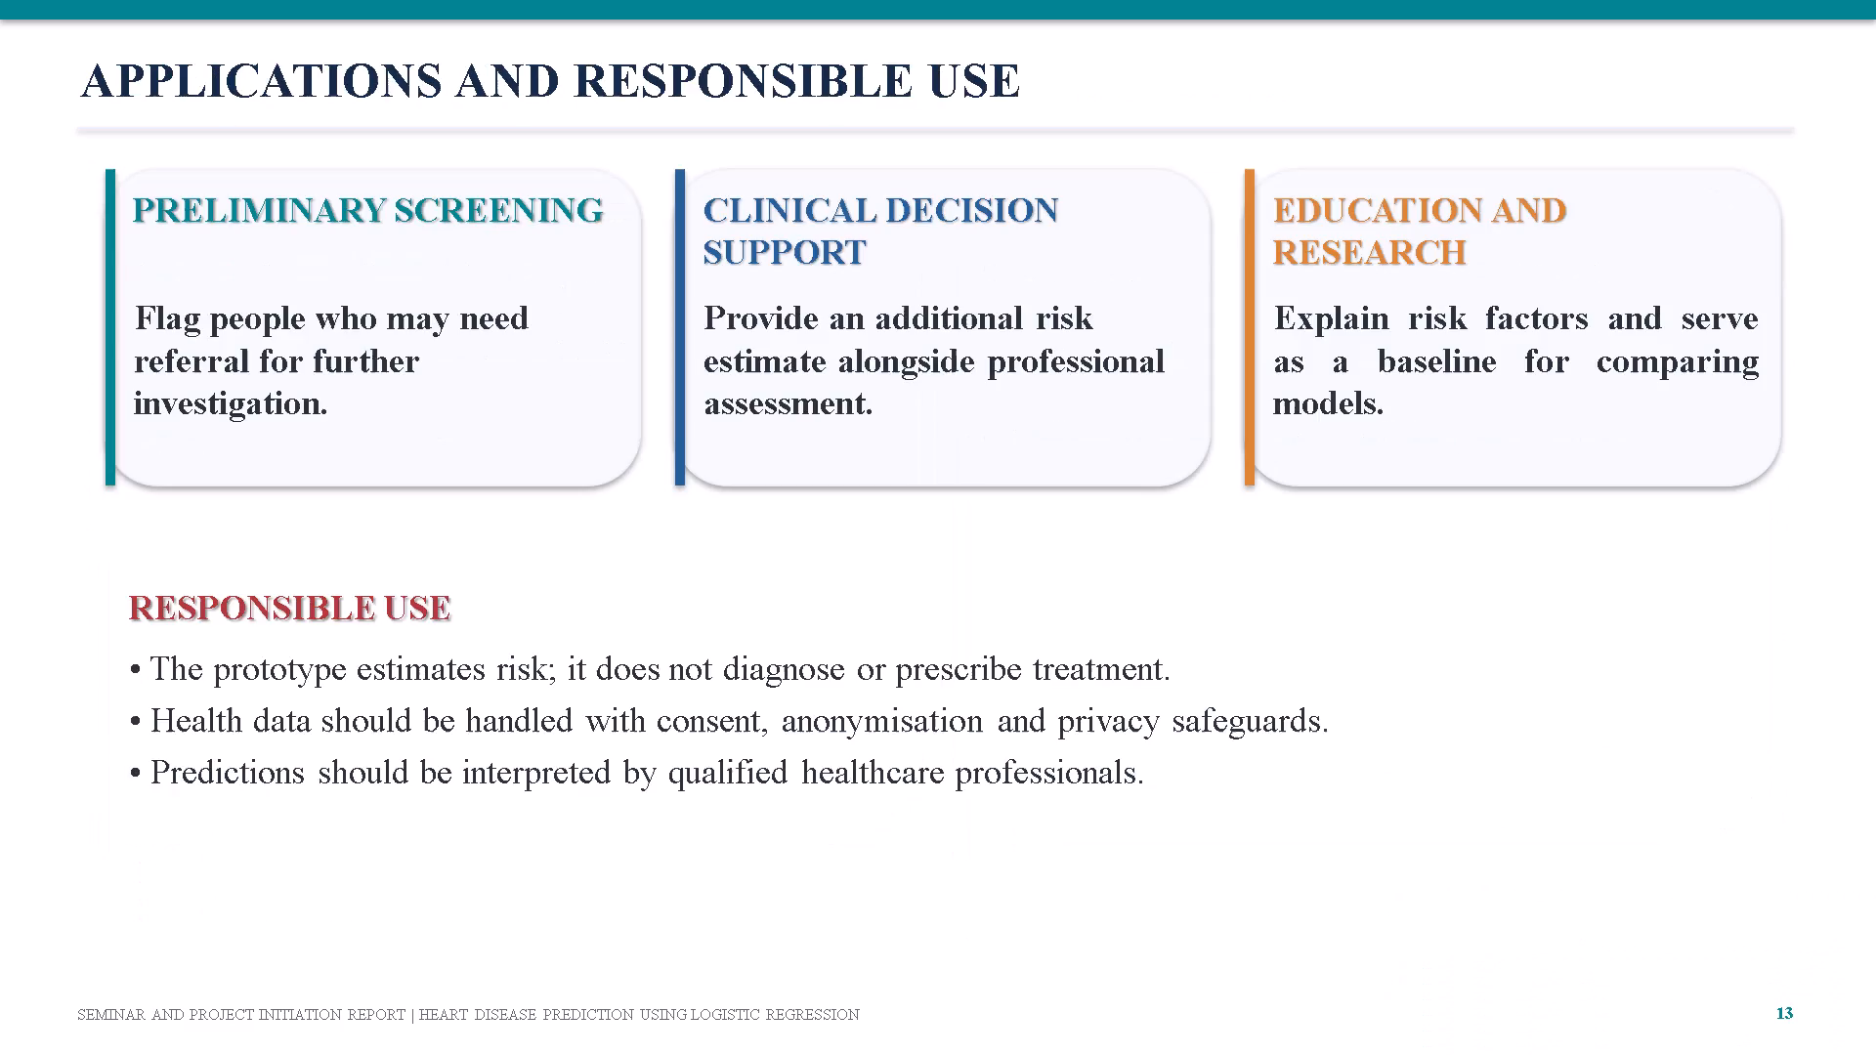
{"action": "key", "text": "Right"}
Recheck slides 9 through 15 in the slide show and end it on slide 14, Project Initiation: Resources and Work Plan.
{"action": "key", "text": "Left"}
{"action": "key", "text": "Left"}
{"action": "key", "text": "Left"}
{"action": "key", "text": "Left"}
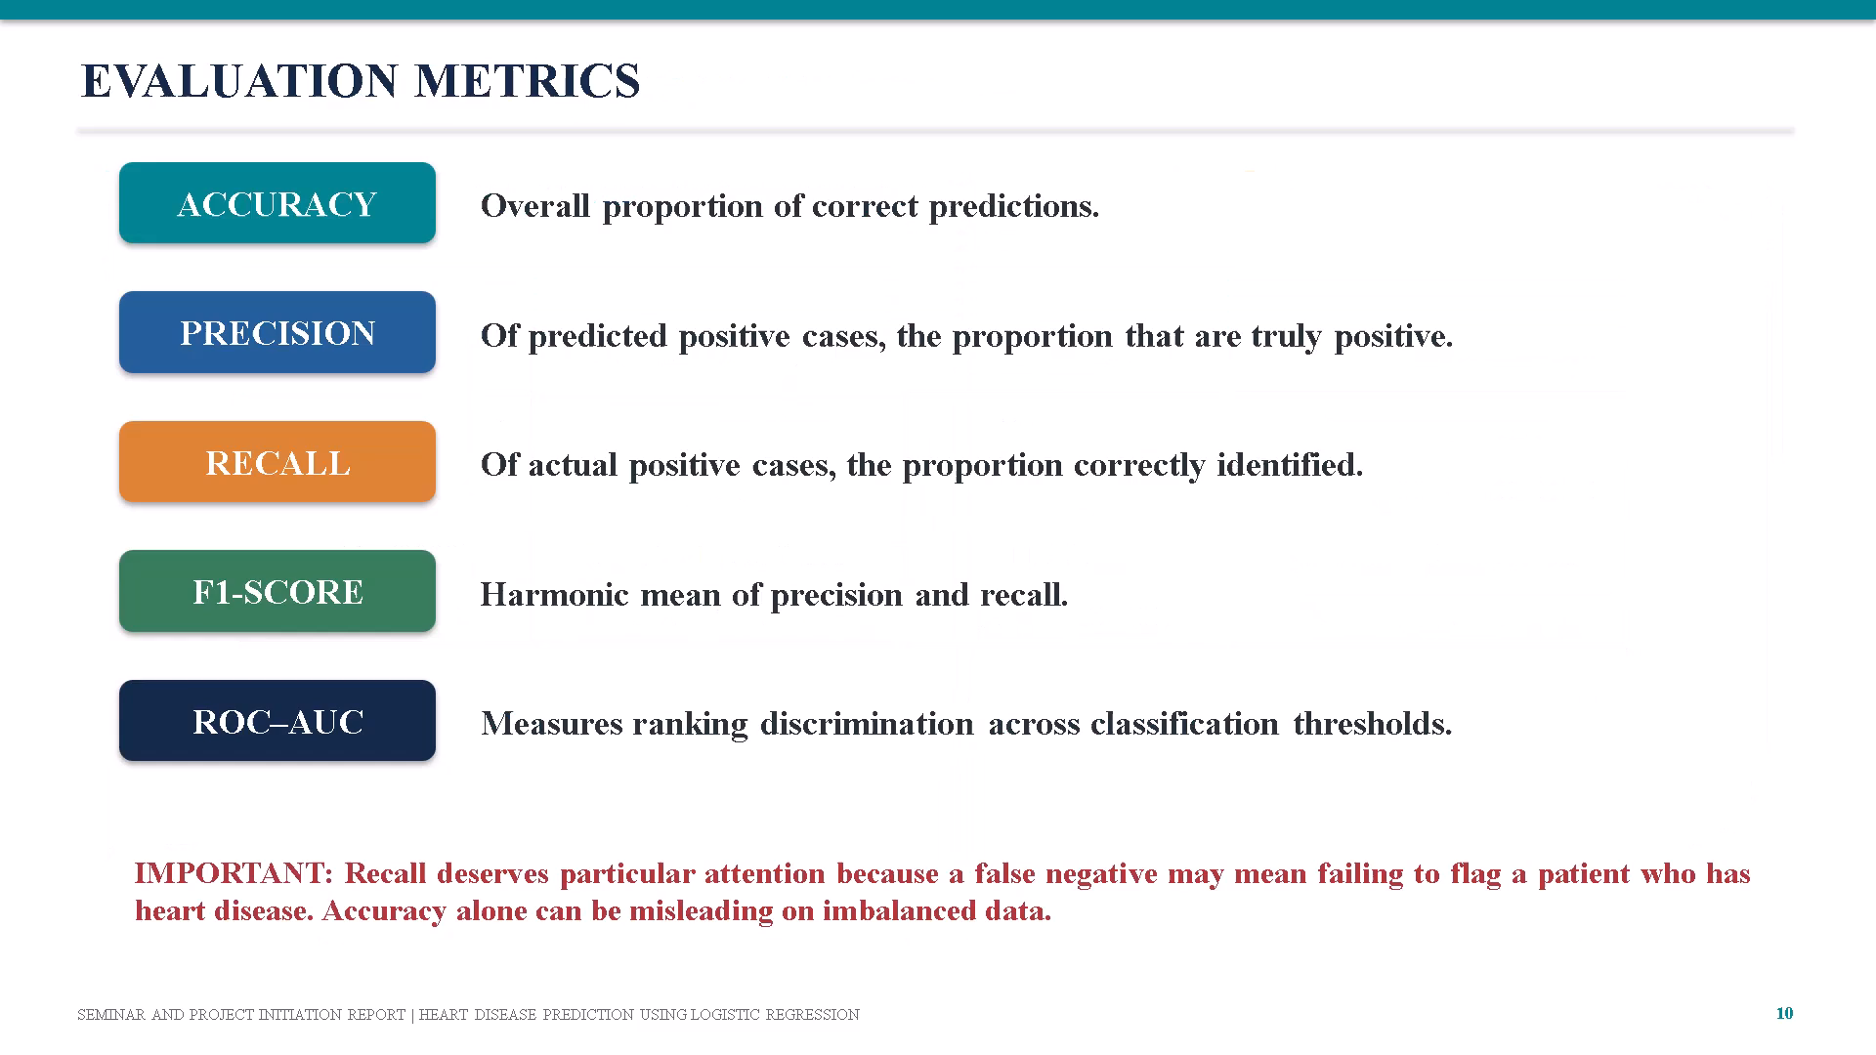
{"action": "key", "text": "Left"}
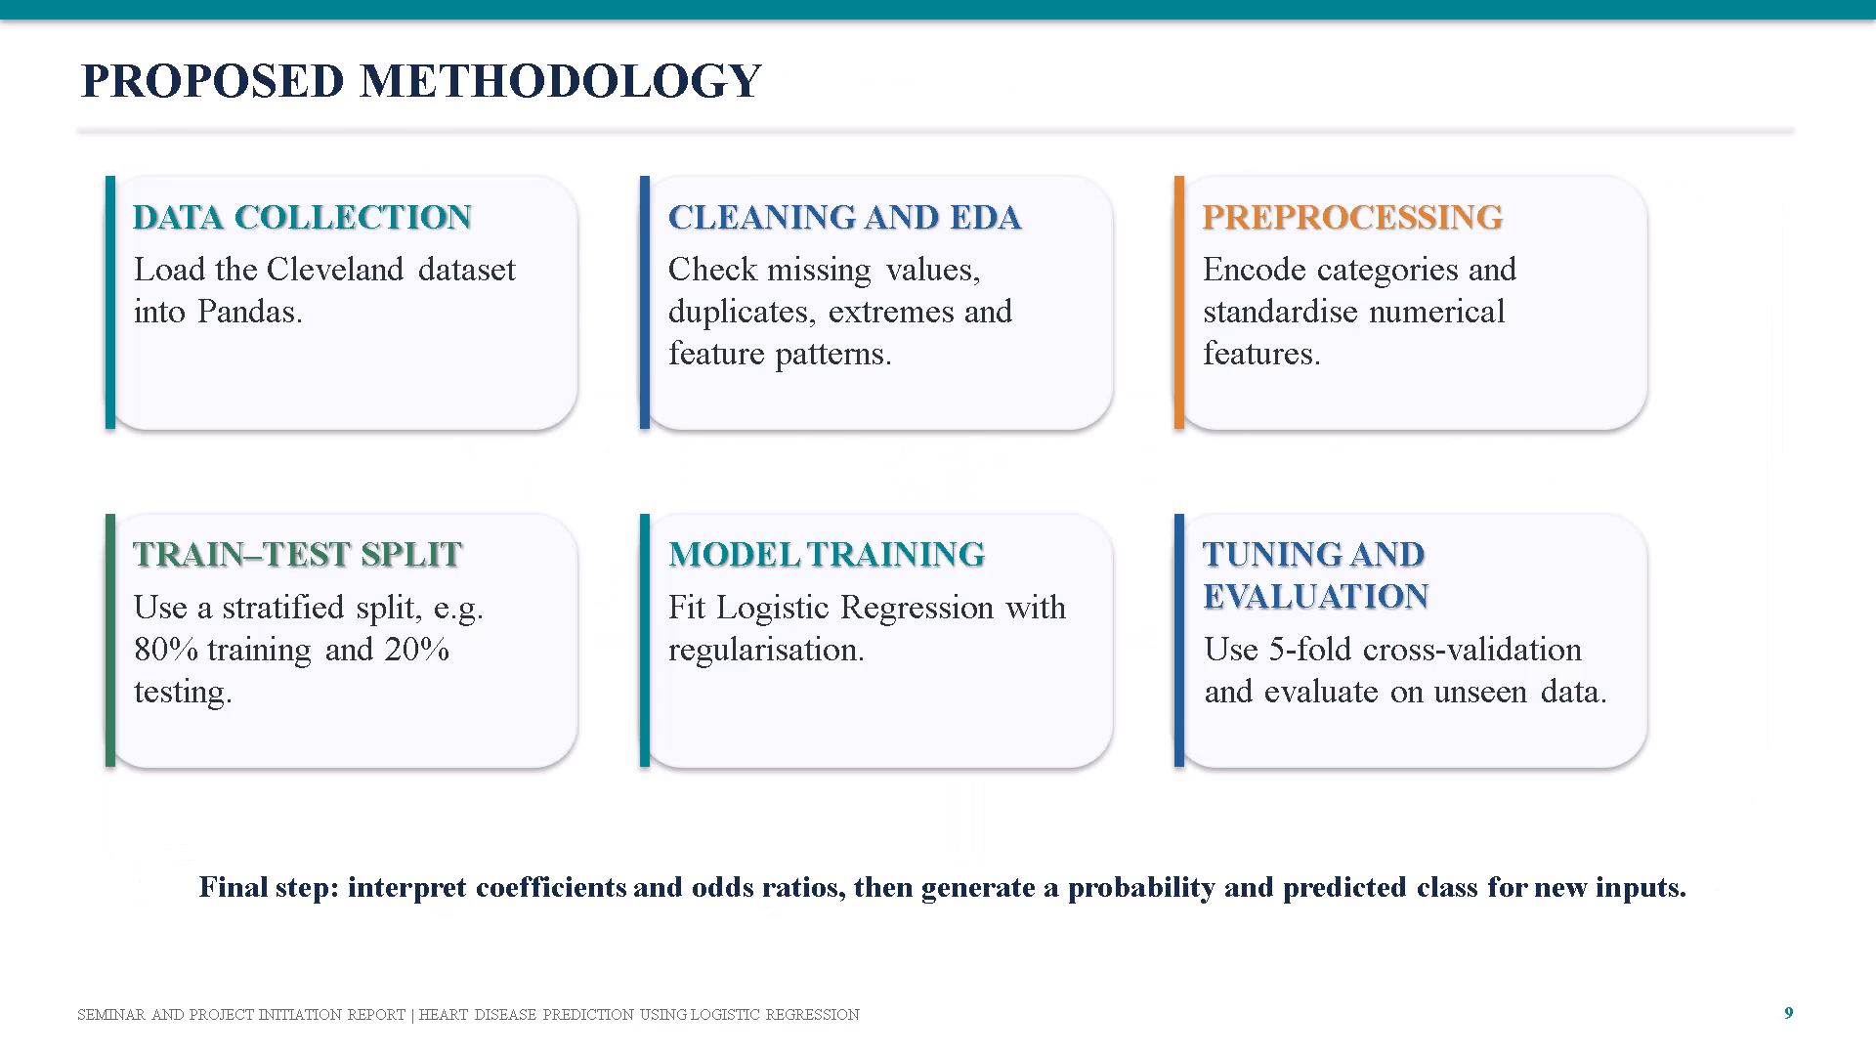
{"action": "key", "text": "Right"}
{"action": "key", "text": "Right"}
{"action": "key", "text": "Right"}
{"action": "key", "text": "Right"}
{"action": "key", "text": "Right"}
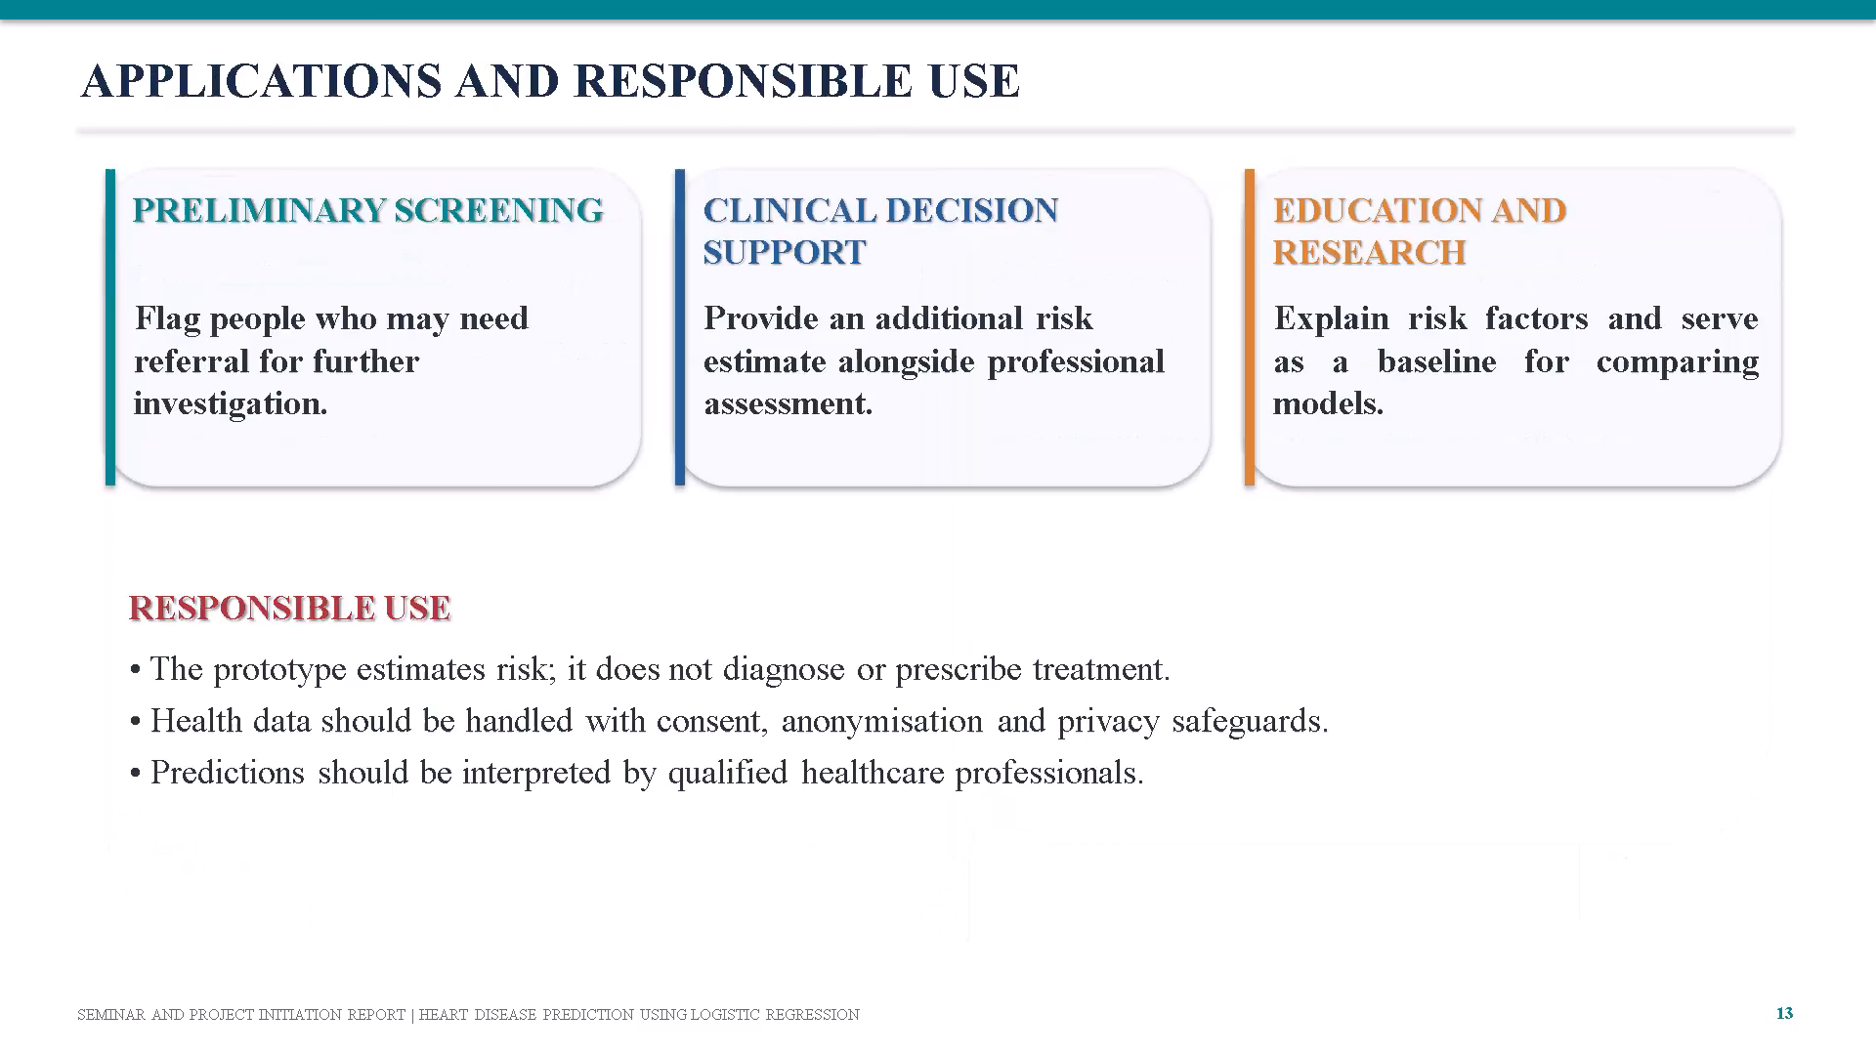
{"action": "key", "text": "Right"}
{"action": "key", "text": "Left"}
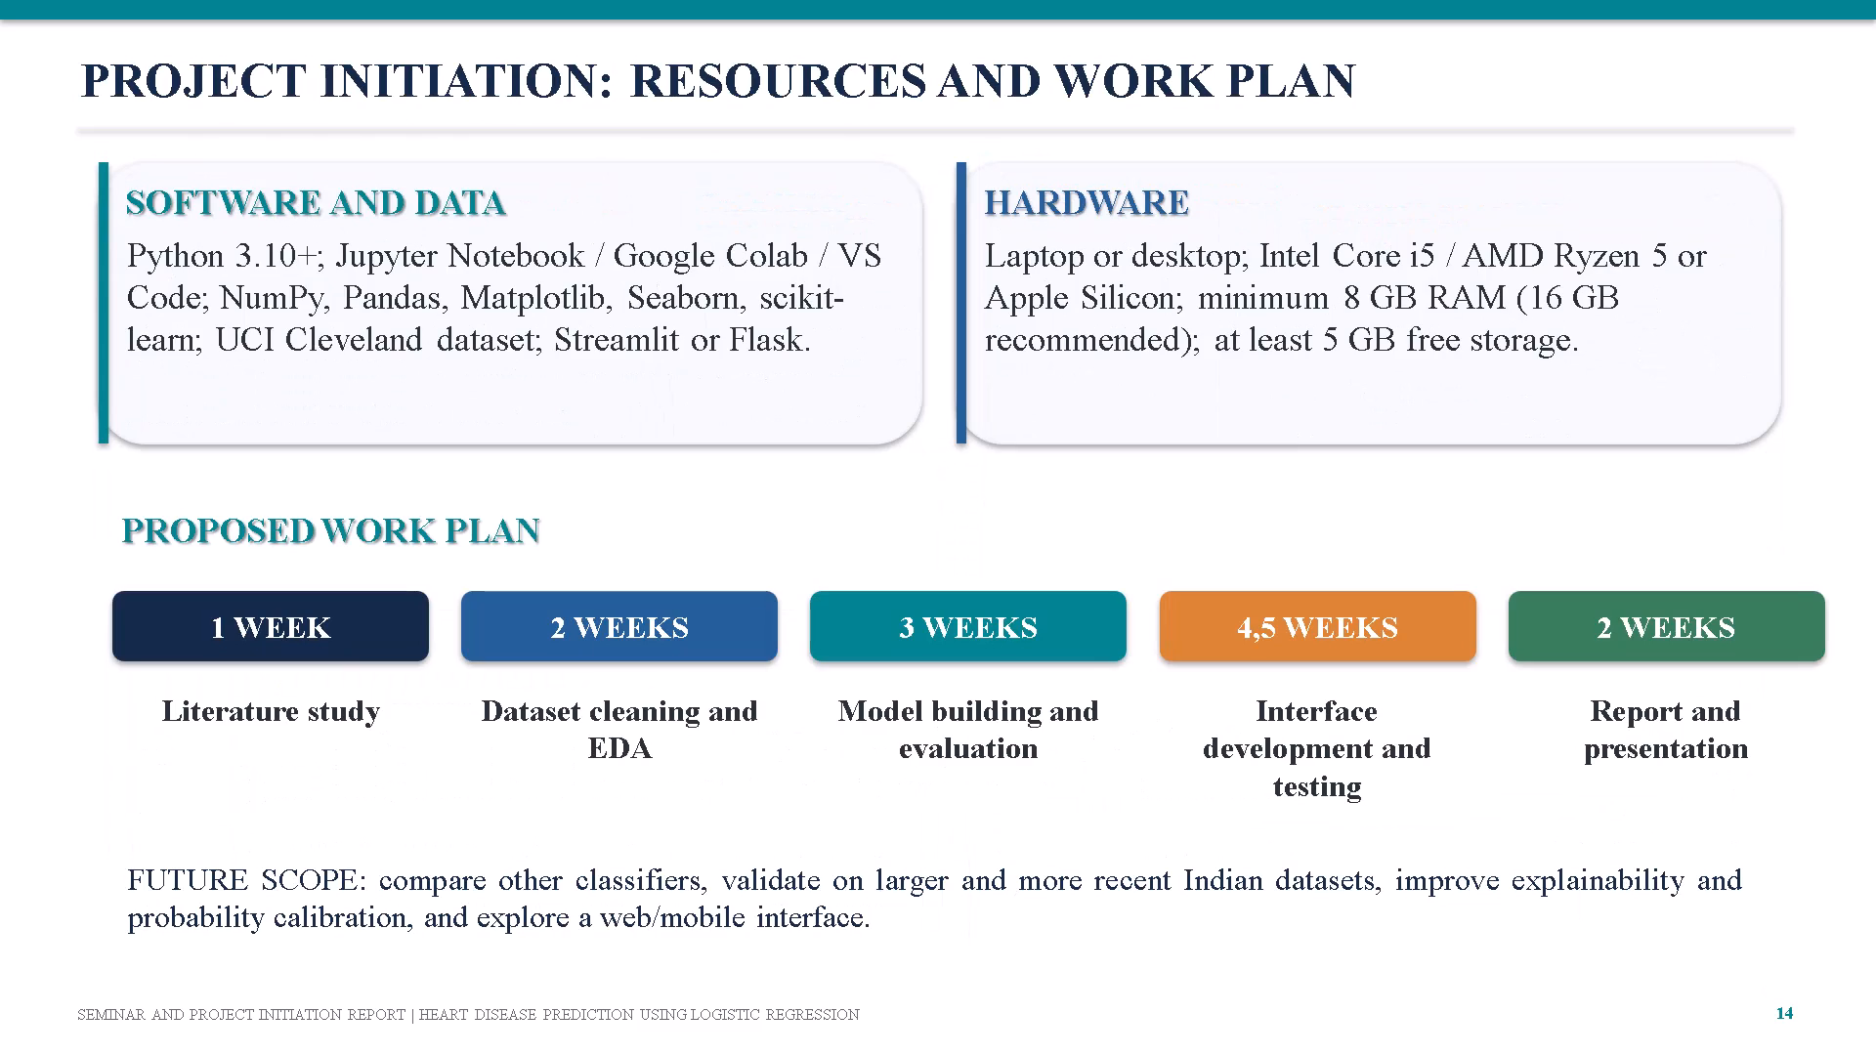
{"action": "key", "text": "f"}
{"action": "key", "text": "Escape"}
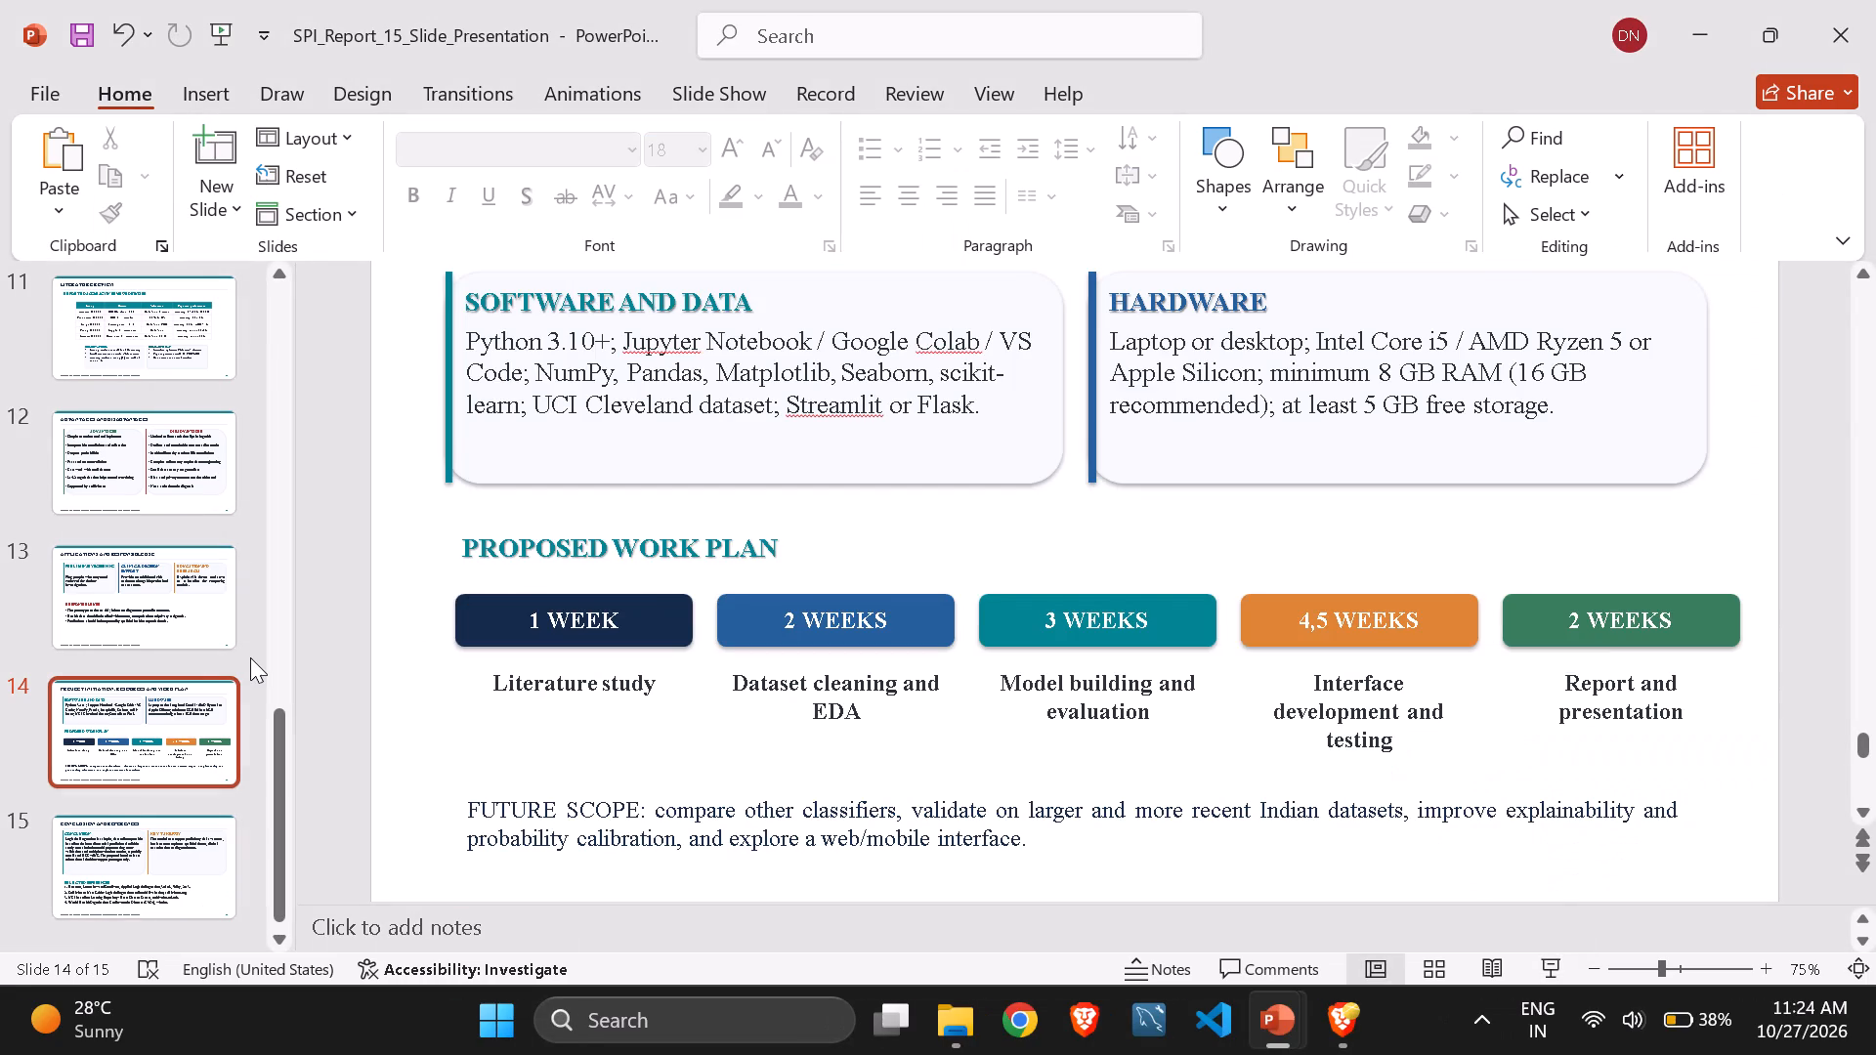
Make the slashes after Jupyter Notebook and after Google Colab bold in slide 14's Software and Data text.
{"action": "left_click", "coordinate": [634, 383]}
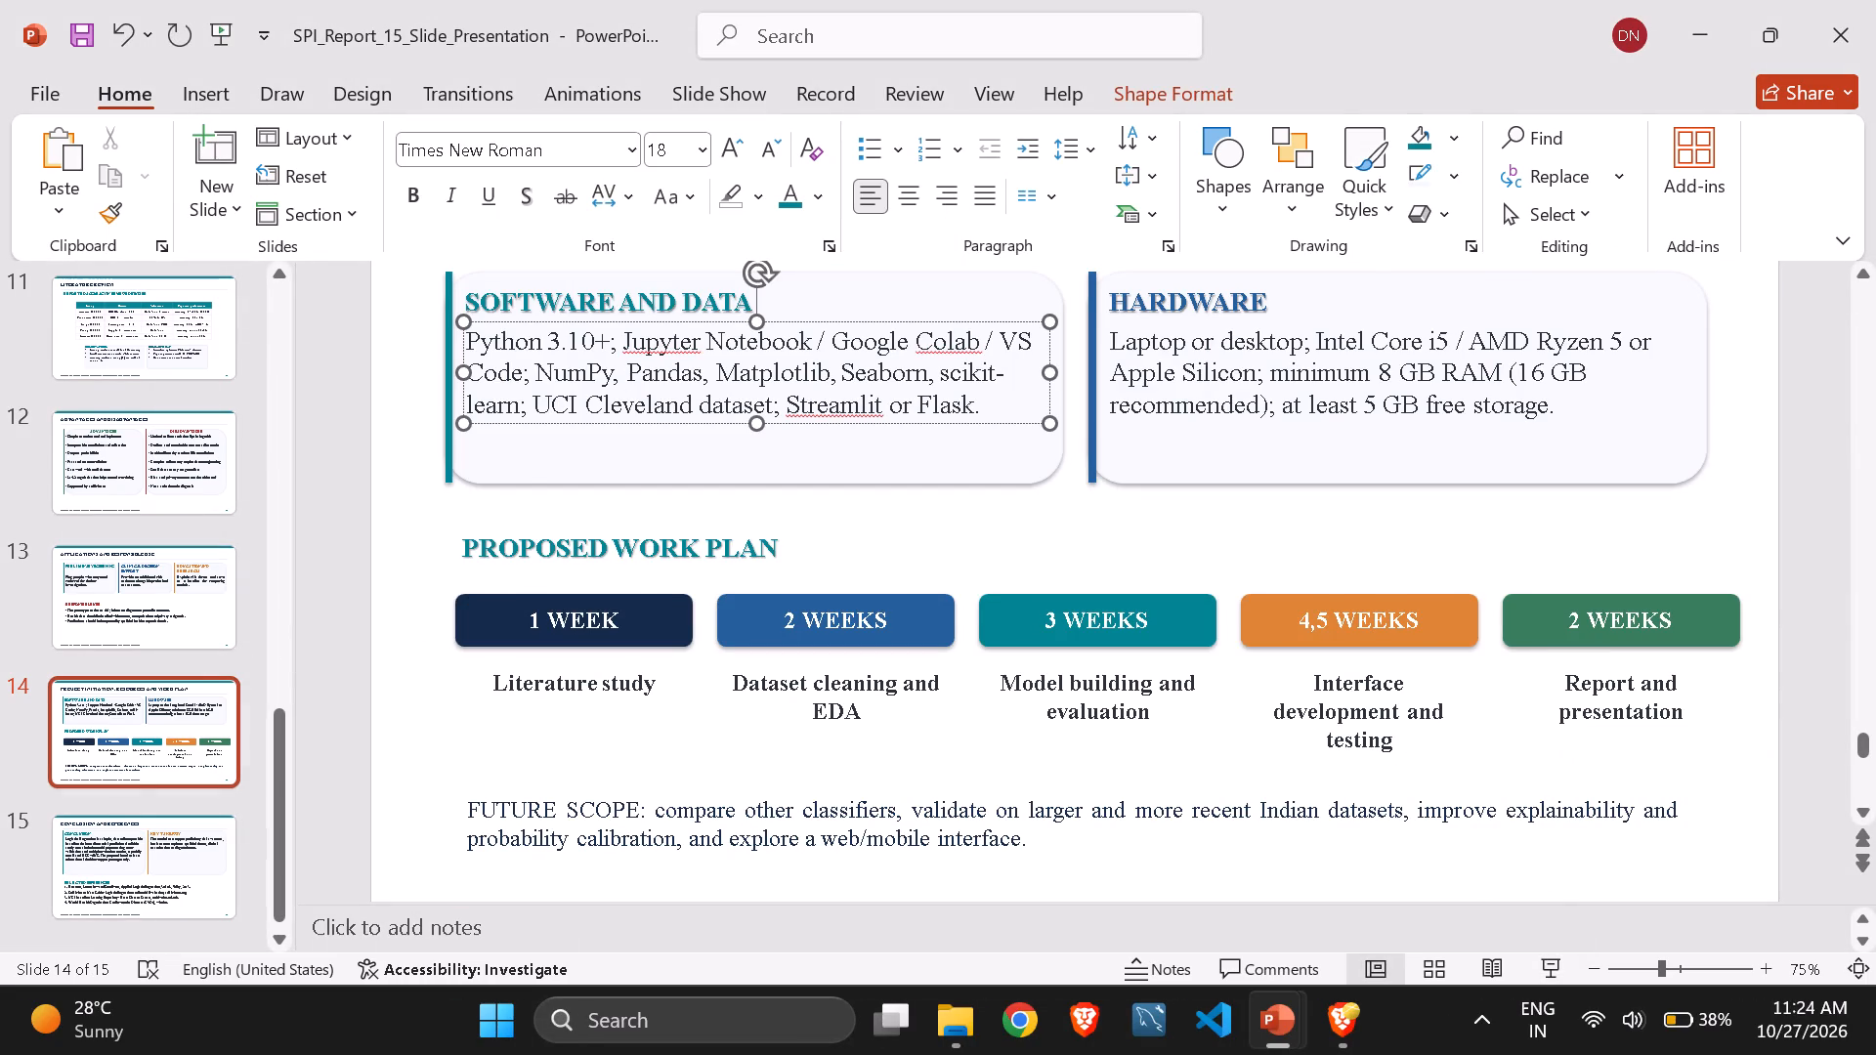
{"action": "left_click", "coordinate": [829, 344]}
{"action": "key", "text": "Left"}
{"action": "key", "text": "shift+Left"}
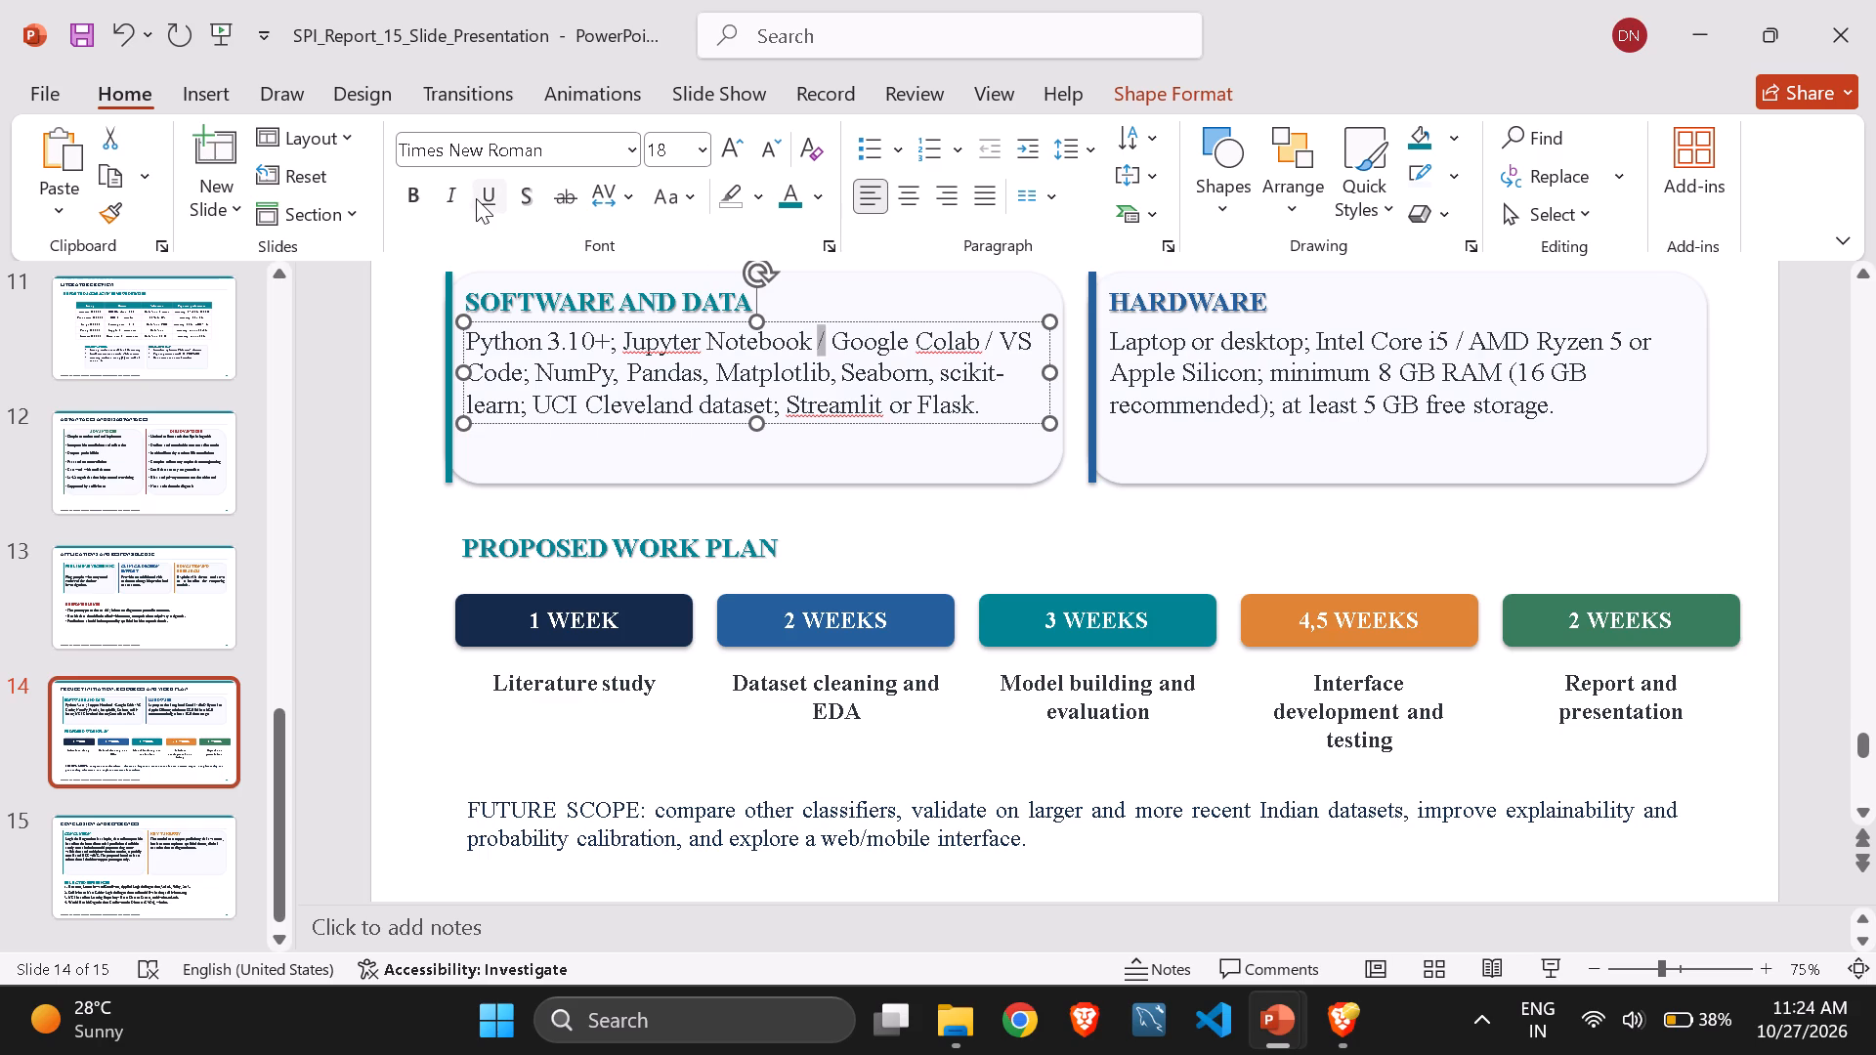
{"action": "left_click", "coordinate": [415, 207]}
{"action": "left_click", "coordinate": [989, 343]}
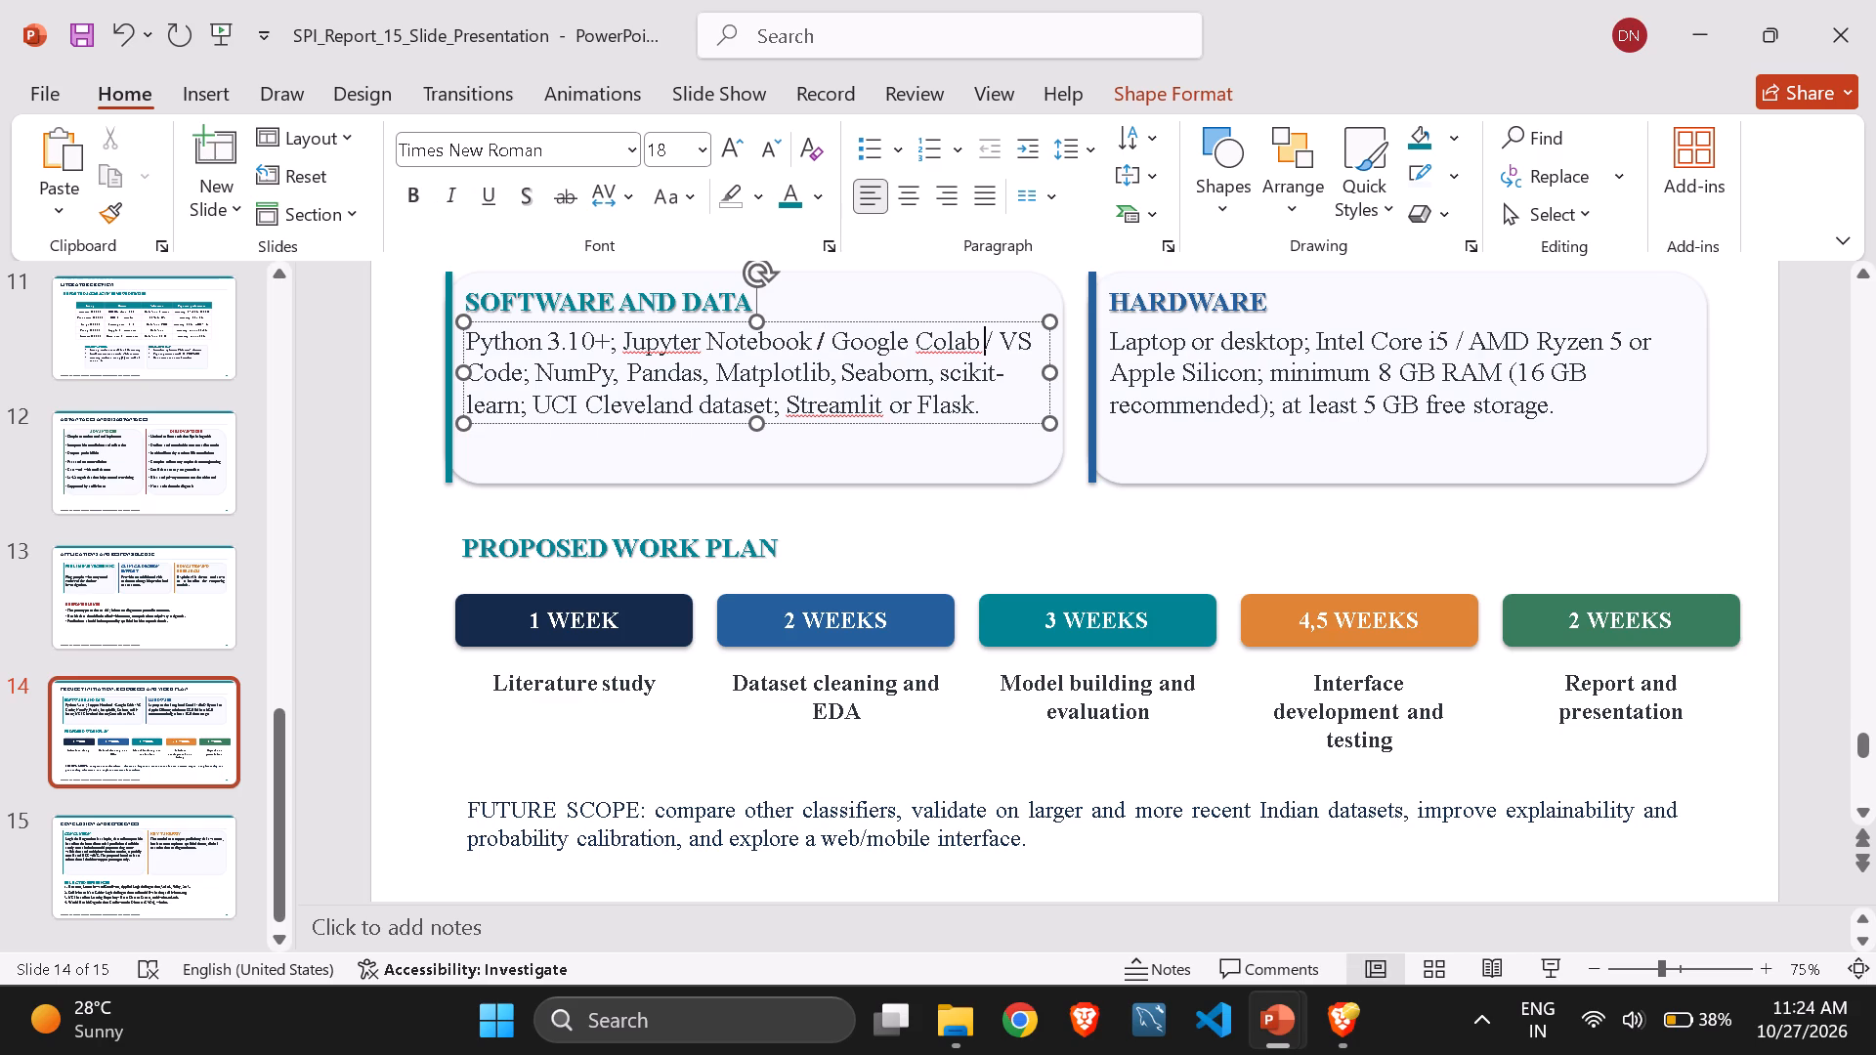
{"action": "key", "text": "shift+Right"}
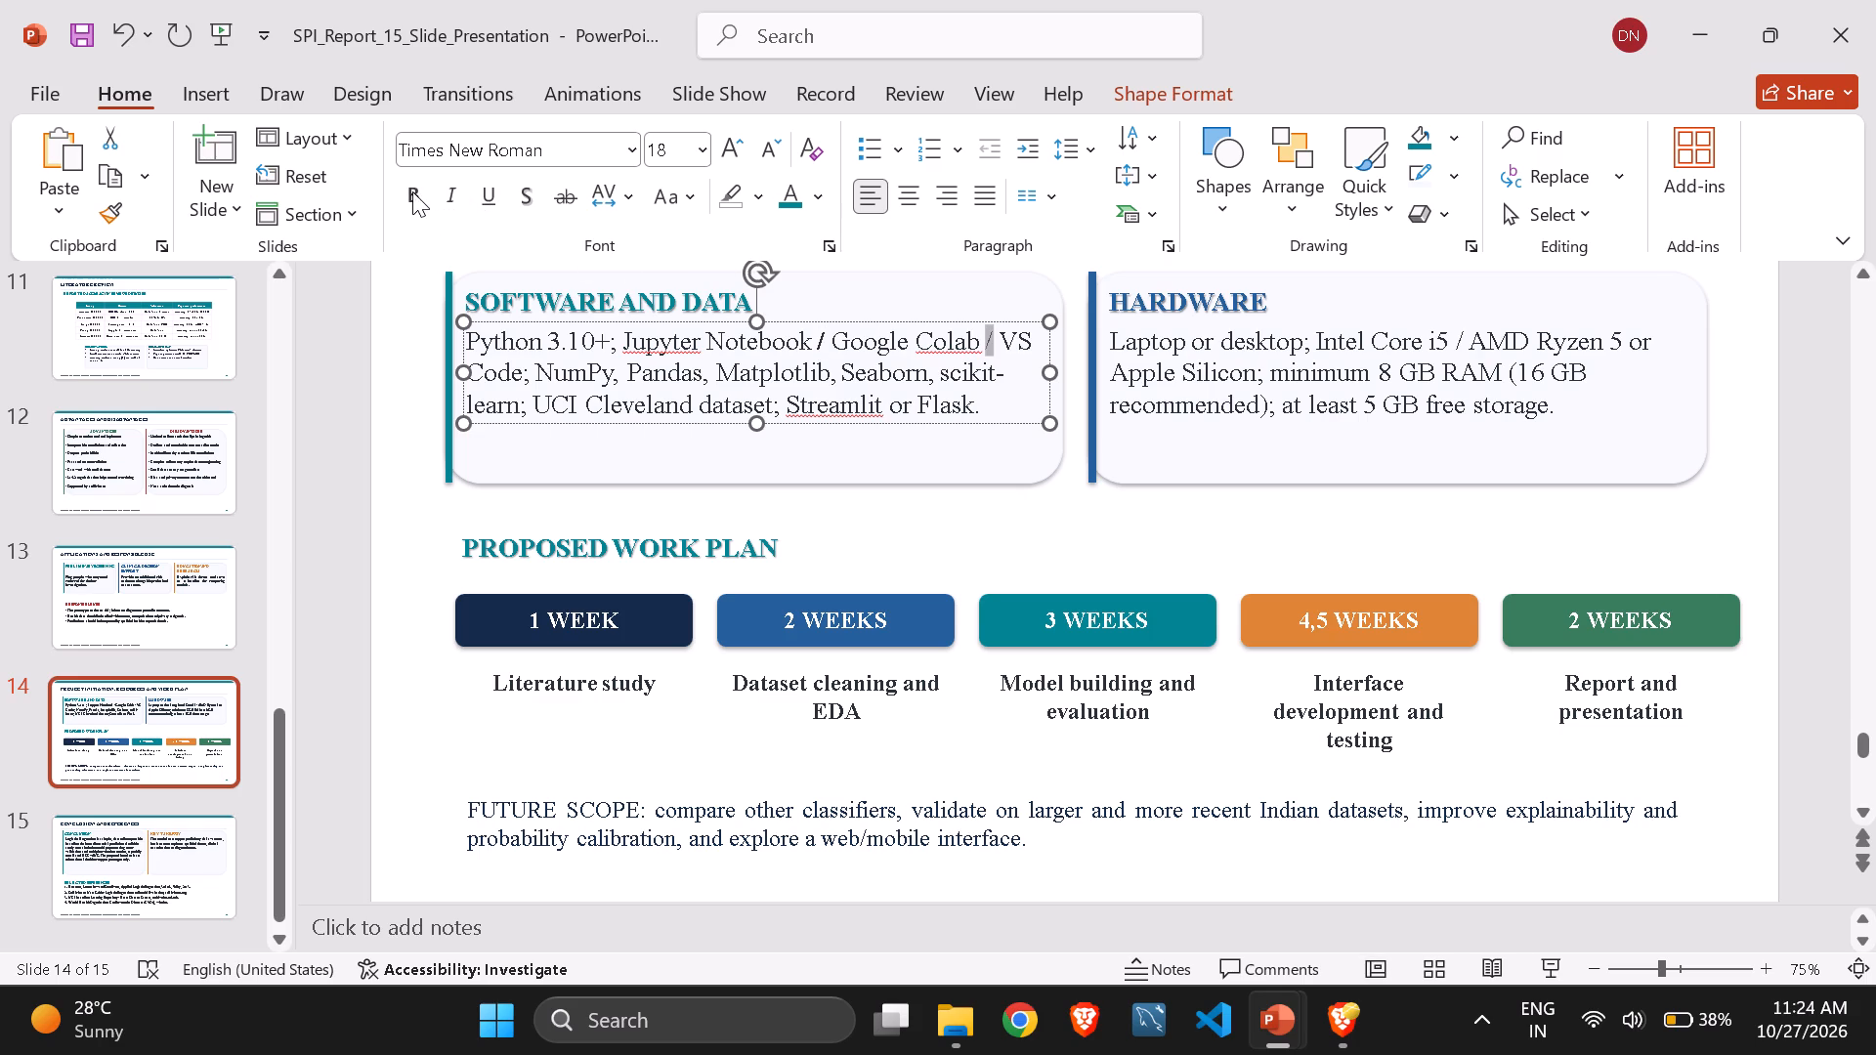
{"action": "left_click", "coordinate": [412, 191]}
{"action": "left_click", "coordinate": [977, 373]}
Change the minimum free storage in slide 14's Hardware text to 15 GB.
{"action": "left_click", "coordinate": [1334, 366]}
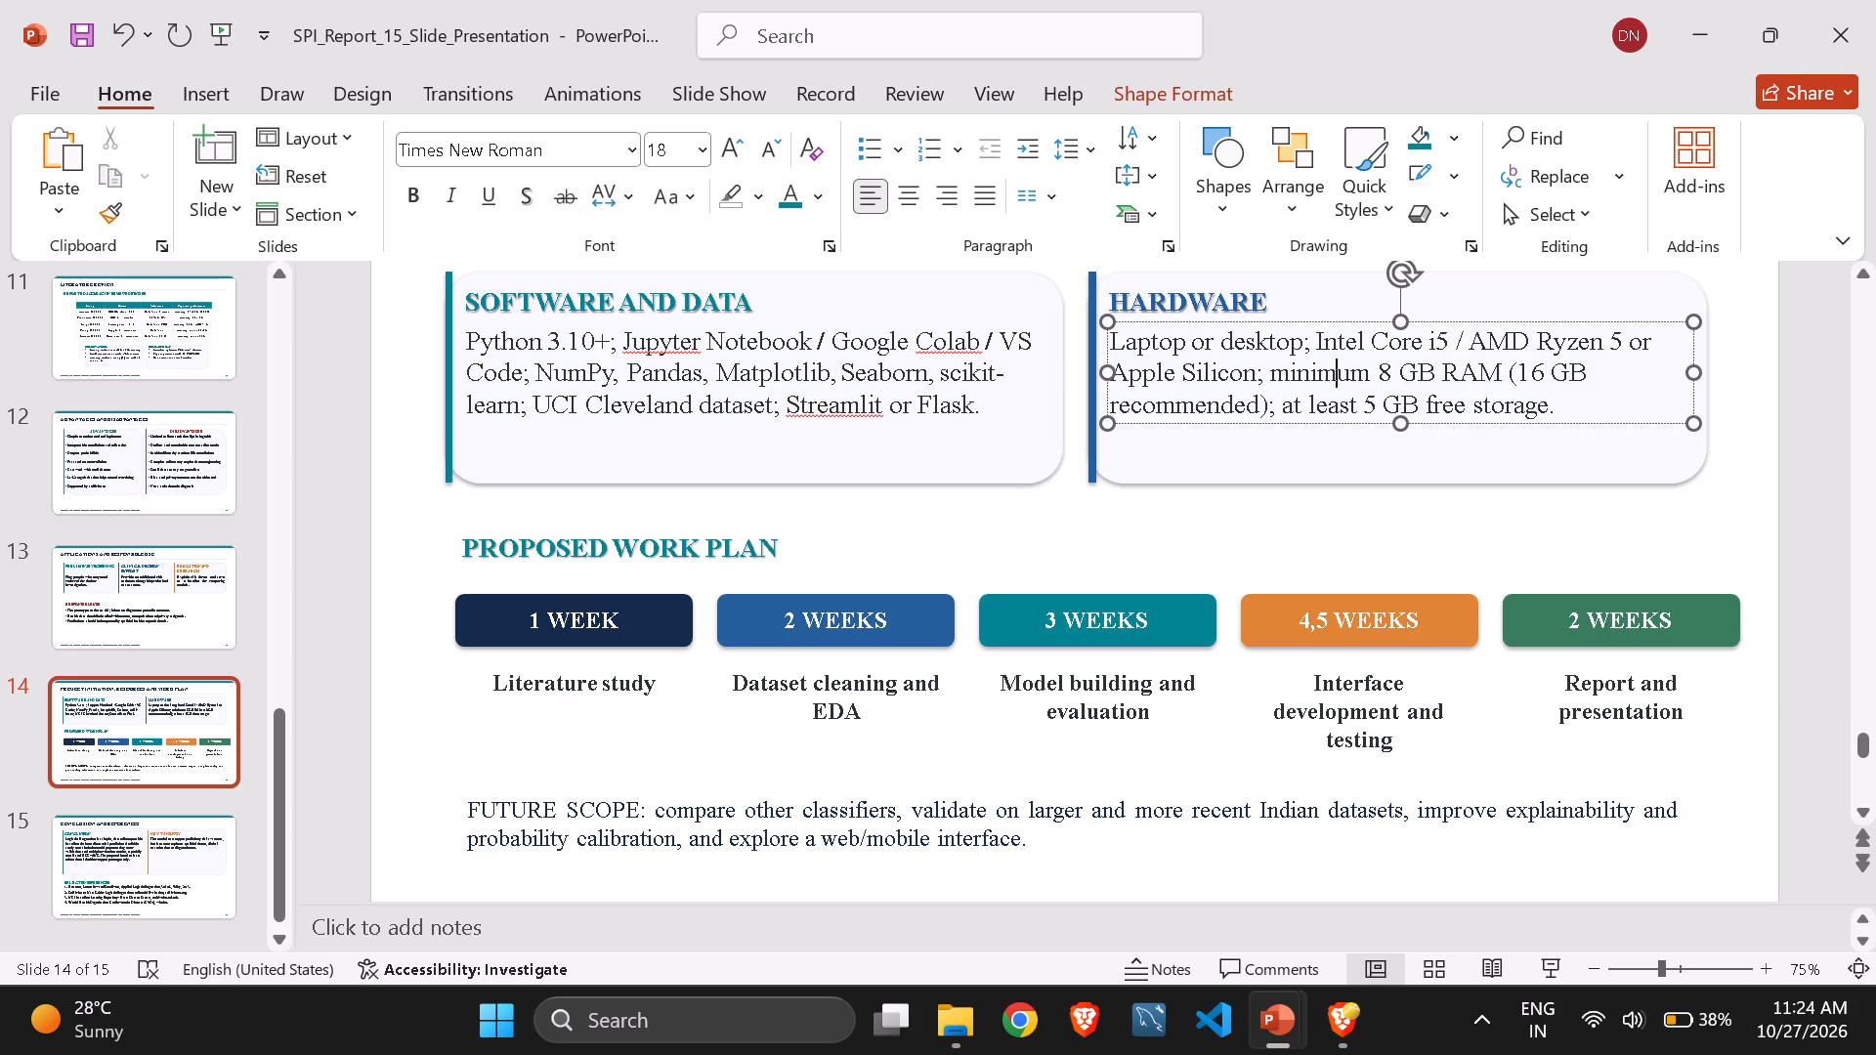
{"action": "left_click", "coordinate": [1384, 410]}
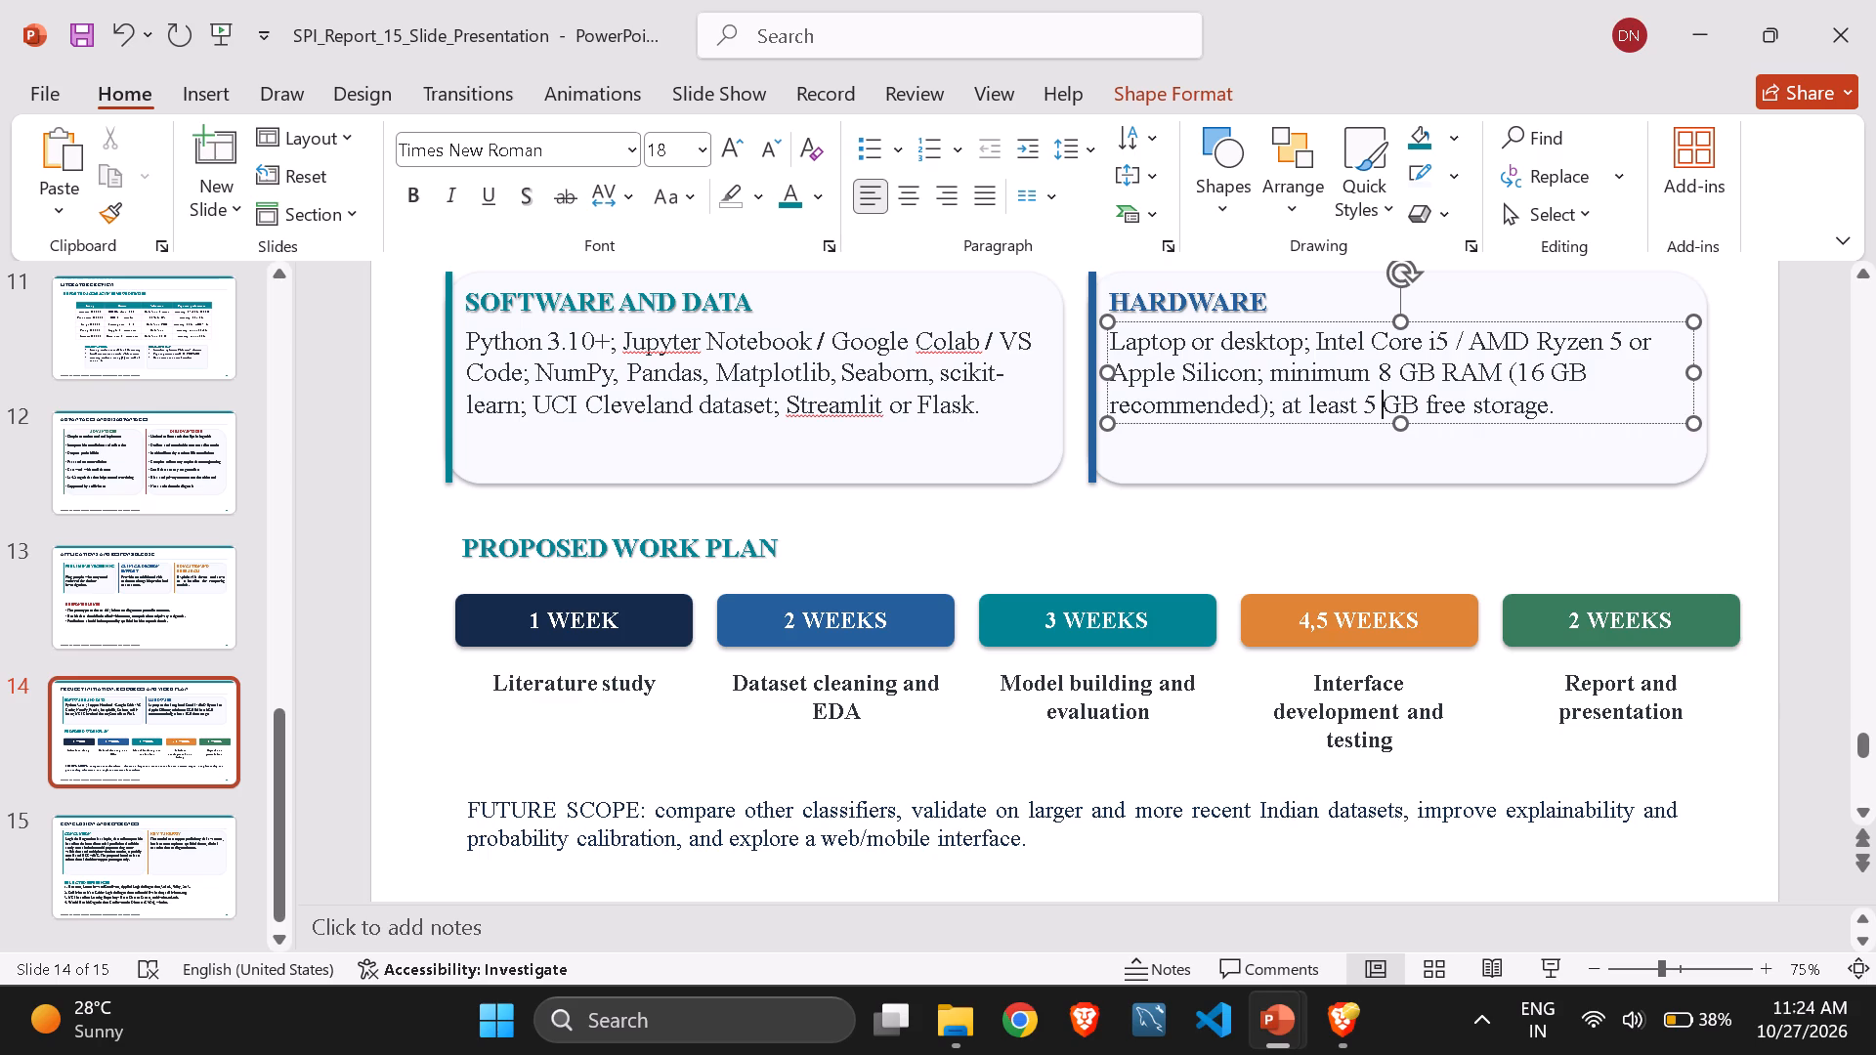
{"action": "left_click", "coordinate": [1376, 403]}
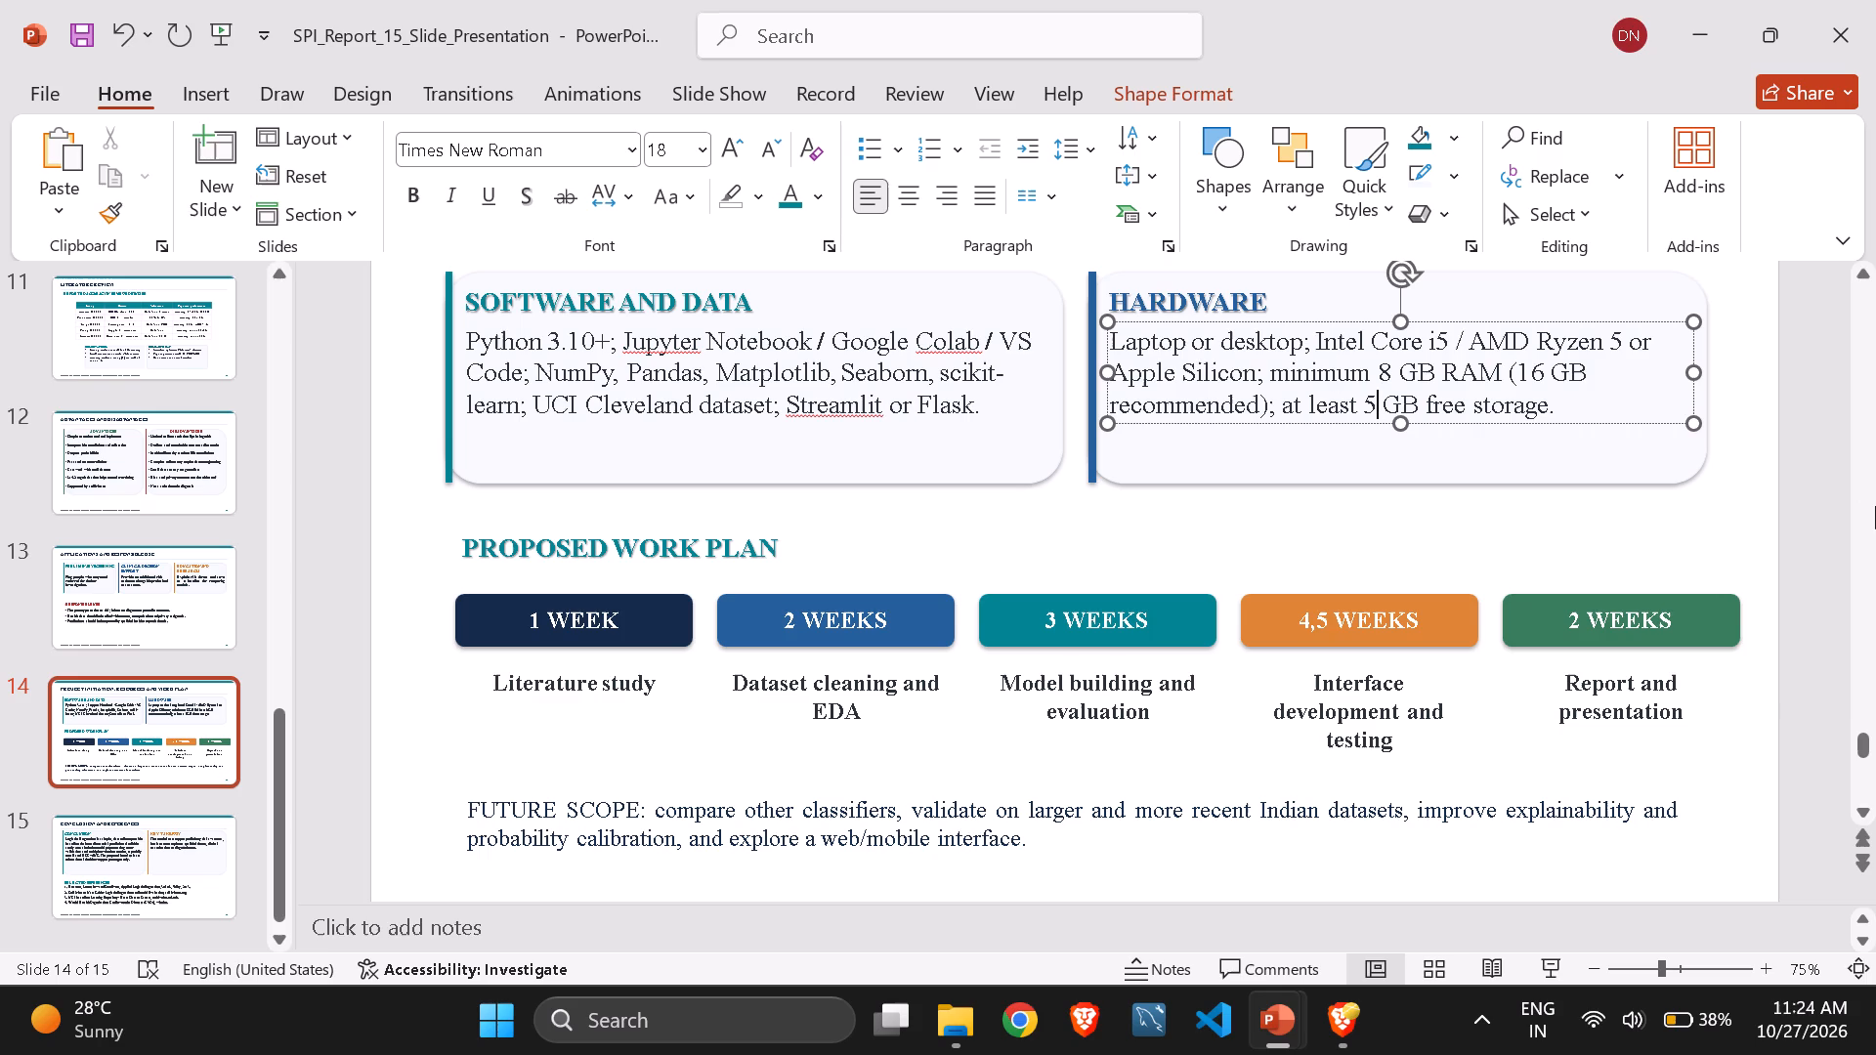
{"action": "key", "text": "BackSpace"}
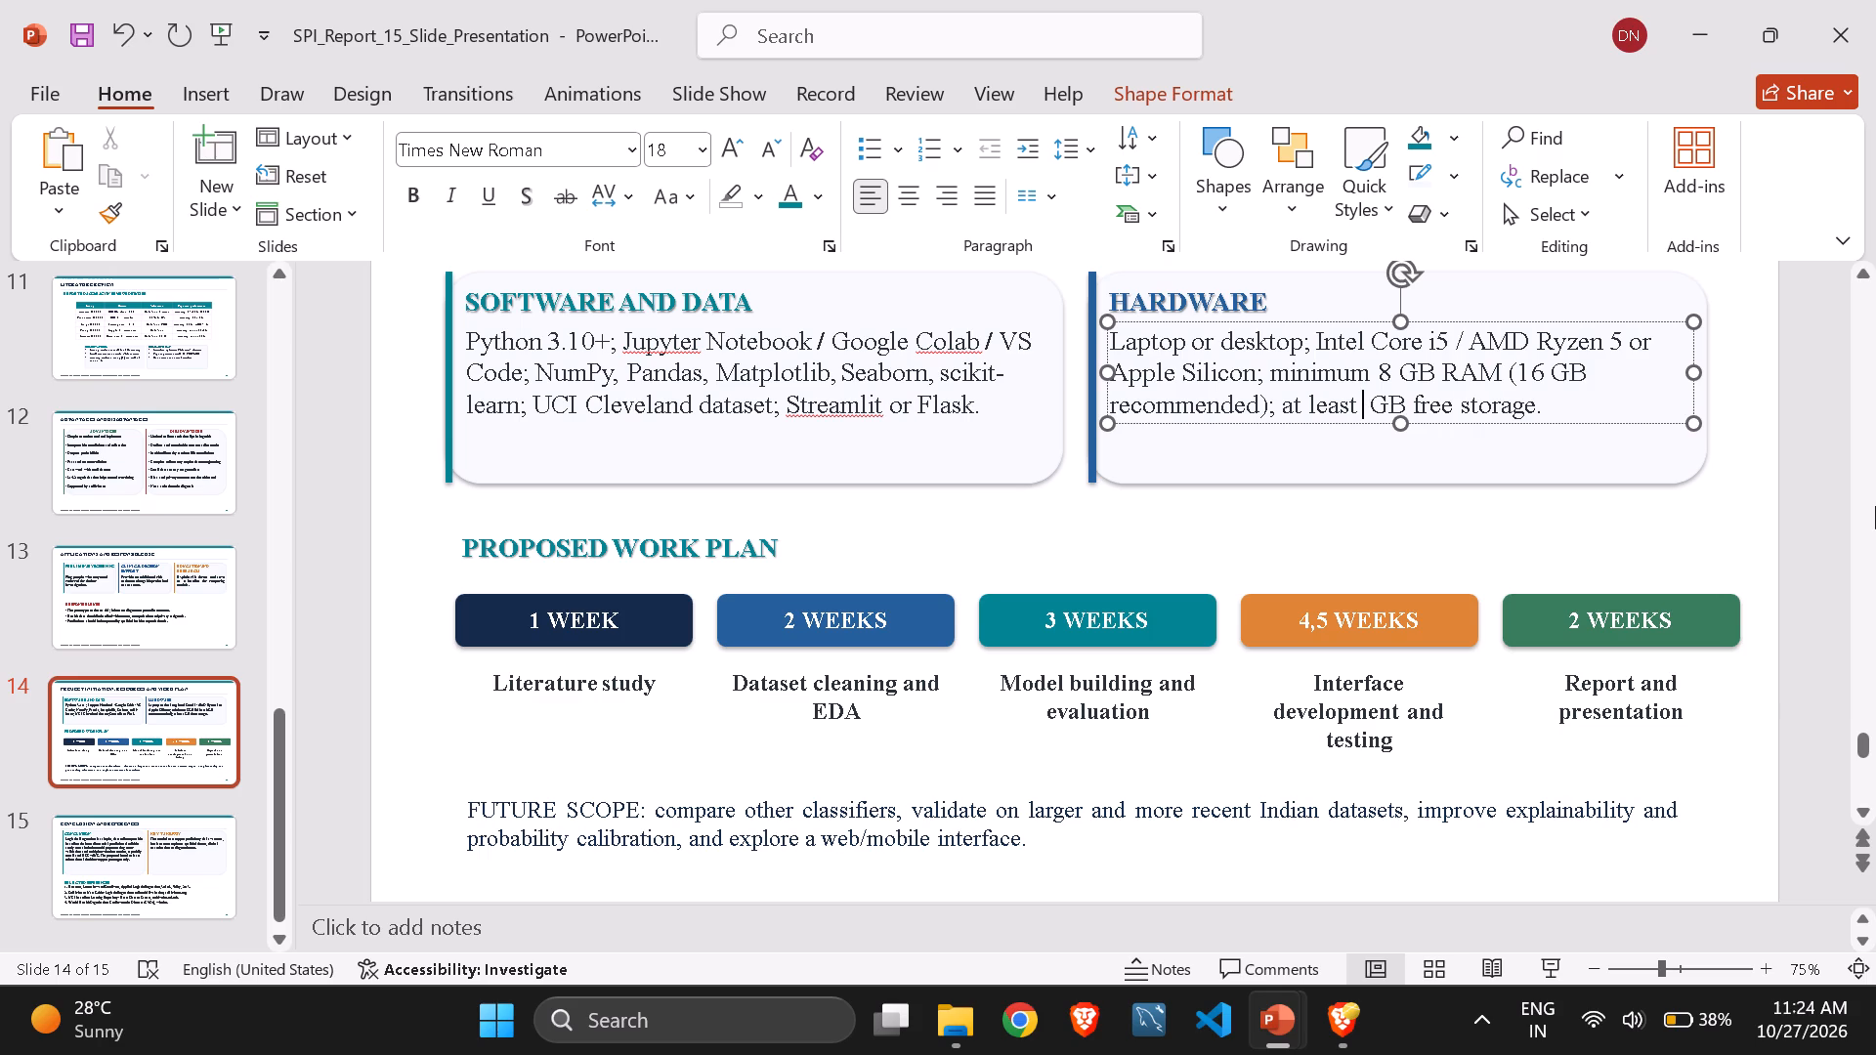
{"action": "type", "text": "15"}
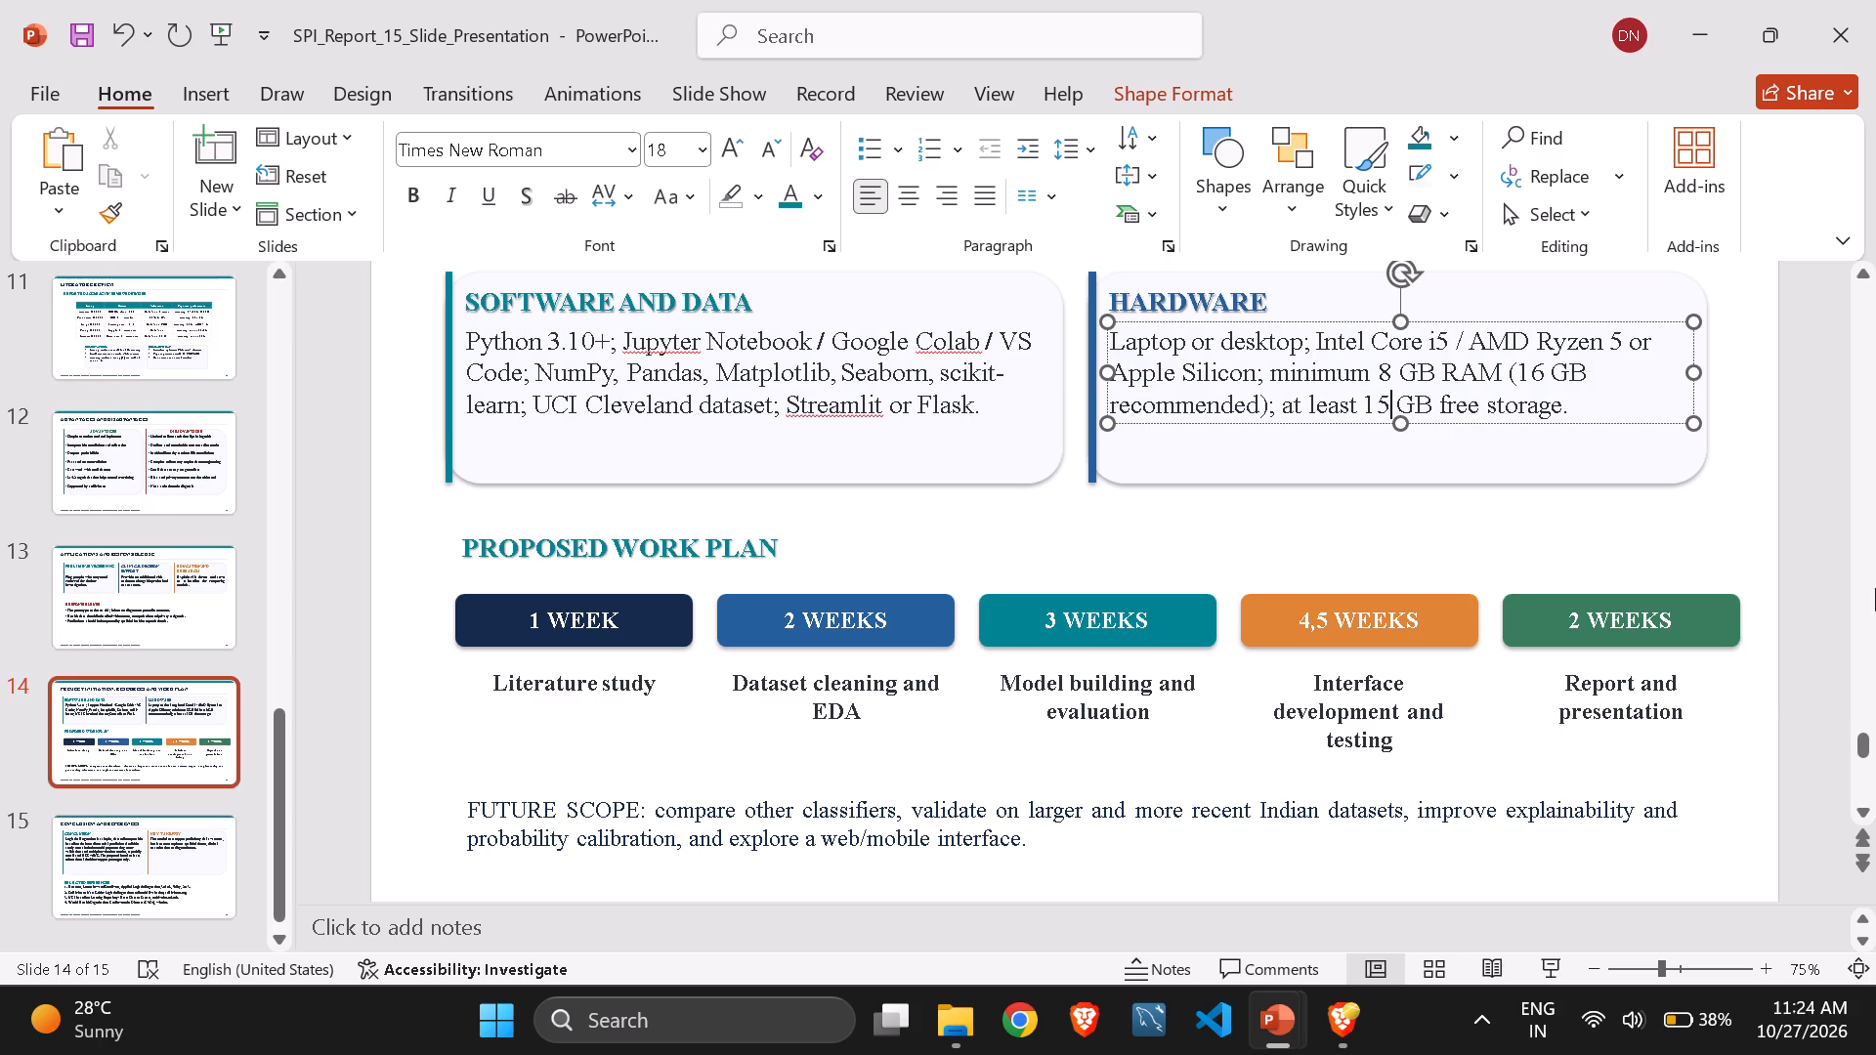
{"action": "left_click", "coordinate": [1630, 522]}
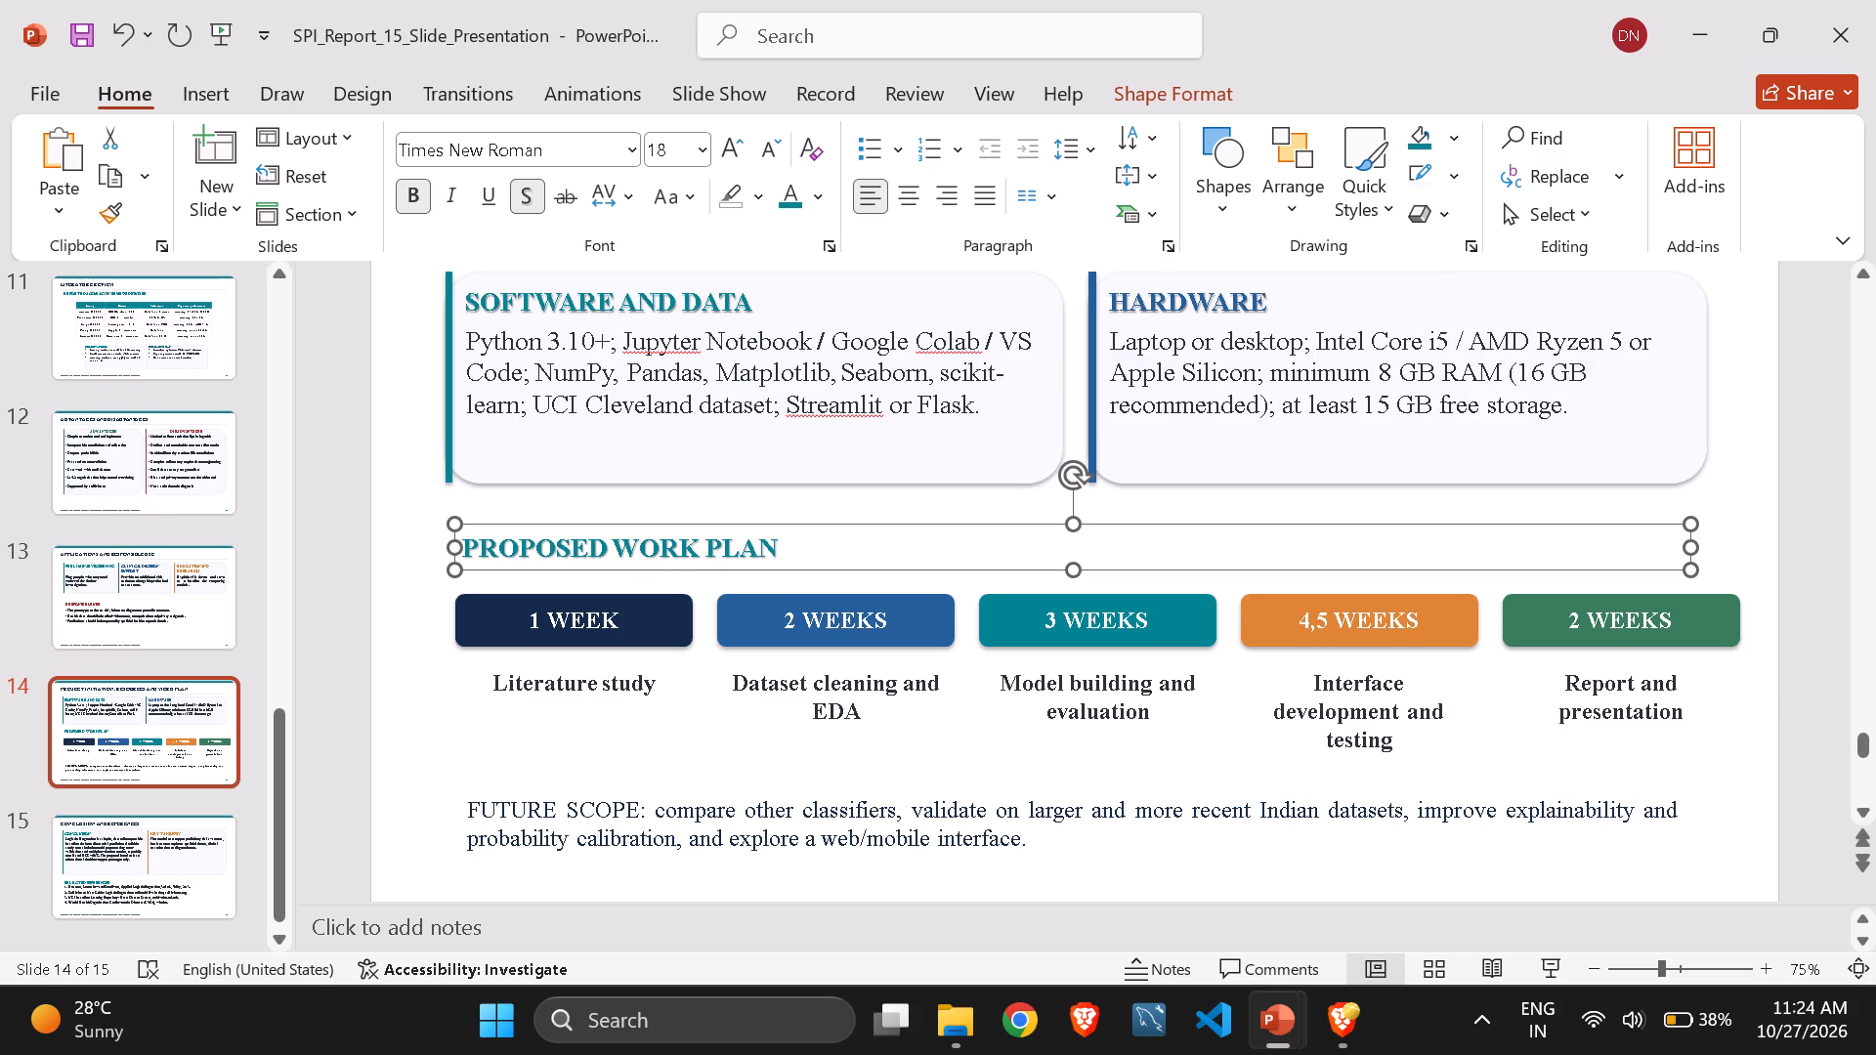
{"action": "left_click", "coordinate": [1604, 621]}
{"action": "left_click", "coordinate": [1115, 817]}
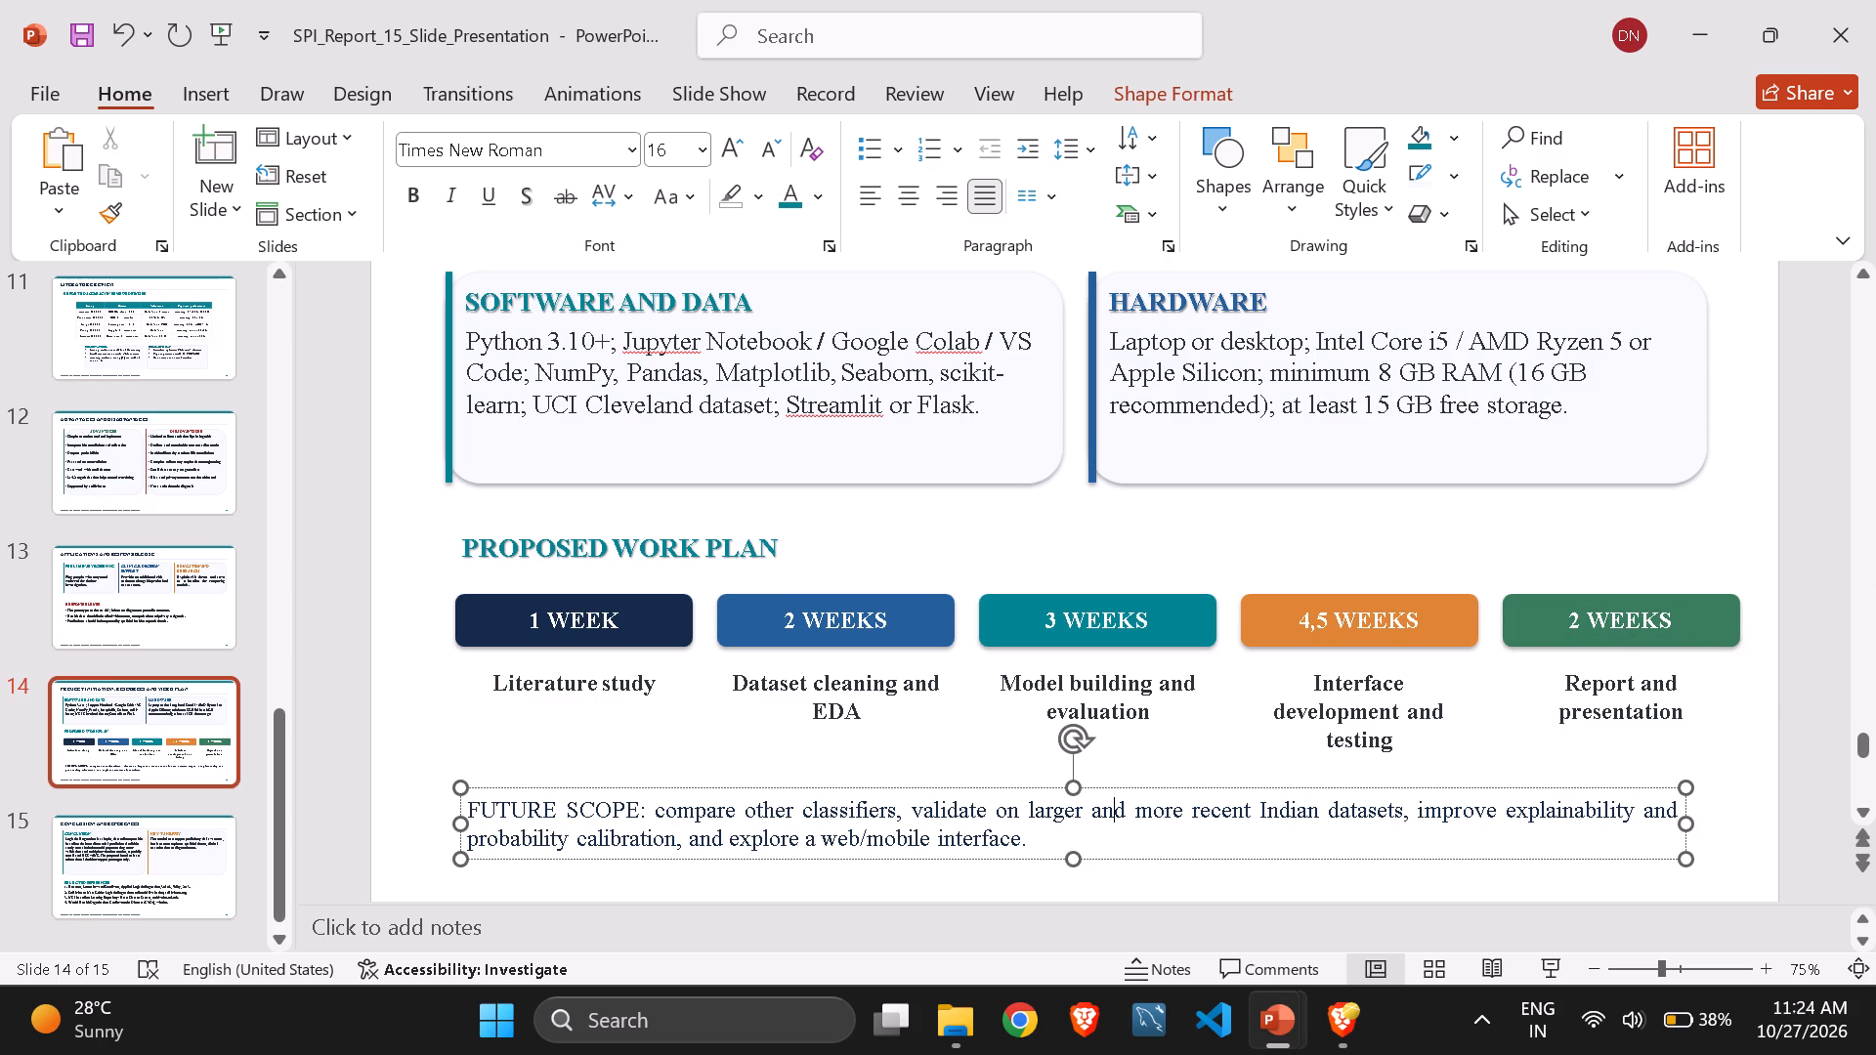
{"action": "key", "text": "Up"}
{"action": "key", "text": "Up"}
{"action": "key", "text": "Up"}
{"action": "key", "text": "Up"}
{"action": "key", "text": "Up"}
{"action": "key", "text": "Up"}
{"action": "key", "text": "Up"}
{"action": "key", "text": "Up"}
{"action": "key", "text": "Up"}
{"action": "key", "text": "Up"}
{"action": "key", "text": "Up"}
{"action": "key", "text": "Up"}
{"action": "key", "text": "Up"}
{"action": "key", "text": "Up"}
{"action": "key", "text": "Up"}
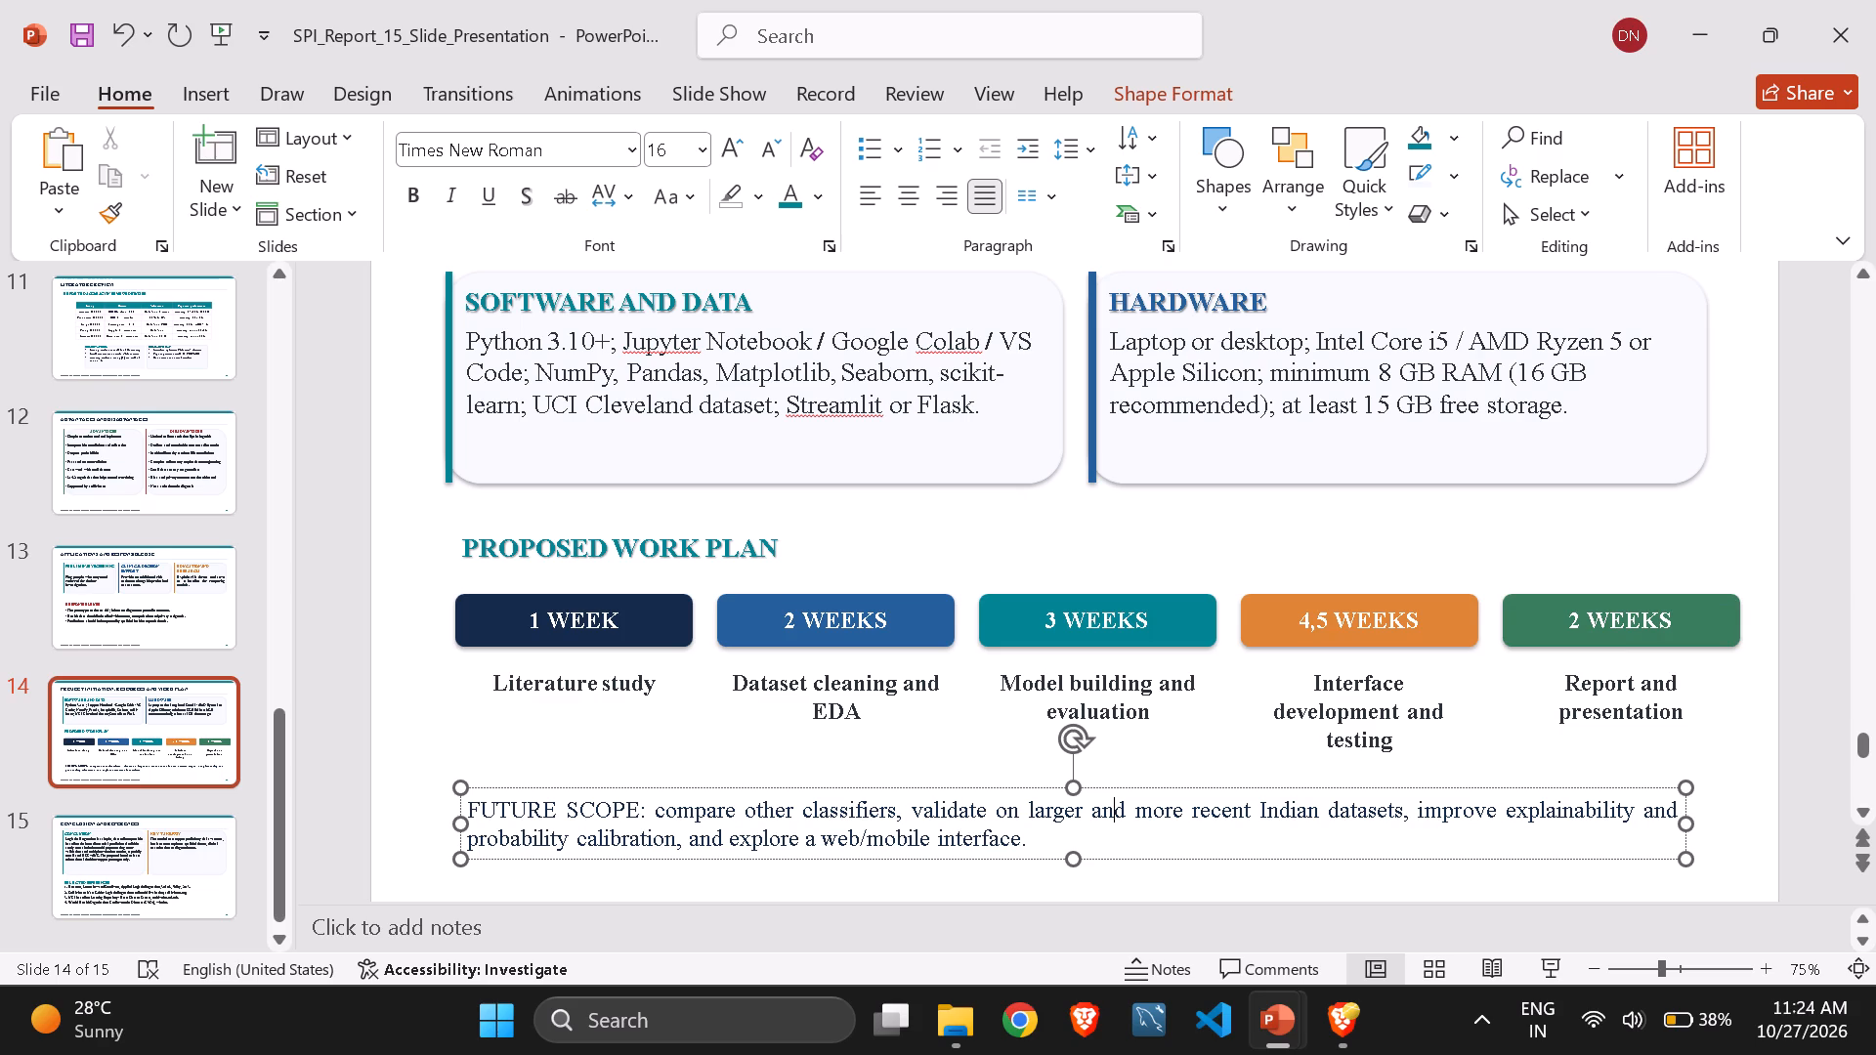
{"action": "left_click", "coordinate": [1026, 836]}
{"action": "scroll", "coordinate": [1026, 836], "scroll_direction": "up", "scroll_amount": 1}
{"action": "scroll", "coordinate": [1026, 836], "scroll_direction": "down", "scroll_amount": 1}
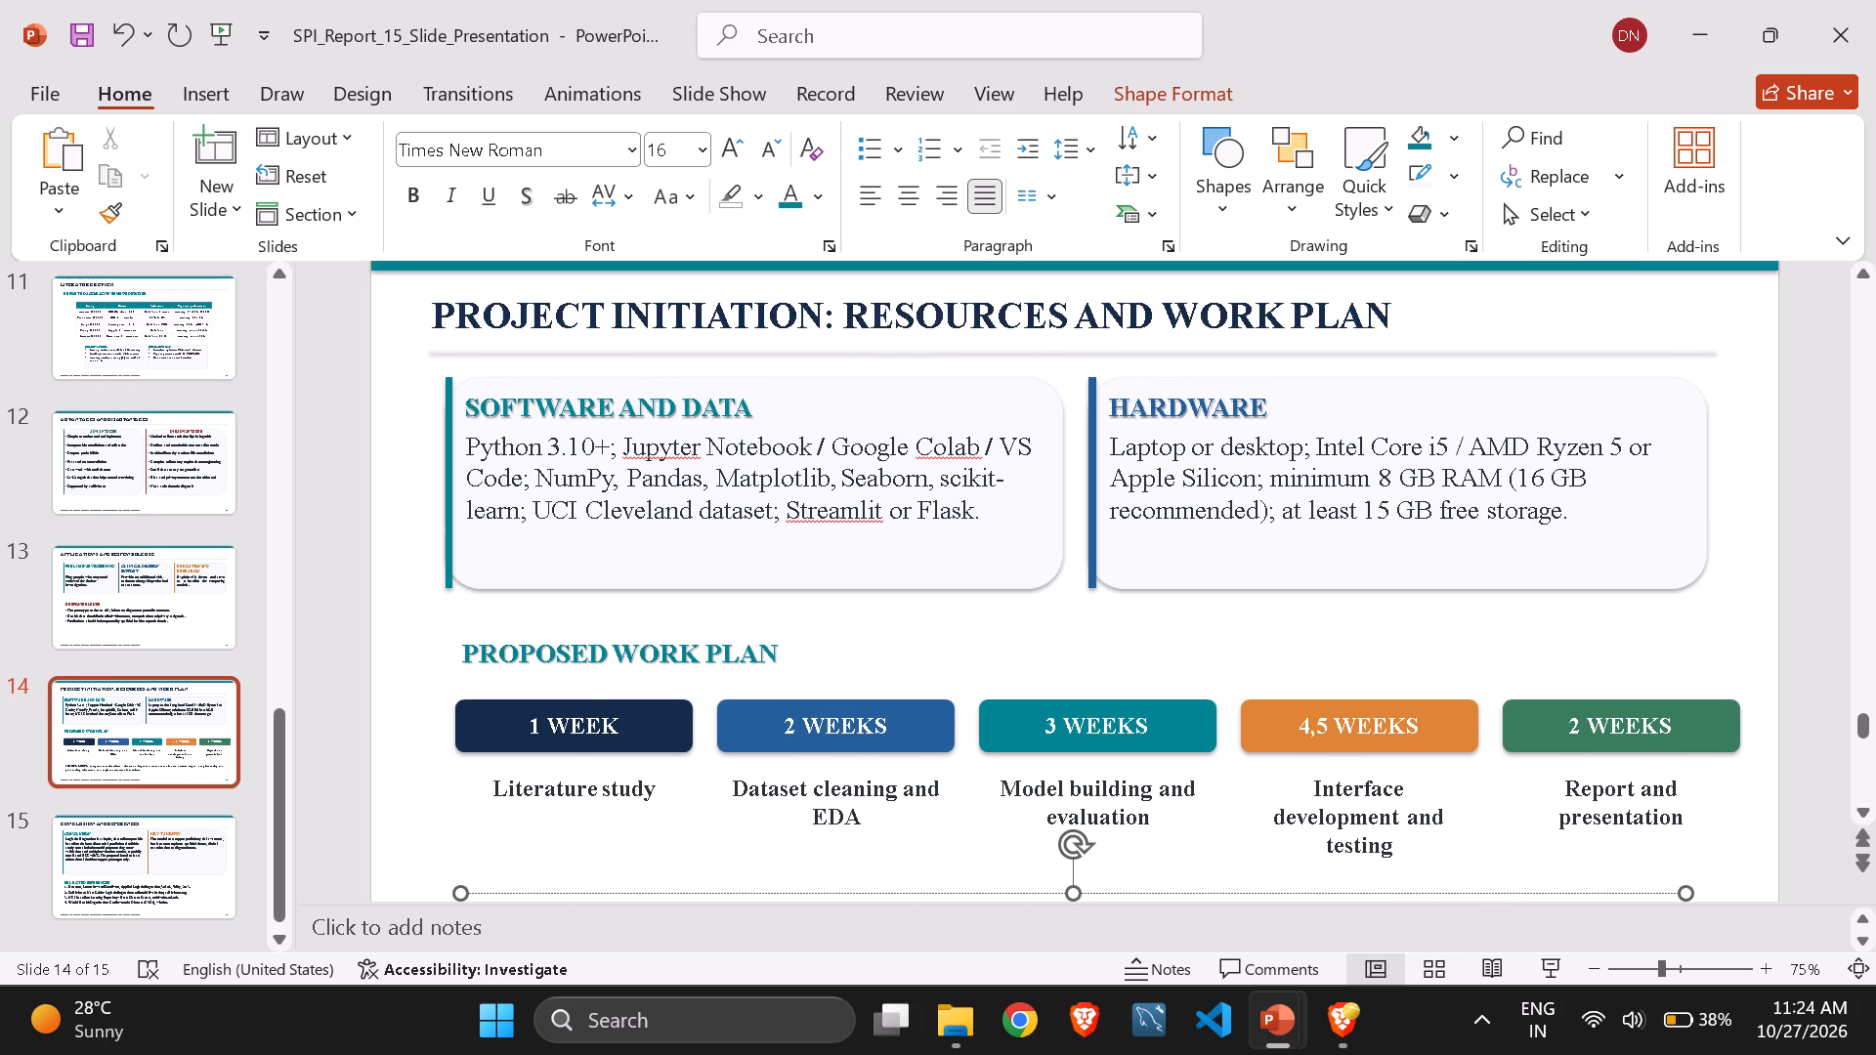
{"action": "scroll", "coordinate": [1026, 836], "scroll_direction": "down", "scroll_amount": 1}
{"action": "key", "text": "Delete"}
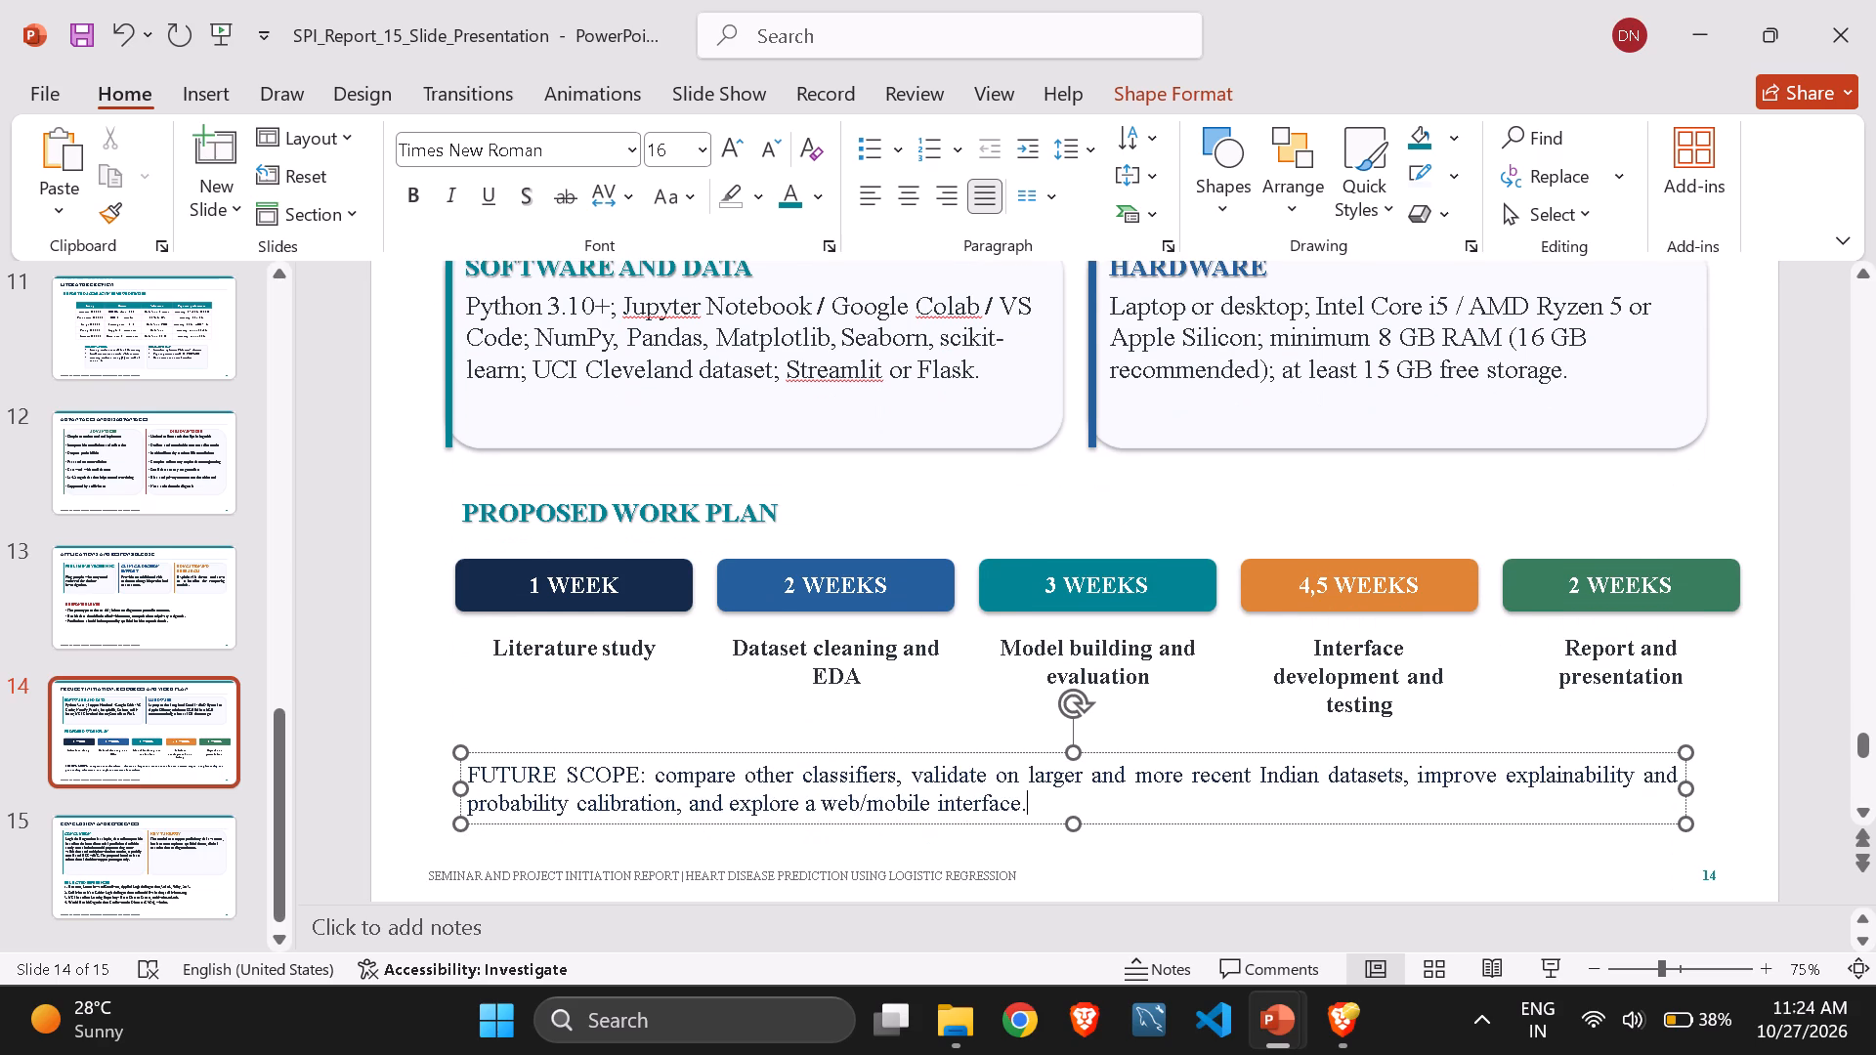
Shift slide 14's Future Scope text box slightly up and left, aligning it with the left edge of the Software and Data card.
{"action": "left_click", "coordinate": [899, 710]}
{"action": "left_click", "coordinate": [947, 766]}
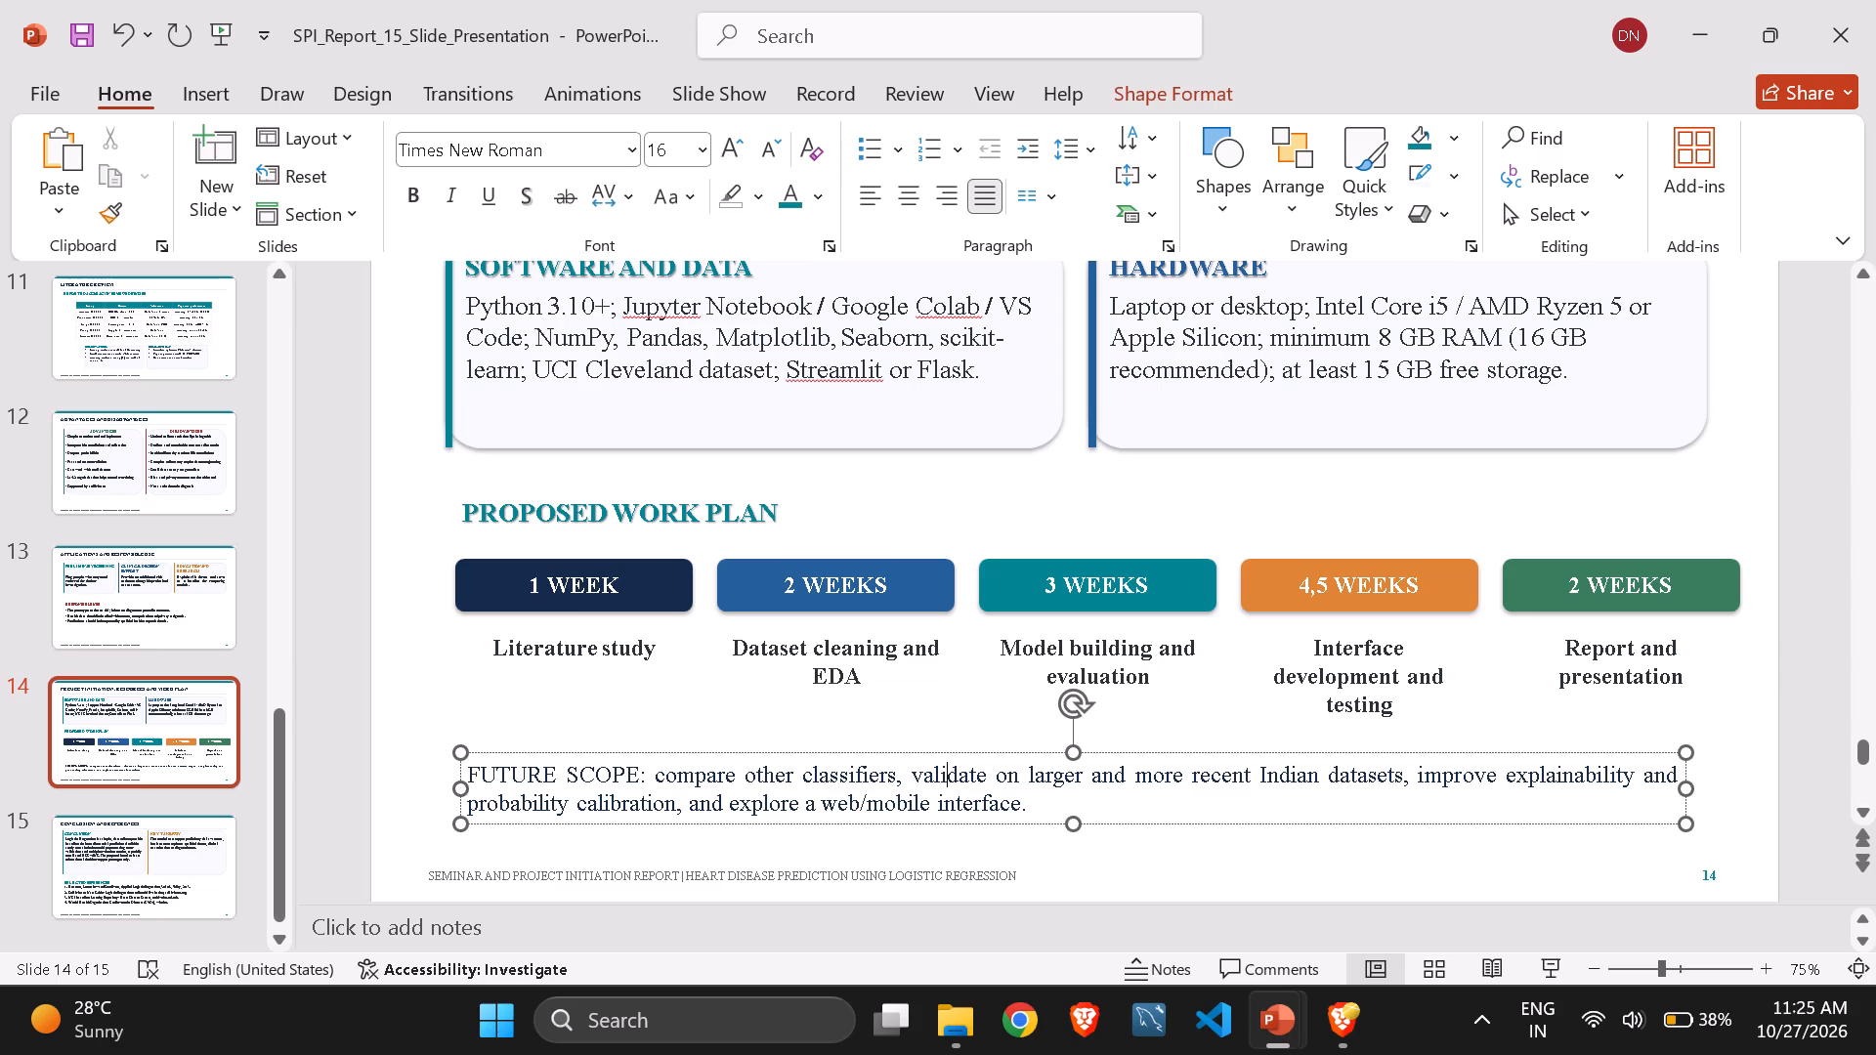
{"action": "left_click_drag", "start_coordinate": [1035, 758], "coordinate": [1032, 739]}
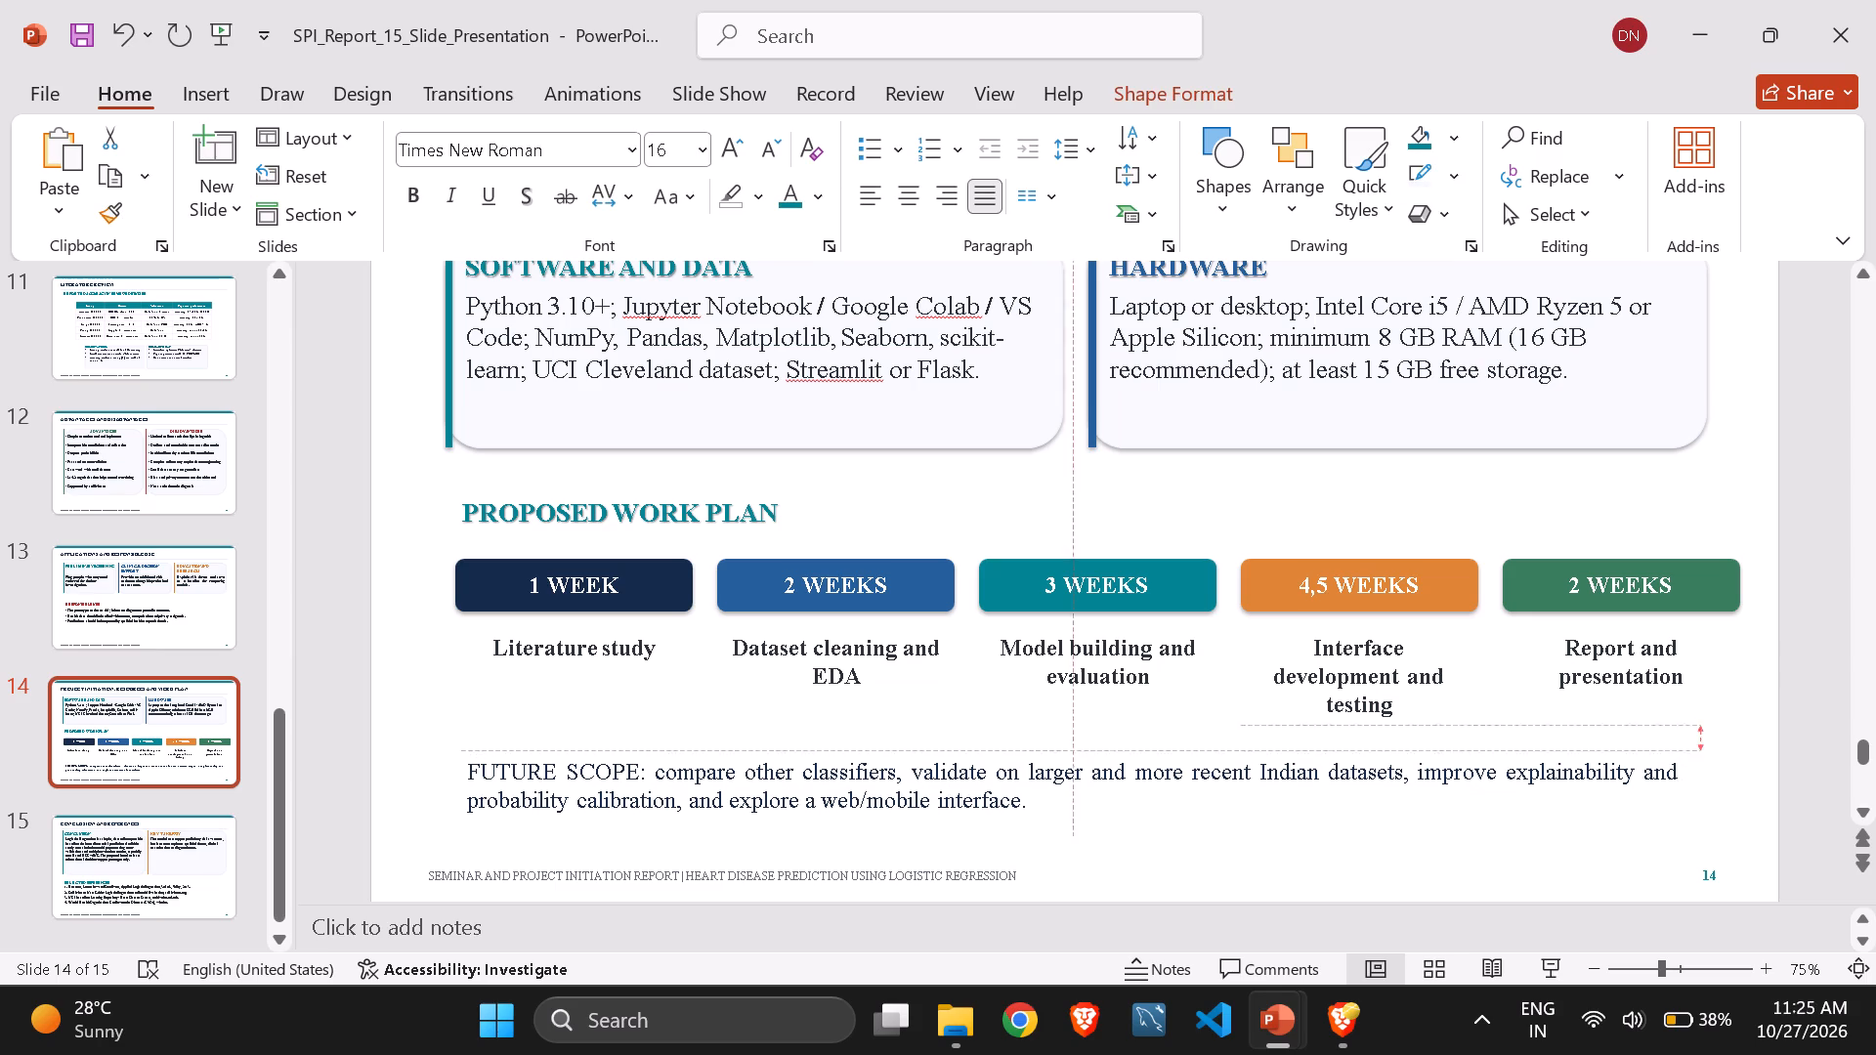
{"action": "left_click_drag", "start_coordinate": [1032, 739], "coordinate": [1014, 763]}
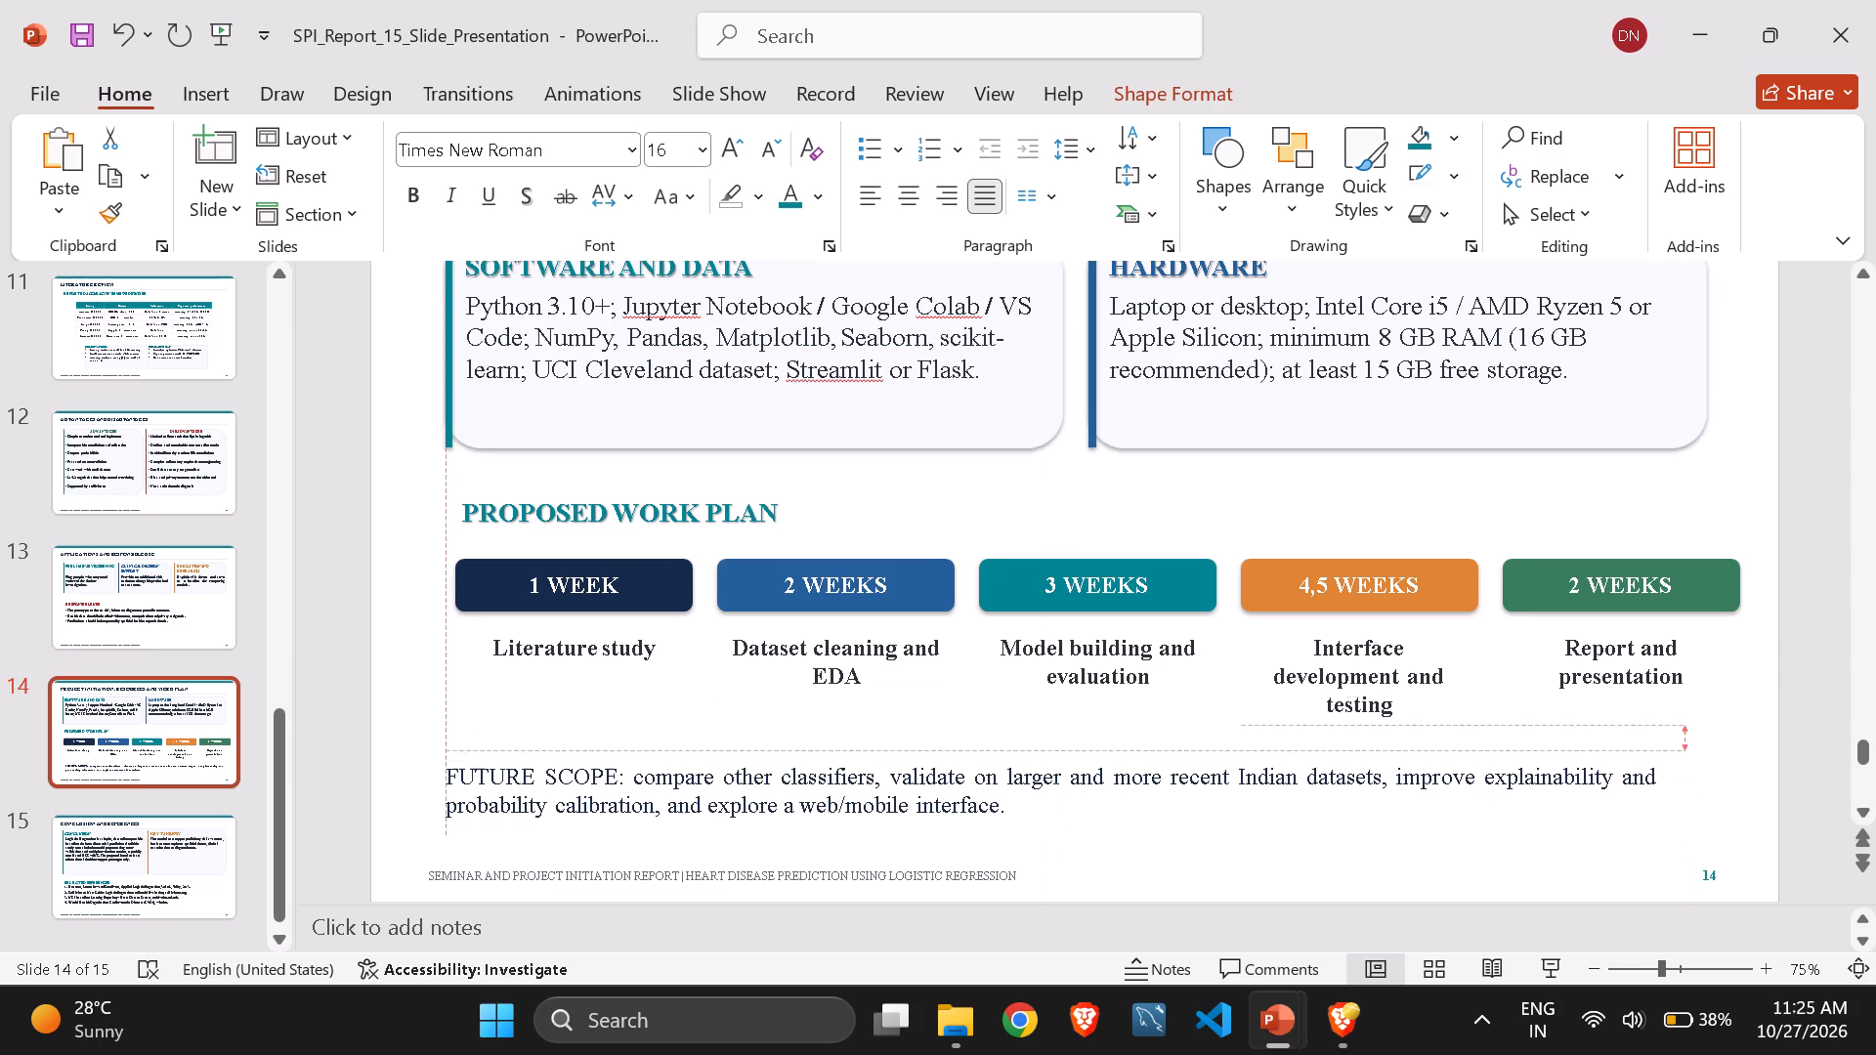
{"action": "left_click_drag", "start_coordinate": [1014, 763], "coordinate": [1019, 759]}
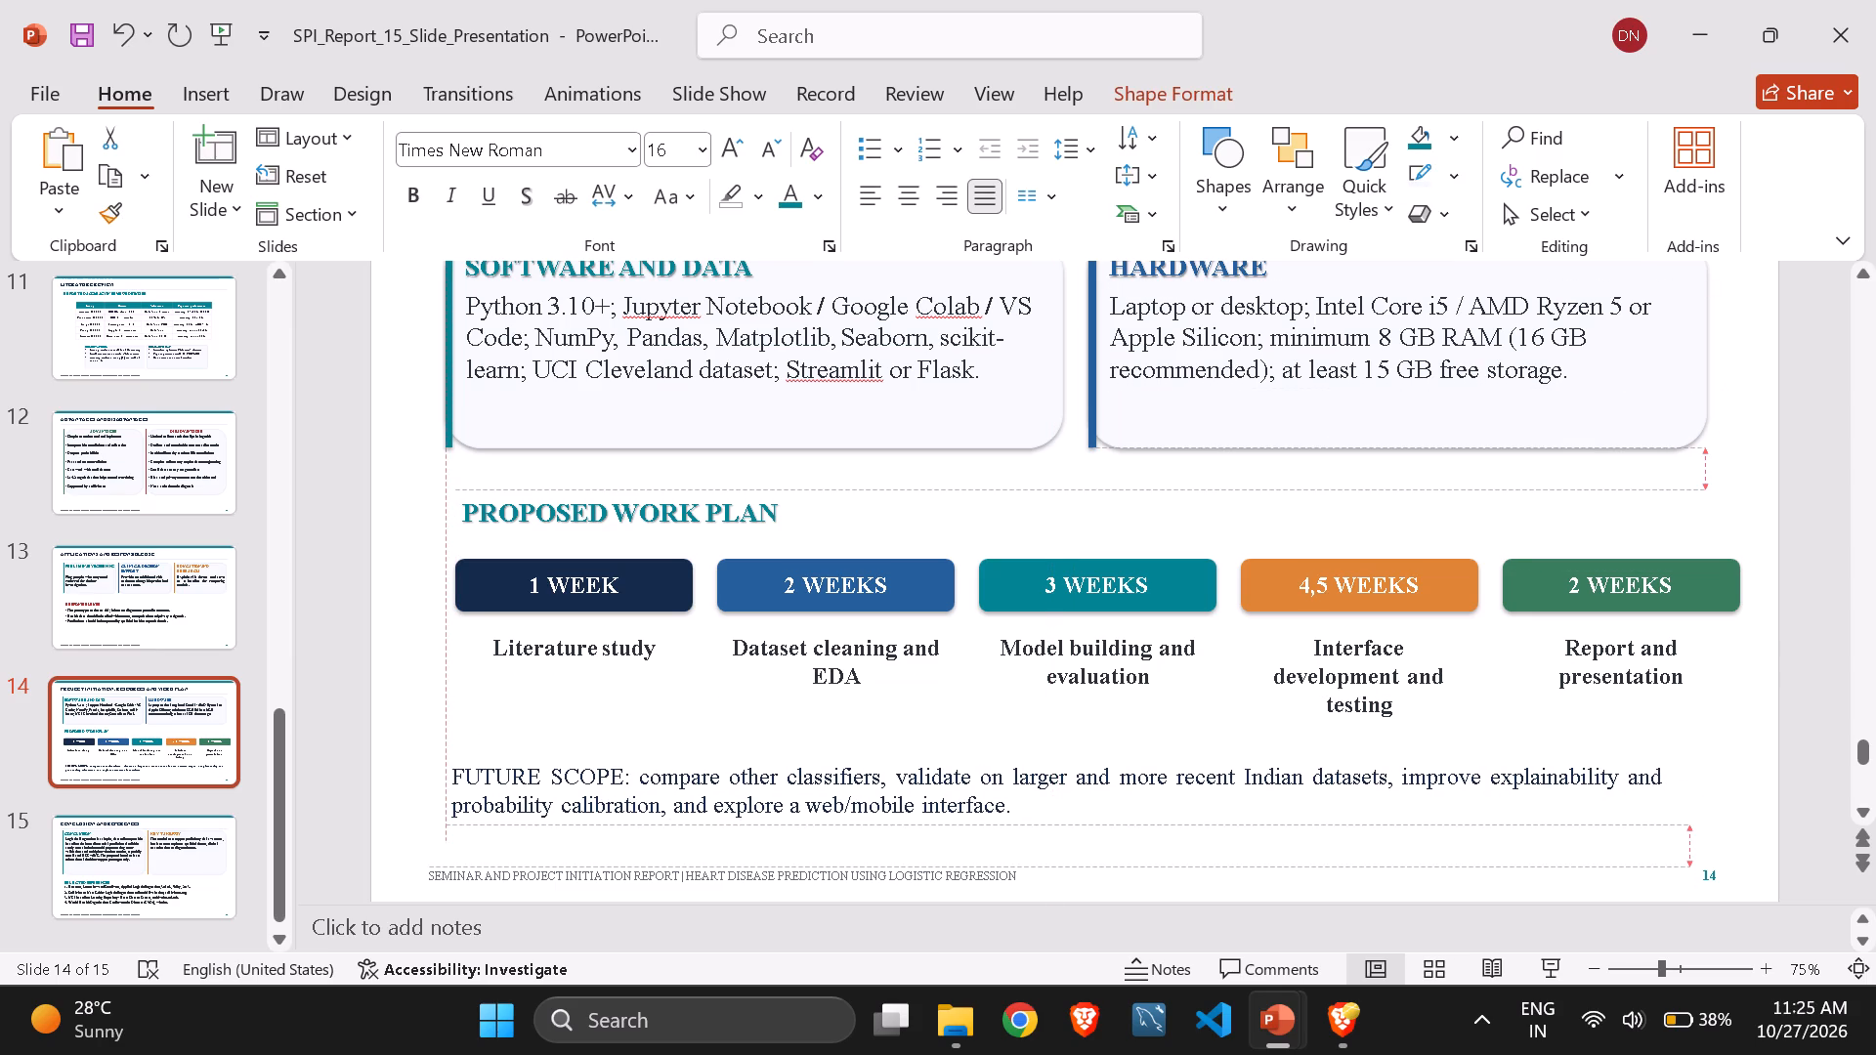
{"action": "left_click_drag", "start_coordinate": [1019, 759], "coordinate": [1018, 755]}
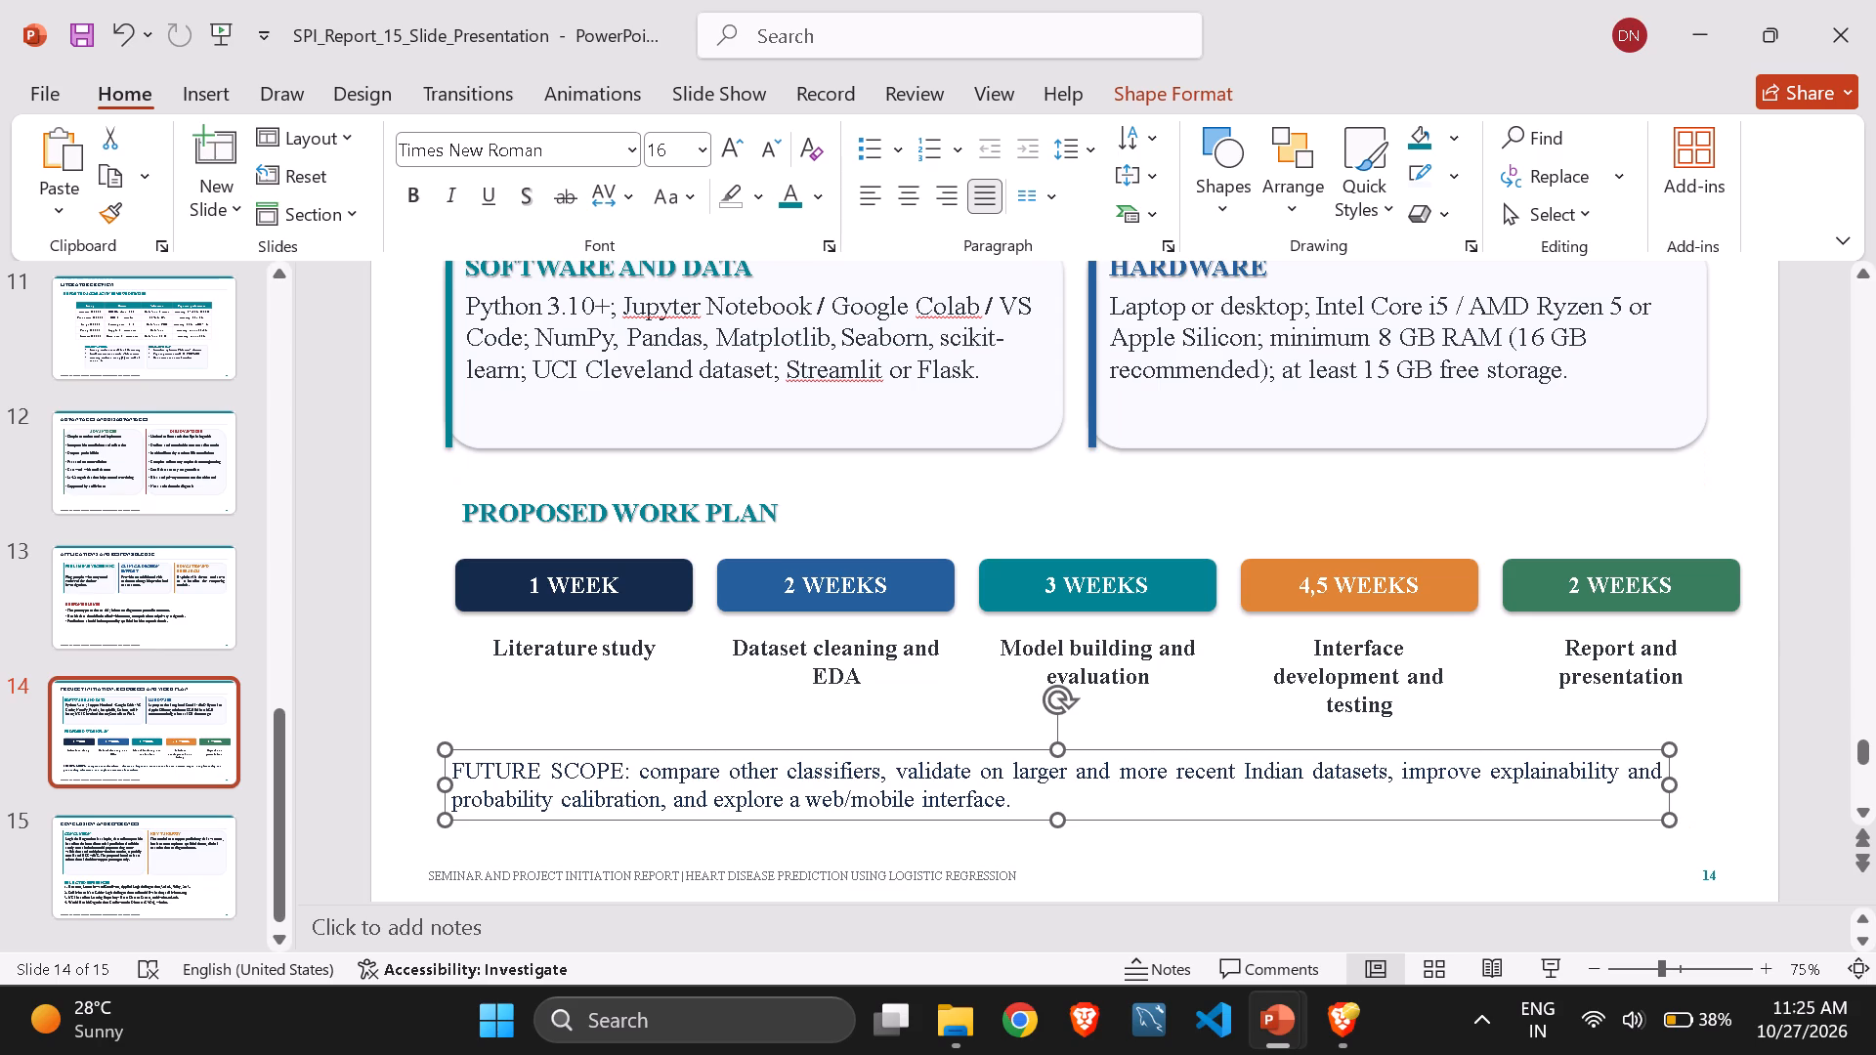
{"action": "left_click", "coordinate": [1218, 883]}
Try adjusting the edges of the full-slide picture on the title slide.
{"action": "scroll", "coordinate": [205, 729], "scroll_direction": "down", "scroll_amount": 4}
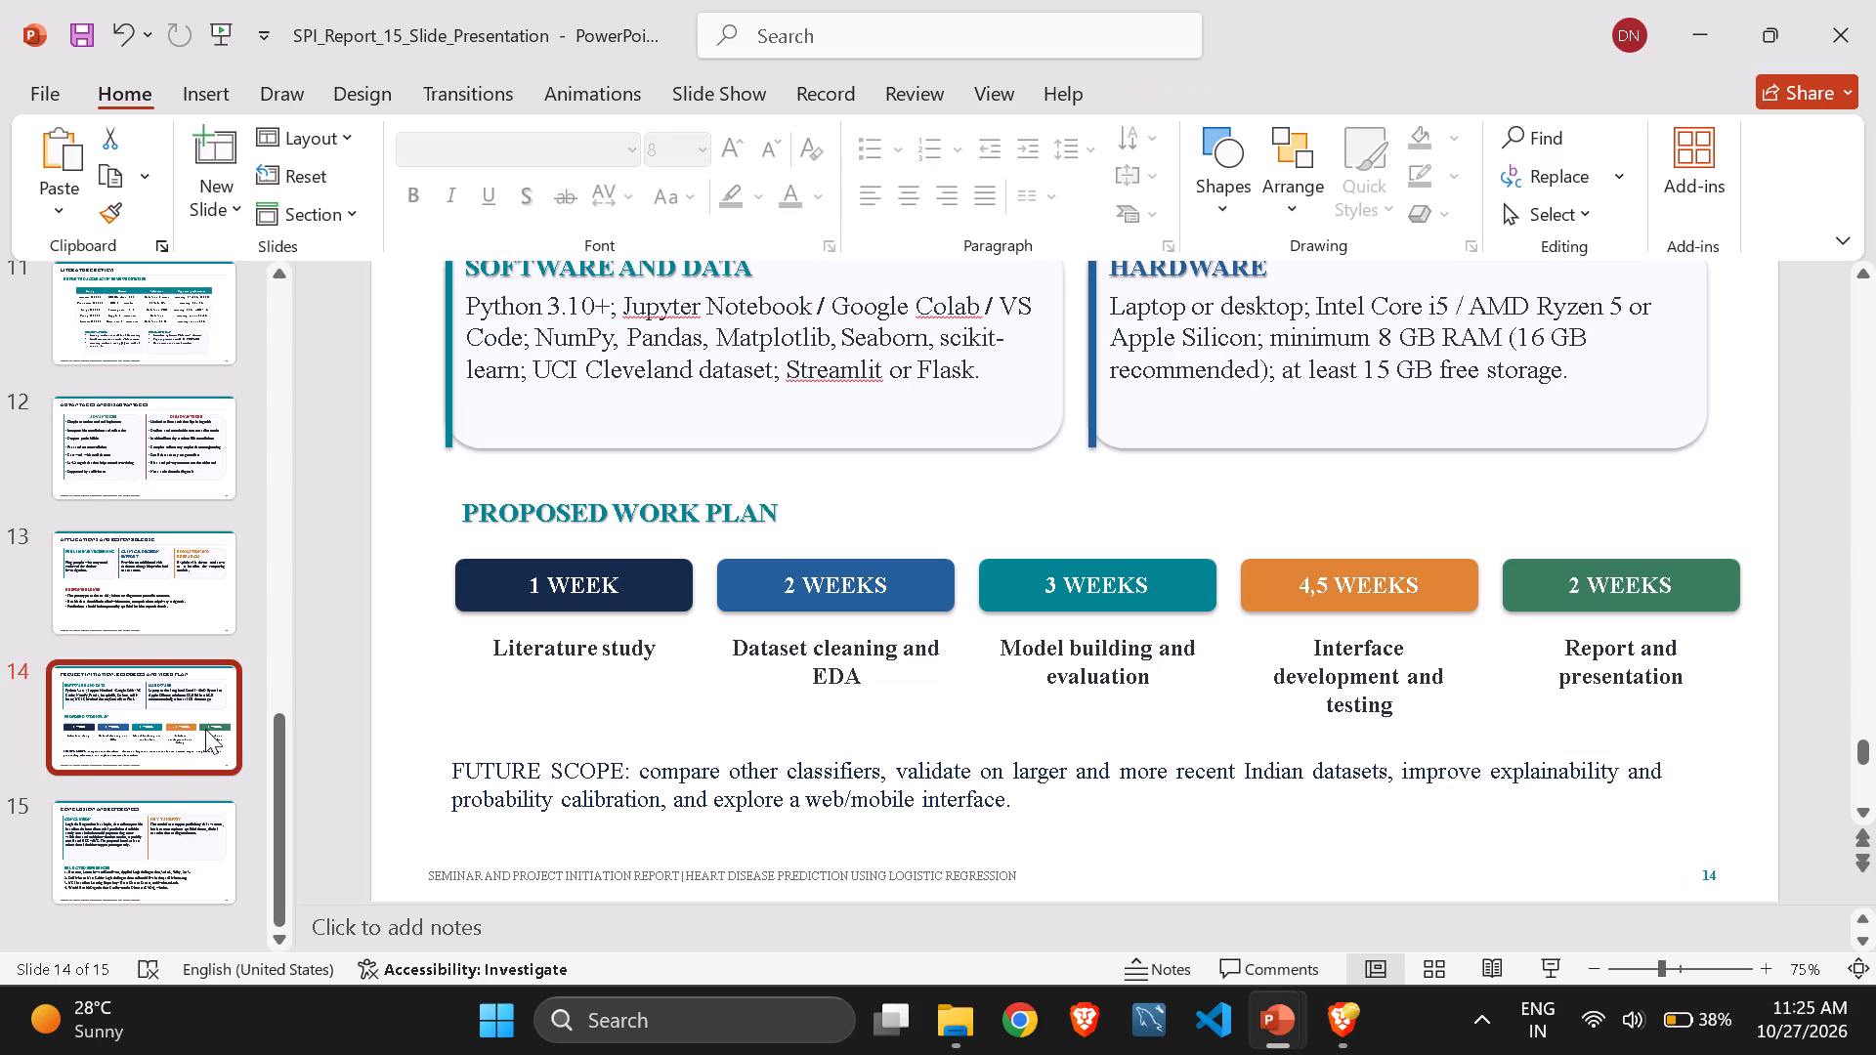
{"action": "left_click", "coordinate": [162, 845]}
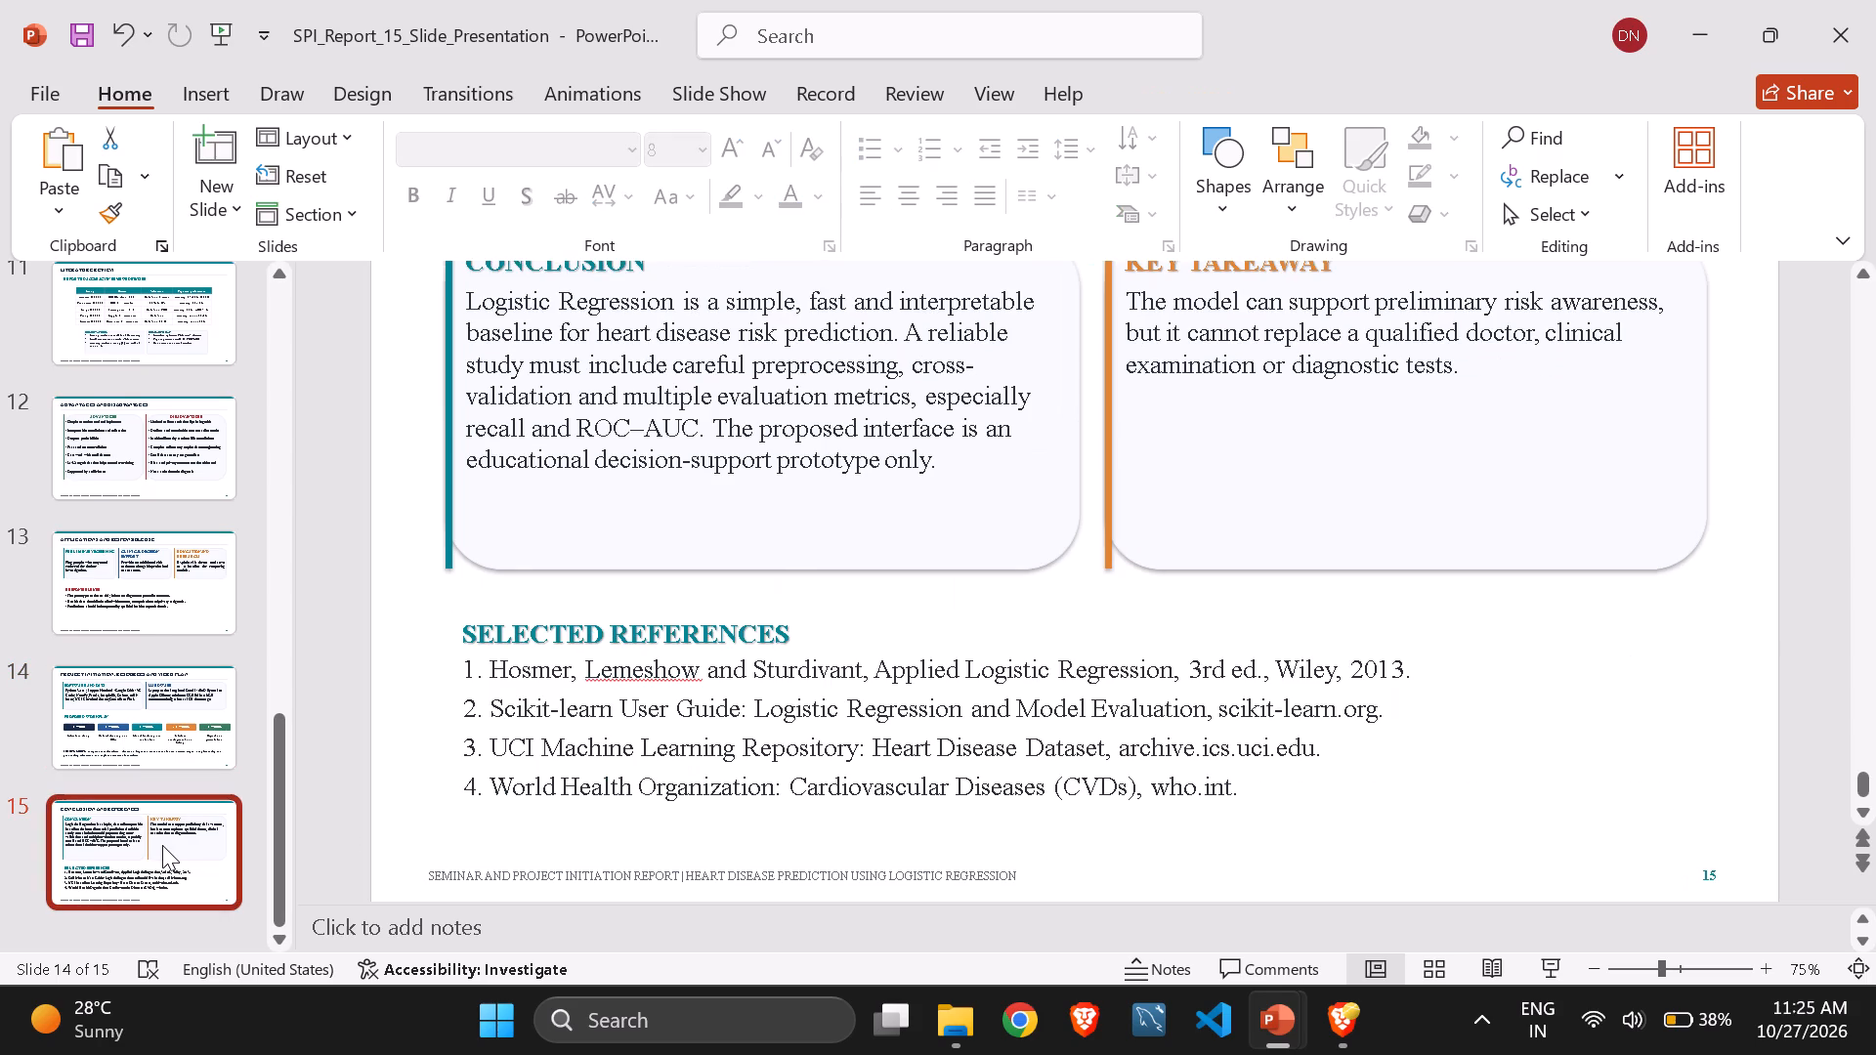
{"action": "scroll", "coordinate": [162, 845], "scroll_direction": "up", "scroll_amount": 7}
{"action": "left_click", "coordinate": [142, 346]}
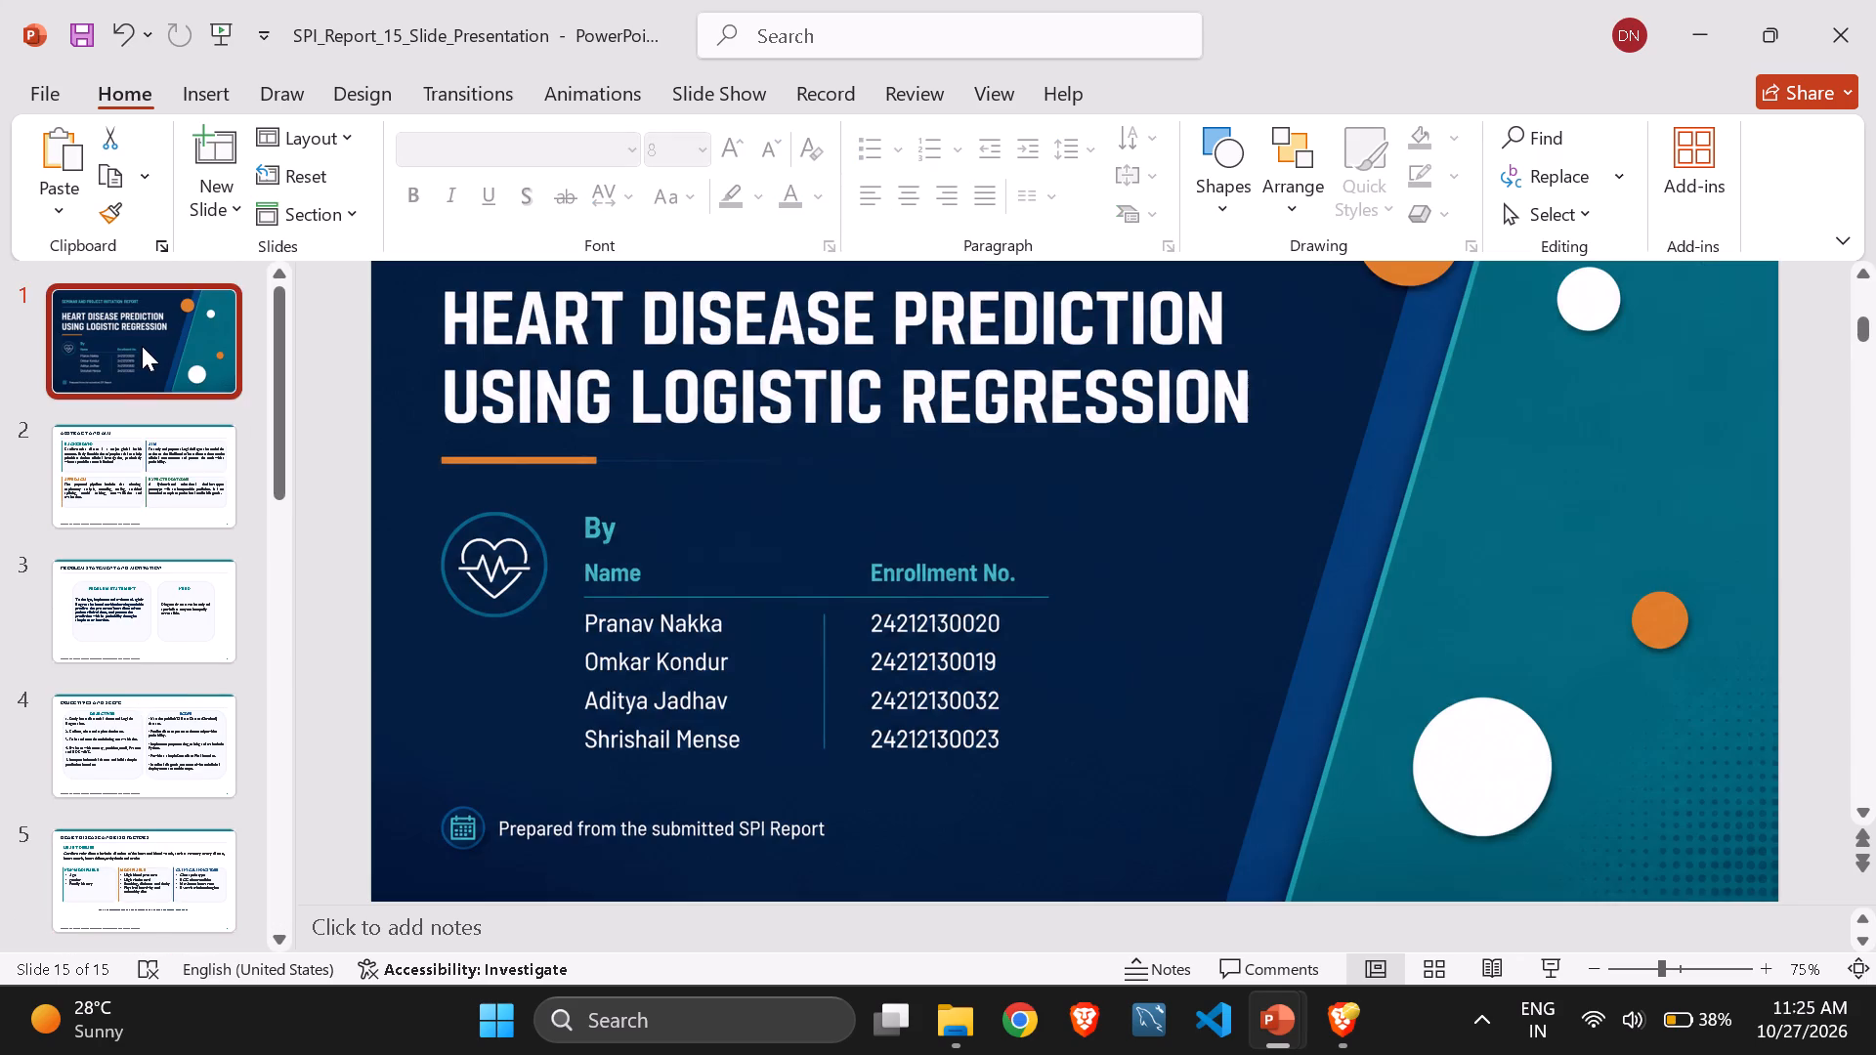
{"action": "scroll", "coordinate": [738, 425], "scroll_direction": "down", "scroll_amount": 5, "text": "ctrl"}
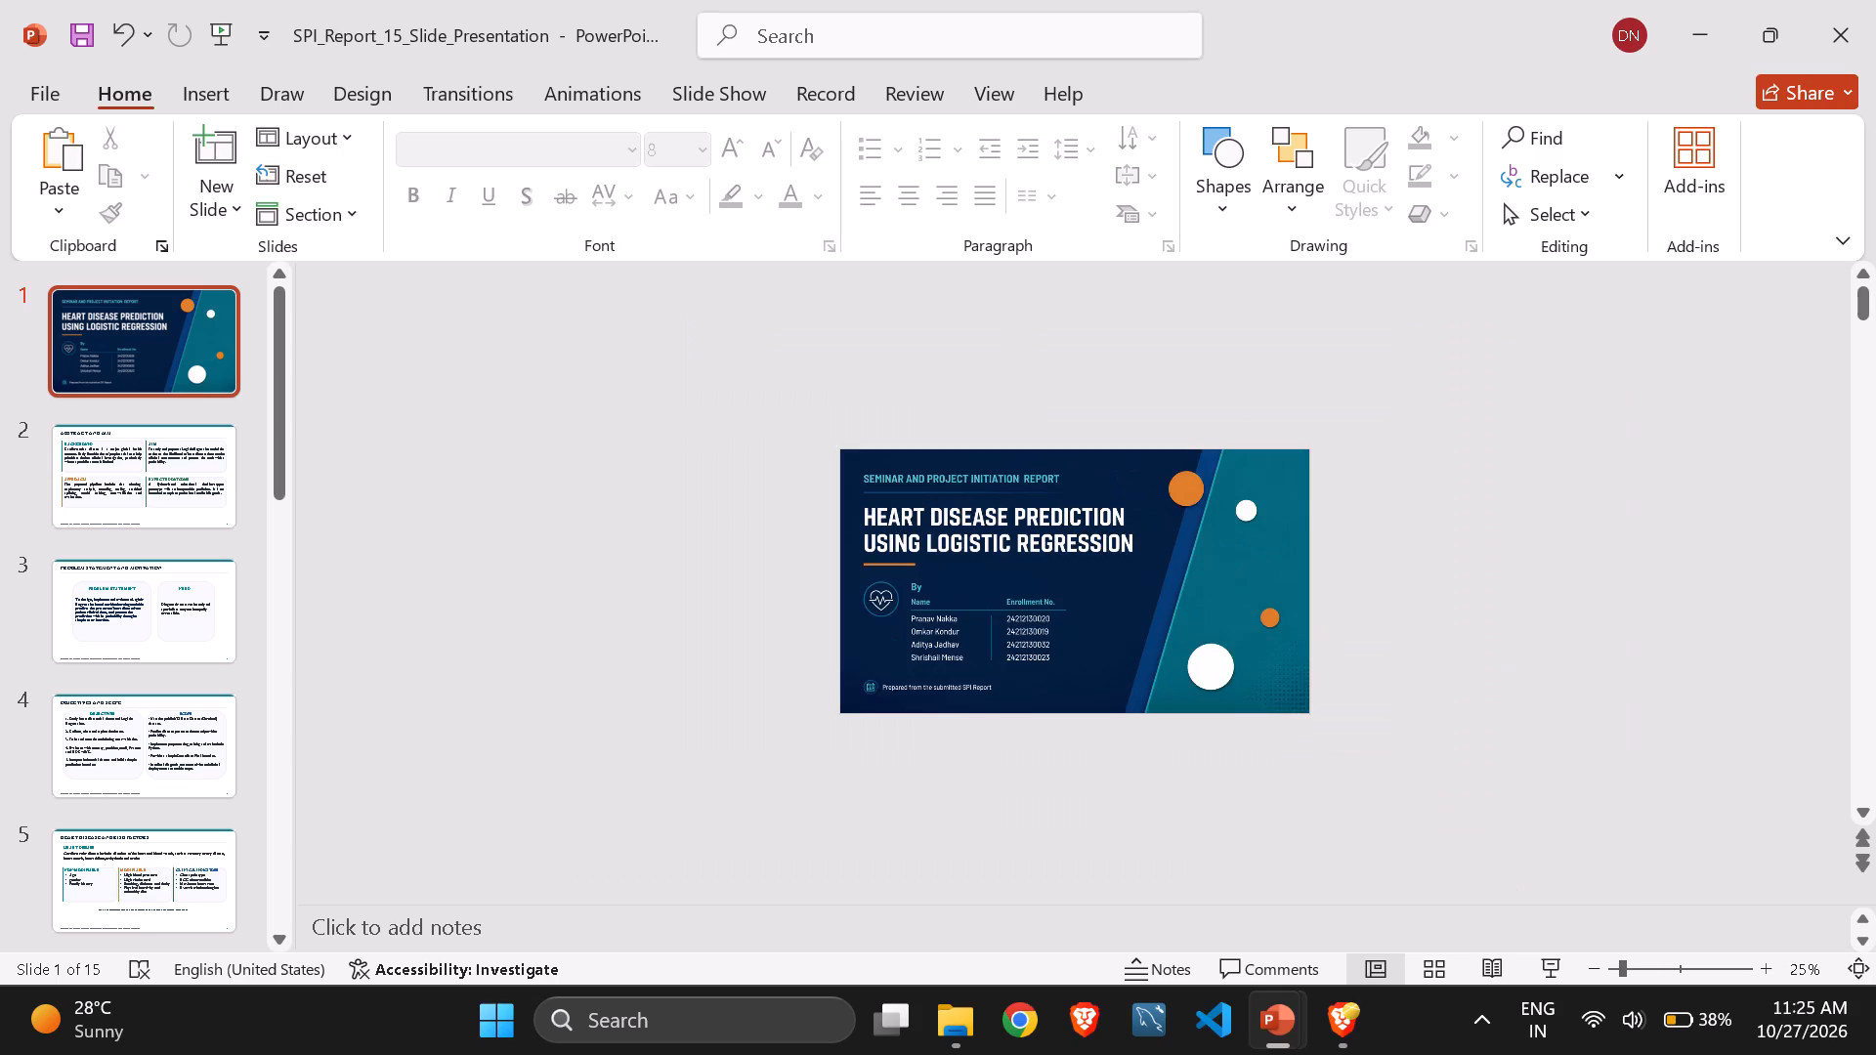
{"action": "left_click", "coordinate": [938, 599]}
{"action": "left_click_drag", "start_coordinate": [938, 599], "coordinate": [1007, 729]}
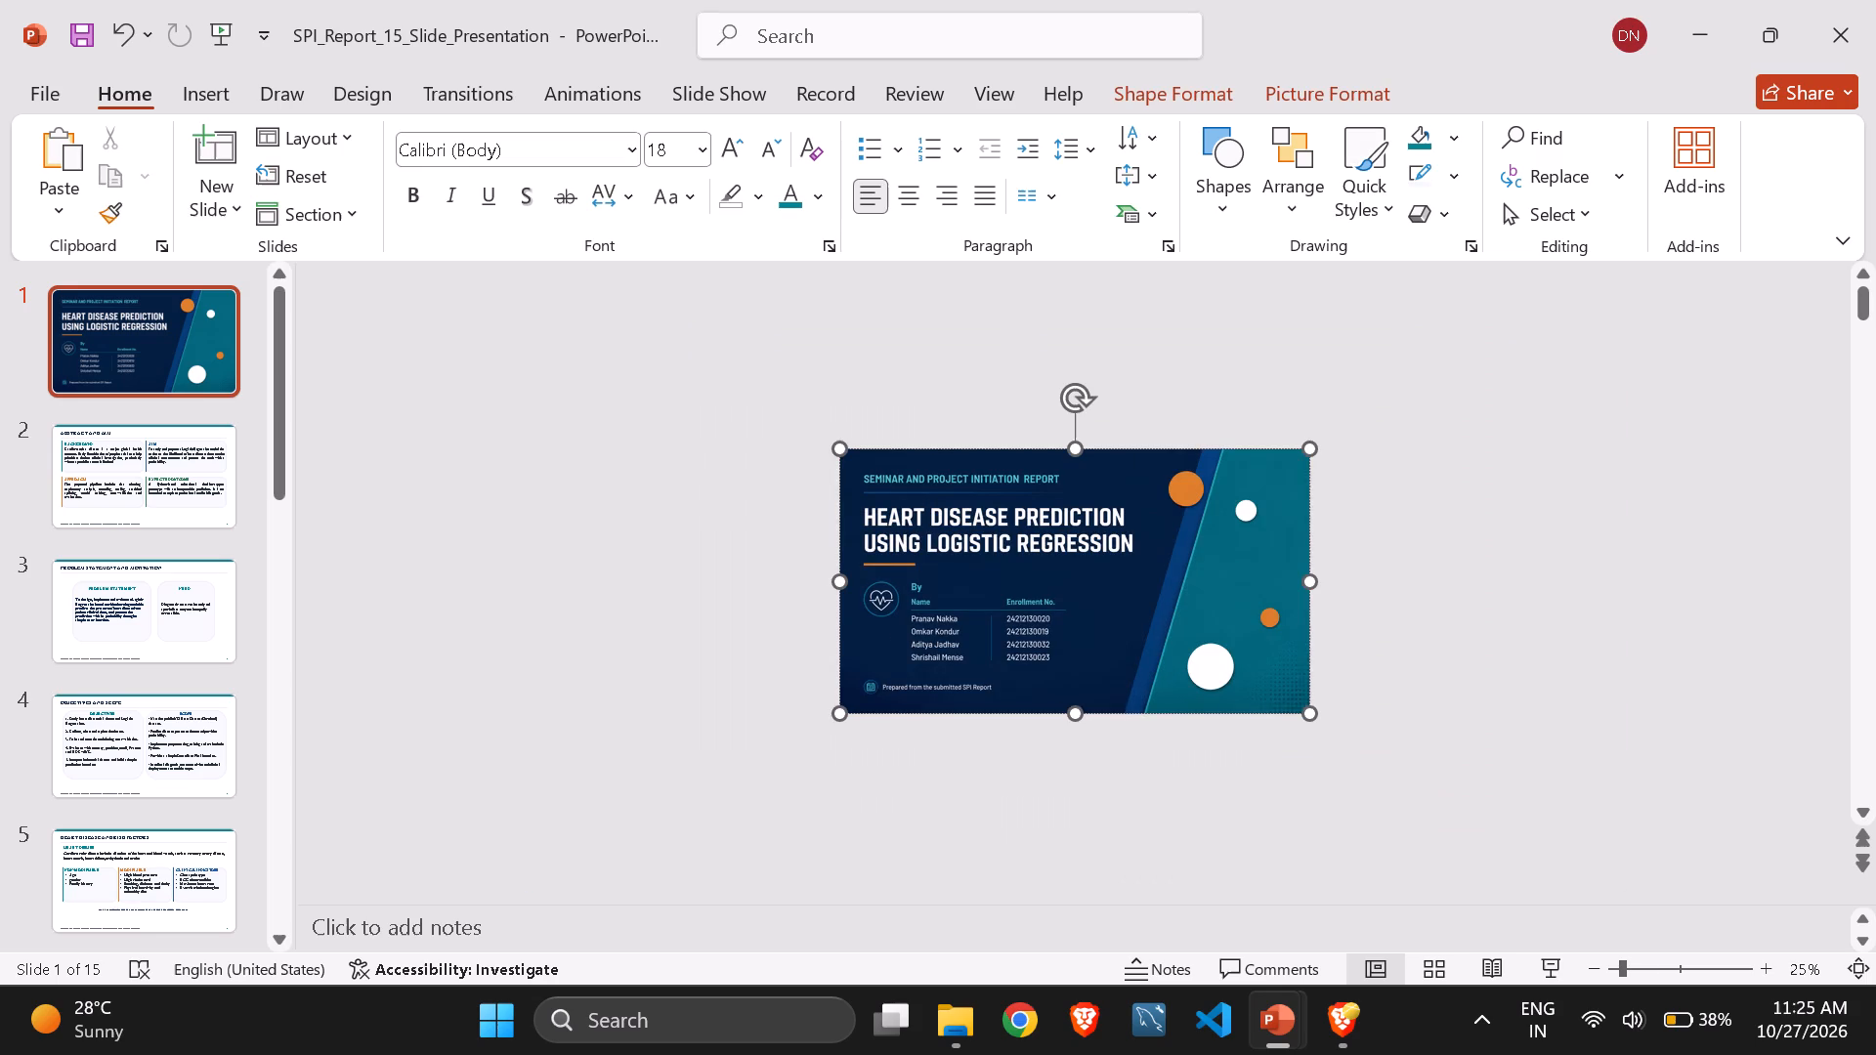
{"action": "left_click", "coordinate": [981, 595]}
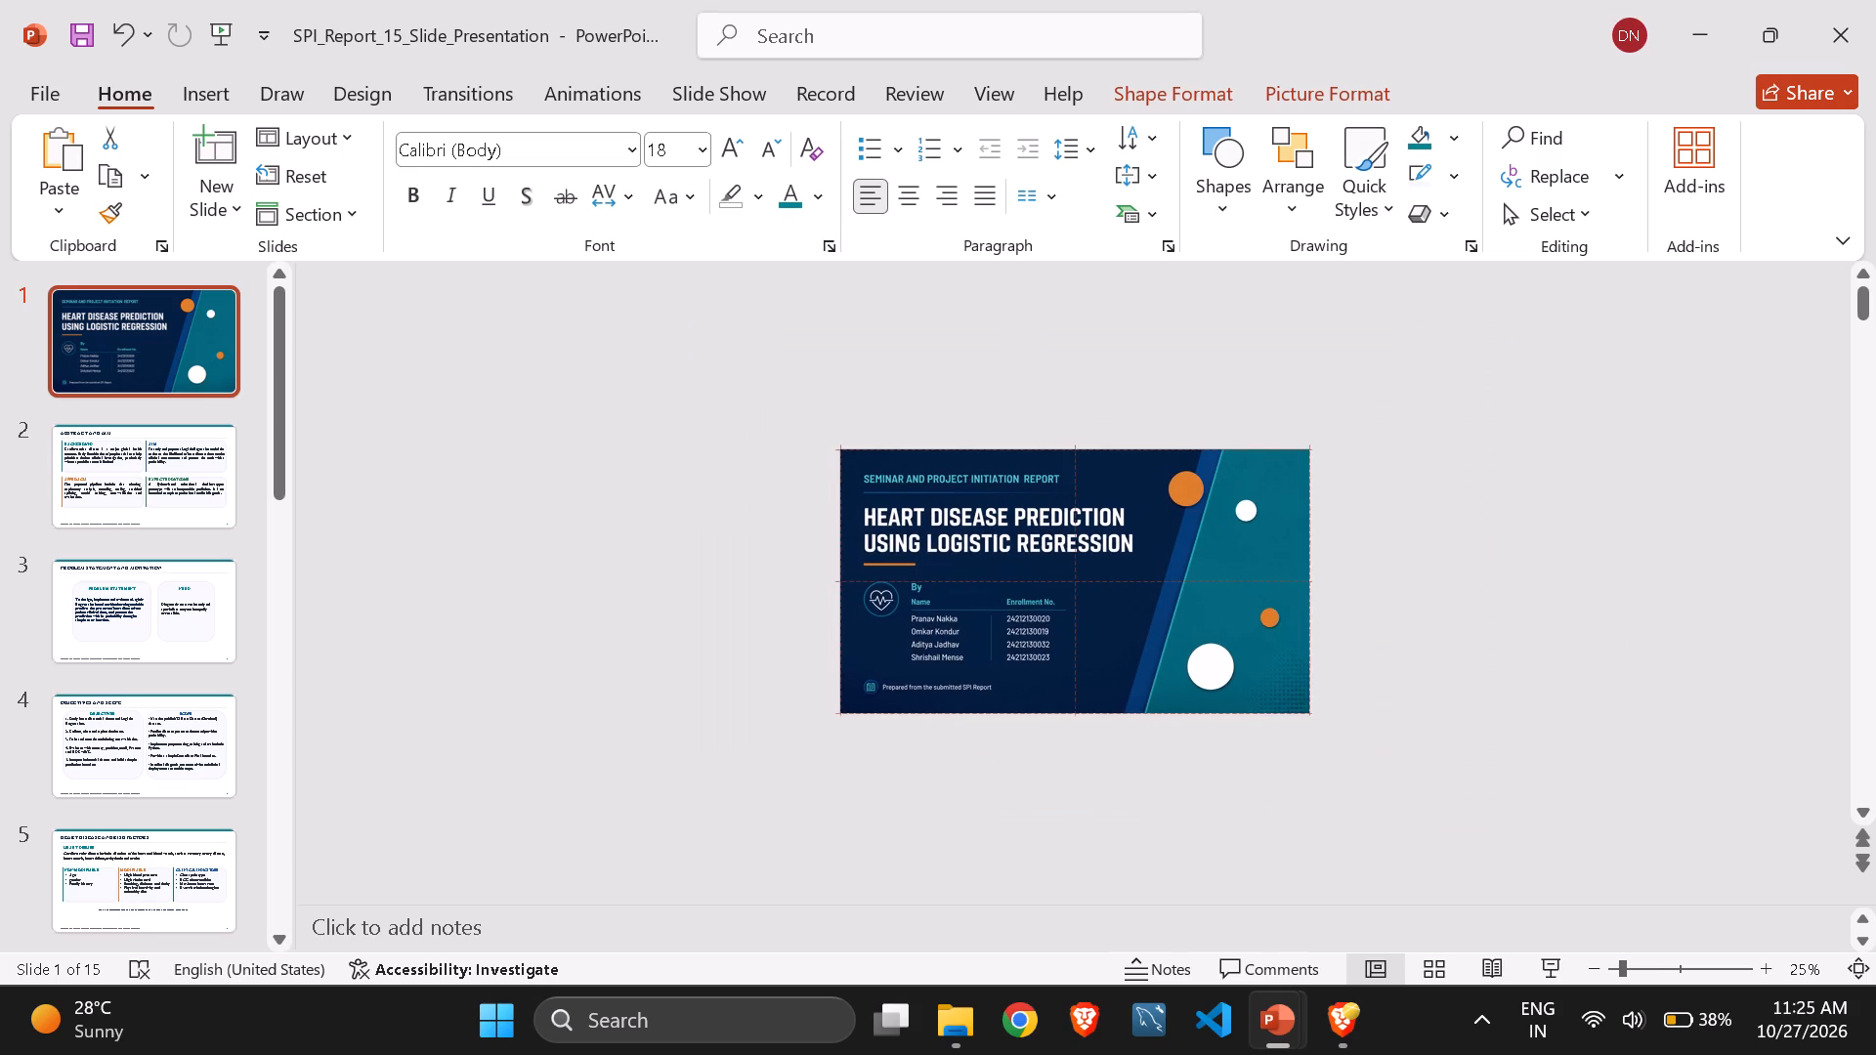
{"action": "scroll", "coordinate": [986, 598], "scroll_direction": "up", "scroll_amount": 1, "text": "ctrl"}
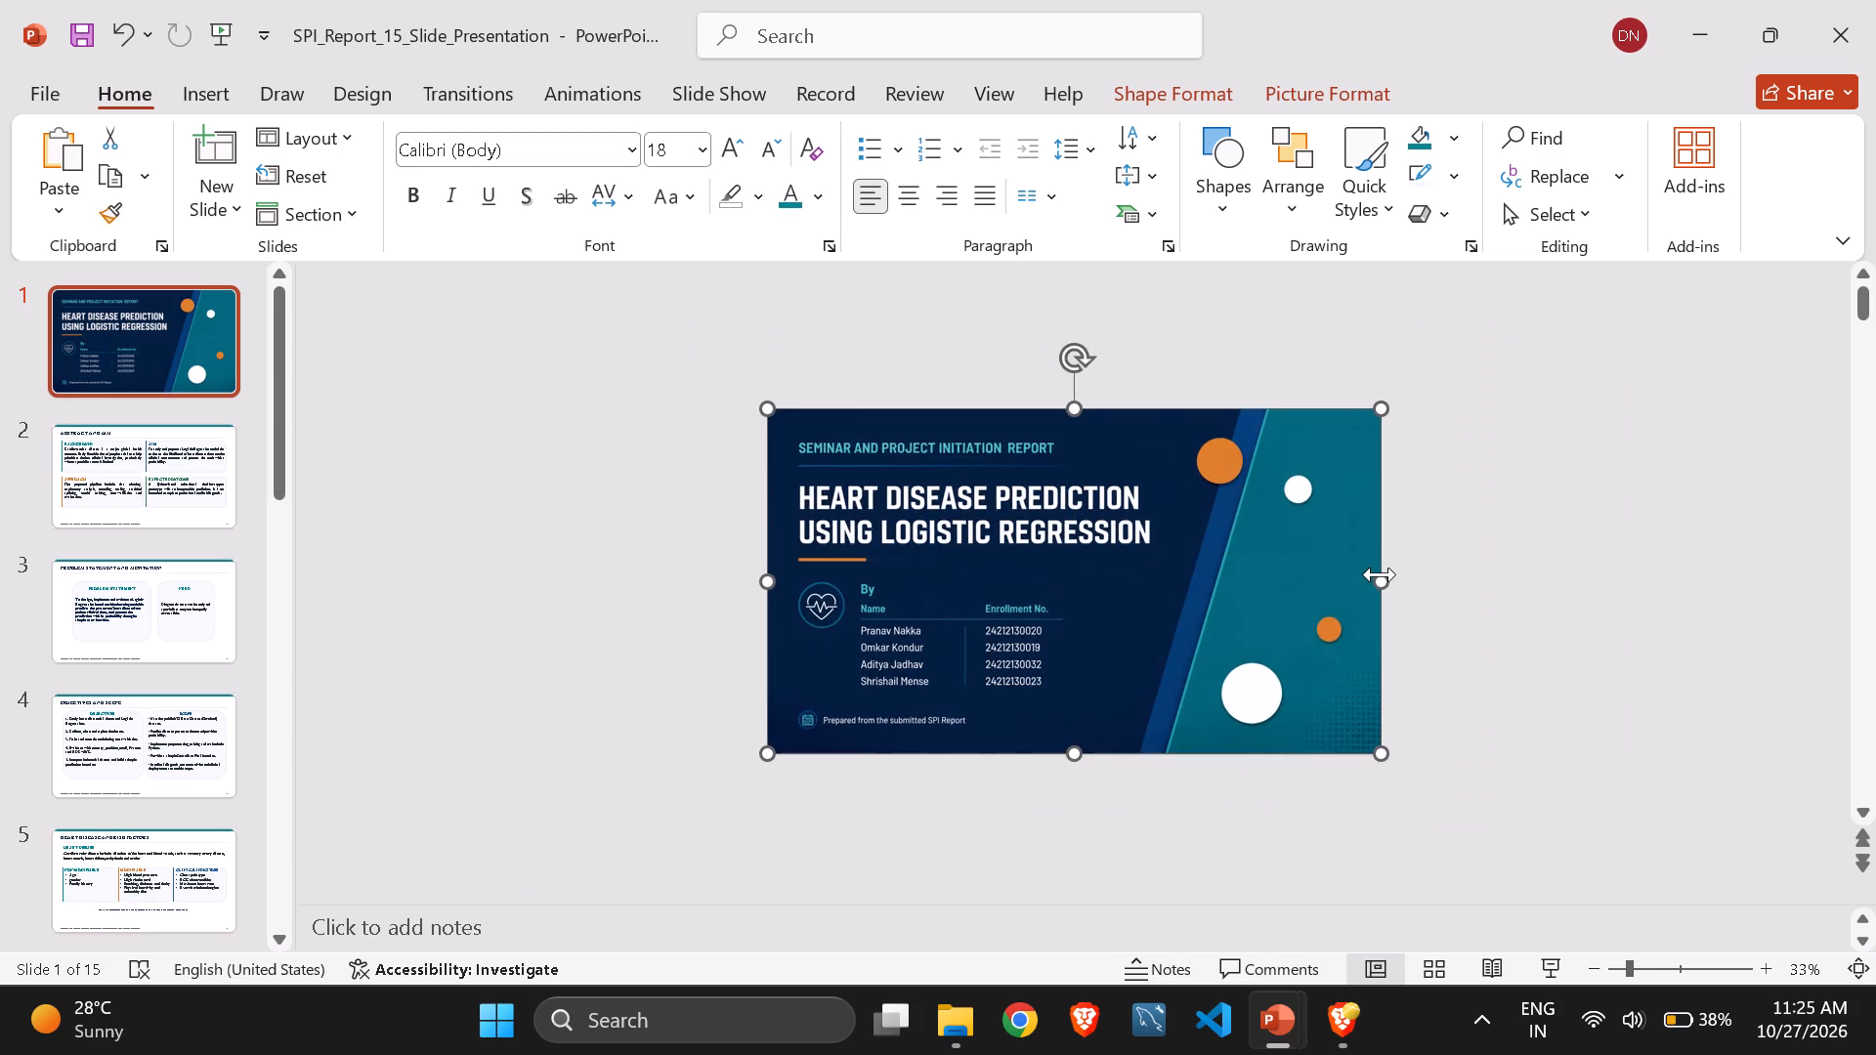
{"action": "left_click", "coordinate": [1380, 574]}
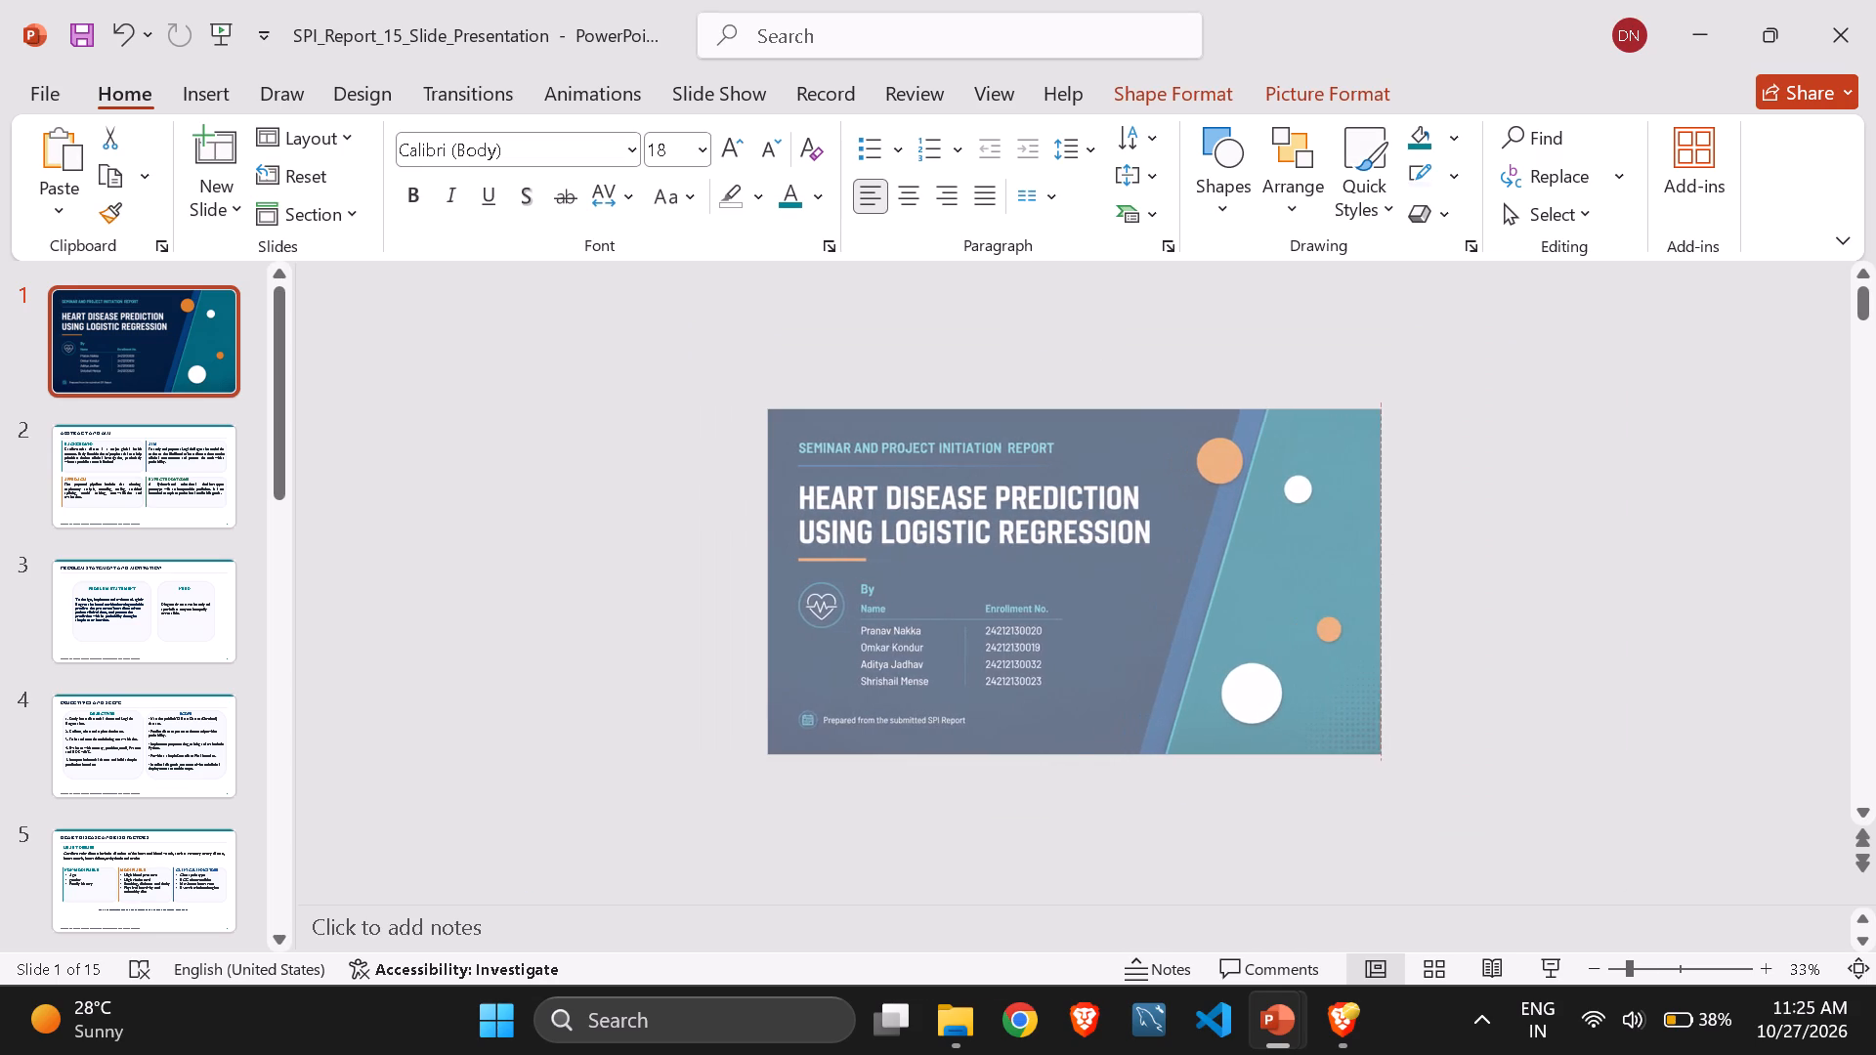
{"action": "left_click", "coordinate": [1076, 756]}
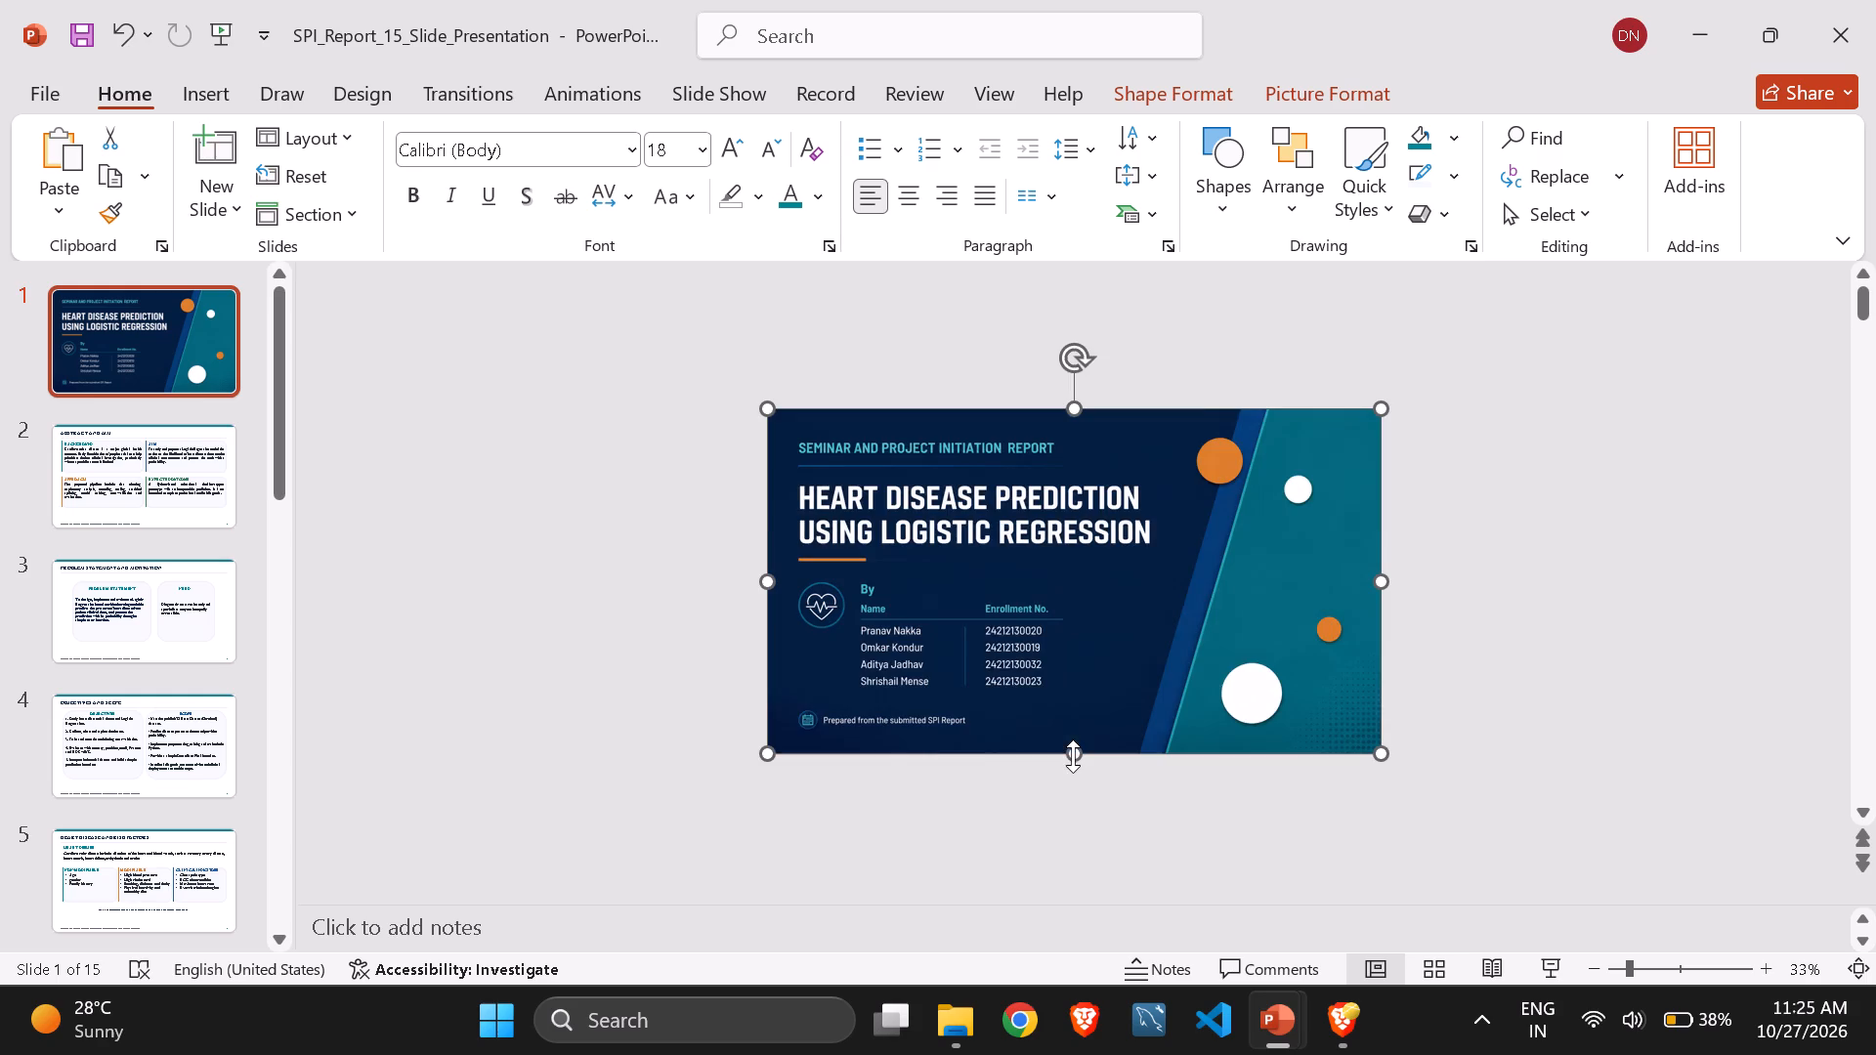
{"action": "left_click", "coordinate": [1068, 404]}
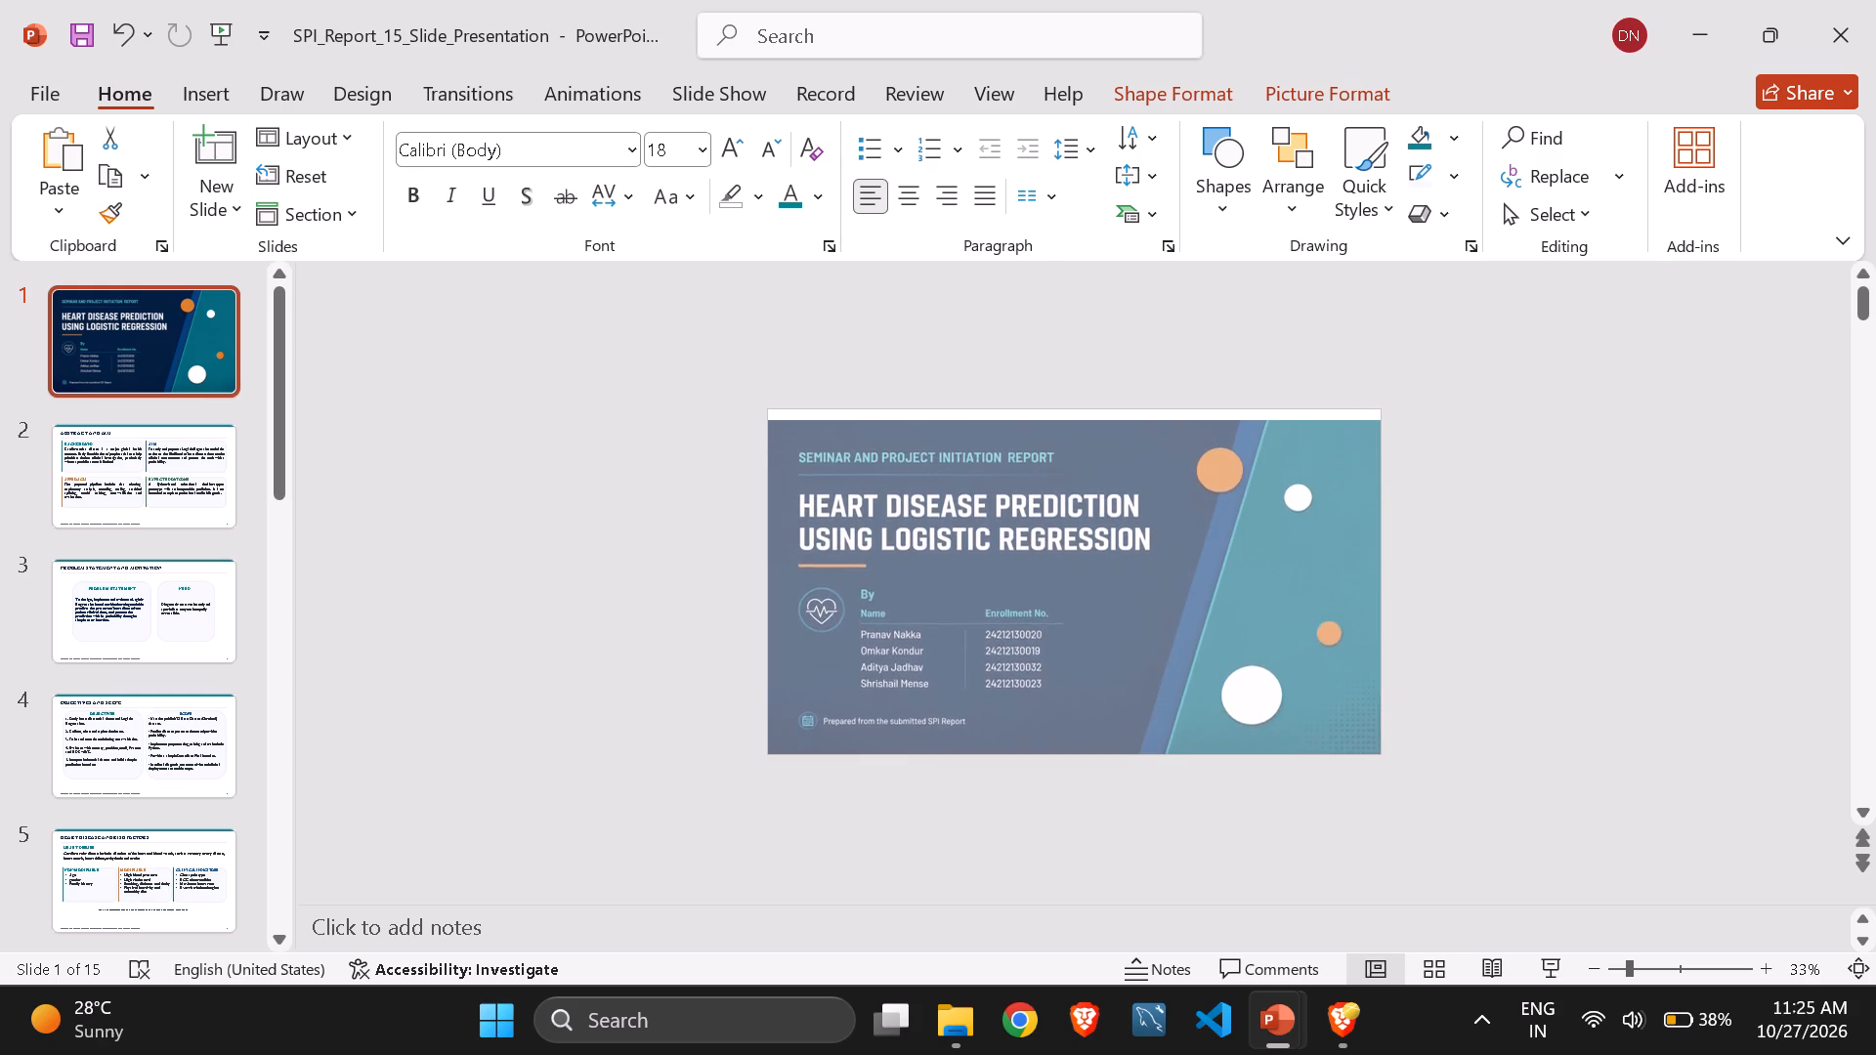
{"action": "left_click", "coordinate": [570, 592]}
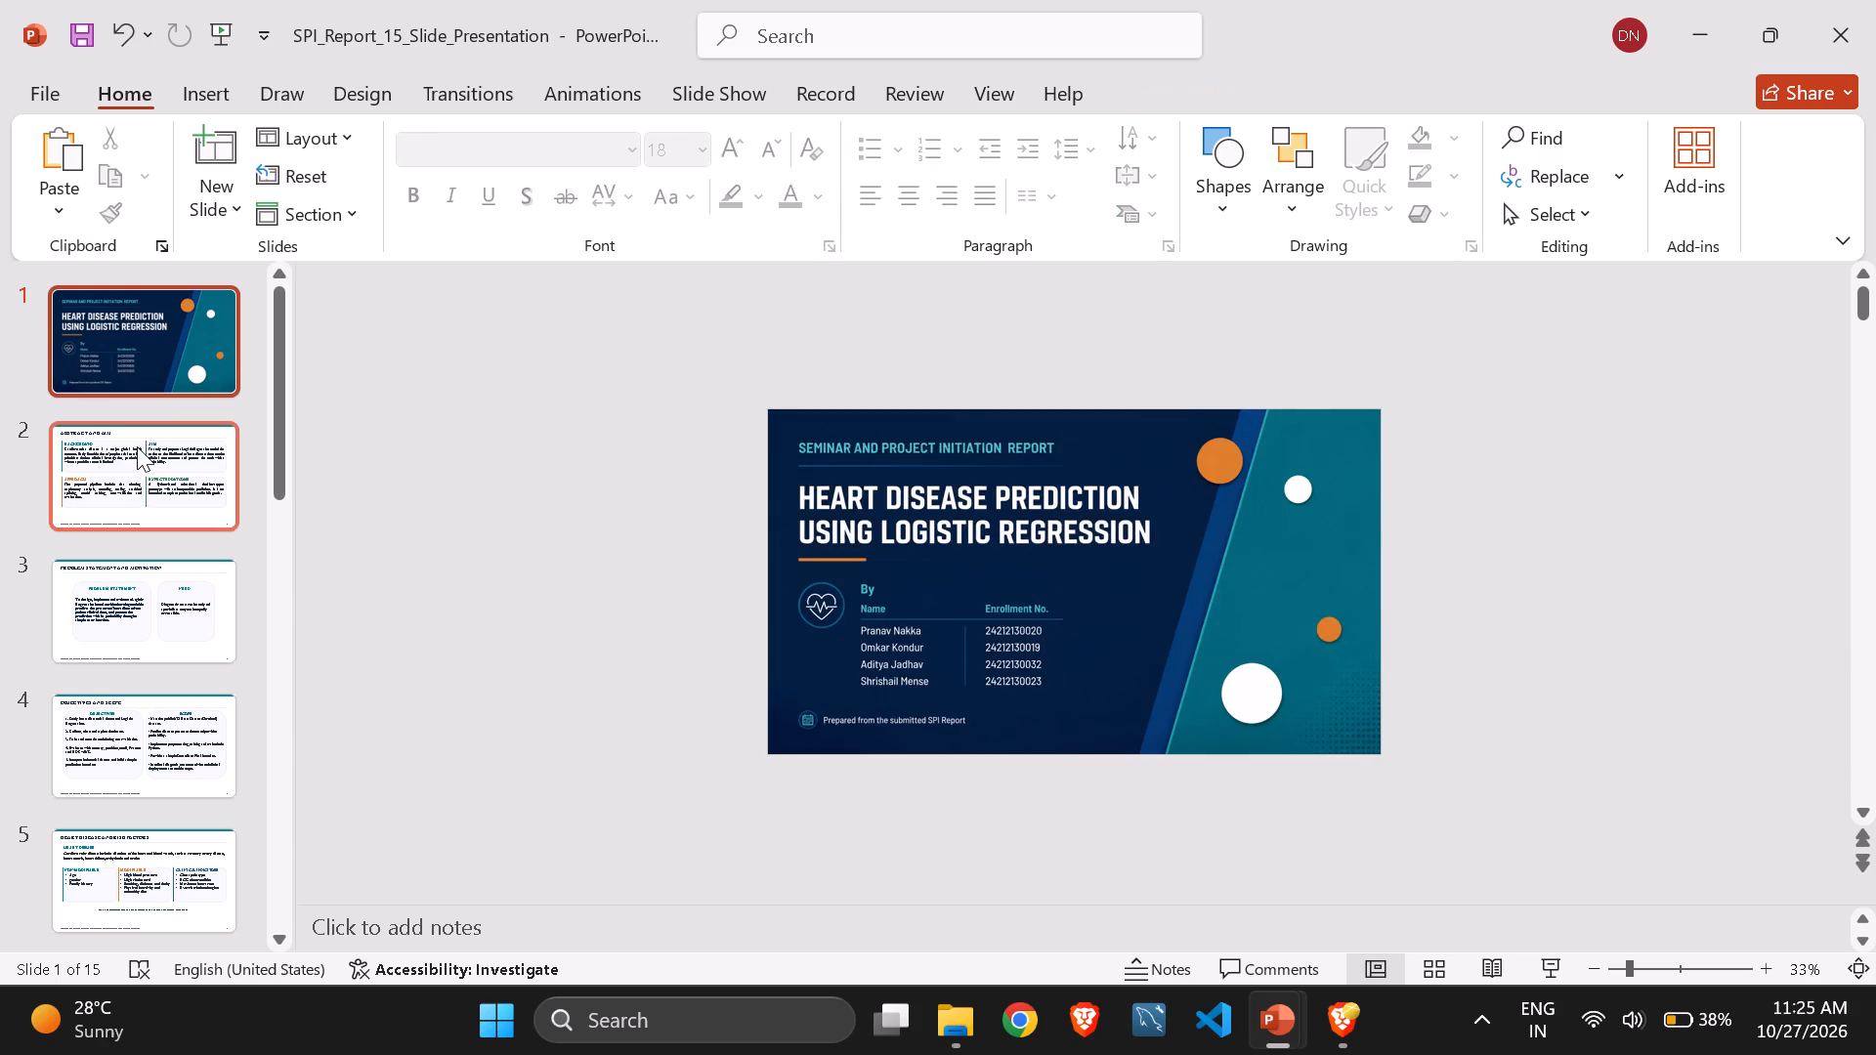
Examine slide 3, Problem Statement and Motivation, and slide 4, Objectives and Scope, with the whole slide fitted in view.
{"action": "left_click", "coordinate": [137, 446]}
{"action": "left_click", "coordinate": [149, 686]}
{"action": "scroll", "coordinate": [149, 686], "scroll_direction": "up", "scroll_amount": 2, "text": "ctrl"}
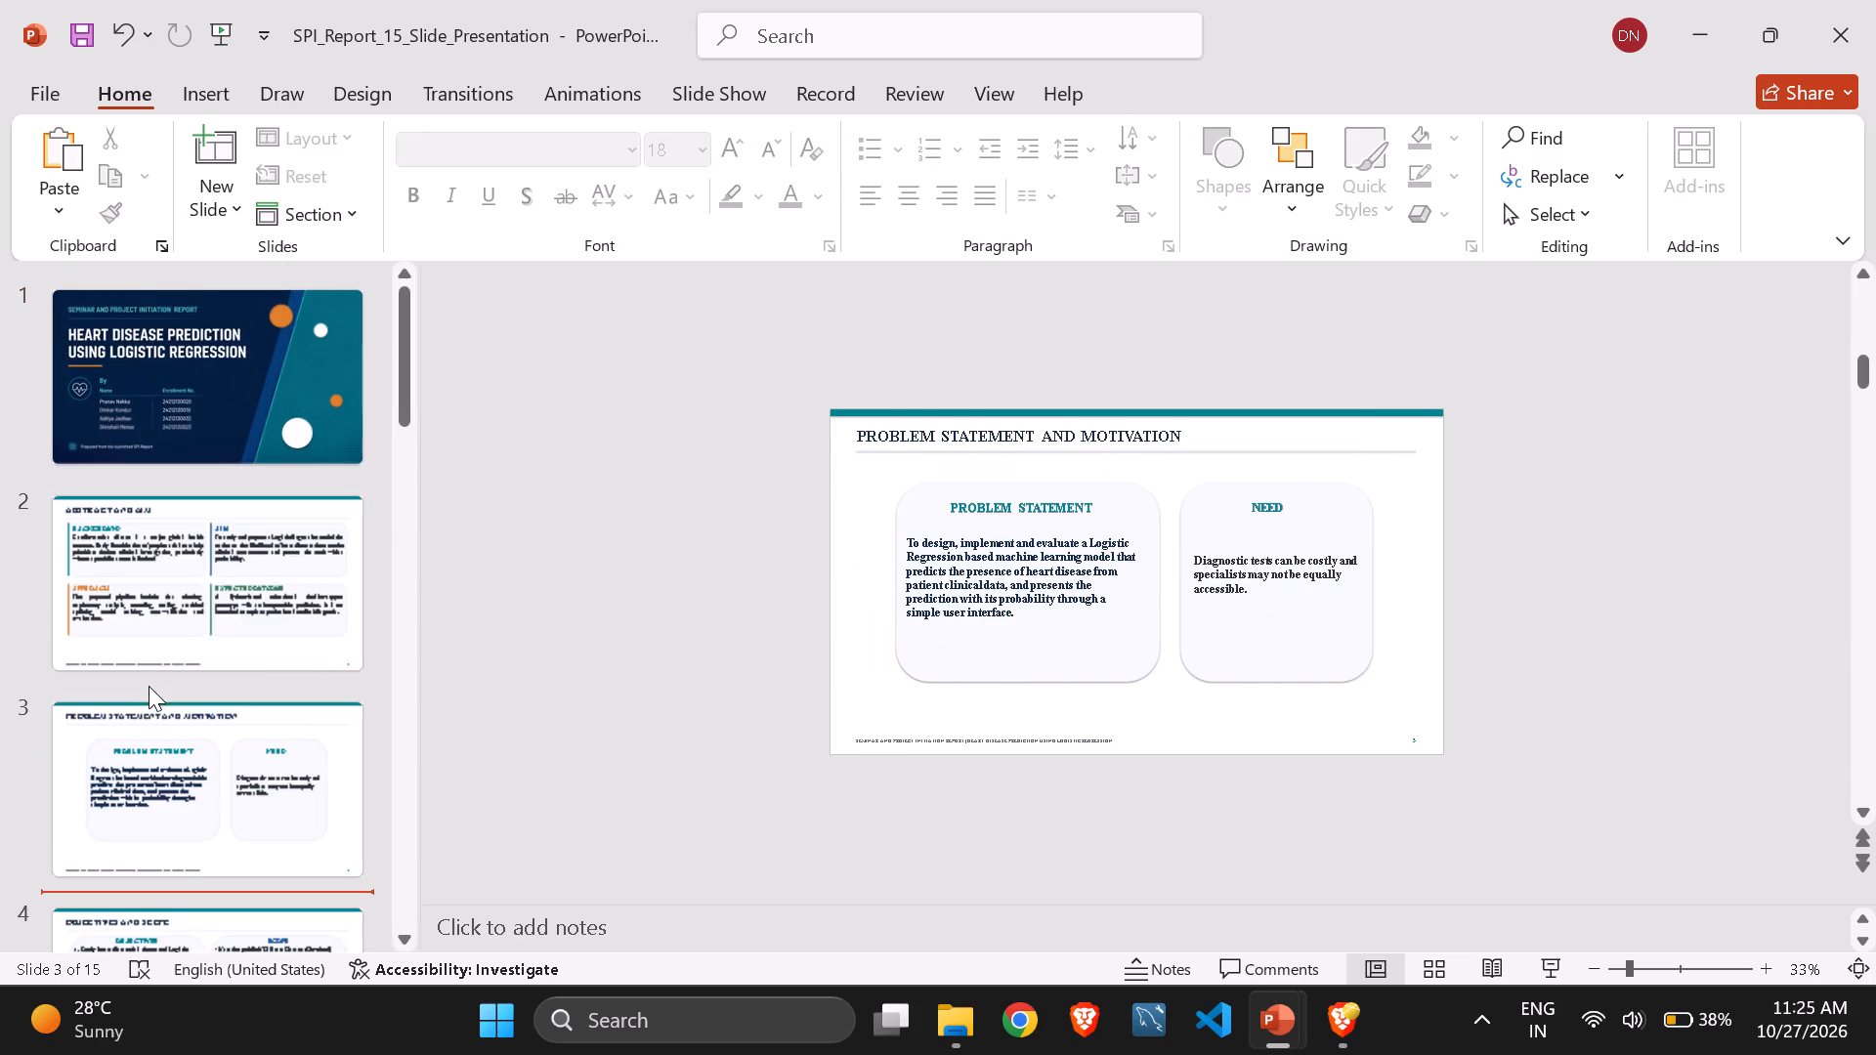
{"action": "scroll", "coordinate": [217, 589], "scroll_direction": "down", "scroll_amount": 6, "text": "ctrl"}
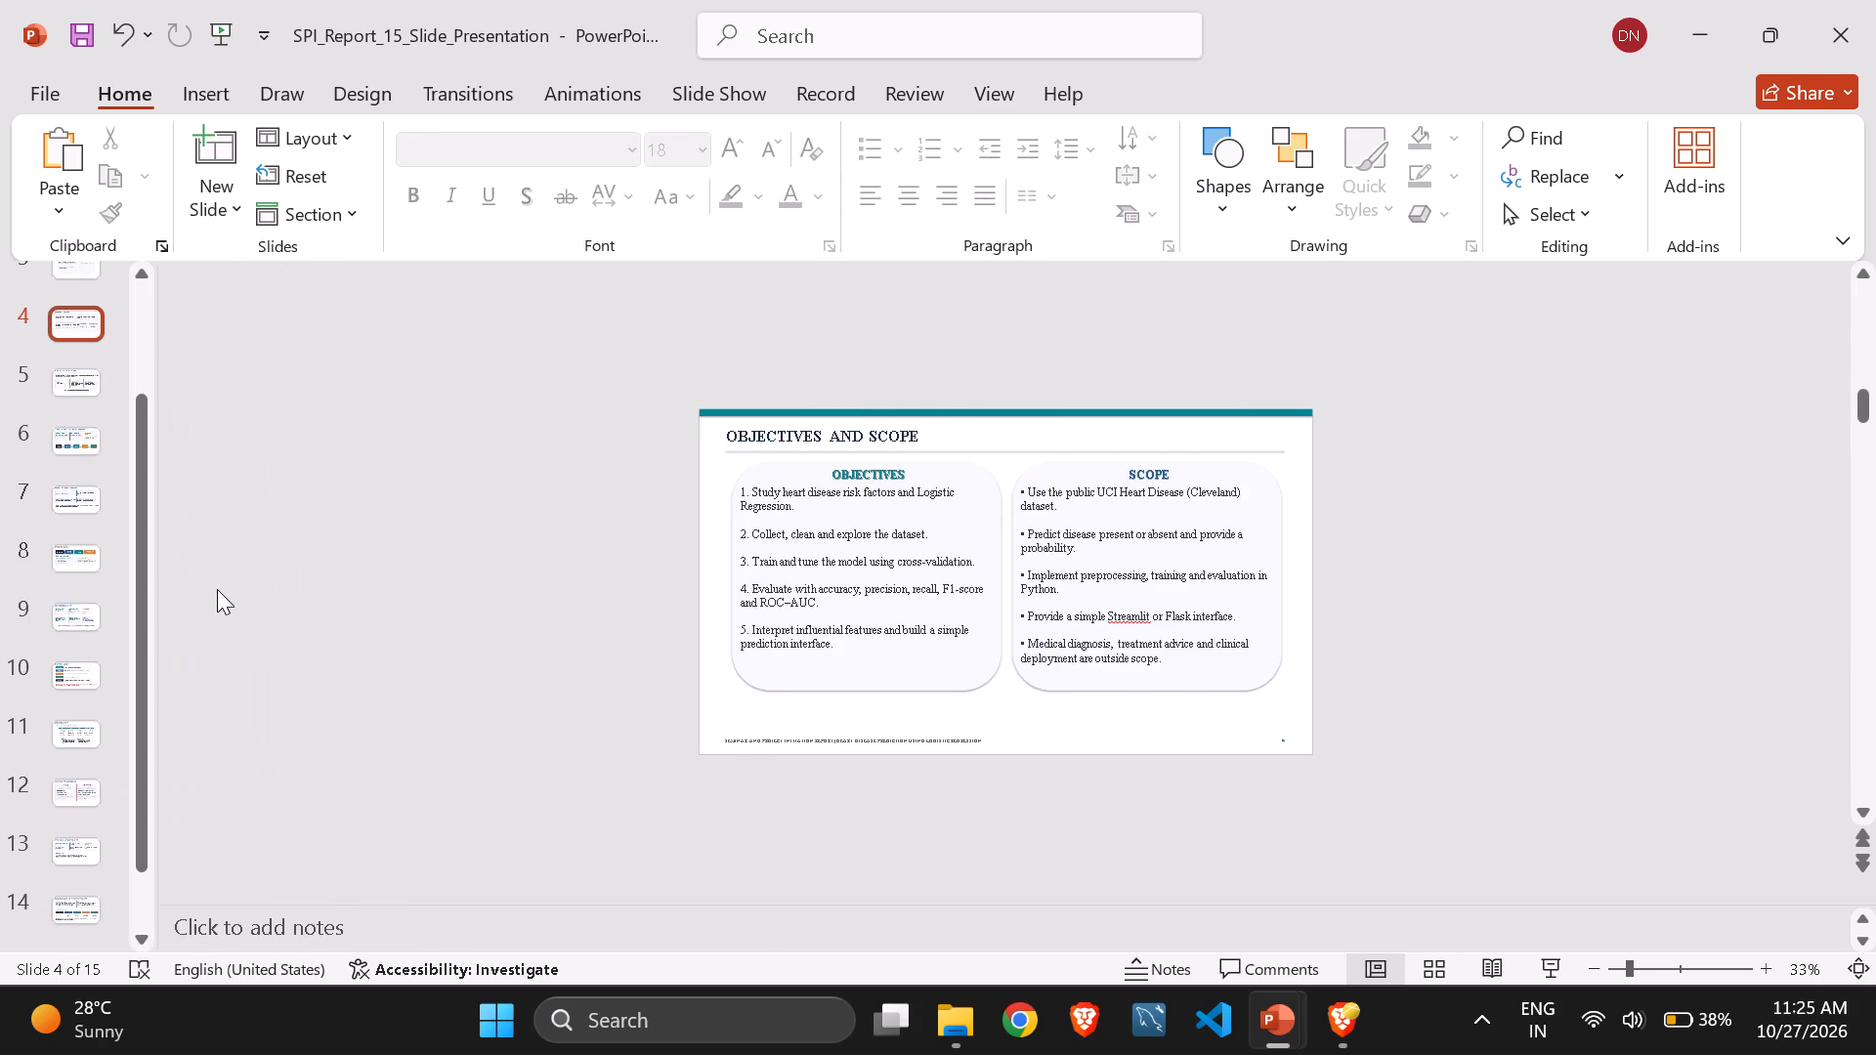
{"action": "scroll", "coordinate": [217, 589], "scroll_direction": "up", "scroll_amount": 4, "text": "ctrl"}
{"action": "scroll", "coordinate": [61, 660], "scroll_direction": "down", "scroll_amount": 3, "text": "ctrl"}
{"action": "scroll", "coordinate": [61, 660], "scroll_direction": "up", "scroll_amount": 3, "text": "ctrl"}
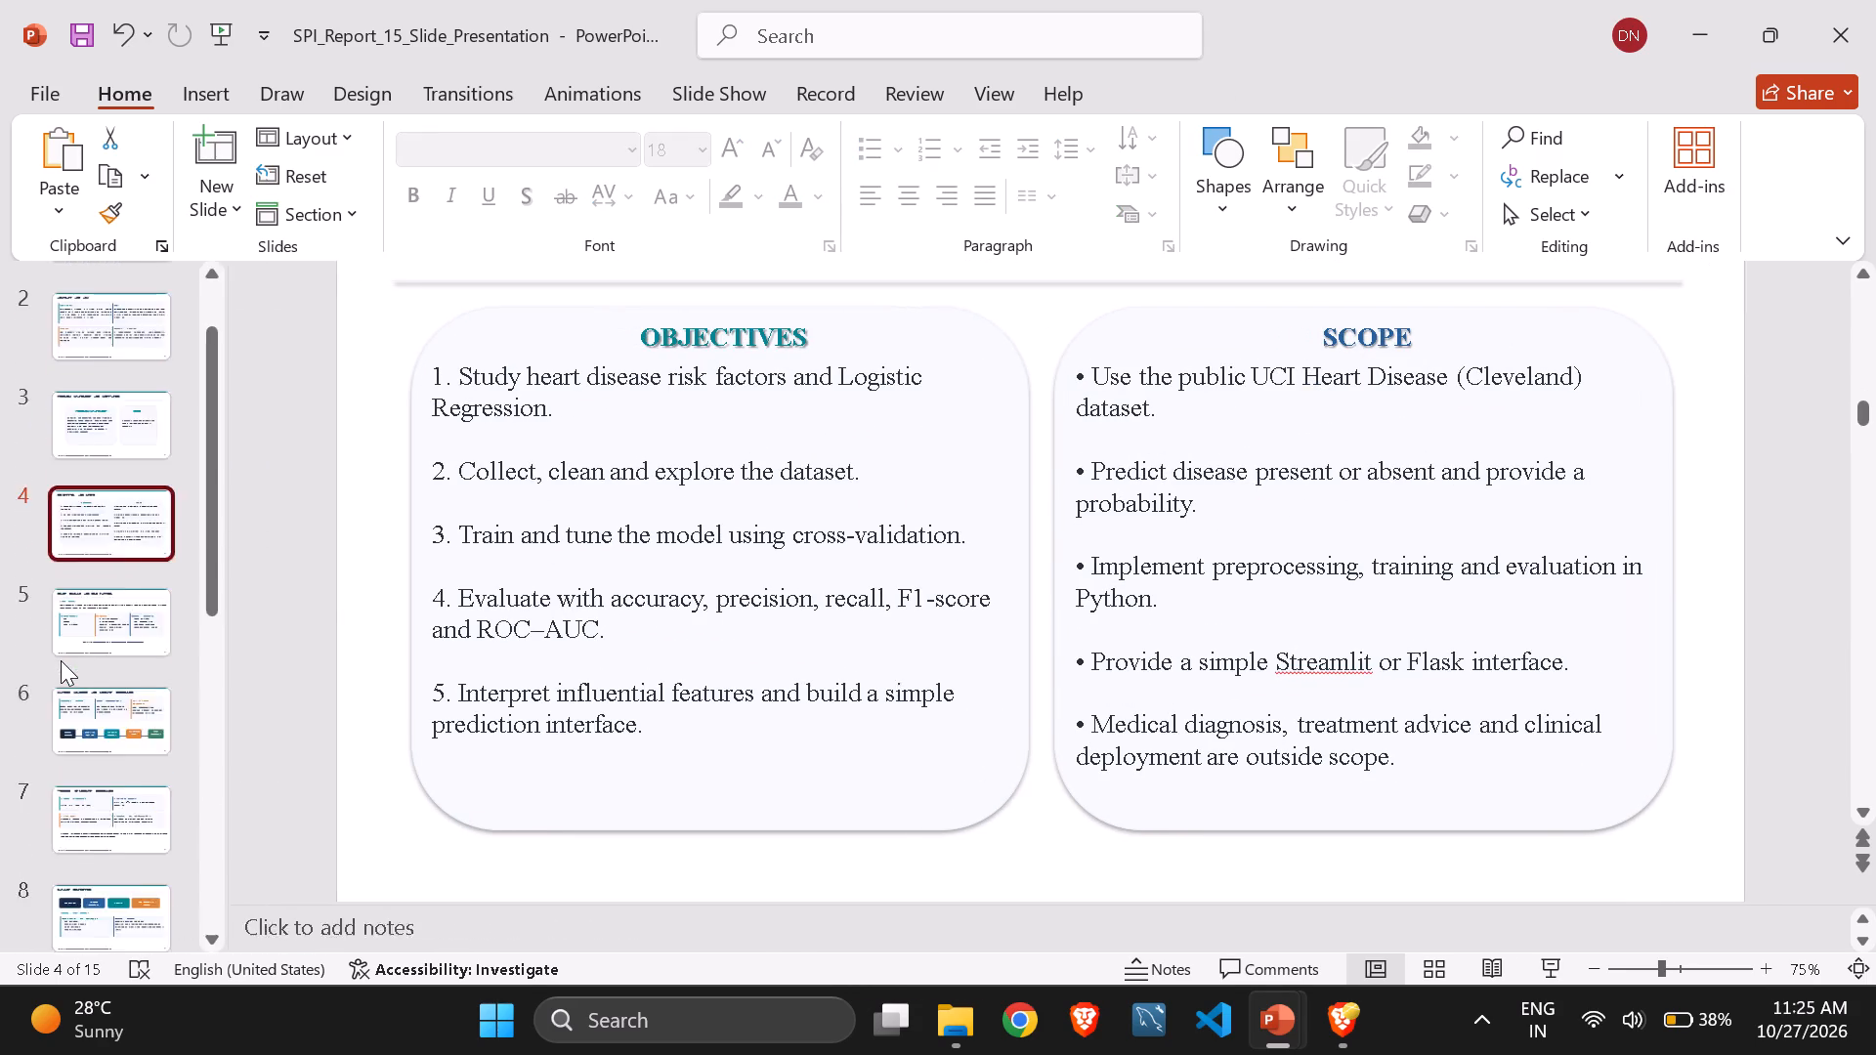
{"action": "scroll", "coordinate": [61, 660], "scroll_direction": "up", "scroll_amount": 2, "text": "ctrl"}
{"action": "scroll", "coordinate": [106, 717], "scroll_direction": "down", "scroll_amount": 1, "text": "ctrl"}
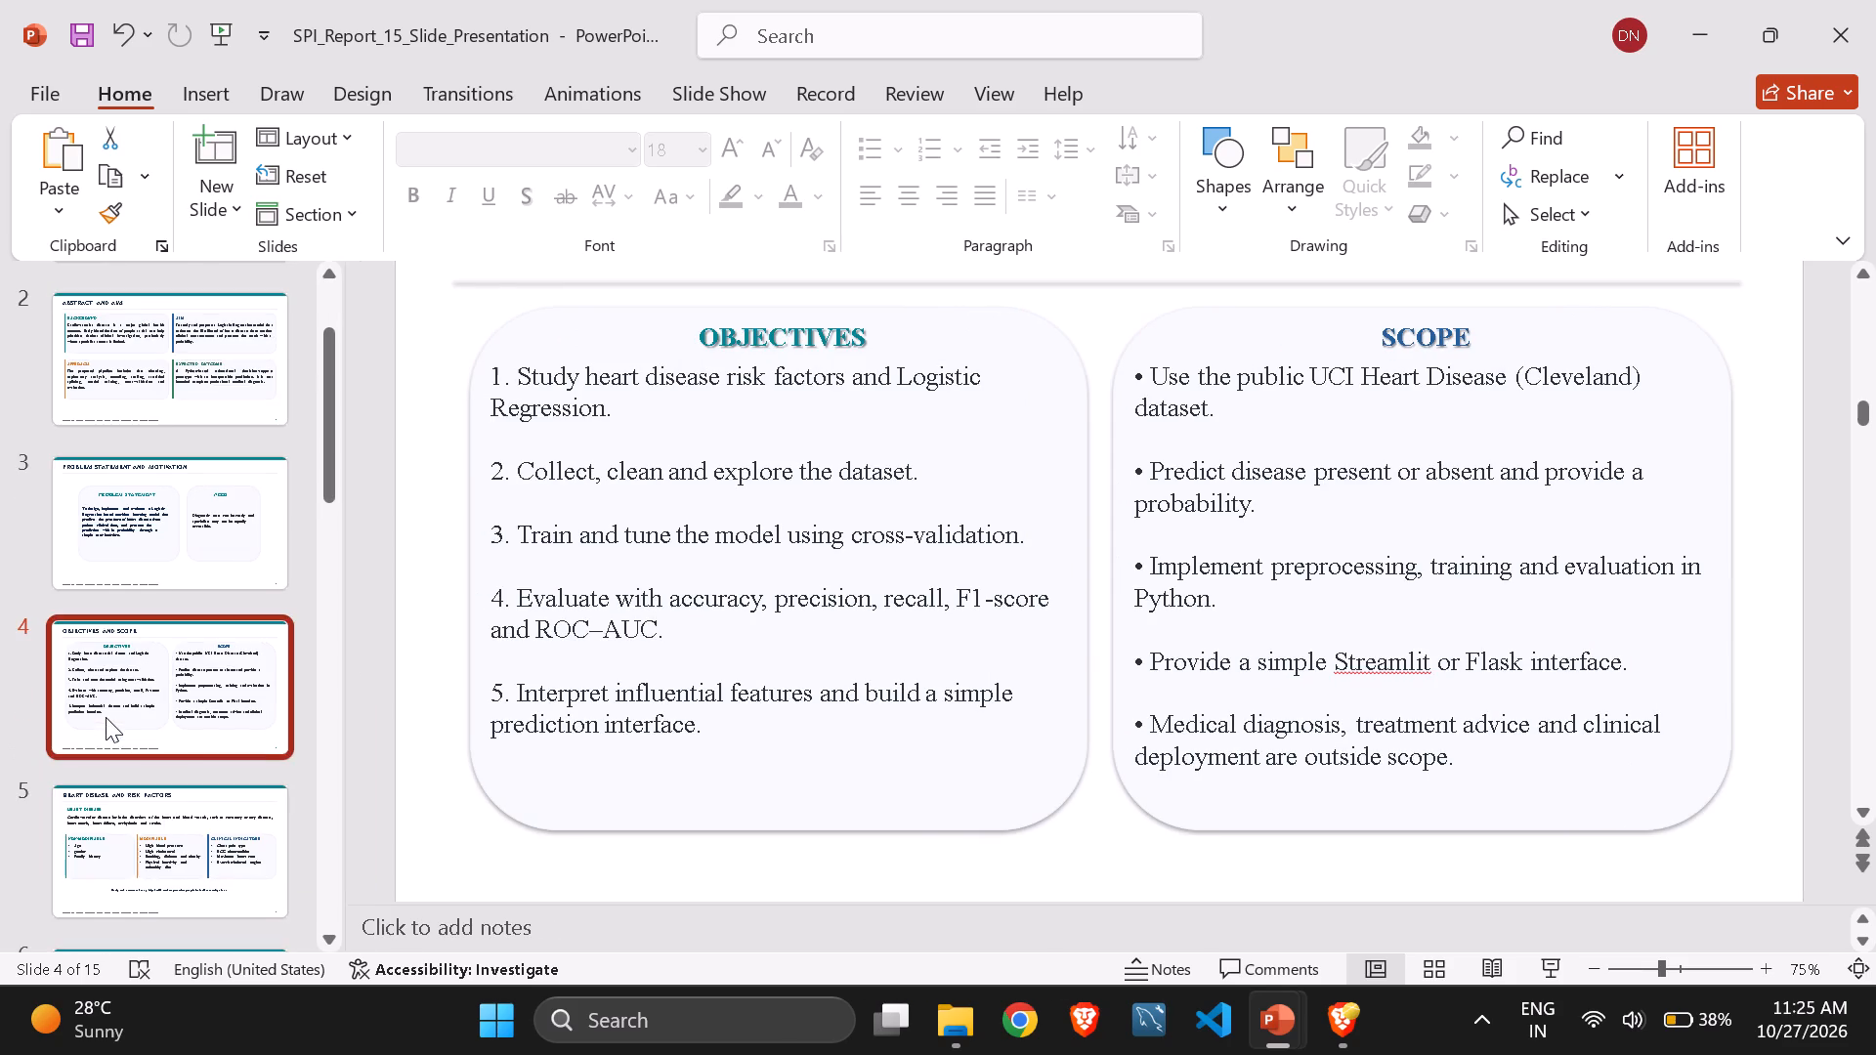
{"action": "scroll", "coordinate": [645, 702], "scroll_direction": "down", "scroll_amount": 2, "text": "ctrl"}
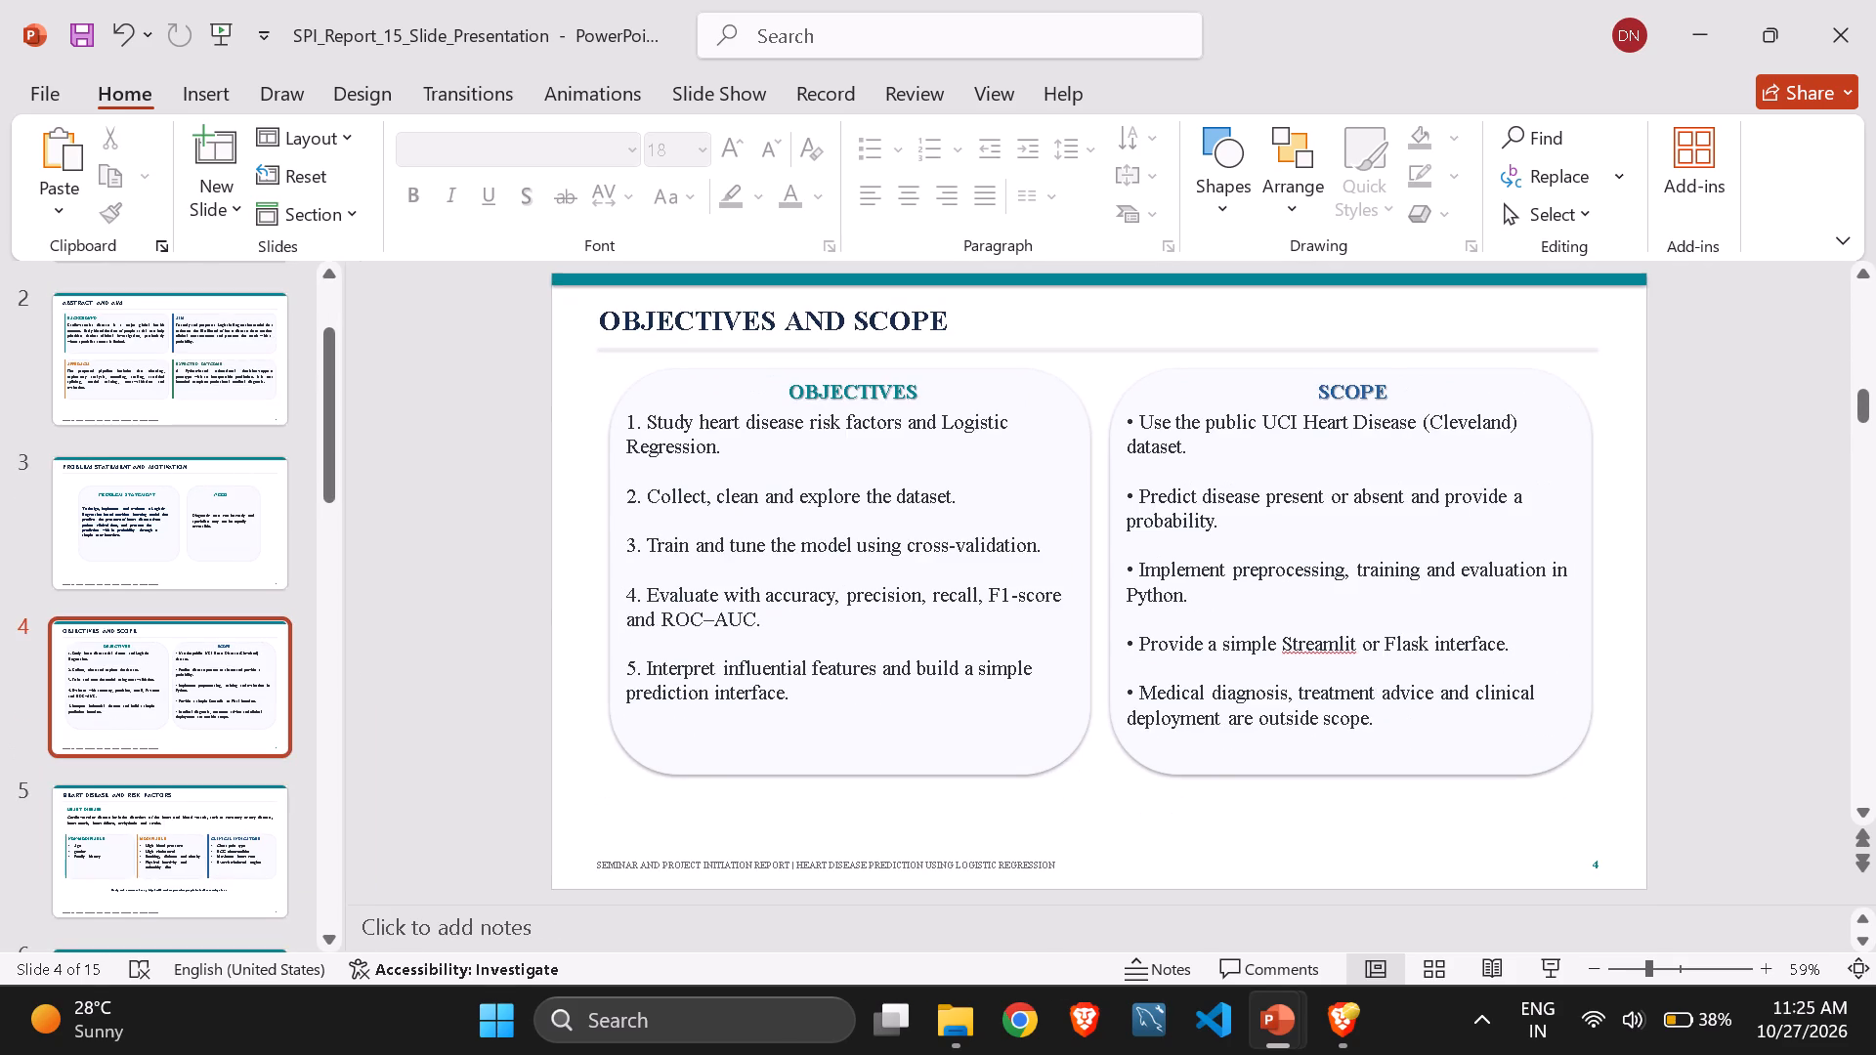
{"action": "scroll", "coordinate": [652, 602], "scroll_direction": "up", "scroll_amount": 13}
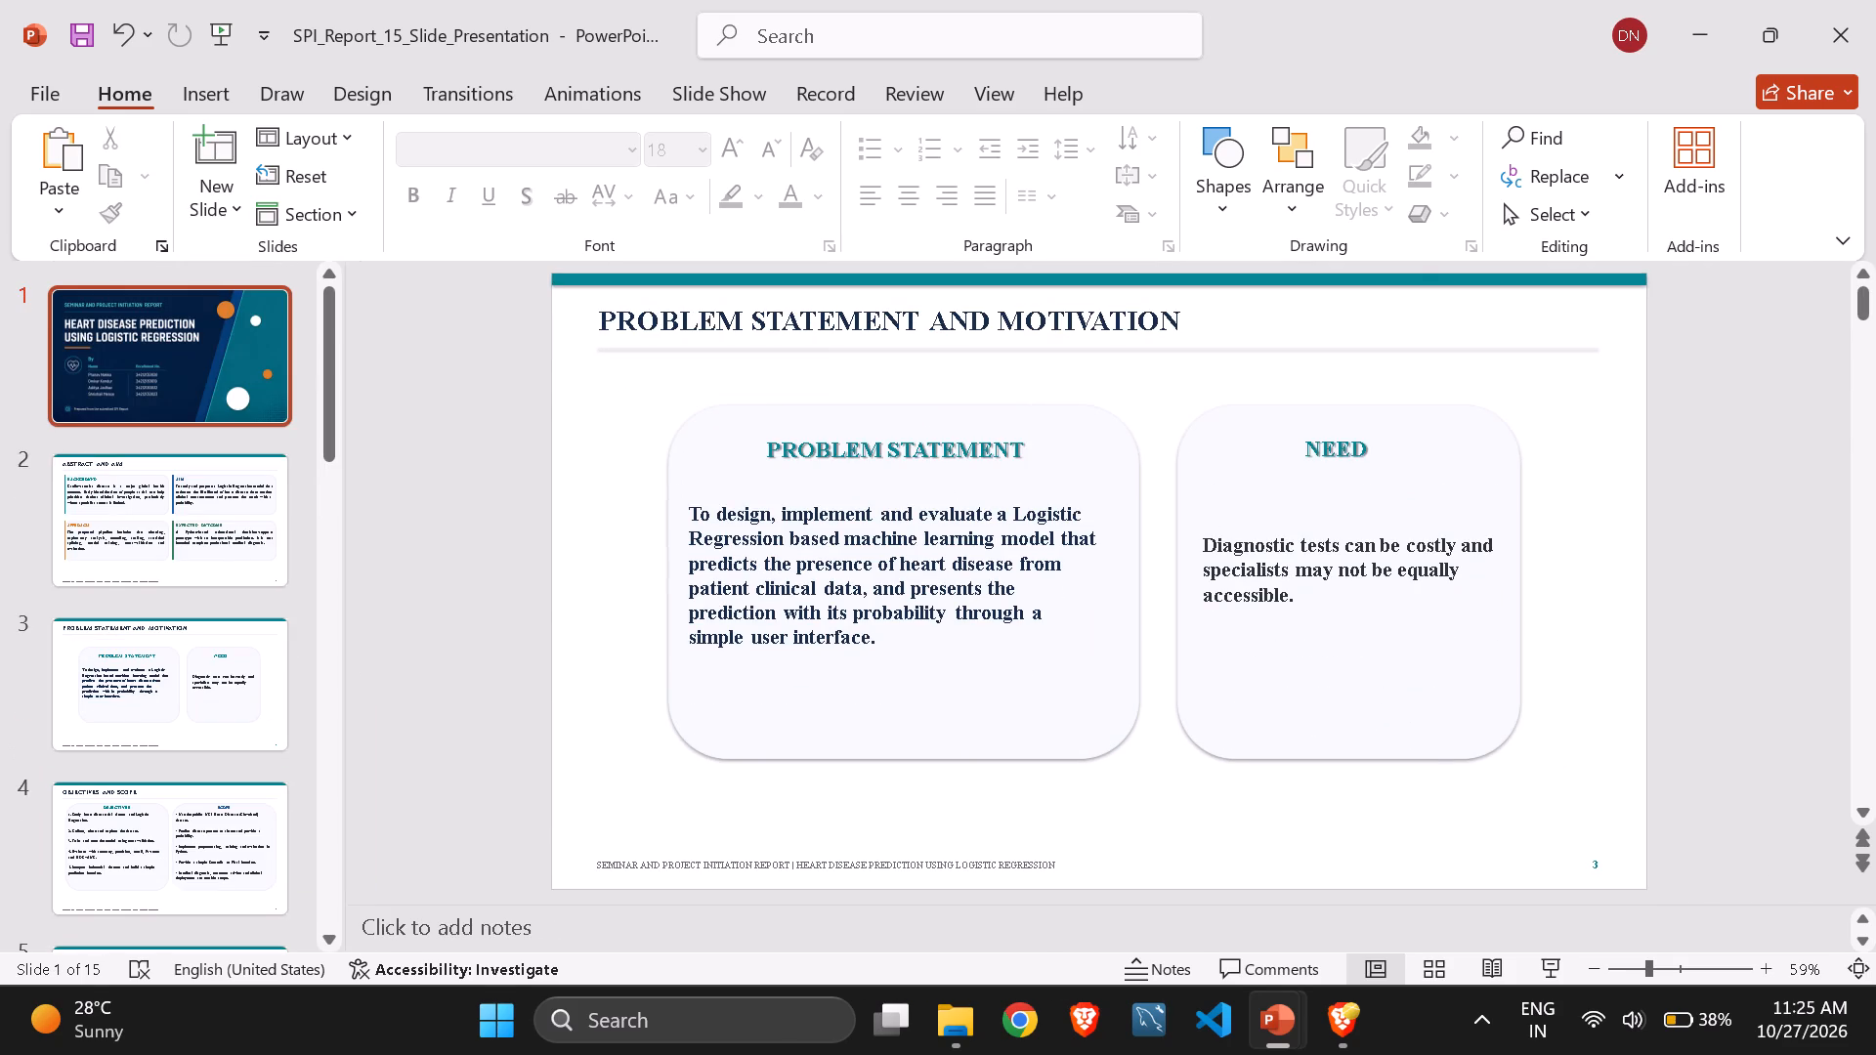
{"action": "key", "text": "Down"}
{"action": "key", "text": "Down"}
{"action": "key", "text": "Down"}
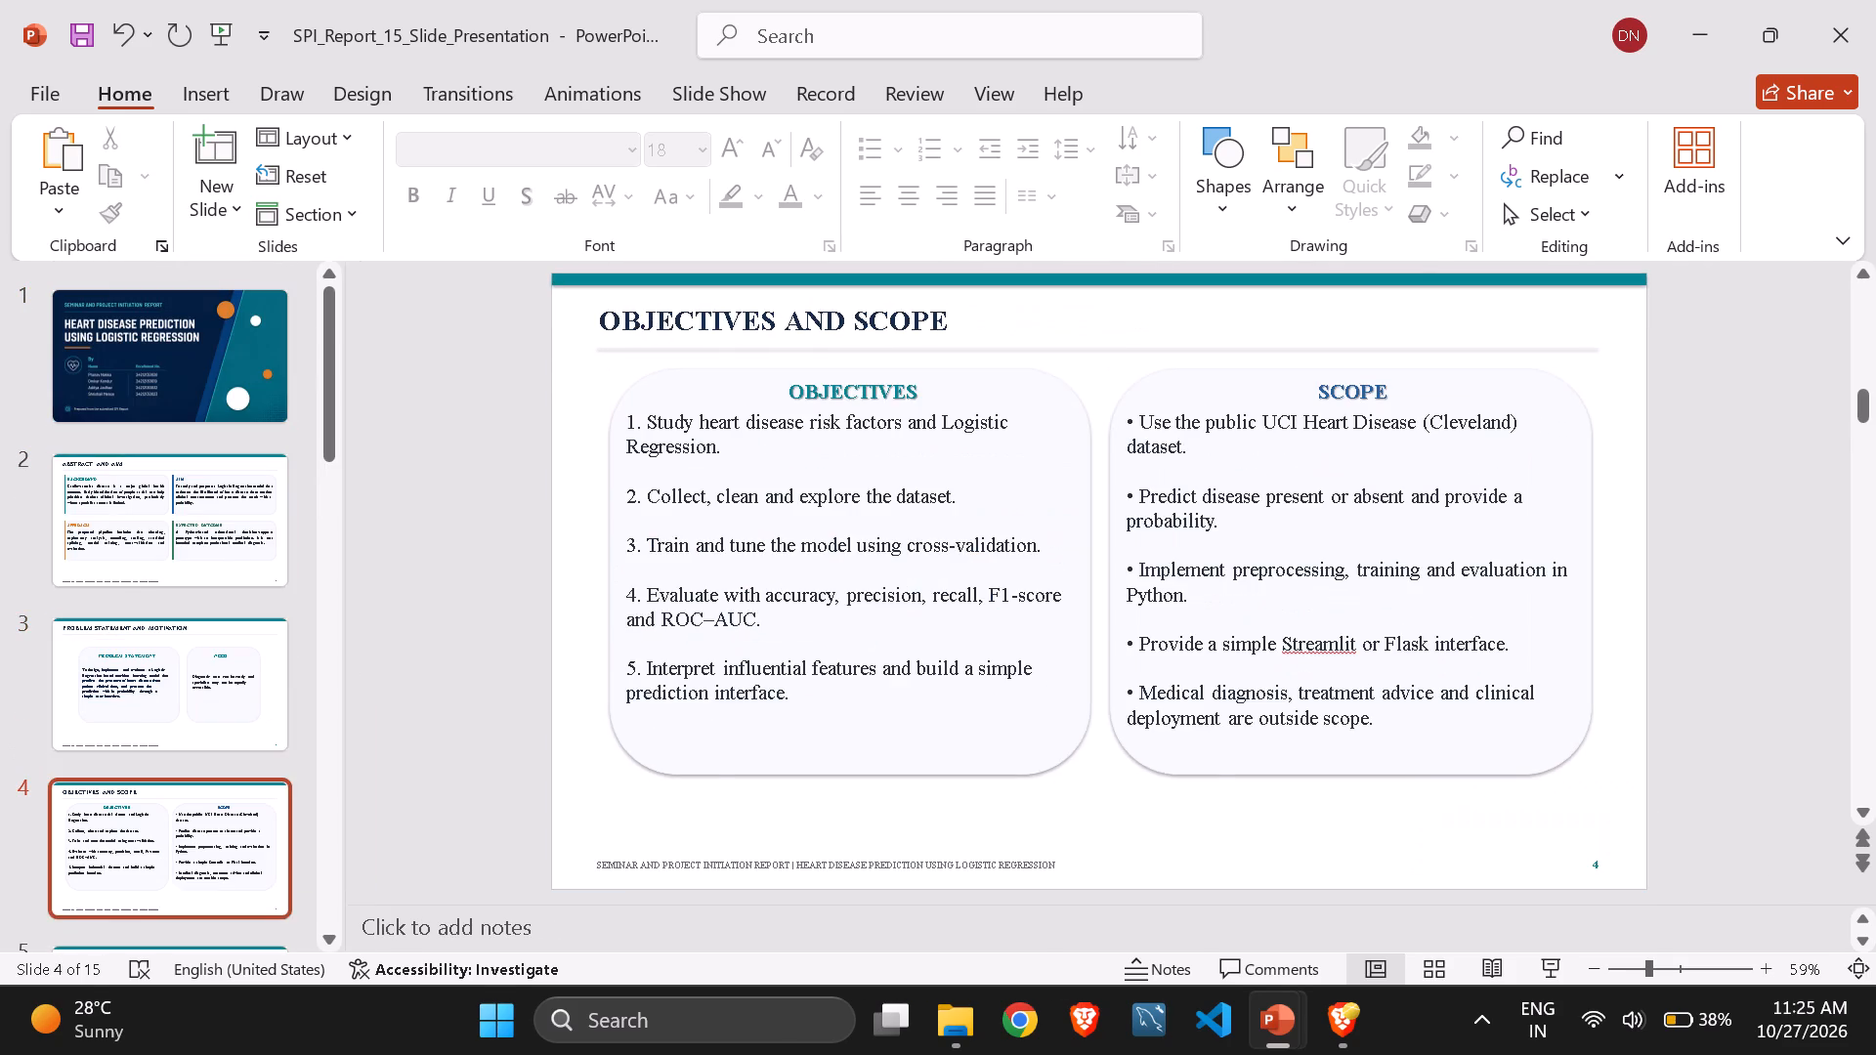
{"action": "key", "text": "Up"}
{"action": "key", "text": "Down"}
{"action": "key", "text": "Up"}
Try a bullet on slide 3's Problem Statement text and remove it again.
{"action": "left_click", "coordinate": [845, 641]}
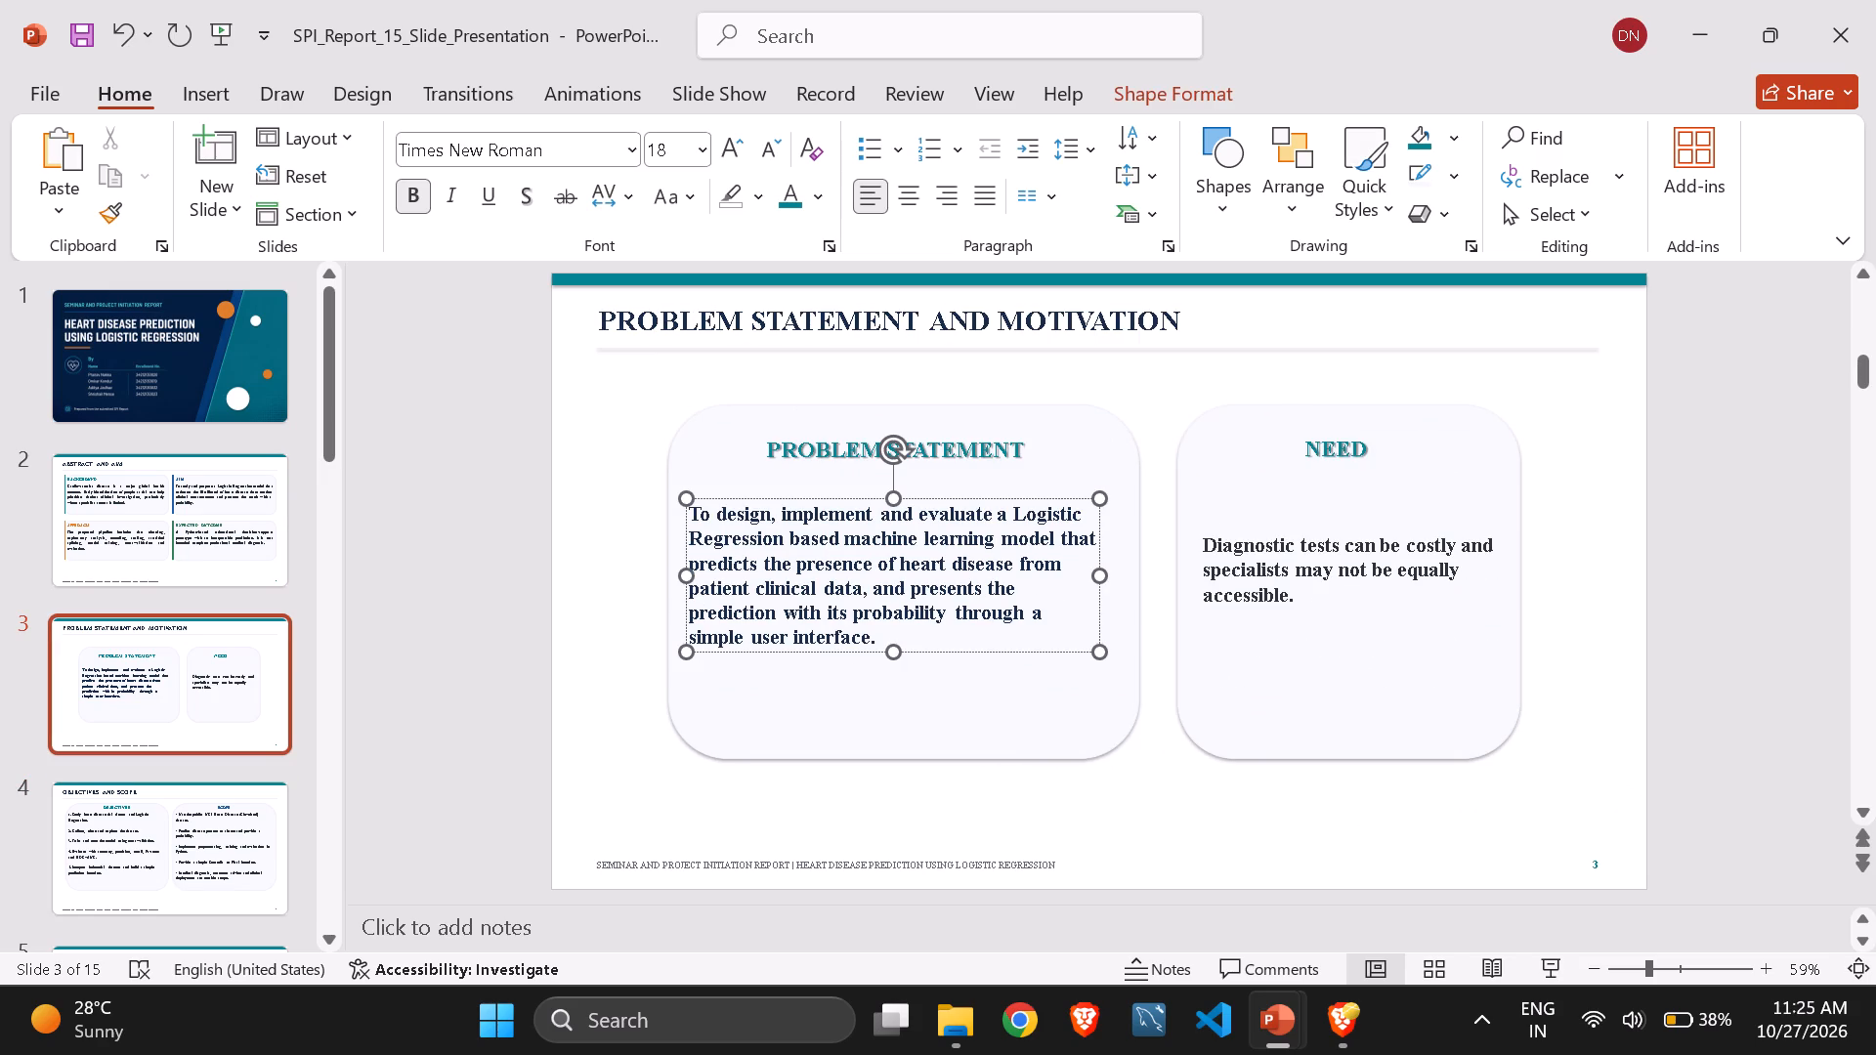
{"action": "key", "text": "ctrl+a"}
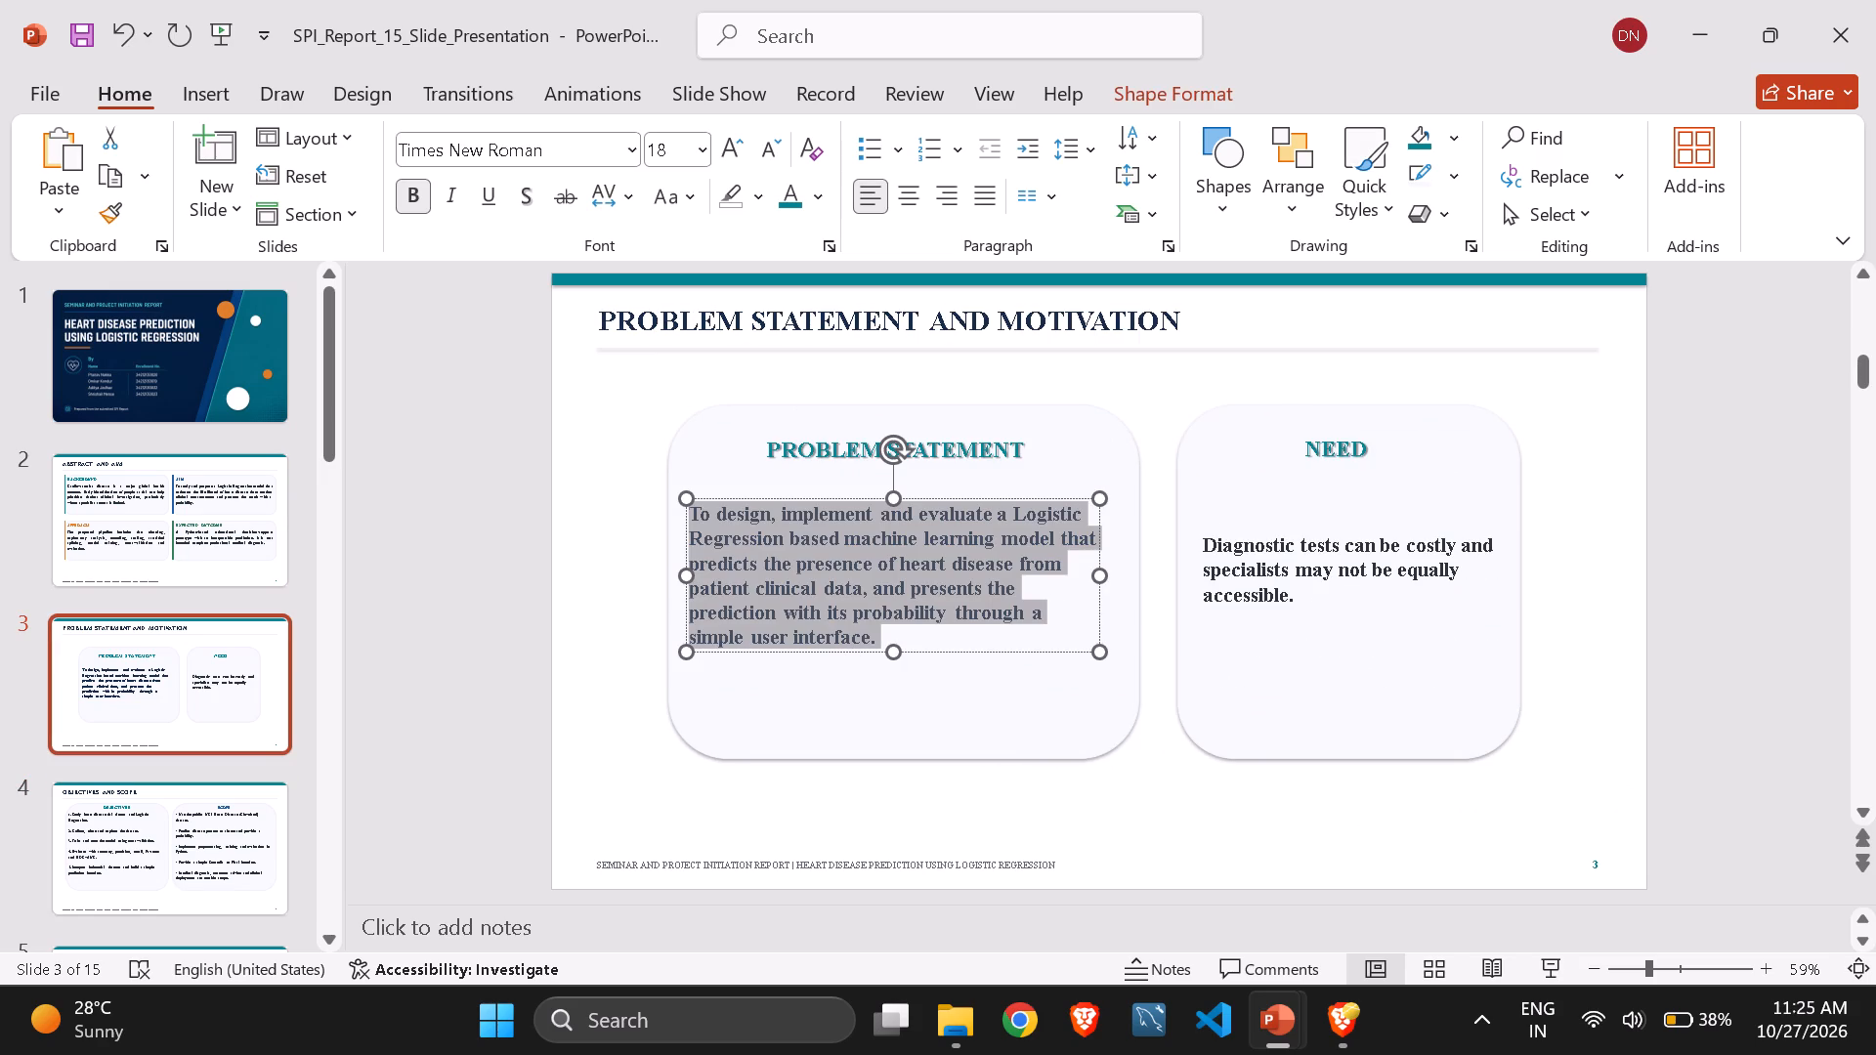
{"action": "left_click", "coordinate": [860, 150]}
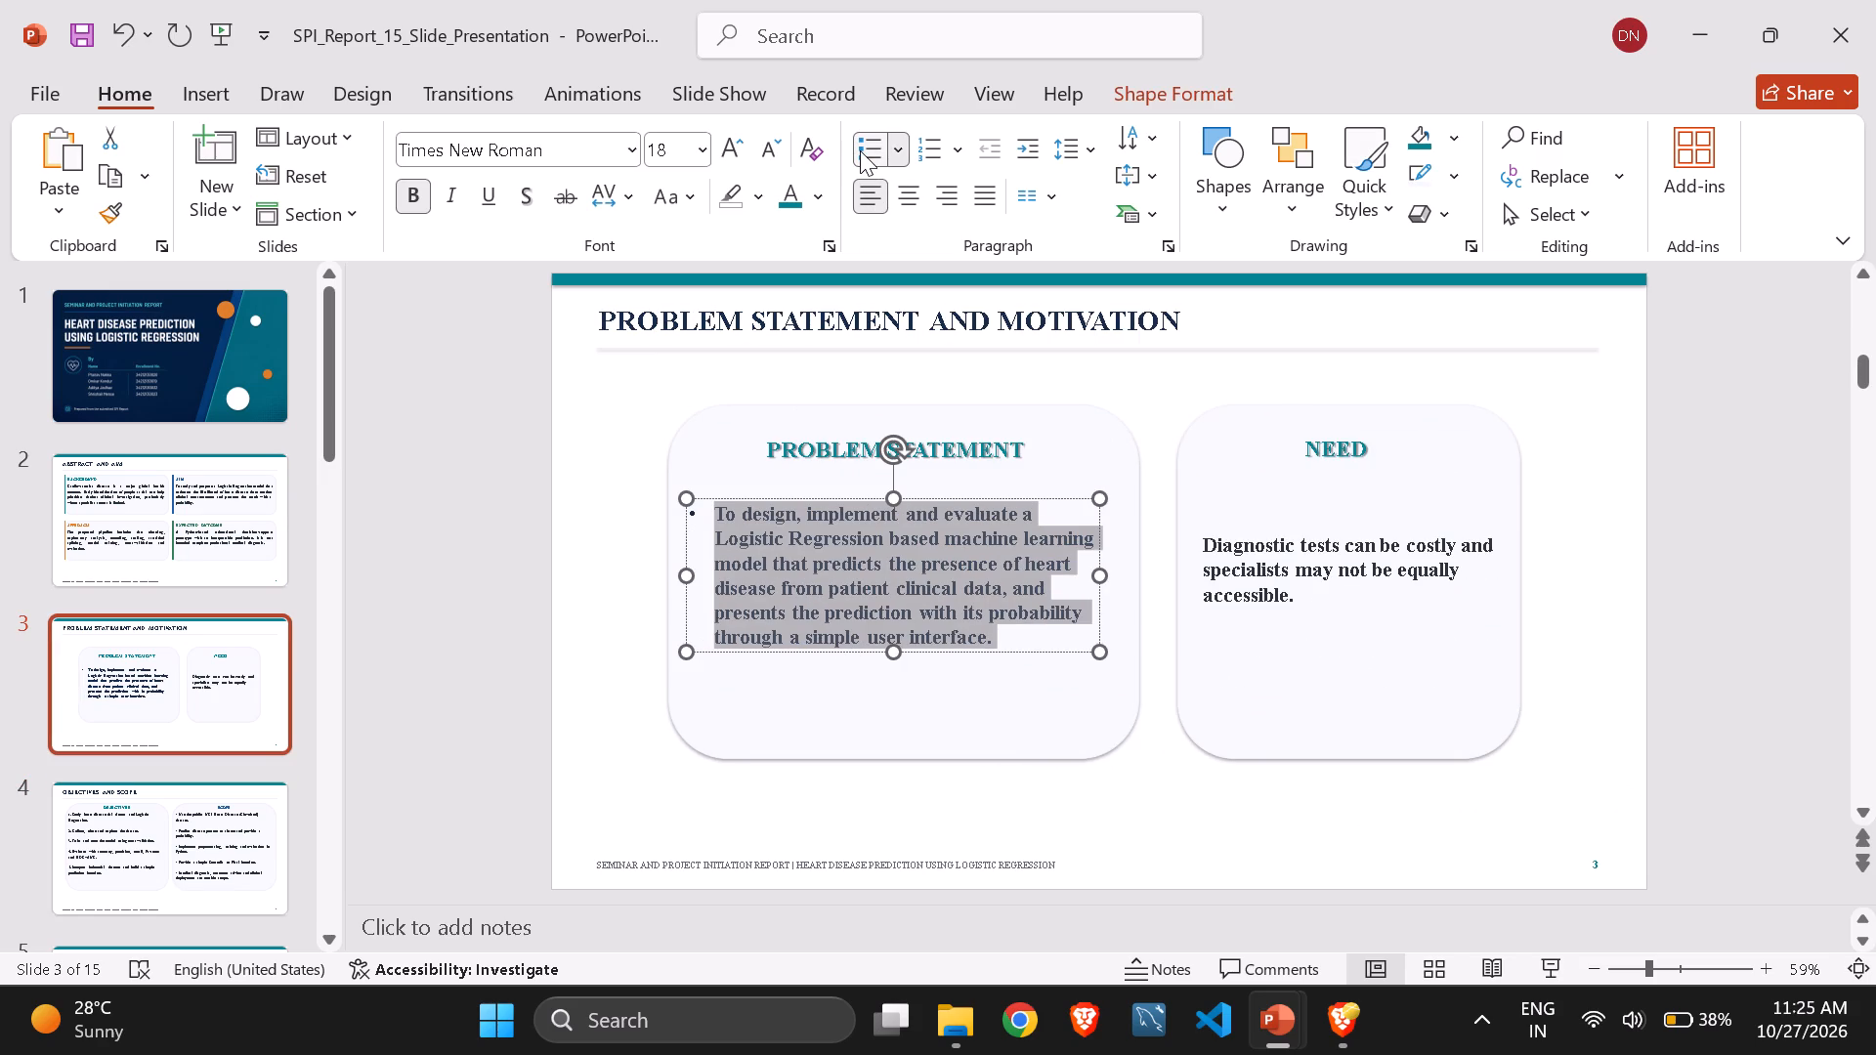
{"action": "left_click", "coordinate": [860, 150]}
Check the Need text on slide 3 and the Objectives and Scope text boxes on slide 4, and return to slide 2.
{"action": "left_click", "coordinate": [1327, 588]}
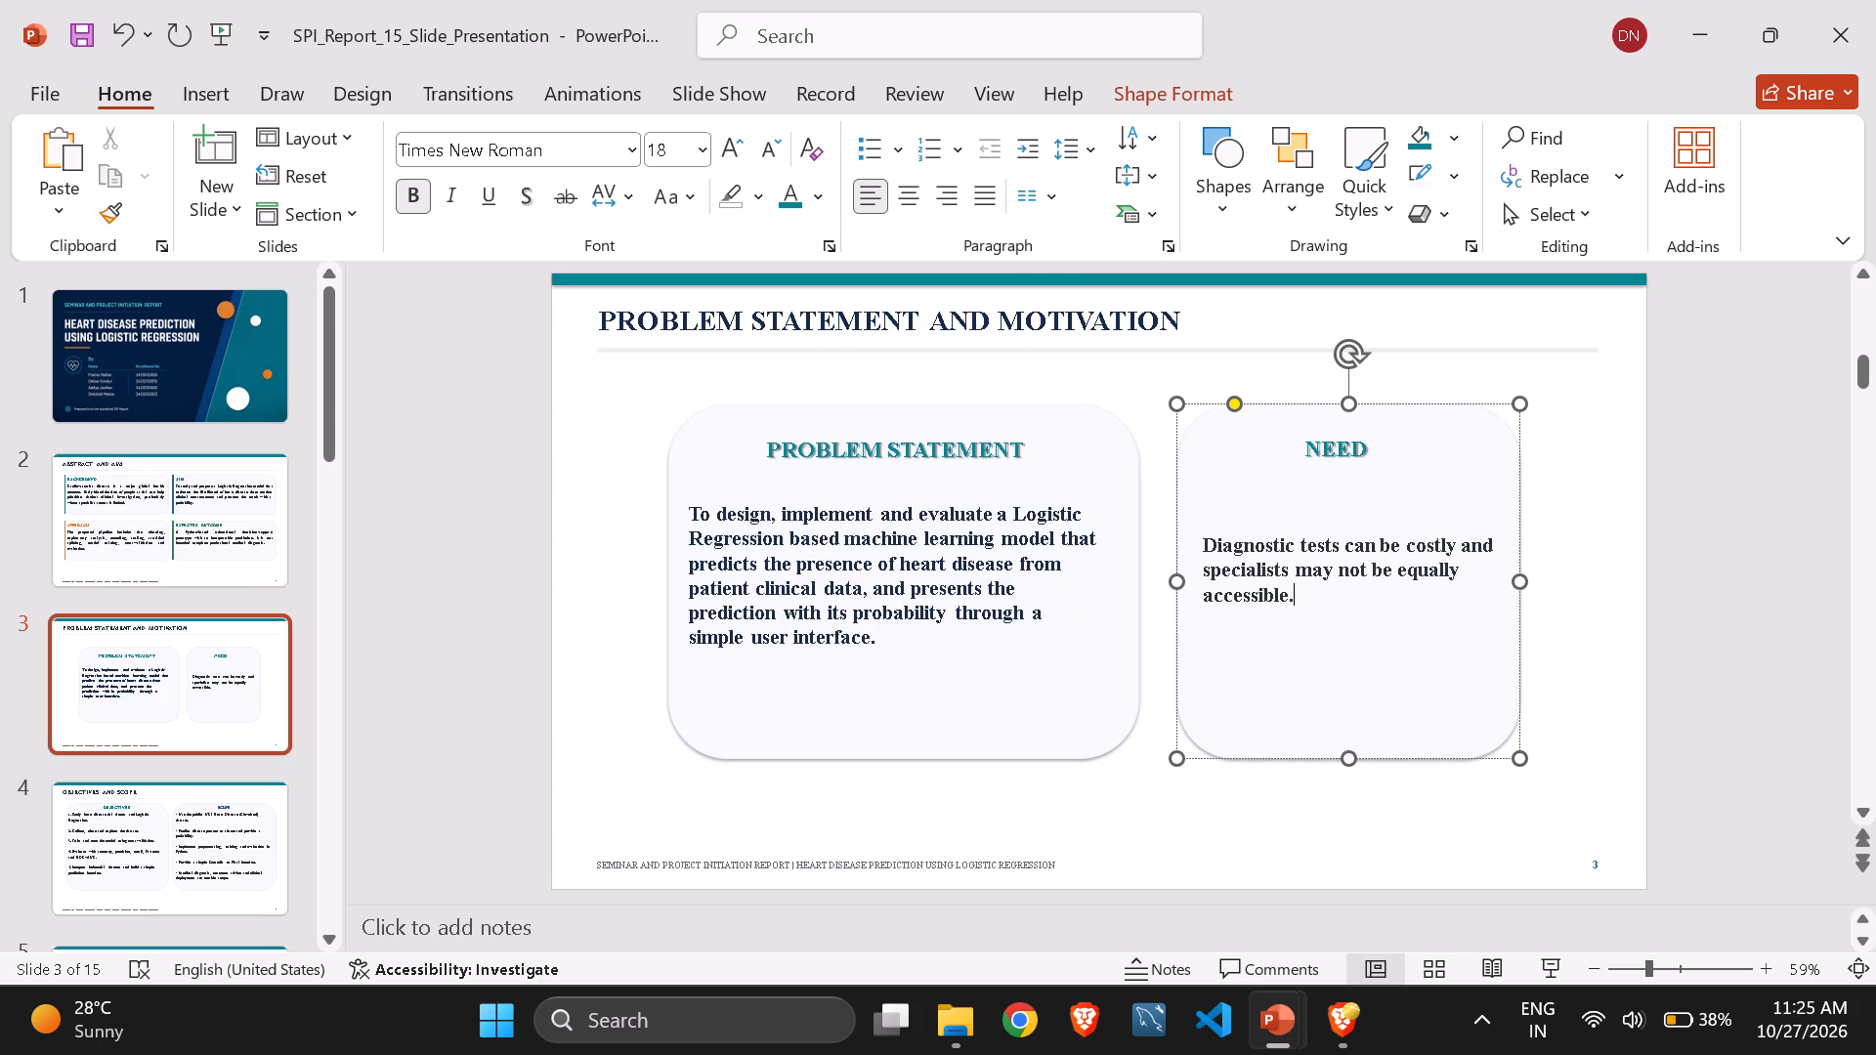
{"action": "left_click", "coordinate": [253, 823]}
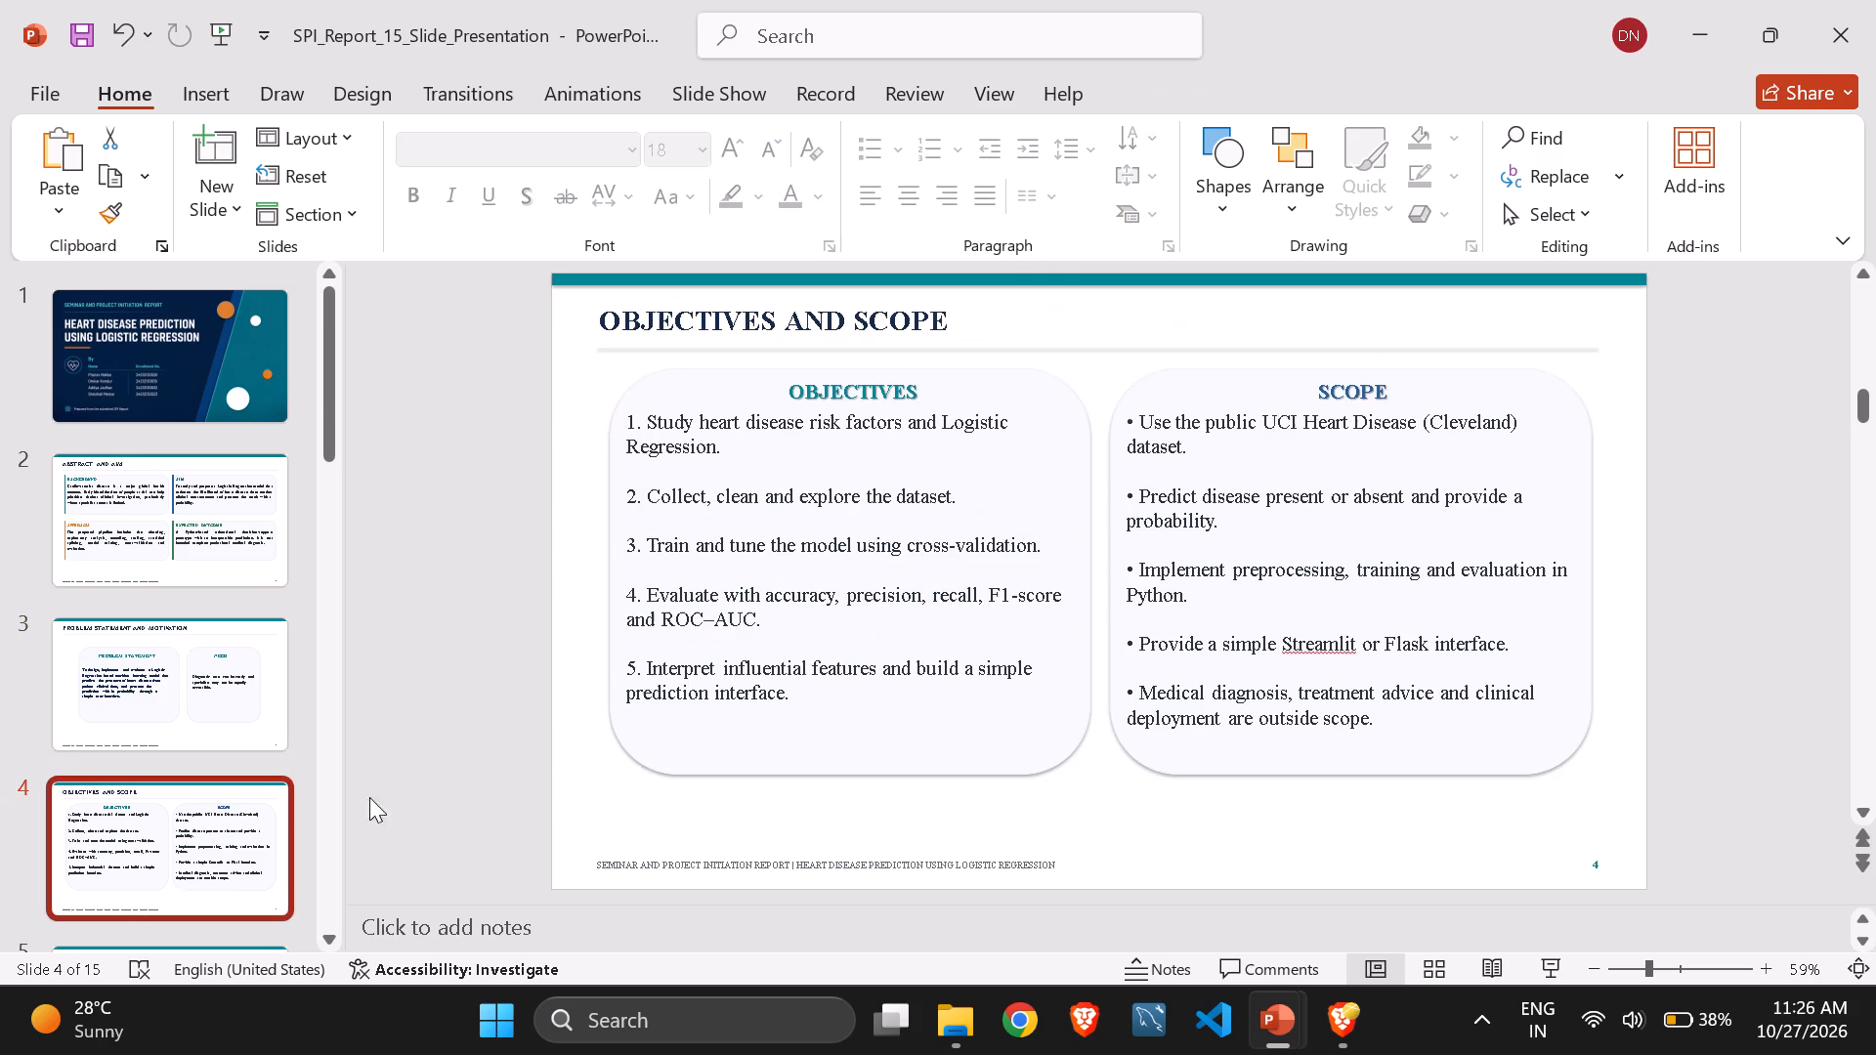
{"action": "left_click", "coordinate": [944, 597]}
{"action": "left_click", "coordinate": [1342, 577]}
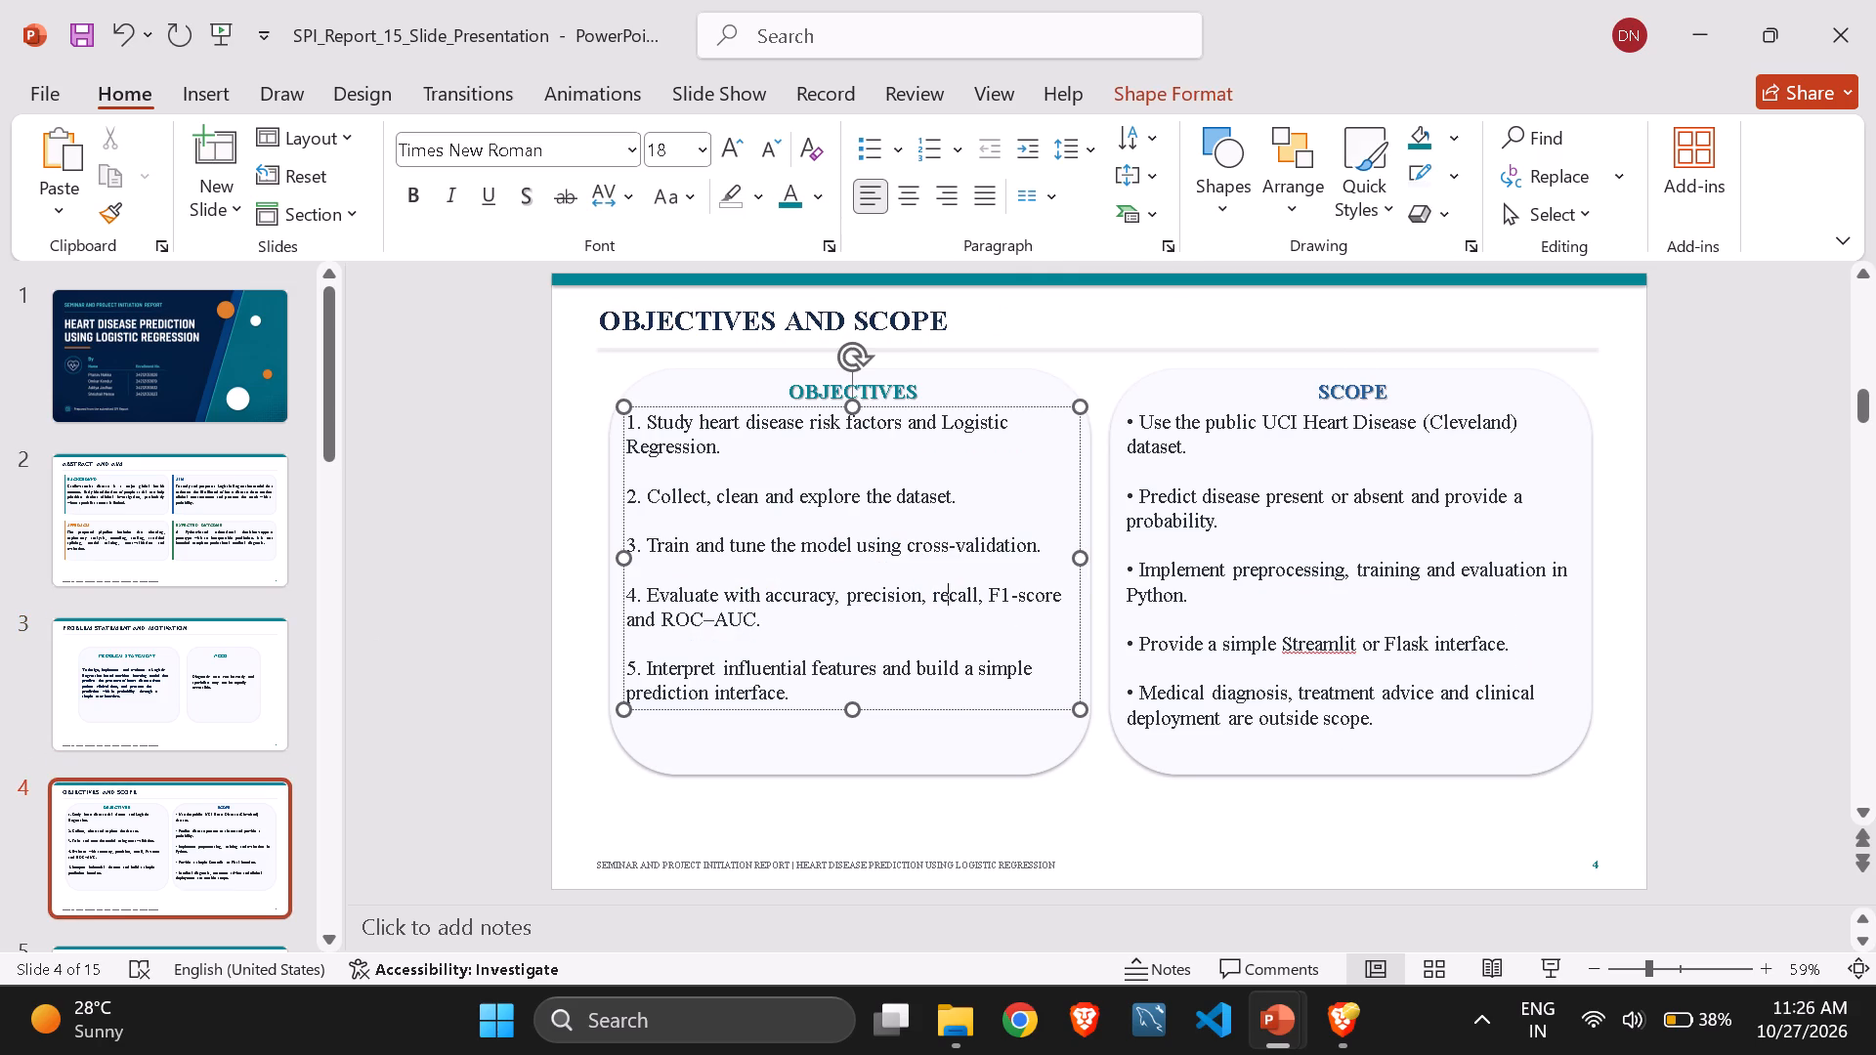
{"action": "left_click", "coordinate": [219, 522]}
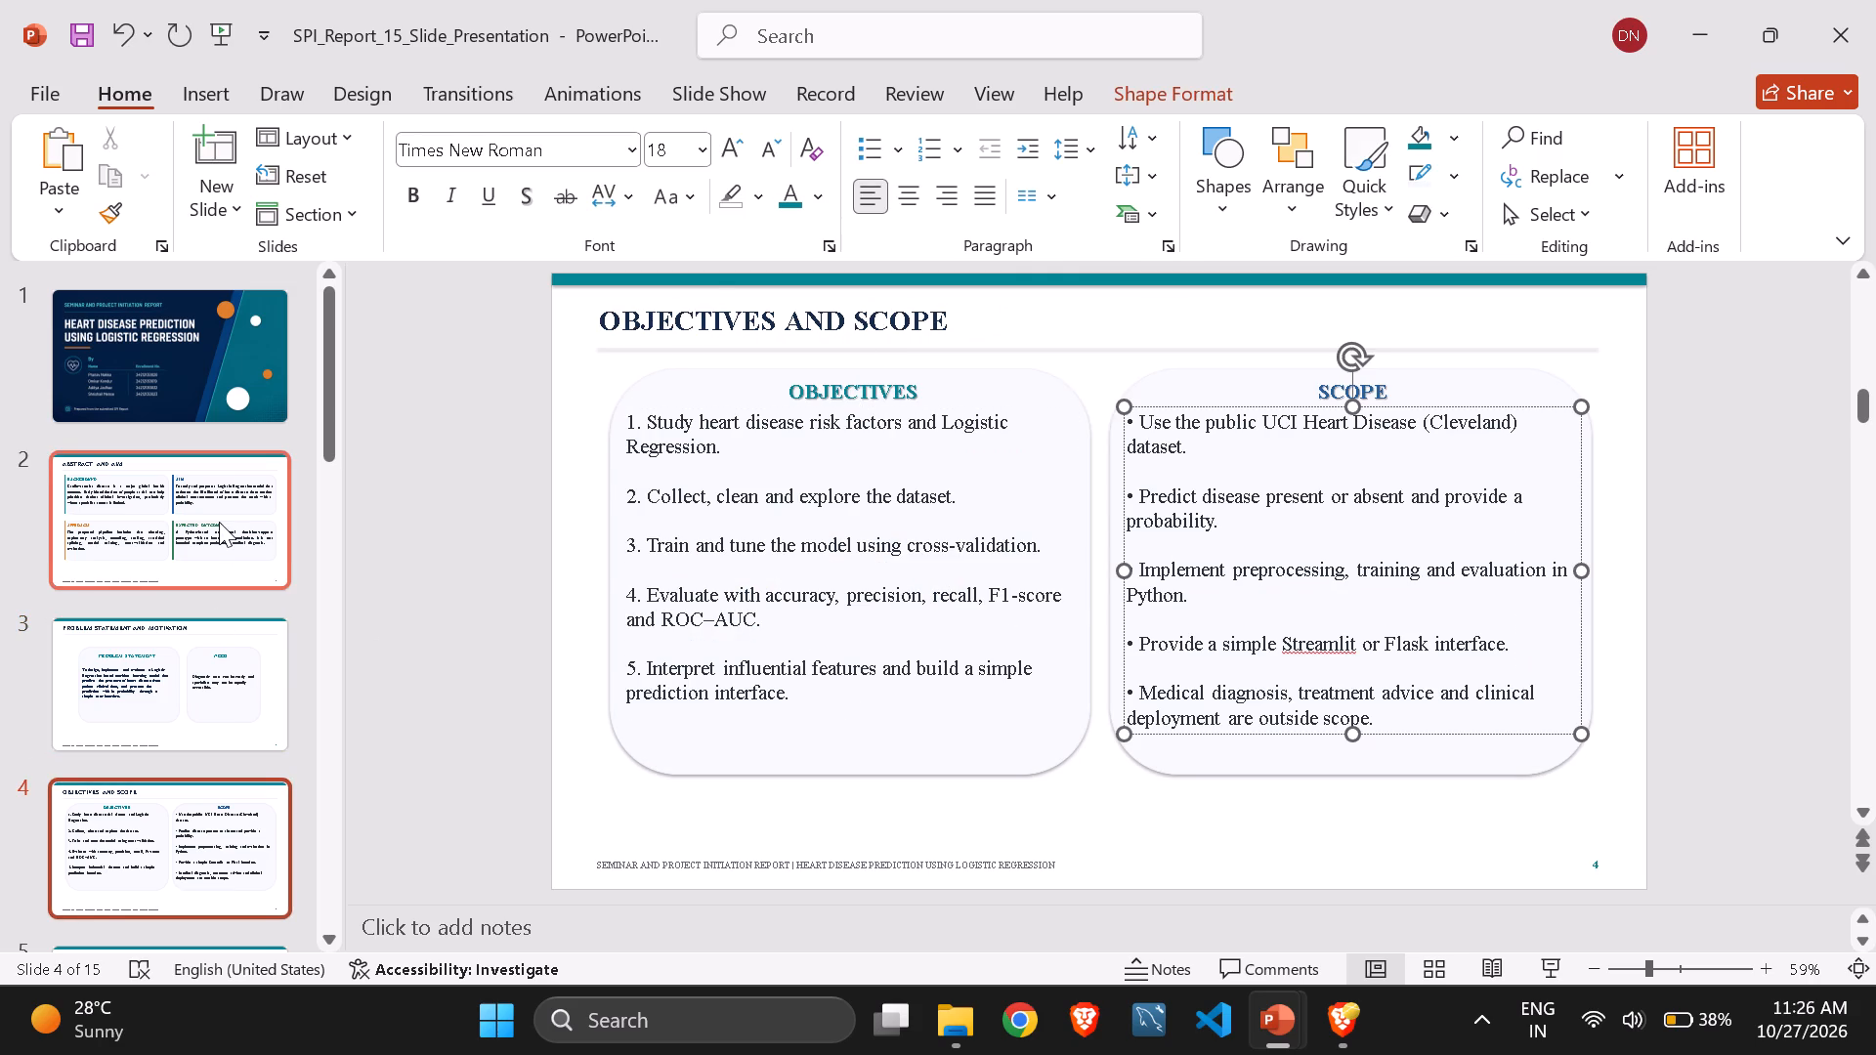
Left-align the body text under Background, Aim, Approach and Expected Outcome on slide 2, Abstract and Aim.
{"action": "left_click", "coordinate": [861, 485]}
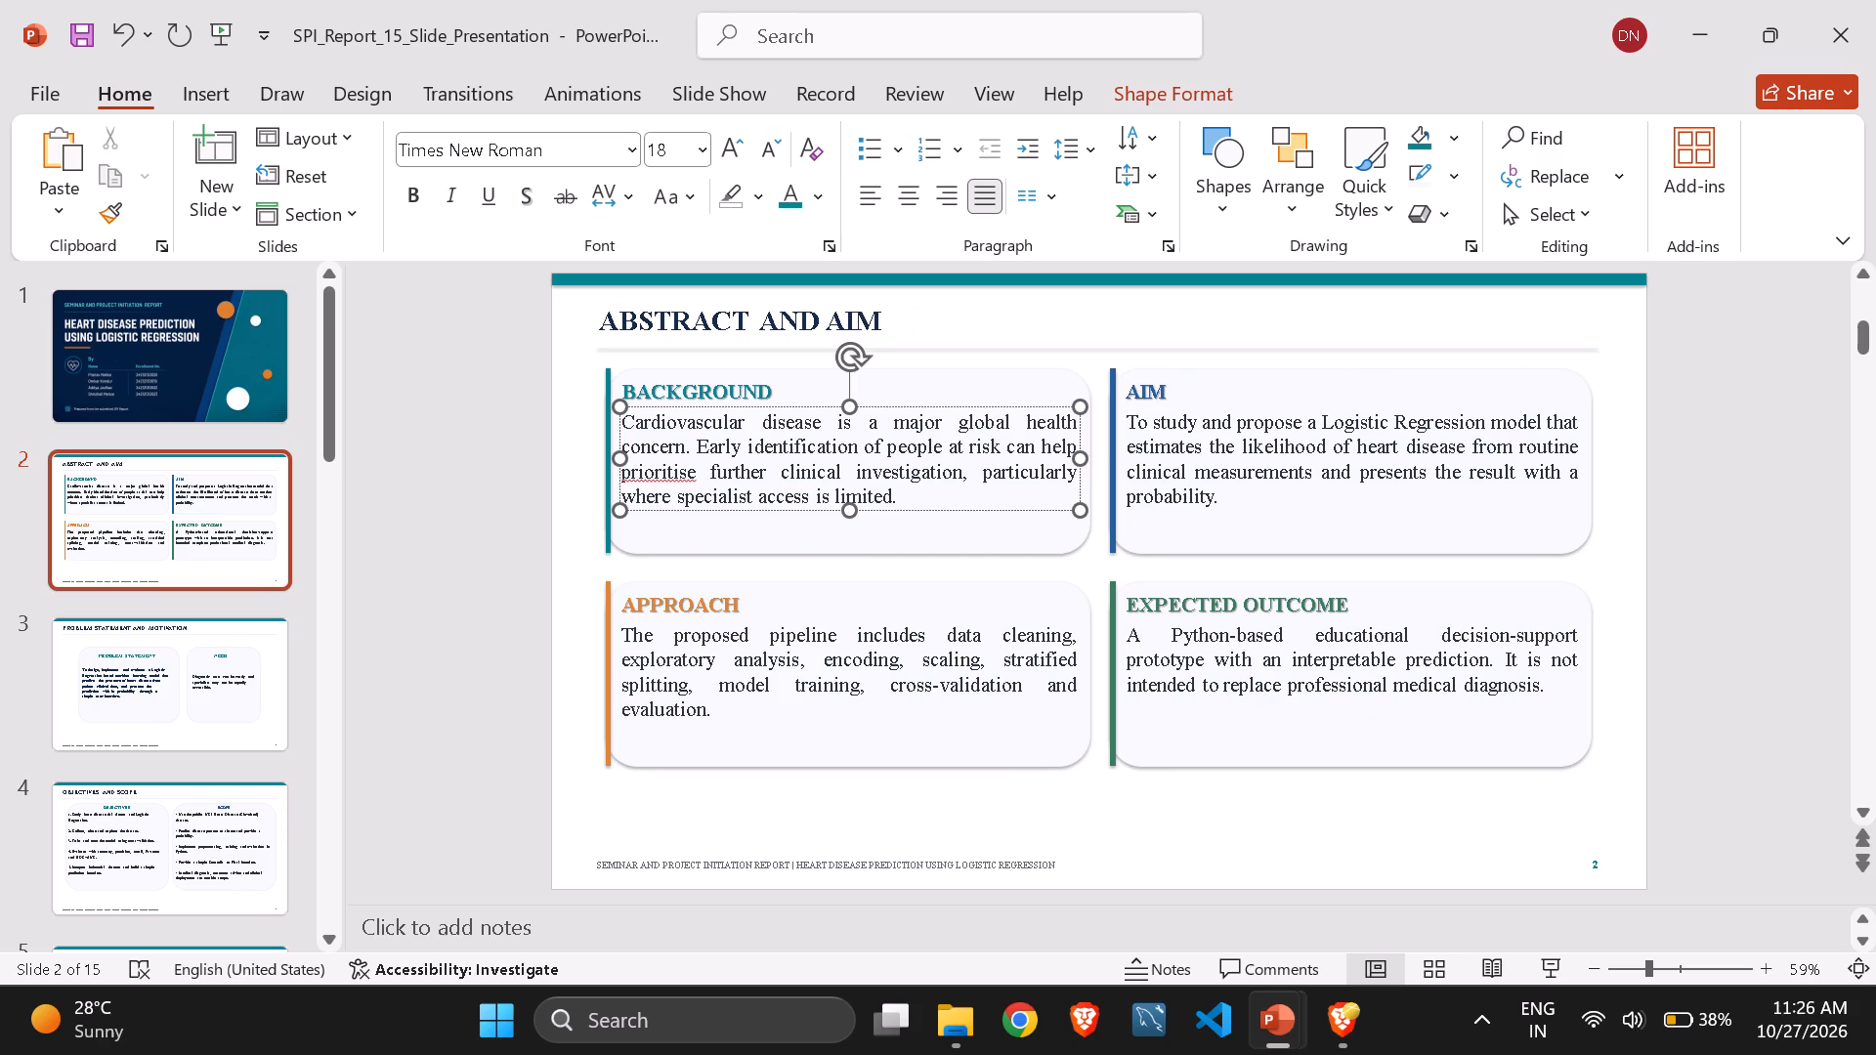
{"action": "key", "text": "ctrl+a"}
{"action": "left_click", "coordinate": [861, 182]}
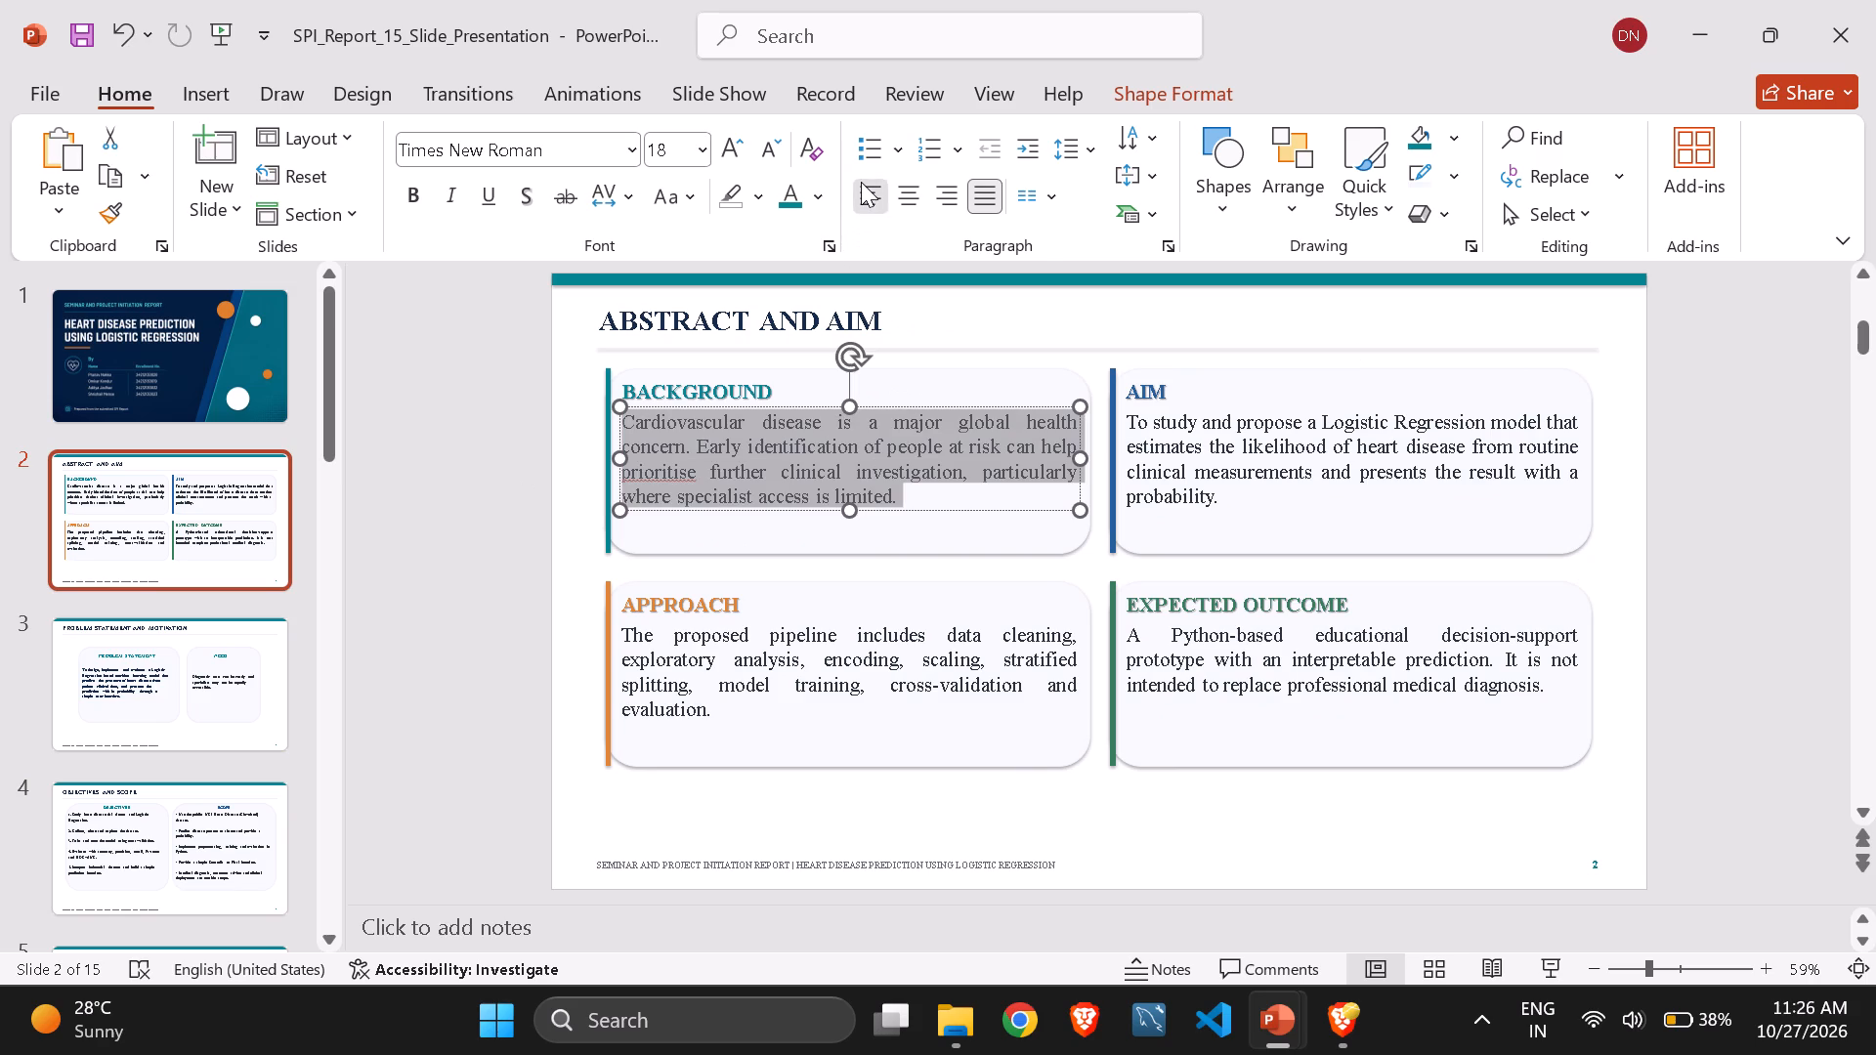
{"action": "left_click", "coordinate": [1234, 454]}
{"action": "key", "text": "ctrl+a"}
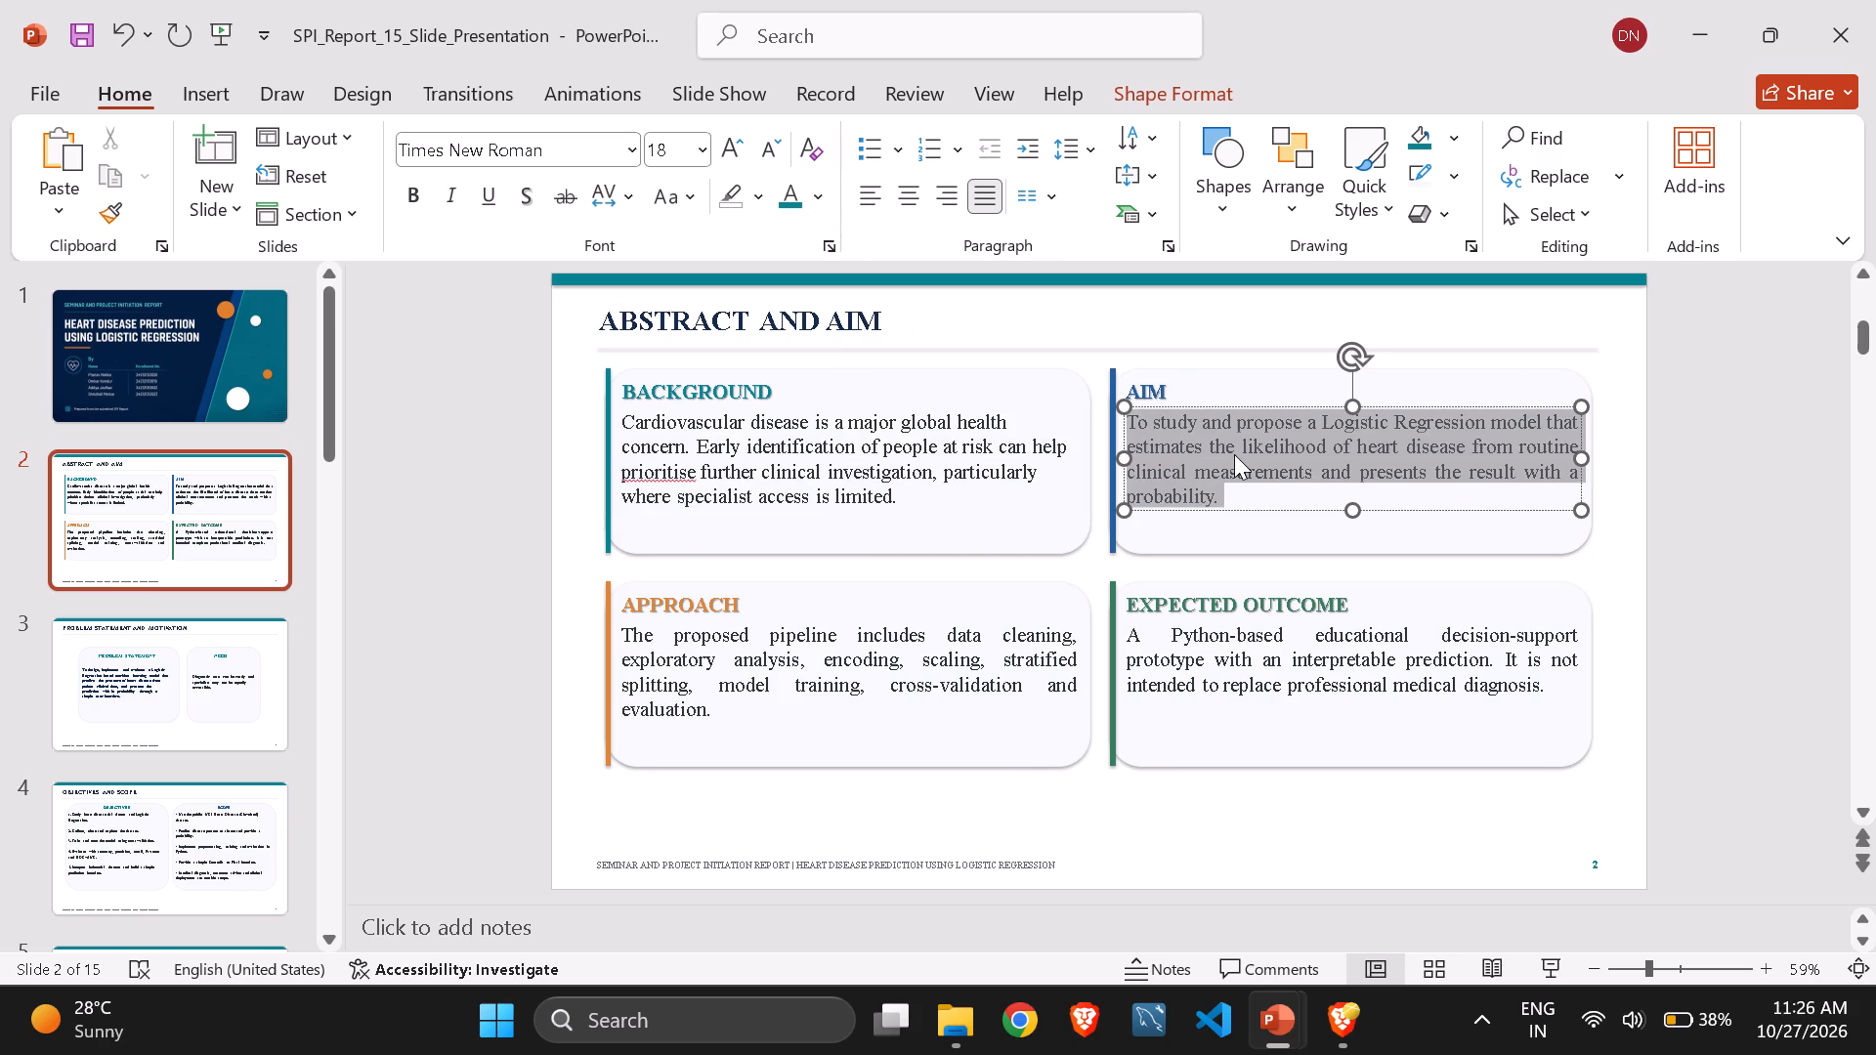
{"action": "left_click", "coordinate": [887, 195]}
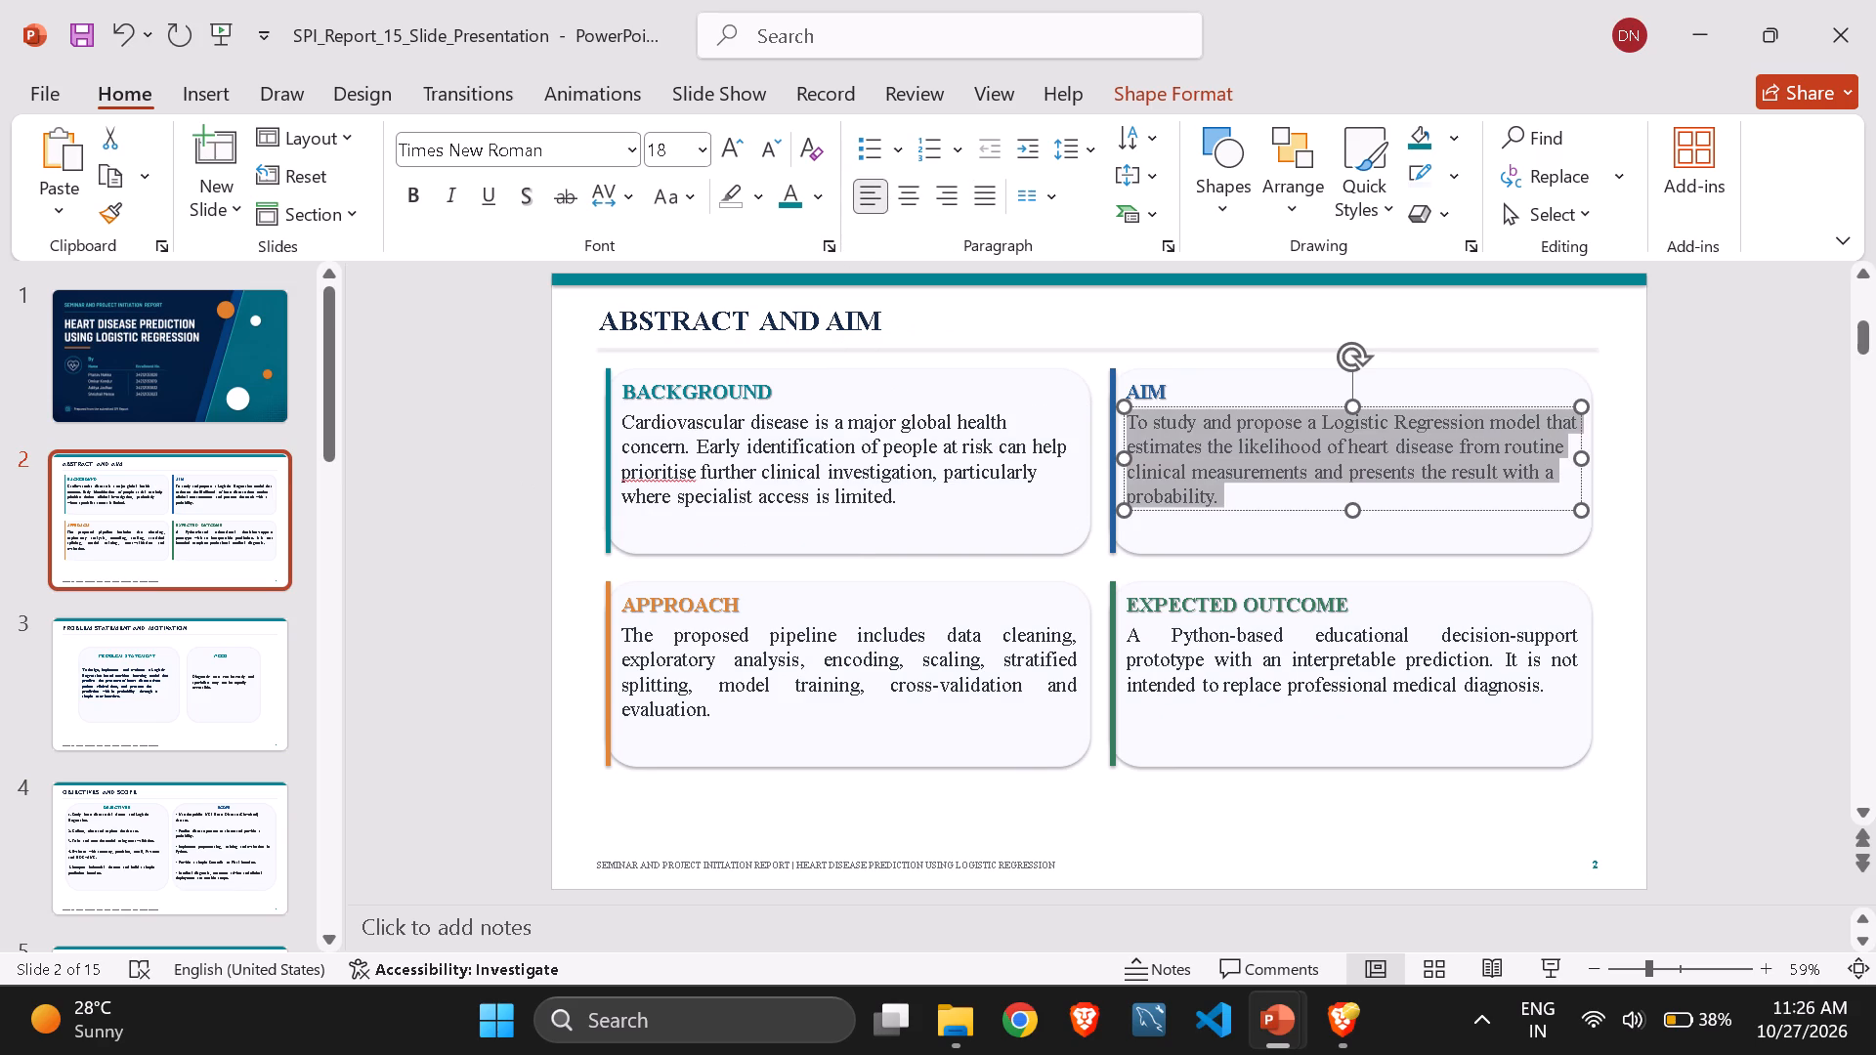
{"action": "left_click", "coordinate": [900, 675]}
{"action": "key", "text": "ctrl+a"}
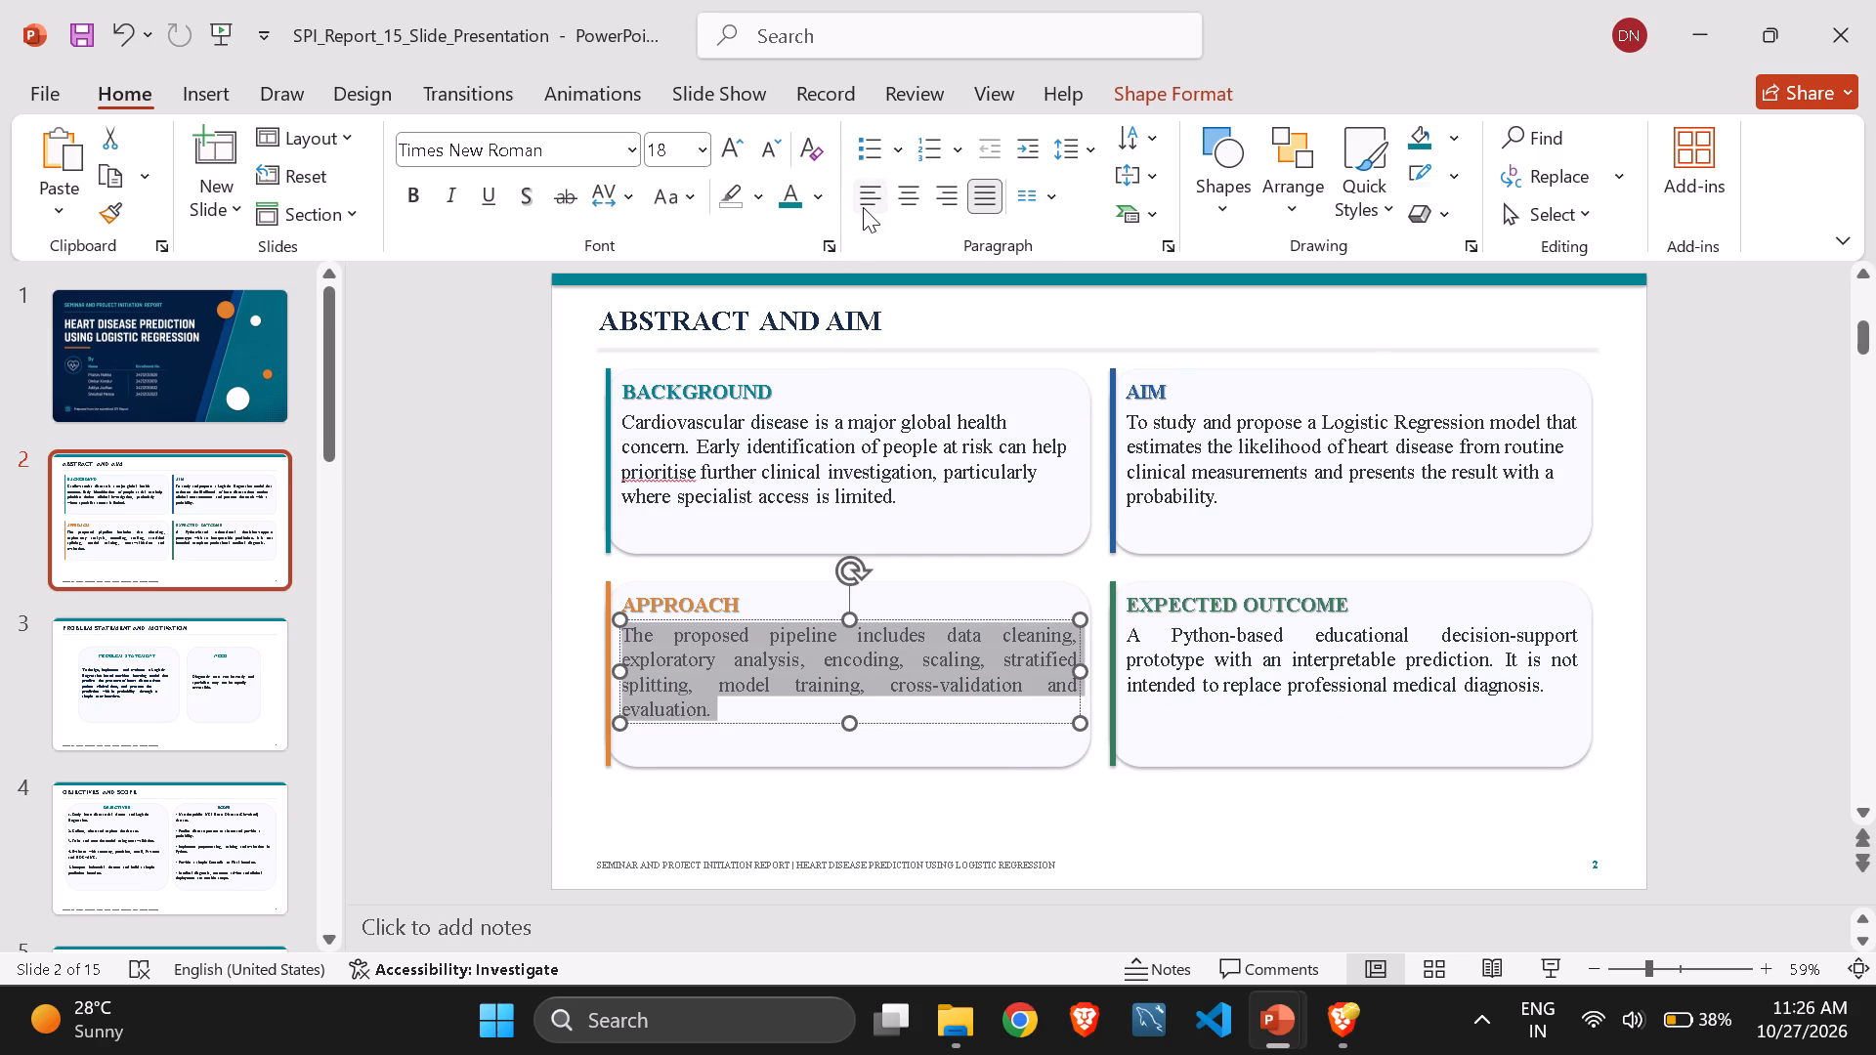
{"action": "left_click", "coordinate": [863, 207]}
{"action": "left_click", "coordinate": [1222, 642]}
{"action": "key", "text": "ctrl+a"}
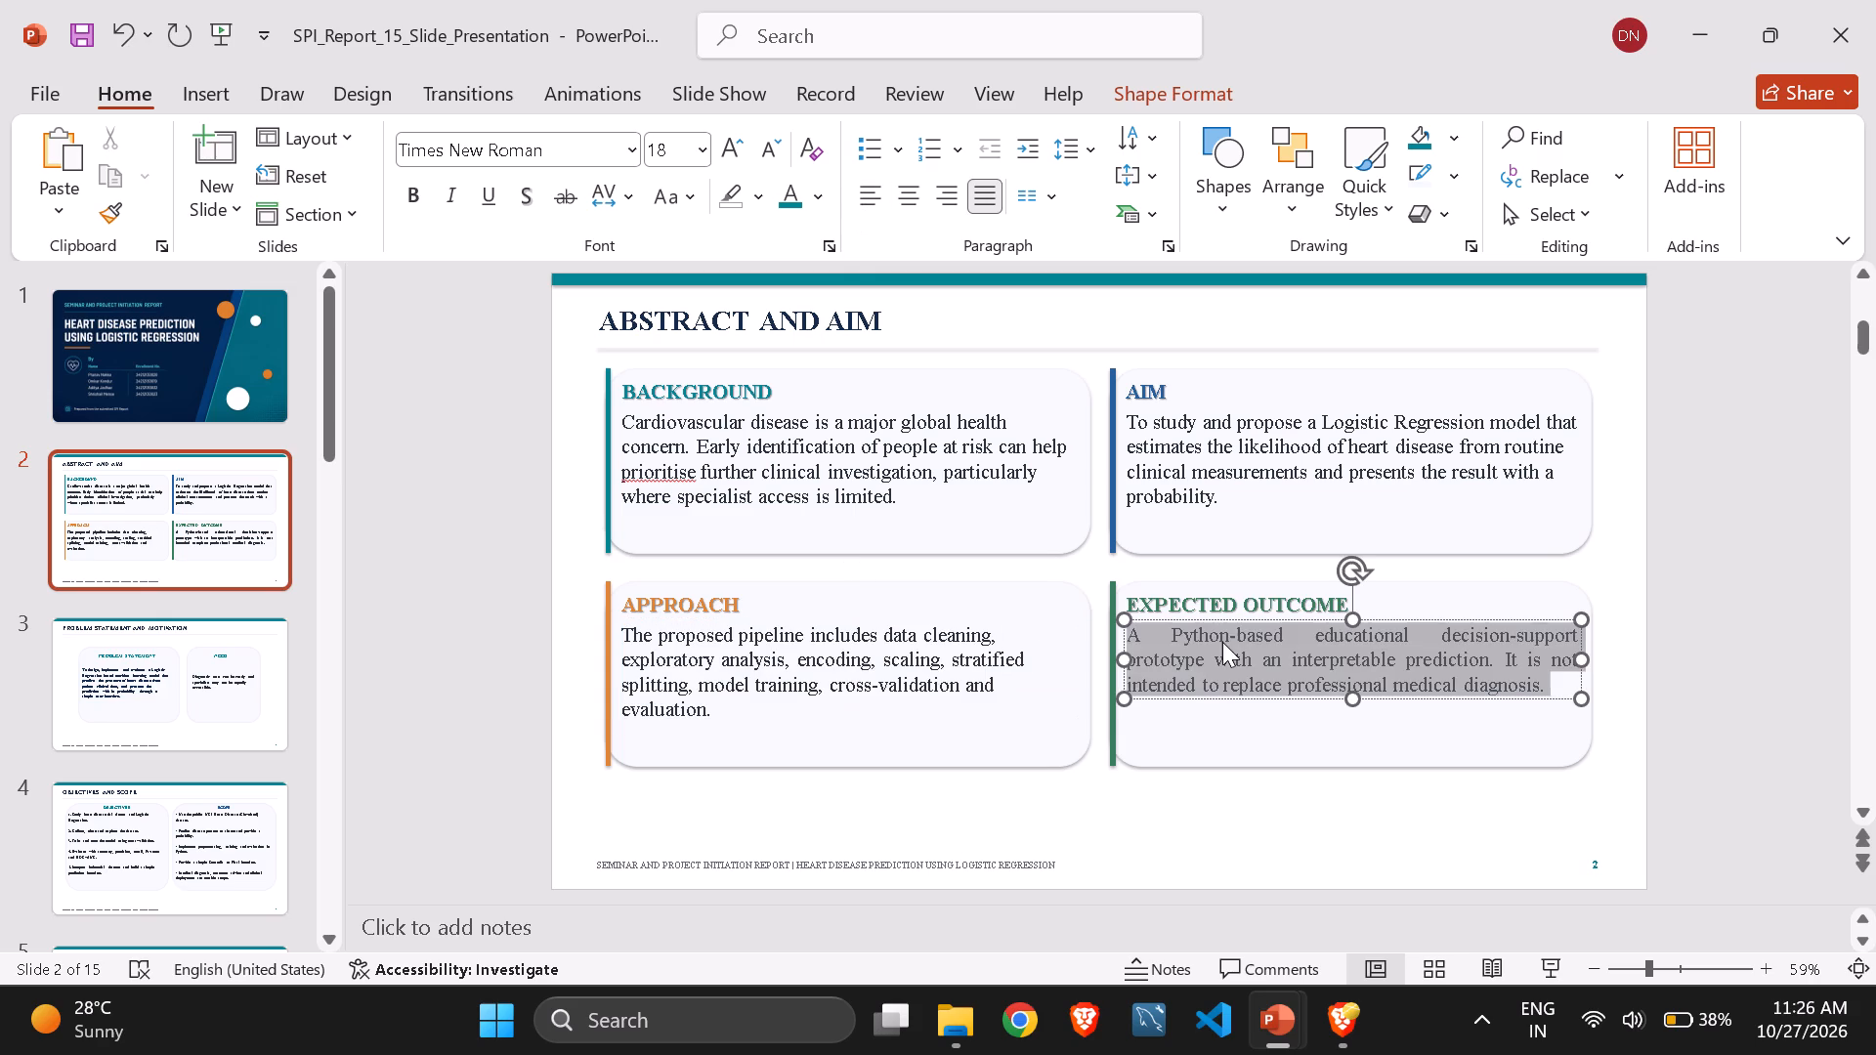
{"action": "left_click", "coordinate": [874, 181]}
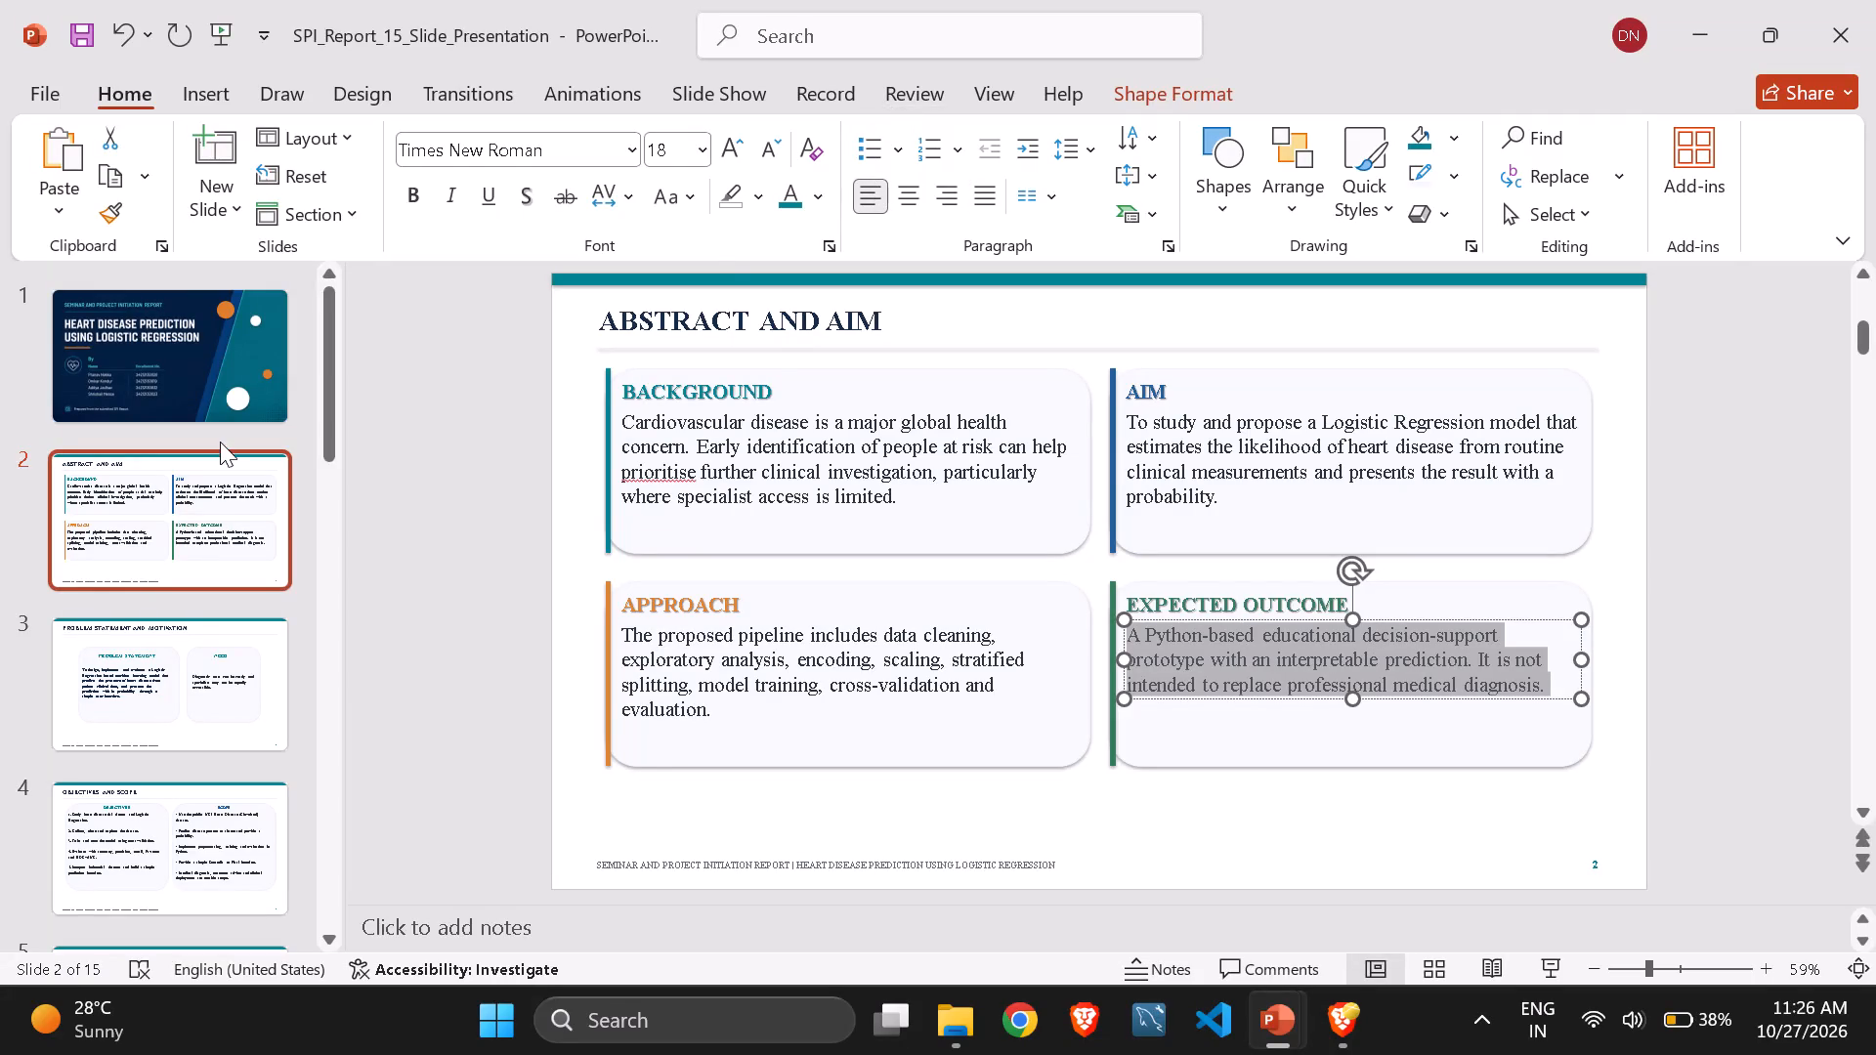
Examine slides 3 to 13 in order, checking text alignment and layout, ending on Applications and Responsible Use.
{"action": "left_click", "coordinate": [79, 716]}
{"action": "key", "text": "Down"}
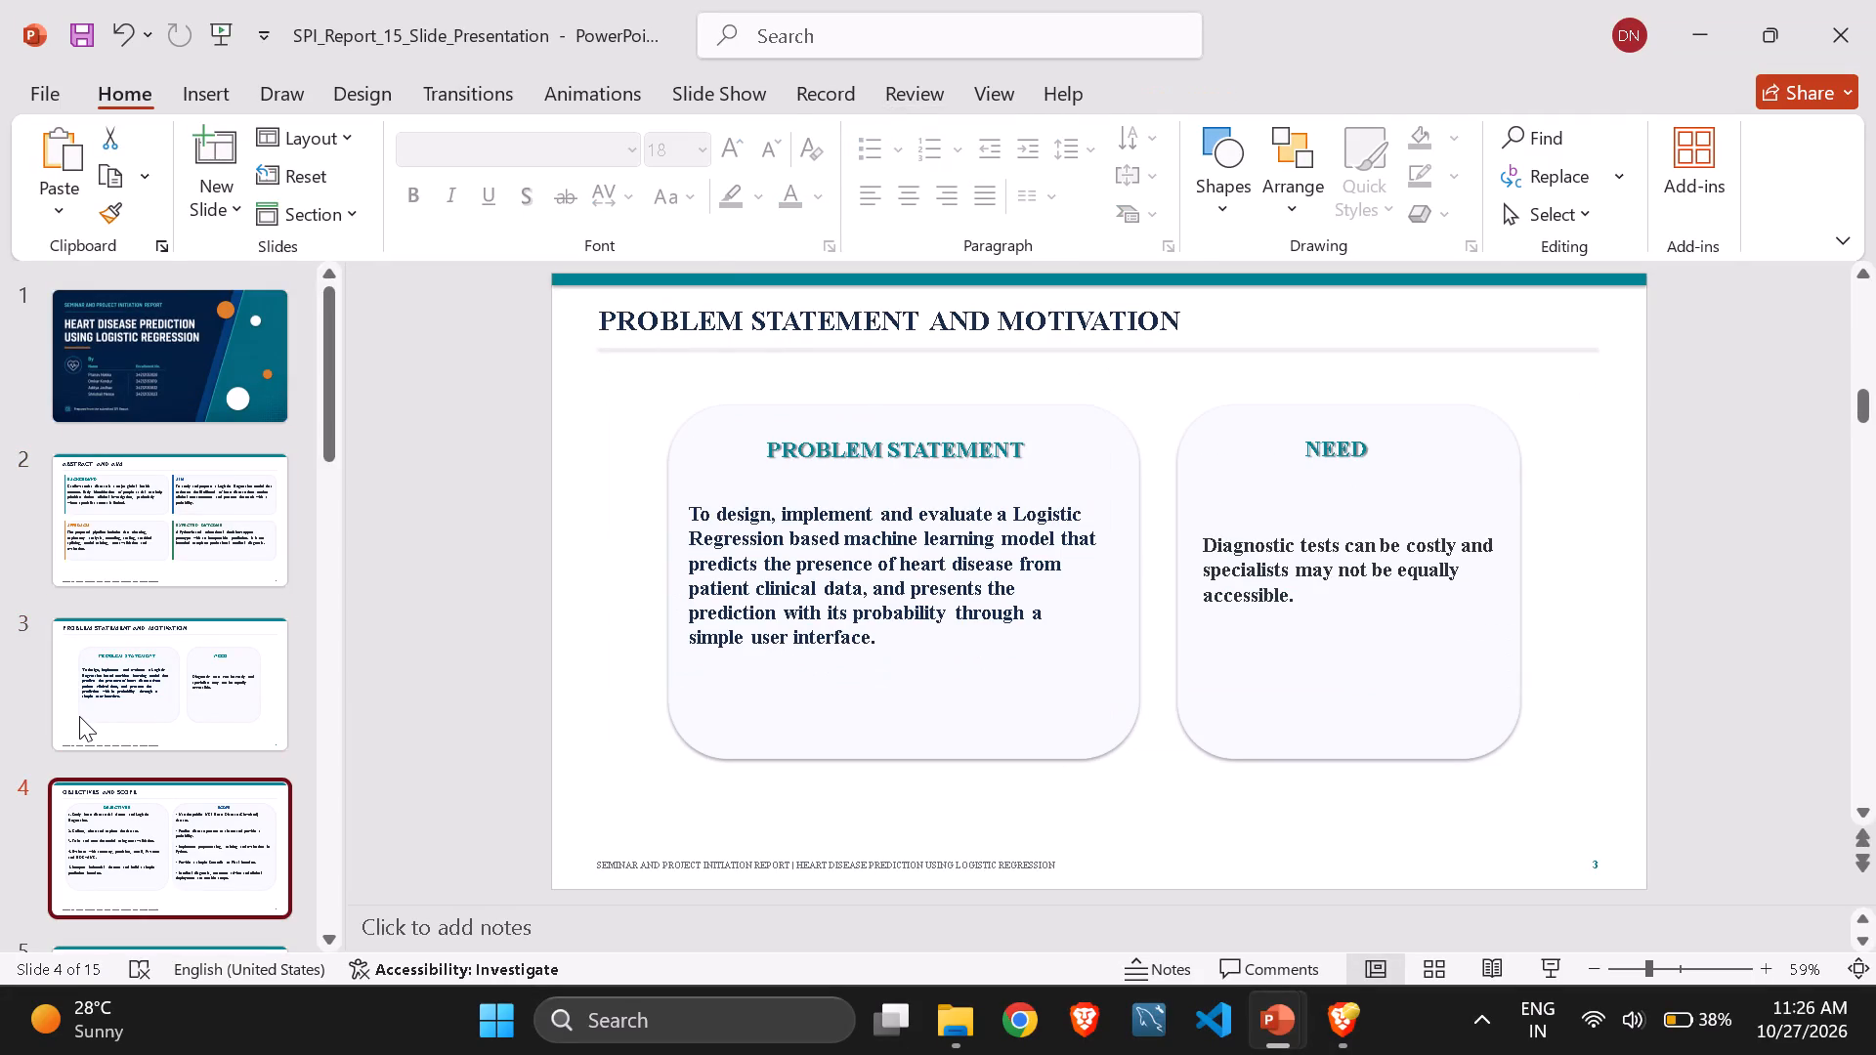
{"action": "key", "text": "Down"}
{"action": "key", "text": "Down"}
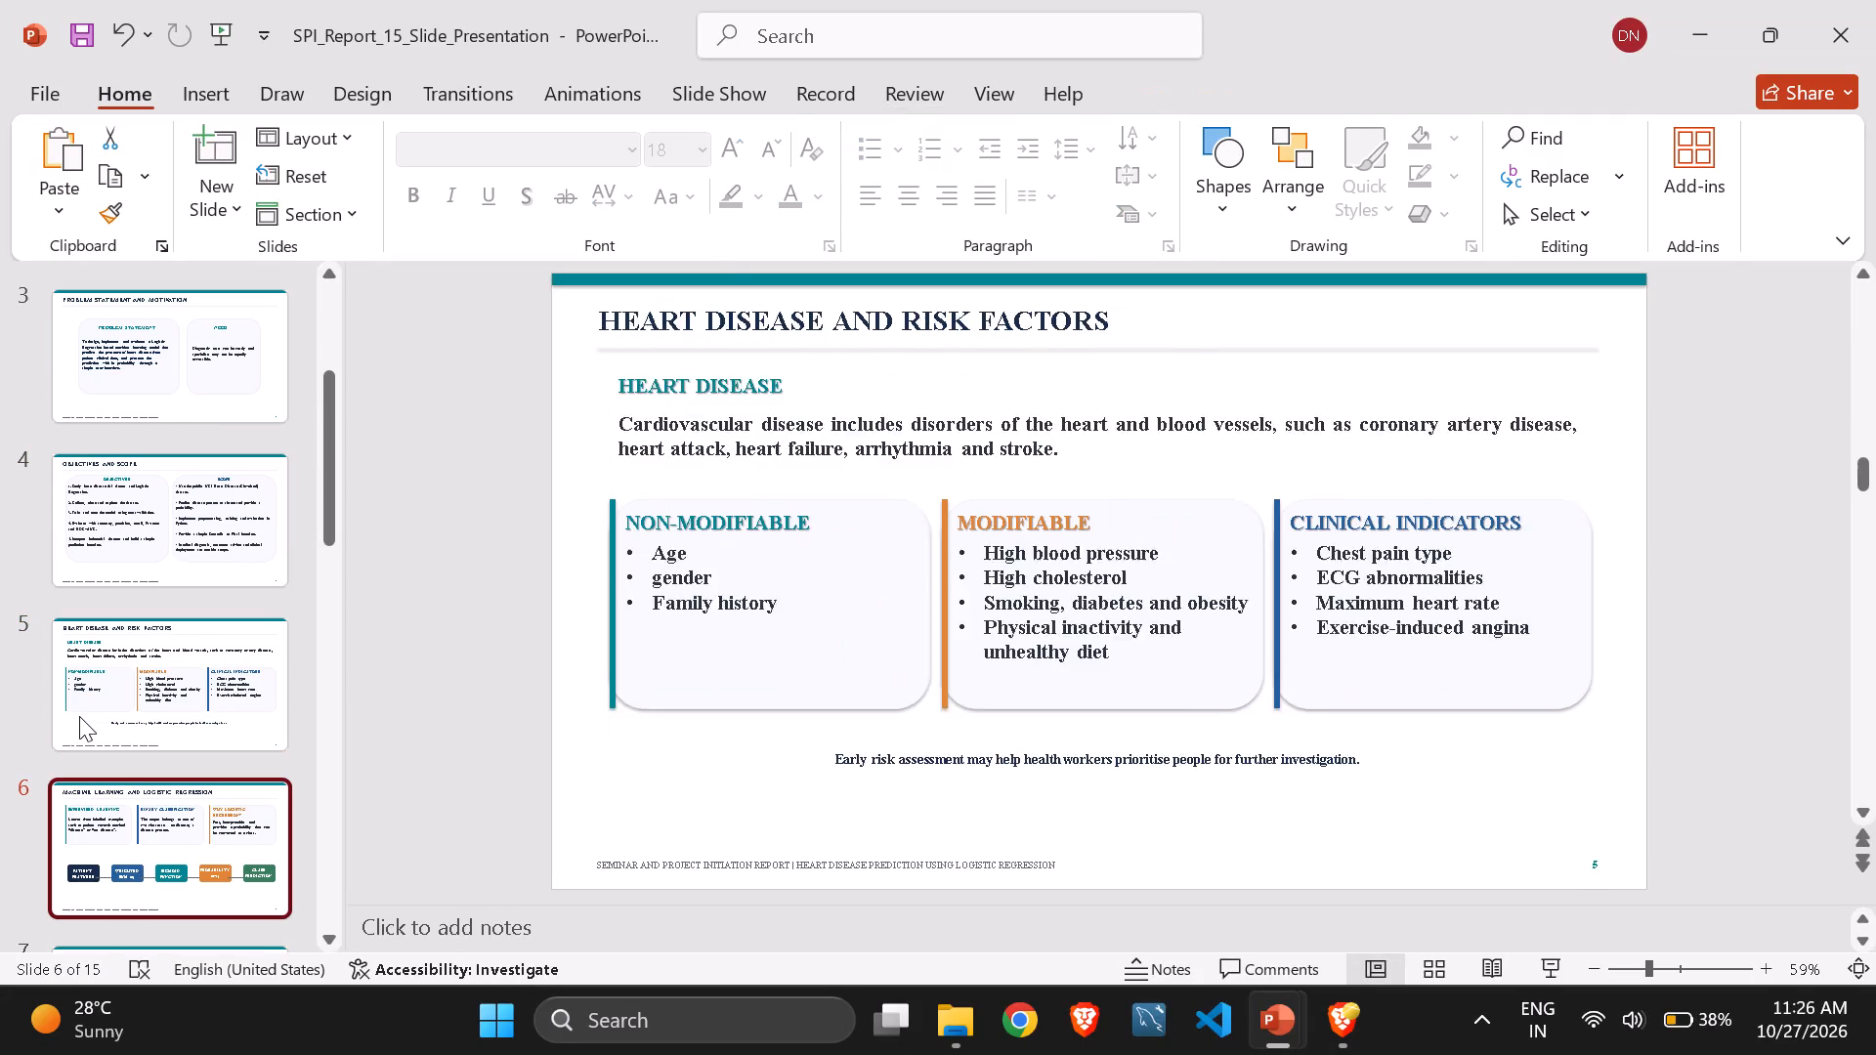
{"action": "key", "text": "Down"}
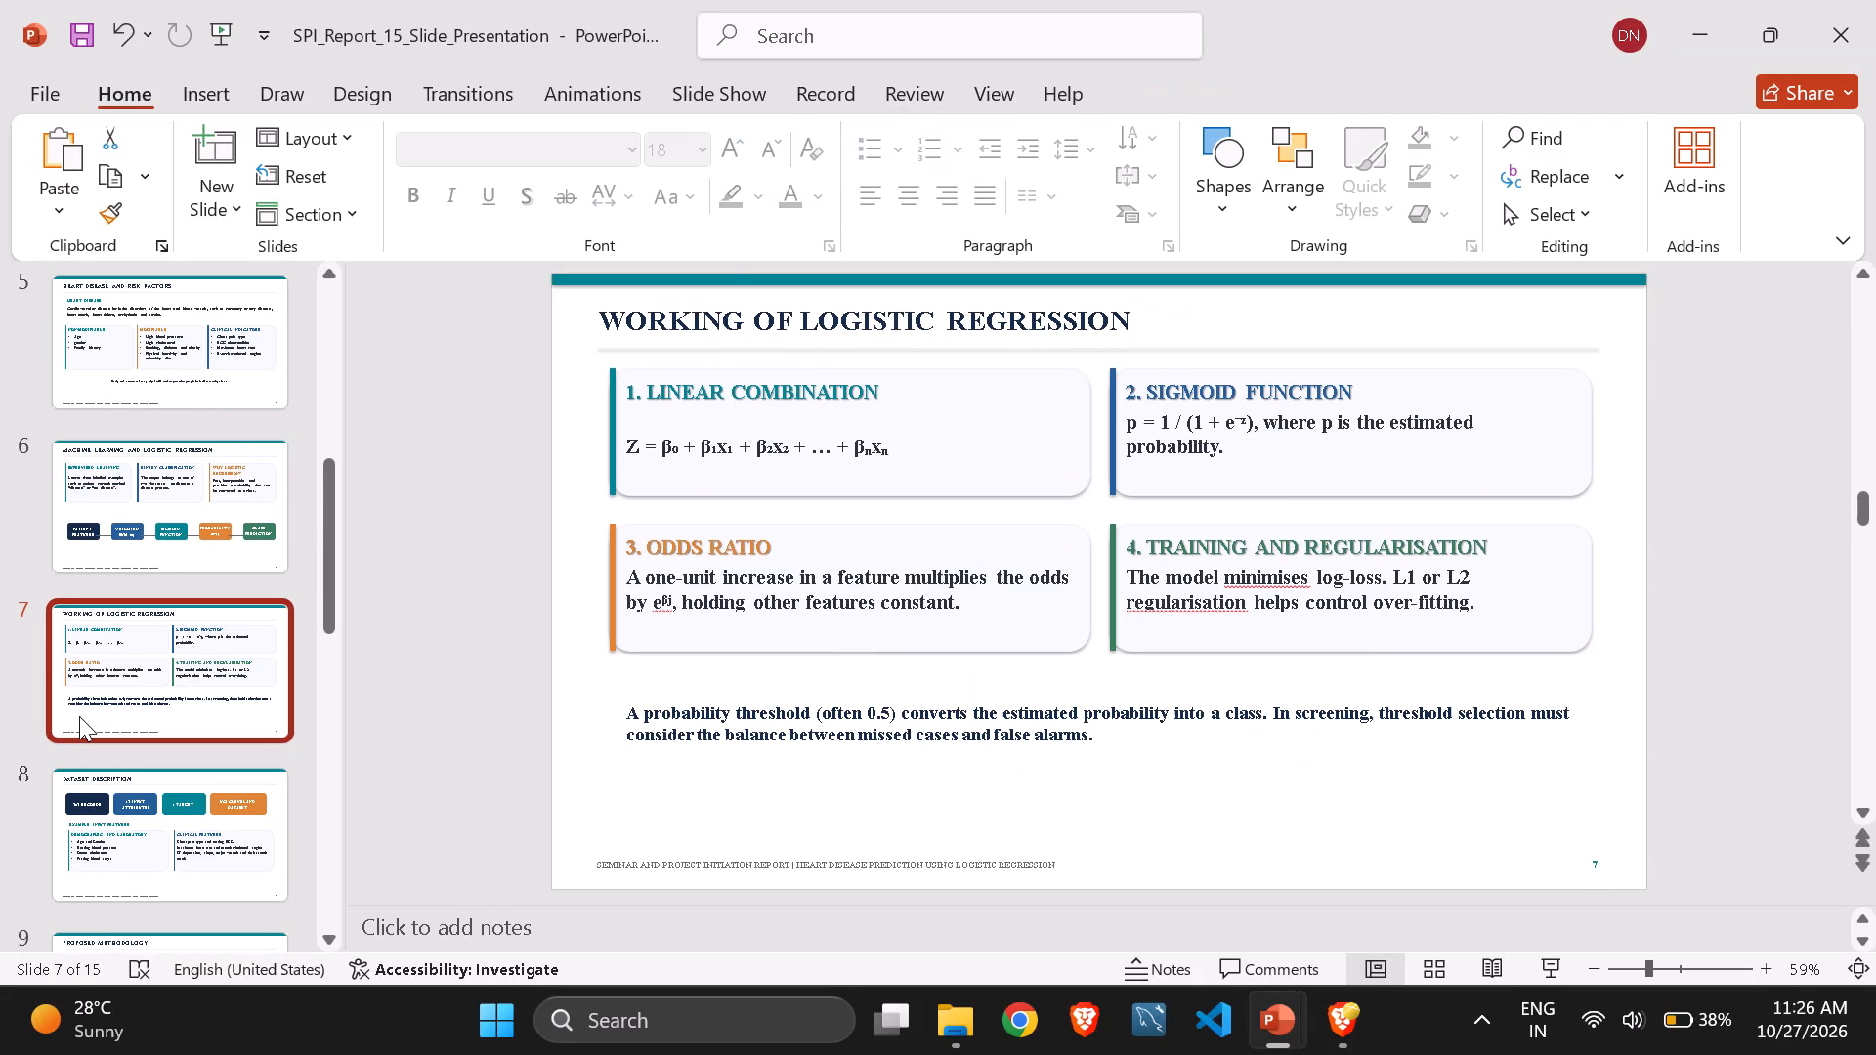
{"action": "key", "text": "Down"}
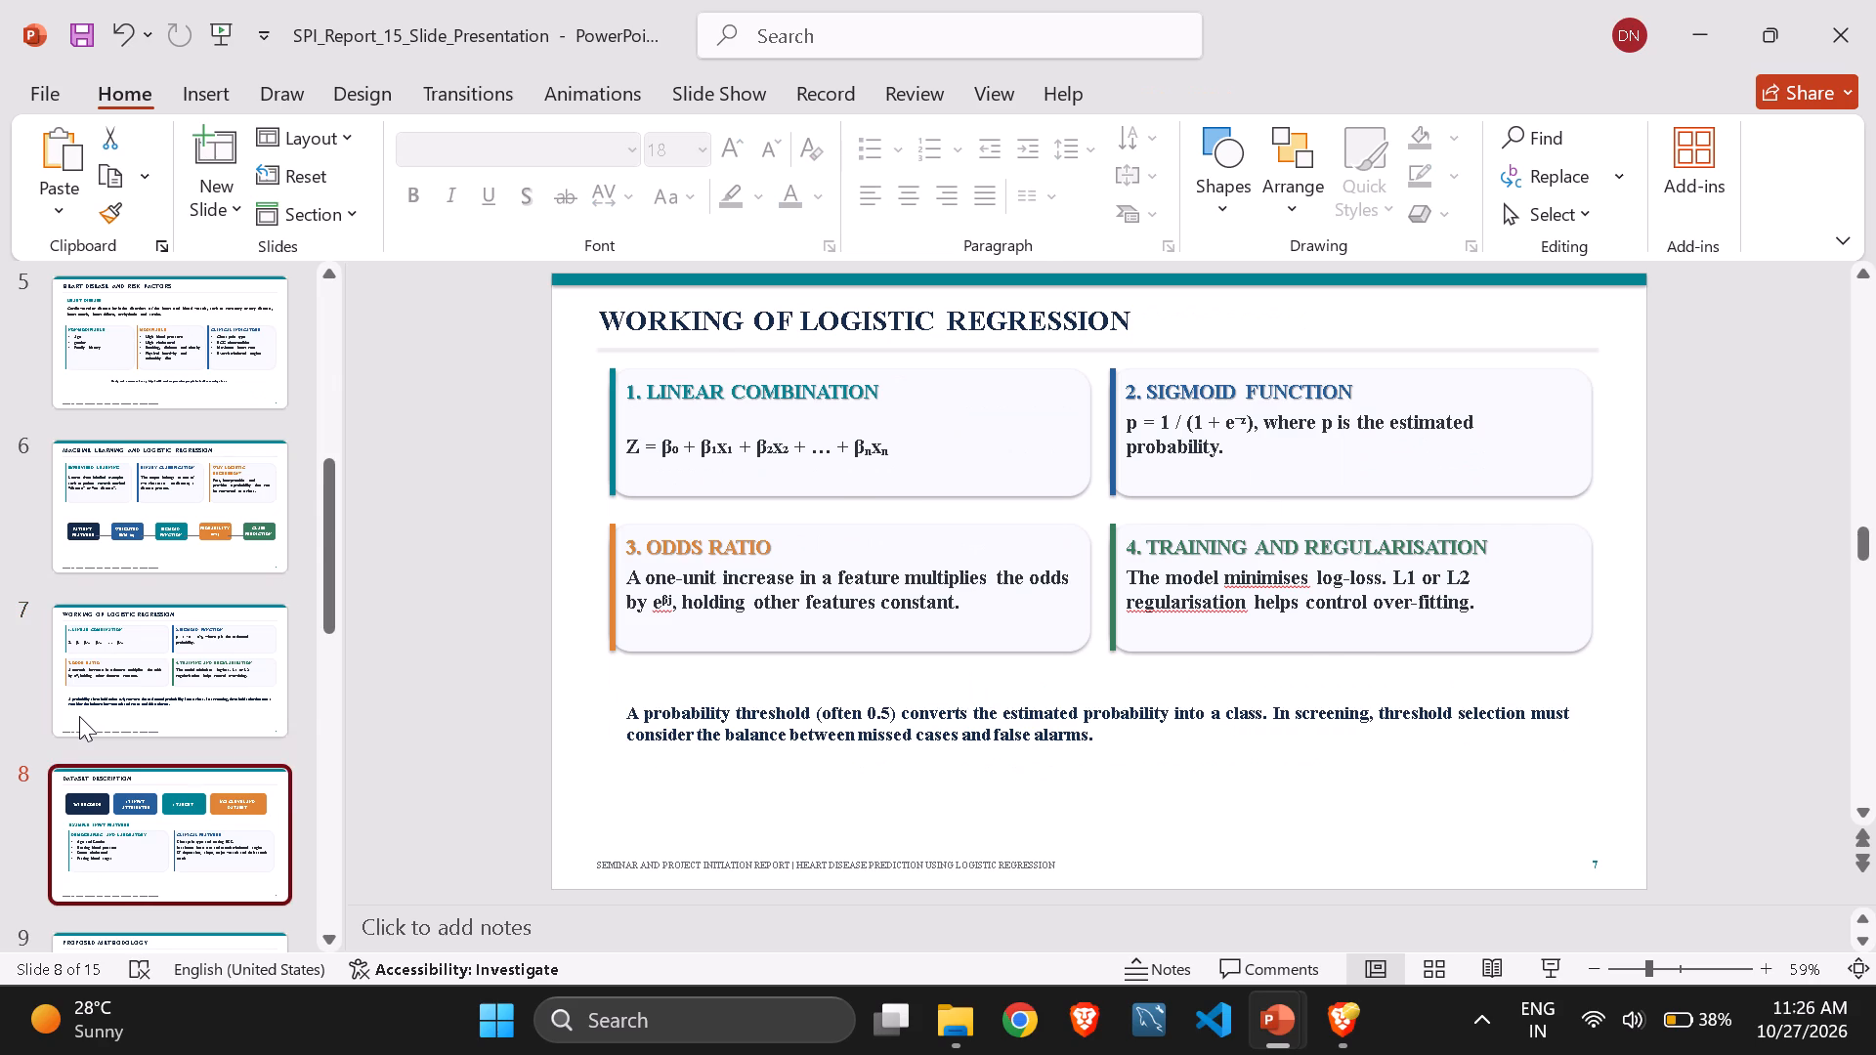
{"action": "key", "text": "Down"}
{"action": "key", "text": "Down"}
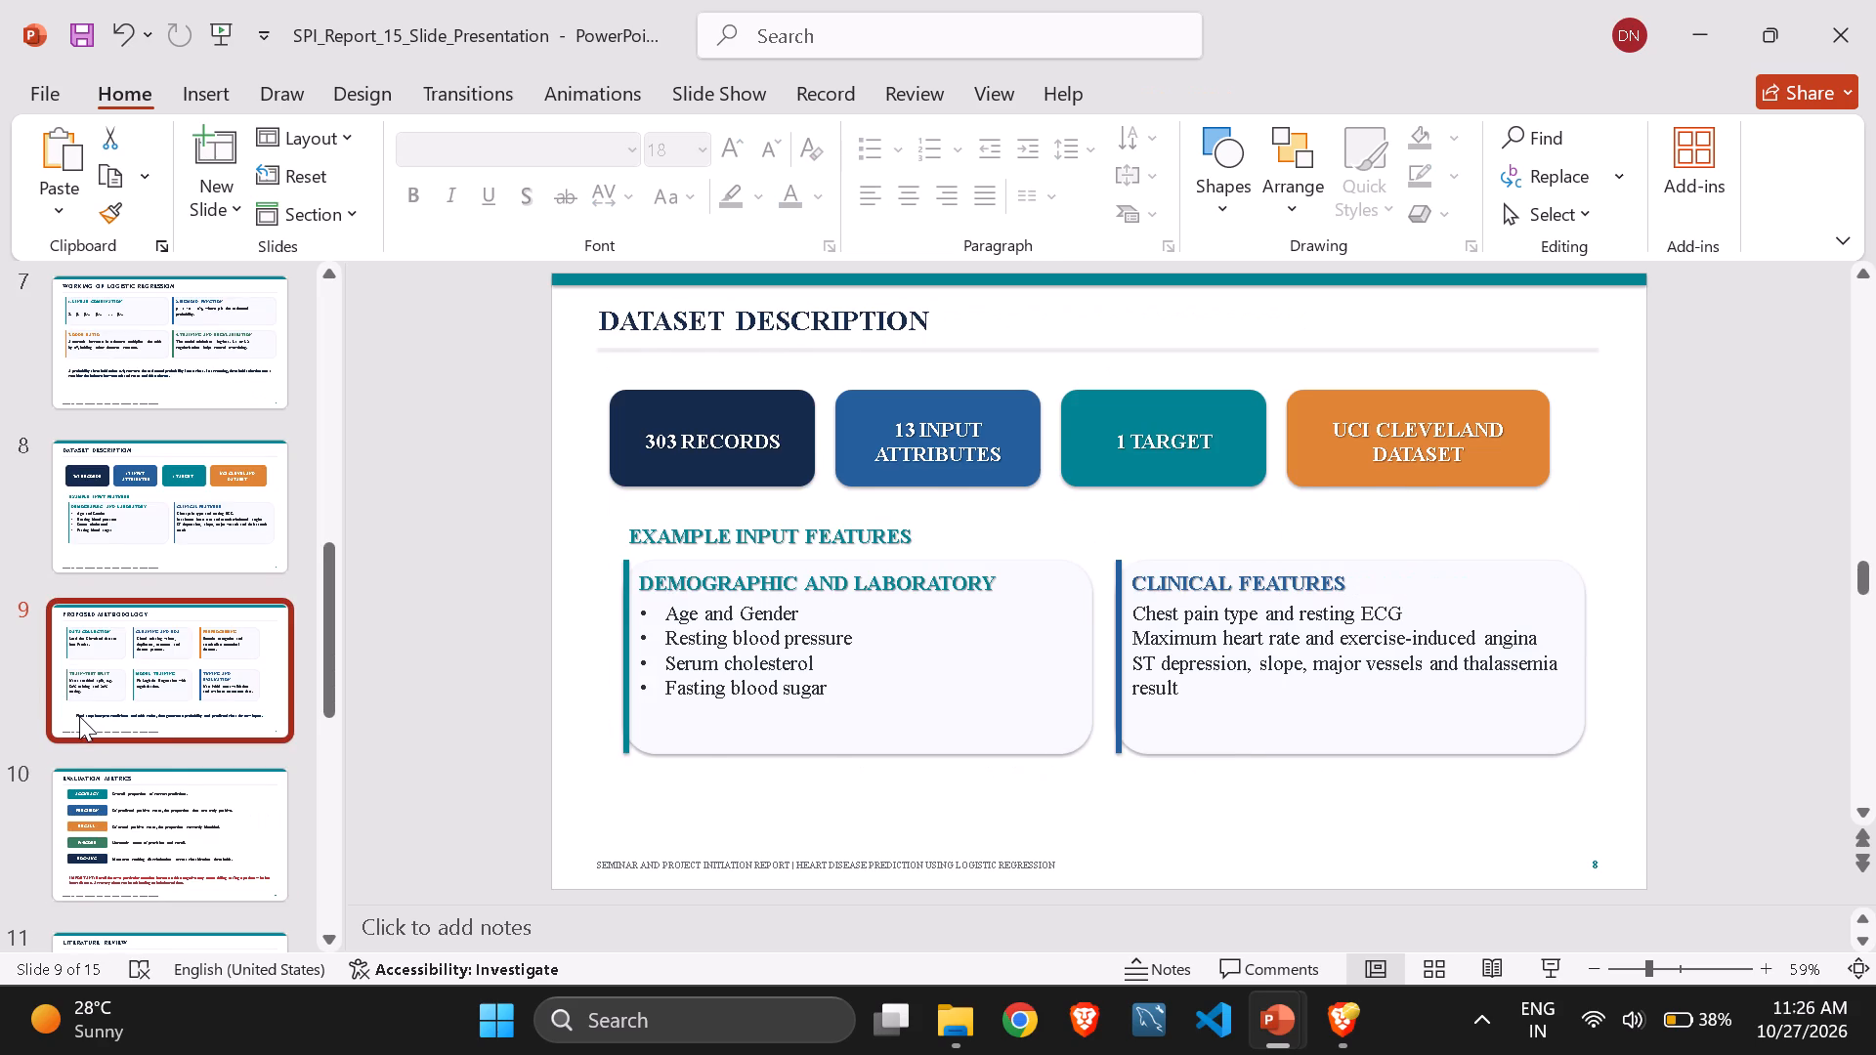
{"action": "key", "text": "Down"}
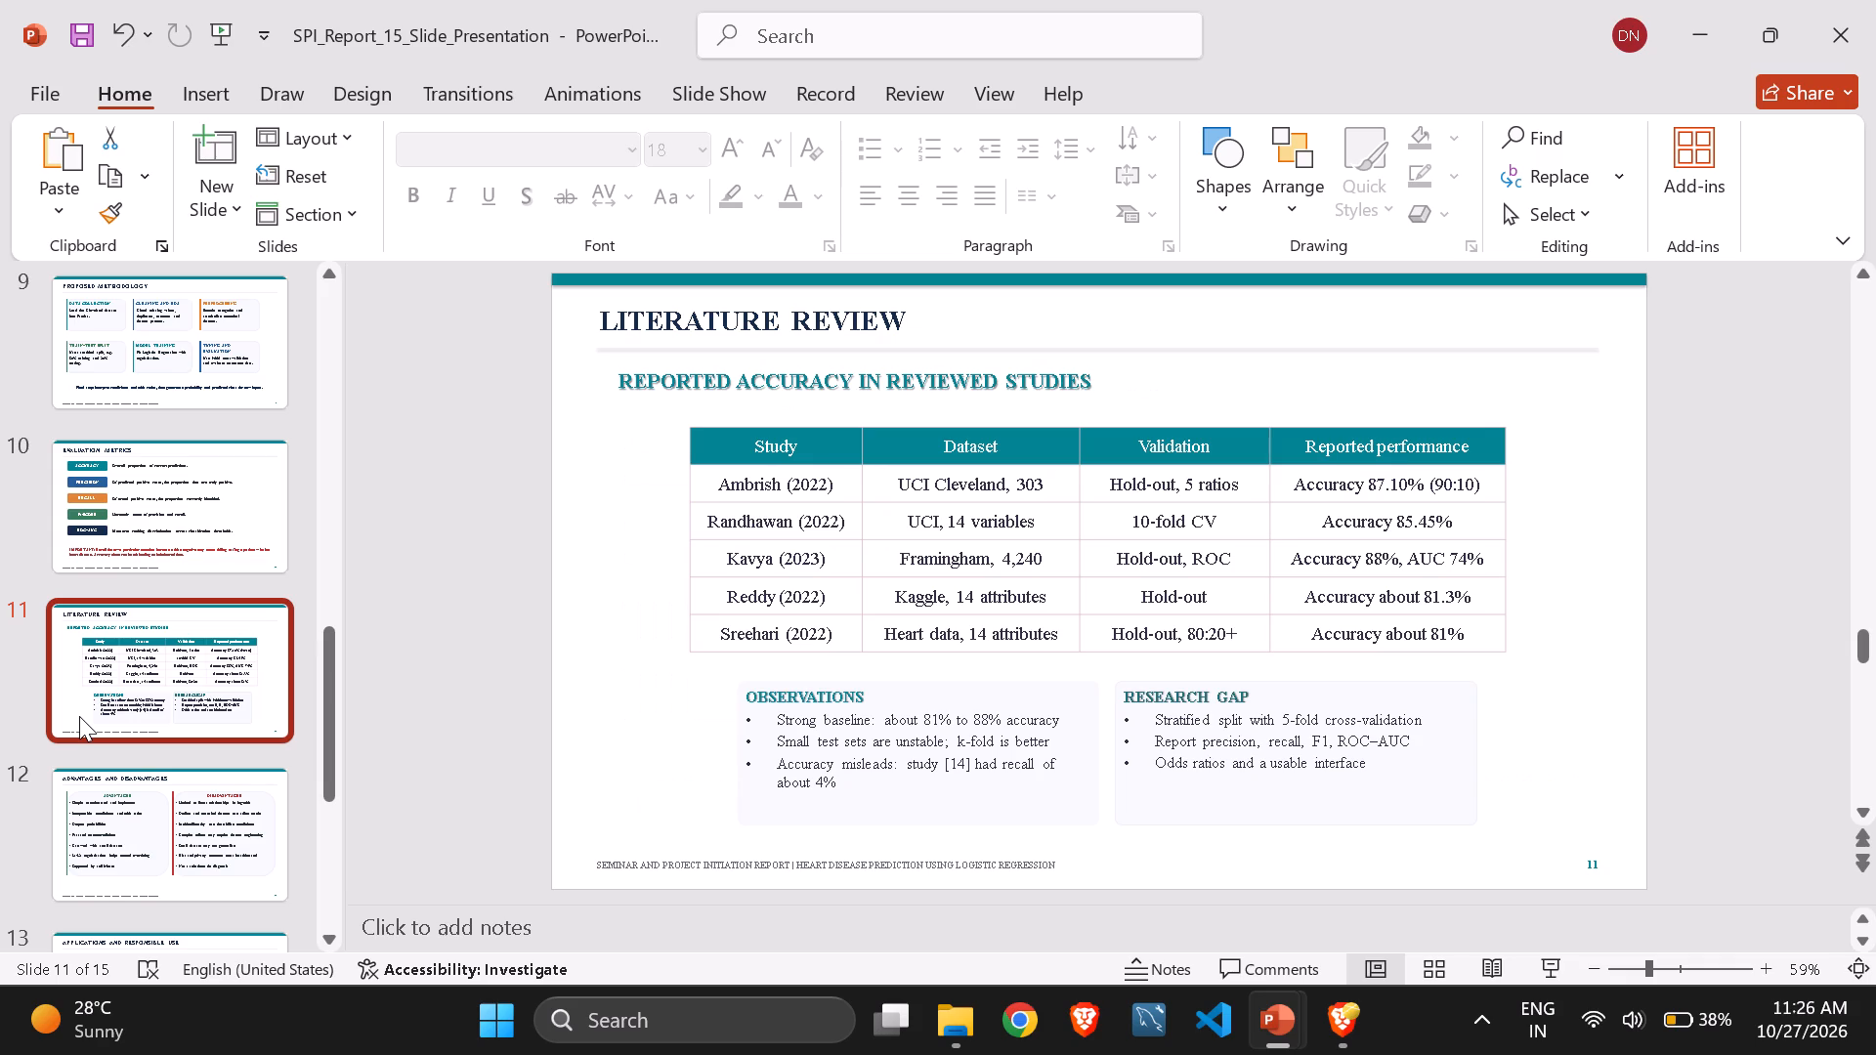
{"action": "key", "text": "Down"}
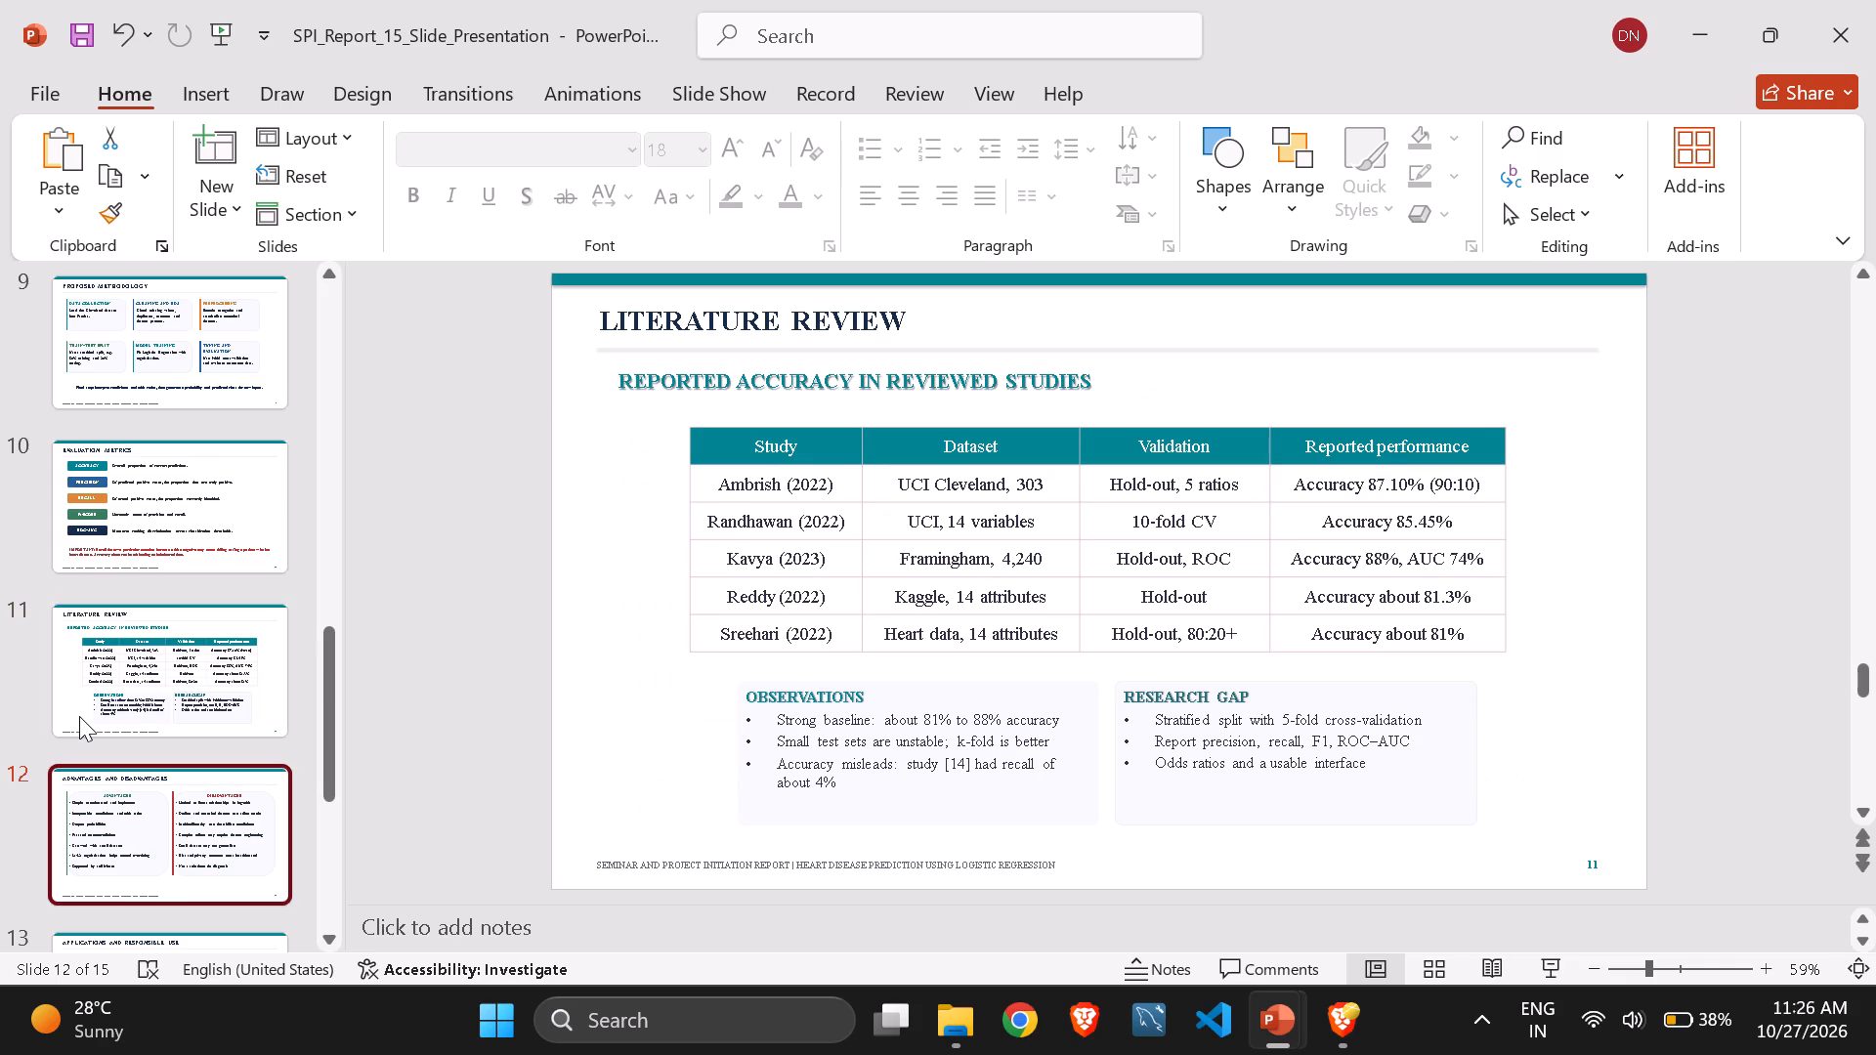
{"action": "key", "text": "Down"}
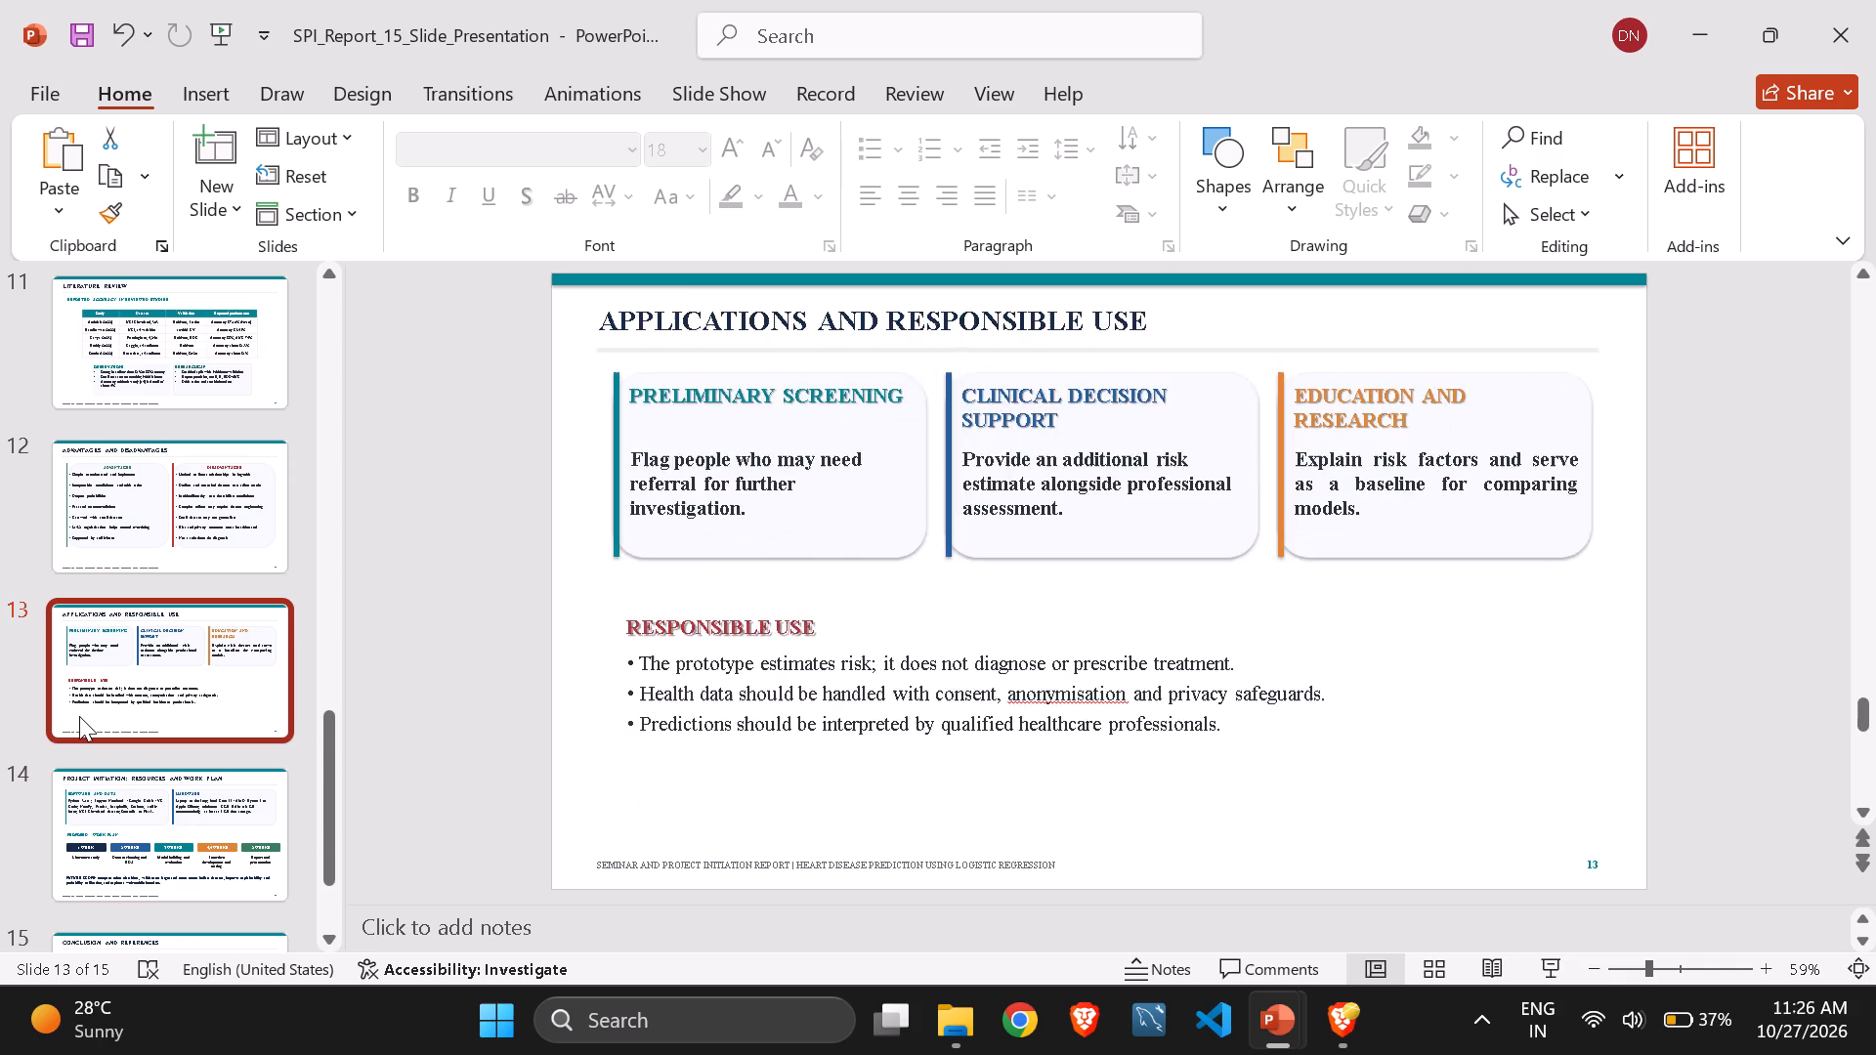
{"action": "key", "text": "Up"}
{"action": "key", "text": "Down"}
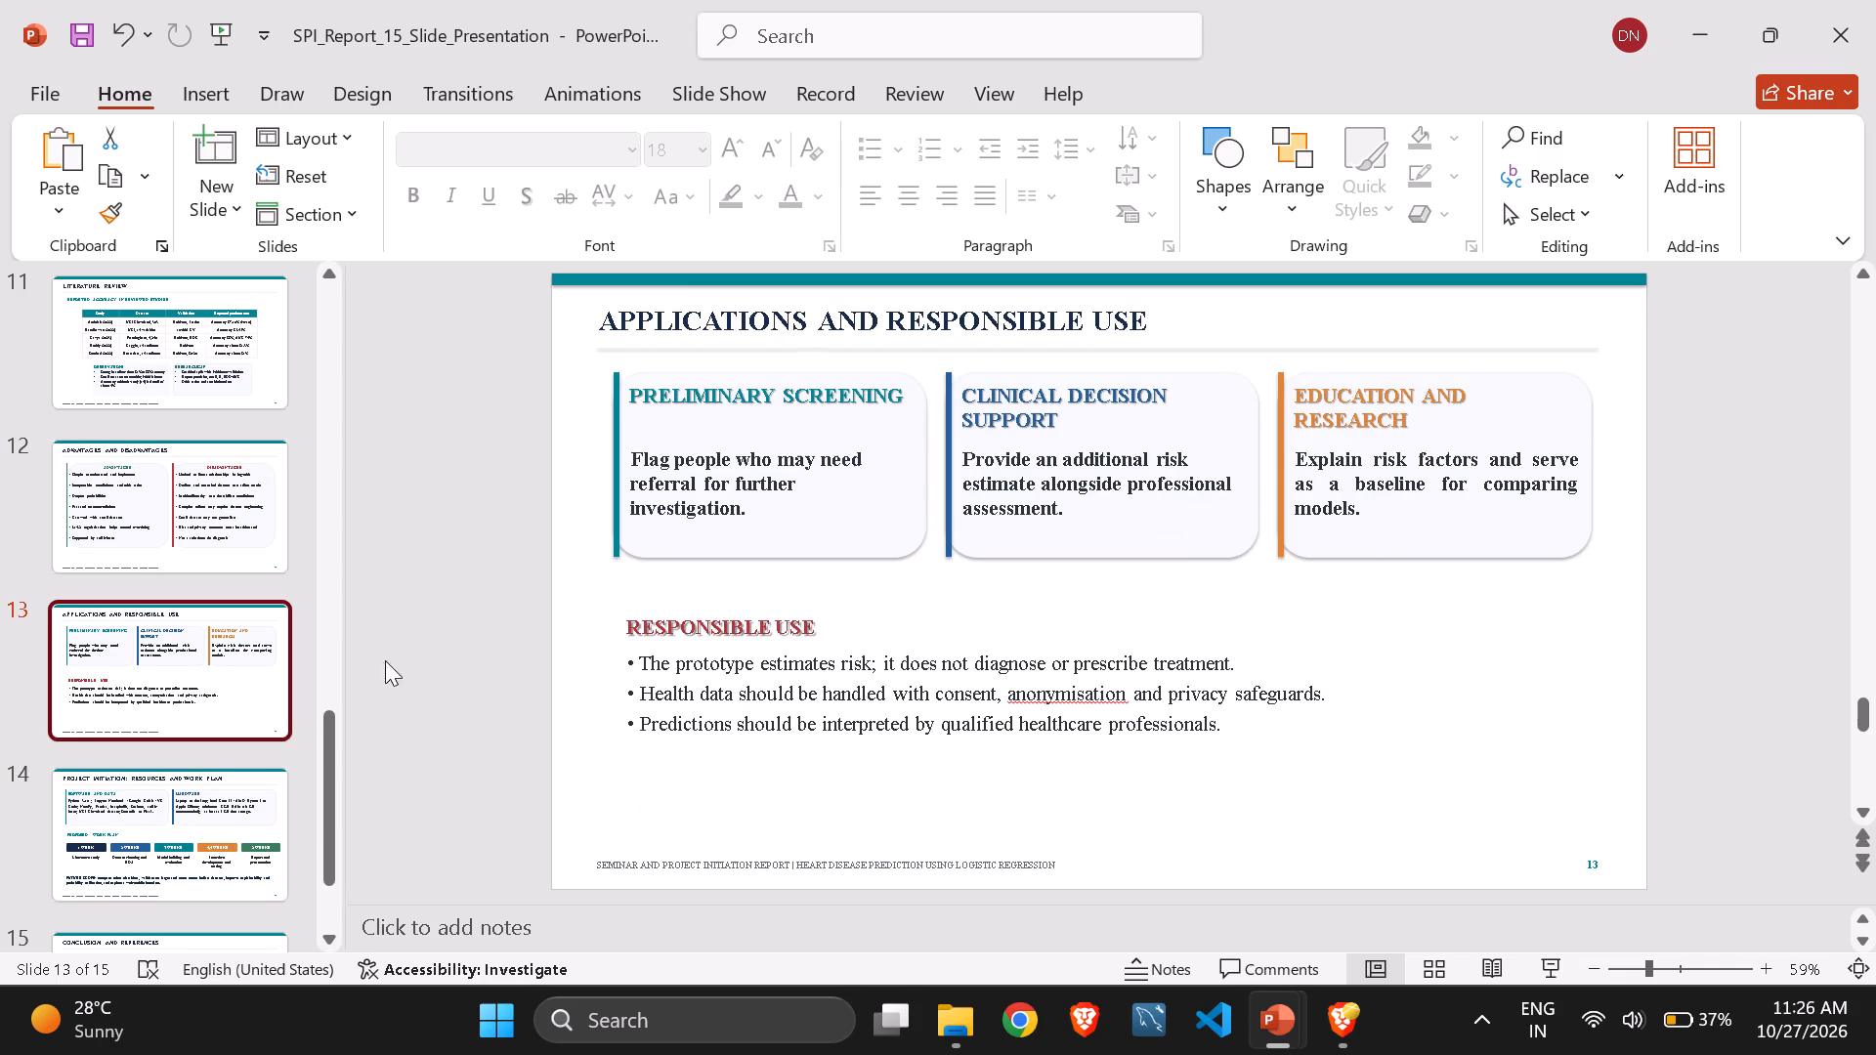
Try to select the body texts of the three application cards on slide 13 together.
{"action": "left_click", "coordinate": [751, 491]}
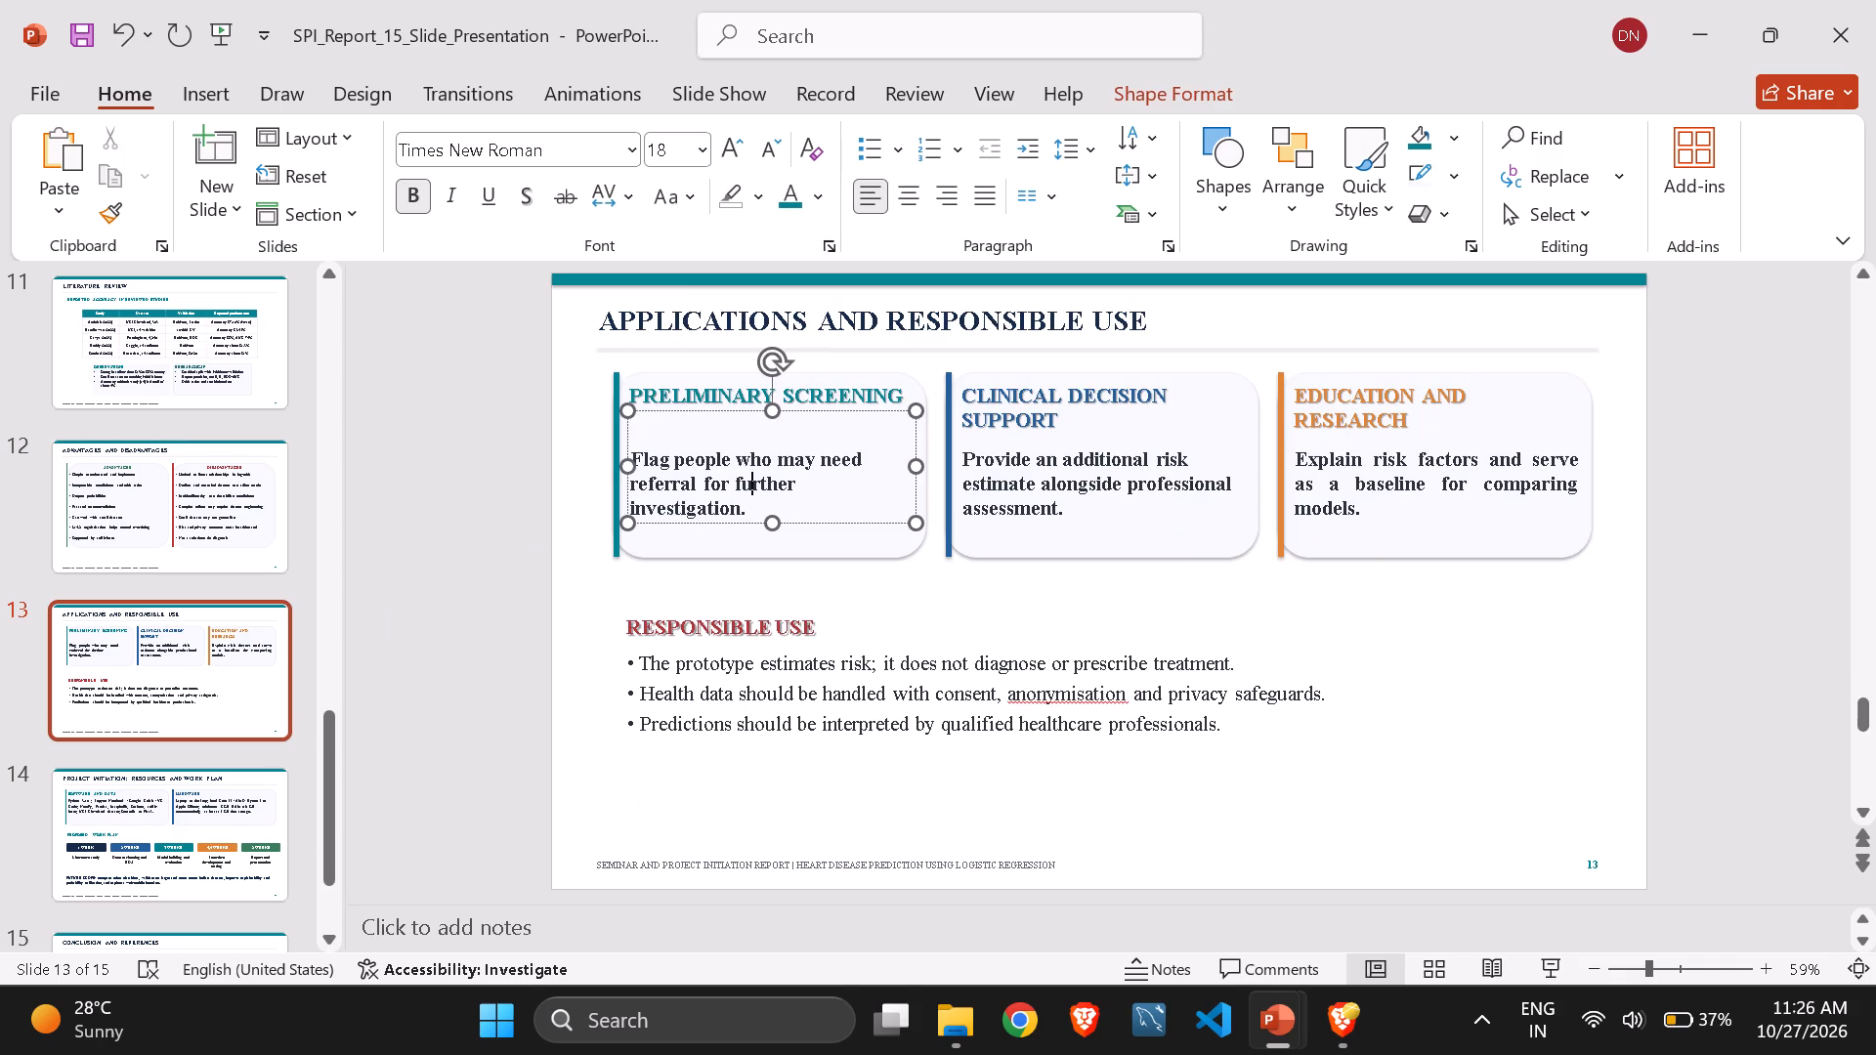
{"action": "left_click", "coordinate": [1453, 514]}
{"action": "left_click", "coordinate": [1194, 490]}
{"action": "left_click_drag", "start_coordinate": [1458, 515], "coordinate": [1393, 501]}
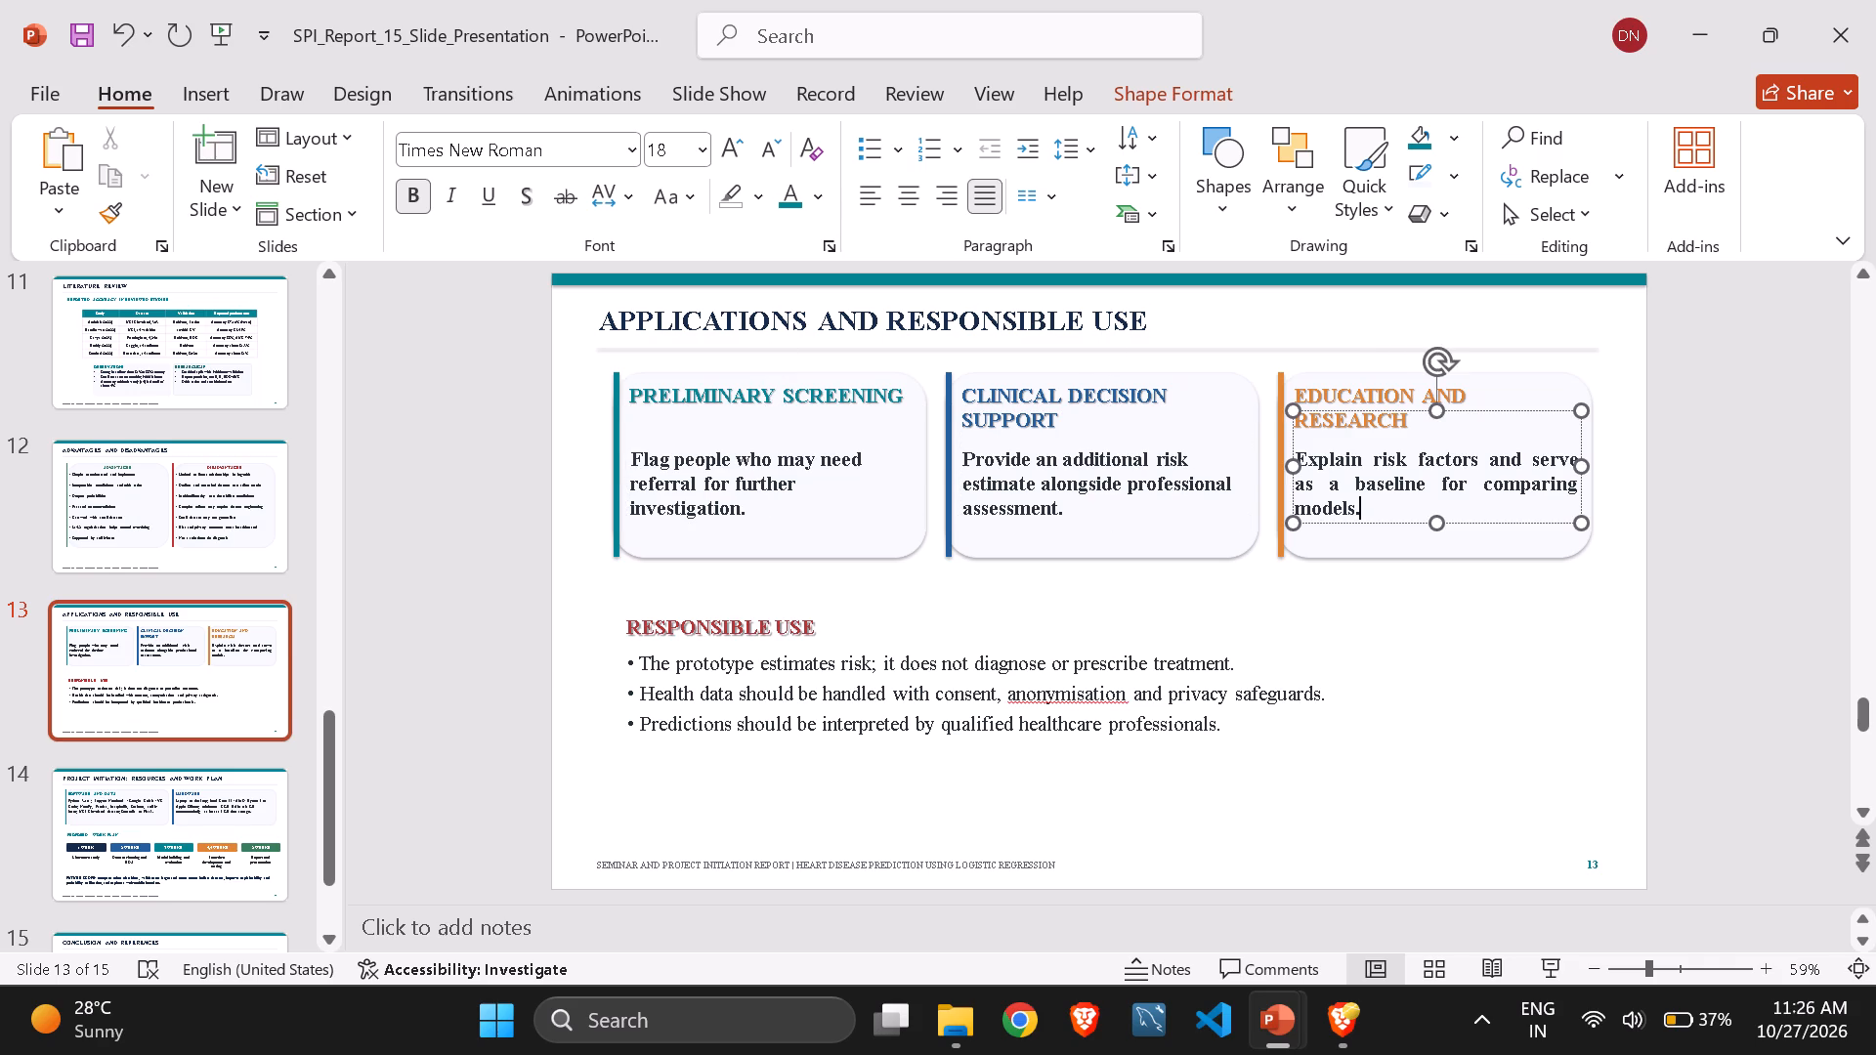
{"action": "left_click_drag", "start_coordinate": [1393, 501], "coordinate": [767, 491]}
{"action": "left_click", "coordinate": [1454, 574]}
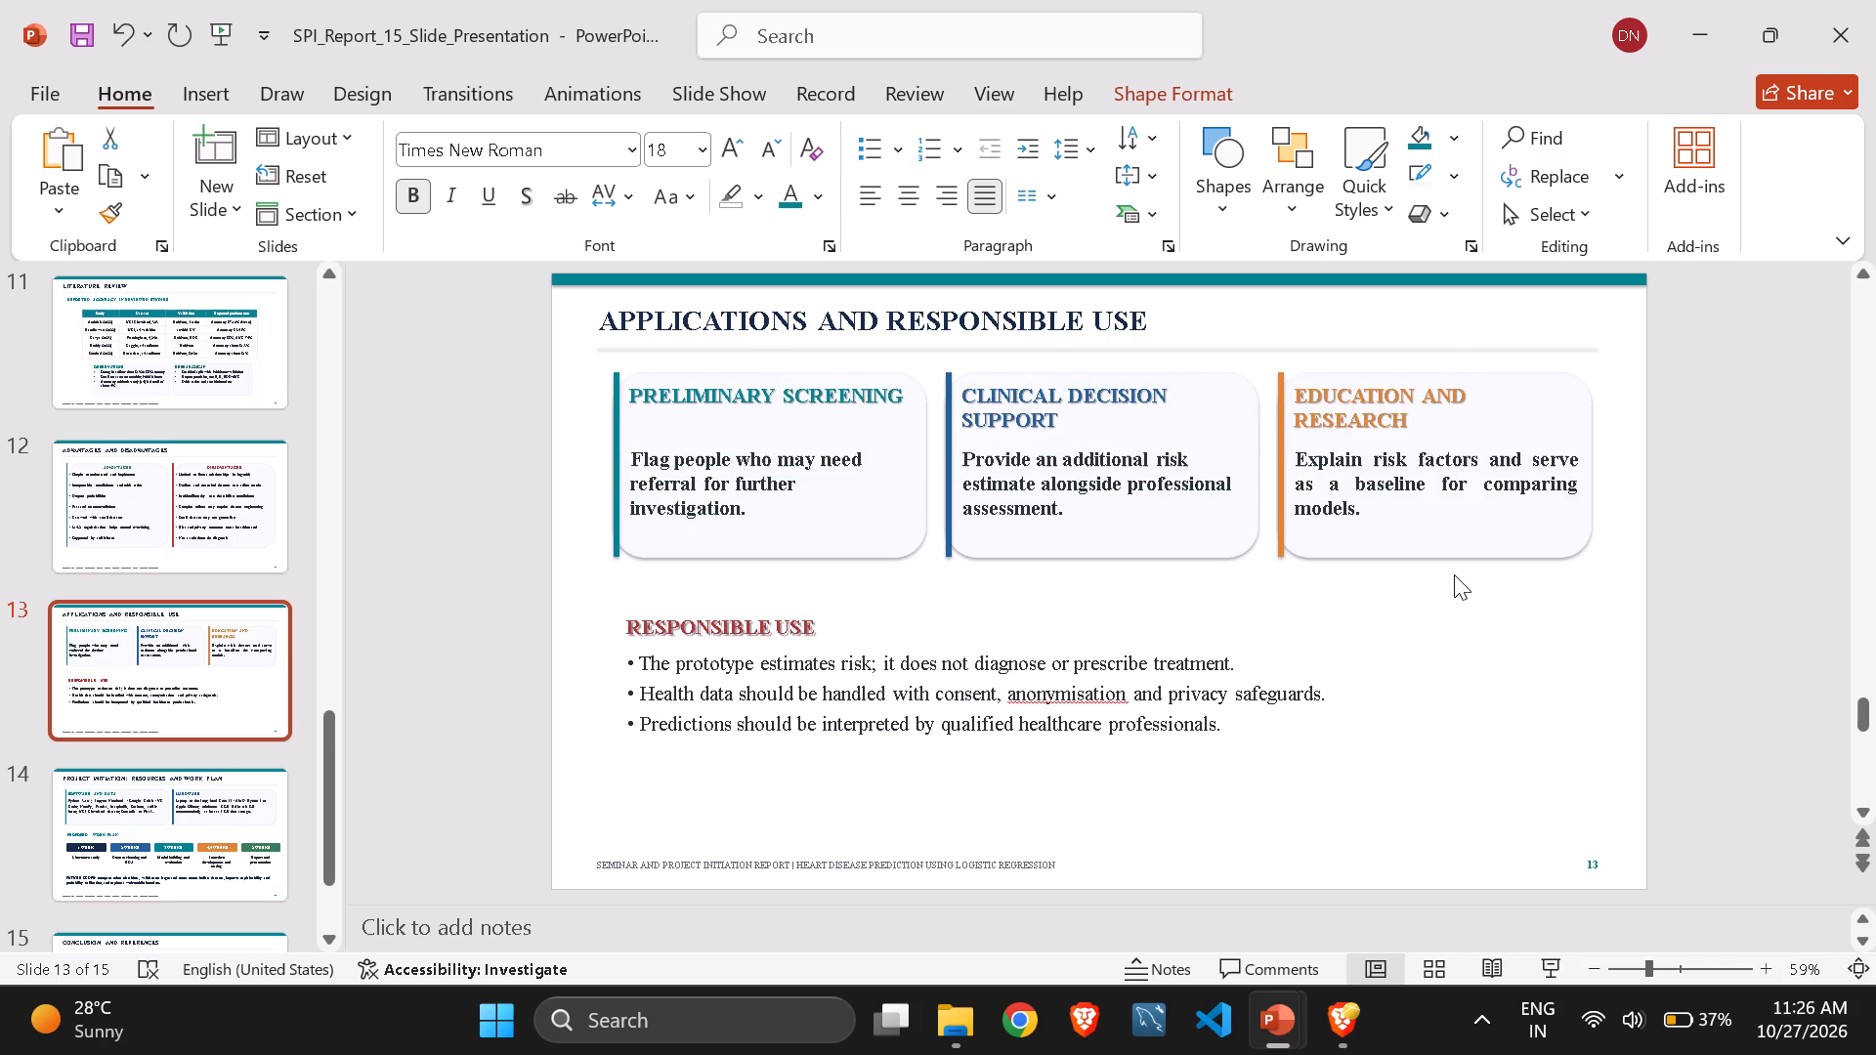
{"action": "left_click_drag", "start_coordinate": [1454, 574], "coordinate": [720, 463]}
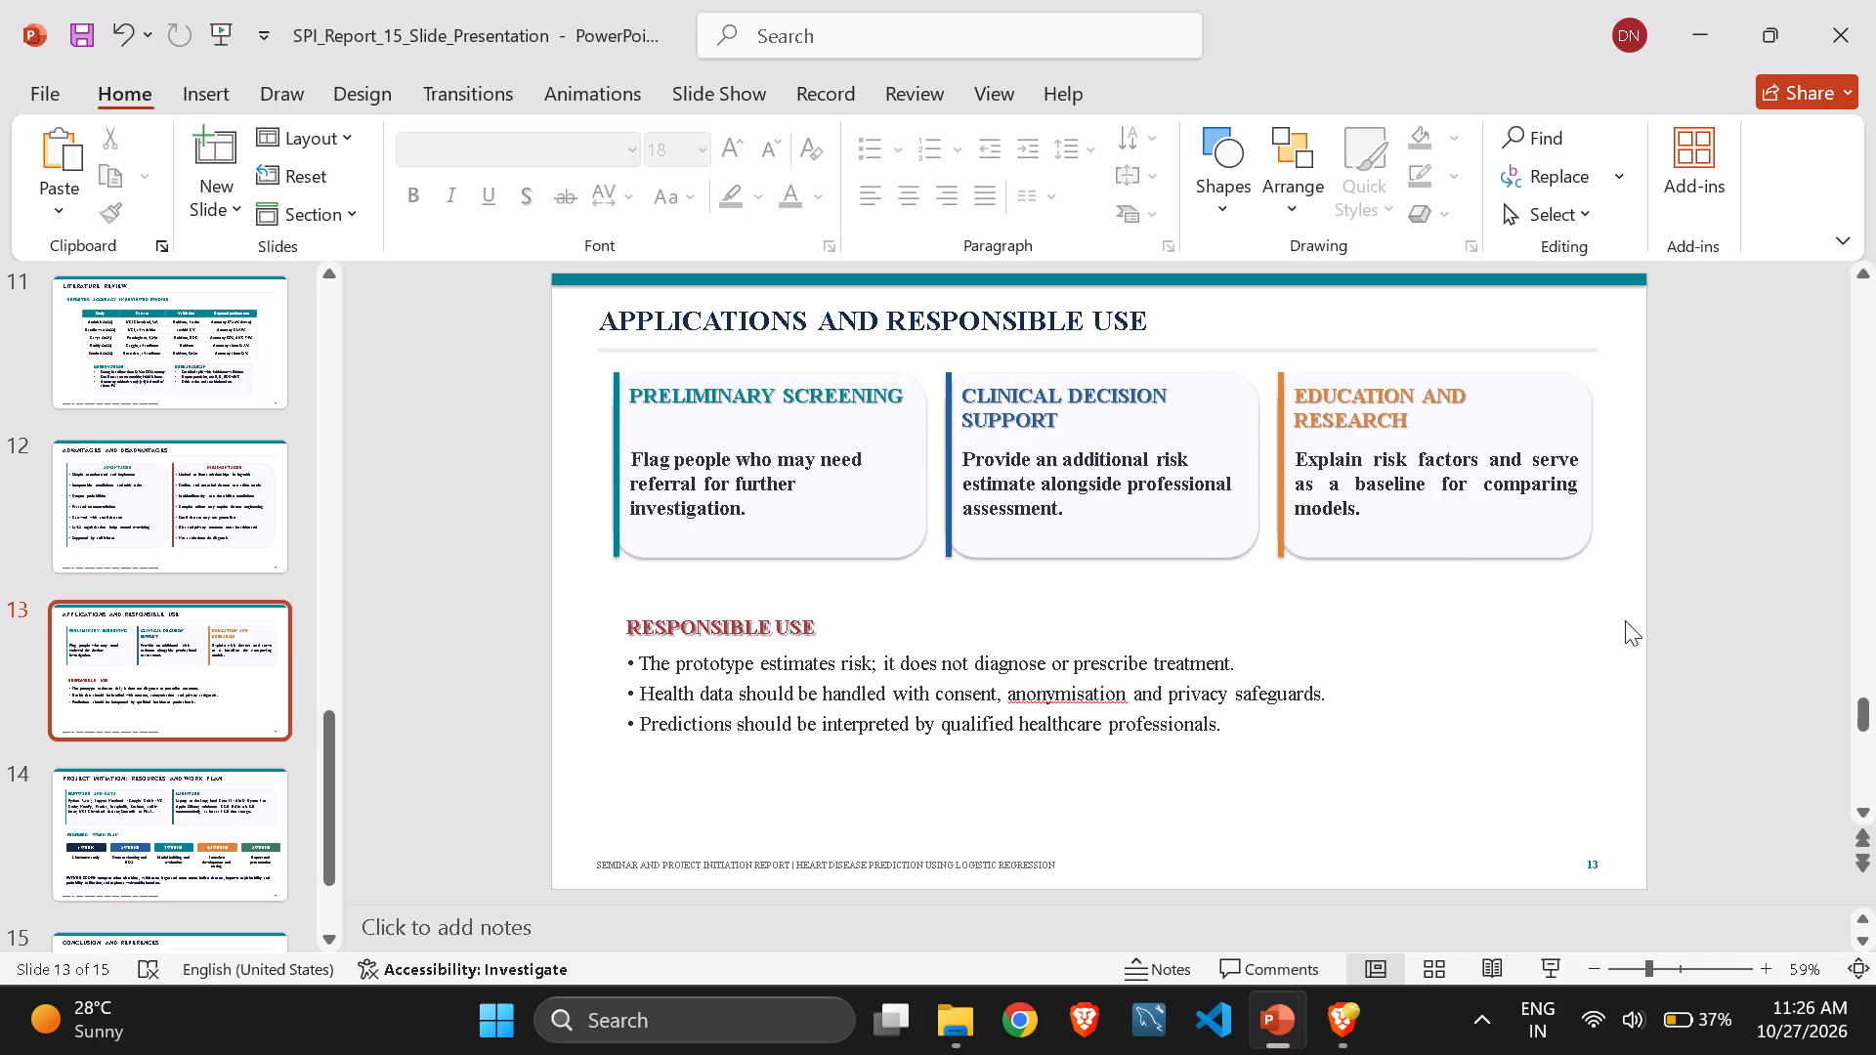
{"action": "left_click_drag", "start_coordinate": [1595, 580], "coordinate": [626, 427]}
Delete the blank line above the body text in the Preliminary Screening card on slide 13.
{"action": "left_click", "coordinate": [657, 475]}
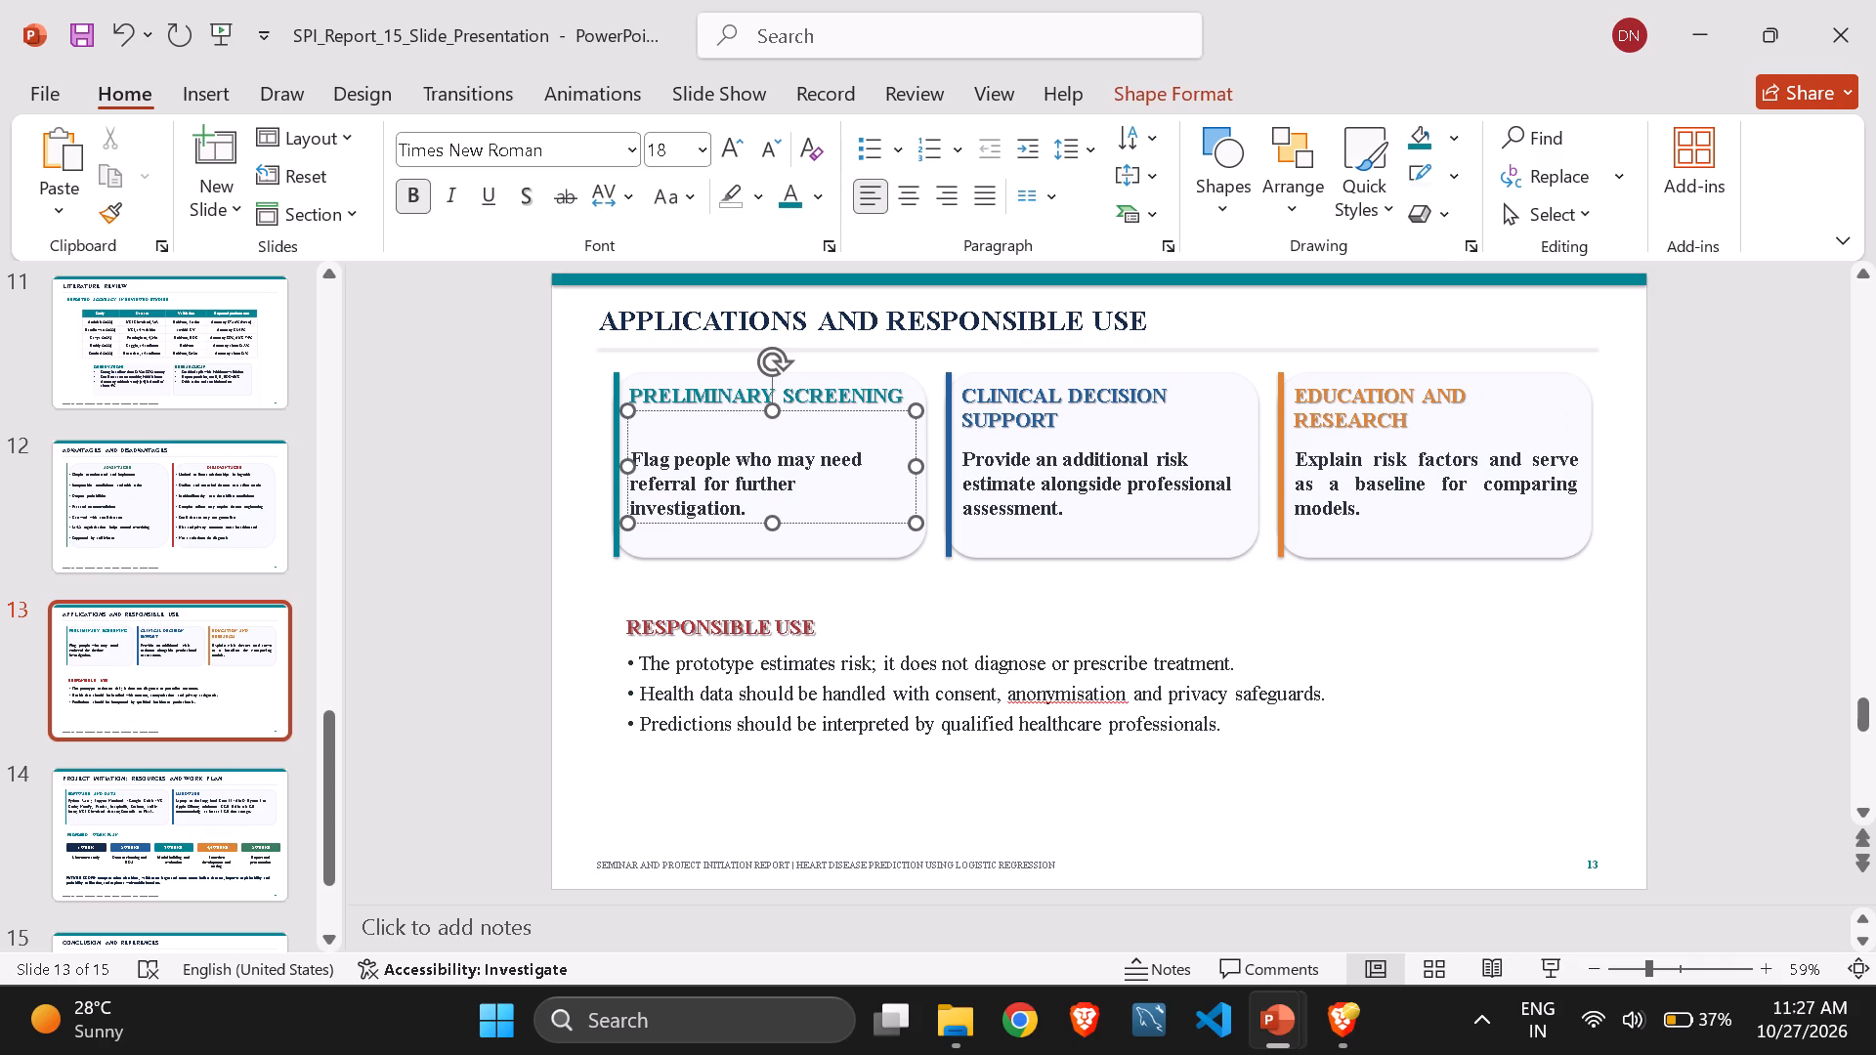
{"action": "key", "text": "Down"}
{"action": "key", "text": "Down"}
{"action": "left_click", "coordinate": [787, 470]}
{"action": "left_click", "coordinate": [737, 448]}
{"action": "key", "text": "Up"}
{"action": "key", "text": "Down"}
{"action": "key", "text": "Up"}
{"action": "key", "text": "Right"}
{"action": "key", "text": "BackSpace"}
{"action": "key", "text": "BackSpace"}
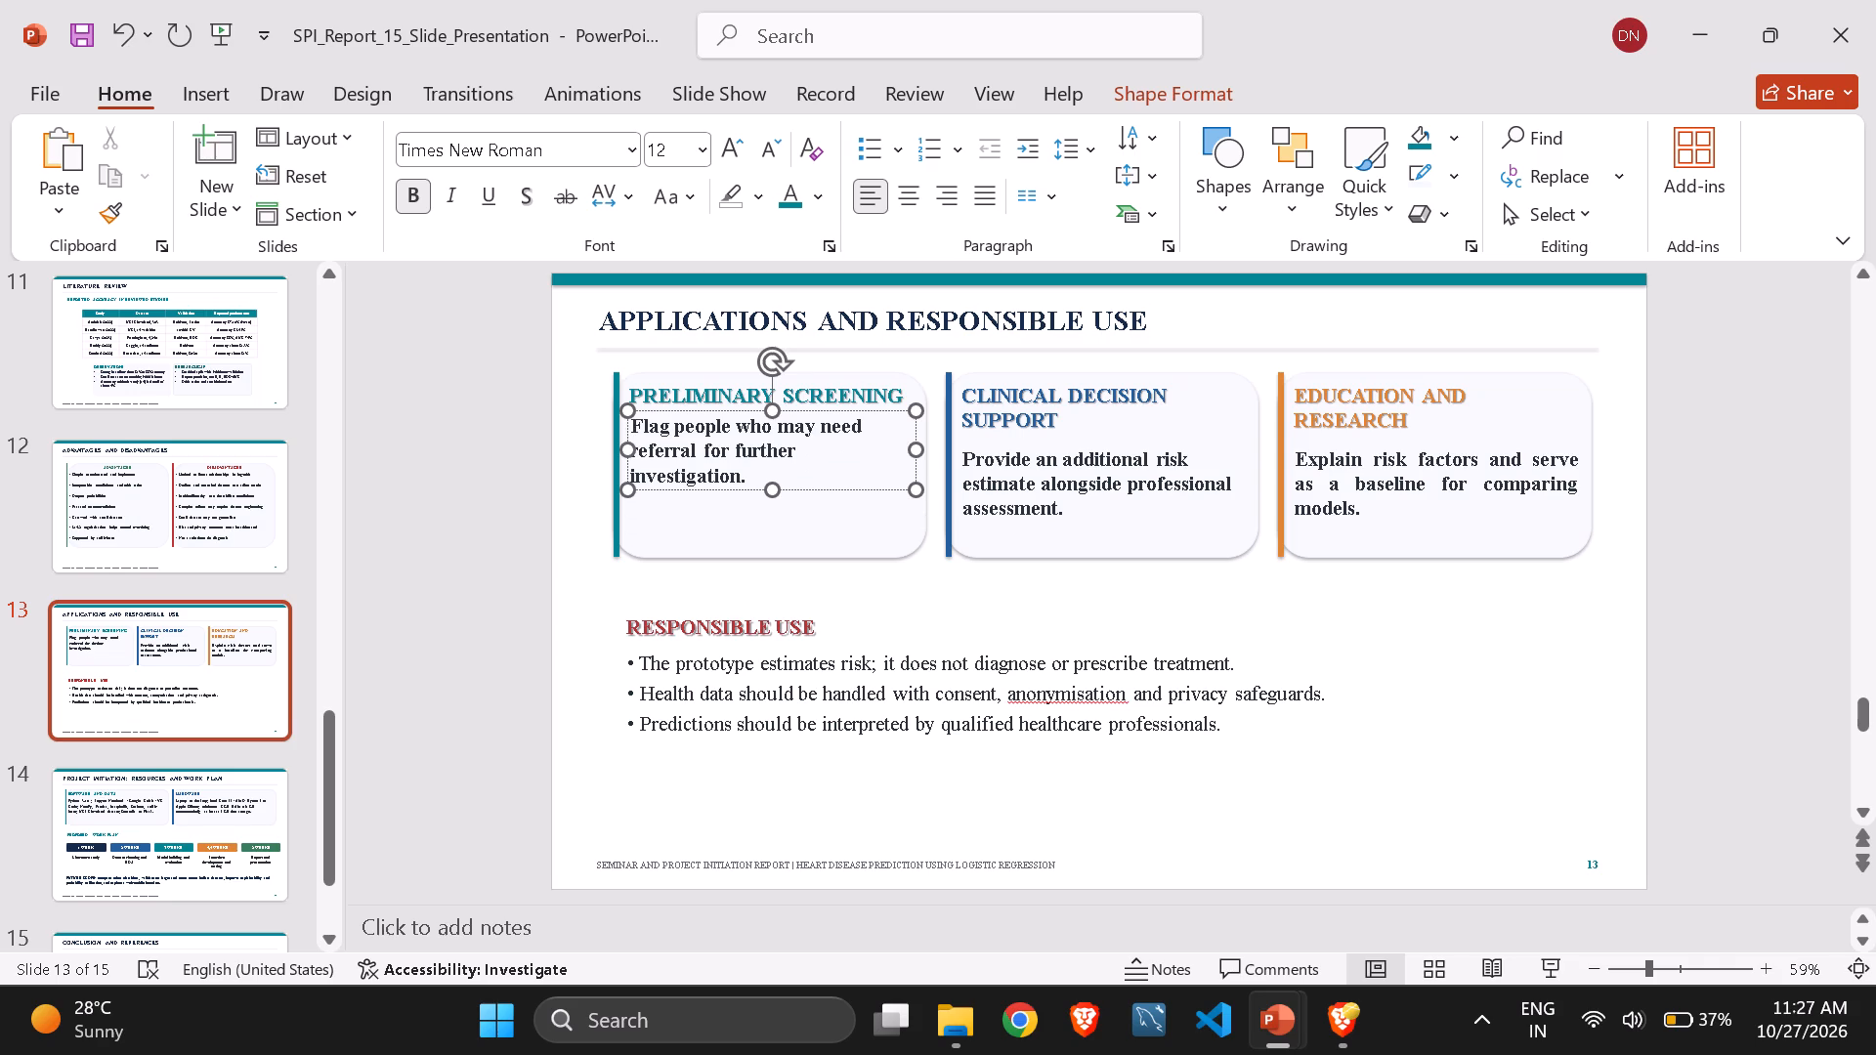
Delete the blank line above the body text in the Clinical Decision Support card.
{"action": "left_click", "coordinate": [1074, 471]}
{"action": "left_click", "coordinate": [977, 458]}
{"action": "key", "text": "Left"}
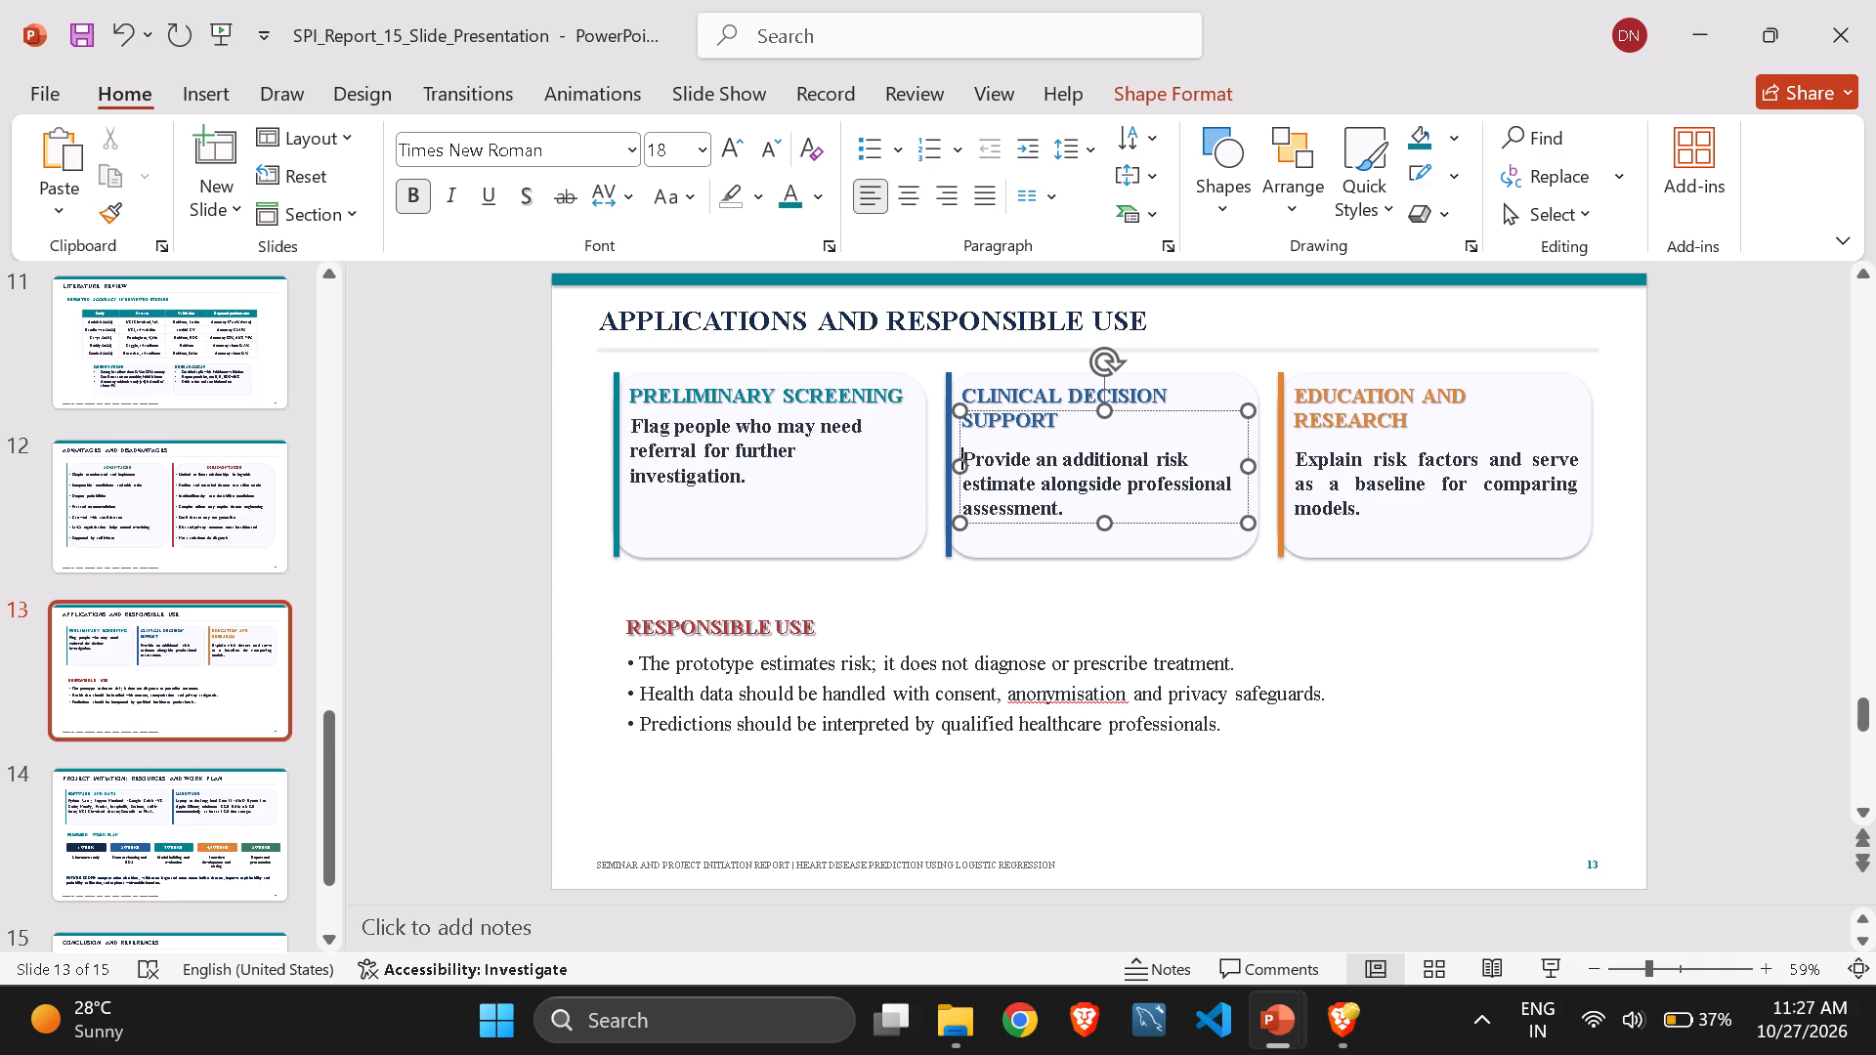
{"action": "key", "text": "BackSpace"}
{"action": "key", "text": "BackSpace"}
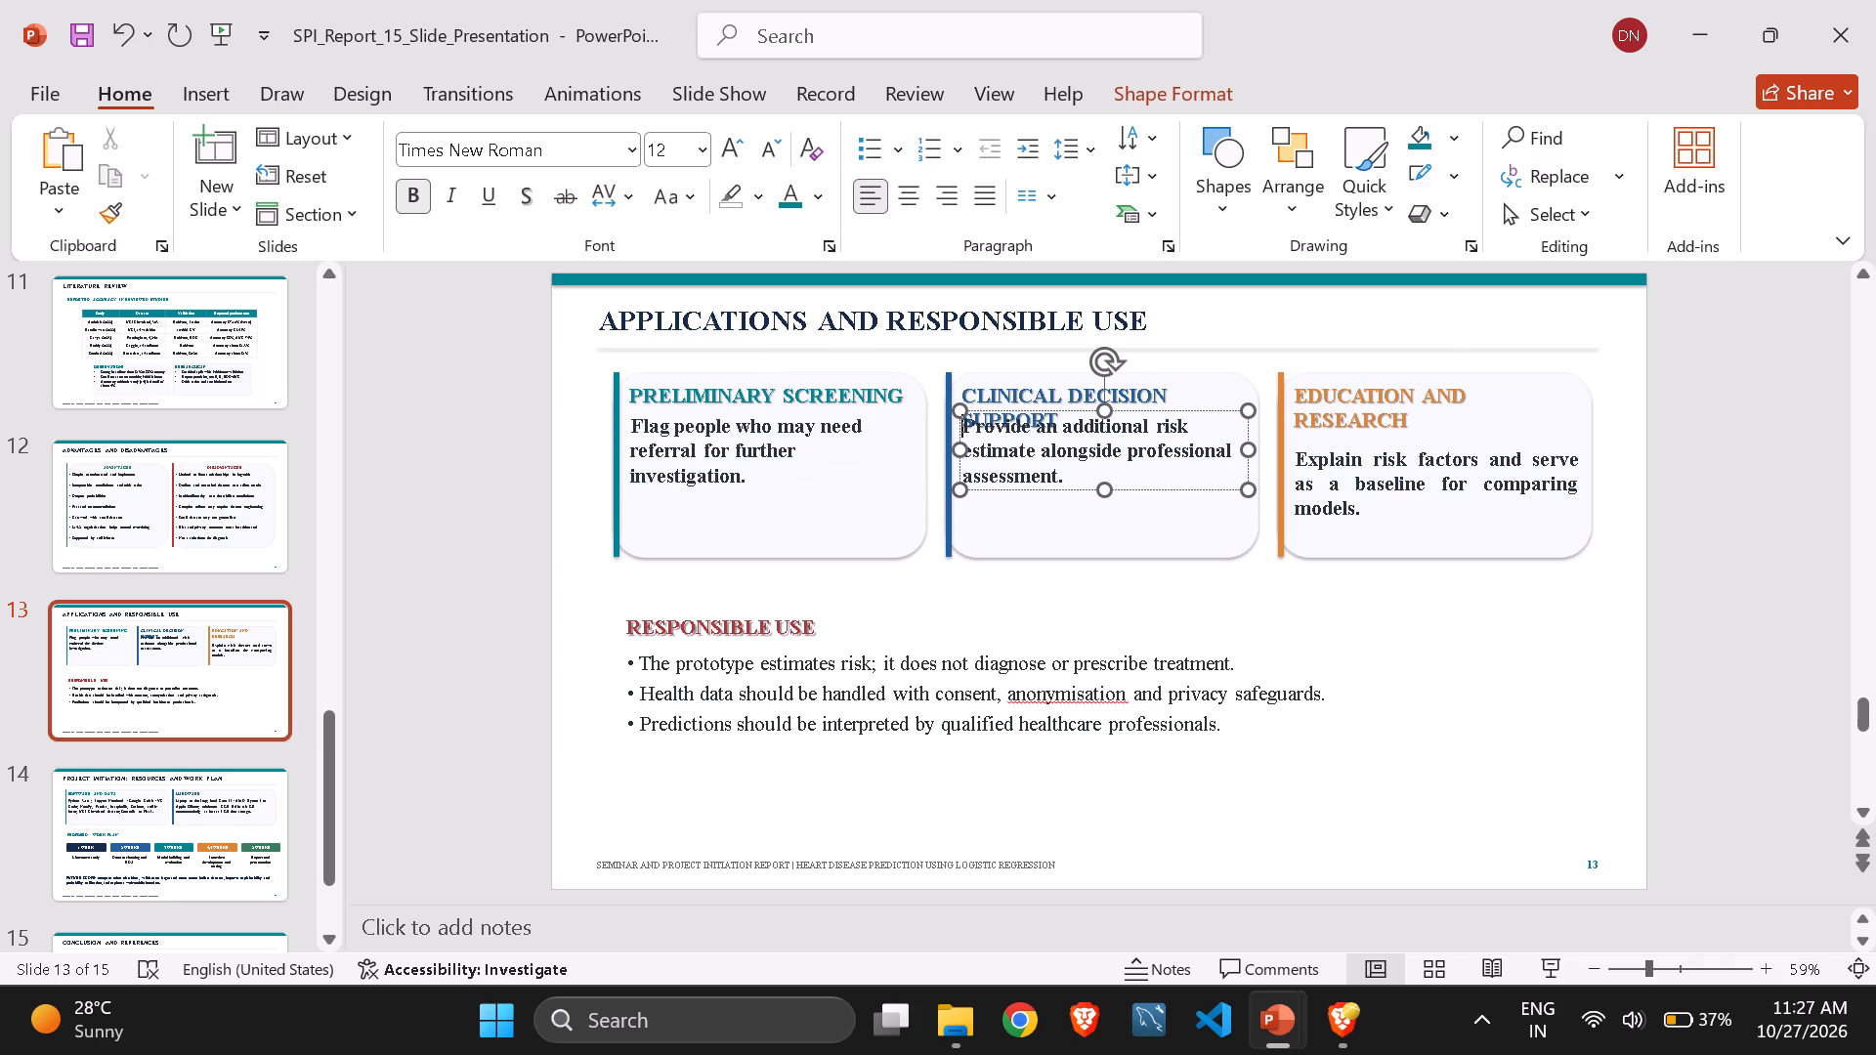
Delete the blank line above the body text in the Education and Research card.
{"action": "left_click", "coordinate": [1368, 502]}
{"action": "key", "text": "Up"}
{"action": "key", "text": "Up"}
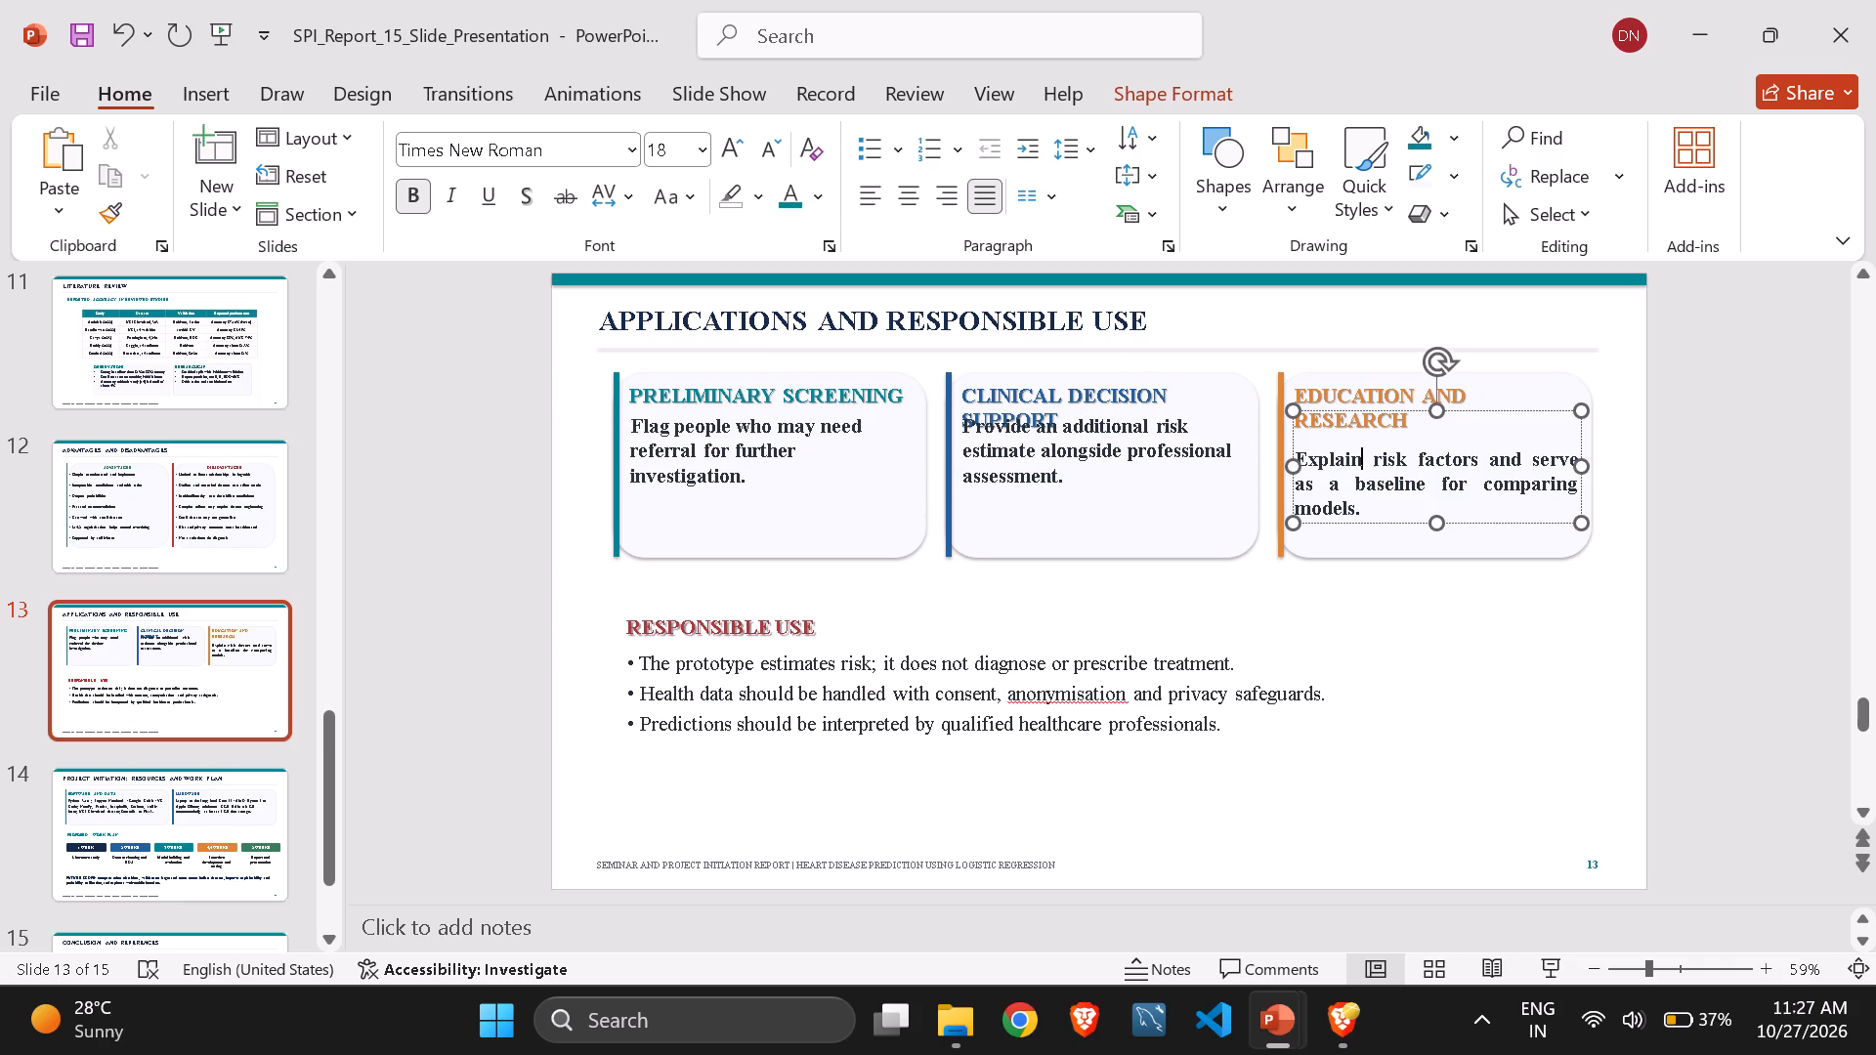
{"action": "key", "text": "Left"}
{"action": "key", "text": "Left"}
{"action": "key", "text": "Left"}
{"action": "key", "text": "Left"}
{"action": "key", "text": "Left"}
{"action": "key", "text": "Left"}
{"action": "key", "text": "Left"}
{"action": "key", "text": "Left"}
{"action": "key", "text": "Left"}
{"action": "key", "text": "Left"}
{"action": "key", "text": "Down"}
{"action": "key", "text": "Down"}
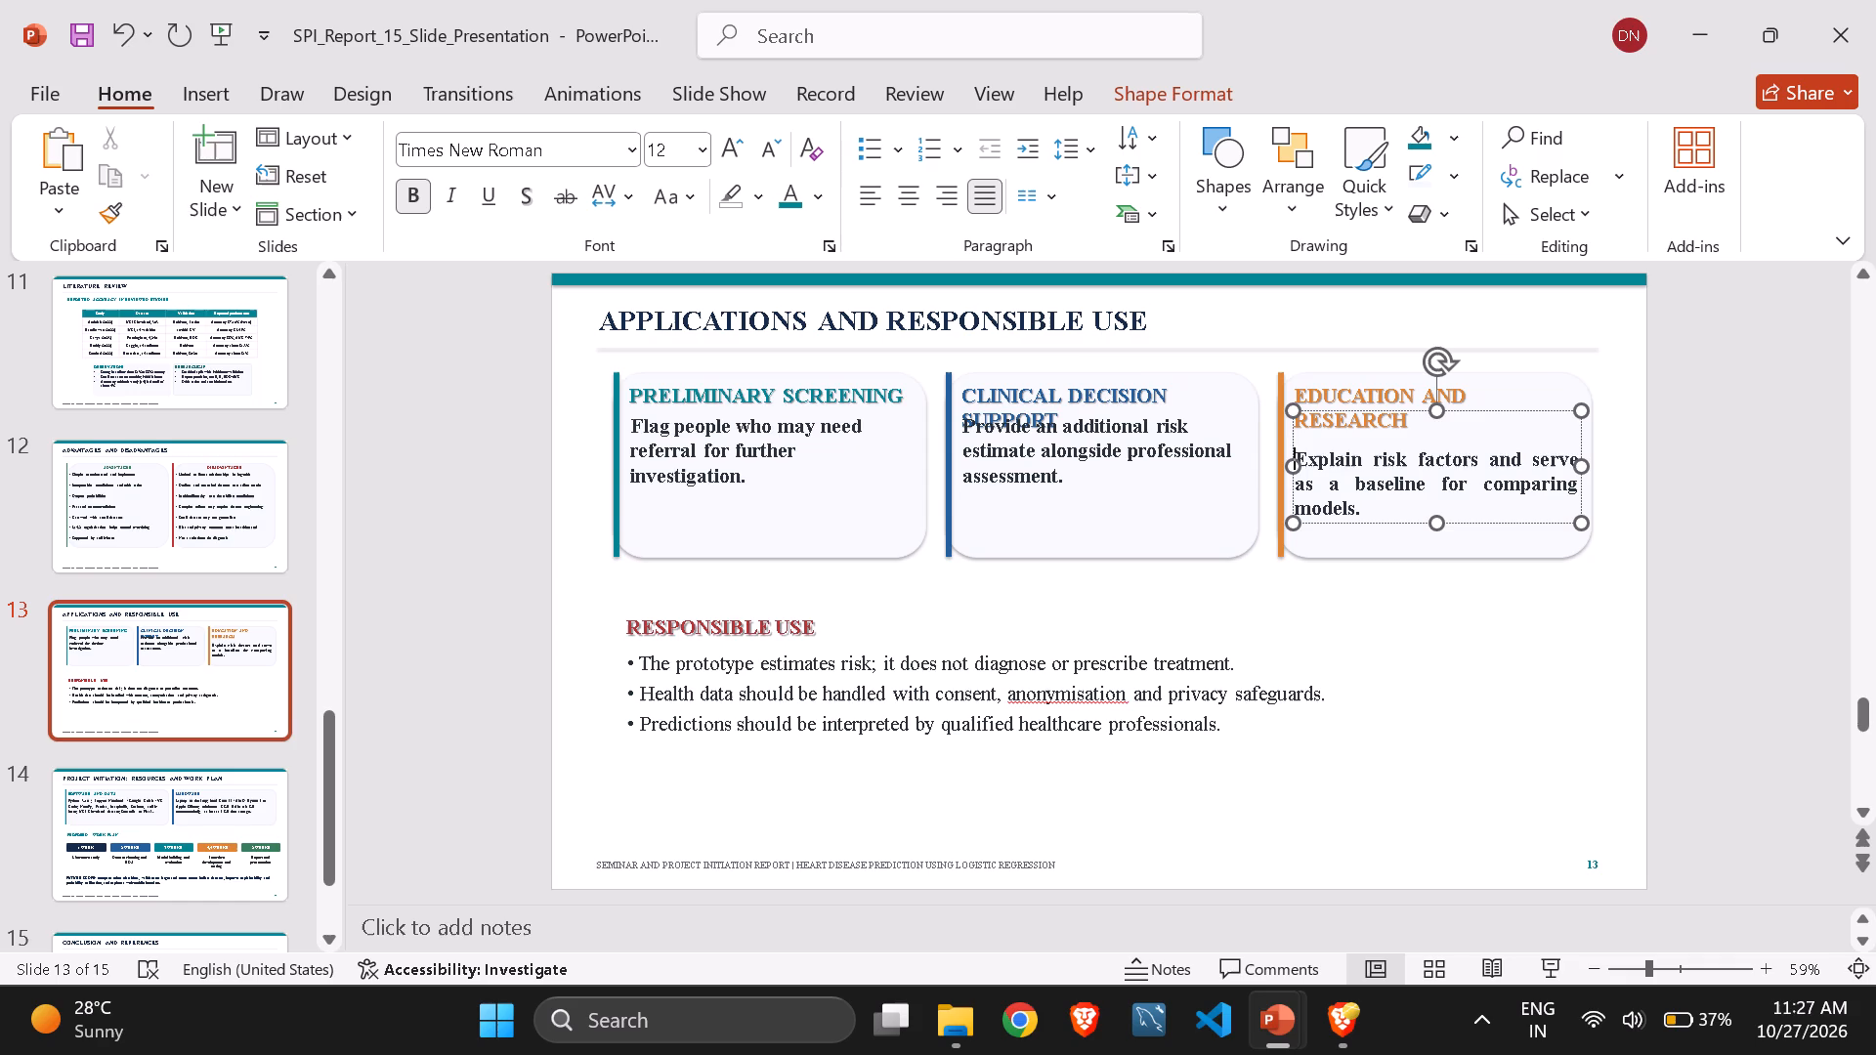
{"action": "key", "text": "BackSpace"}
{"action": "key", "text": "BackSpace"}
Move the Education and Research body text down on slide 13 so it sits clear below its two-line heading.
{"action": "left_click", "coordinate": [1457, 547]}
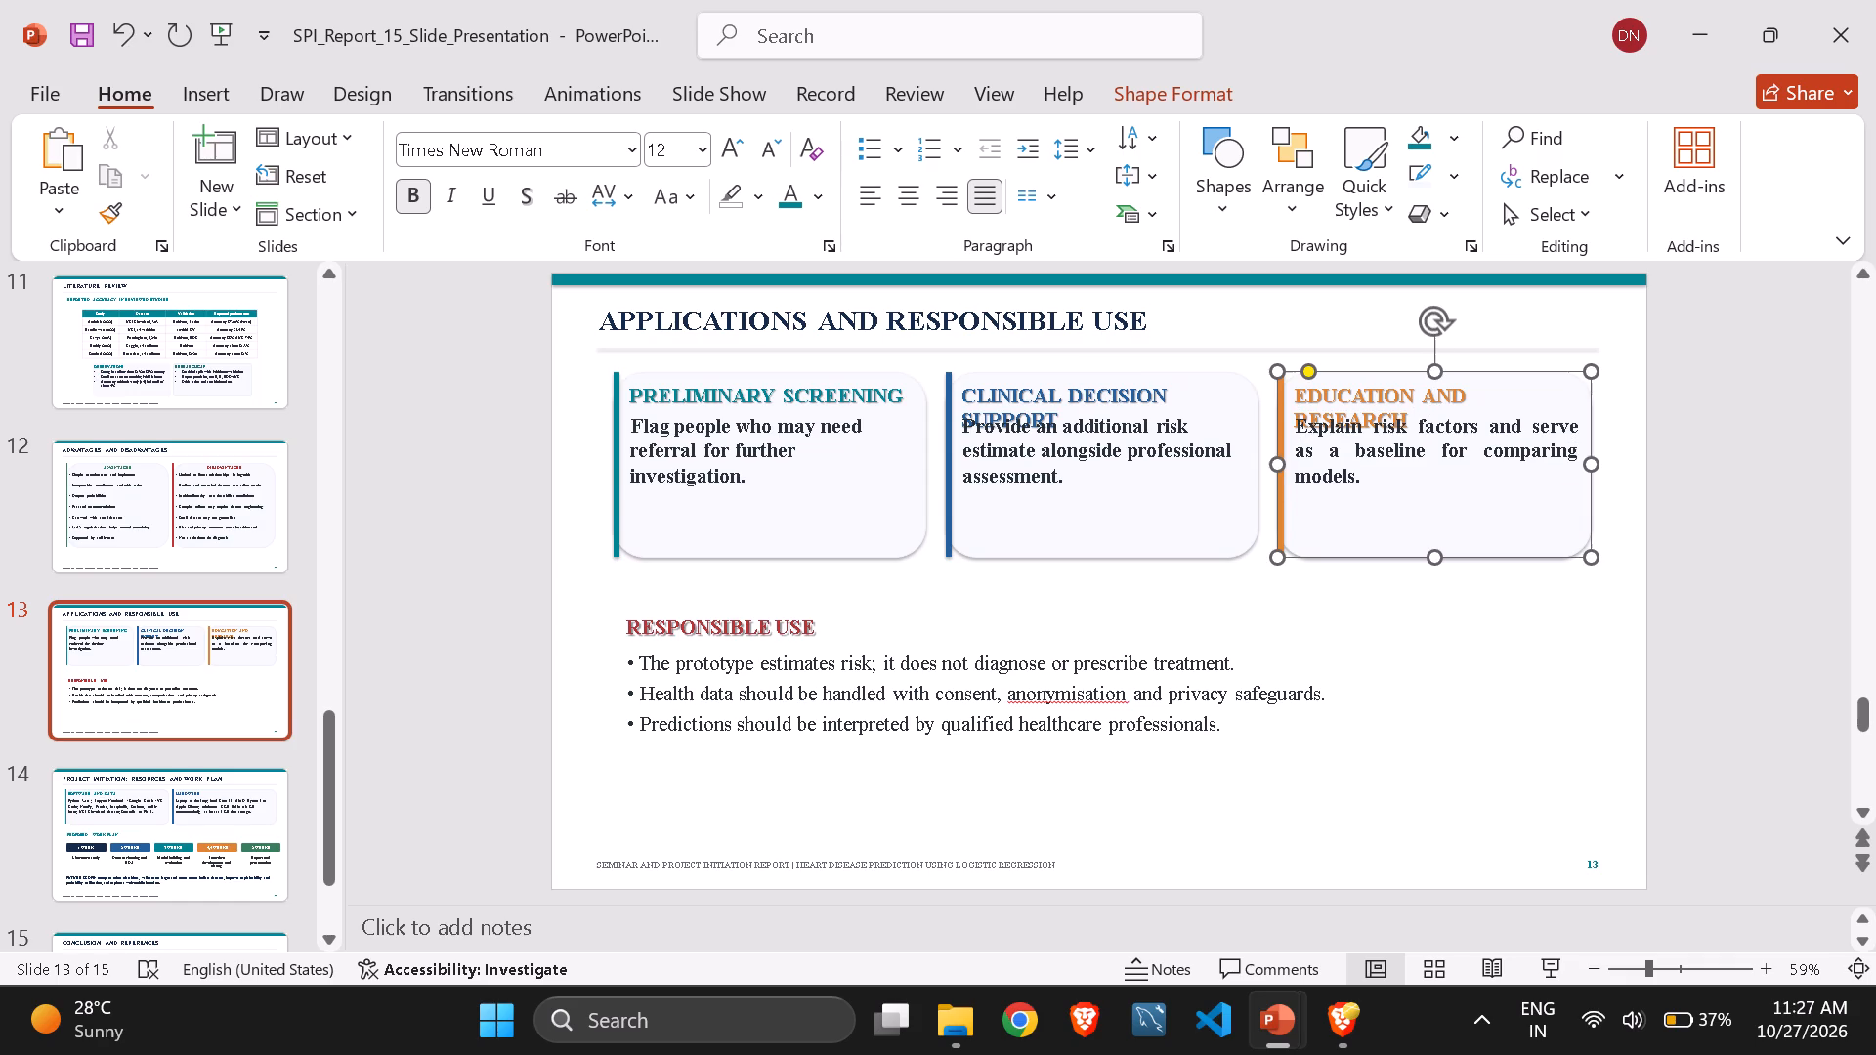
{"action": "left_click", "coordinate": [1456, 446]}
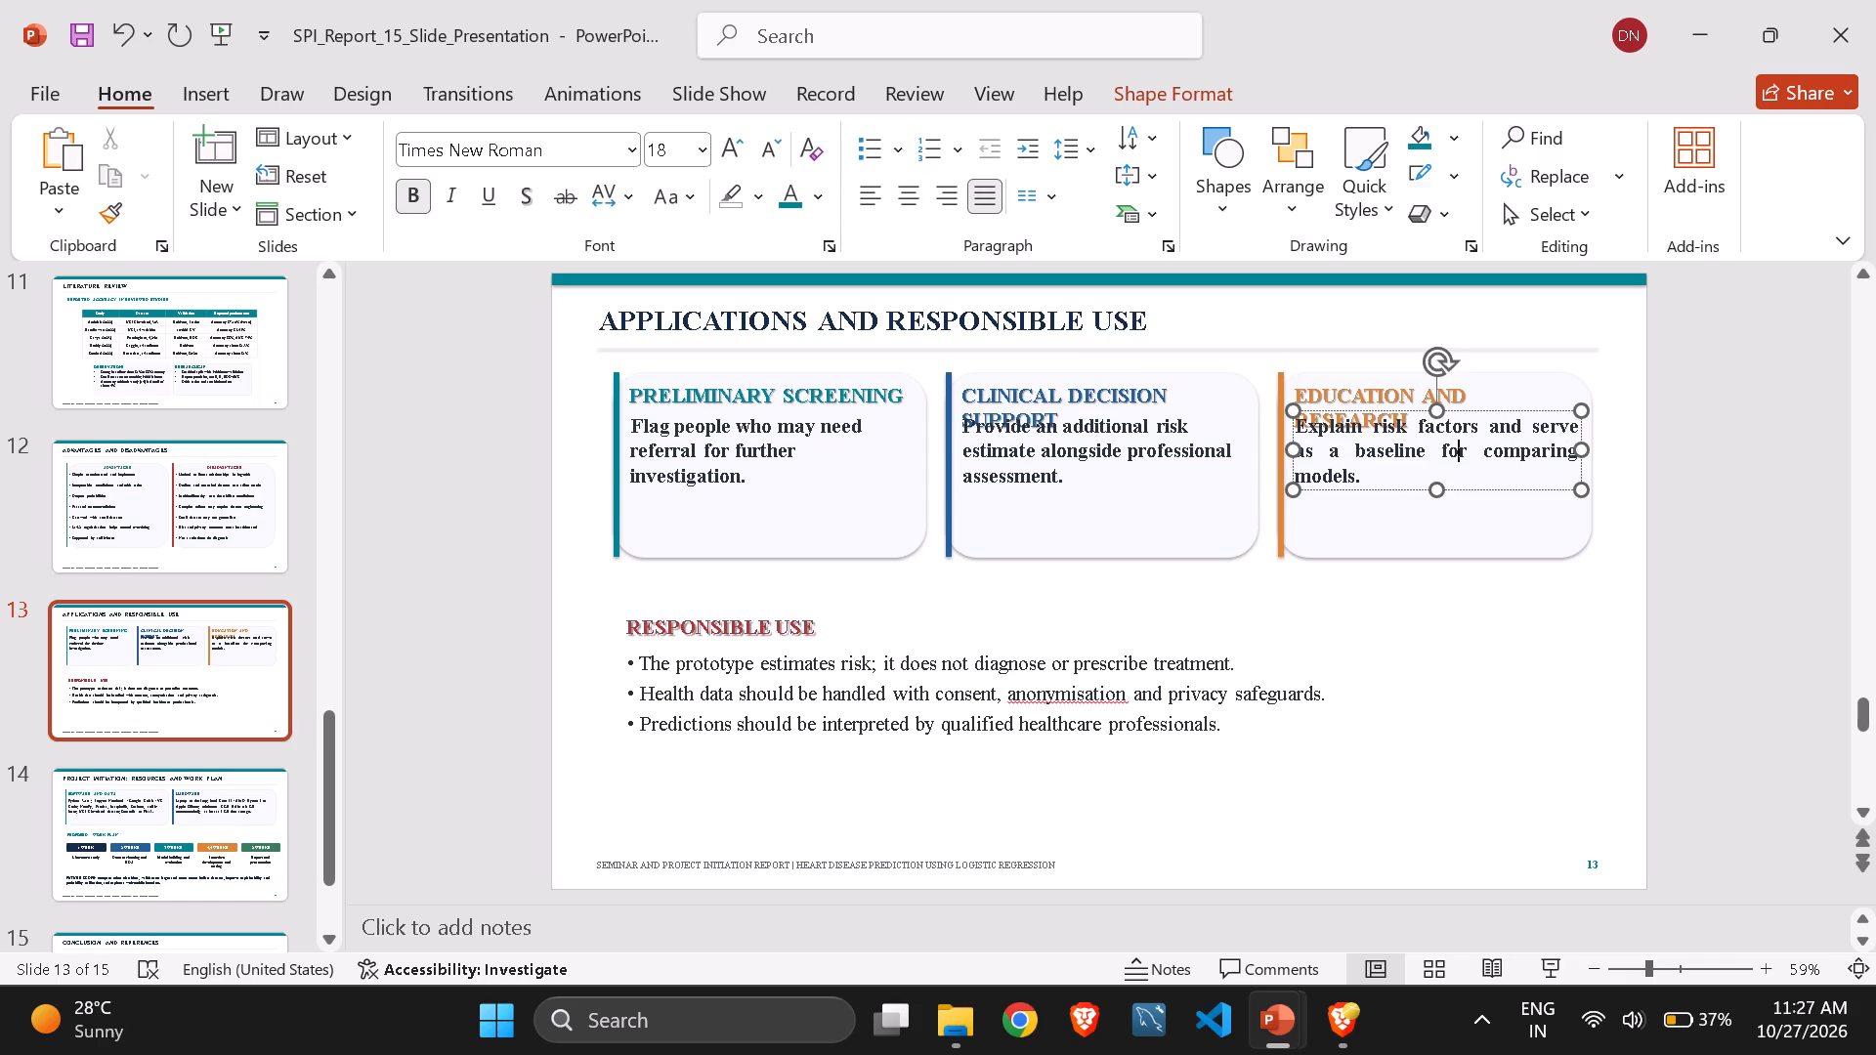
{"action": "left_click_drag", "start_coordinate": [1477, 488], "coordinate": [1486, 539]}
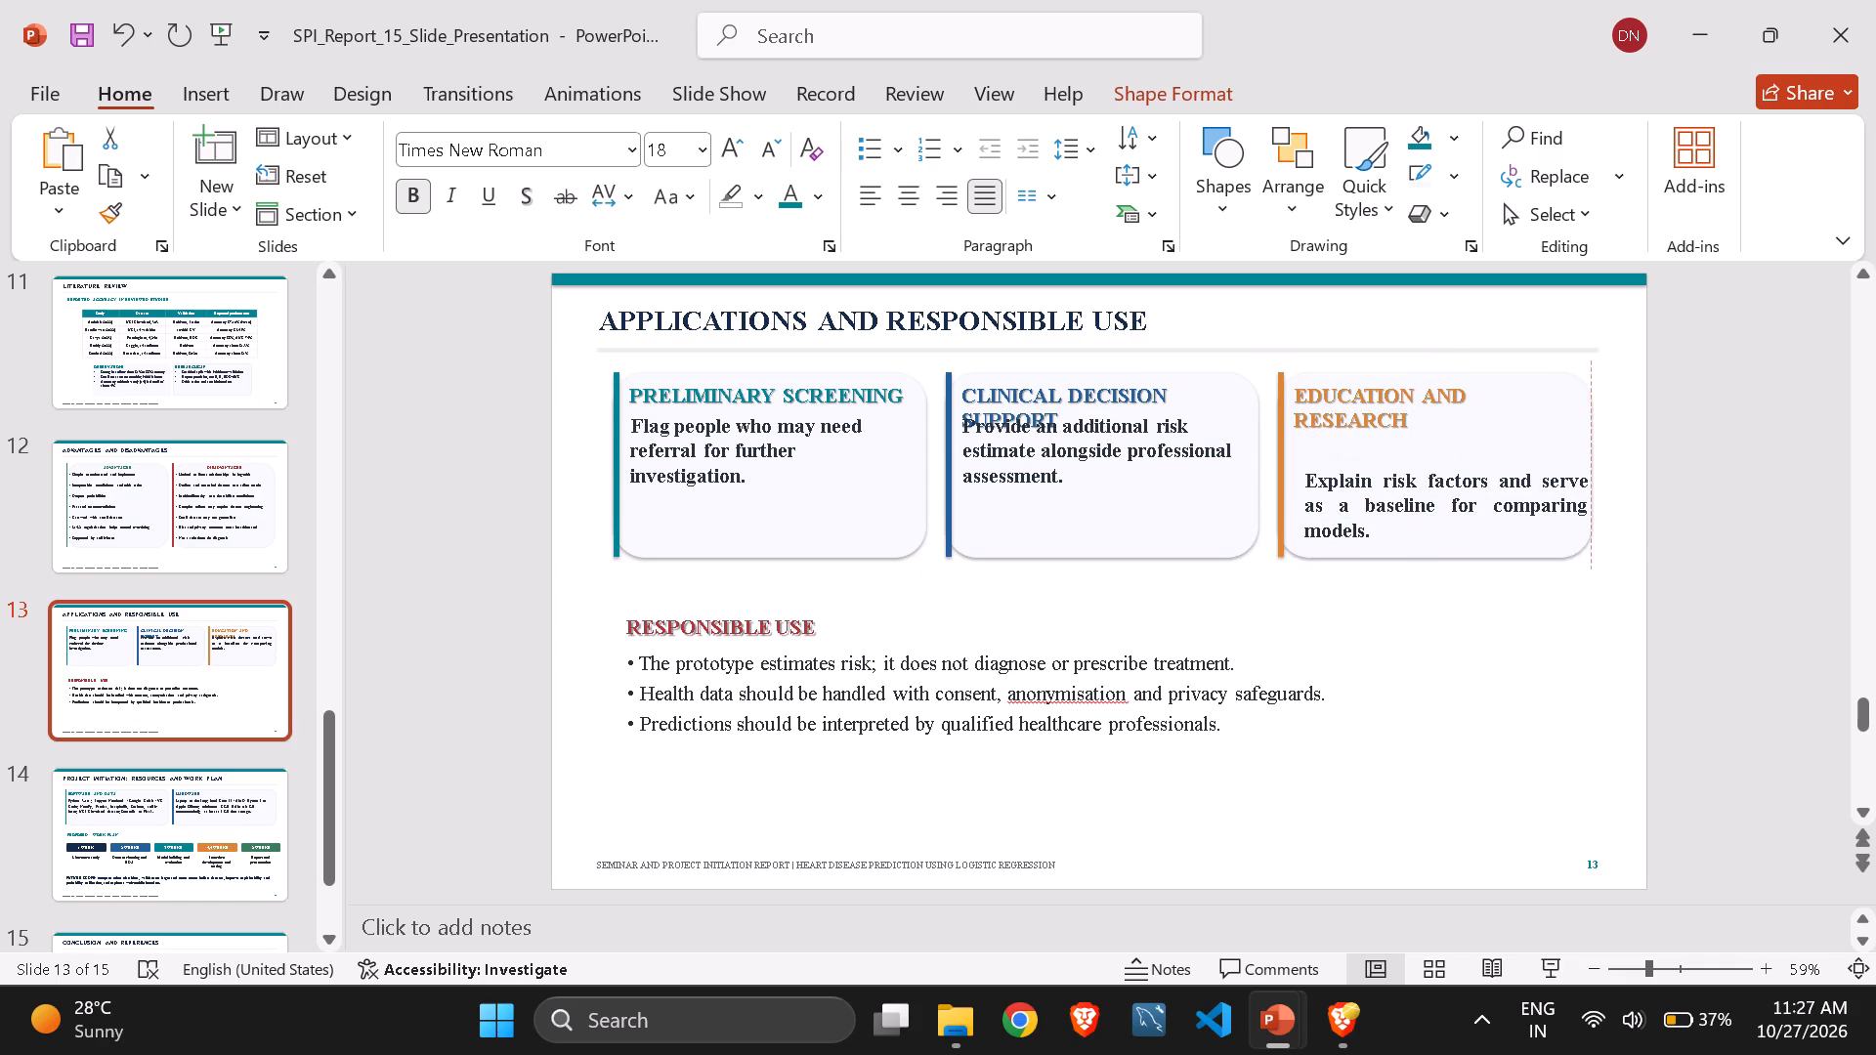
{"action": "left_click_drag", "start_coordinate": [1486, 539], "coordinate": [1481, 533]}
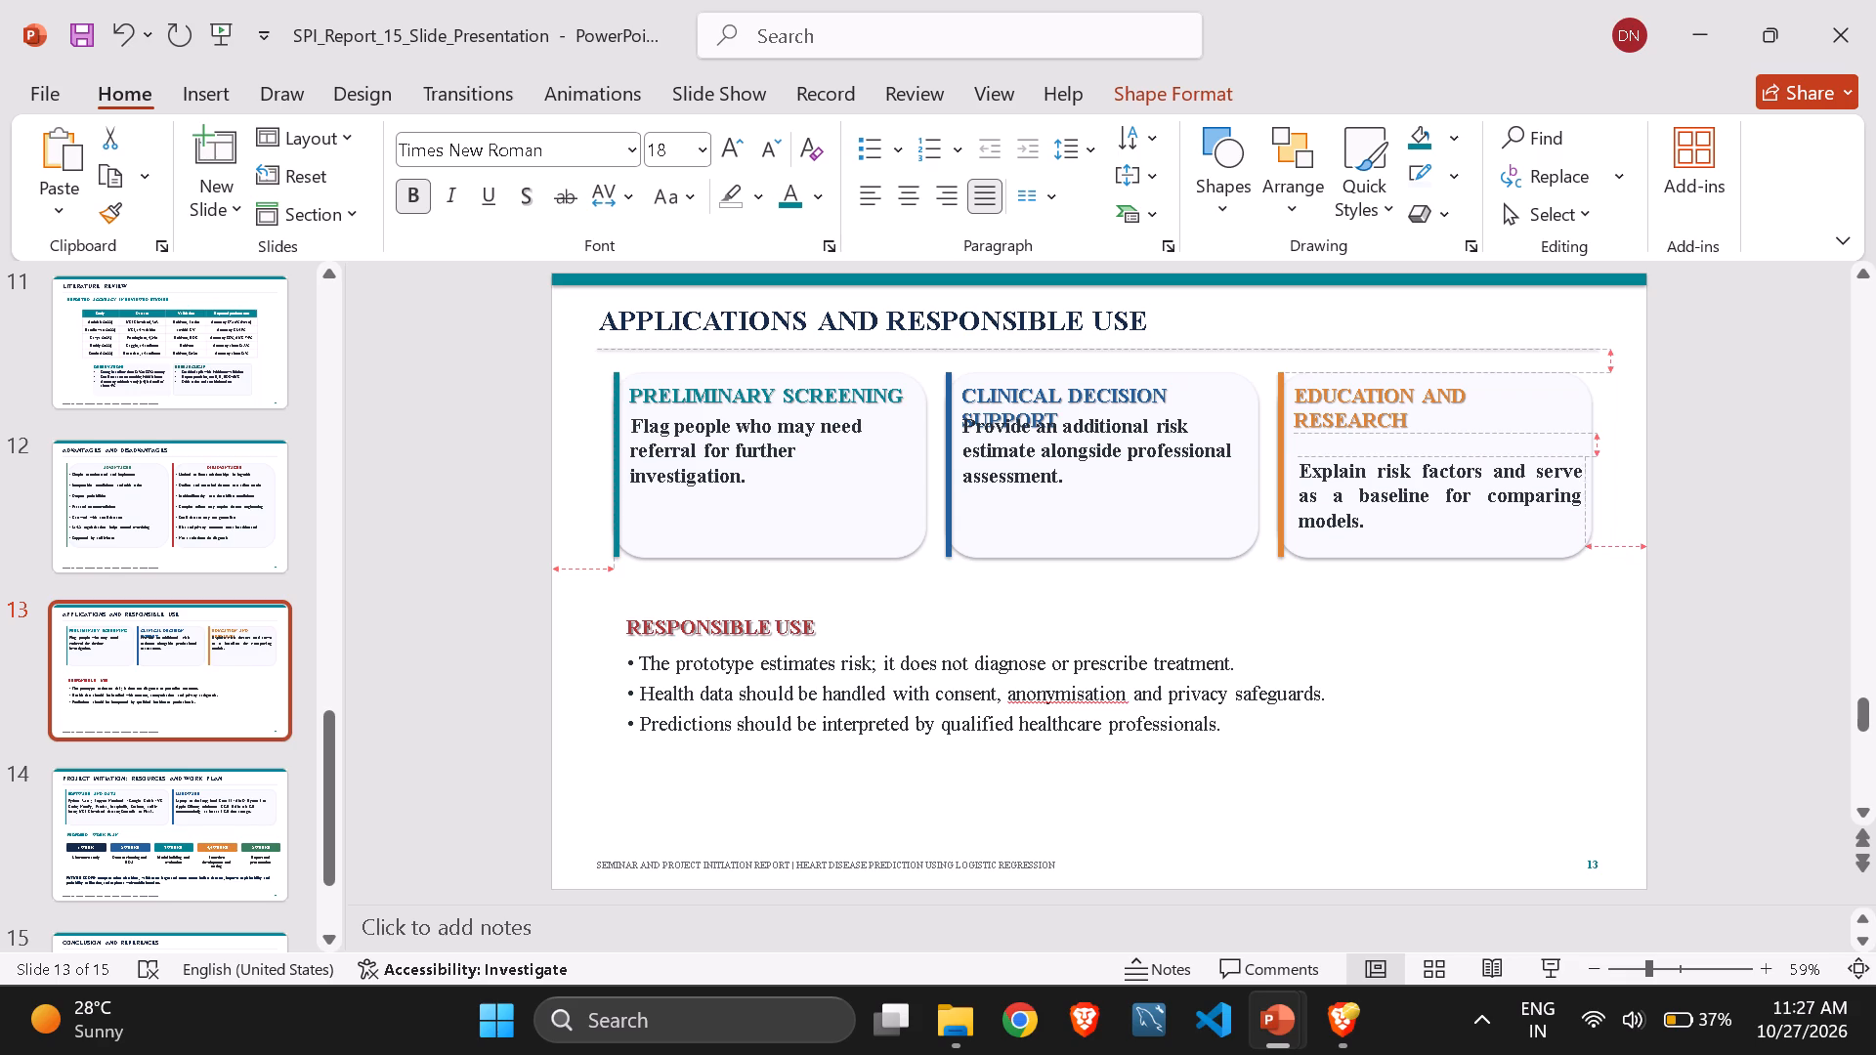
{"action": "left_click_drag", "start_coordinate": [1481, 533], "coordinate": [1475, 526]}
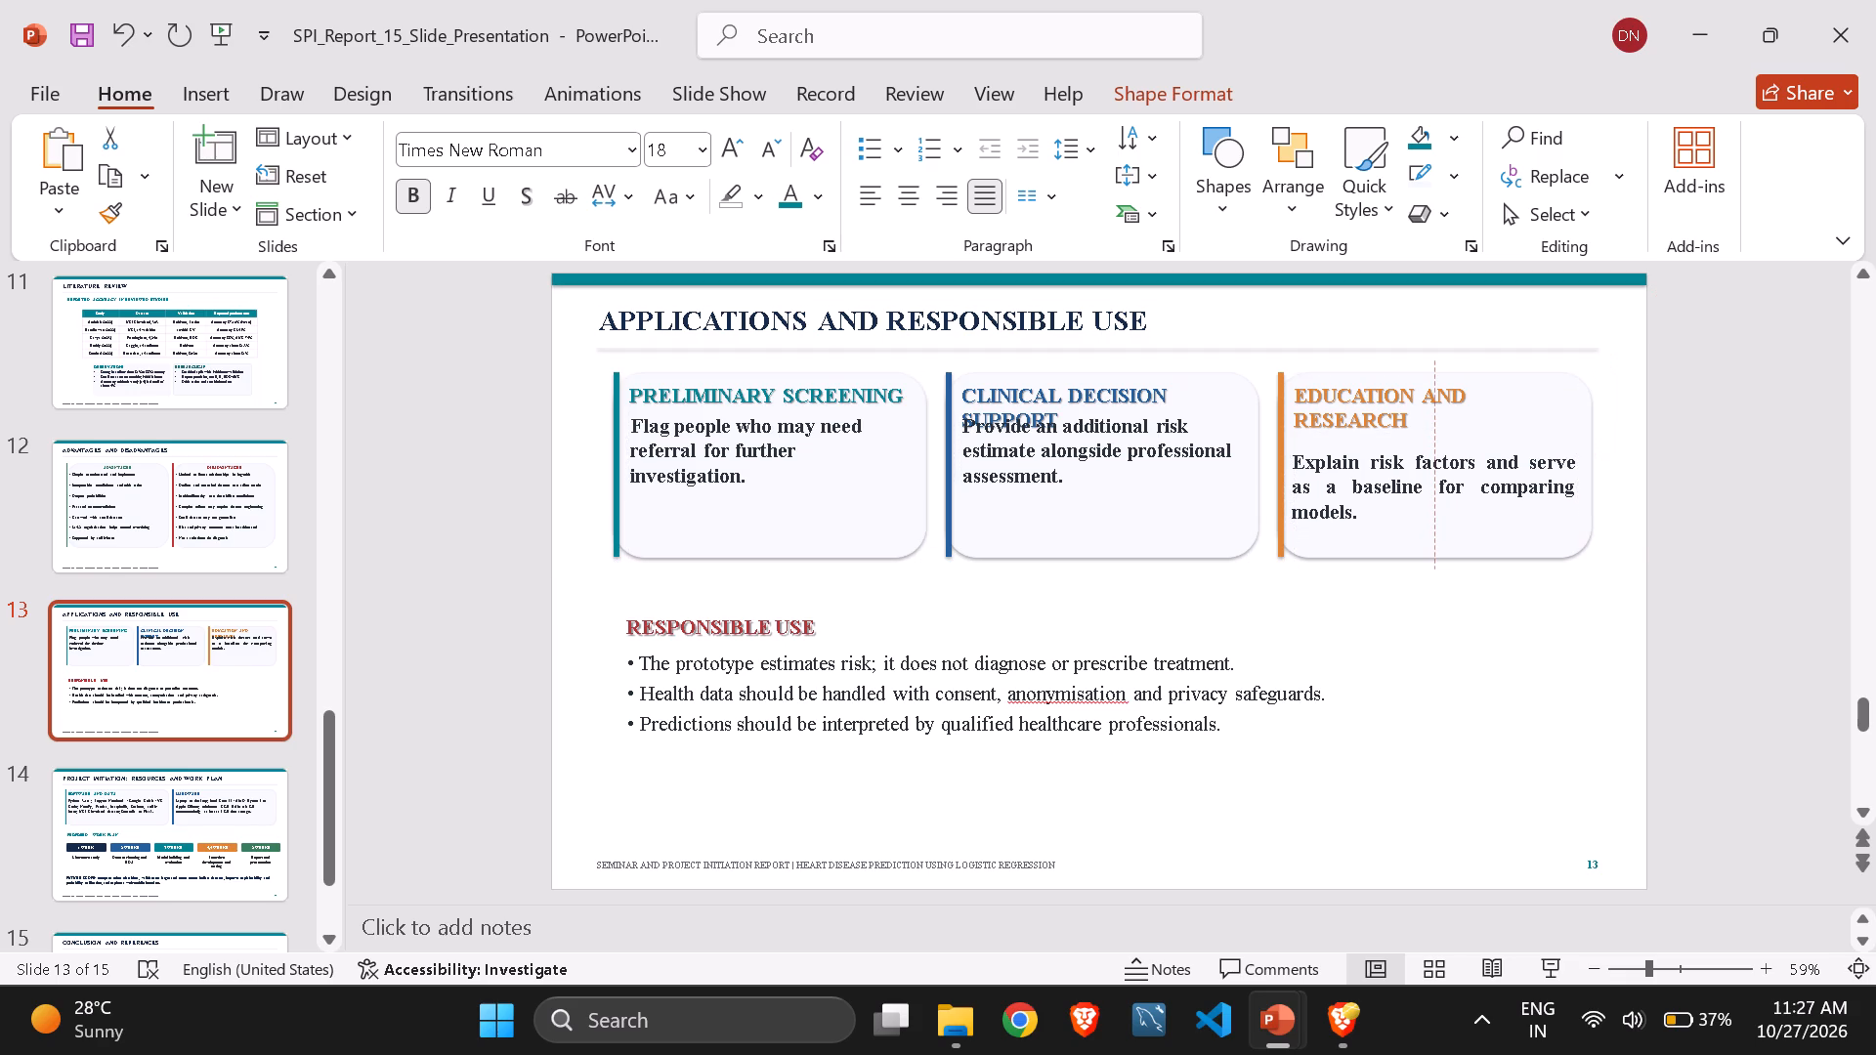
{"action": "left_click_drag", "start_coordinate": [1475, 526], "coordinate": [1475, 533]}
Move the Clinical Decision Support body text down below its heading, roughly level with the Education and Research body text.
{"action": "left_click", "coordinate": [1097, 441]}
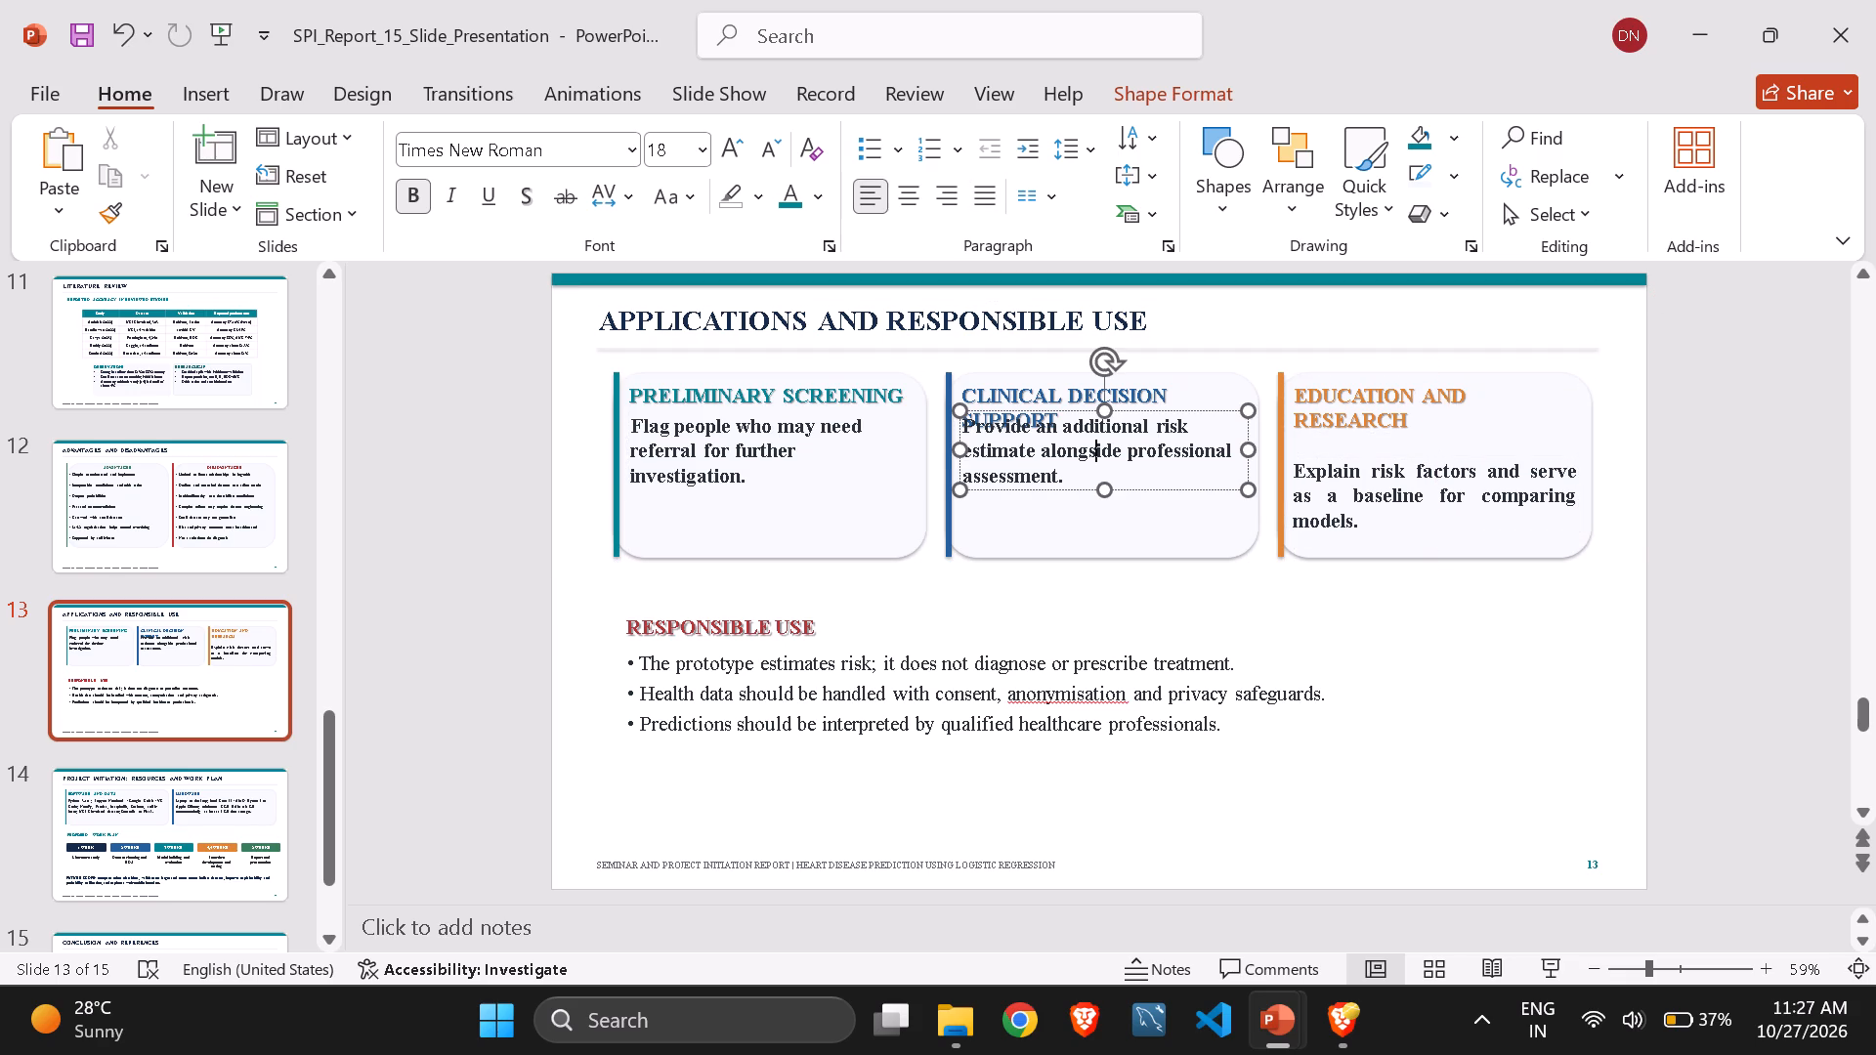
{"action": "left_click_drag", "start_coordinate": [1158, 488], "coordinate": [1158, 526]}
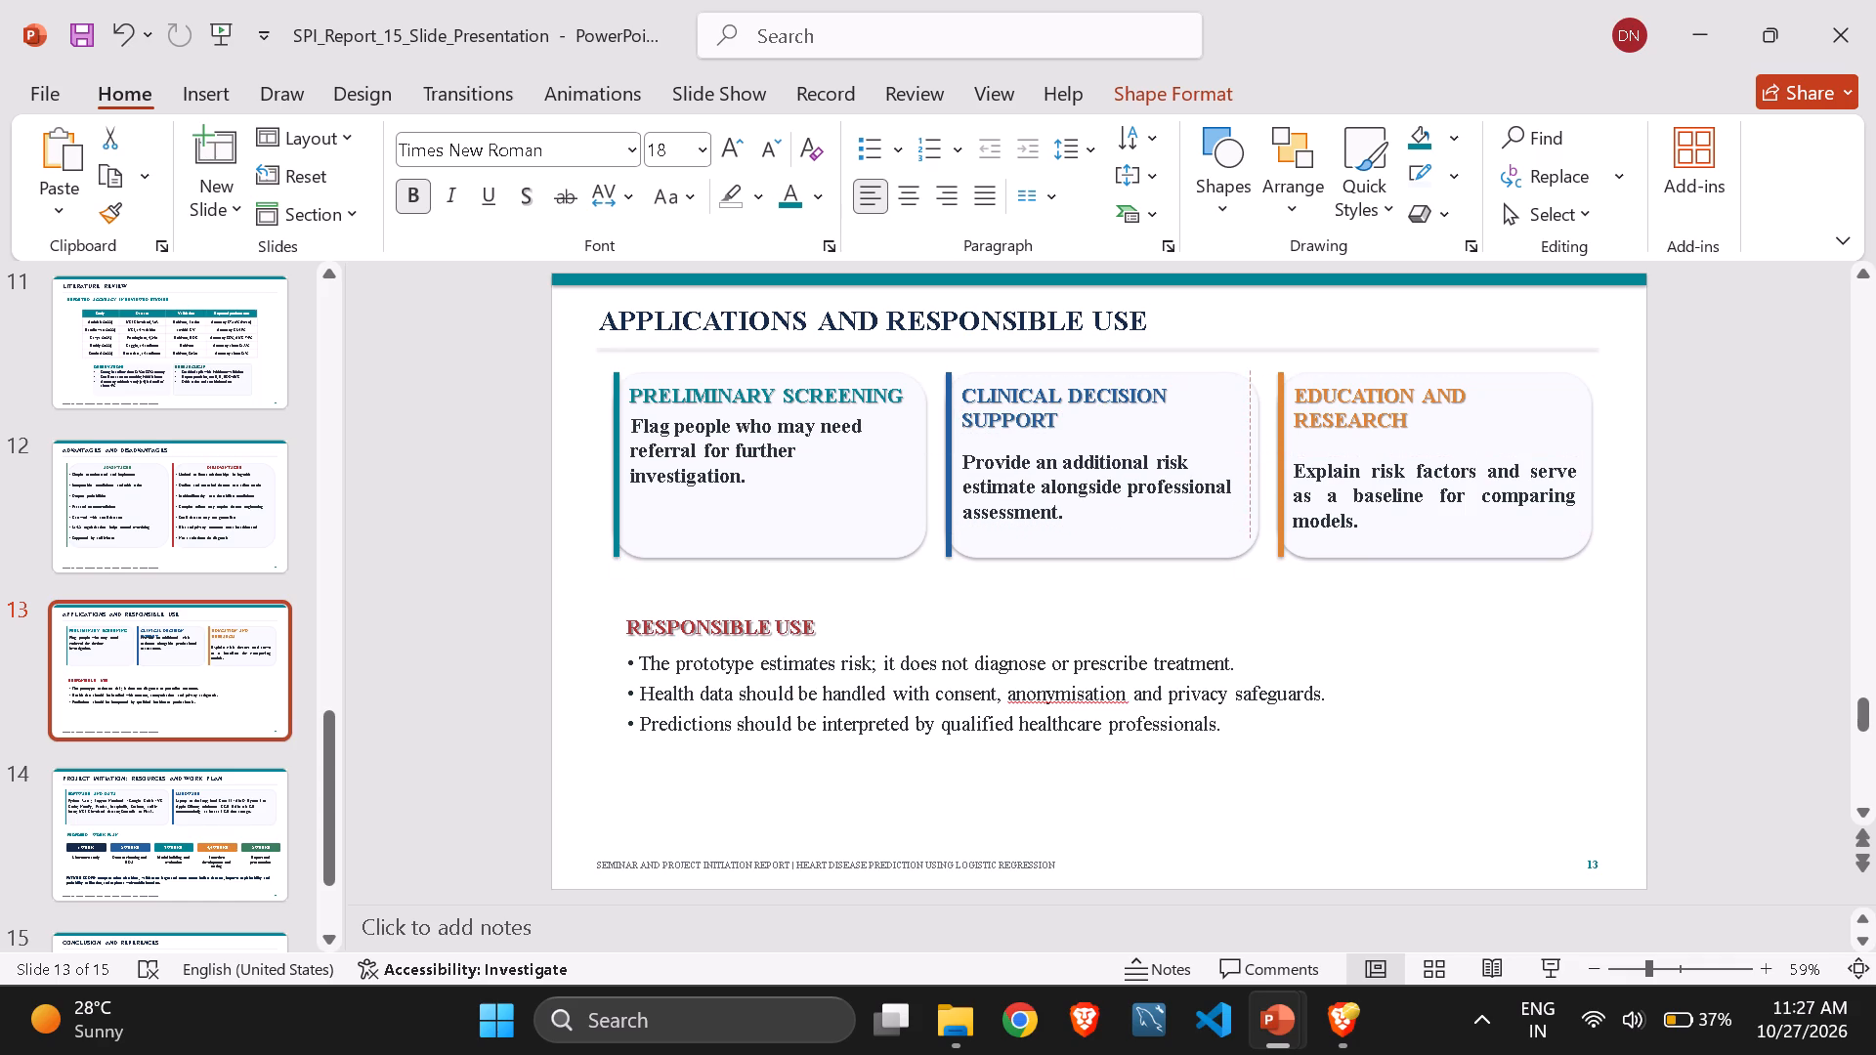
{"action": "left_click_drag", "start_coordinate": [1158, 526], "coordinate": [1154, 535]}
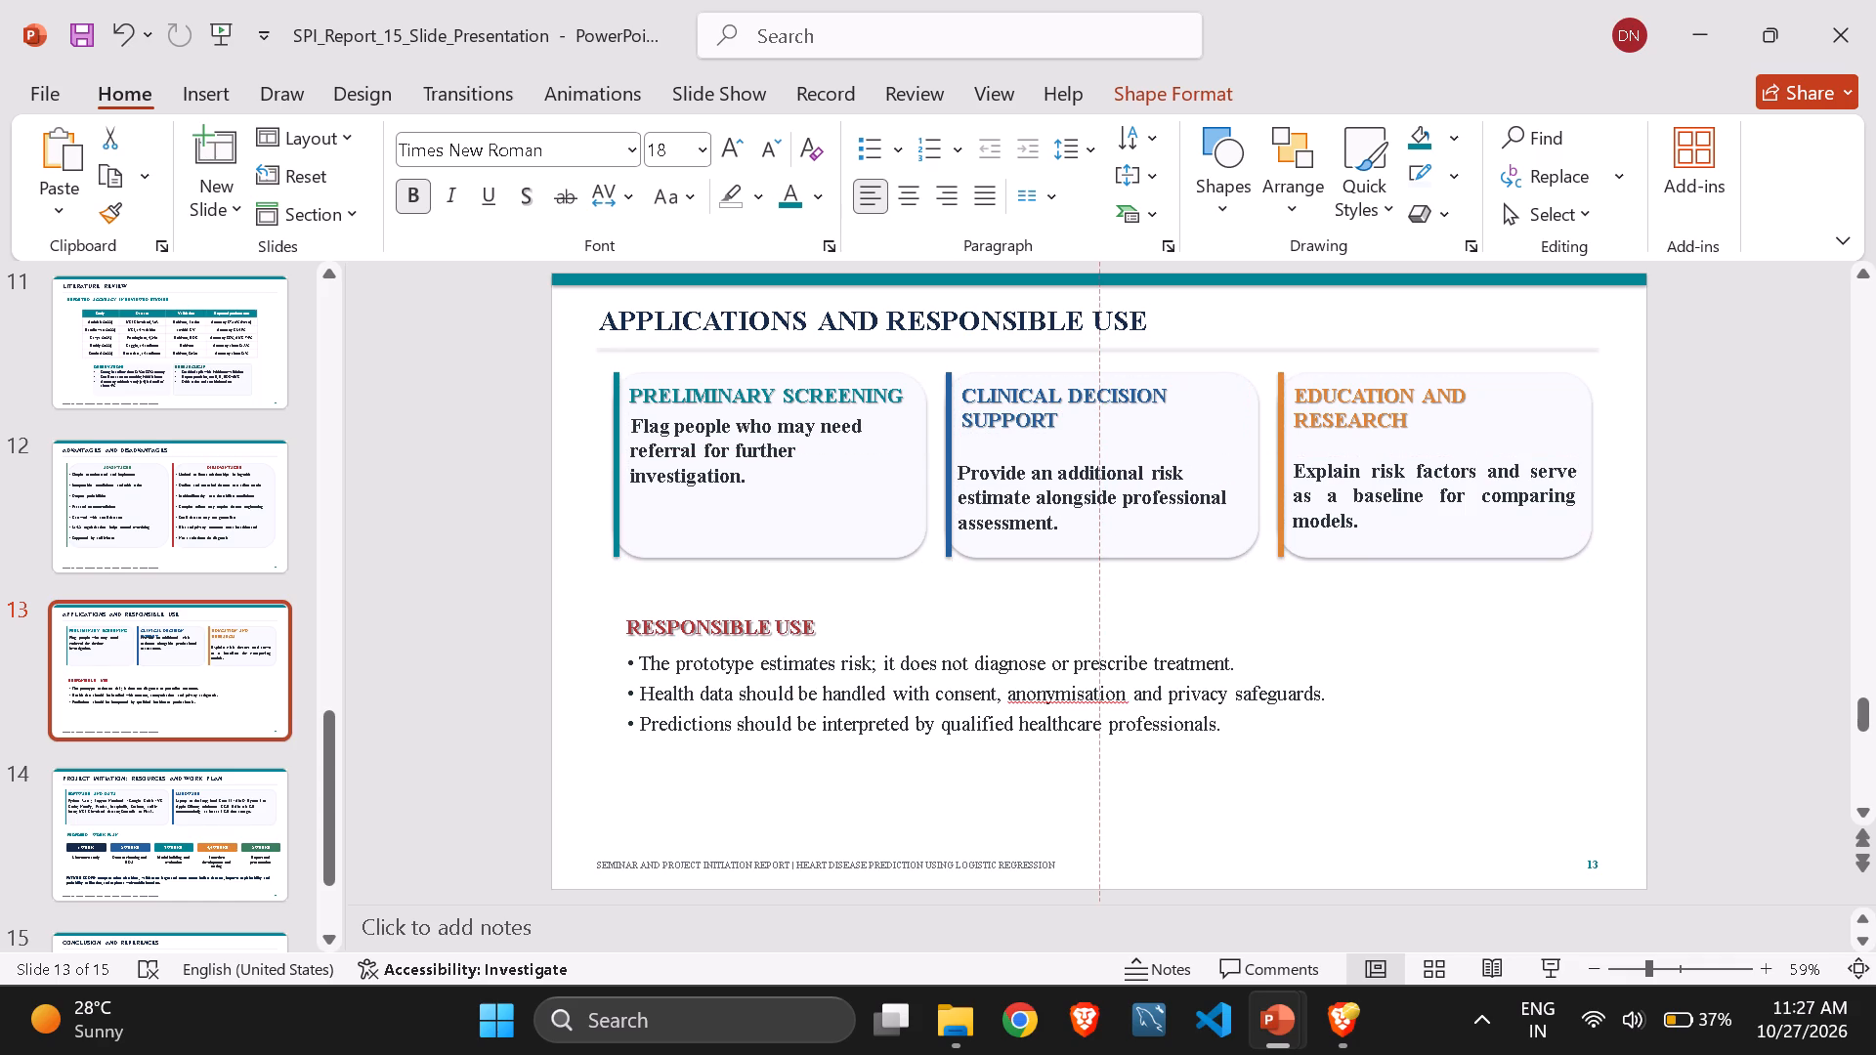
{"action": "left_click_drag", "start_coordinate": [1154, 535], "coordinate": [1156, 531]}
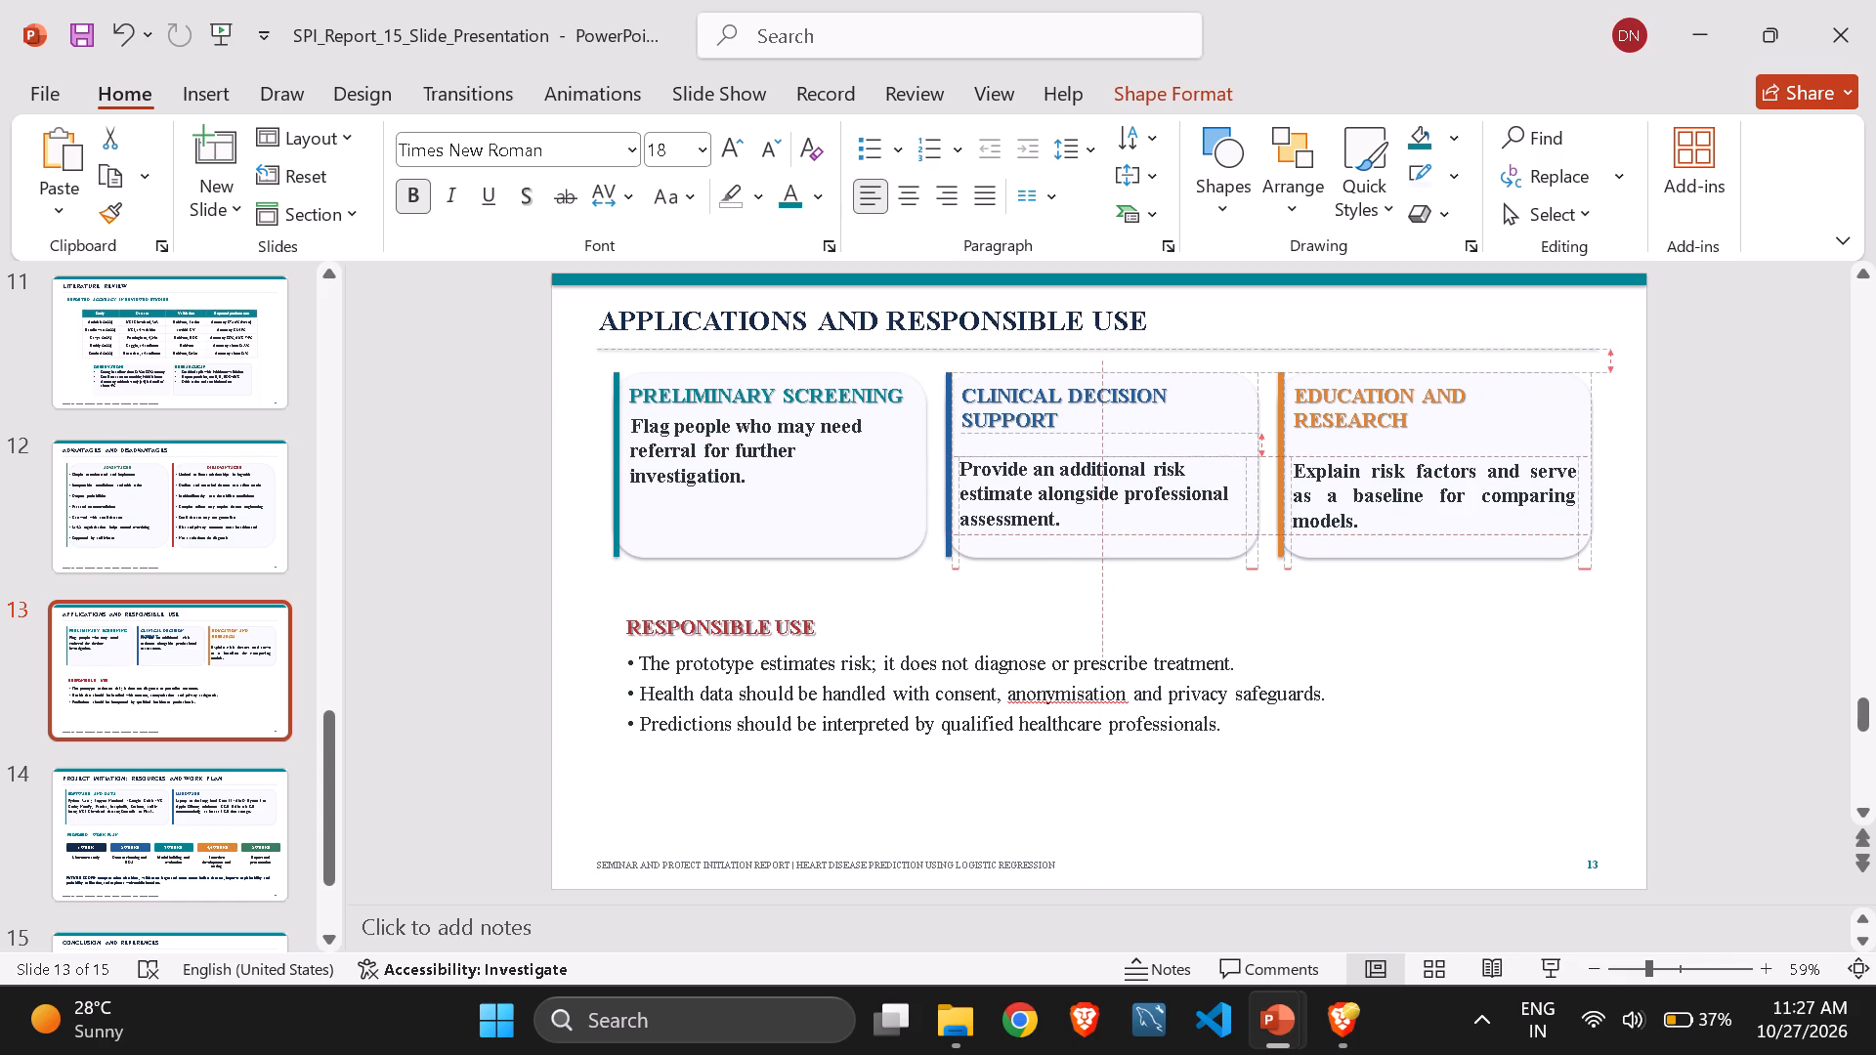
{"action": "left_click_drag", "start_coordinate": [1156, 531], "coordinate": [1156, 533]}
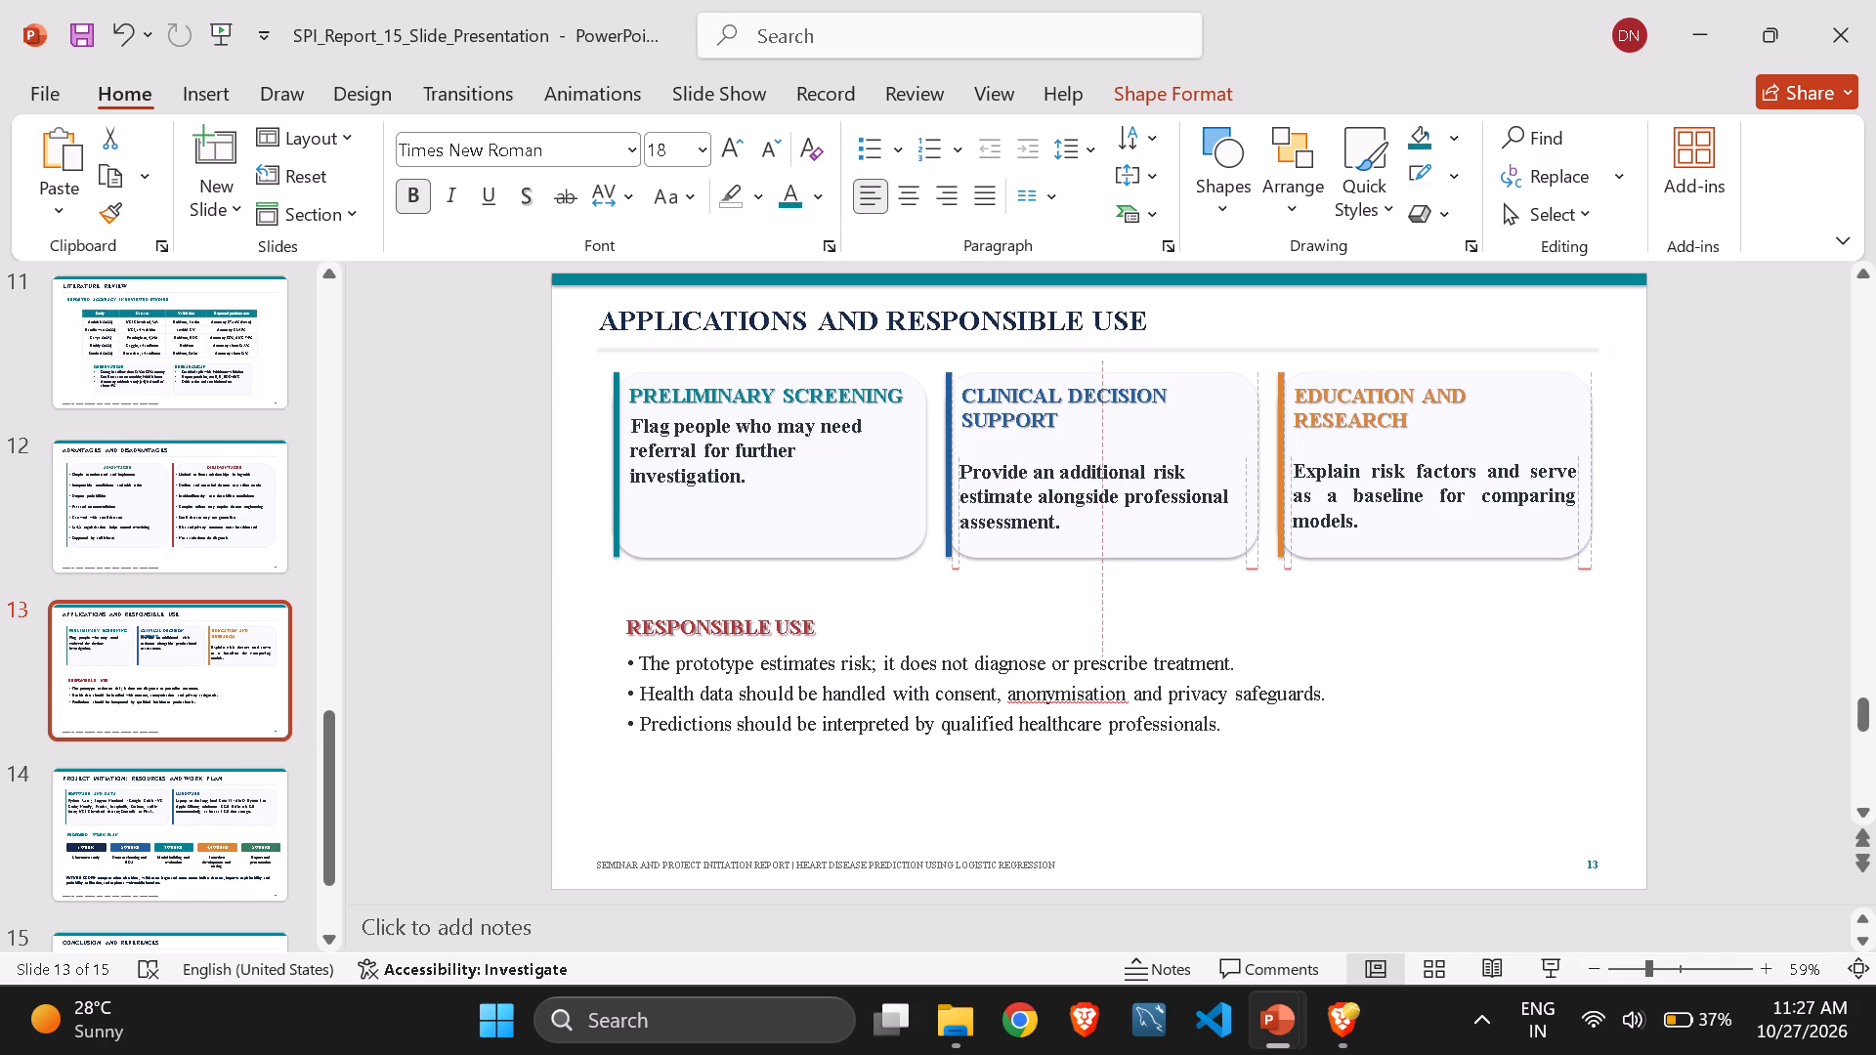
{"action": "left_click_drag", "start_coordinate": [1156, 533], "coordinate": [1157, 528]}
{"action": "key", "text": "Down"}
{"action": "key", "text": "Down"}
{"action": "key", "text": "Down"}
{"action": "key", "text": "Down"}
{"action": "key", "text": "Down"}
{"action": "key", "text": "Down"}
{"action": "key", "text": "Down"}
{"action": "key", "text": "Down"}
{"action": "key", "text": "Down"}
{"action": "key", "text": "Down"}
{"action": "key", "text": "Down"}
{"action": "key", "text": "Down"}
{"action": "key", "text": "Down"}
{"action": "key", "text": "Down"}
{"action": "key", "text": "Down"}
{"action": "key", "text": "Down"}
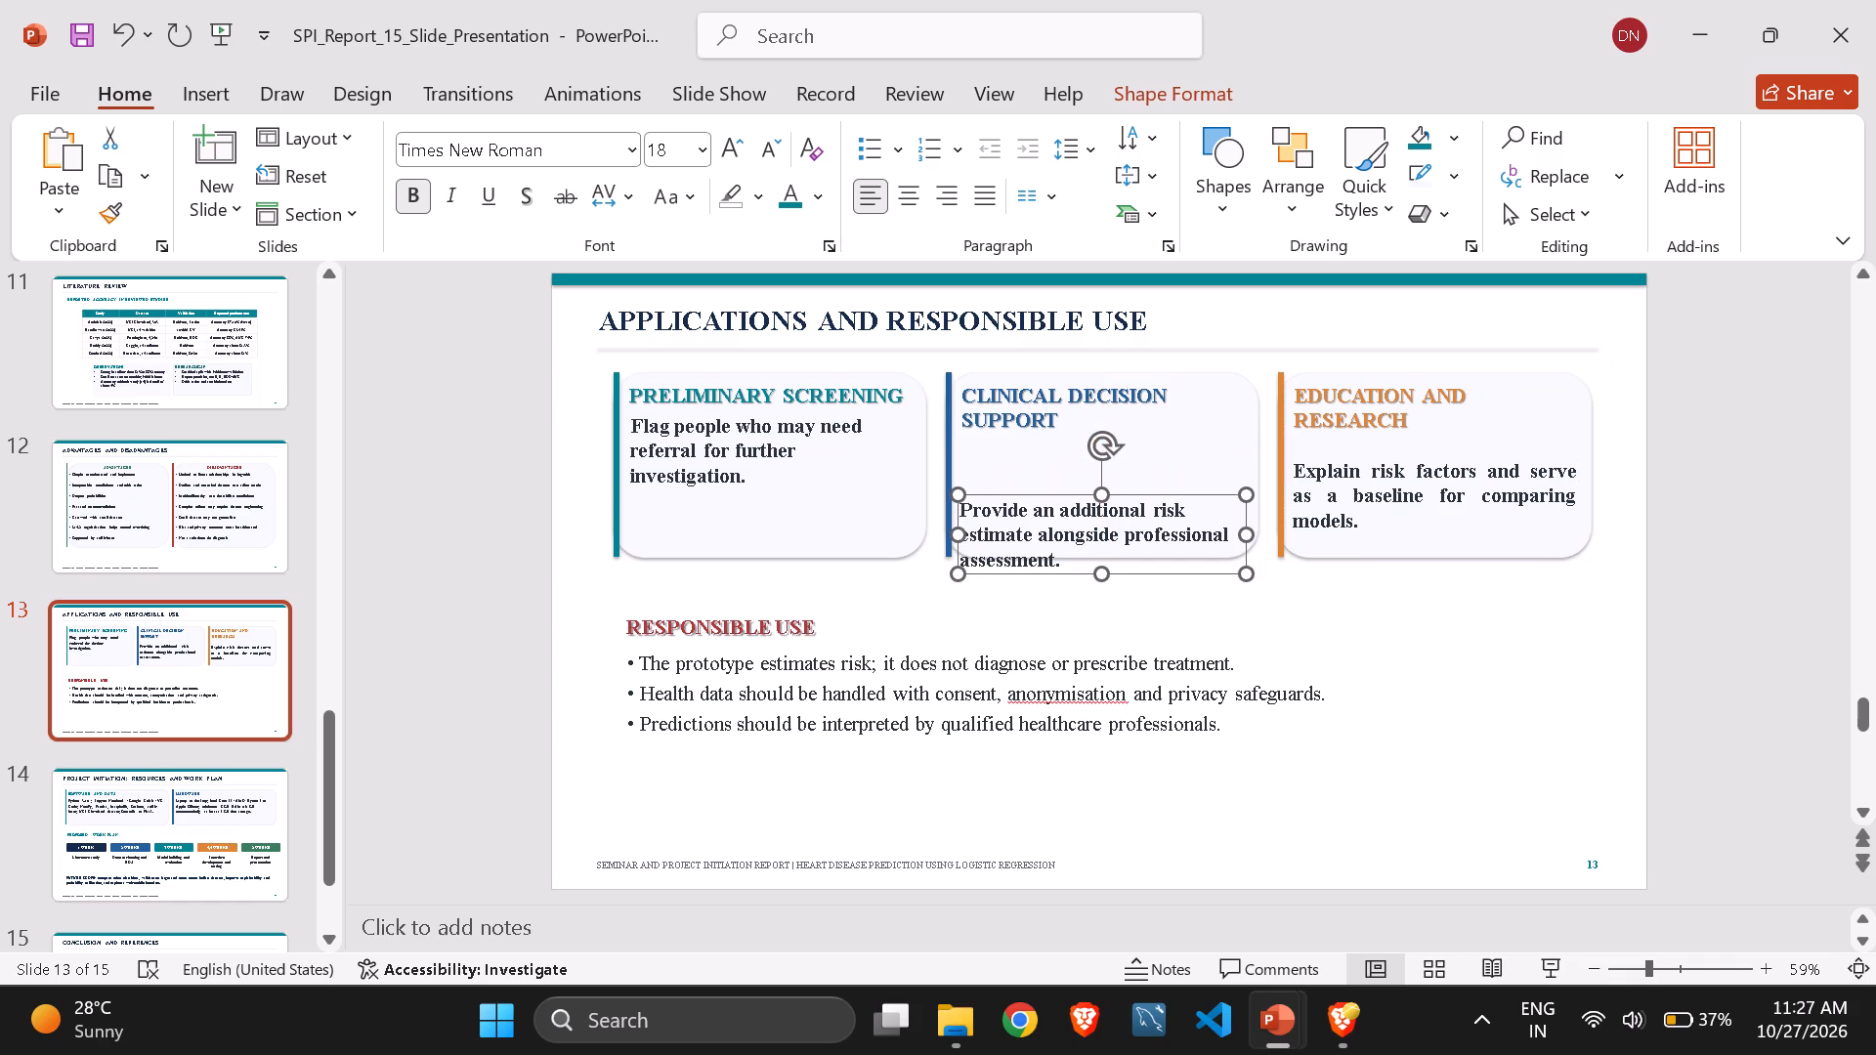
{"action": "key", "text": "Up"}
{"action": "key", "text": "Up"}
{"action": "key", "text": "Up"}
{"action": "key", "text": "Up"}
{"action": "key", "text": "Up"}
{"action": "key", "text": "Up"}
{"action": "key", "text": "Up"}
{"action": "key", "text": "Up"}
{"action": "key", "text": "Up"}
{"action": "key", "text": "Up"}
{"action": "key", "text": "Up"}
{"action": "key", "text": "Up"}
{"action": "key", "text": "Up"}
{"action": "key", "text": "Up"}
{"action": "key", "text": "Up"}
{"action": "key", "text": "Up"}
{"action": "key", "text": "Up"}
{"action": "key", "text": "Up"}
{"action": "key", "text": "Up"}
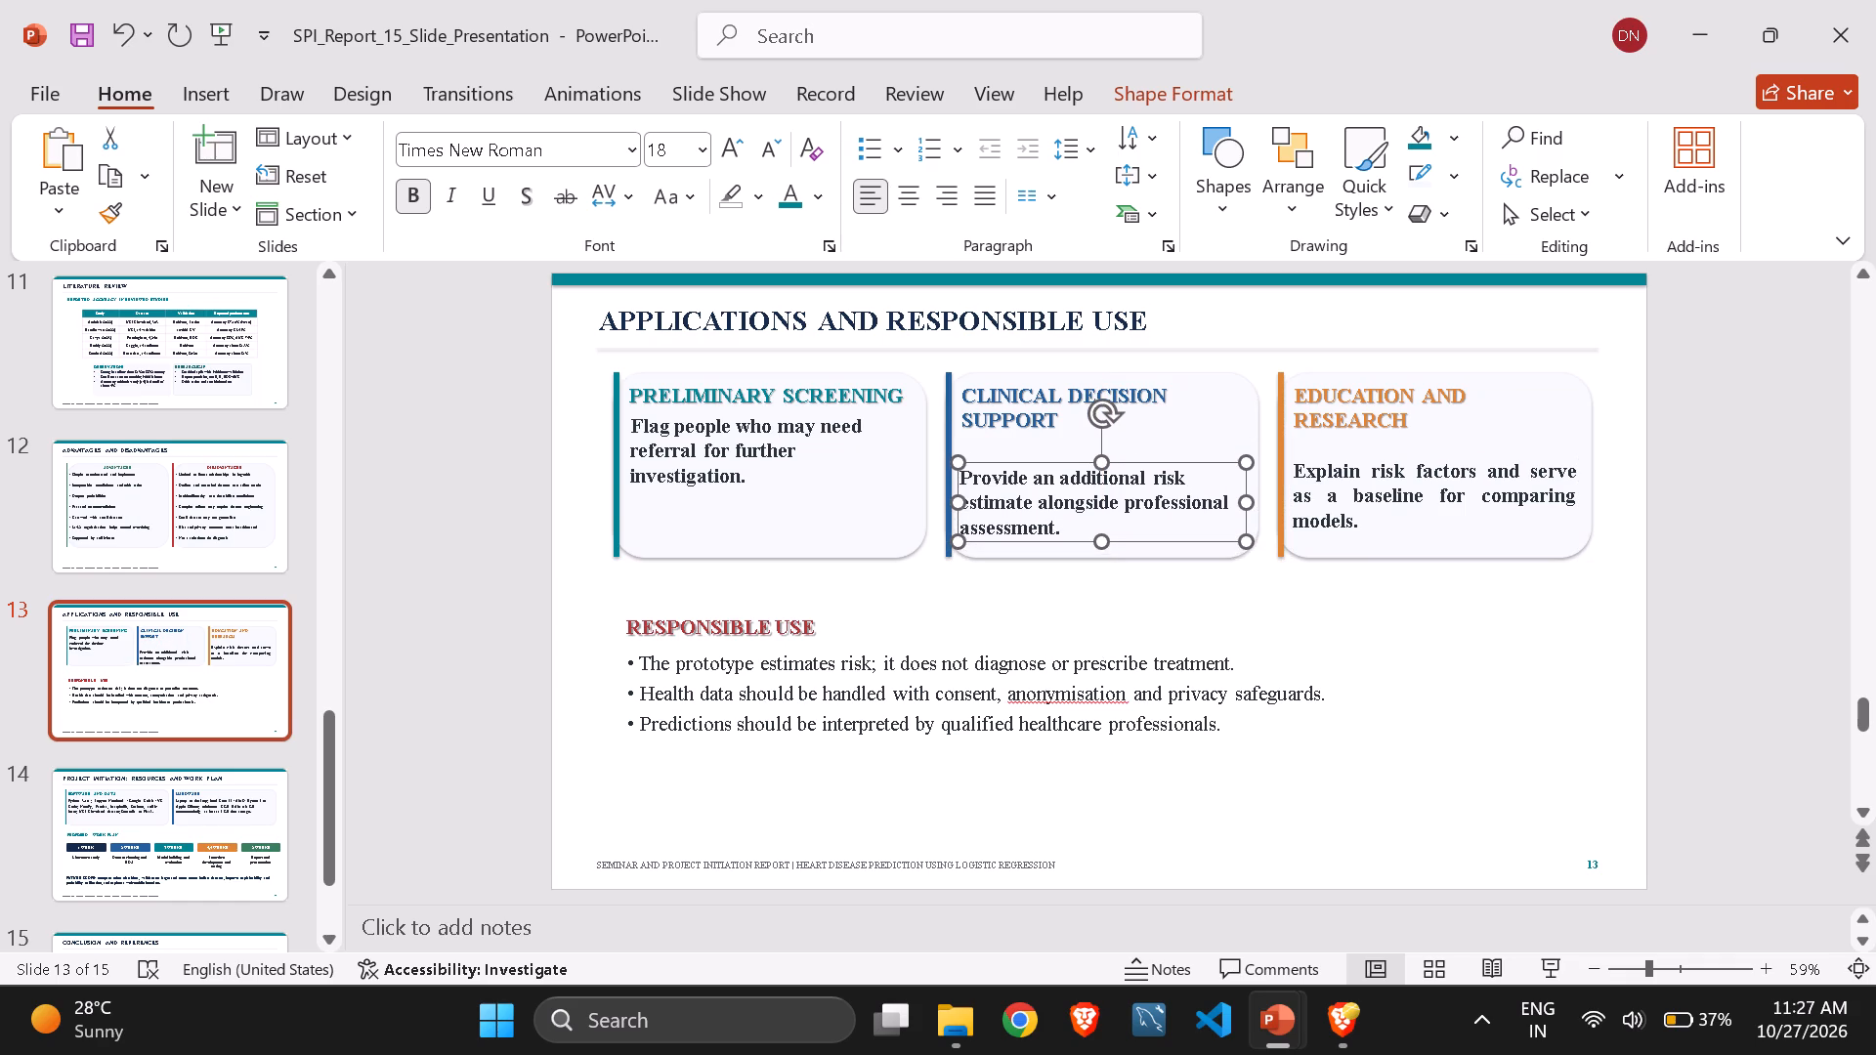
{"action": "key", "text": "Up"}
{"action": "key", "text": "Up"}
{"action": "key", "text": "Up"}
{"action": "key", "text": "Up"}
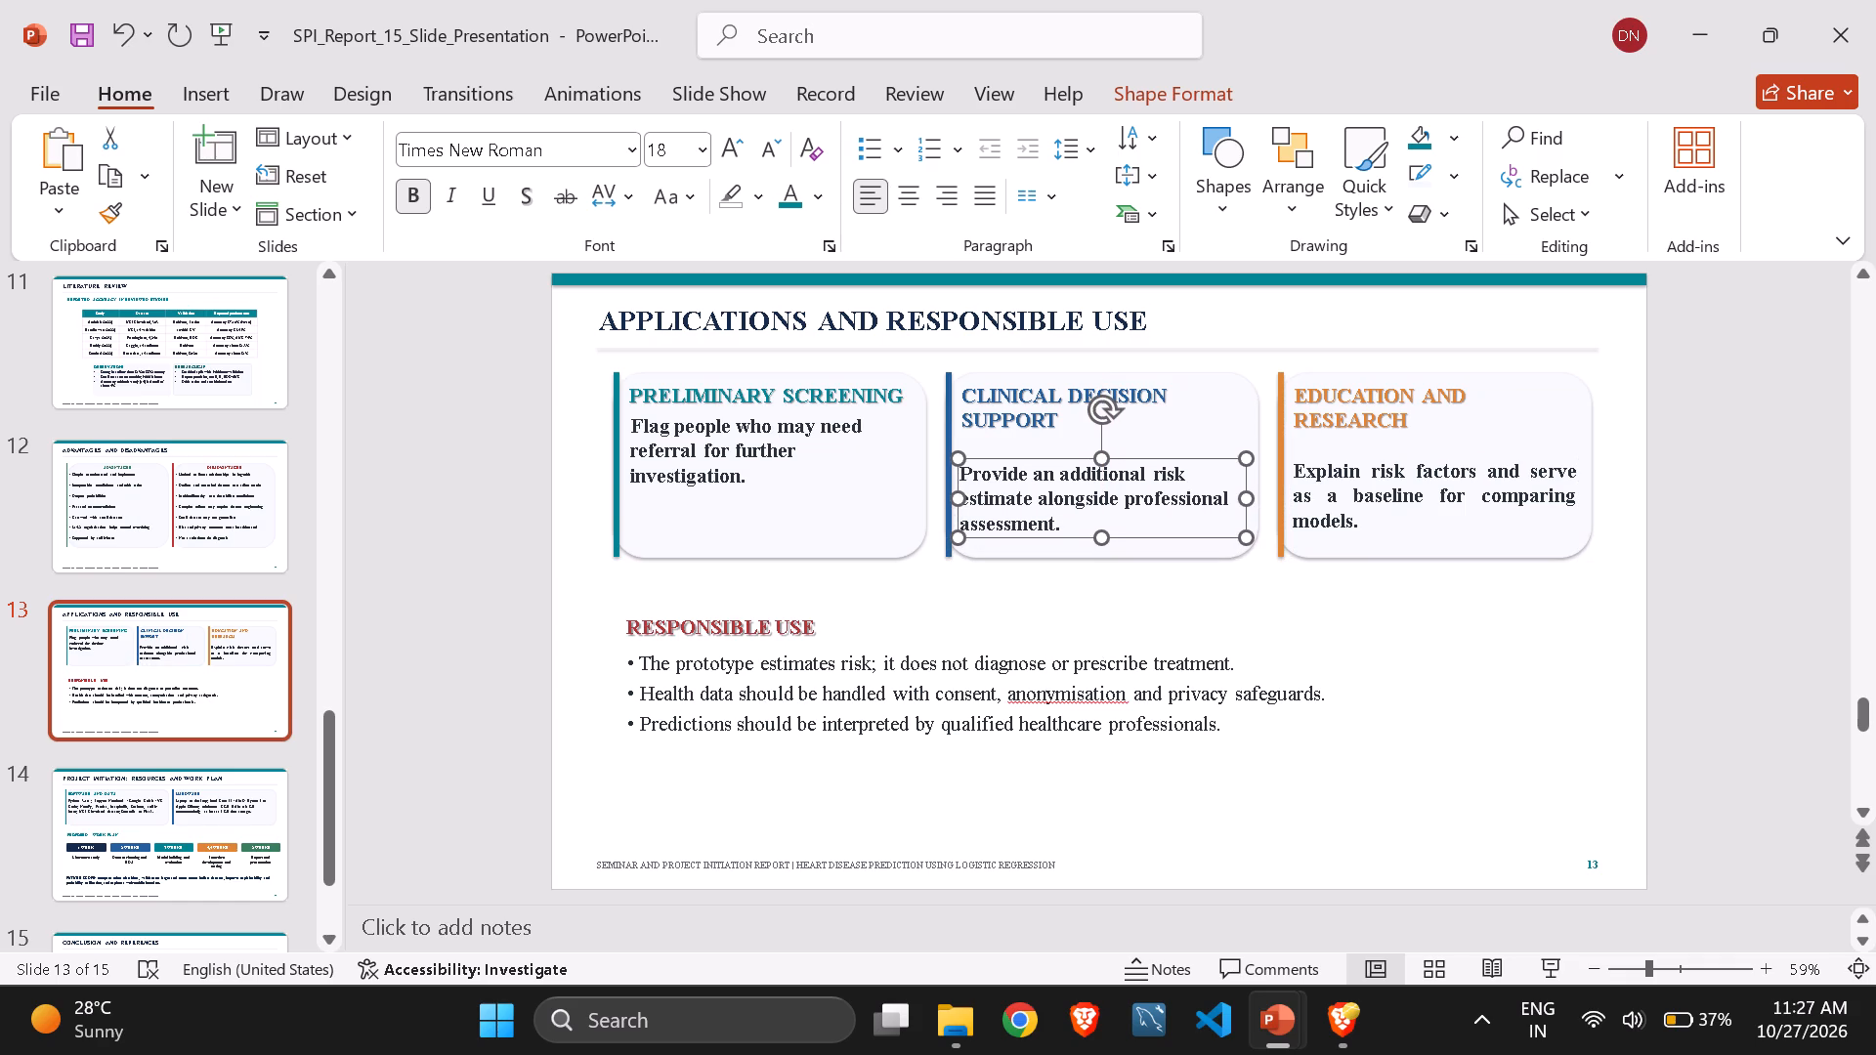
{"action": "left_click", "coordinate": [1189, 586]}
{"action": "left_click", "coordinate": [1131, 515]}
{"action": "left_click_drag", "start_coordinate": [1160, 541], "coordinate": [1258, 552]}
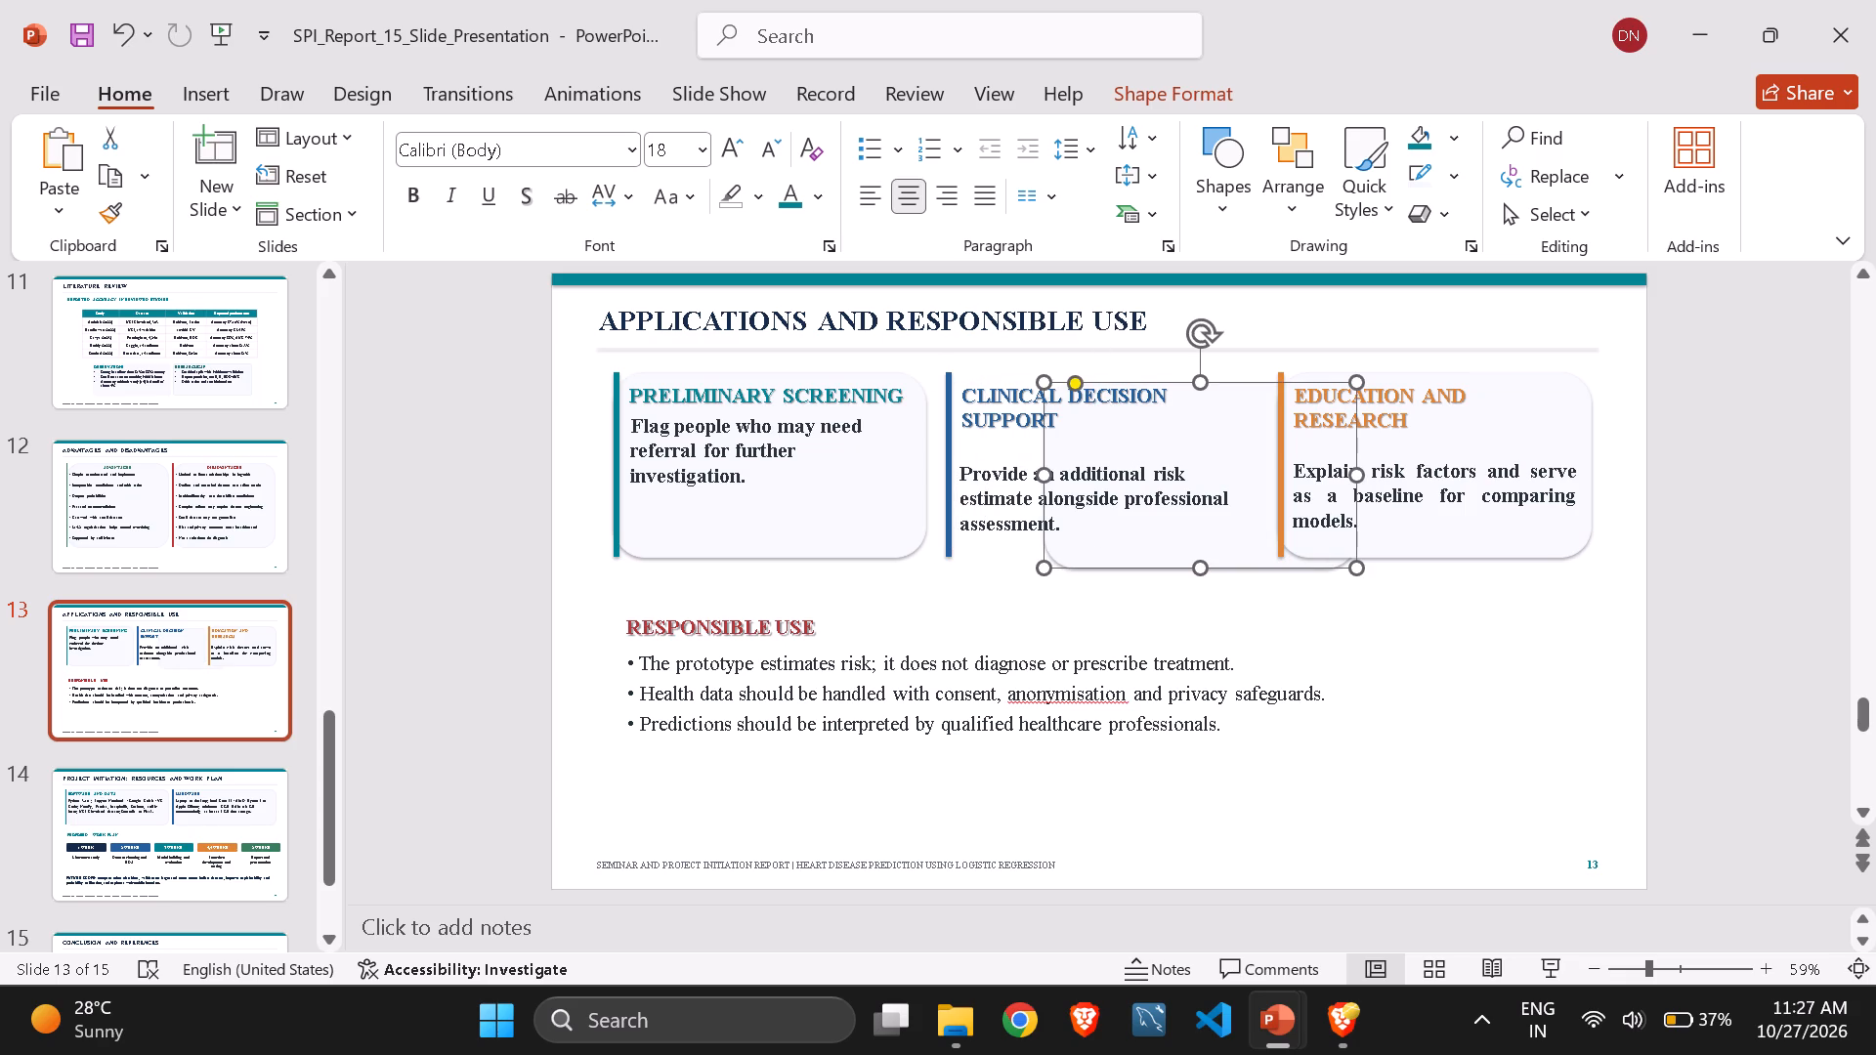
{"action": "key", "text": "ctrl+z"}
Fine-tune the Clinical Decision Support body text's position to line up with the Education and Research body text.
{"action": "left_click", "coordinate": [1117, 516]}
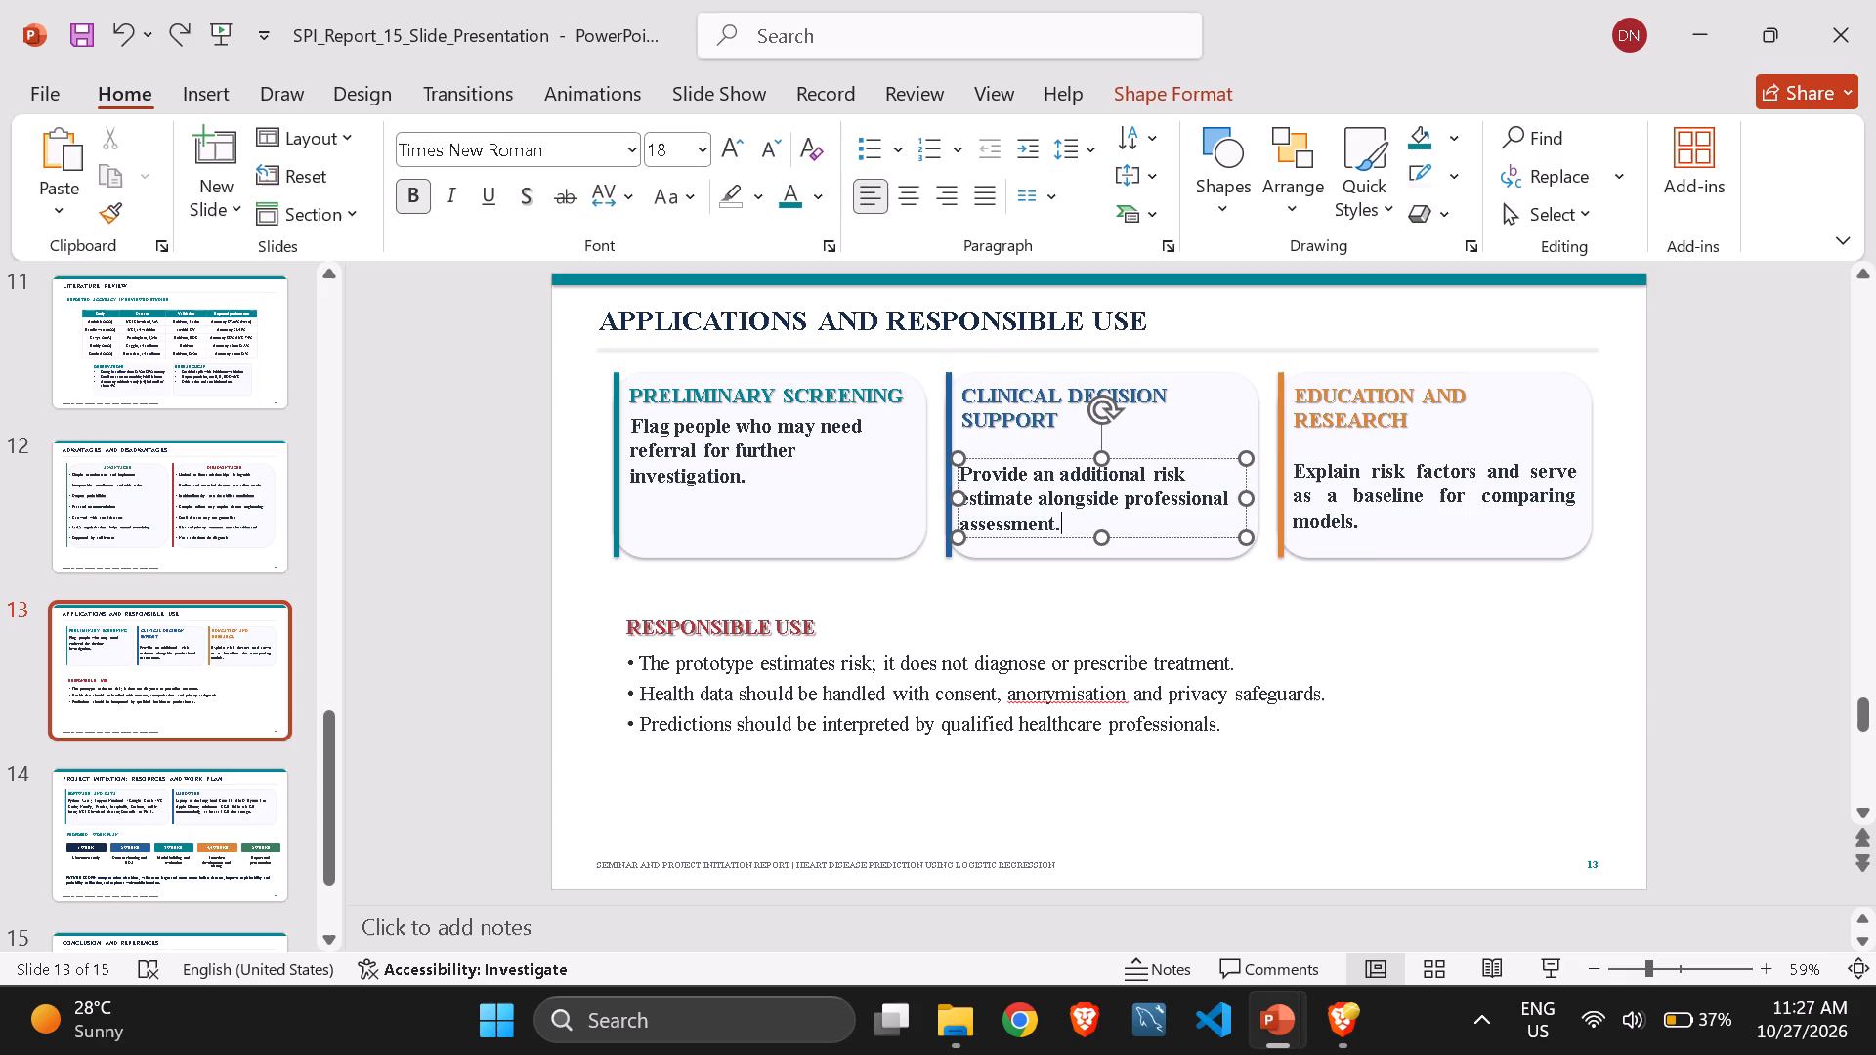
{"action": "left_click", "coordinate": [1144, 536]}
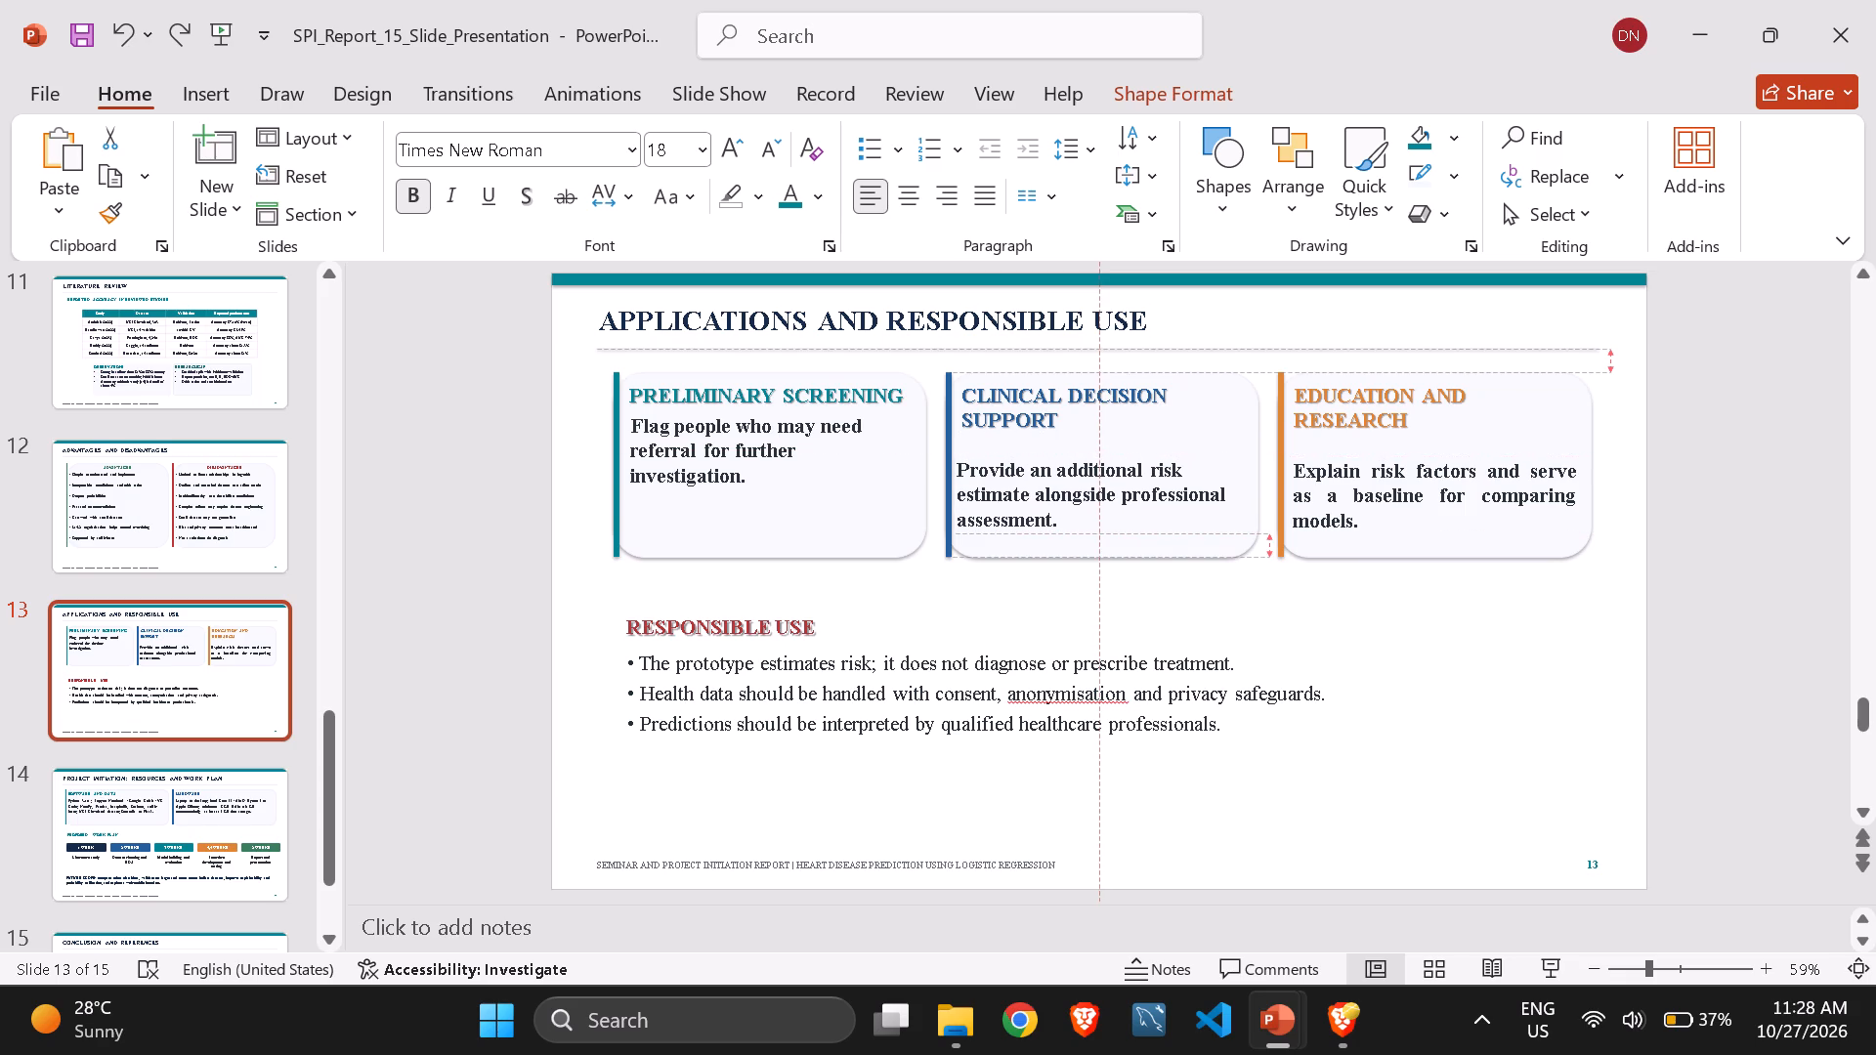
Move the Preliminary Screening body text down to the same height as the body texts of the other two cards.
{"action": "left_click", "coordinate": [712, 433]}
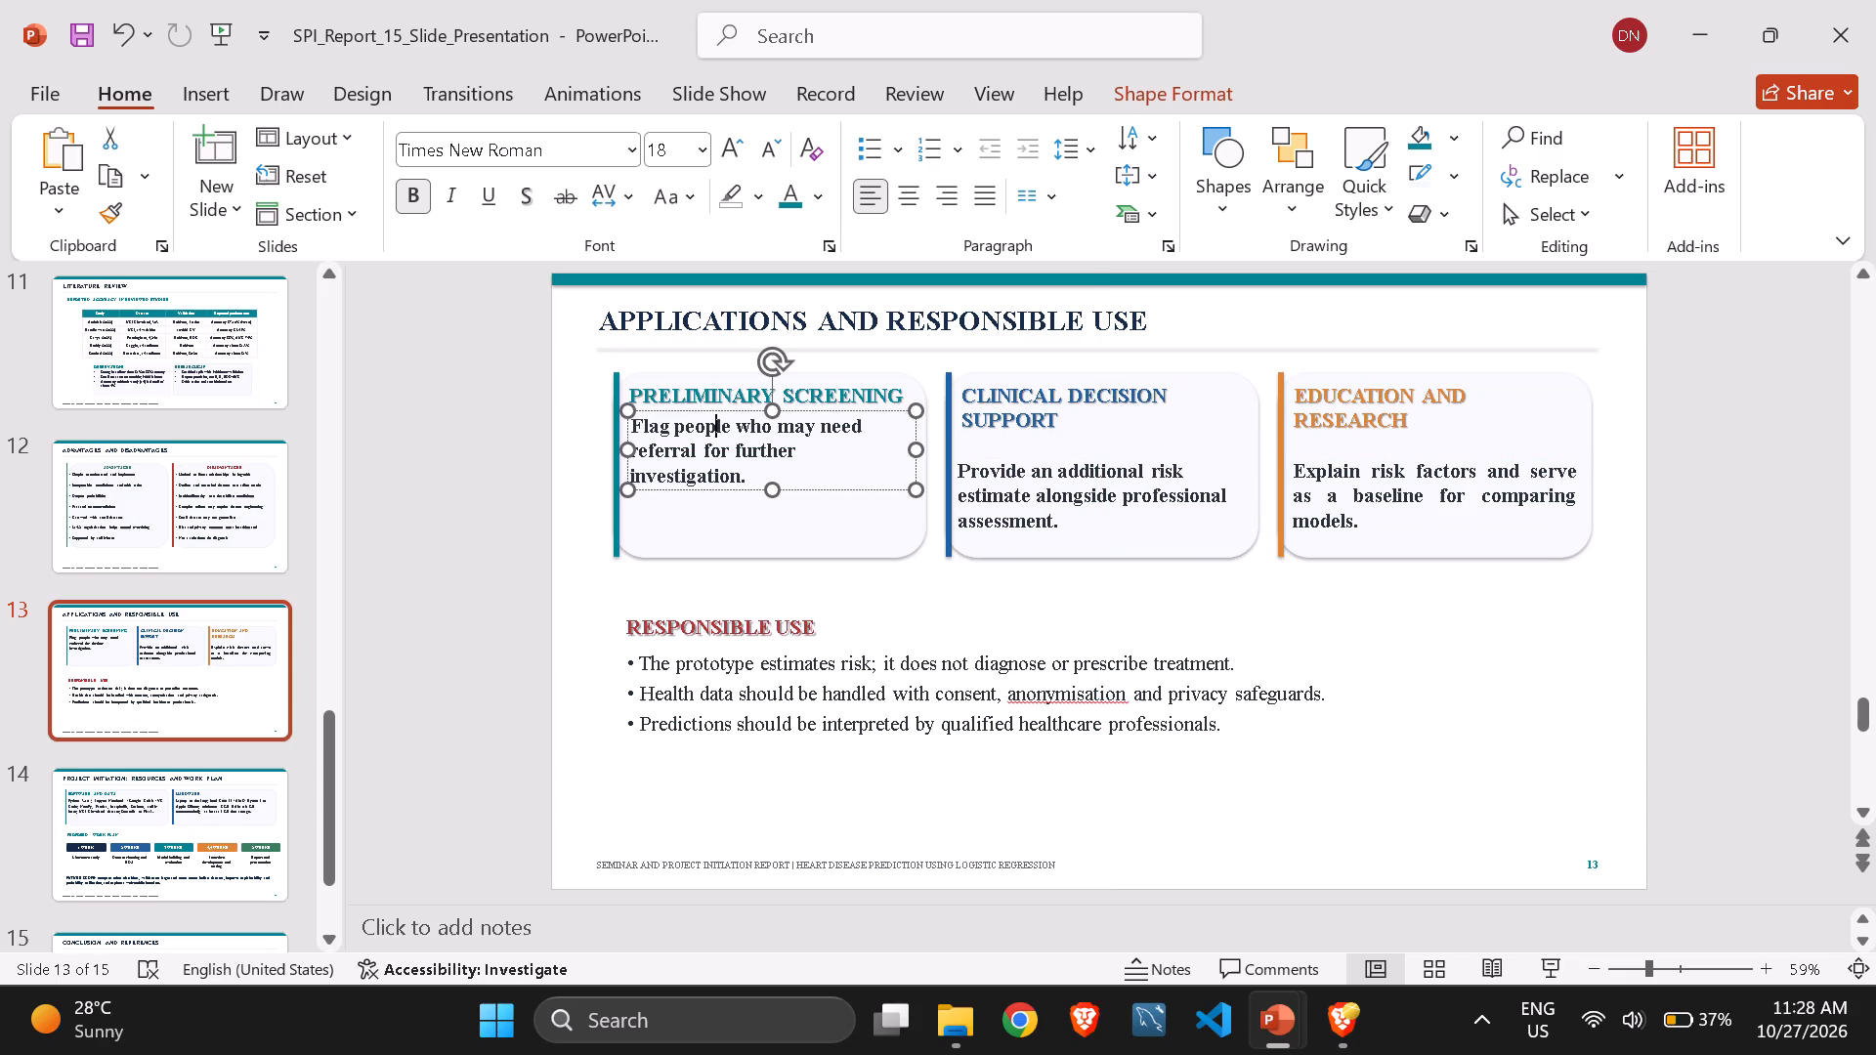
{"action": "left_click_drag", "start_coordinate": [859, 492], "coordinate": [862, 540]}
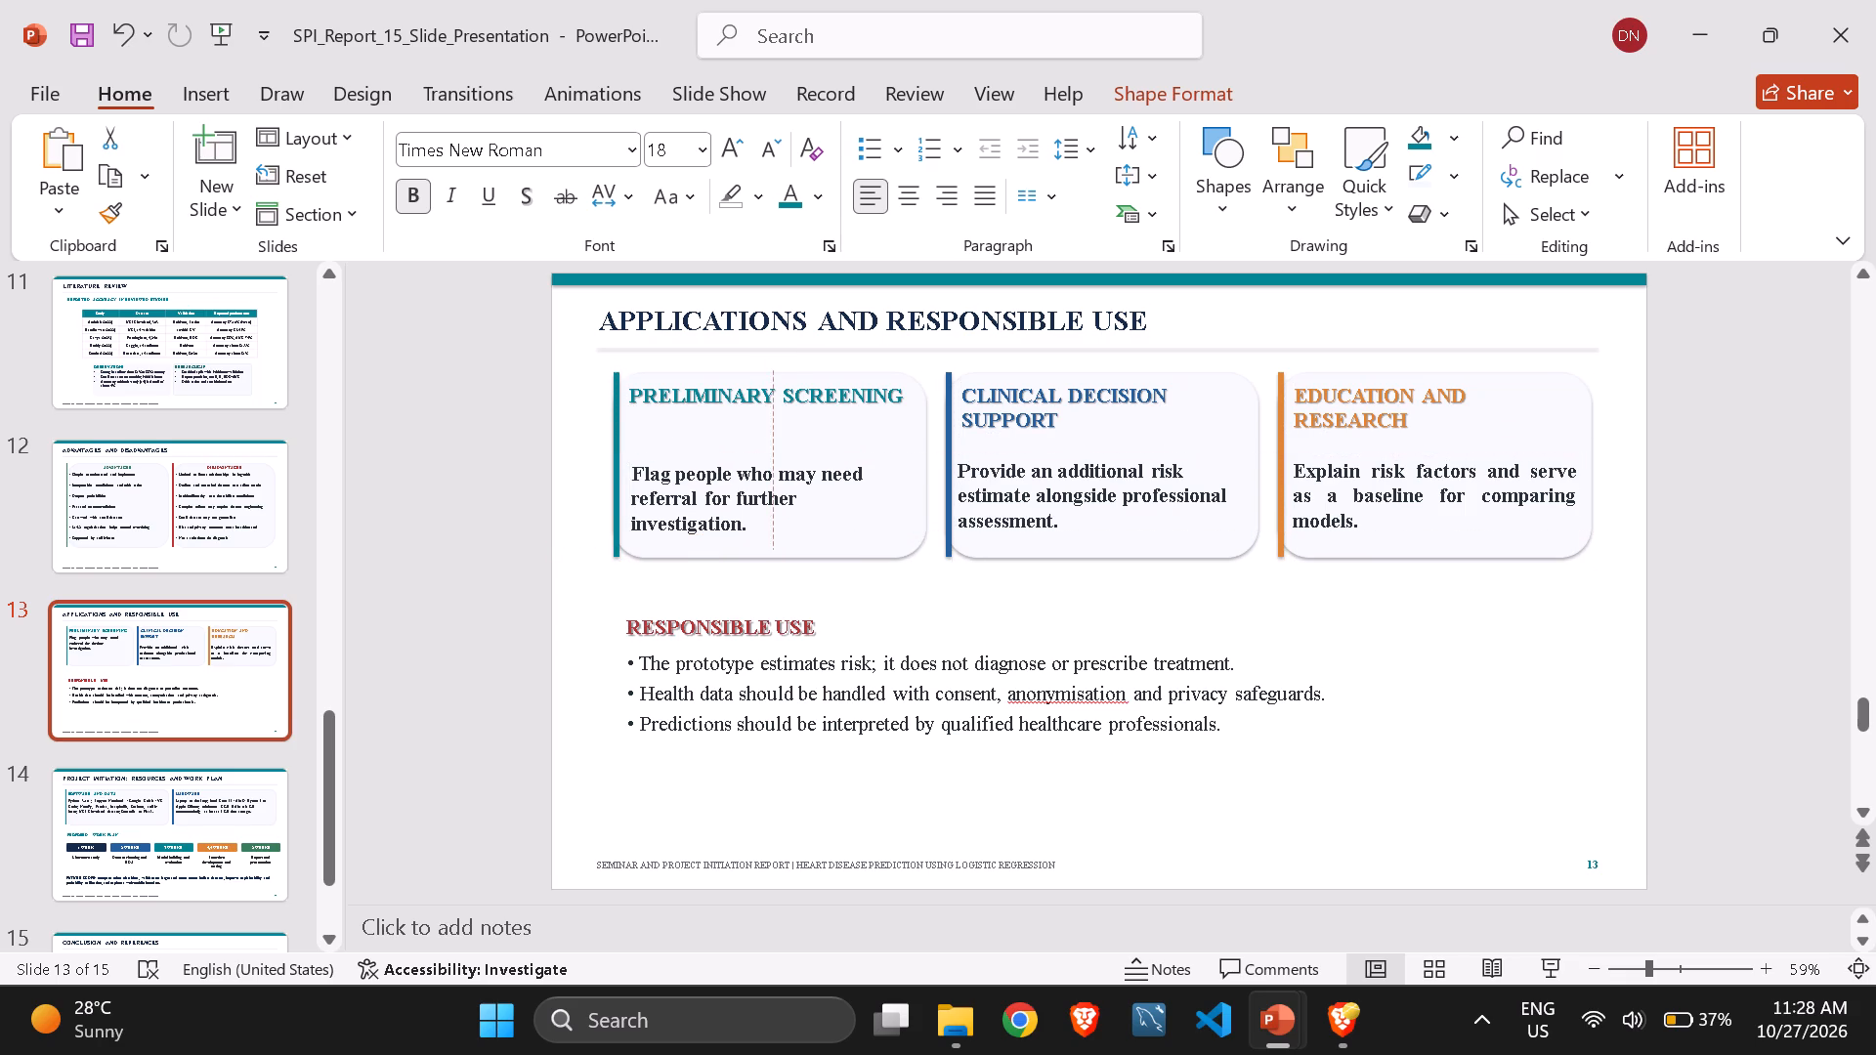
{"action": "left_click_drag", "start_coordinate": [862, 540], "coordinate": [859, 542]}
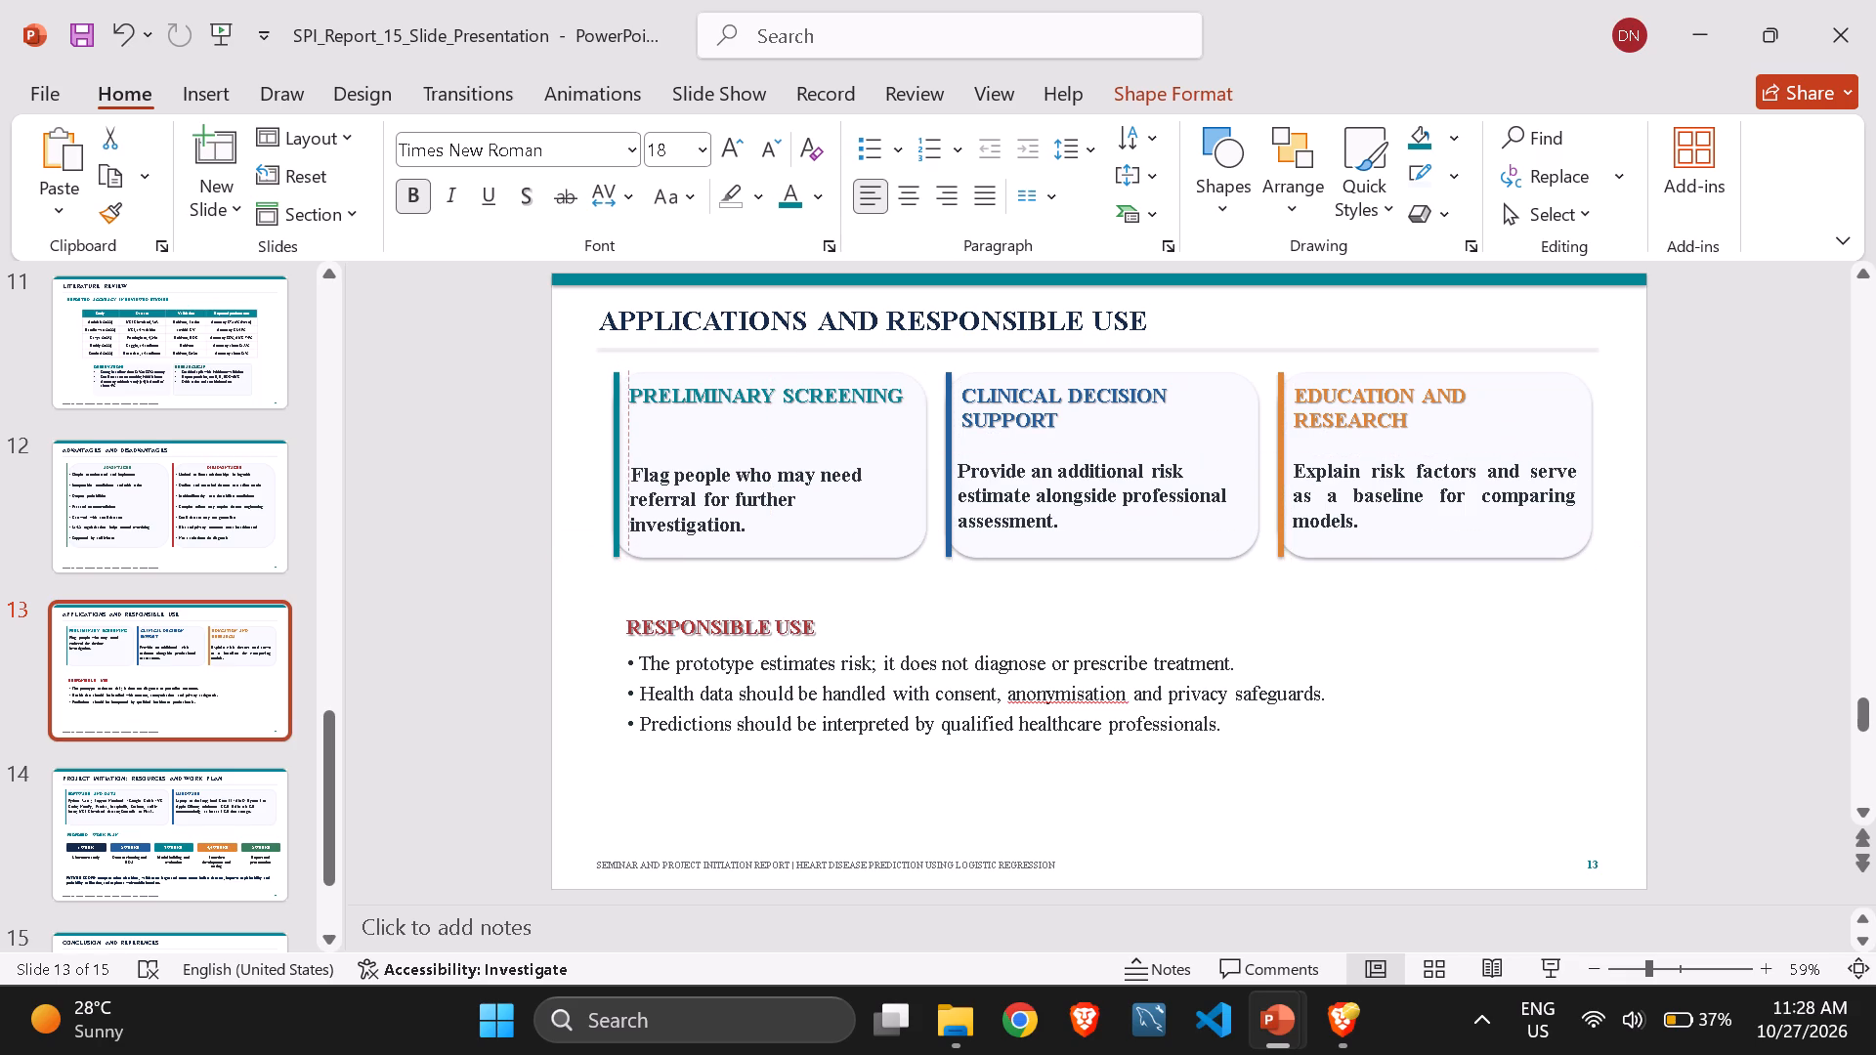
{"action": "left_click_drag", "start_coordinate": [859, 542], "coordinate": [859, 537]}
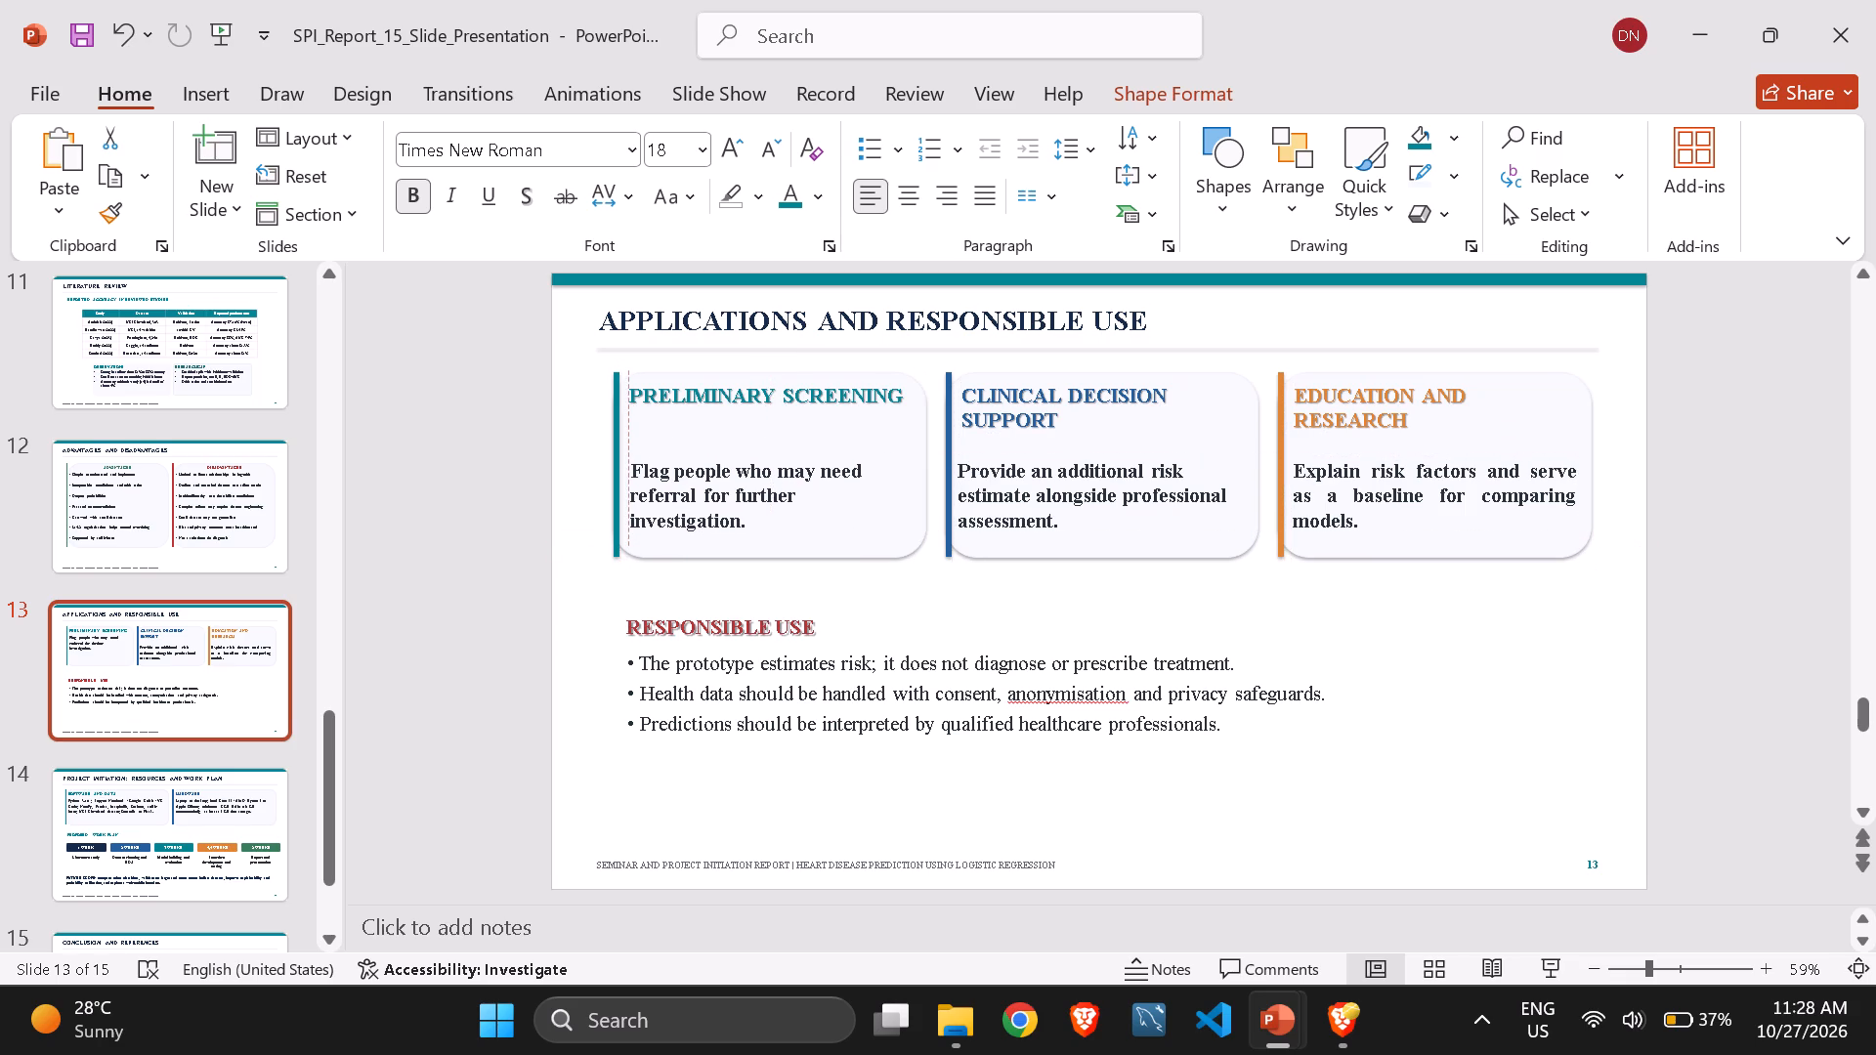
{"action": "left_click_drag", "start_coordinate": [859, 537], "coordinate": [860, 537]}
{"action": "left_click", "coordinate": [1112, 604]}
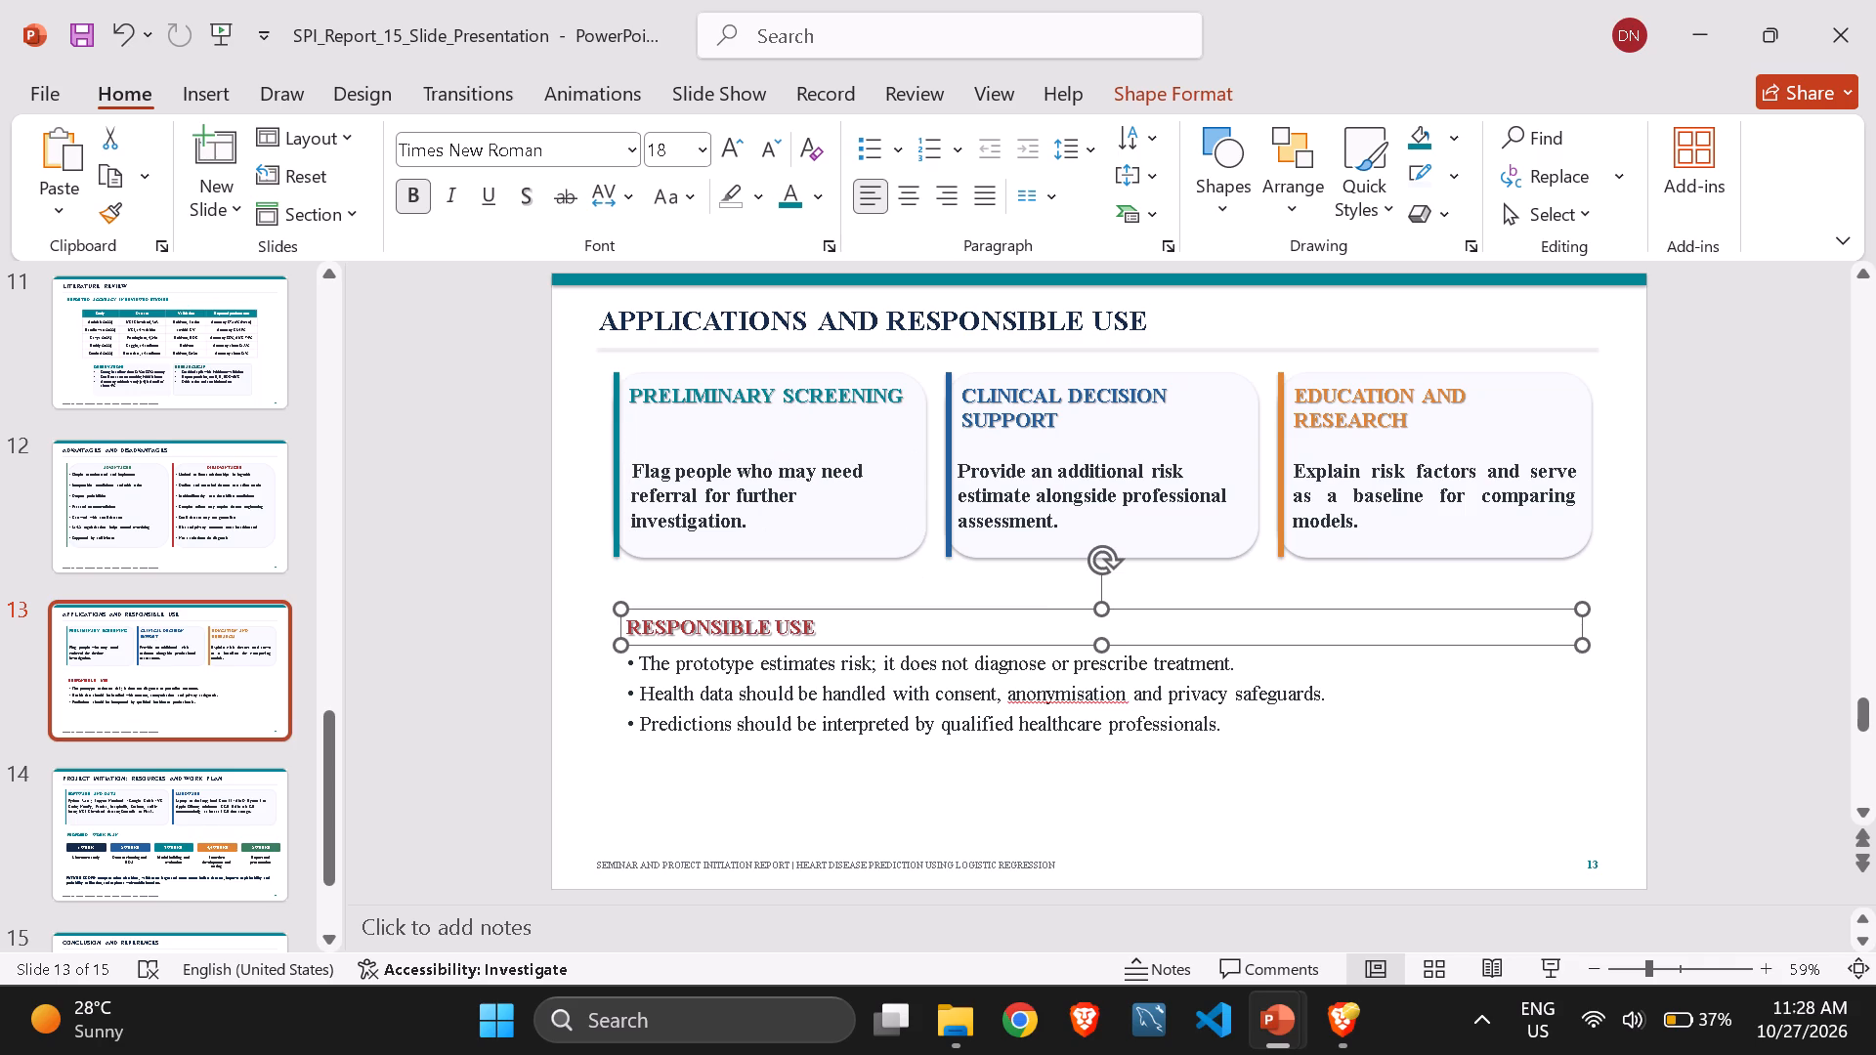
Break the PRELIMINARY SCREENING heading into two lines, with SCREENING on the second line.
{"action": "left_click", "coordinate": [768, 393]}
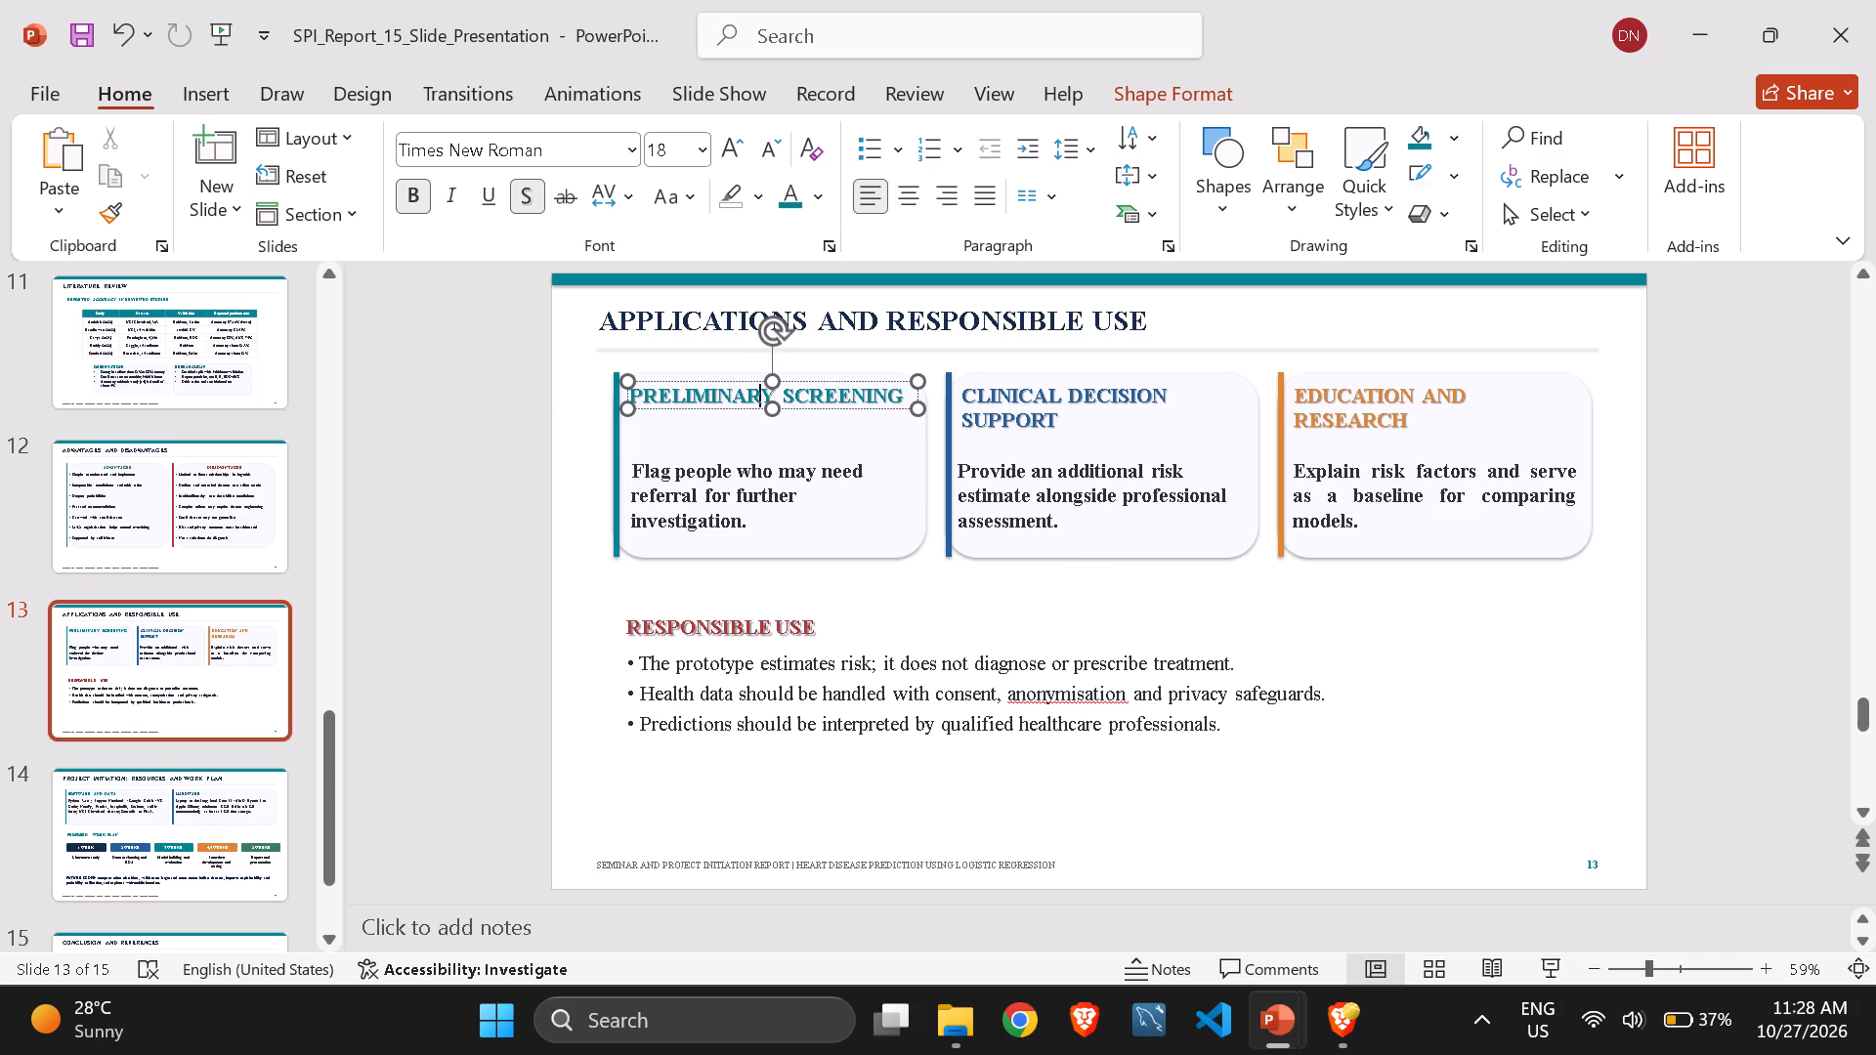
{"action": "key", "text": "Right"}
{"action": "key", "text": "Right"}
{"action": "key", "text": "Return"}
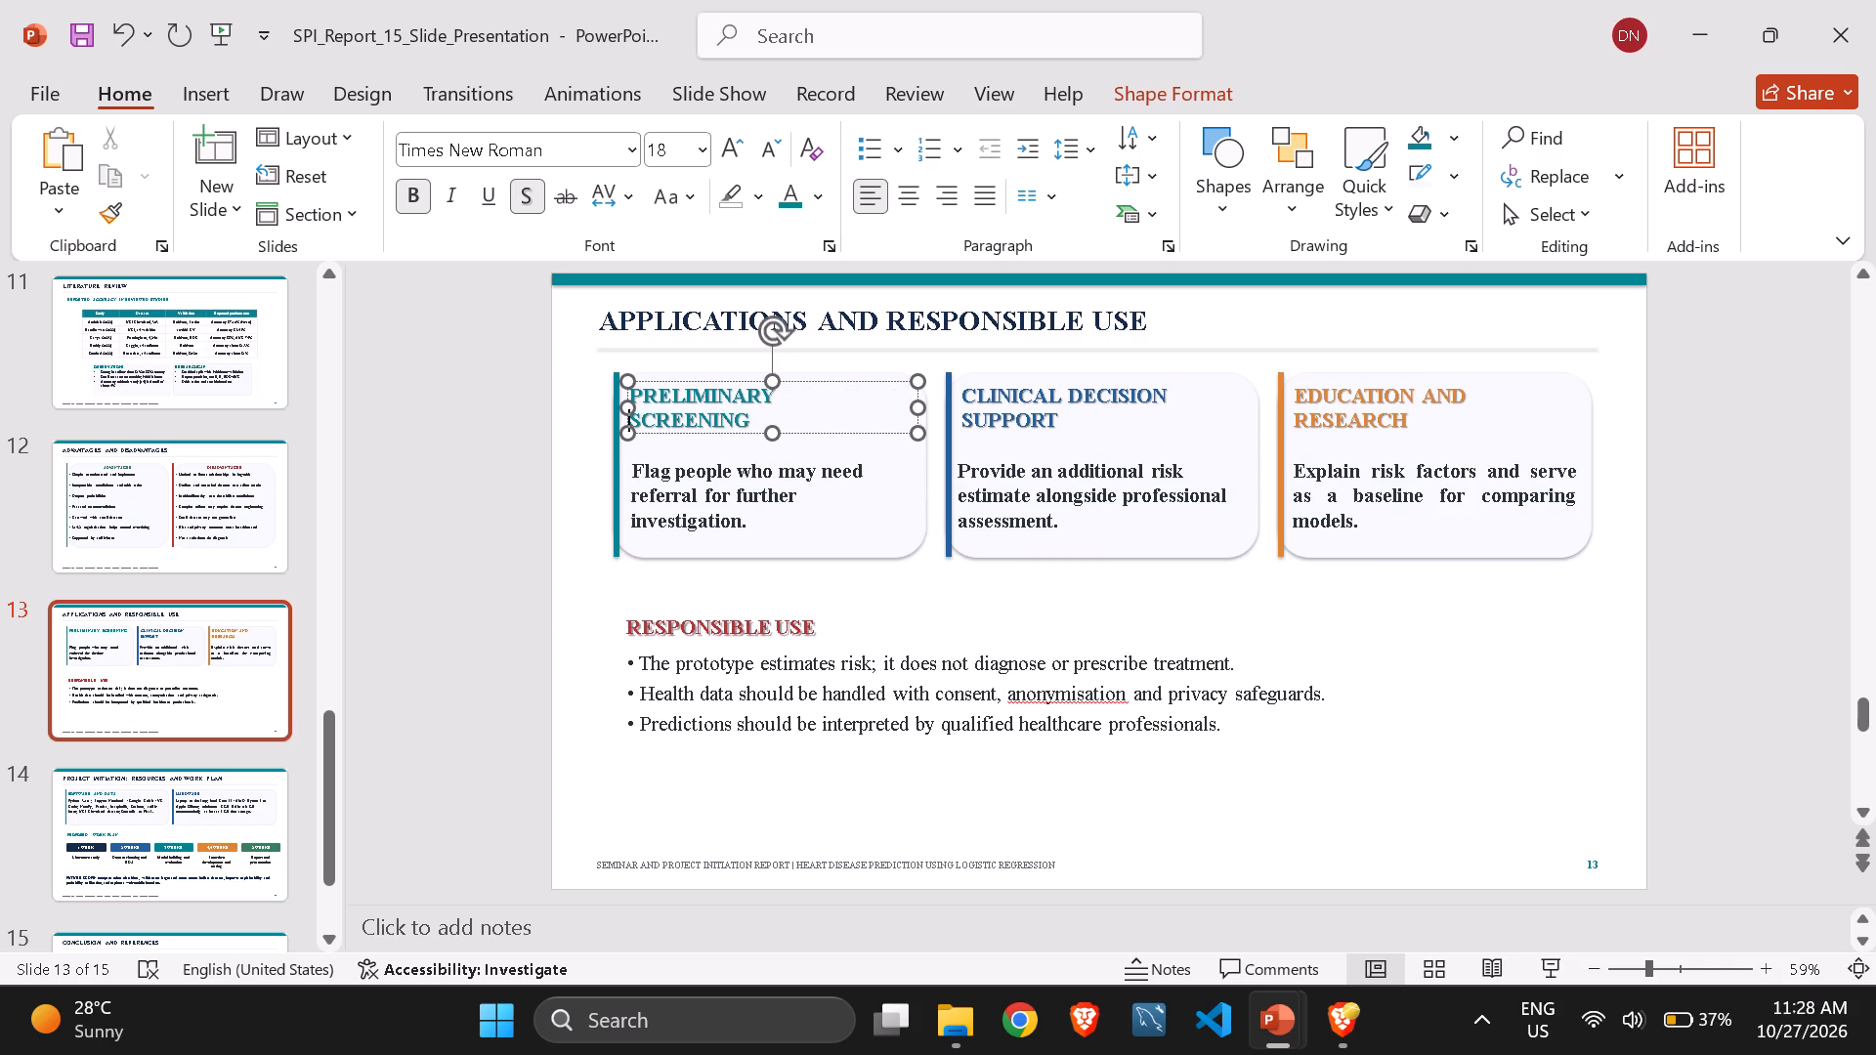
{"action": "left_click", "coordinate": [887, 572]}
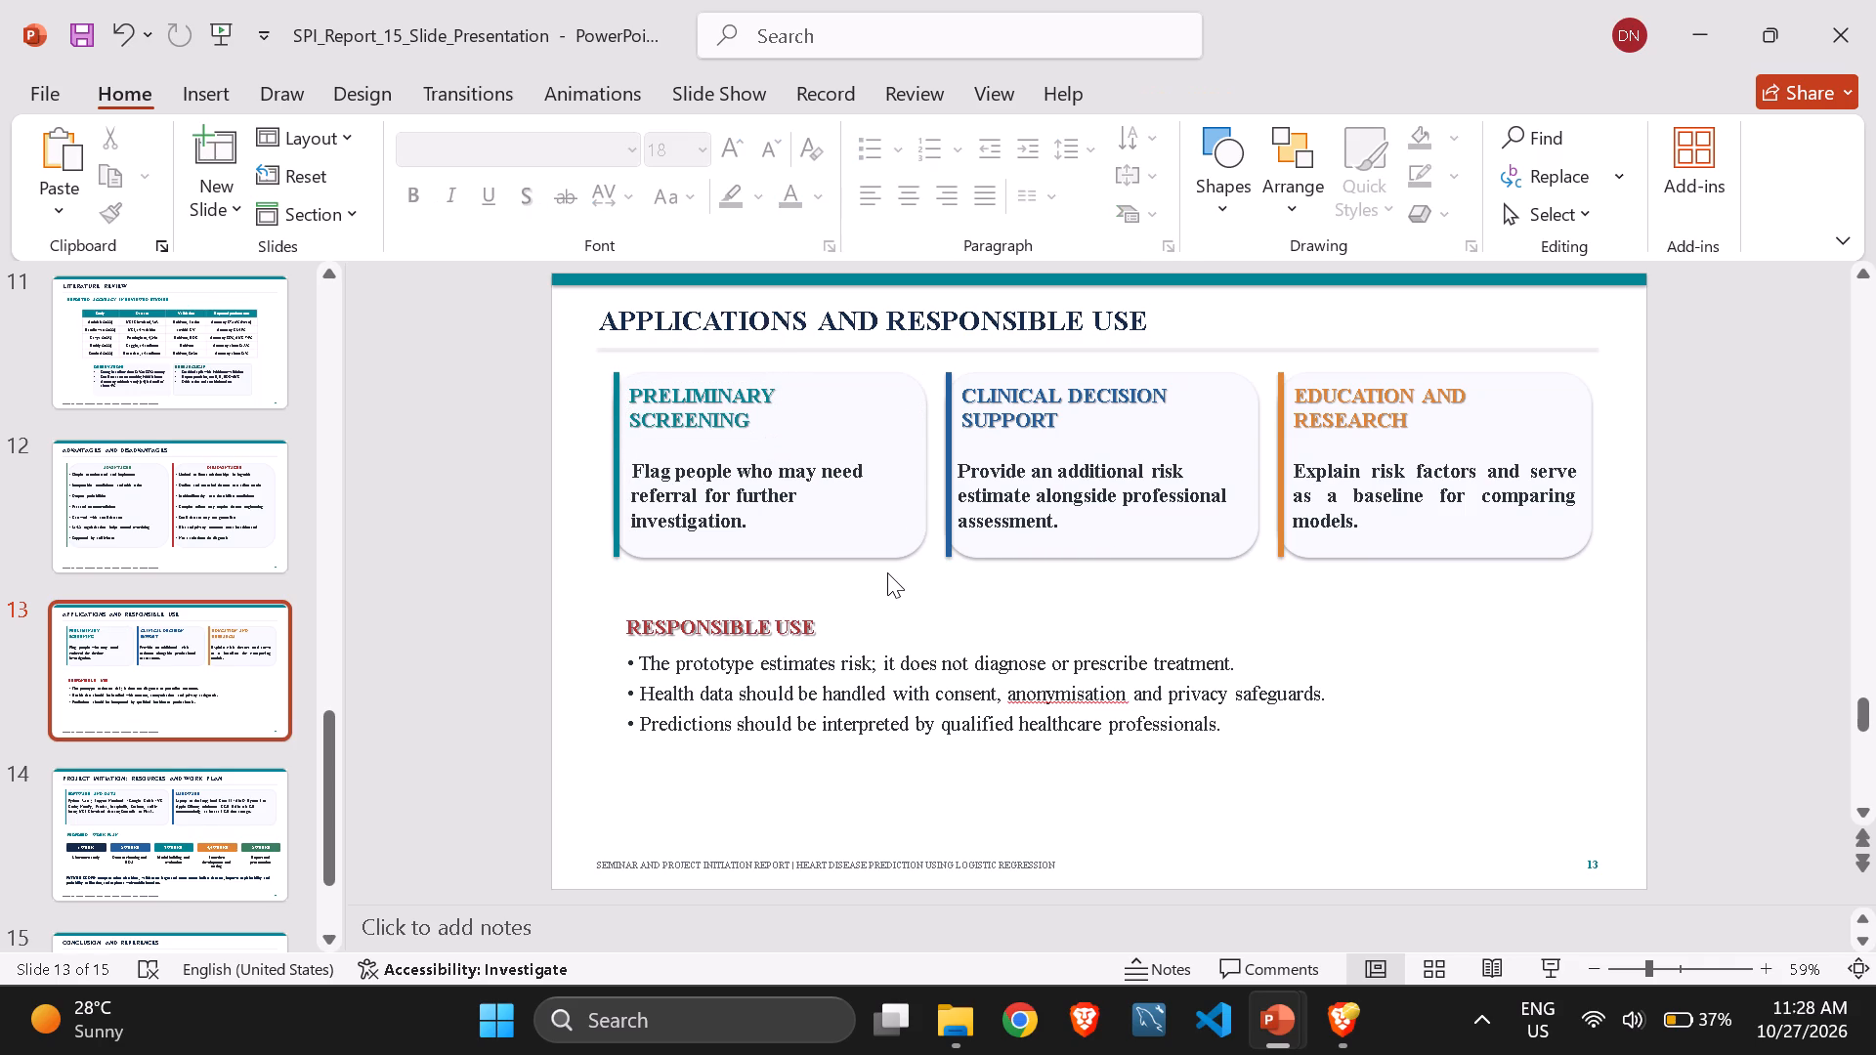
Left-align the Education and Research body text to match the other two cards.
{"action": "left_click", "coordinate": [1390, 612]}
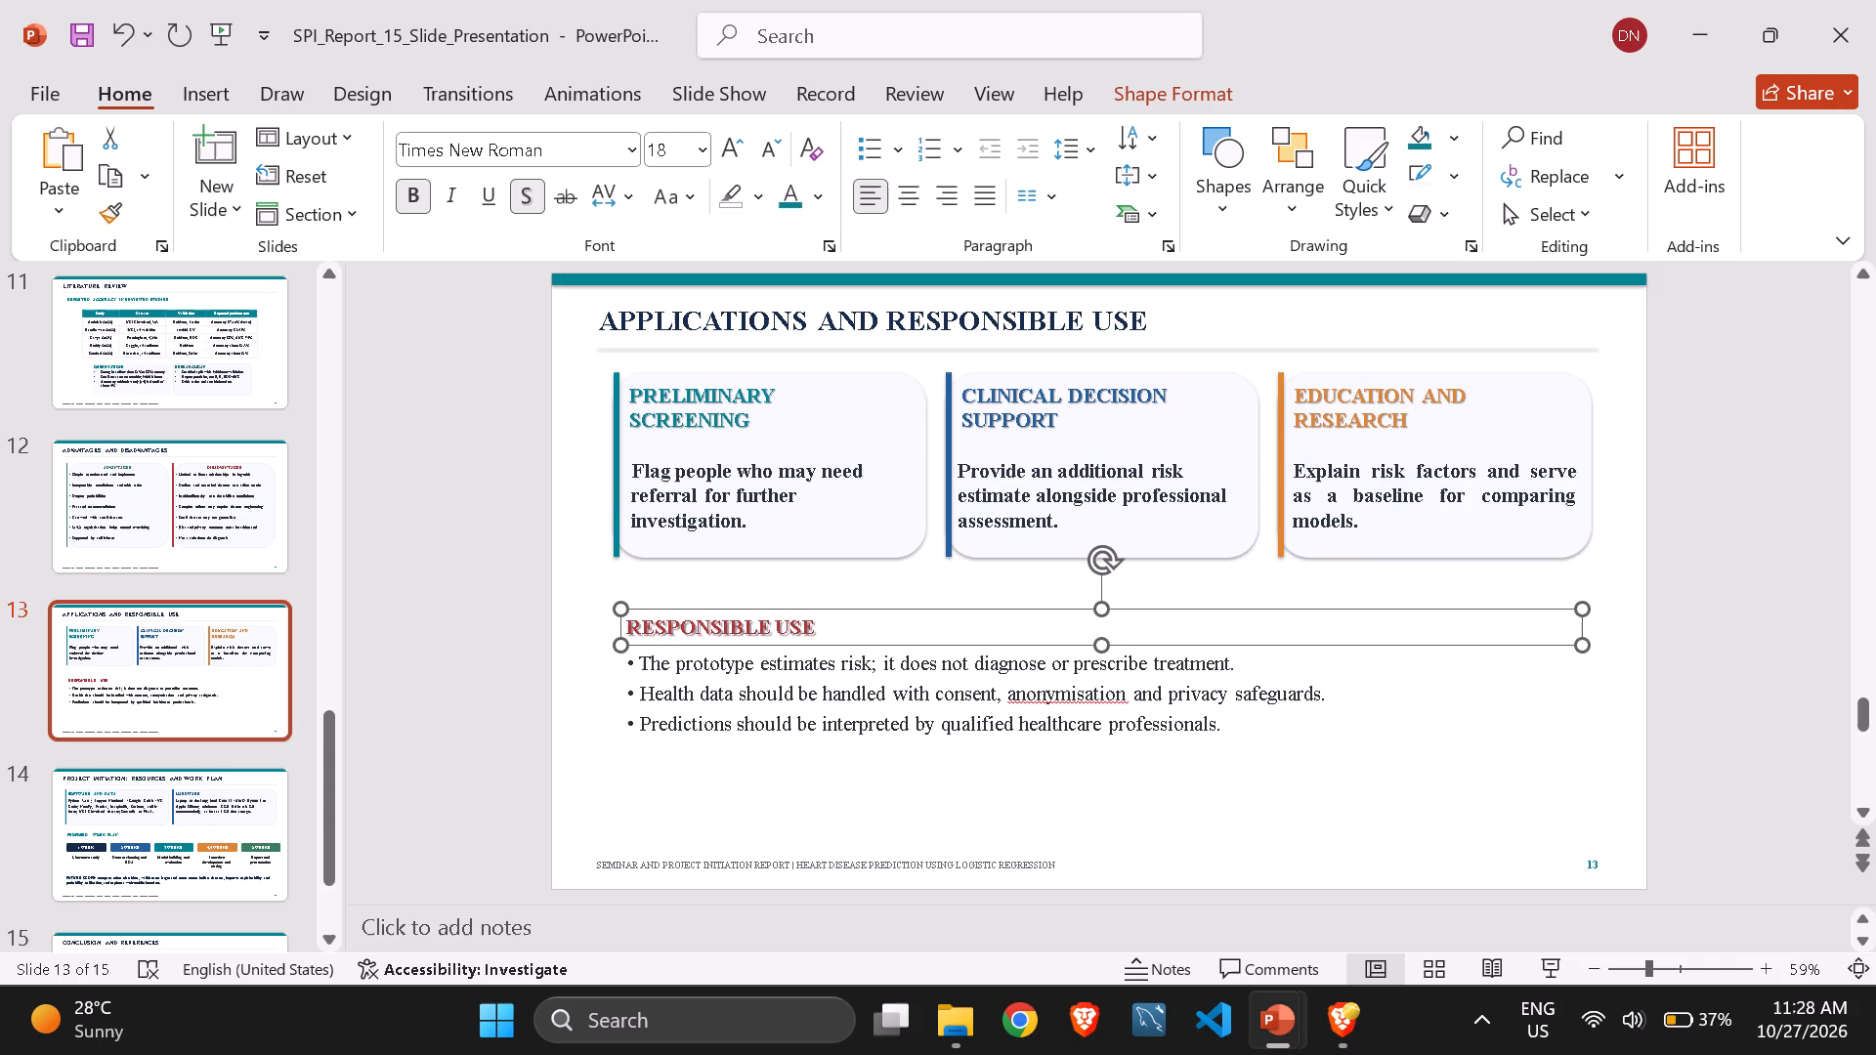
{"action": "left_click", "coordinate": [1369, 475]}
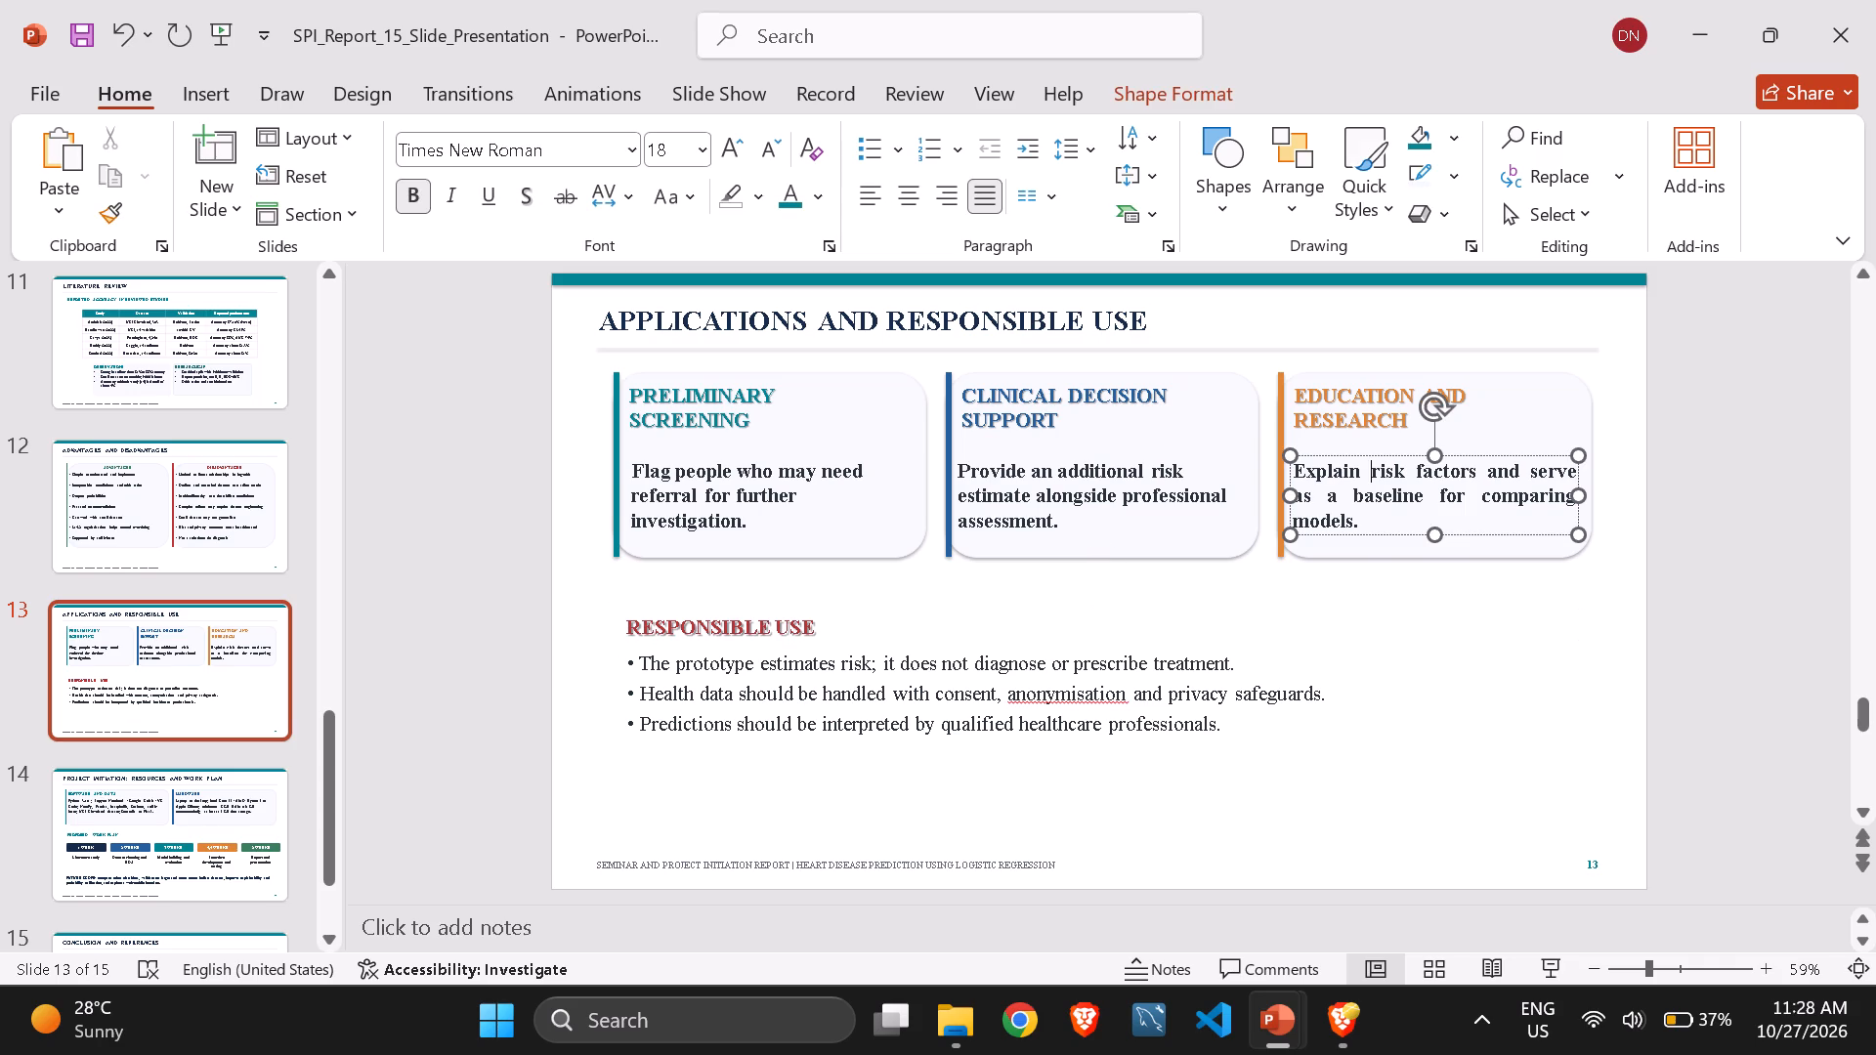
{"action": "key", "text": "ctrl+a"}
{"action": "left_click", "coordinate": [875, 189]}
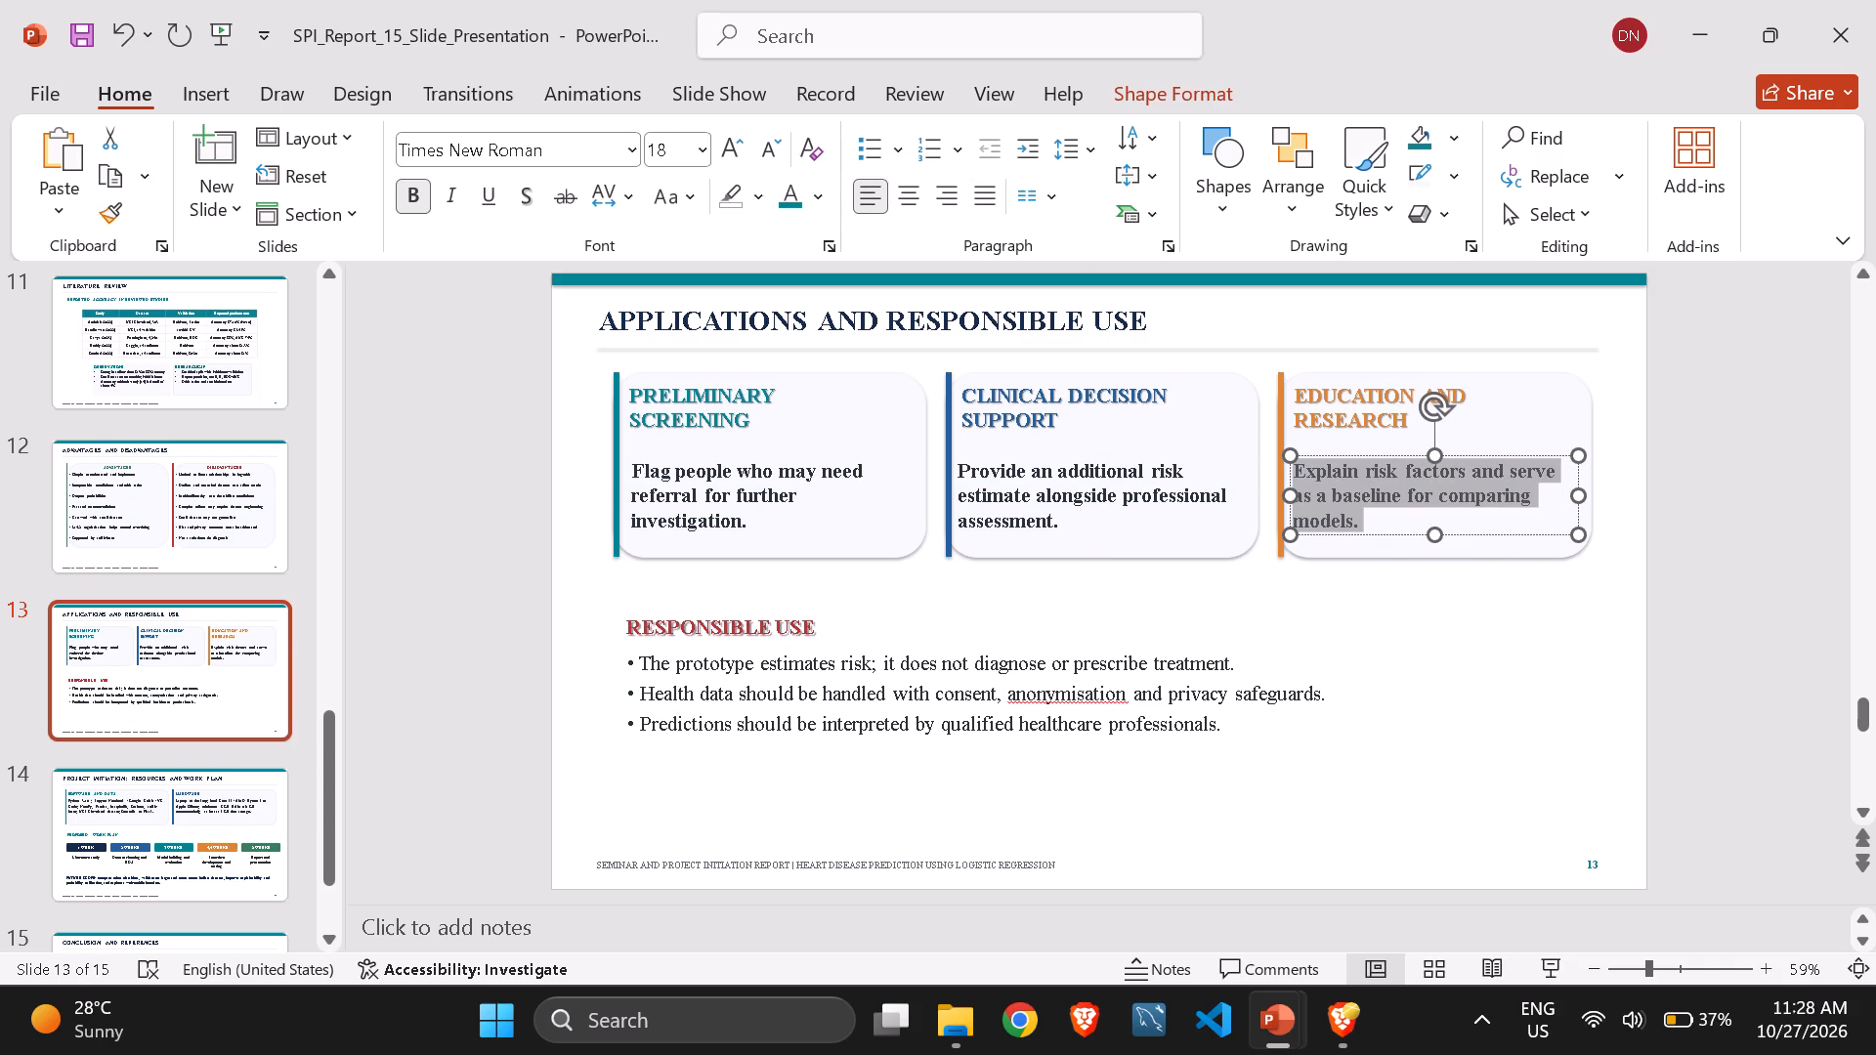
{"action": "left_click", "coordinate": [1050, 513]}
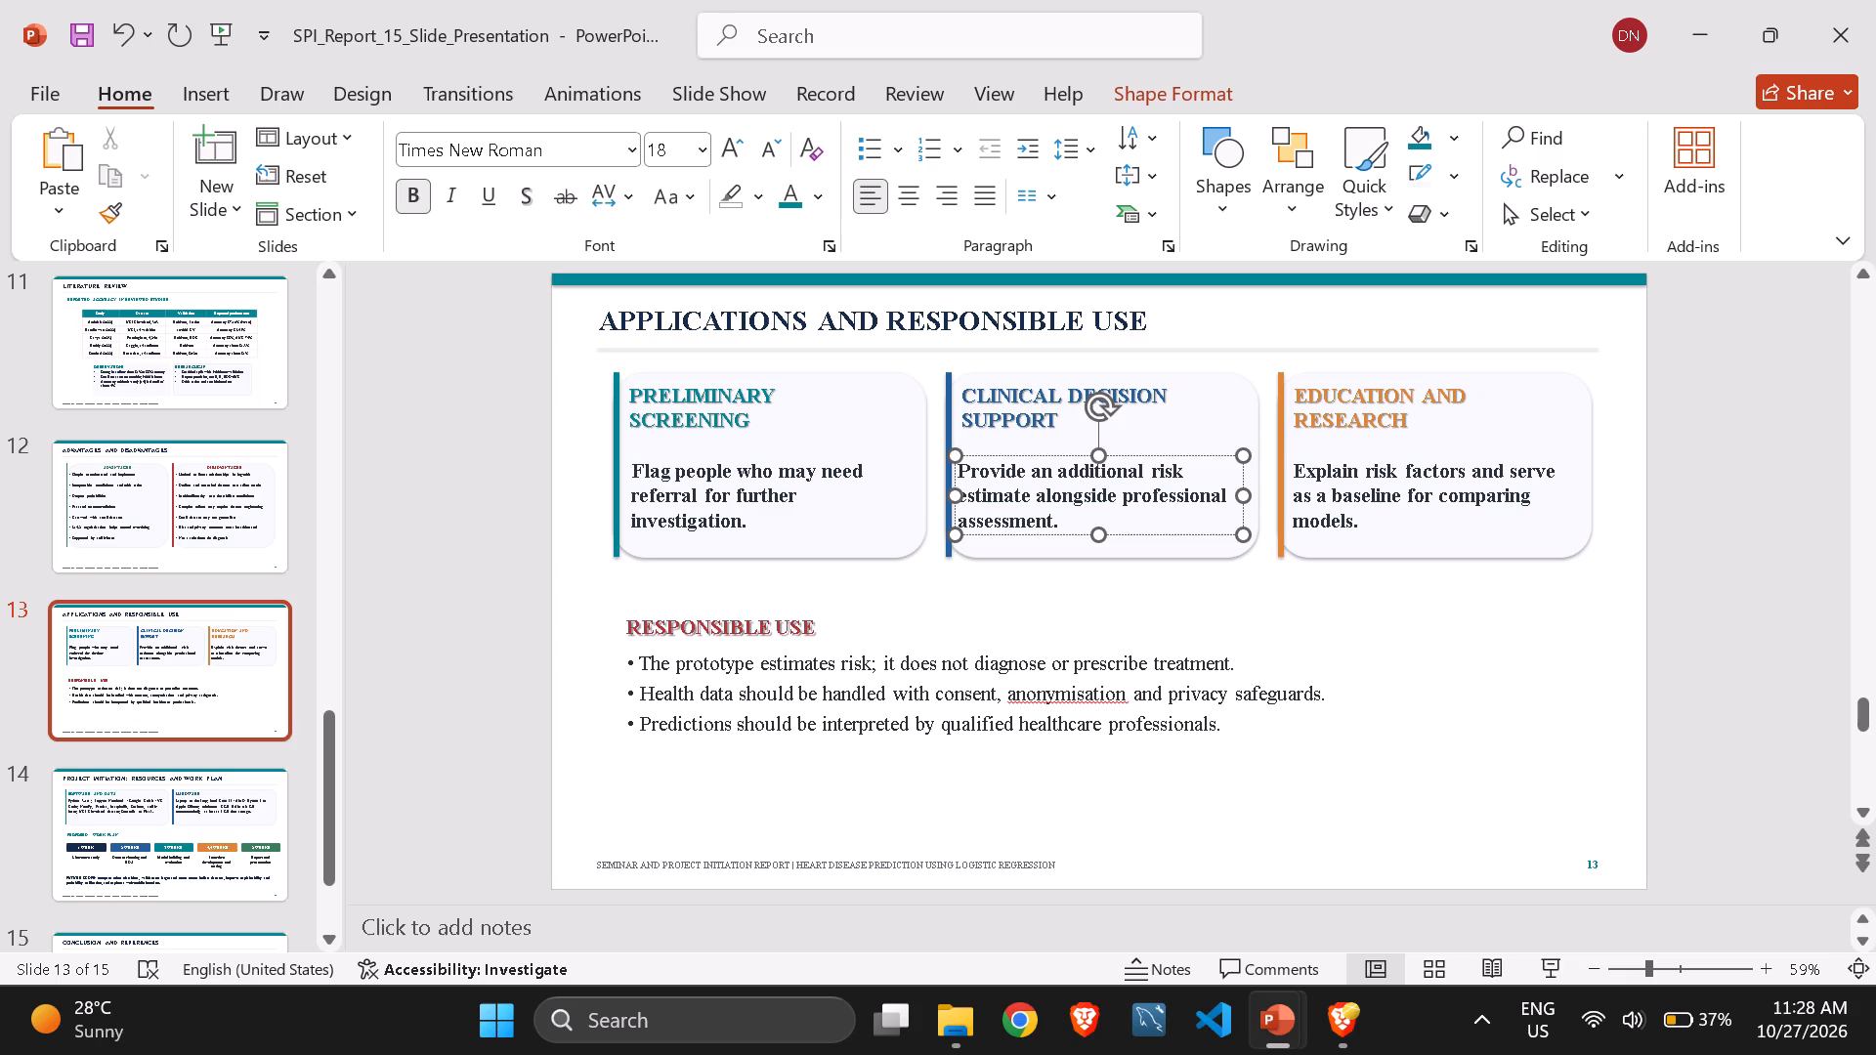
Remove the text shadow from the RESPONSIBLE USE heading on slide 13.
{"action": "left_click", "coordinate": [980, 714]}
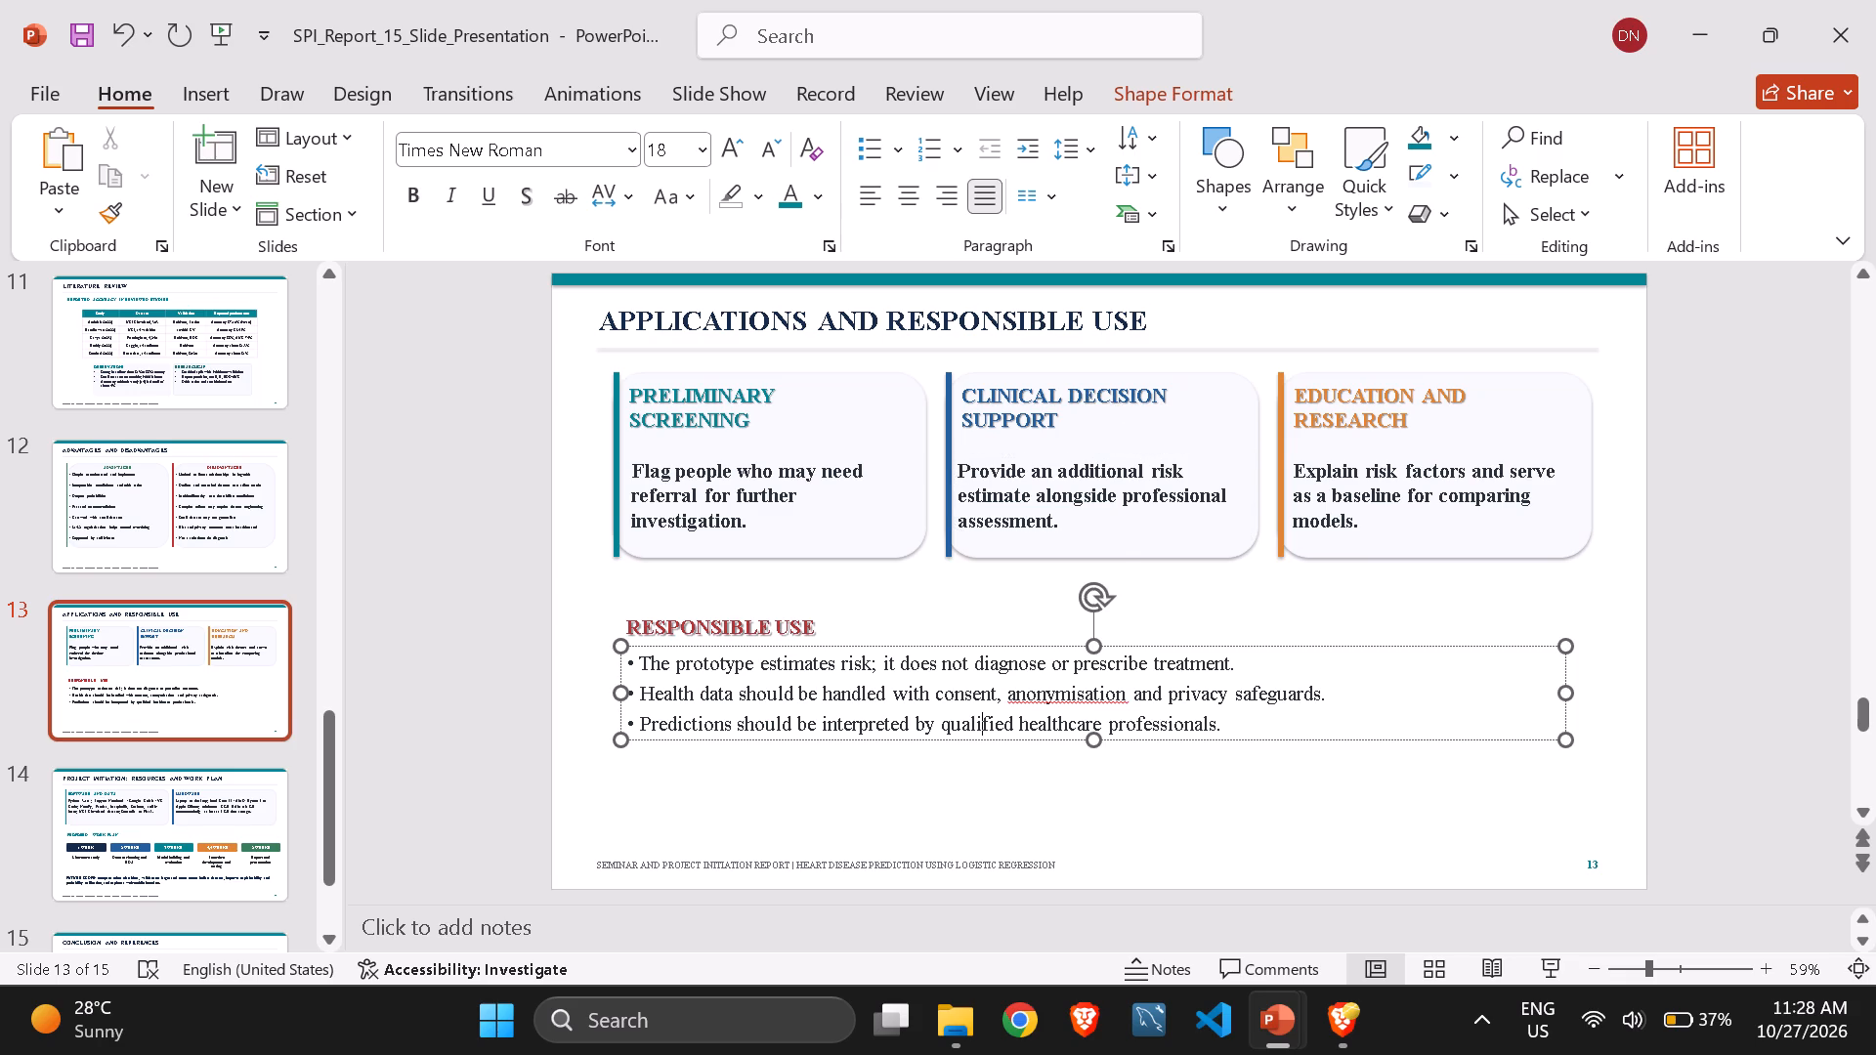
{"action": "left_click", "coordinate": [771, 628]}
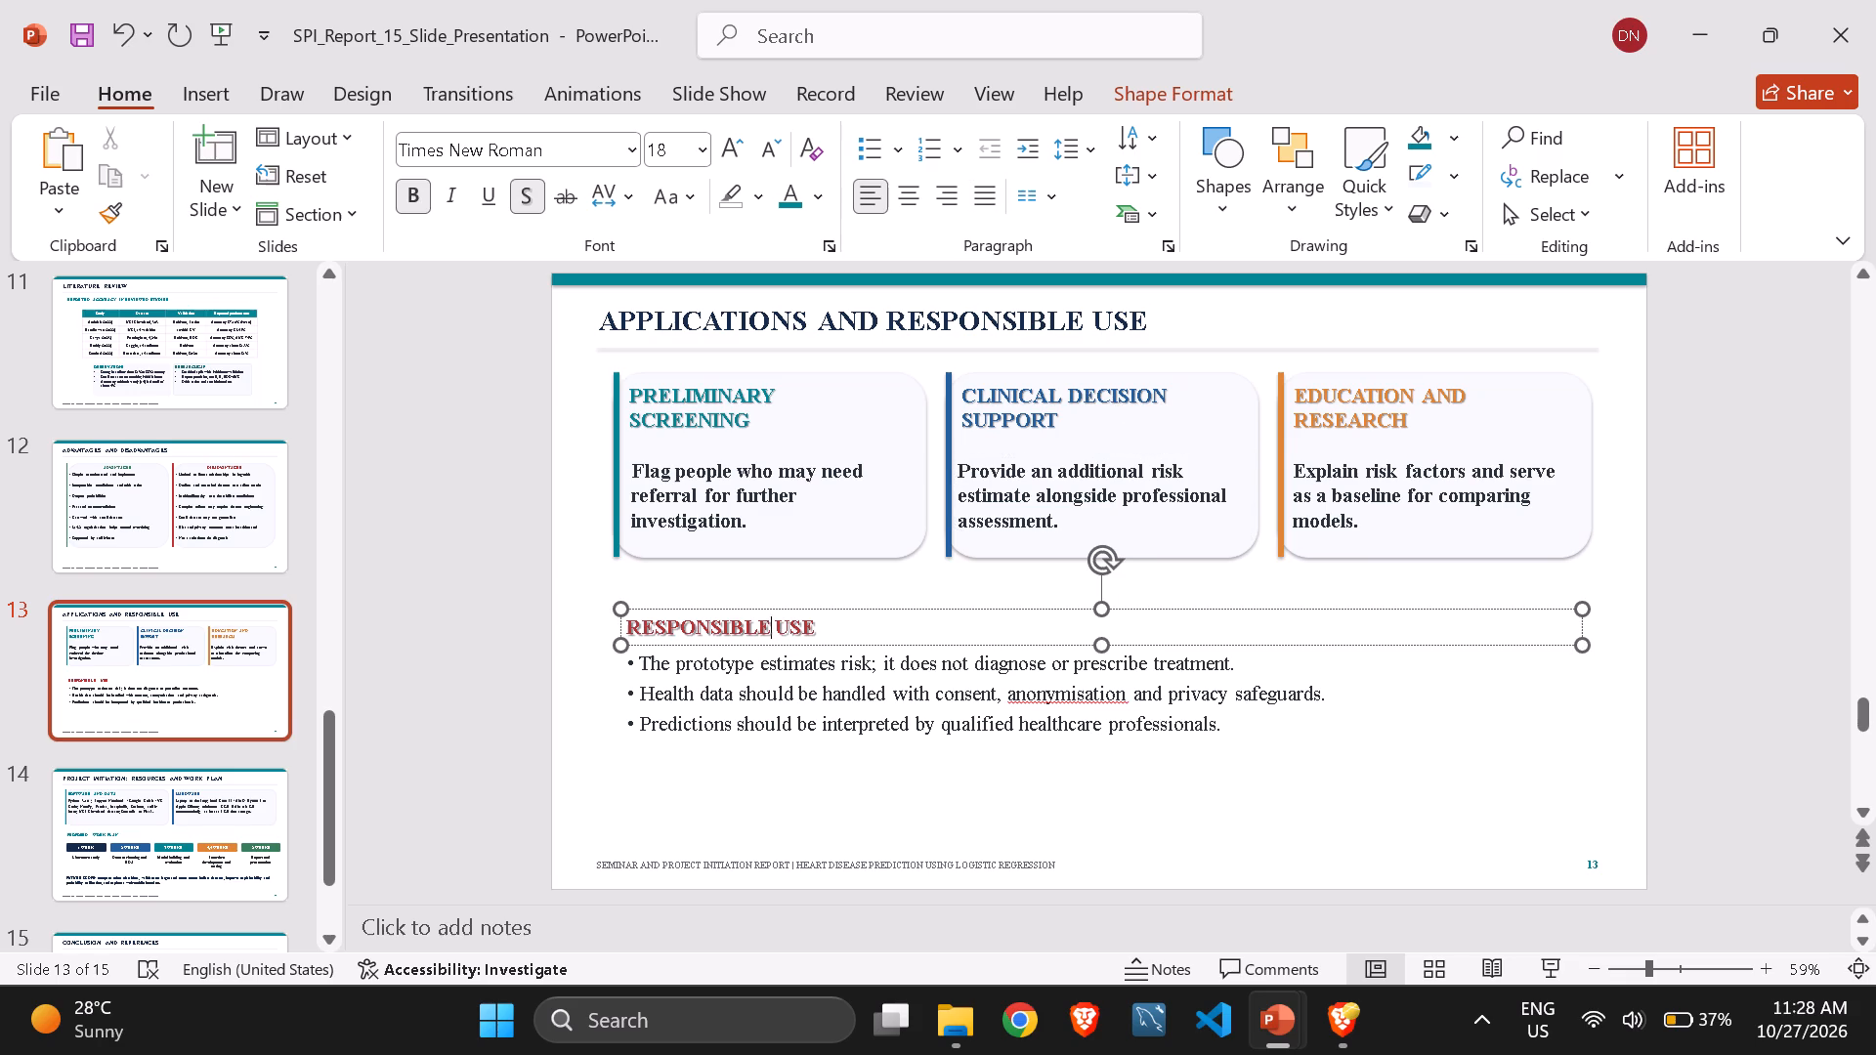
{"action": "key", "text": "ctrl+a"}
{"action": "left_click", "coordinate": [521, 194]}
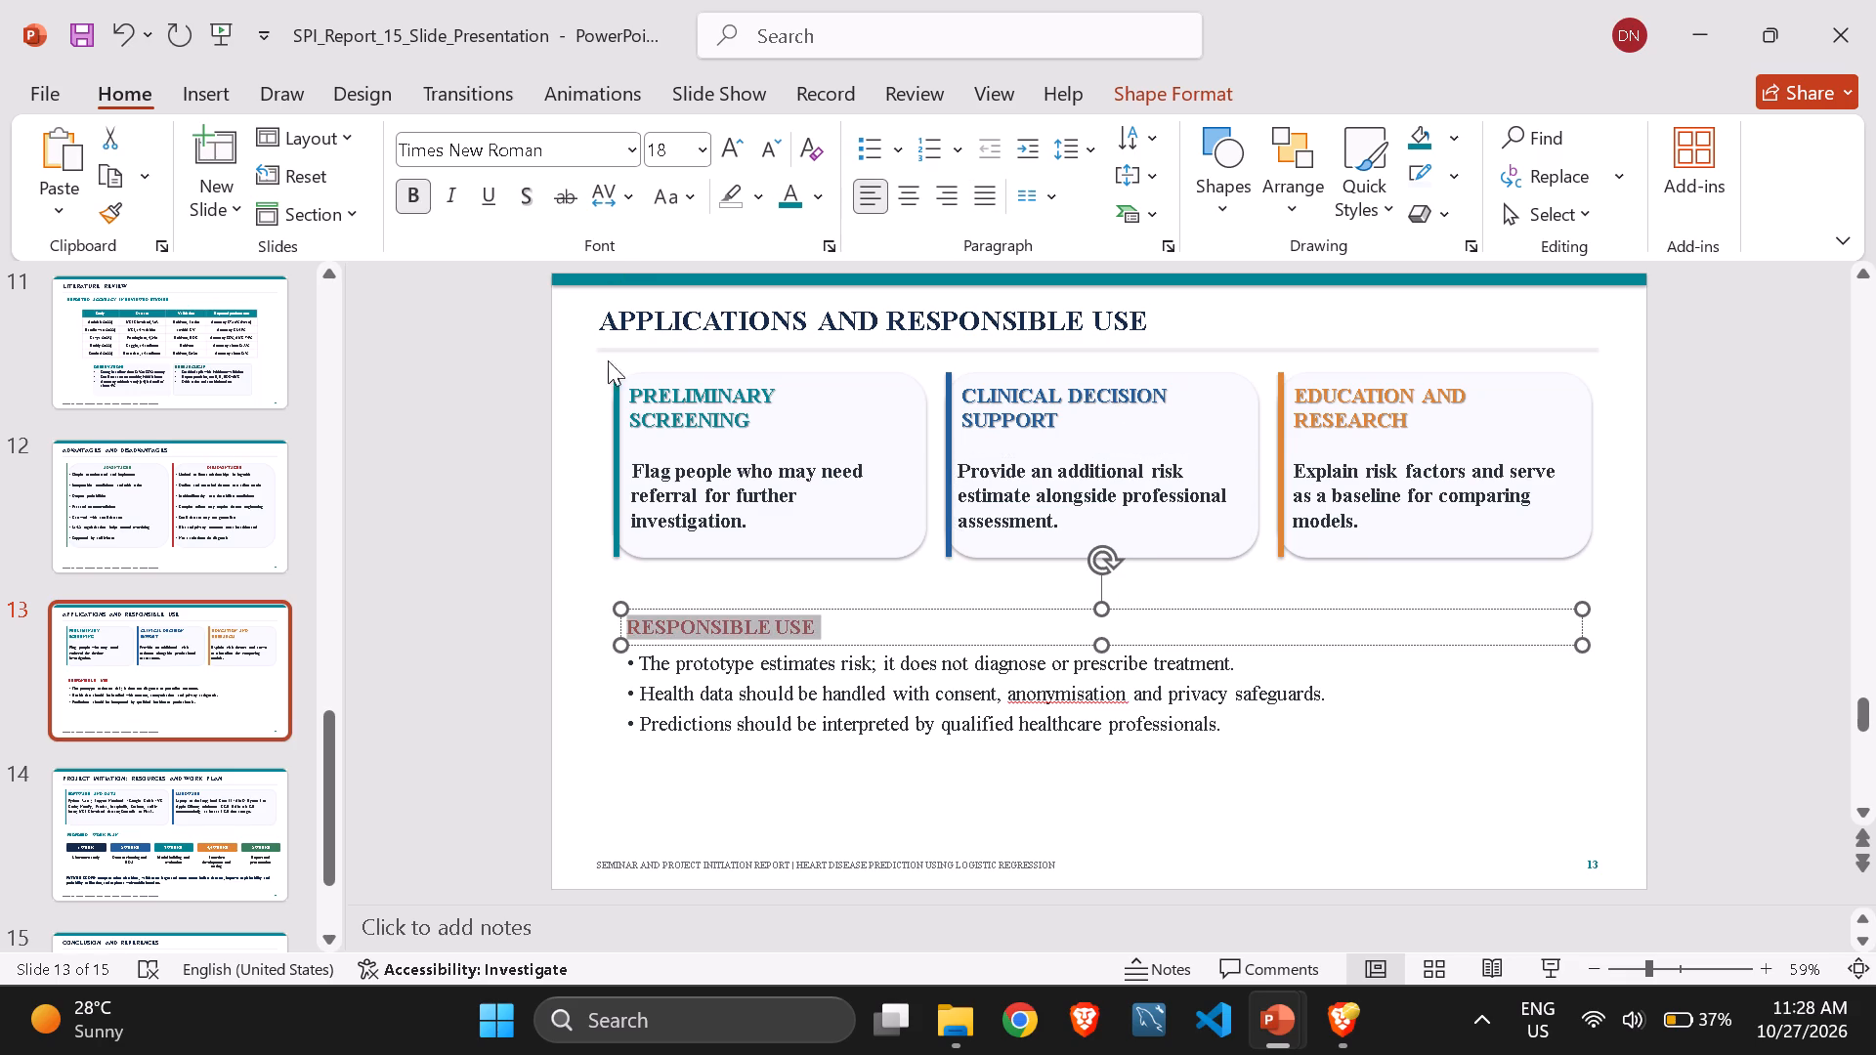
{"action": "left_click", "coordinate": [572, 594]}
Remove the text shadow from the PROPOSED WORK PLAN heading on slide 14.
{"action": "left_click", "coordinate": [240, 798]}
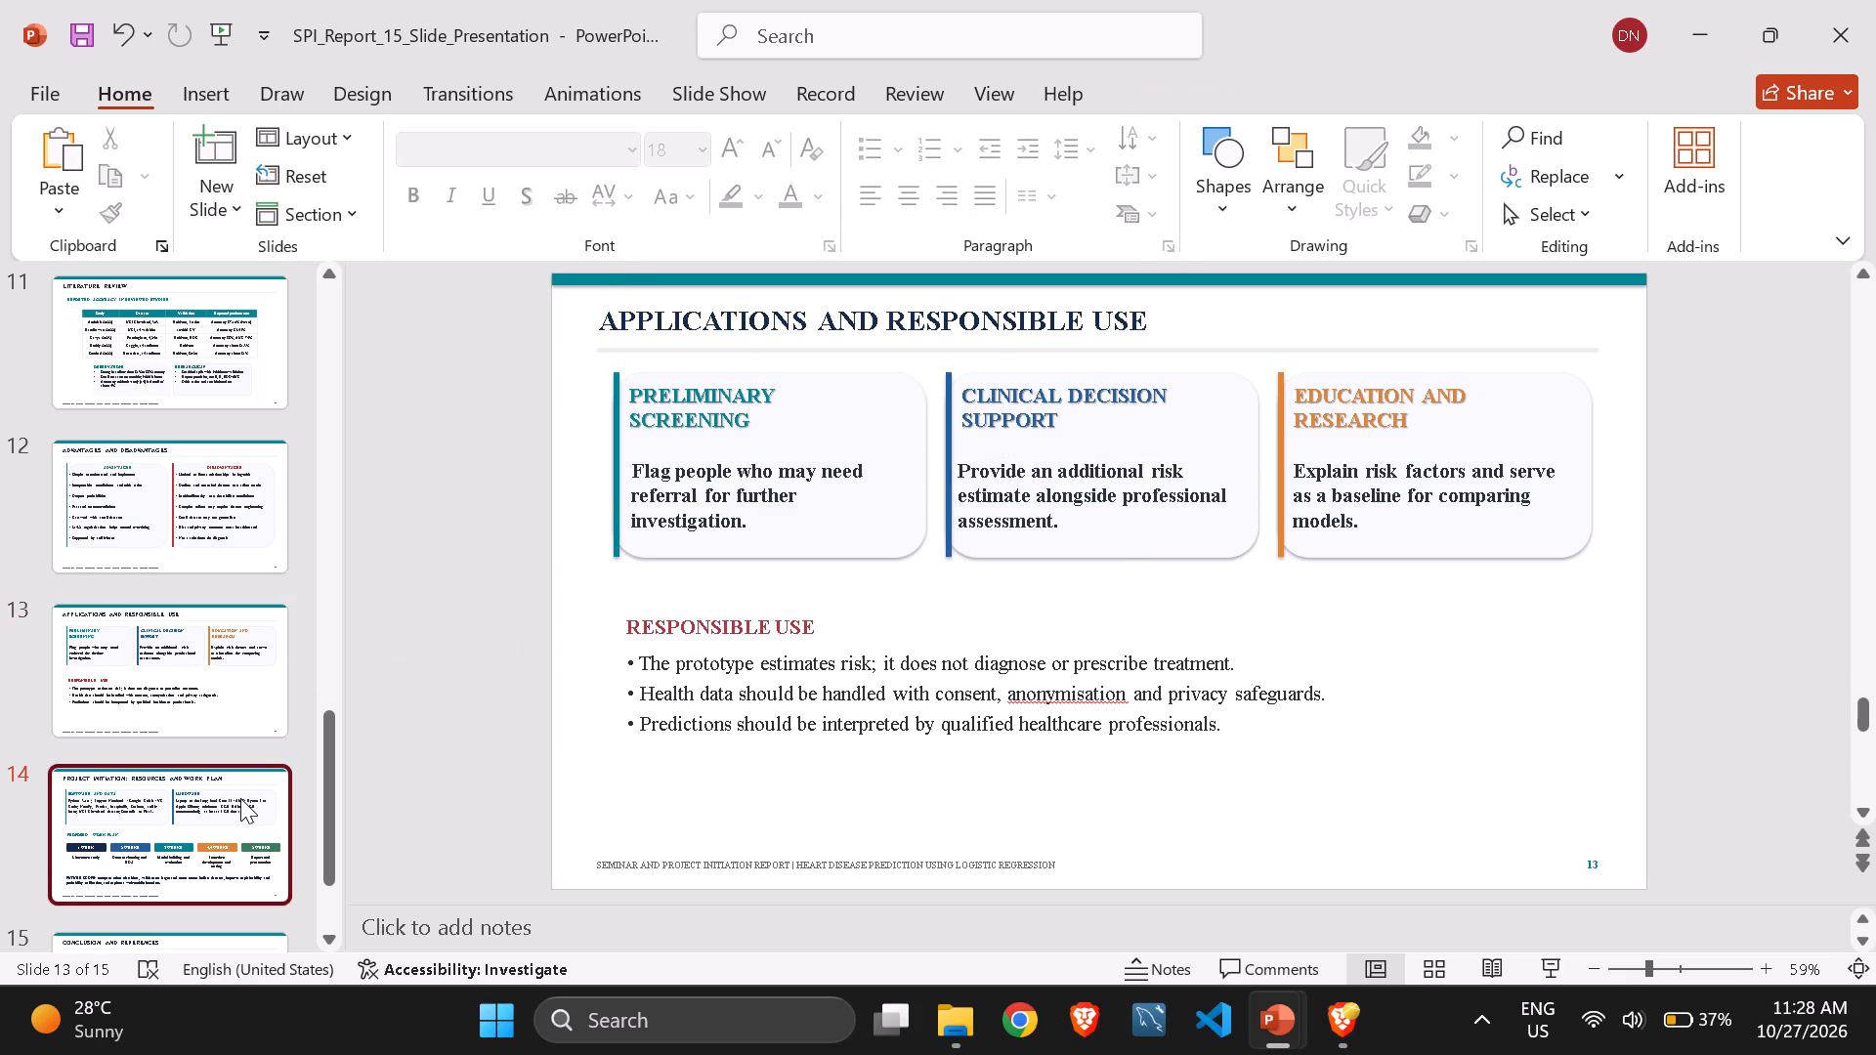
{"action": "left_click", "coordinate": [727, 587]}
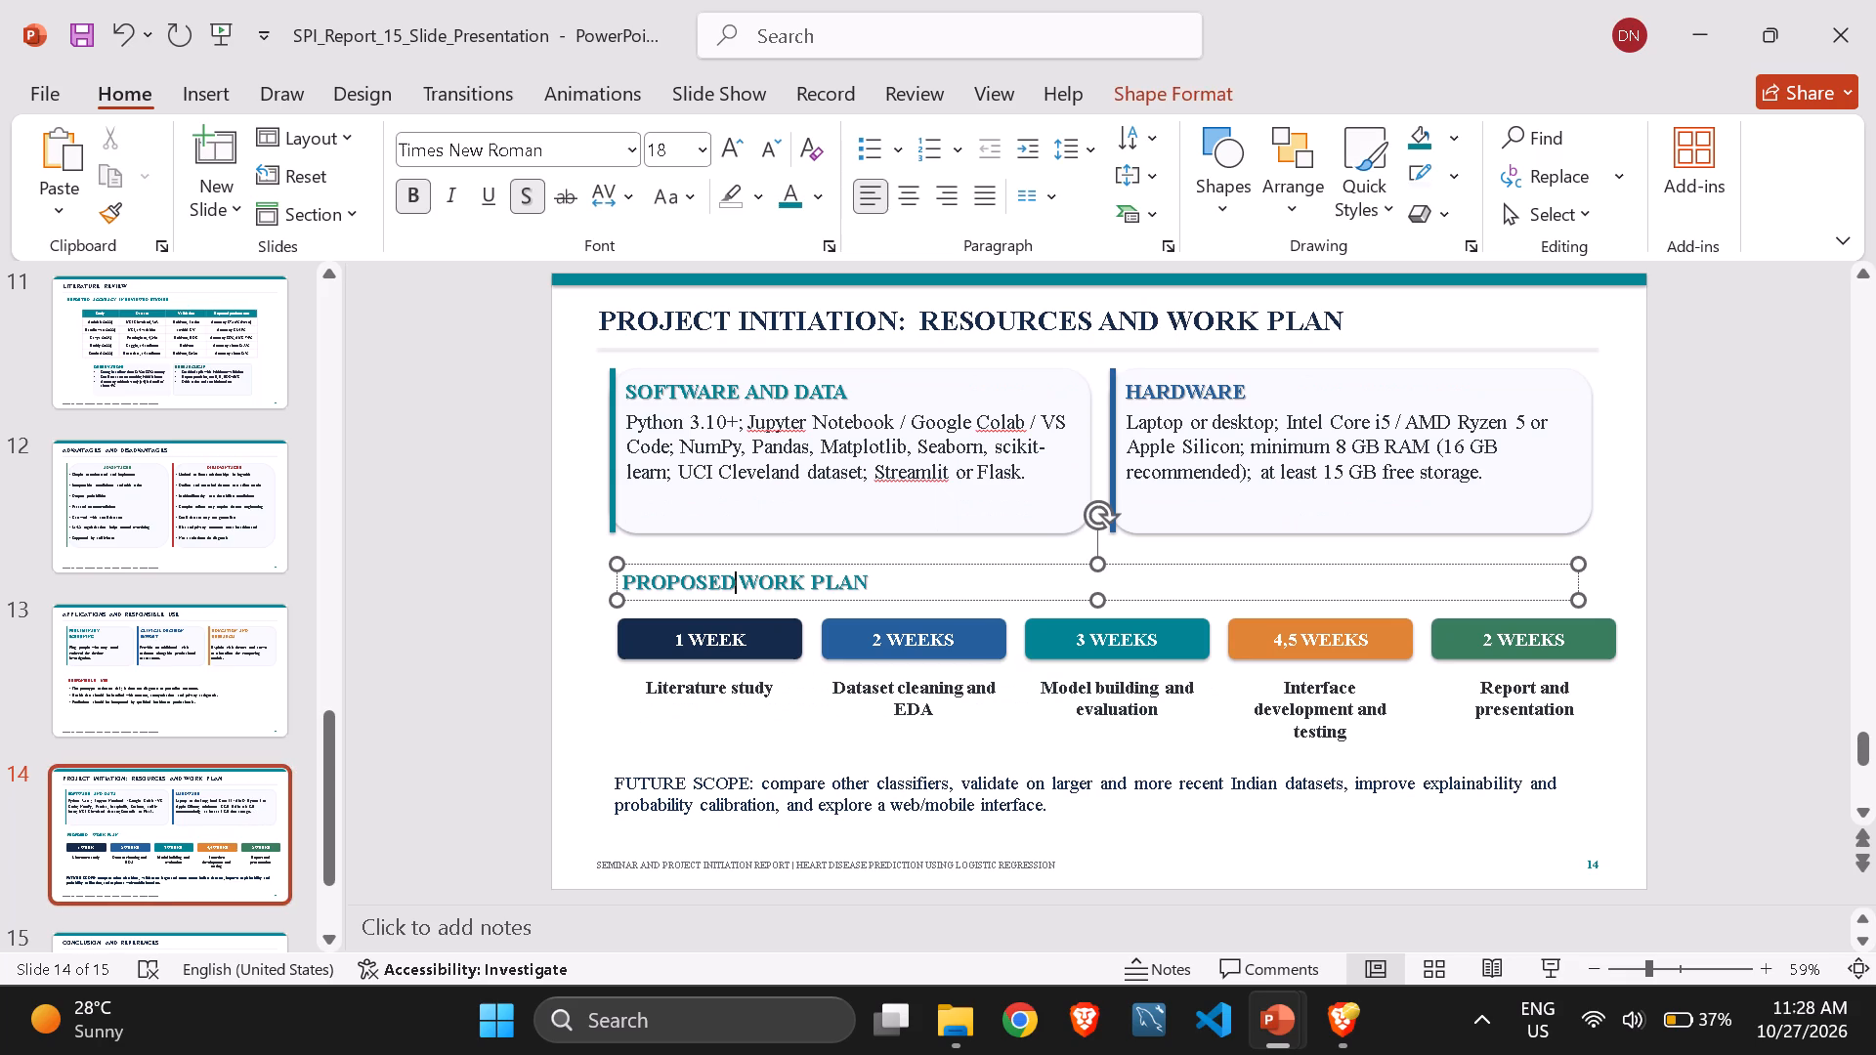
{"action": "key", "text": "ctrl+a"}
{"action": "left_click", "coordinate": [524, 184]}
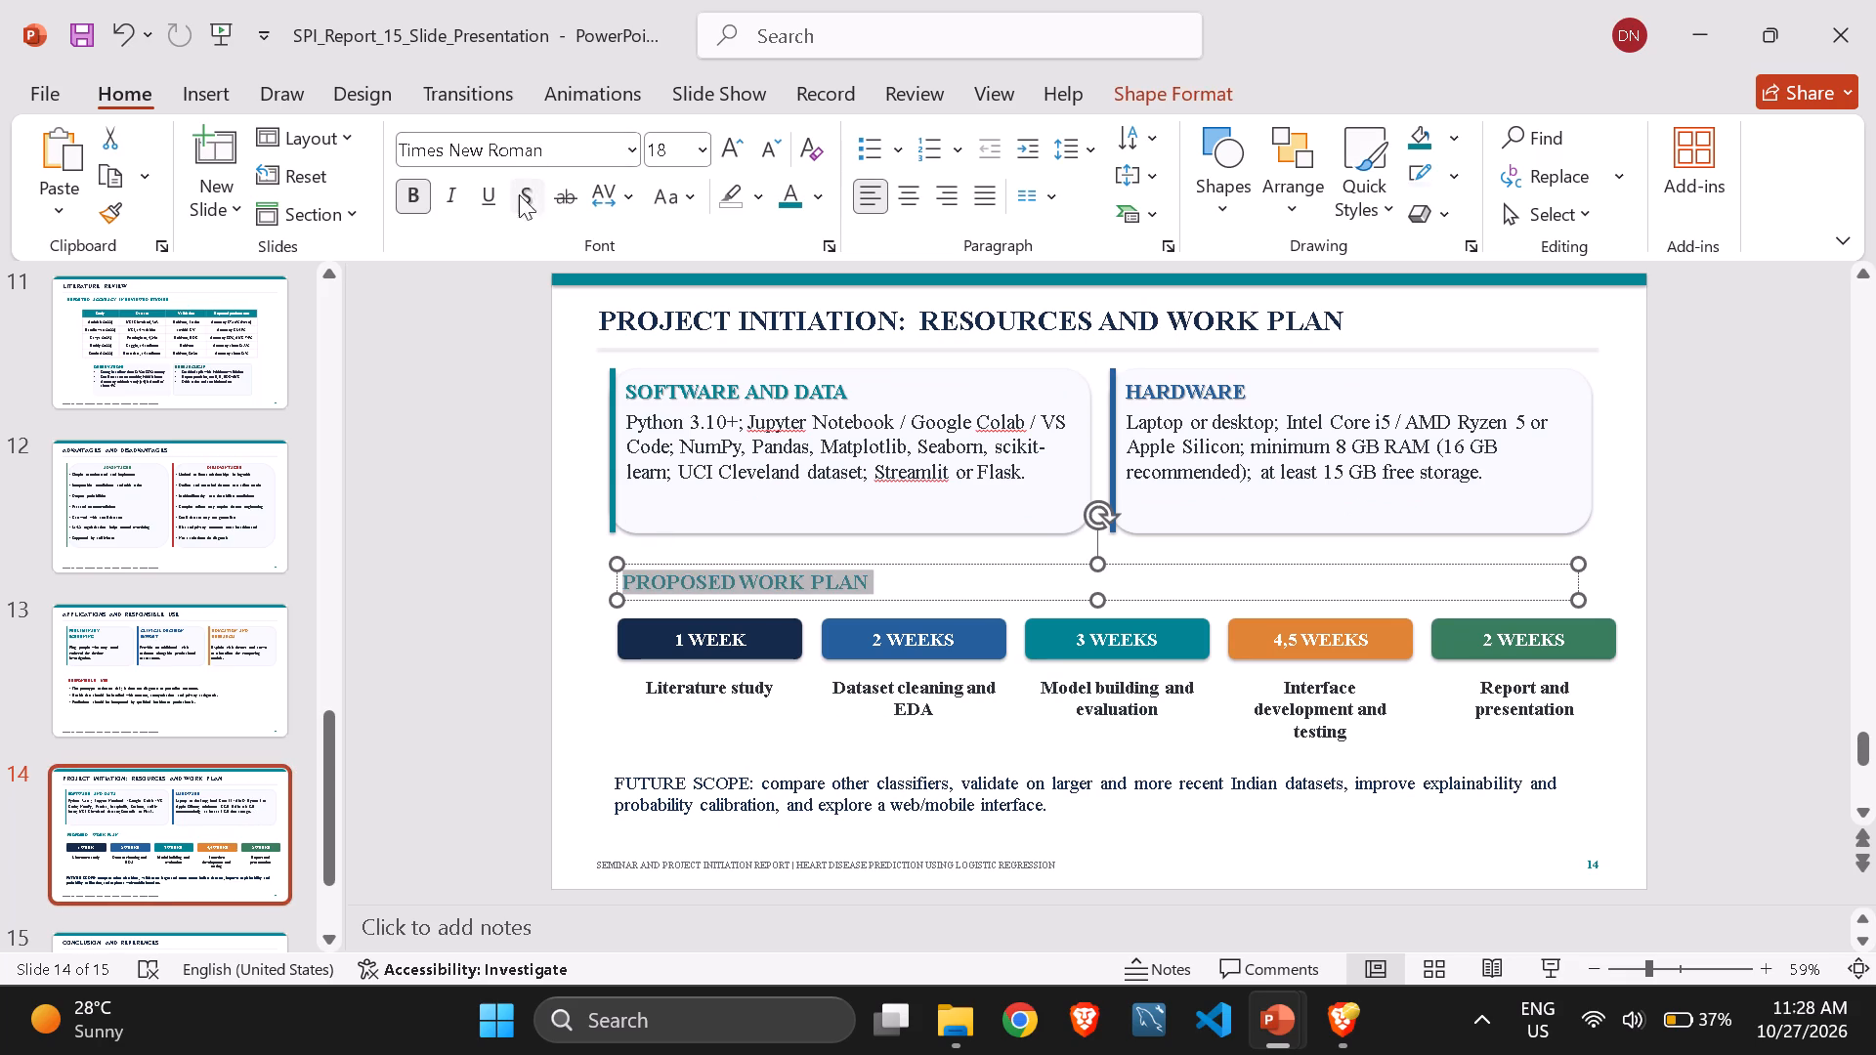
Remove the text shadow from the SELECTED REFERENCES heading on slide 15.
{"action": "scroll", "coordinate": [125, 720], "scroll_direction": "down", "scroll_amount": 4}
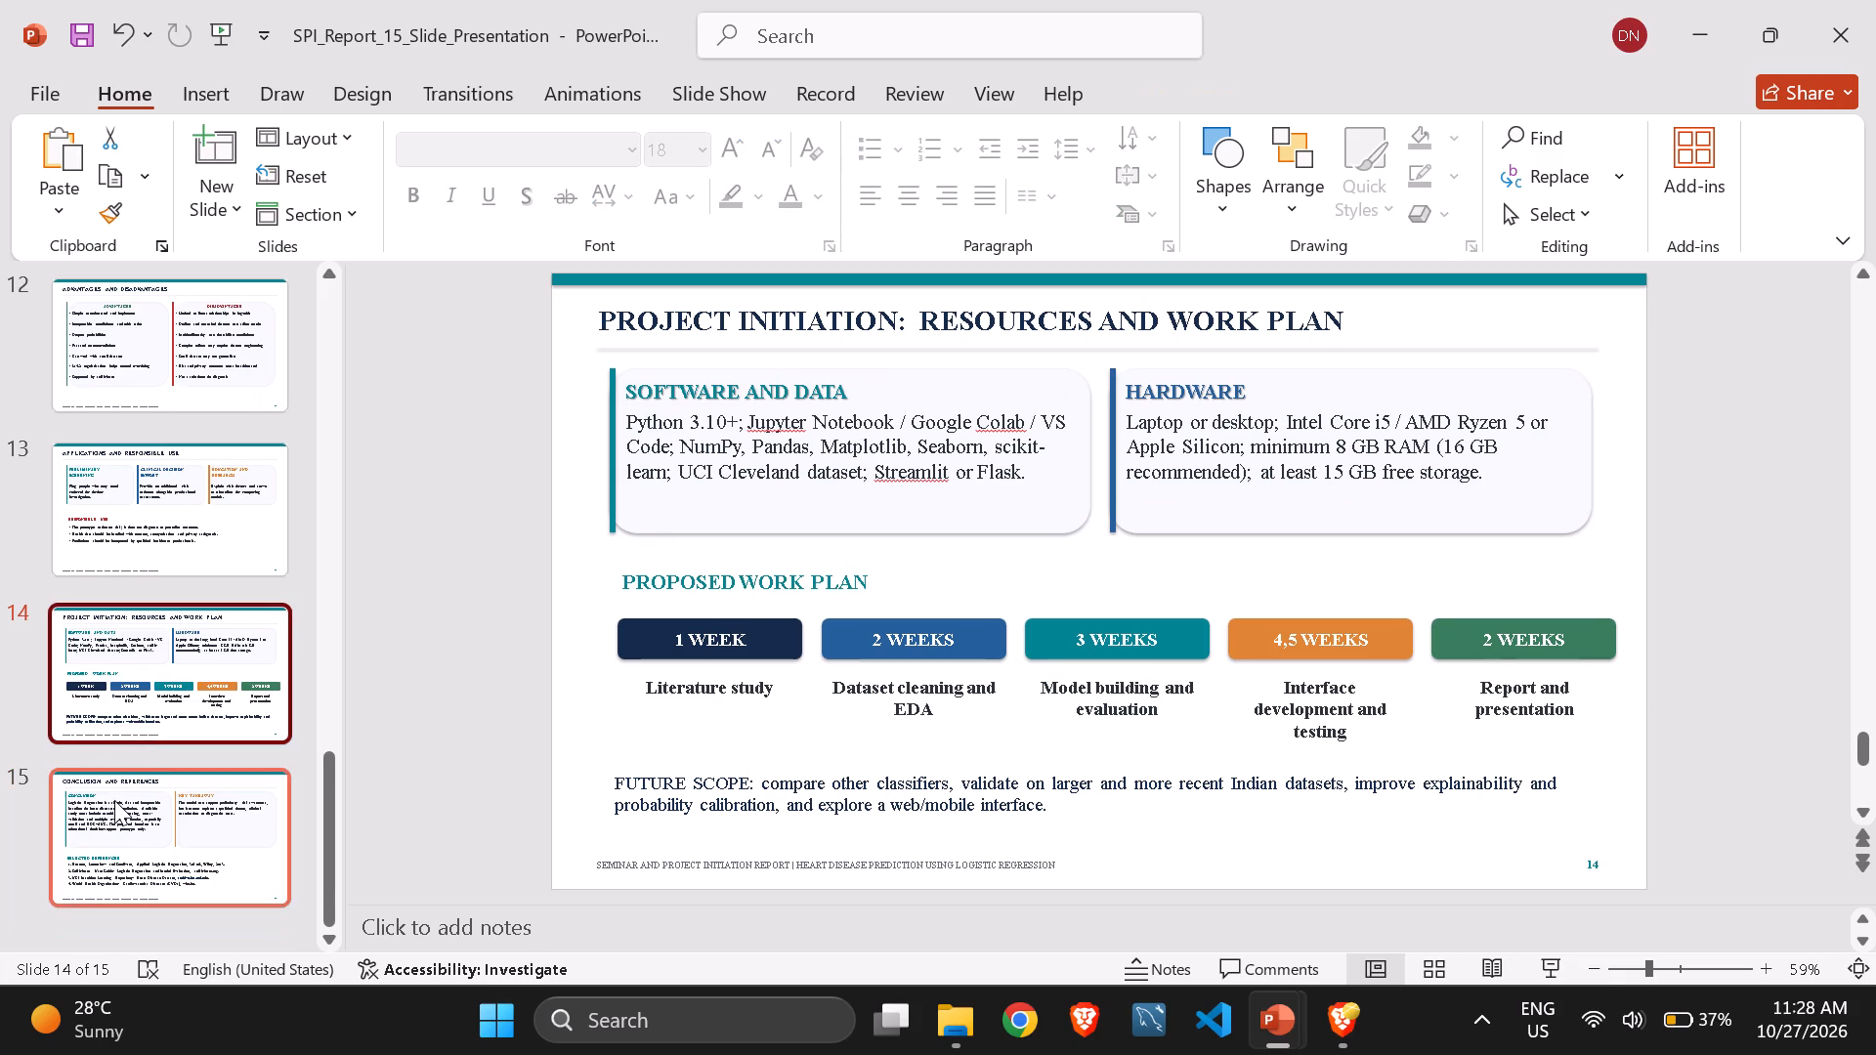
{"action": "left_click", "coordinate": [114, 801]}
{"action": "left_click", "coordinate": [729, 675]}
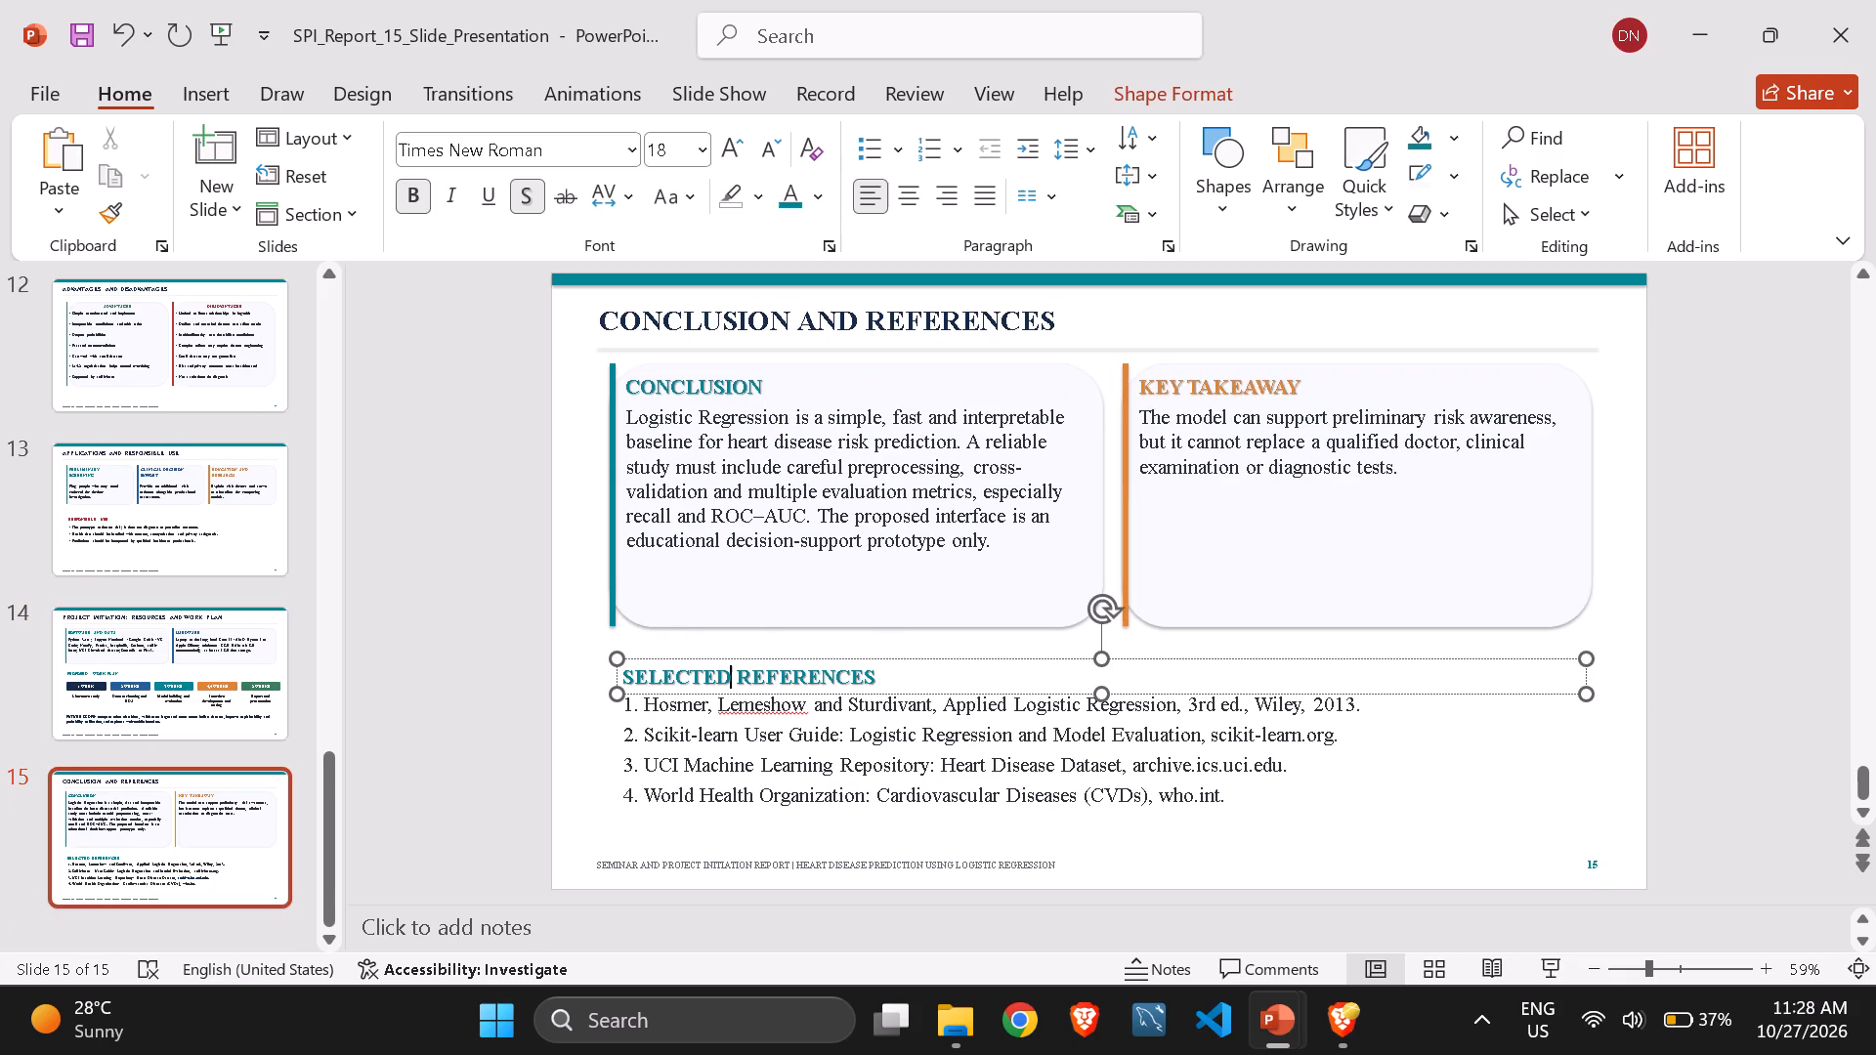
{"action": "key", "text": "ctrl+a"}
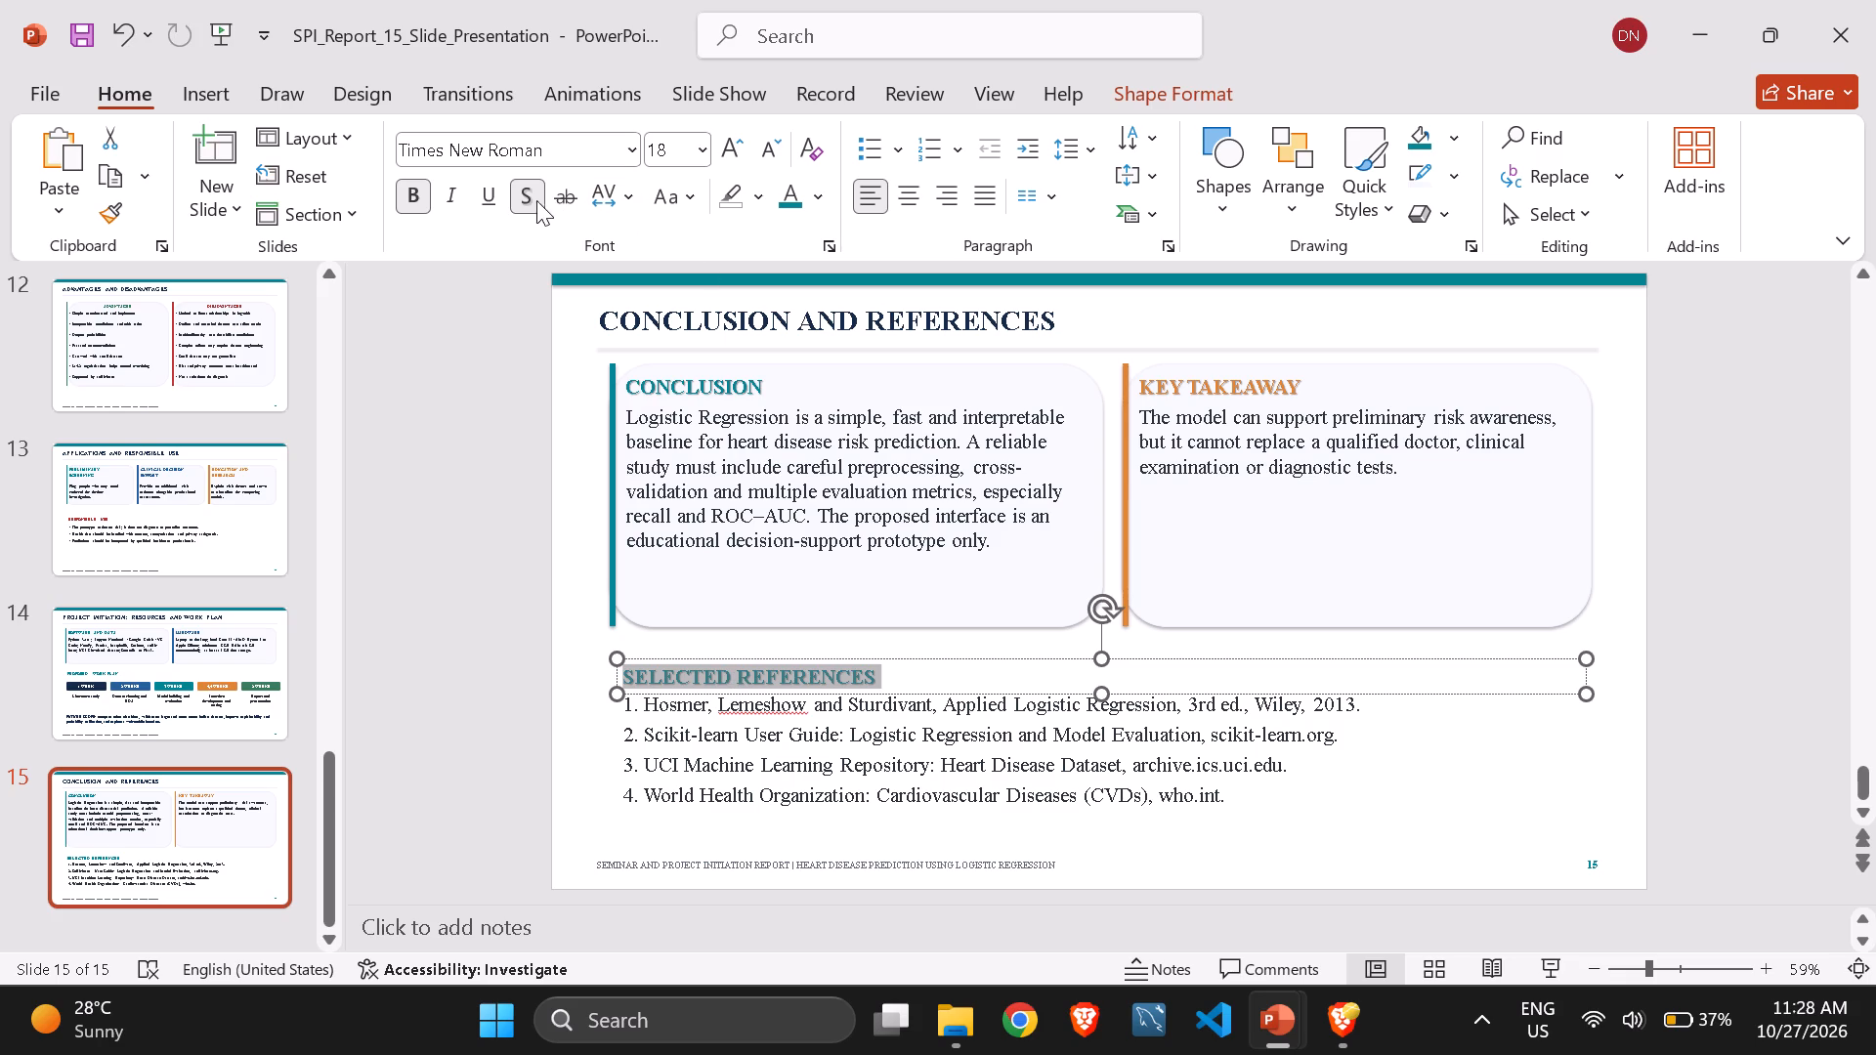
{"action": "left_click", "coordinate": [526, 194]}
Make the header row of the reviewed-studies table on the LITERATURE REVIEW slide bold, from Study to Reported performance.
{"action": "left_click", "coordinate": [172, 677]}
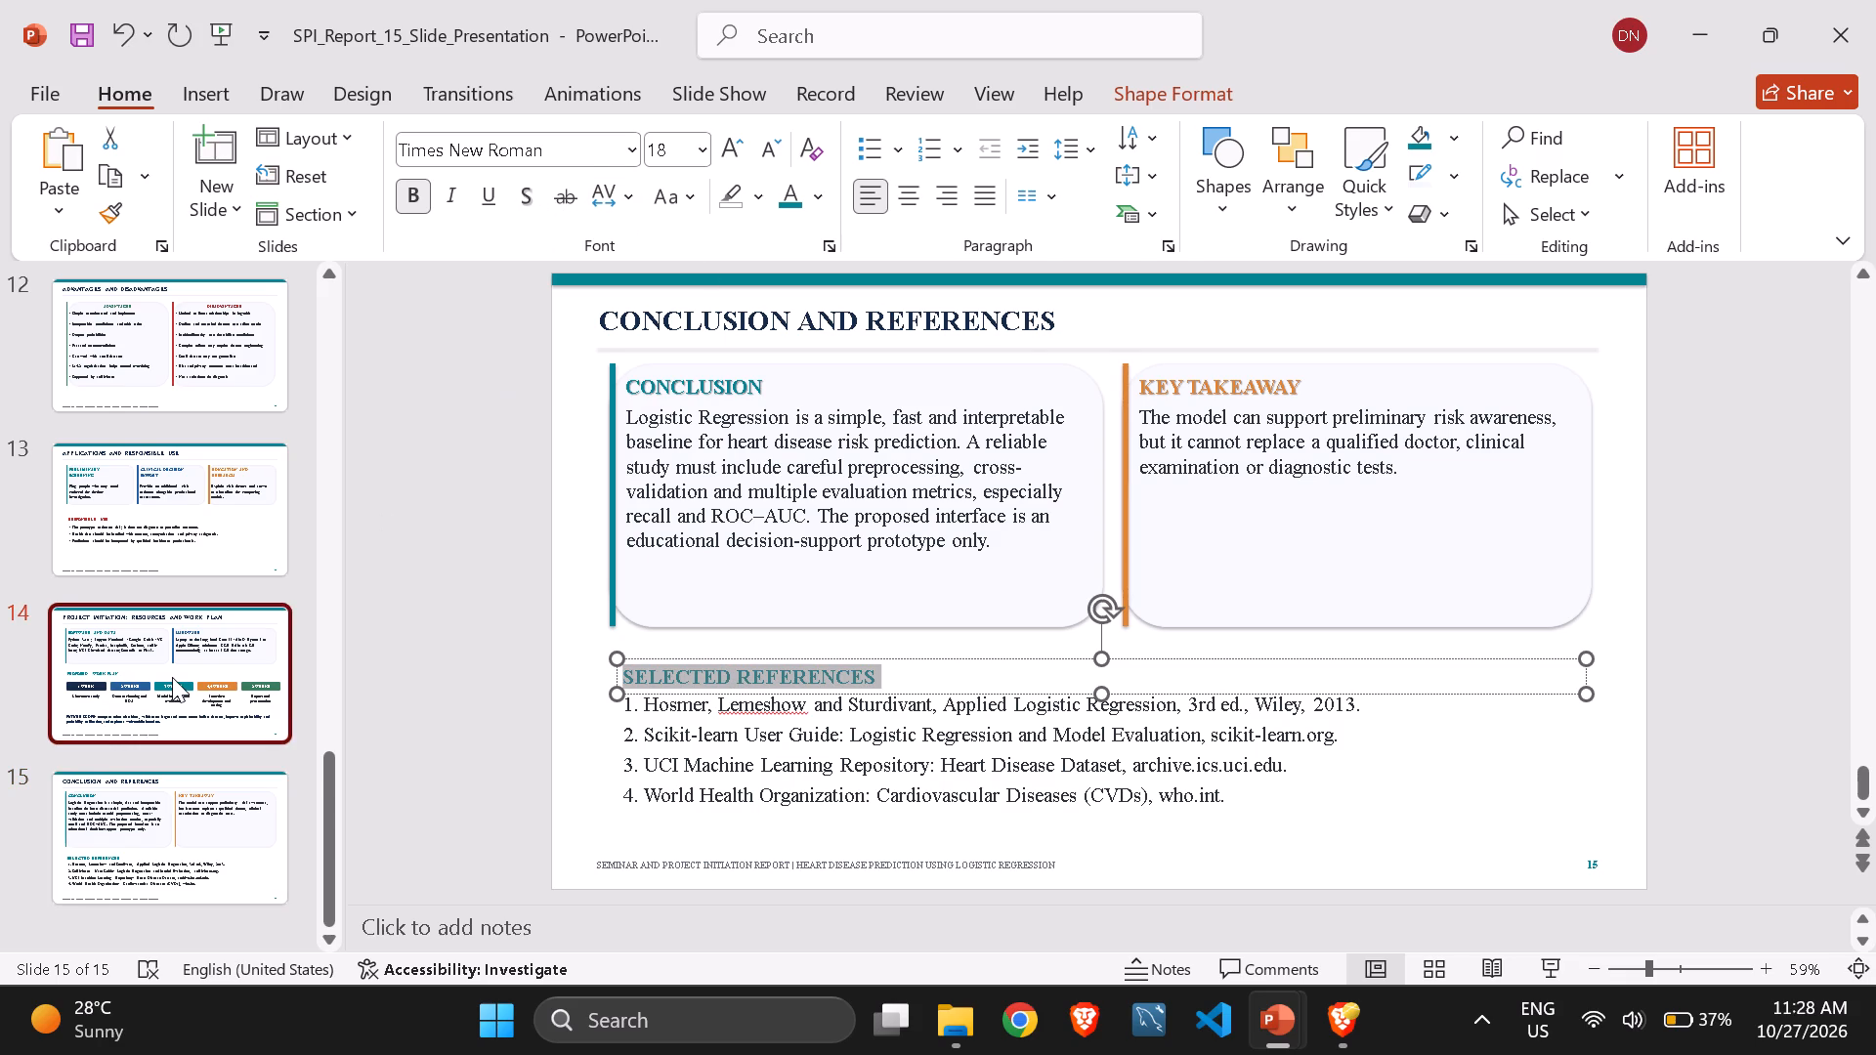
{"action": "left_click", "coordinate": [126, 863]}
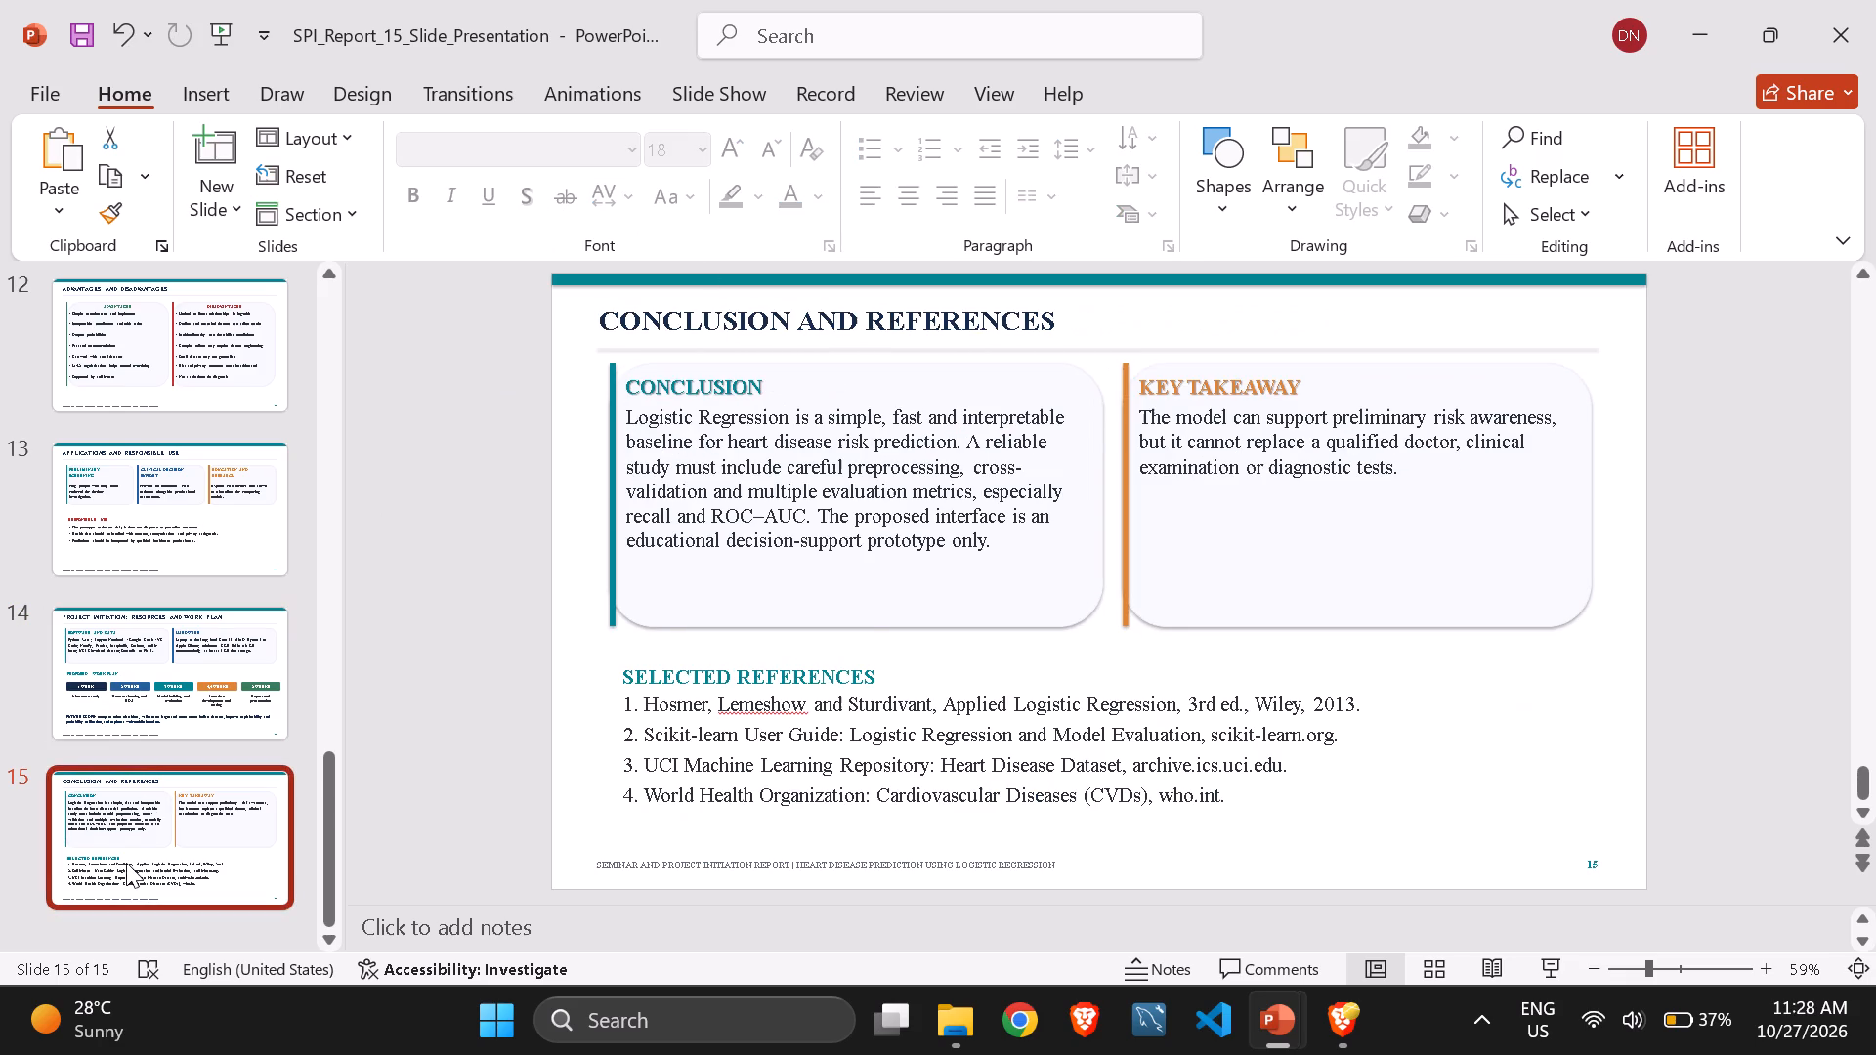
{"action": "left_click", "coordinate": [135, 669]}
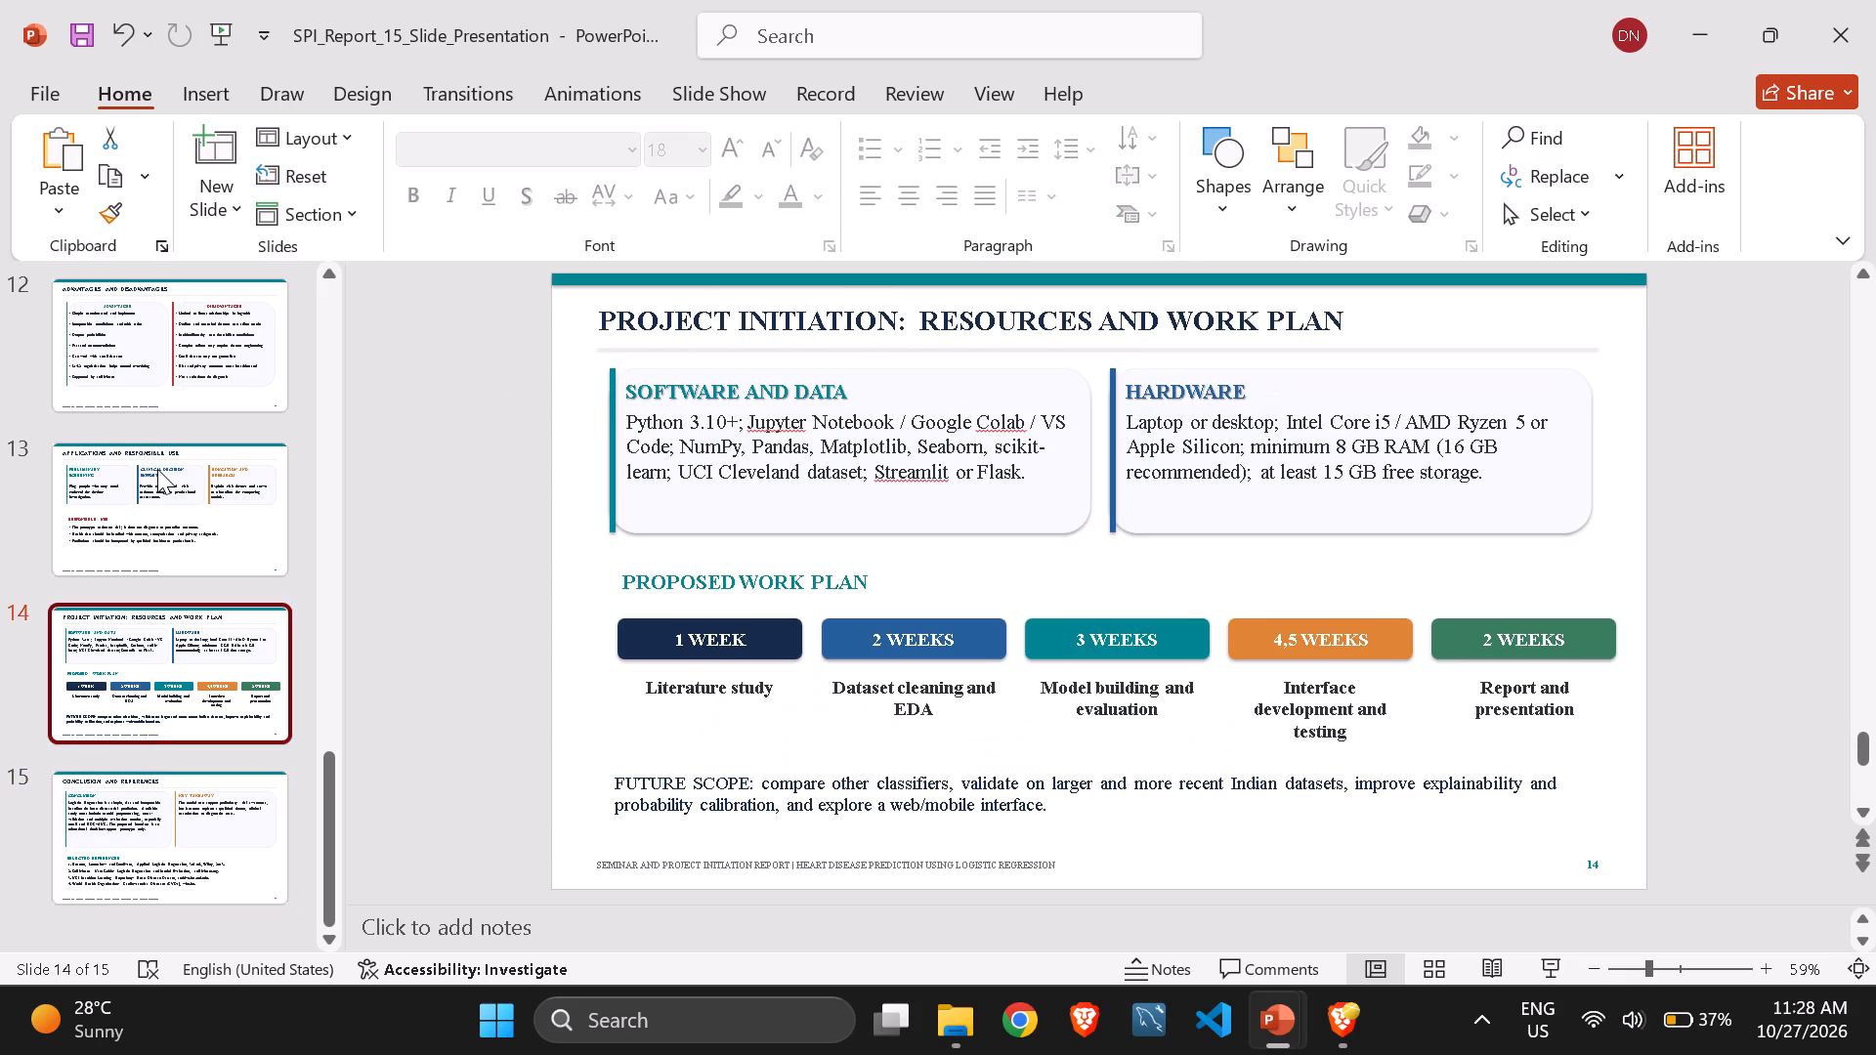
{"action": "left_click", "coordinate": [157, 469]}
{"action": "left_click", "coordinate": [169, 373]}
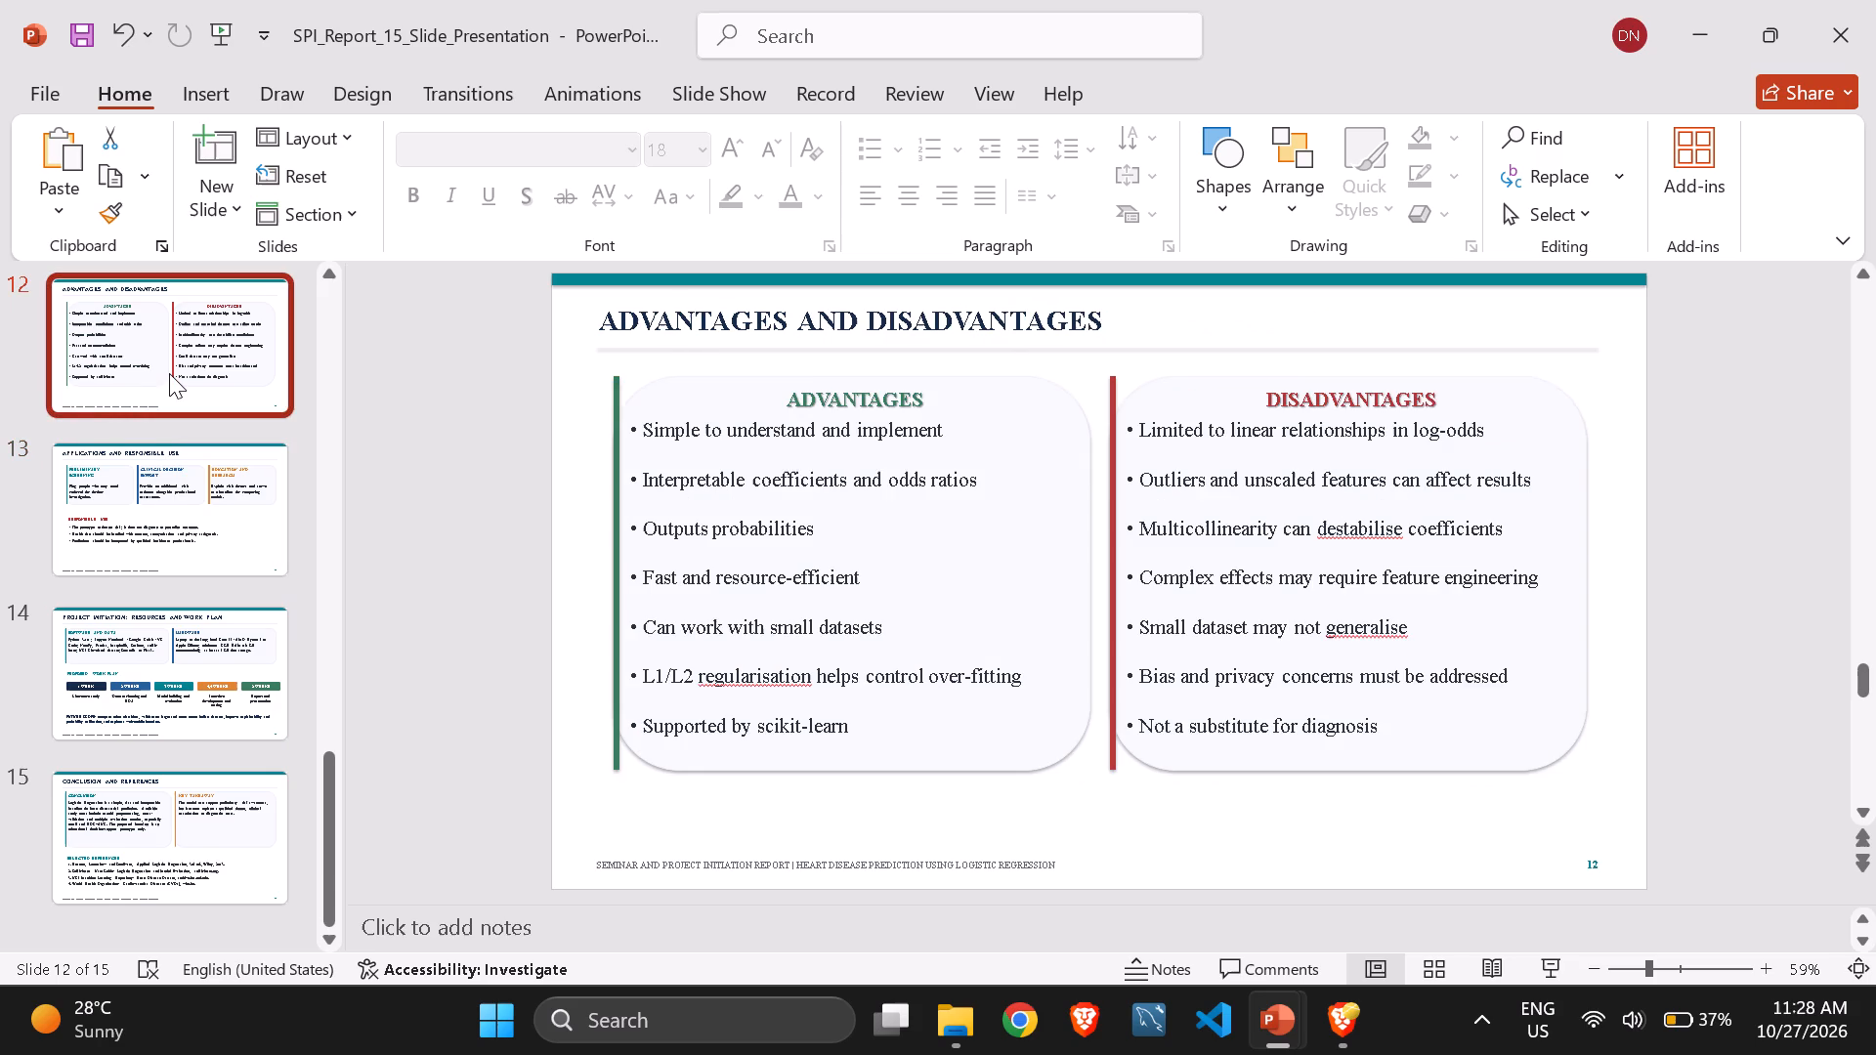
{"action": "key", "text": "Up"}
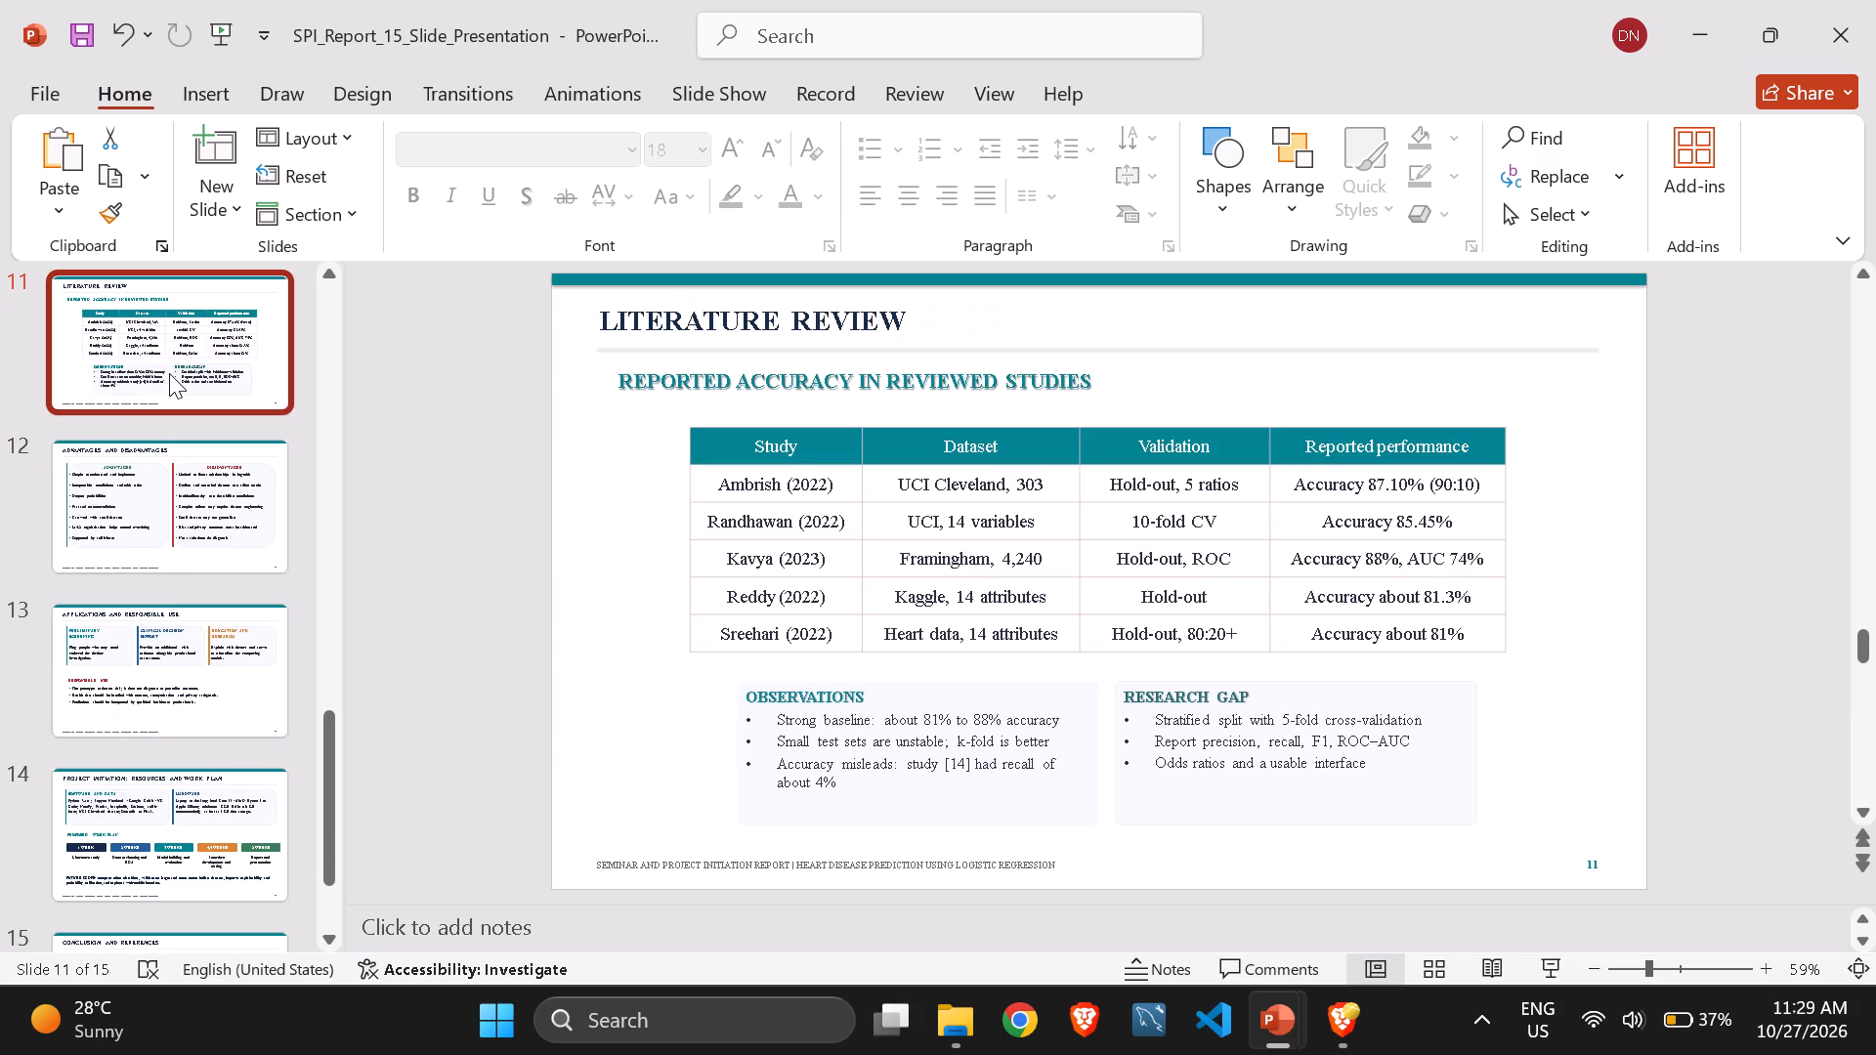
{"action": "left_click", "coordinate": [1476, 439]}
{"action": "left_click_drag", "start_coordinate": [1476, 449], "coordinate": [748, 447]}
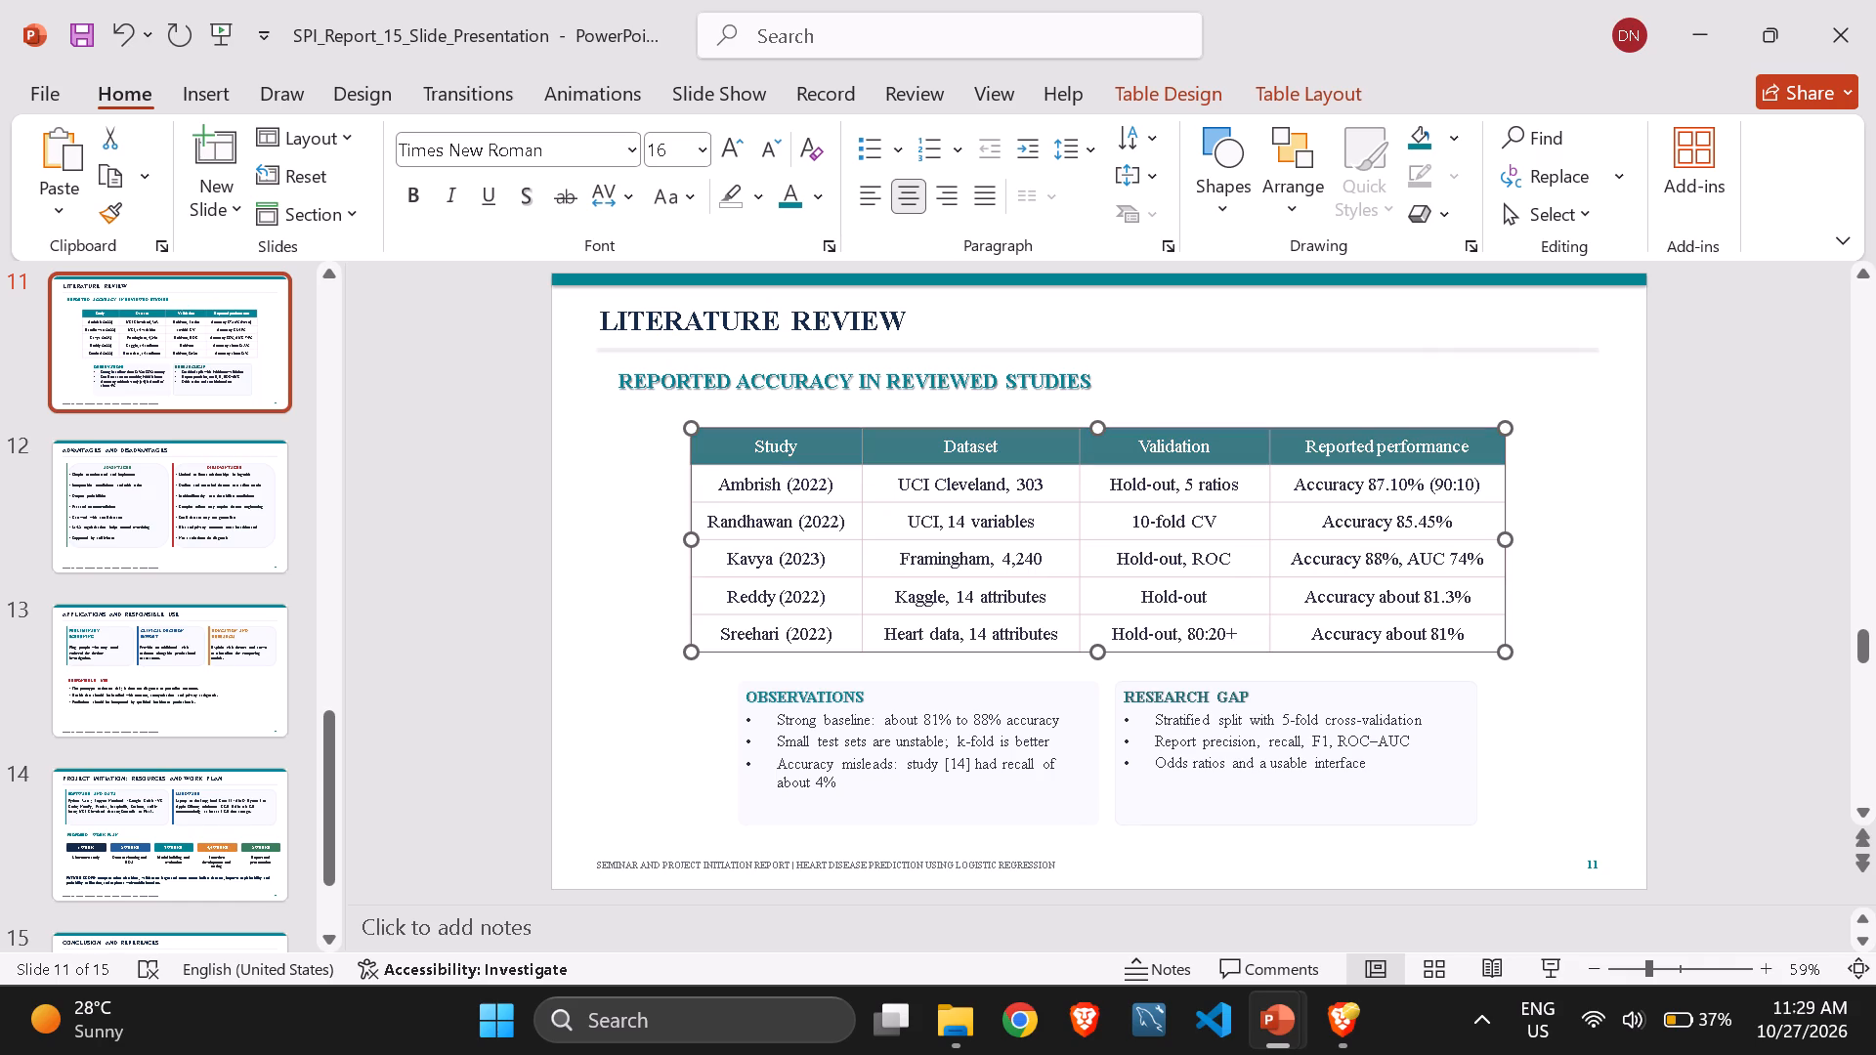
{"action": "left_click_drag", "start_coordinate": [748, 447], "coordinate": [741, 447]}
{"action": "left_click", "coordinate": [417, 190]}
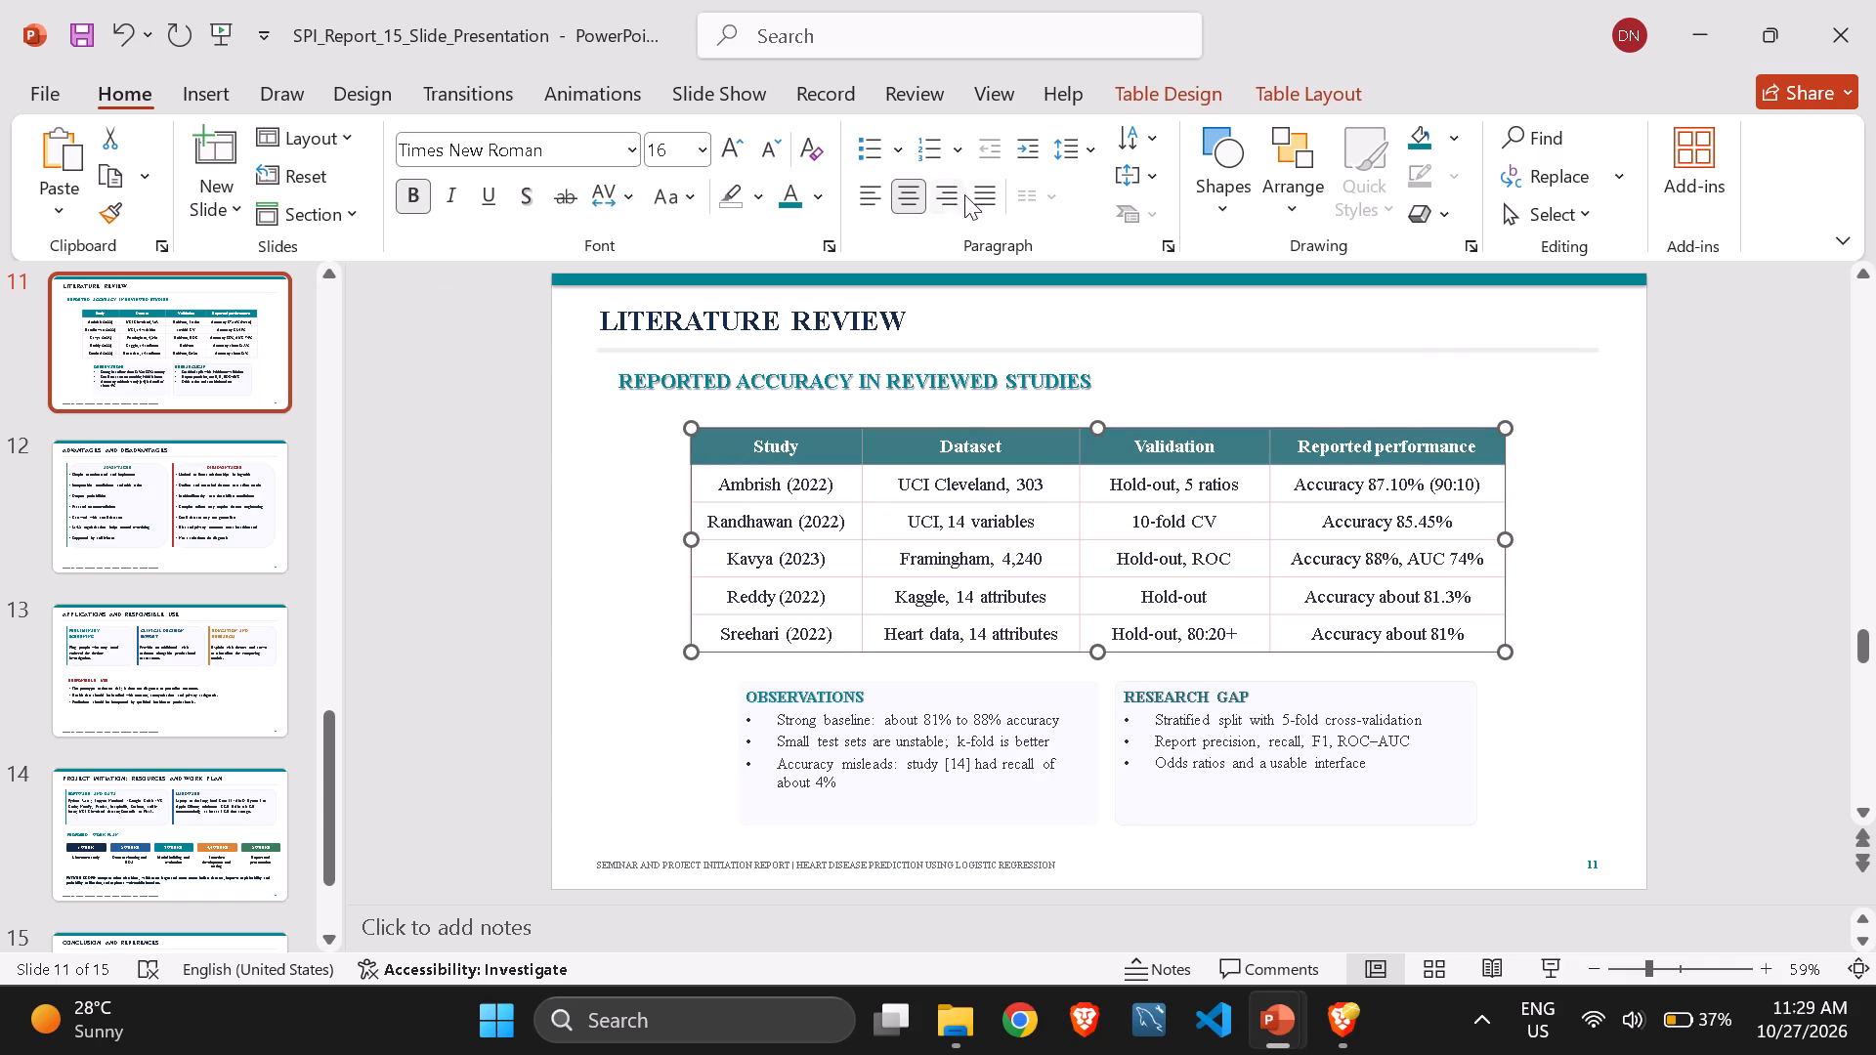
Compare justified, centred and left alignment on the table's header row and settle on justified text.
{"action": "left_click", "coordinate": [992, 188]}
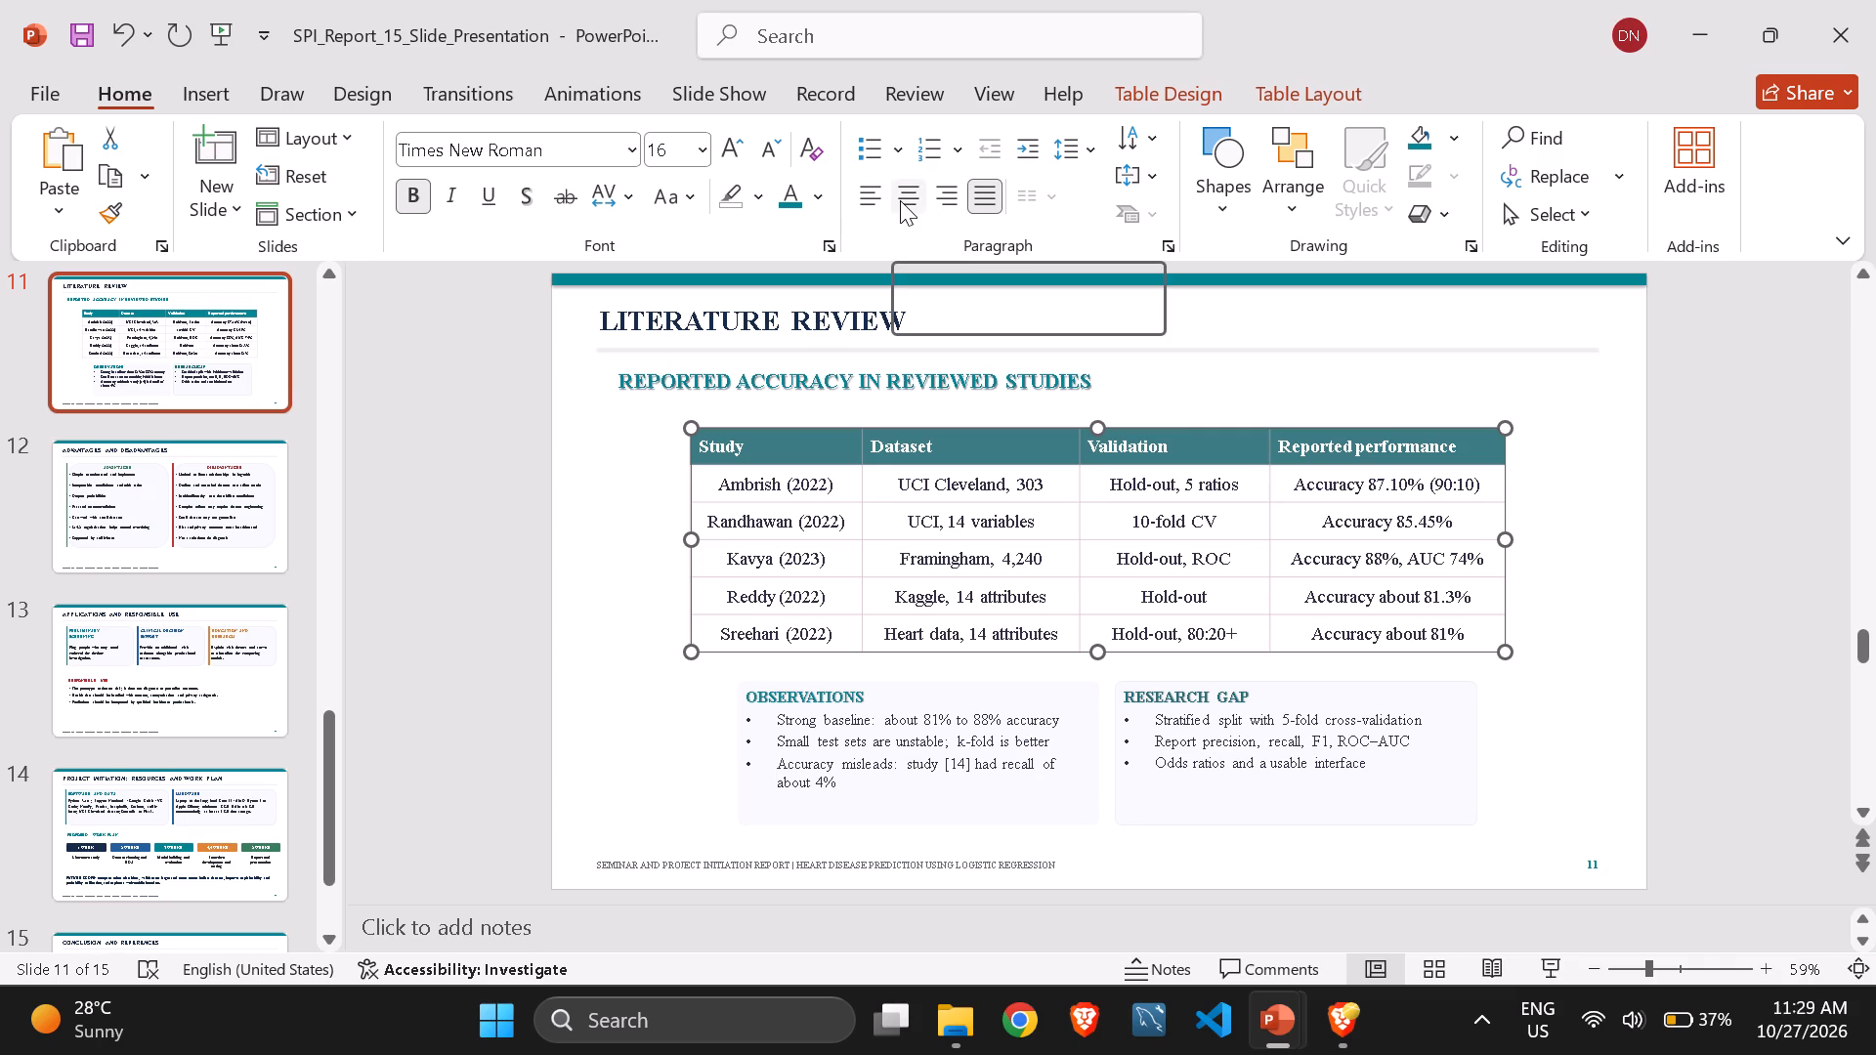
{"action": "left_click", "coordinate": [904, 202]}
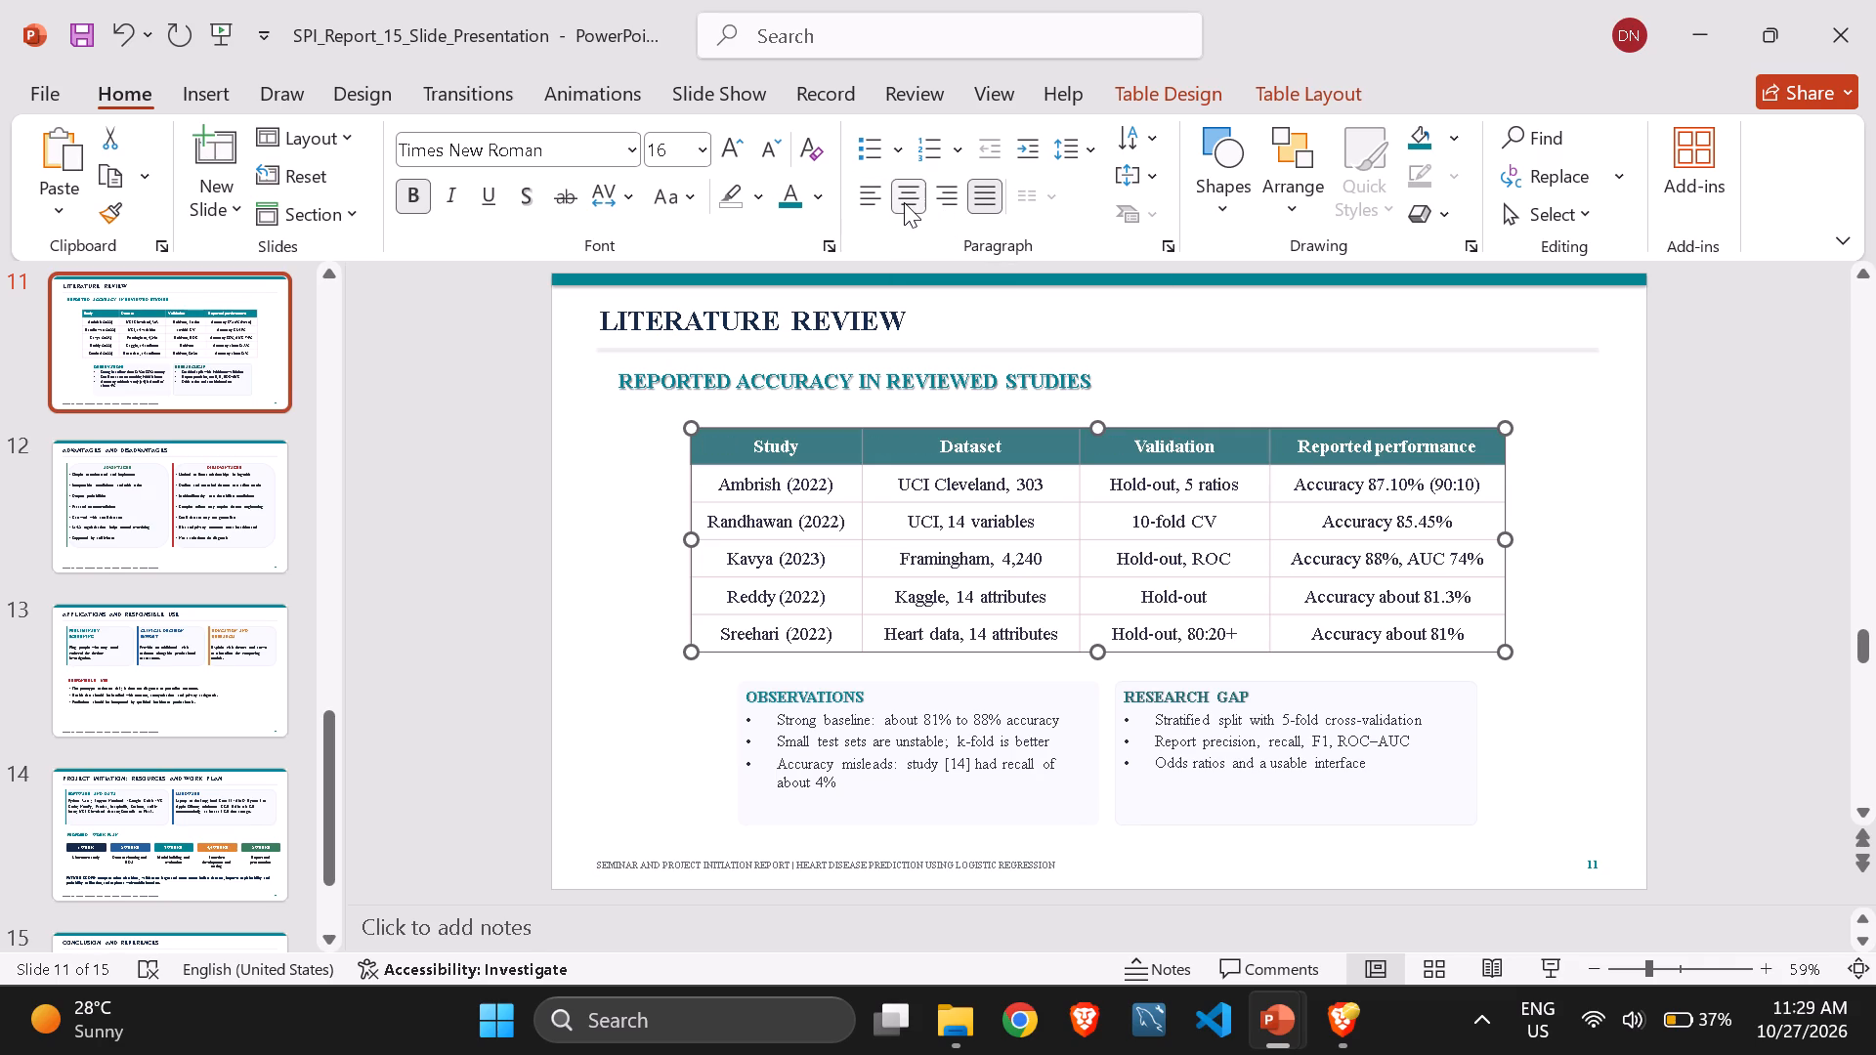
{"action": "left_click", "coordinate": [872, 192]}
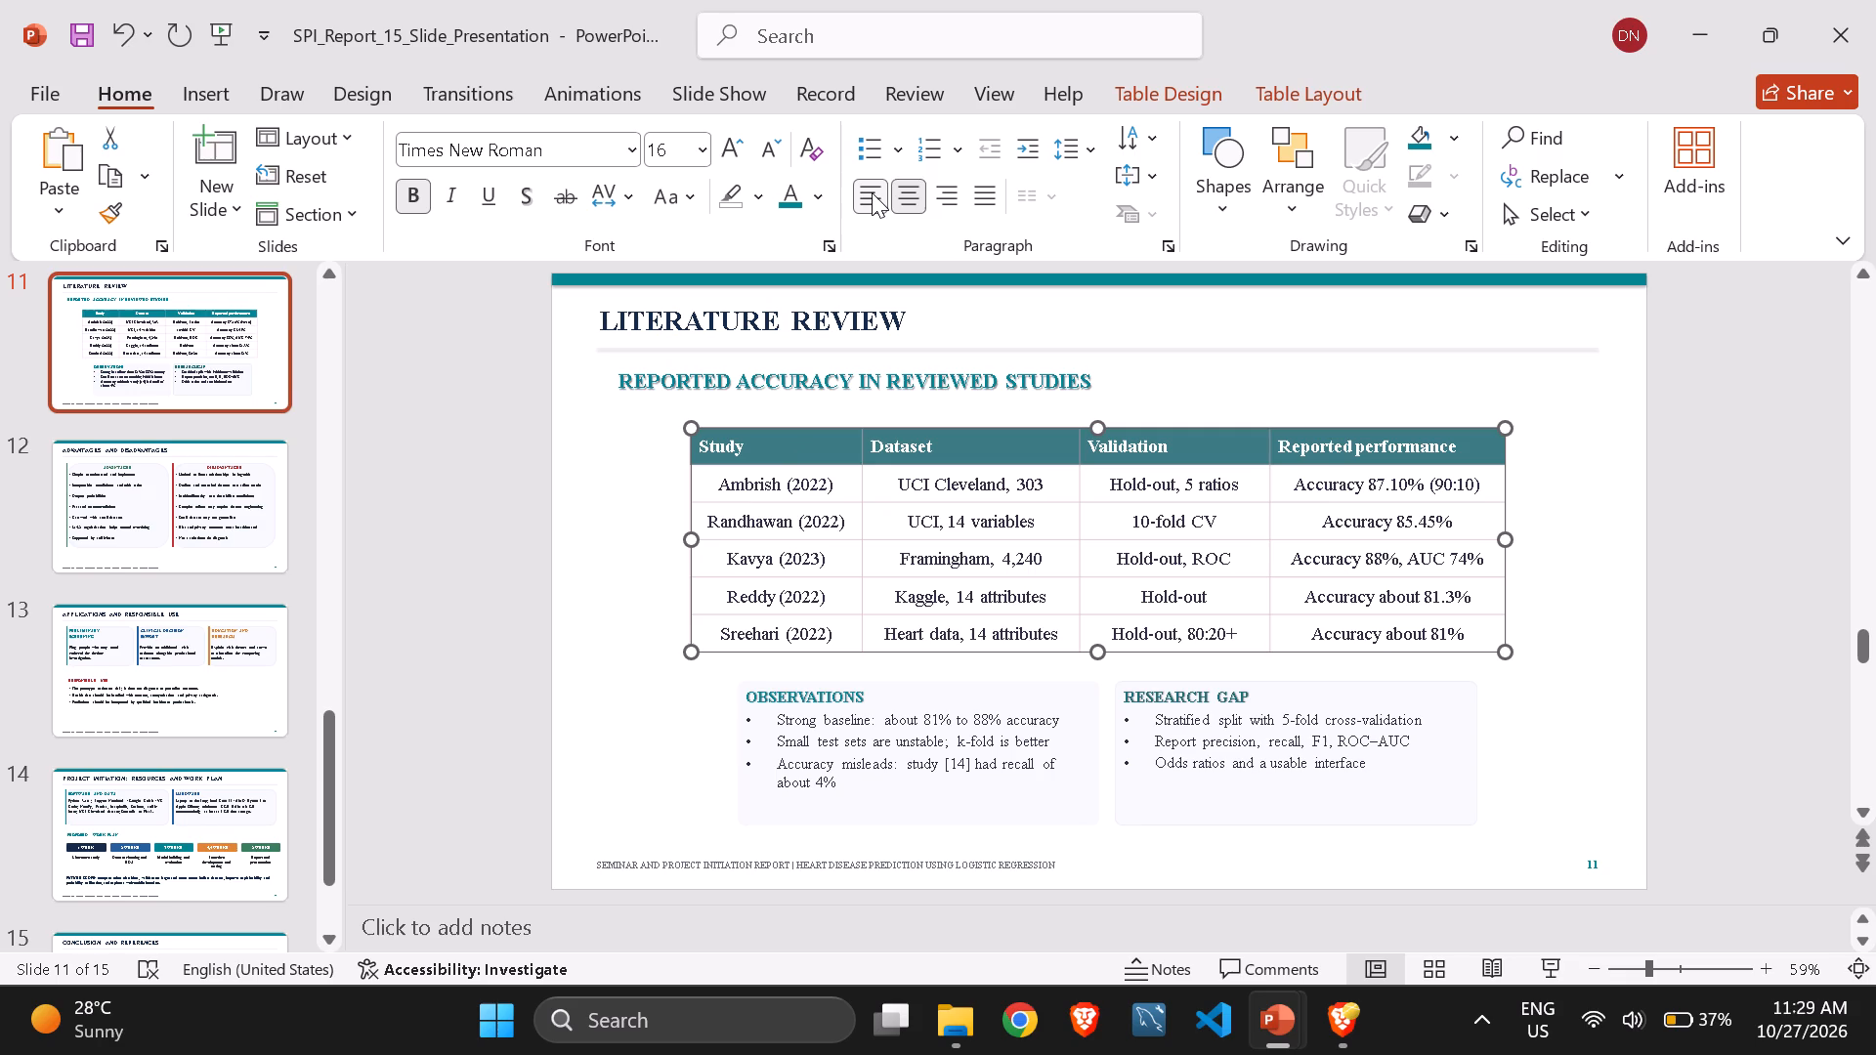
{"action": "left_click", "coordinate": [997, 191]}
{"action": "left_click", "coordinate": [584, 526]}
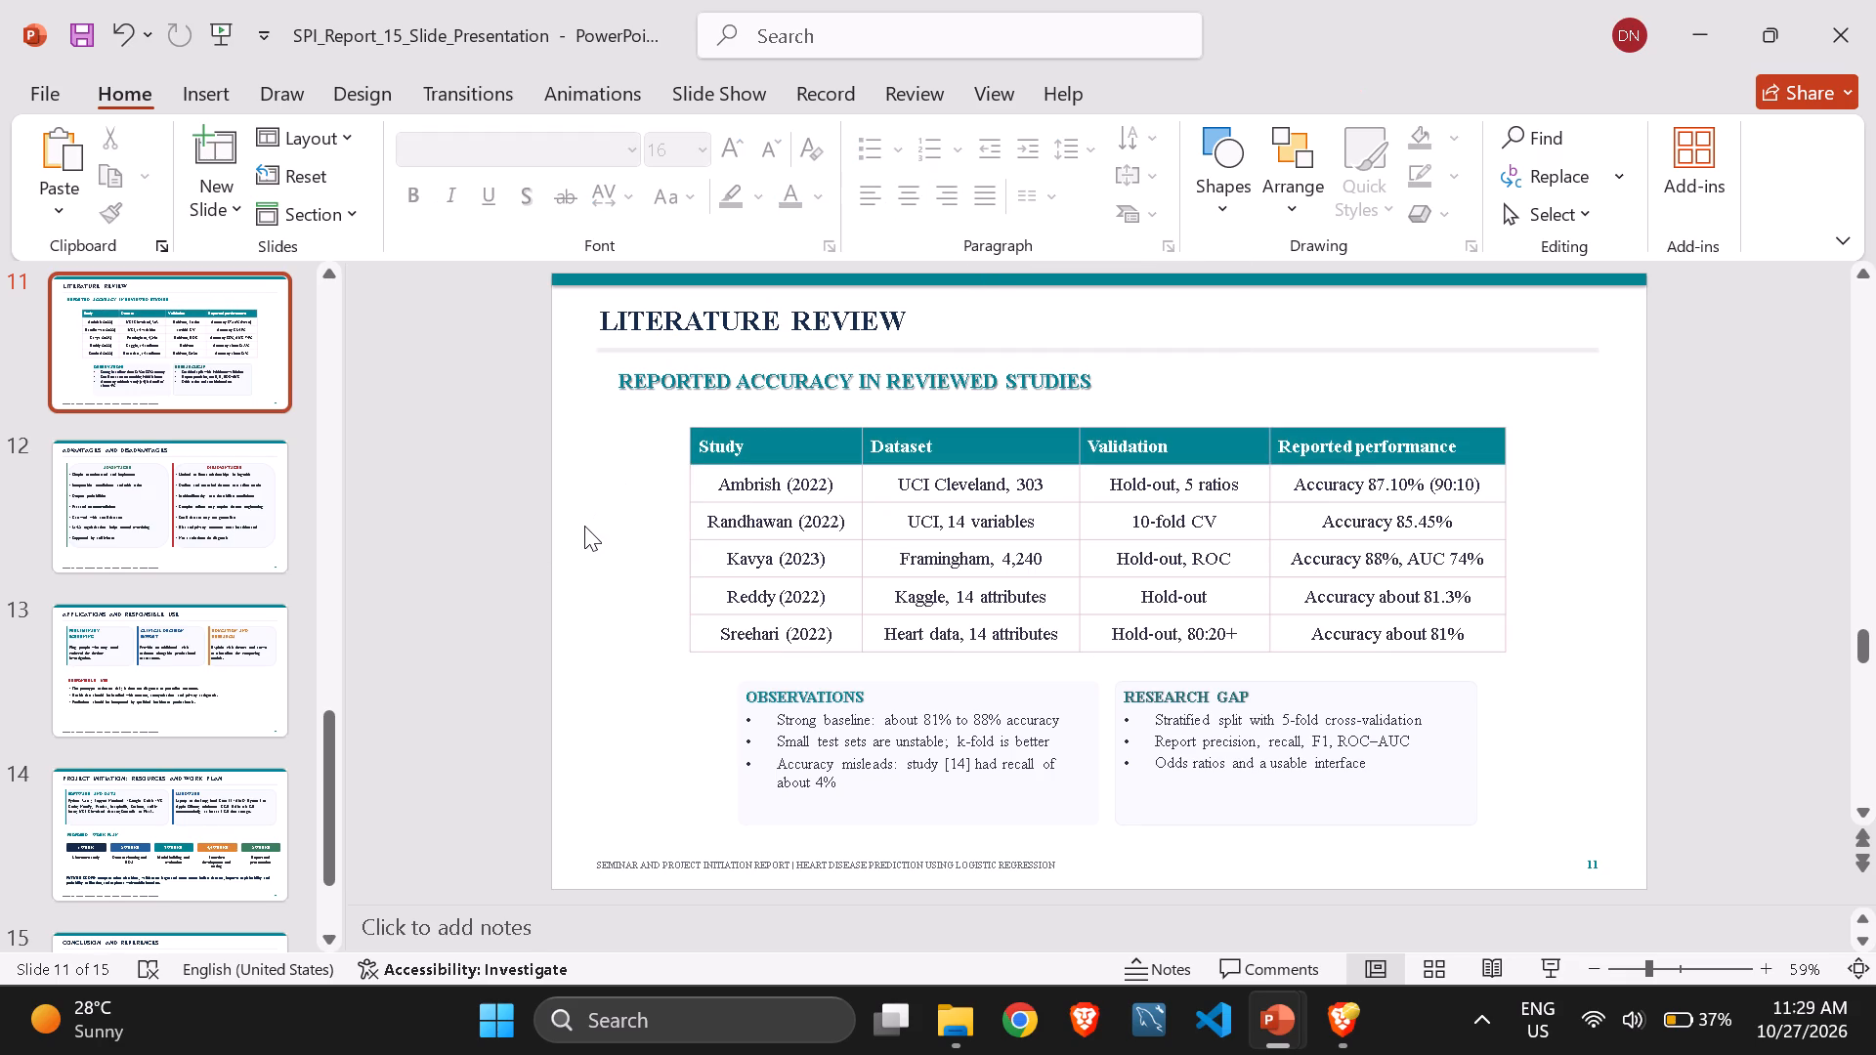
Recheck the slide layouts in the editing view, going from the title slide through to slide 14.
{"action": "left_click", "coordinate": [230, 492]}
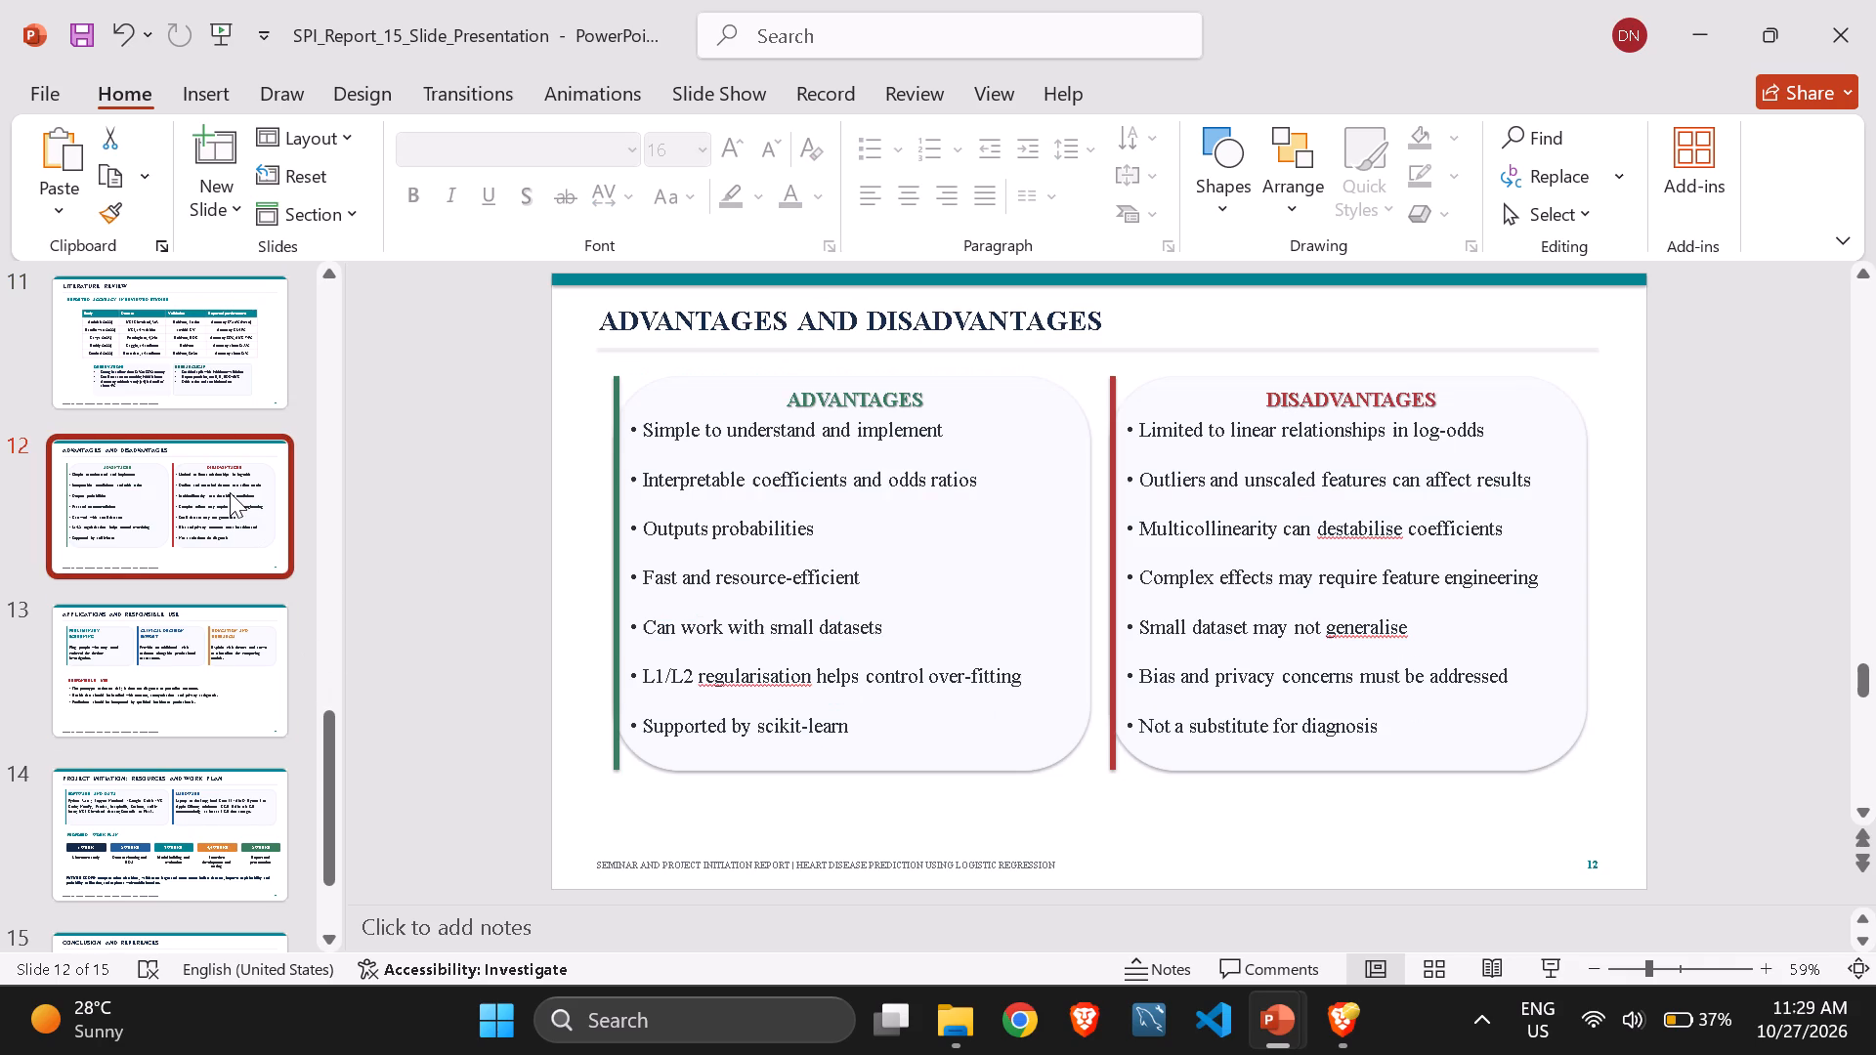
{"action": "left_click", "coordinate": [204, 393]}
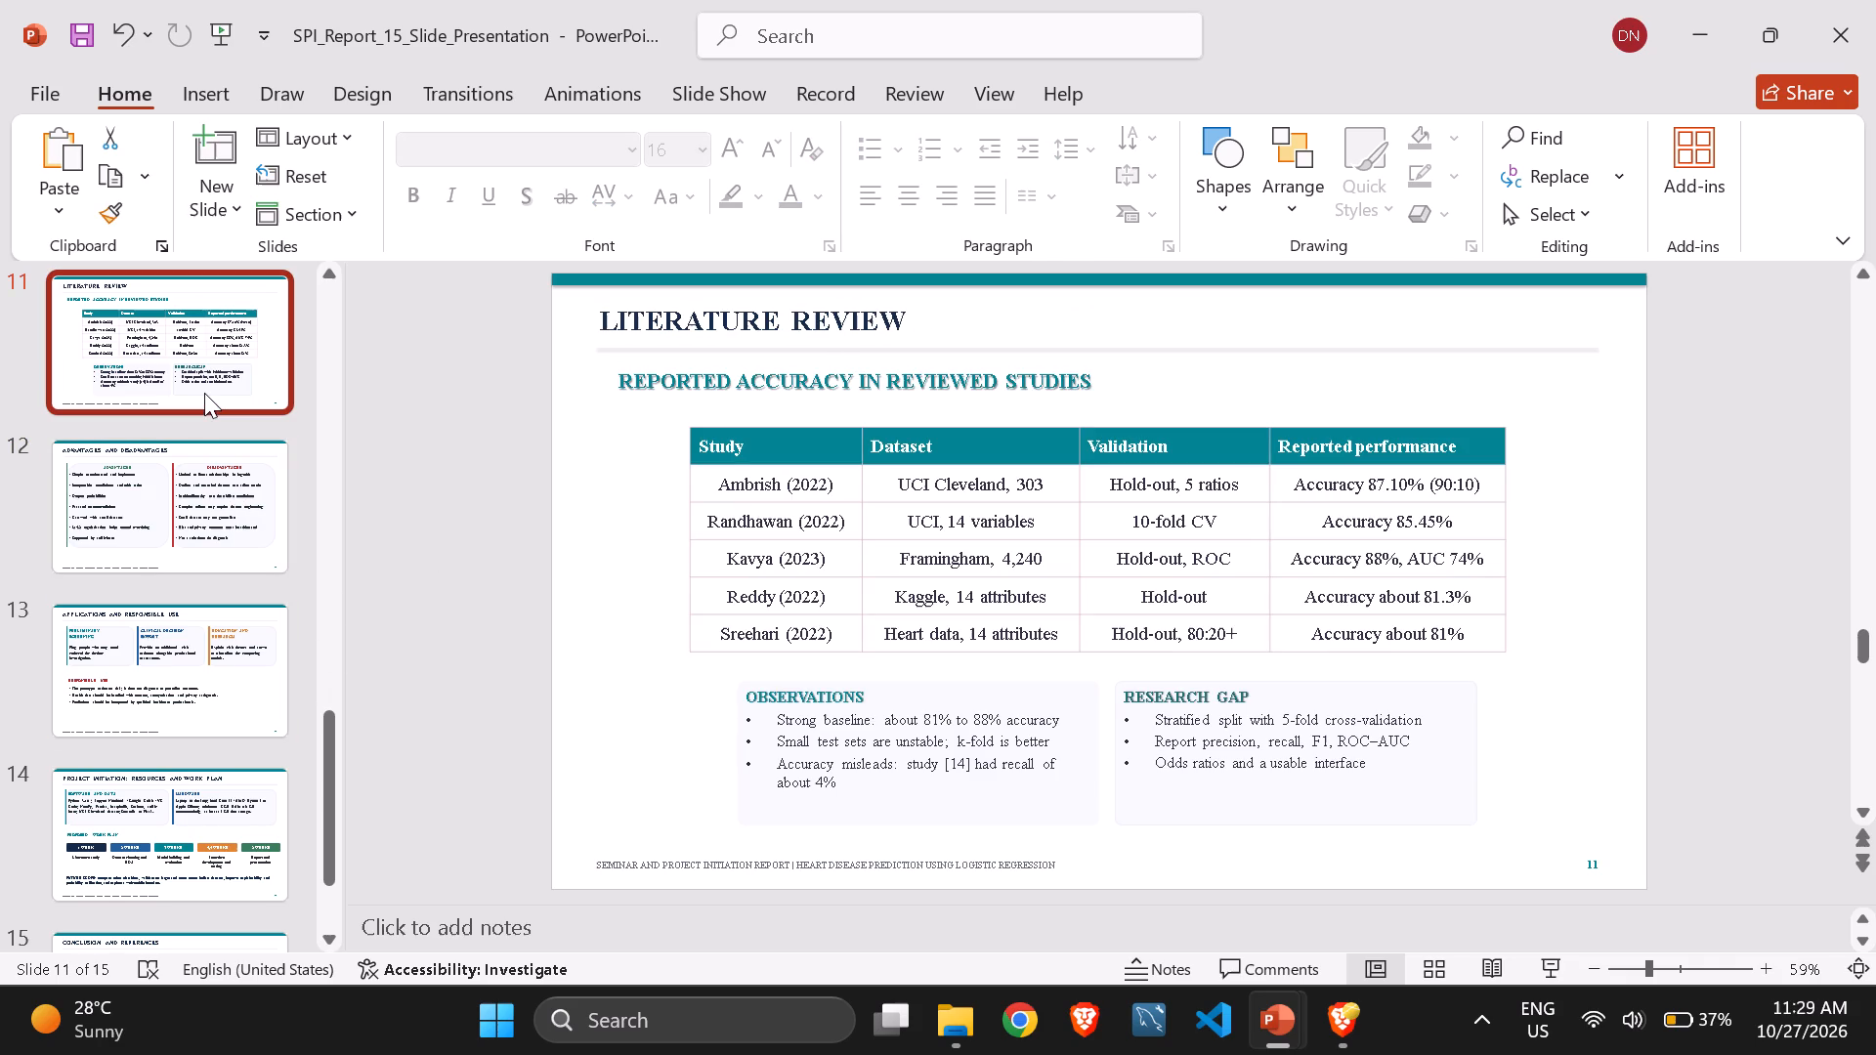
{"action": "scroll", "coordinate": [204, 393], "scroll_direction": "up", "scroll_amount": 4}
{"action": "left_click", "coordinate": [204, 393]}
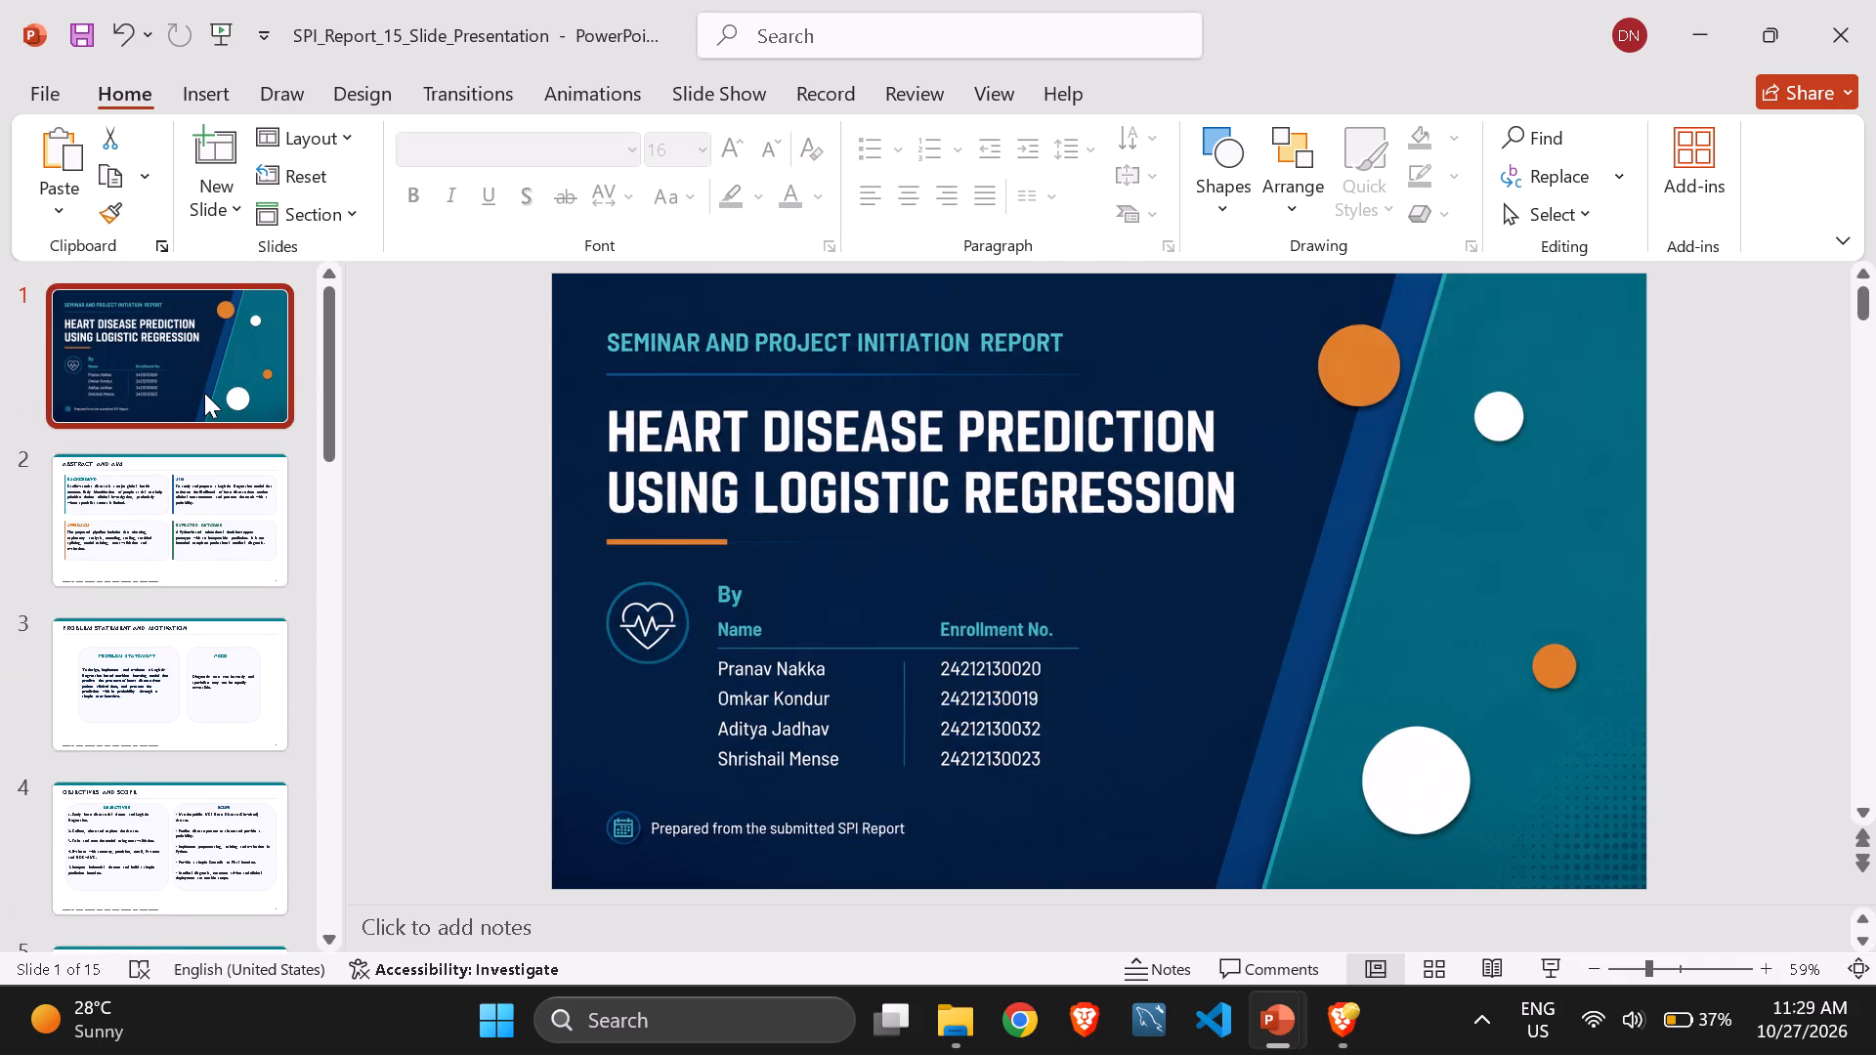
{"action": "left_click", "coordinate": [215, 502]}
{"action": "left_click", "coordinate": [236, 677]}
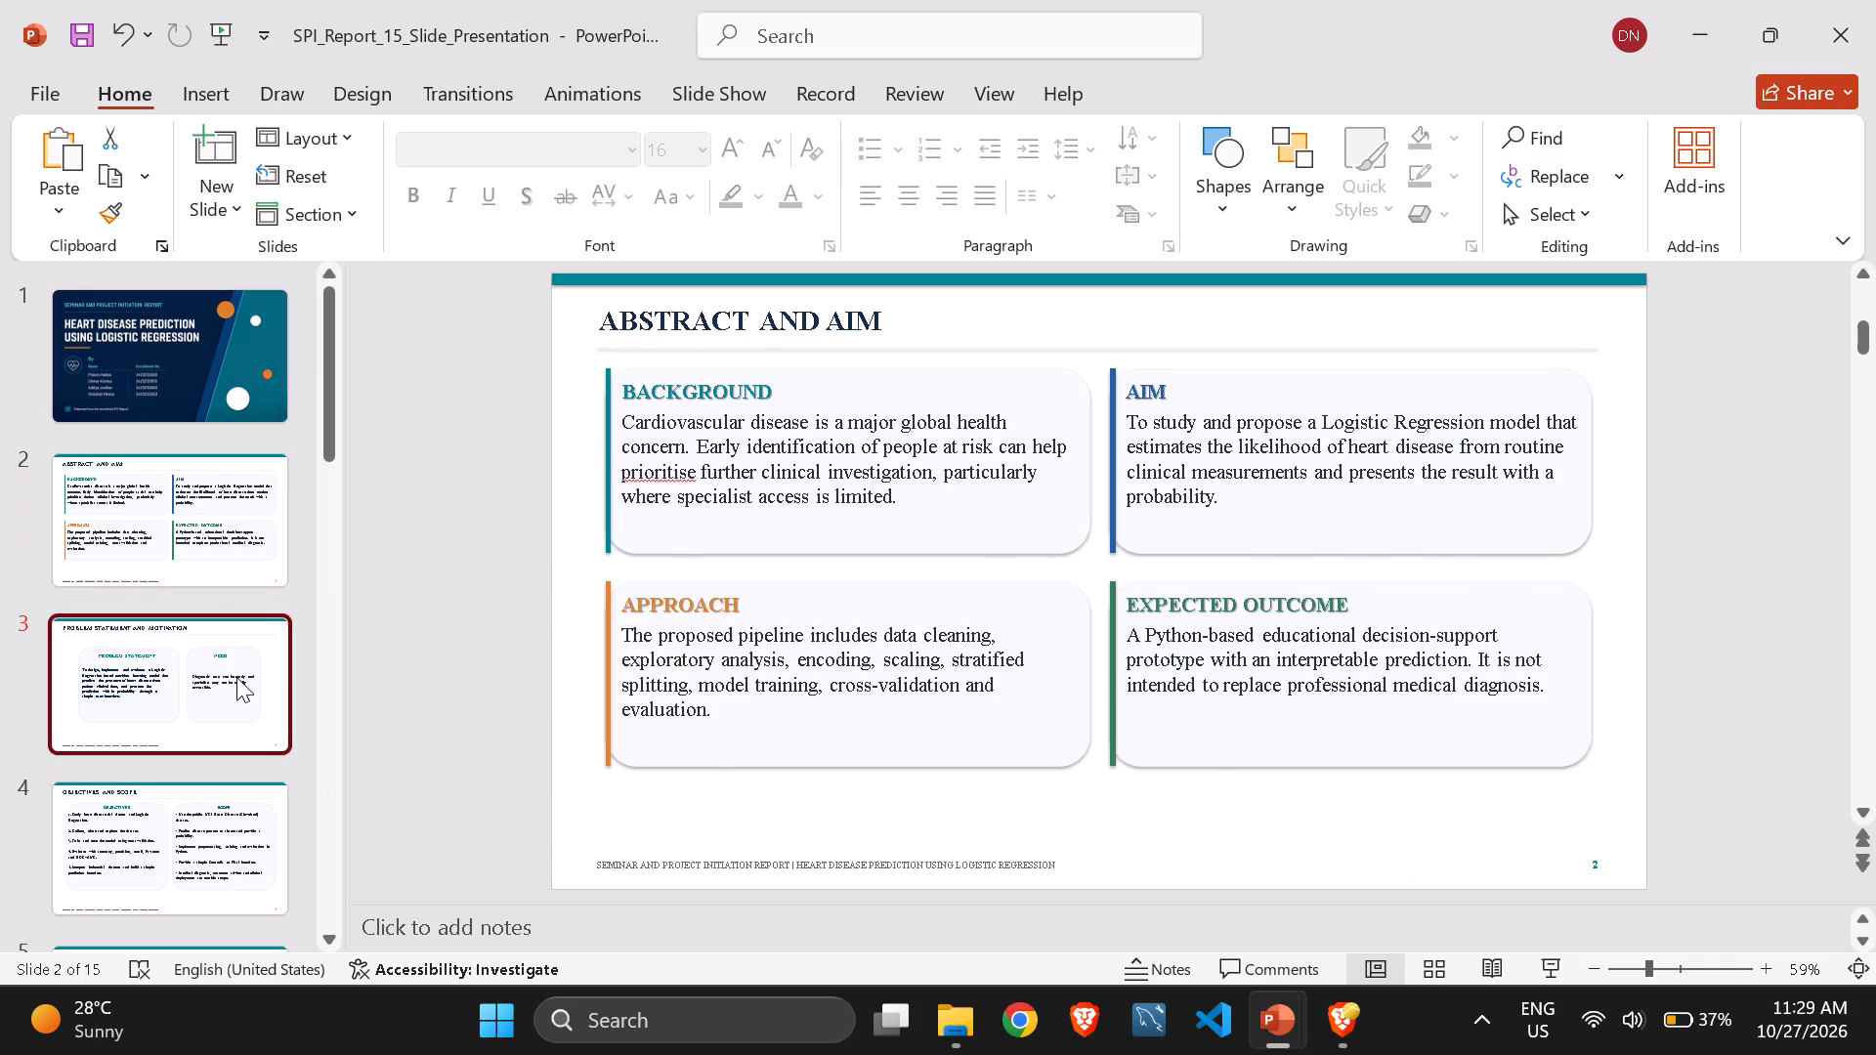
{"action": "left_click", "coordinate": [243, 865]}
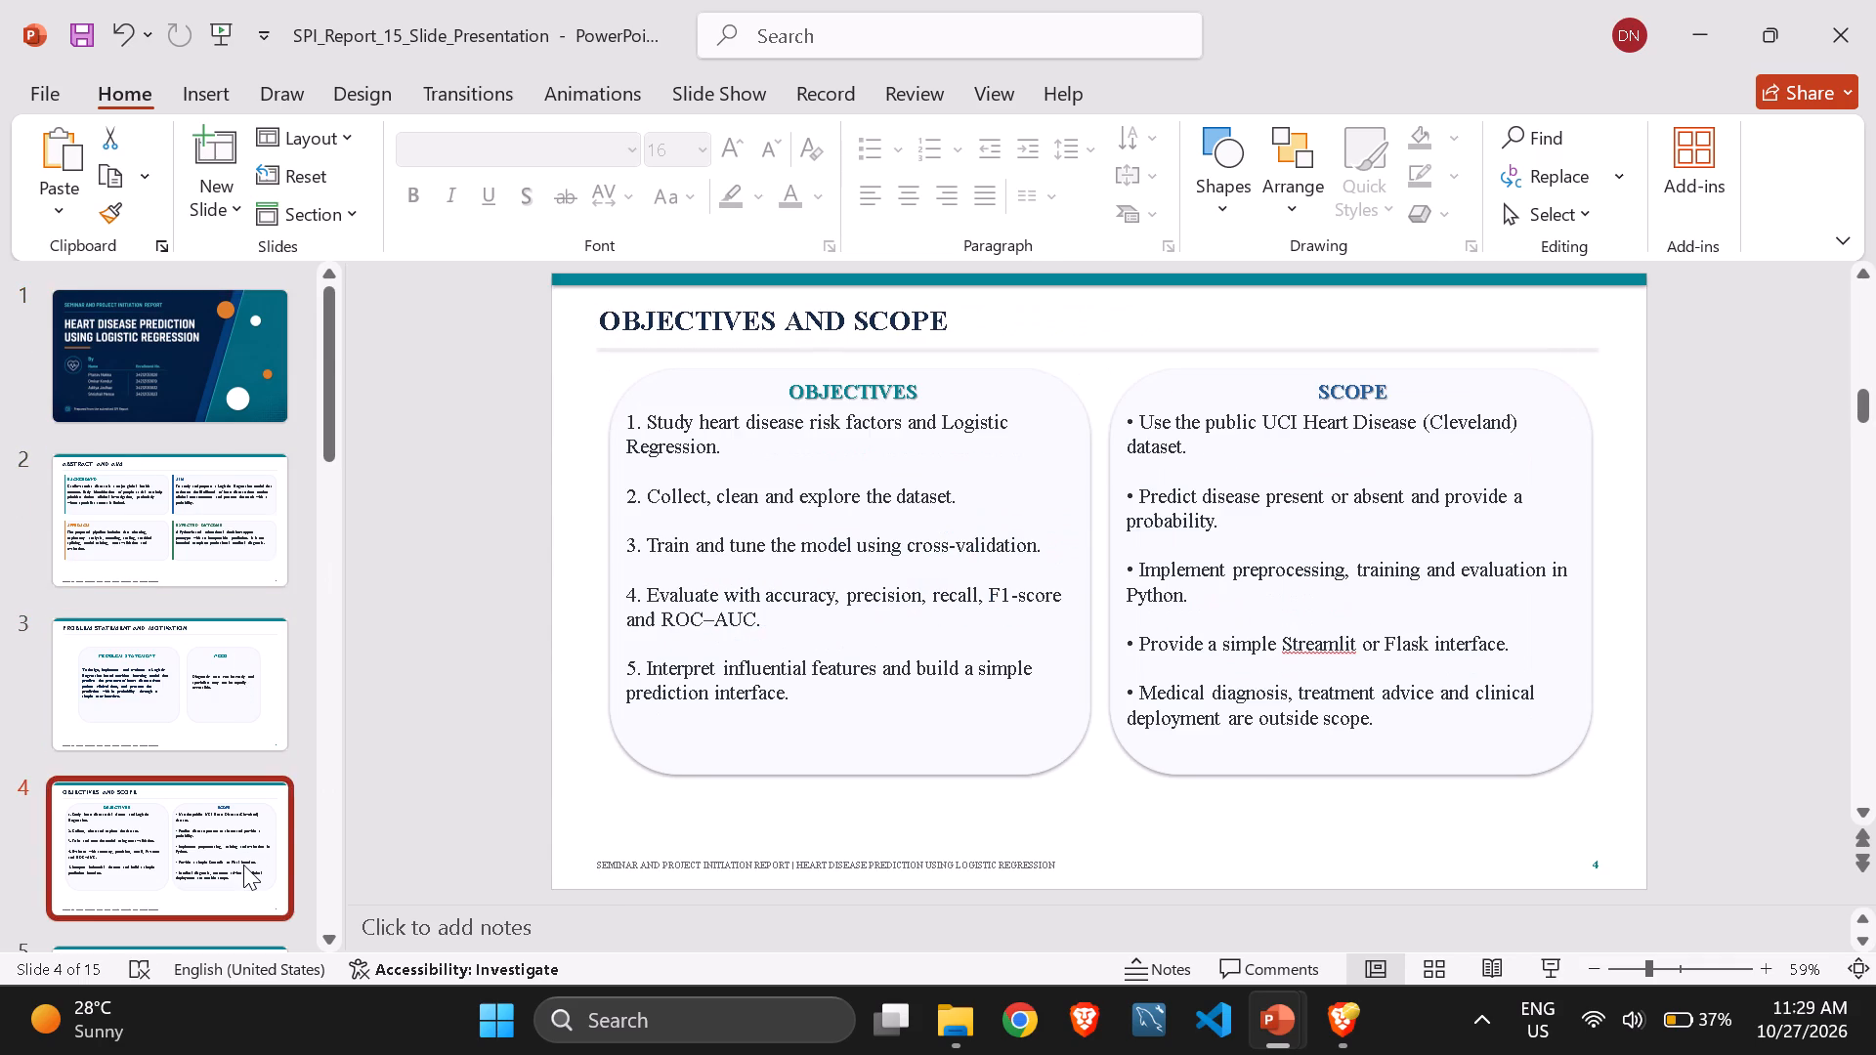
{"action": "key", "text": "Down"}
{"action": "key", "text": "Down"}
{"action": "key", "text": "Down"}
{"action": "key", "text": "Down"}
{"action": "key", "text": "Down"}
{"action": "key", "text": "Down"}
{"action": "key", "text": "Down"}
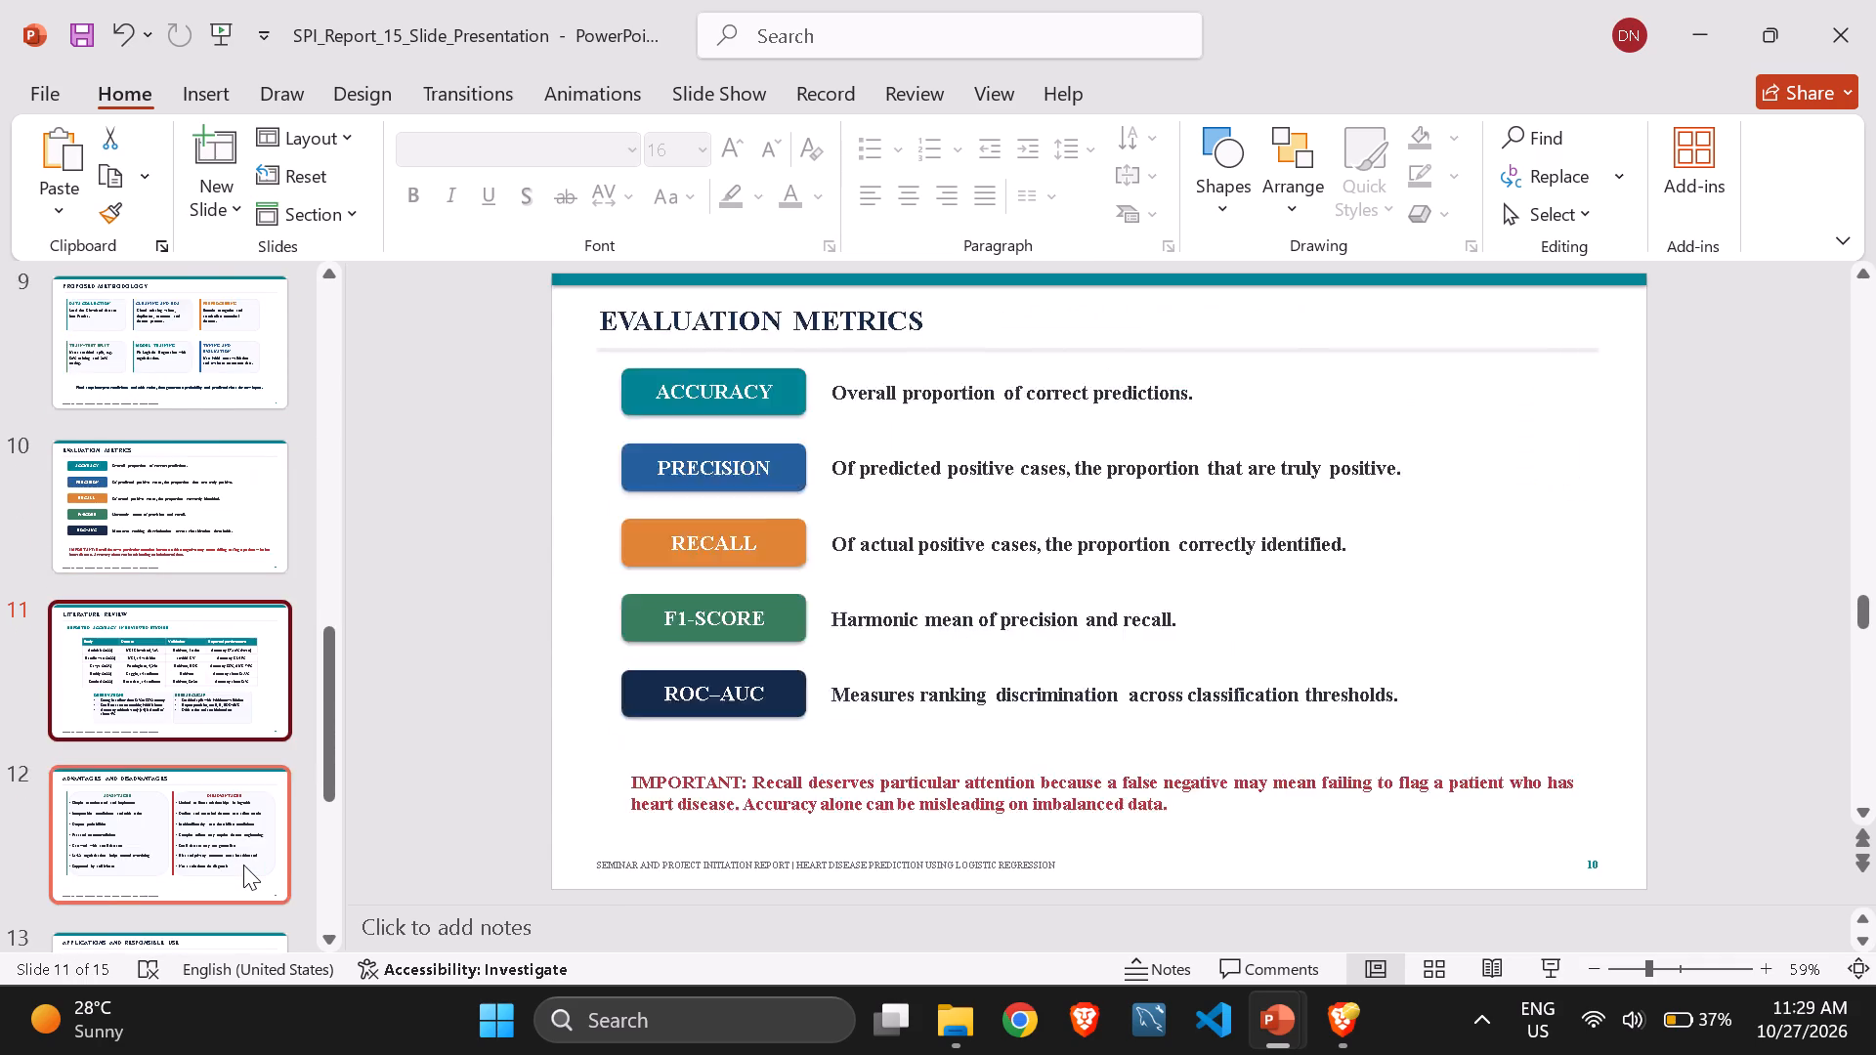
{"action": "key", "text": "Down"}
{"action": "key", "text": "Down"}
{"action": "key", "text": "Down"}
Start the slide show full screen and go back to the title slide.
{"action": "key", "text": "f"}
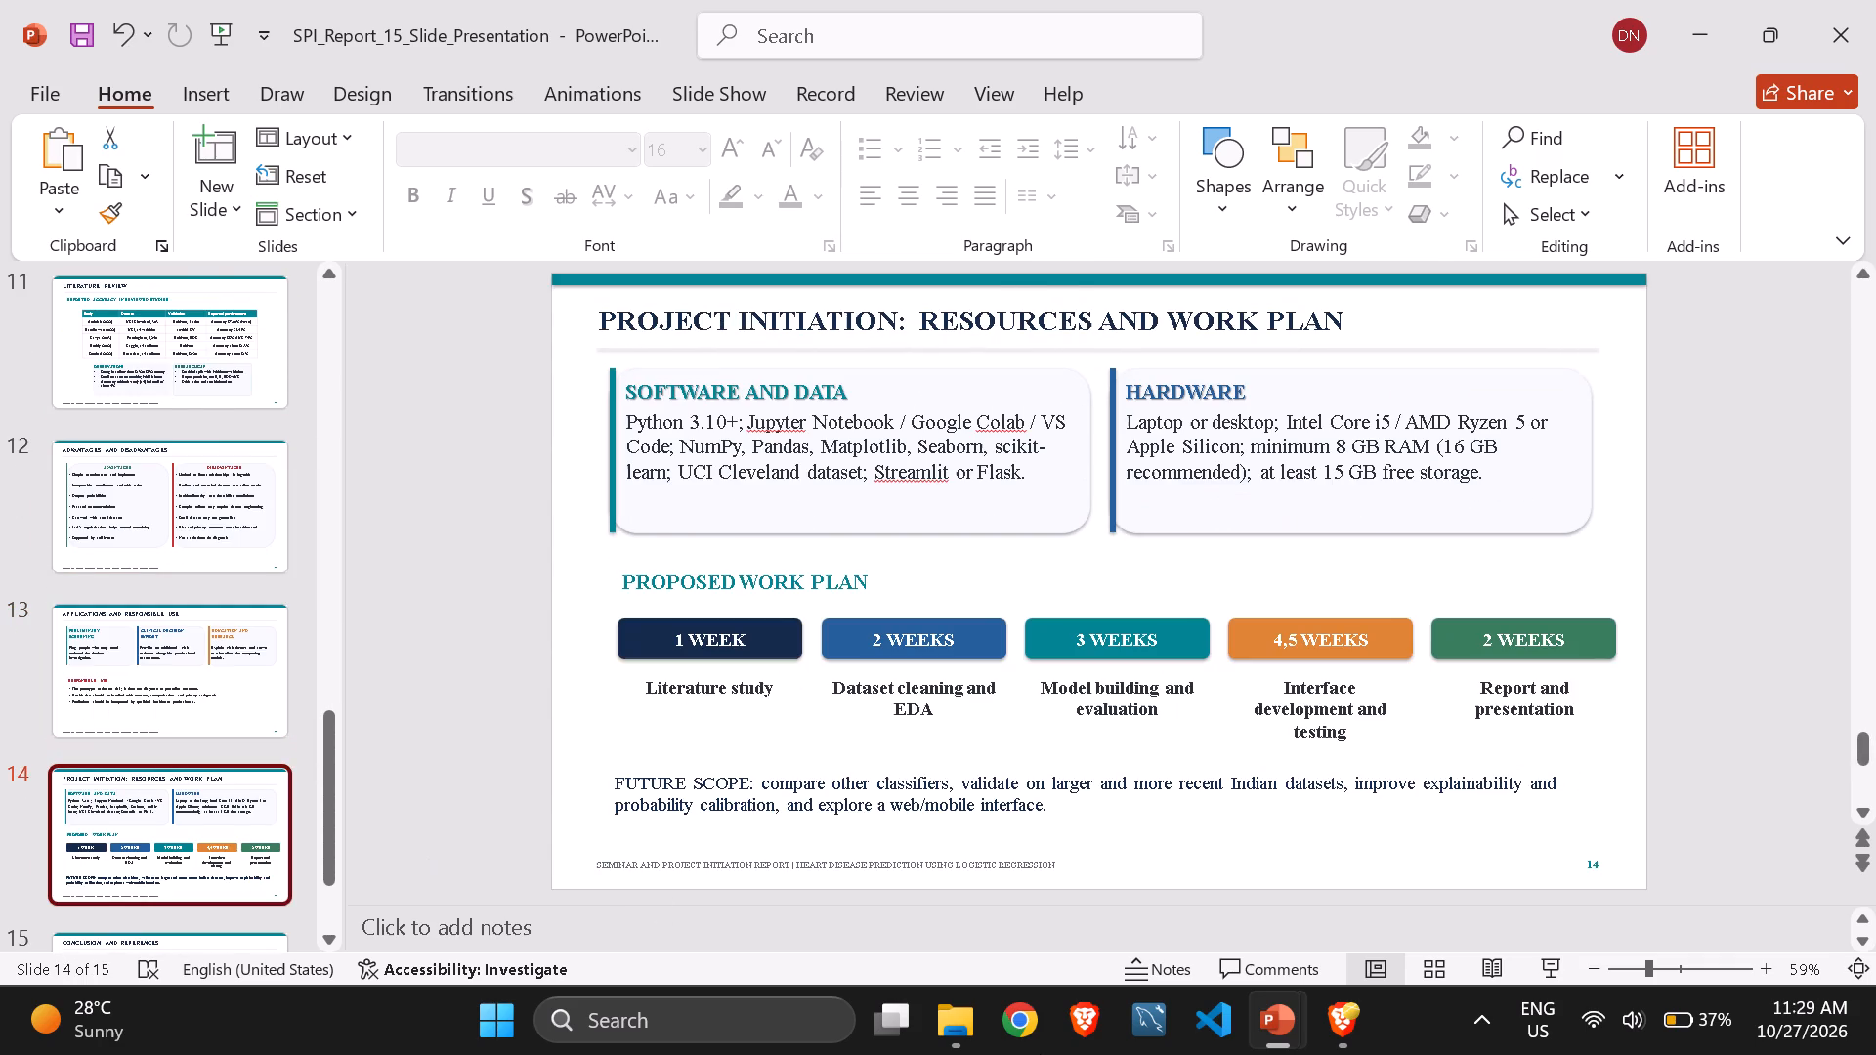
{"action": "left_click", "coordinate": [1542, 978]}
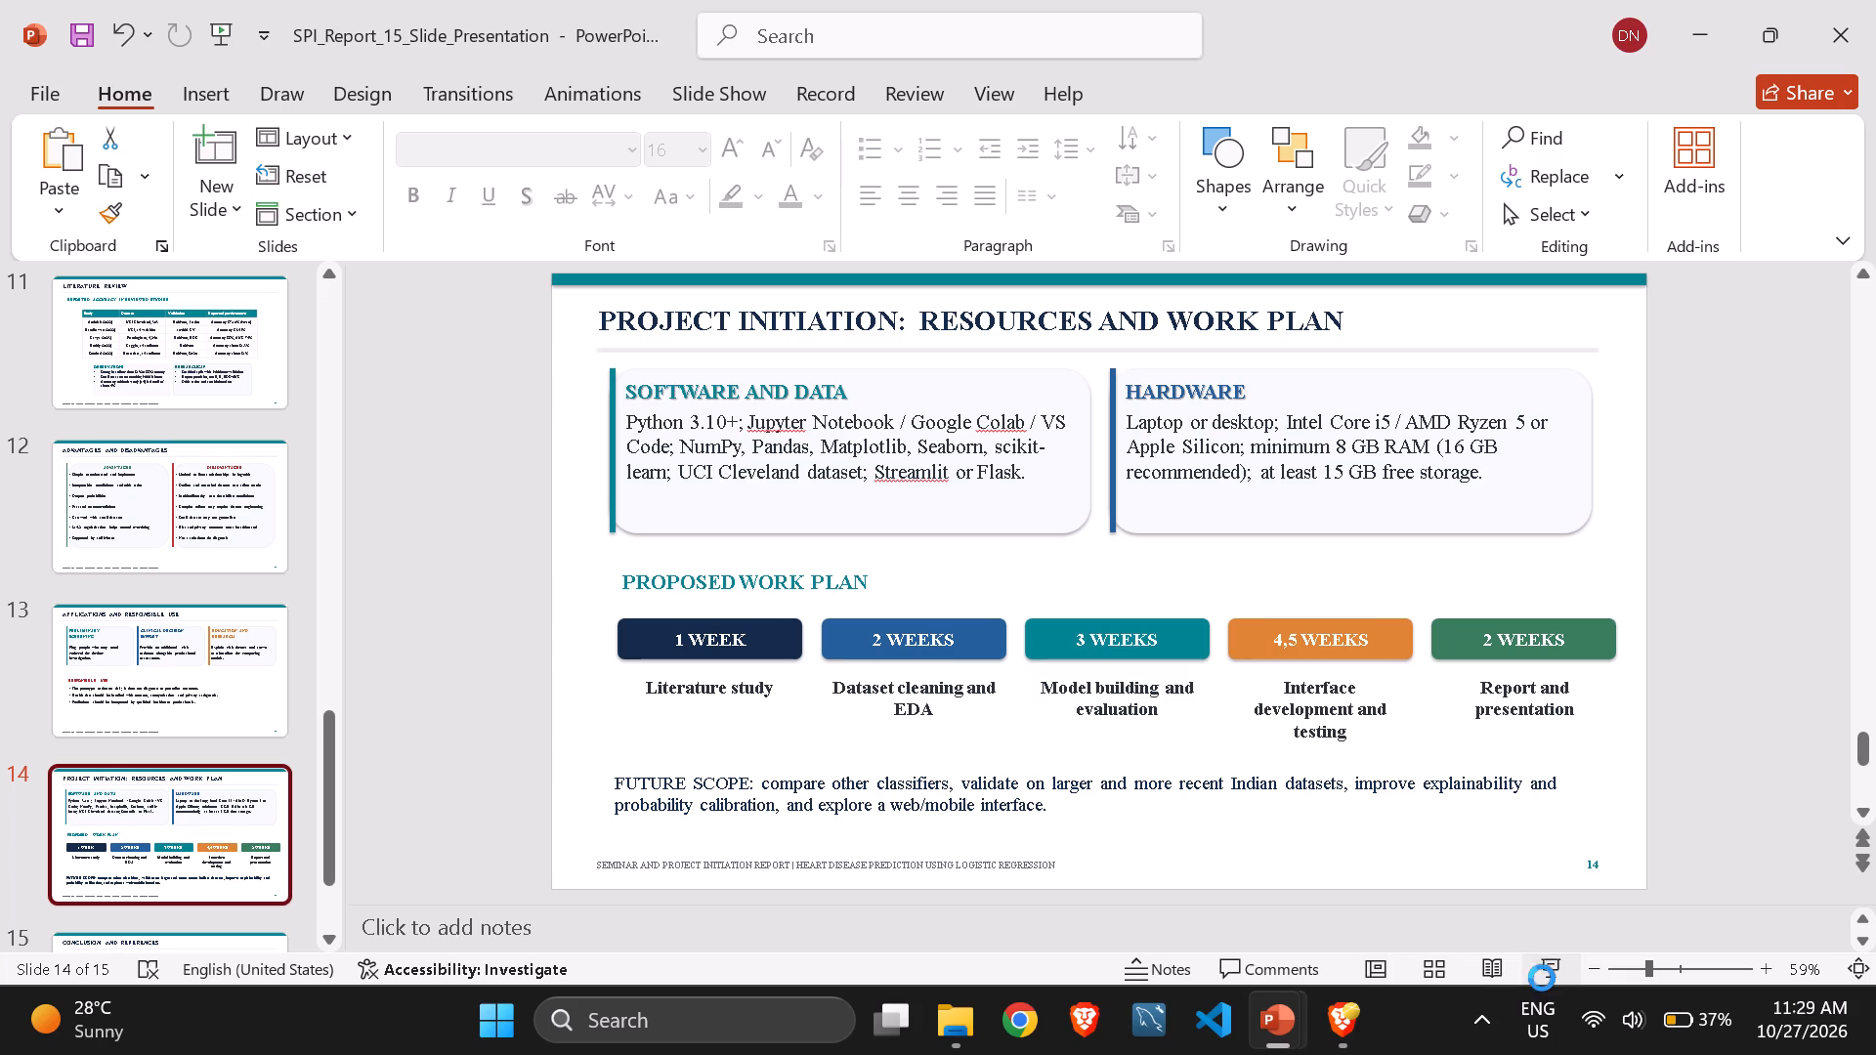
{"action": "key", "text": "Up"}
{"action": "key", "text": "Up"}
{"action": "key", "text": "Up"}
{"action": "key", "text": "Up"}
{"action": "key", "text": "Up"}
{"action": "key", "text": "Up"}
{"action": "key", "text": "Up"}
{"action": "key", "text": "Up"}
{"action": "key", "text": "Up"}
{"action": "key", "text": "Up"}
{"action": "key", "text": "Up"}
{"action": "key", "text": "Up"}
{"action": "key", "text": "Up"}
{"action": "key", "text": "Up"}
{"action": "key", "text": "Up"}
{"action": "key", "text": "Up"}
{"action": "key", "text": "Up"}
{"action": "key", "text": "Up"}
{"action": "key", "text": "Up"}
{"action": "key", "text": "Up"}
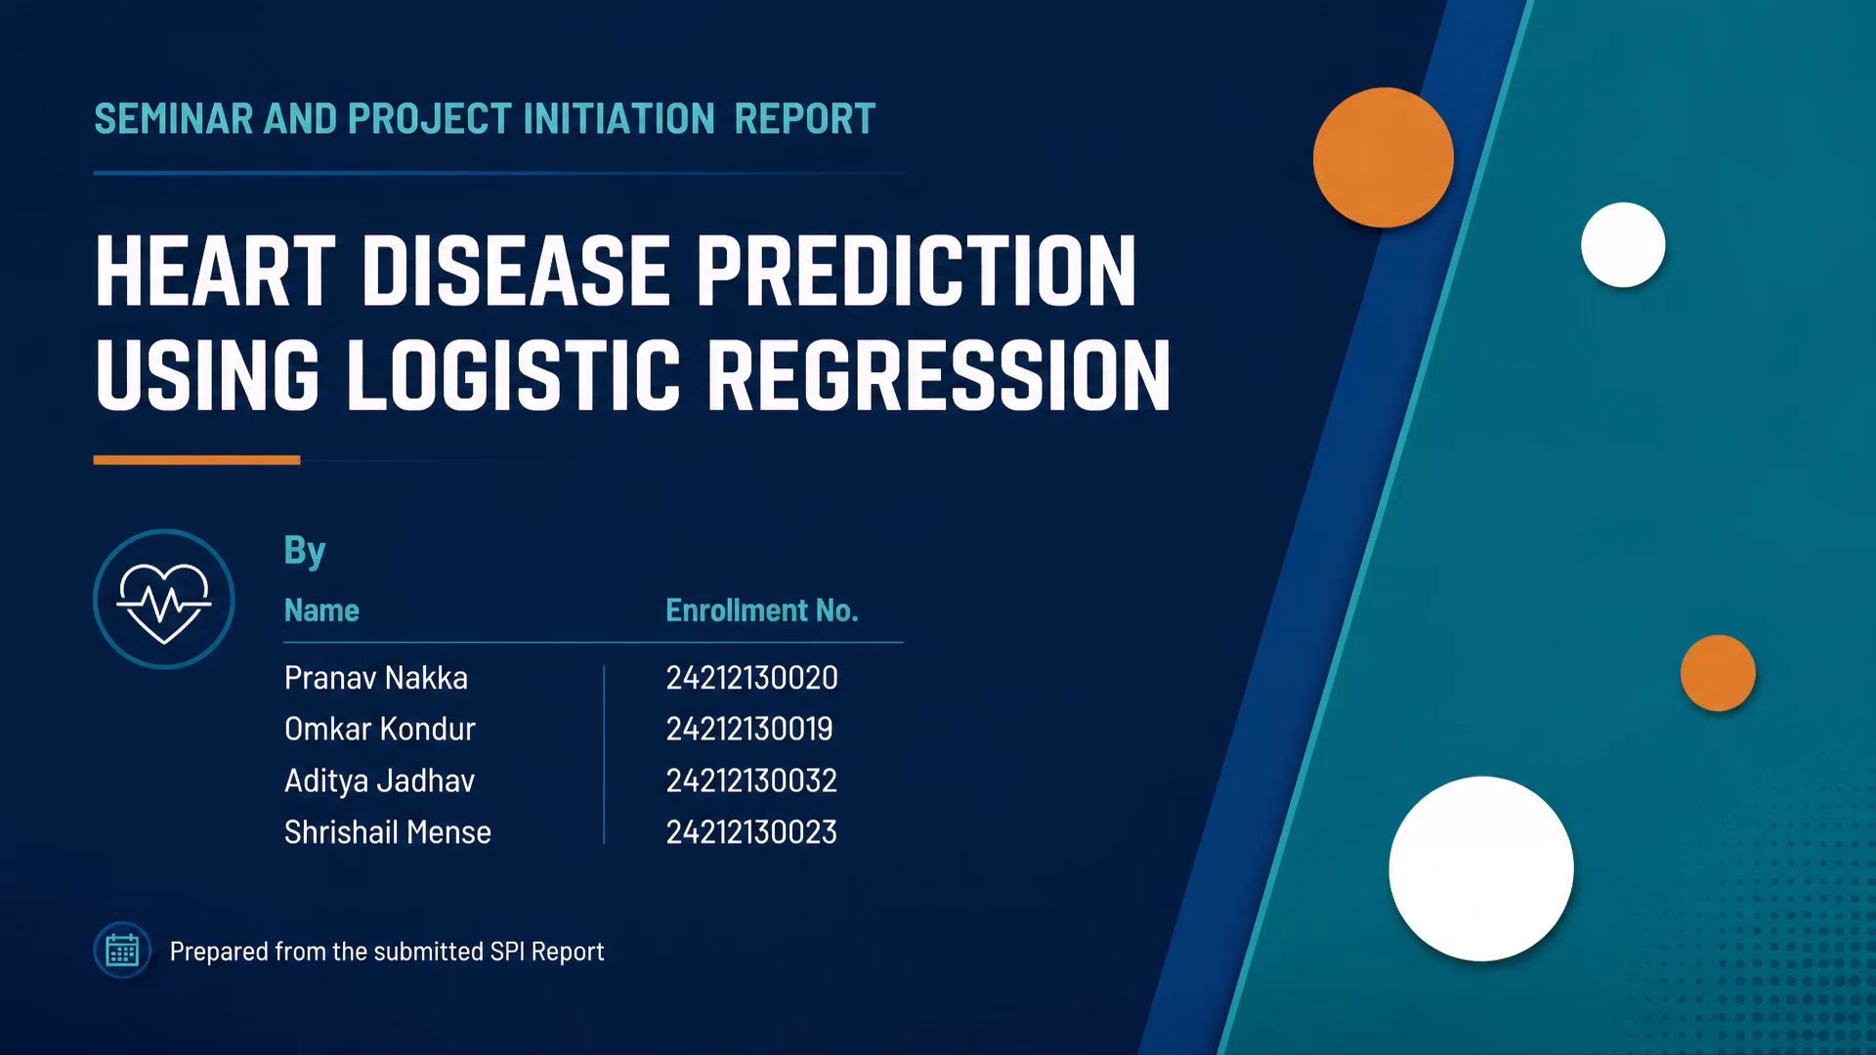
{"action": "key", "text": "Up"}
Review slides 2 to 7 in the full-screen slide show, from ABSTRACT AND AIM to WORKING OF LOGISTIC REGRESSION.
{"action": "key", "text": "Down"}
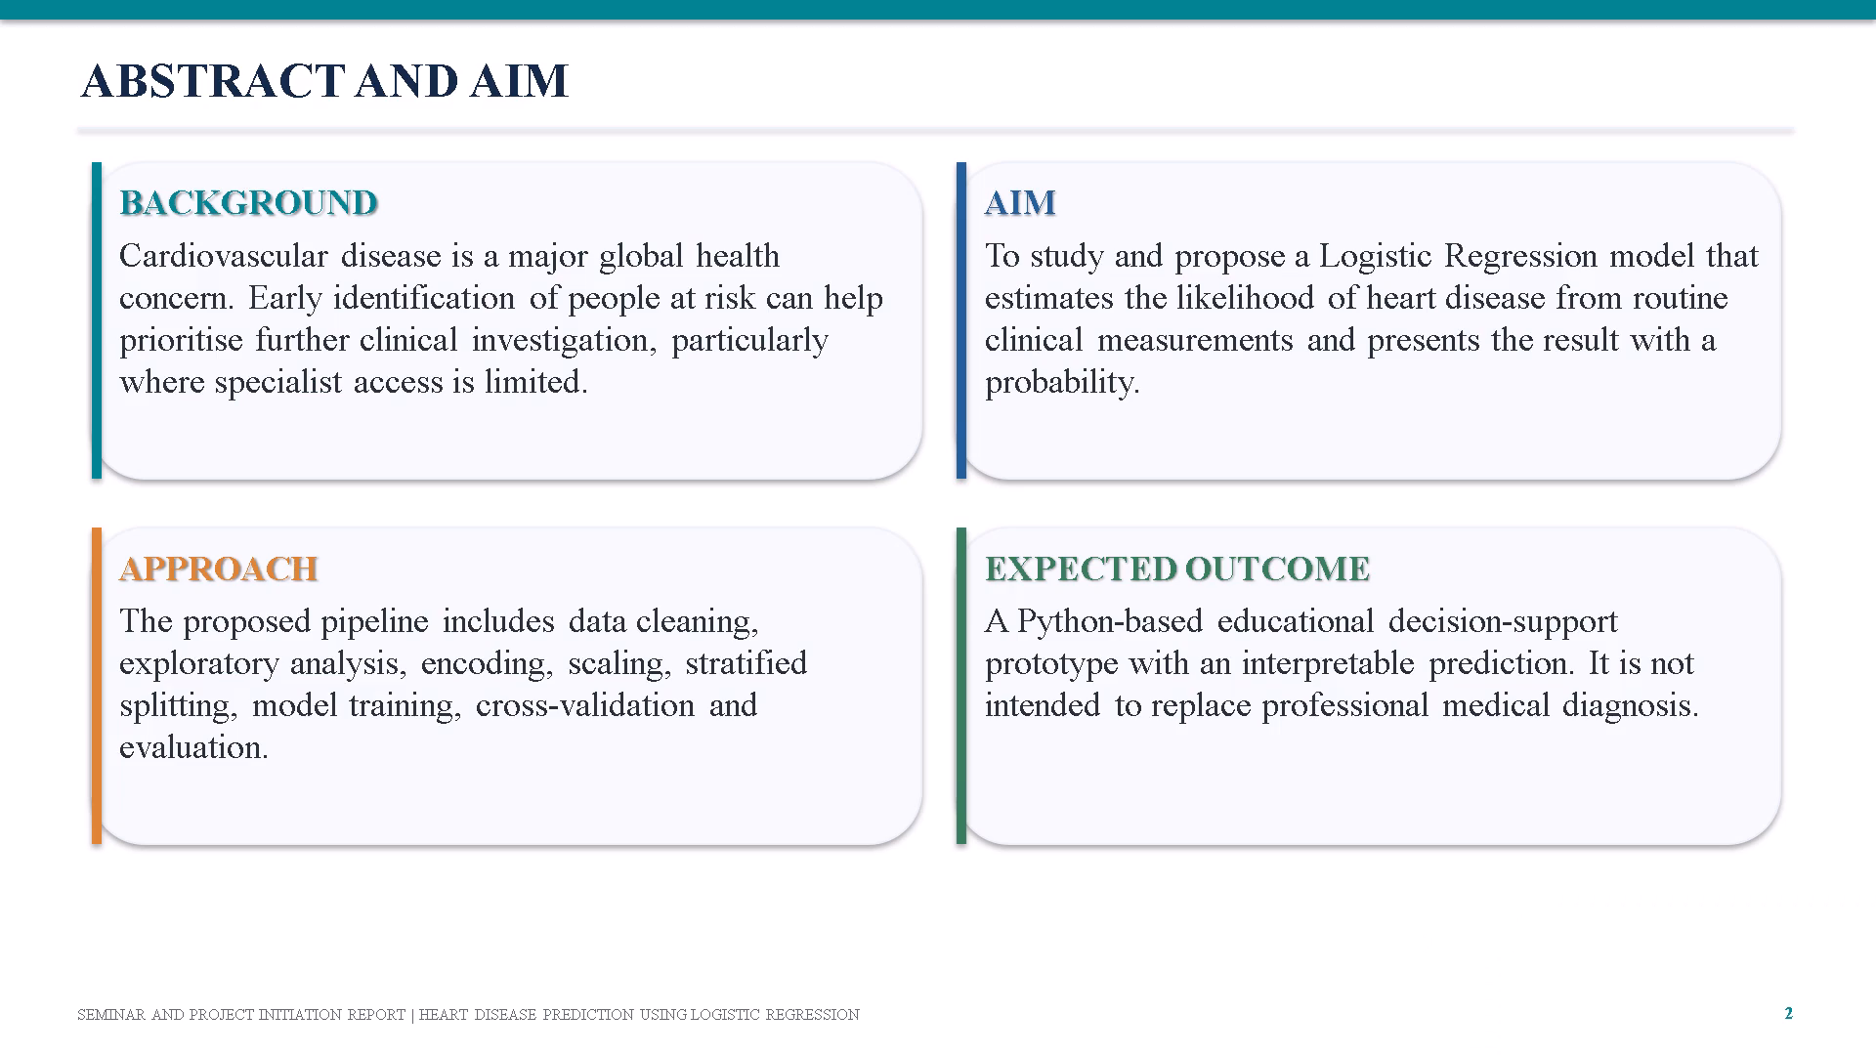
{"action": "key", "text": "Down"}
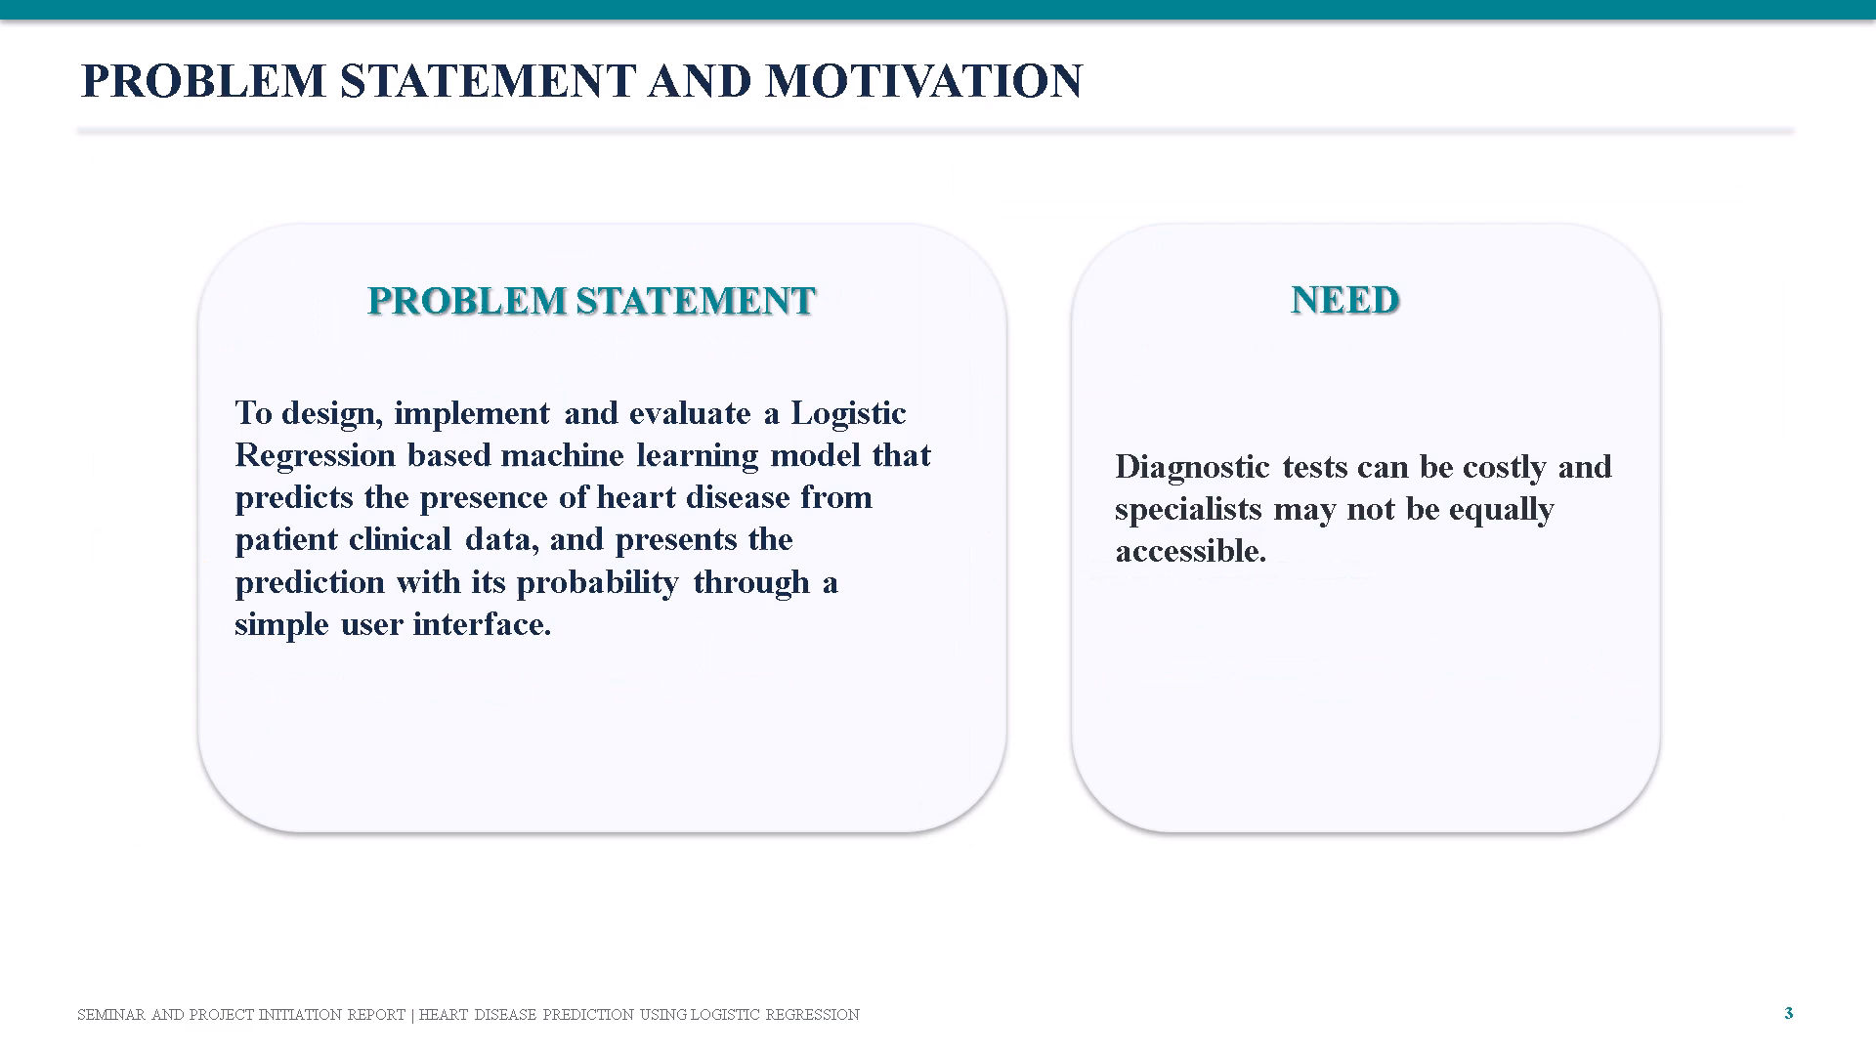
{"action": "key", "text": "Up"}
{"action": "key", "text": "Down"}
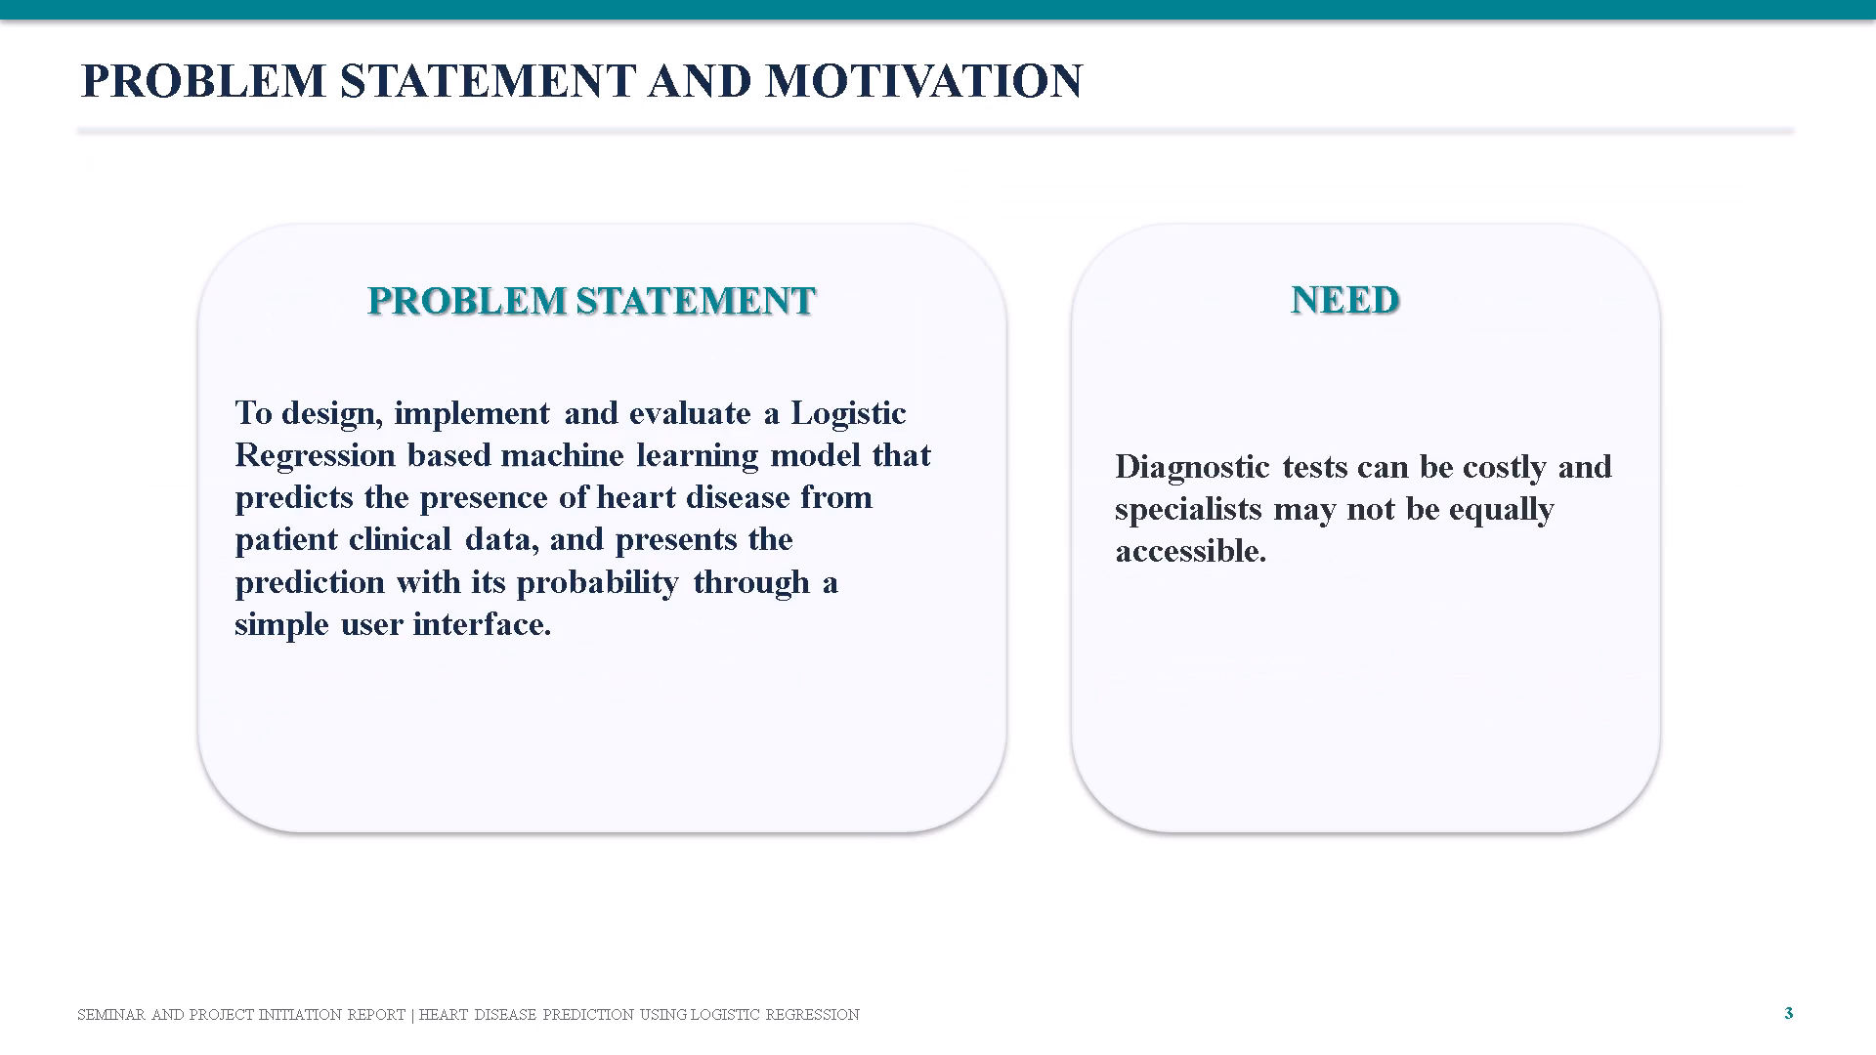
{"action": "key", "text": "Down"}
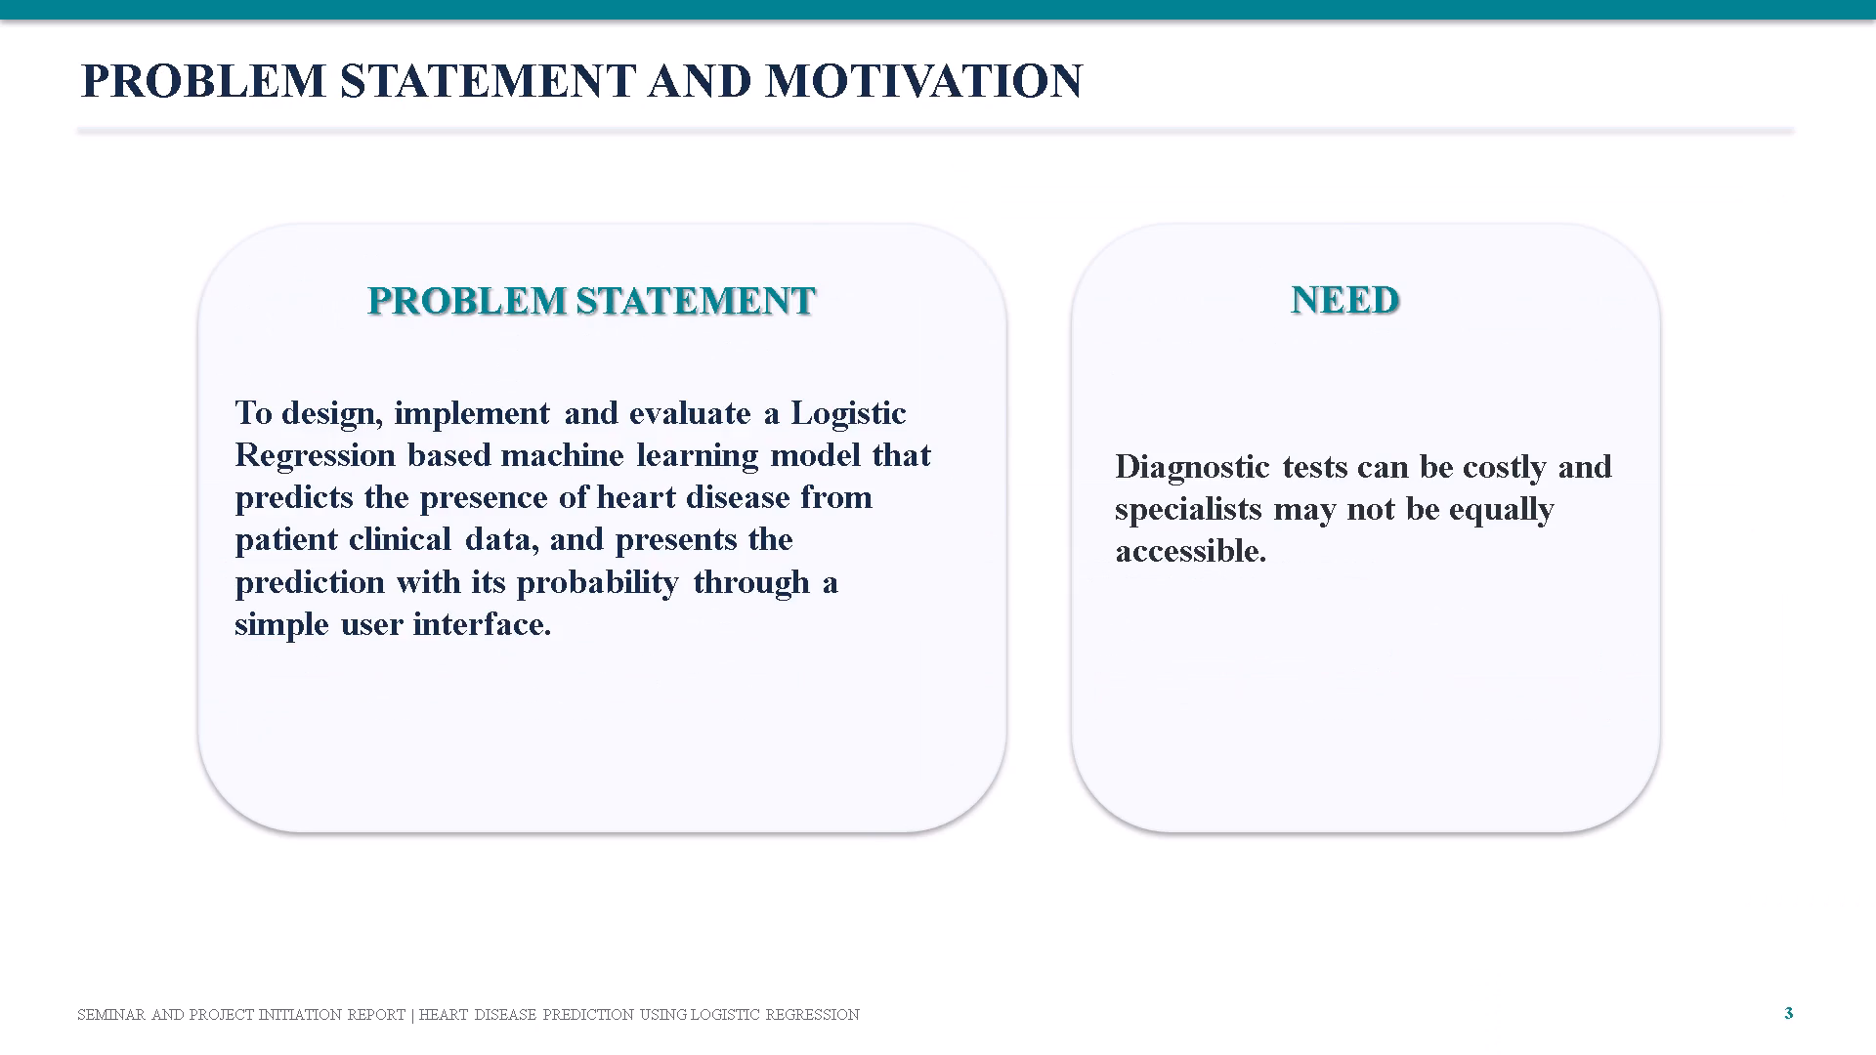
{"action": "key", "text": "Down"}
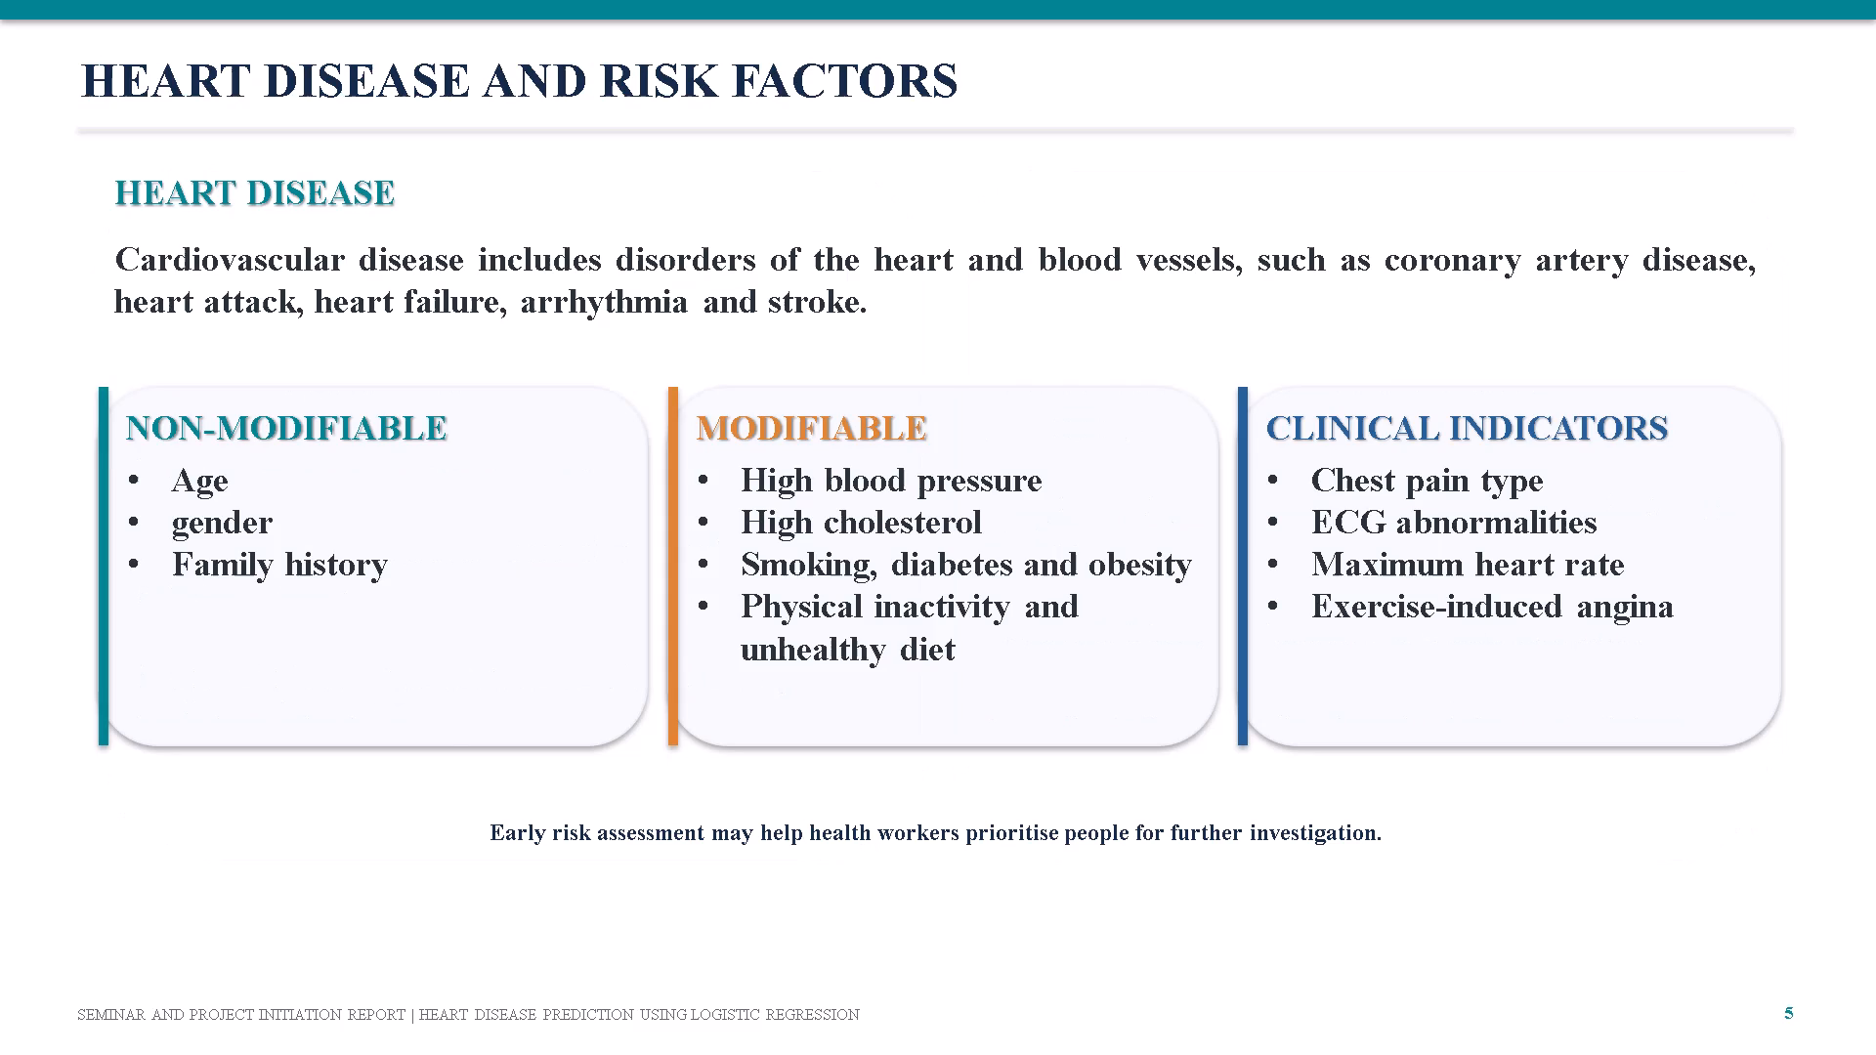
{"action": "key", "text": "Down"}
{"action": "key", "text": "Up"}
{"action": "key", "text": "Down"}
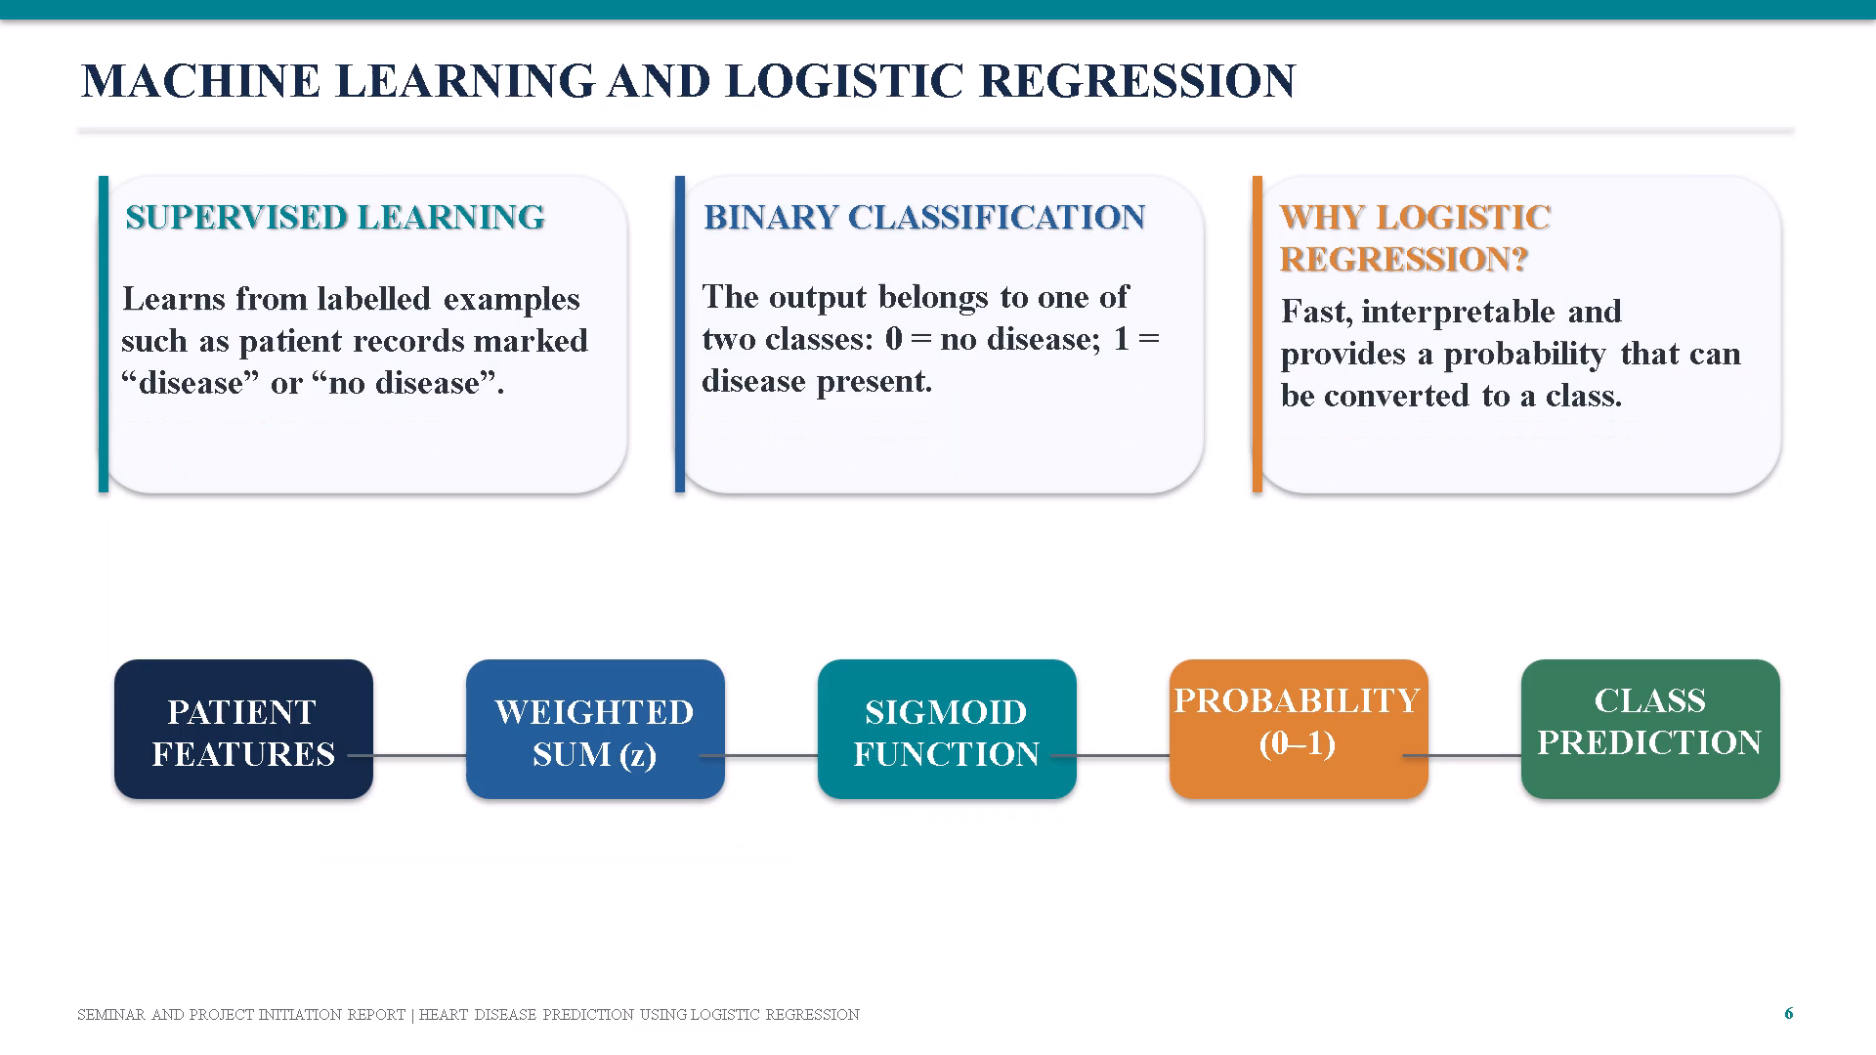
{"action": "key", "text": "Down"}
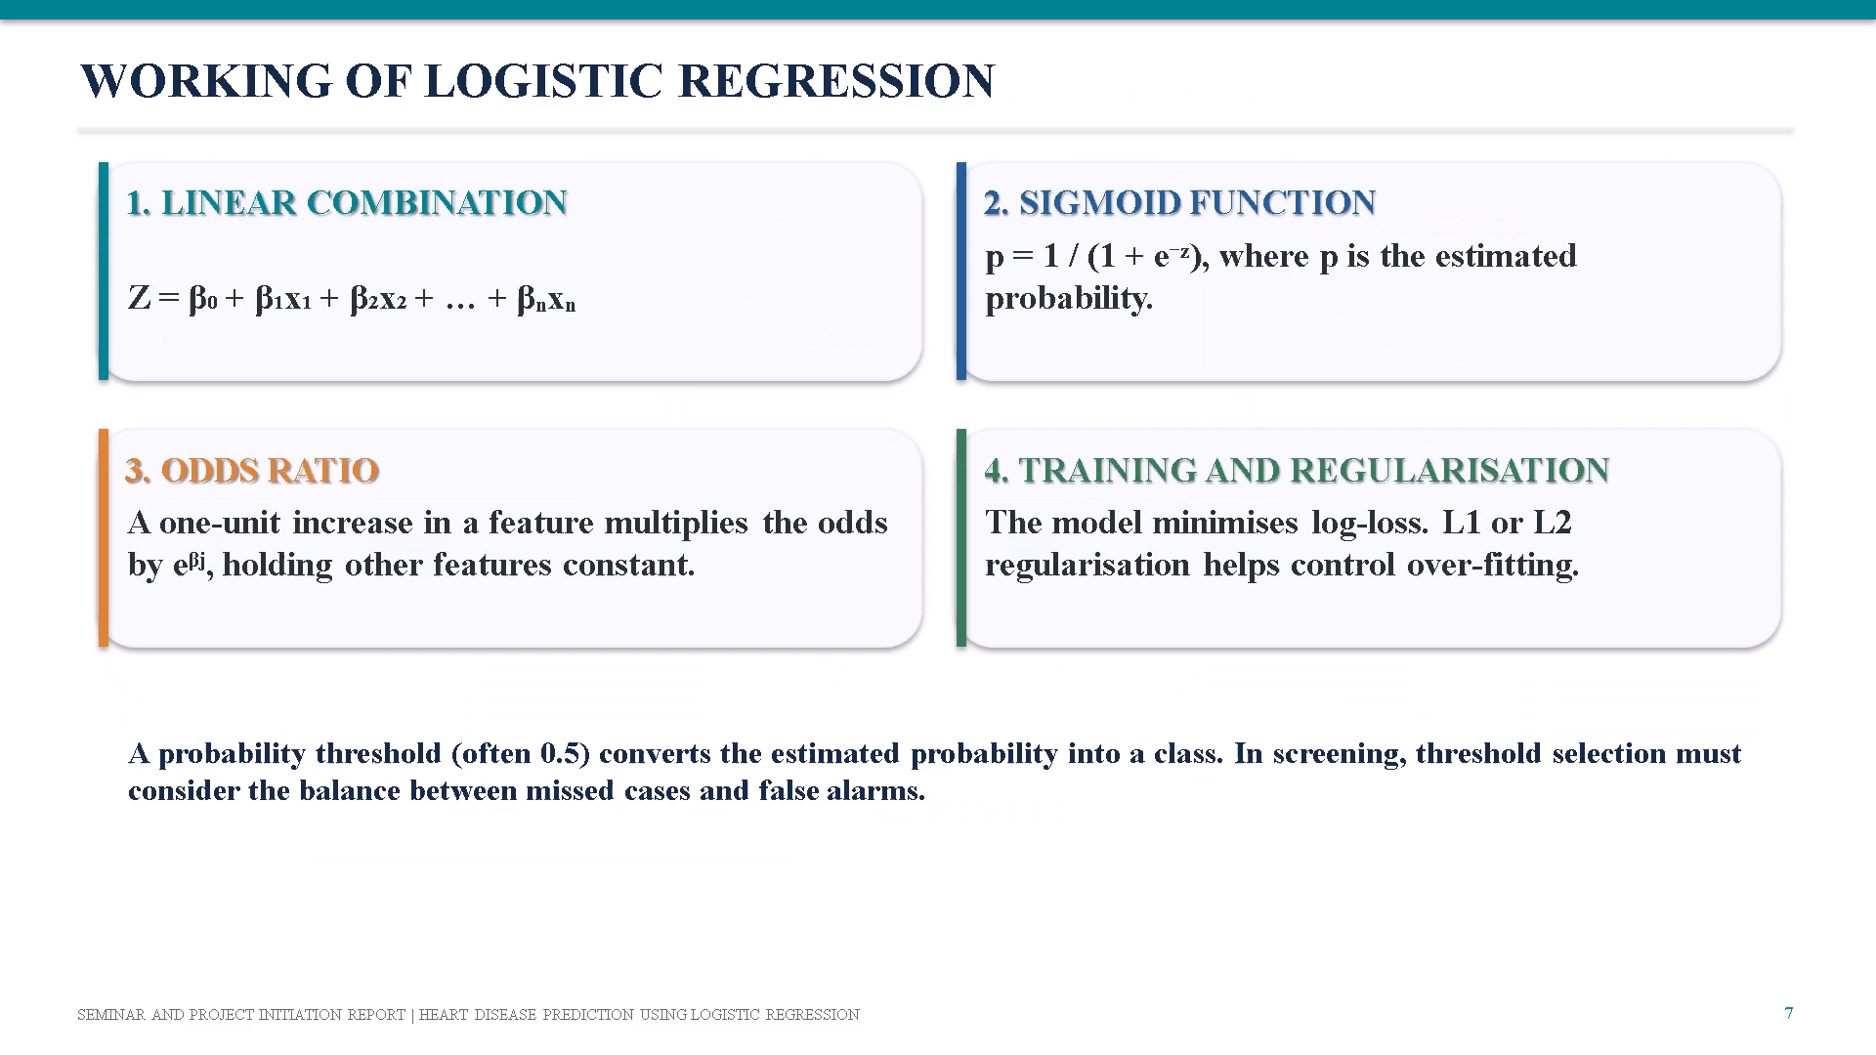
{"action": "key", "text": "Up"}
{"action": "key", "text": "Up"}
{"action": "key", "text": "Down"}
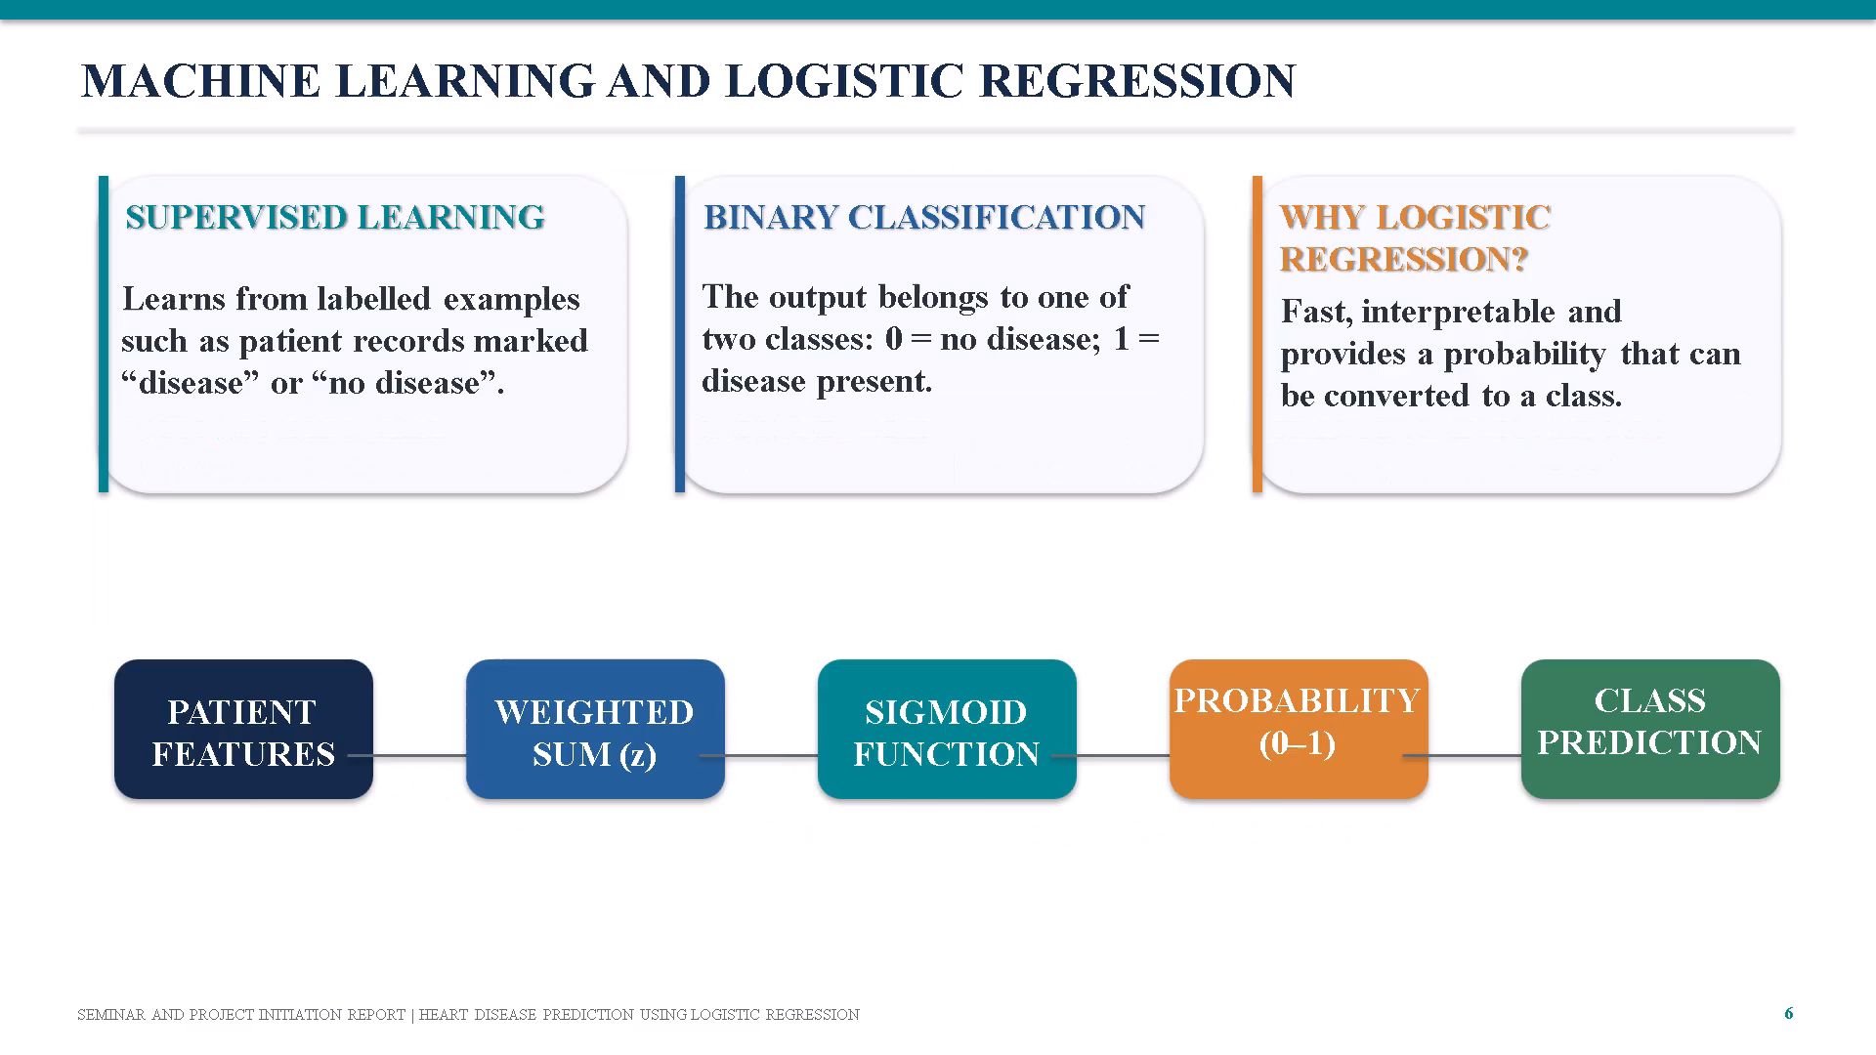
{"action": "key", "text": "Down"}
Review slides 8 to 15 in the slide show, from DATASET DESCRIPTION to CONCLUSION AND REFERENCES, and return to the editing view.
{"action": "key", "text": "Down"}
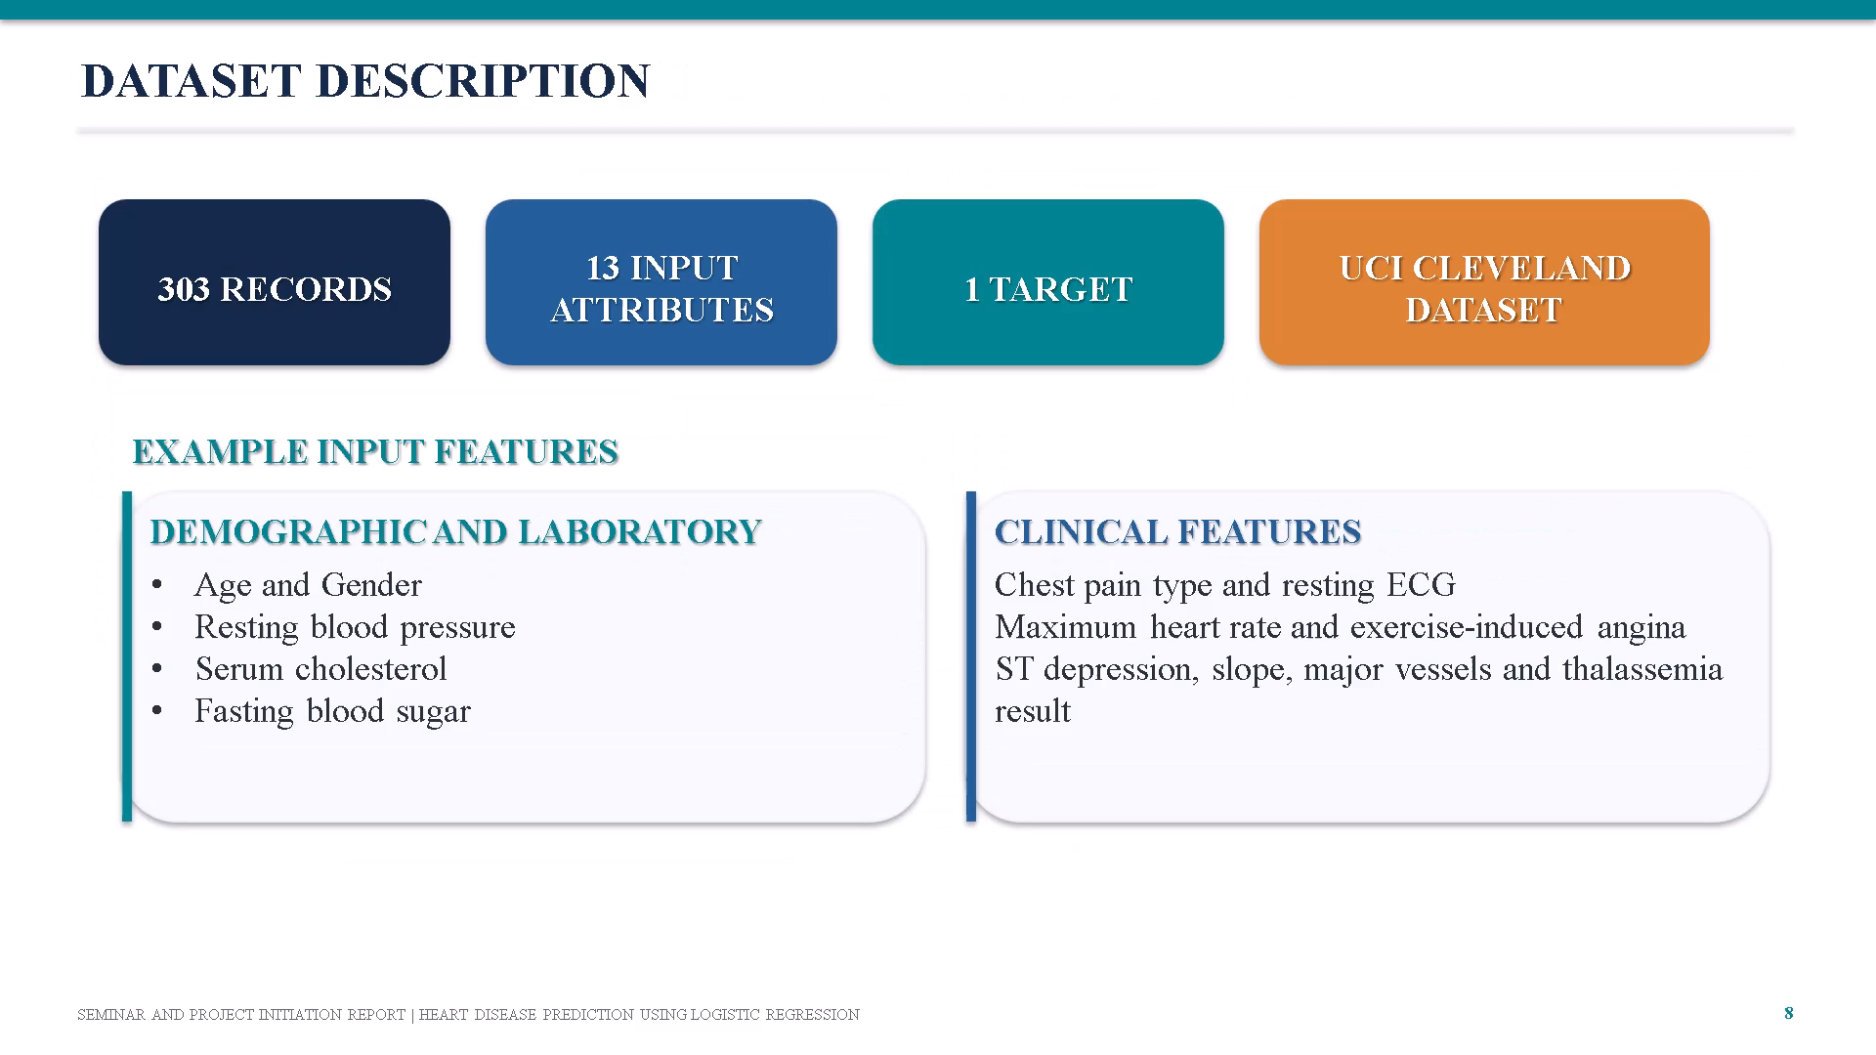
{"action": "key", "text": "Down"}
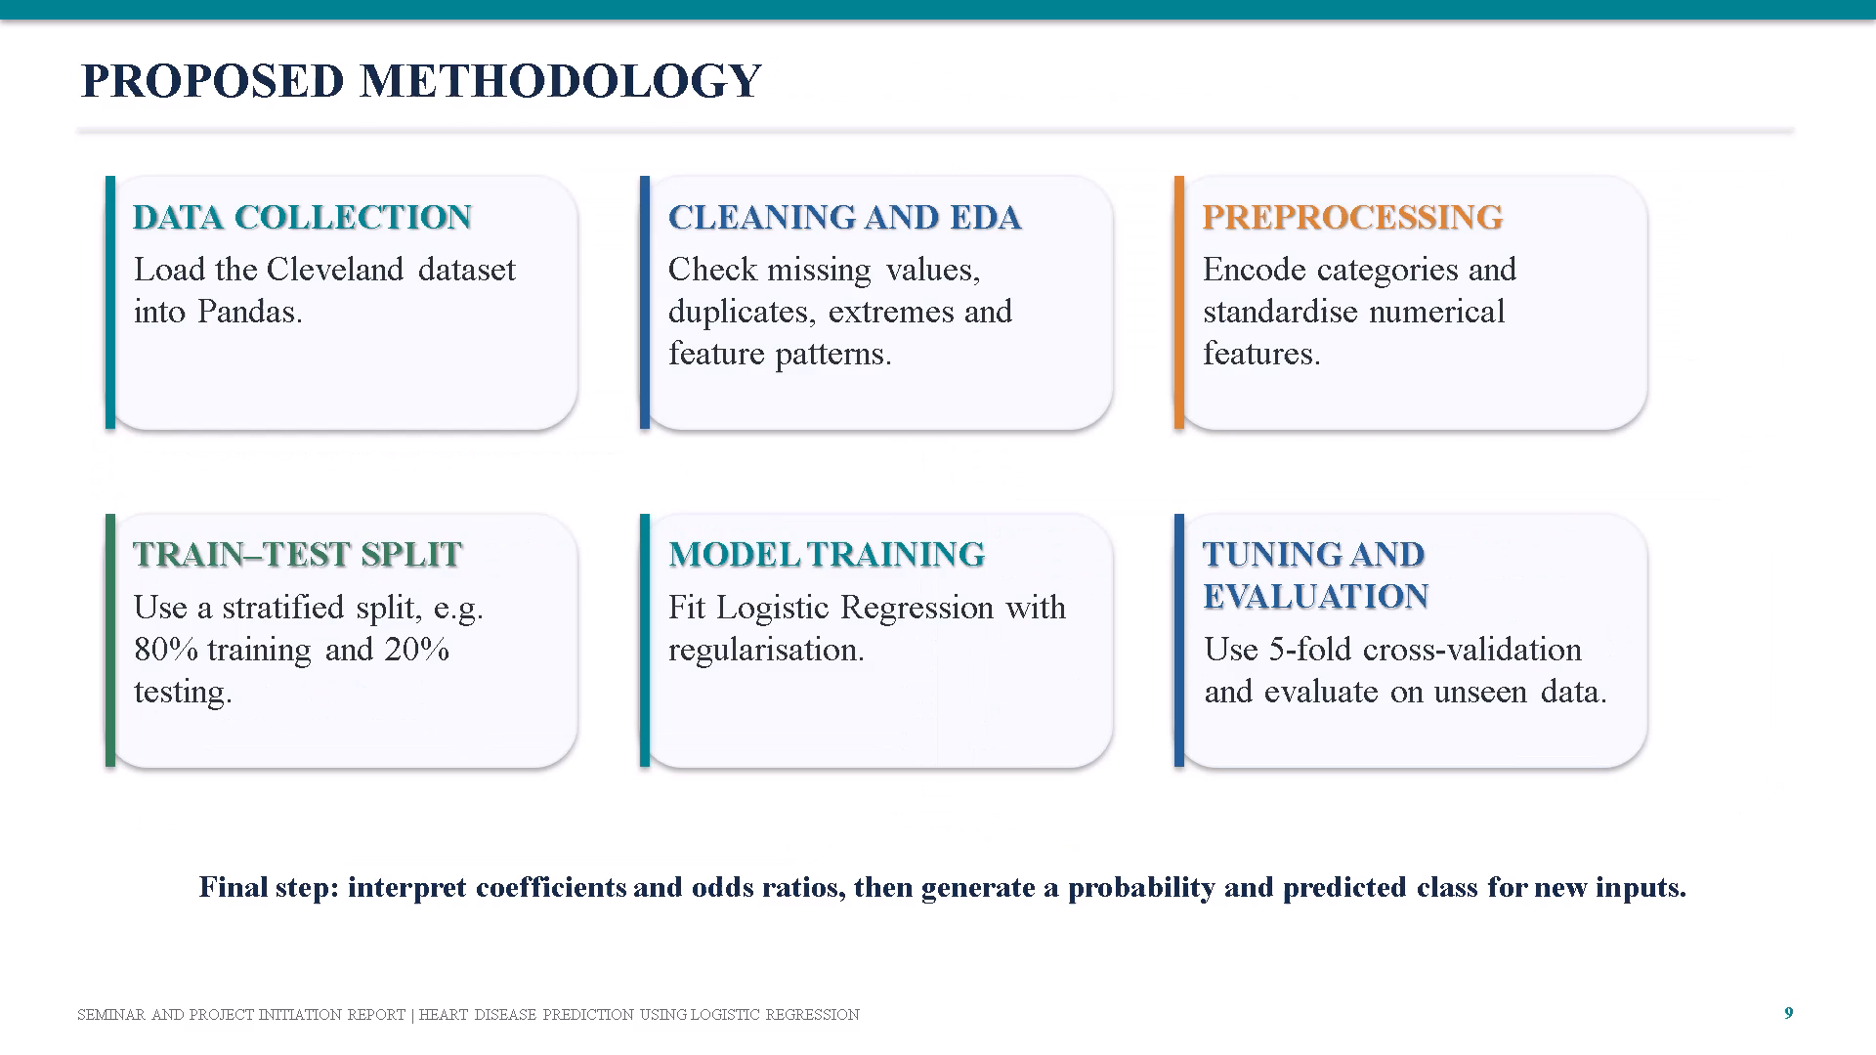
{"action": "key", "text": "Down"}
{"action": "key", "text": "Down"}
{"action": "key", "text": "Down"}
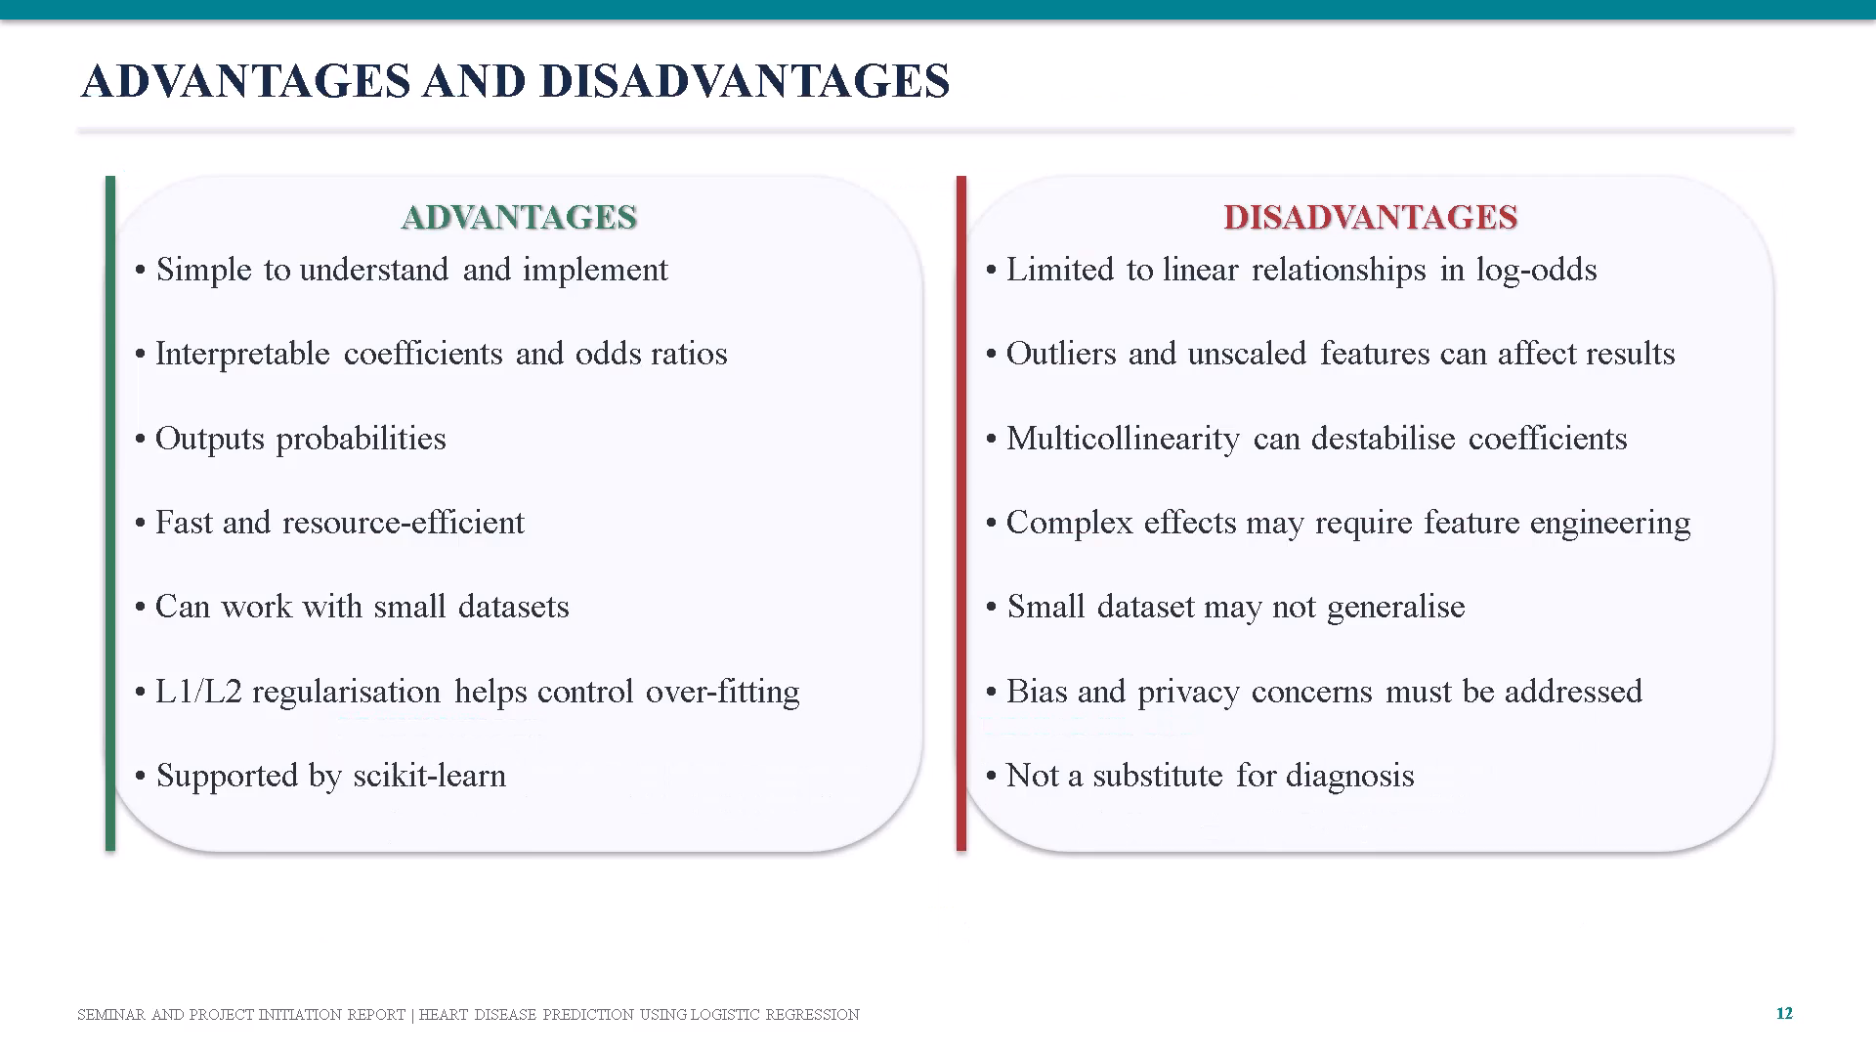
{"action": "key", "text": "Down"}
{"action": "key", "text": "Down"}
{"action": "key", "text": "Down"}
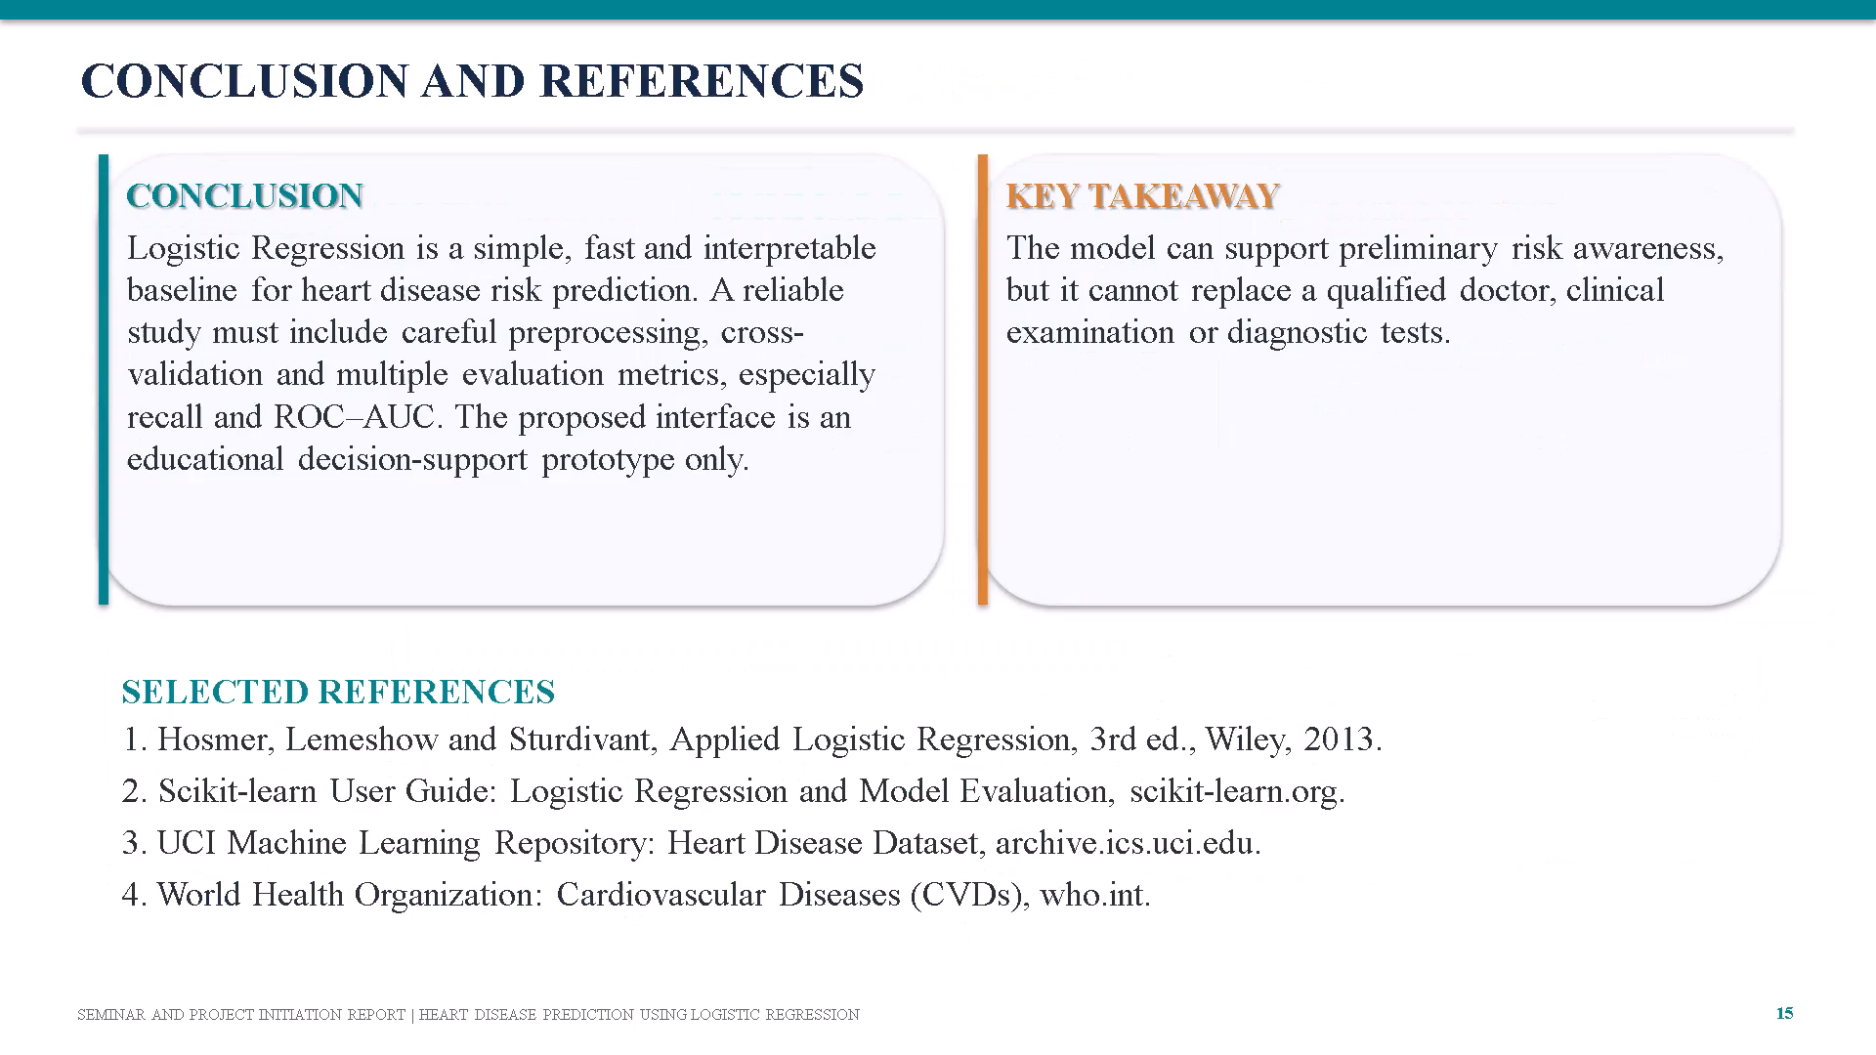
{"action": "key", "text": "Down"}
{"action": "key", "text": "Down"}
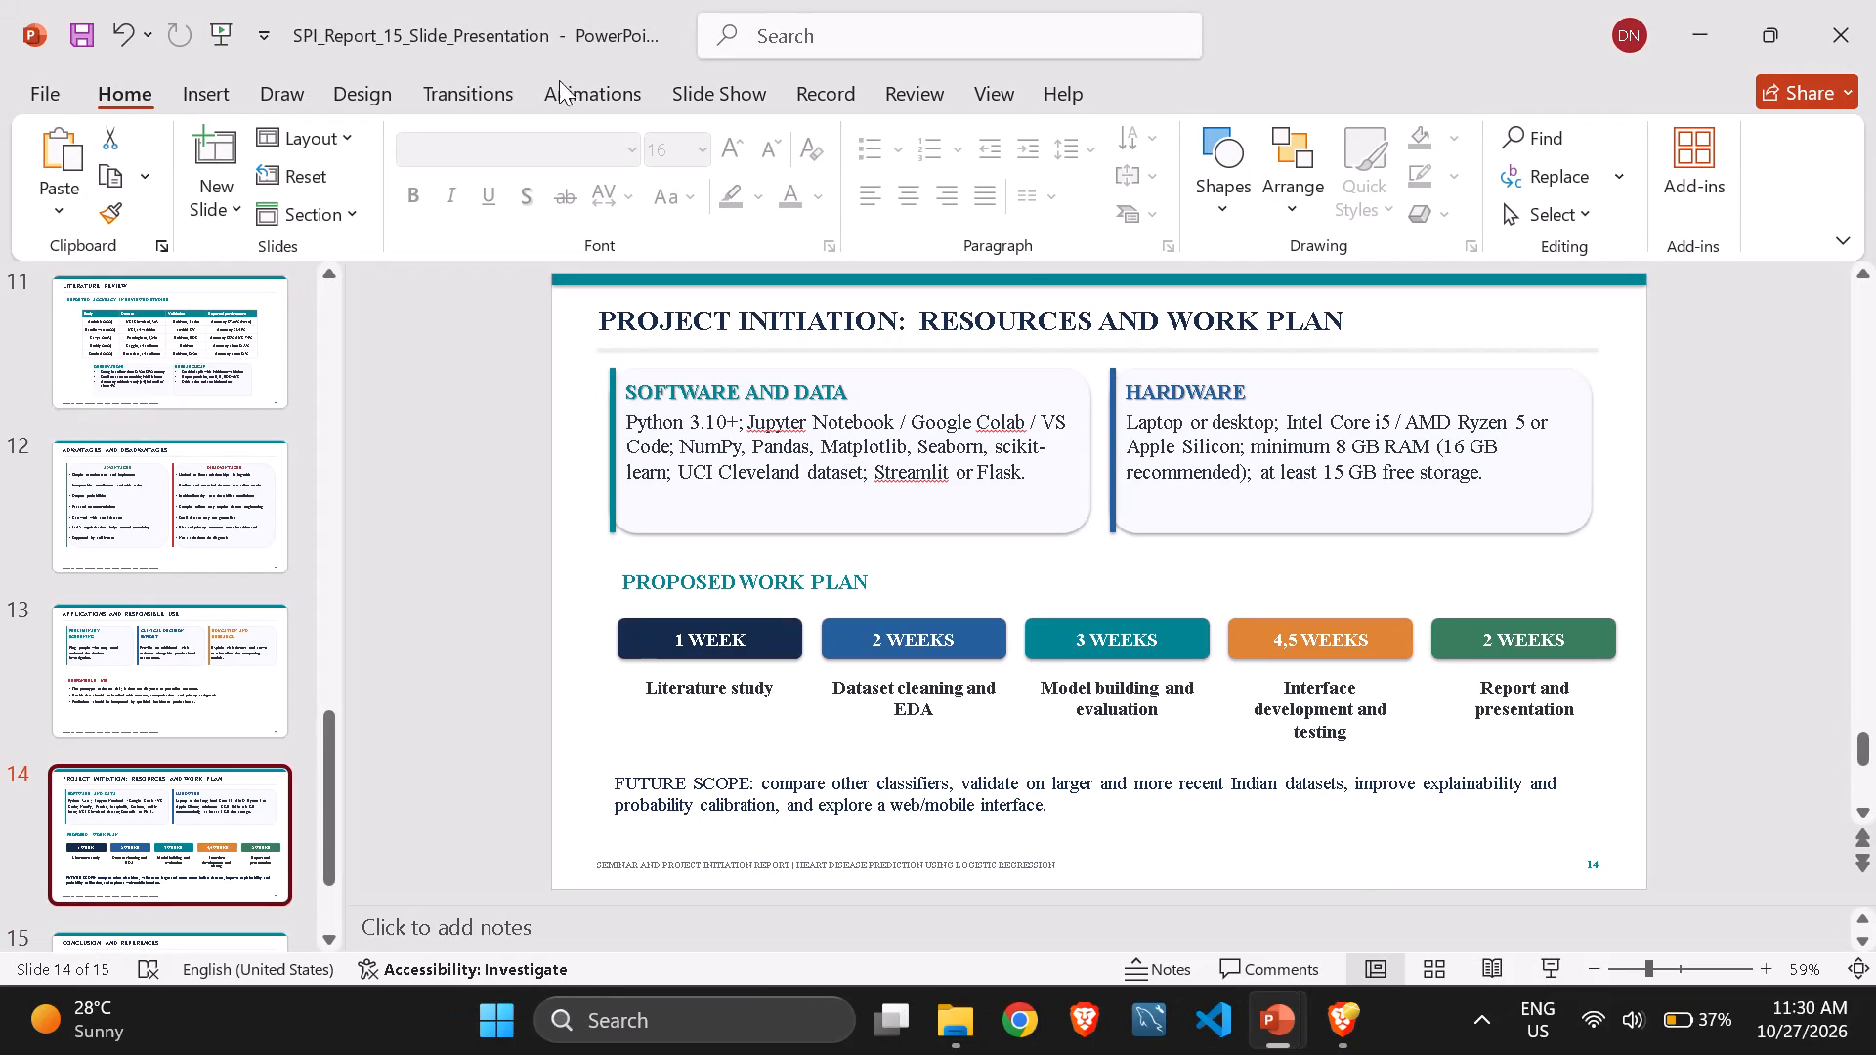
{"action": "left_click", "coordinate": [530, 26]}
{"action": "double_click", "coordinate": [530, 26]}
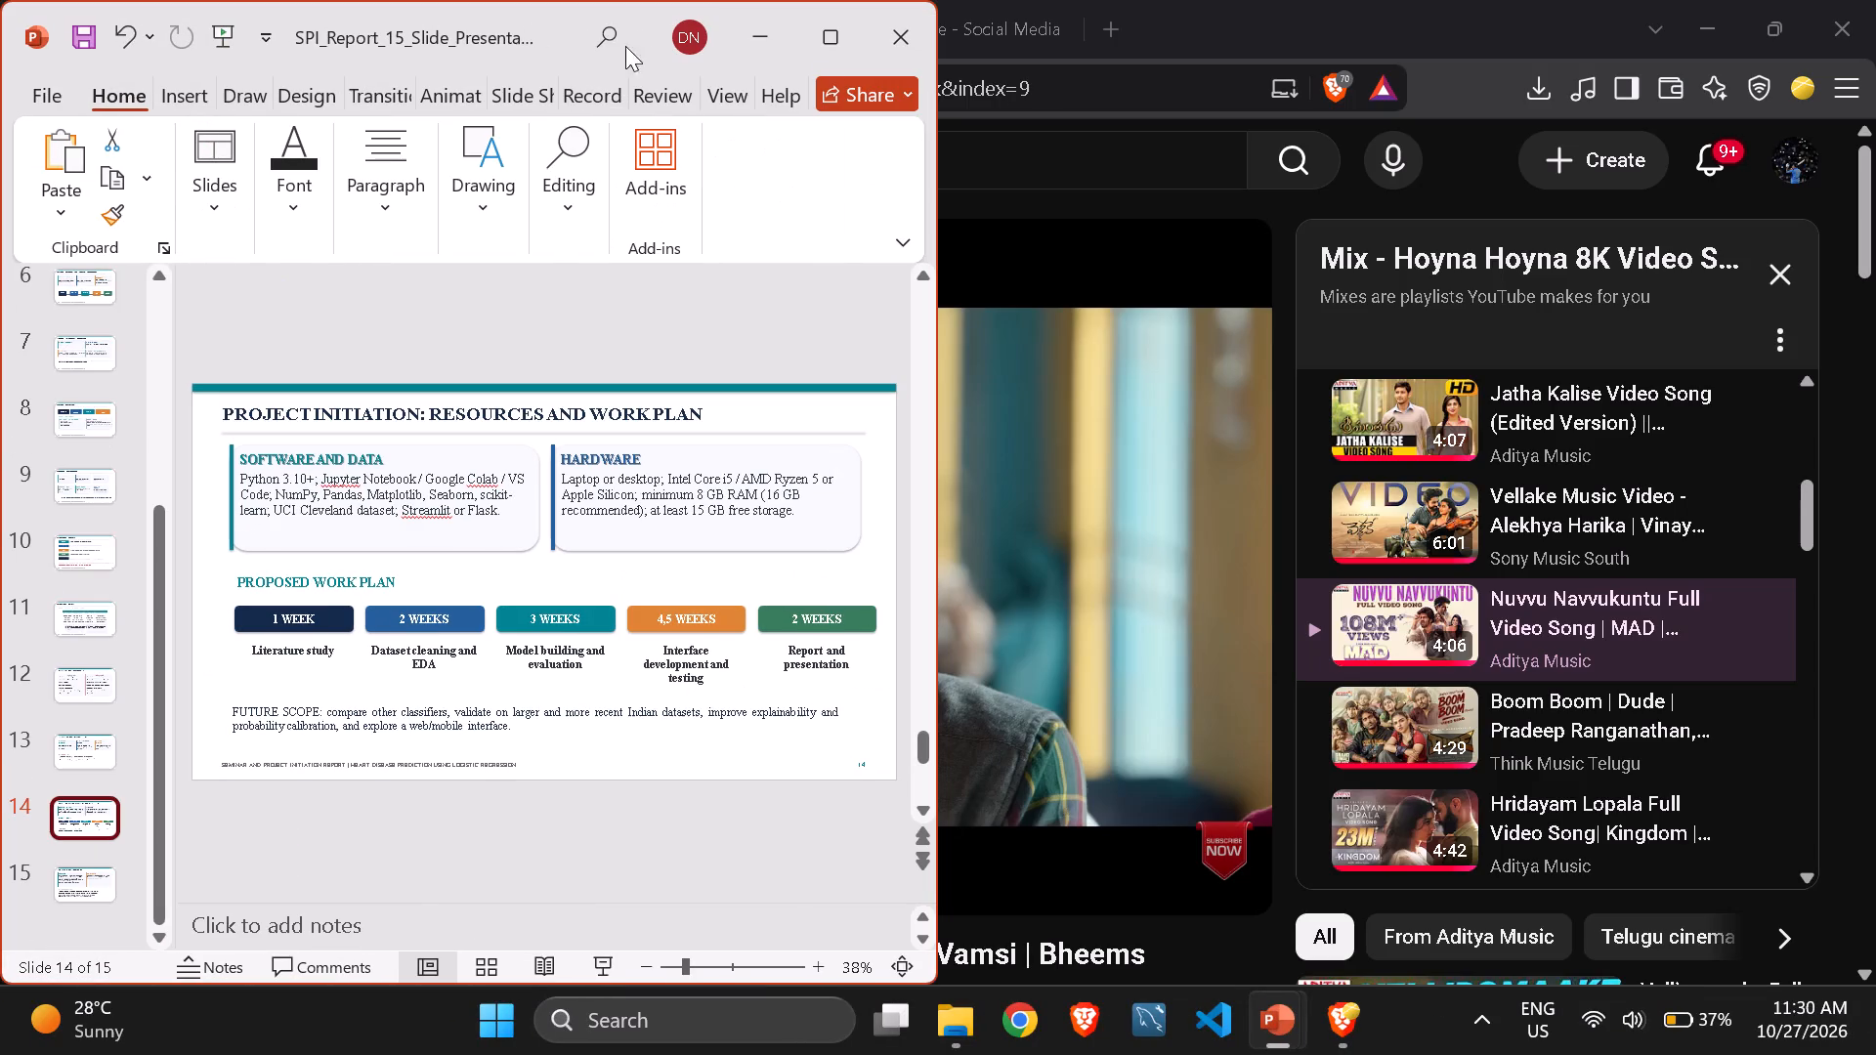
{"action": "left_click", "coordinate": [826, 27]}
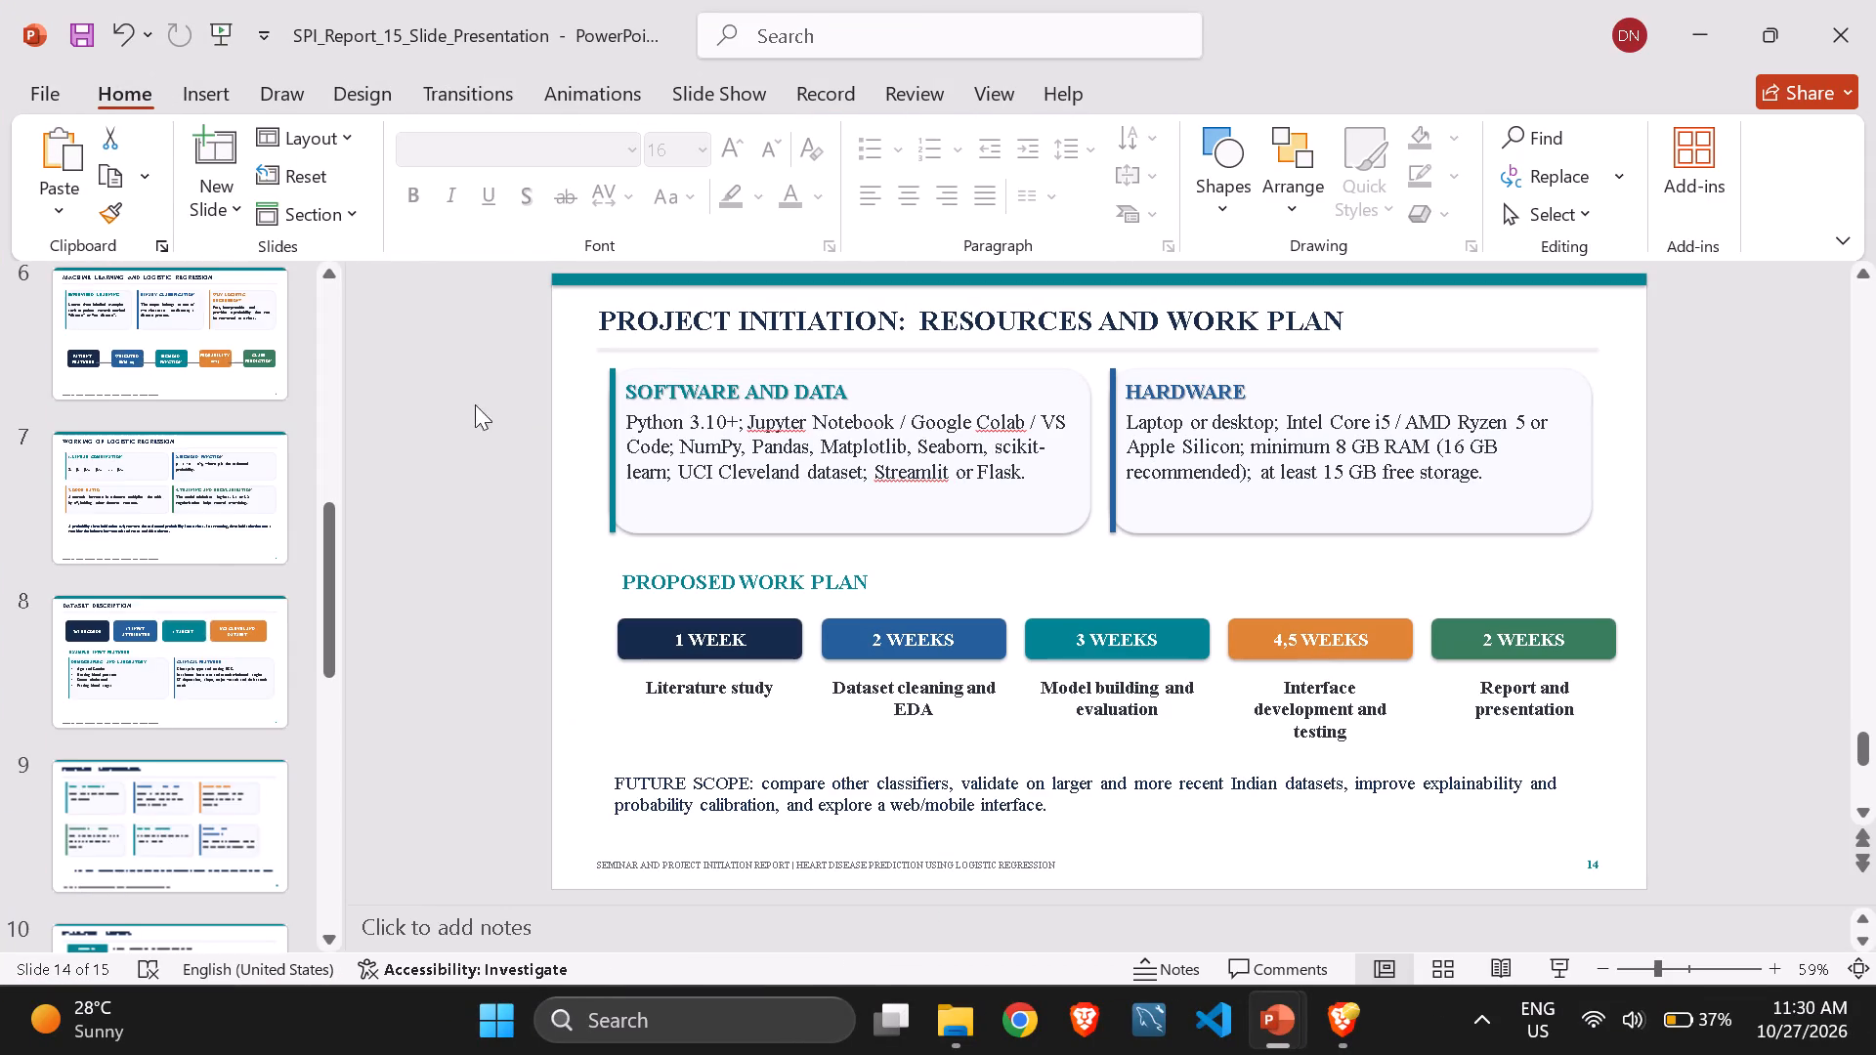
Save the presentation.
{"action": "left_click", "coordinate": [468, 440]}
{"action": "key", "text": "ctrl+s"}
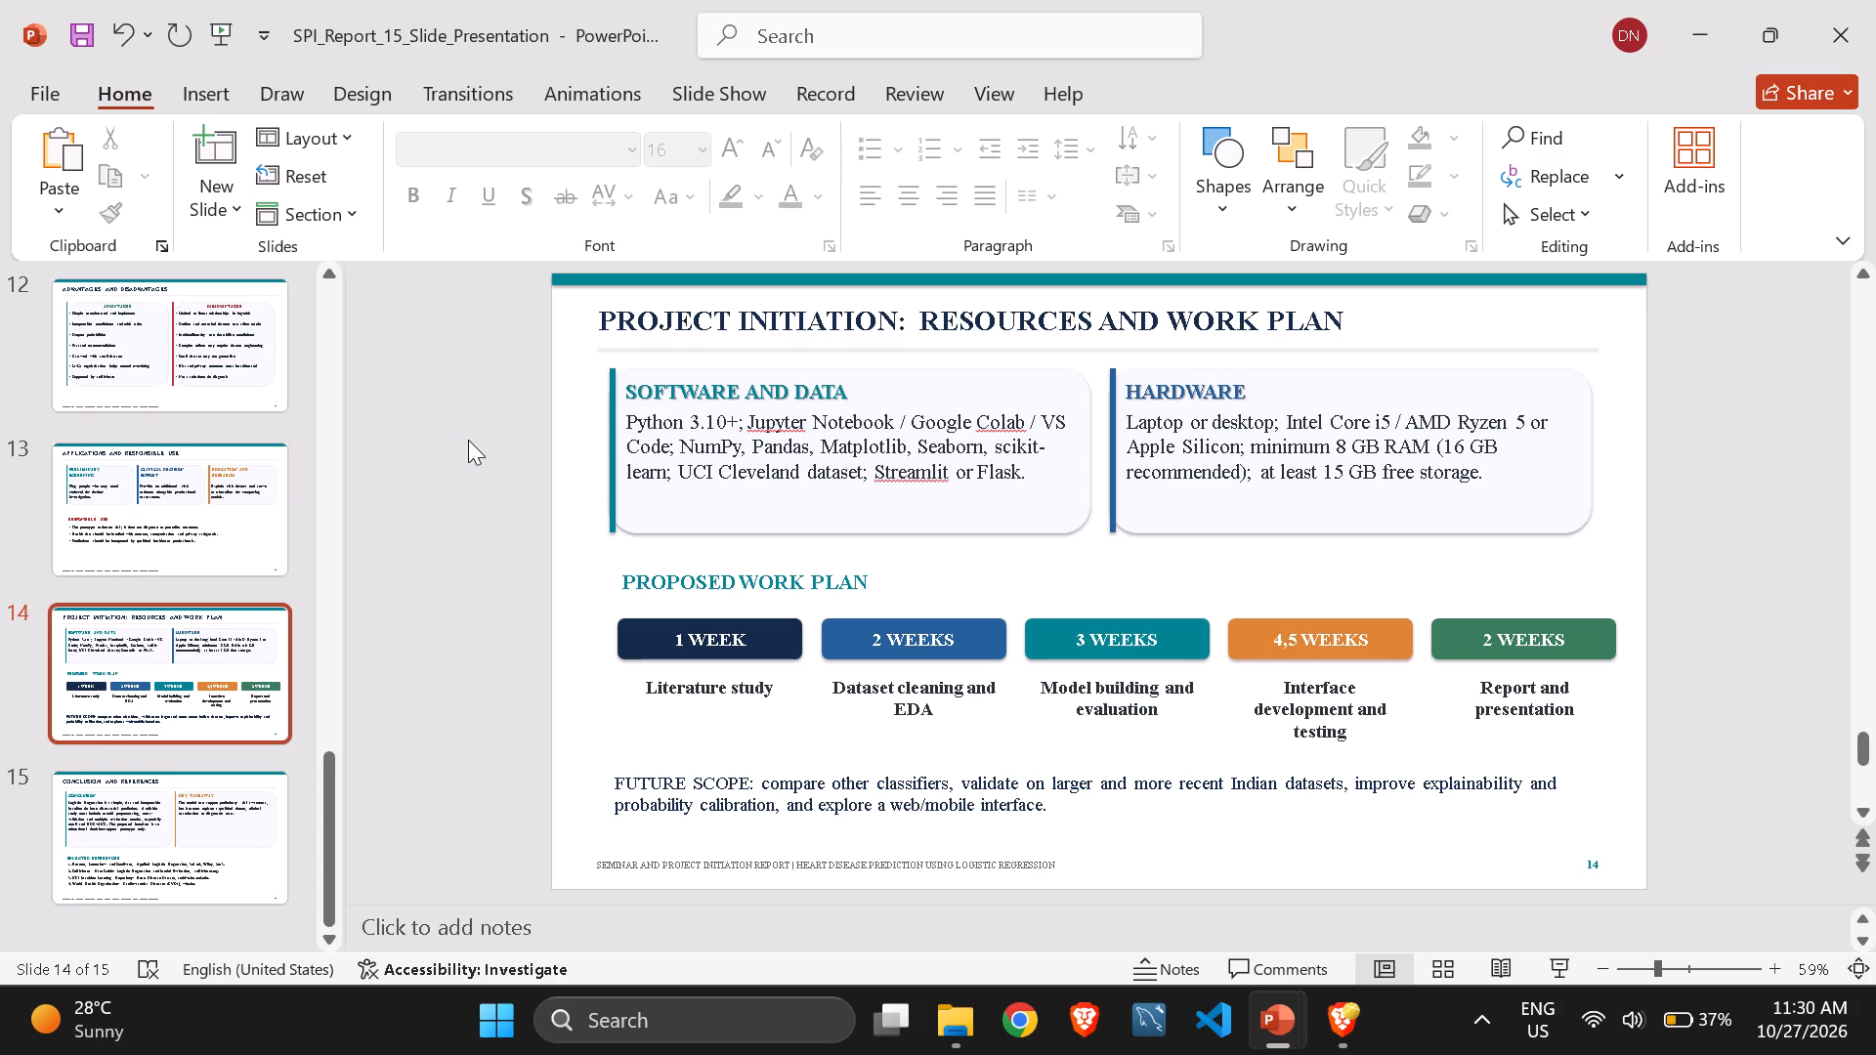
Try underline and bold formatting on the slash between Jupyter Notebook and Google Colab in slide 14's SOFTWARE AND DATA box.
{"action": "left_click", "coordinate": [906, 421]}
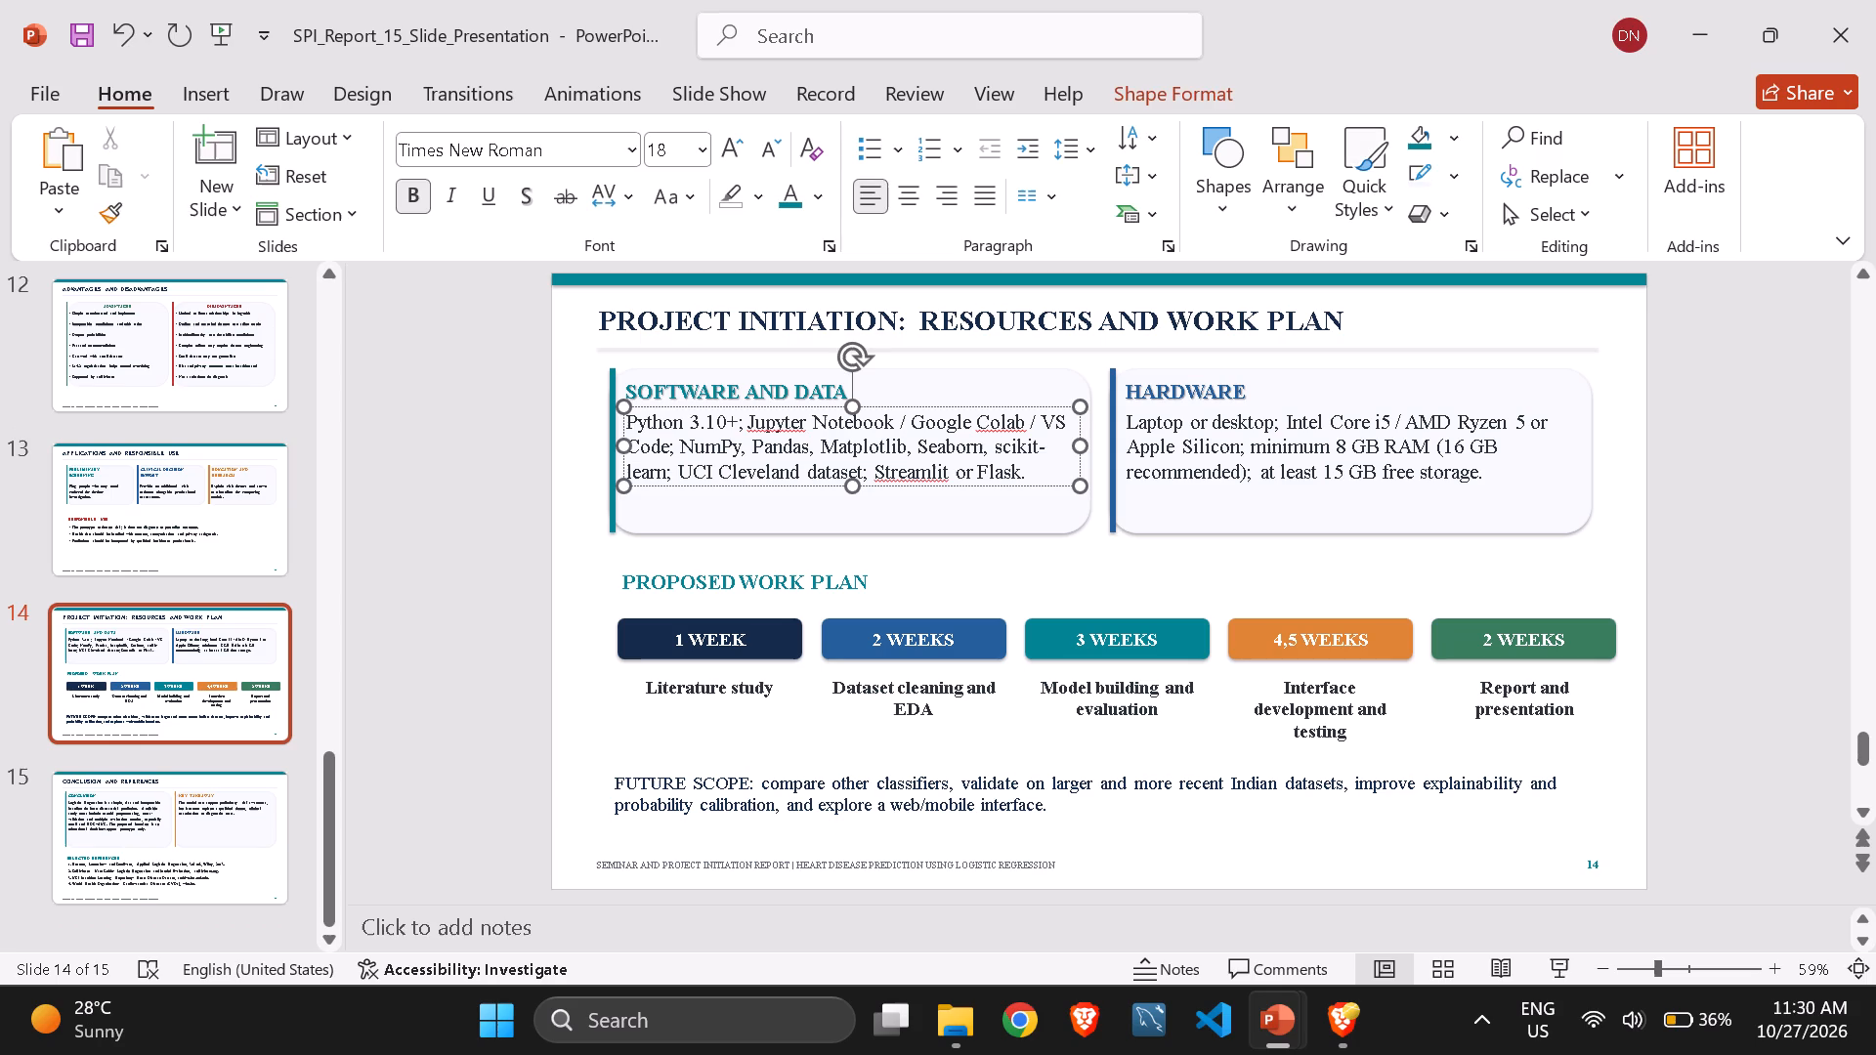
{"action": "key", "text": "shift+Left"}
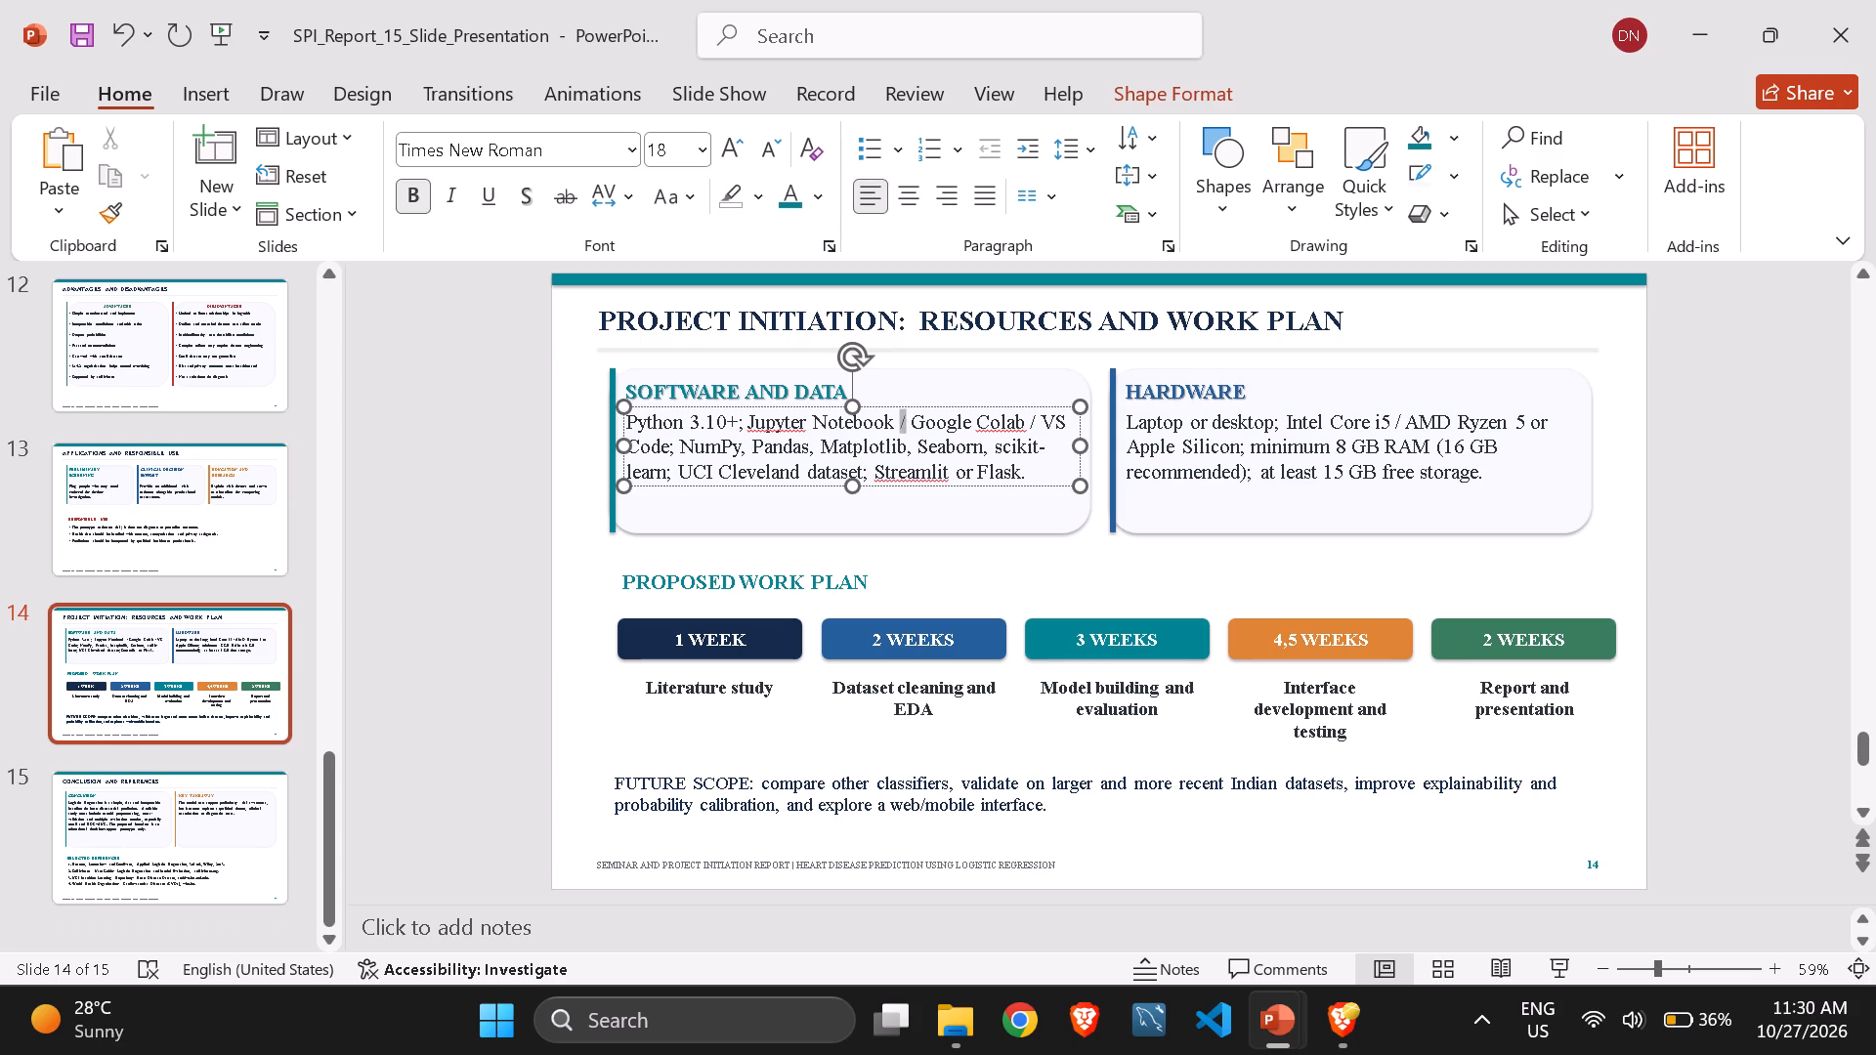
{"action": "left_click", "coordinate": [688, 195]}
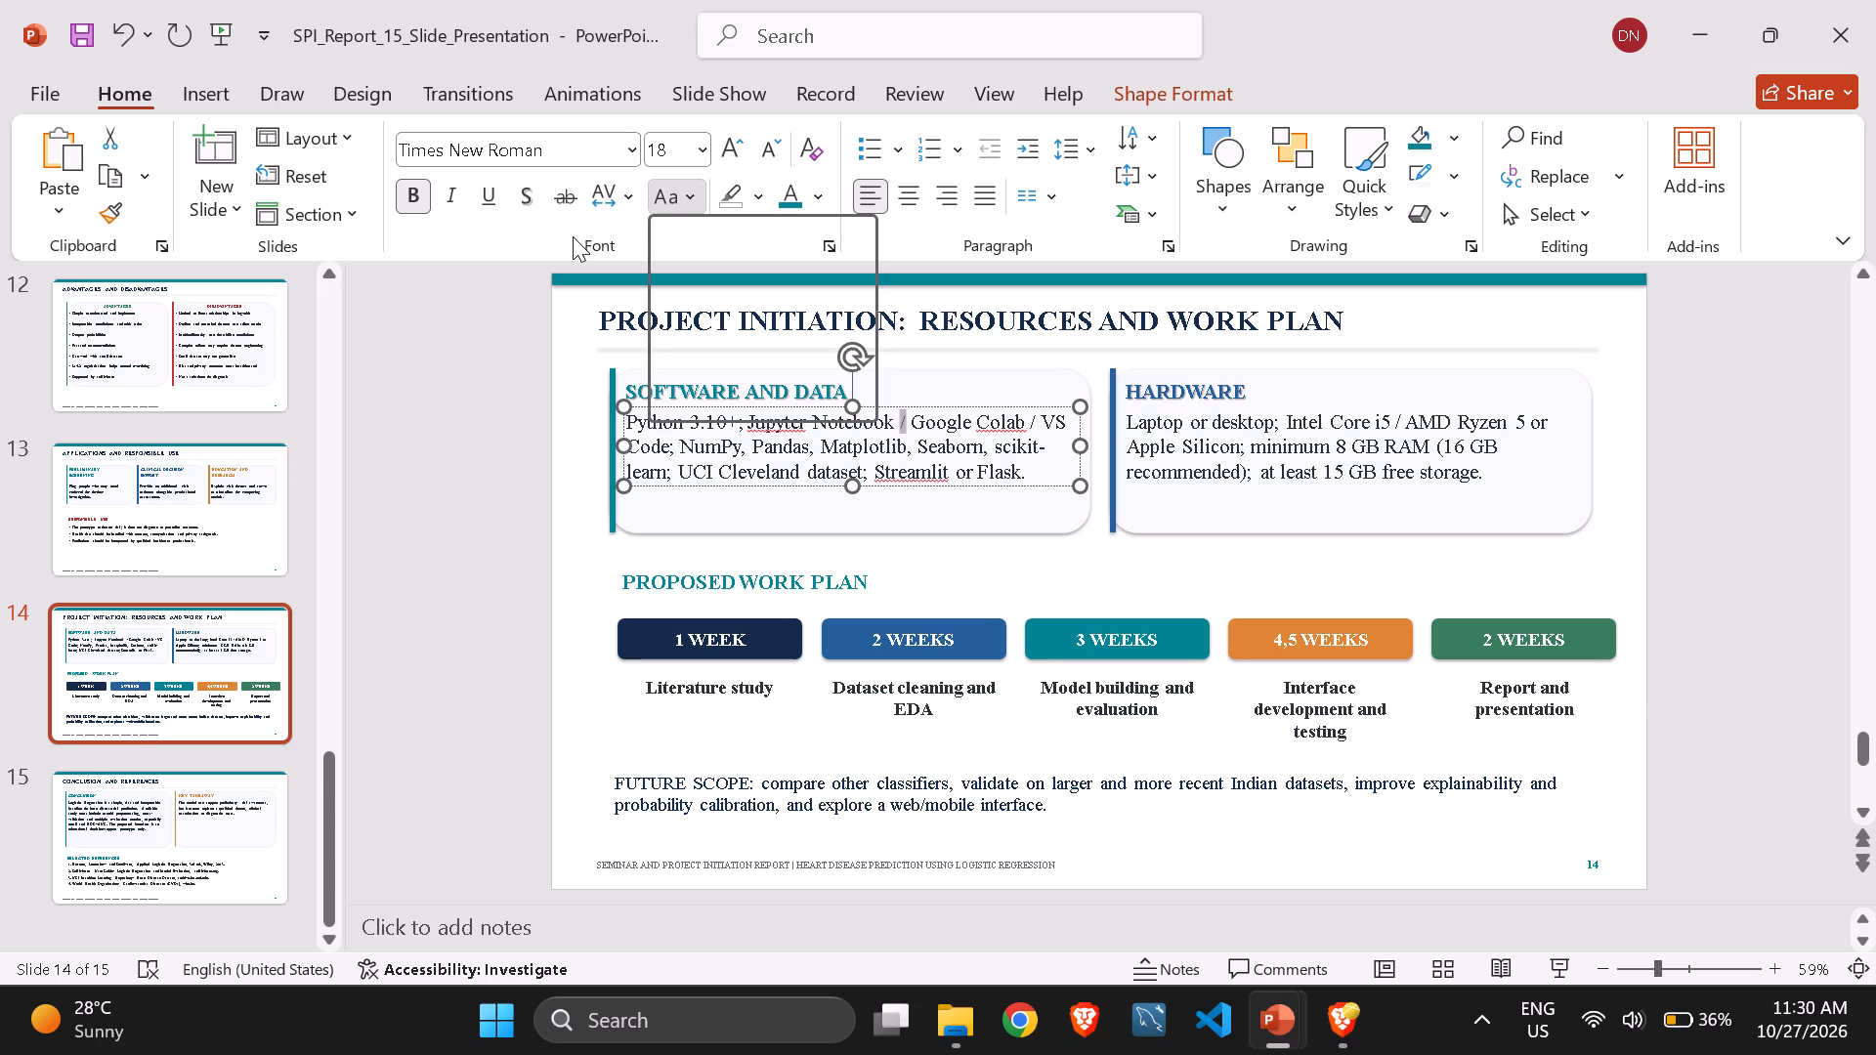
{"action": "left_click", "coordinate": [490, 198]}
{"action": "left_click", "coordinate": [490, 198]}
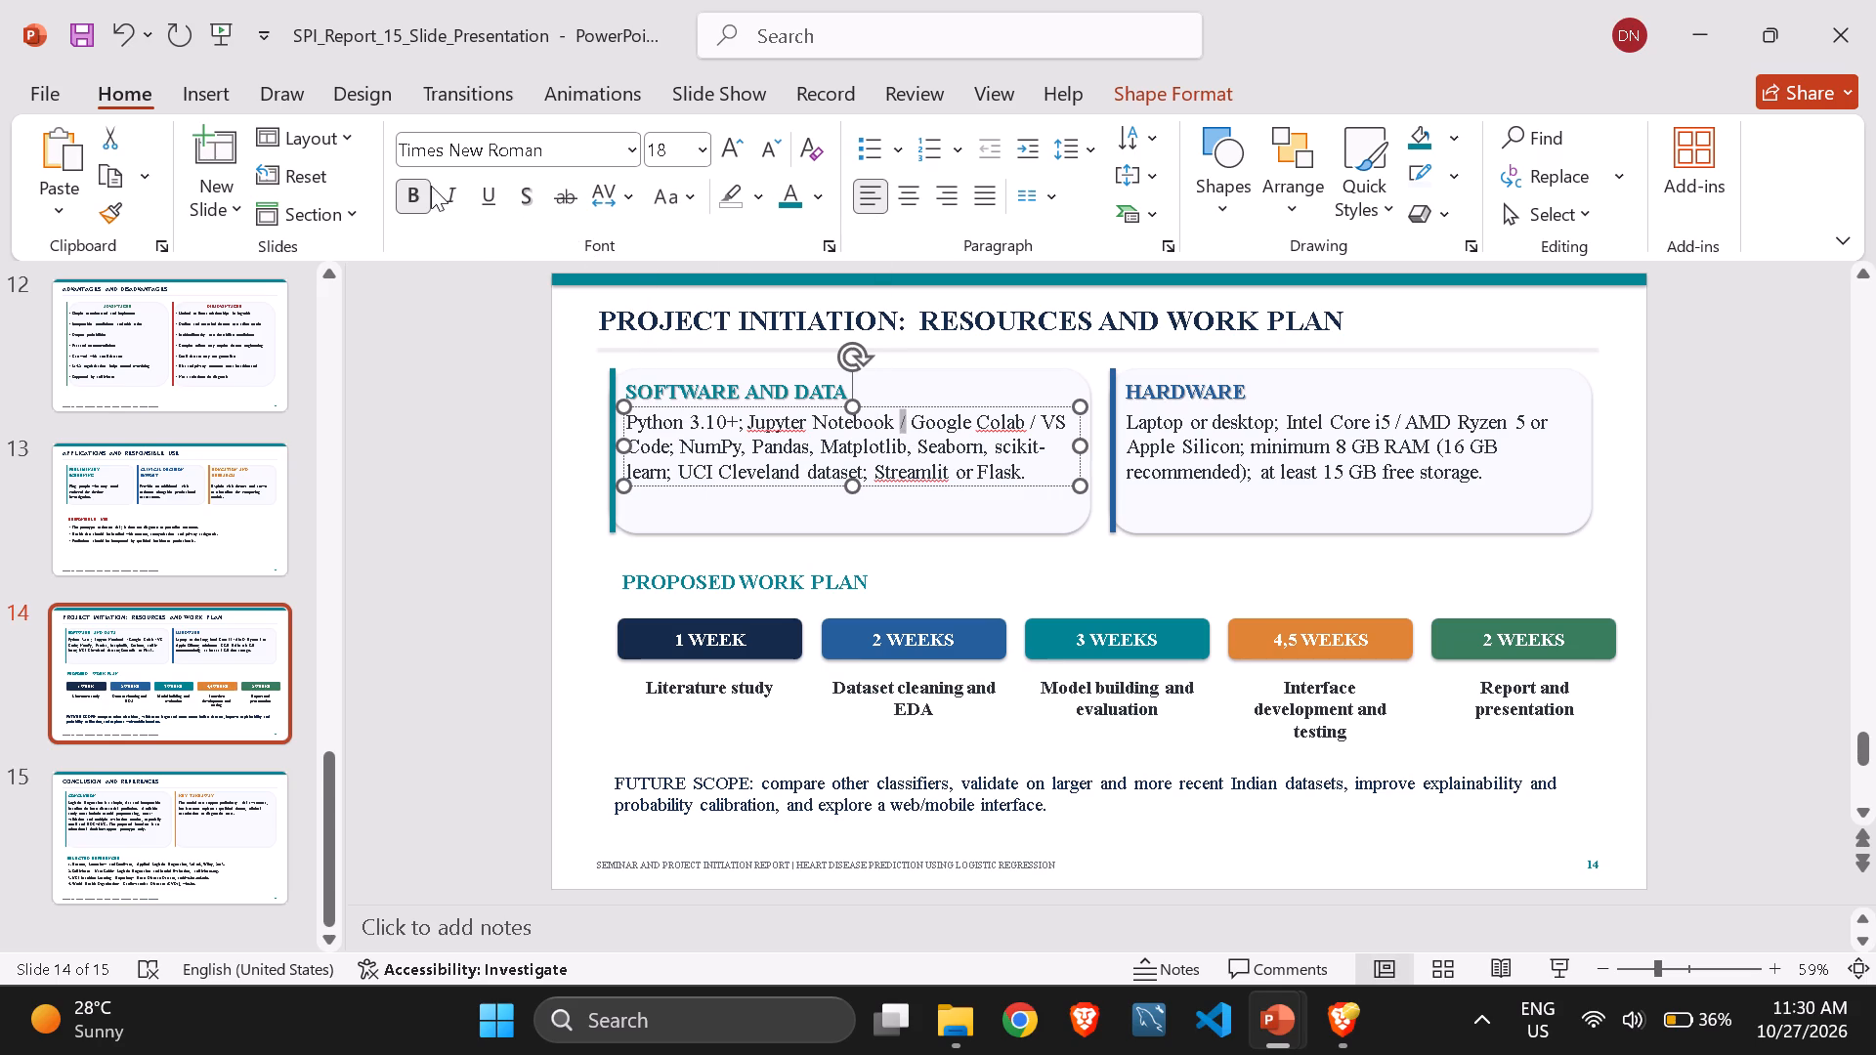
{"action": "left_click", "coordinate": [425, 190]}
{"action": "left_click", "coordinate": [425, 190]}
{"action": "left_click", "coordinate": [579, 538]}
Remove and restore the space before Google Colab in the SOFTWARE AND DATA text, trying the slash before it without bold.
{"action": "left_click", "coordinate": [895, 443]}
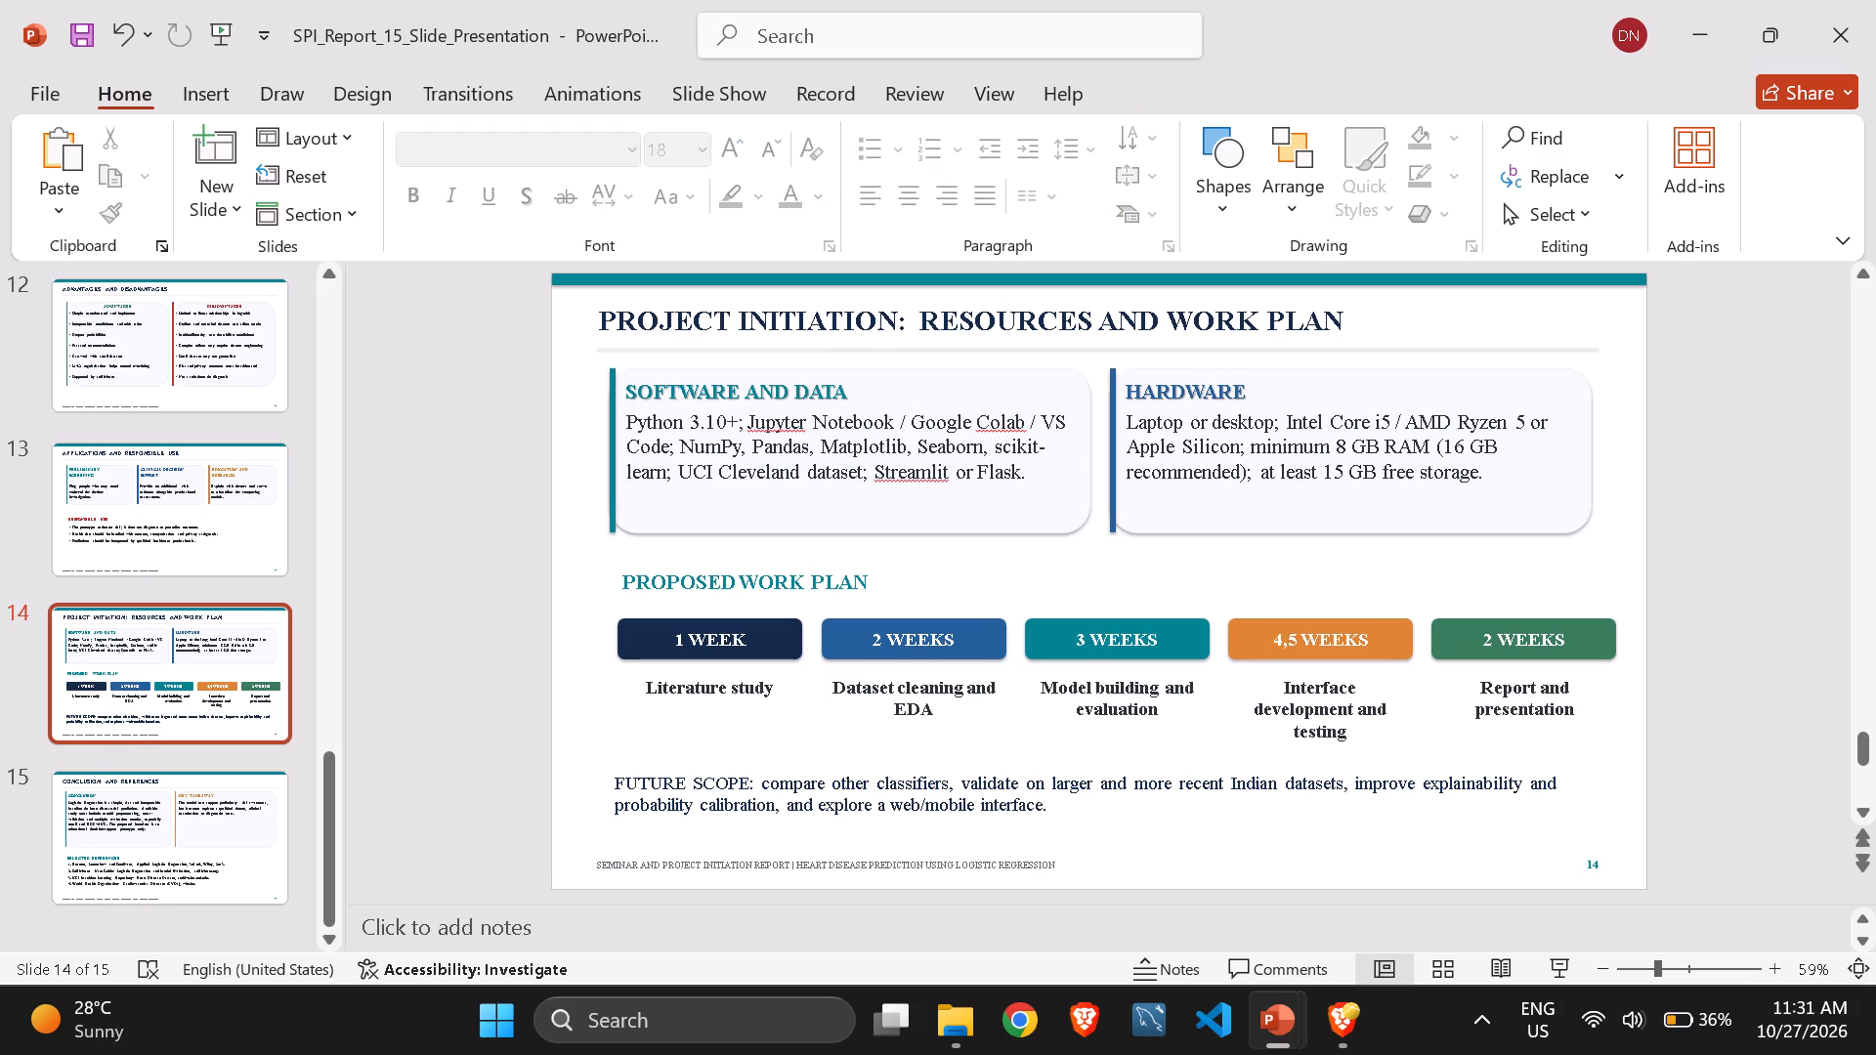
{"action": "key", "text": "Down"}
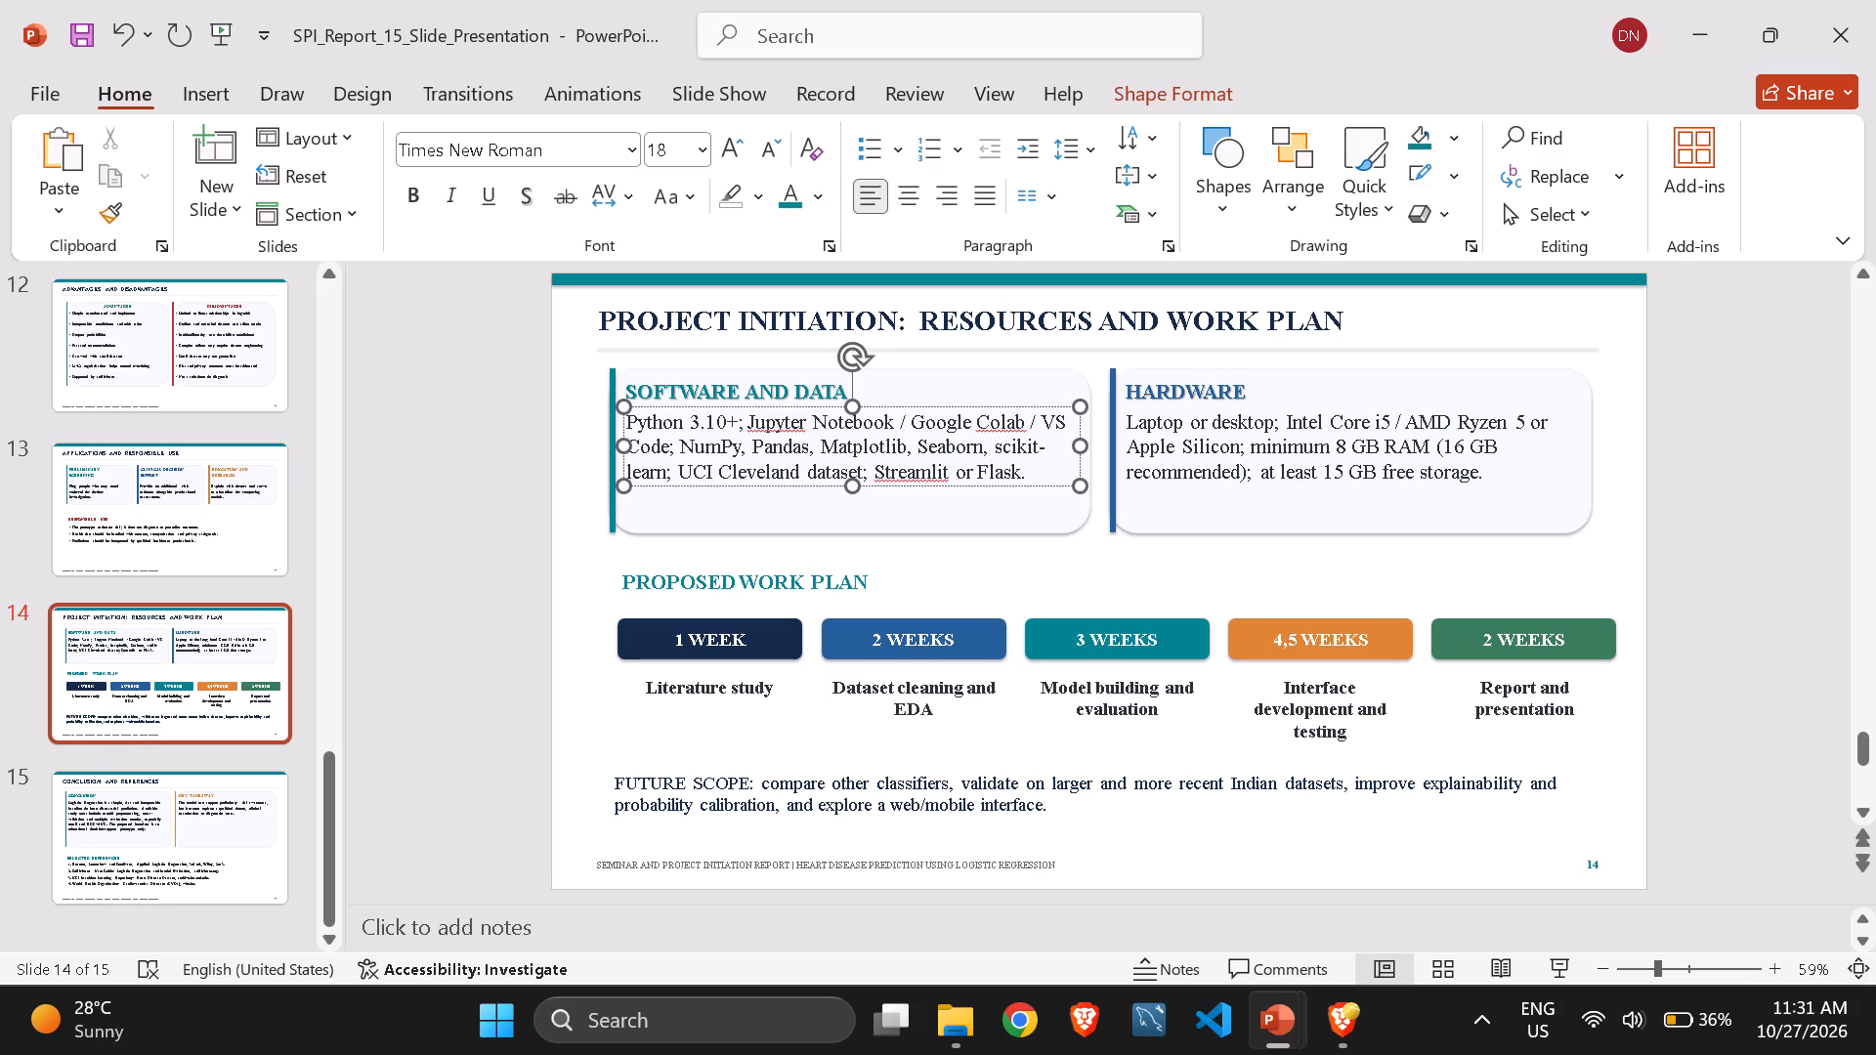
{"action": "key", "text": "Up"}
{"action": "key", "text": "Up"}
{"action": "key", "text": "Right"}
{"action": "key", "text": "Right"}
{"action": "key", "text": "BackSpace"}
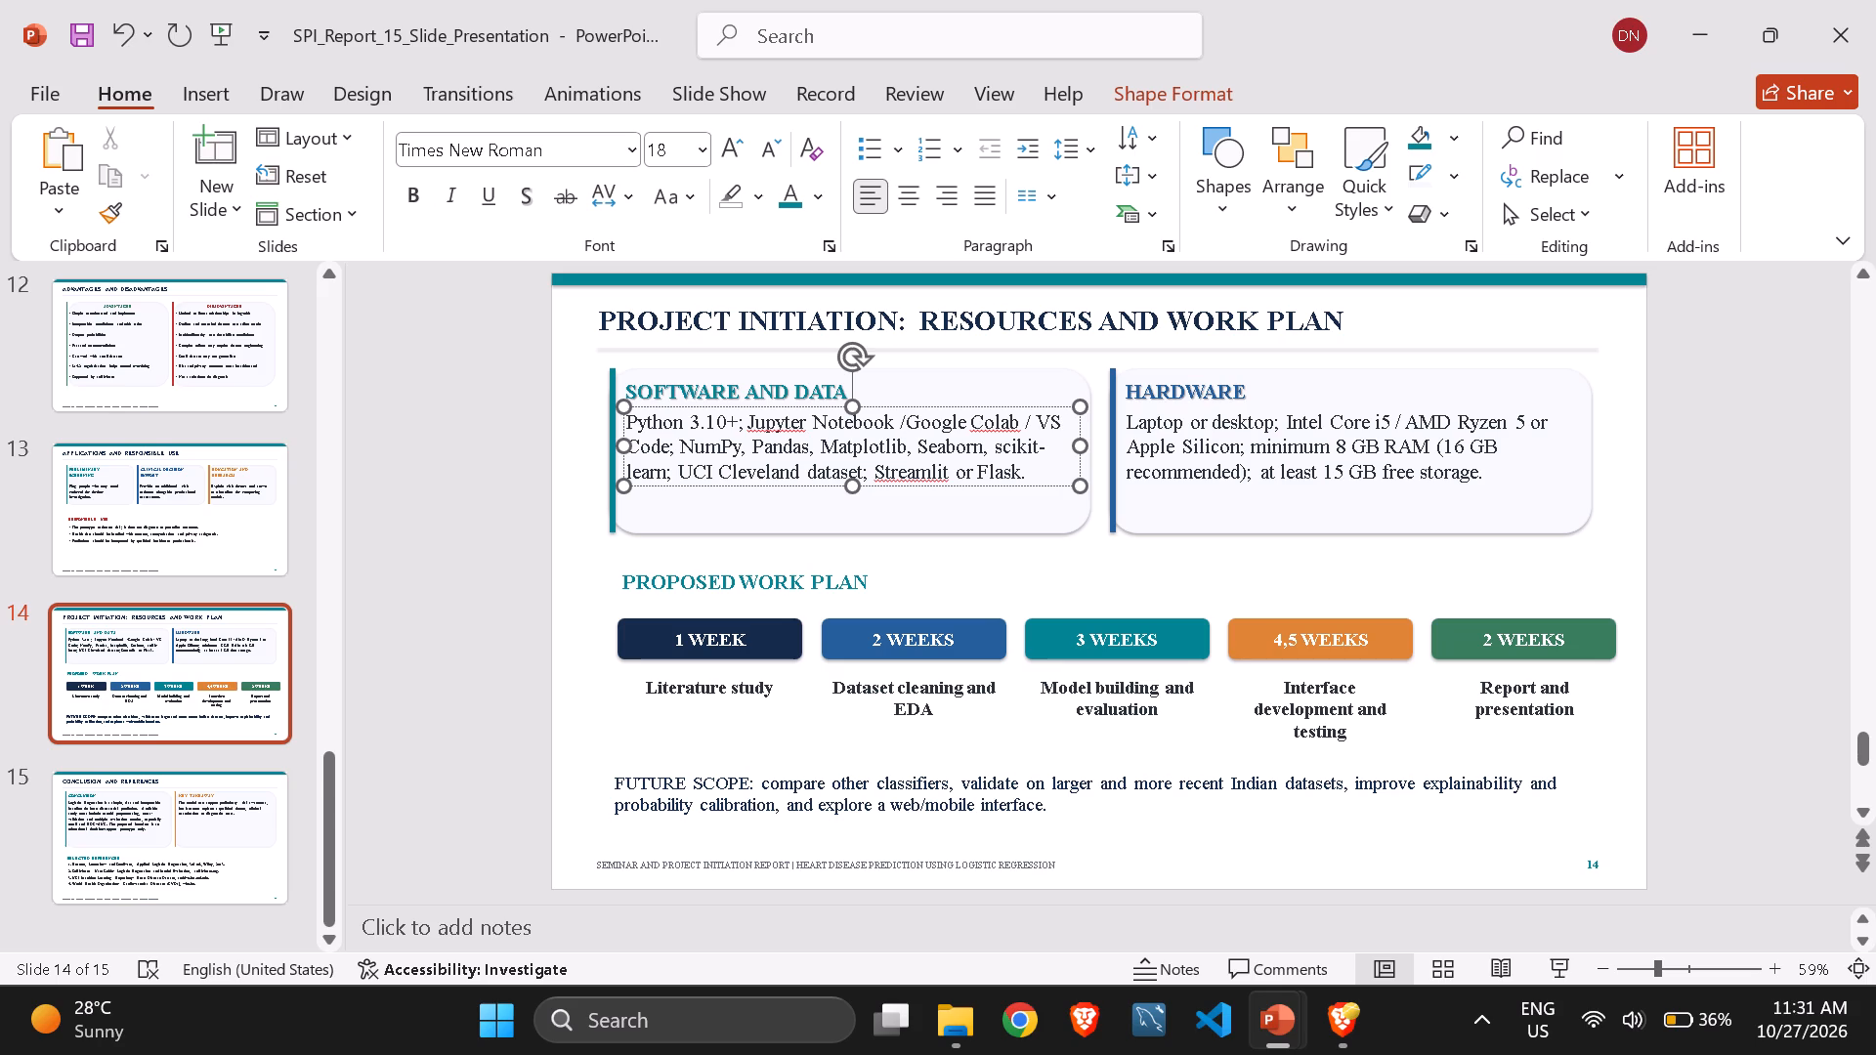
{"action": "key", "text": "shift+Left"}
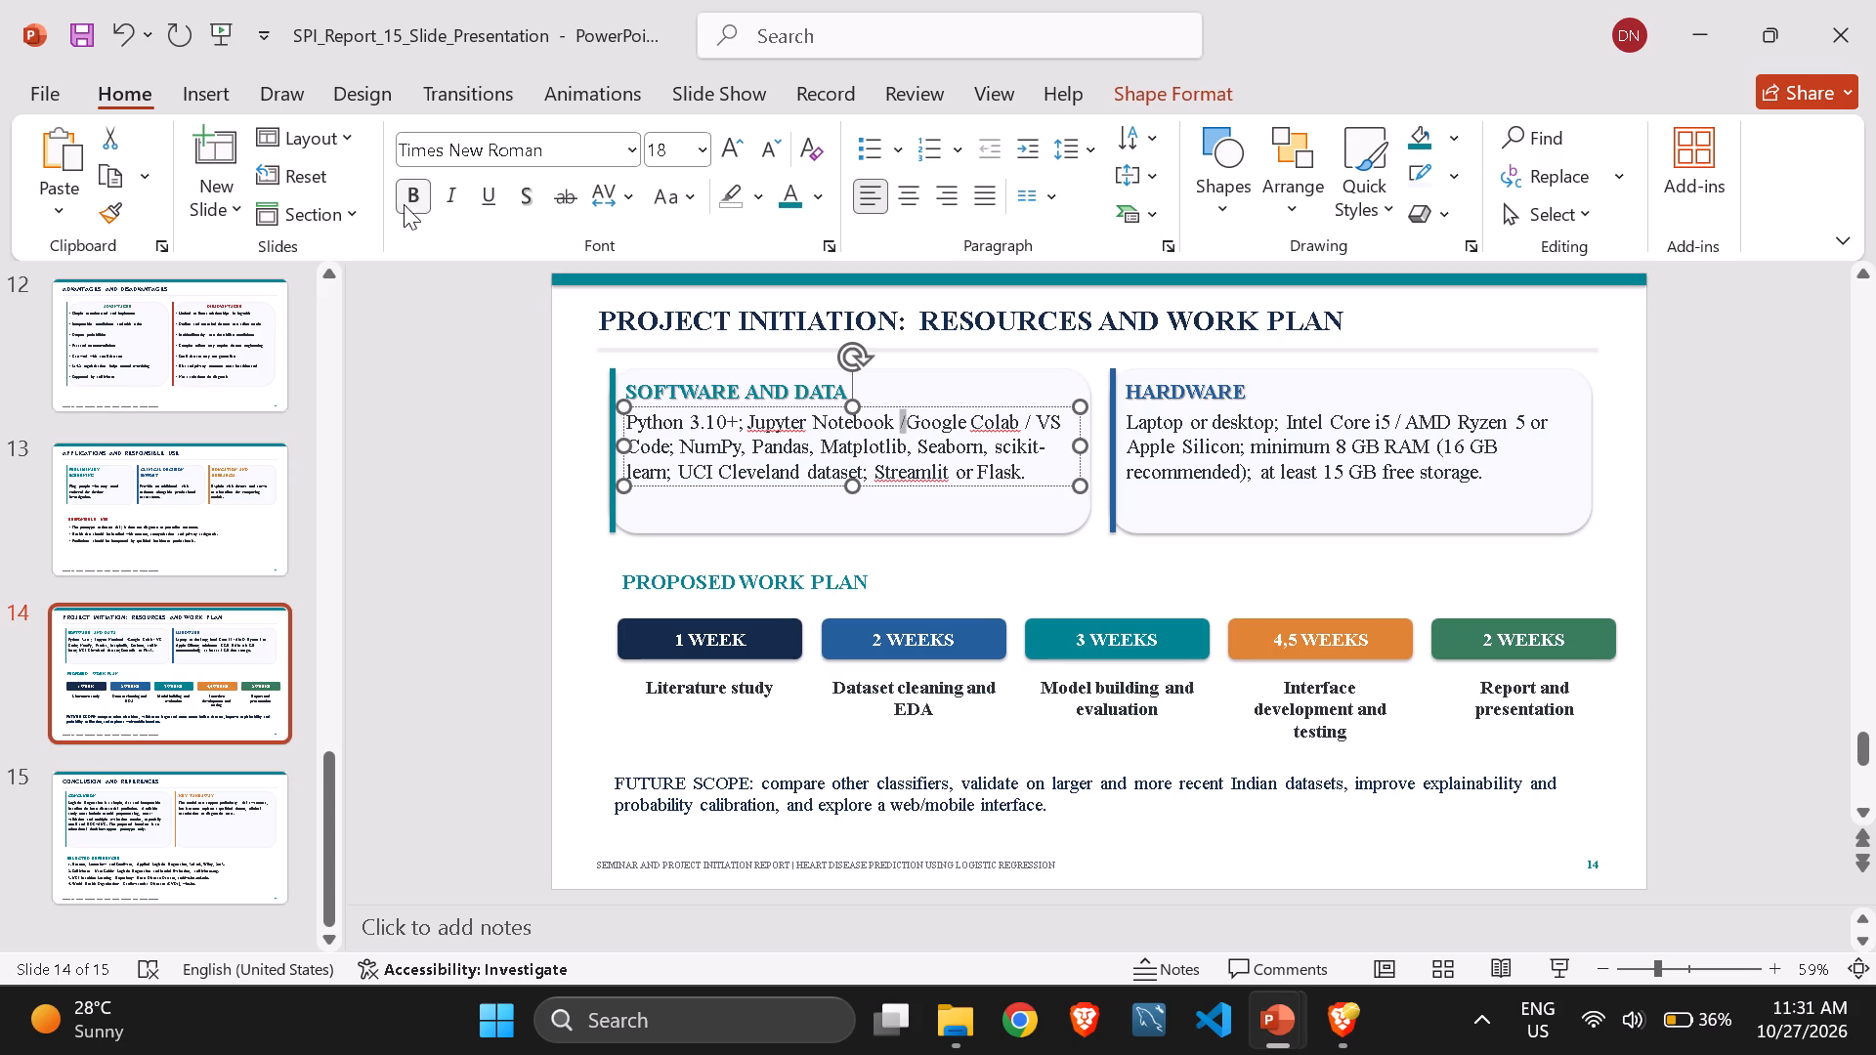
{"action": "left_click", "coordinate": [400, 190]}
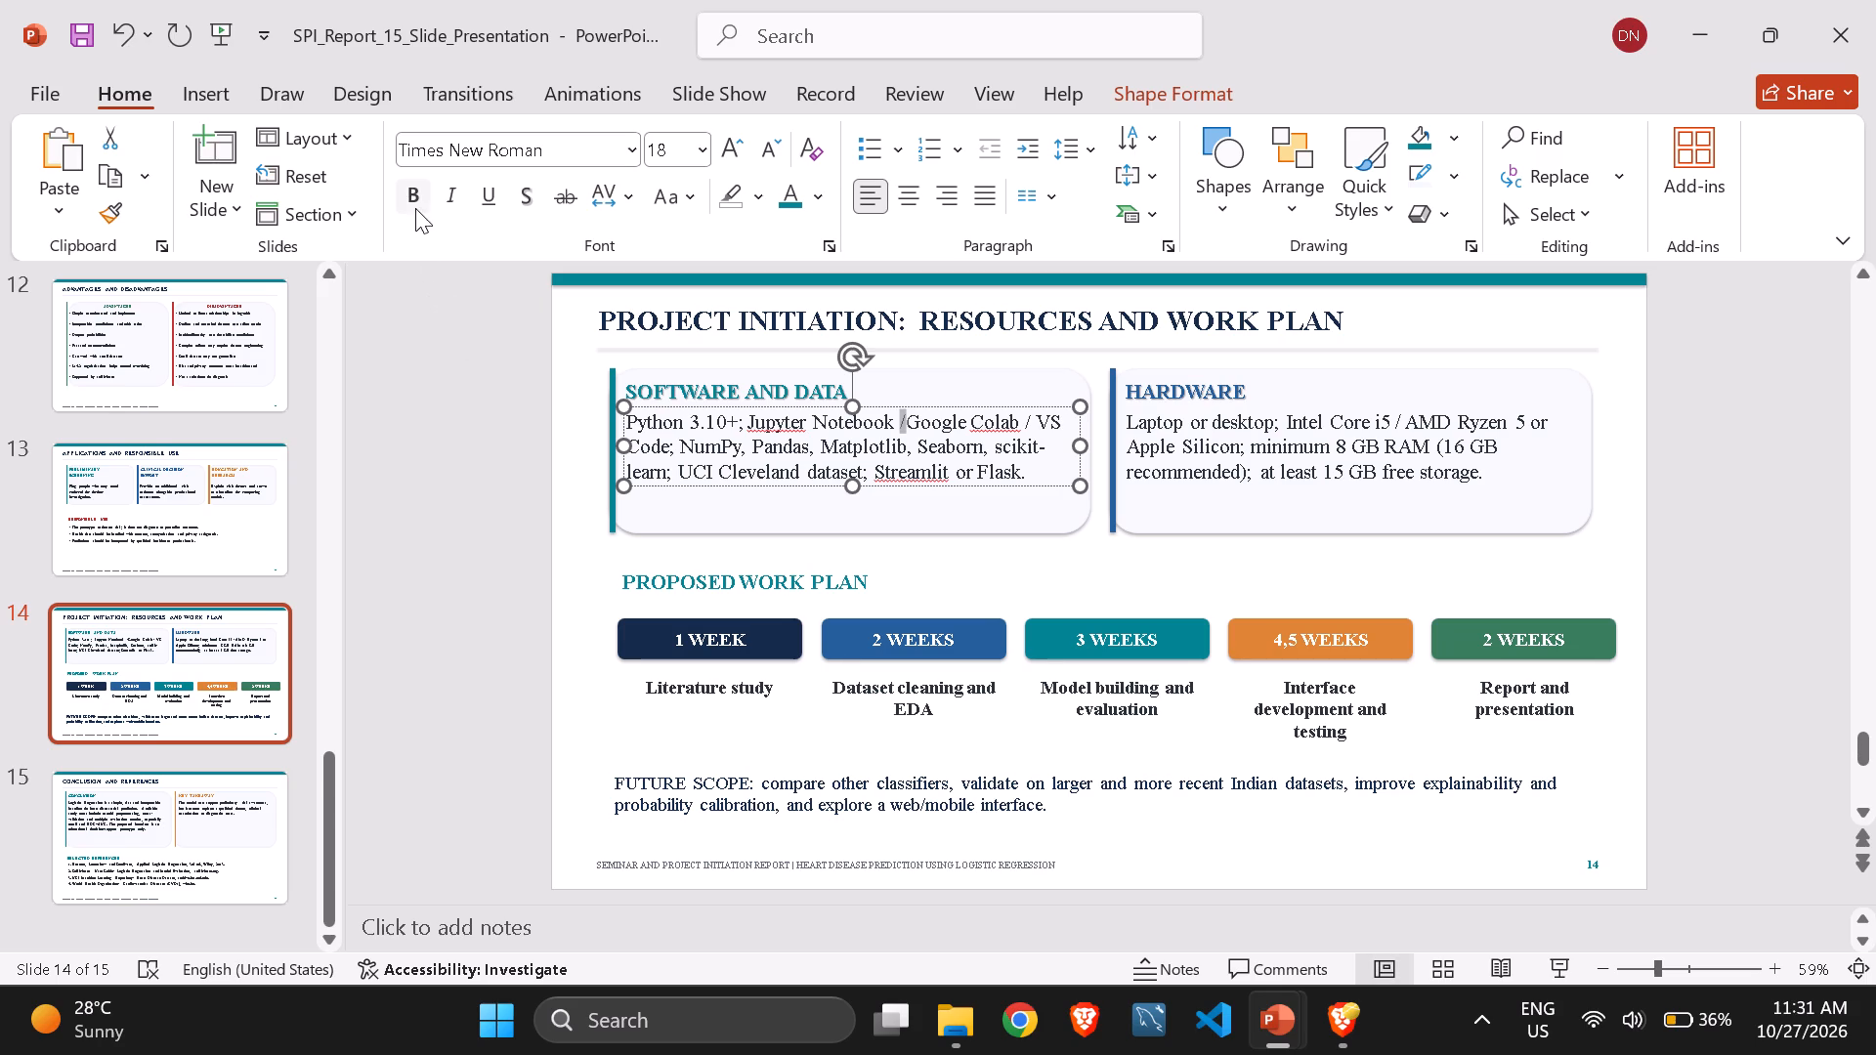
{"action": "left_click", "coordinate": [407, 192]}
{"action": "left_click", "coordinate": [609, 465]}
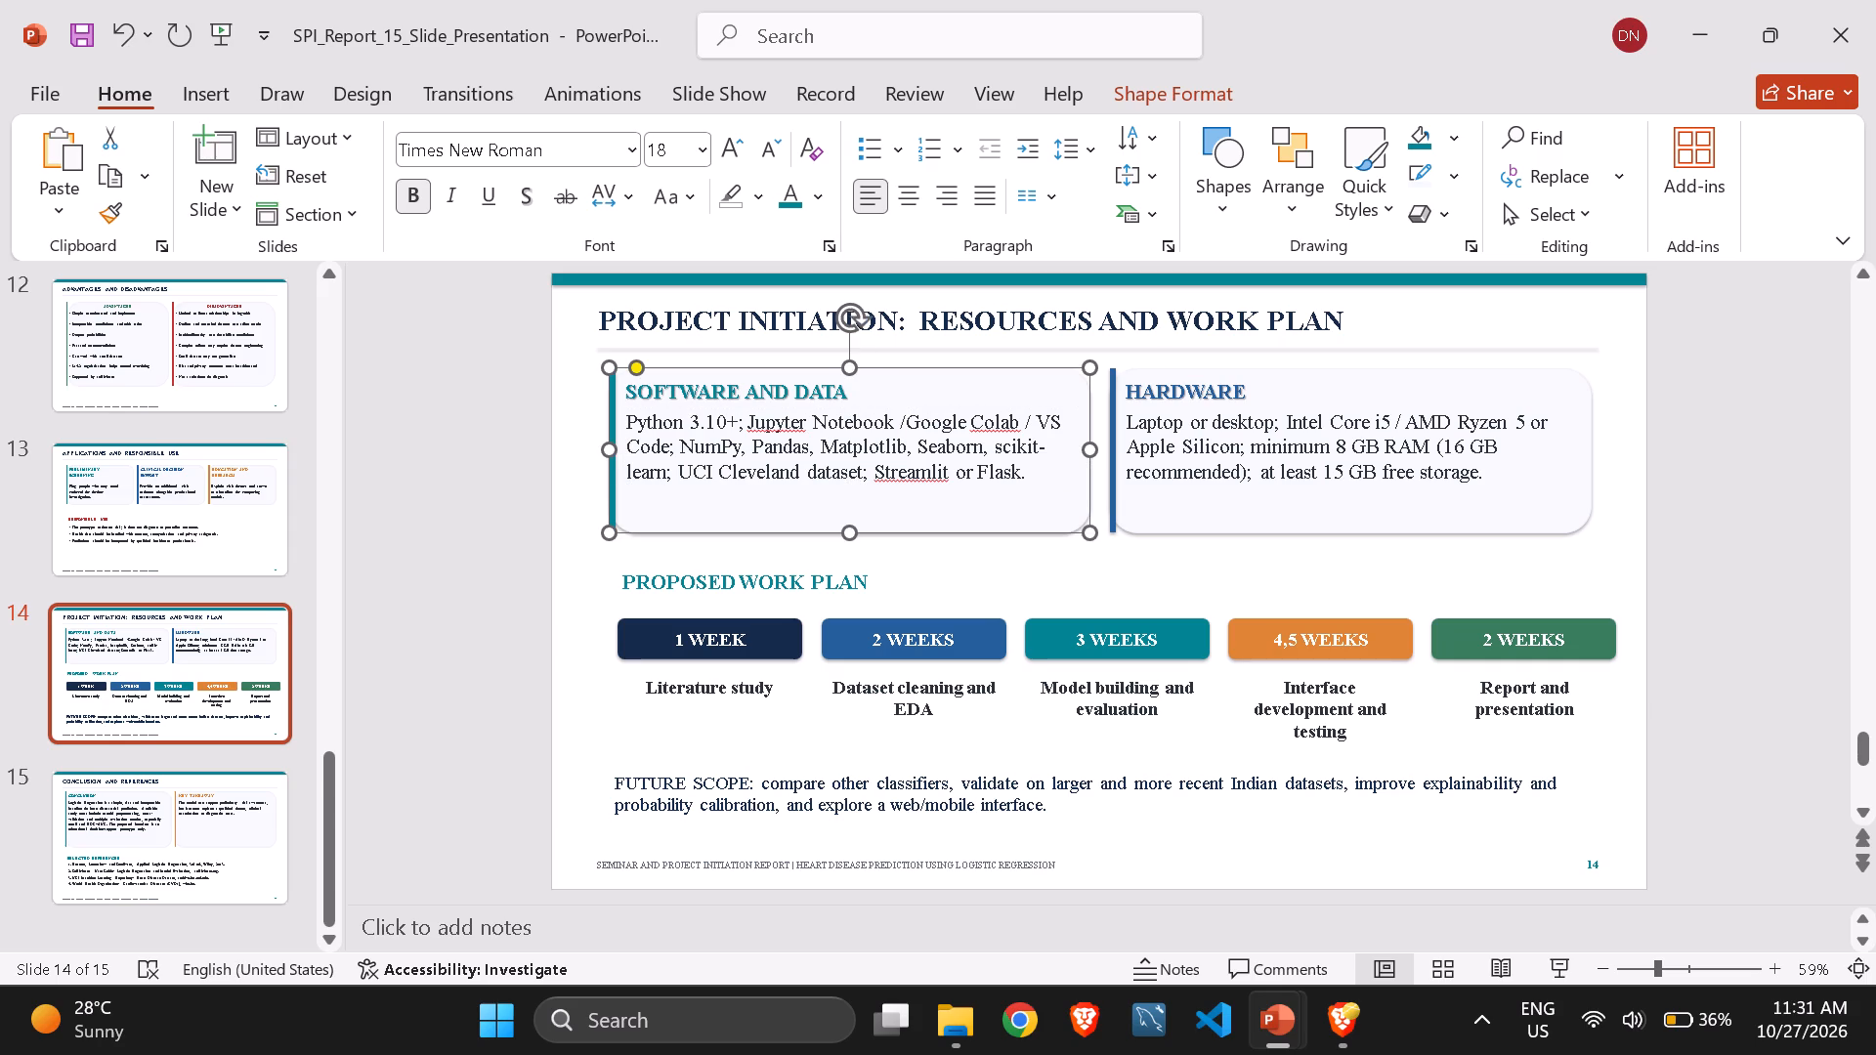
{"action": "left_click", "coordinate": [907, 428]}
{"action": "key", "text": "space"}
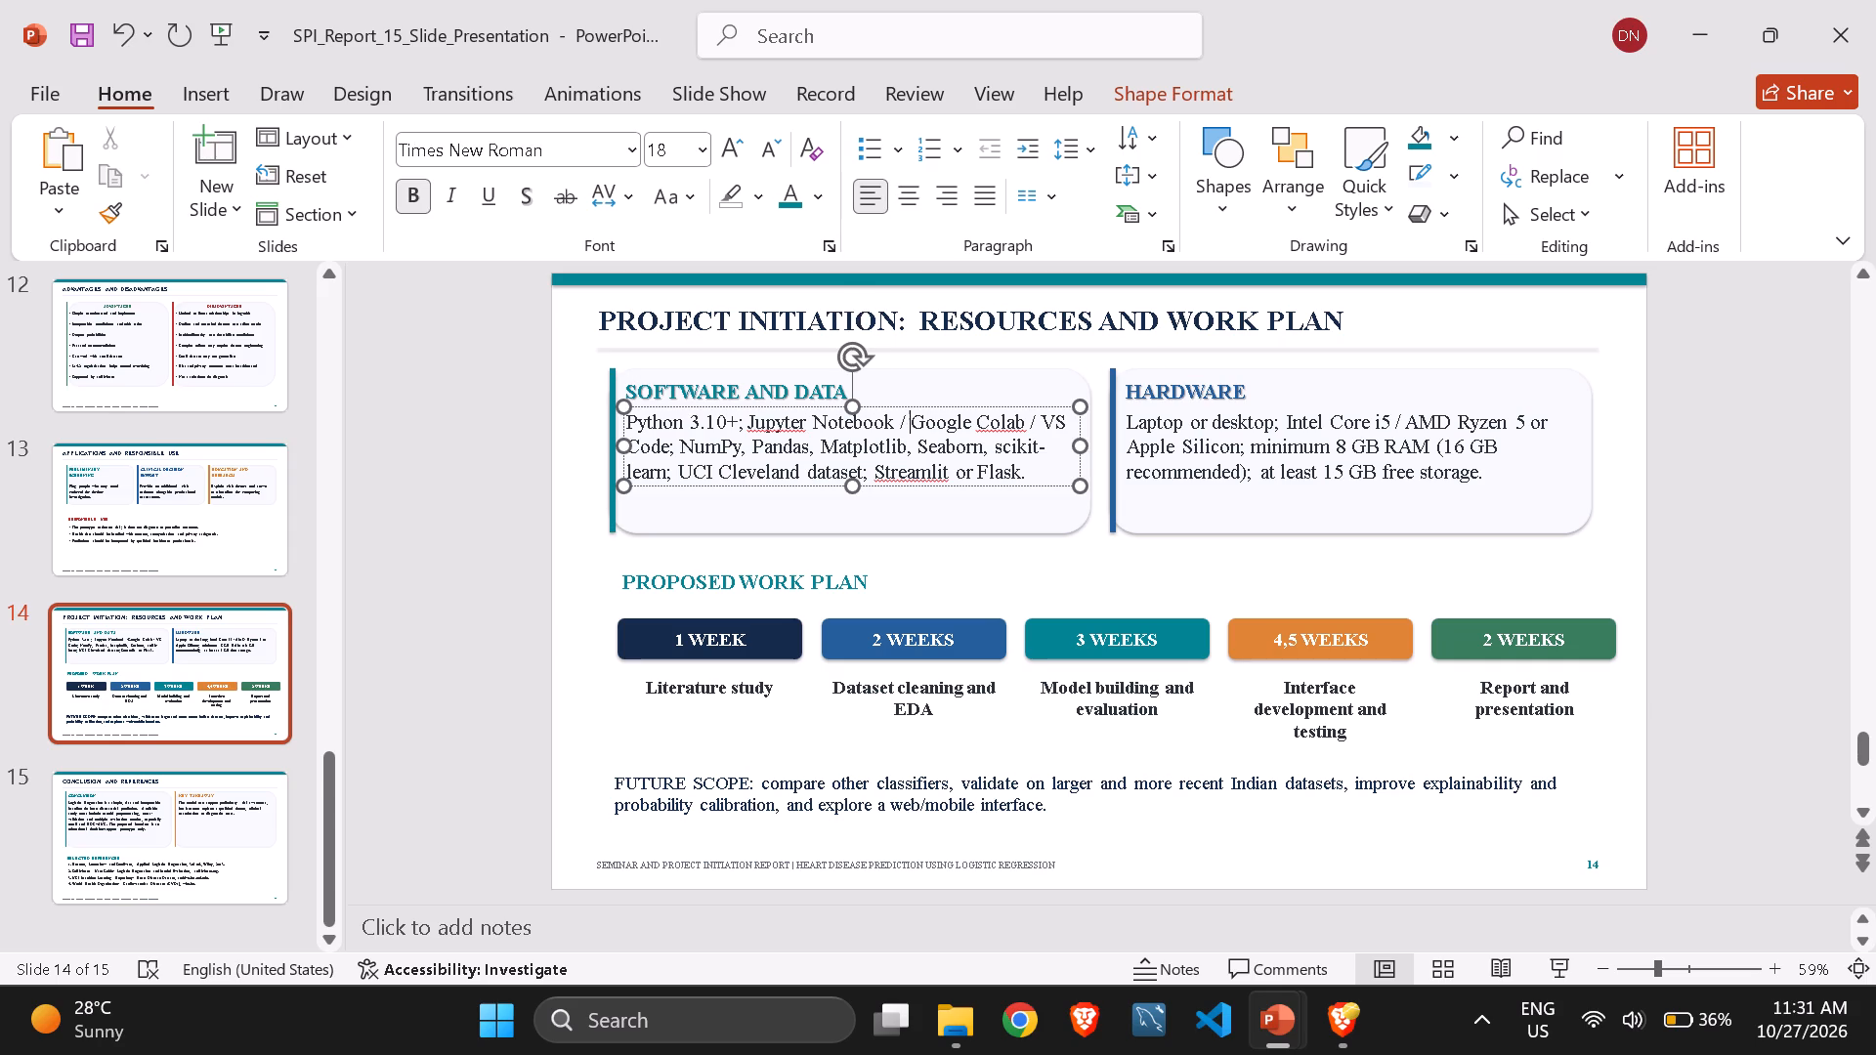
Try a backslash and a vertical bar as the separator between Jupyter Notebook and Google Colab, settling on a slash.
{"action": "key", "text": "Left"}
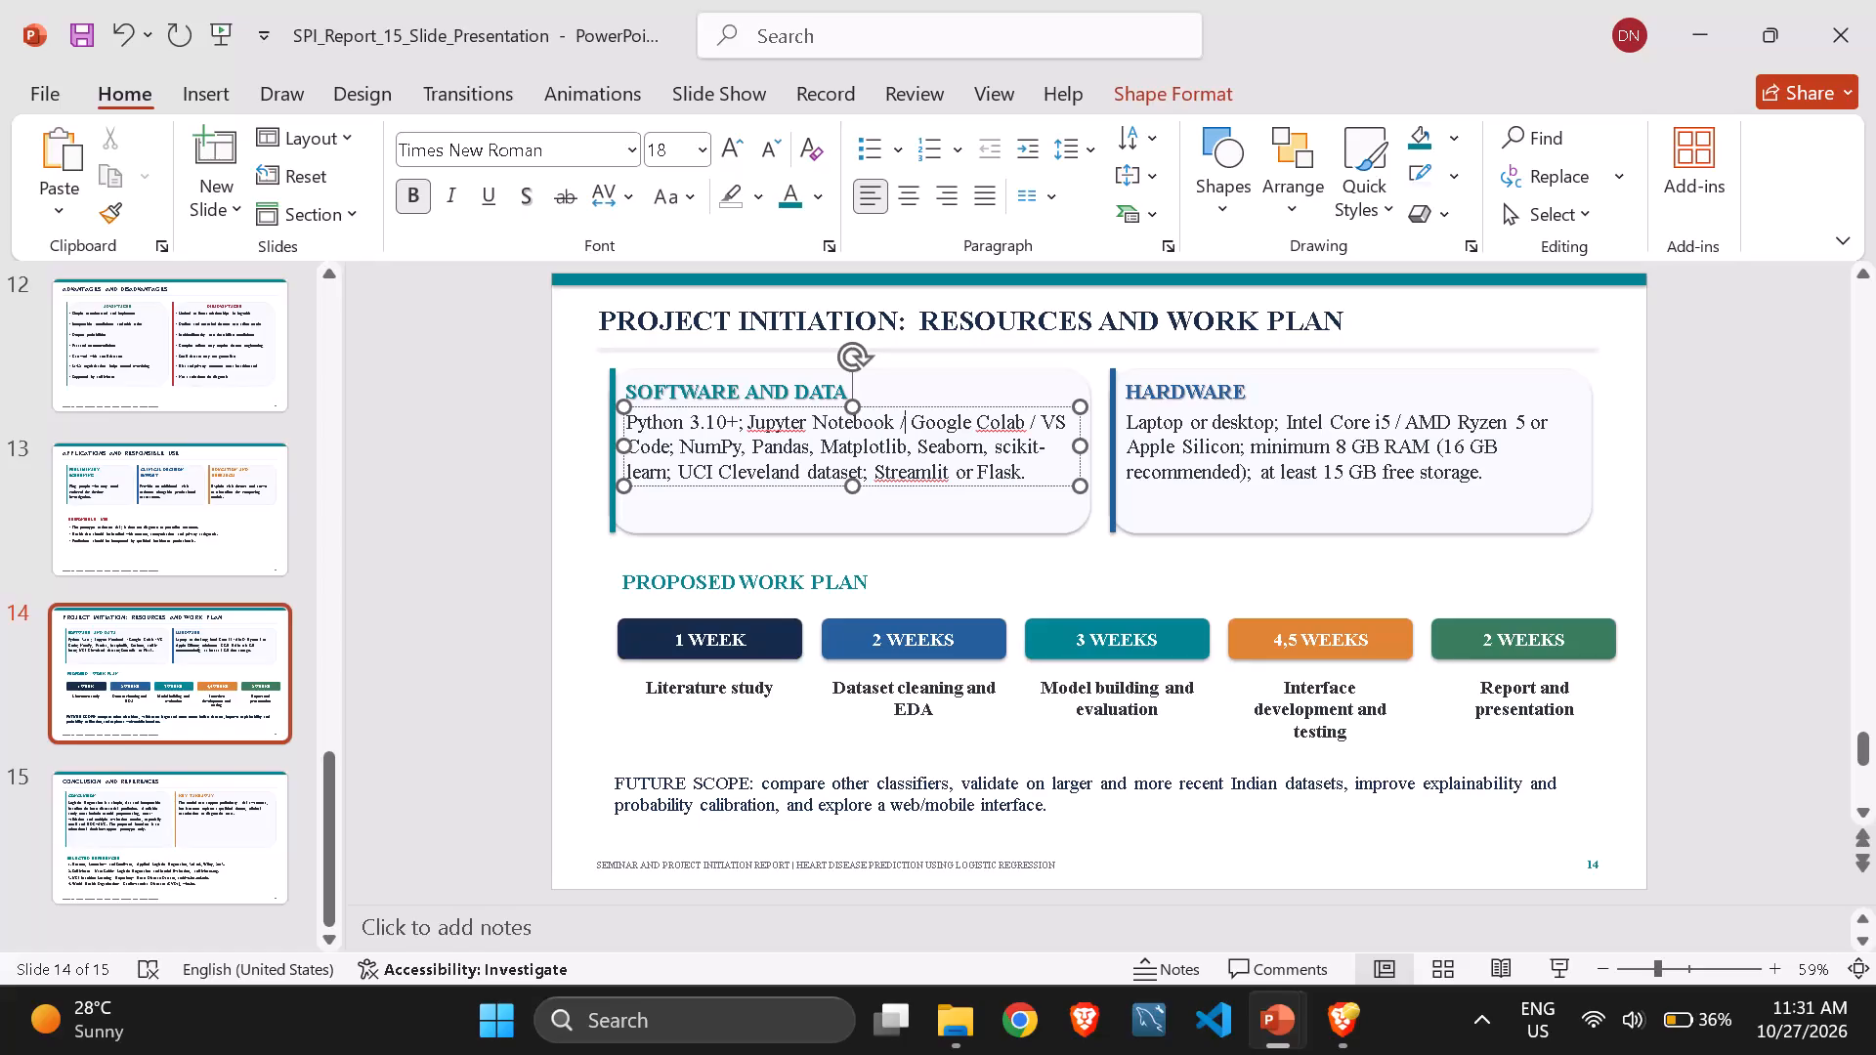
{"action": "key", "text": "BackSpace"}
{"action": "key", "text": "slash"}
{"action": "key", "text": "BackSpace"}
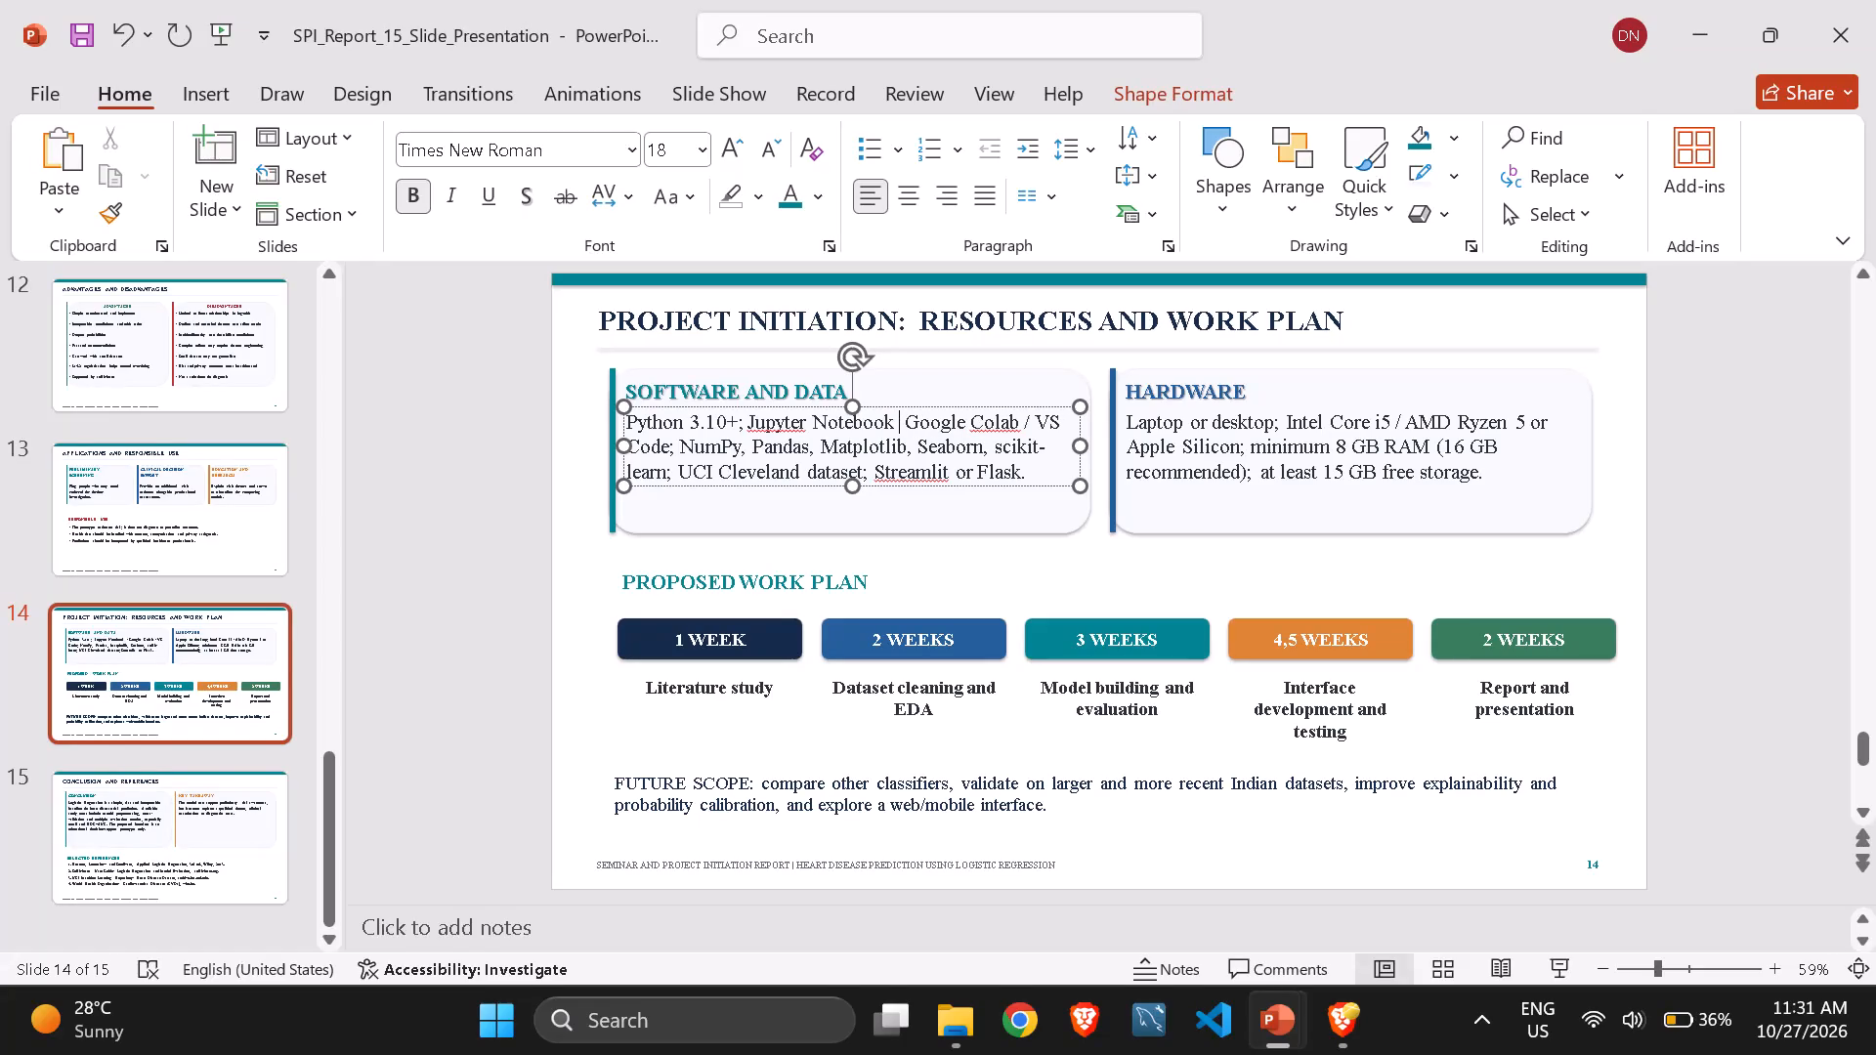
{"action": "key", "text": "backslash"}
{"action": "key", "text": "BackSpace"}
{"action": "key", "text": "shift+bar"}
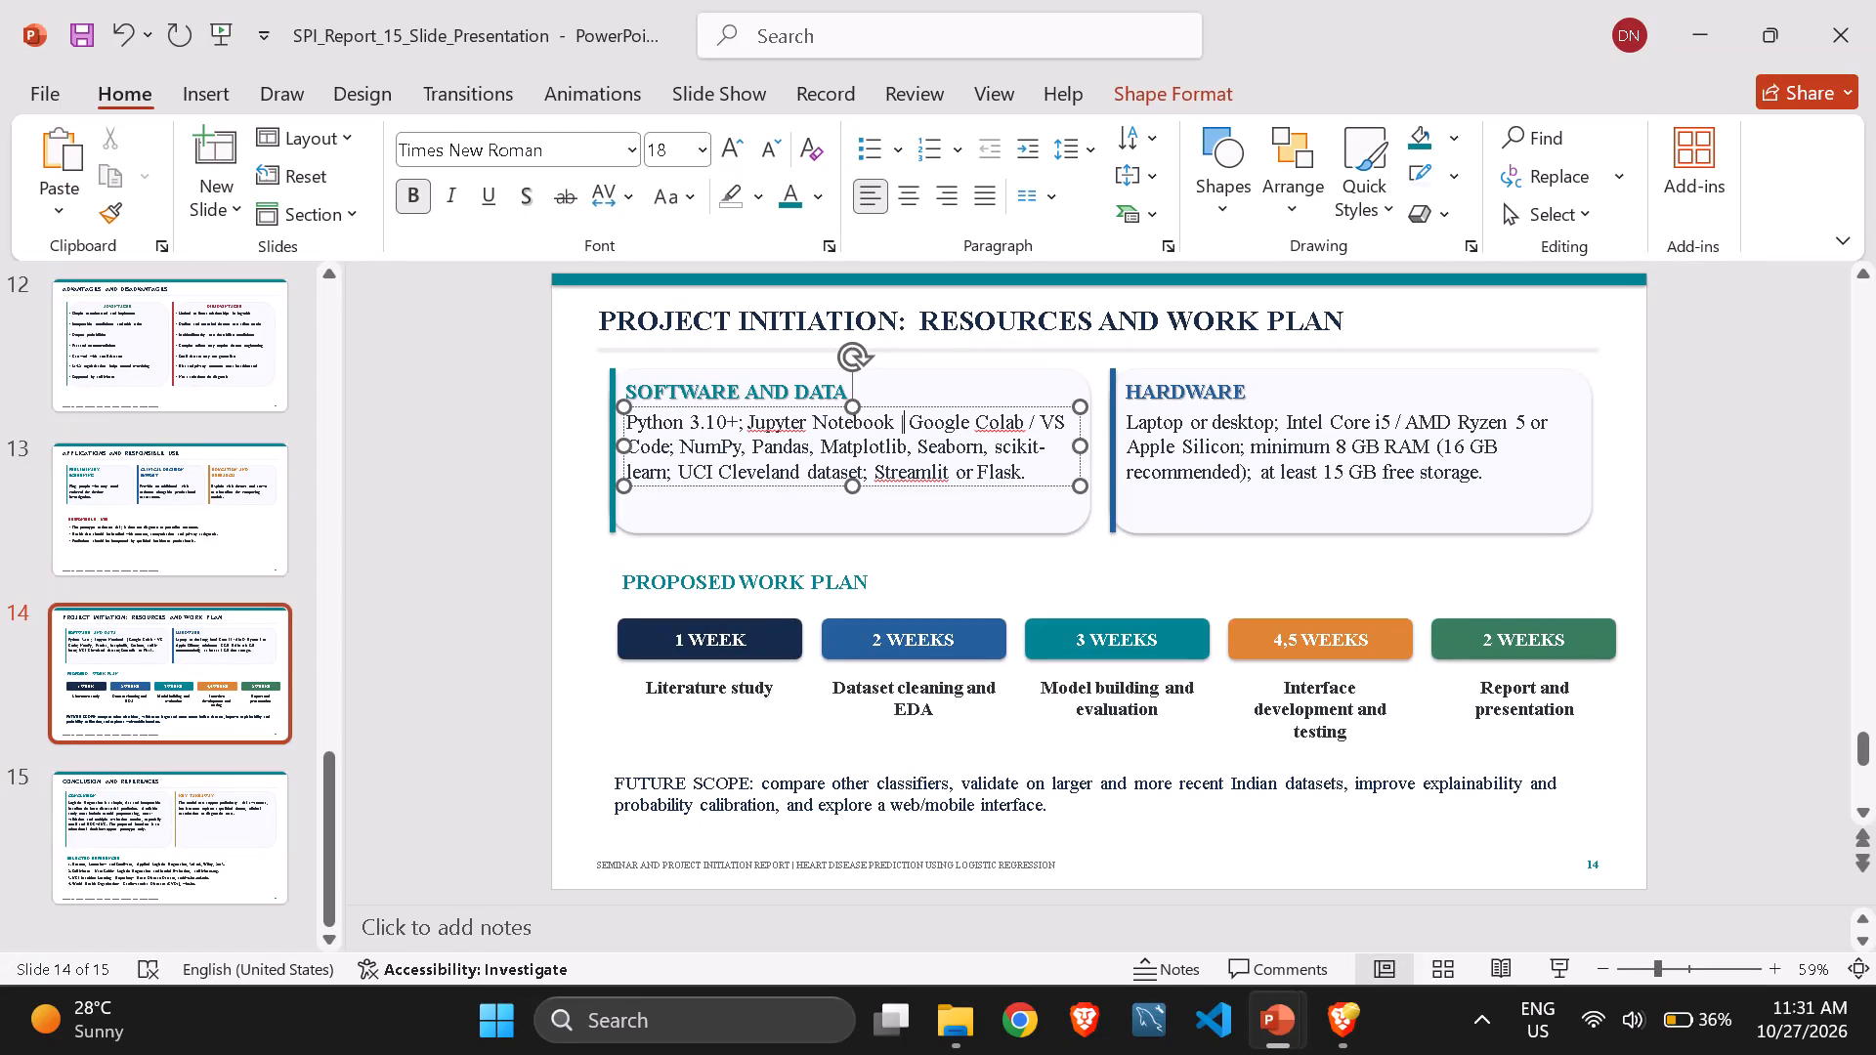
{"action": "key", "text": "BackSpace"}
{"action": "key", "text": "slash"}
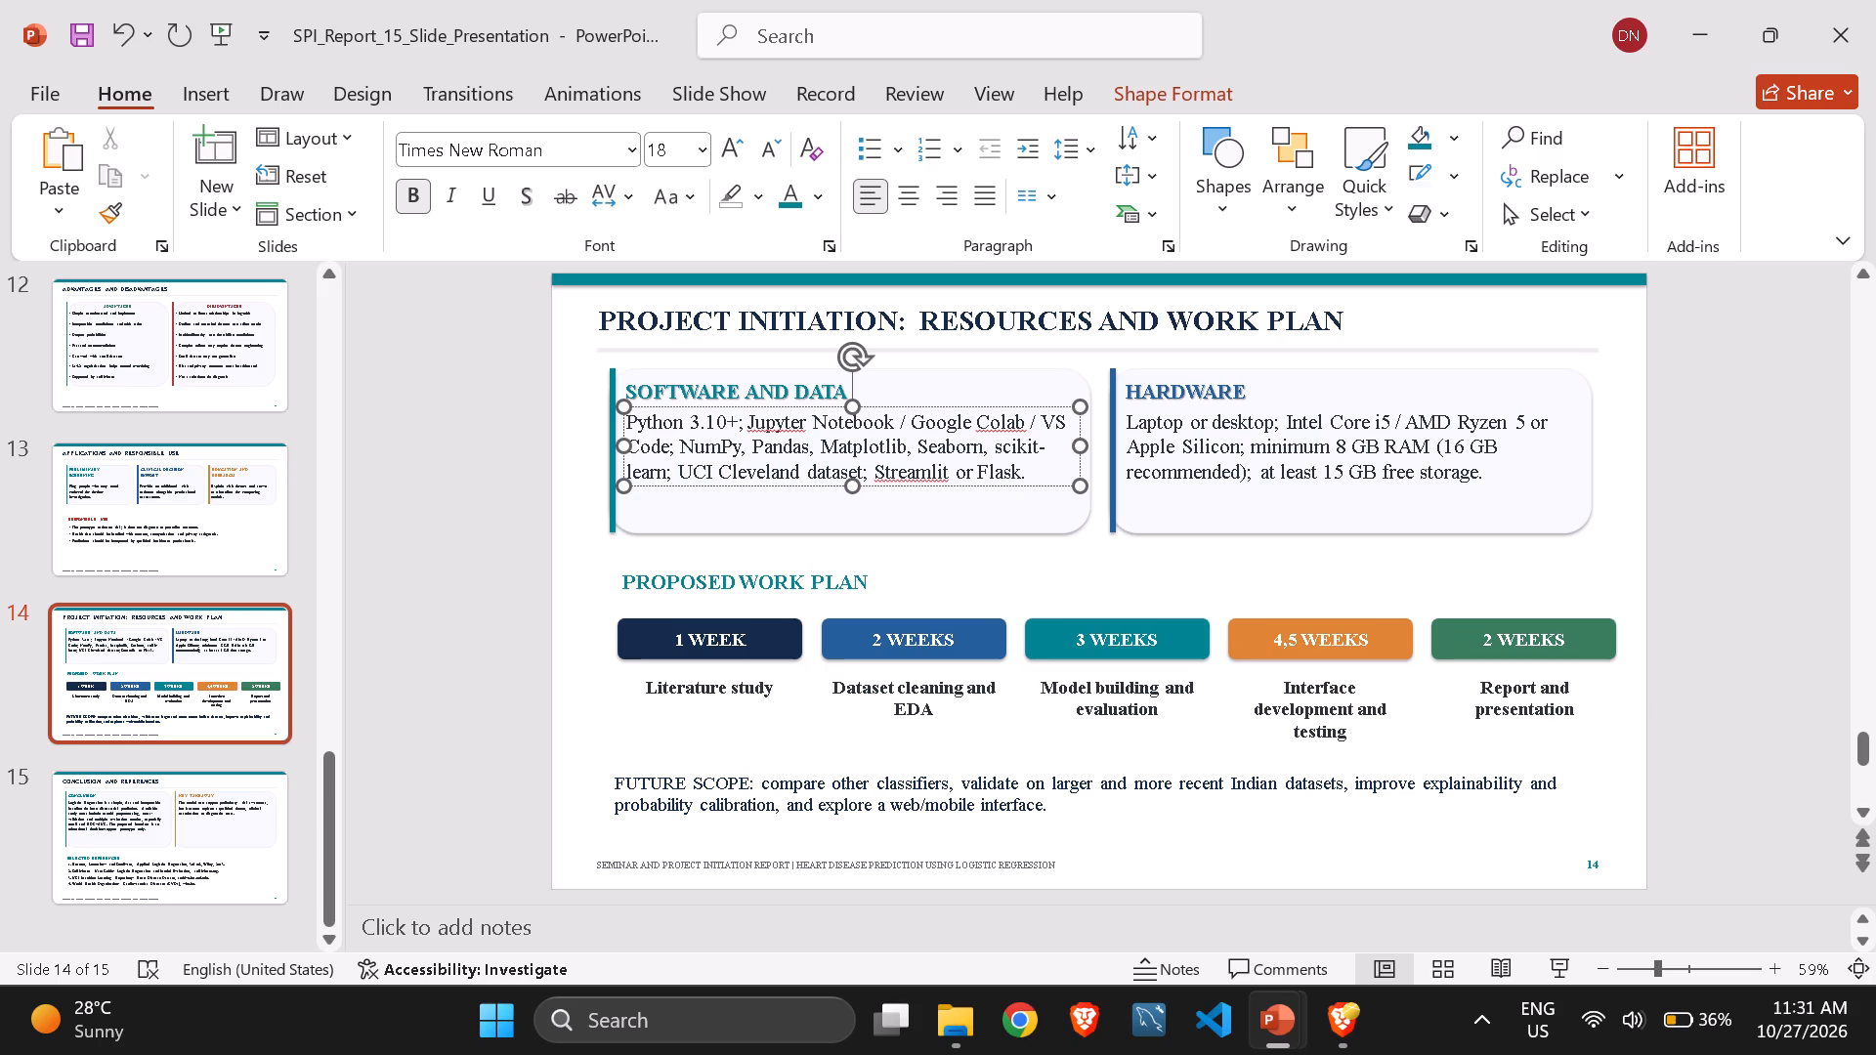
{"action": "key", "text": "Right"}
Break the SOFTWARE AND DATA text on slide 14 so that Google Colab and VS Code each start a new line.
{"action": "key", "text": "Return"}
{"action": "key", "text": "Right"}
{"action": "key", "text": "Right"}
{"action": "key", "text": "Right"}
{"action": "key", "text": "Right"}
{"action": "key", "text": "Right"}
{"action": "key", "text": "Right"}
{"action": "key", "text": "Right"}
{"action": "key", "text": "Right"}
{"action": "key", "text": "Right"}
{"action": "key", "text": "Right"}
{"action": "key", "text": "Right"}
{"action": "key", "text": "Right"}
{"action": "key", "text": "Right"}
{"action": "key", "text": "Right"}
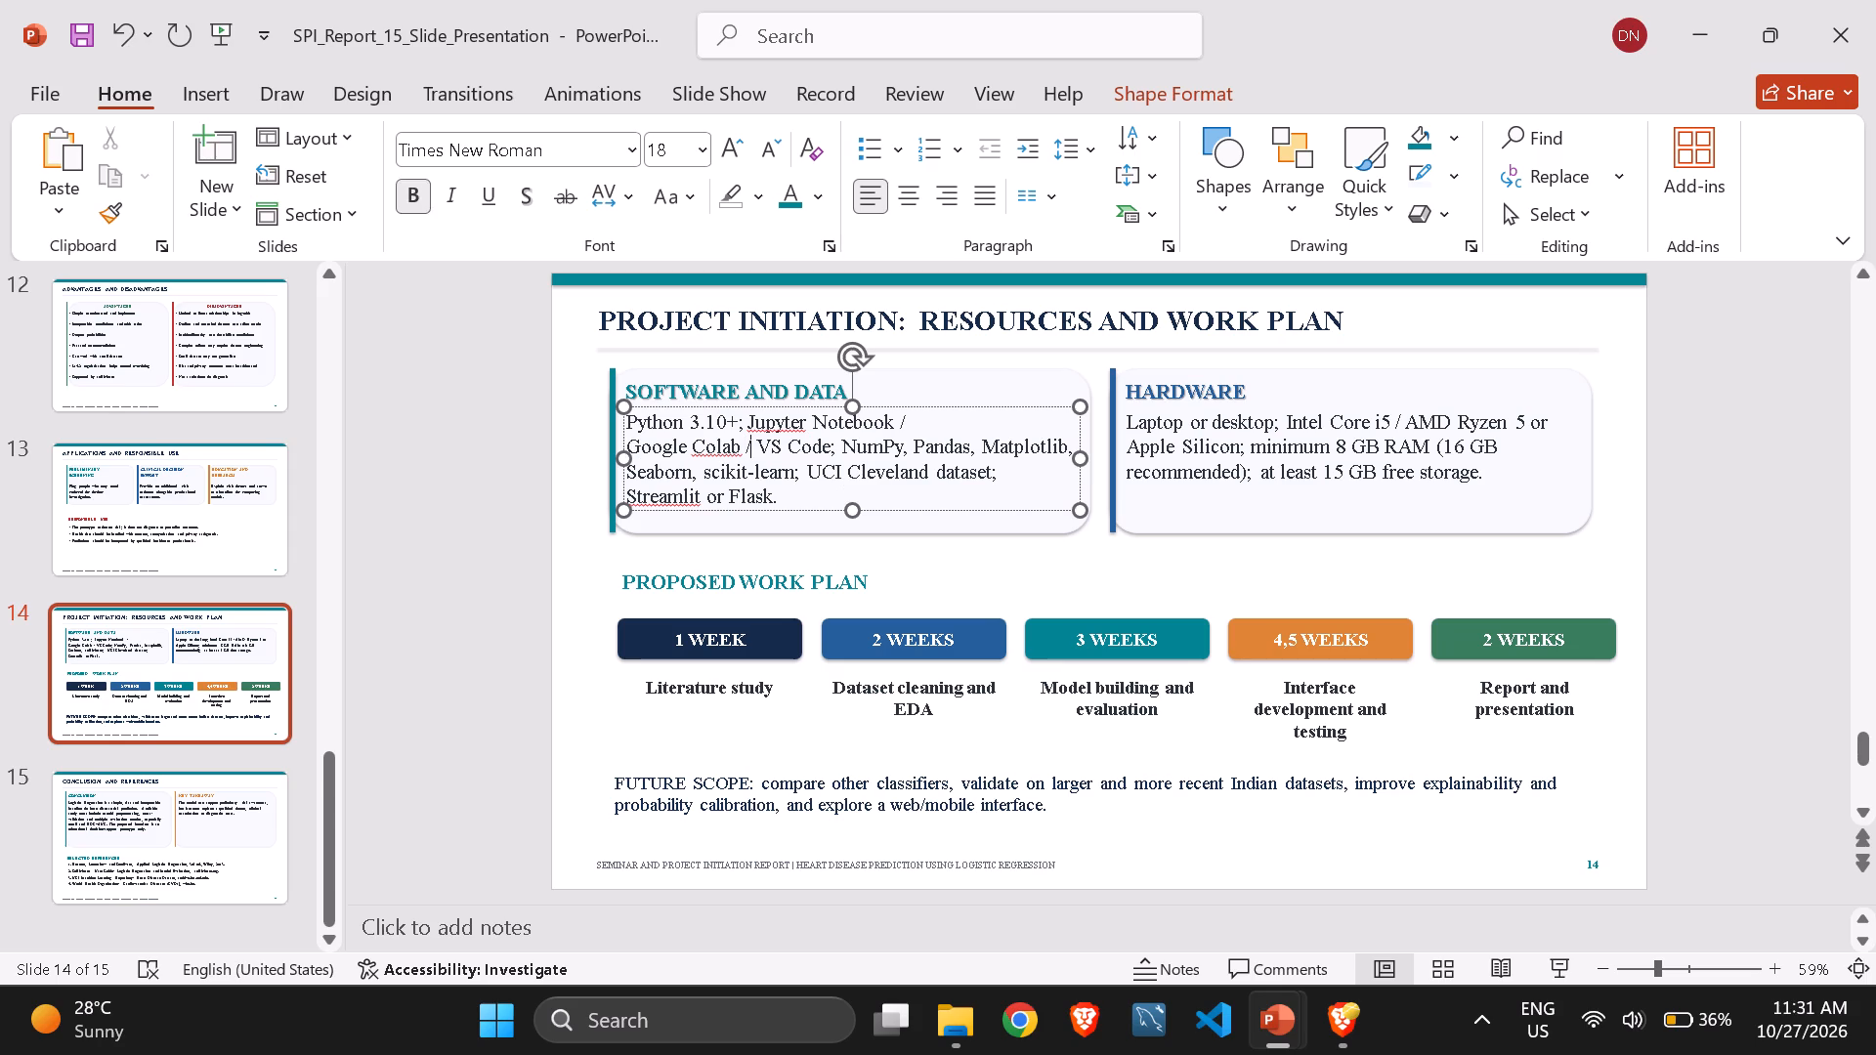
{"action": "key", "text": "Right"}
{"action": "key", "text": "Return"}
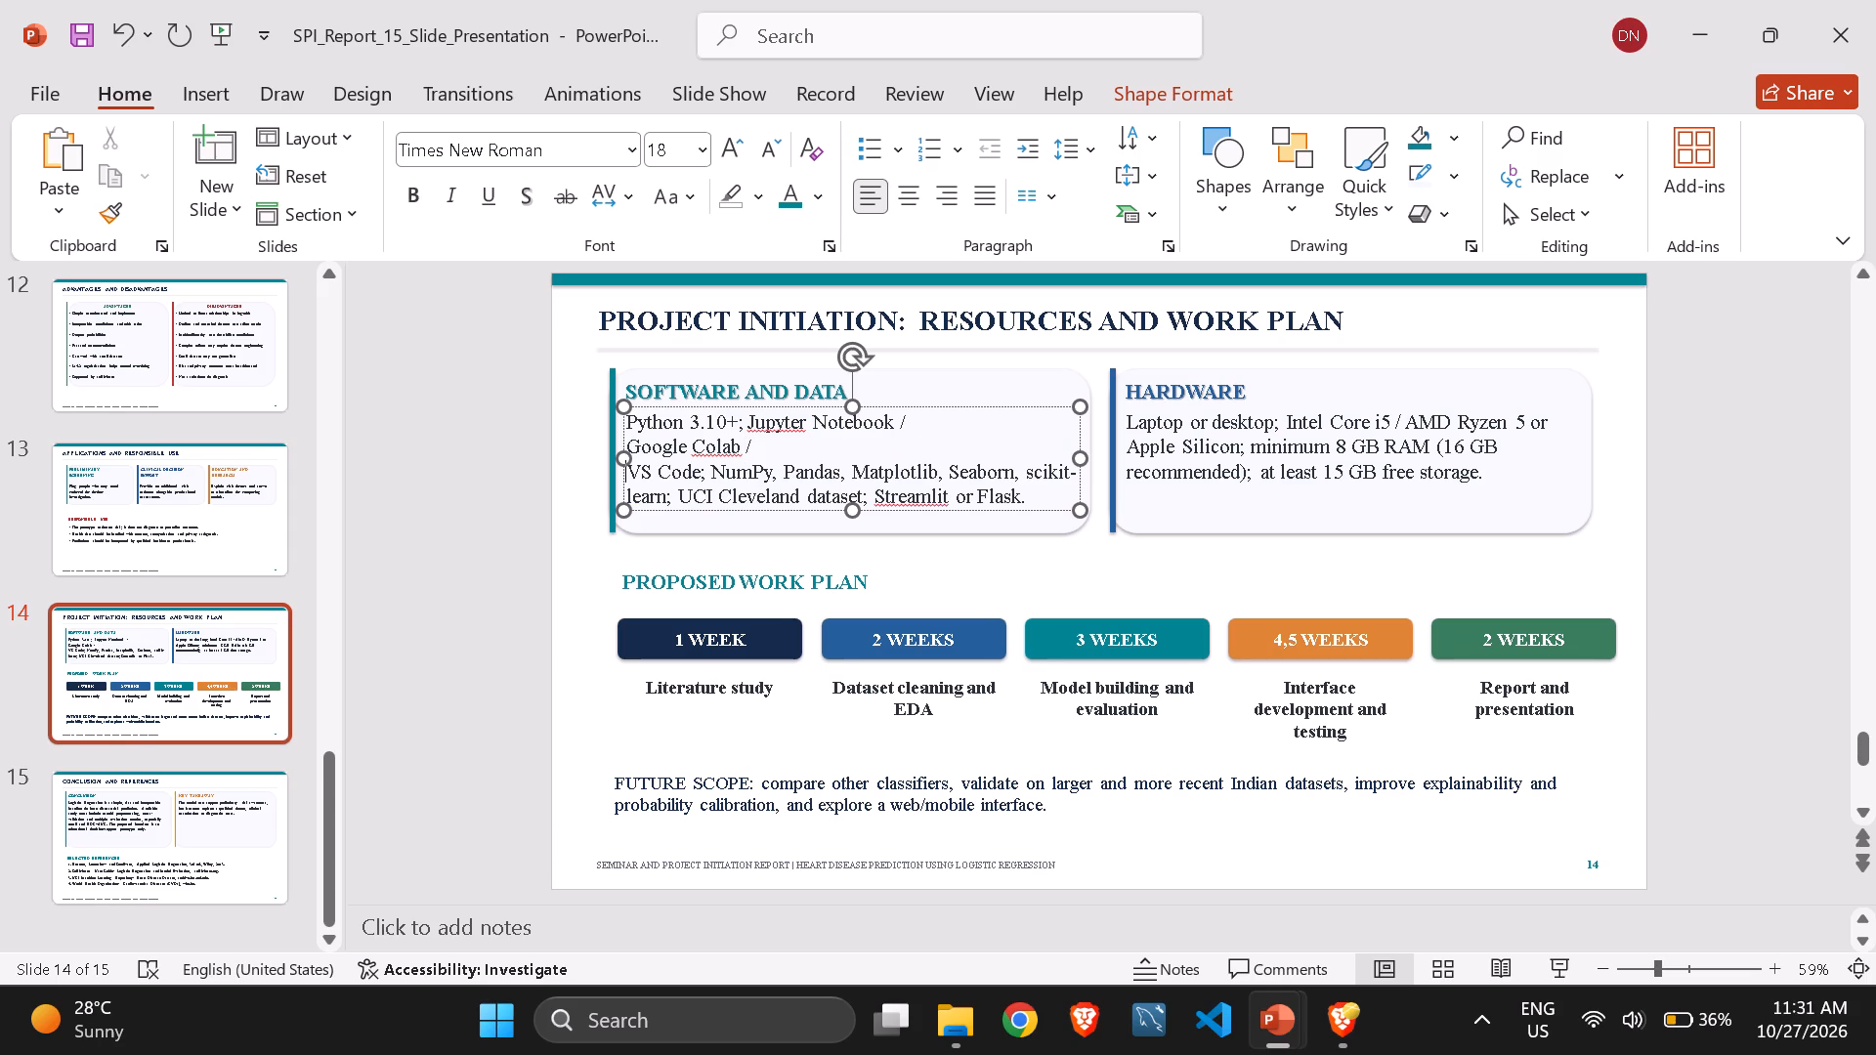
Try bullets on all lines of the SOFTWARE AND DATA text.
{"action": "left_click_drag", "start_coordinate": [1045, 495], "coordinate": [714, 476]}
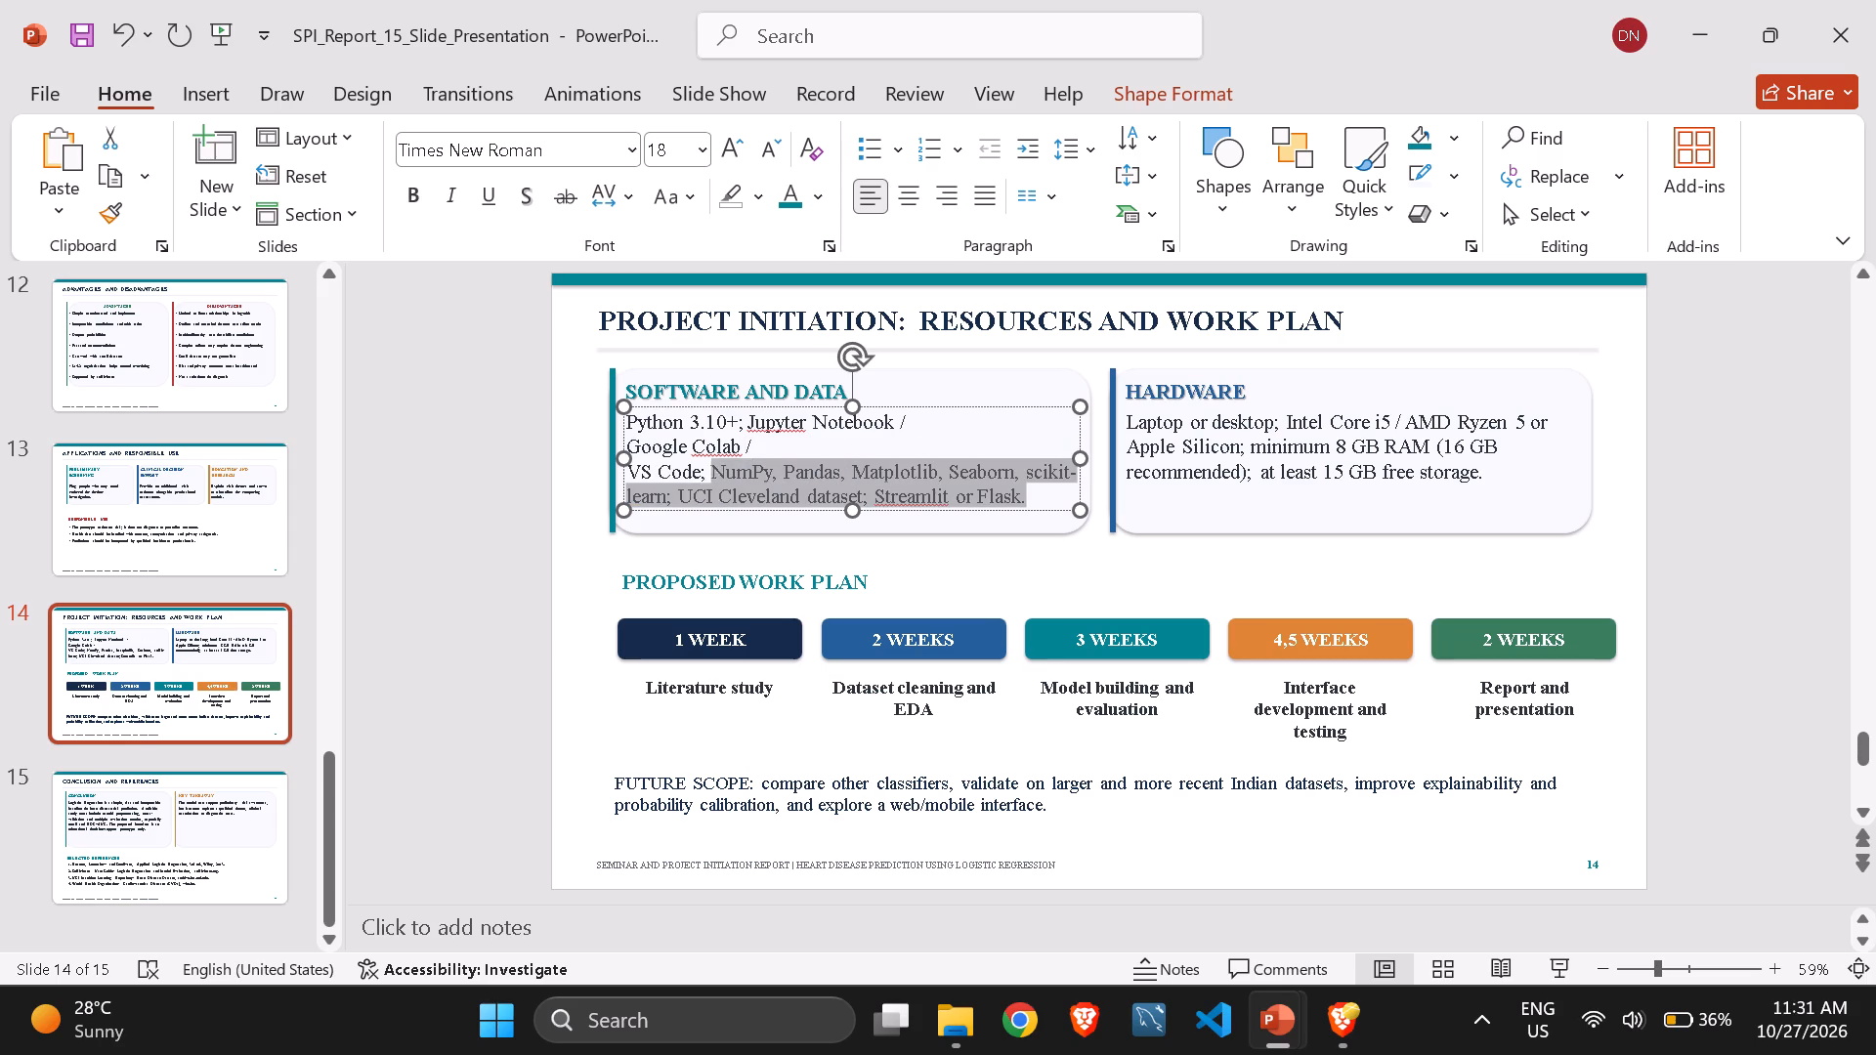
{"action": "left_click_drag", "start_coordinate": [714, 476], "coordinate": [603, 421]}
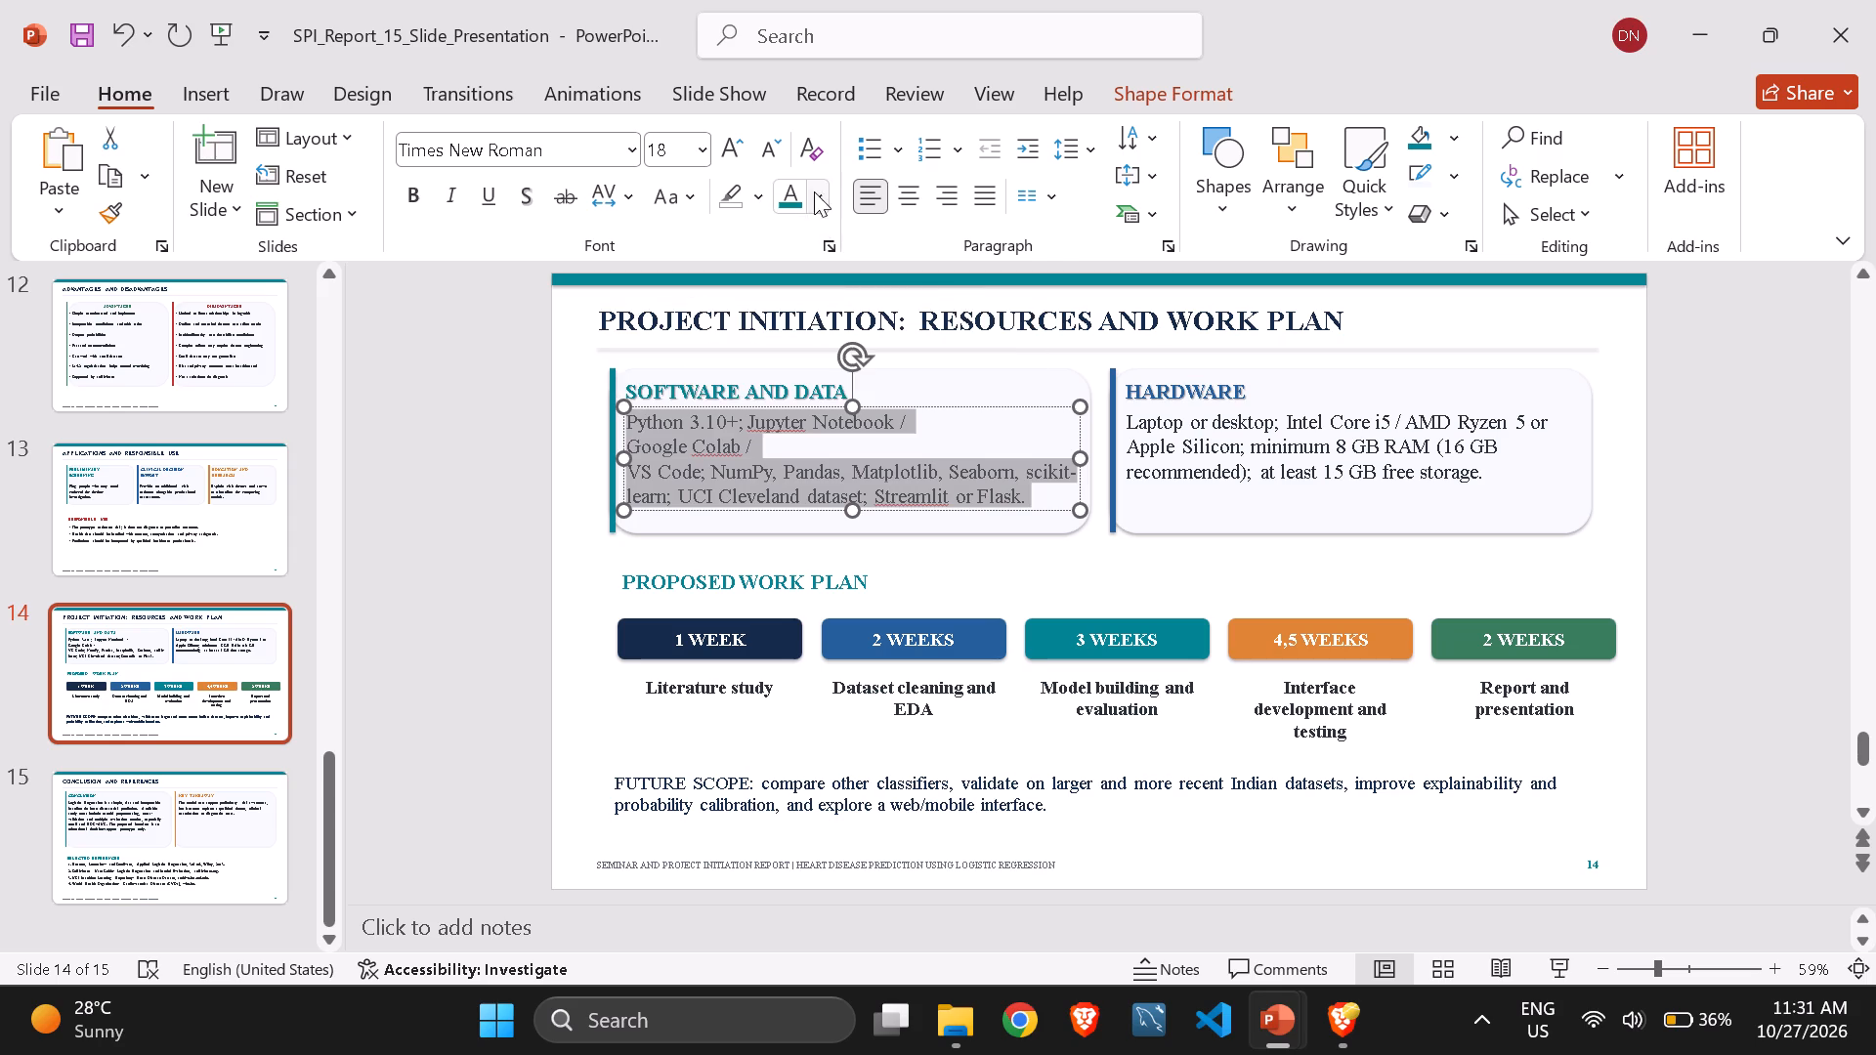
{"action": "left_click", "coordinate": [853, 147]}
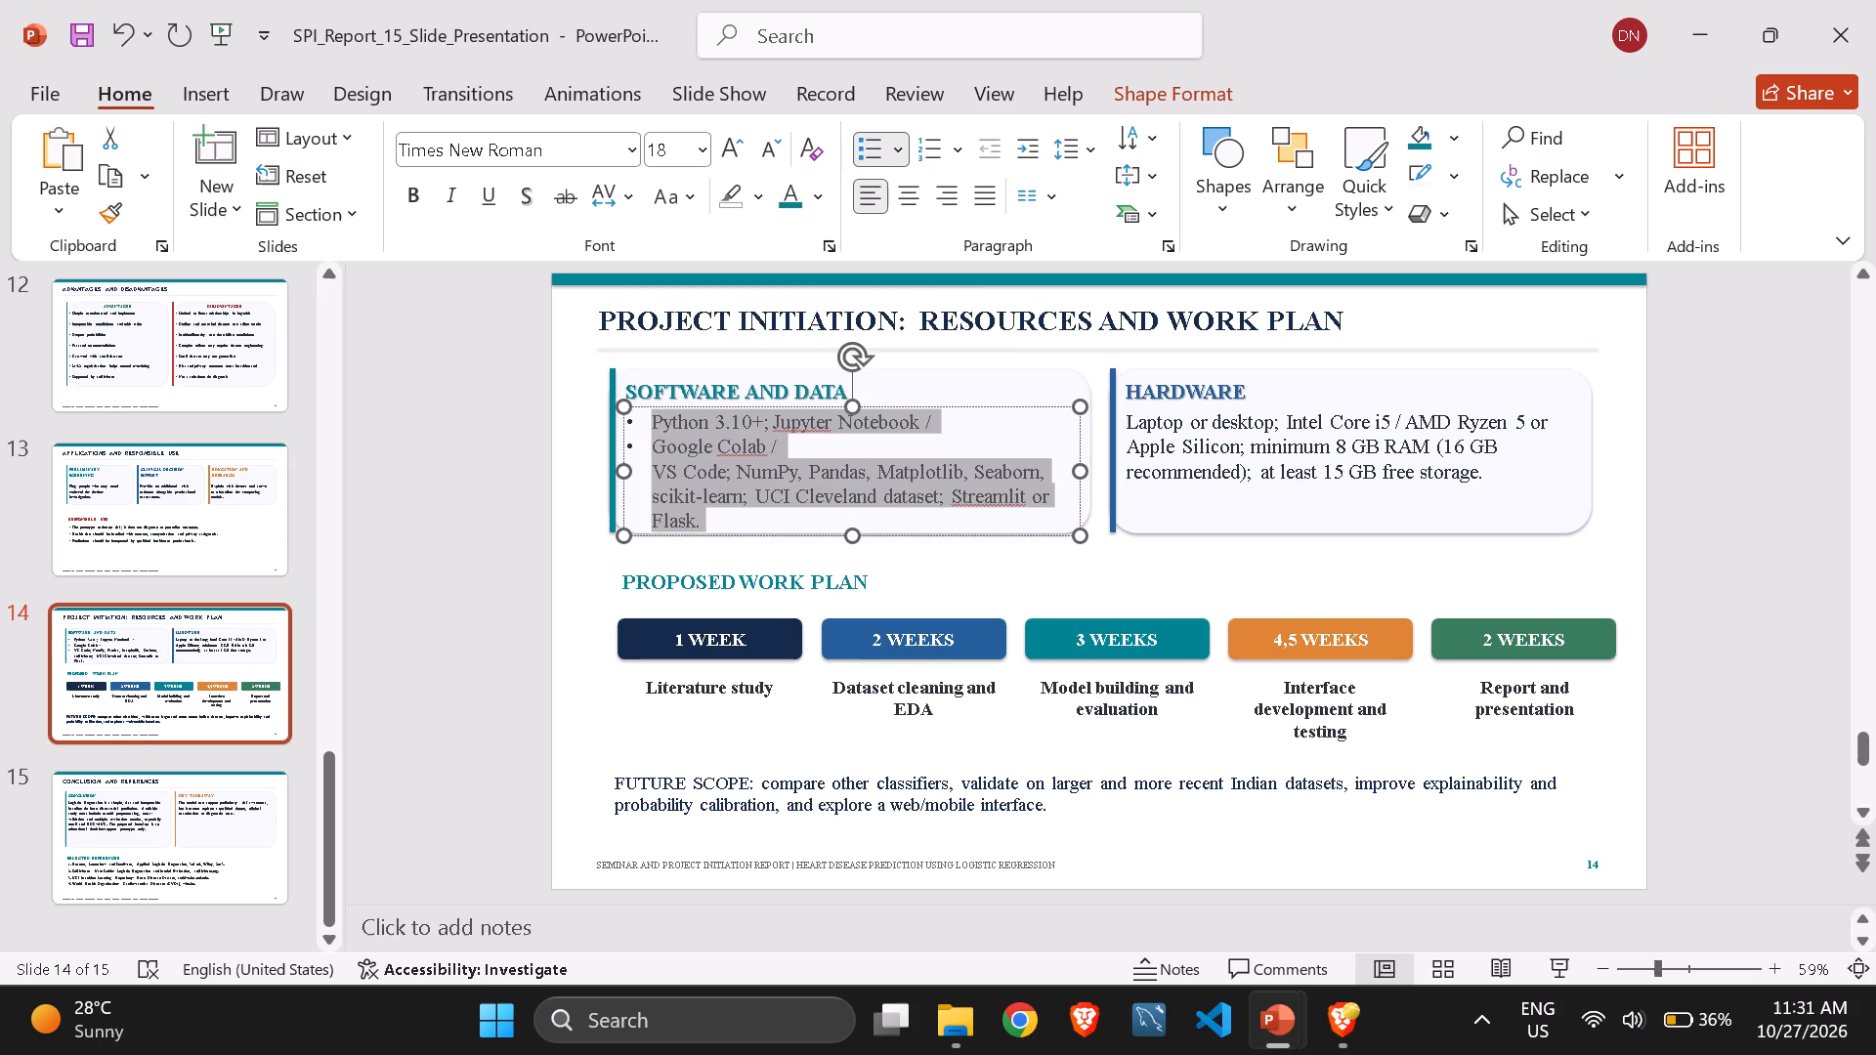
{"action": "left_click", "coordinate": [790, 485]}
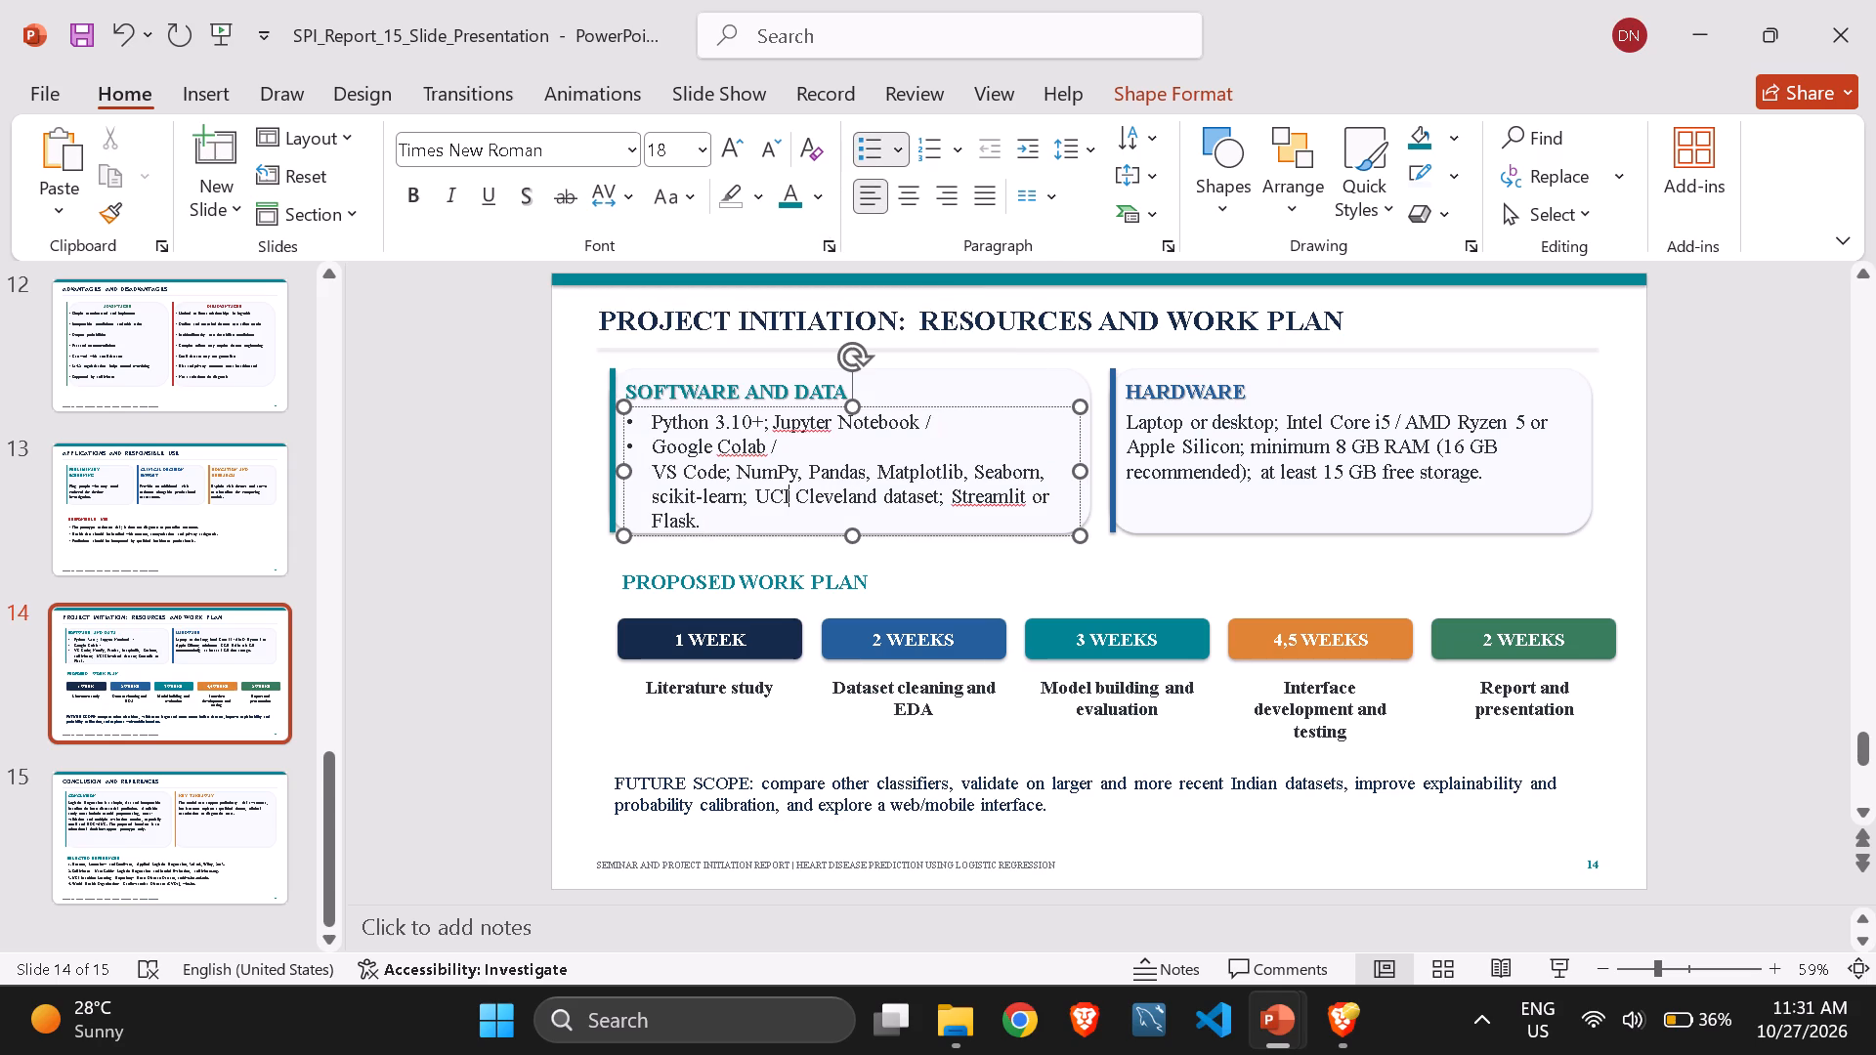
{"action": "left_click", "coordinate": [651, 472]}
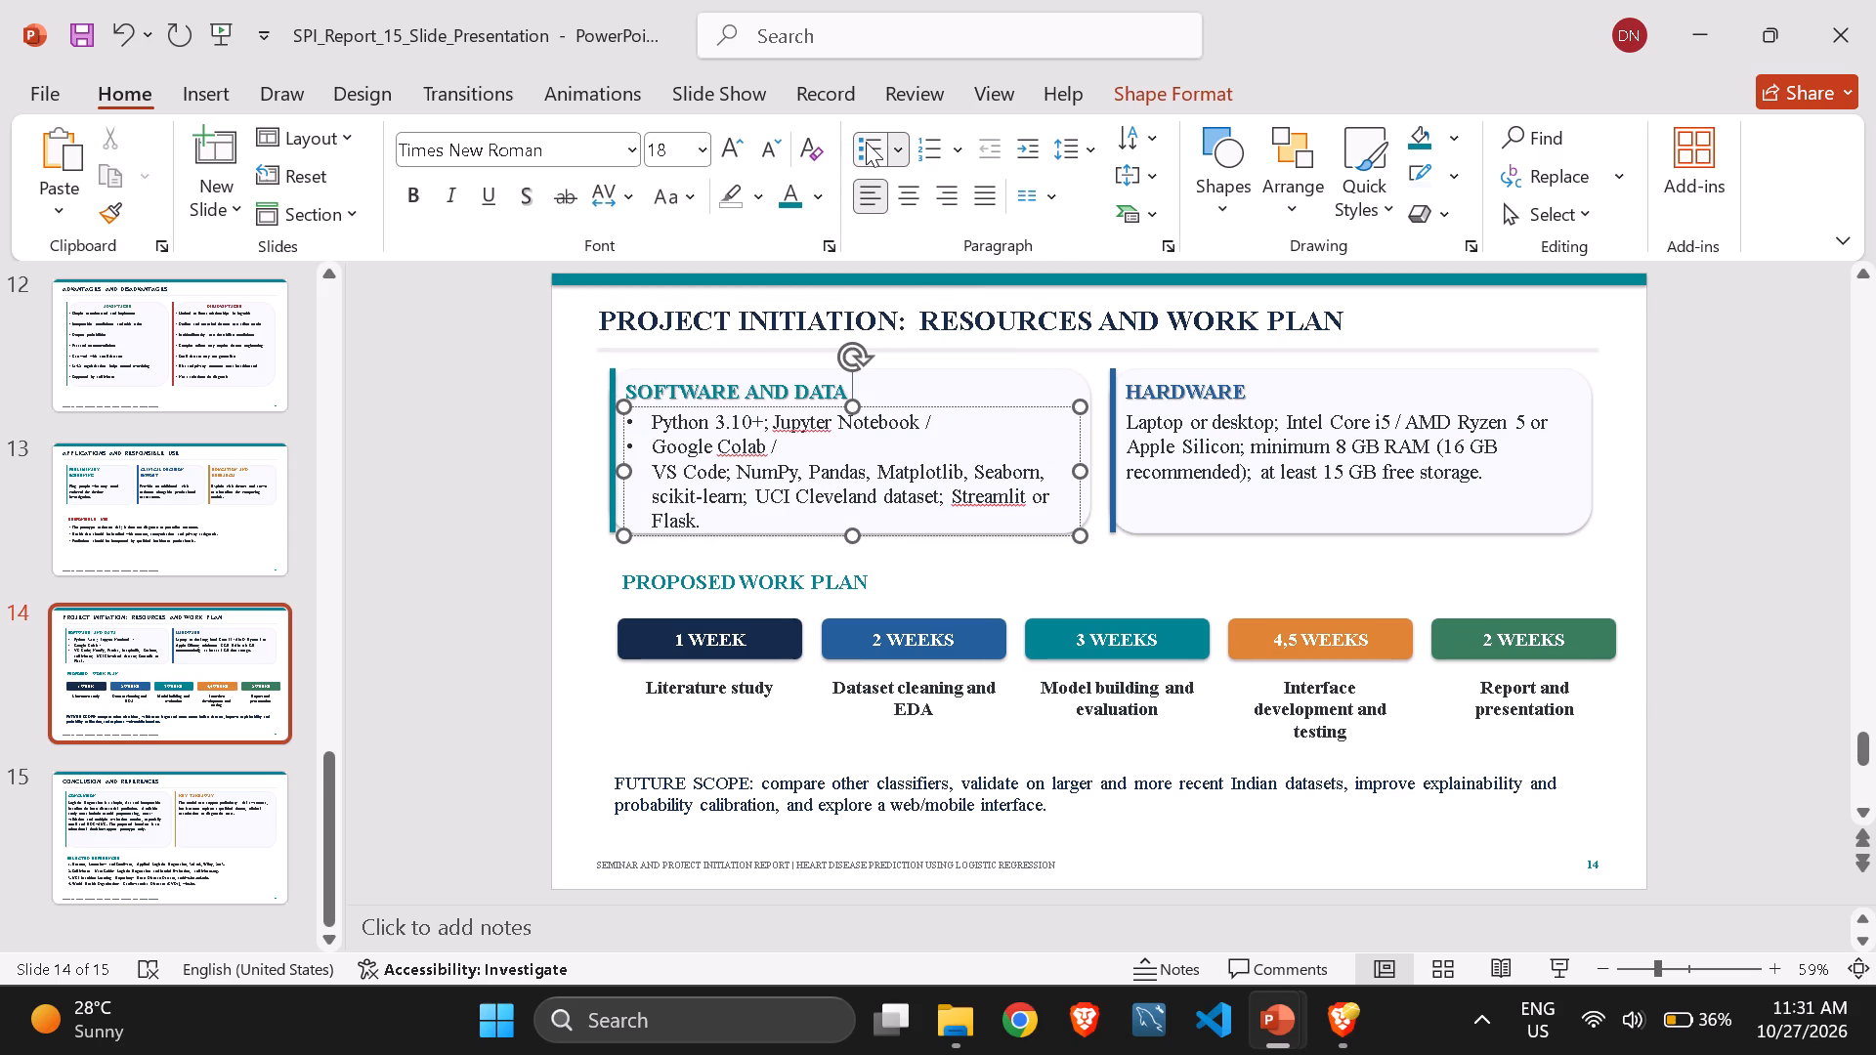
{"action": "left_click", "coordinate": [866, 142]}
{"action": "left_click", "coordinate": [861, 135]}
Delete the slash after Google Colab in the SOFTWARE AND DATA text, keeping VS Code on its own line.
{"action": "key", "text": "BackSpace"}
{"action": "key", "text": "BackSpace"}
{"action": "key", "text": "BackSpace"}
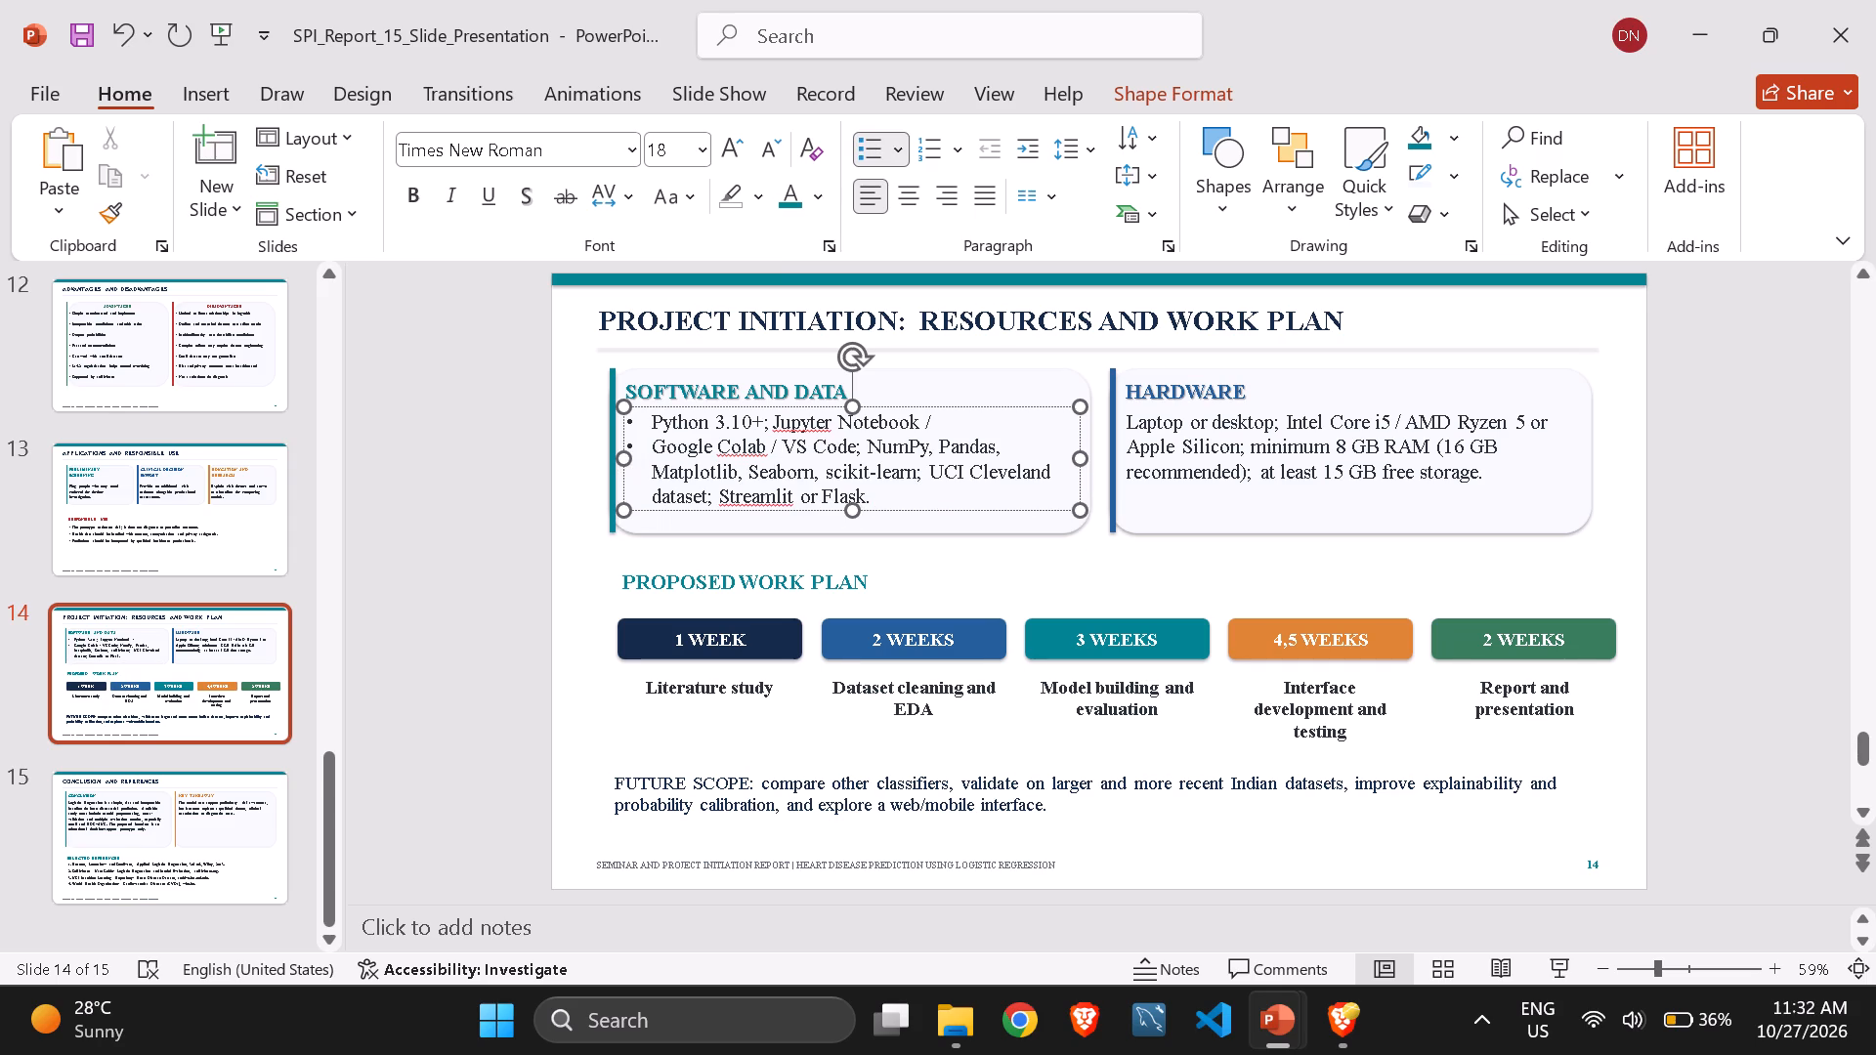
{"action": "key", "text": "BackSpace"}
{"action": "key", "text": "Return"}
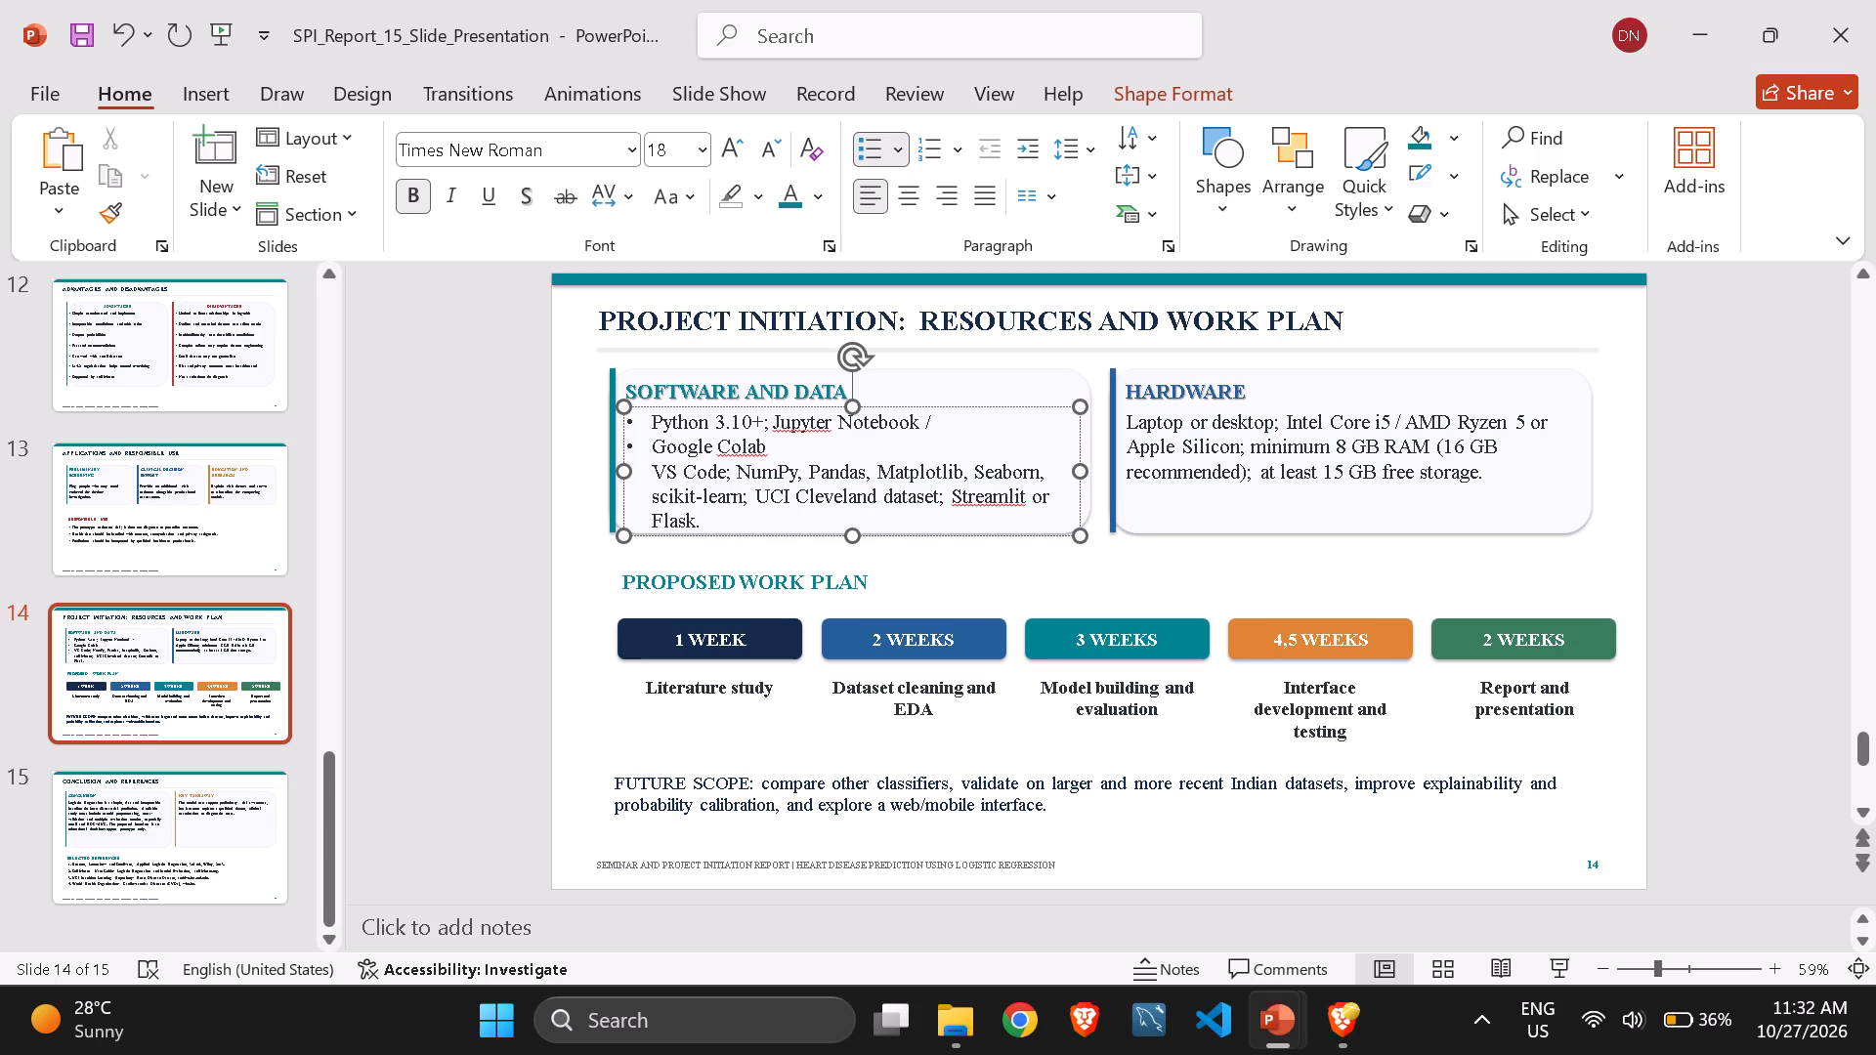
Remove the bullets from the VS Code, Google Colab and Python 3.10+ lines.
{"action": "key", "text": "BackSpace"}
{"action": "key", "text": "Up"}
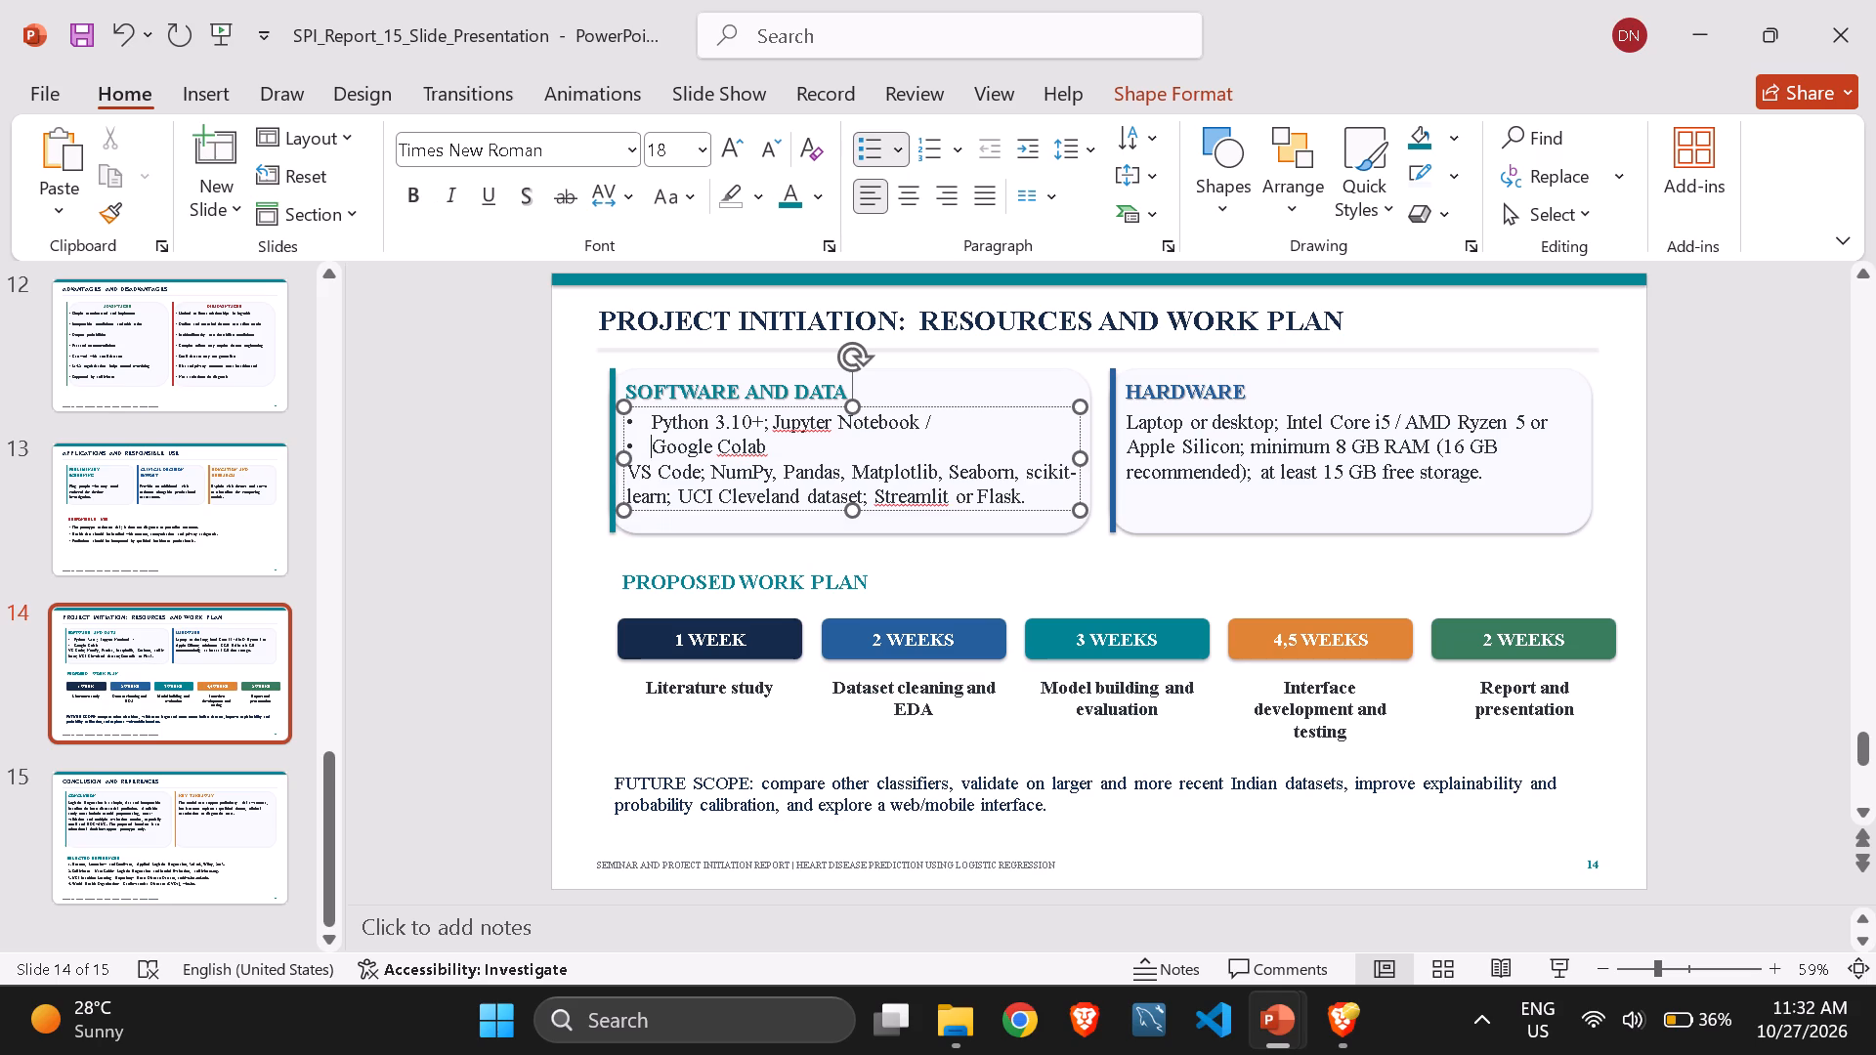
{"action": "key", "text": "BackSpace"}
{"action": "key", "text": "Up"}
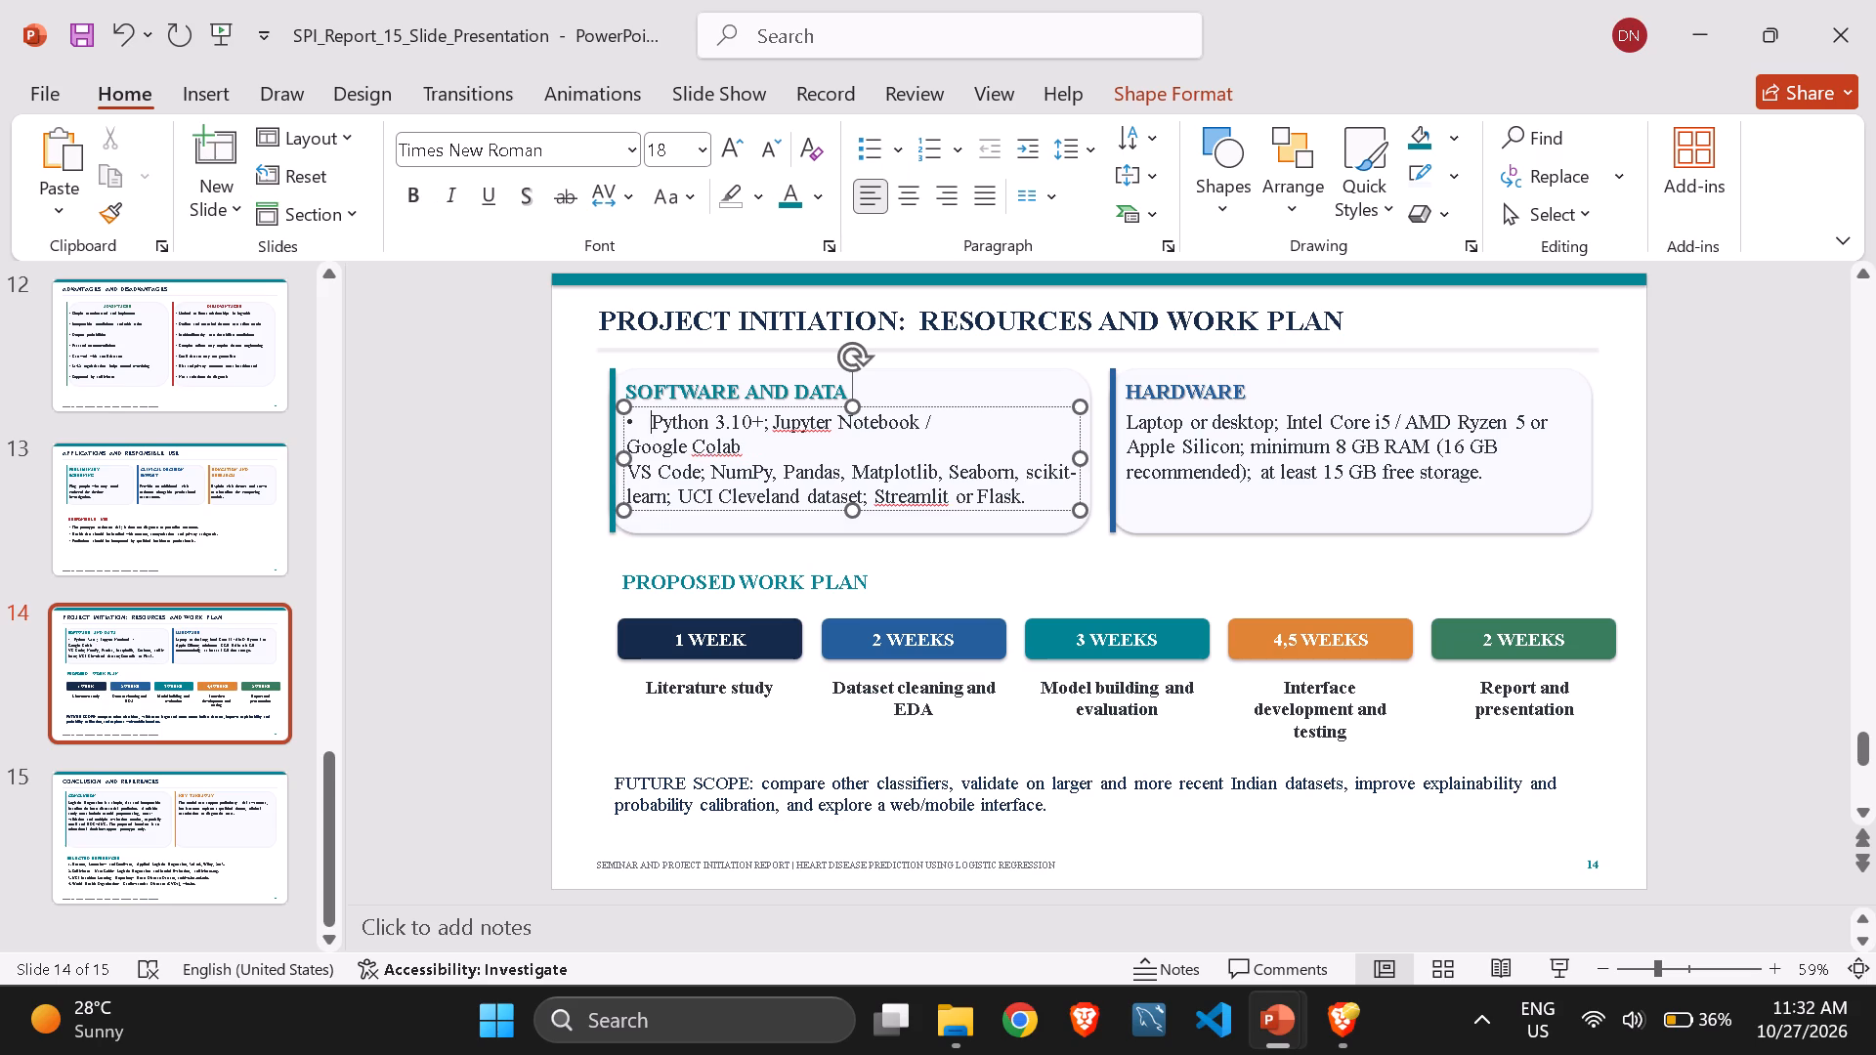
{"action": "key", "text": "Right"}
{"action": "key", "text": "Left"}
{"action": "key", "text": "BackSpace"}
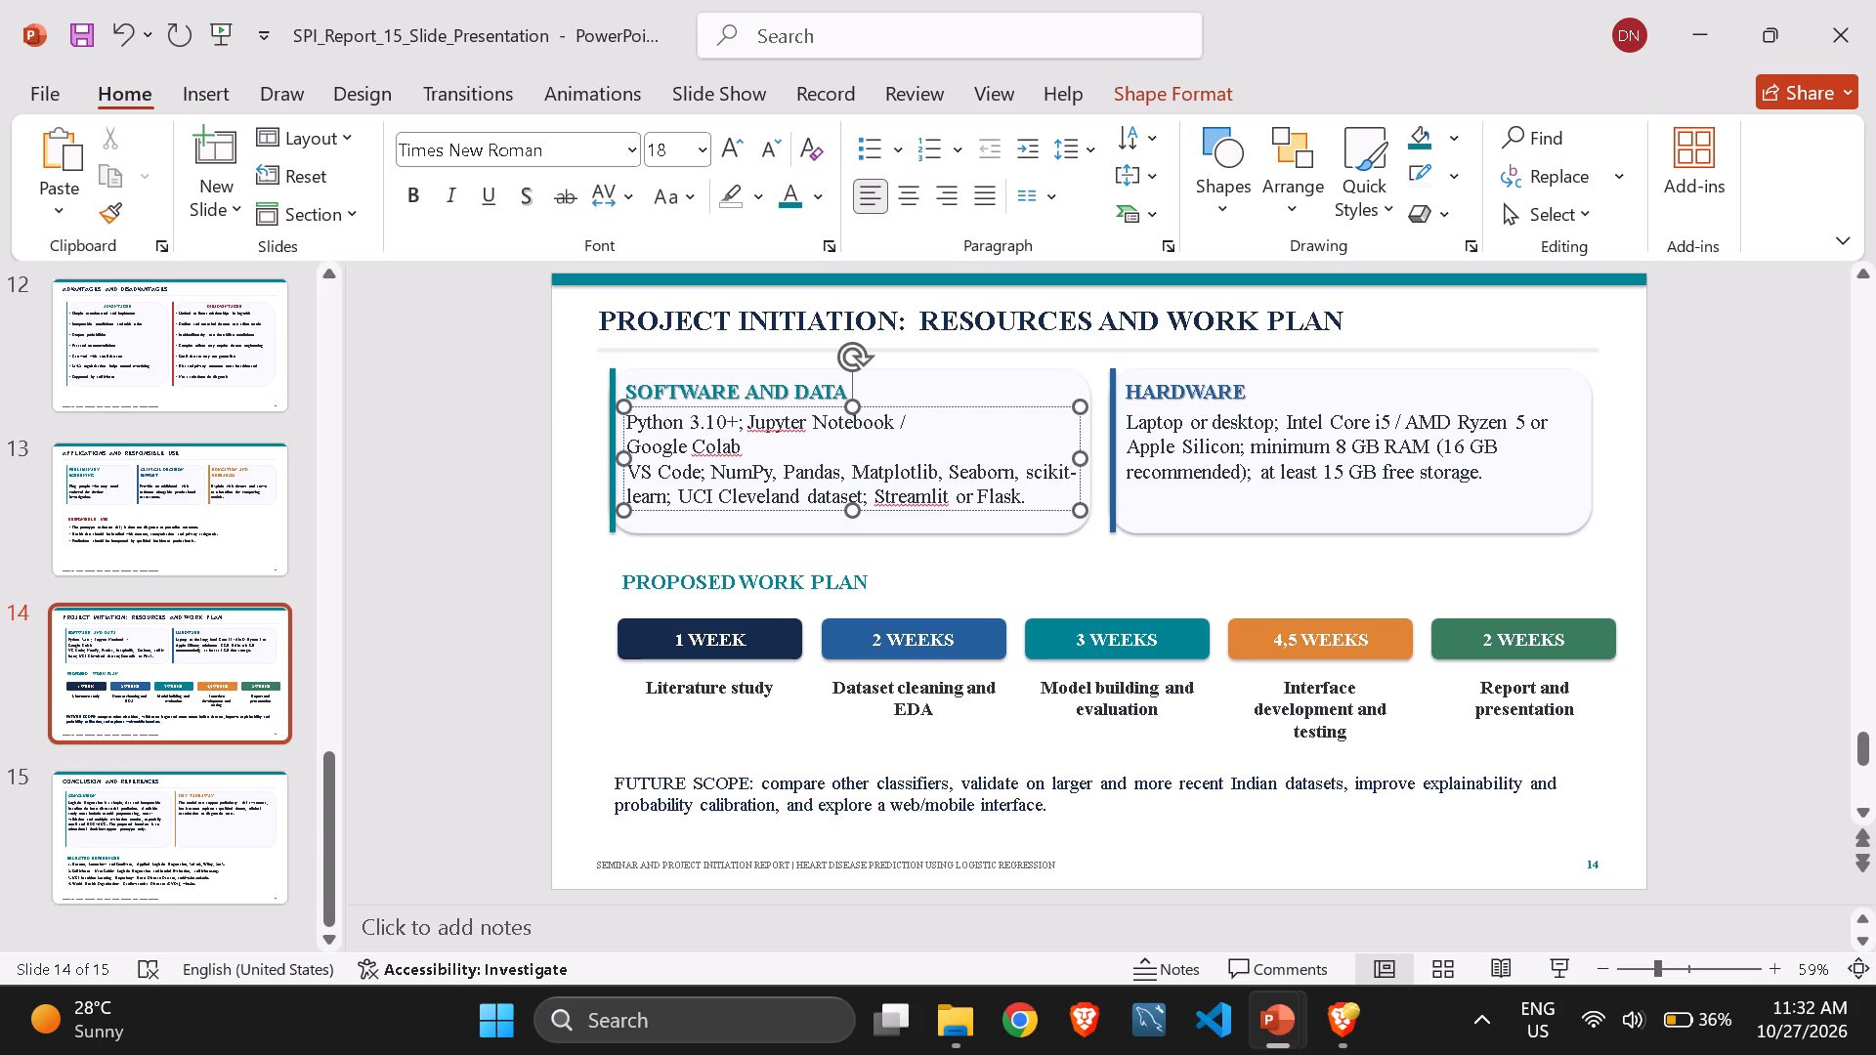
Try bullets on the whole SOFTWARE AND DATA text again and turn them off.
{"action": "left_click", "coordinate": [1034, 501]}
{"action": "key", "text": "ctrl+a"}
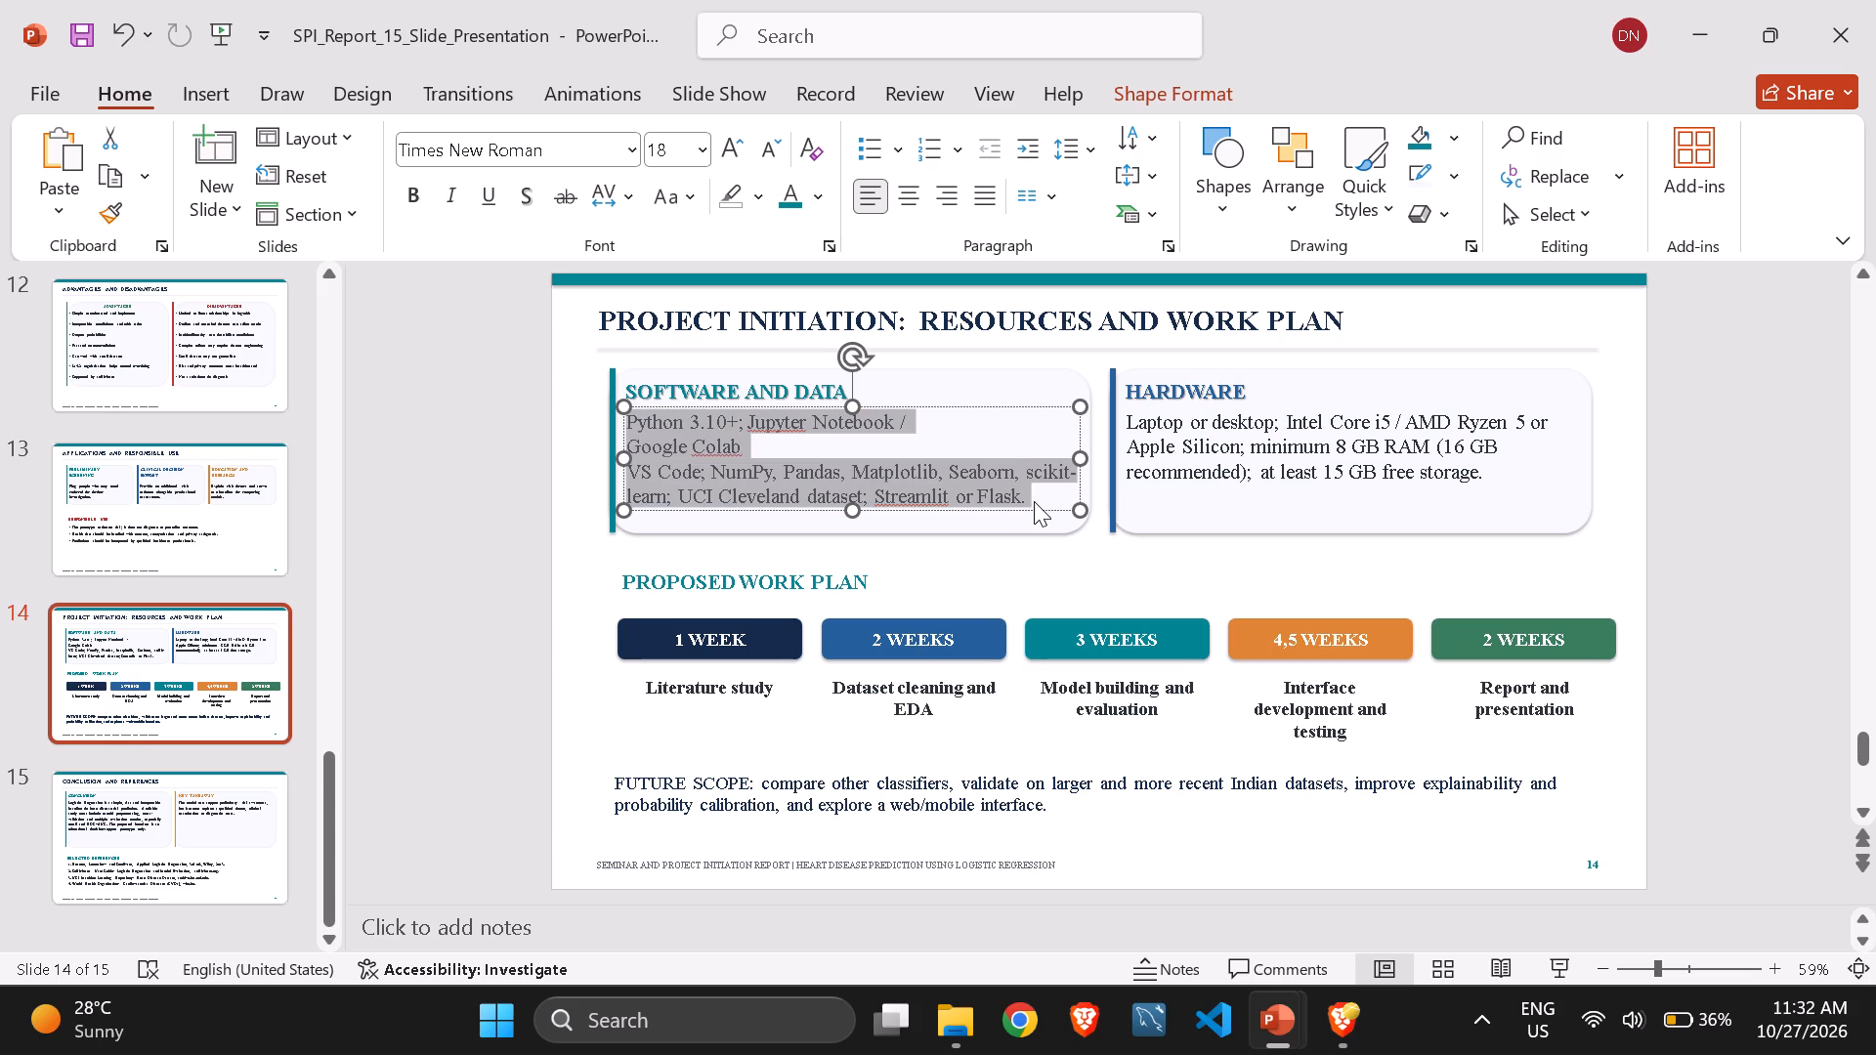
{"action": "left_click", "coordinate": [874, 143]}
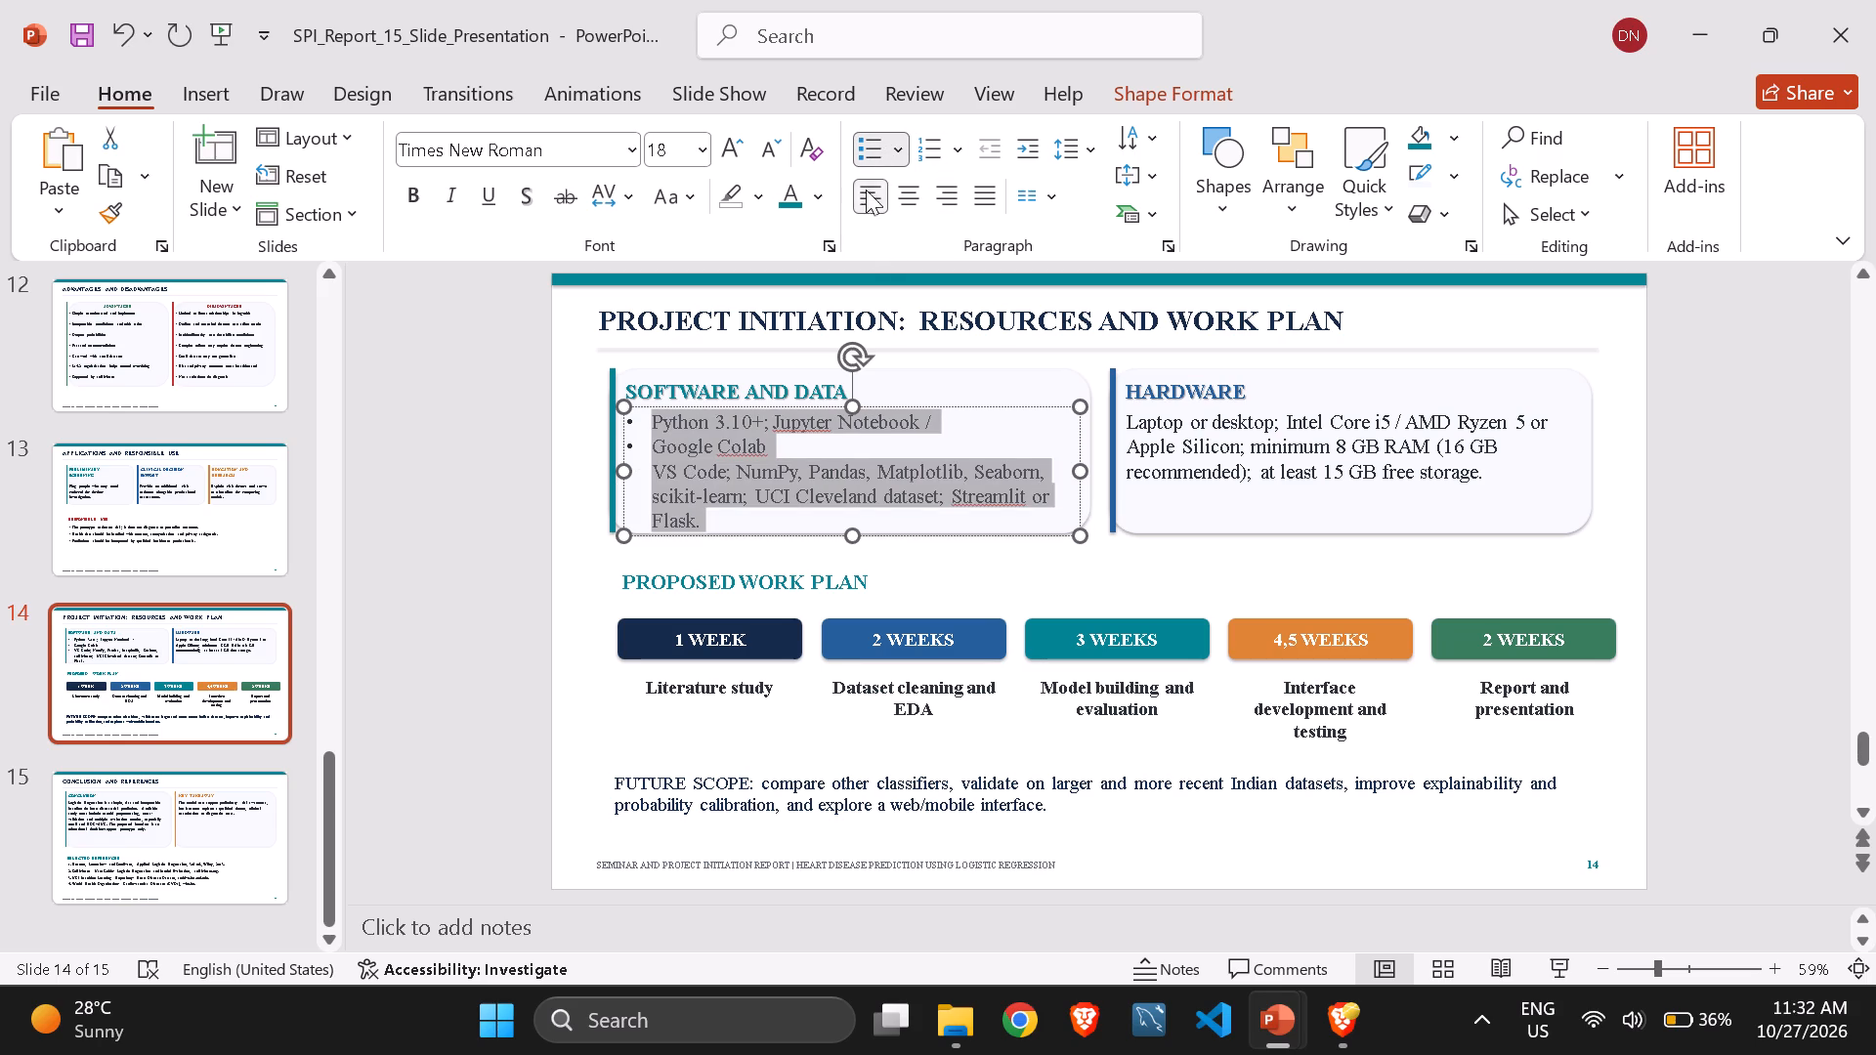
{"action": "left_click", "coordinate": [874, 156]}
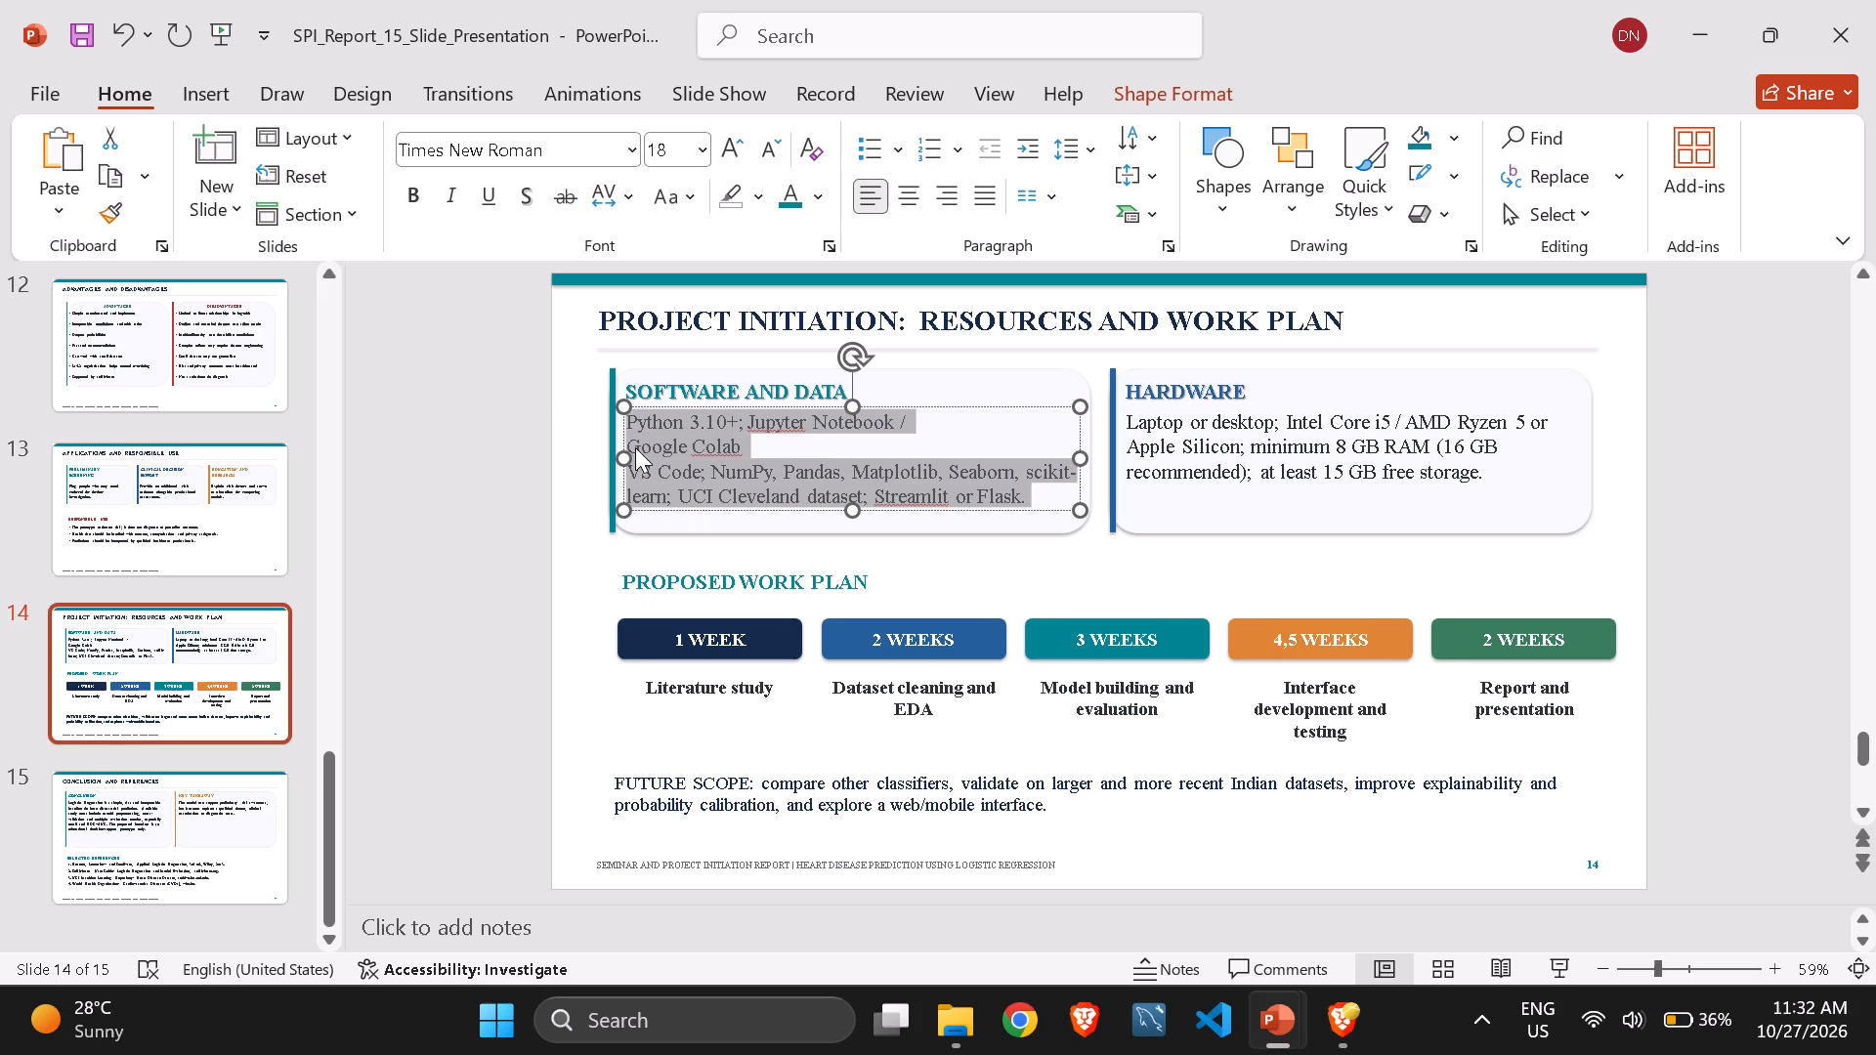
Delete the slash after Jupyter Notebook in the SOFTWARE AND DATA text.
{"action": "left_click", "coordinate": [912, 414]}
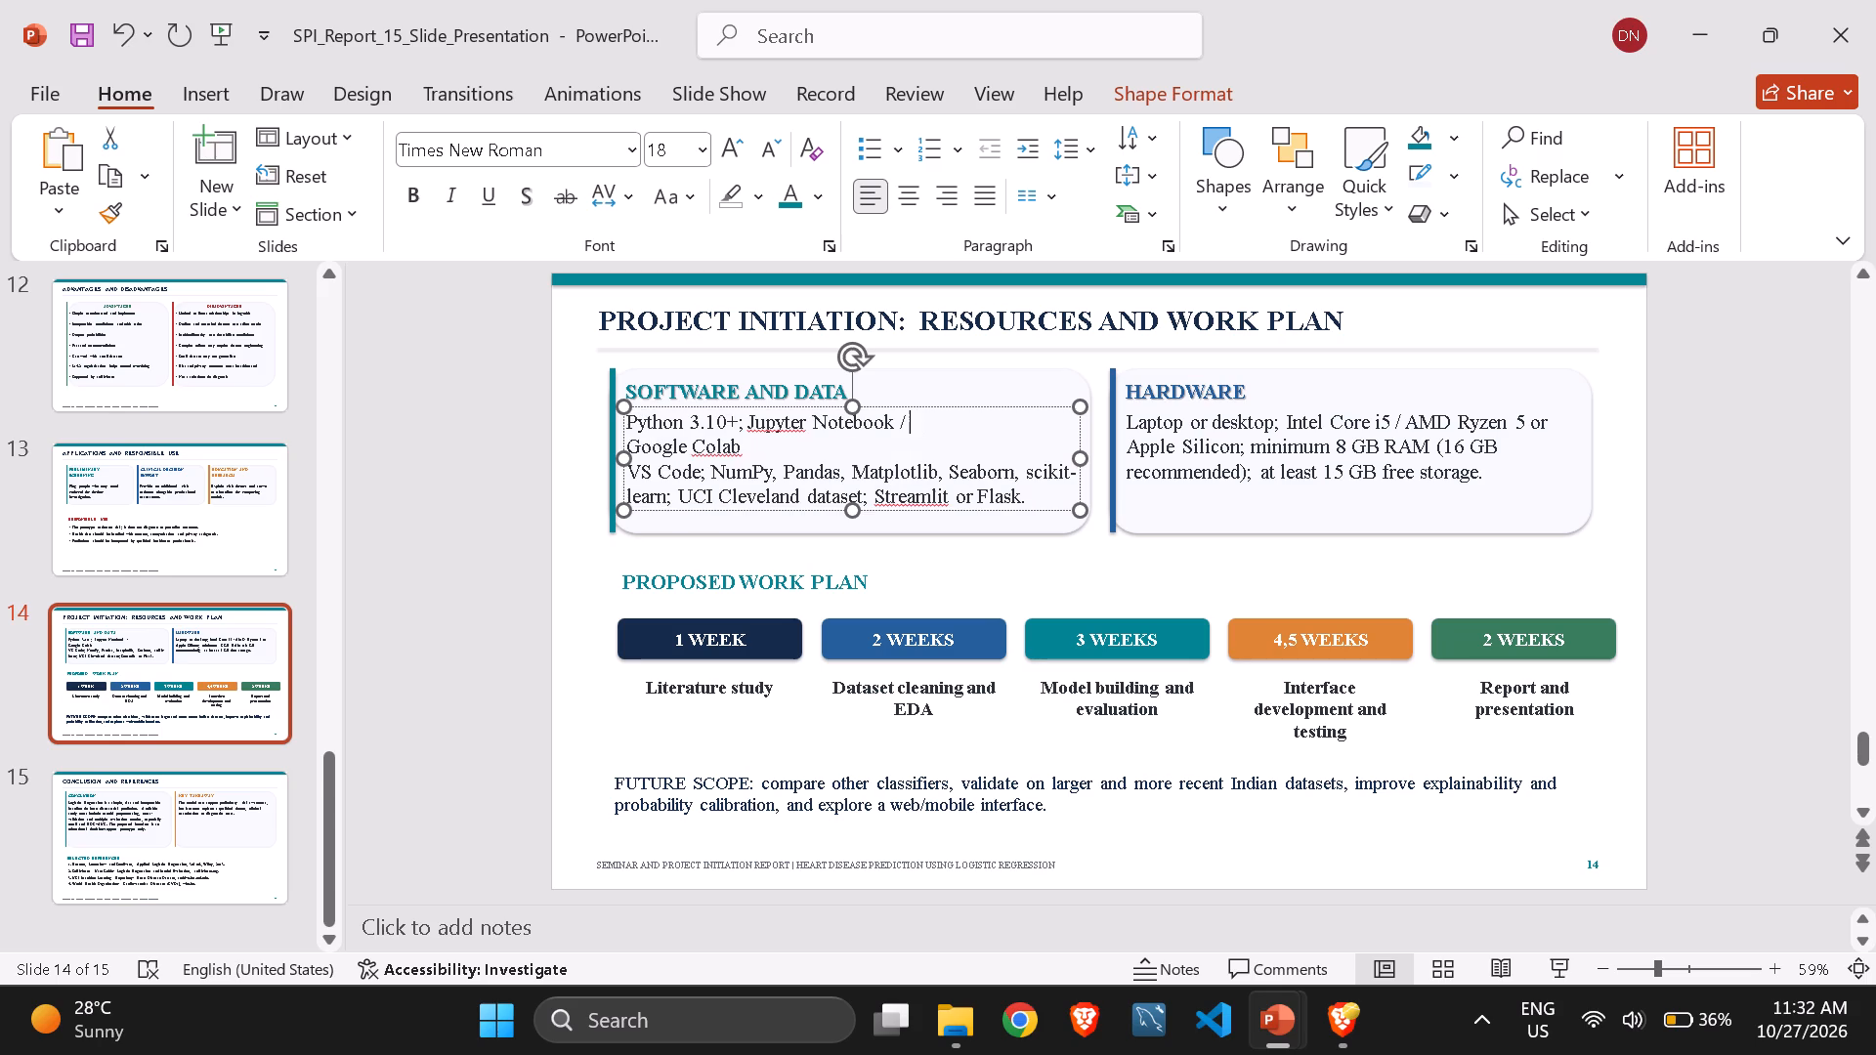
{"action": "key", "text": "BackSpace"}
{"action": "key", "text": "BackSpace"}
Put a tilde and a space before Python 3.10+ as a line marker, after trying an asterisk and a backtick.
{"action": "key", "text": "Left"}
{"action": "key", "text": "Left"}
{"action": "key", "text": "Left"}
{"action": "key", "text": "Left"}
{"action": "key", "text": "Left"}
{"action": "key", "text": "Left"}
{"action": "key", "text": "Left"}
{"action": "key", "text": "Left"}
{"action": "key", "text": "Left"}
{"action": "key", "text": "Left"}
{"action": "key", "text": "Left"}
{"action": "key", "text": "Left"}
{"action": "key", "text": "Left"}
{"action": "key", "text": "Left"}
{"action": "key", "text": "Left"}
{"action": "key", "text": "Left"}
{"action": "key", "text": "Left"}
{"action": "key", "text": "Left"}
{"action": "key", "text": "Left"}
{"action": "key", "text": "Left"}
{"action": "key", "text": "Left"}
{"action": "key", "text": "shift+asterisk"}
{"action": "key", "text": "BackSpace"}
{"action": "key", "text": "grave"}
{"action": "key", "text": "BackSpace"}
{"action": "key", "text": "shift+asciitilde"}
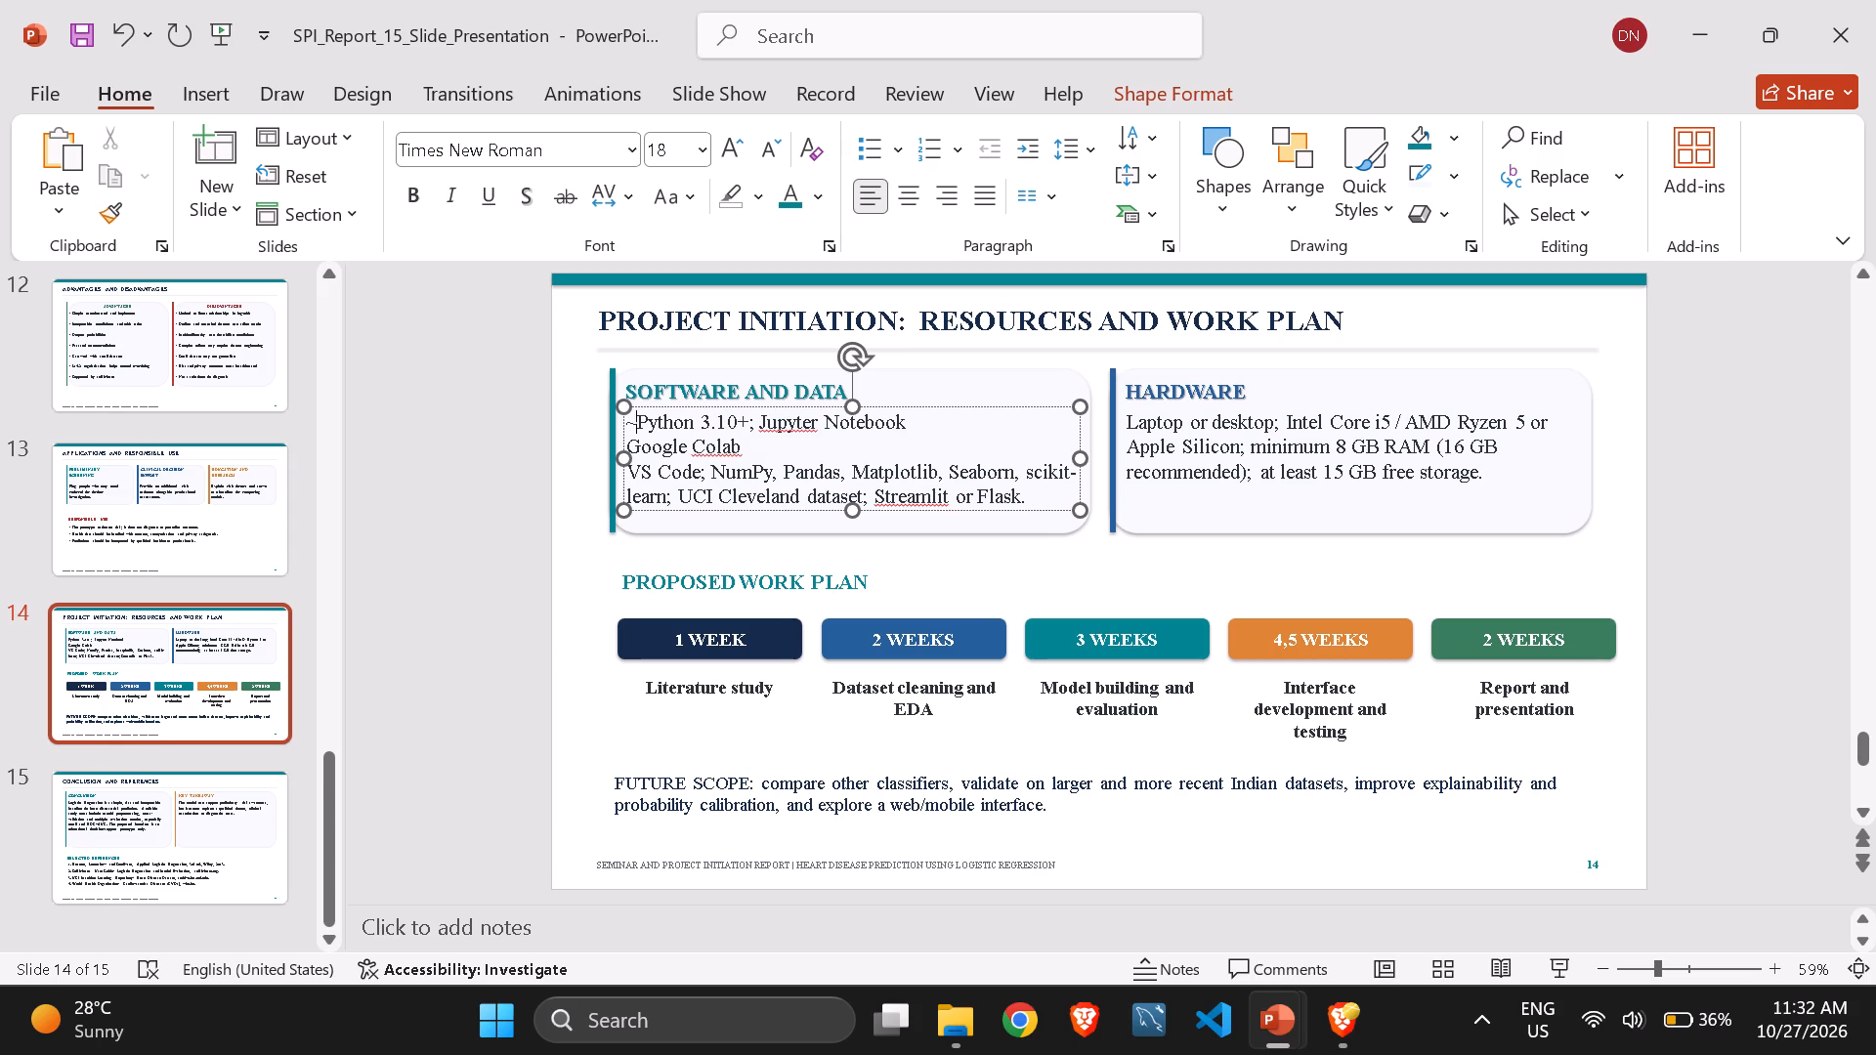
{"action": "key", "text": "space"}
Put a tilde and a space at the start of the Google Colab and VS Code lines.
{"action": "key", "text": "Down"}
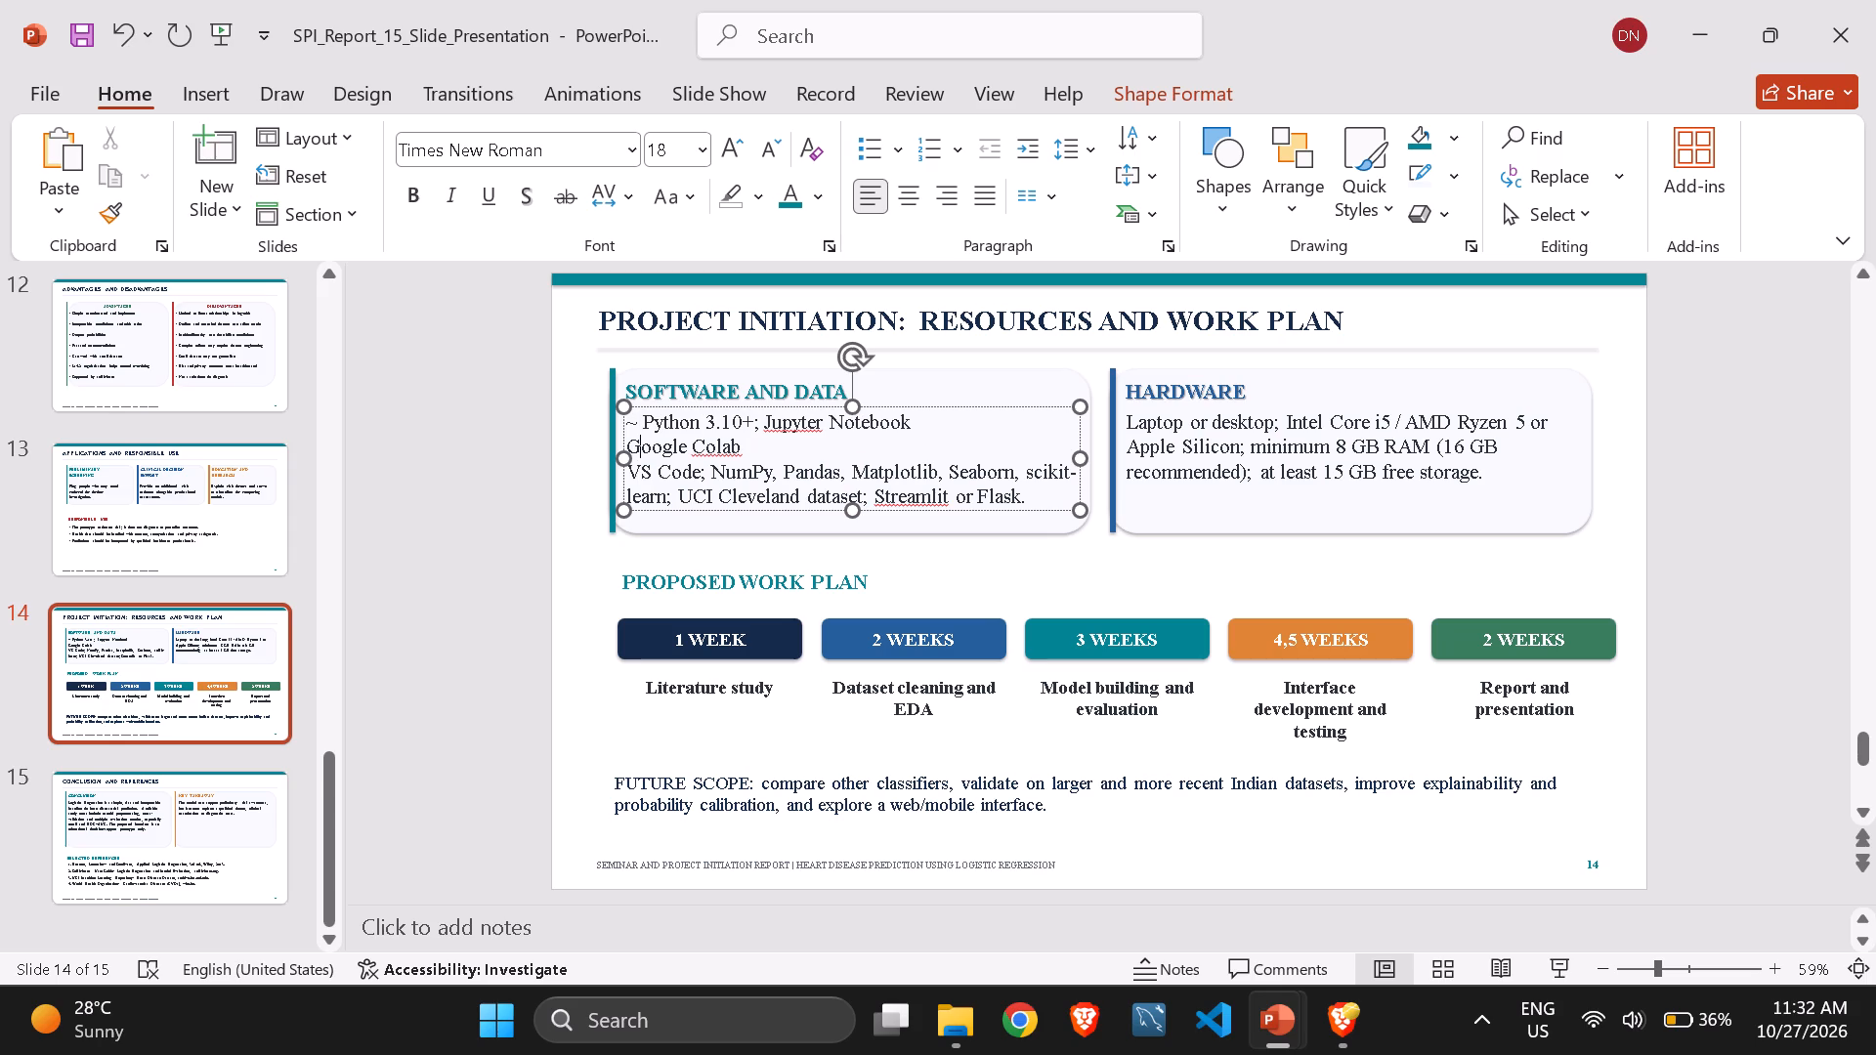
{"action": "key", "text": "Left"}
{"action": "type", "text": "~"}
{"action": "key", "text": "space"}
{"action": "key", "text": "Down"}
{"action": "key", "text": "Left"}
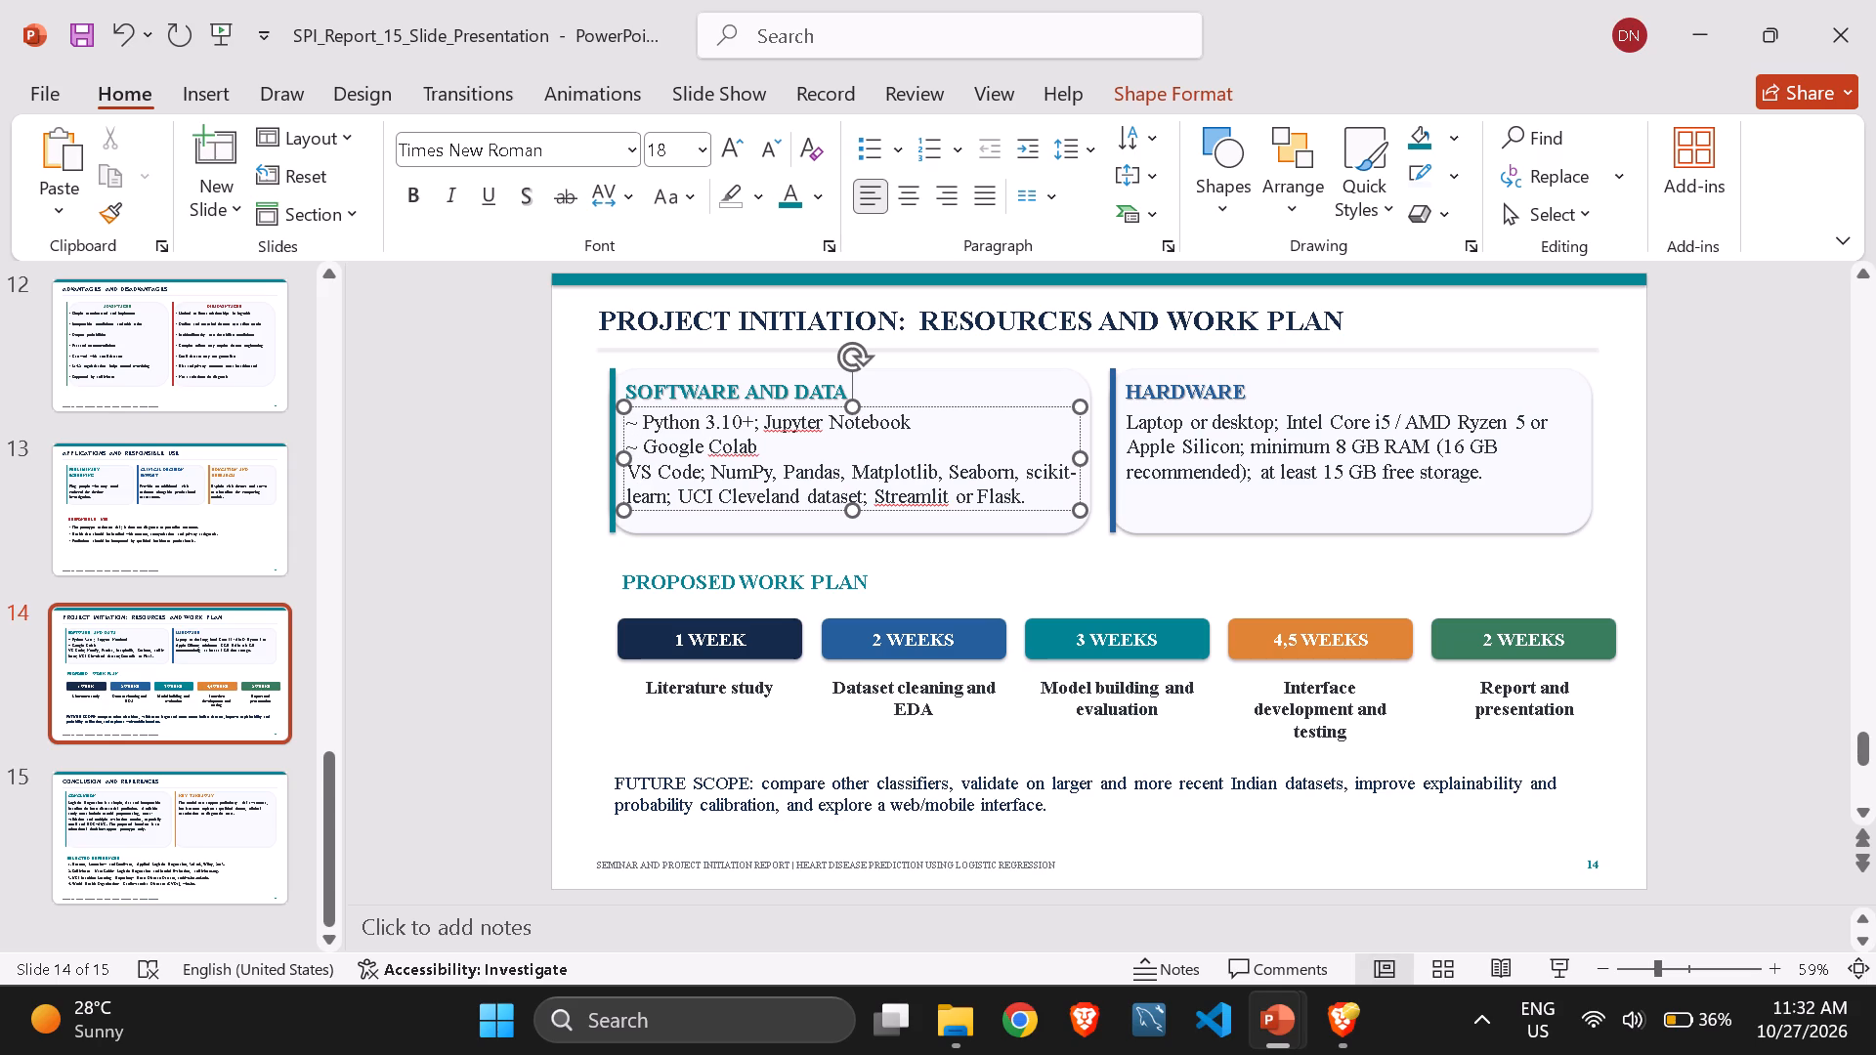
{"action": "type", "text": "~"}
{"action": "key", "text": "space"}
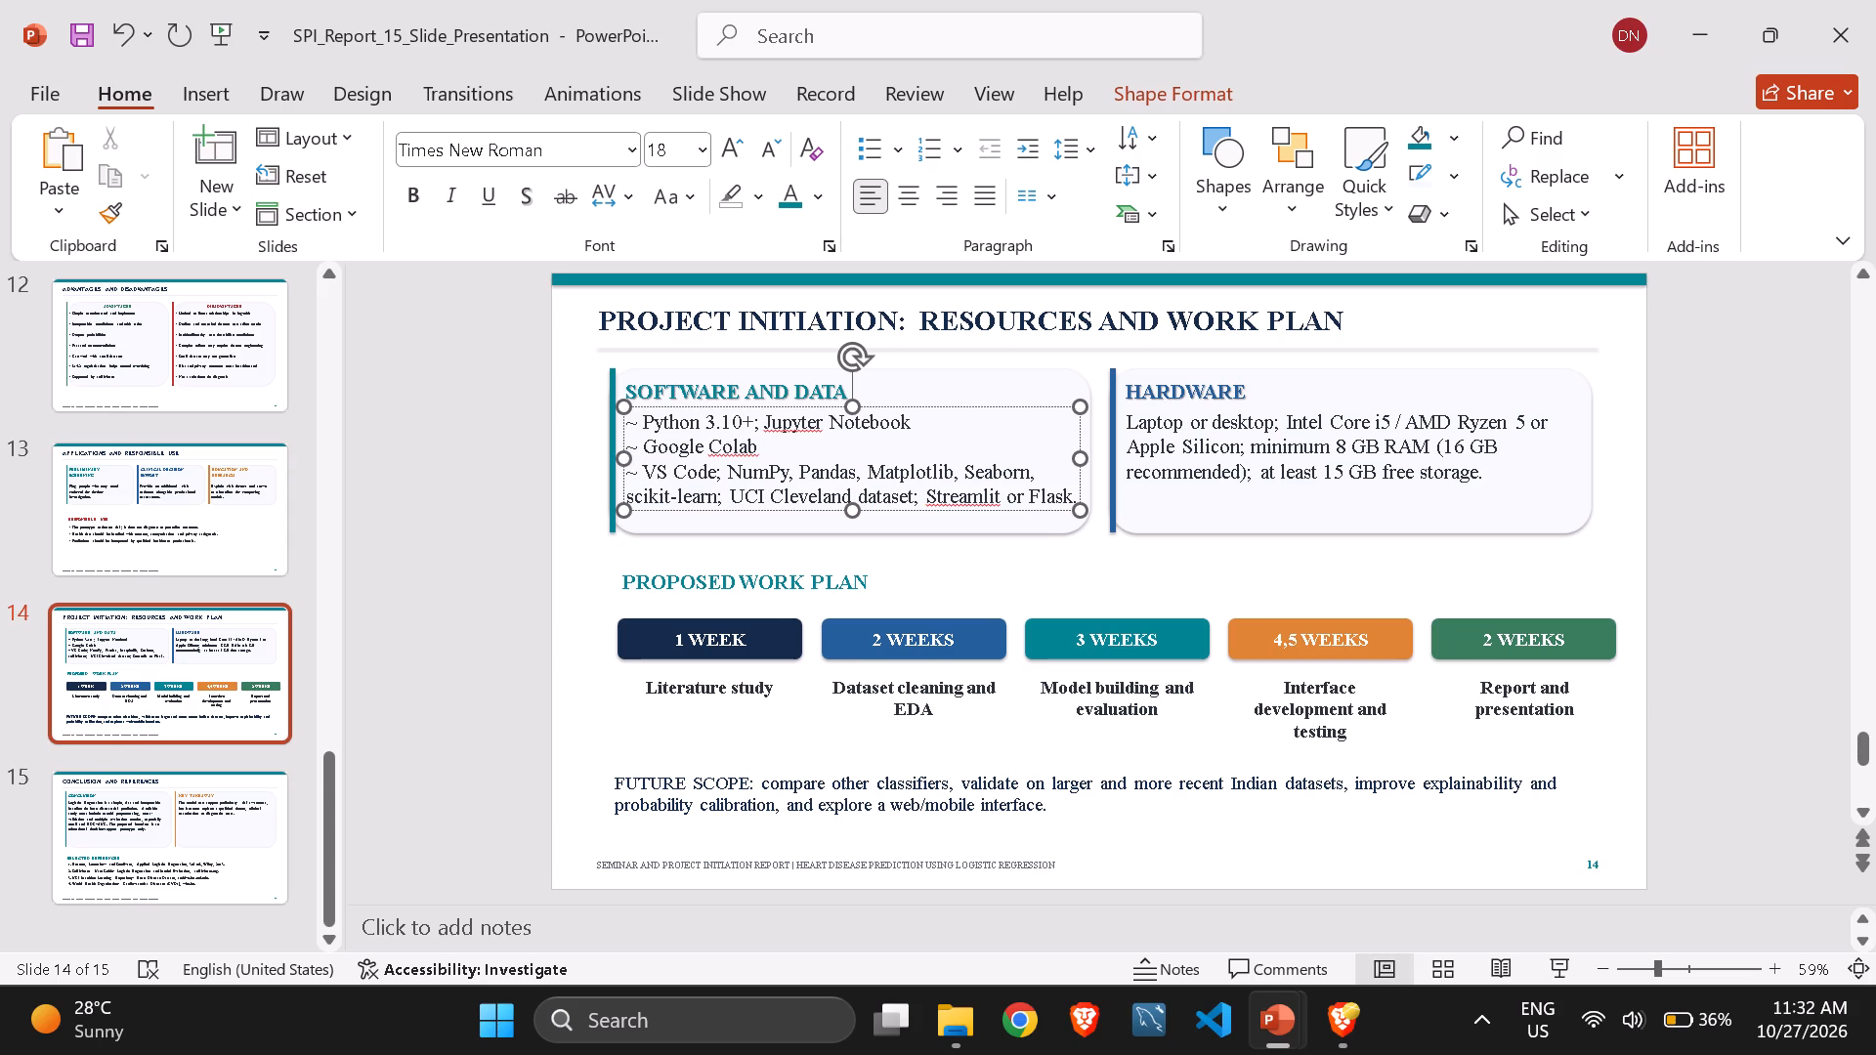
{"action": "left_click", "coordinate": [532, 603]}
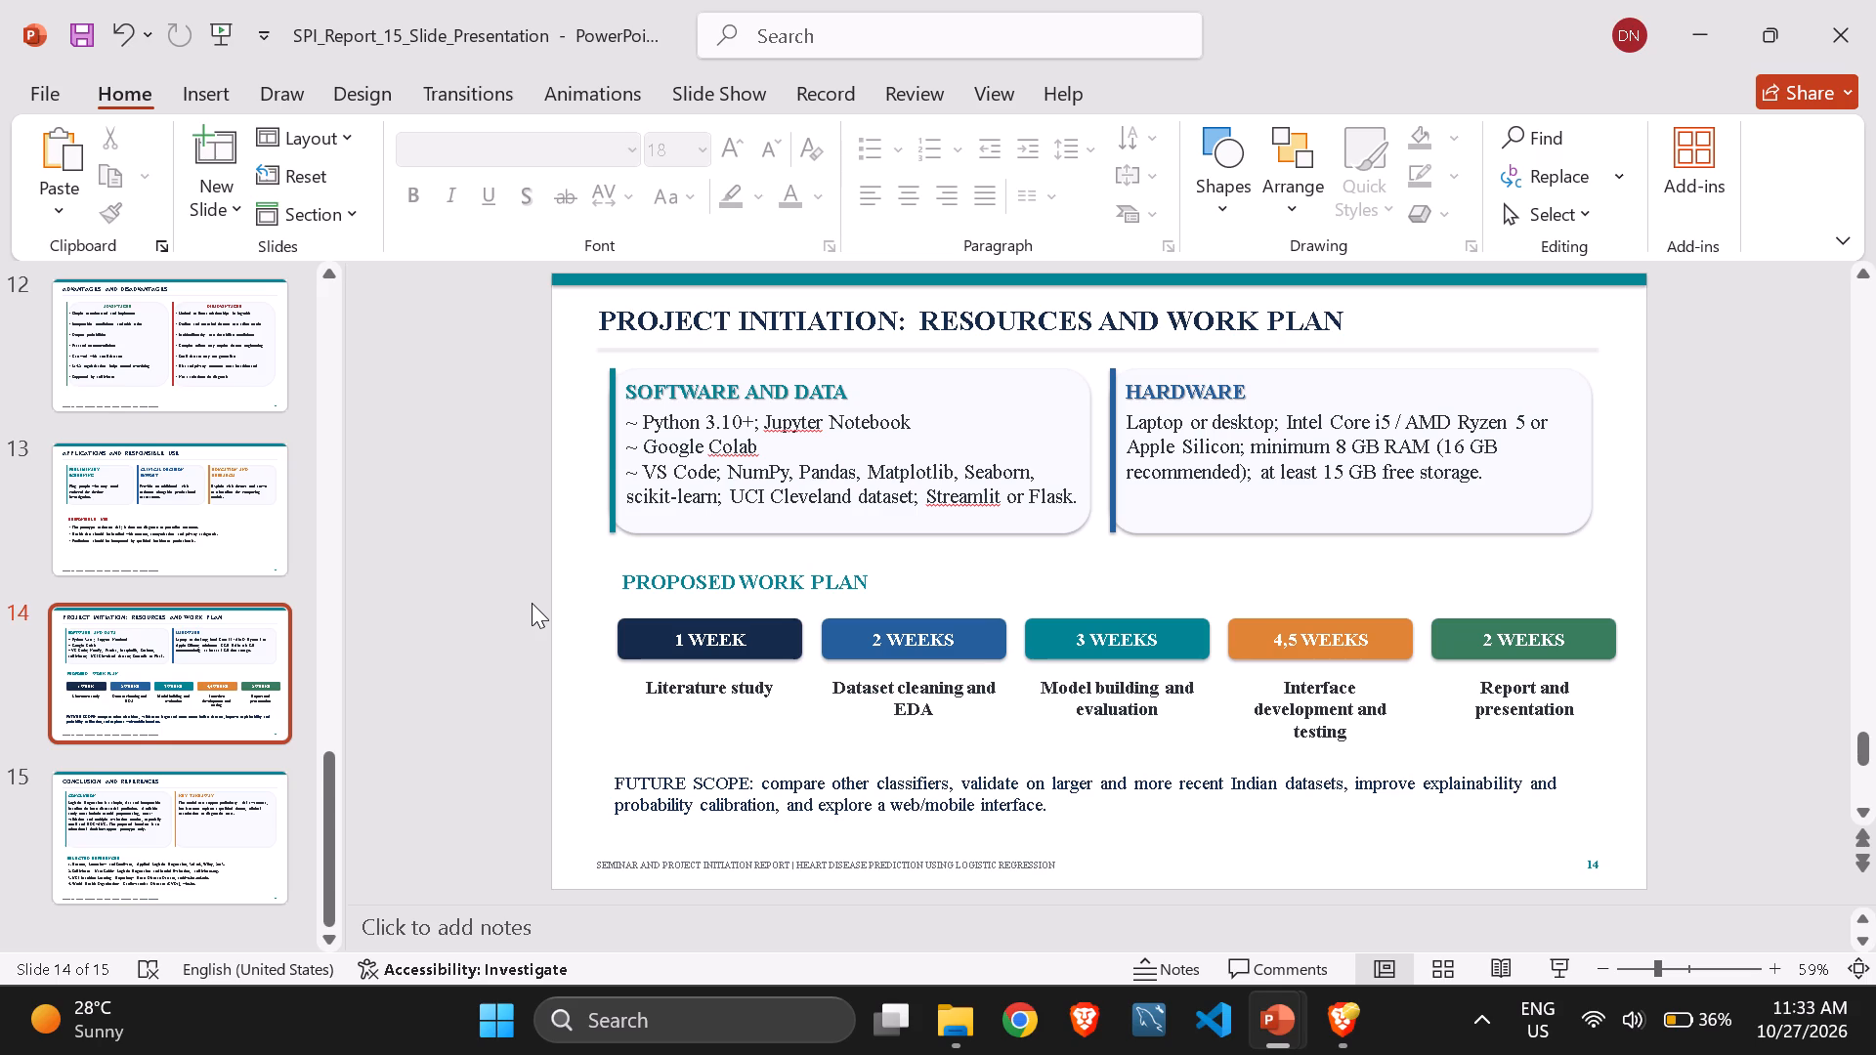
Make the tilde before VS Code bold.
{"action": "left_click", "coordinate": [637, 478]}
{"action": "left_click_drag", "start_coordinate": [637, 478], "coordinate": [626, 474]}
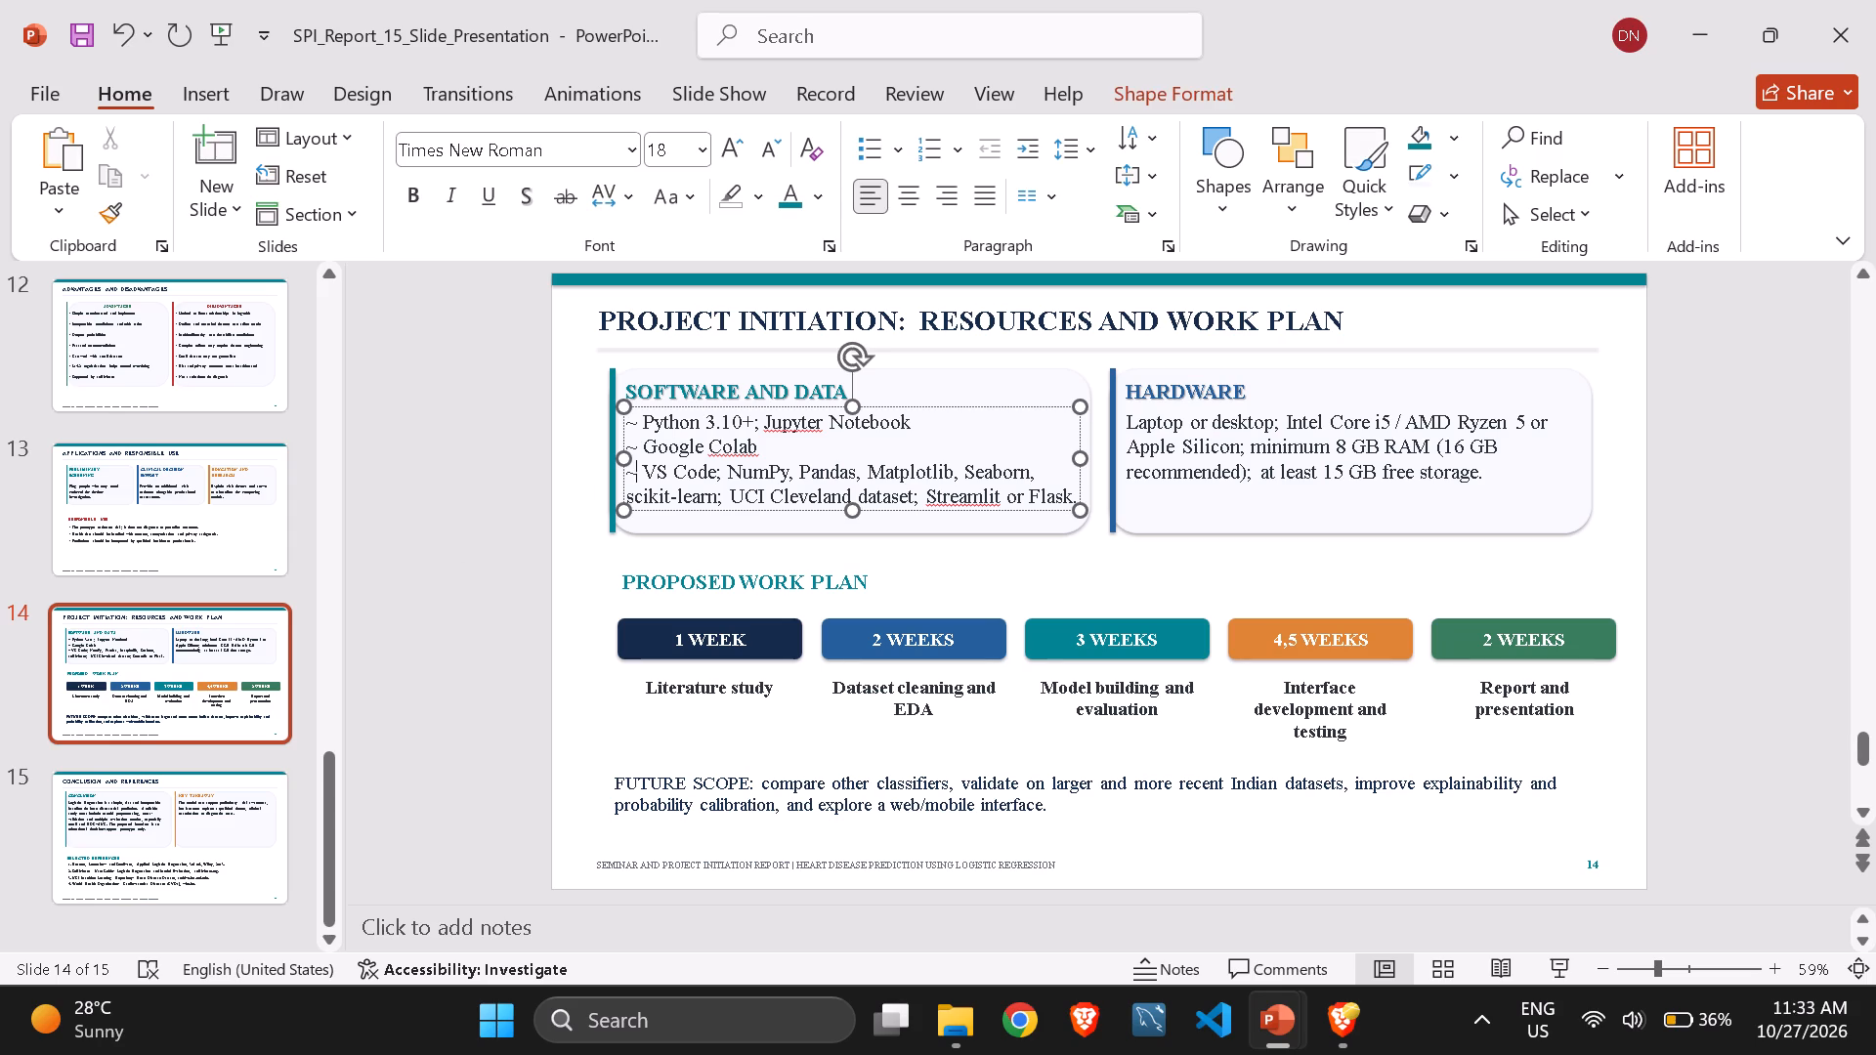
{"action": "left_click_drag", "start_coordinate": [626, 474], "coordinate": [641, 485]}
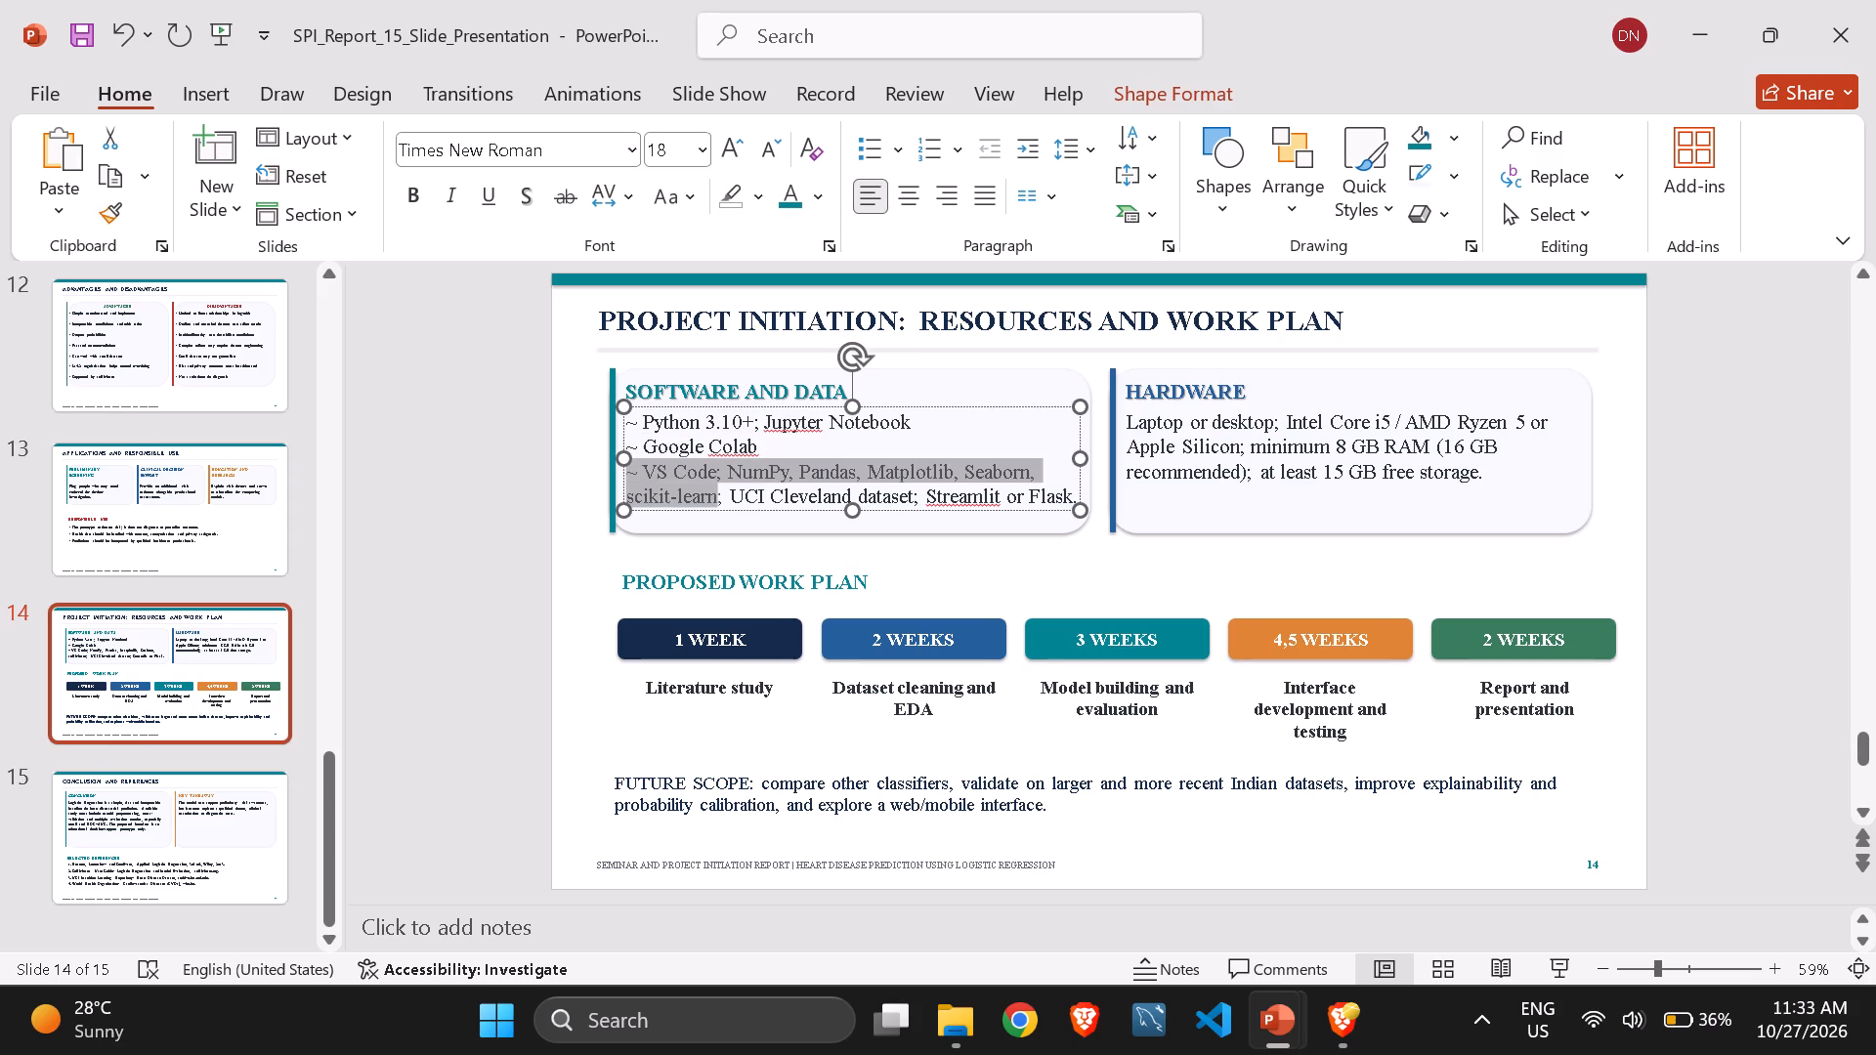
{"action": "left_click_drag", "start_coordinate": [641, 485], "coordinate": [628, 470]}
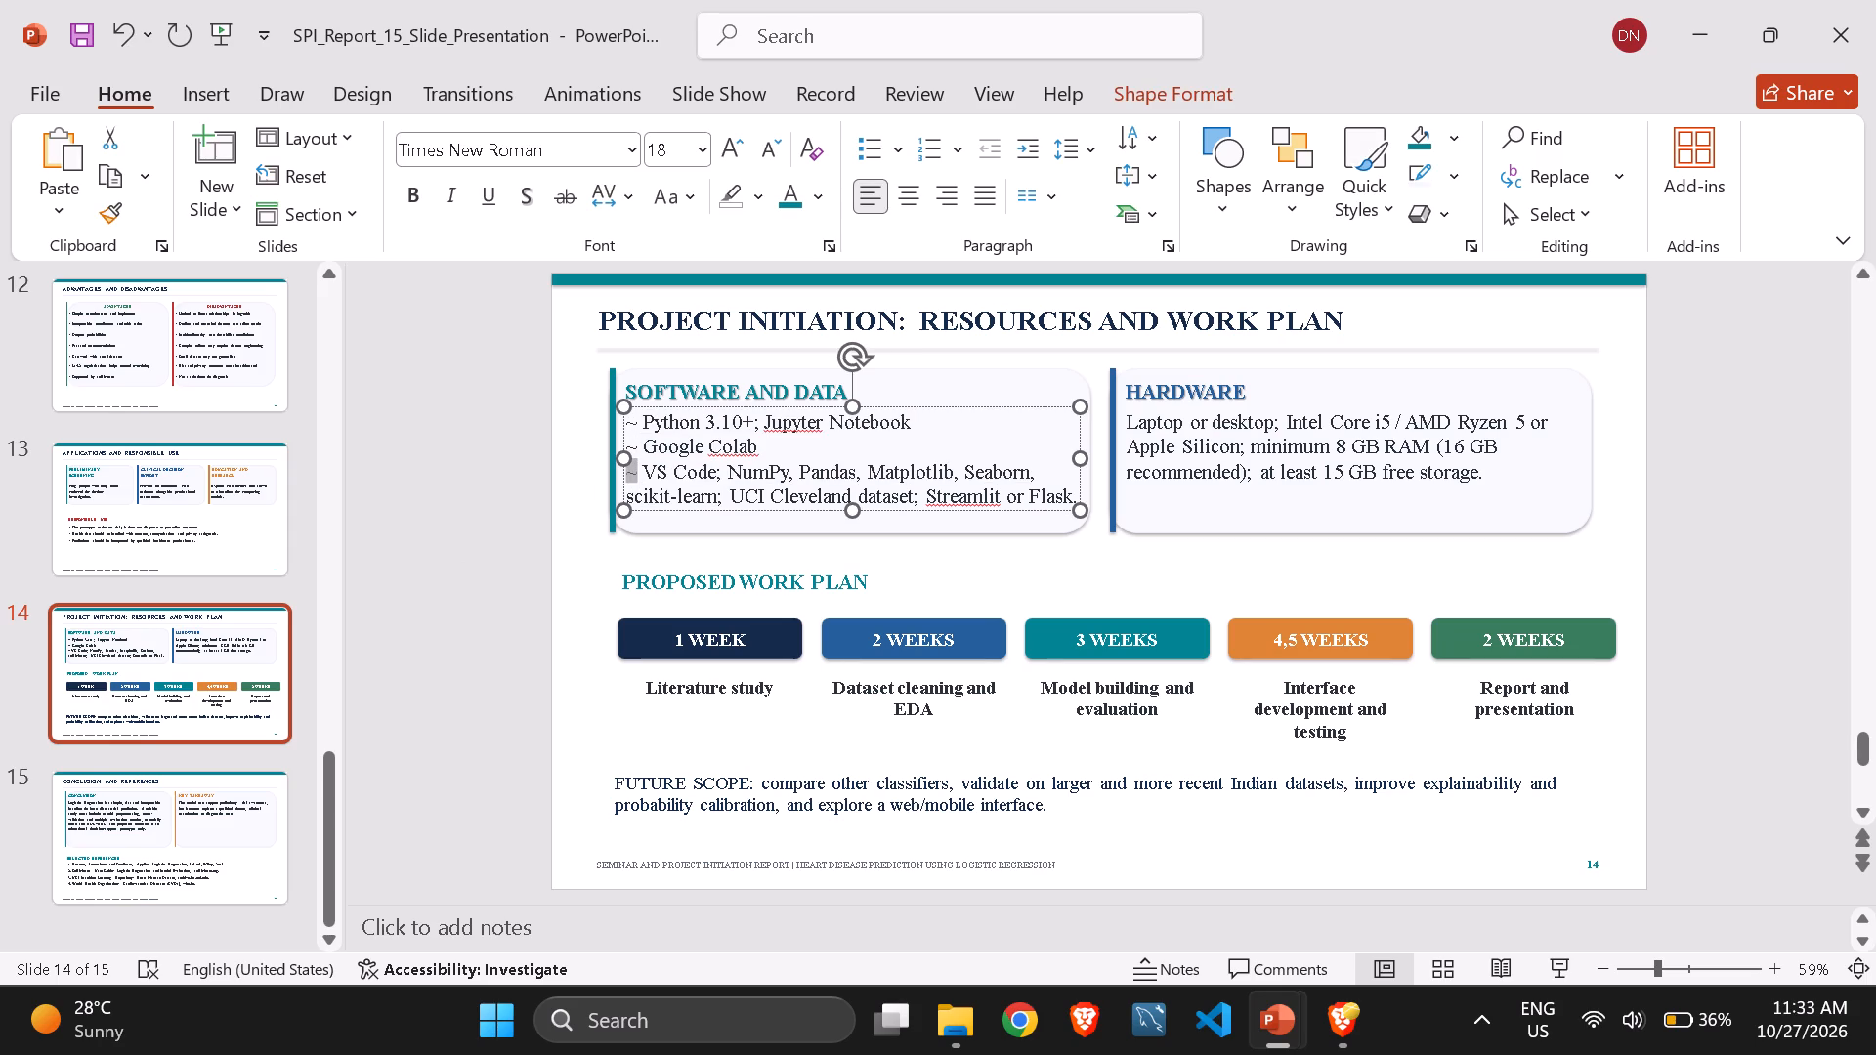
{"action": "left_click", "coordinate": [410, 197]}
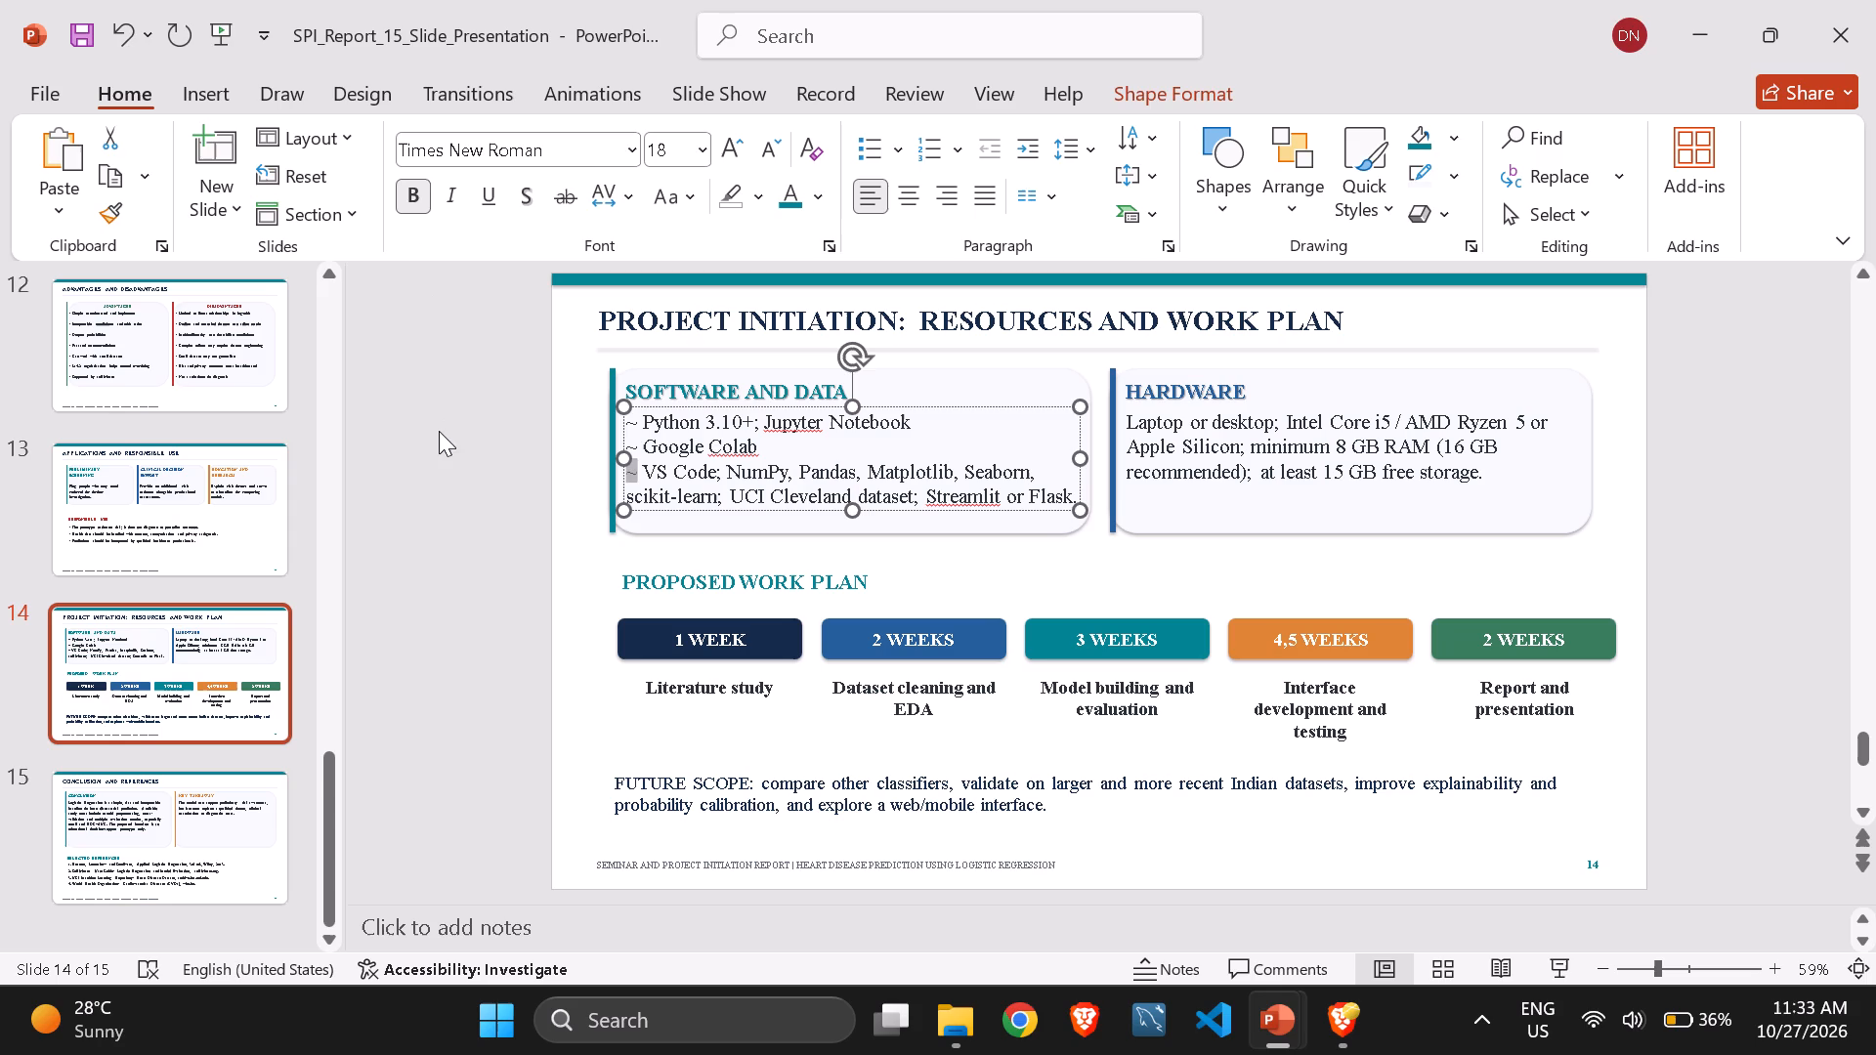
{"action": "left_click", "coordinate": [439, 434]}
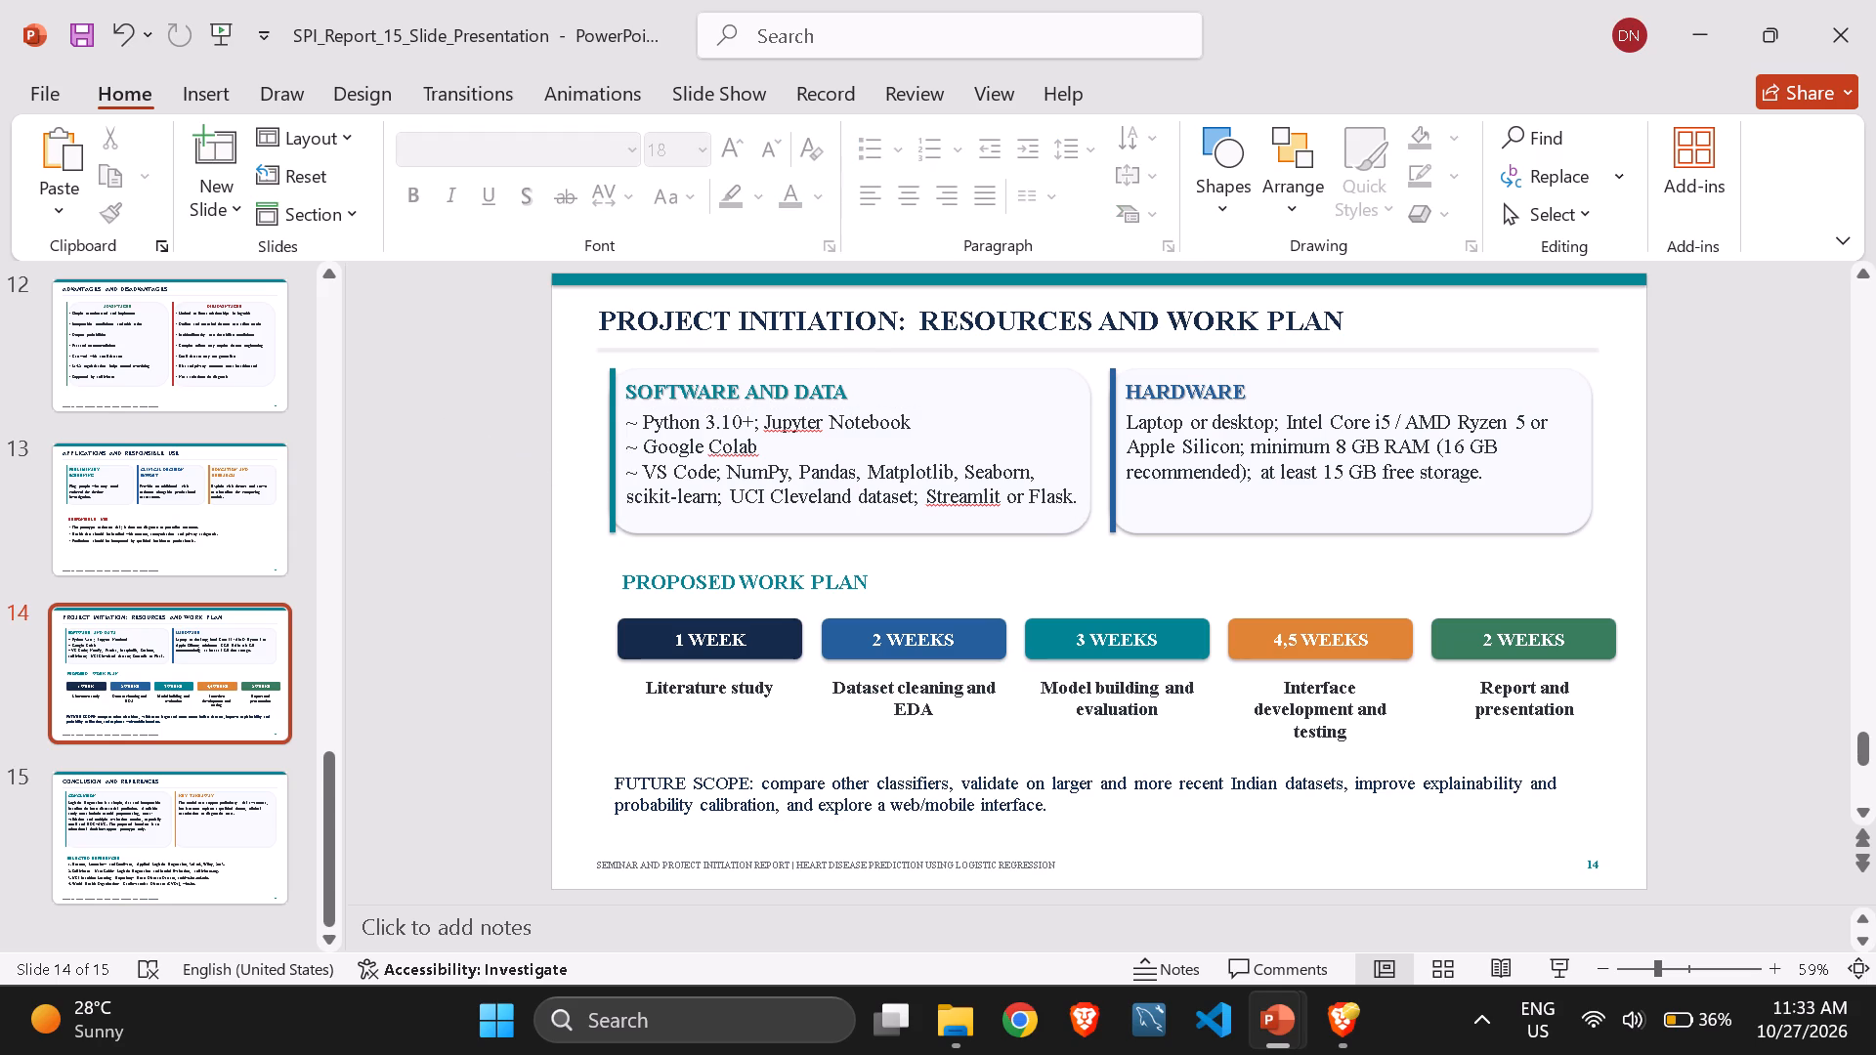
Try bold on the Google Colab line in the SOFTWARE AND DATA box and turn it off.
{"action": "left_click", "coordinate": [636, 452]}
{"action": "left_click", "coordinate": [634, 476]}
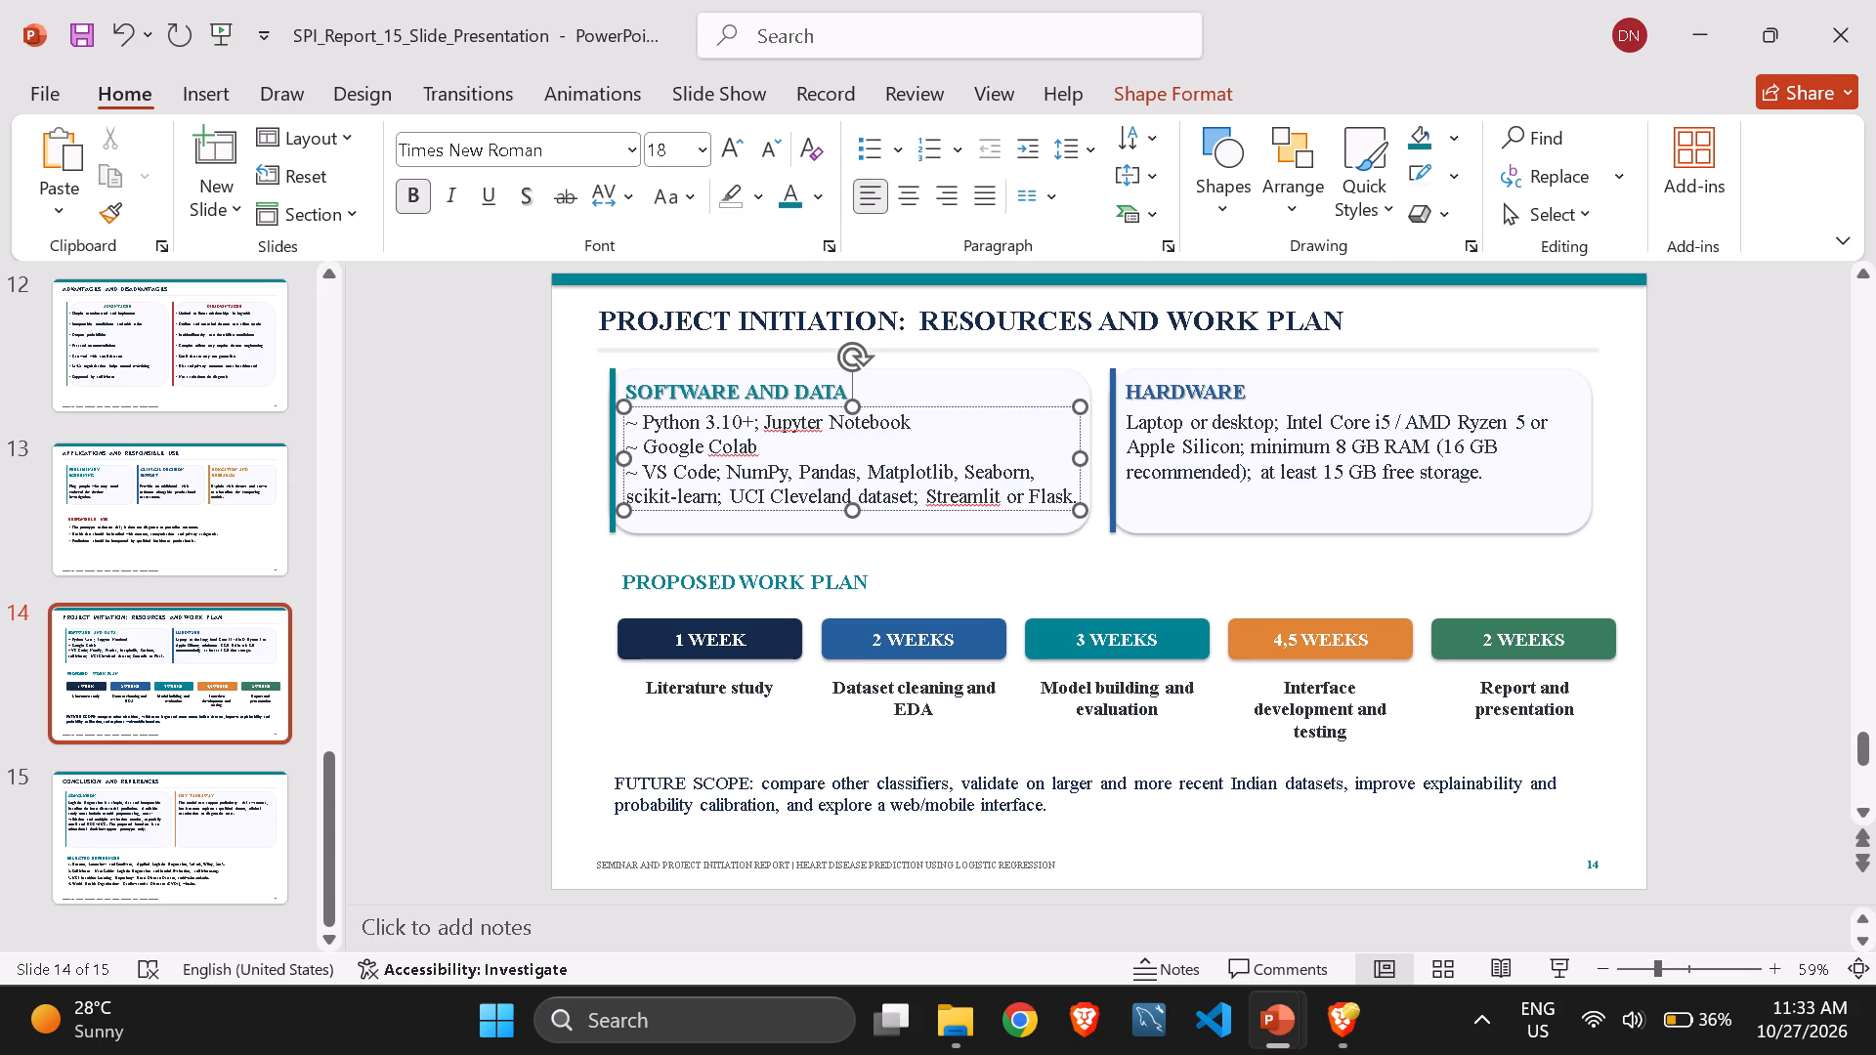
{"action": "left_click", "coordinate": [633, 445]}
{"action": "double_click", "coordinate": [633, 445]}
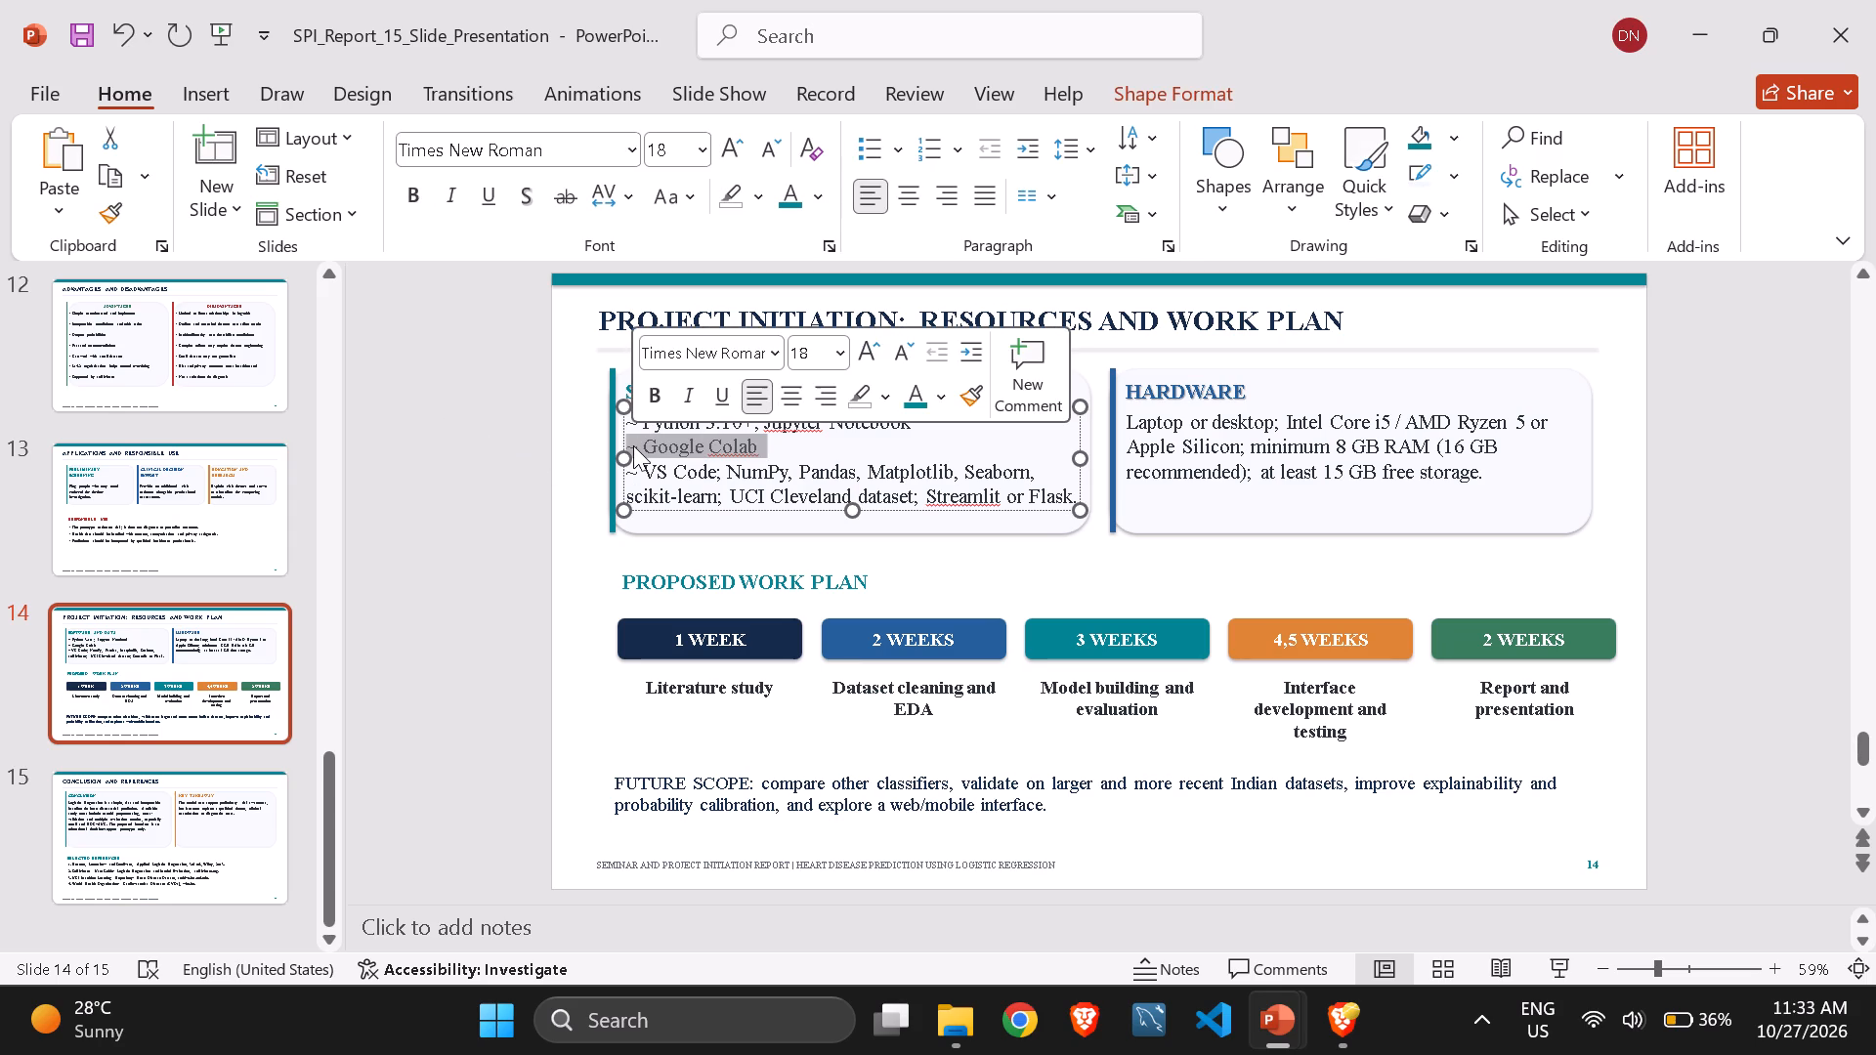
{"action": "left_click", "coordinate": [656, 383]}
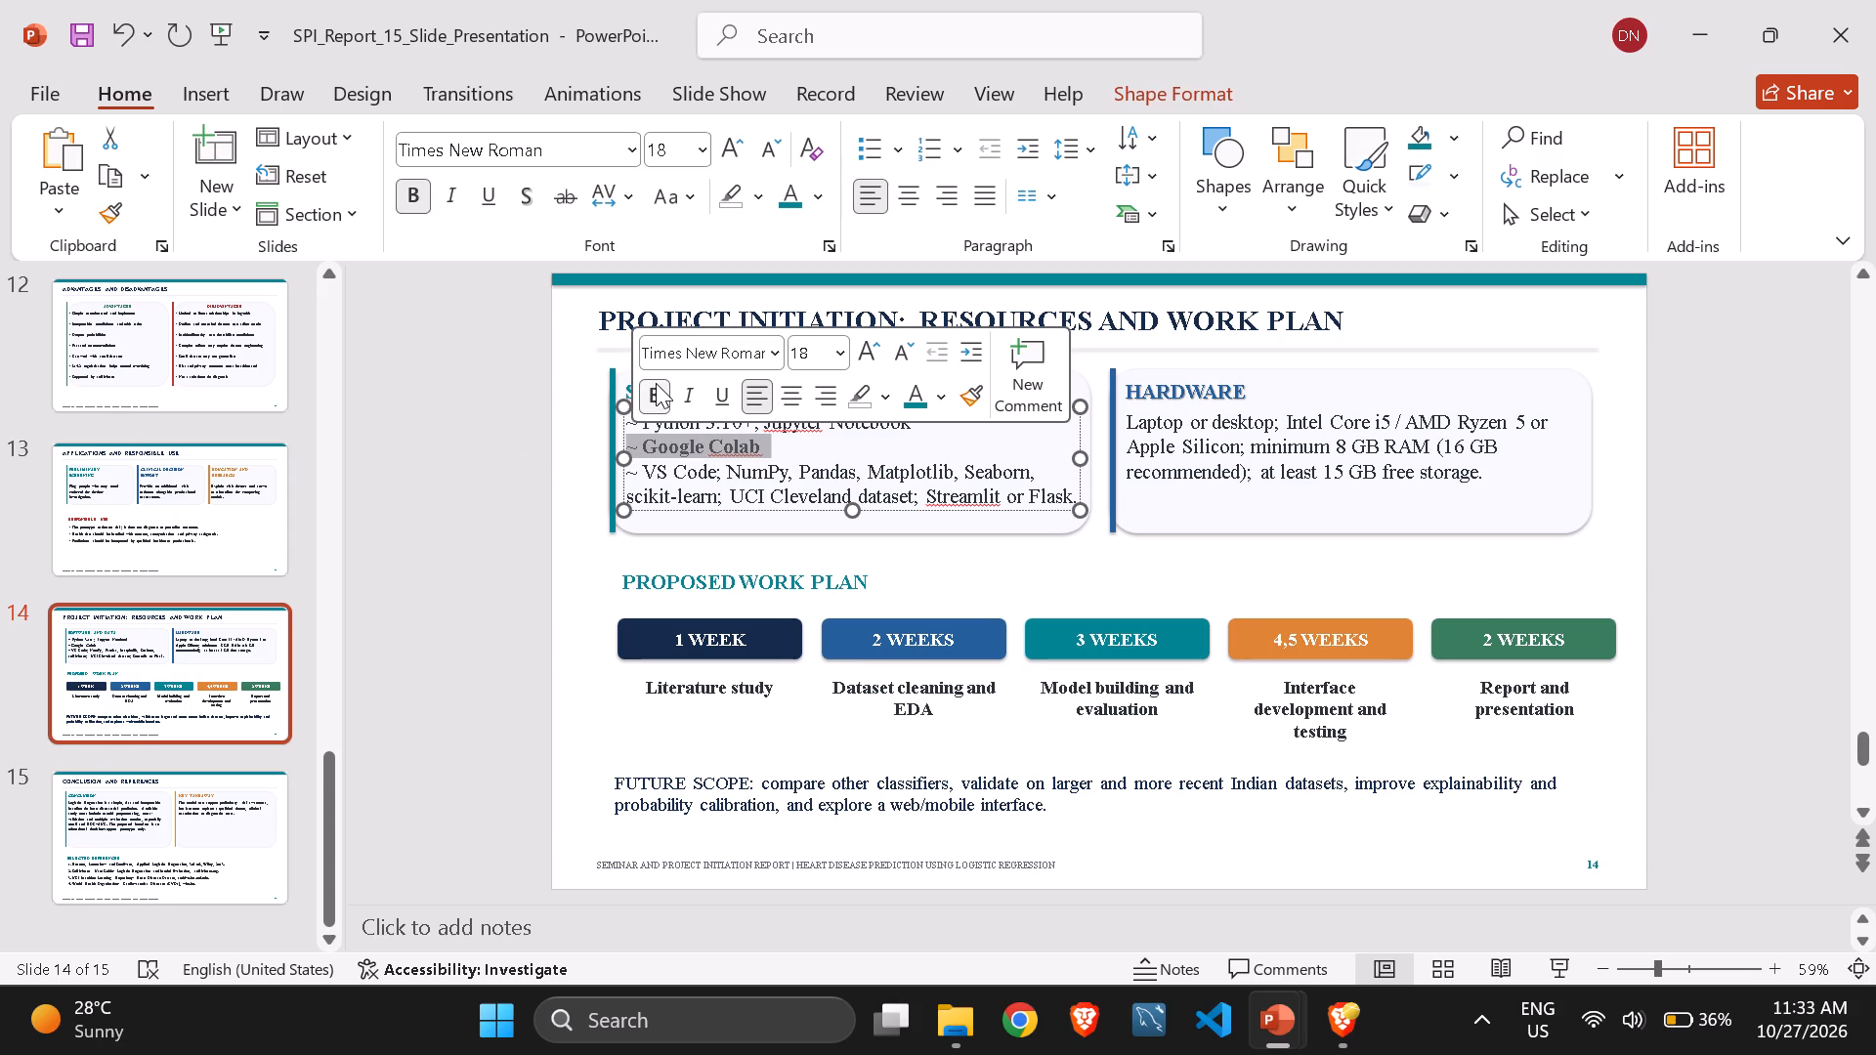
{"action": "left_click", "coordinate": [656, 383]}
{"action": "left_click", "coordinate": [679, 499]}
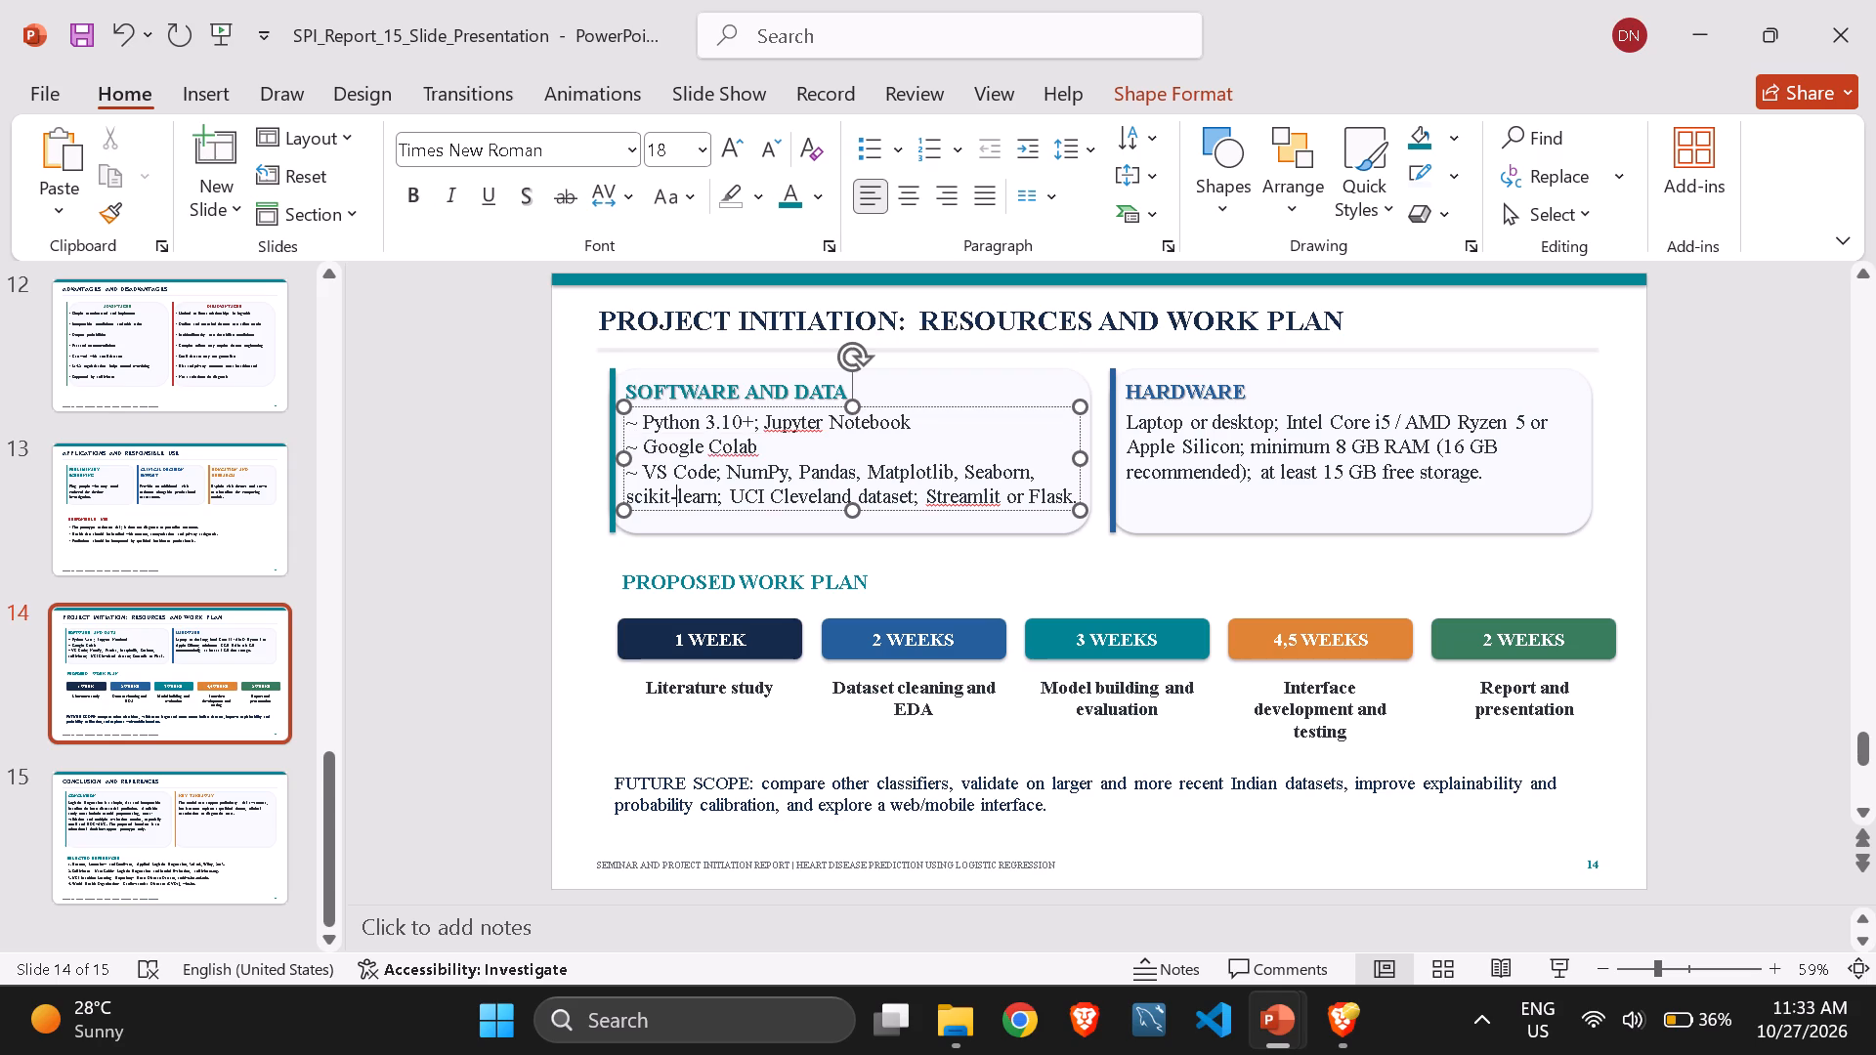
Save the presentation with the updated SOFTWARE AND DATA box.
{"action": "left_click", "coordinate": [513, 619]}
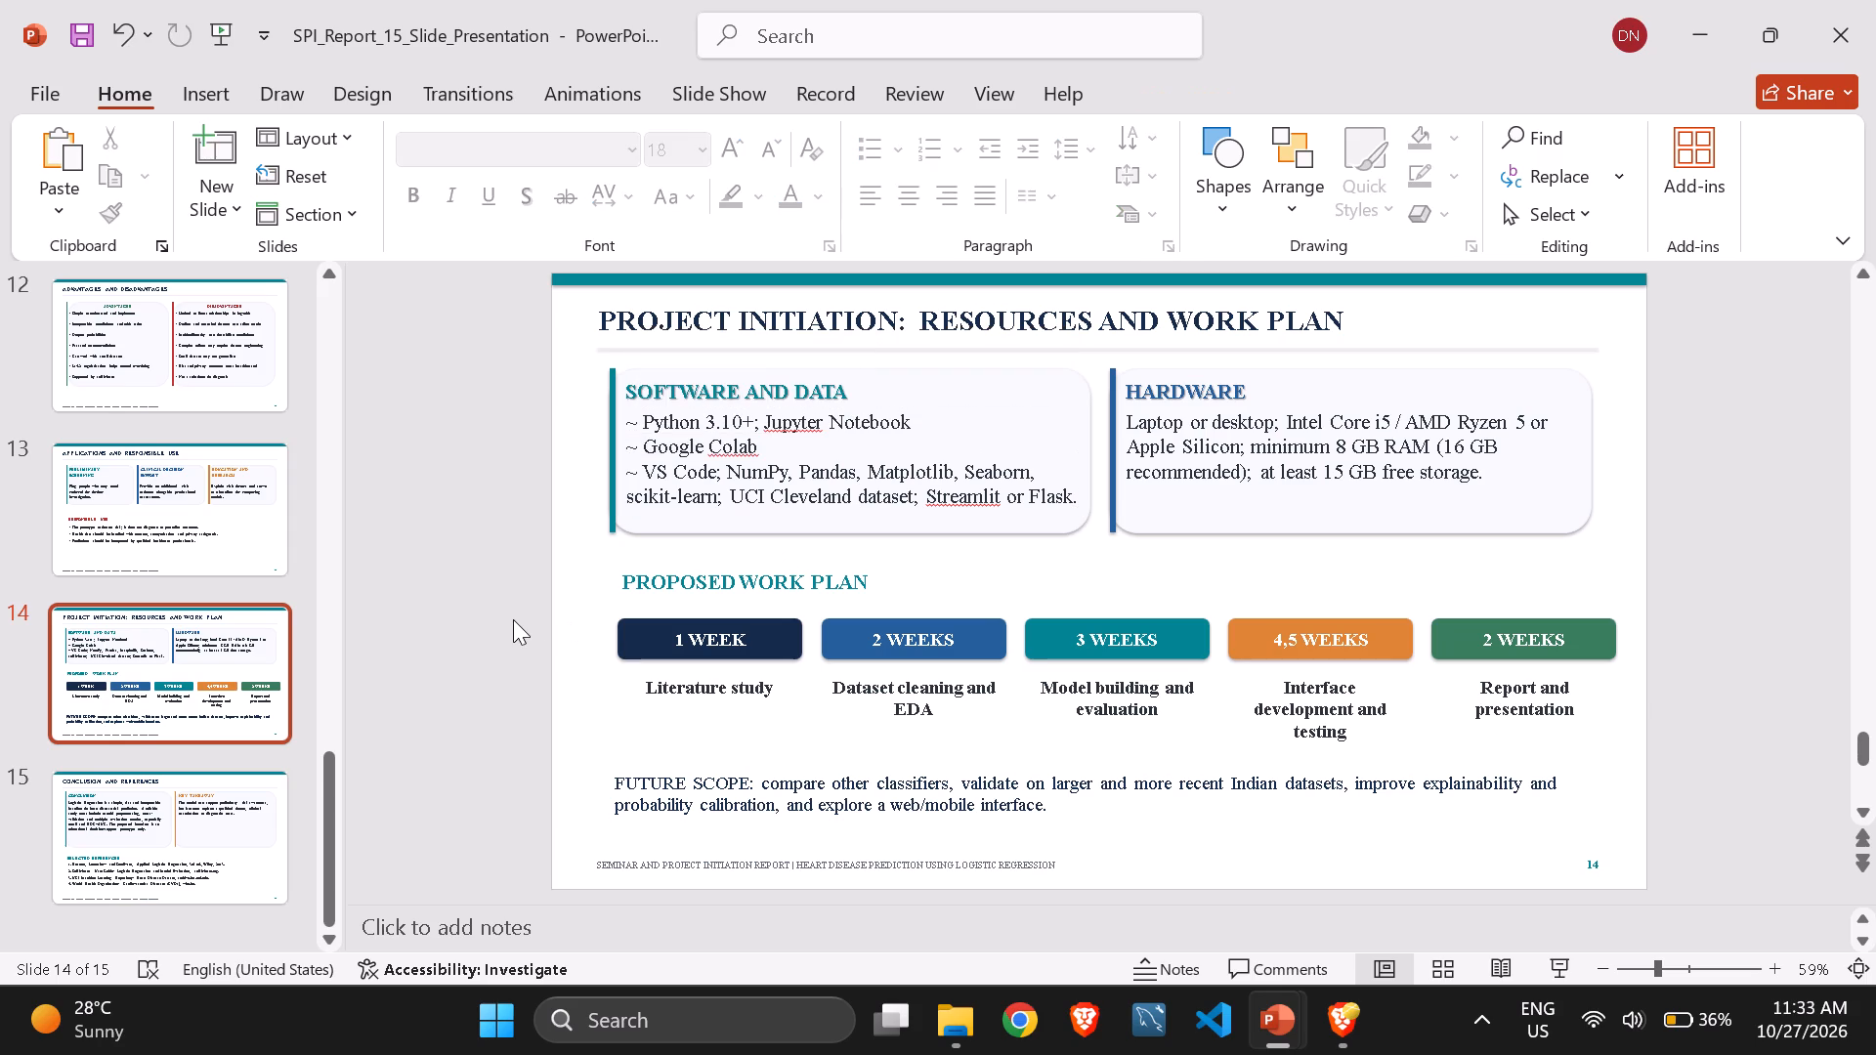
{"action": "key", "text": "ctrl+s"}
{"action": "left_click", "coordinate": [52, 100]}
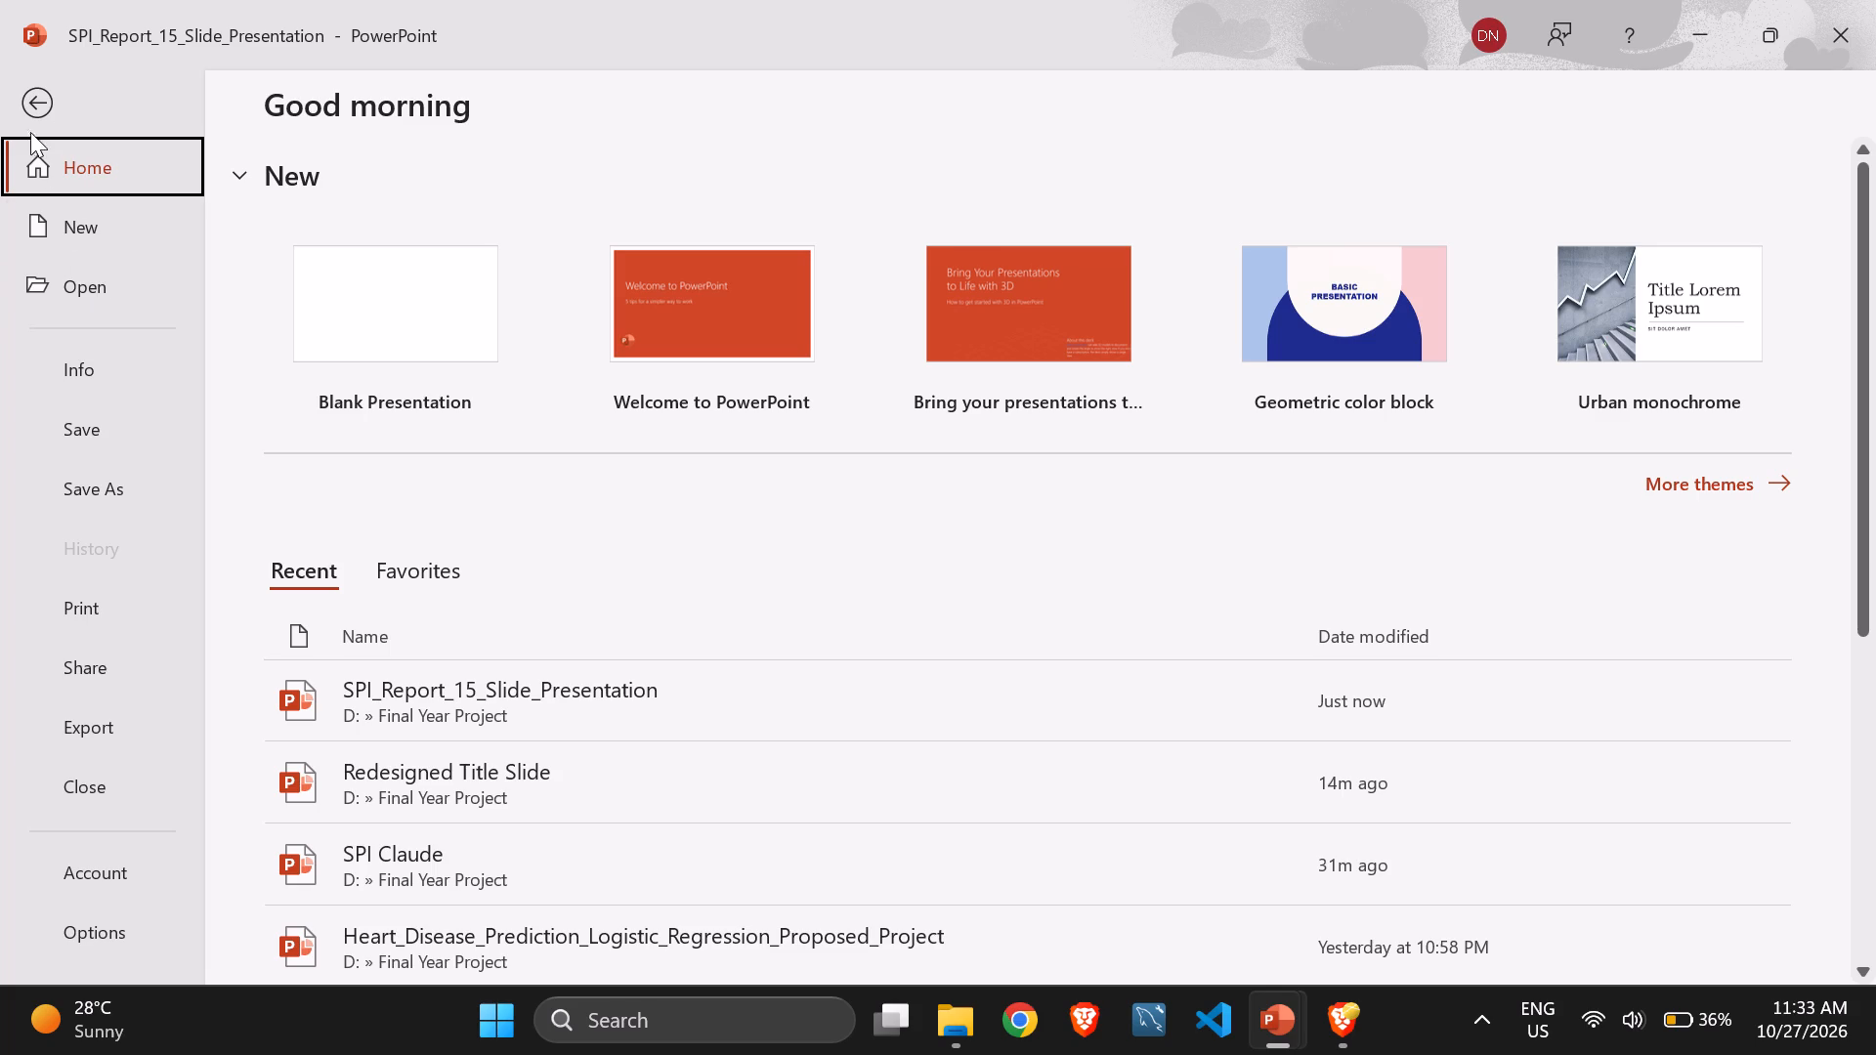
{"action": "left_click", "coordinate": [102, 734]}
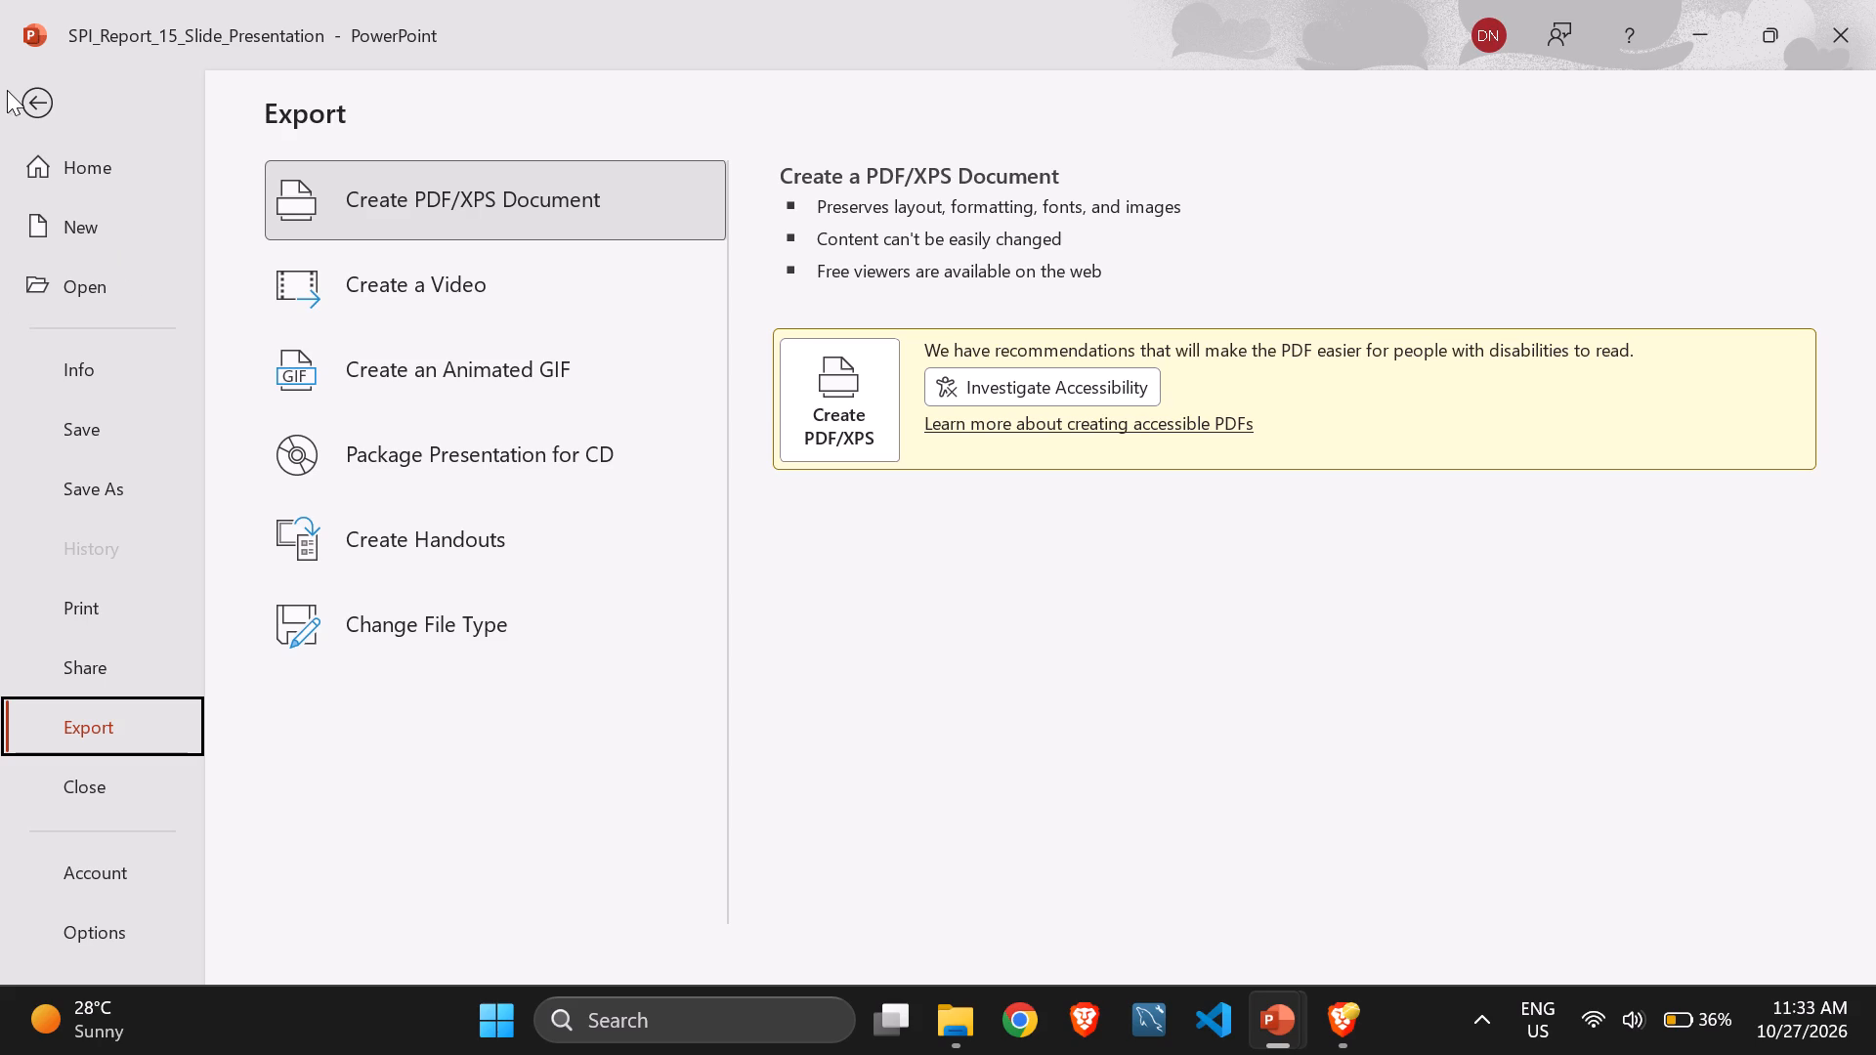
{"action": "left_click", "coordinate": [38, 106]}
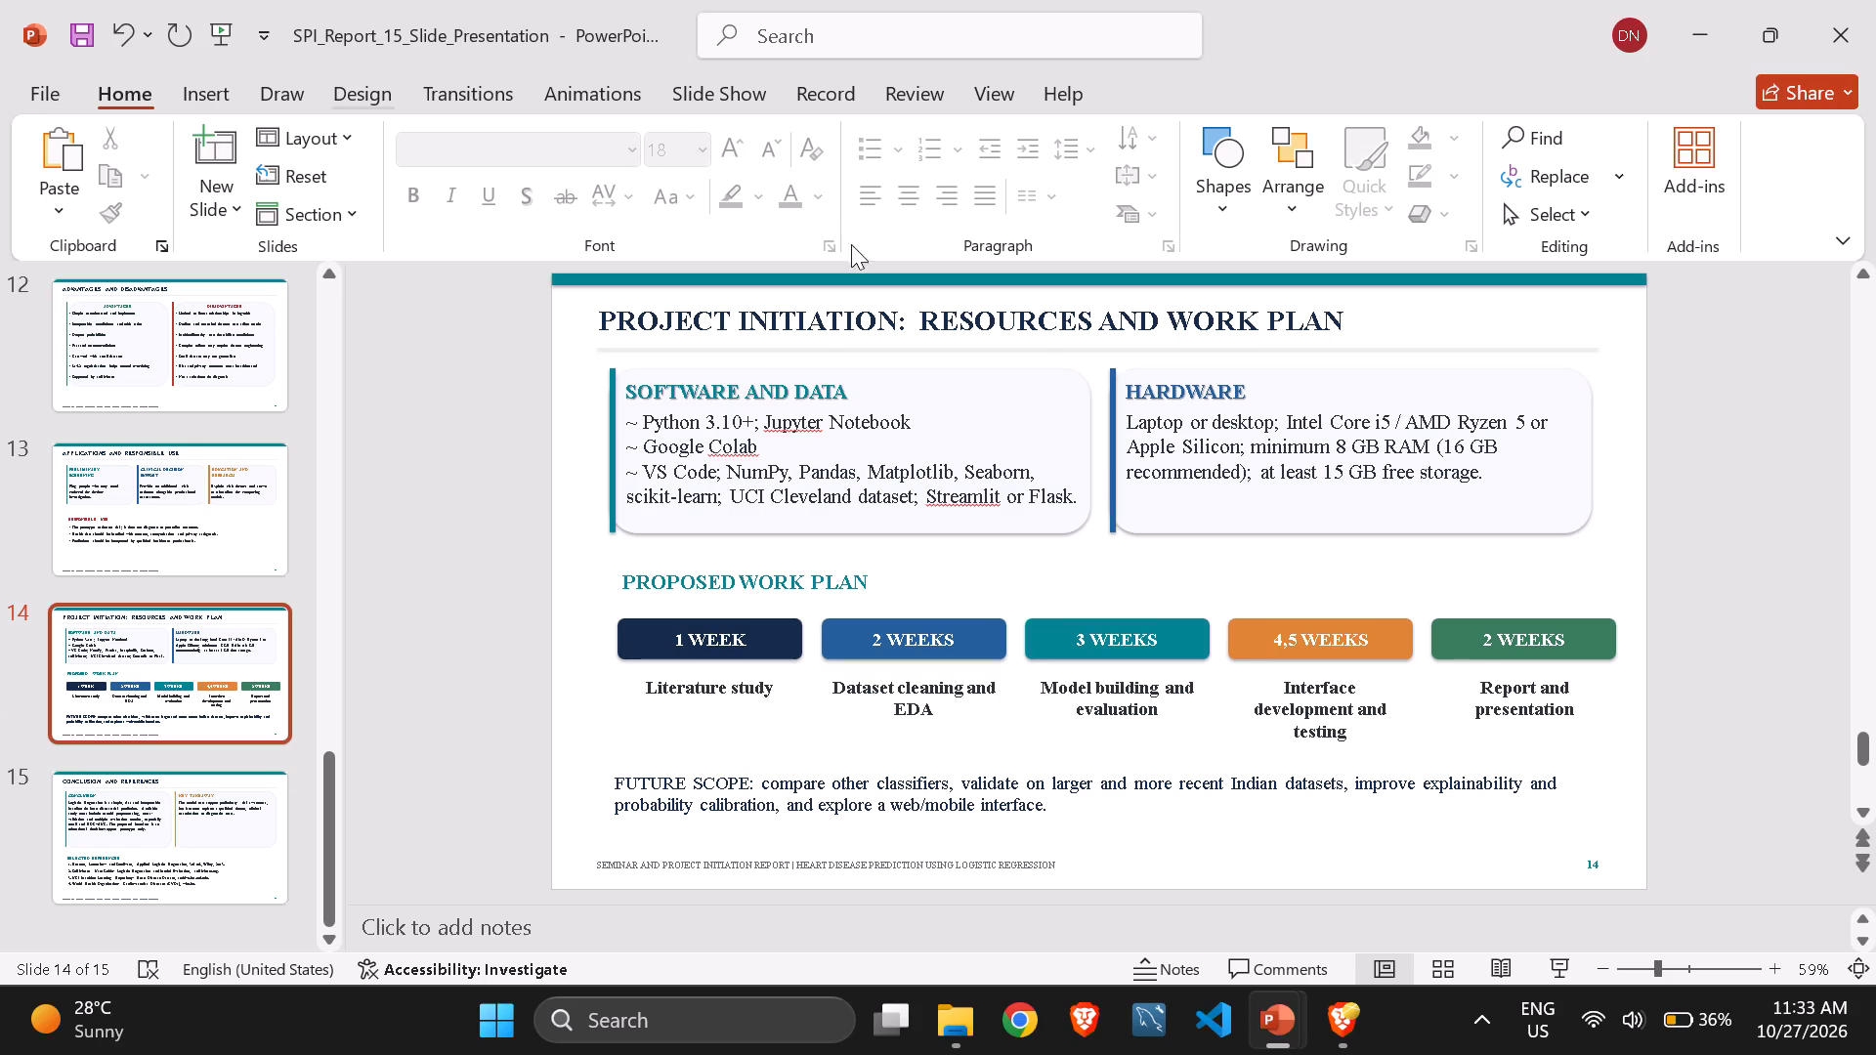
Save the SPI_Report_15_Slide_Presentation file again and close it.
{"action": "left_click", "coordinate": [464, 349]}
{"action": "key", "text": "ctrl+s"}
{"action": "key", "text": "ctrl+s"}
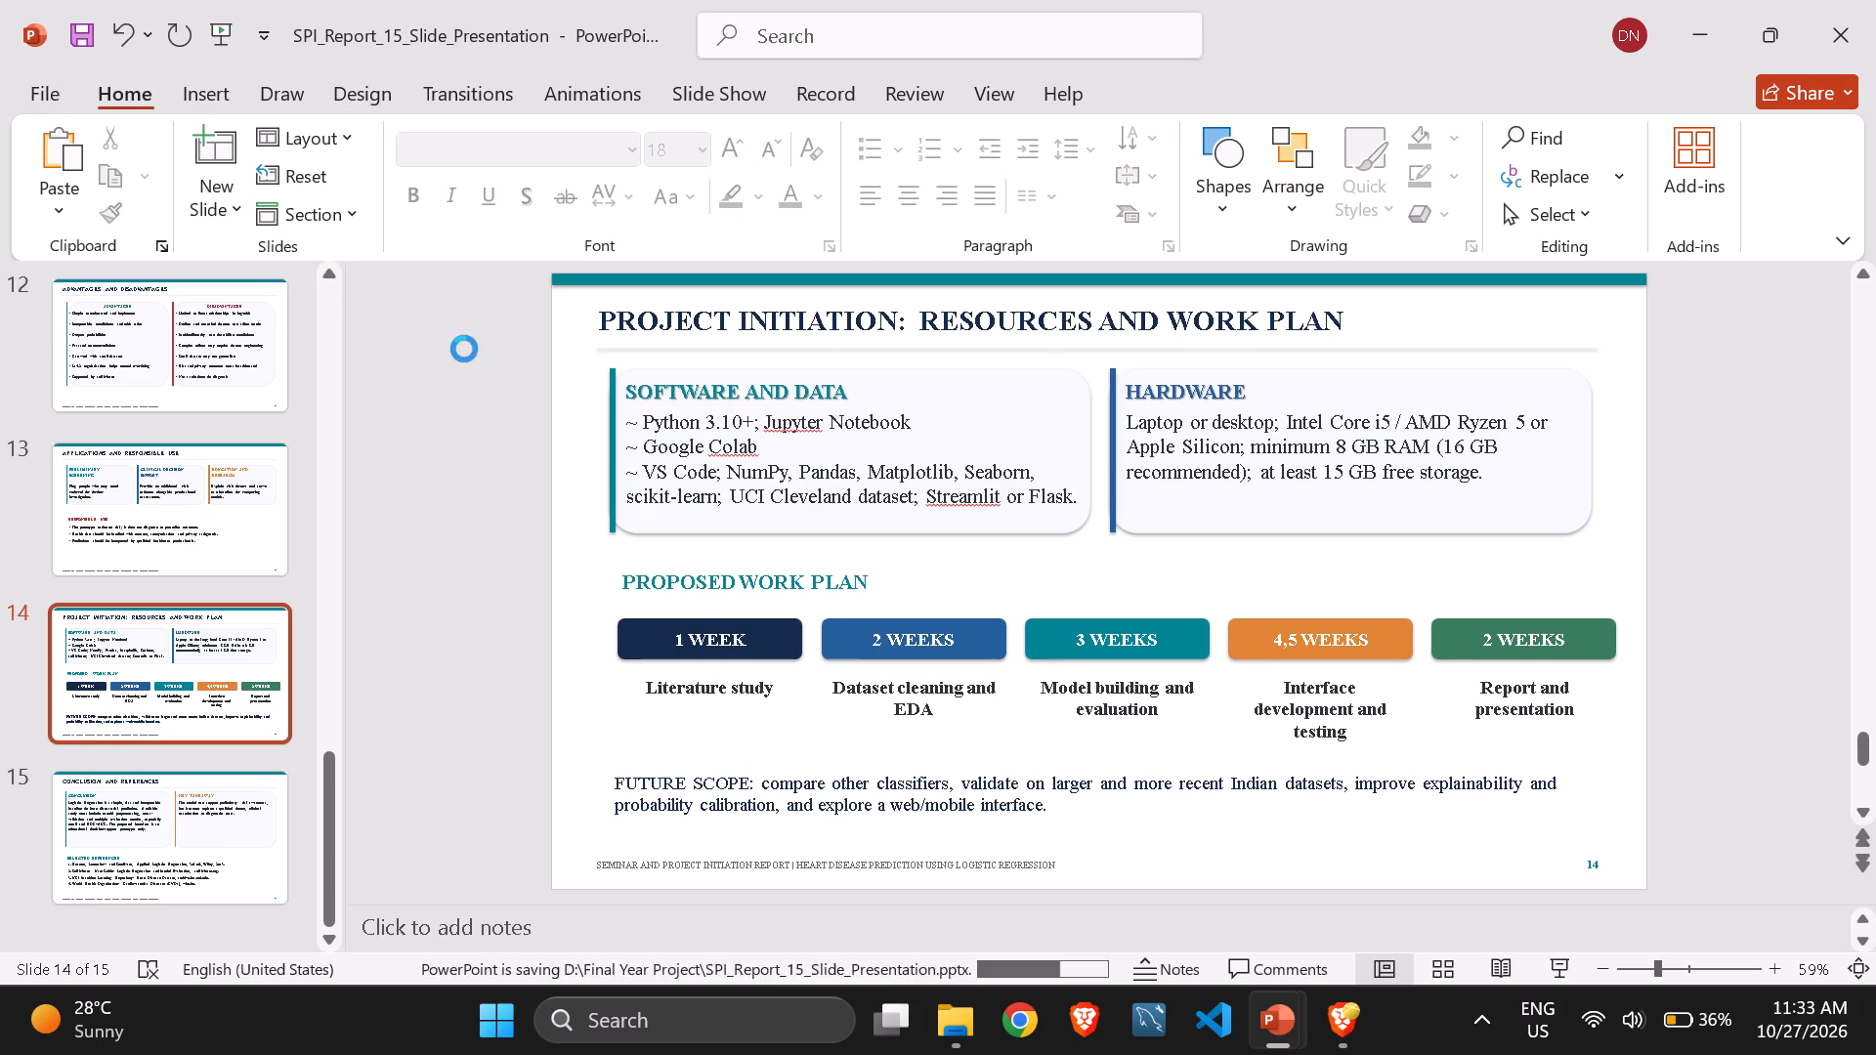
{"action": "key", "text": "ctrl+s"}
{"action": "key", "text": "ctrl+s"}
{"action": "key", "text": "ctrl+s"}
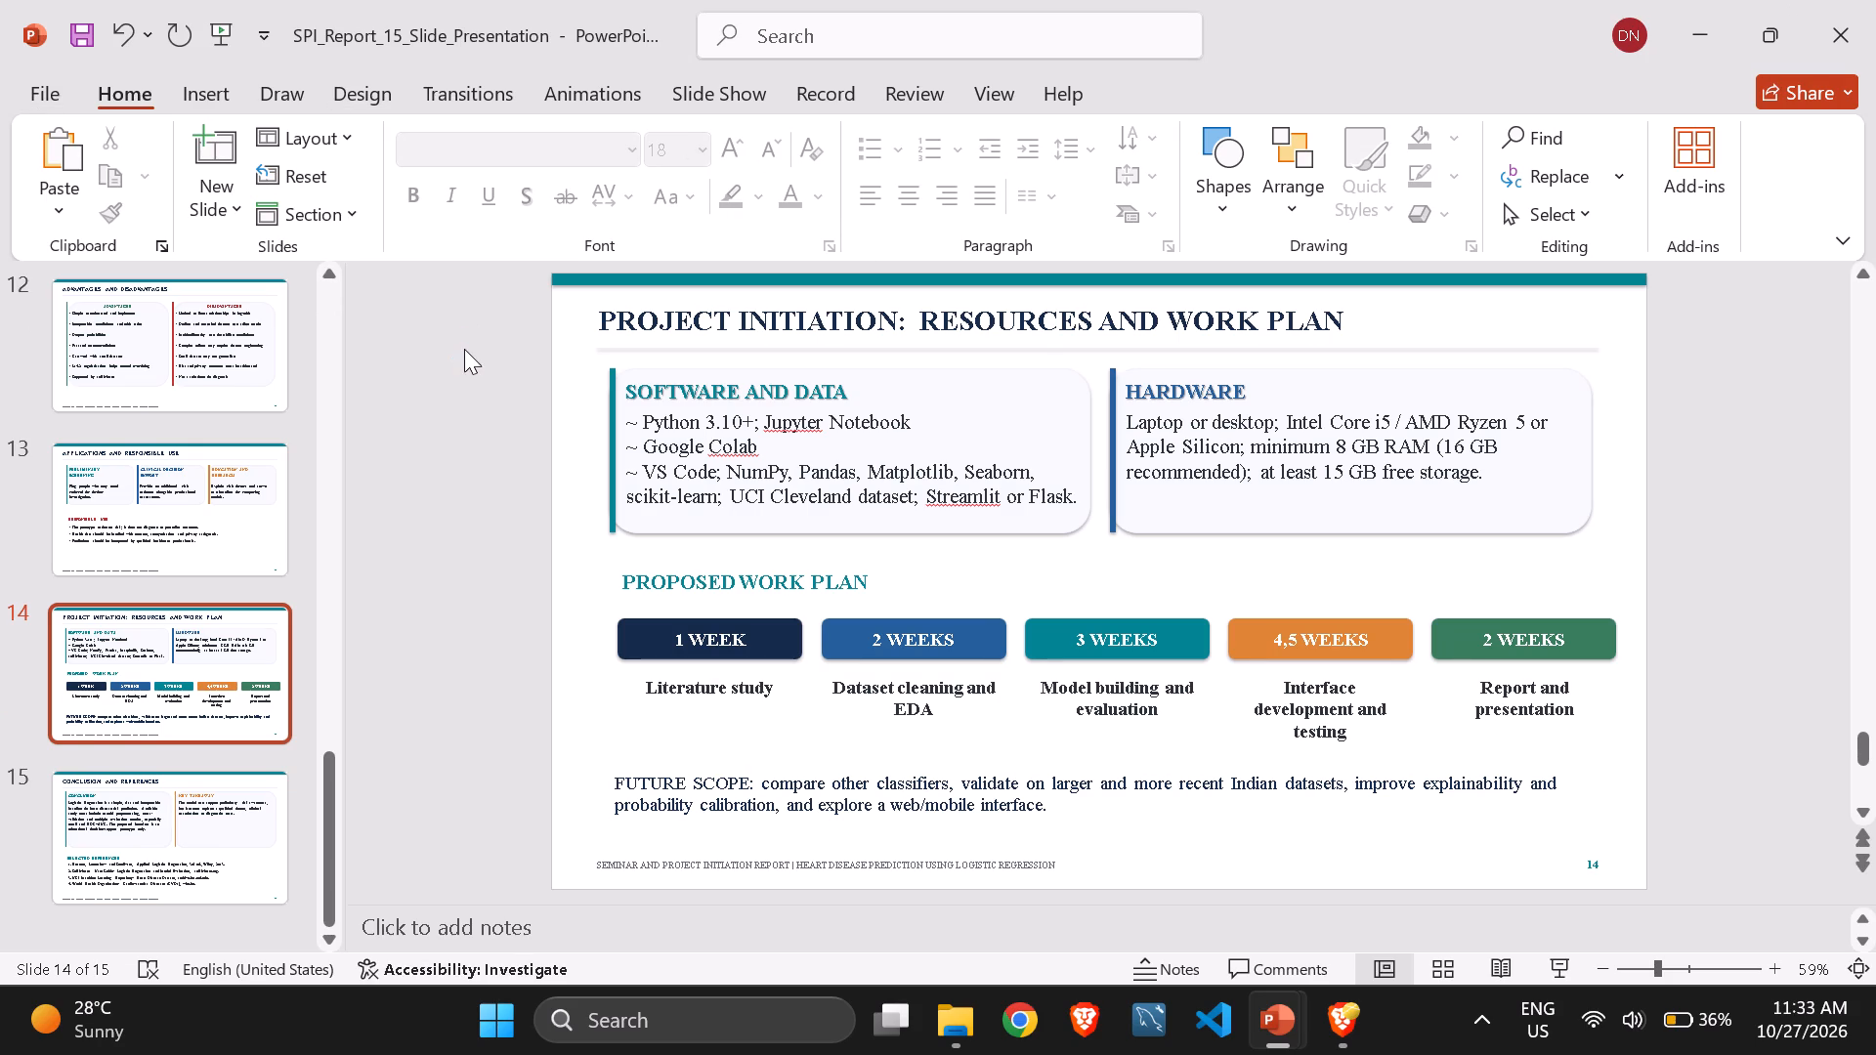
{"action": "key", "text": "ctrl+s"}
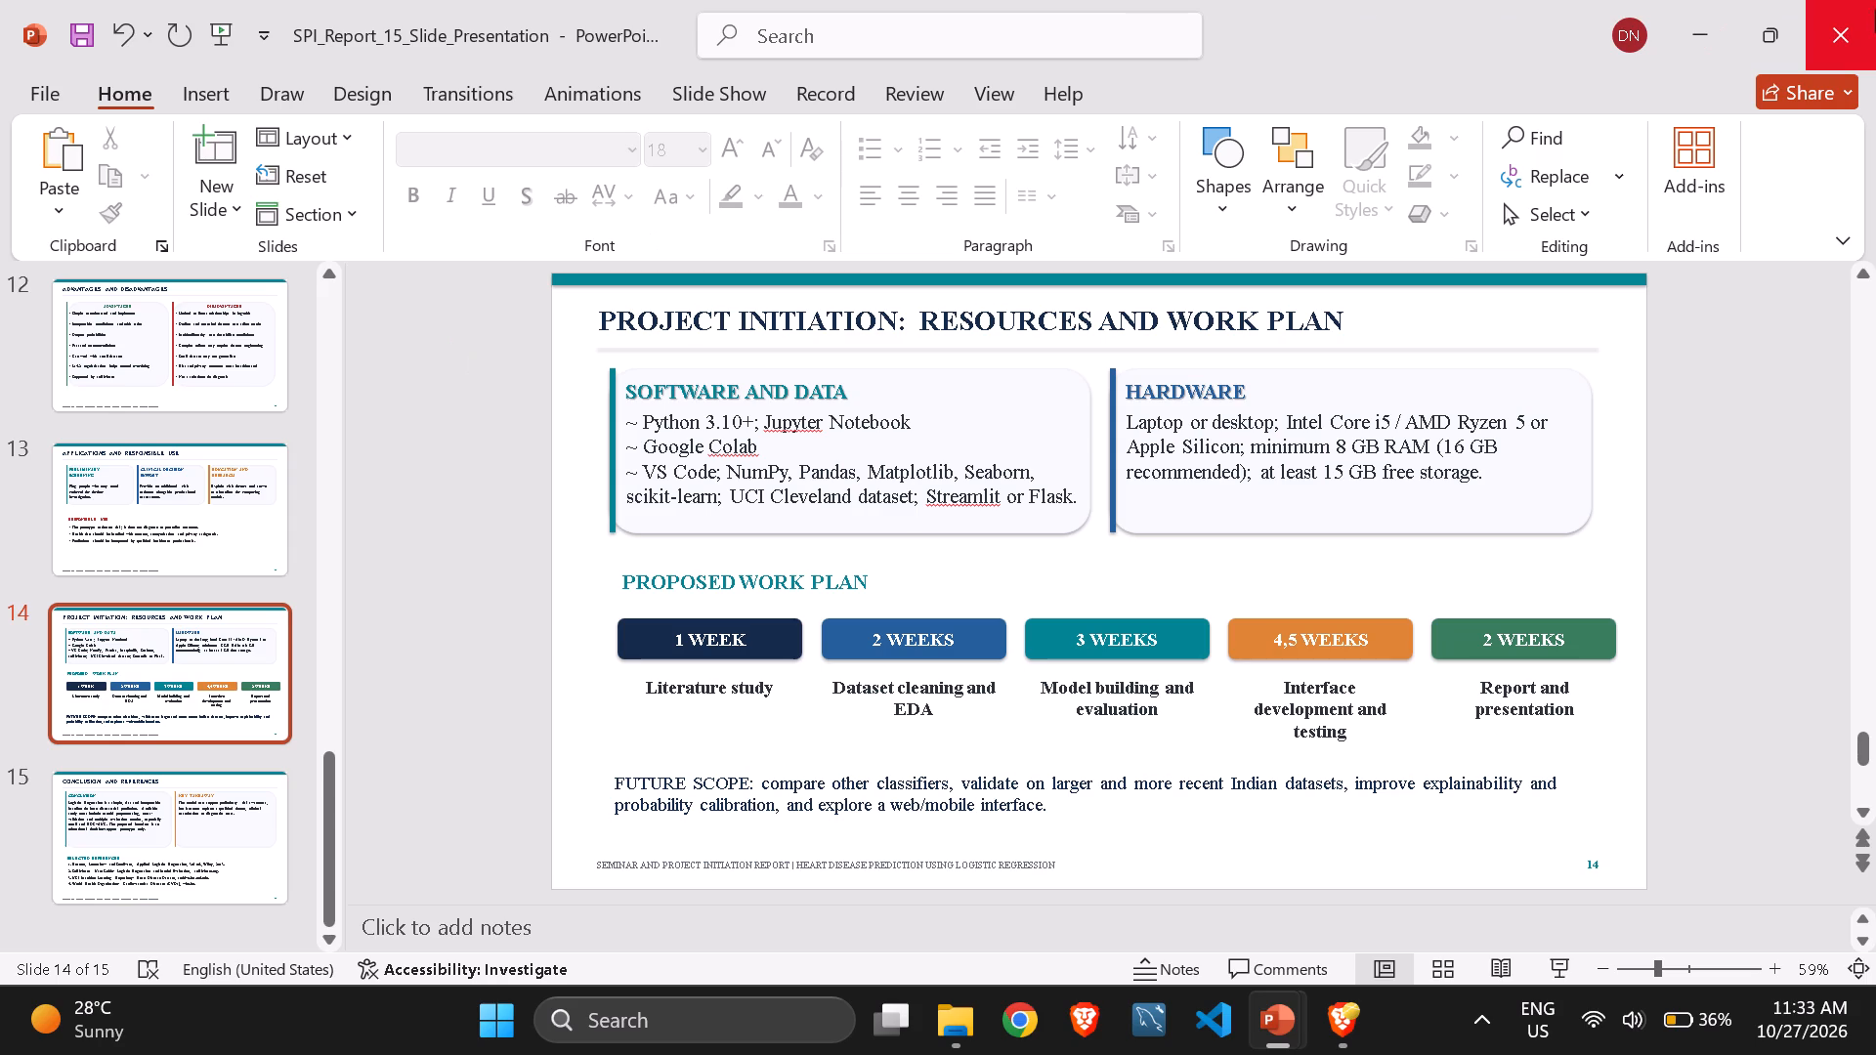
{"action": "left_click", "coordinate": [1865, 0]}
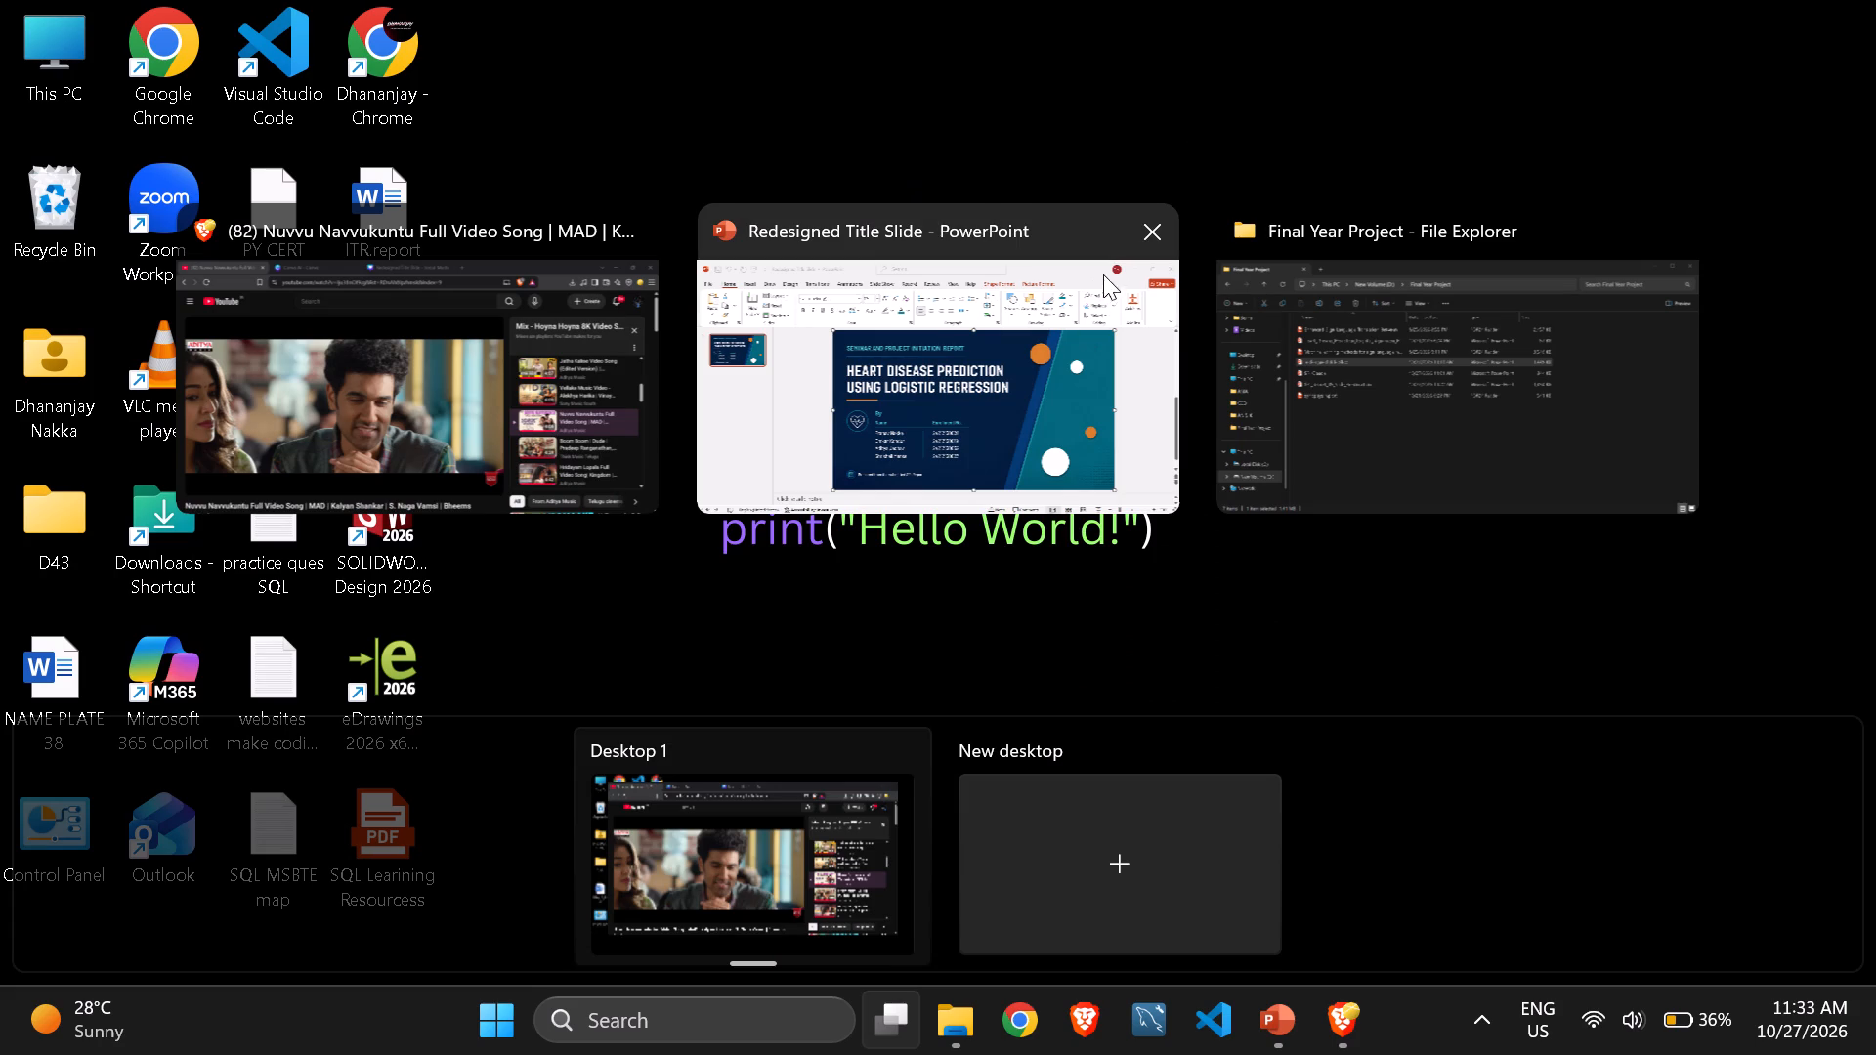
Close the Redesigned Title Slide presentation that is still open.
{"action": "left_click", "coordinate": [1134, 250]}
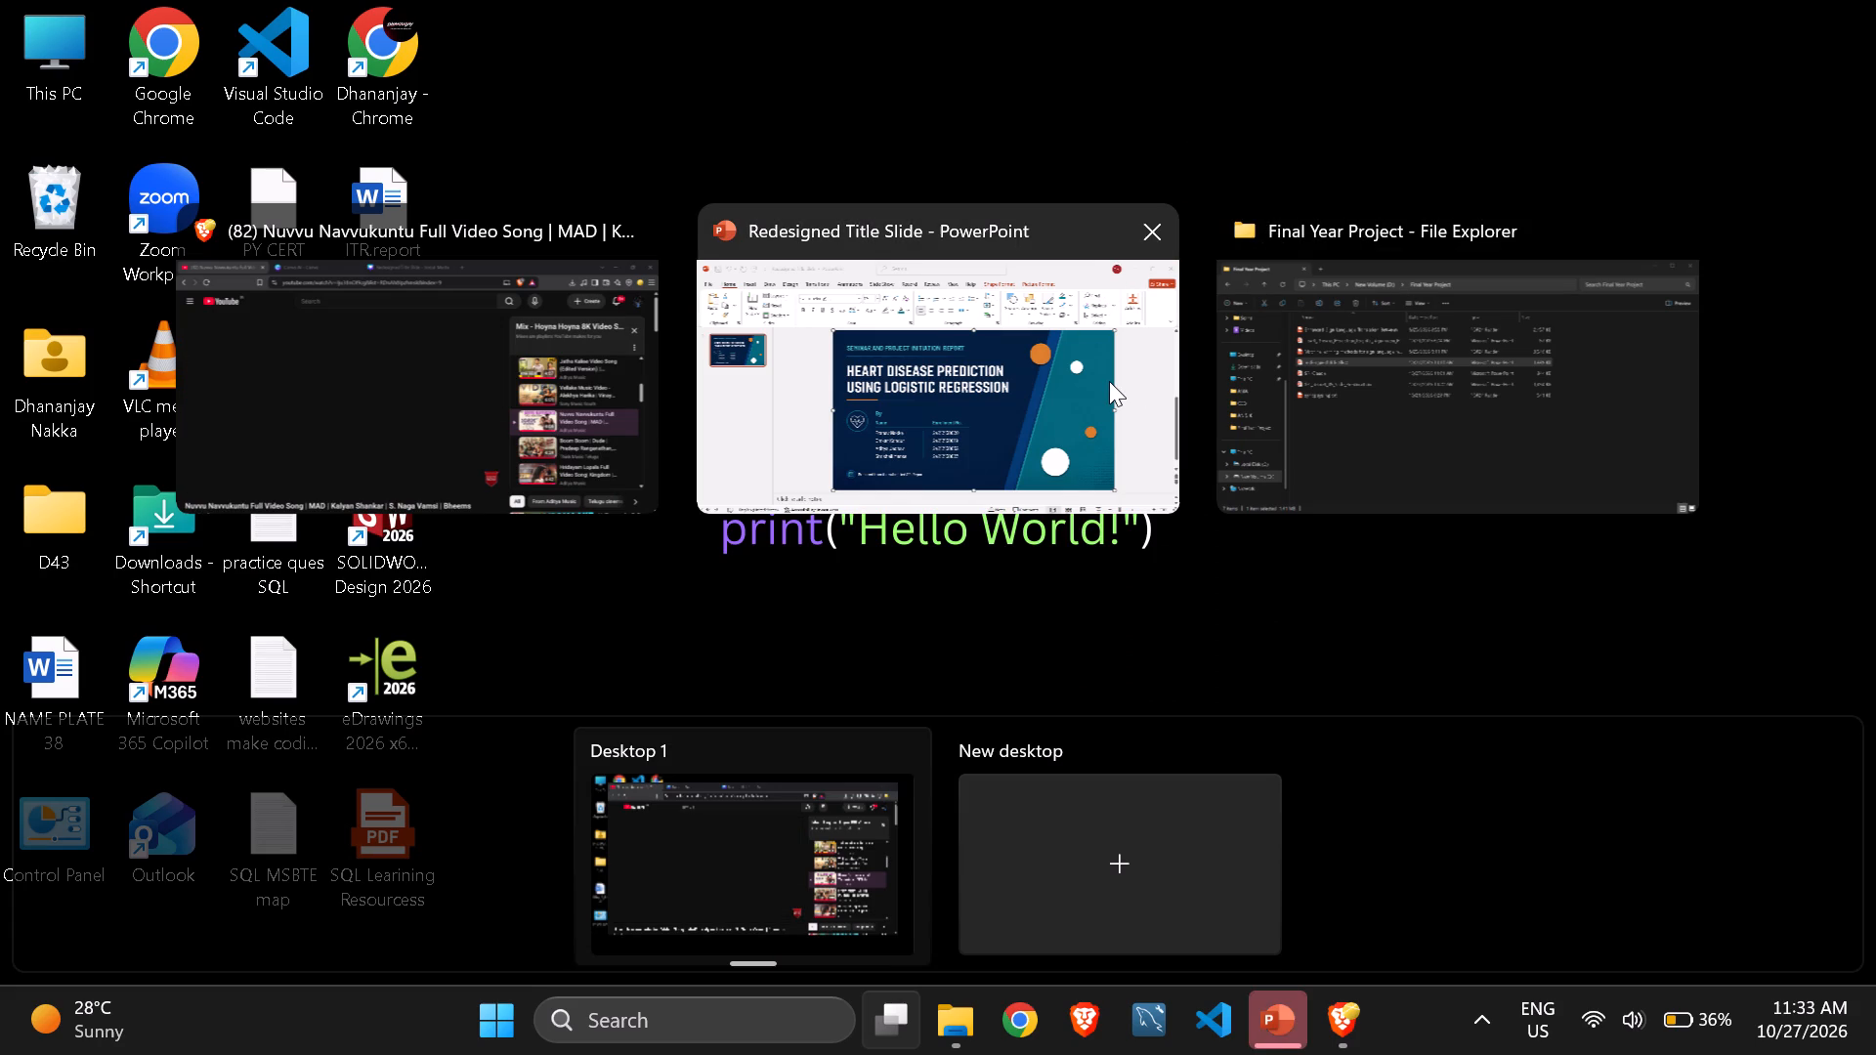
{"action": "left_click", "coordinate": [1109, 381]}
{"action": "left_click", "coordinate": [984, 723]}
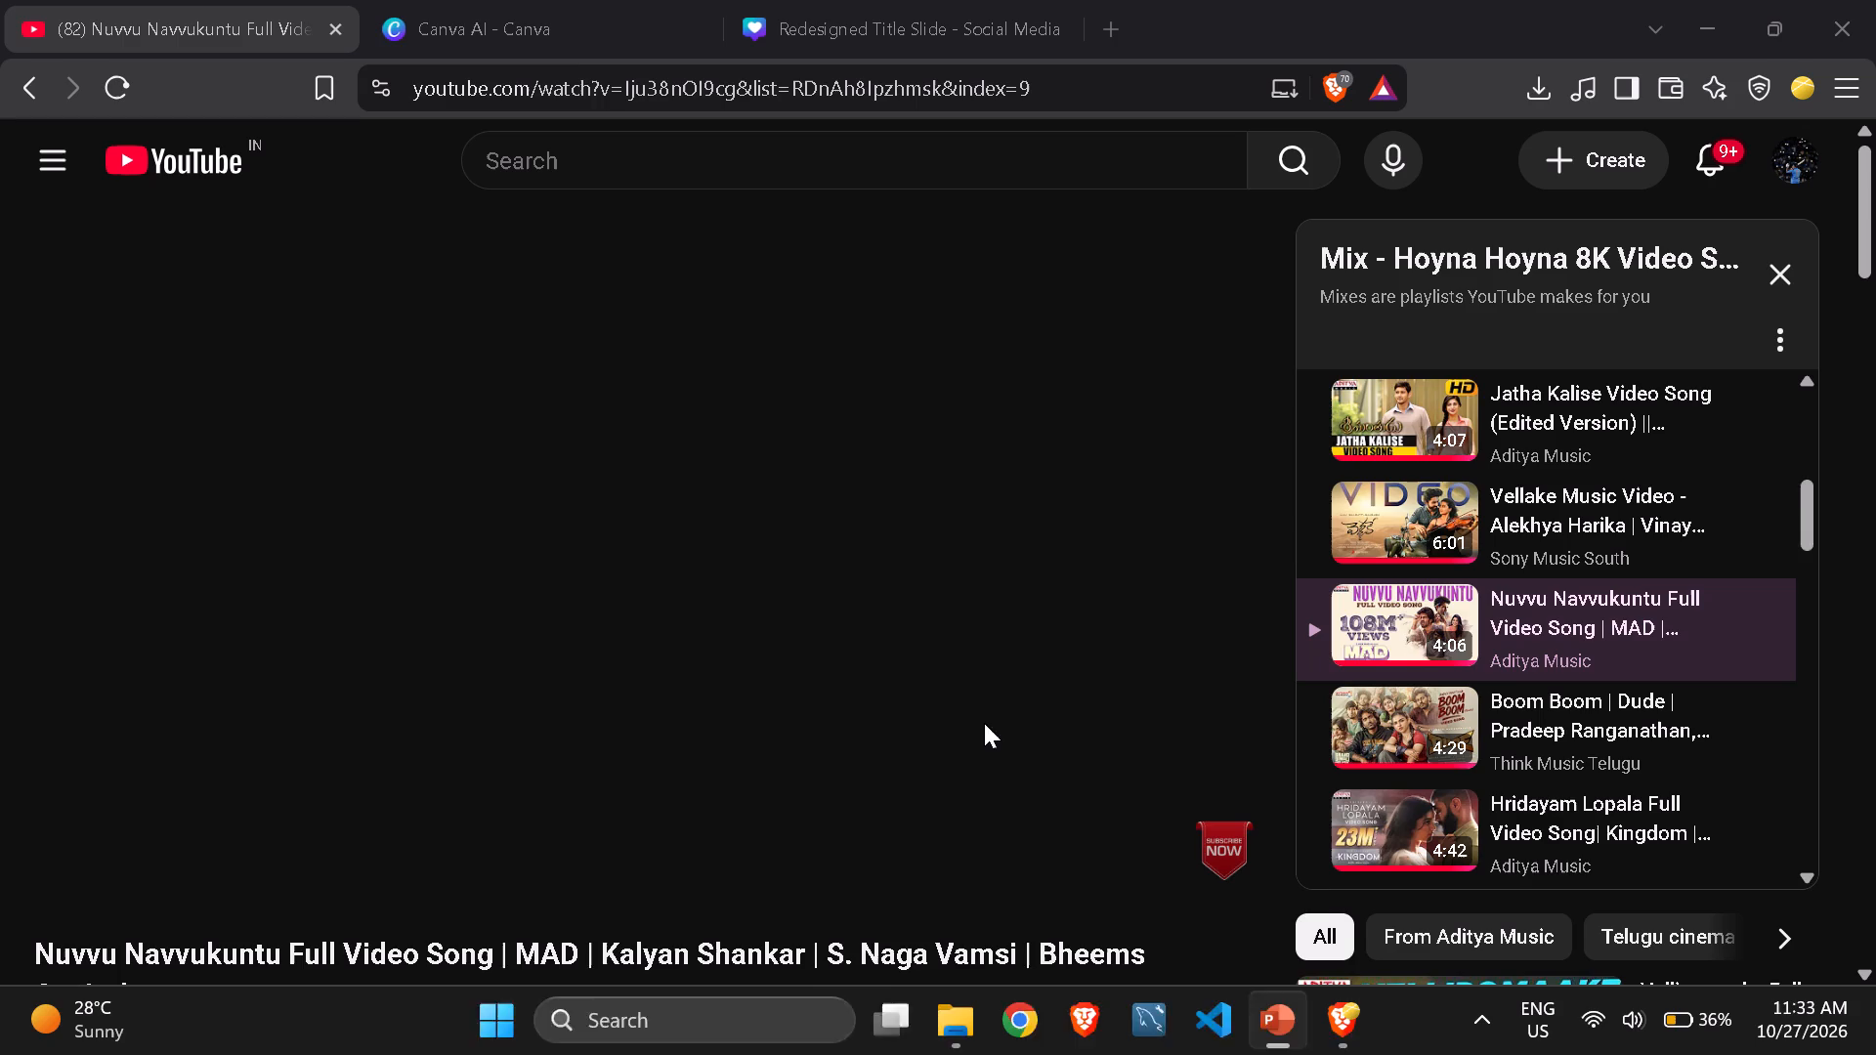
{"action": "scroll", "coordinate": [929, 620], "scroll_direction": "down", "scroll_amount": 1}
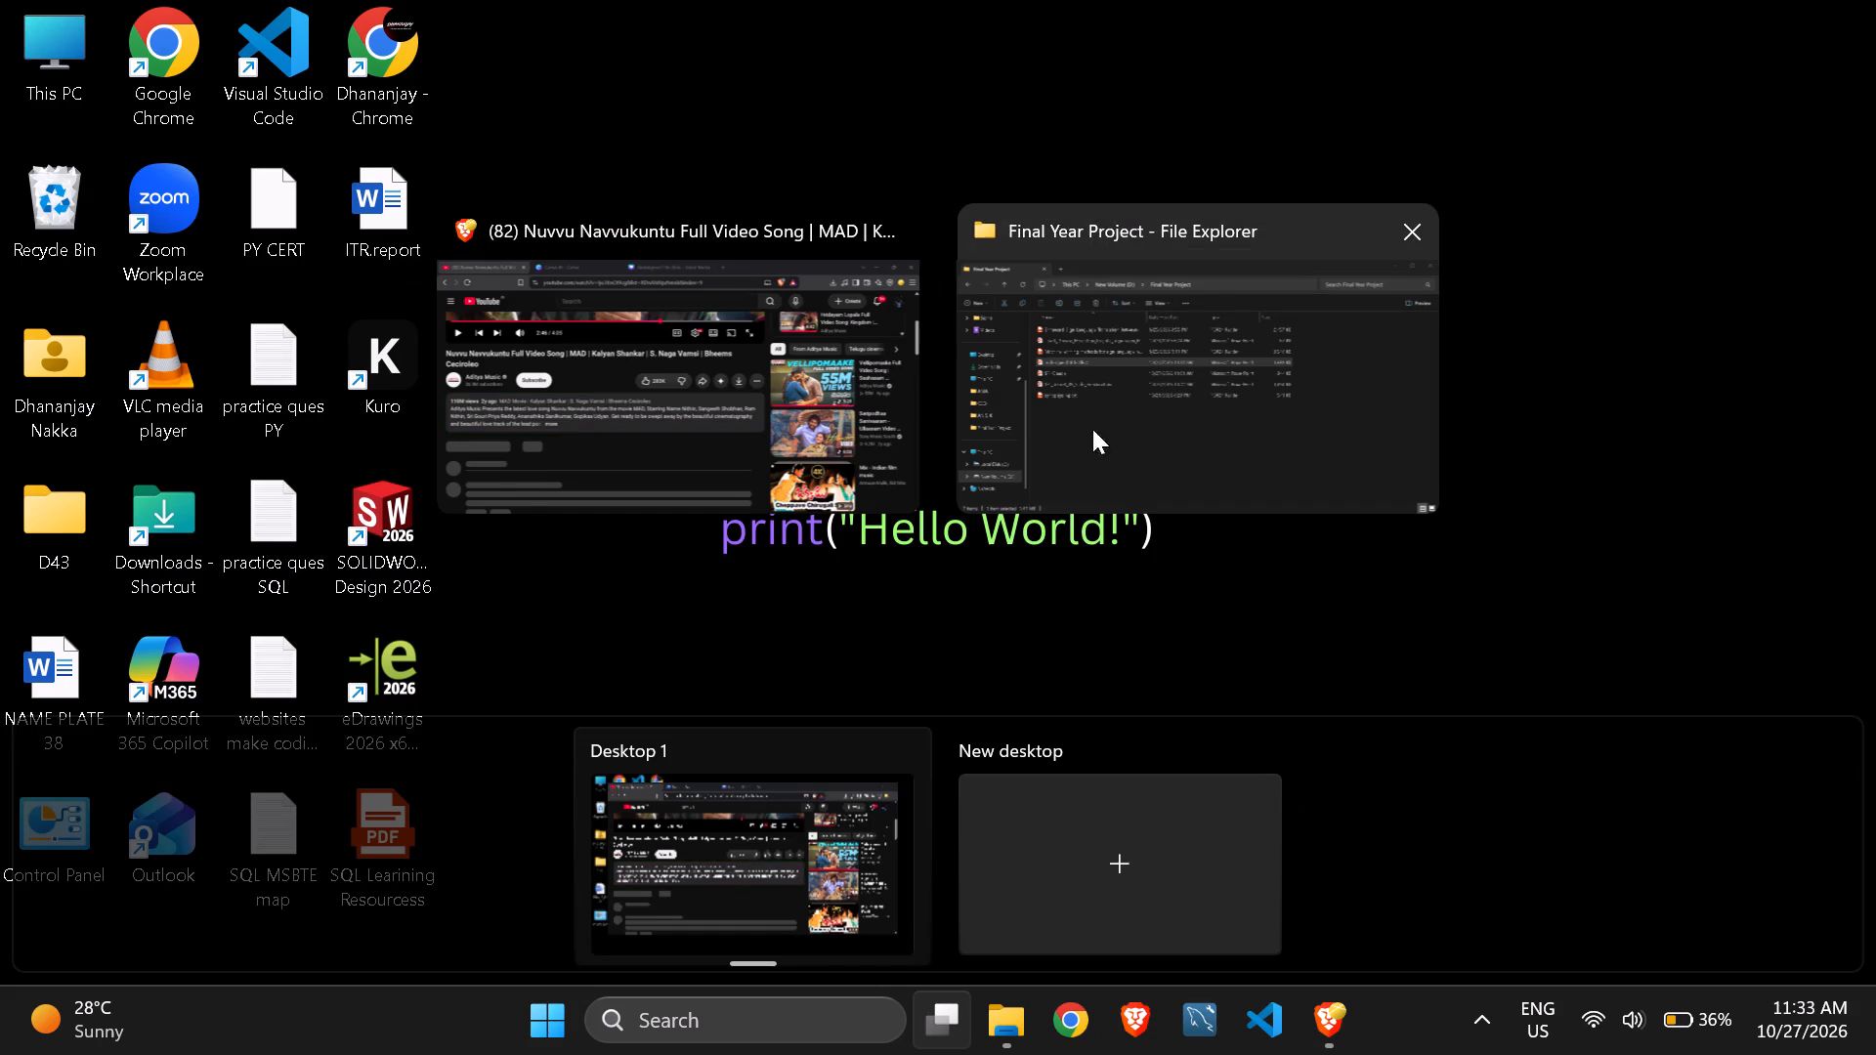
Switch to the Final Year Project folder in File Explorer and refresh its file list.
{"action": "left_click", "coordinate": [1072, 416]}
{"action": "left_click", "coordinate": [1015, 757]}
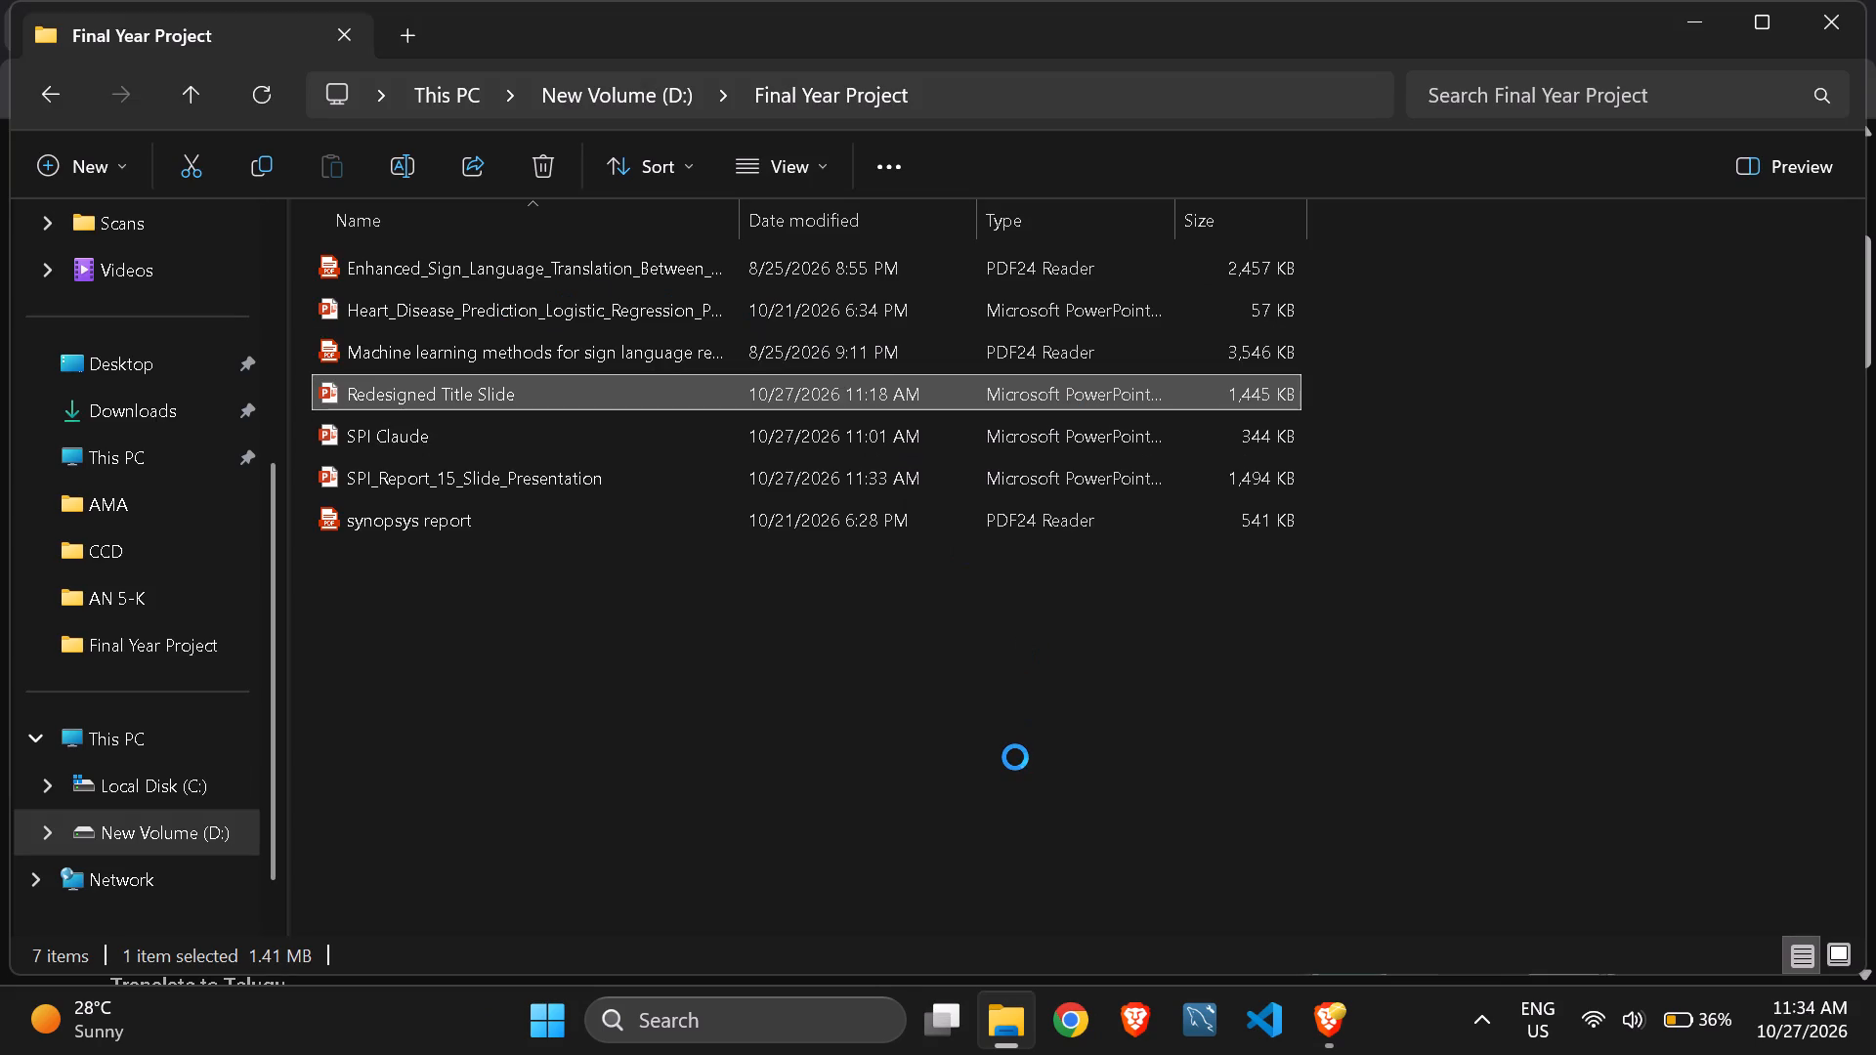
{"action": "key", "text": "F5"}
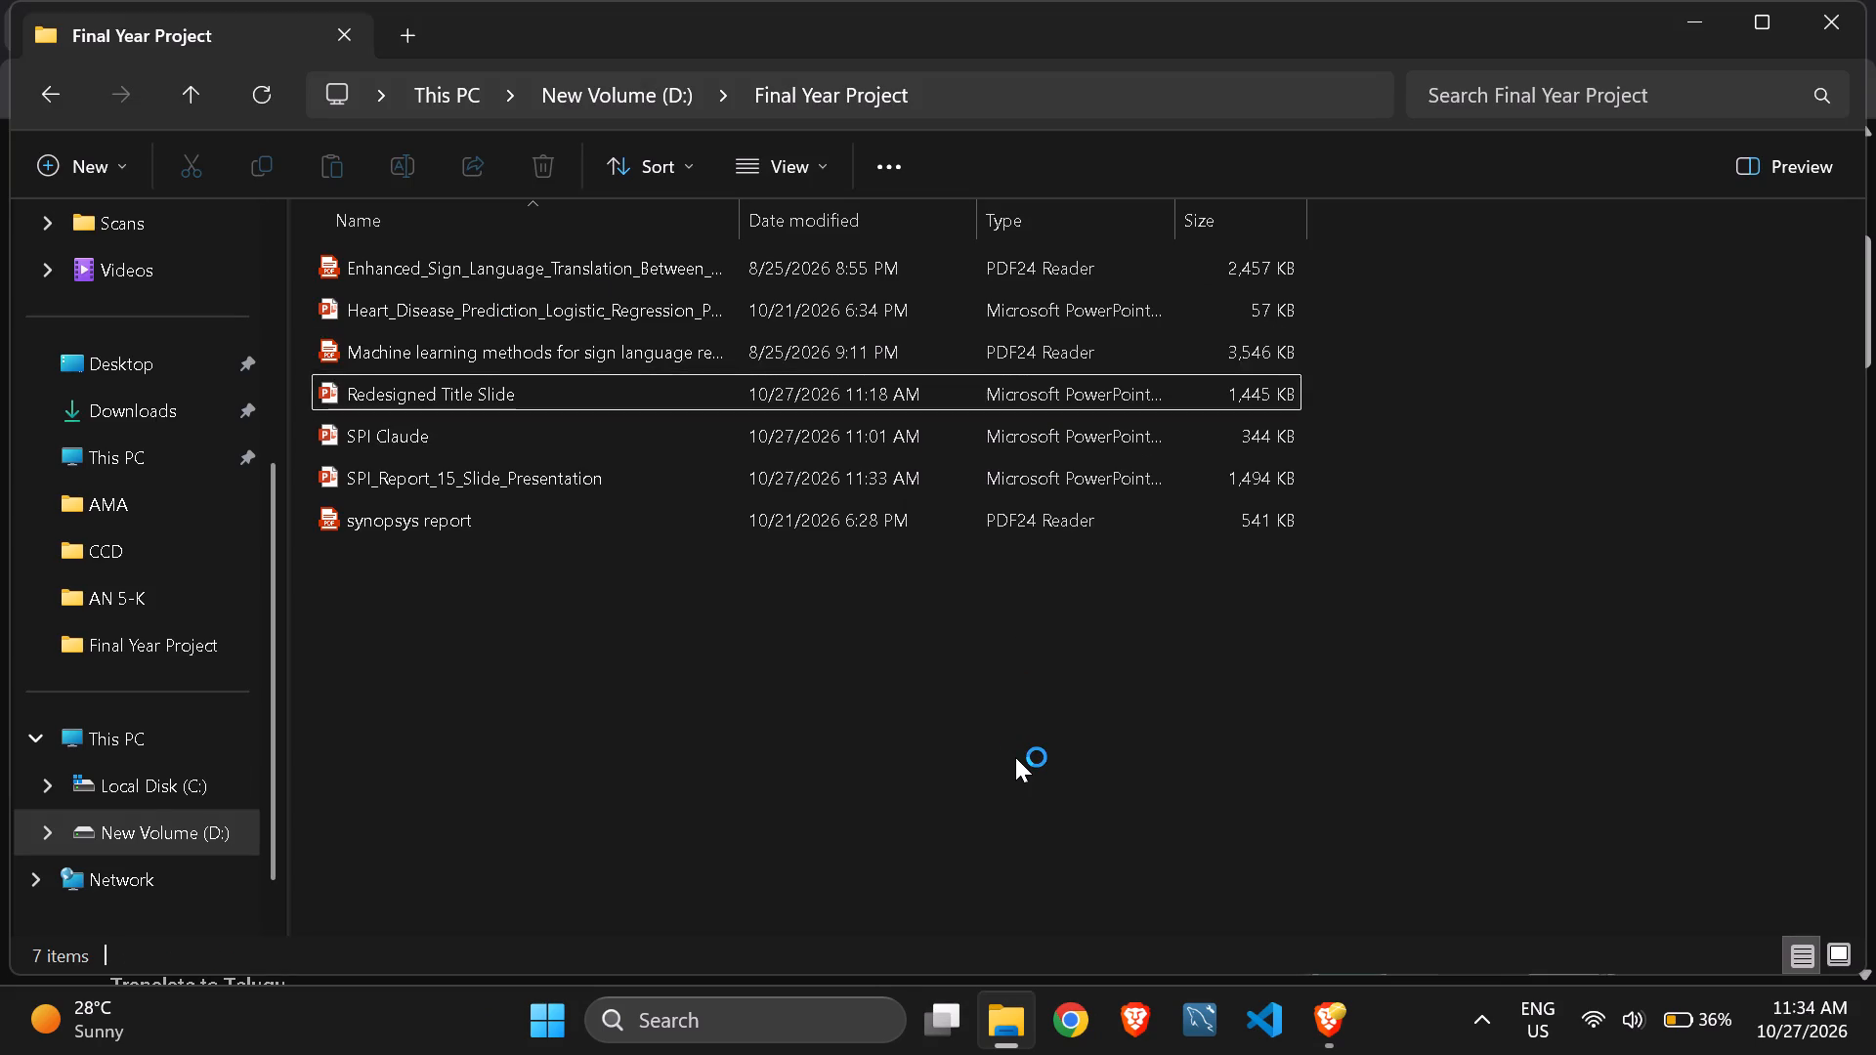
{"action": "key", "text": "F5"}
{"action": "key", "text": "F5"}
{"action": "key", "text": "F5"}
{"action": "key", "text": "F5"}
{"action": "key", "text": "F5"}
{"action": "key", "text": "F5"}
{"action": "key", "text": "F5"}
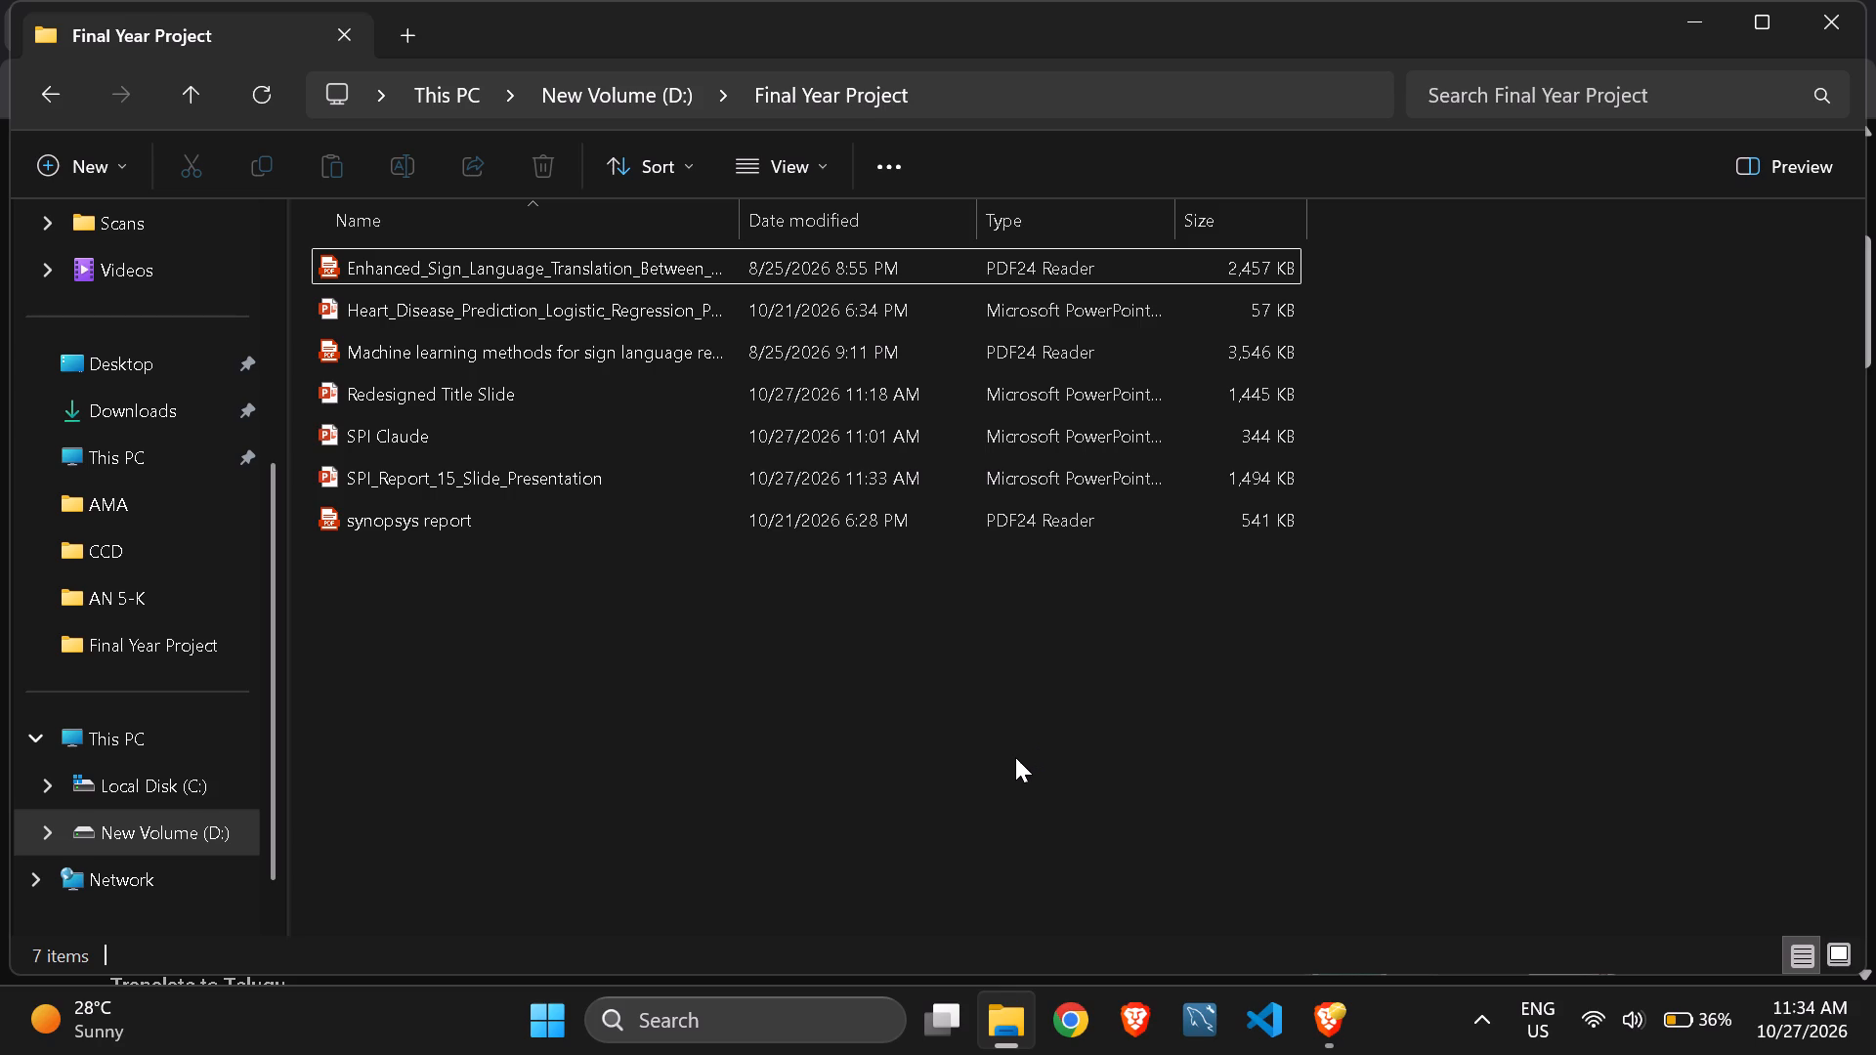
Rename the SPI_Report_15_Slide_Presentation file as SPI Presentaton.
{"action": "left_click", "coordinate": [628, 468]}
{"action": "key", "text": "F2"}
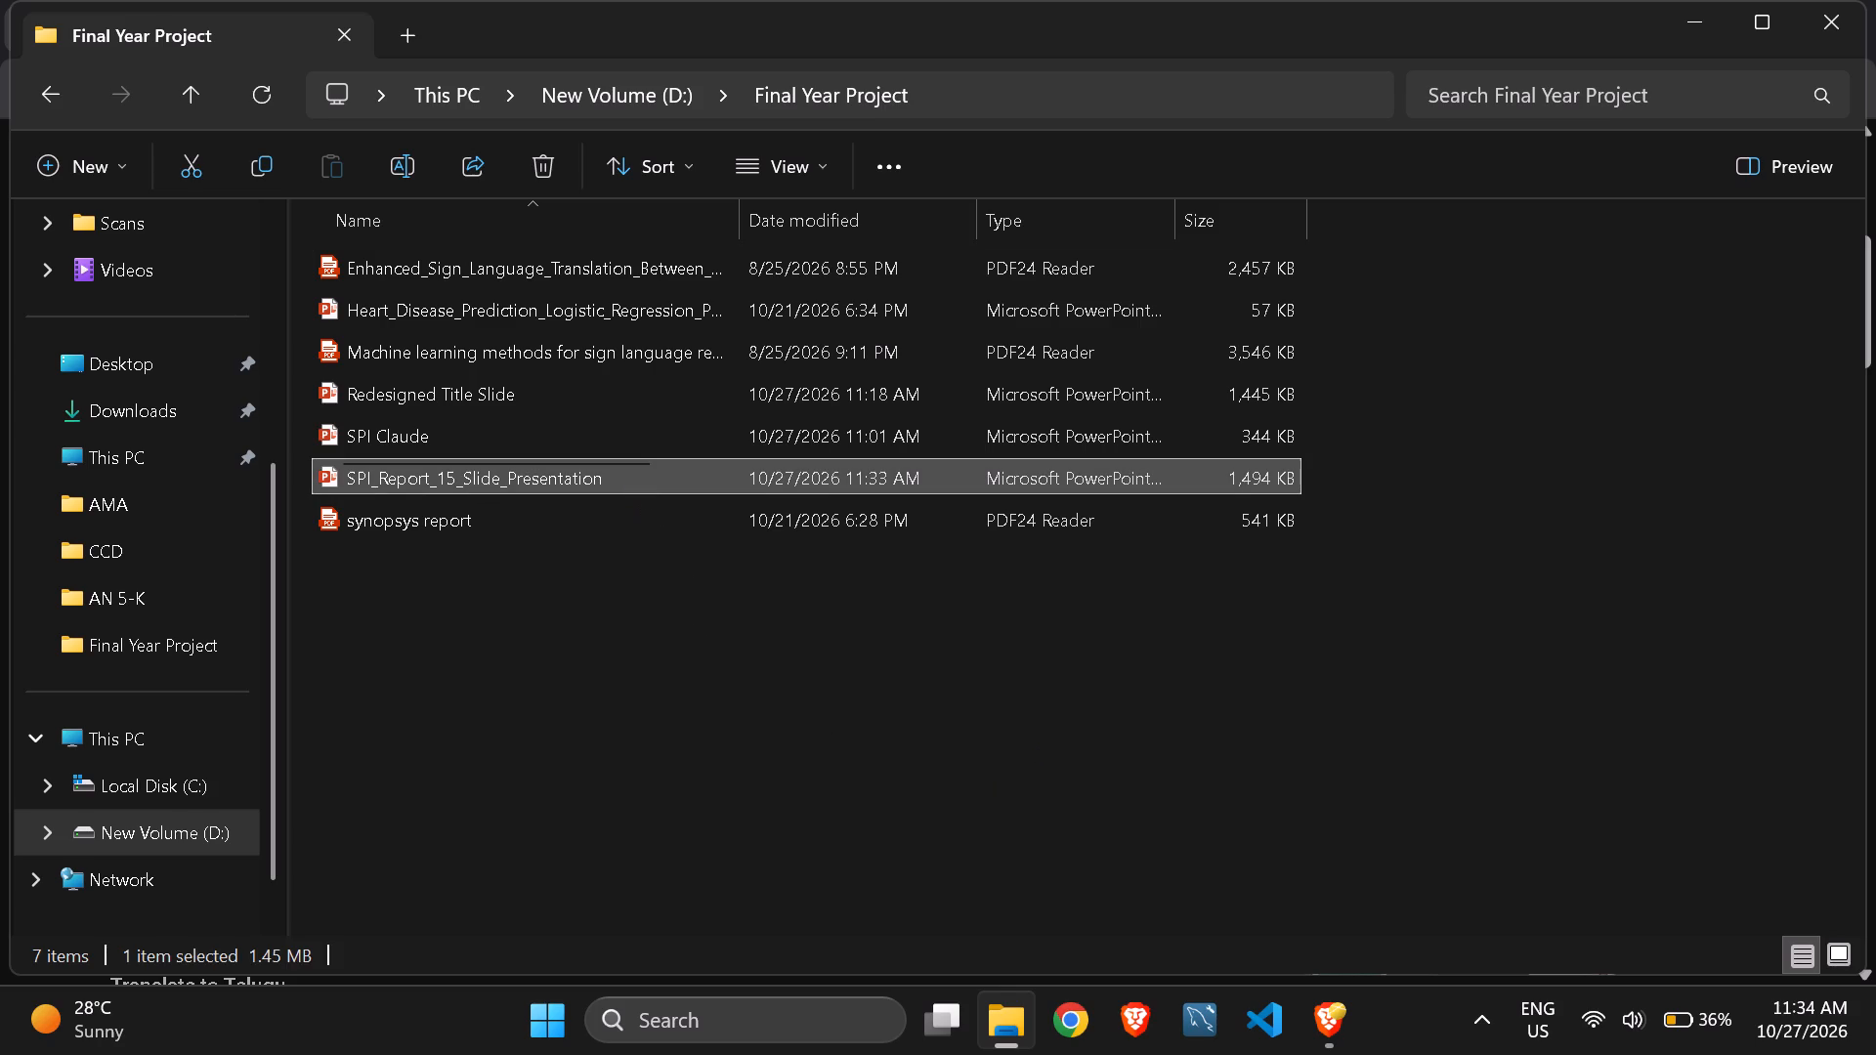
{"action": "key", "text": "Right"}
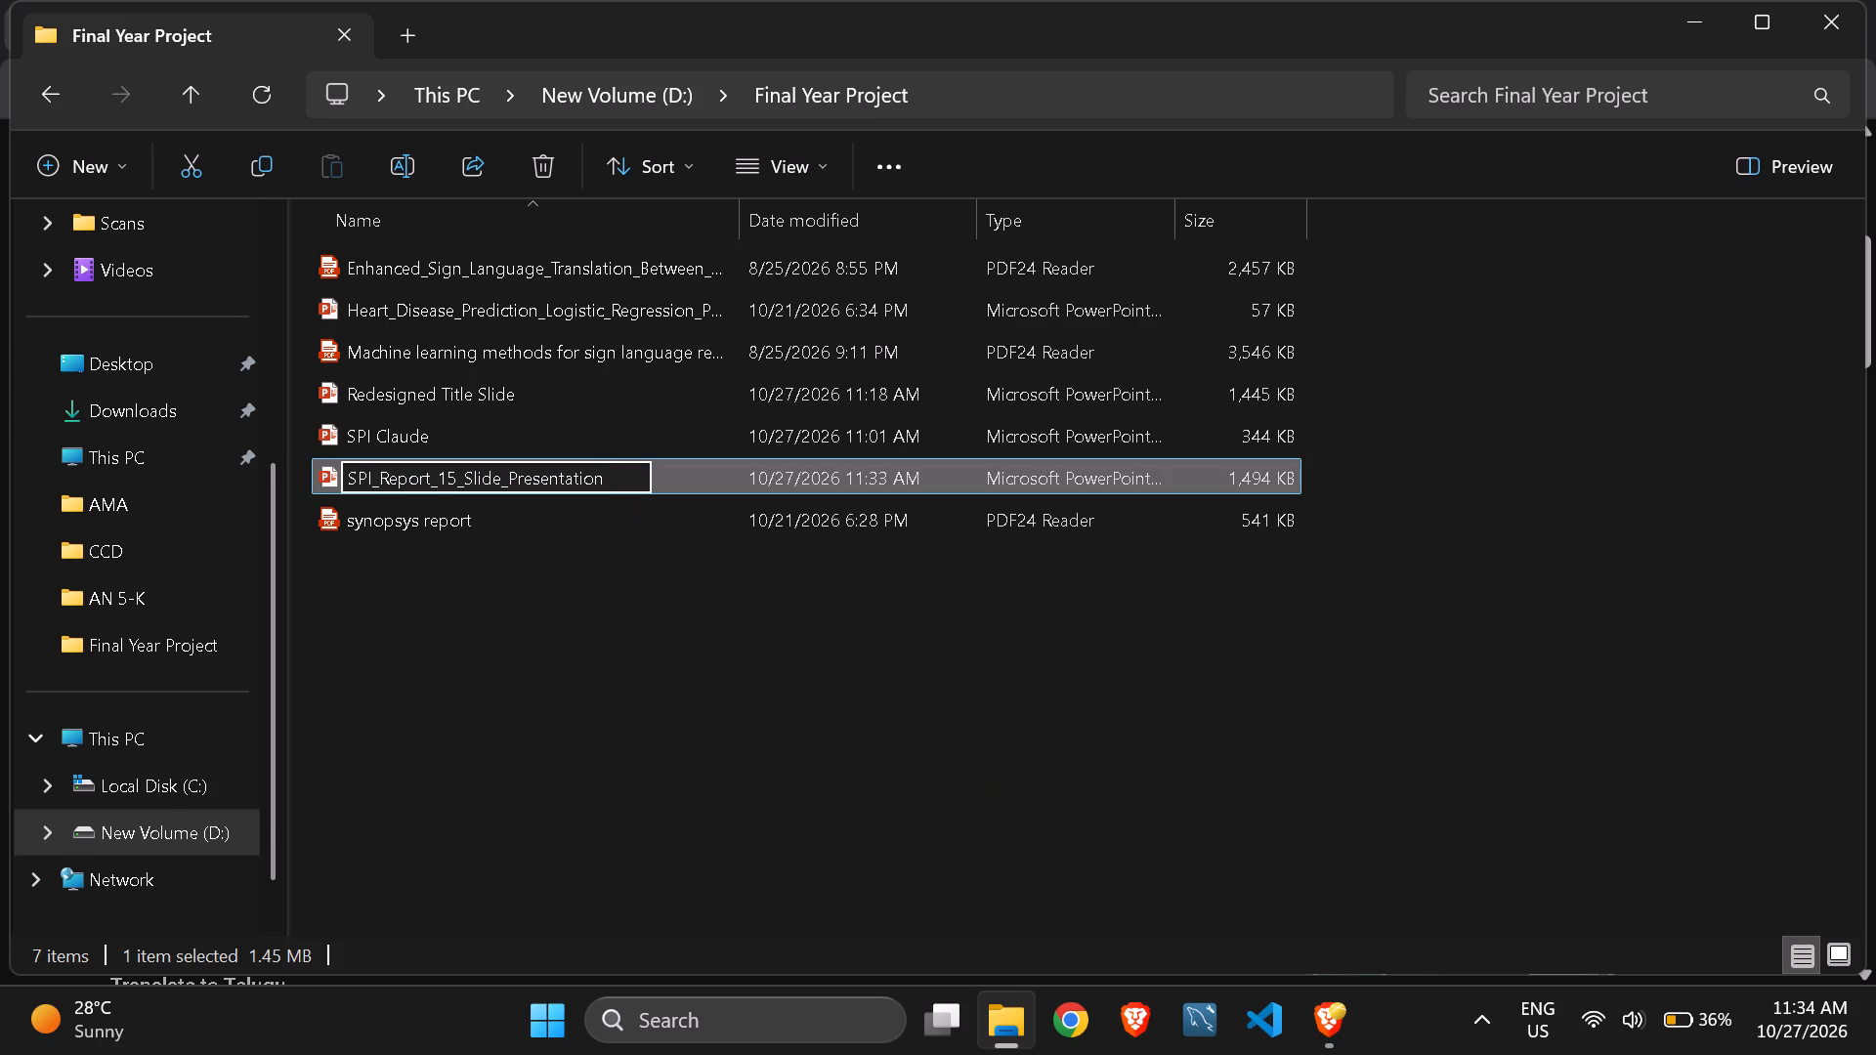
{"action": "key", "text": "ctrl+BackSpace"}
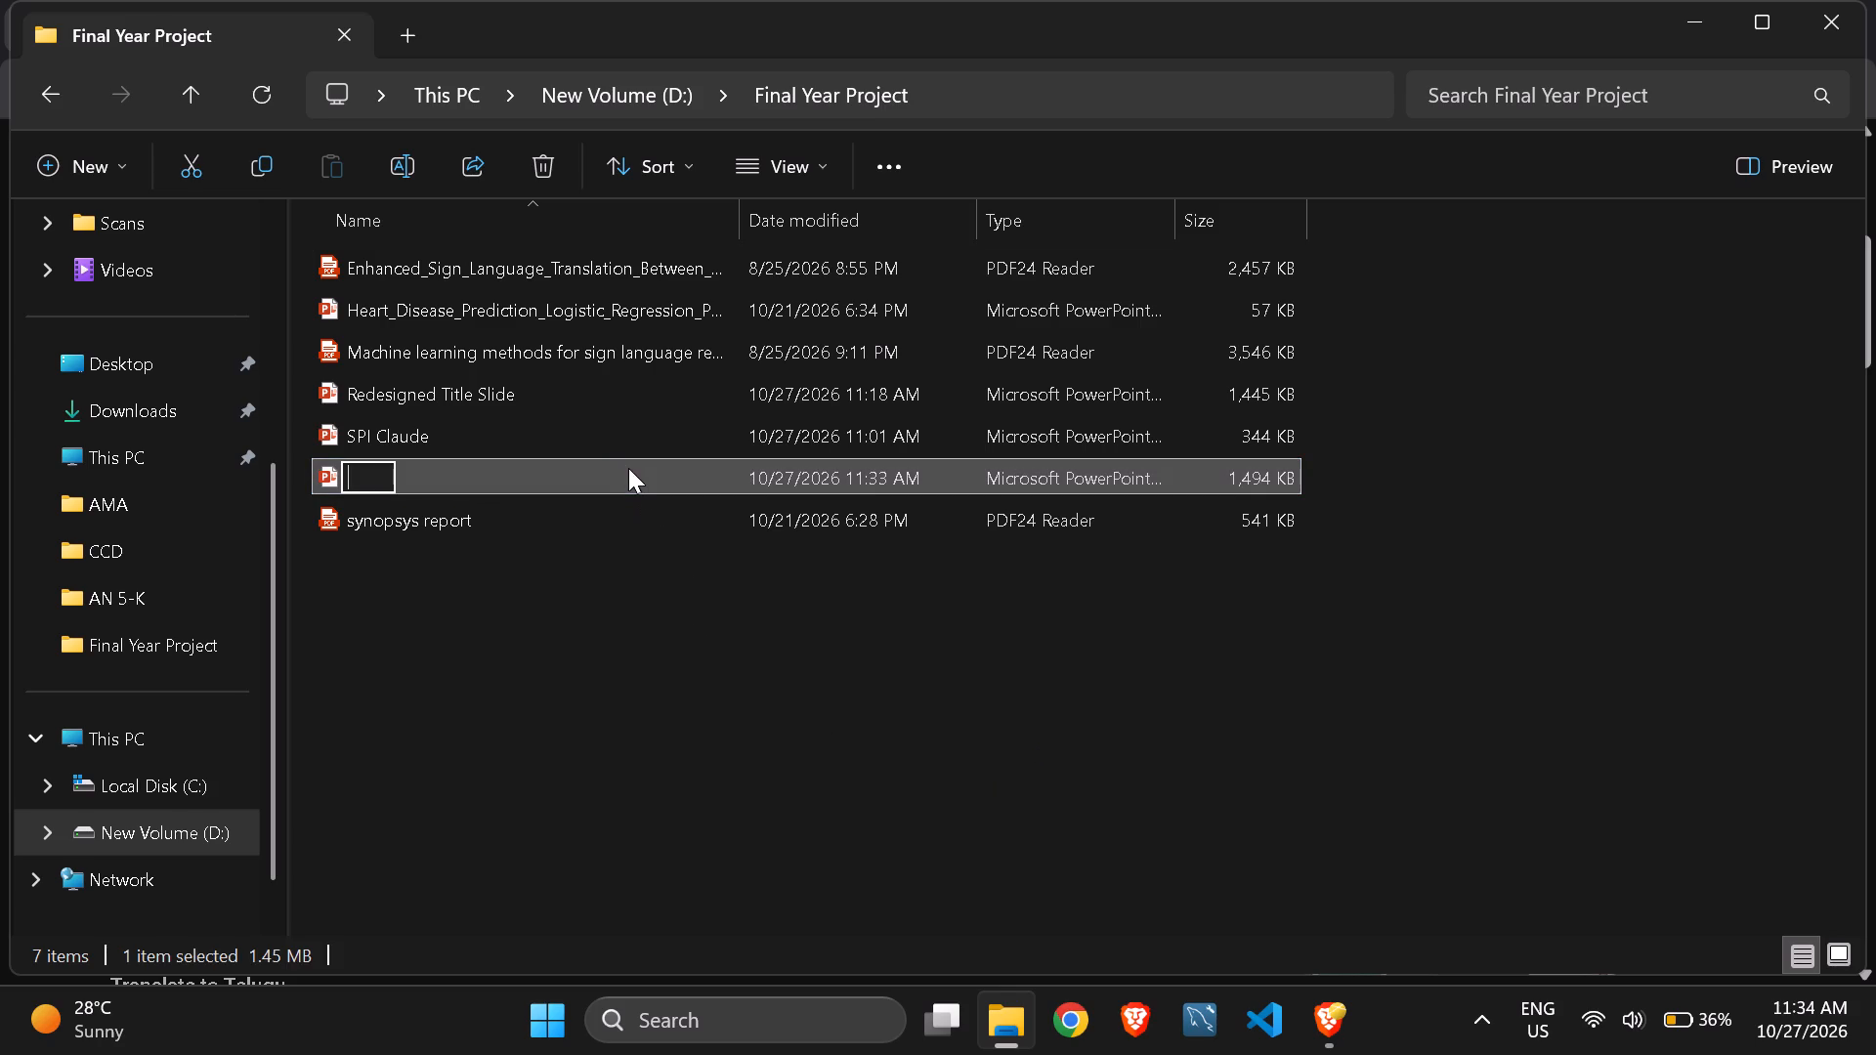
{"action": "type", "text": "SPI"}
{"action": "key", "text": "space"}
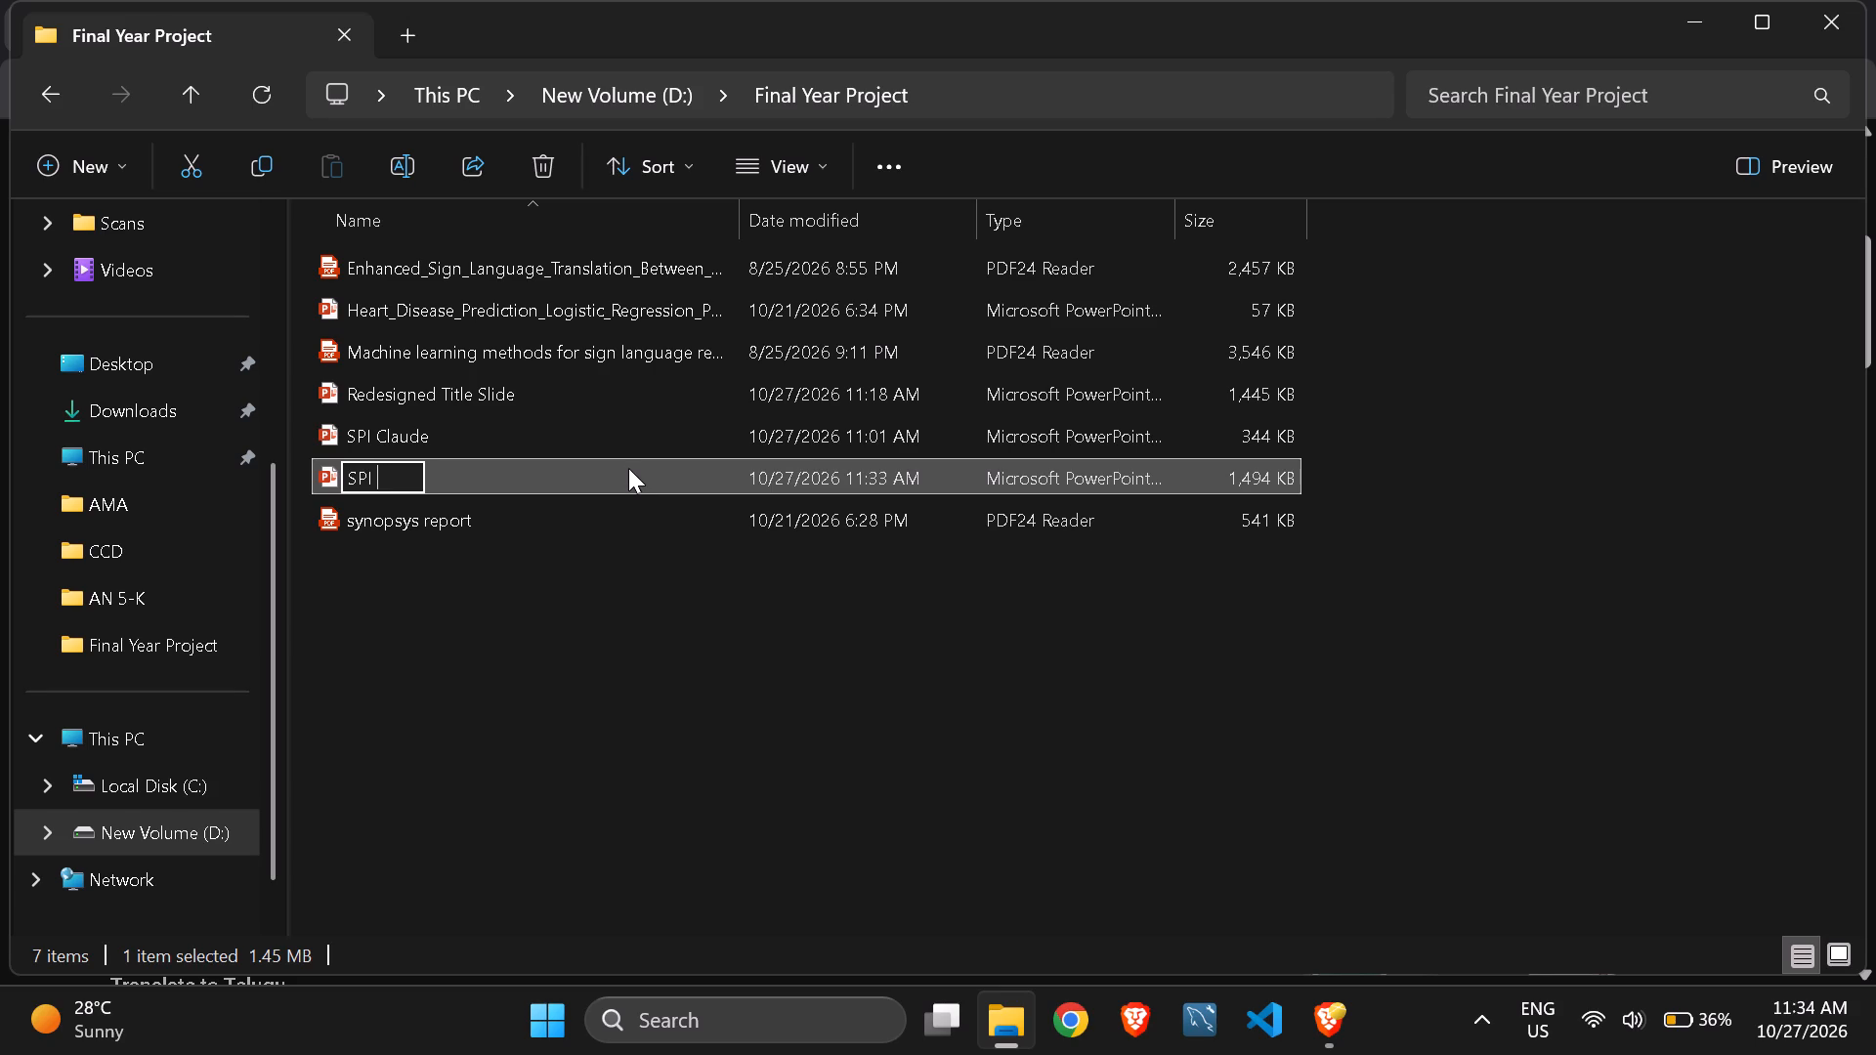
{"action": "key", "text": "p"}
{"action": "type", "text": "RE"}
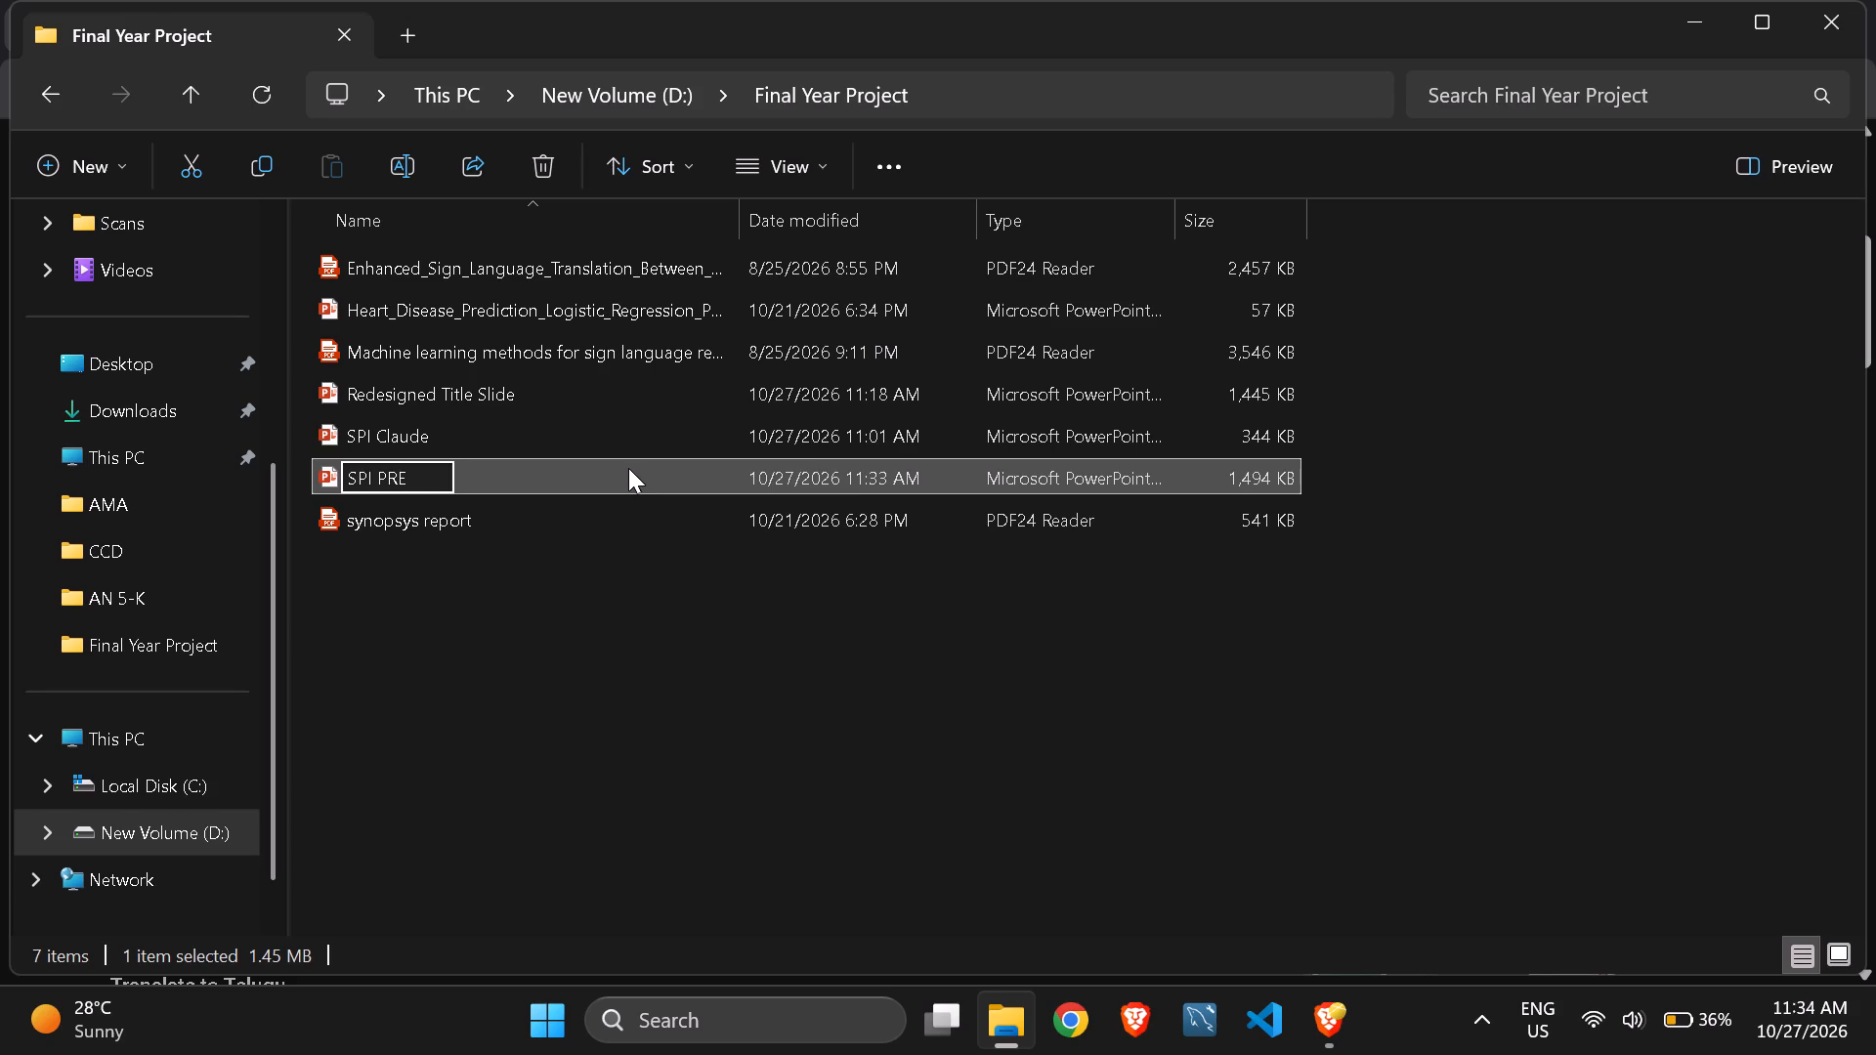
{"action": "key", "text": "BackSpace"}
{"action": "key", "text": "BackSpace"}
{"action": "type", "text": "re"}
{"action": "type", "text": "sentaton"}
{"action": "key", "text": "Return"}
Correct the spelling of the renamed presentation file to SPI Presentation.
{"action": "left_click", "coordinate": [507, 468]}
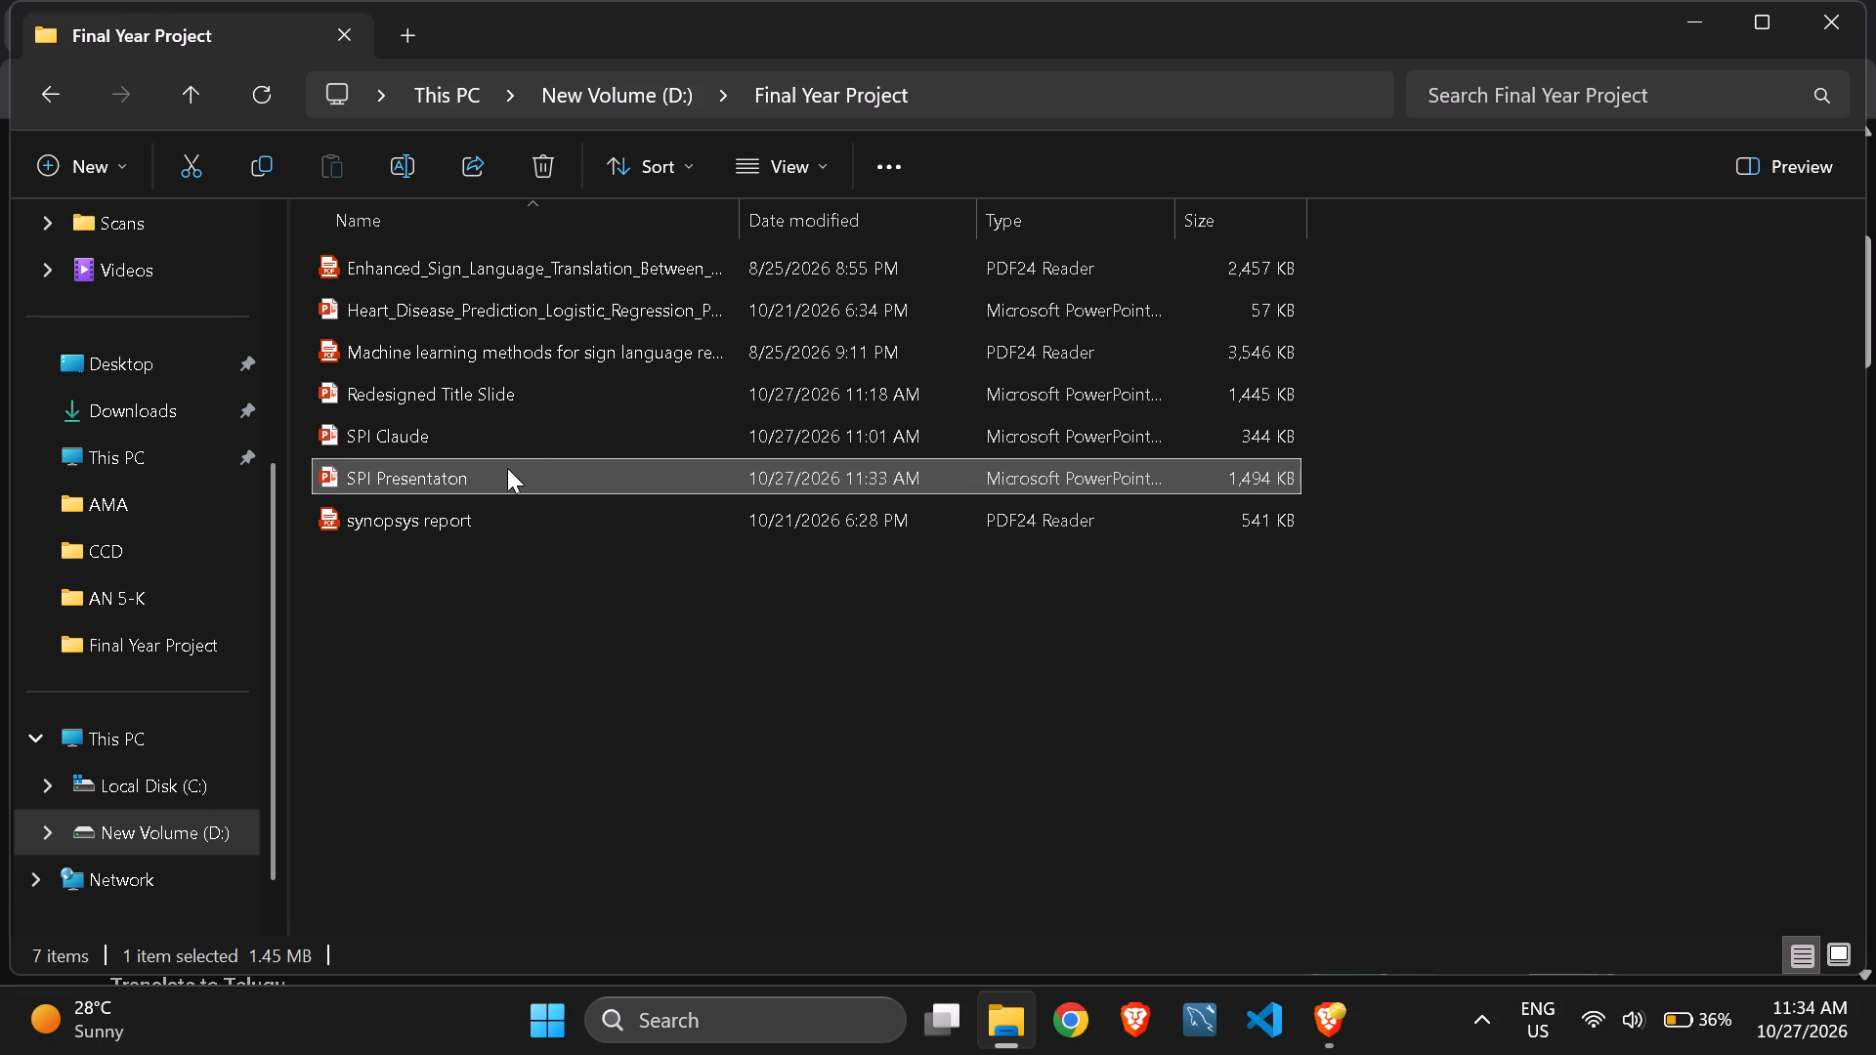
{"action": "key", "text": "F2"}
{"action": "key", "text": "Right"}
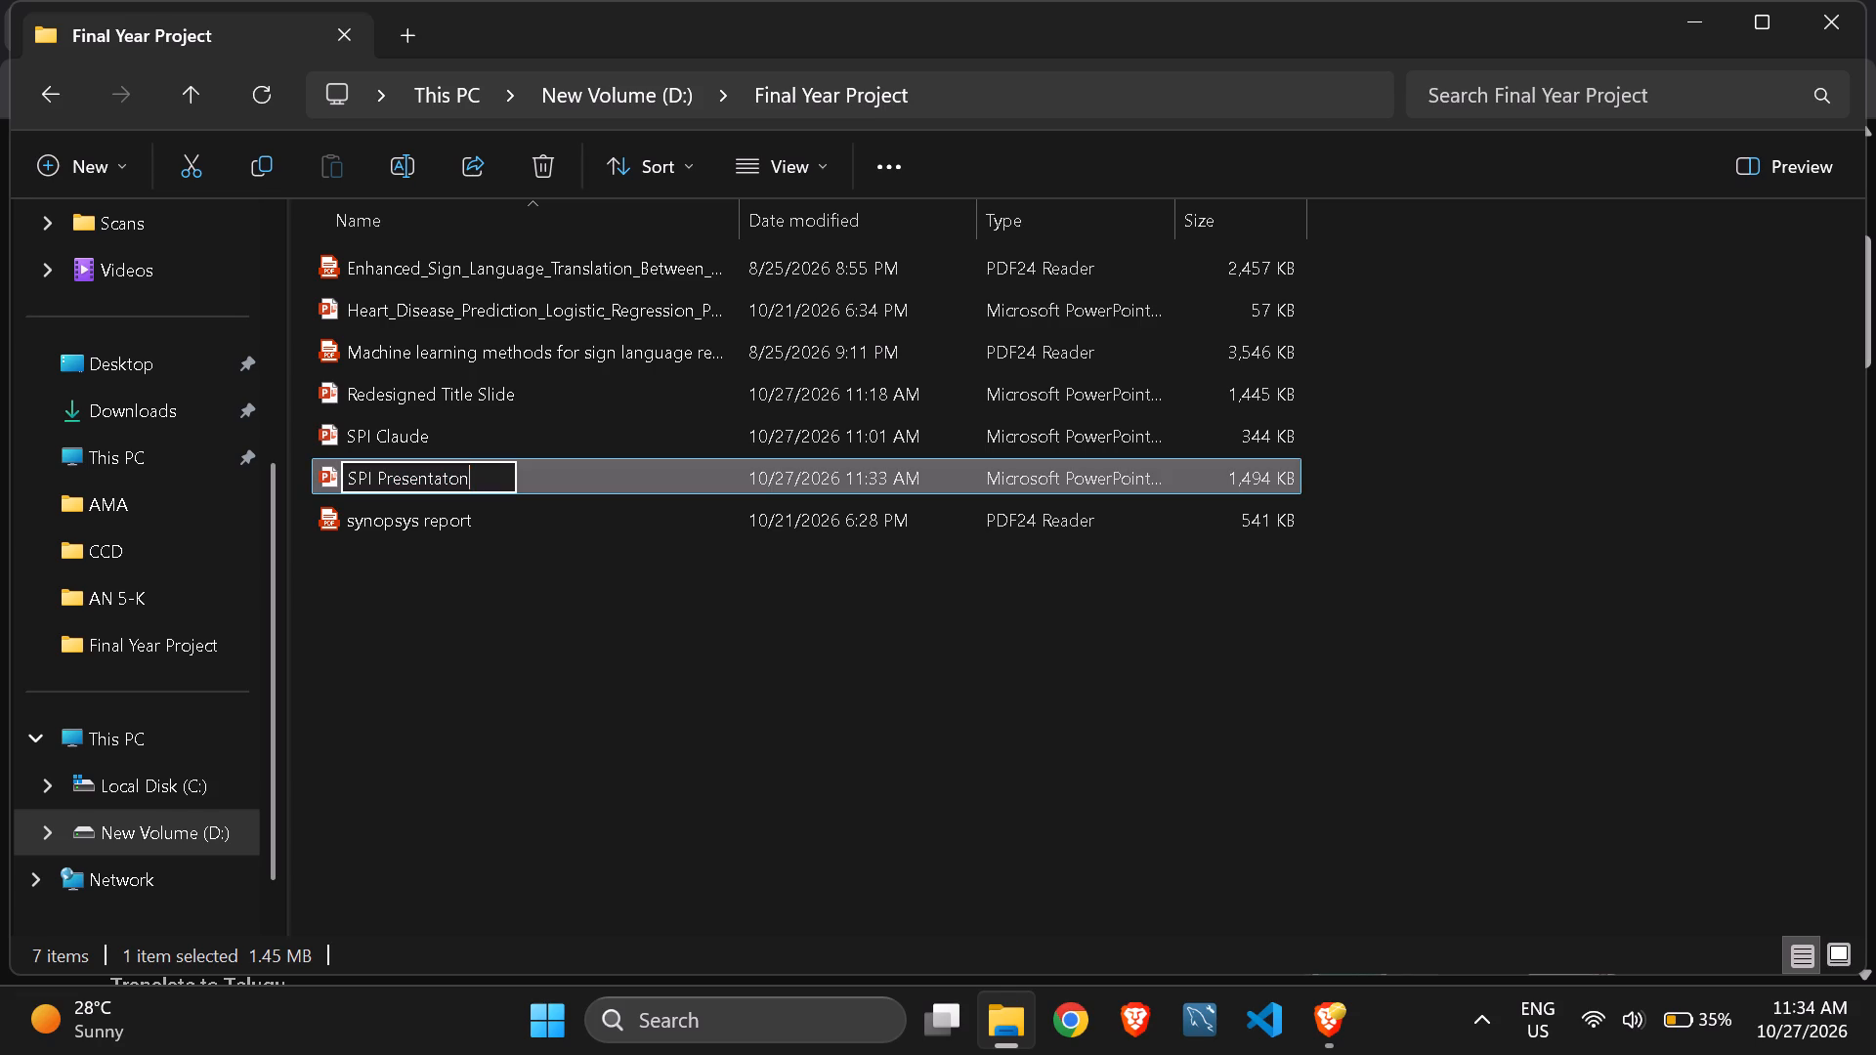
{"action": "key", "text": "Left"}
{"action": "key", "text": "Left"}
{"action": "key", "text": "Left"}
{"action": "key", "text": "Left"}
{"action": "key", "text": "Left"}
{"action": "key", "text": "Left"}
{"action": "key", "text": "Left"}
{"action": "key", "text": "Left"}
{"action": "key", "text": "Left"}
{"action": "key", "text": "Left"}
{"action": "key", "text": "Left"}
{"action": "key", "text": "Left"}
{"action": "key", "text": "Left"}
{"action": "key", "text": "Right"}
{"action": "key", "text": "Right"}
{"action": "key", "text": "Right"}
{"action": "key", "text": "Right"}
{"action": "key", "text": "Right"}
{"action": "key", "text": "Right"}
{"action": "key", "text": "Right"}
{"action": "key", "text": "Right"}
{"action": "key", "text": "Right"}
{"action": "key", "text": "a"}
{"action": "key", "text": "BackSpace"}
{"action": "key", "text": "Right"}
{"action": "key", "text": "i"}
{"action": "key", "text": "Return"}
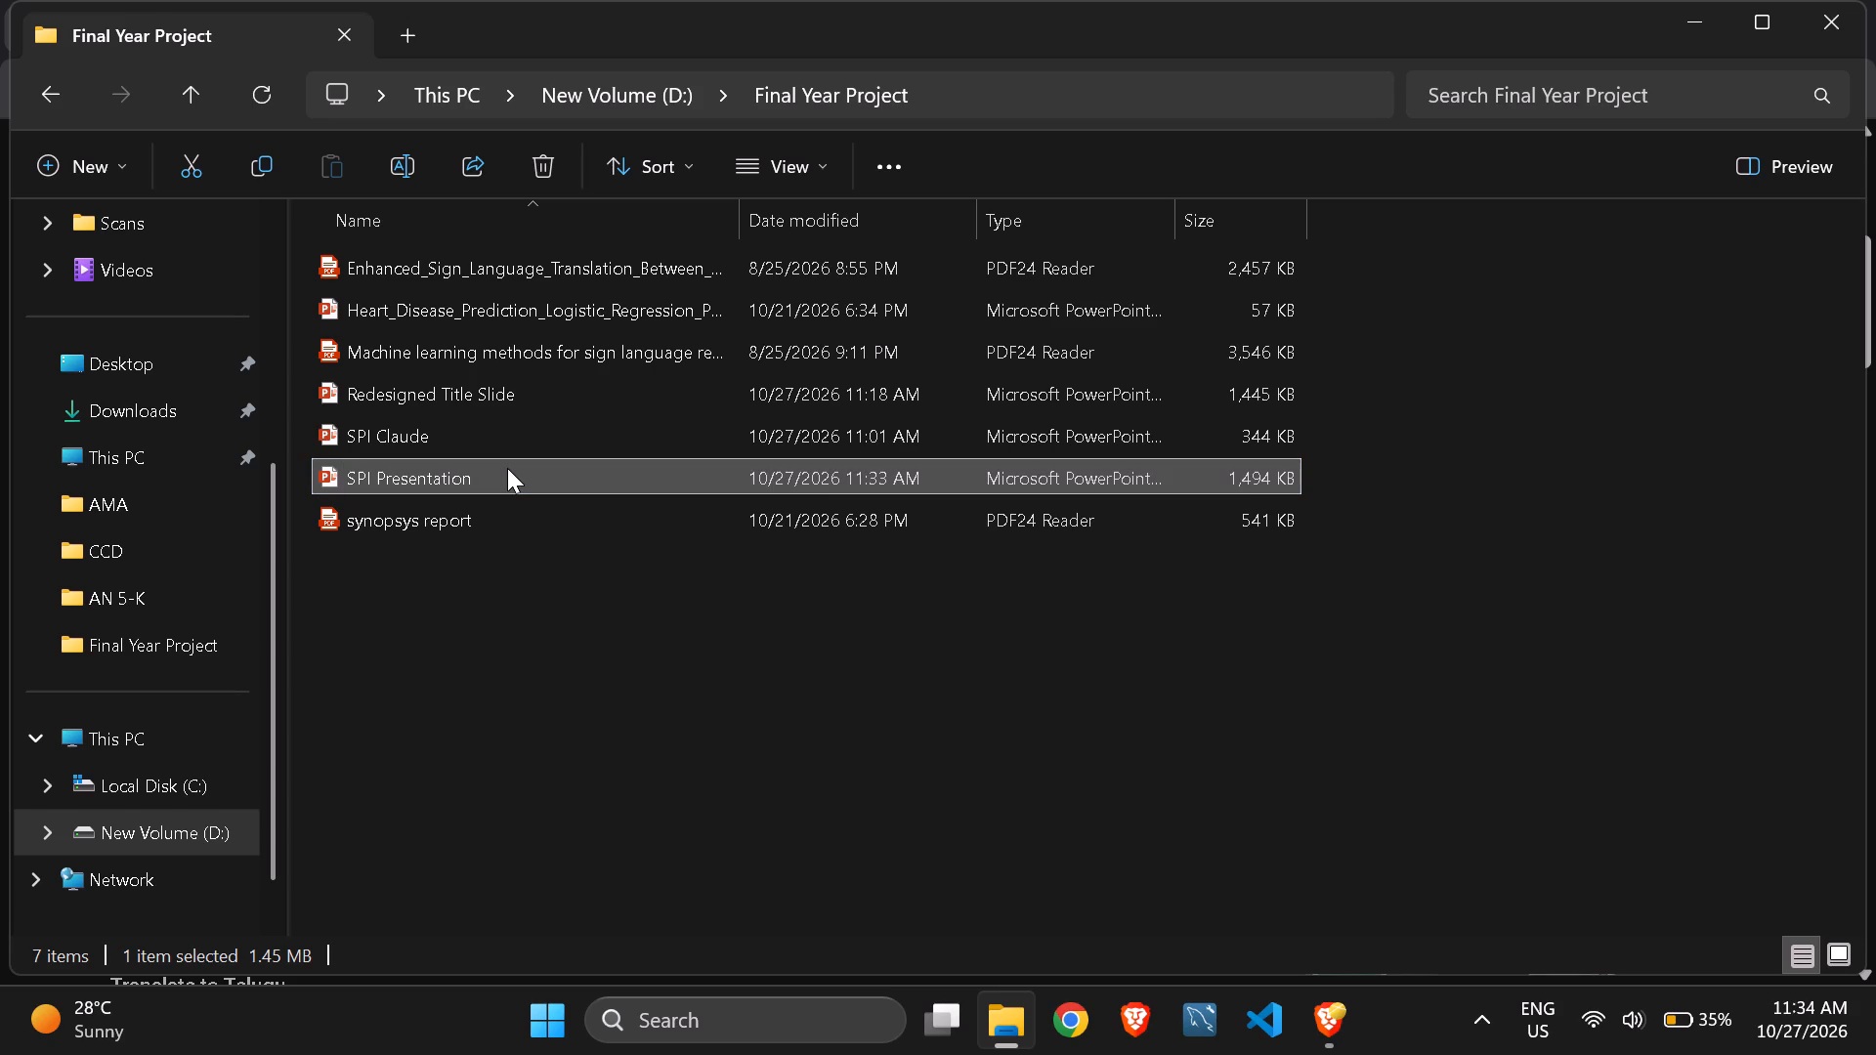
Open the SPI Presentation file from the Final Year Project folder.
{"action": "left_click", "coordinate": [507, 468]}
{"action": "double_click", "coordinate": [507, 468]}
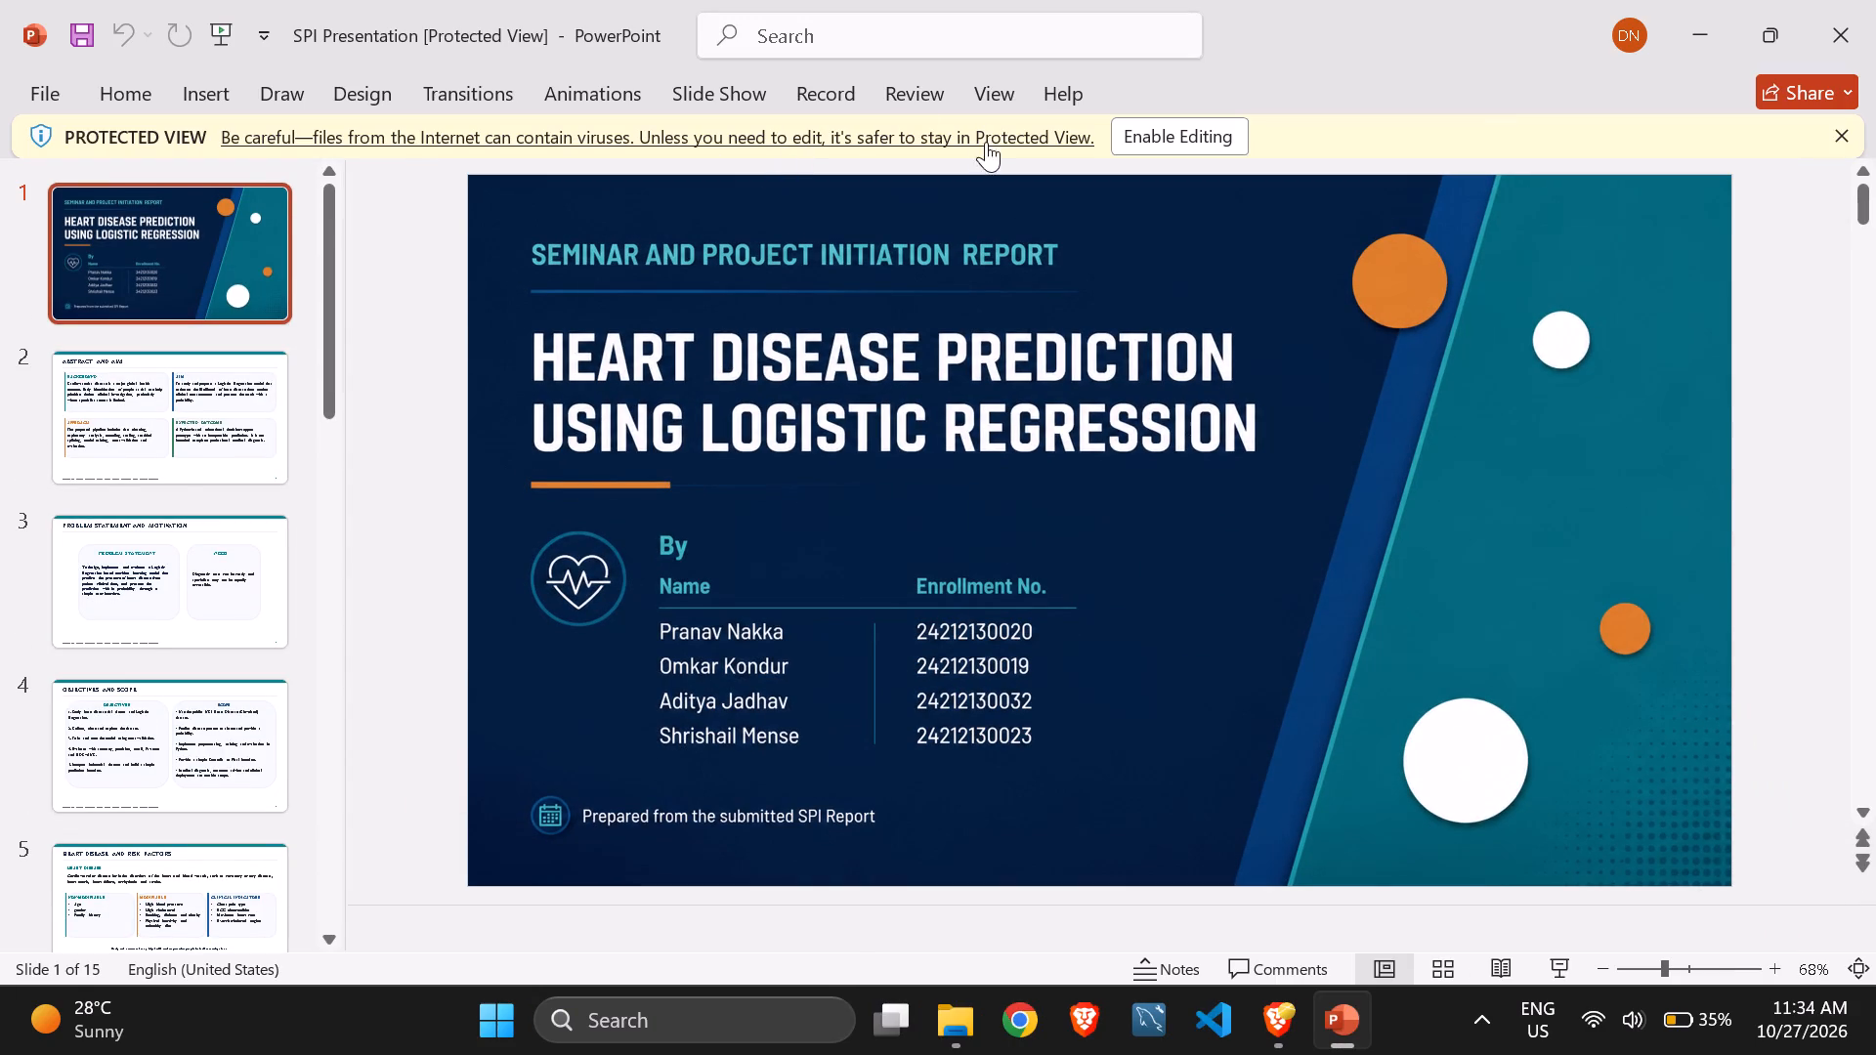
Run the slide show from the title slide and review every slide of SPI Presentation through to the end.
{"action": "left_click", "coordinate": [212, 31]}
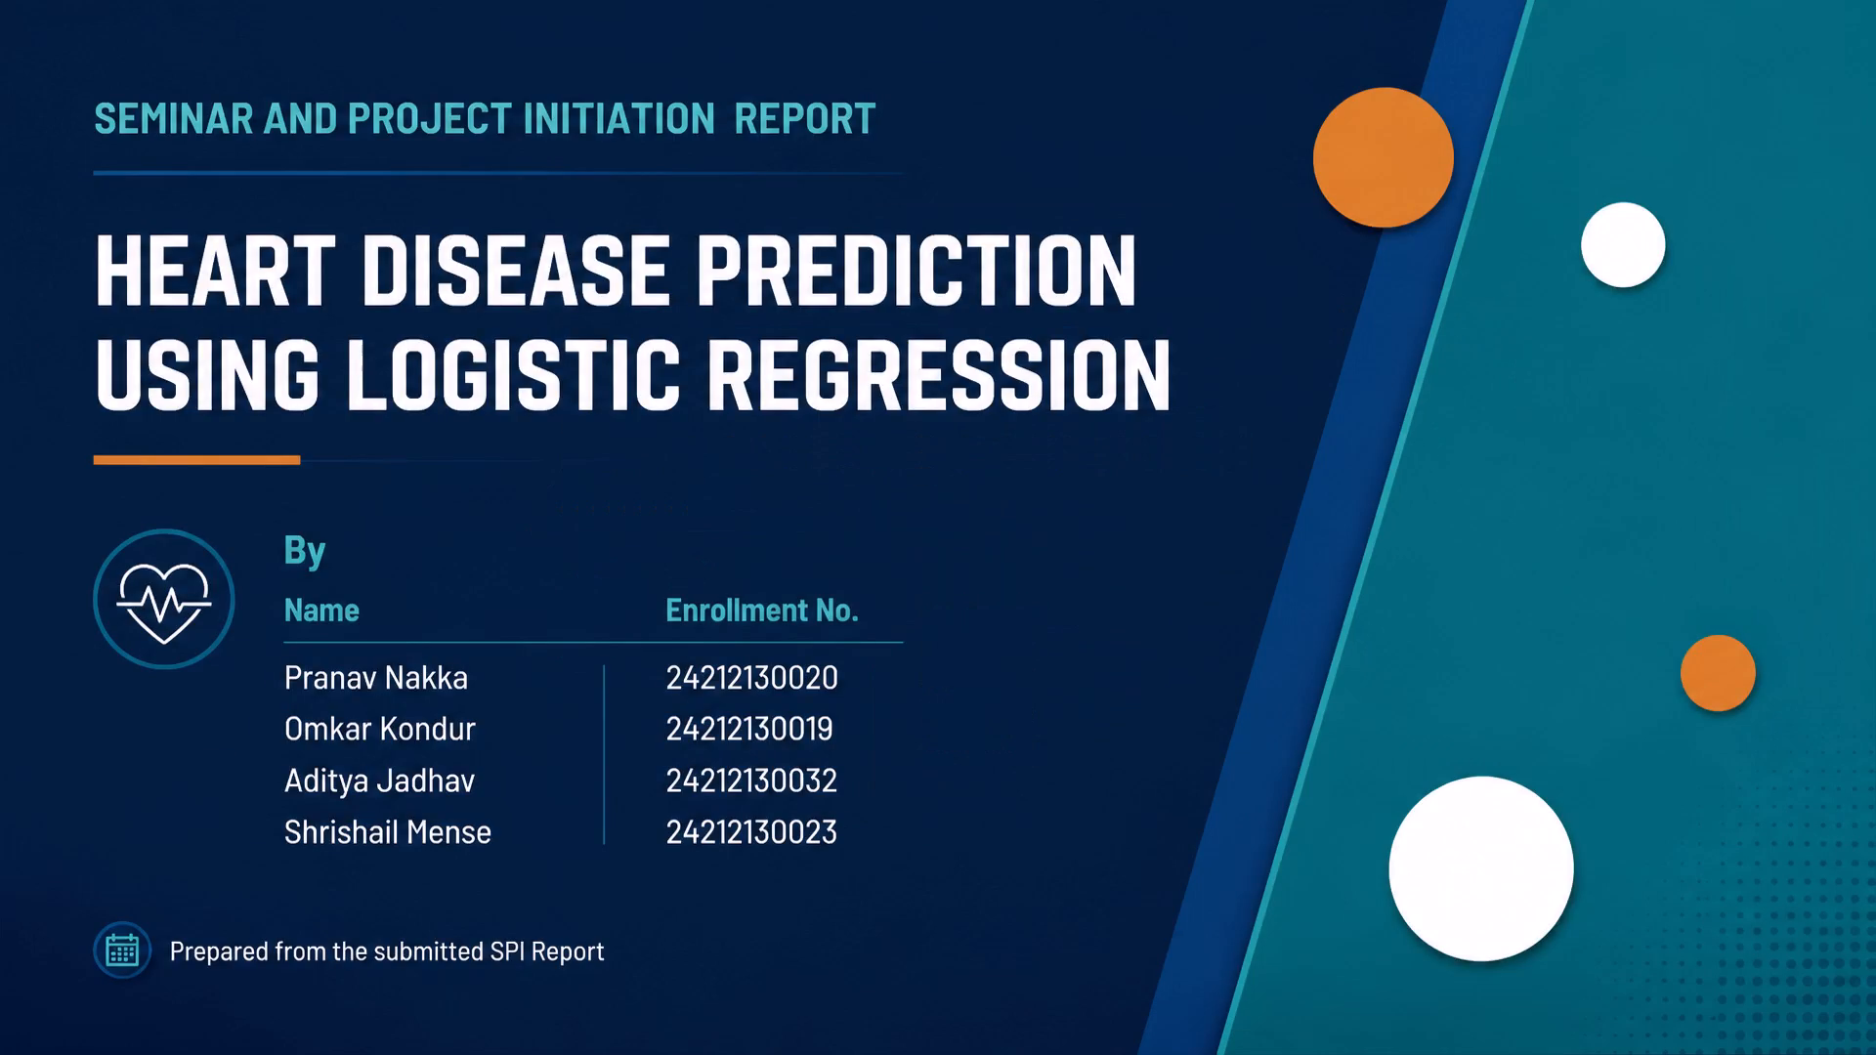
{"action": "key", "text": "Down"}
{"action": "key", "text": "Down"}
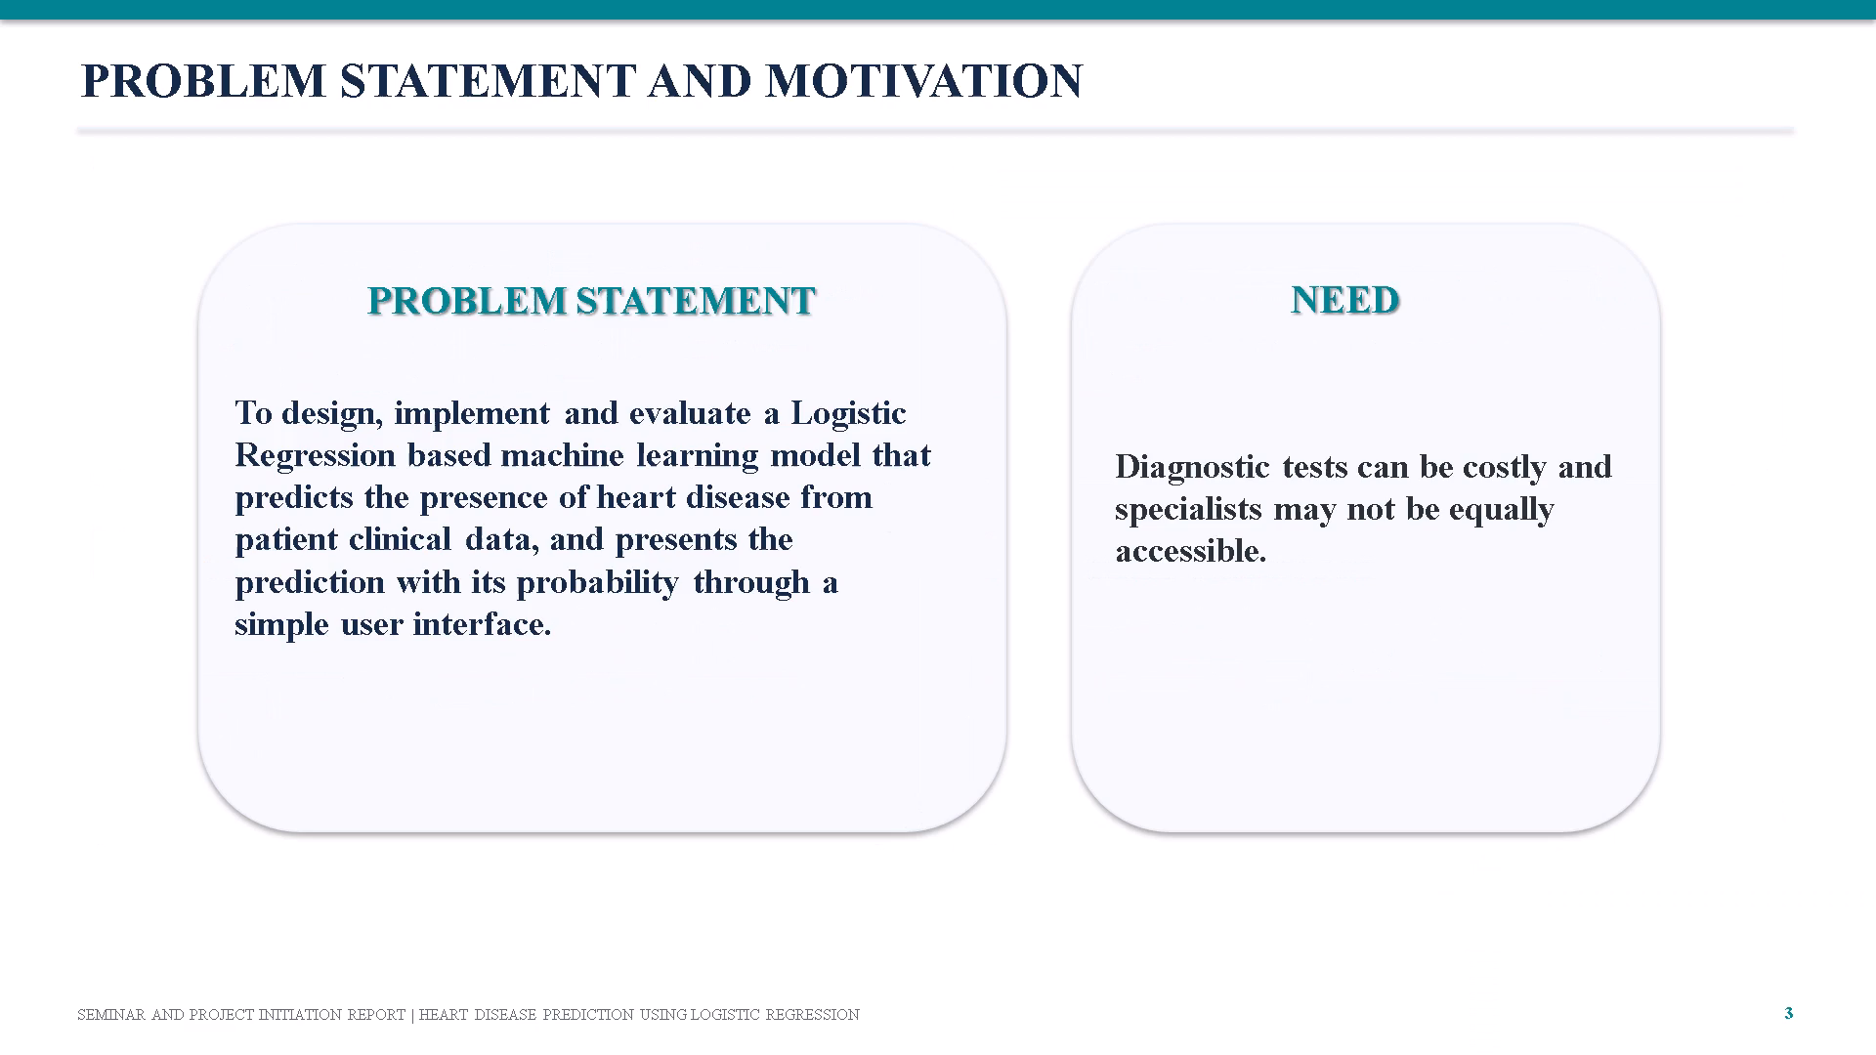
{"action": "key", "text": "Down"}
{"action": "key", "text": "Down"}
{"action": "key", "text": "Up"}
{"action": "key", "text": "Up"}
{"action": "key", "text": "Up"}
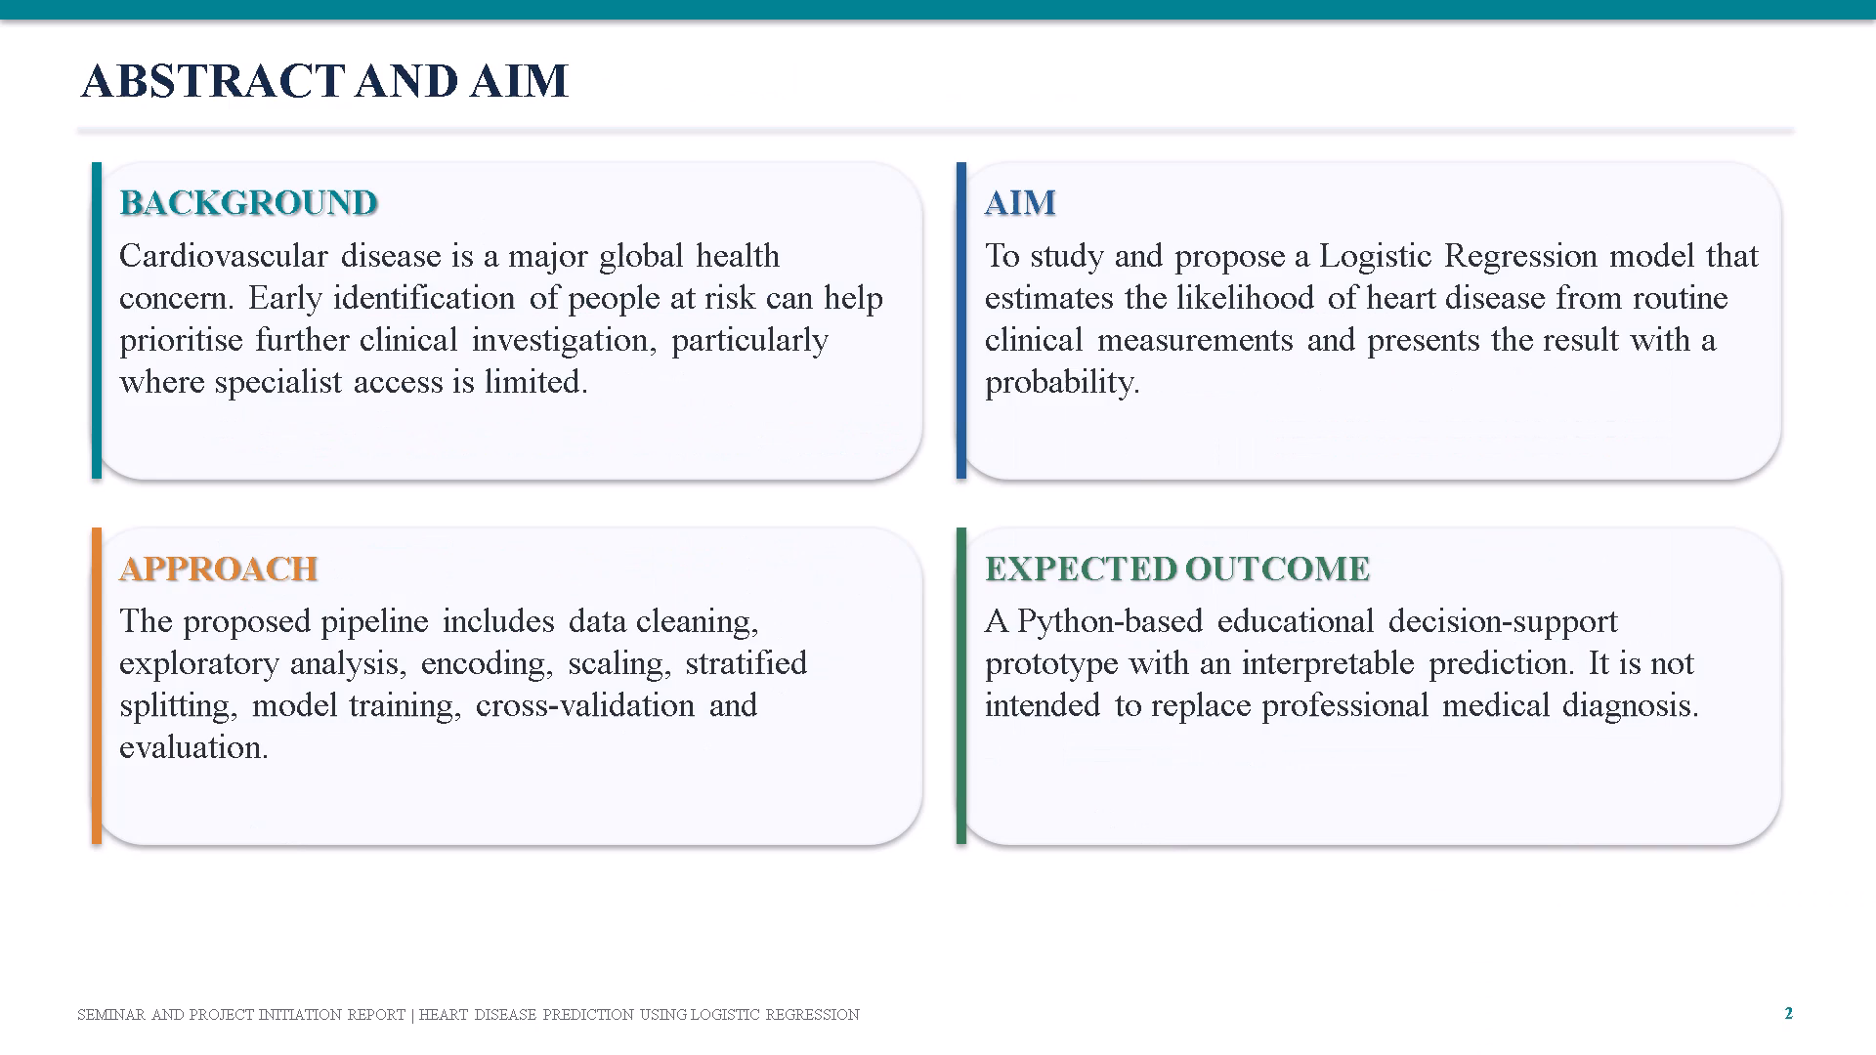
{"action": "key", "text": "Down"}
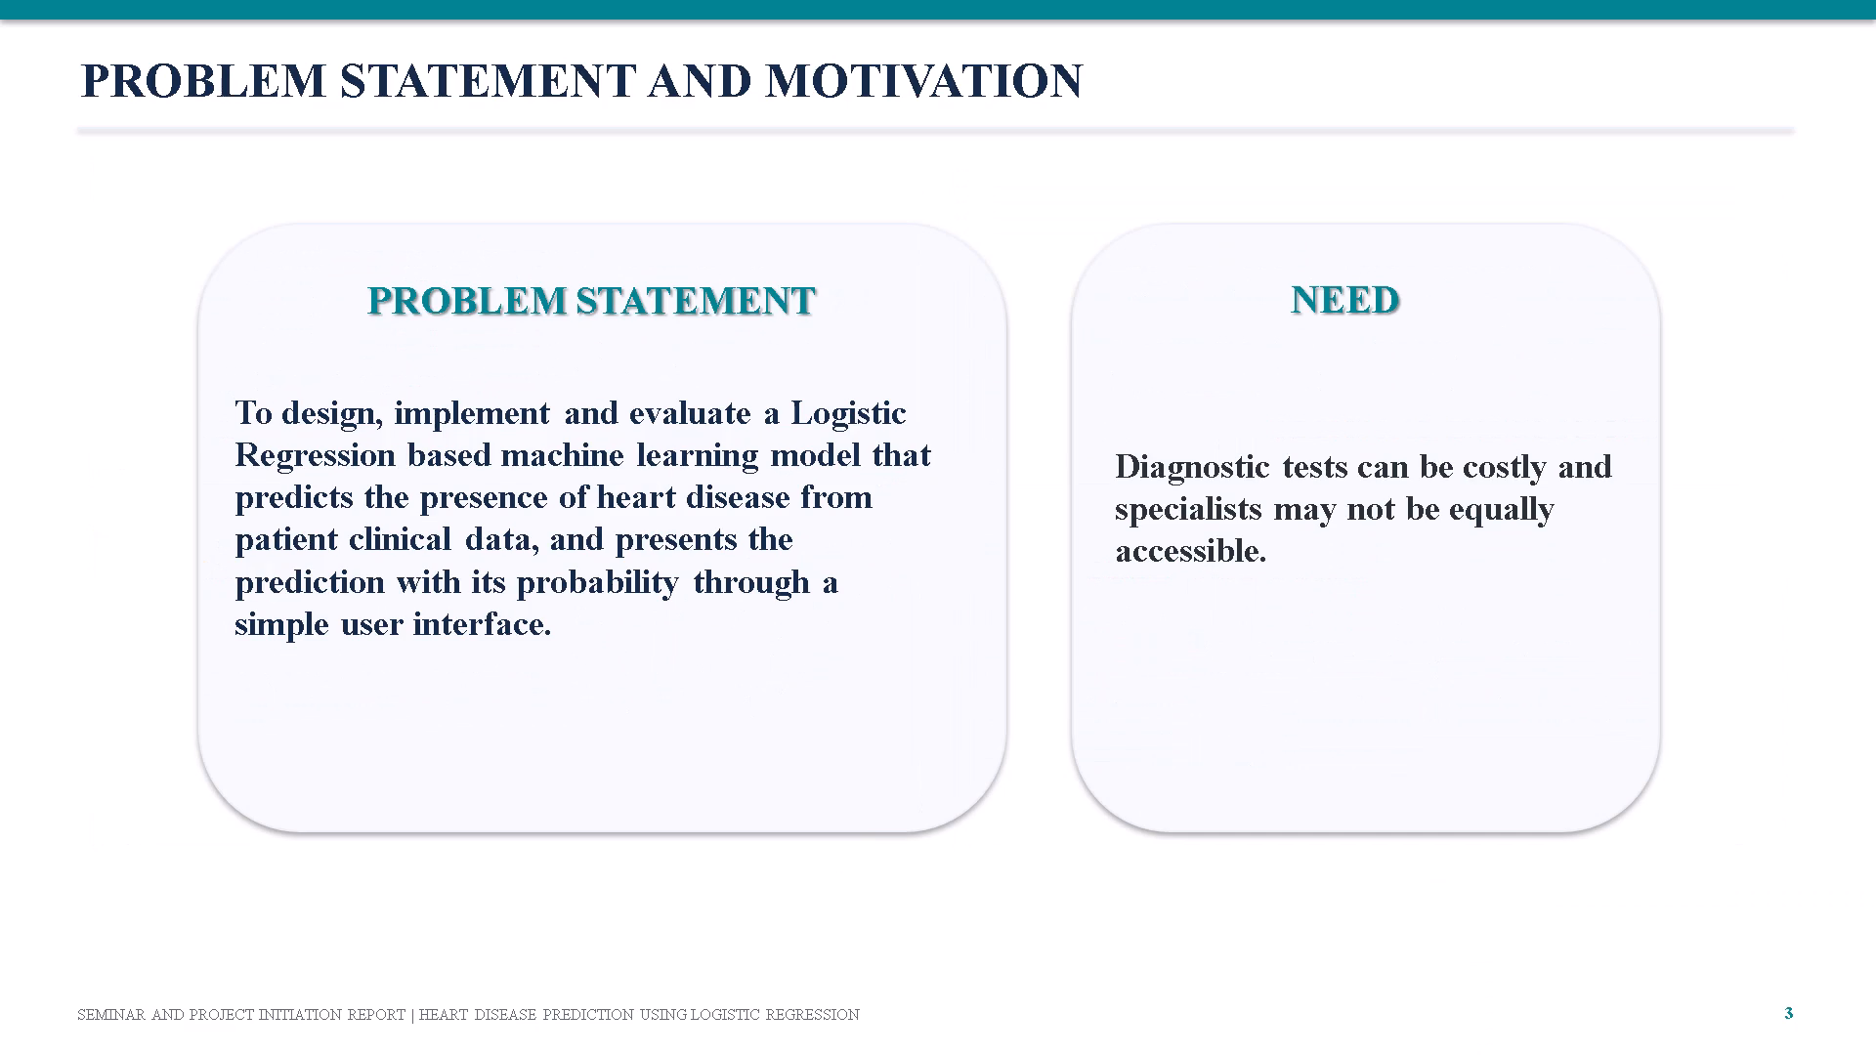
{"action": "key", "text": "Down"}
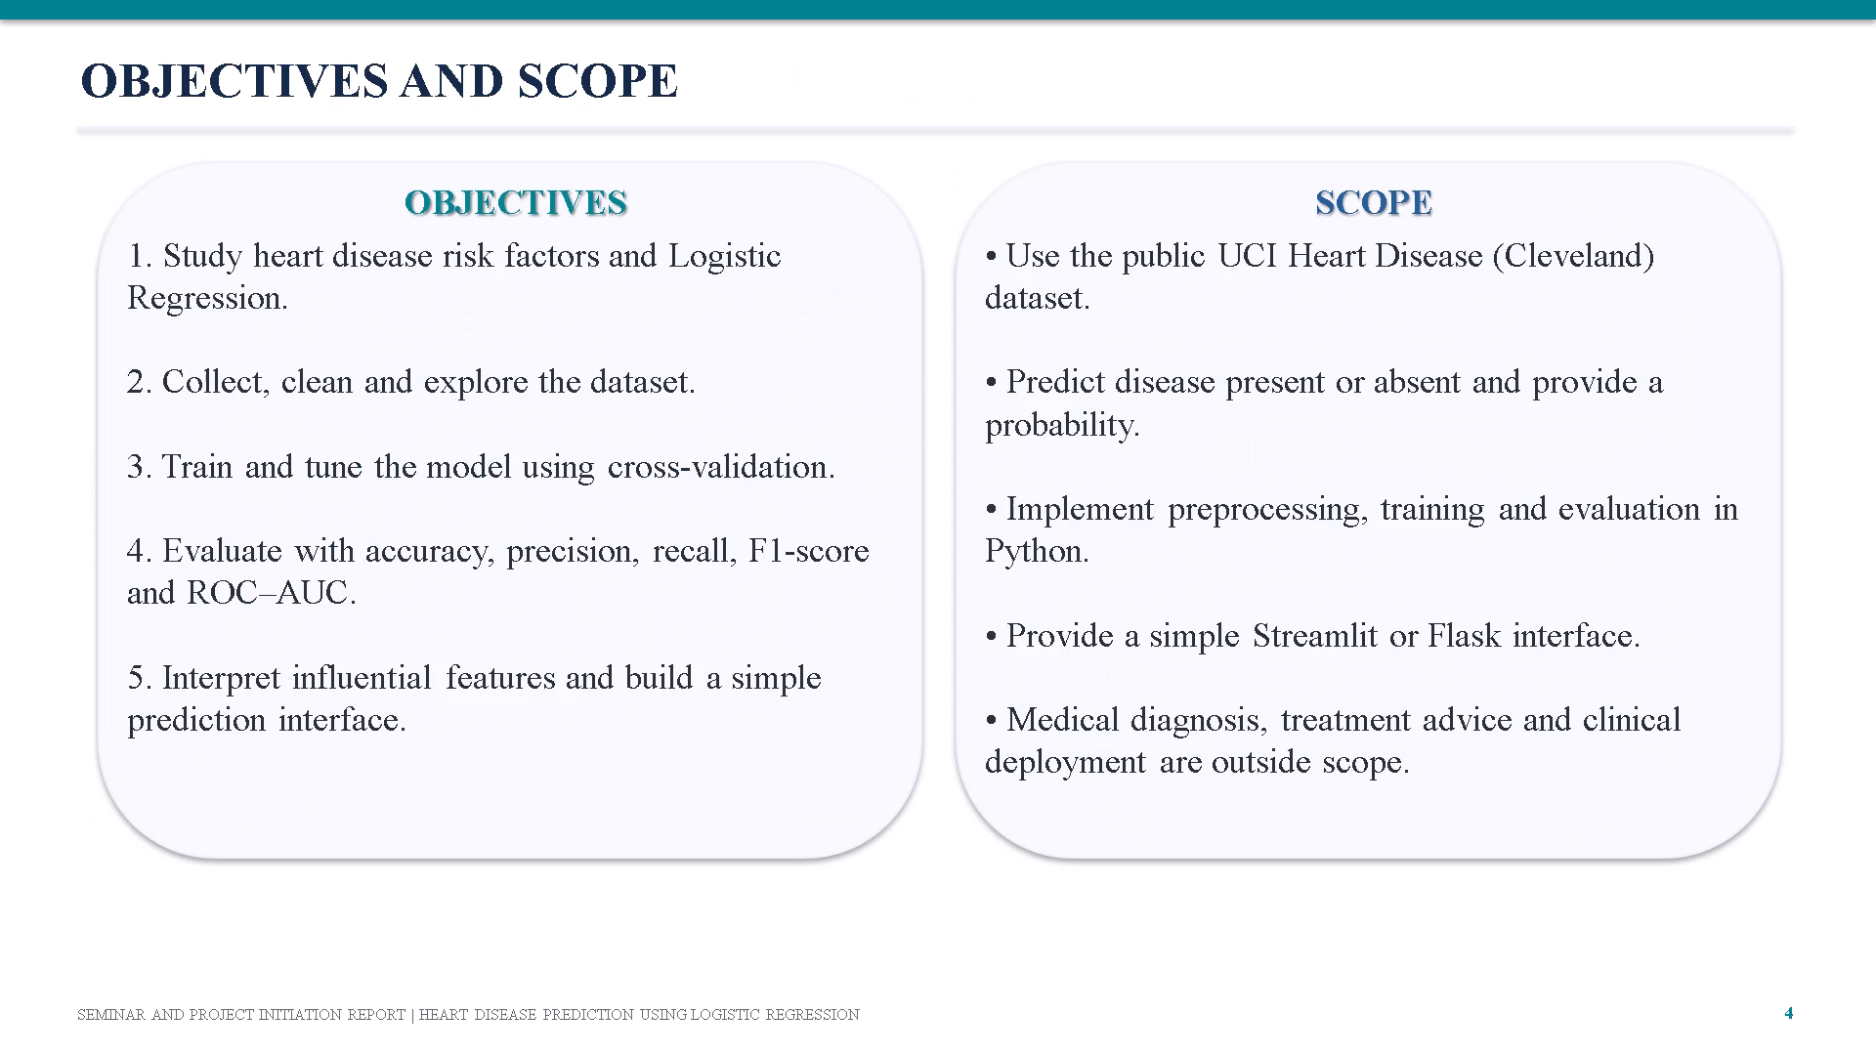
{"action": "key", "text": "Down"}
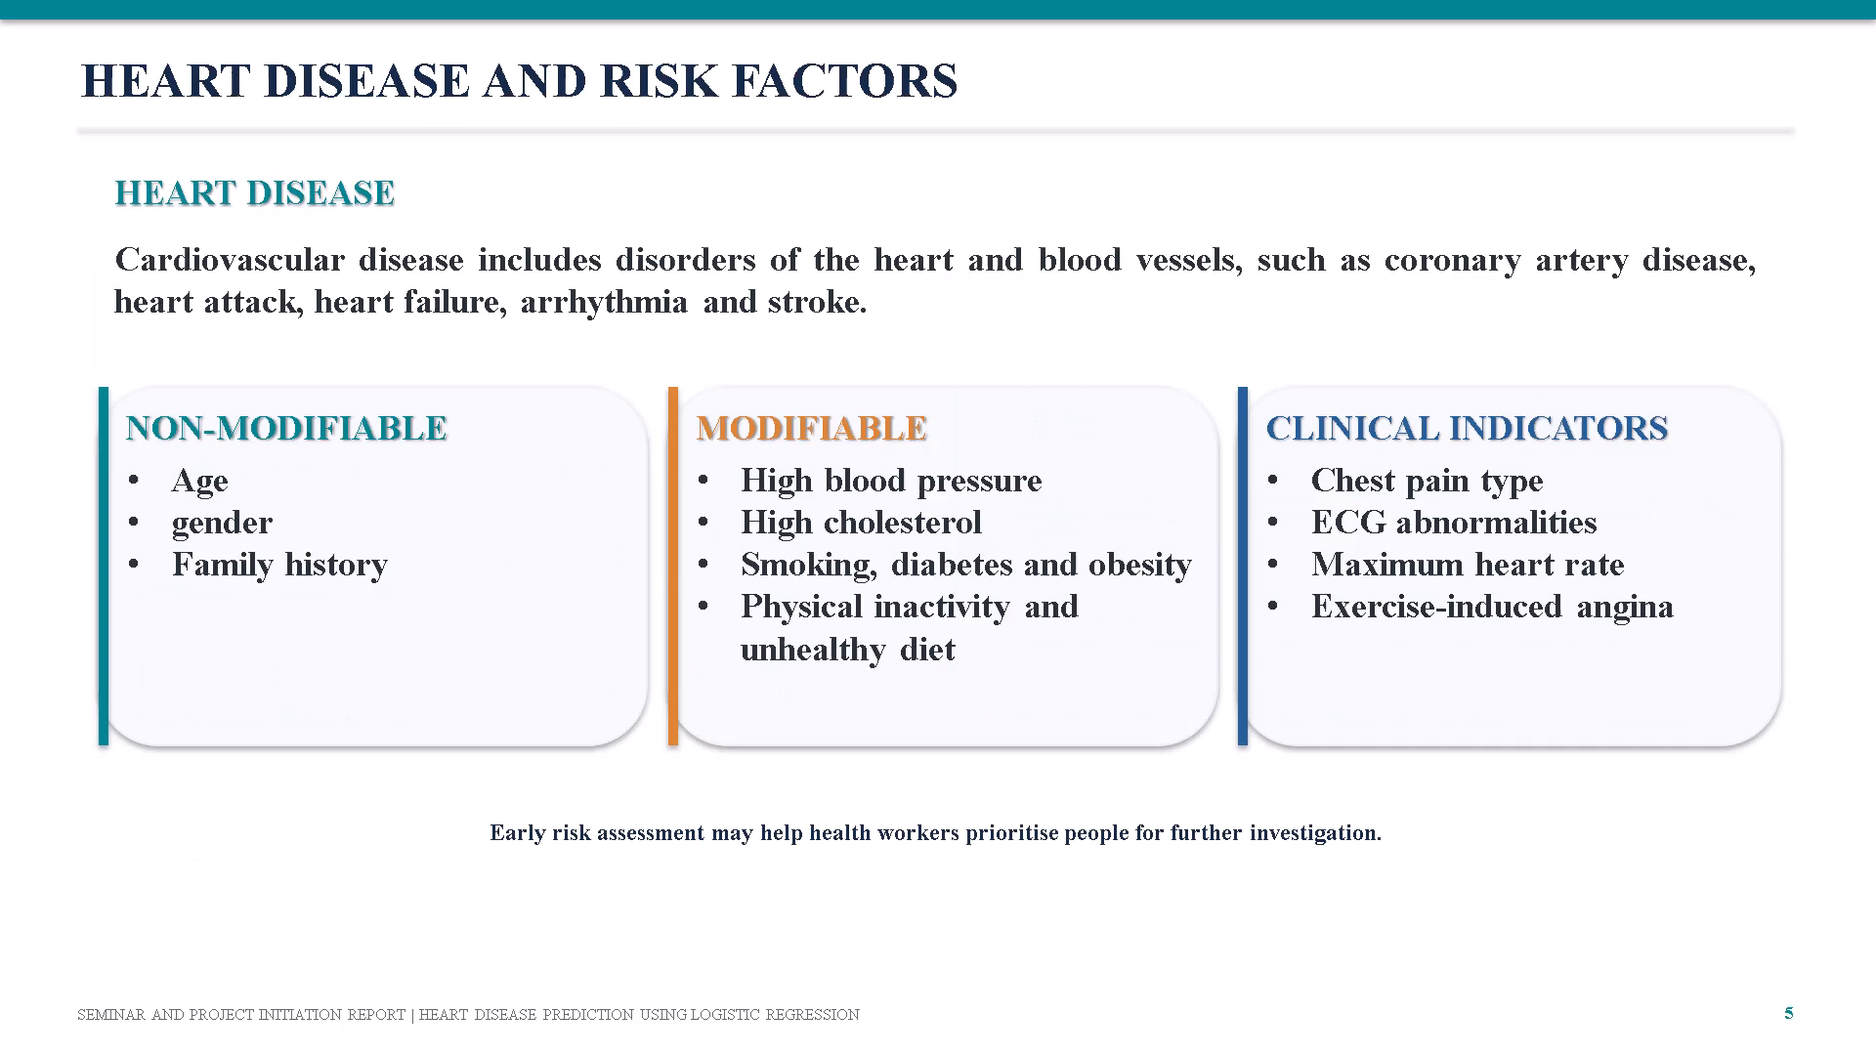
{"action": "key", "text": "Down"}
{"action": "key", "text": "Down"}
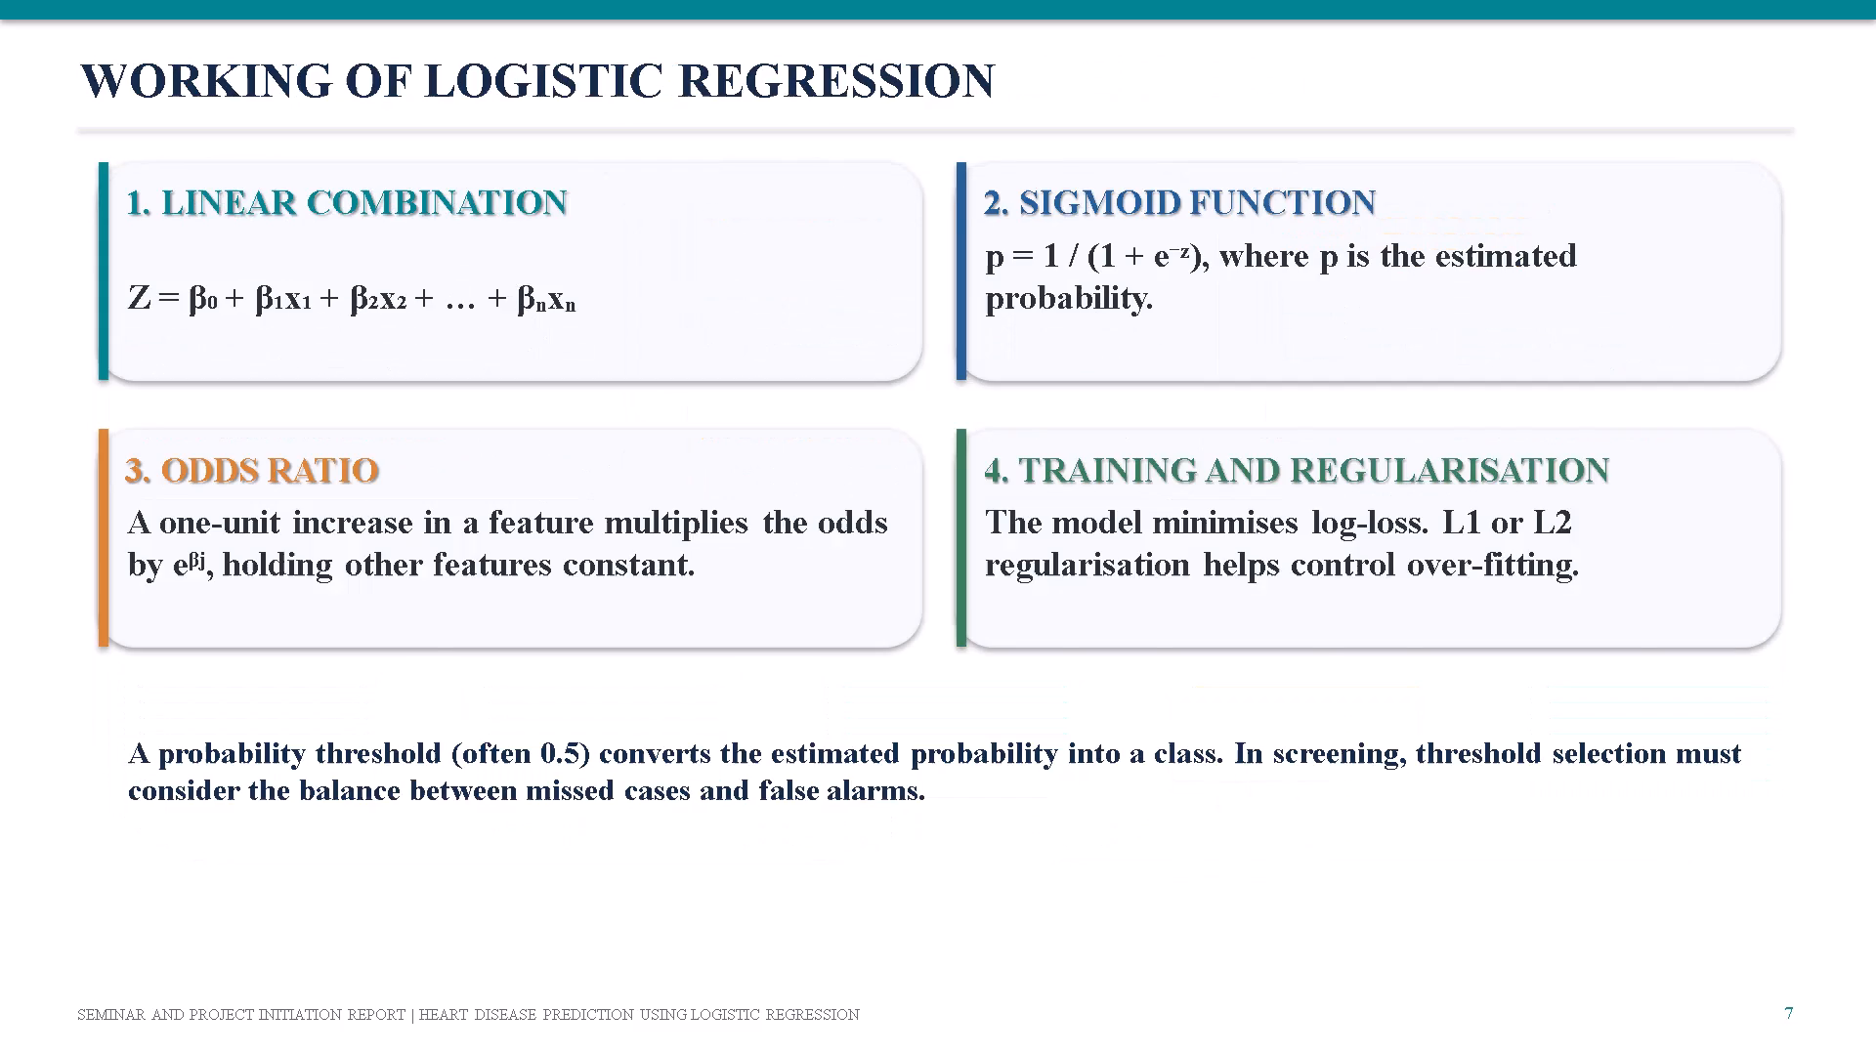
{"action": "key", "text": "Down"}
{"action": "key", "text": "Down"}
{"action": "key", "text": "Down"}
{"action": "key", "text": "Down"}
{"action": "key", "text": "Down"}
{"action": "key", "text": "Down"}
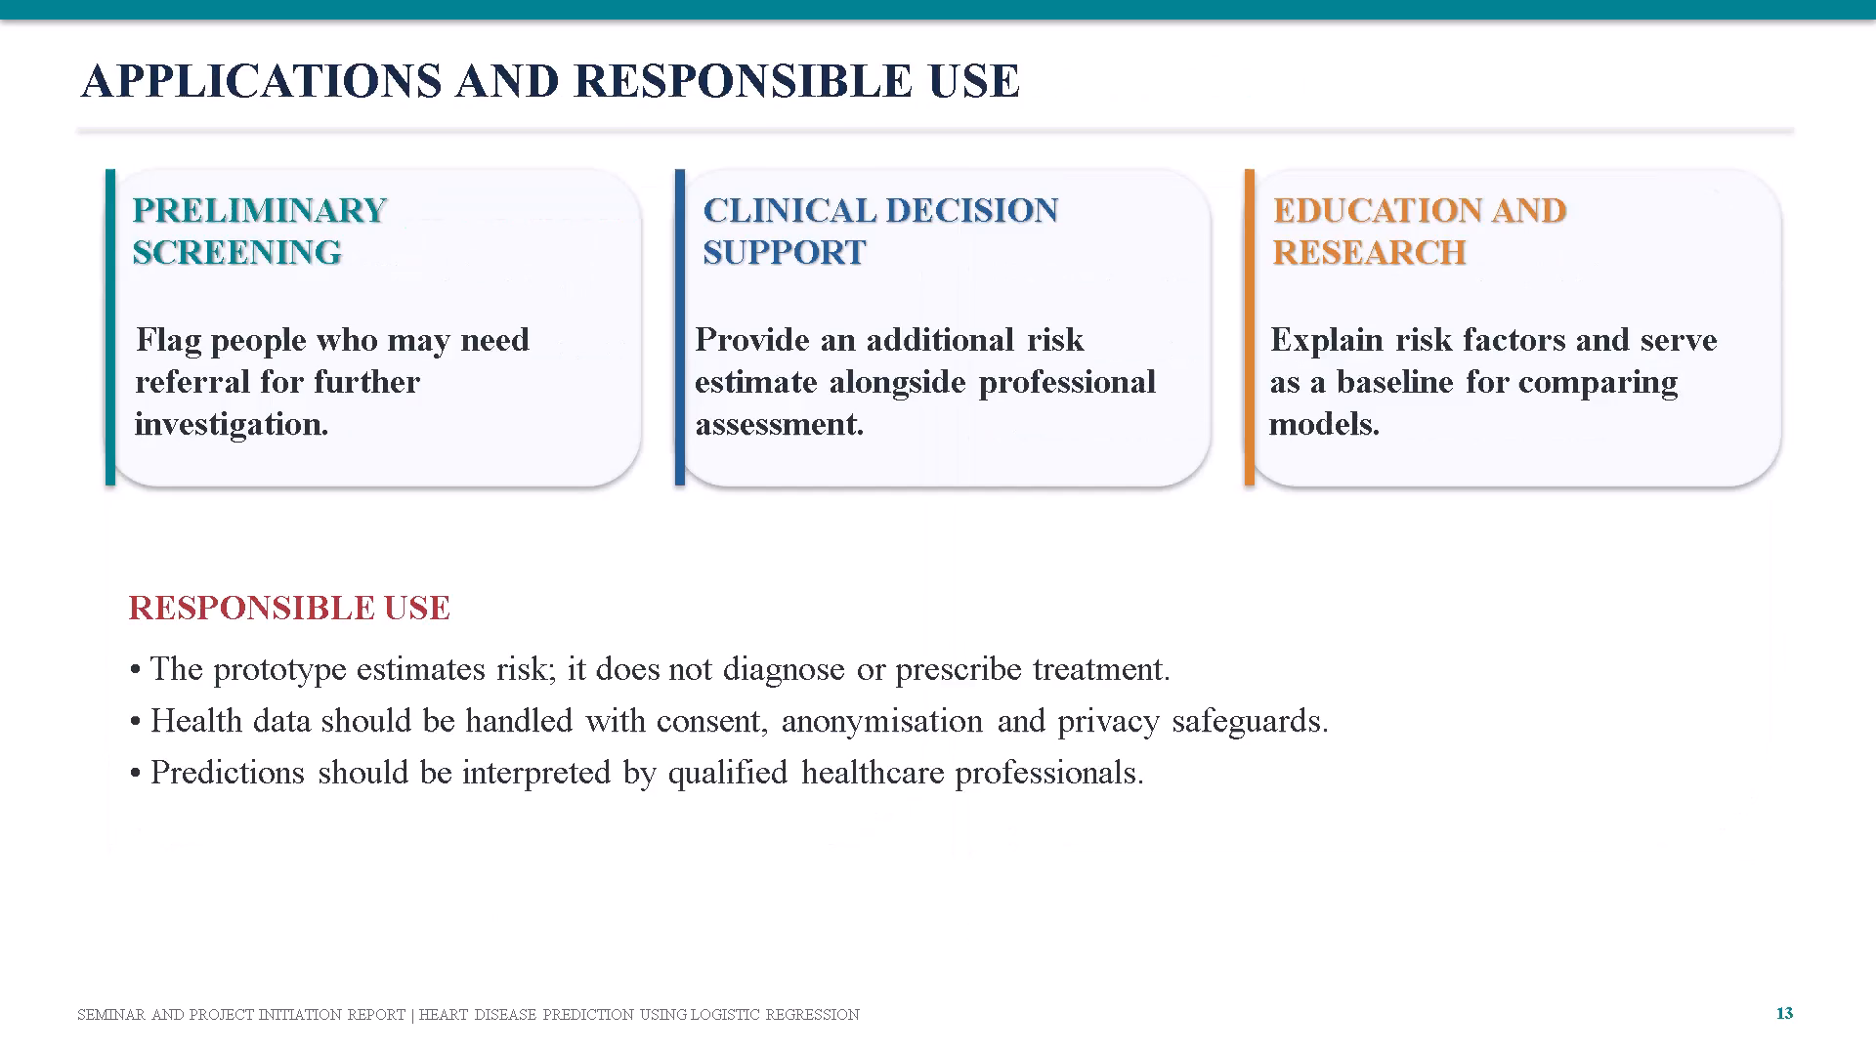
{"action": "key", "text": "Down"}
{"action": "key", "text": "Down"}
{"action": "key", "text": "Down"}
{"action": "key", "text": "Down"}
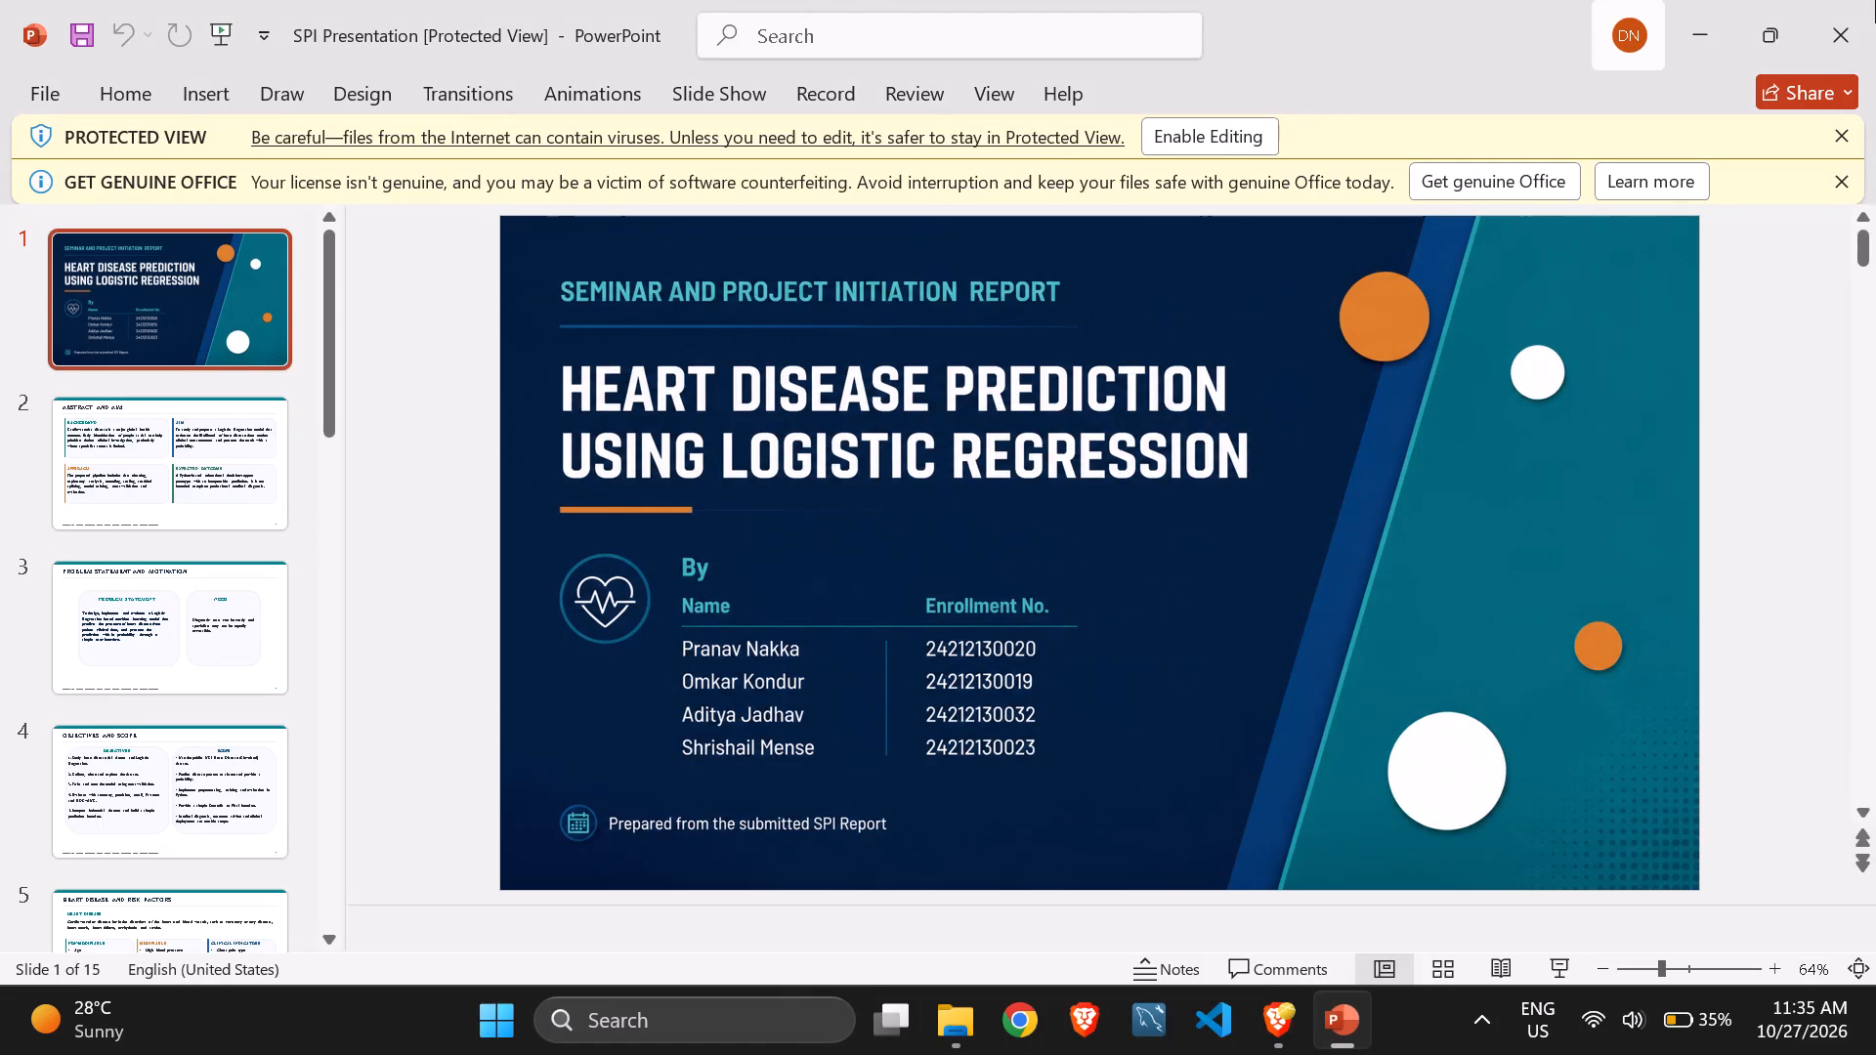
Close the SPI Presentation and the Final Year Project folder window.
{"action": "left_click", "coordinate": [1843, 16]}
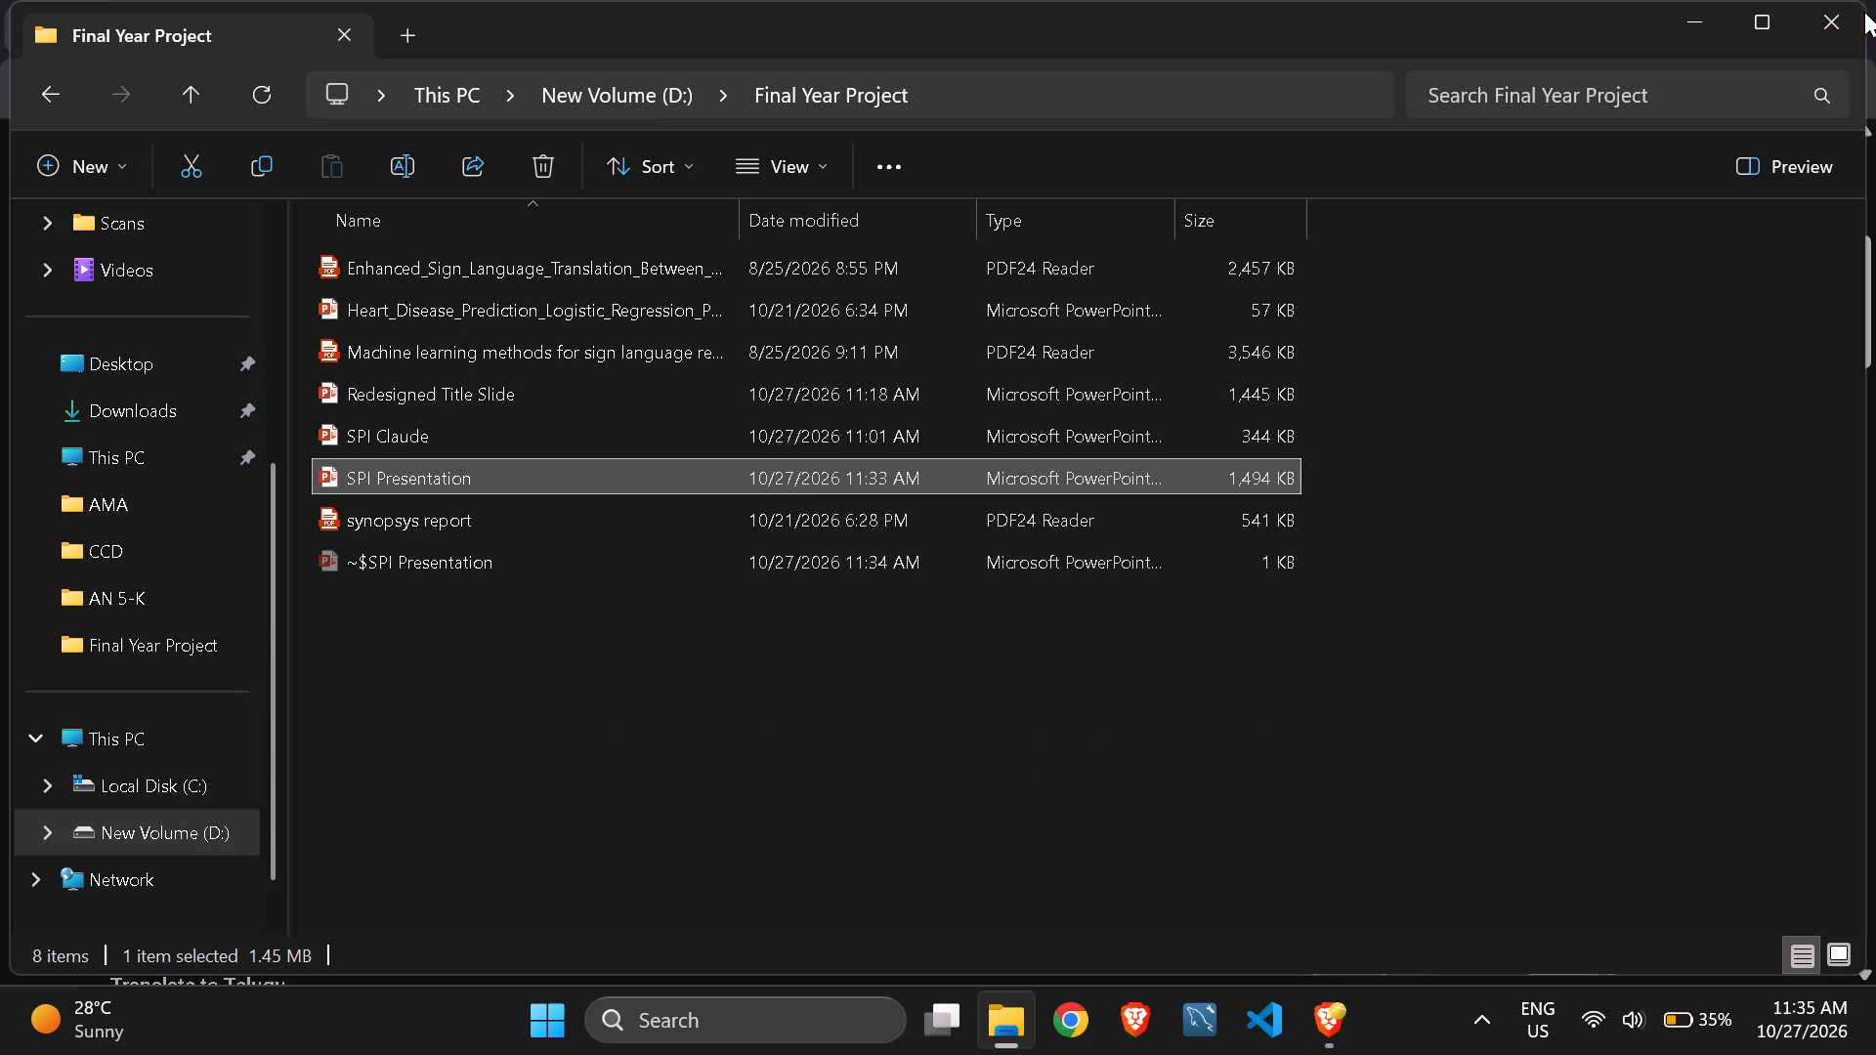
{"action": "left_click", "coordinate": [1859, 15]}
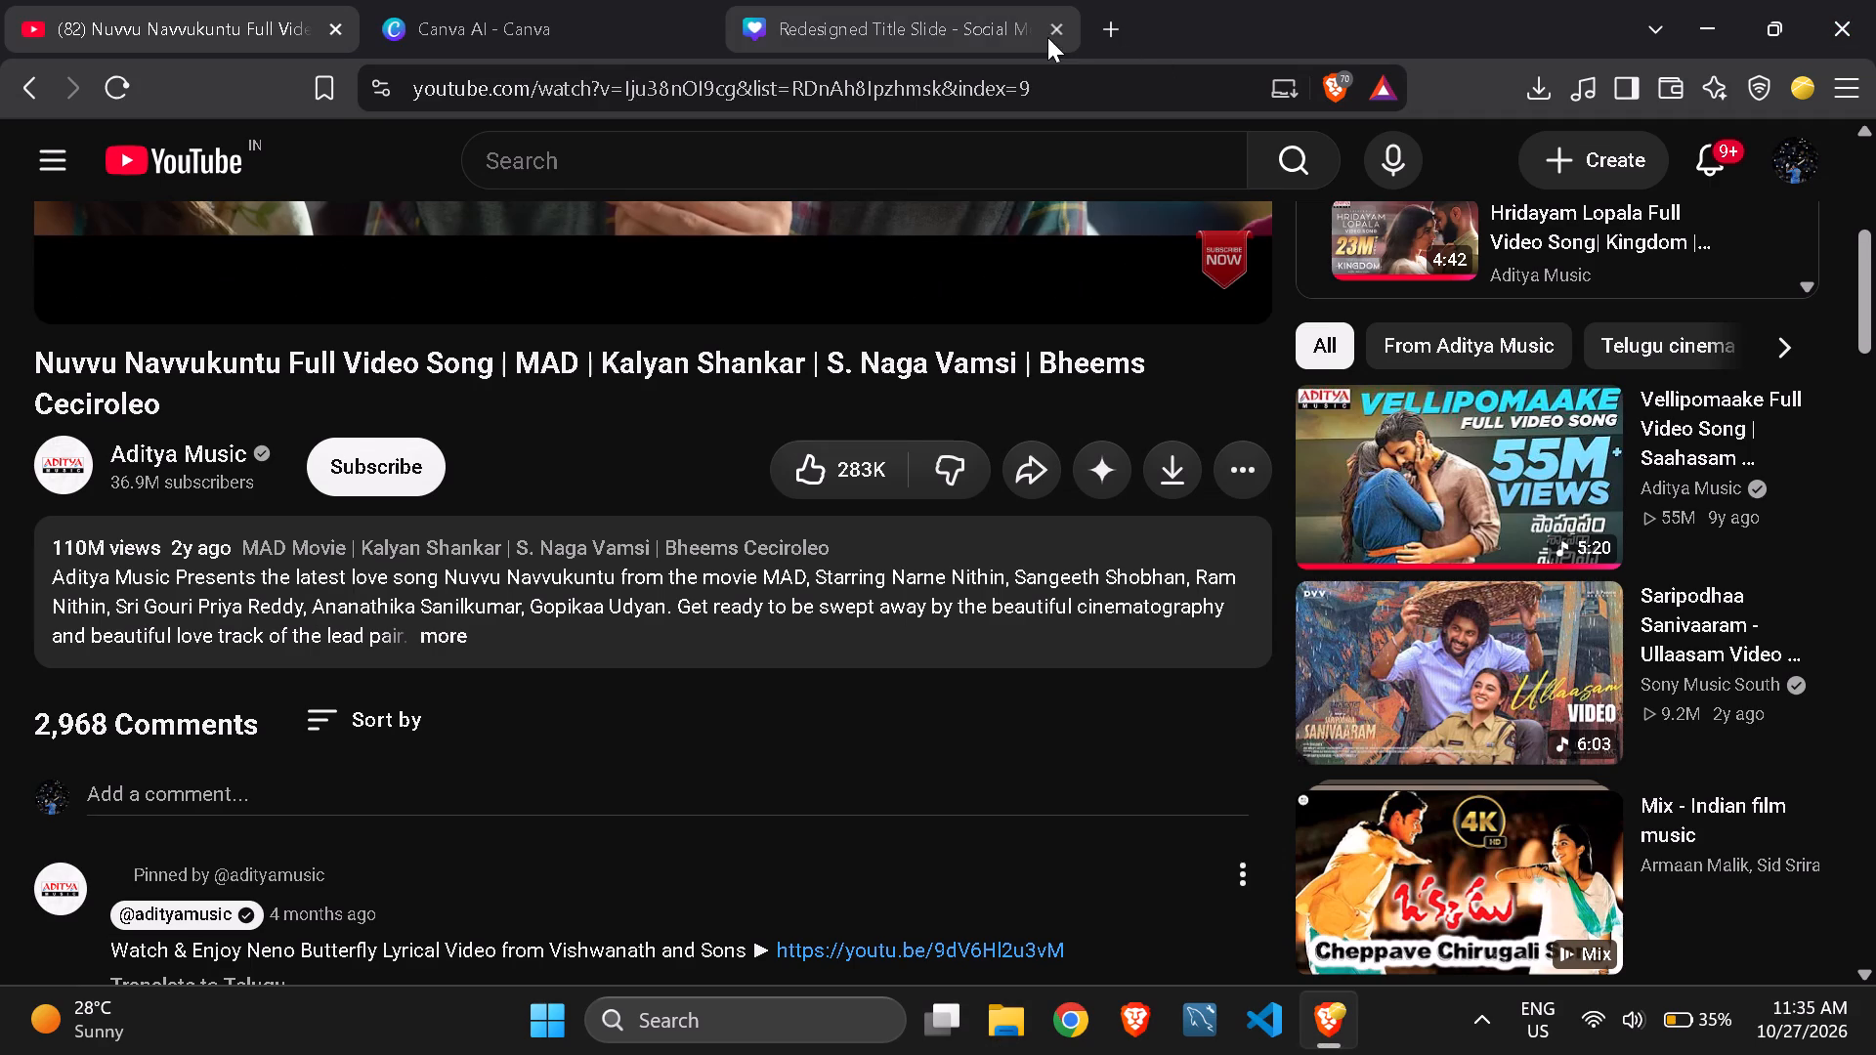
Open WhatsApp Web in a new tab of the Brave browser.
{"action": "left_click", "coordinate": [1118, 11]}
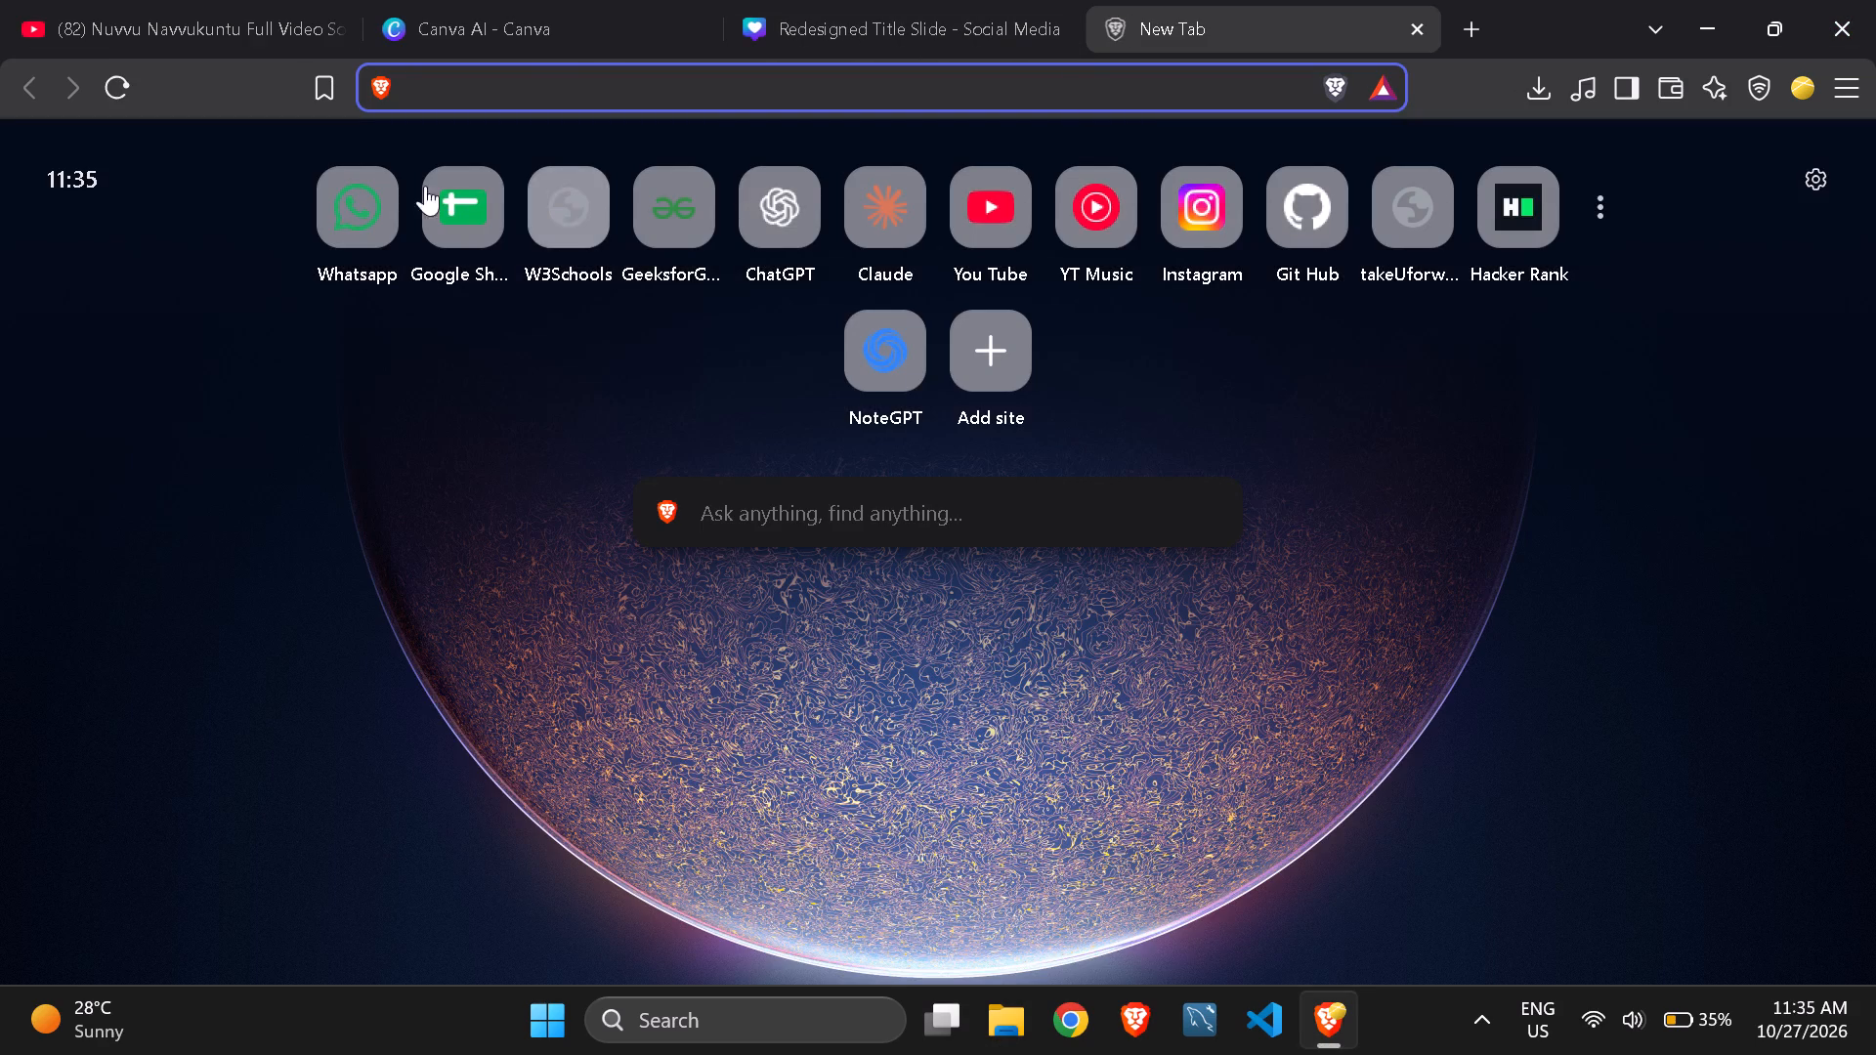
{"action": "left_click", "coordinate": [379, 177]}
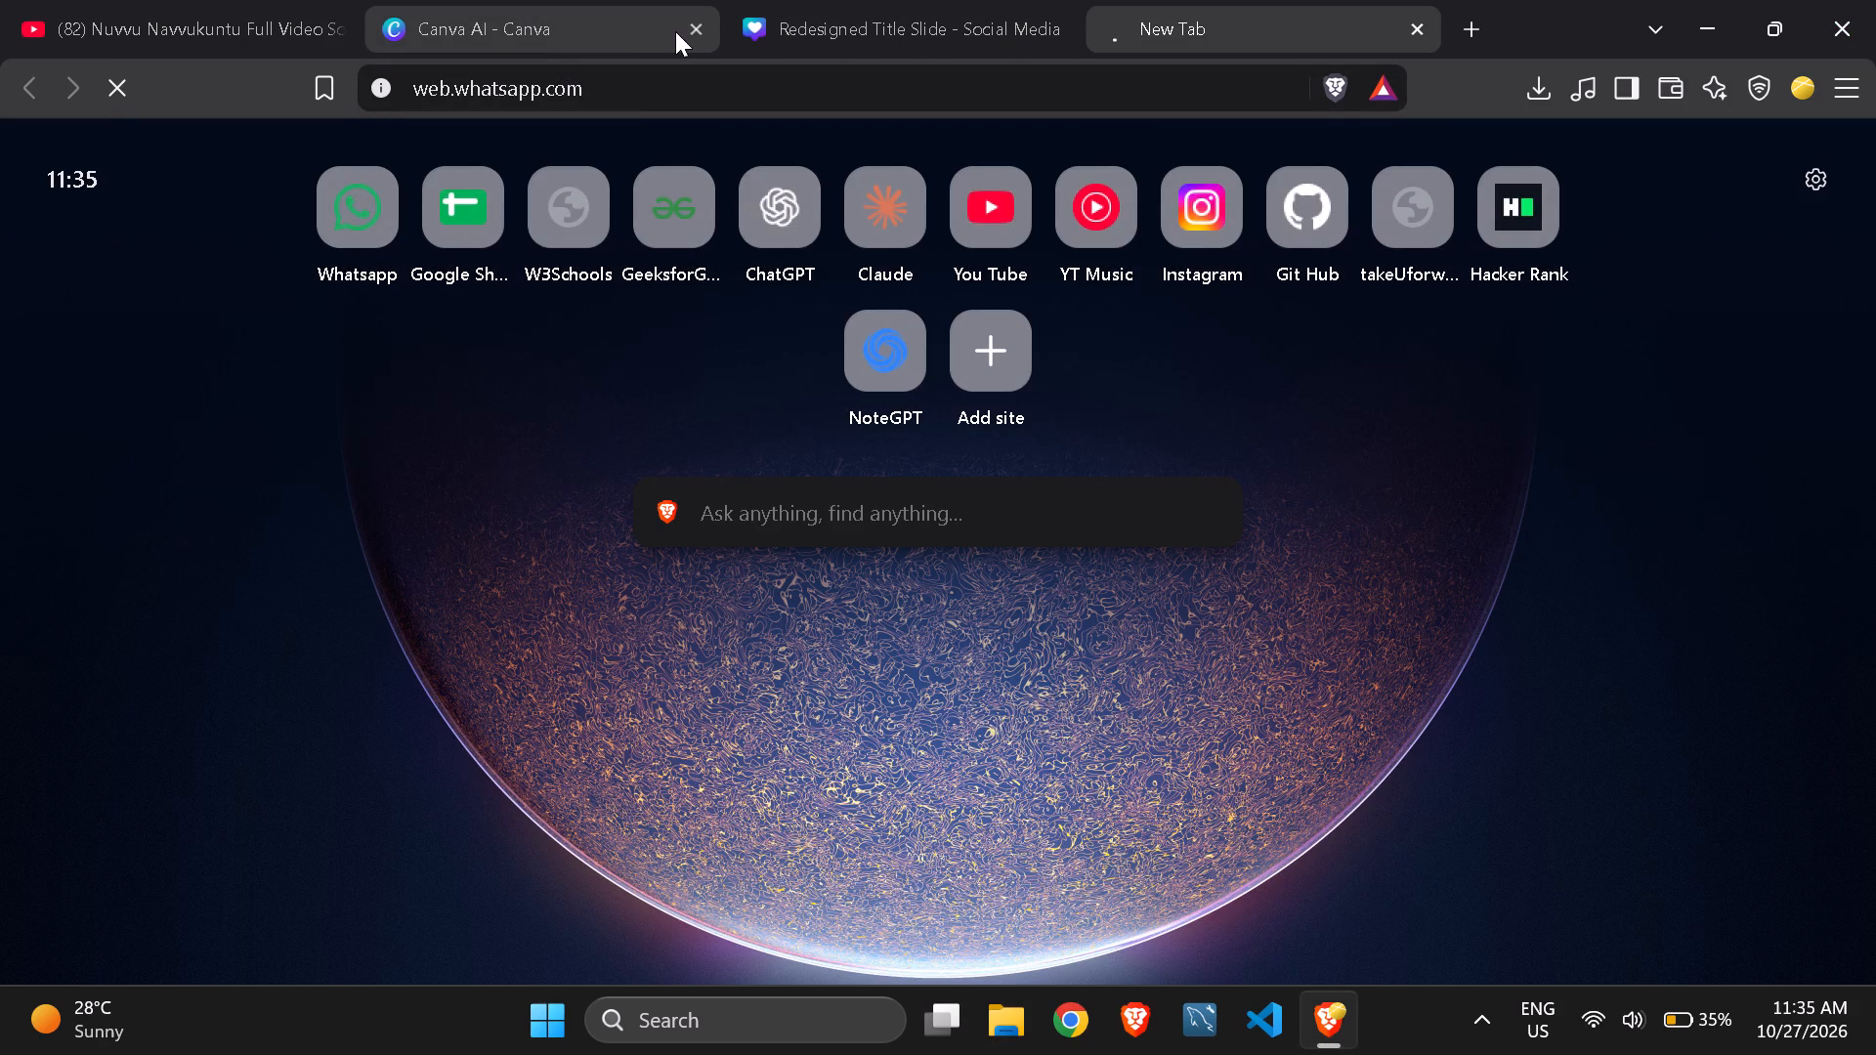
Close the Canva AI and Redesigned Title Slide browser tabs.
{"action": "left_click", "coordinate": [707, 31]}
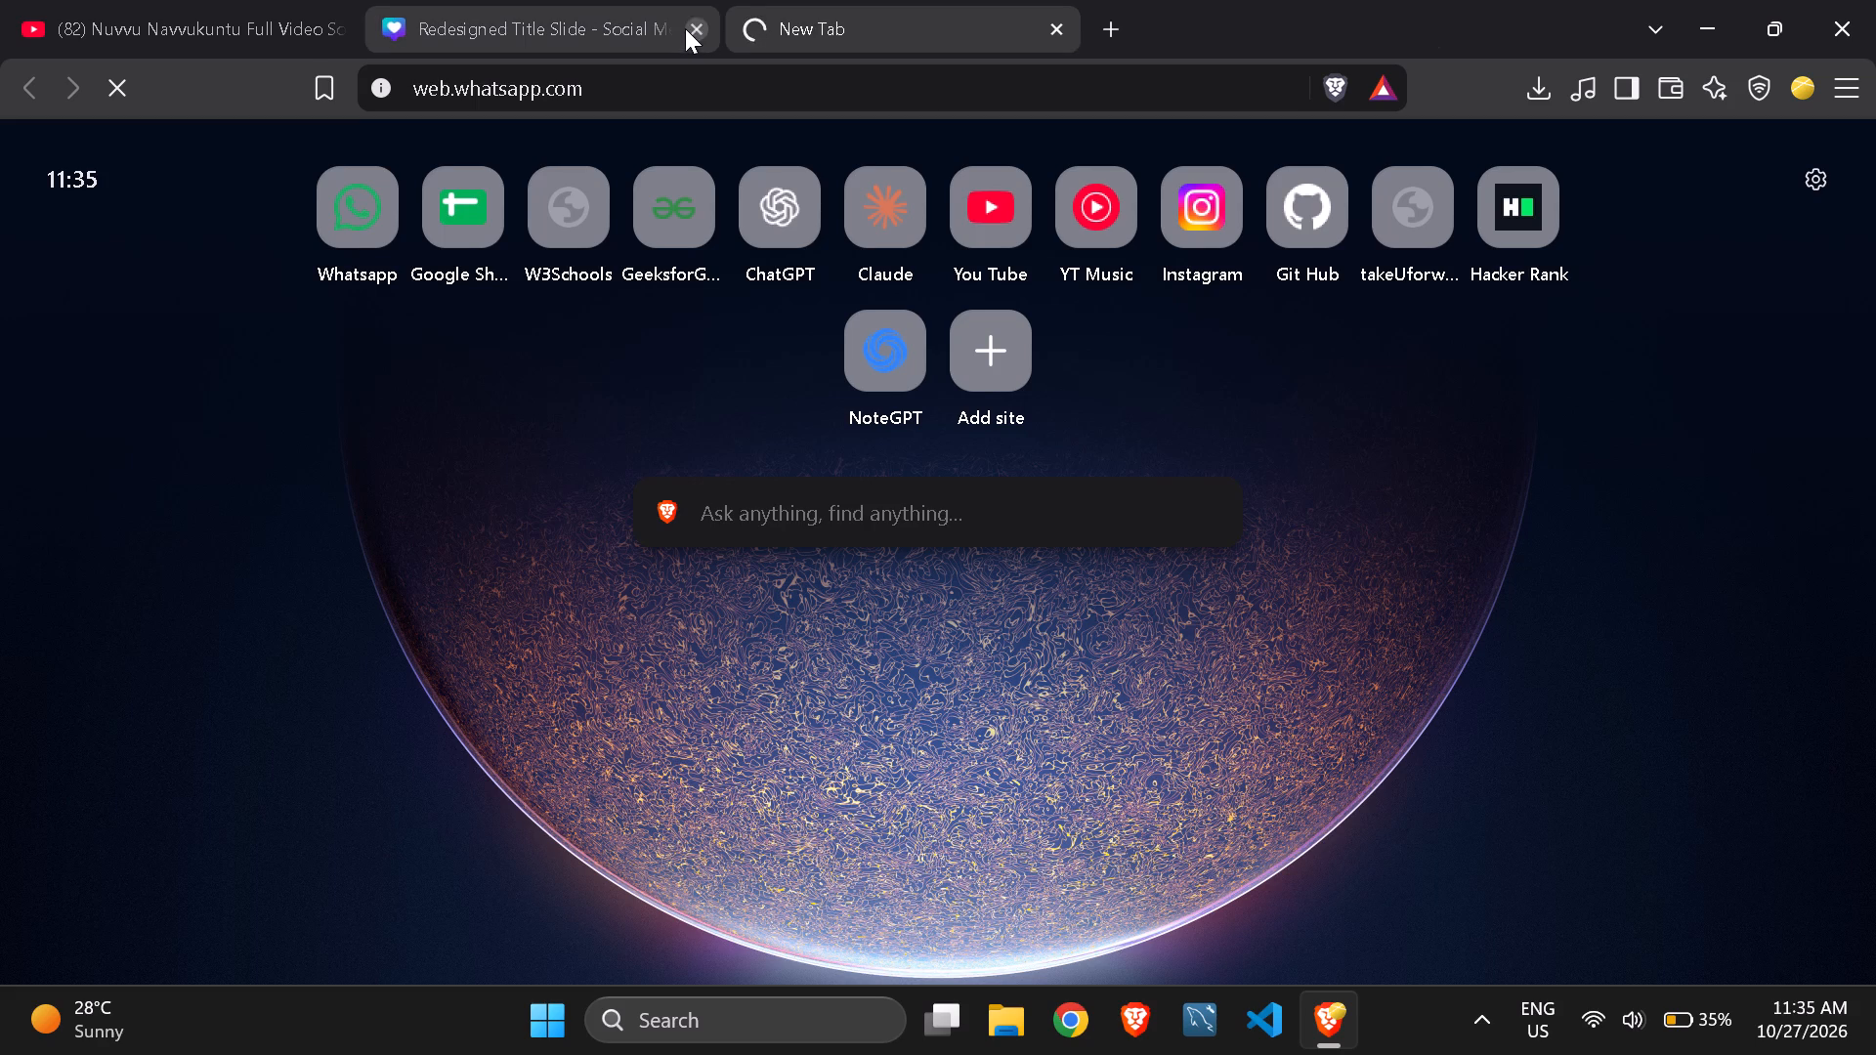
{"action": "left_click", "coordinate": [701, 28]}
Return to the YouTube video Nuvvu Navvukuntu and resume its playback.
{"action": "left_click", "coordinate": [181, 0]}
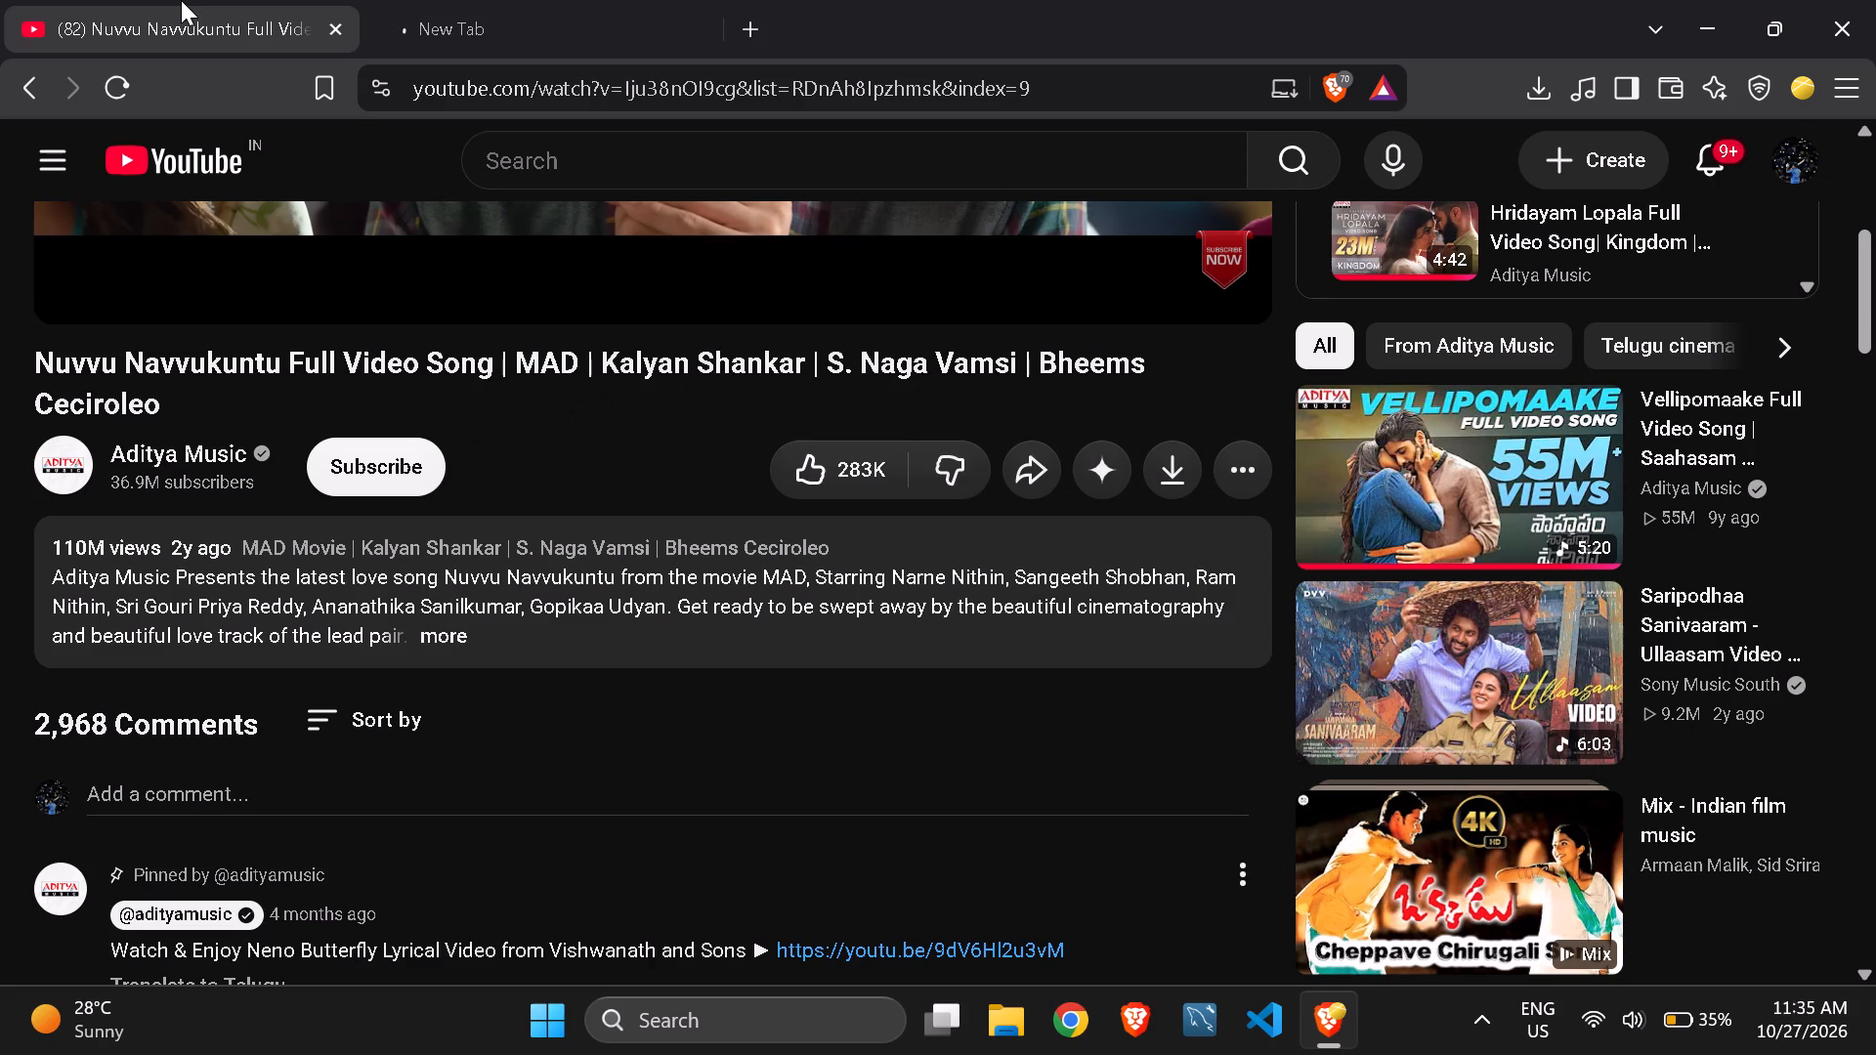
{"action": "scroll", "coordinate": [973, 393], "scroll_direction": "up", "scroll_amount": 4}
{"action": "left_click", "coordinate": [730, 477]}
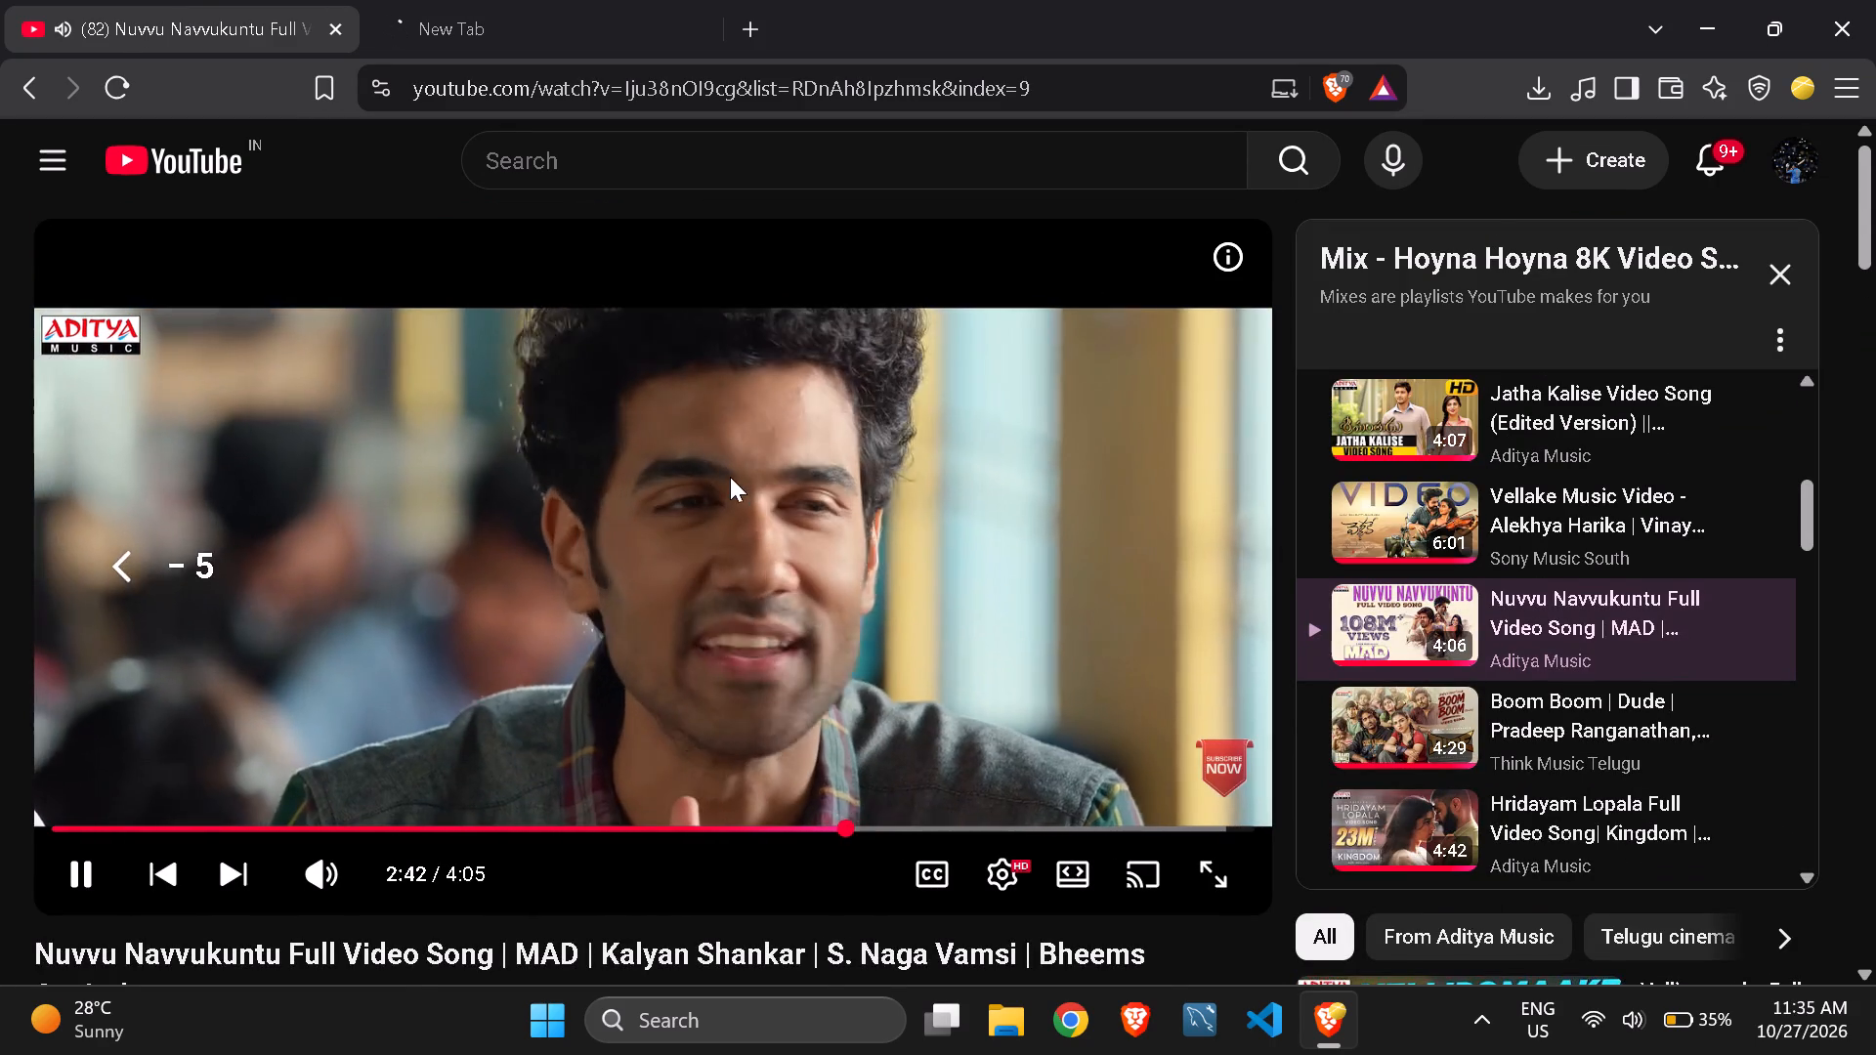
Rewind the Nuvvu Navvukuntu video by another 5 seconds.
{"action": "key", "text": "Left"}
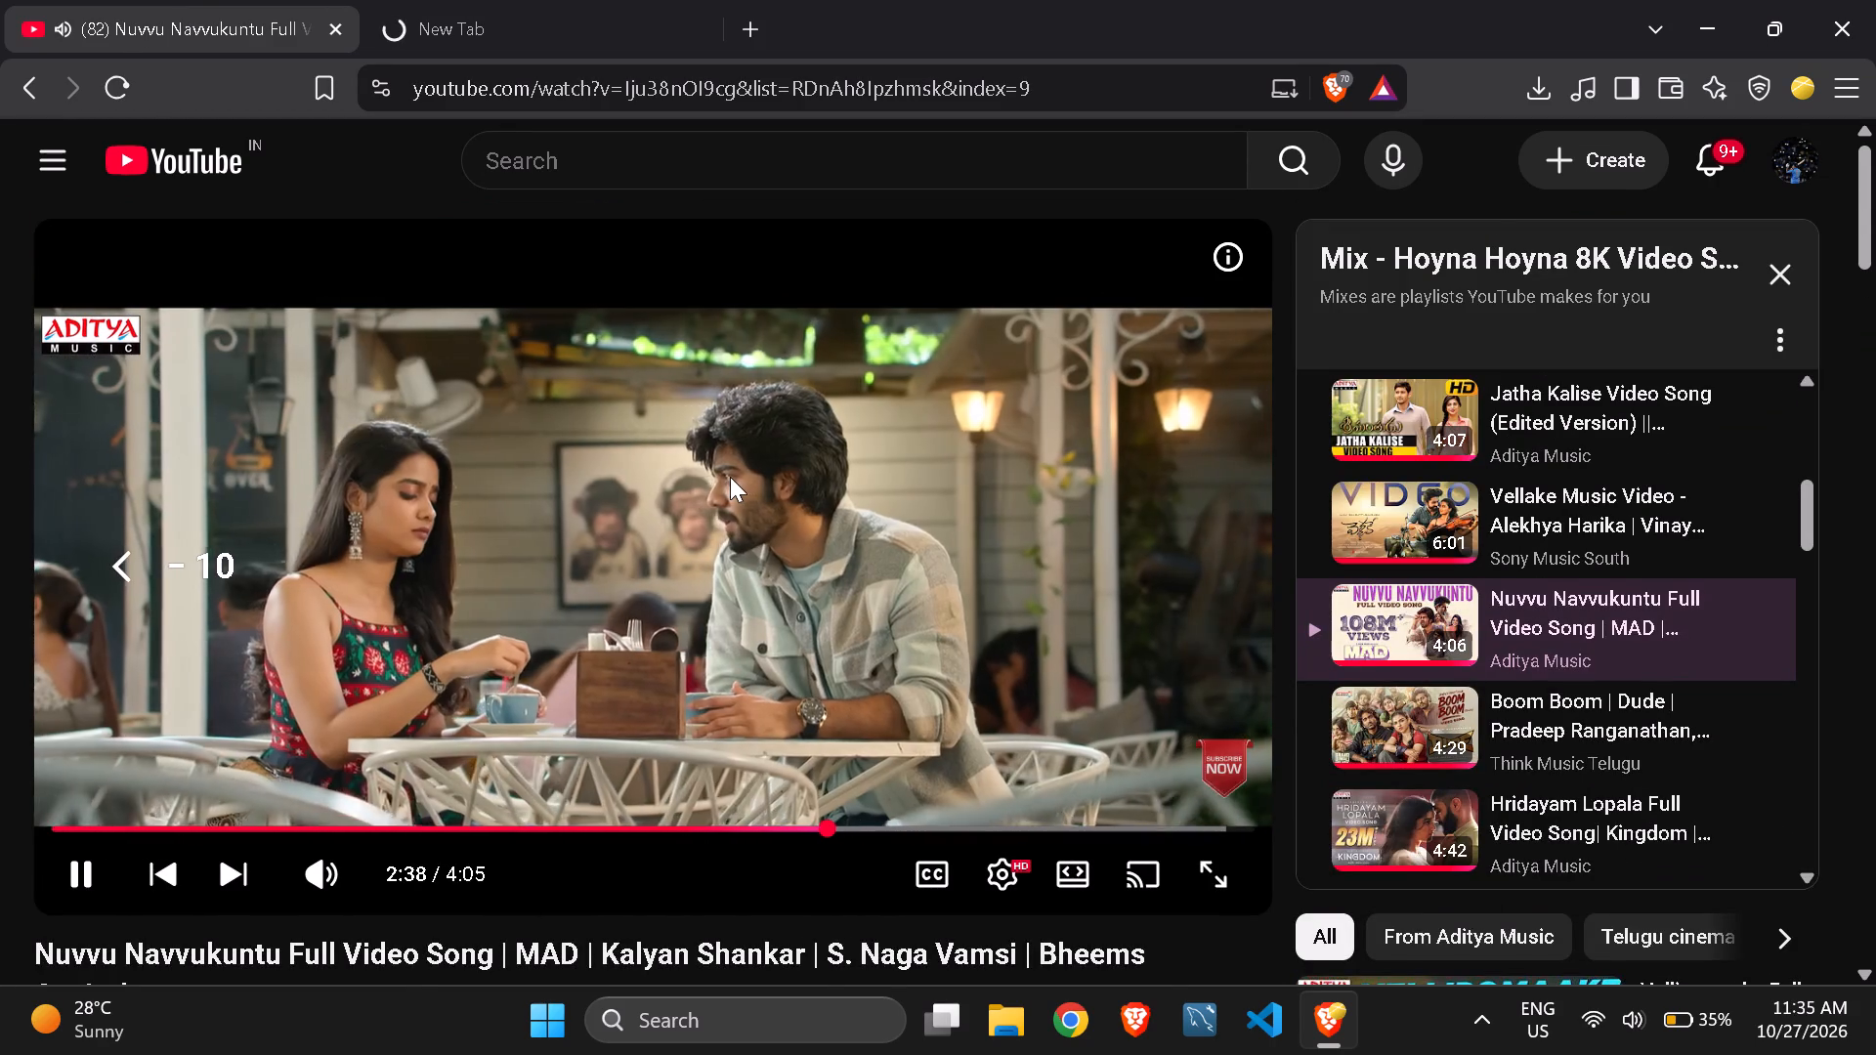